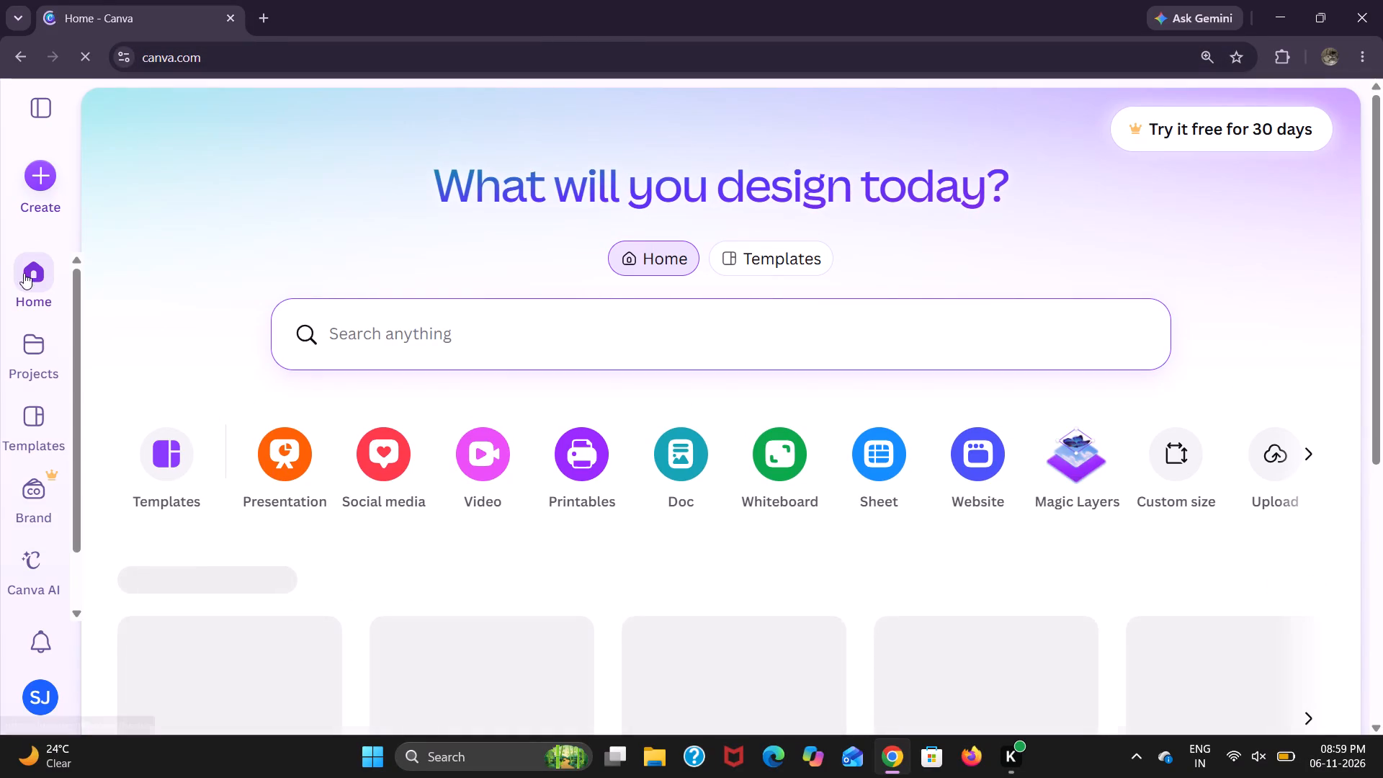
# Create a new blank Instagram Post design.
pyautogui.click(37, 194)
pyautogui.click(46, 179)
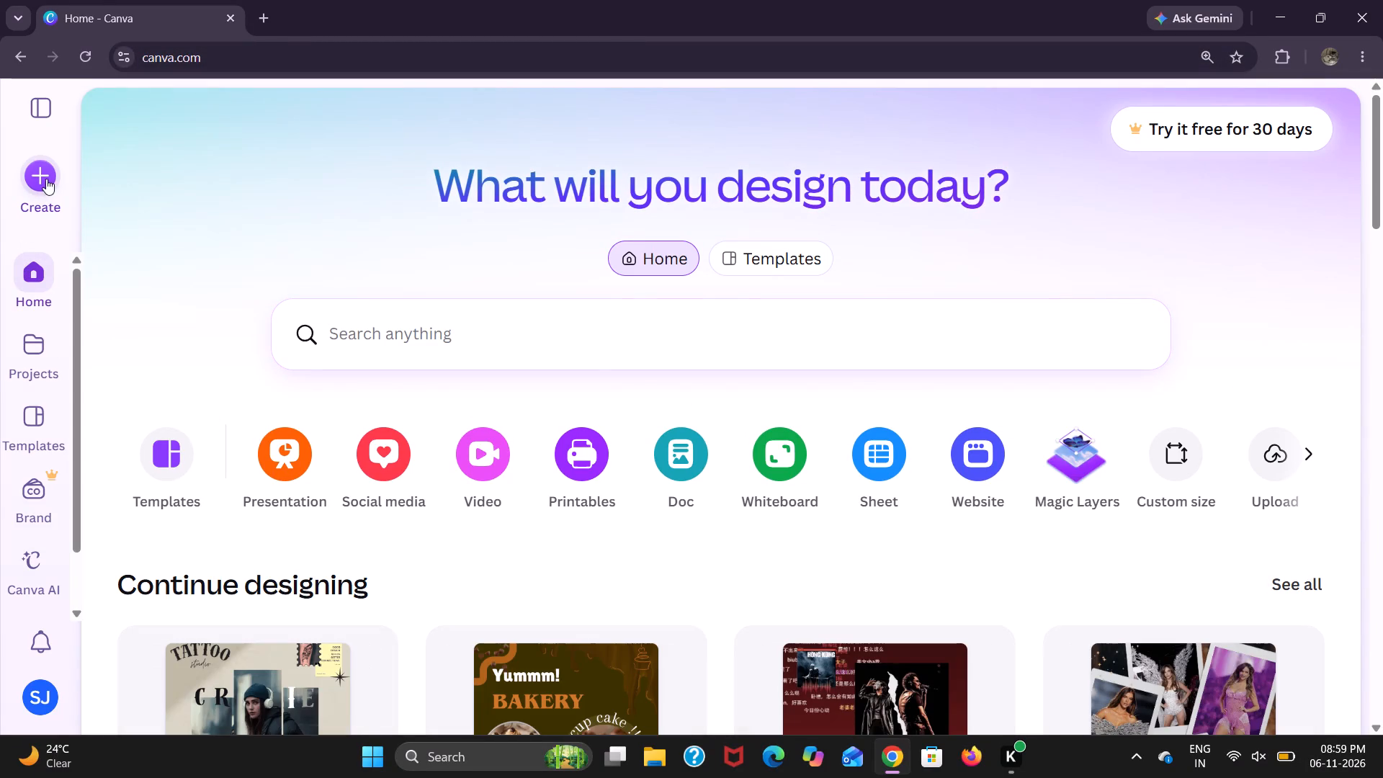
pyautogui.scroll(-1, 655, 406)
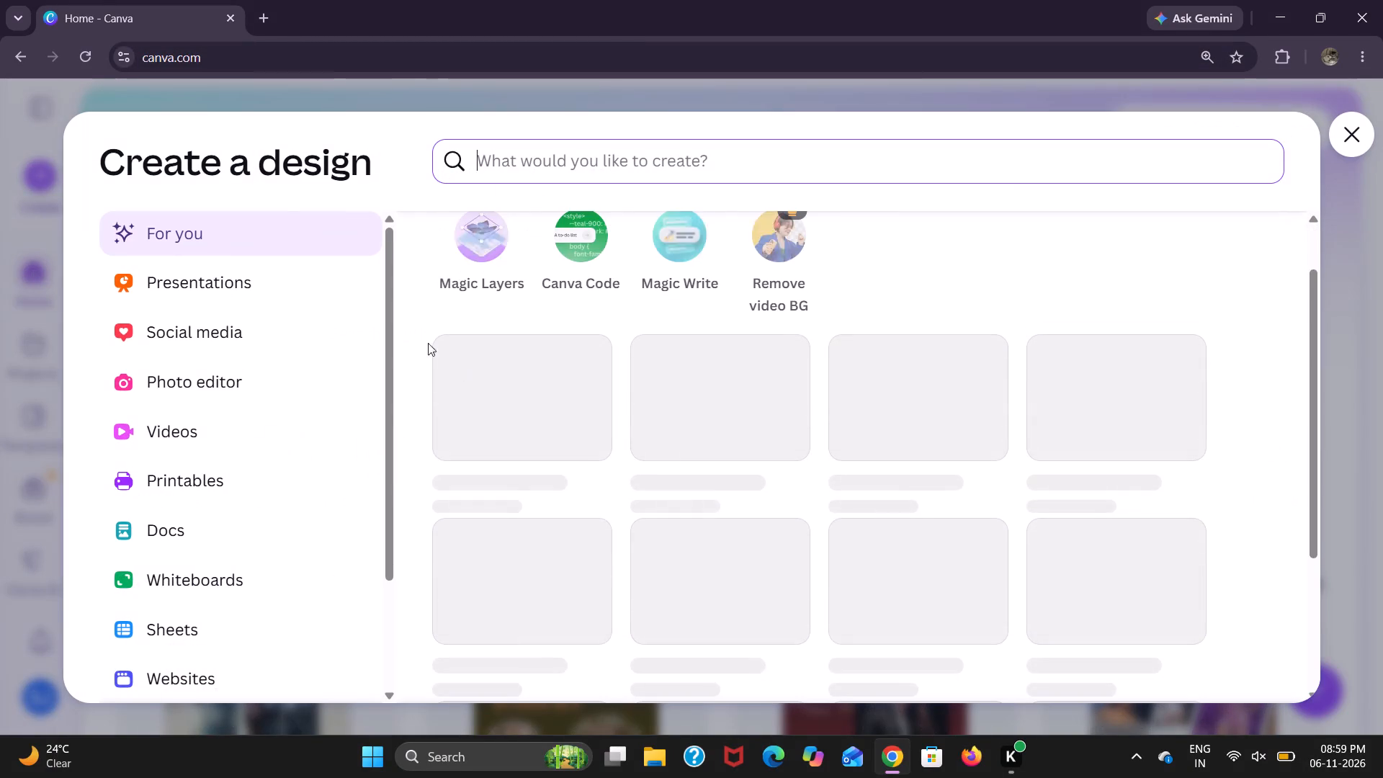
pyautogui.click(658, 491)
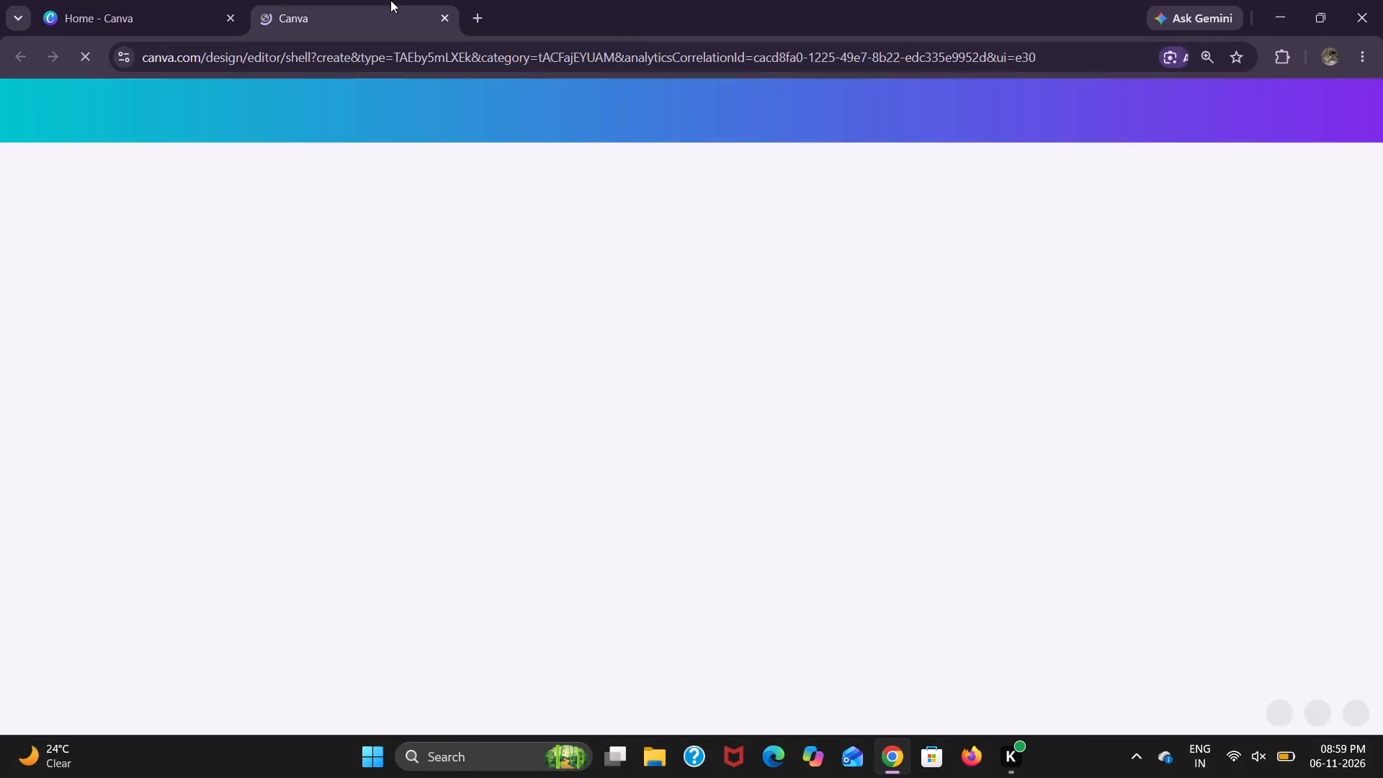
# Search Google Images for "girl face photo" in a new browser tab.
pyautogui.click(475, 14)
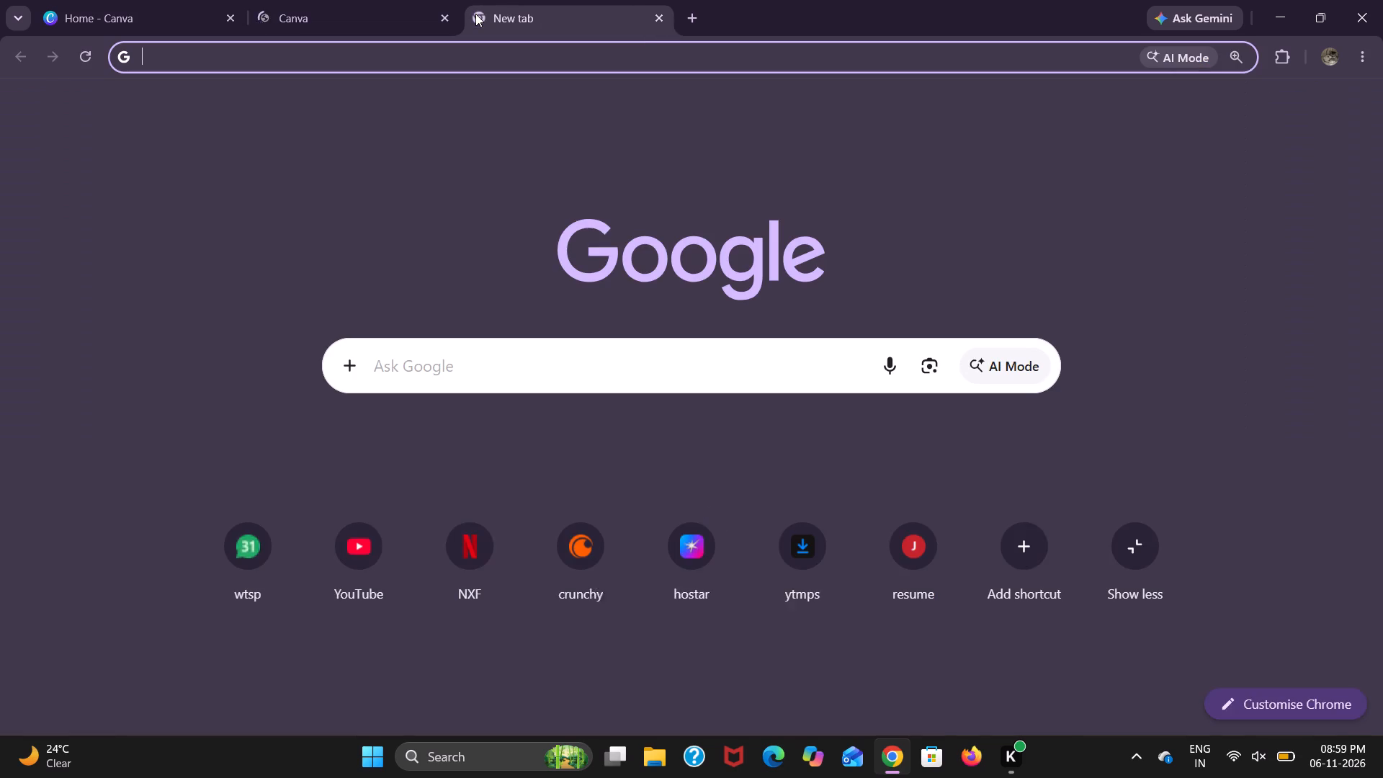
pyautogui.write('gil')
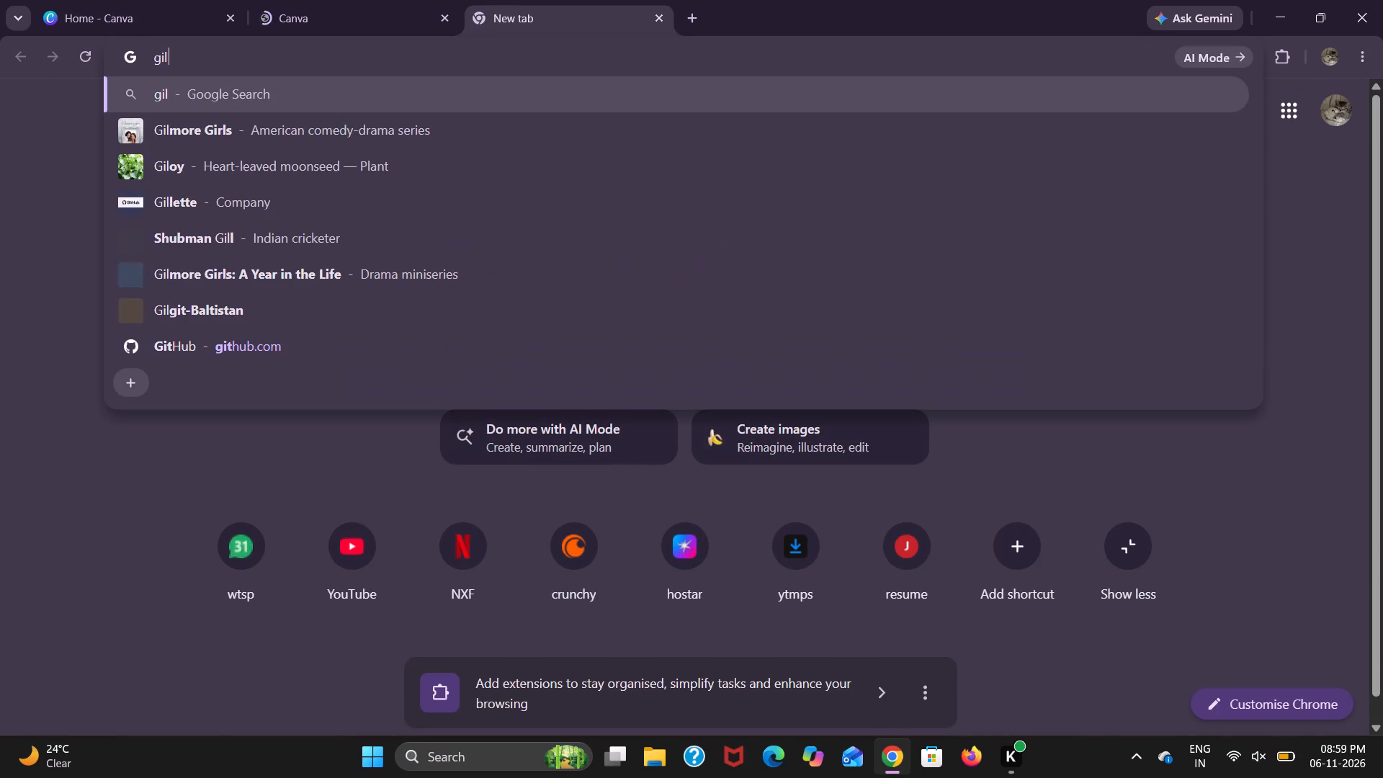
pyautogui.press('BackSpace')
pyautogui.write('rl face phoo')
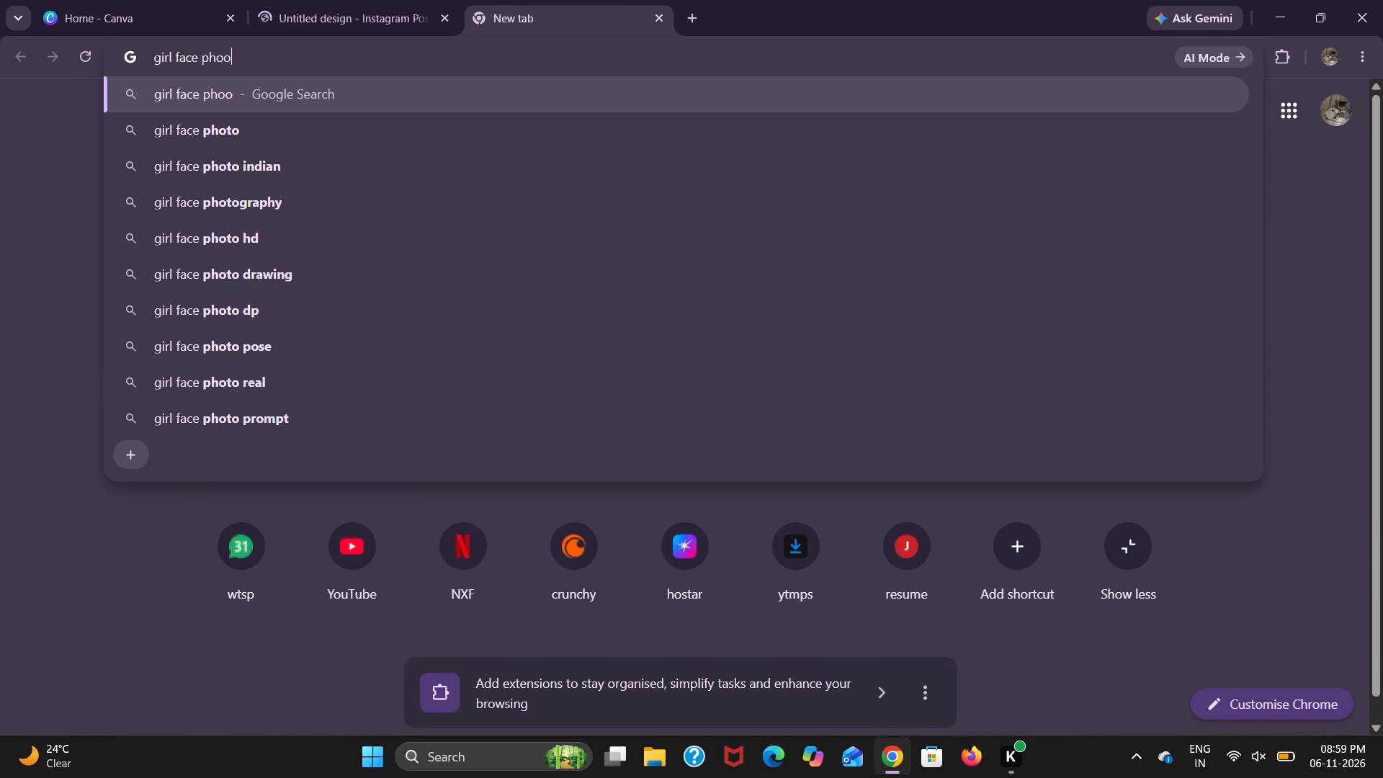
pyautogui.press('BackSpace')
pyautogui.write('to')
pyautogui.press('Return')
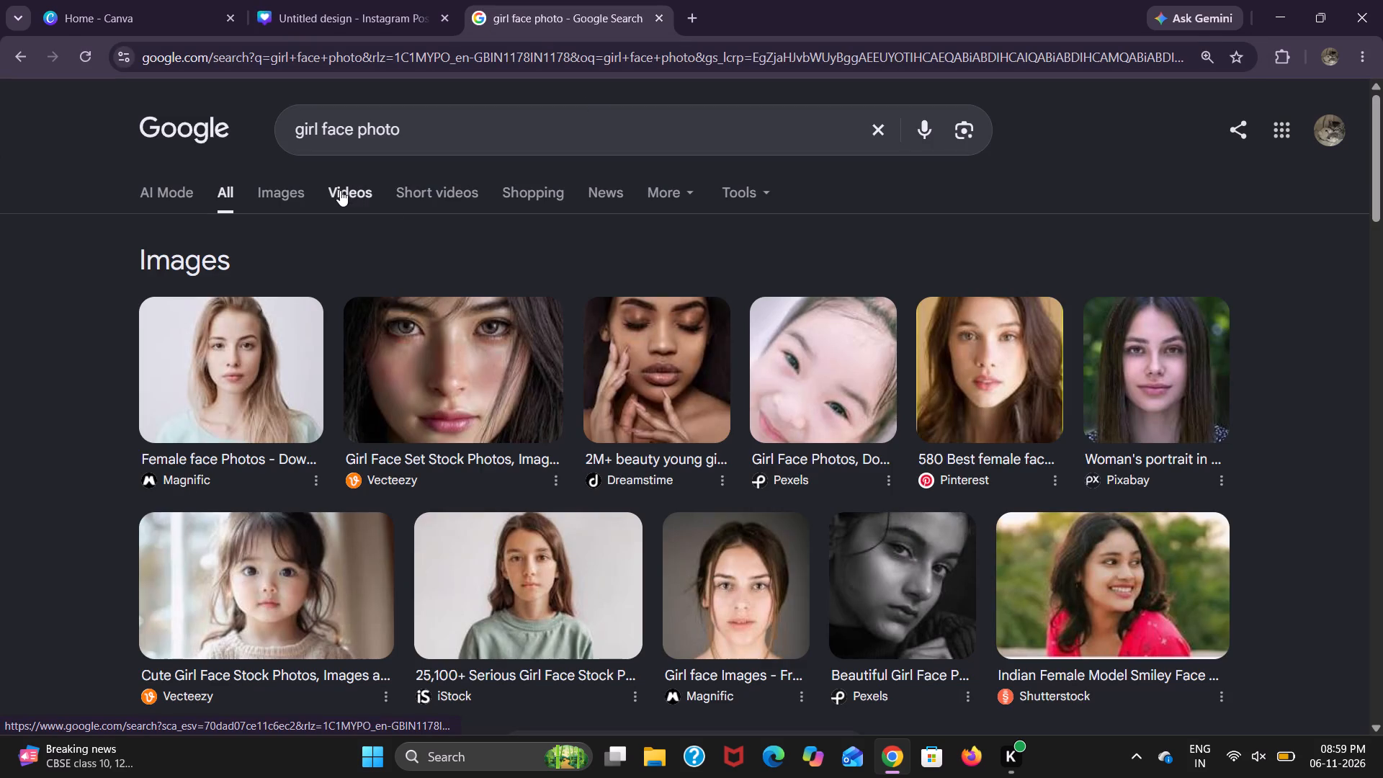
pyautogui.click(297, 200)
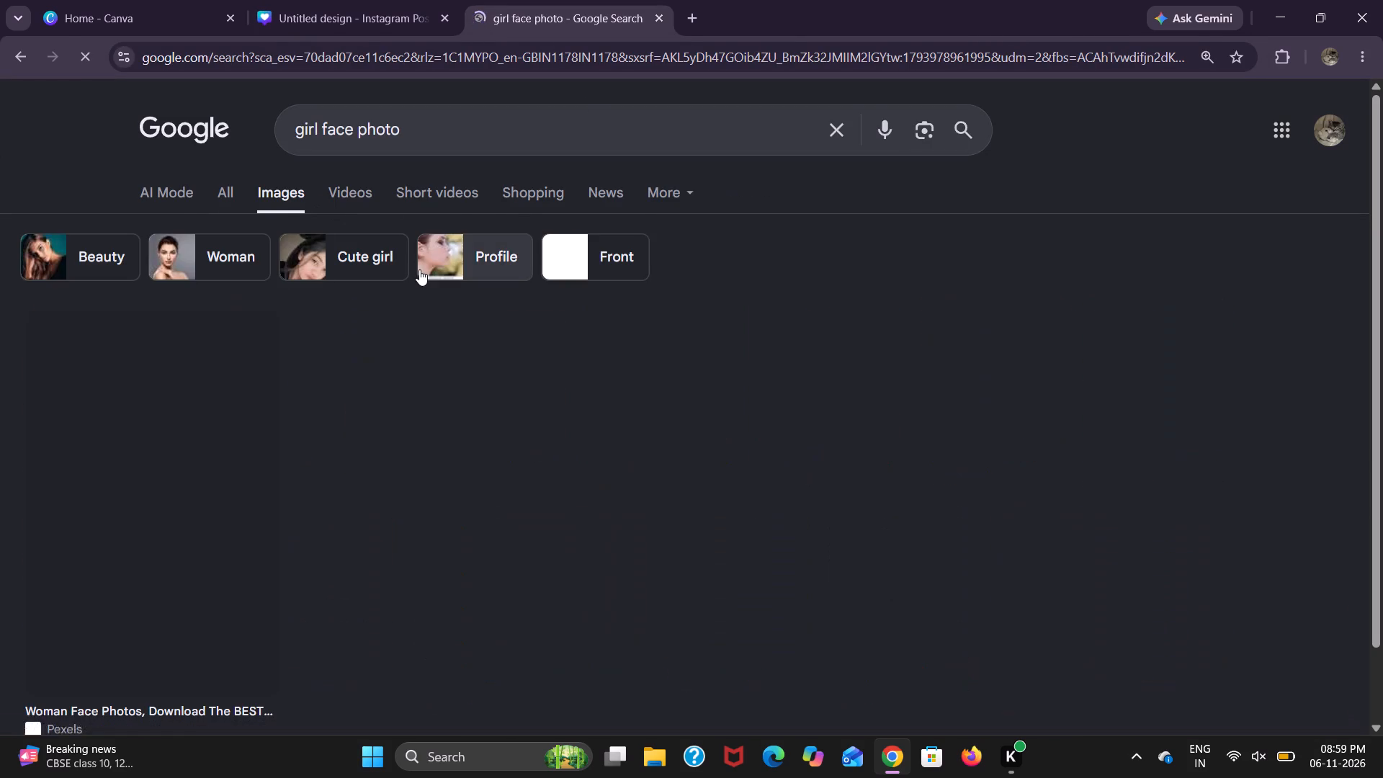
# Browse the girl face image results for a portrait photo suitable for the Instagram post.
pyautogui.scroll(-3, 419, 269)
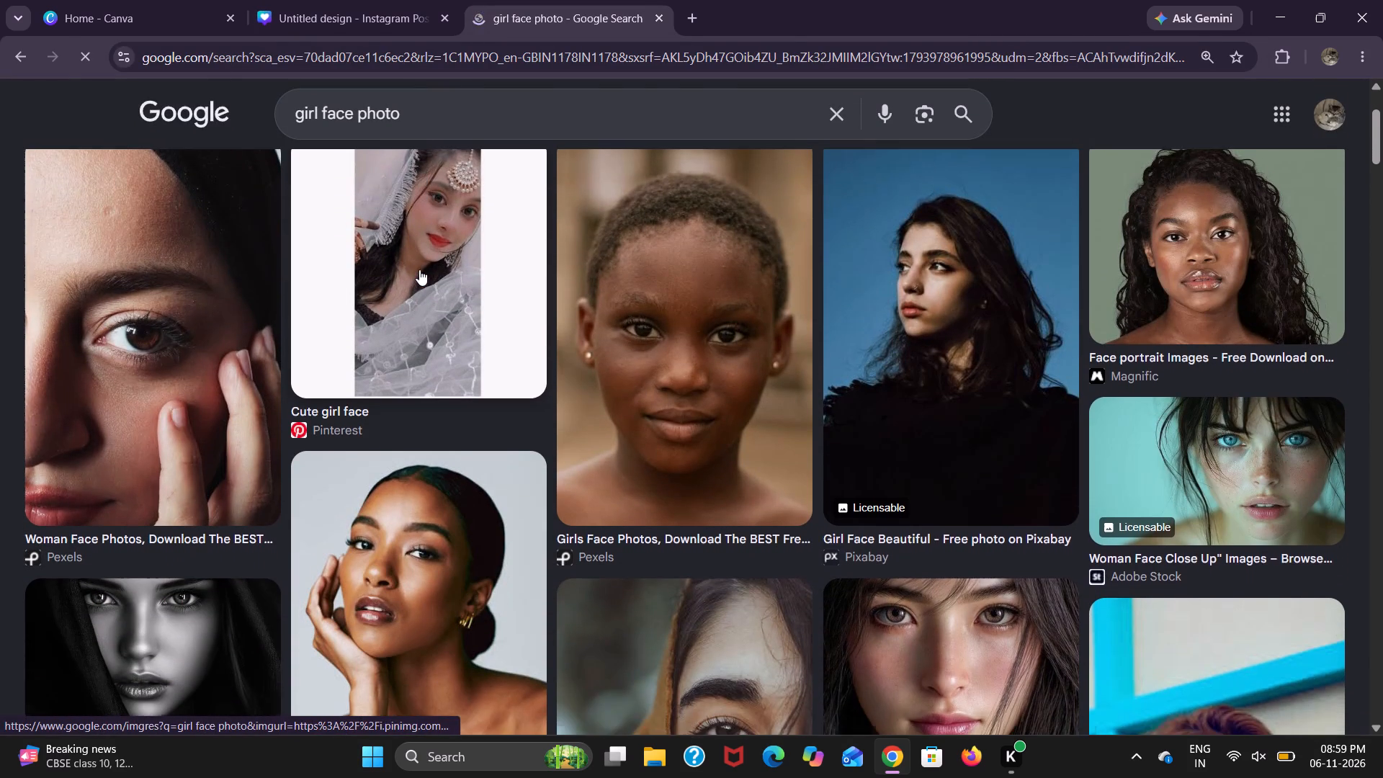
pyautogui.scroll(-1, 419, 269)
pyautogui.scroll(-2, 1011, 386)
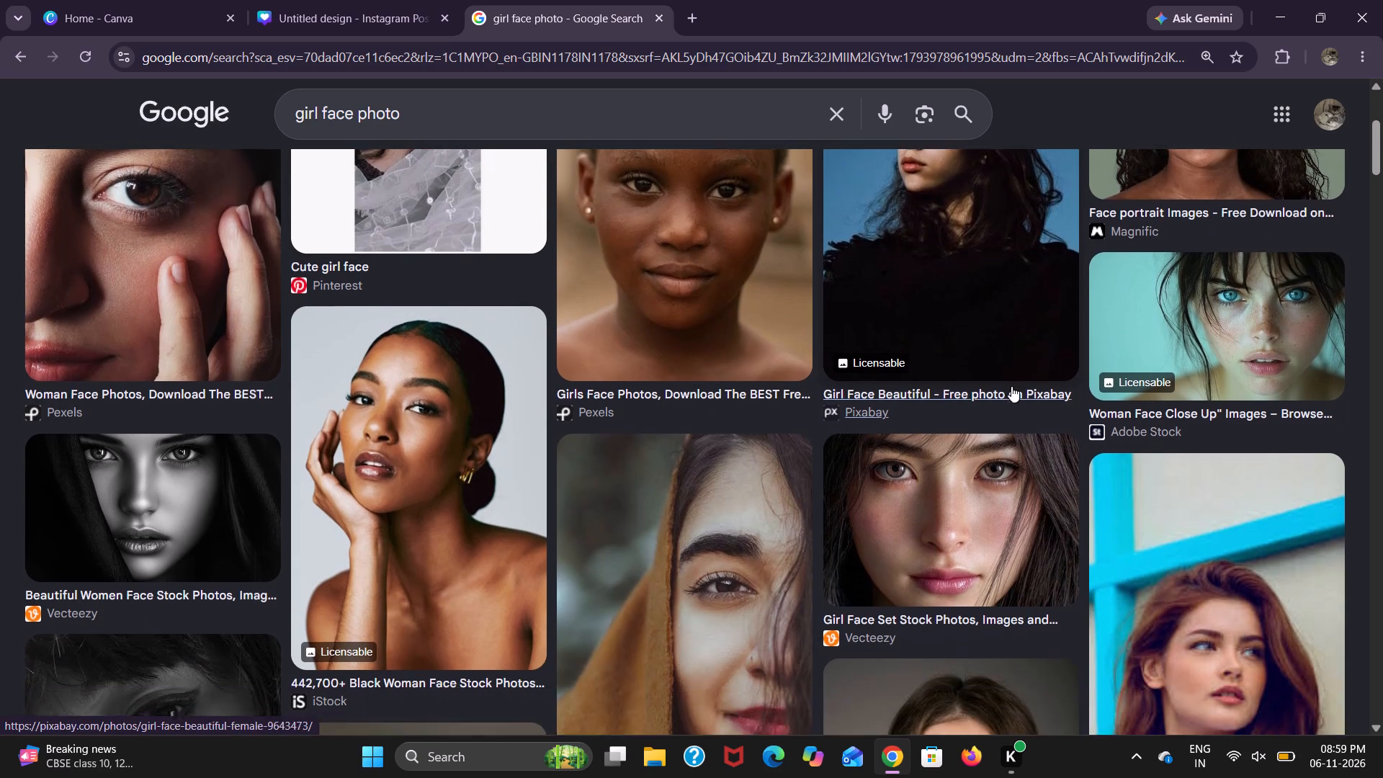
pyautogui.scroll(-8, 1011, 386)
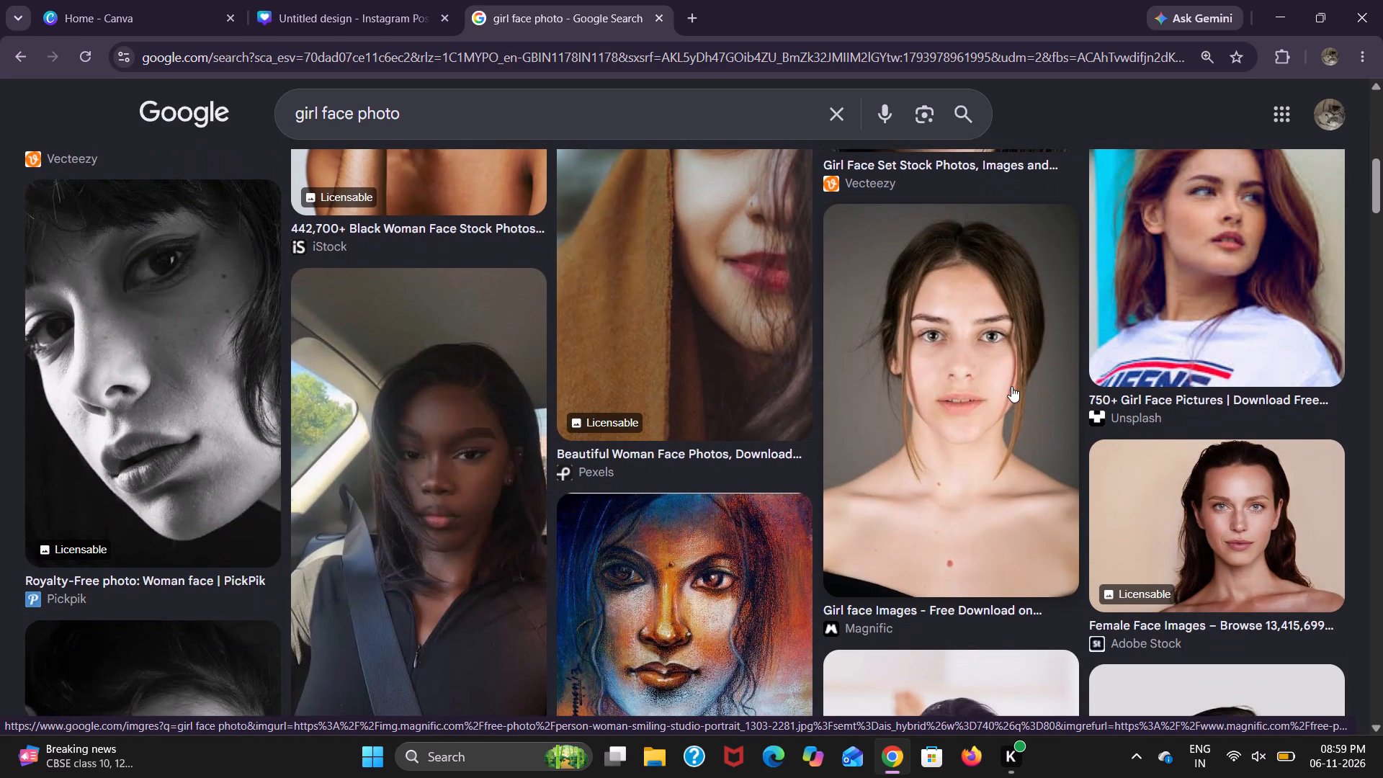
pyautogui.scroll(-4, 1011, 386)
pyautogui.scroll(1, 1011, 386)
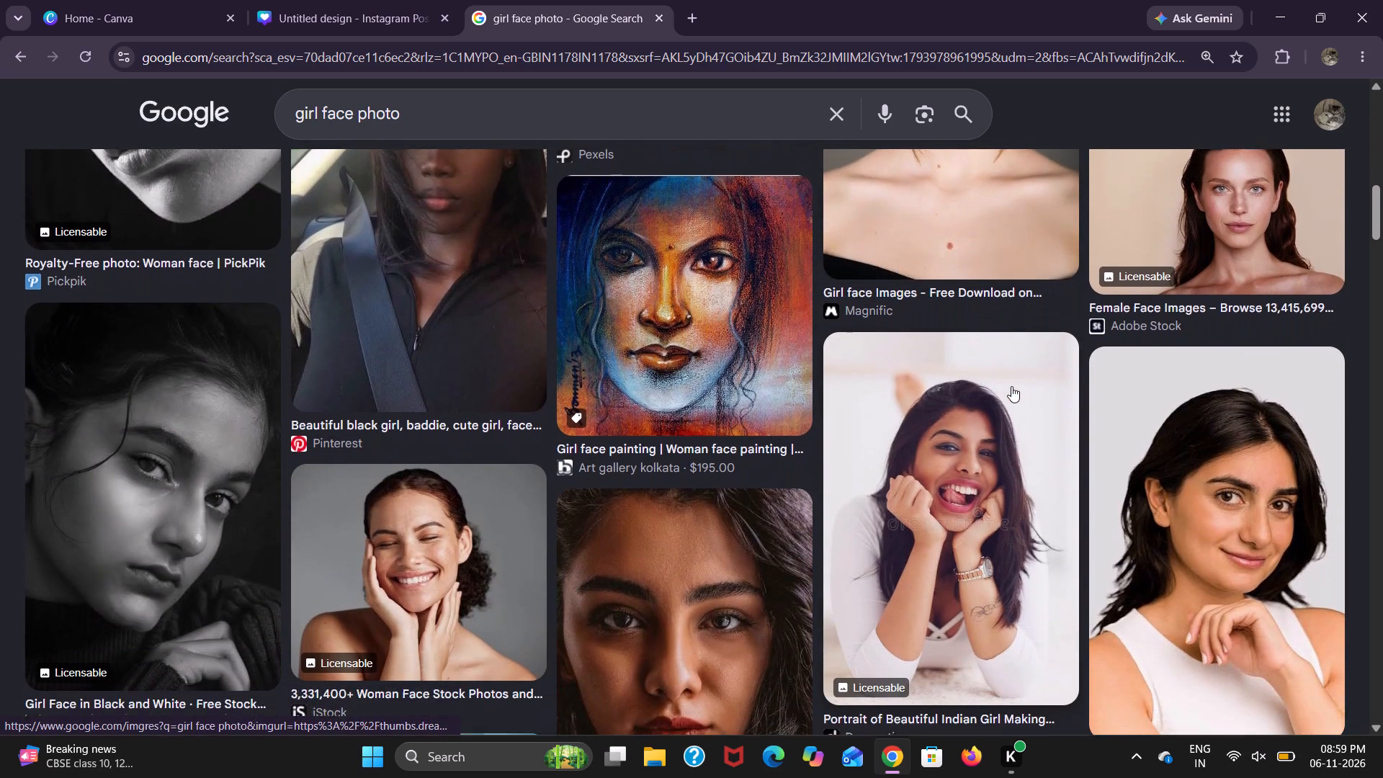
pyautogui.scroll(2, 1011, 386)
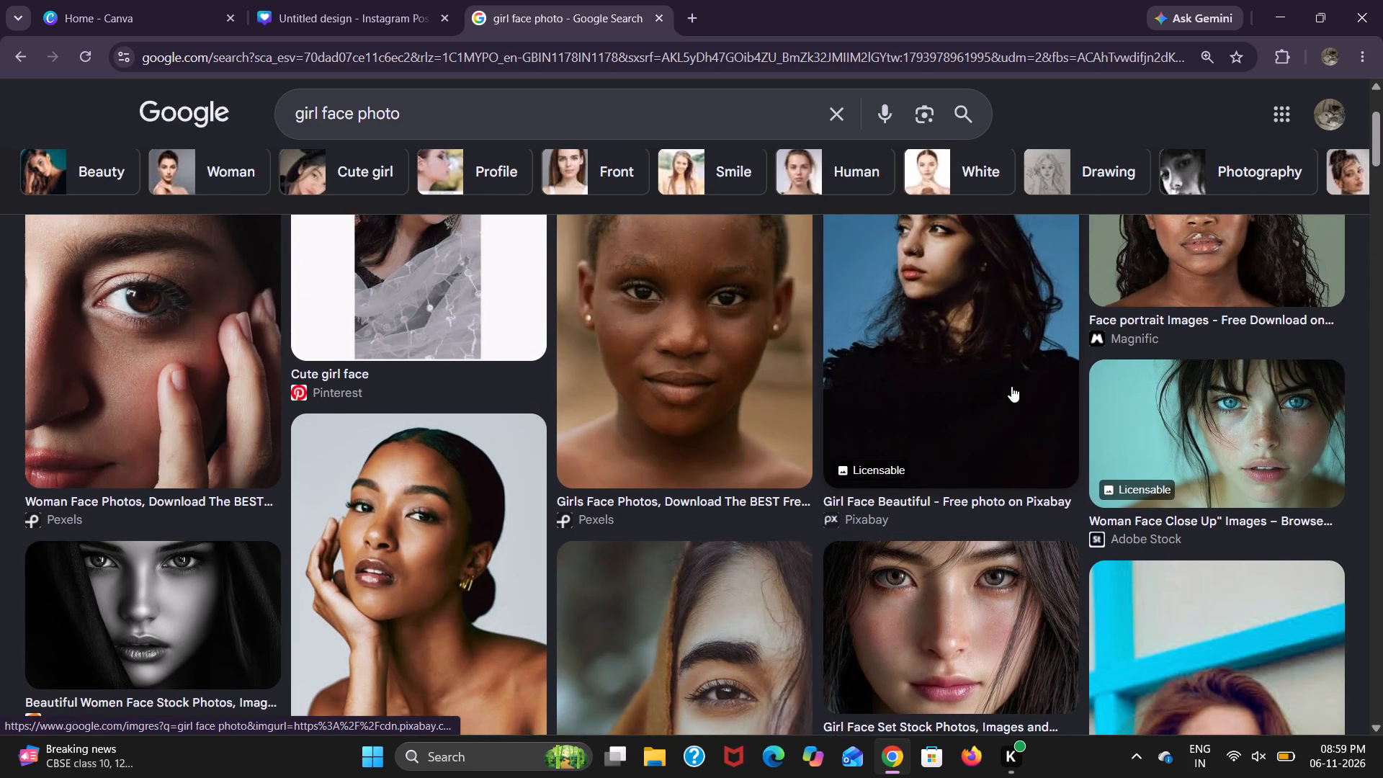
pyautogui.scroll(1, 1011, 386)
pyautogui.scroll(-1, 1001, 445)
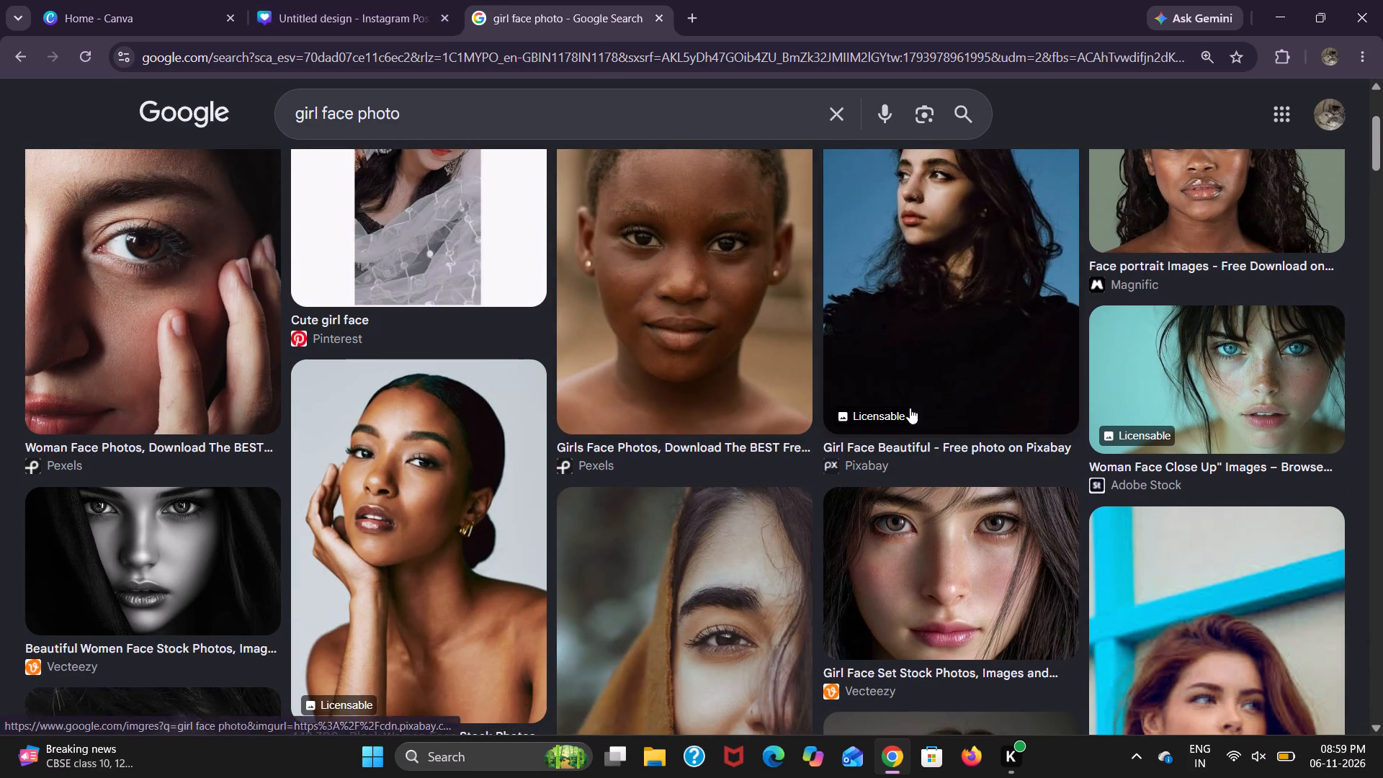
pyautogui.scroll(-13, 910, 408)
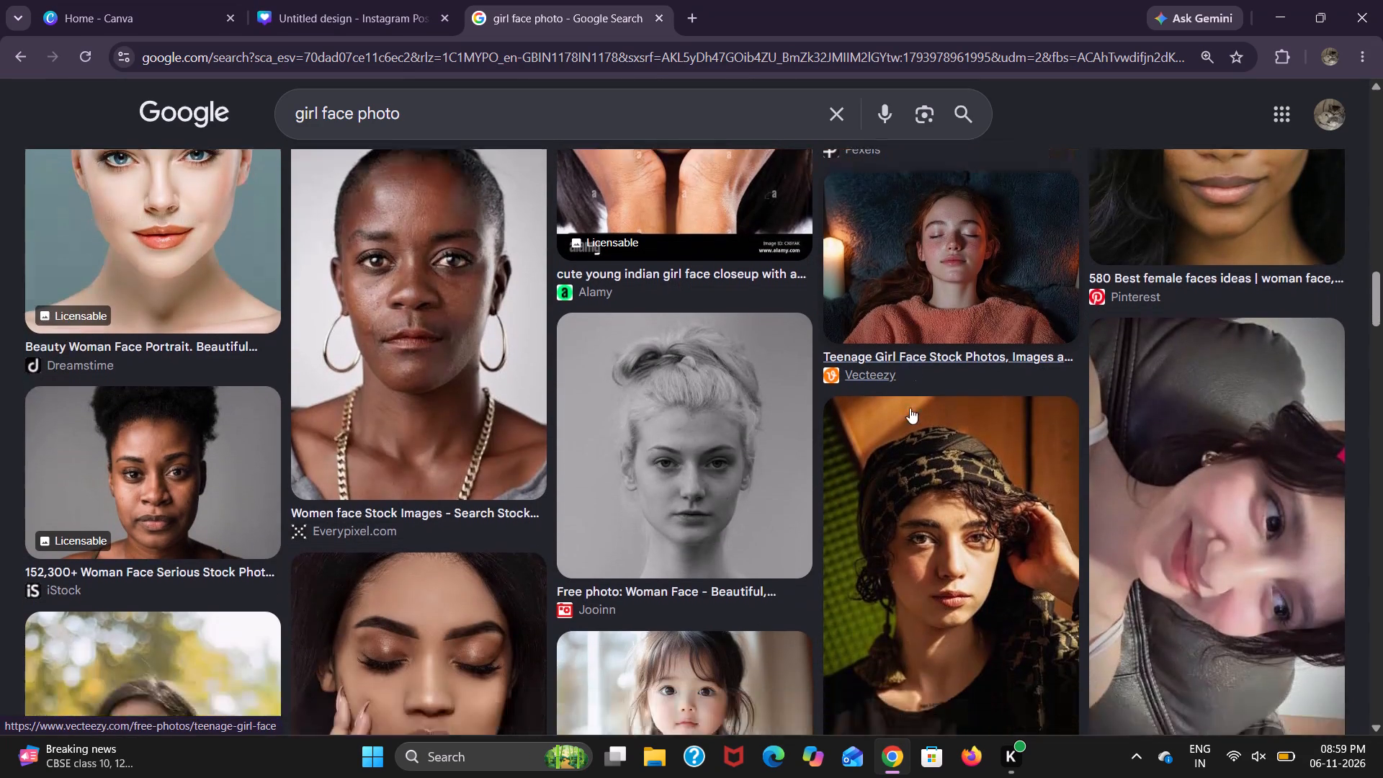
# Look further through the girl face image results for a portrait photo that suits the Instagram post.
pyautogui.scroll(-4, 910, 408)
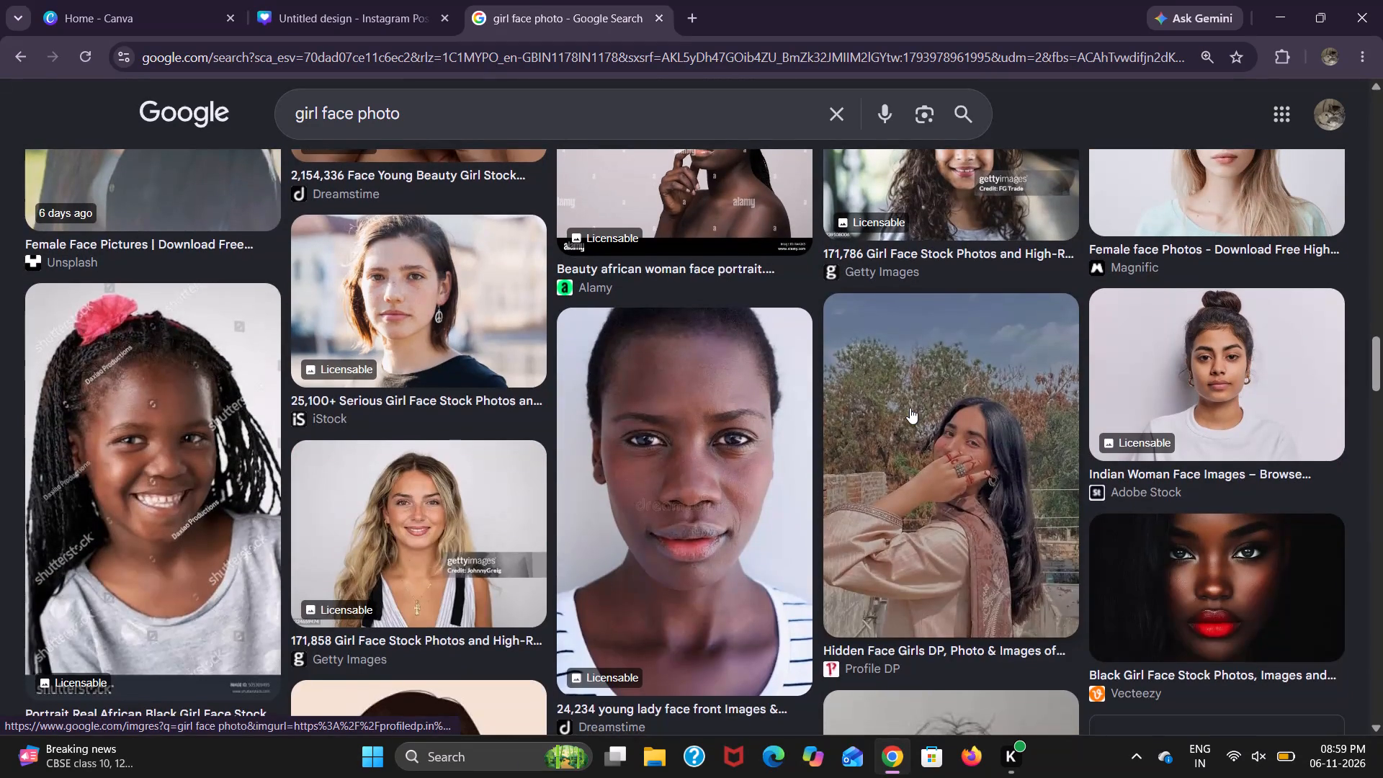
pyautogui.scroll(-8, 910, 408)
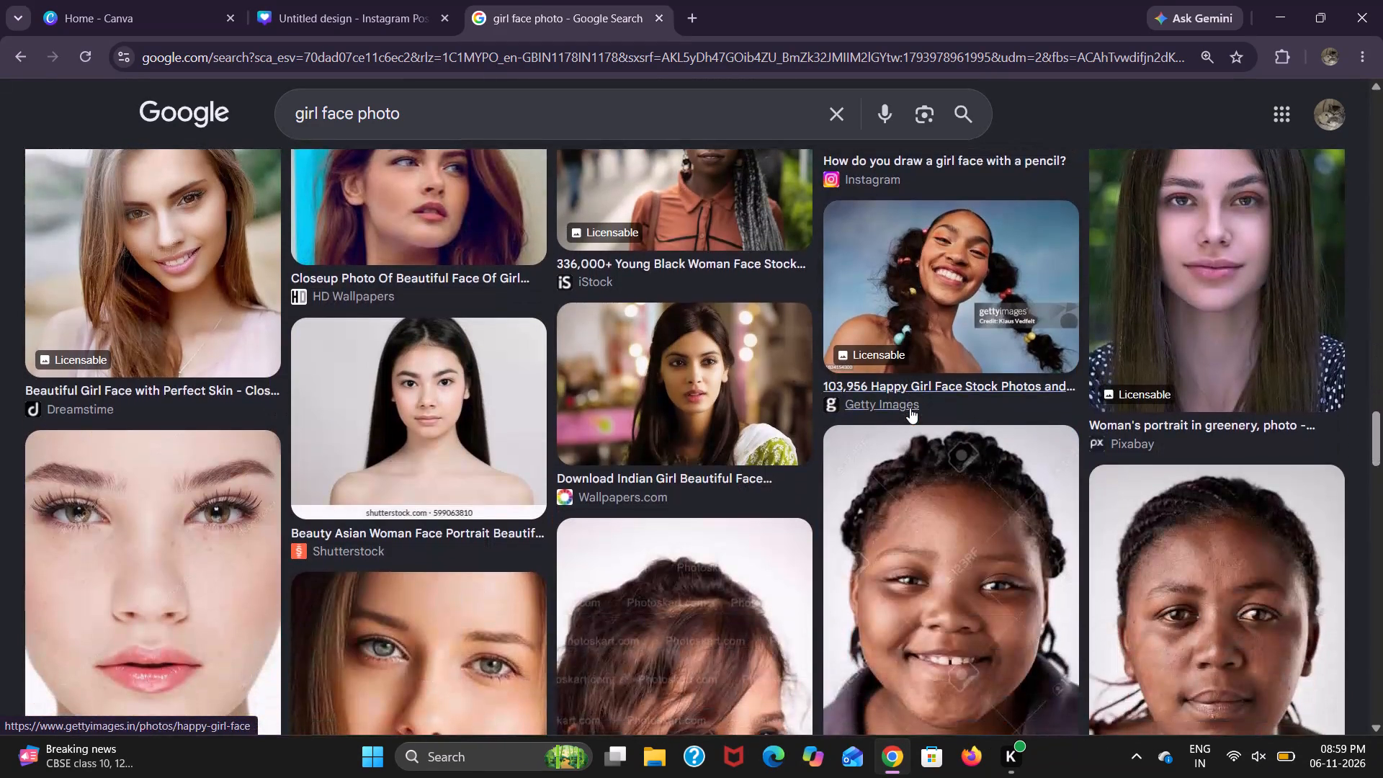
pyautogui.scroll(-5, 910, 408)
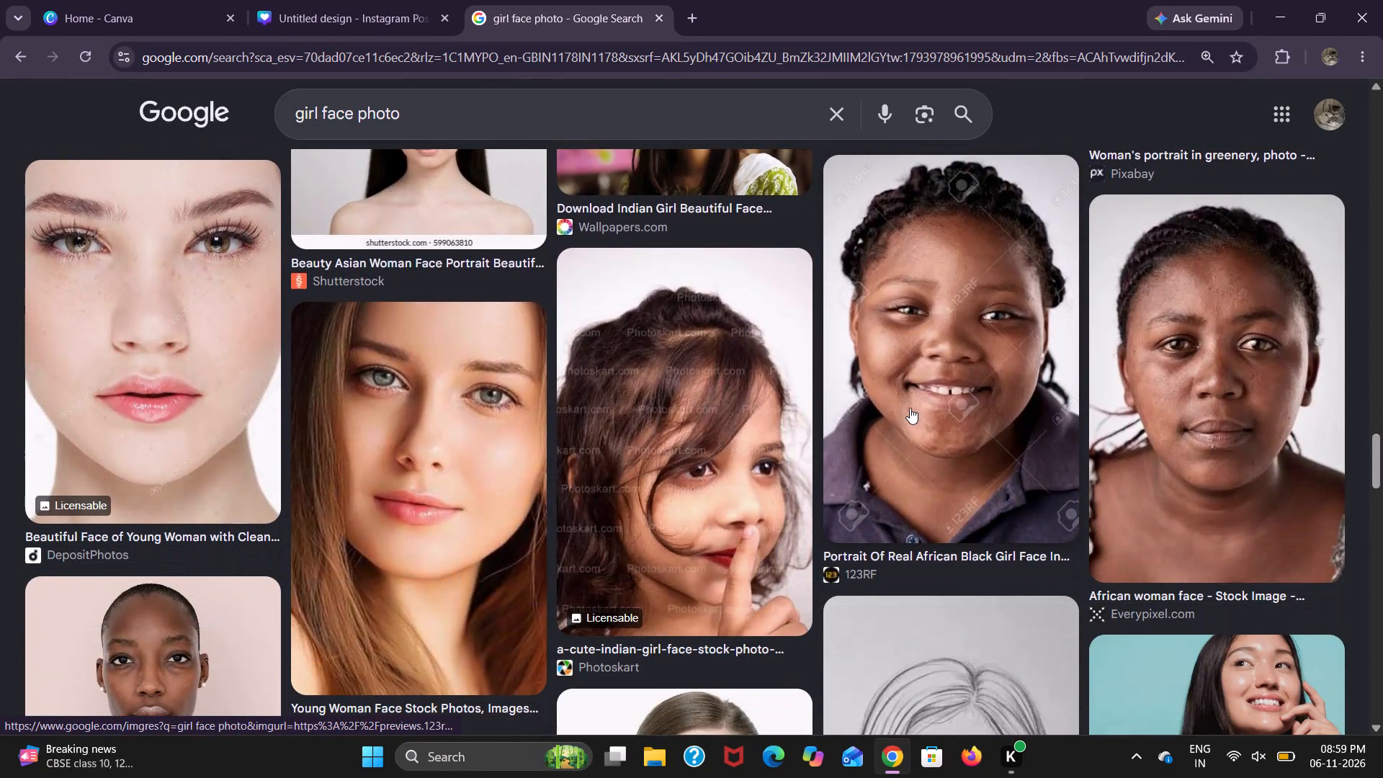
pyautogui.scroll(-5, 910, 408)
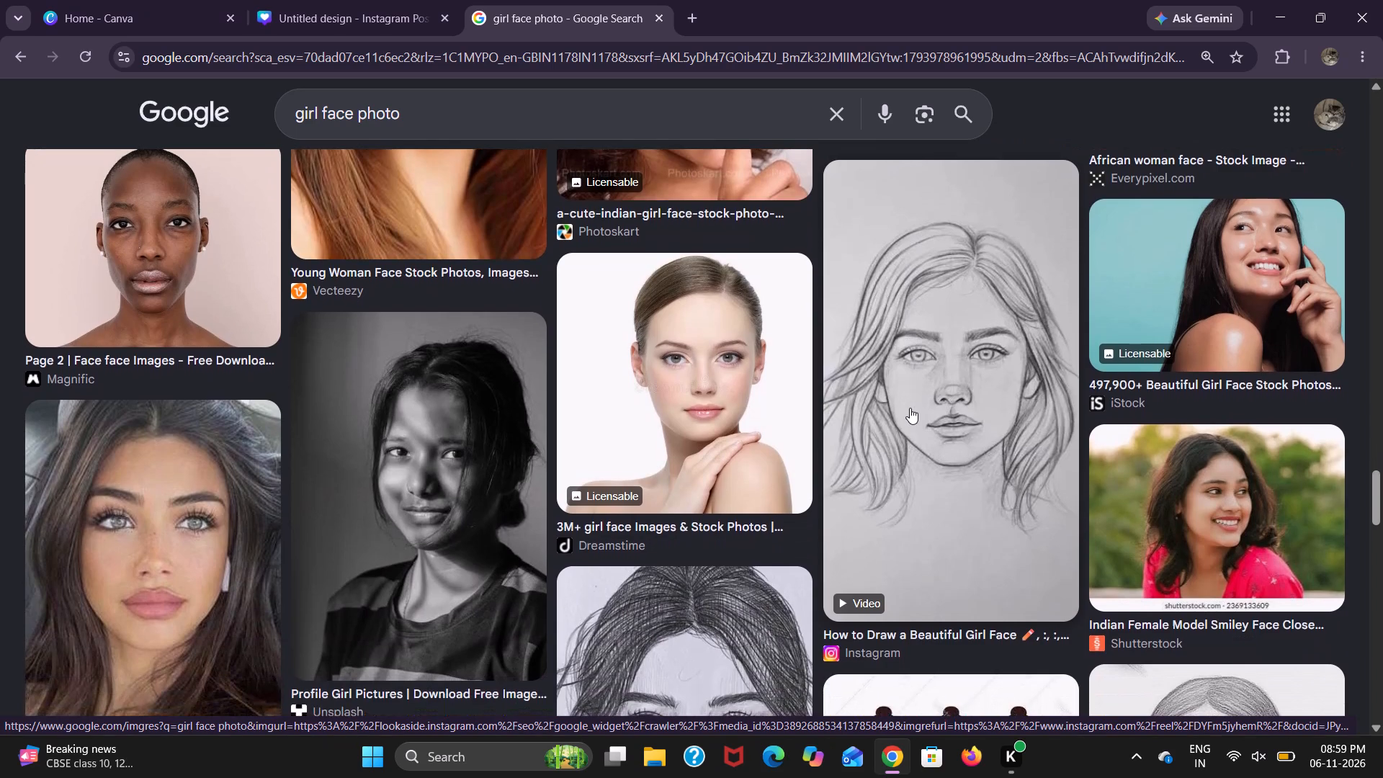
pyautogui.scroll(-5, 910, 408)
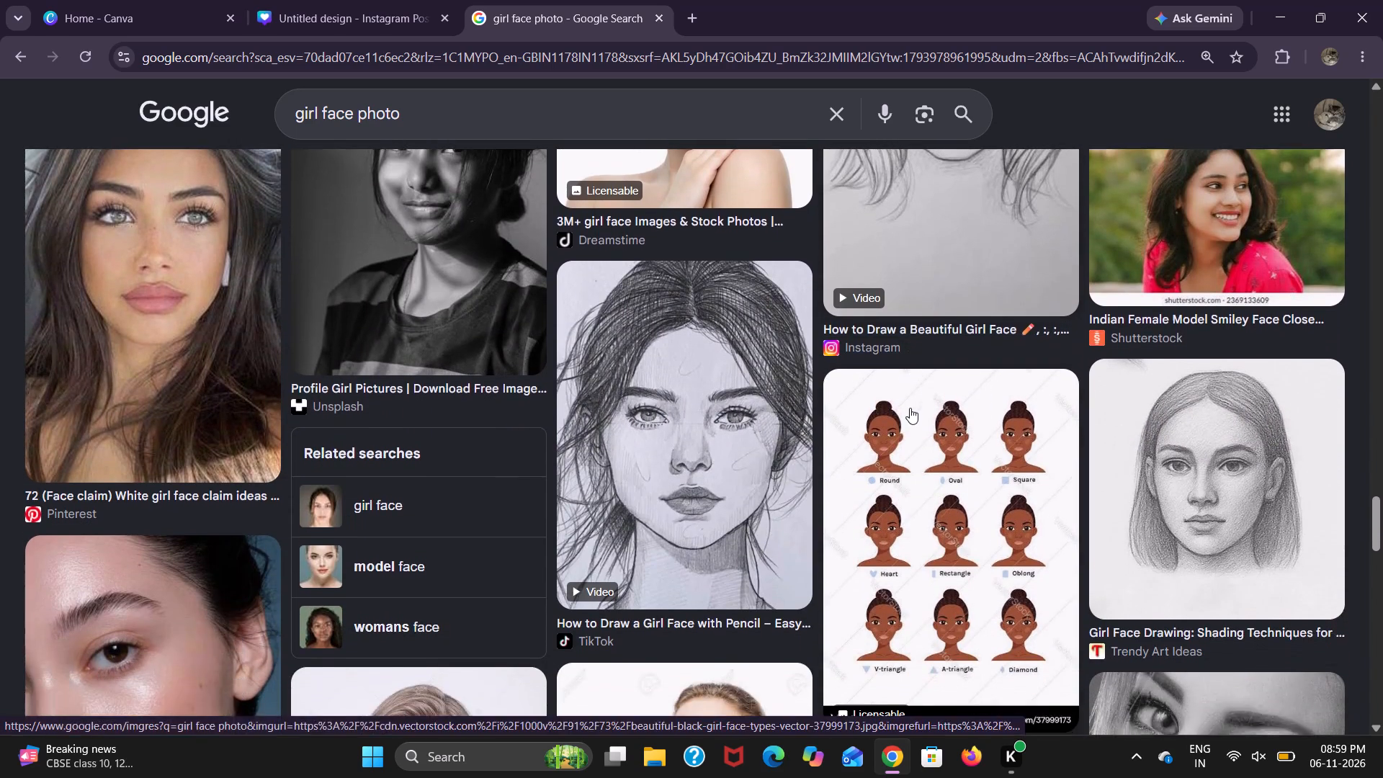
pyautogui.scroll(-6, 910, 408)
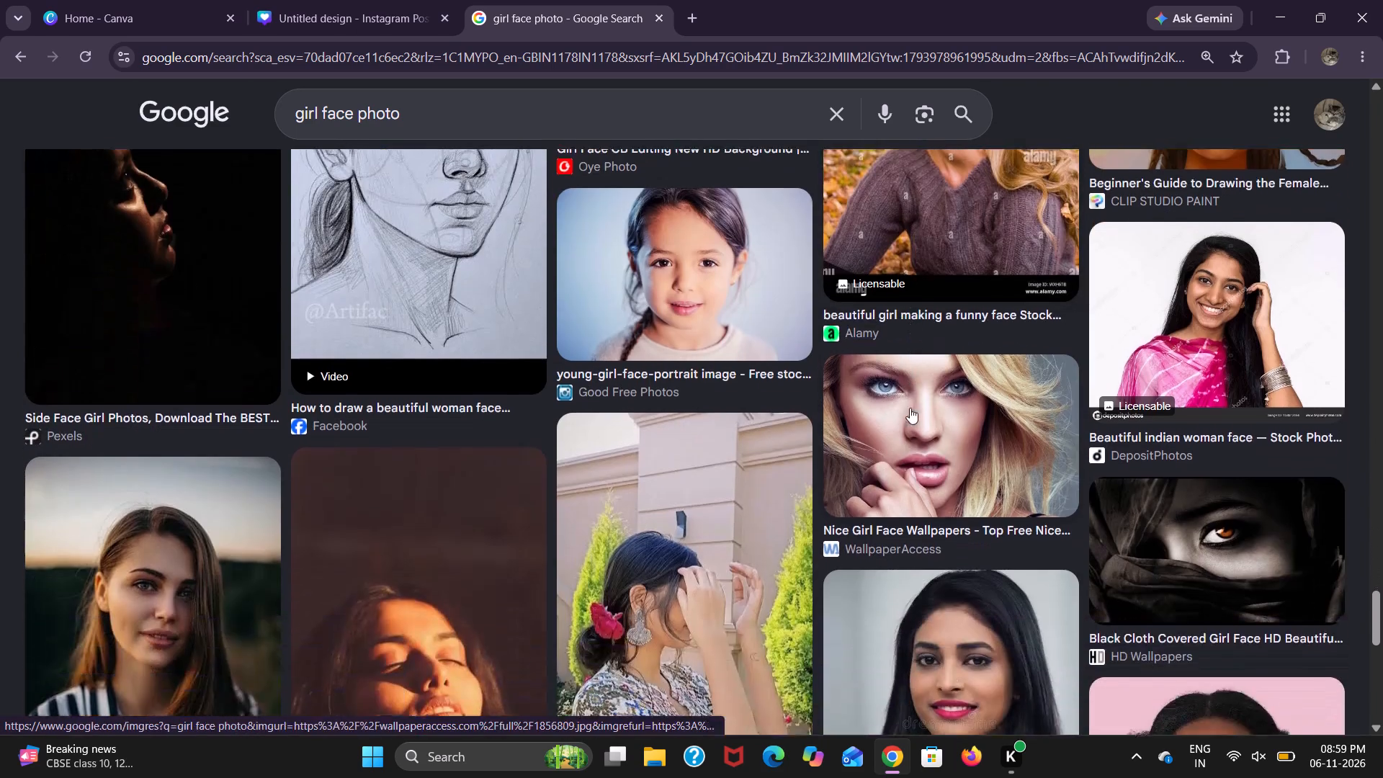
pyautogui.scroll(10, 910, 408)
pyautogui.scroll(20, 910, 408)
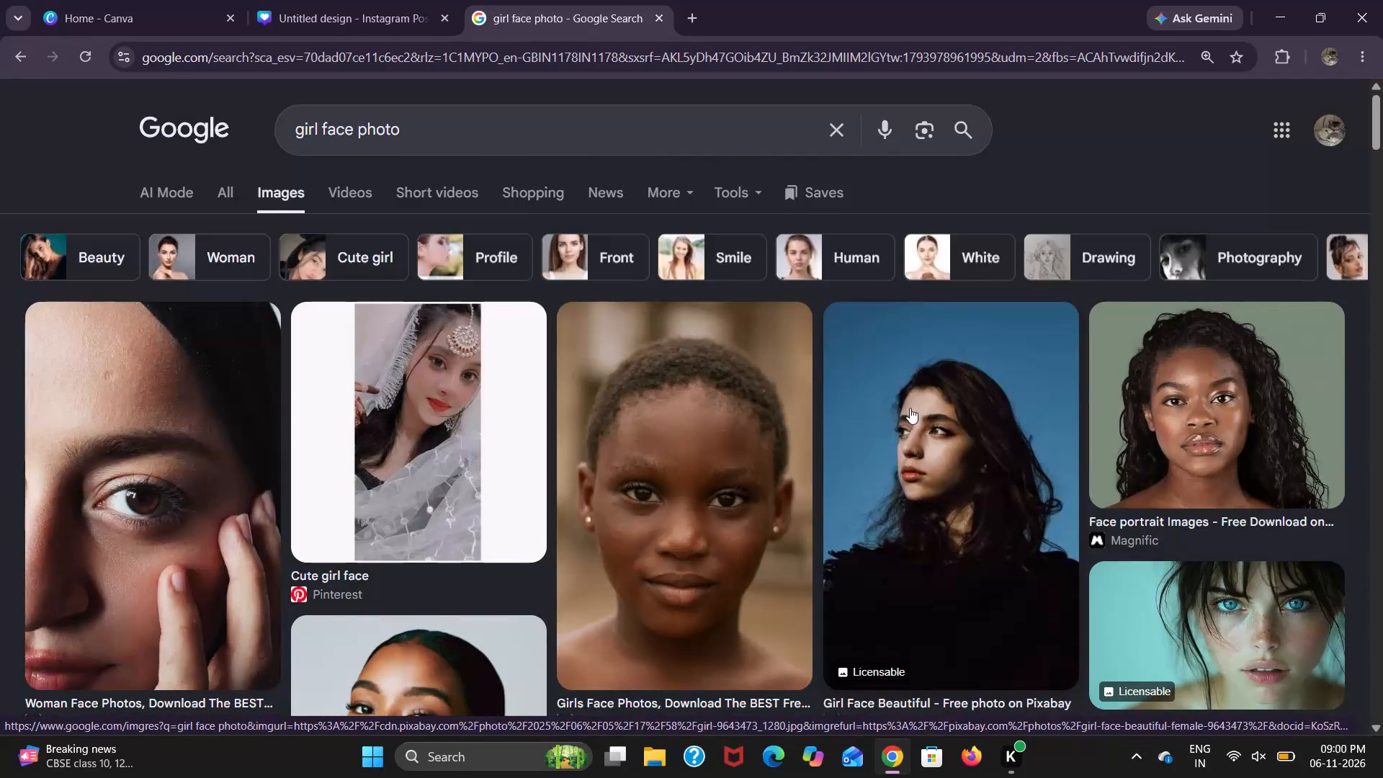
# Preview the Adobe Stock close-up of the blue-eyed woman against a teal background and look over its related images.
pyautogui.scroll(-1, 1122, 627)
pyautogui.click(1184, 617)
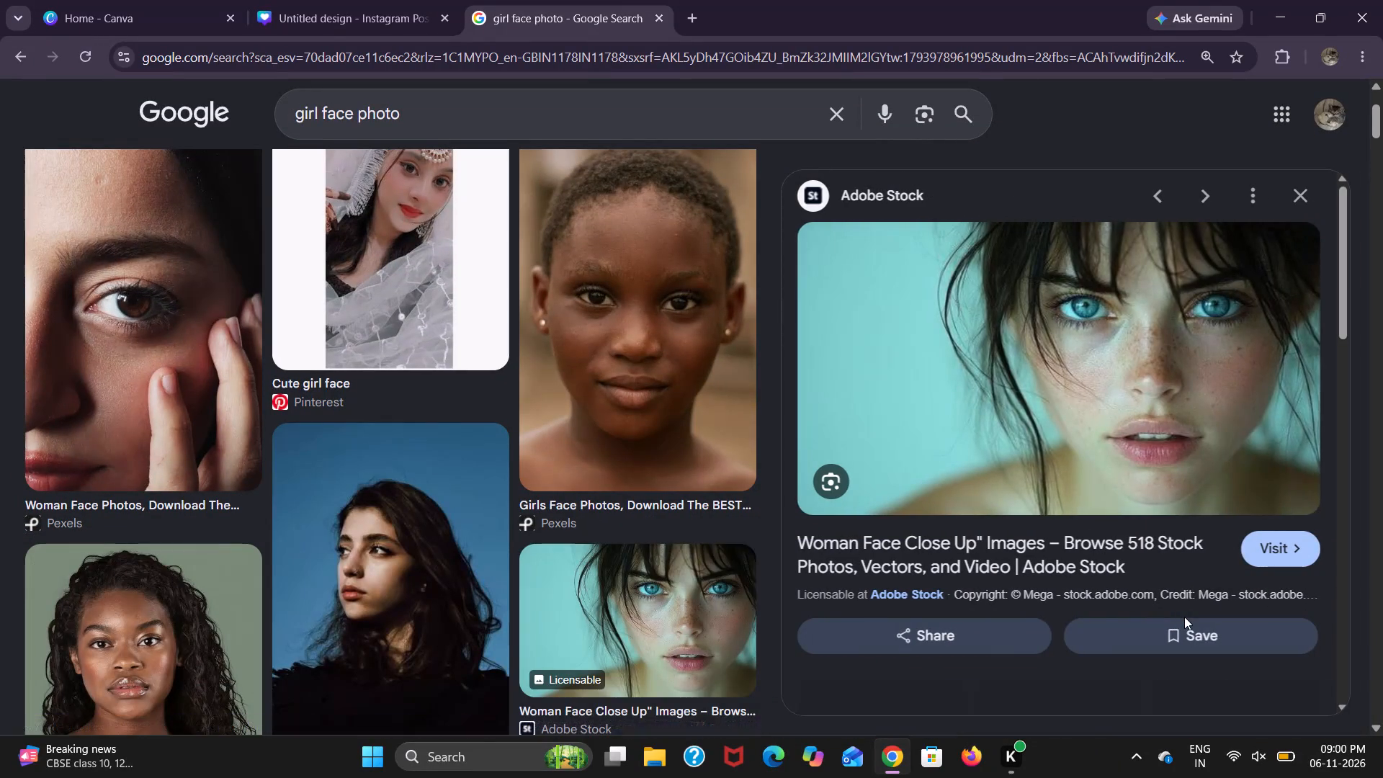
pyautogui.scroll(-4, 1101, 610)
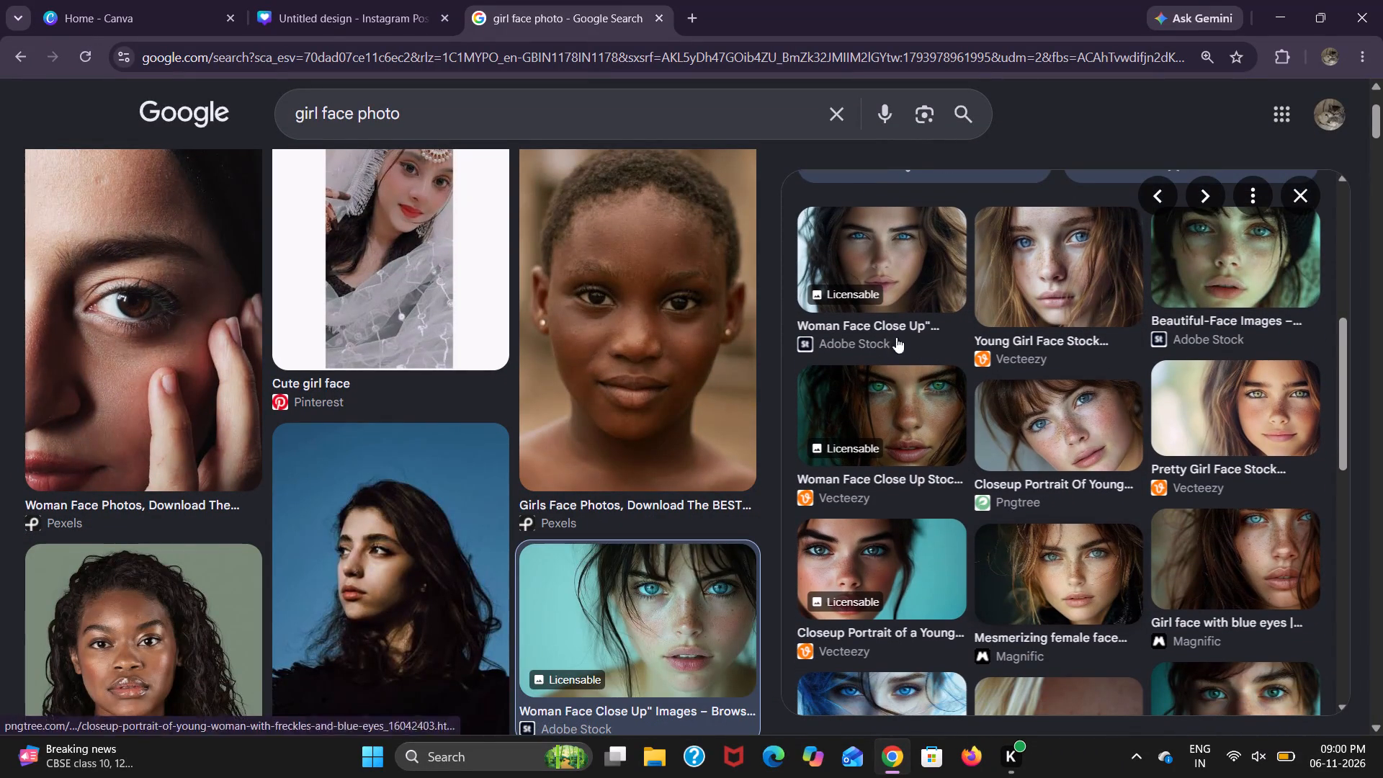
pyautogui.scroll(6, 916, 362)
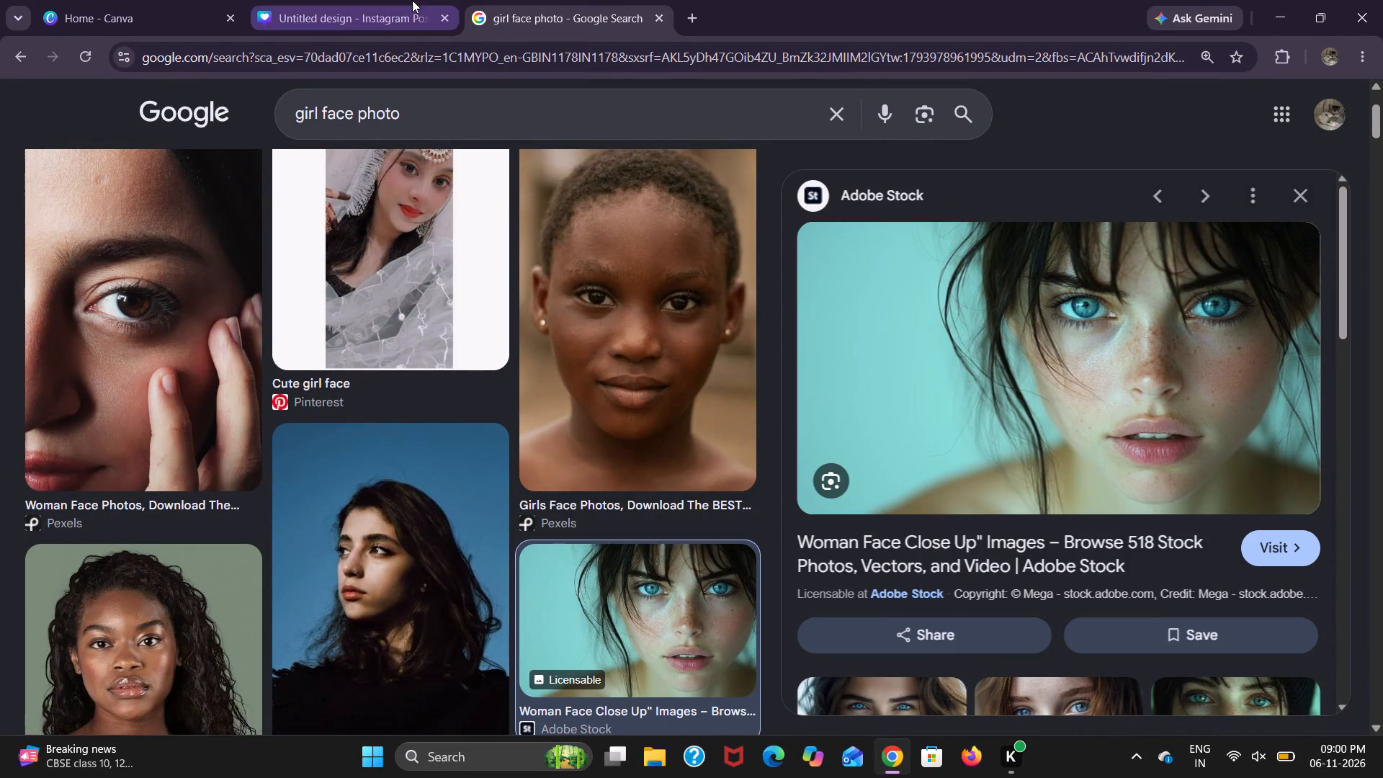
# Switch back to the untitled Instagram Post design in Canva.
pyautogui.click(411, 0)
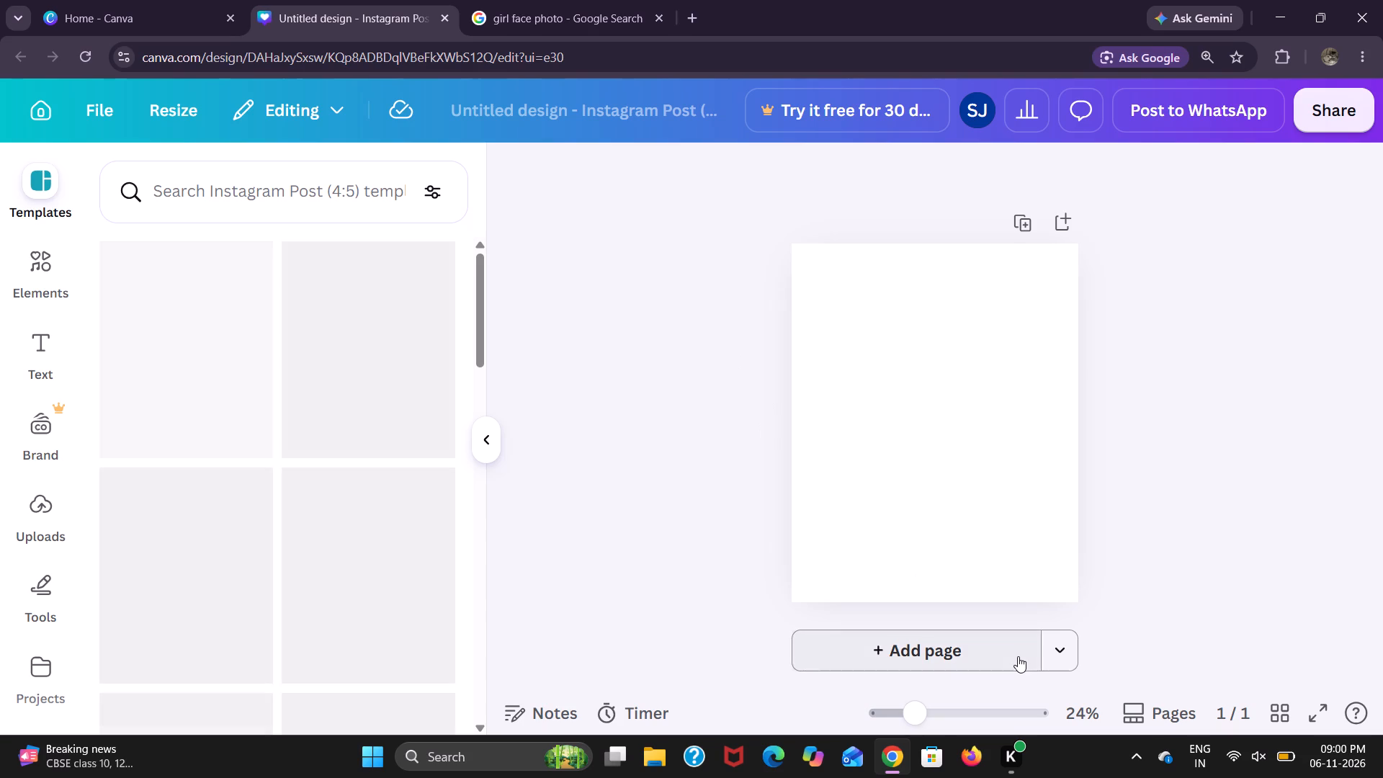
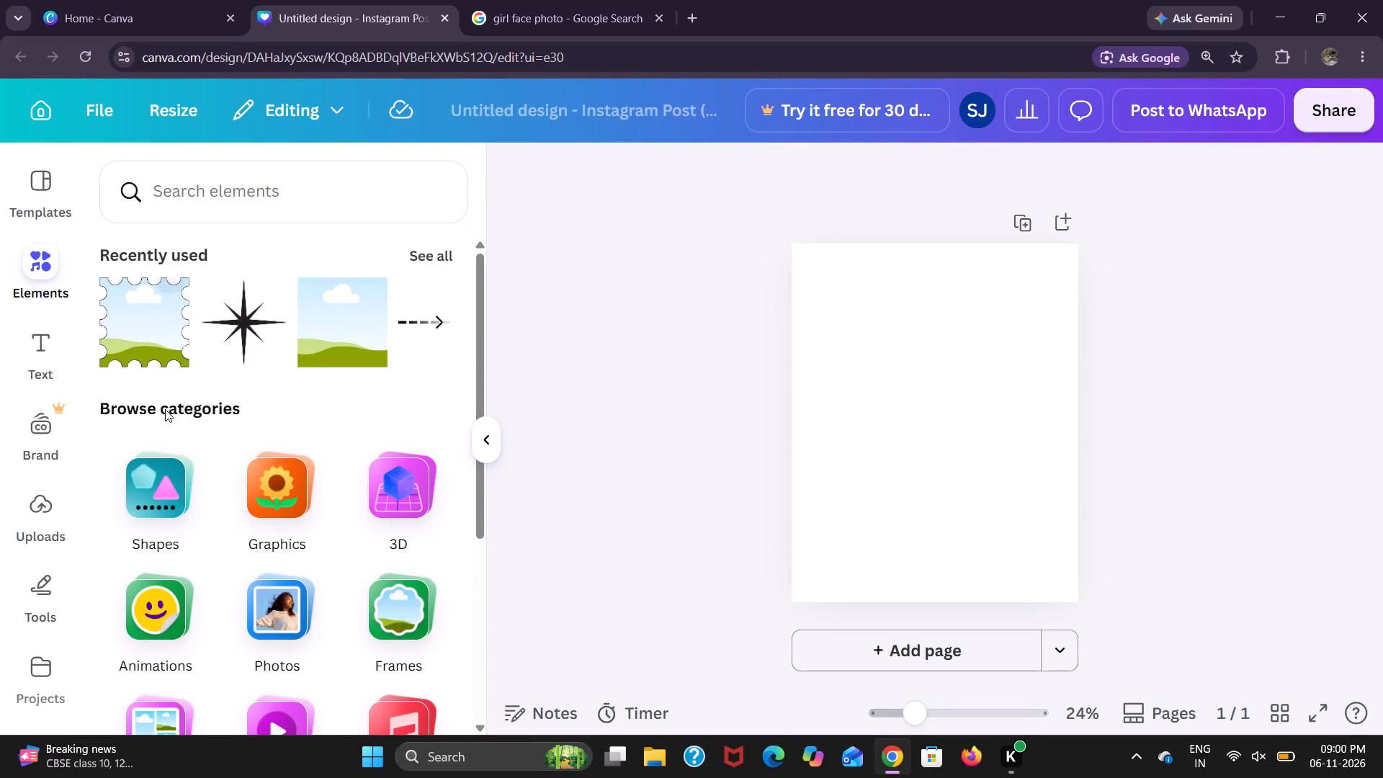
# Add a basic square photo frame to the blank Instagram post page.
pyautogui.scroll(-3, 160, 346)
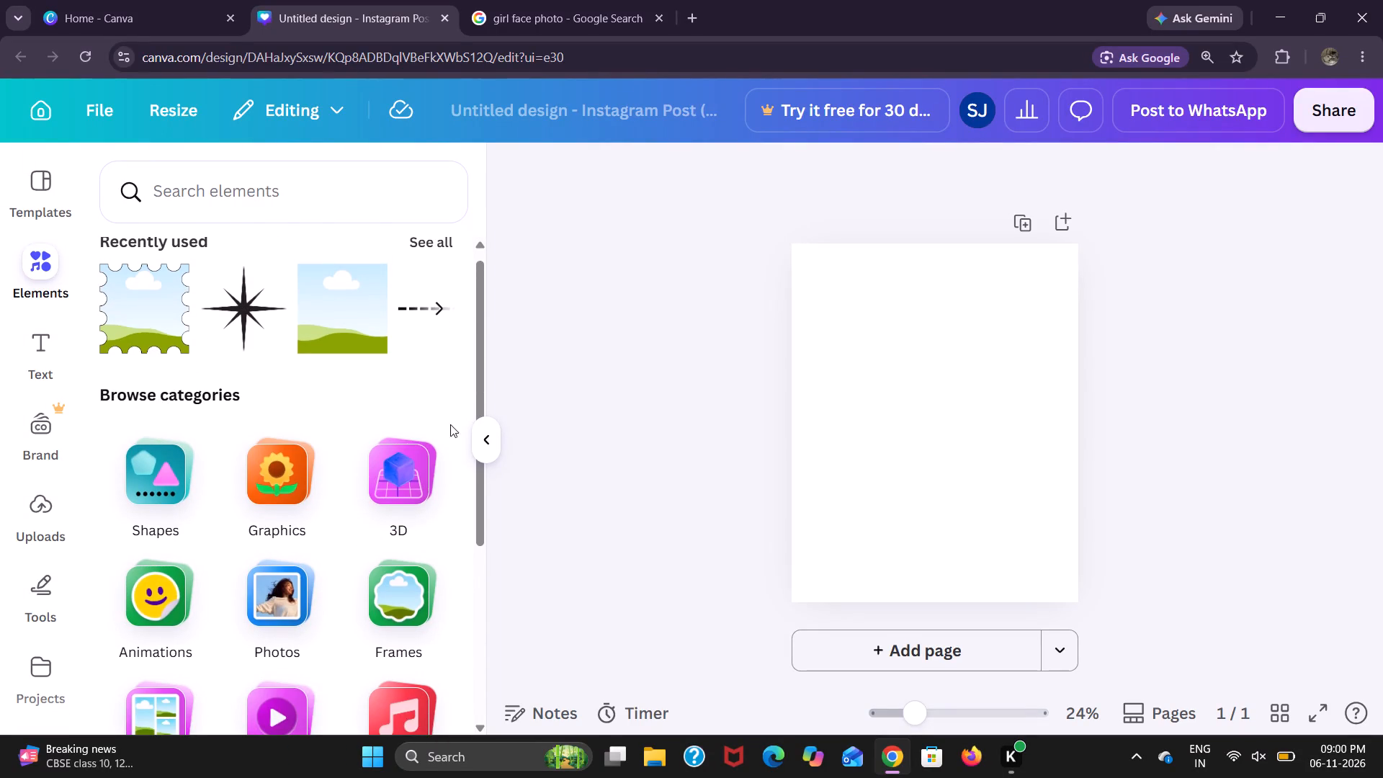
pyautogui.click(389, 605)
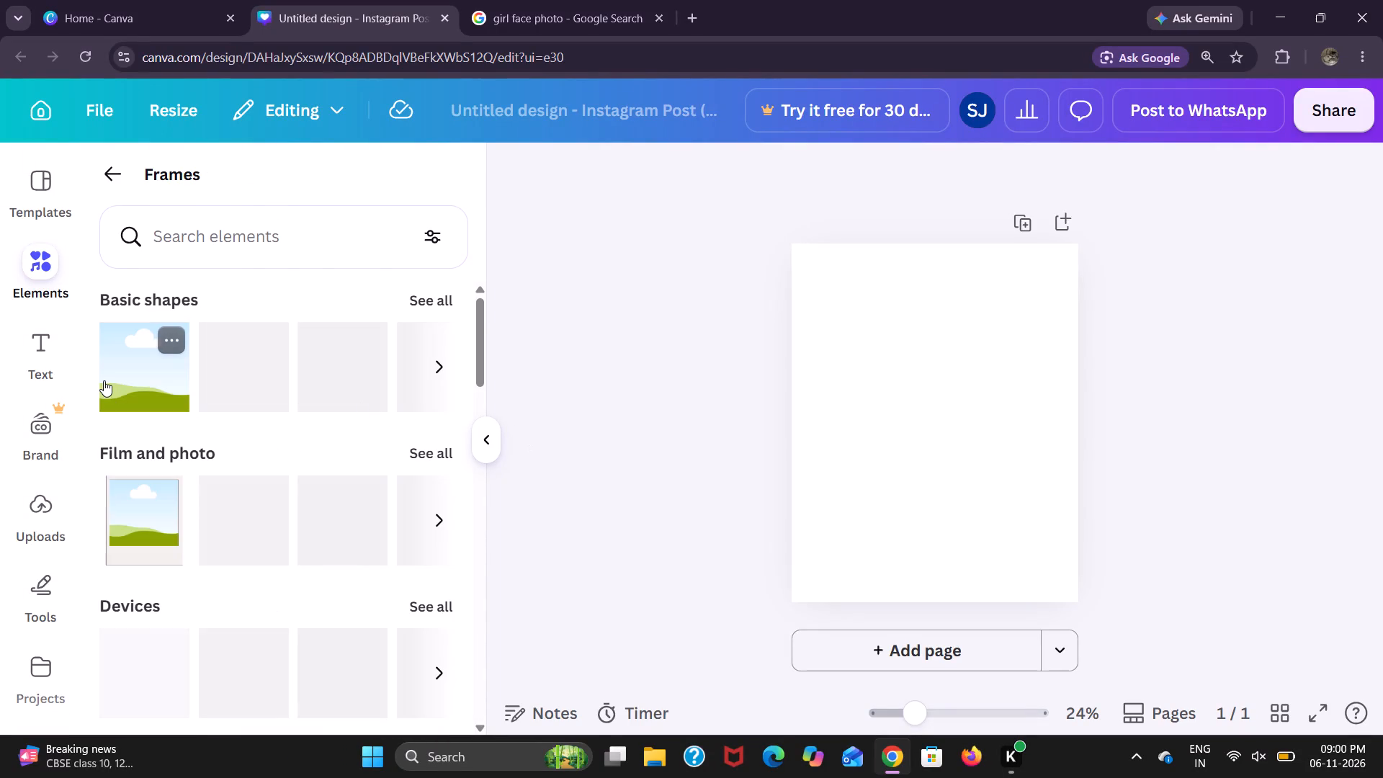
pyautogui.click(146, 388)
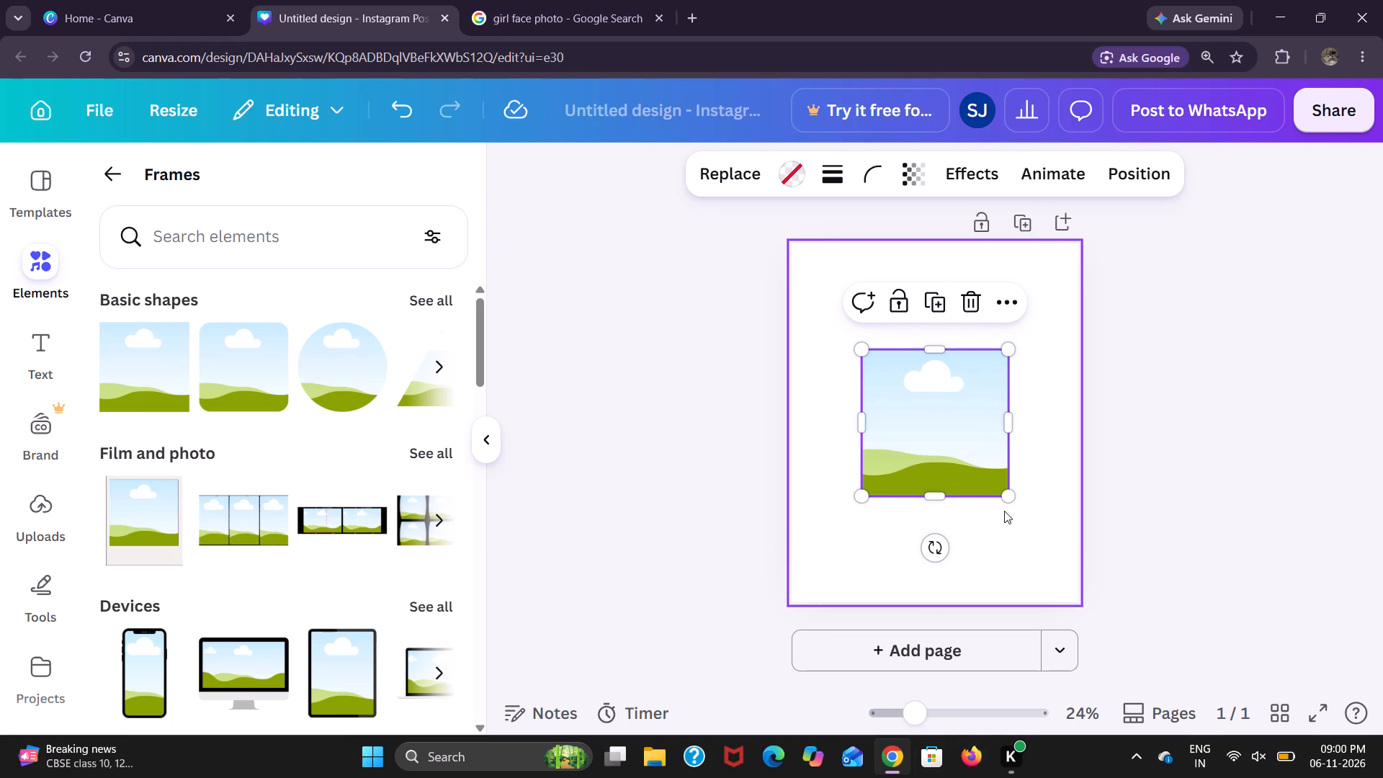
# Enlarge the frame downward and out to both page edges, to a size of about 1,080 by 842.
pyautogui.moveTo(942, 493); pyautogui.dragTo(926, 568)
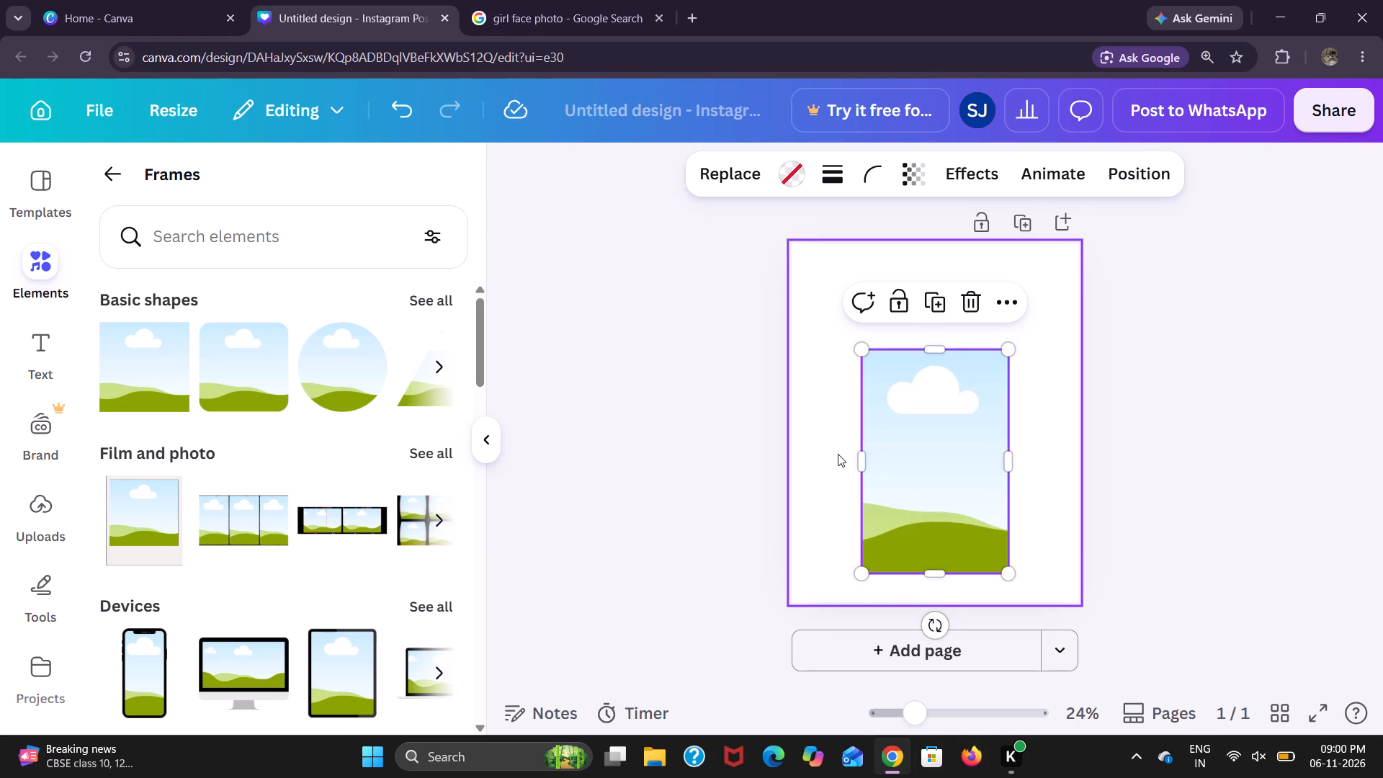
pyautogui.moveTo(864, 462); pyautogui.dragTo(795, 470)
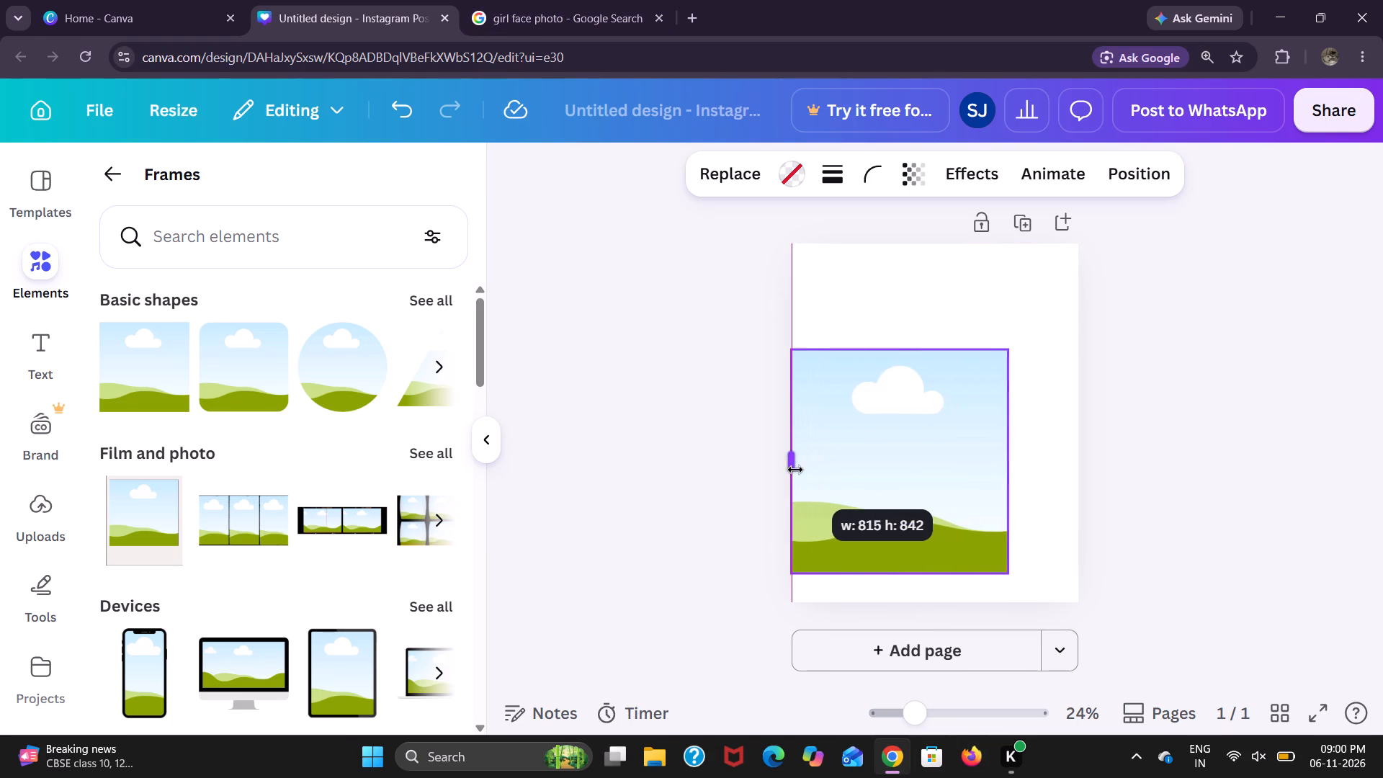
pyautogui.moveTo(795, 470); pyautogui.dragTo(795, 469)
pyautogui.moveTo(1011, 467); pyautogui.dragTo(1076, 463)
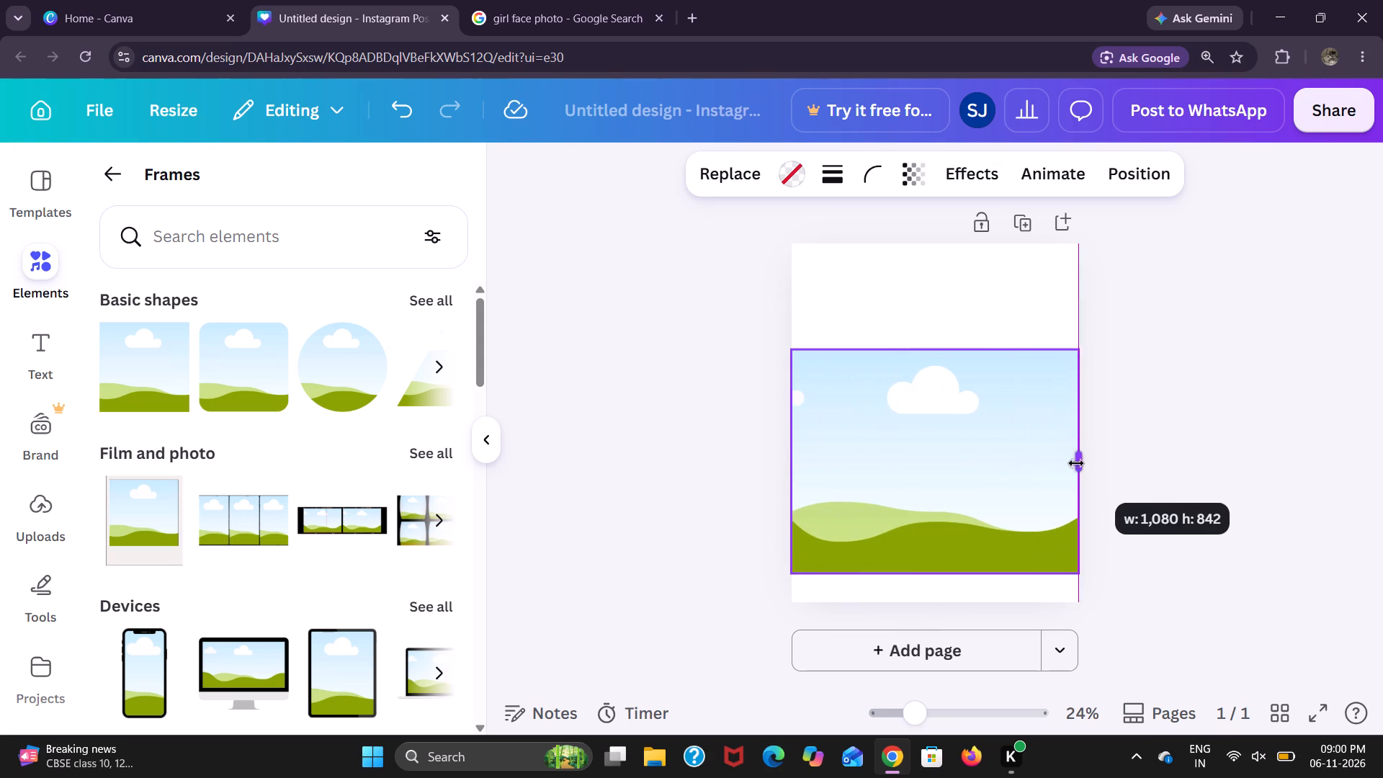
pyautogui.moveTo(1076, 463); pyautogui.dragTo(1074, 463)
pyautogui.moveTo(1074, 463); pyautogui.dragTo(1082, 460)
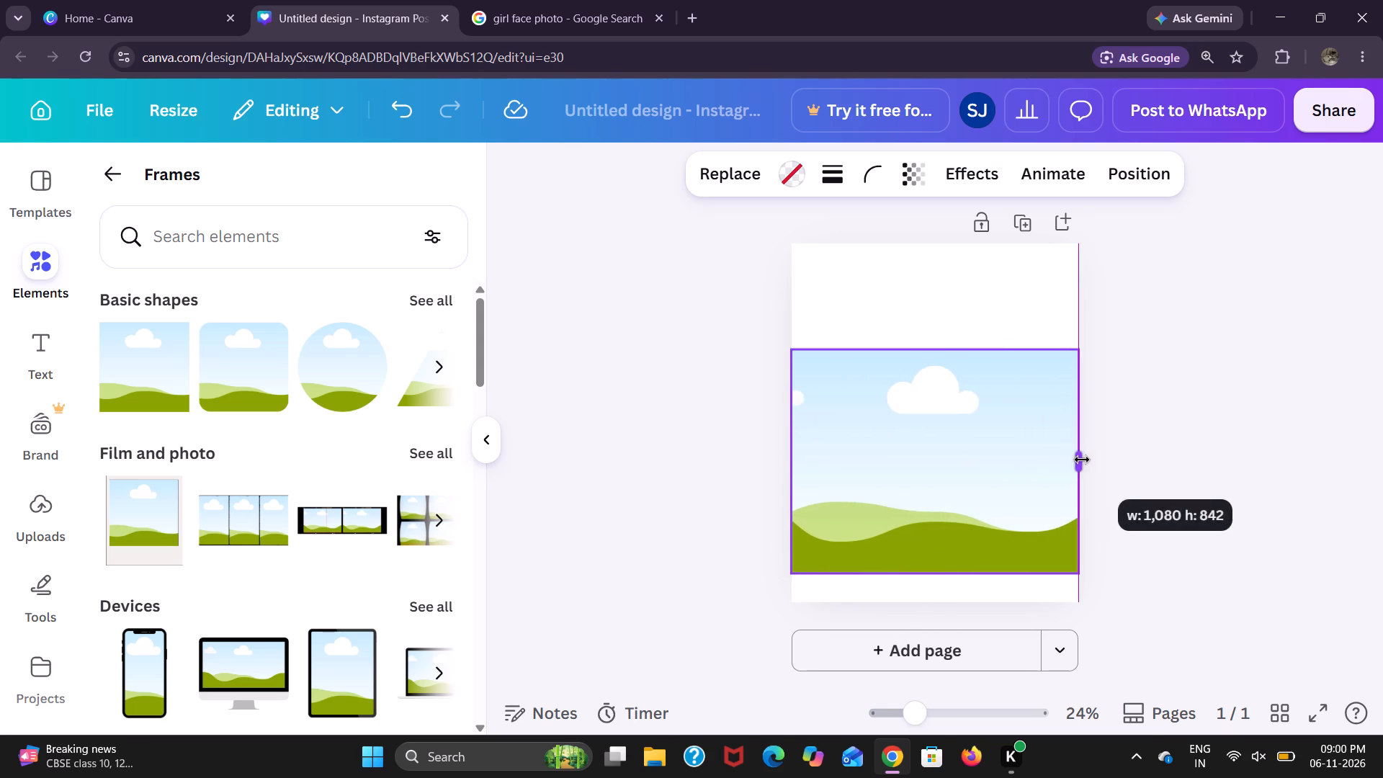
pyautogui.moveTo(1082, 460); pyautogui.dragTo(1080, 460)
# Bring the Adobe Stock close-up photo of the blue-eyed woman from the Google results into the design and fill the frame with it.
pyautogui.click(508, 3)
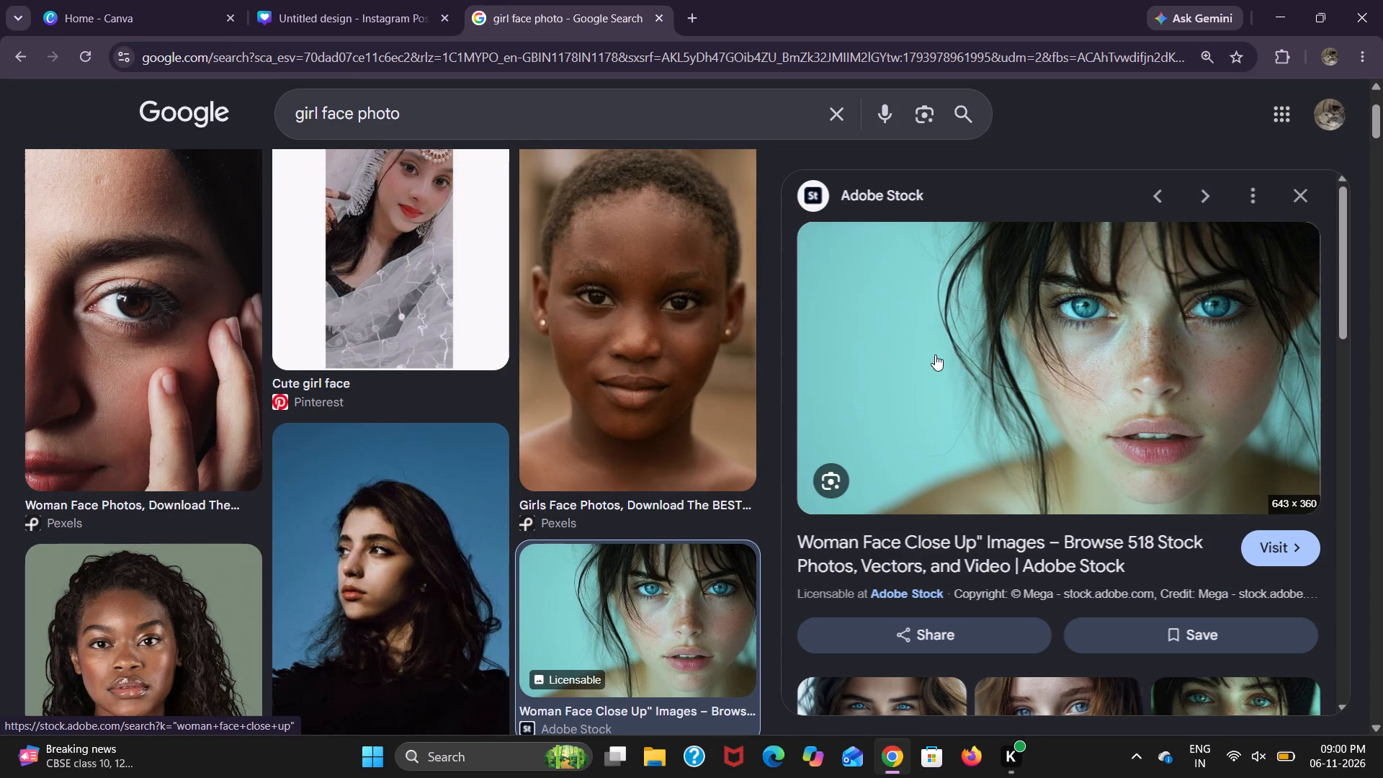
pyautogui.moveTo(935, 354); pyautogui.dragTo(359, 0)
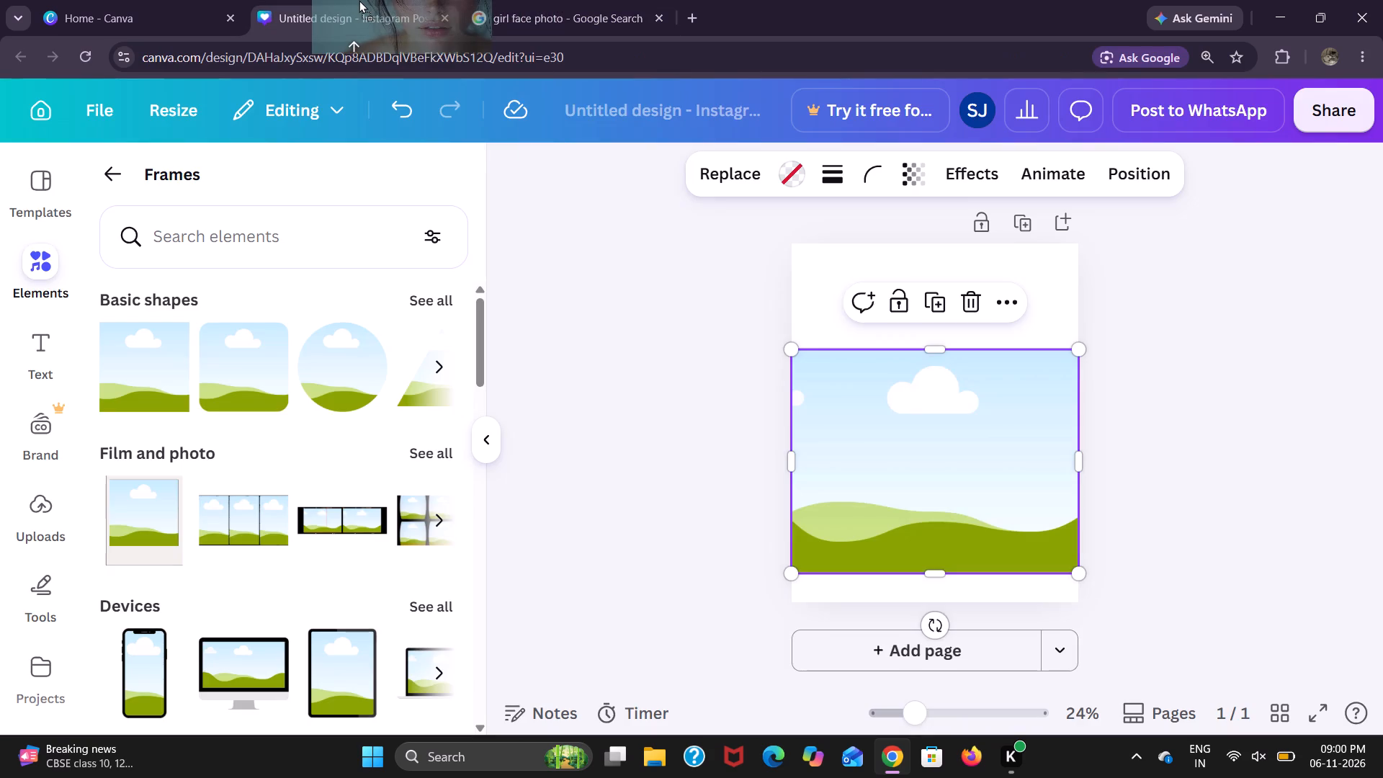
pyautogui.moveTo(359, 0); pyautogui.dragTo(917, 442)
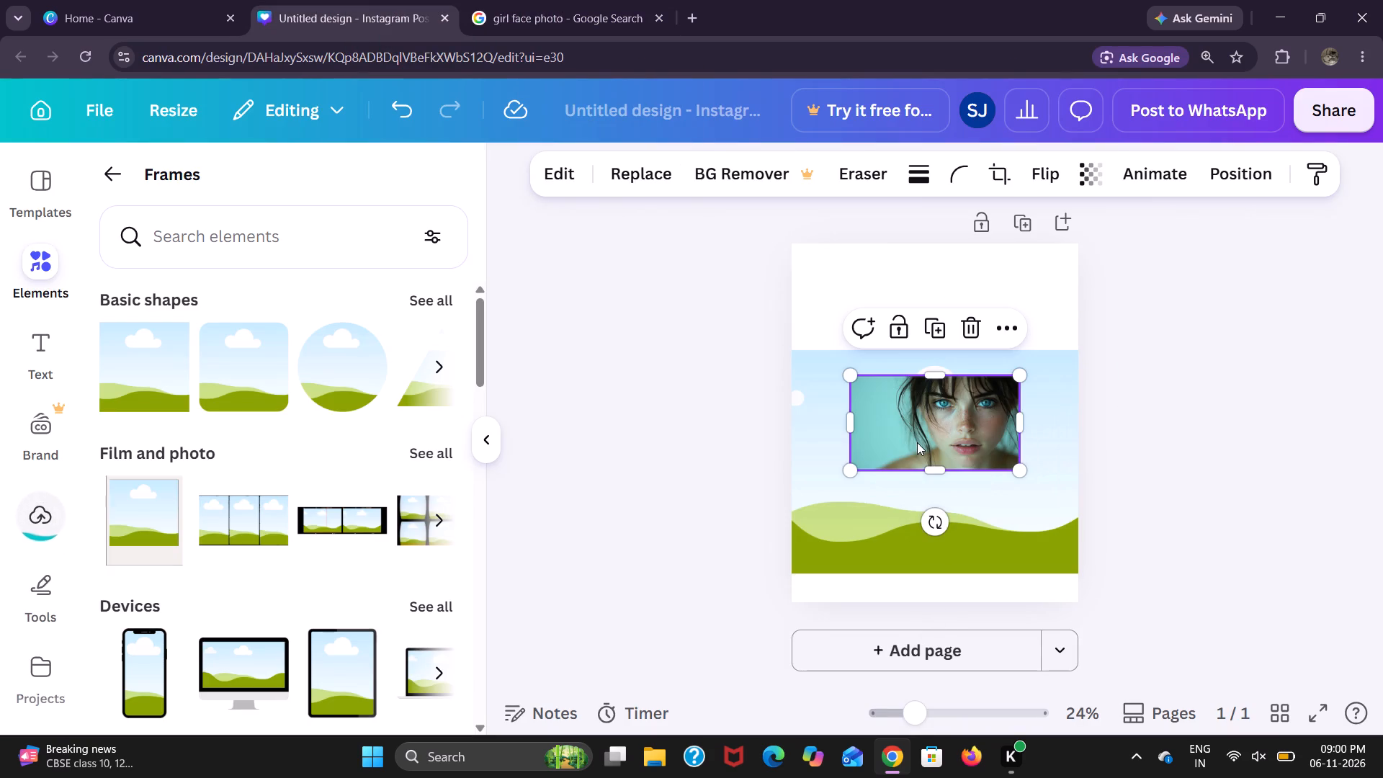
pyautogui.moveTo(971, 409); pyautogui.dragTo(957, 444)
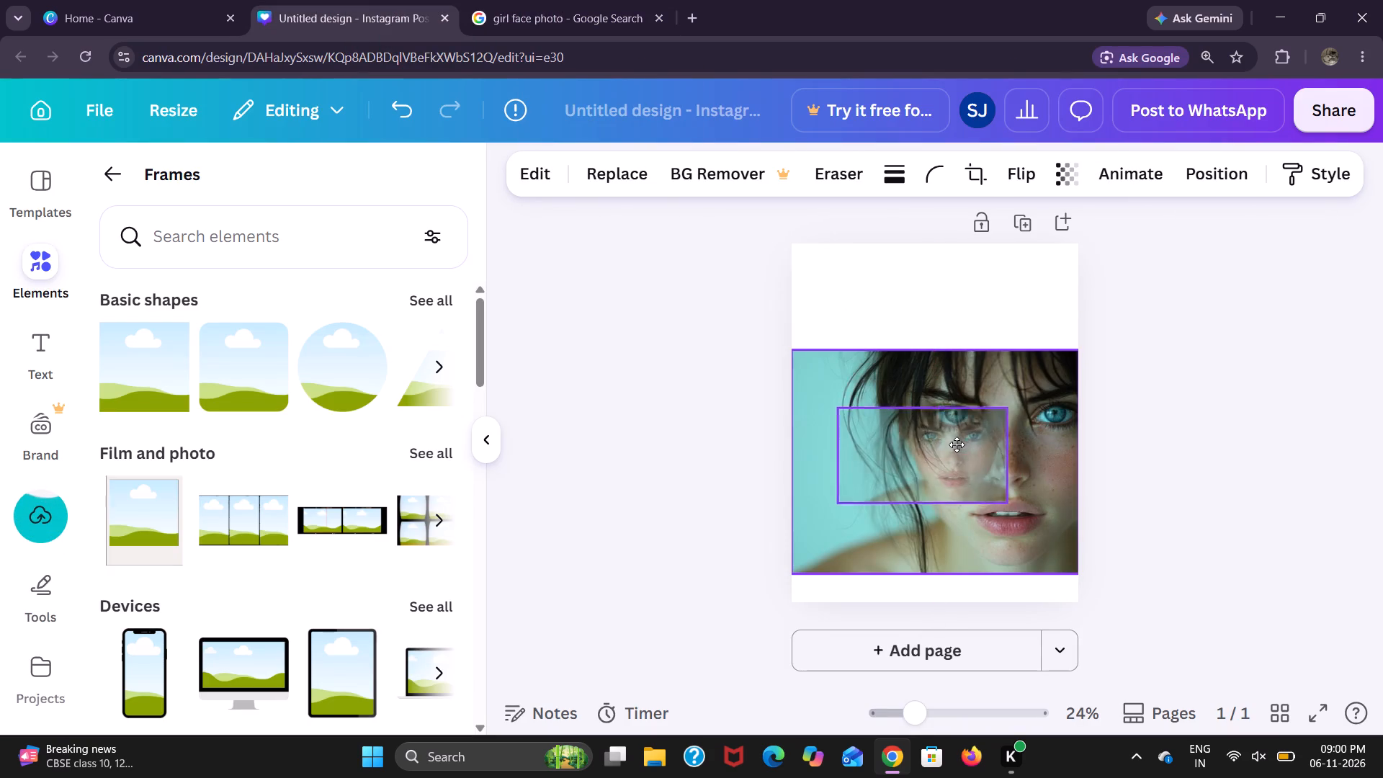
pyautogui.moveTo(957, 444); pyautogui.dragTo(957, 446)
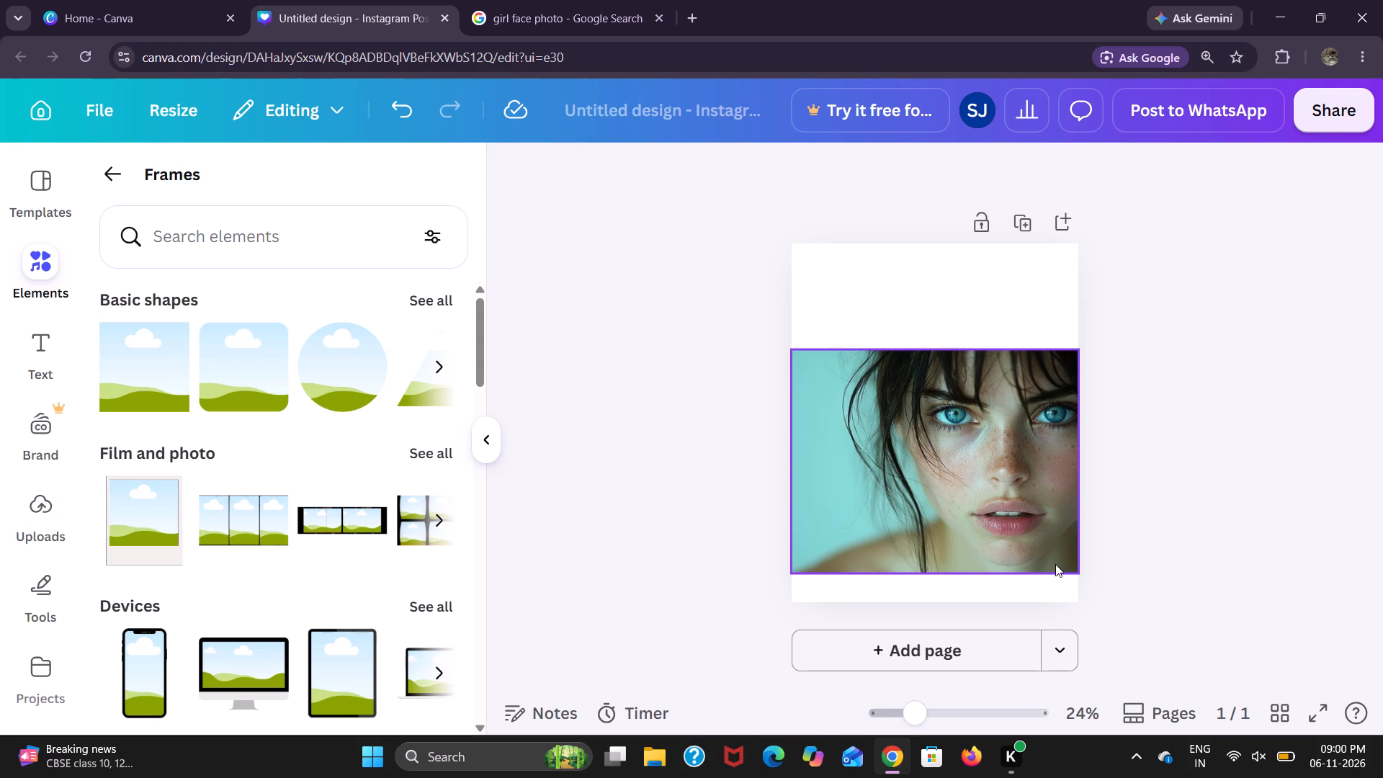
# Resize the portrait photo to a shorter band across the page's full width, about 1,080 × 582.
pyautogui.click(1051, 563)
pyautogui.moveTo(1077, 575); pyautogui.dragTo(1049, 557)
pyautogui.moveTo(1050, 465); pyautogui.dragTo(1070, 464)
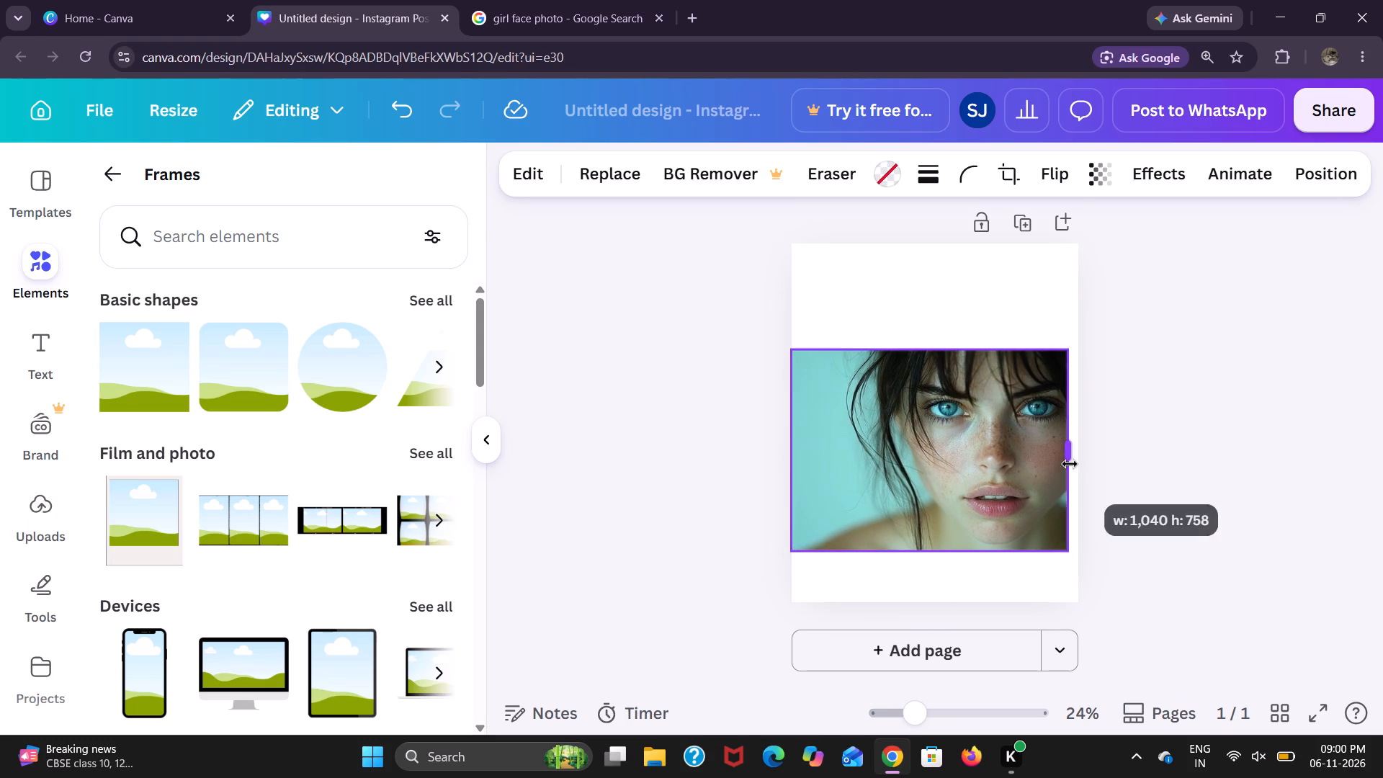
pyautogui.moveTo(1070, 464); pyautogui.dragTo(1088, 464)
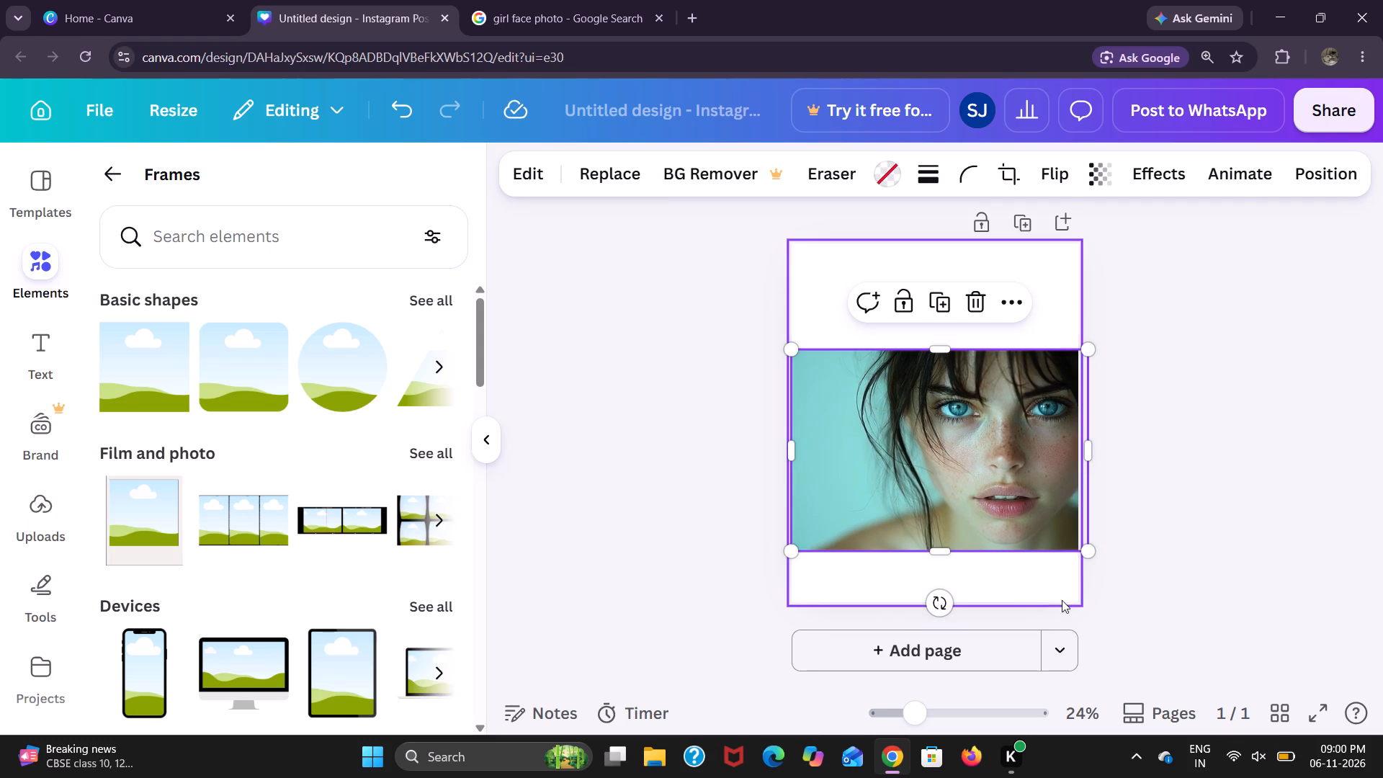
pyautogui.moveTo(1086, 550); pyautogui.dragTo(1009, 515)
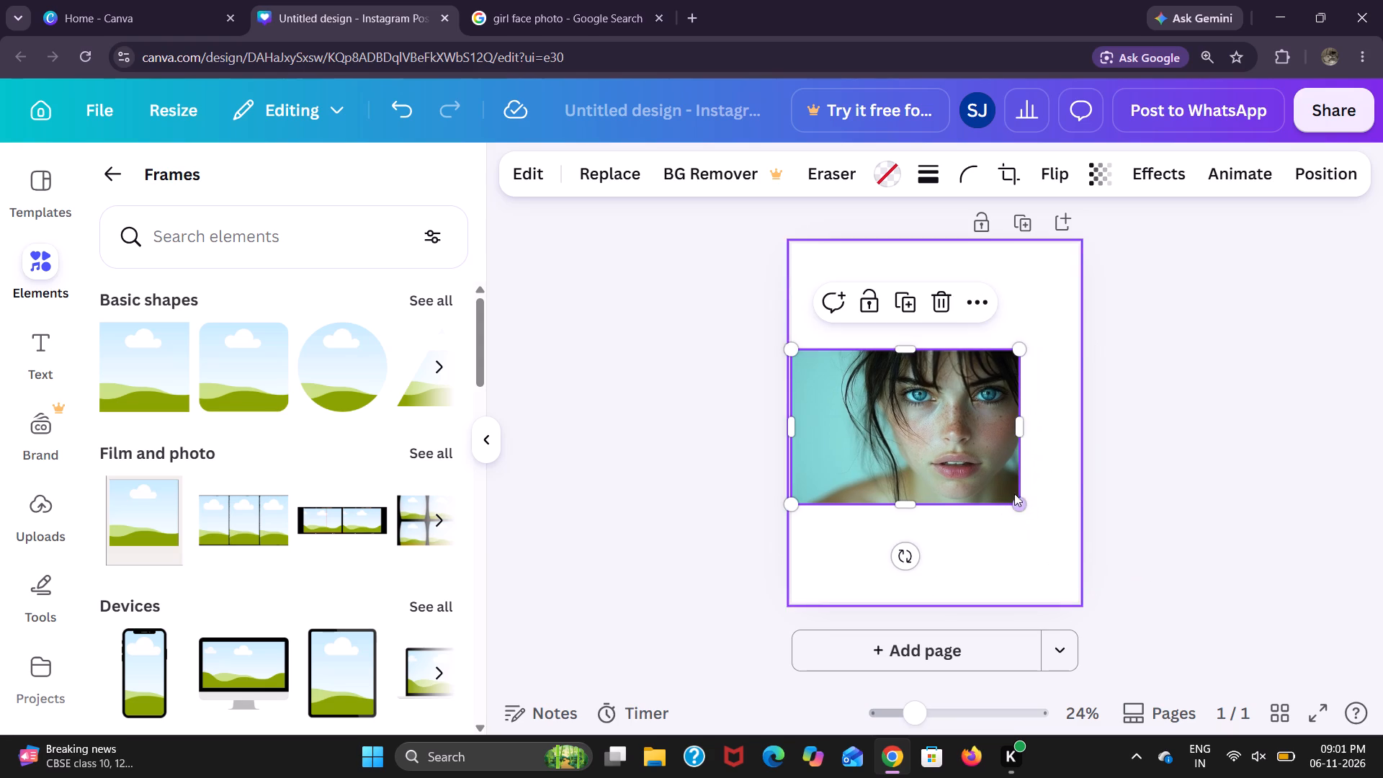
pyautogui.moveTo(1021, 438); pyautogui.dragTo(1082, 441)
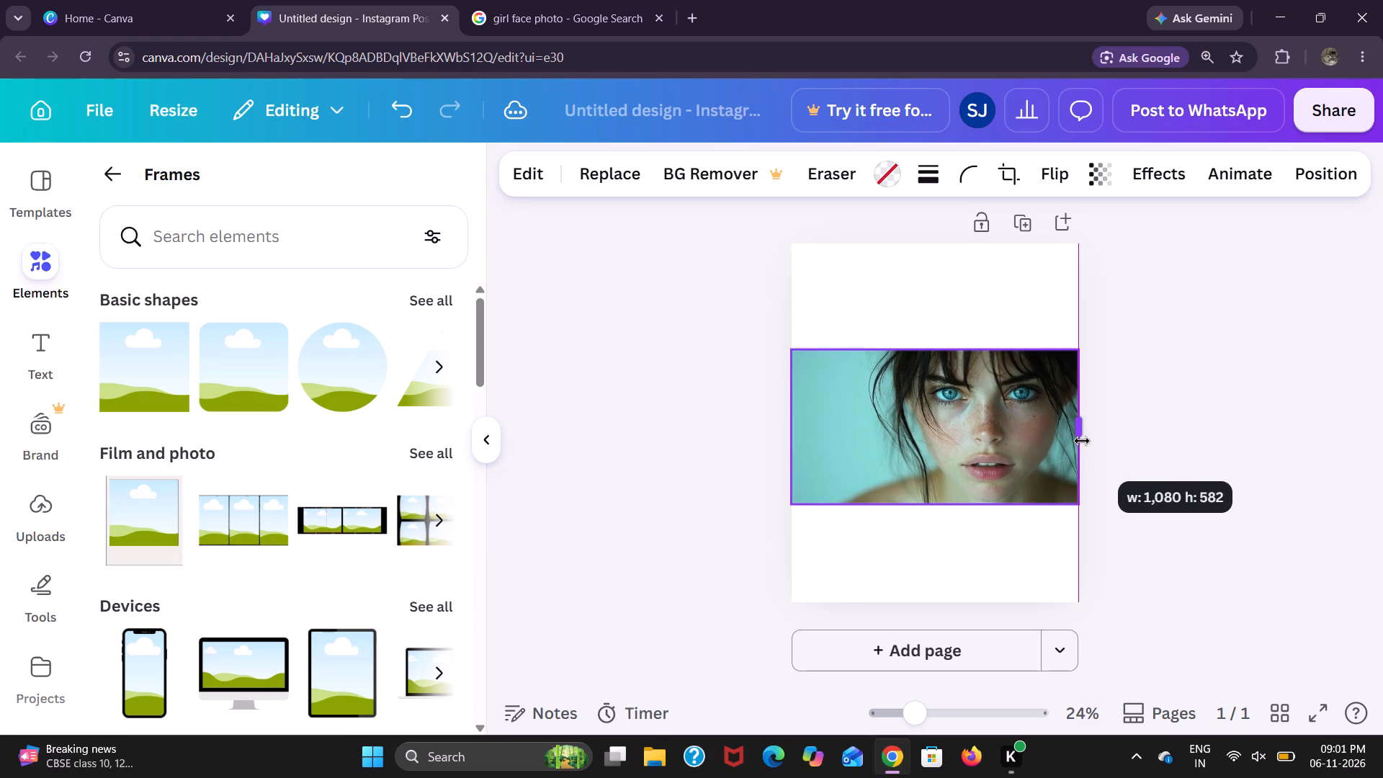
pyautogui.moveTo(1082, 441); pyautogui.dragTo(1065, 446)
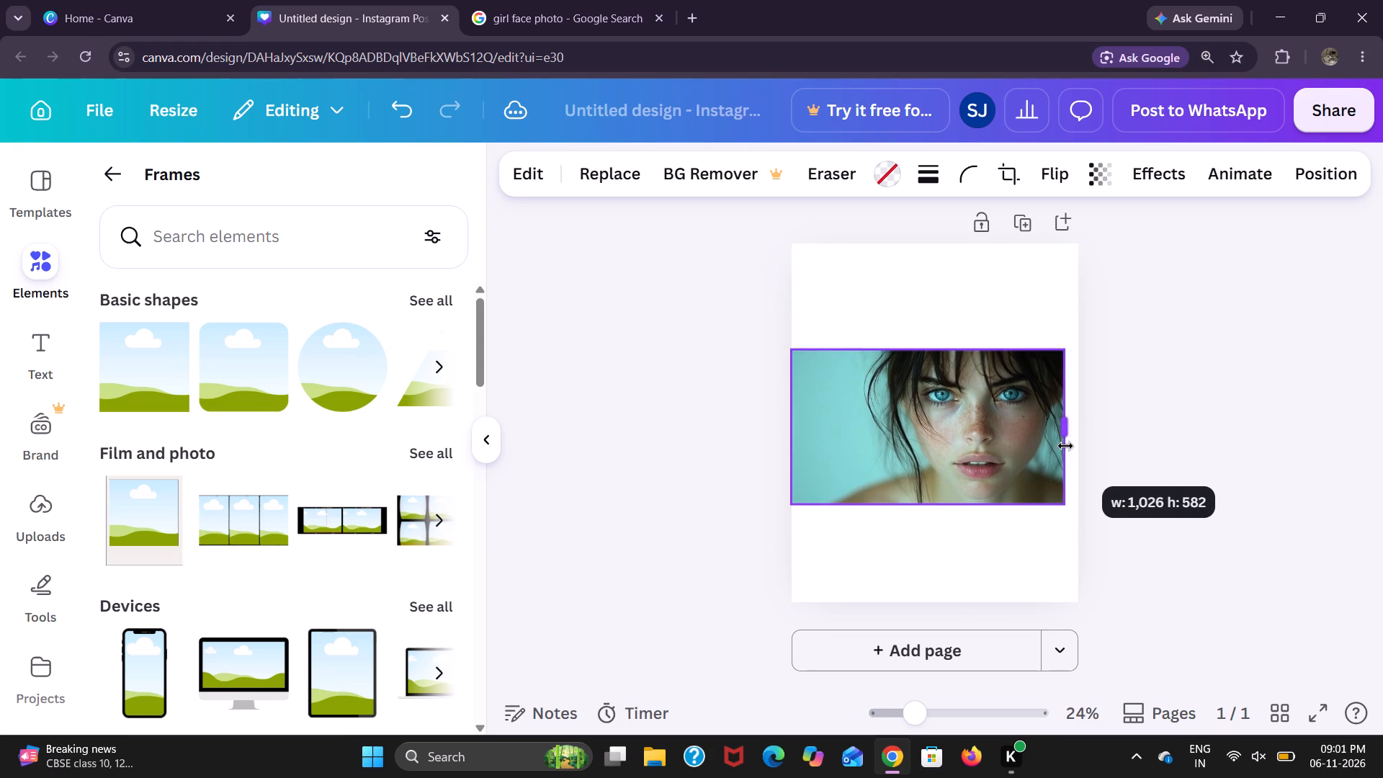
pyautogui.moveTo(1065, 446); pyautogui.dragTo(1077, 445)
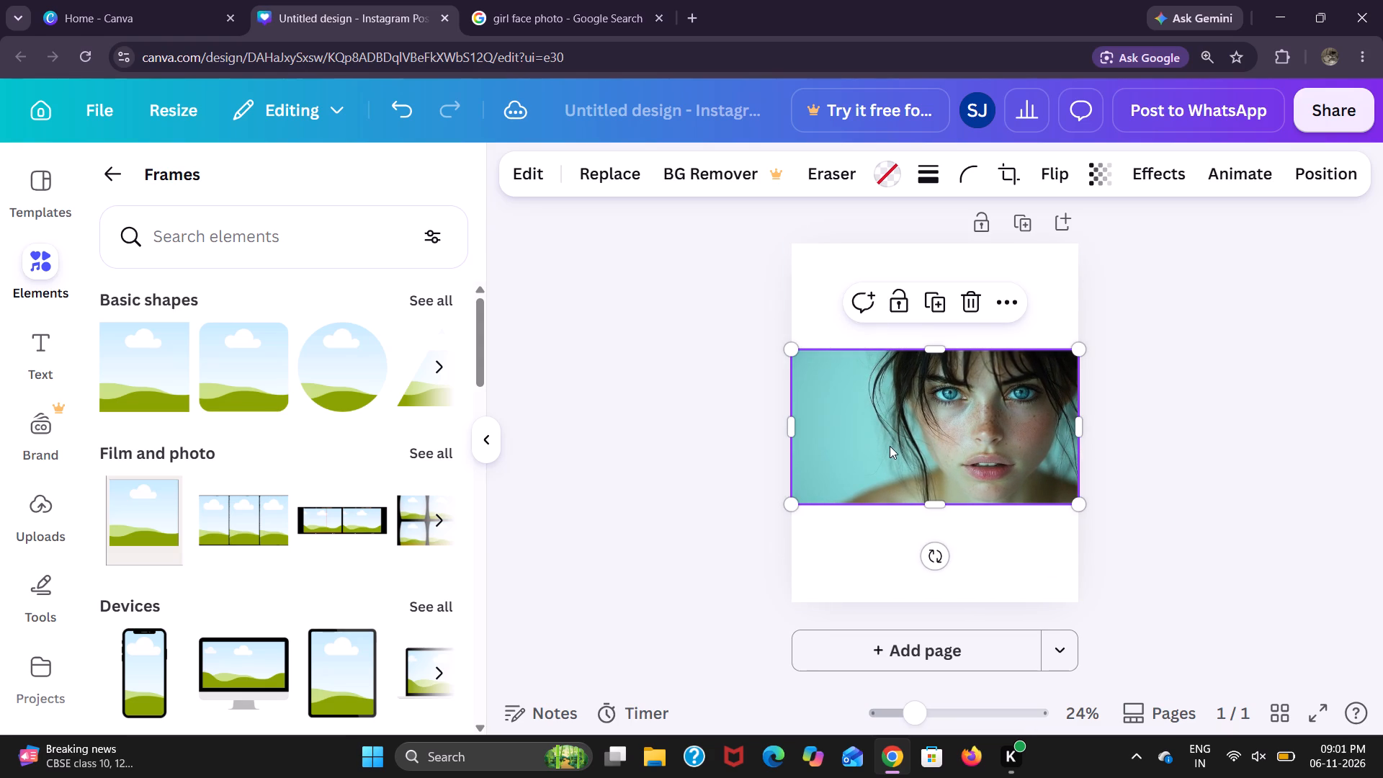
# Shift the photo slightly down and adjust its side edges so it spans the full page width.
pyautogui.click(892, 451)
pyautogui.click(804, 444)
pyautogui.moveTo(792, 437); pyautogui.dragTo(832, 442)
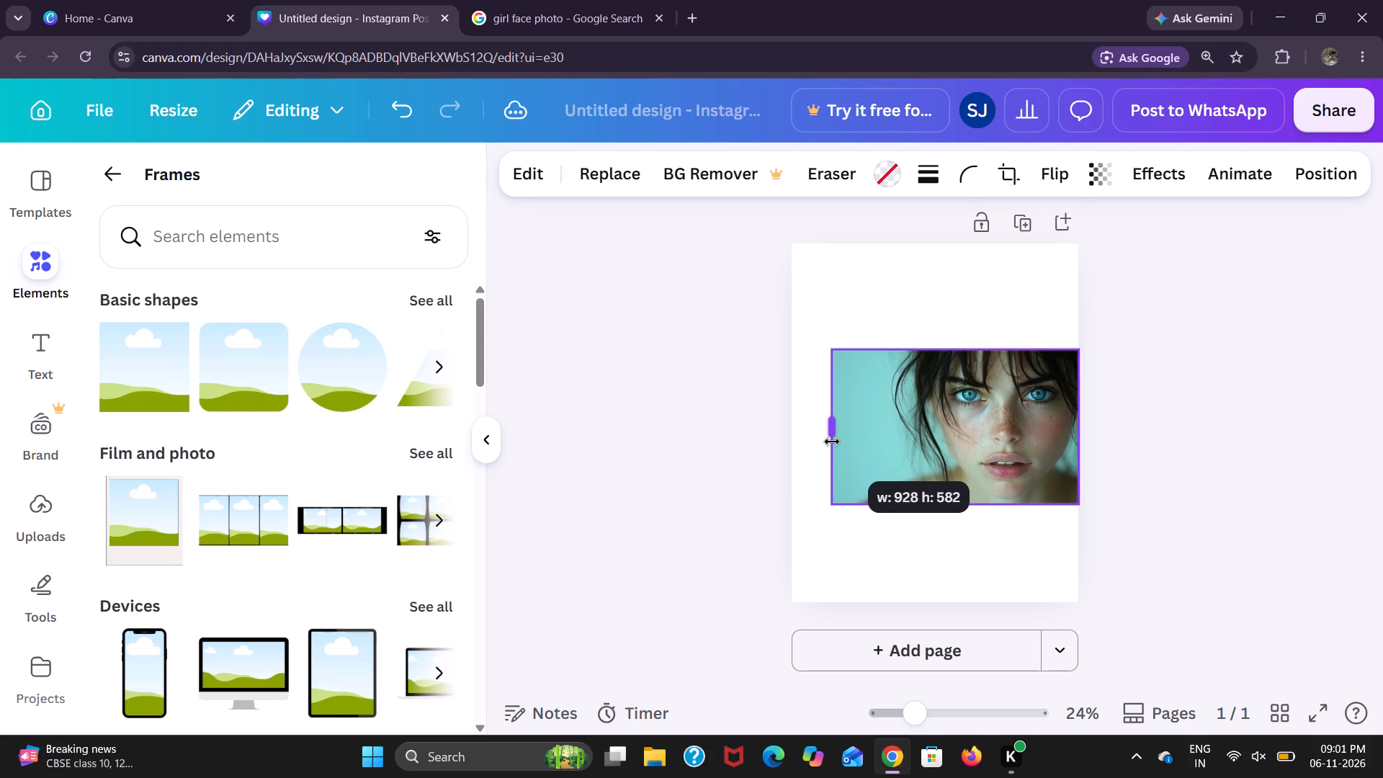
pyautogui.moveTo(832, 442); pyautogui.dragTo(830, 438)
pyautogui.moveTo(988, 472); pyautogui.dragTo(964, 475)
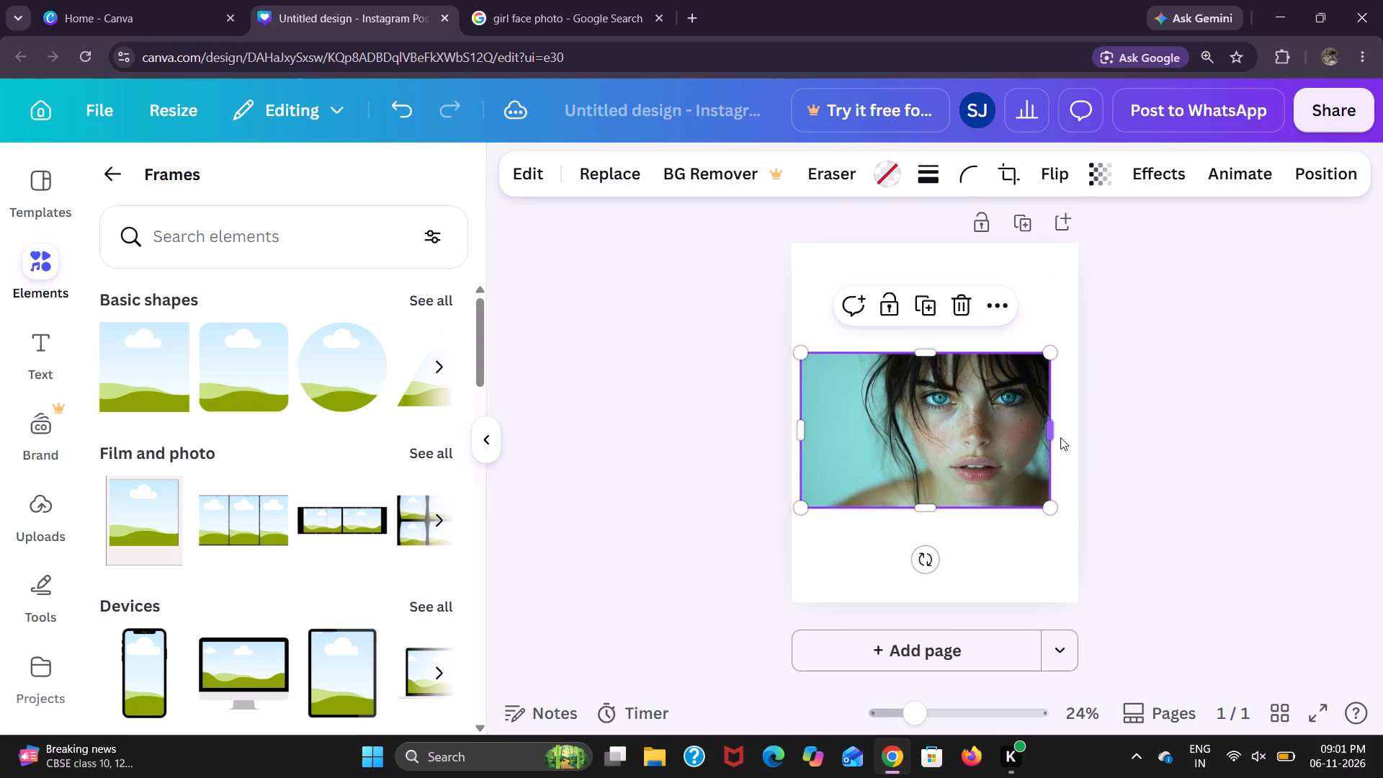
pyautogui.click(1057, 433)
pyautogui.moveTo(1057, 433); pyautogui.dragTo(1083, 440)
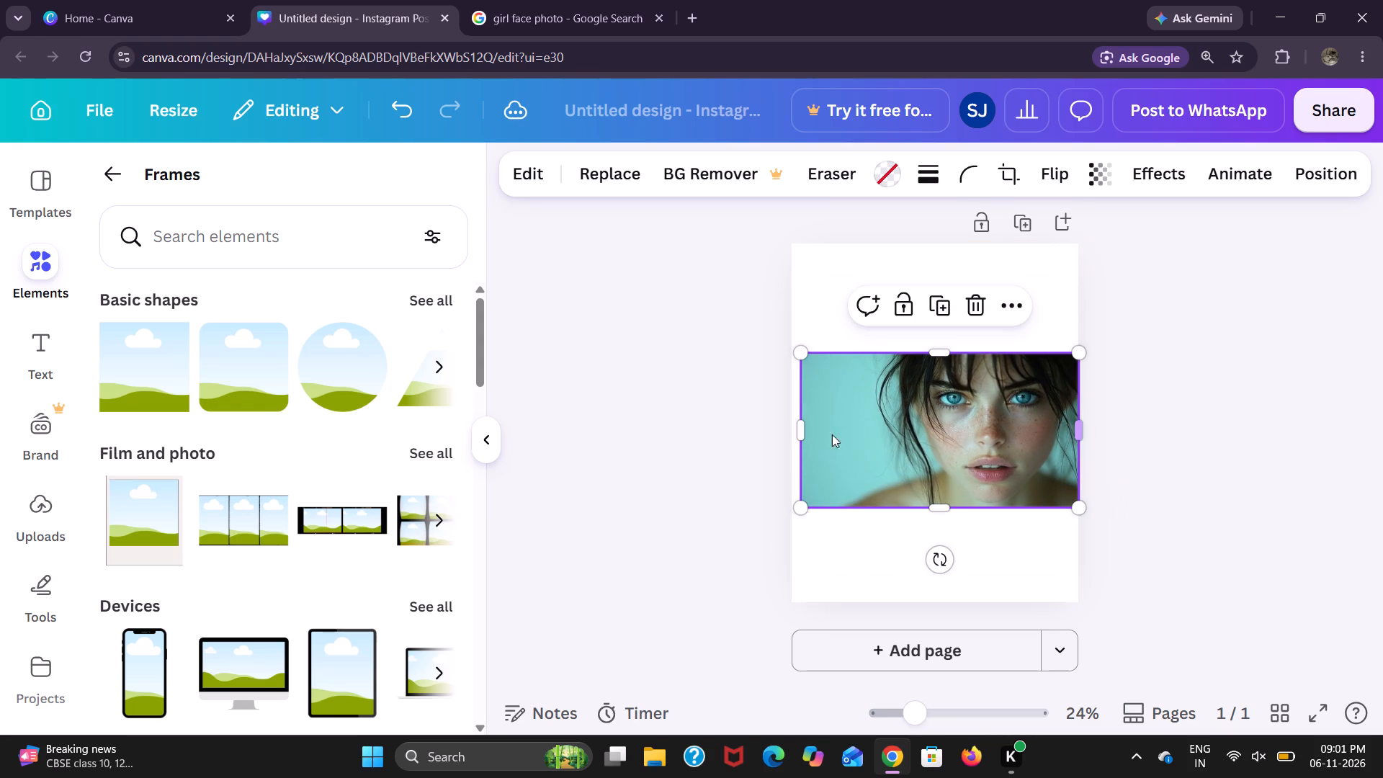
pyautogui.moveTo(803, 432); pyautogui.dragTo(789, 429)
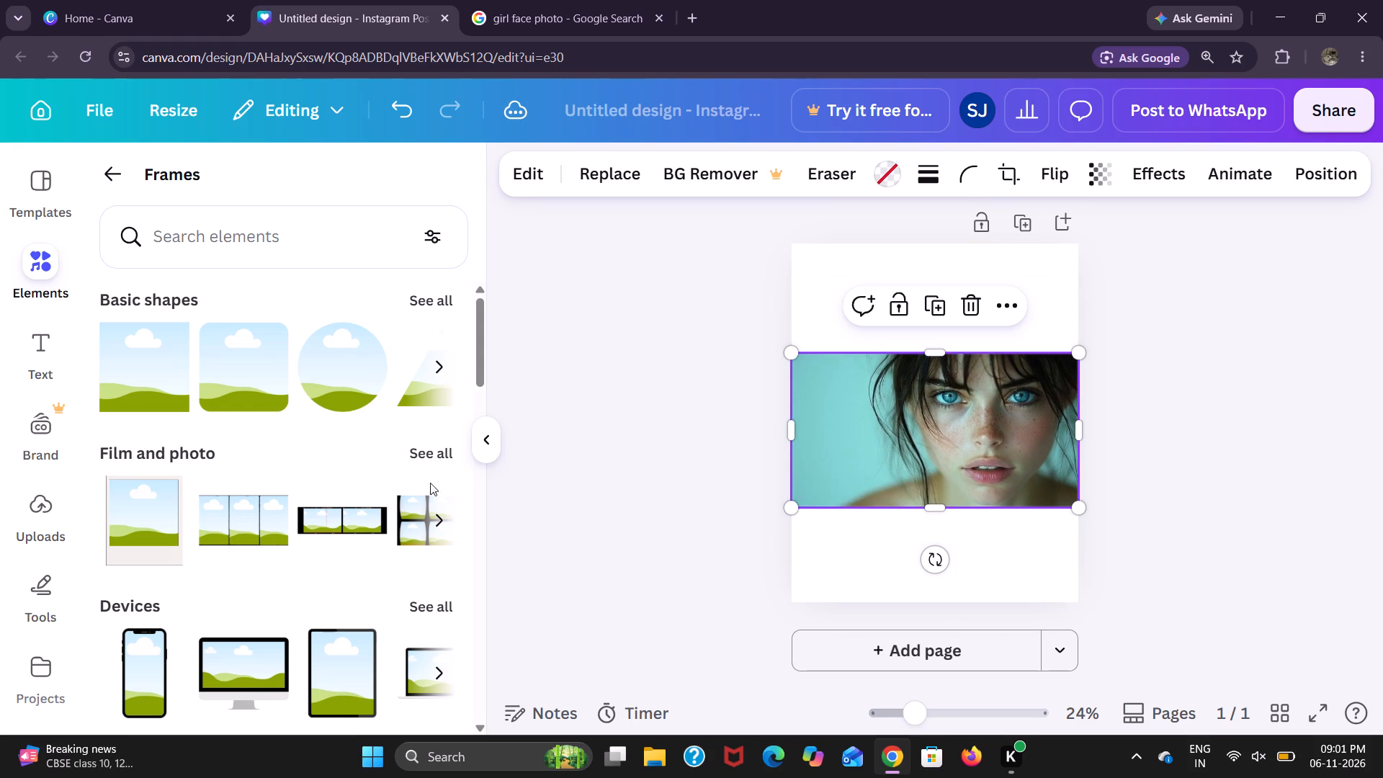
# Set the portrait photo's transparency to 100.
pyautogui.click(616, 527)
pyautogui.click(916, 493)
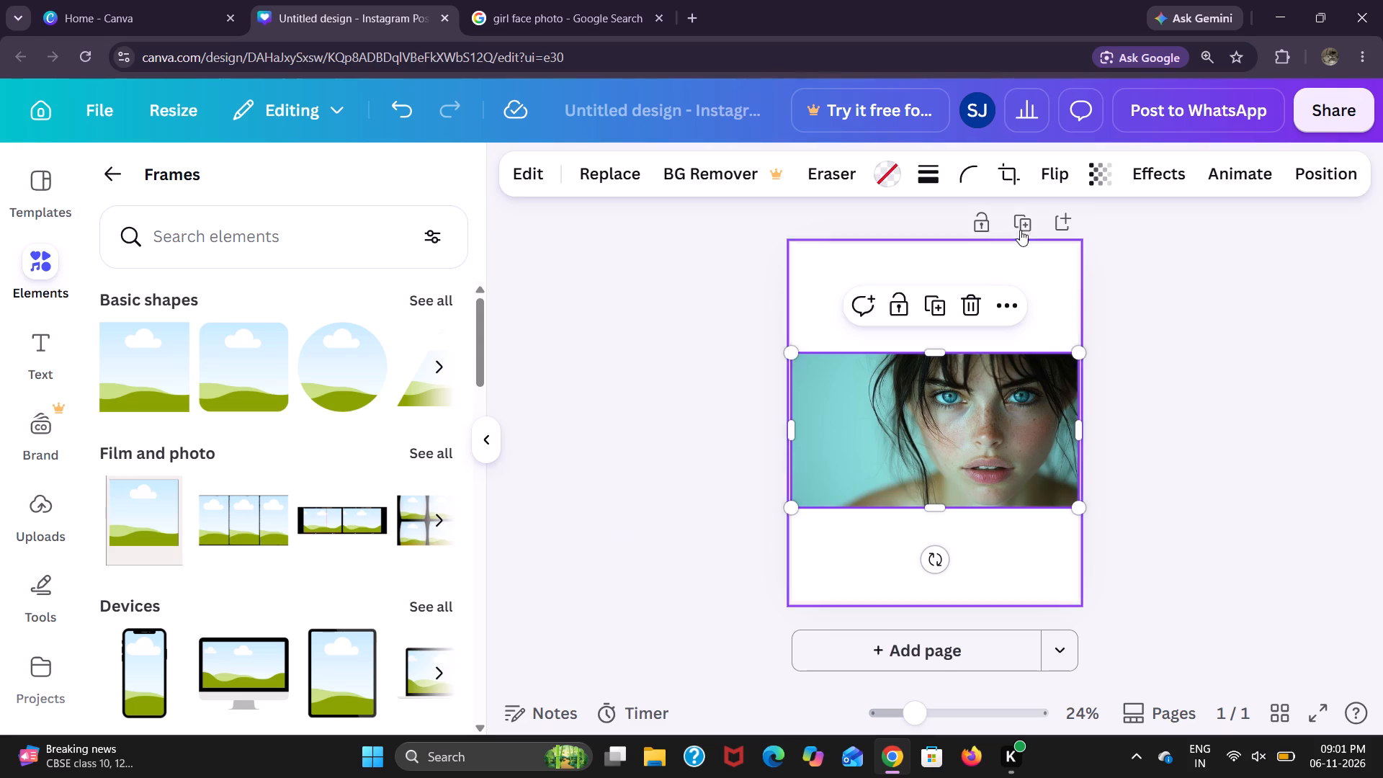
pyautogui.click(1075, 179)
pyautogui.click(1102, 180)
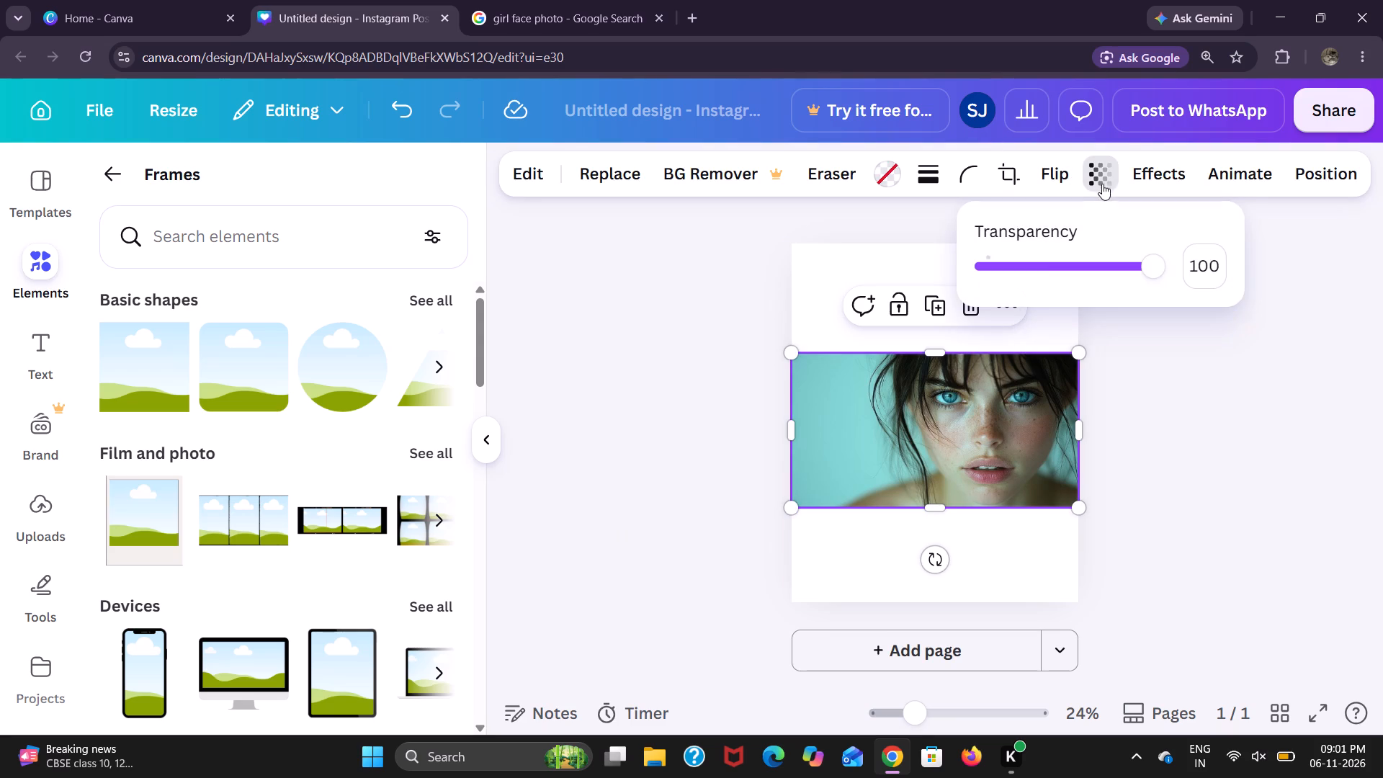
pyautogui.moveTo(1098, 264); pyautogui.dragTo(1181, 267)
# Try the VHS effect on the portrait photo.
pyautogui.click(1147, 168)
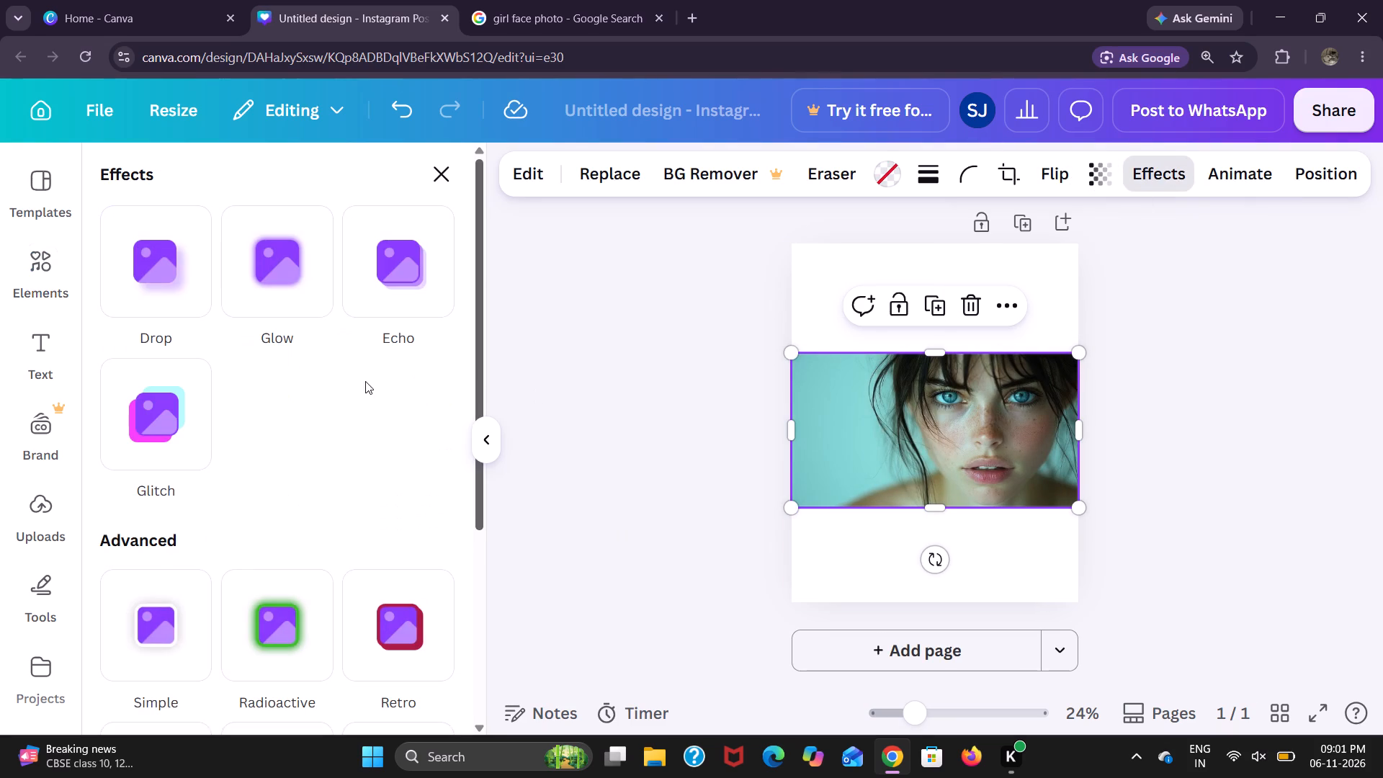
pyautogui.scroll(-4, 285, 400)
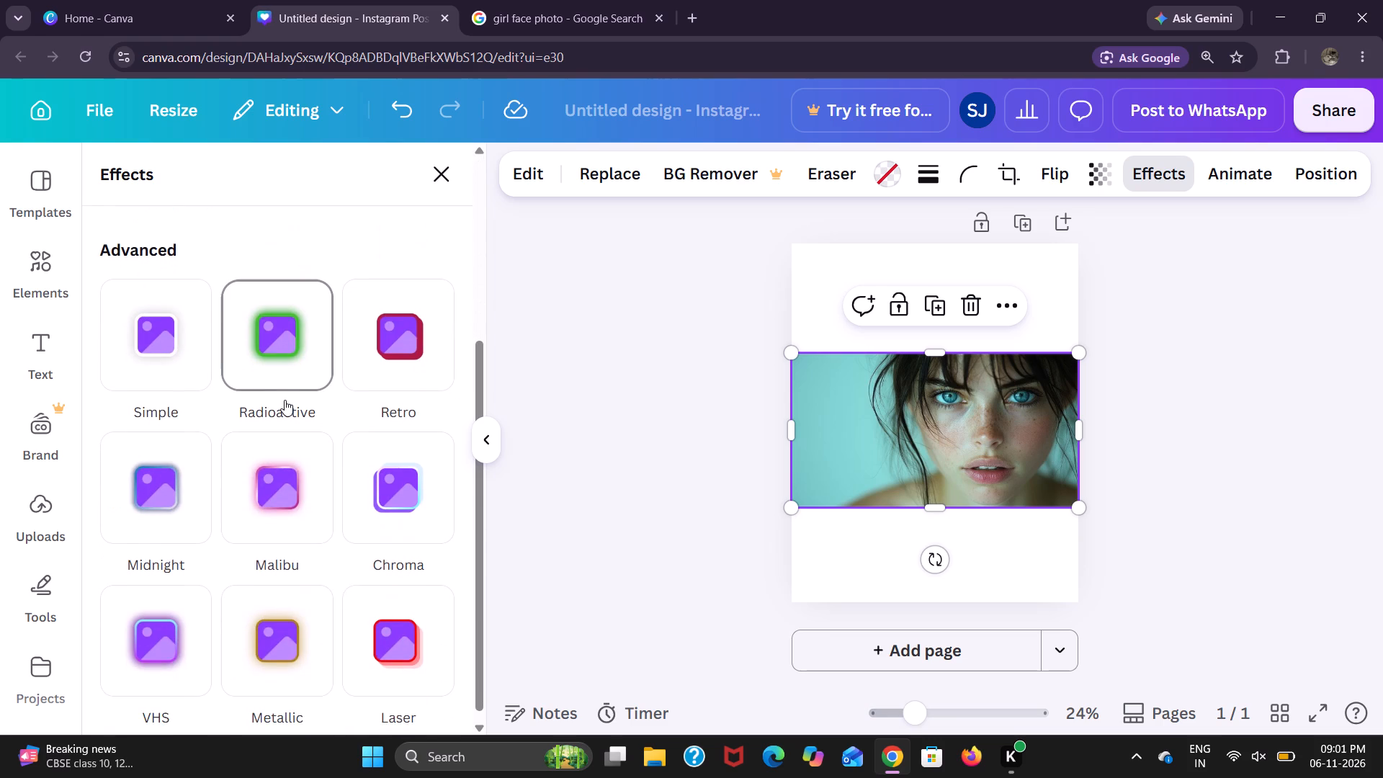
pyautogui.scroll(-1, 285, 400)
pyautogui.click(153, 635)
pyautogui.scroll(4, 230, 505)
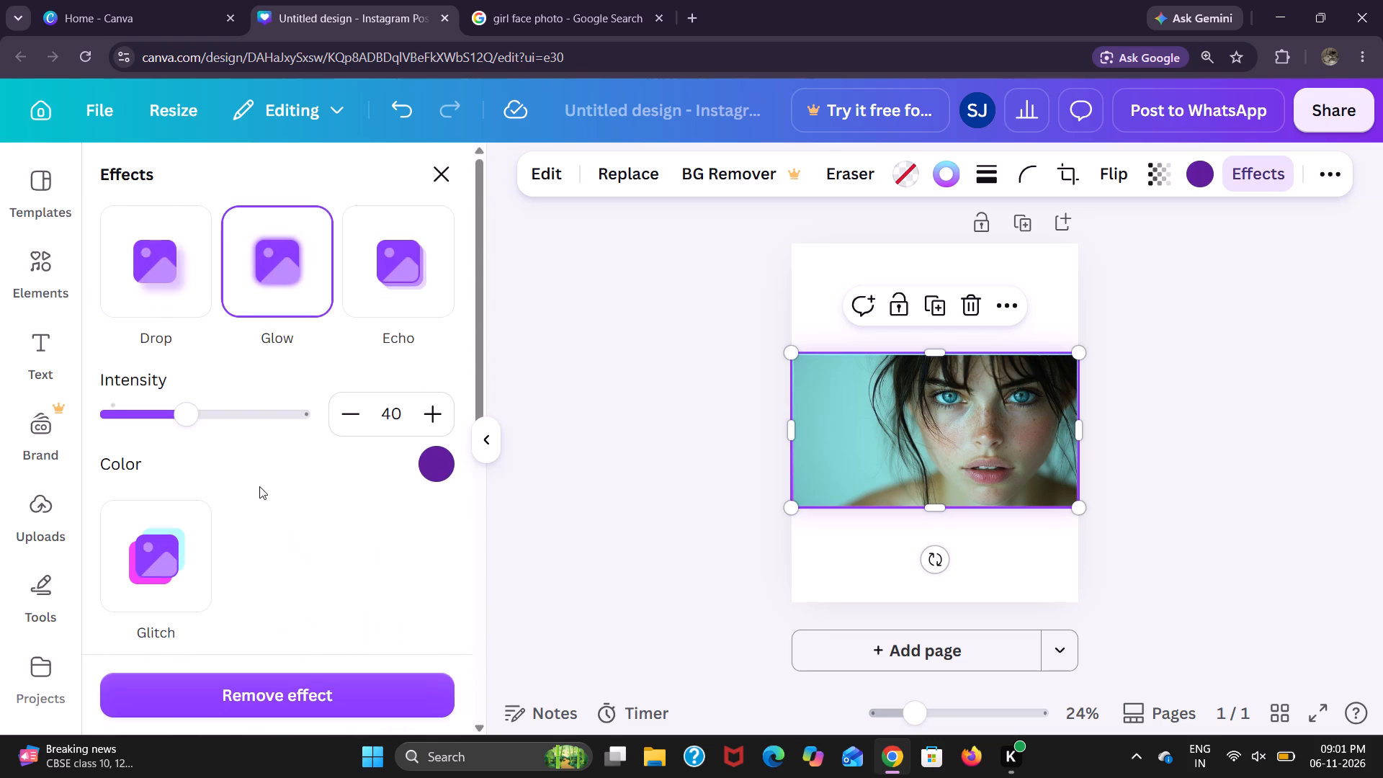
# Apply the Glitch effect to the portrait photo.
pyautogui.click(183, 550)
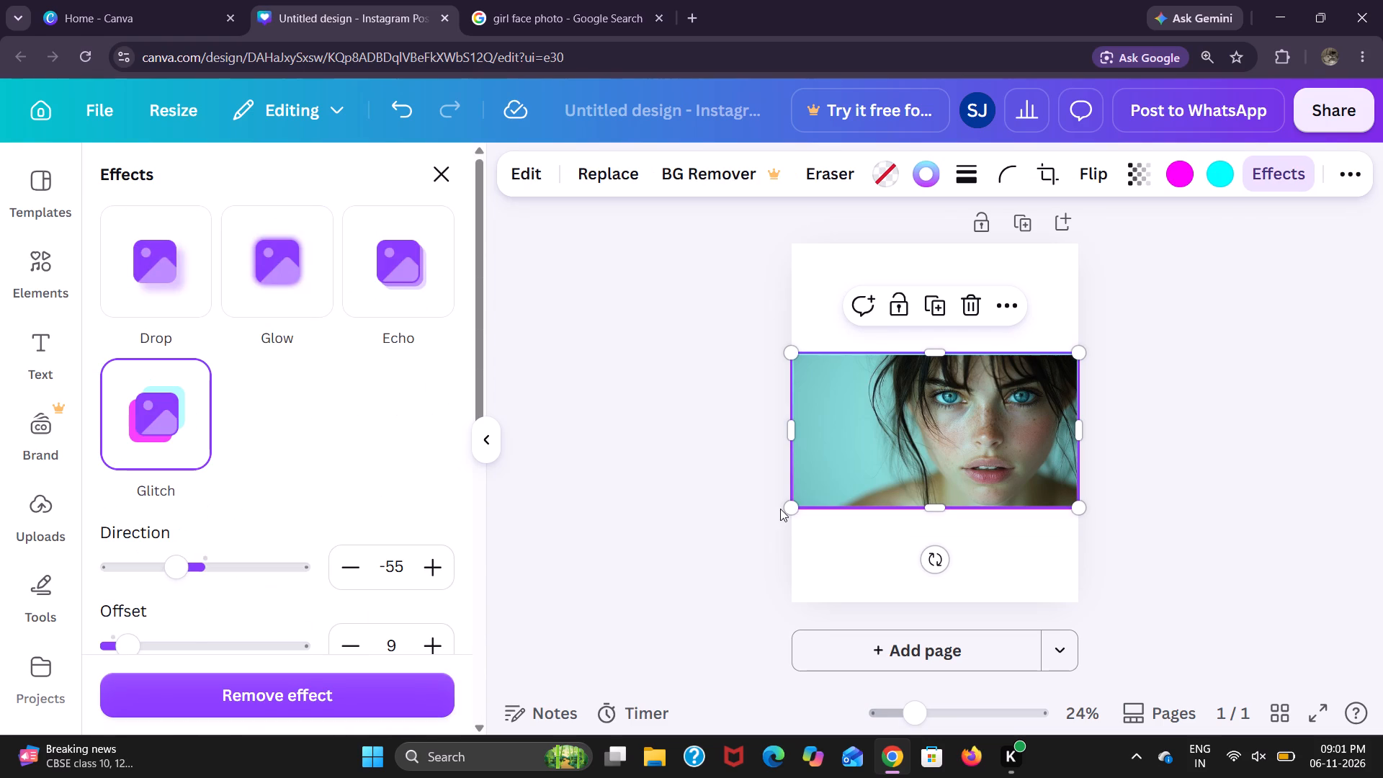
pyautogui.click(776, 509)
pyautogui.click(650, 547)
pyautogui.click(927, 406)
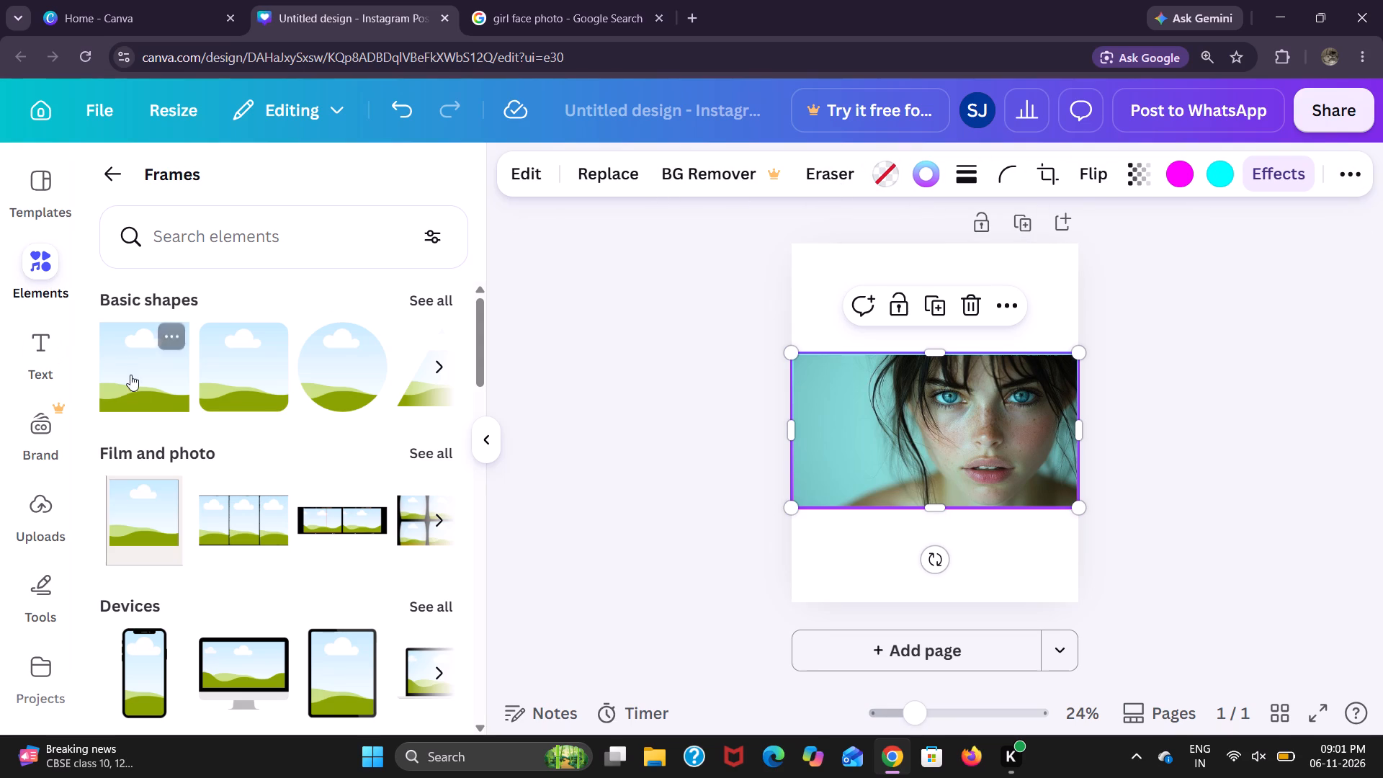
# Browse the frame categories, including the full Film and photo collection, for a frame that suits the design.
pyautogui.scroll(-1, 250, 516)
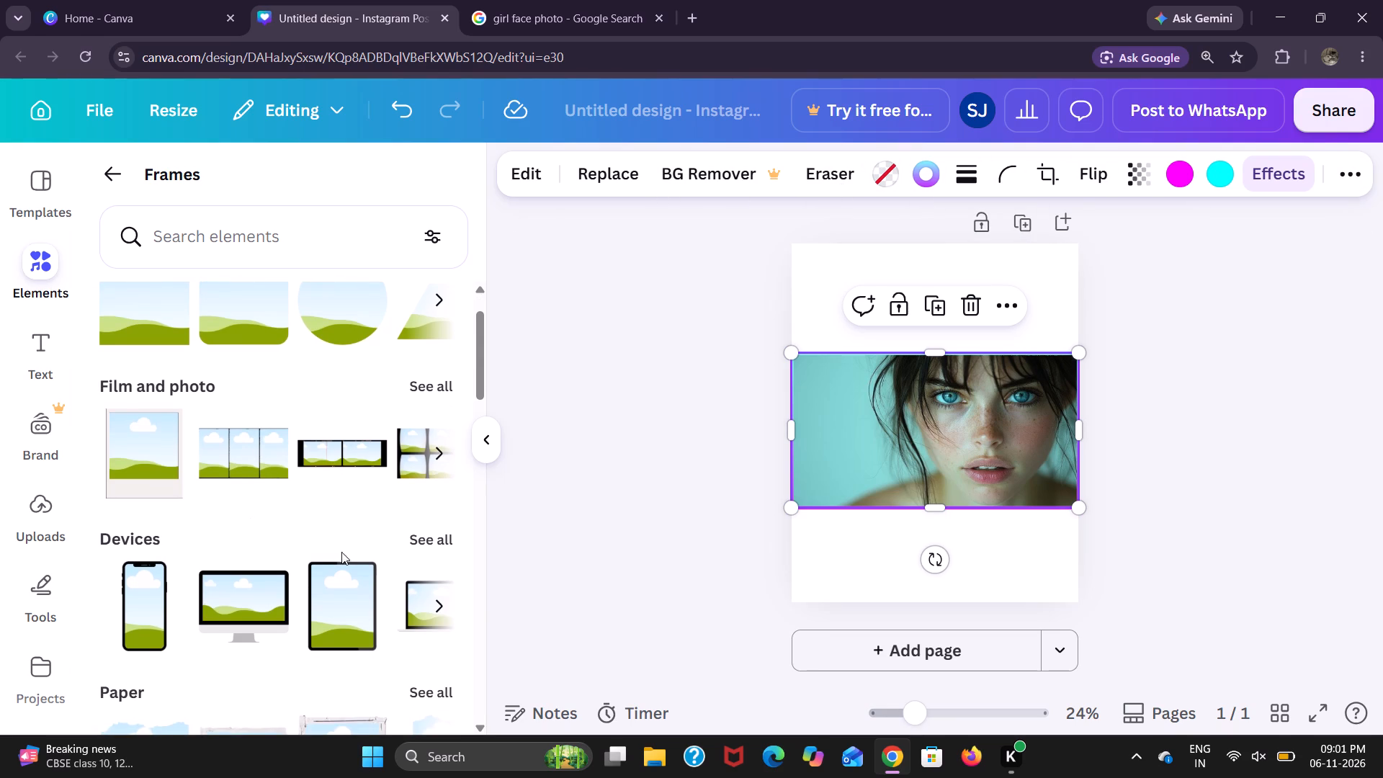
pyautogui.scroll(1, 289, 565)
pyautogui.scroll(-1, 309, 561)
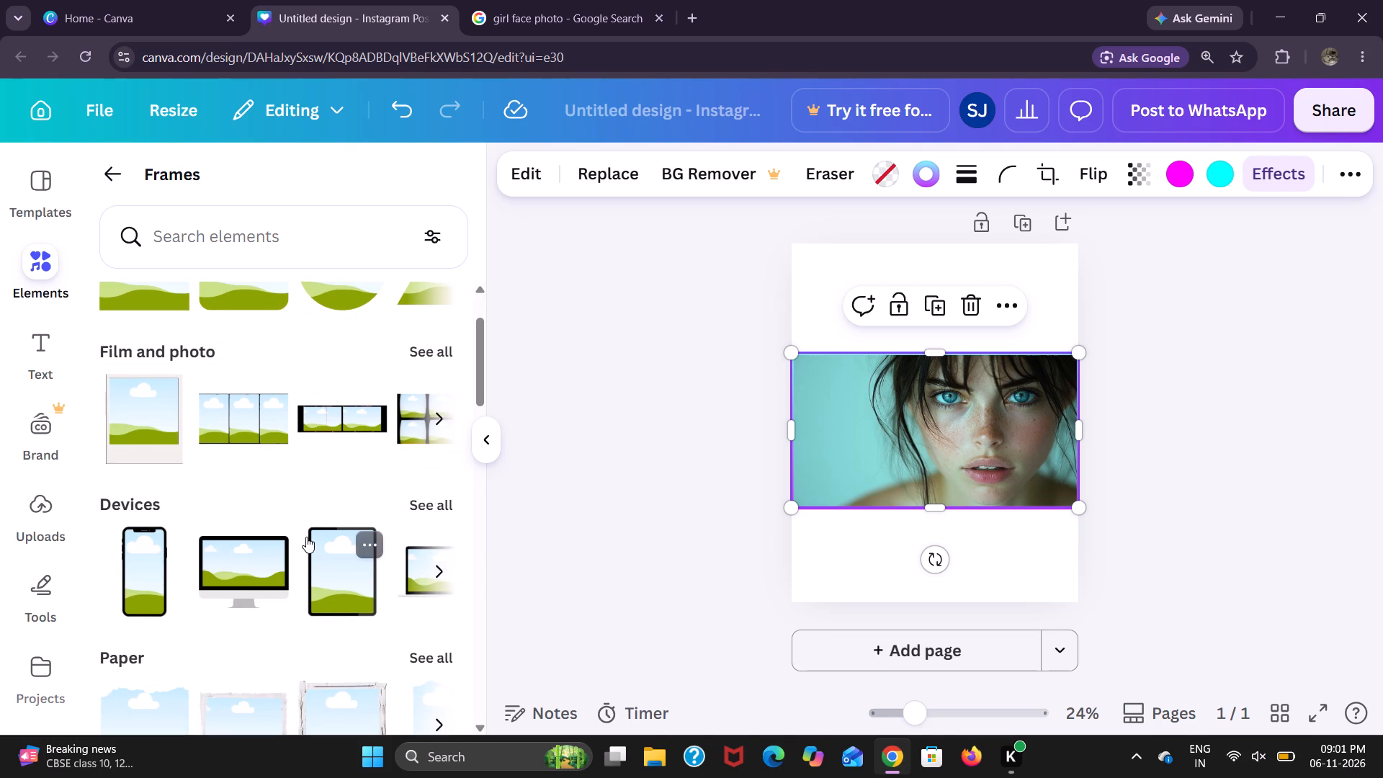
pyautogui.scroll(-1, 306, 537)
pyautogui.click(421, 320)
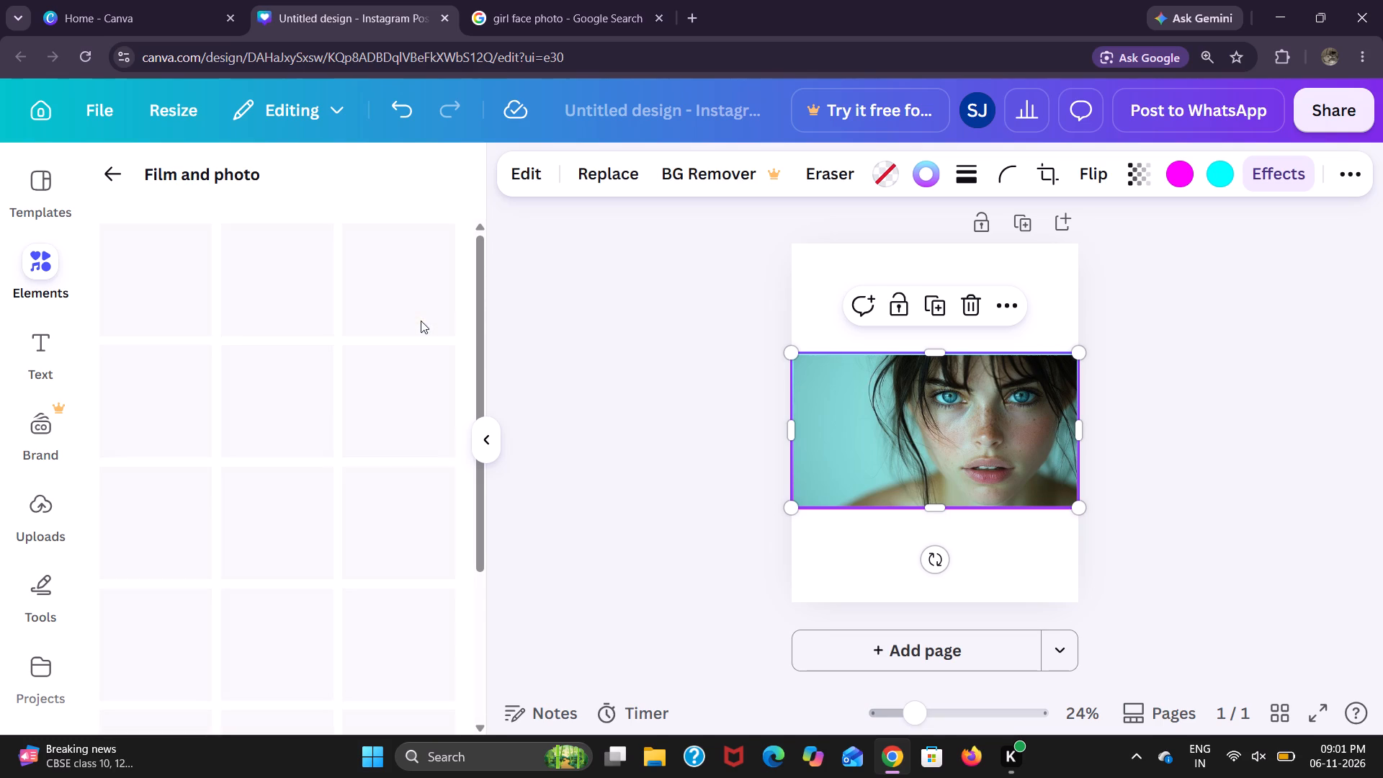
pyautogui.scroll(-5, 370, 520)
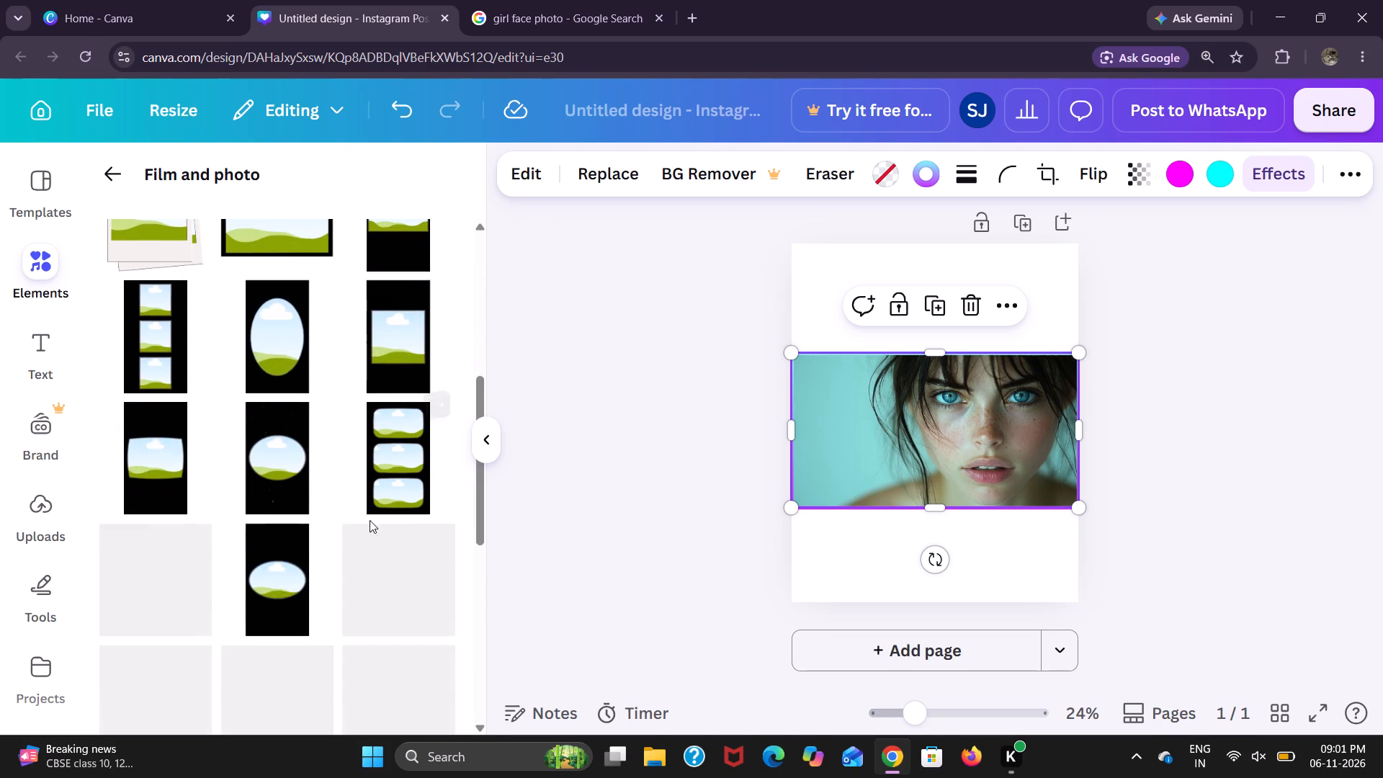
pyautogui.scroll(-7, 370, 520)
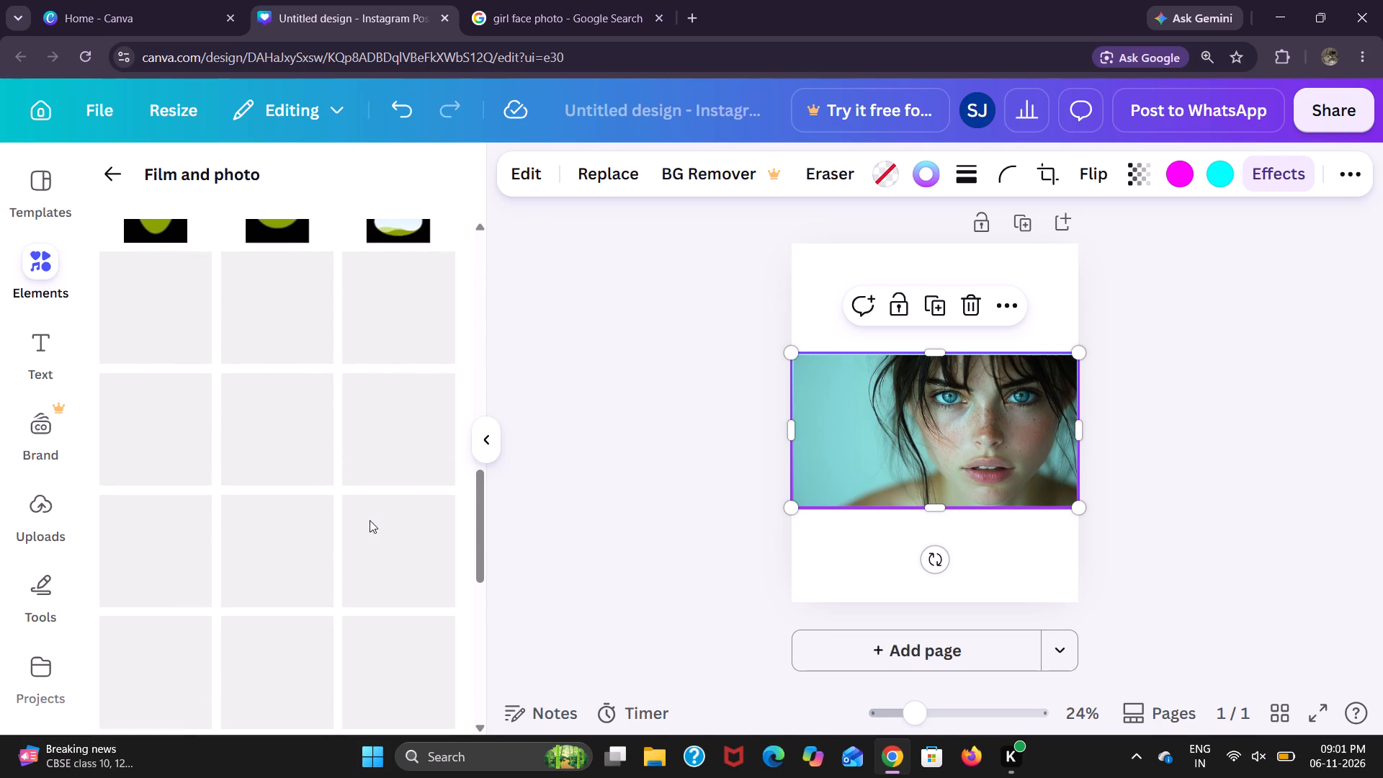
pyautogui.scroll(-5, 370, 520)
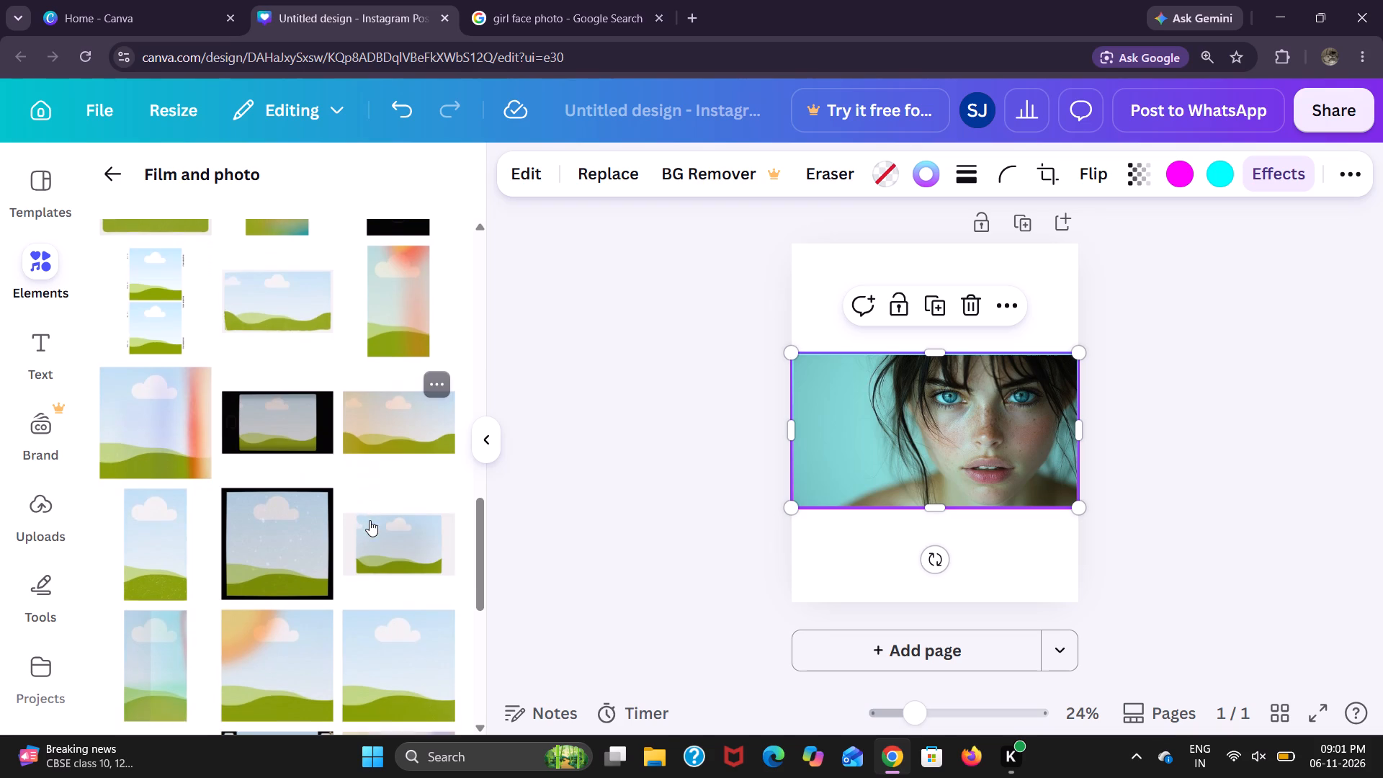
pyautogui.scroll(-2, 370, 520)
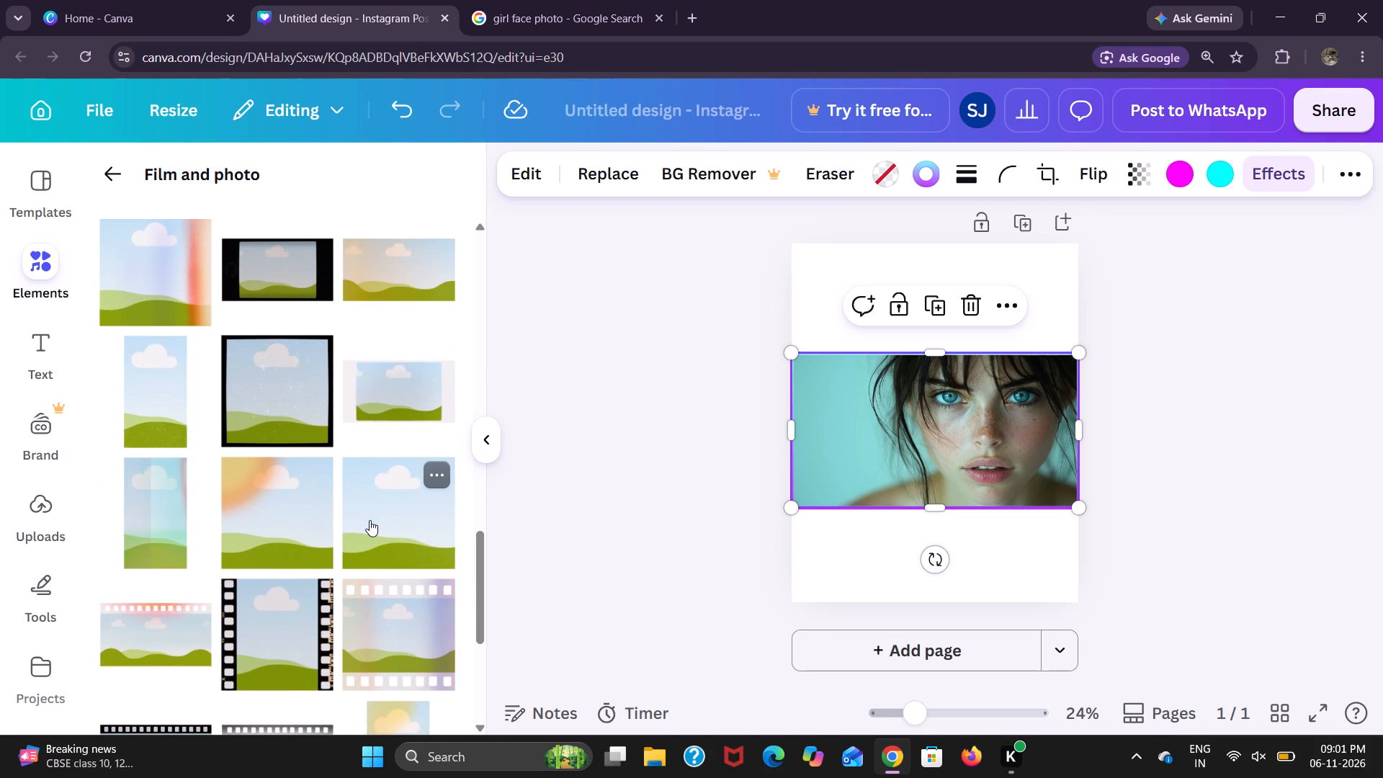
pyautogui.scroll(-3, 370, 520)
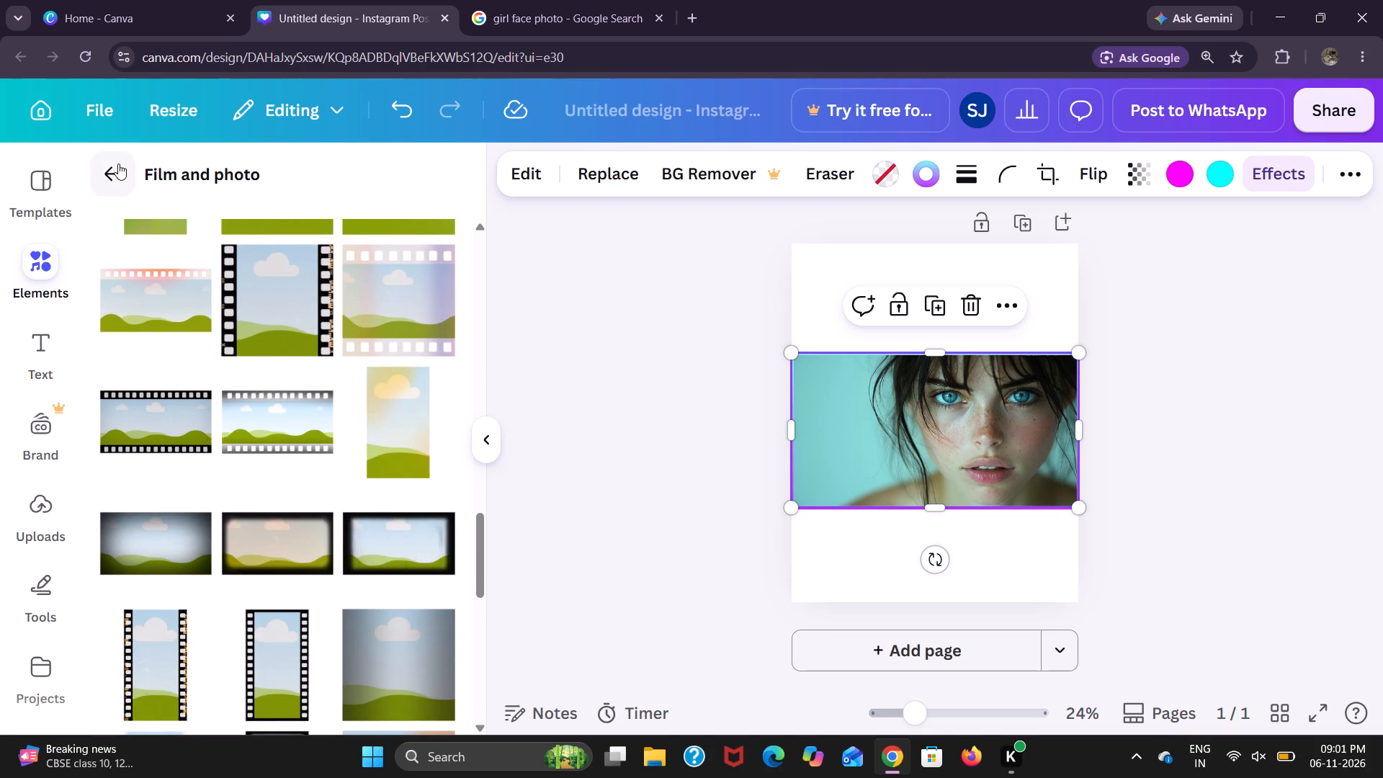
# Search the frames for "white line frame" and add the plain upright rectangular frame with a thin border.
pyautogui.click(118, 164)
pyautogui.click(189, 241)
pyautogui.write('white line frame')
pyautogui.press('Return')
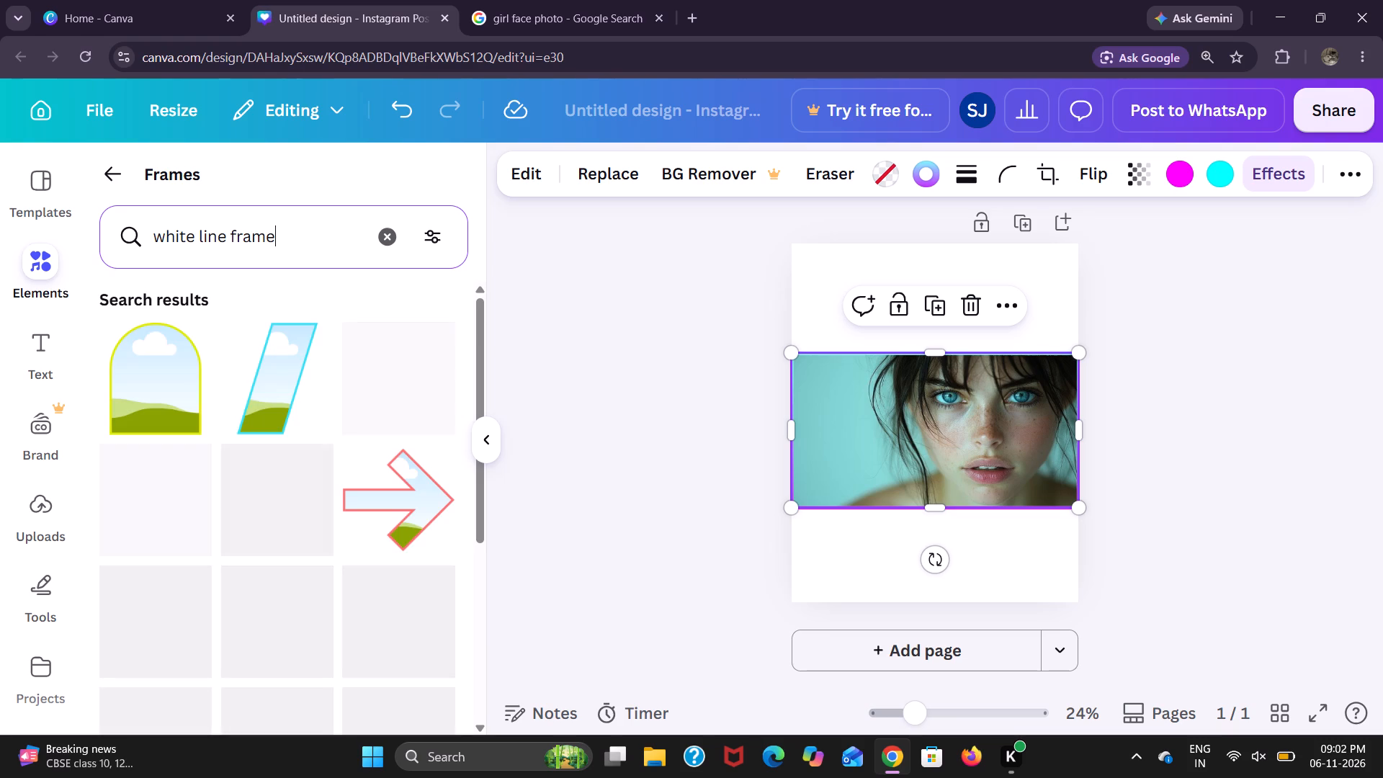
pyautogui.scroll(-1, 398, 468)
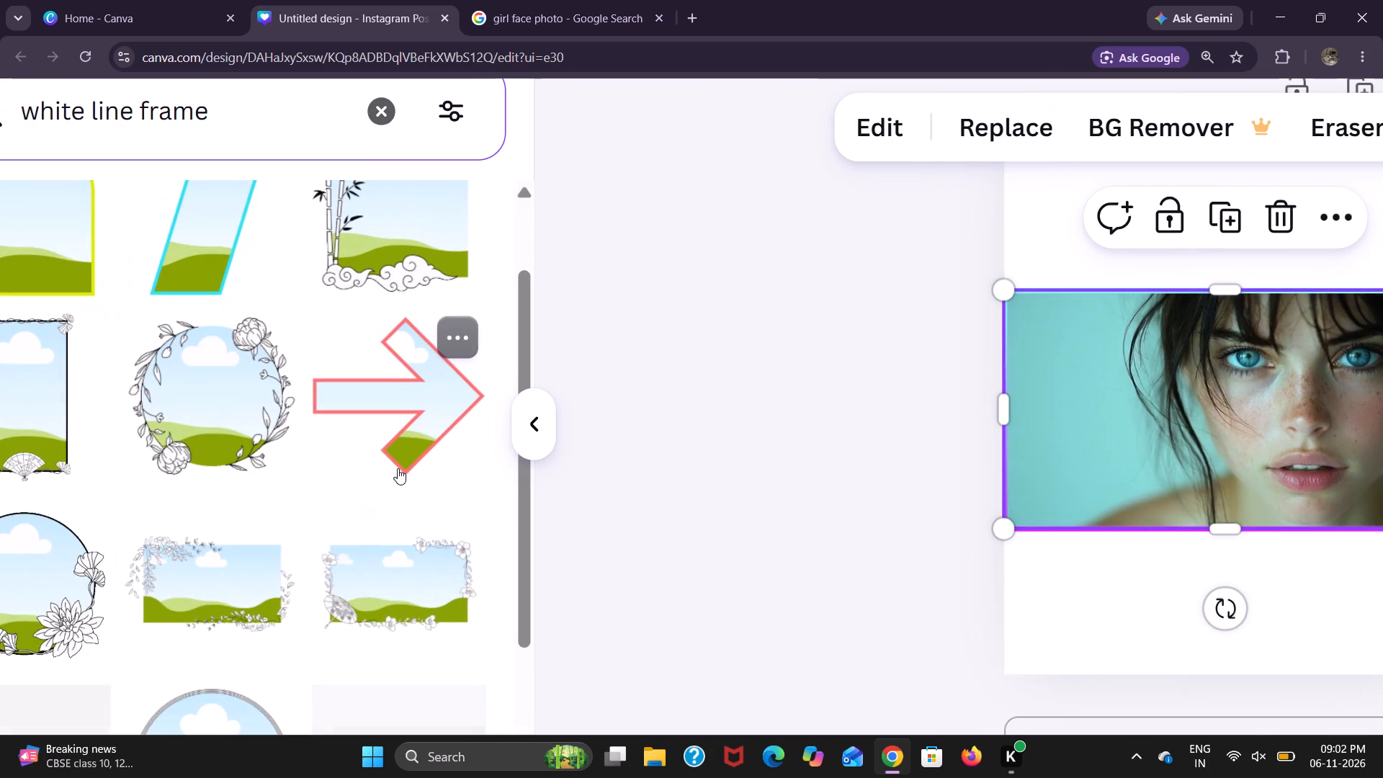
pyautogui.hscroll(1, 398, 468)
pyautogui.scroll(2, 398, 468)
pyautogui.scroll(-3, 398, 468)
pyautogui.hscroll(1, 398, 468)
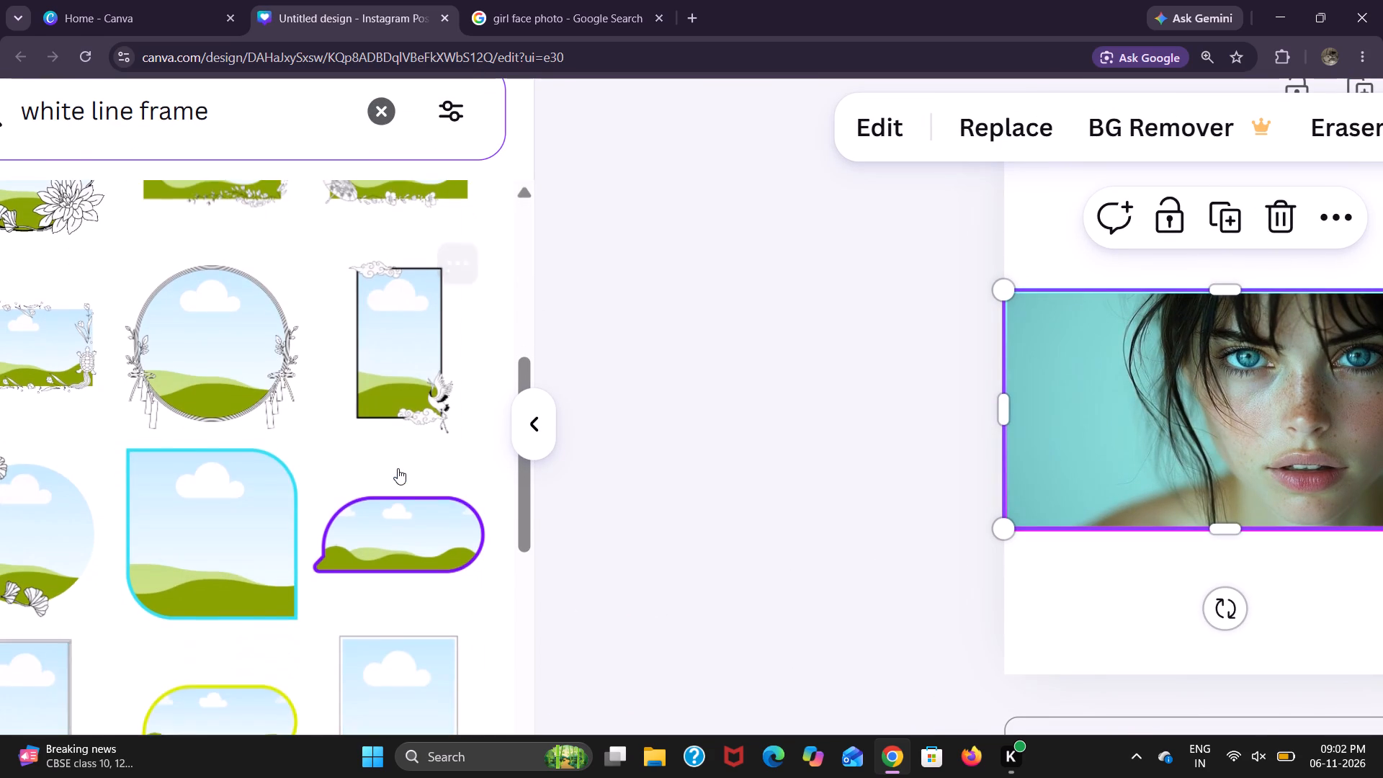
pyautogui.scroll(-1, 398, 468)
pyautogui.click(392, 518)
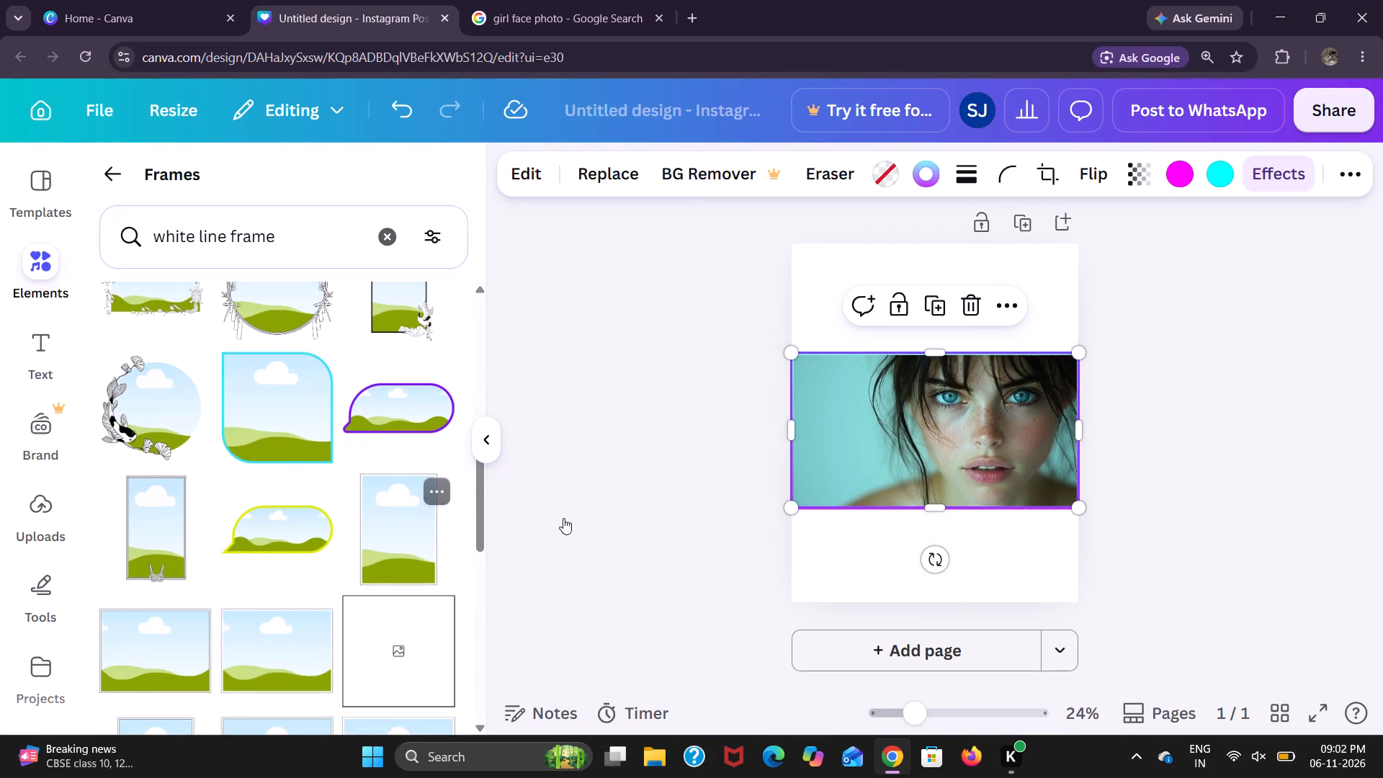
# Shrink the upright rectangular frame to about 326 × 473 and position it over the woman's face in the photo.
pyautogui.moveTo(934, 422); pyautogui.dragTo(977, 415)
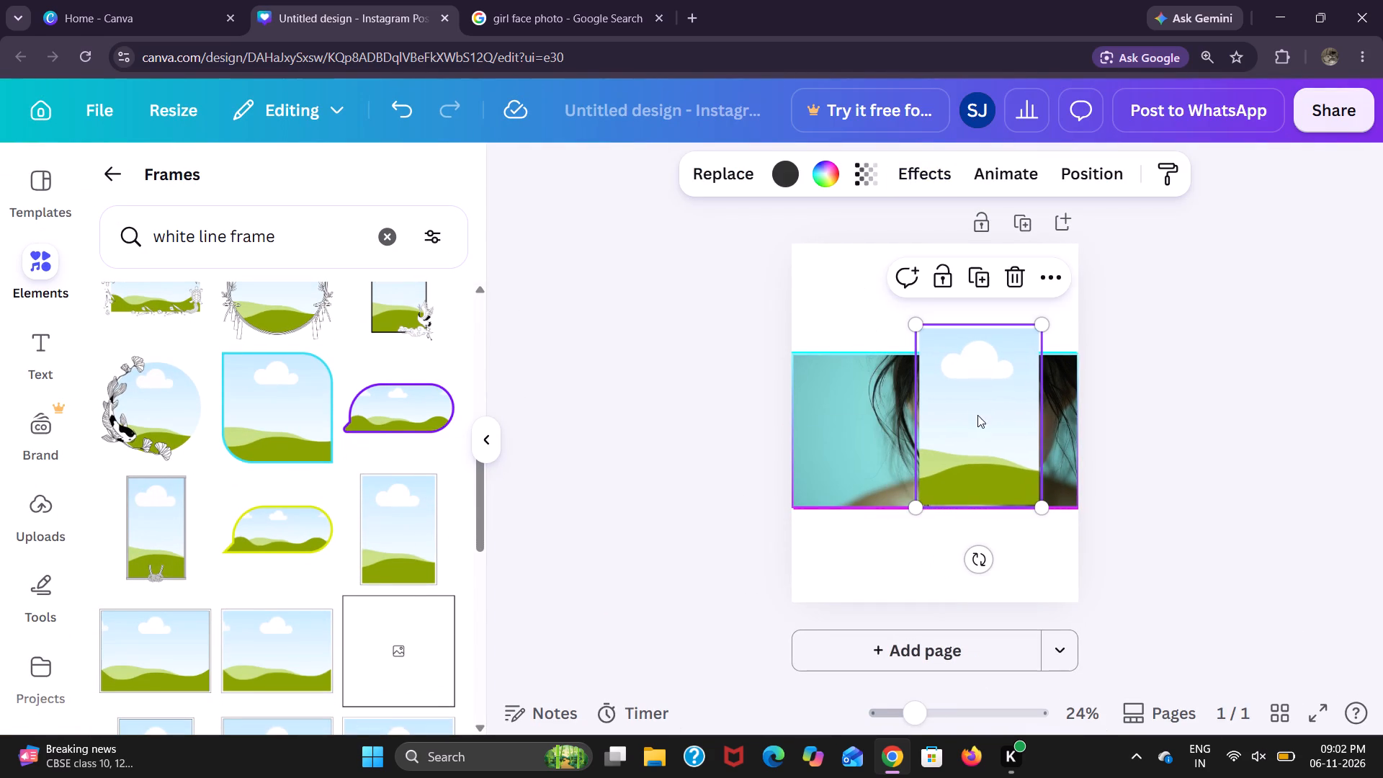
pyautogui.moveTo(913, 318); pyautogui.dragTo(918, 353)
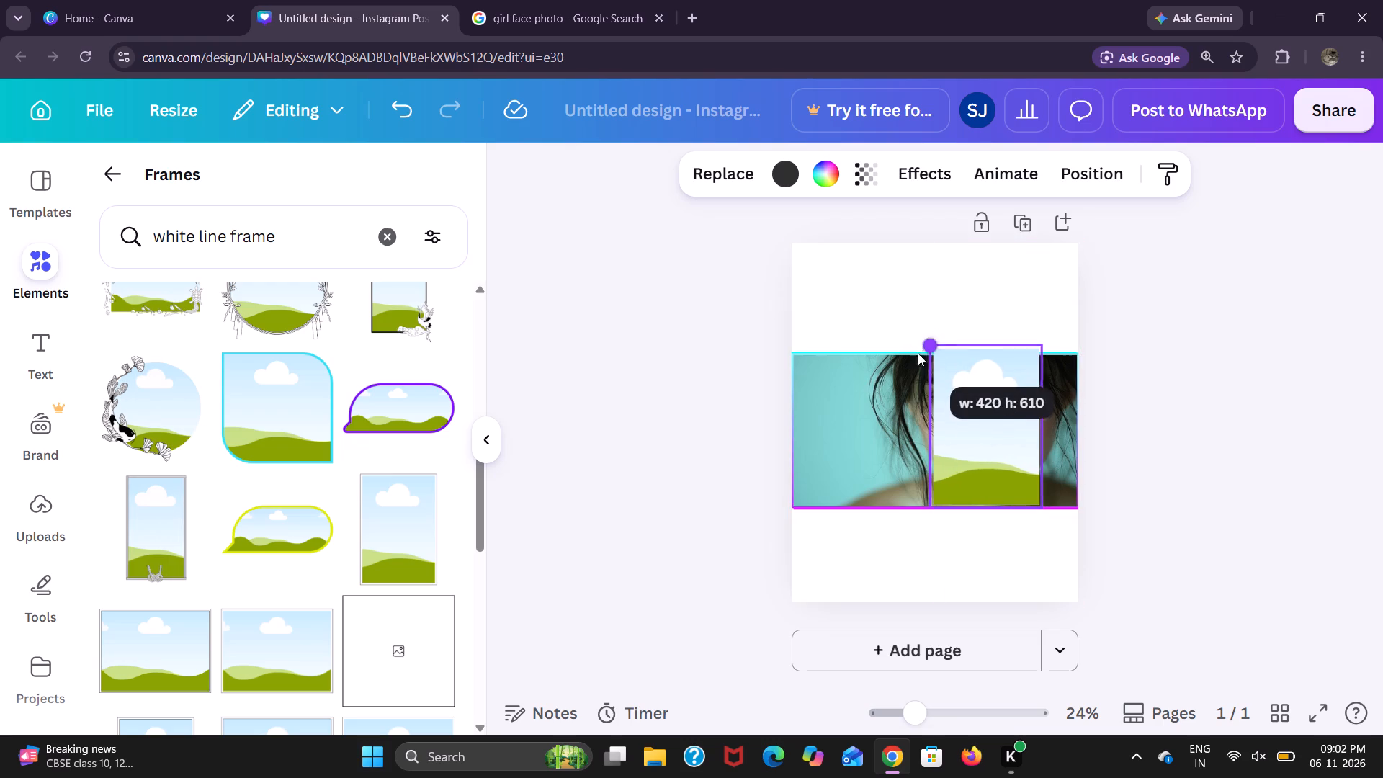
pyautogui.moveTo(918, 353); pyautogui.dragTo(944, 380)
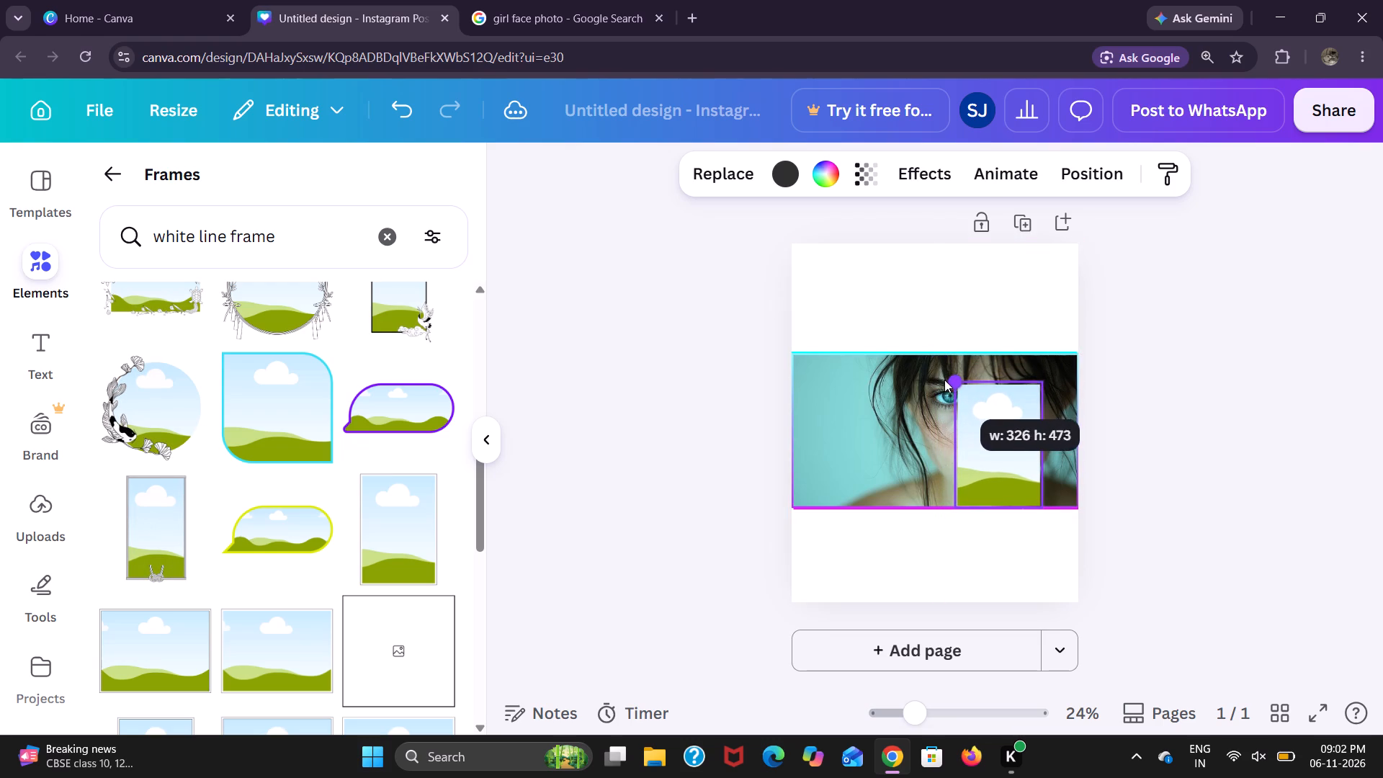
pyautogui.moveTo(1011, 435); pyautogui.dragTo(1029, 418)
# Bring the blue-eyed woman's close-up from the Google image results into the Canva design and place it inside the upright frame.
pyautogui.scroll(-1, 833, 324)
pyautogui.click(583, 0)
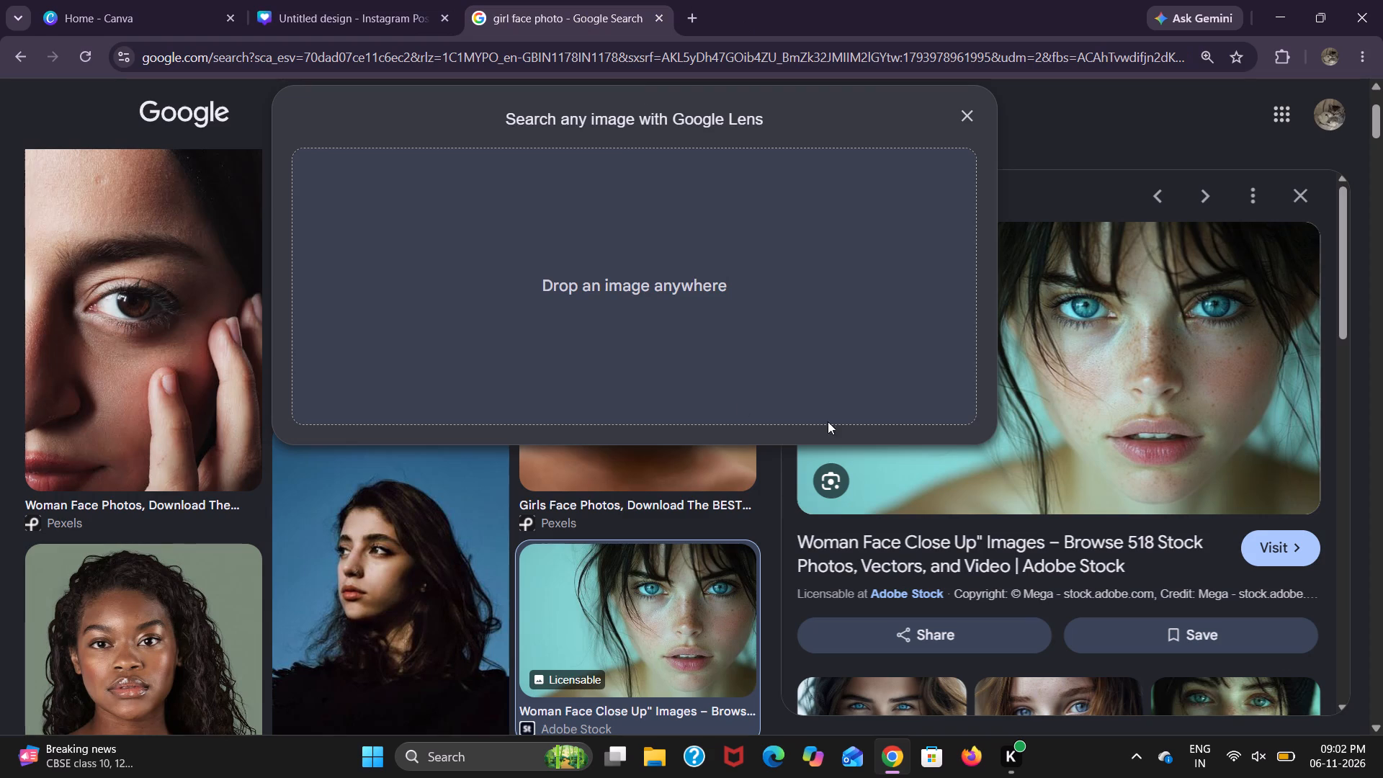
pyautogui.moveTo(1096, 345); pyautogui.dragTo(390, 4)
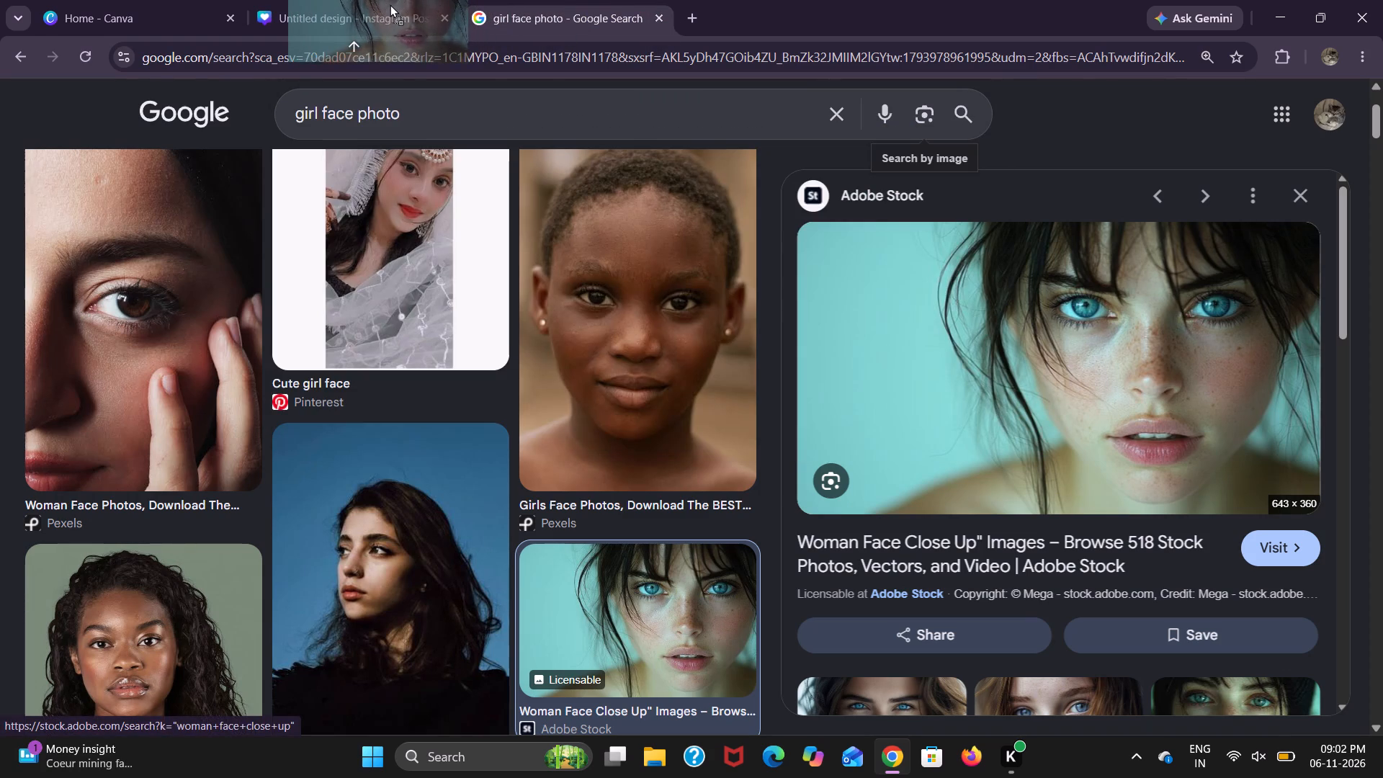
pyautogui.moveTo(390, 4); pyautogui.dragTo(1005, 422)
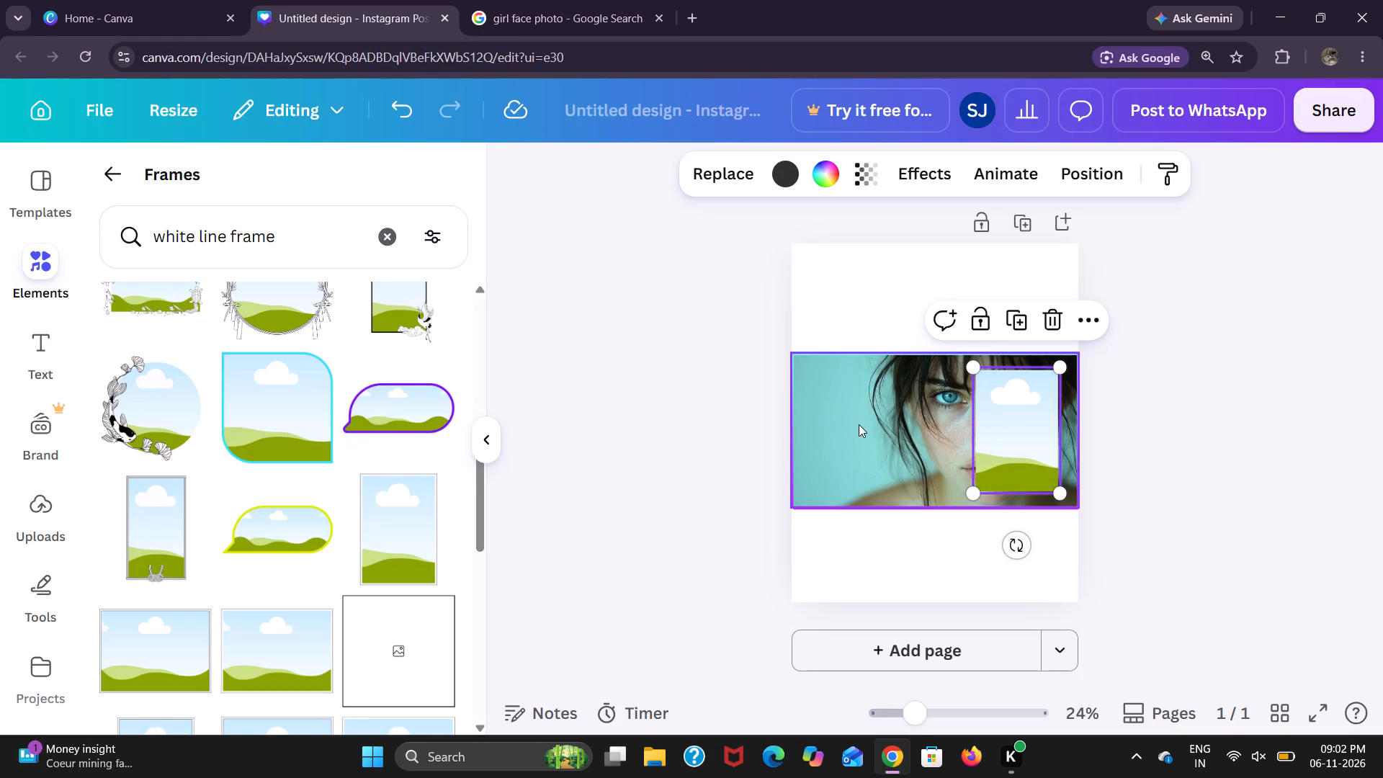
pyautogui.click(944, 404)
pyautogui.moveTo(944, 404); pyautogui.dragTo(995, 413)
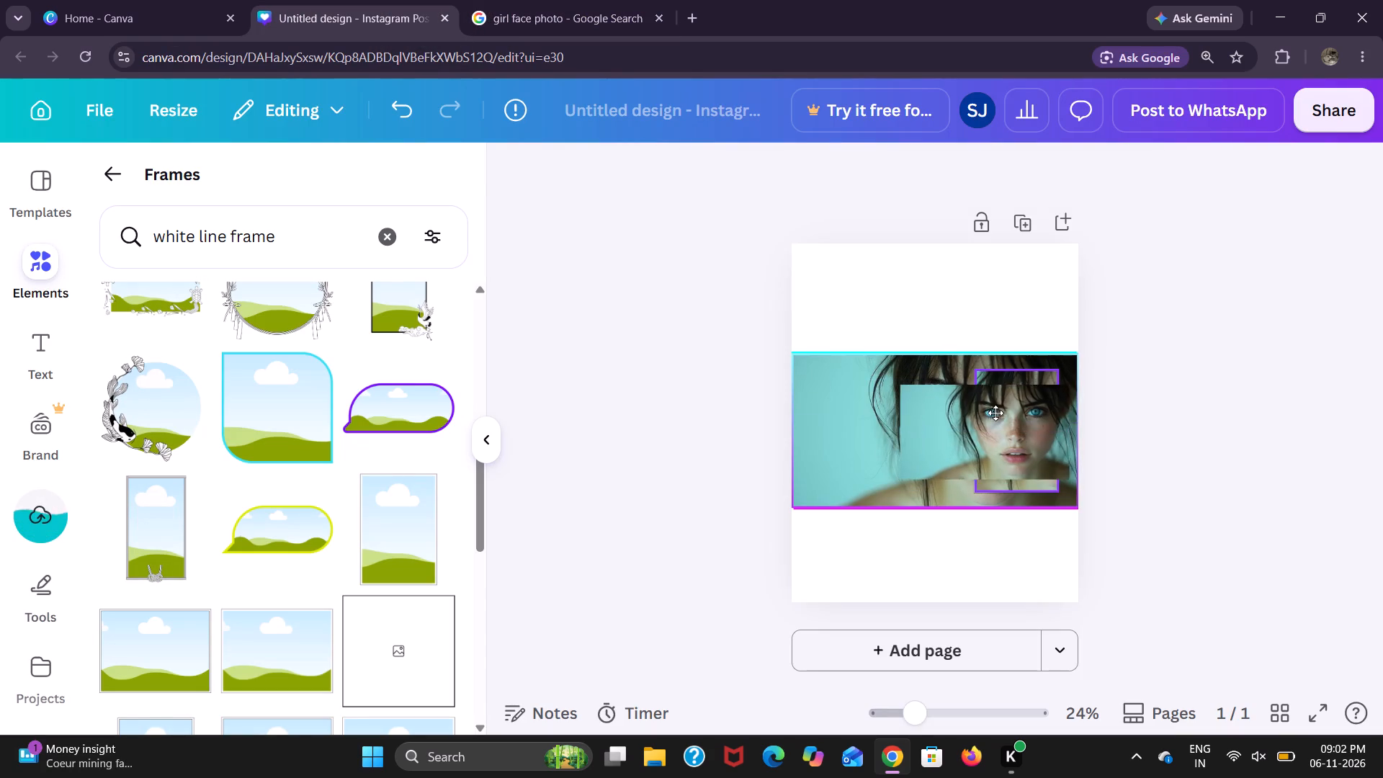
pyautogui.moveTo(995, 413); pyautogui.dragTo(1006, 413)
pyautogui.click(1034, 432)
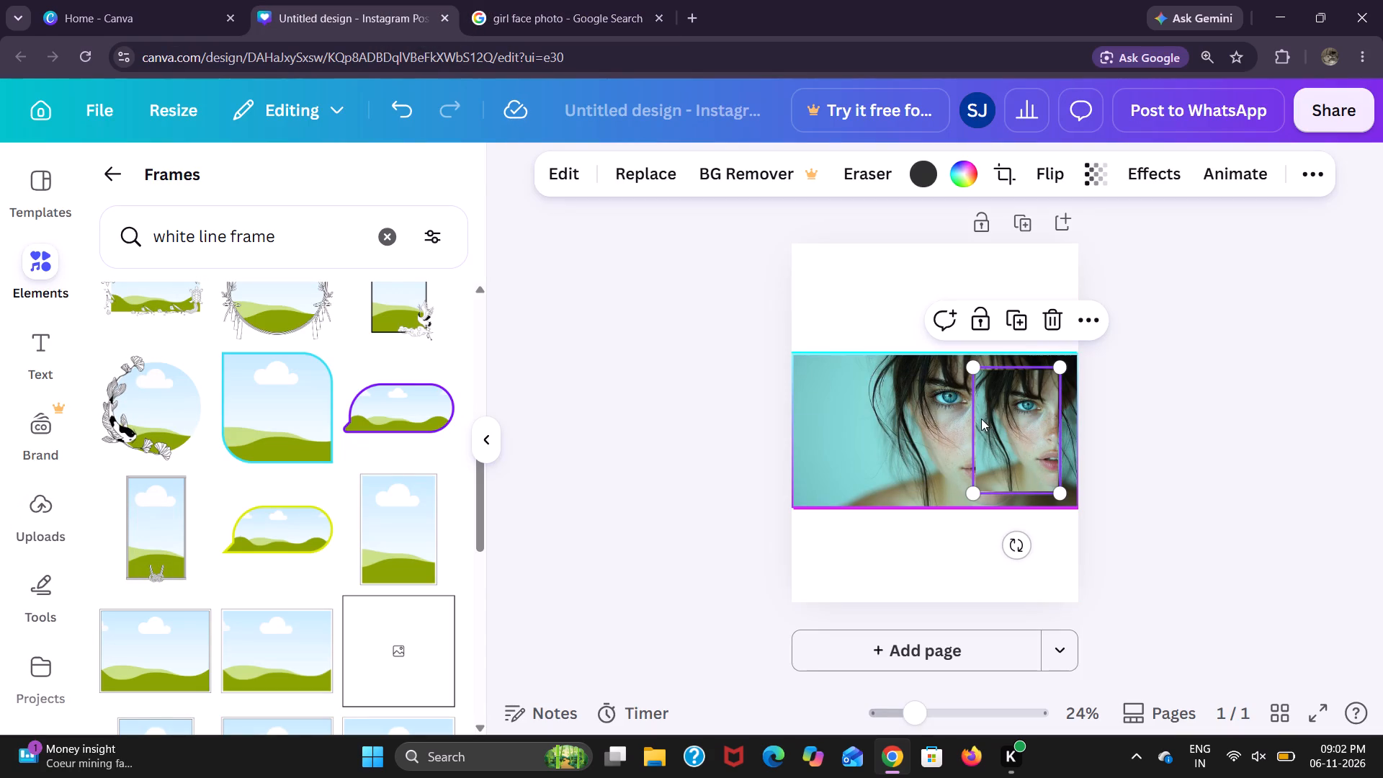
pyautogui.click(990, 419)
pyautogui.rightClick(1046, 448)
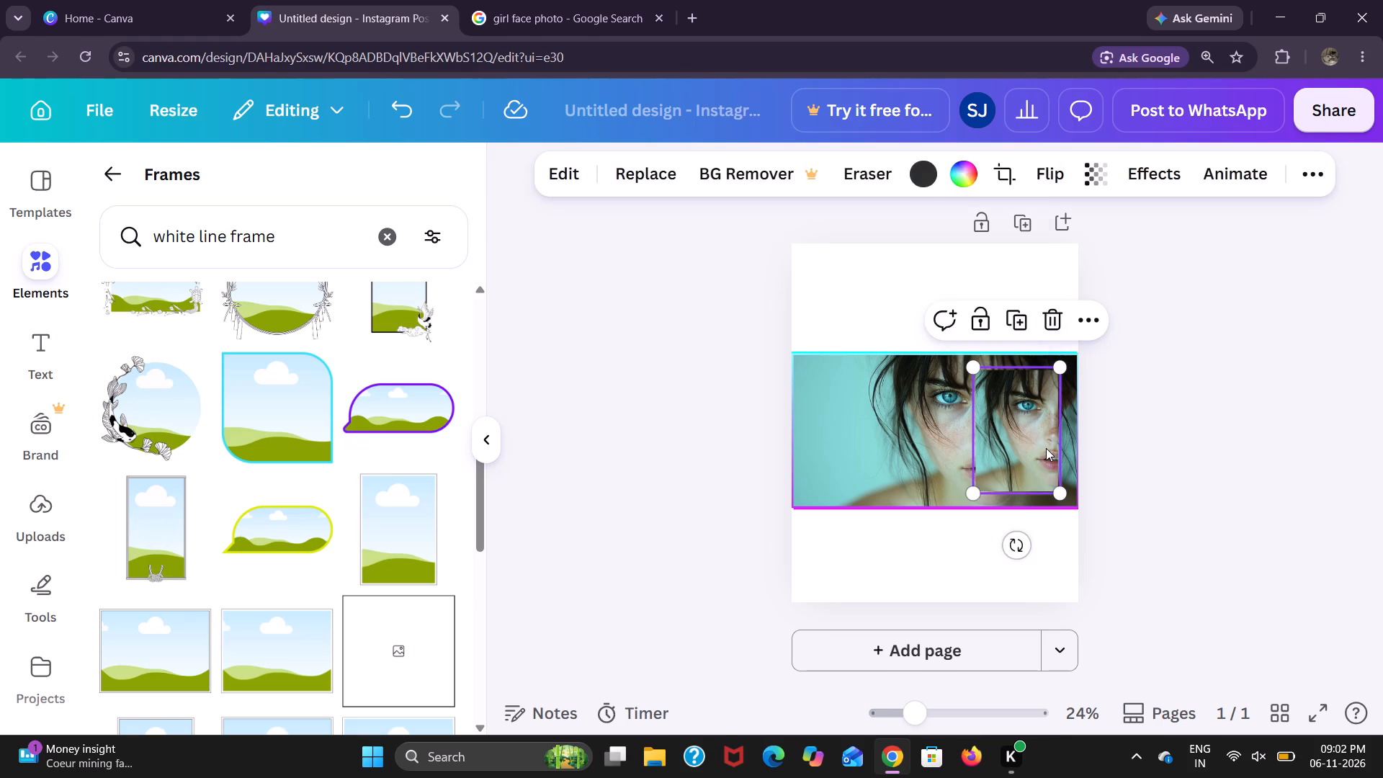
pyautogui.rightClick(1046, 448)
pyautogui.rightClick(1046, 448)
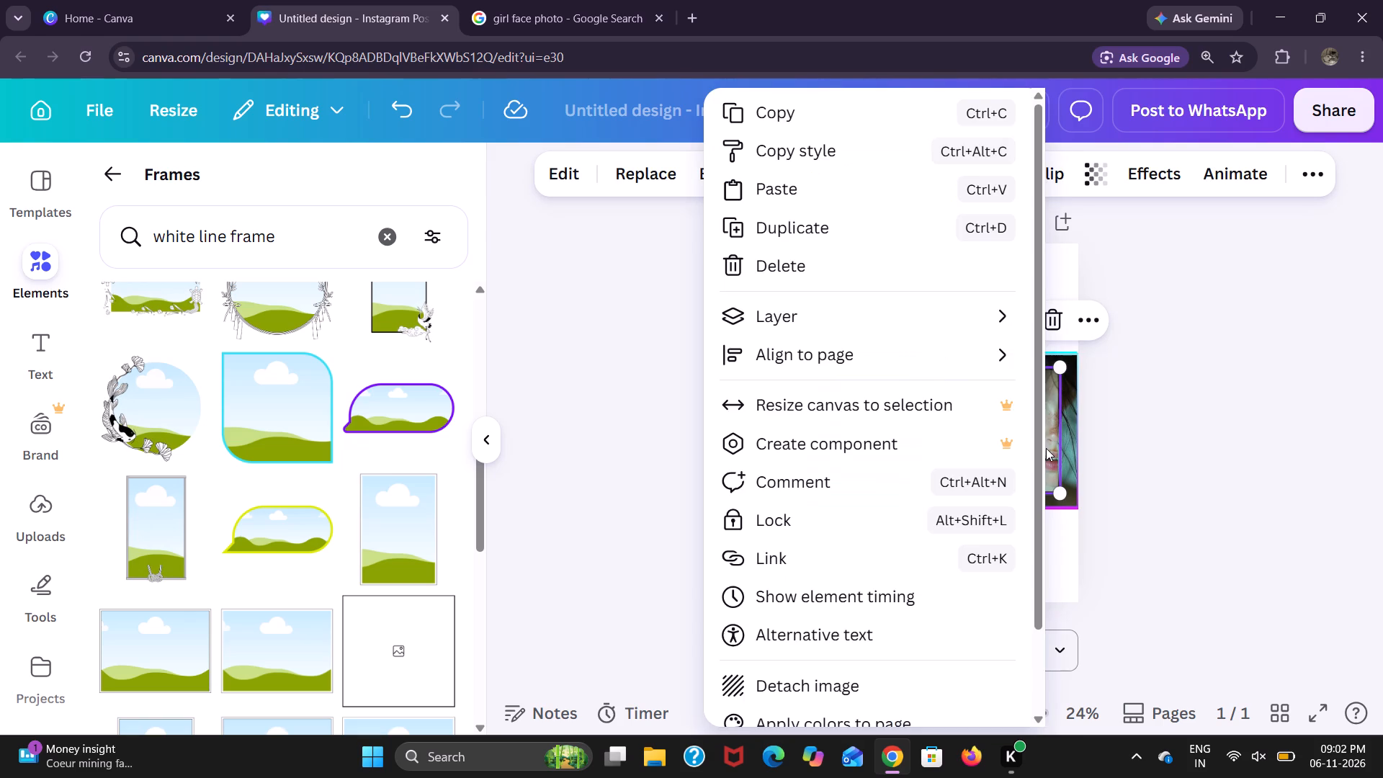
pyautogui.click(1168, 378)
# Crop the photo inside the frame, enlarging and shifting it so the face roughly matches the background photo.
pyautogui.doubleClick(1041, 416)
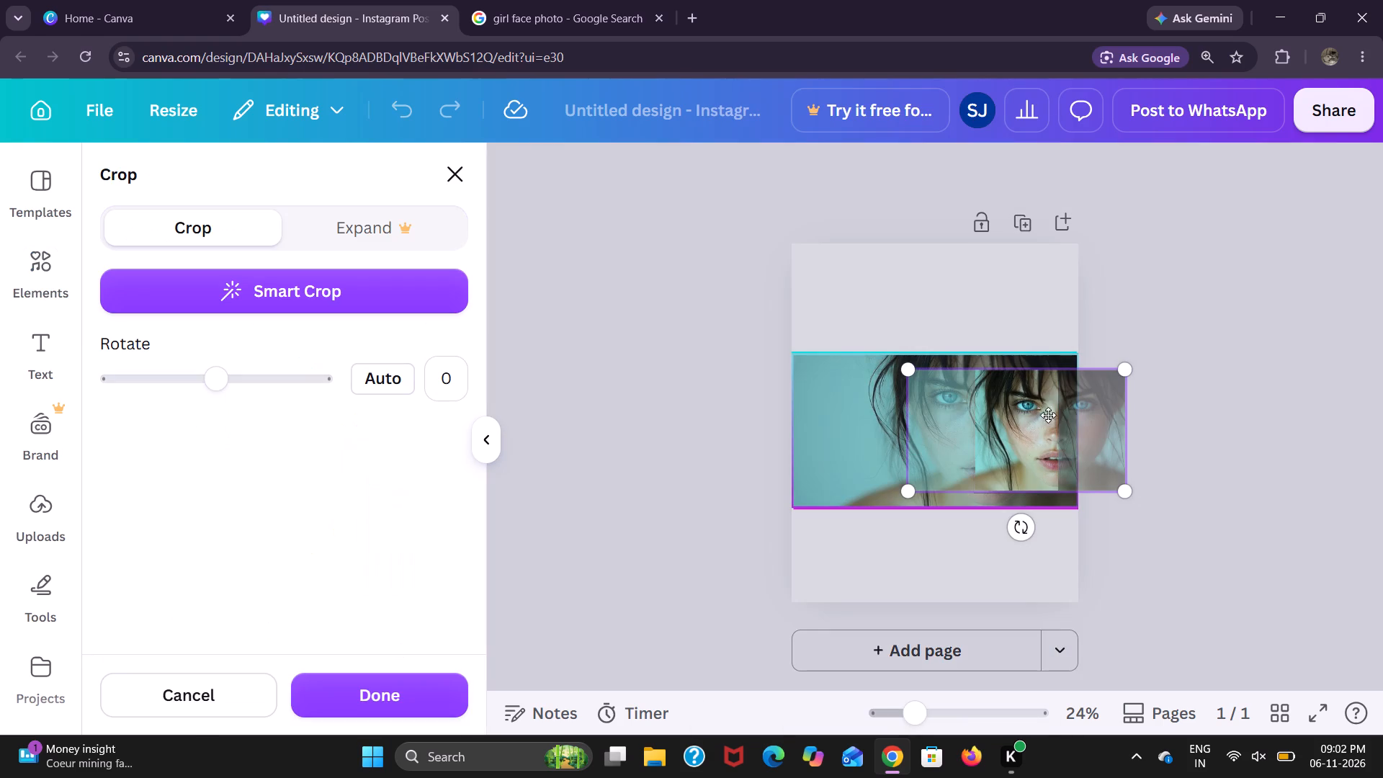
pyautogui.moveTo(1106, 416); pyautogui.dragTo(1062, 419)
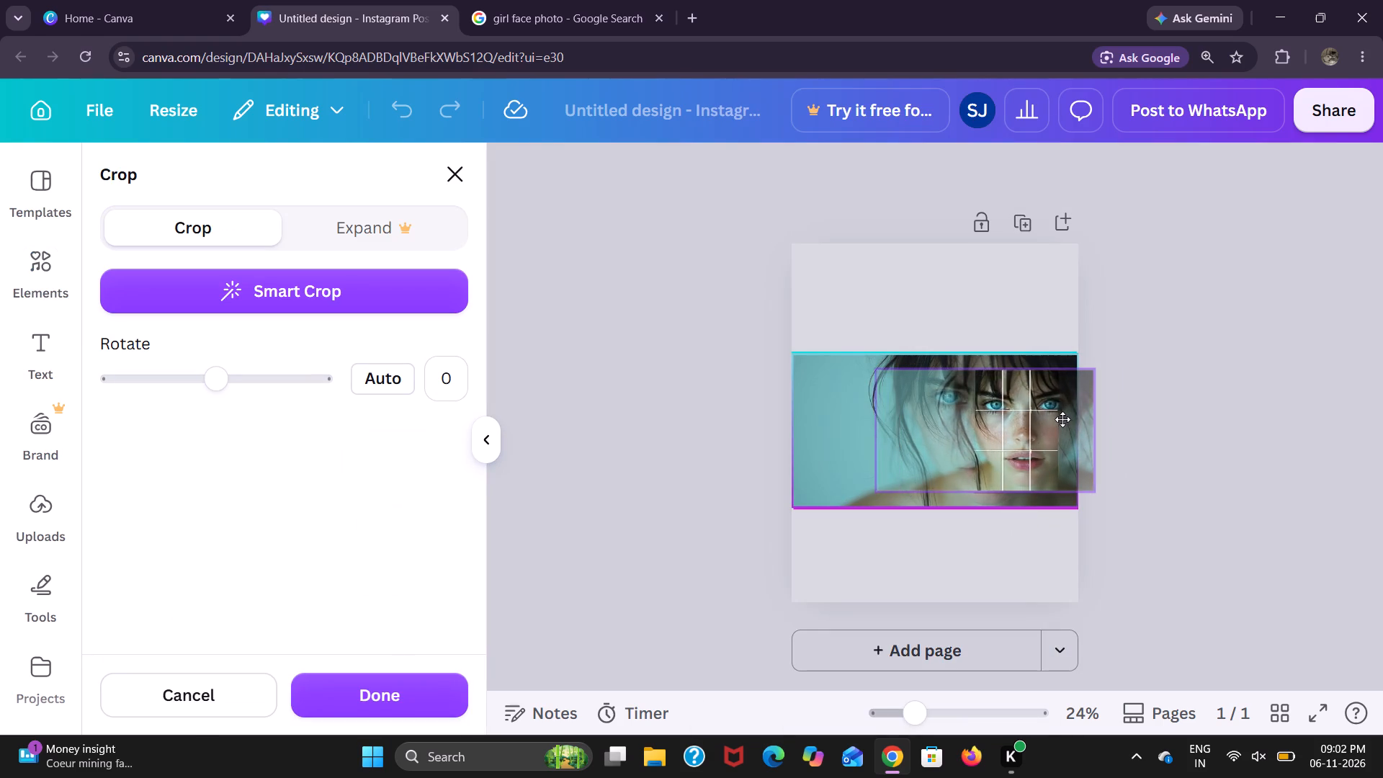
pyautogui.moveTo(1062, 419); pyautogui.dragTo(1029, 421)
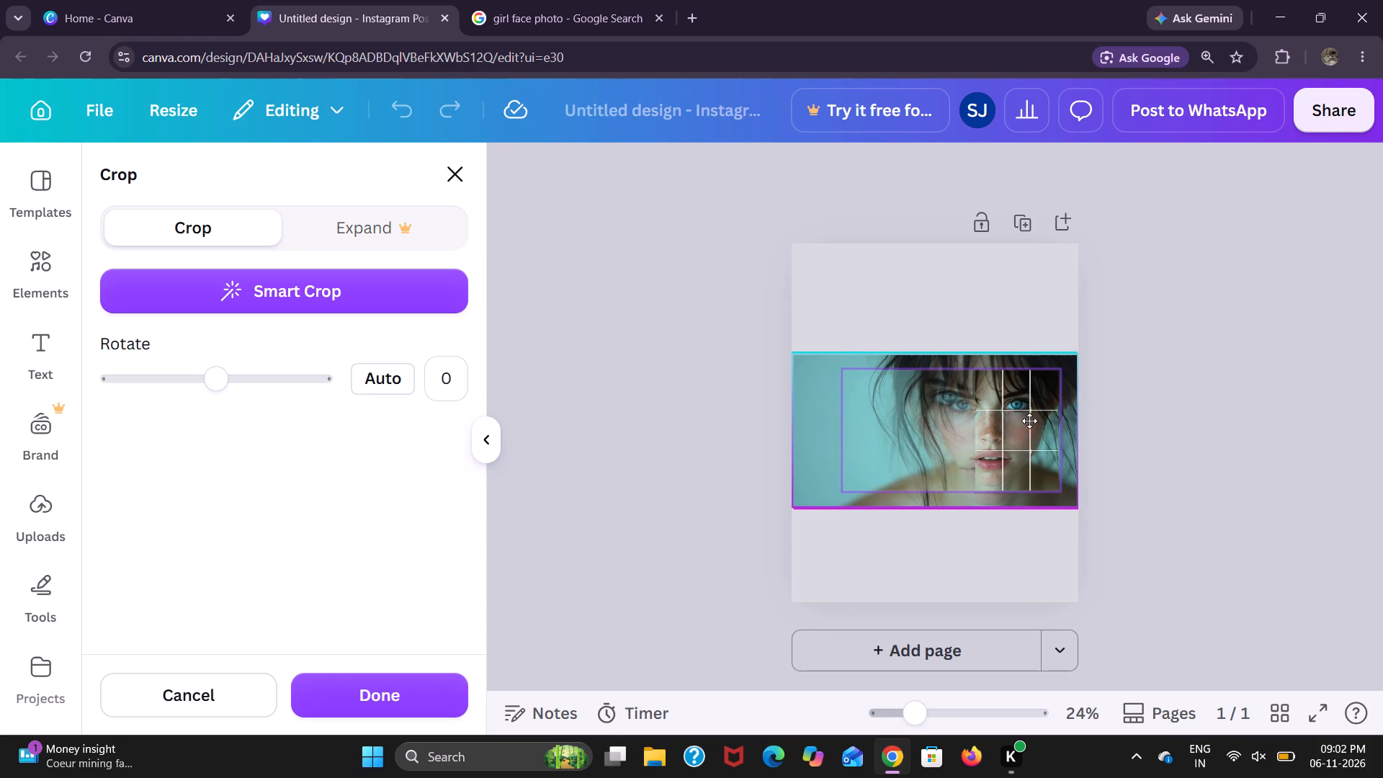
pyautogui.moveTo(1029, 421); pyautogui.dragTo(1026, 421)
pyautogui.moveTo(1060, 496); pyautogui.dragTo(1079, 510)
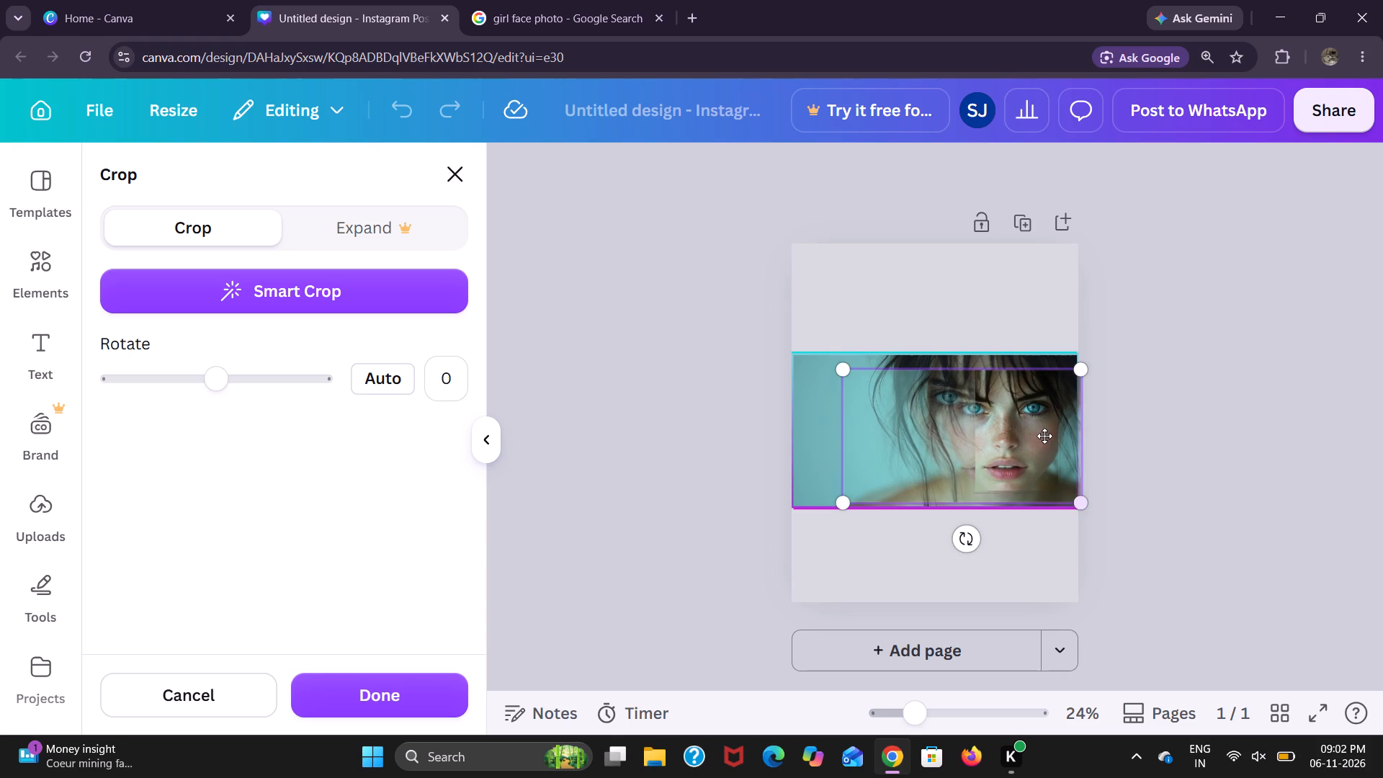
pyautogui.moveTo(1044, 432); pyautogui.dragTo(1003, 423)
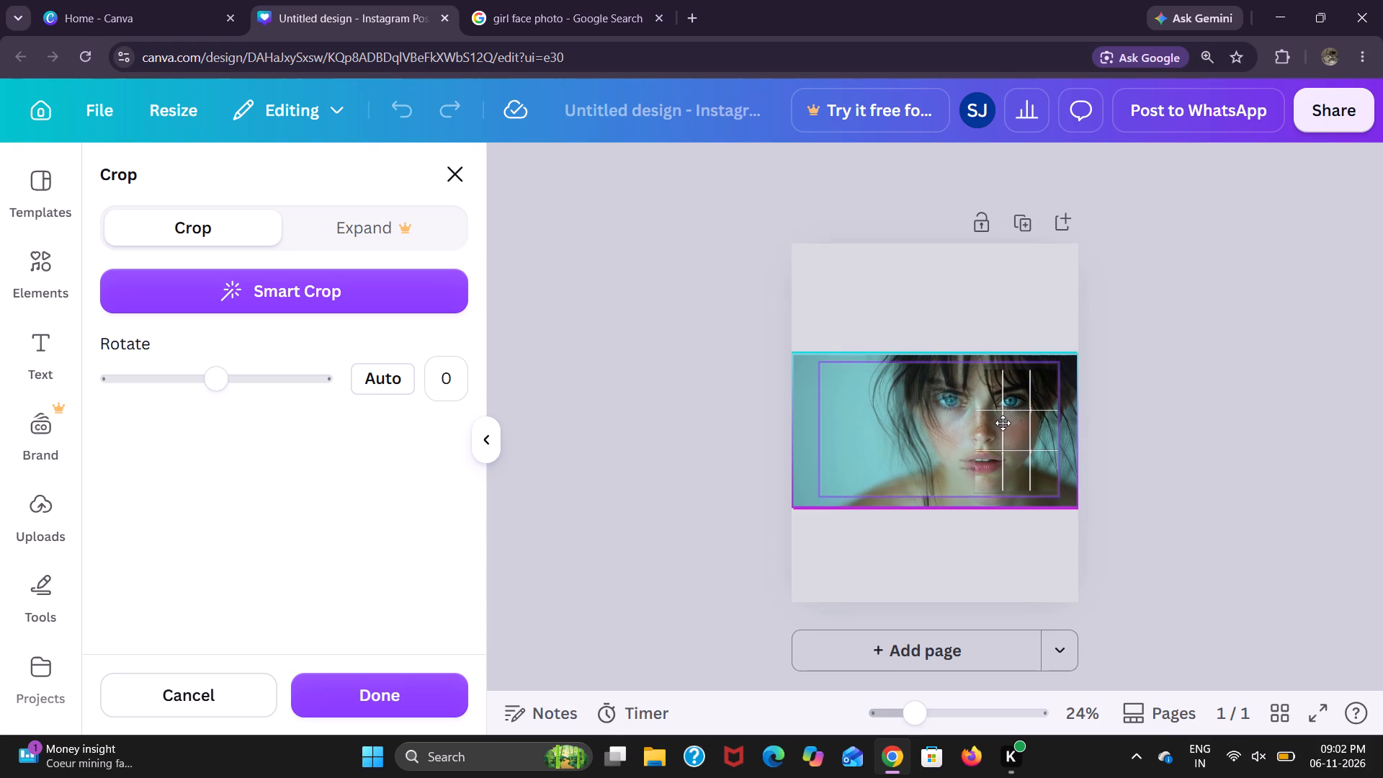
pyautogui.moveTo(1003, 423); pyautogui.dragTo(989, 424)
pyautogui.moveTo(1054, 499); pyautogui.dragTo(1076, 506)
pyautogui.moveTo(1033, 457); pyautogui.dragTo(1008, 456)
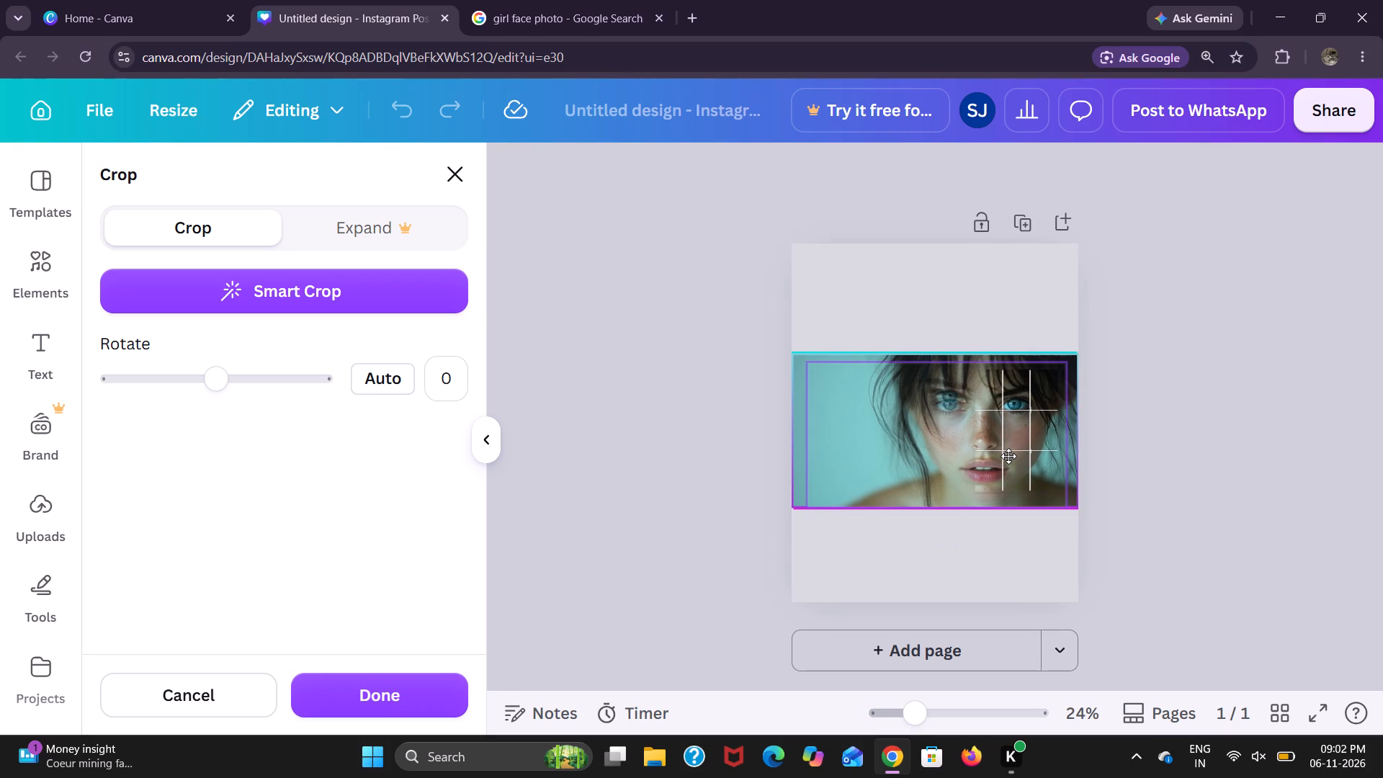
pyautogui.moveTo(1008, 456); pyautogui.dragTo(1011, 456)
pyautogui.moveTo(1011, 456); pyautogui.dragTo(1010, 444)
pyautogui.click(1132, 432)
# Refine the framed photo's crop, enlarging it slightly more and repositioning it so the eye and lips line up with the background face.
pyautogui.click(1025, 440)
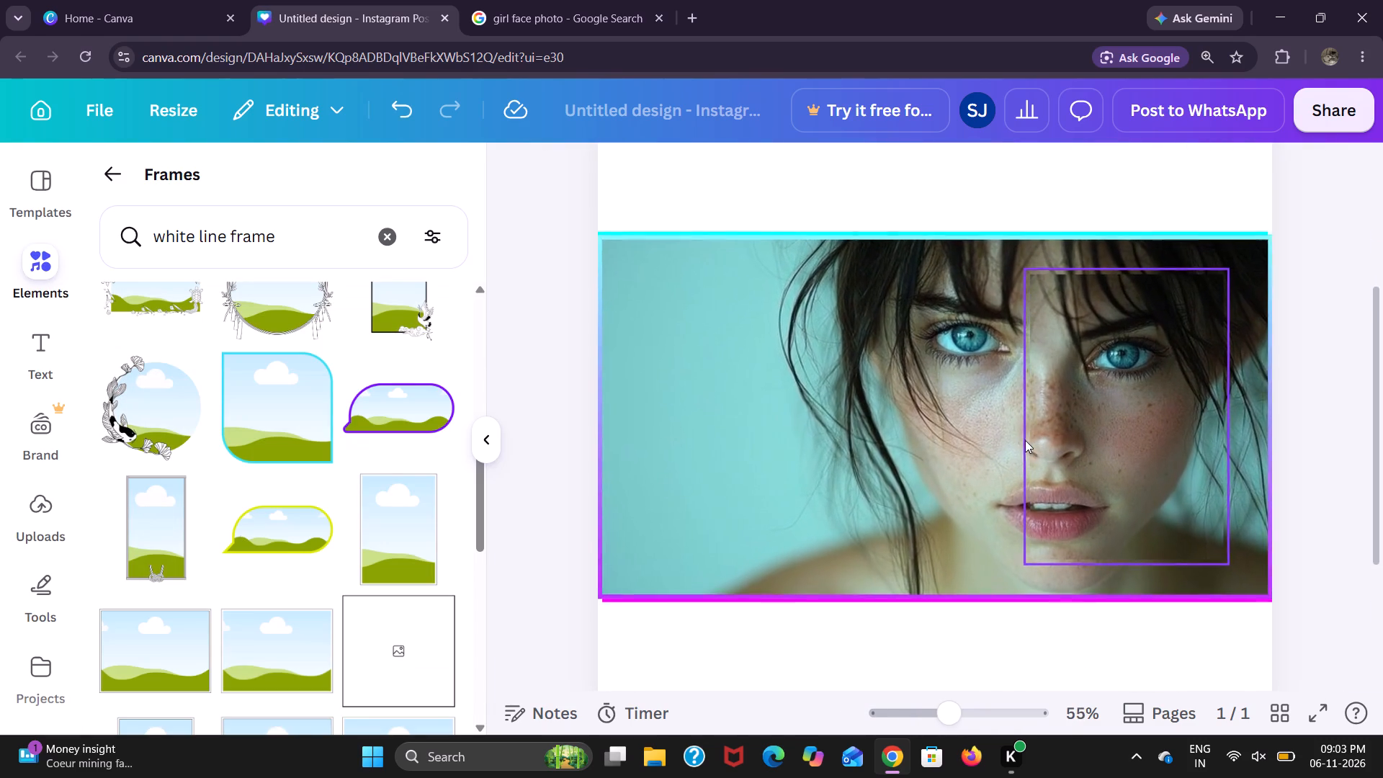
pyautogui.click(1136, 452)
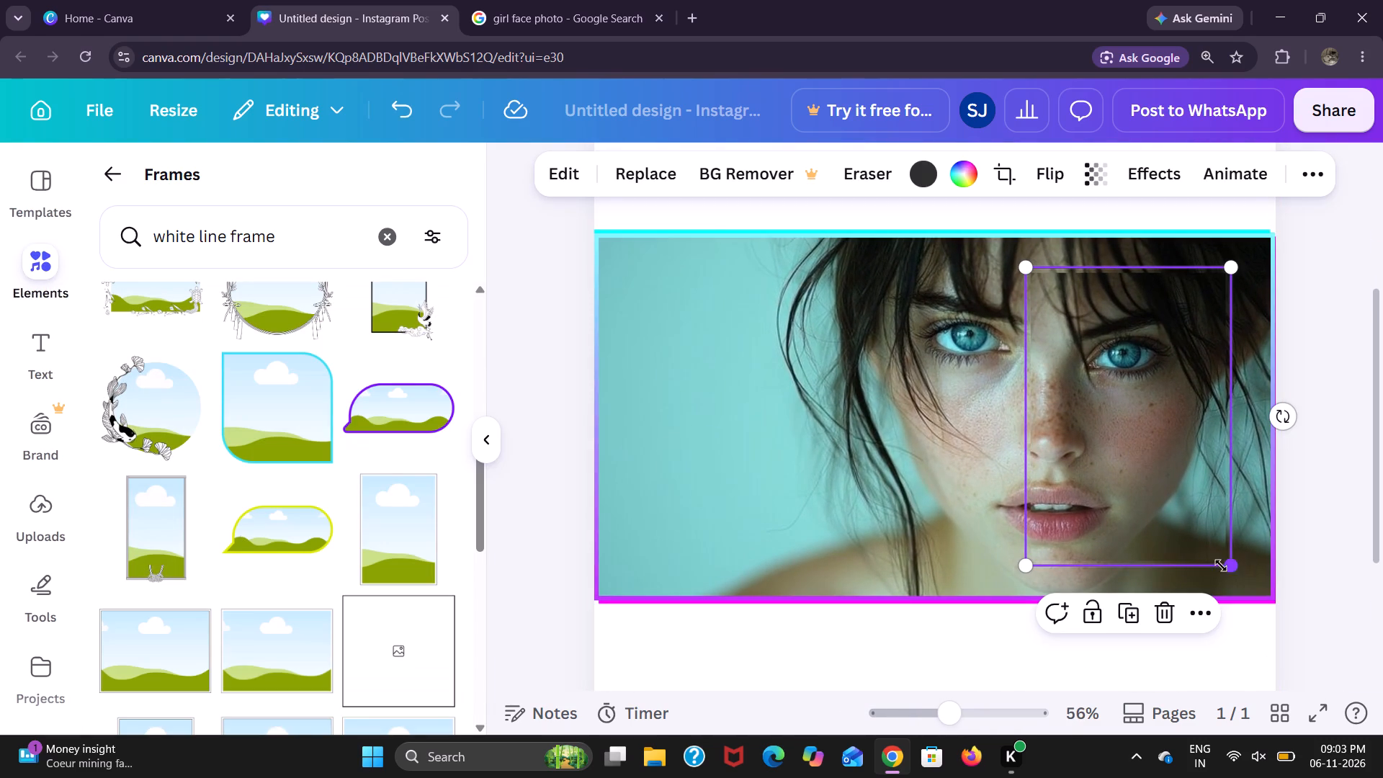
pyautogui.click(1220, 565)
pyautogui.doubleClick(1217, 550)
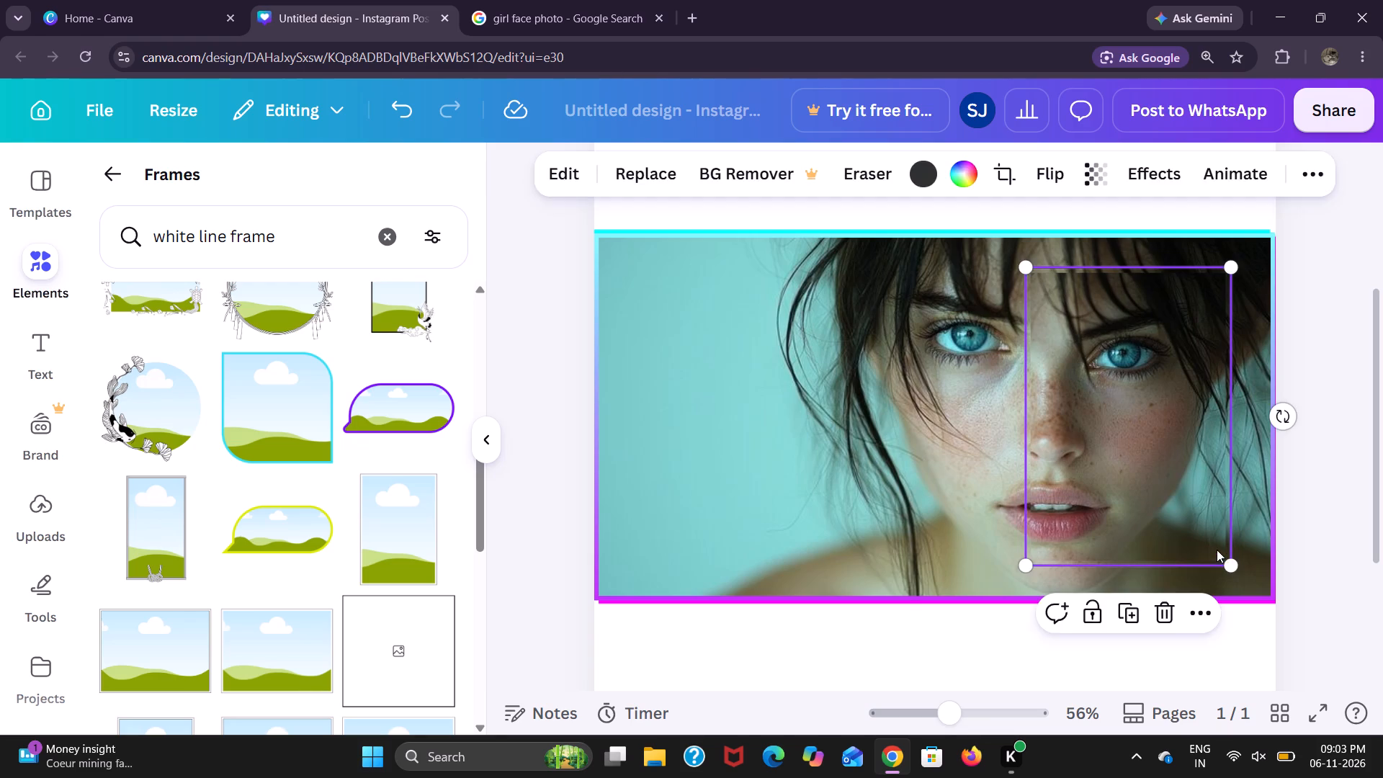
pyautogui.doubleClick(1217, 550)
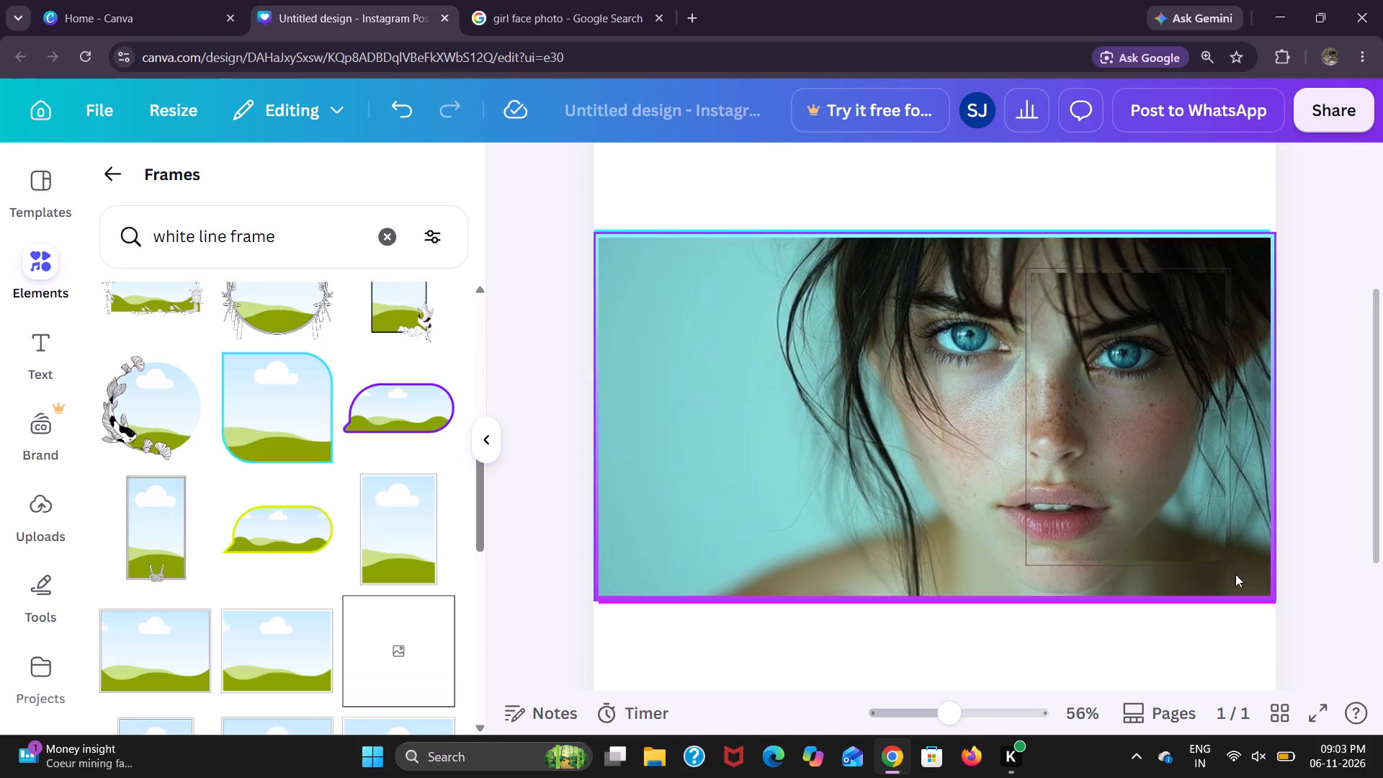
pyautogui.doubleClick(1198, 528)
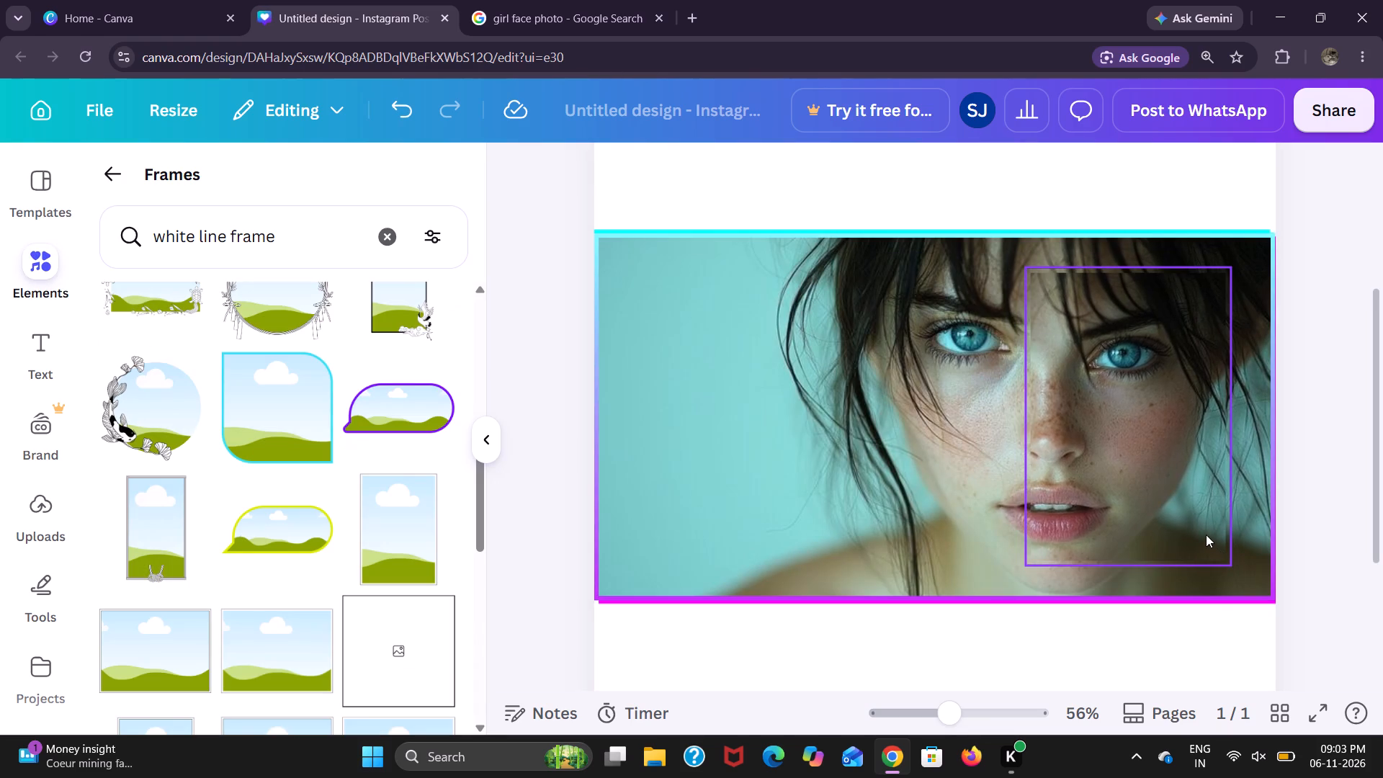
pyautogui.doubleClick(1196, 511)
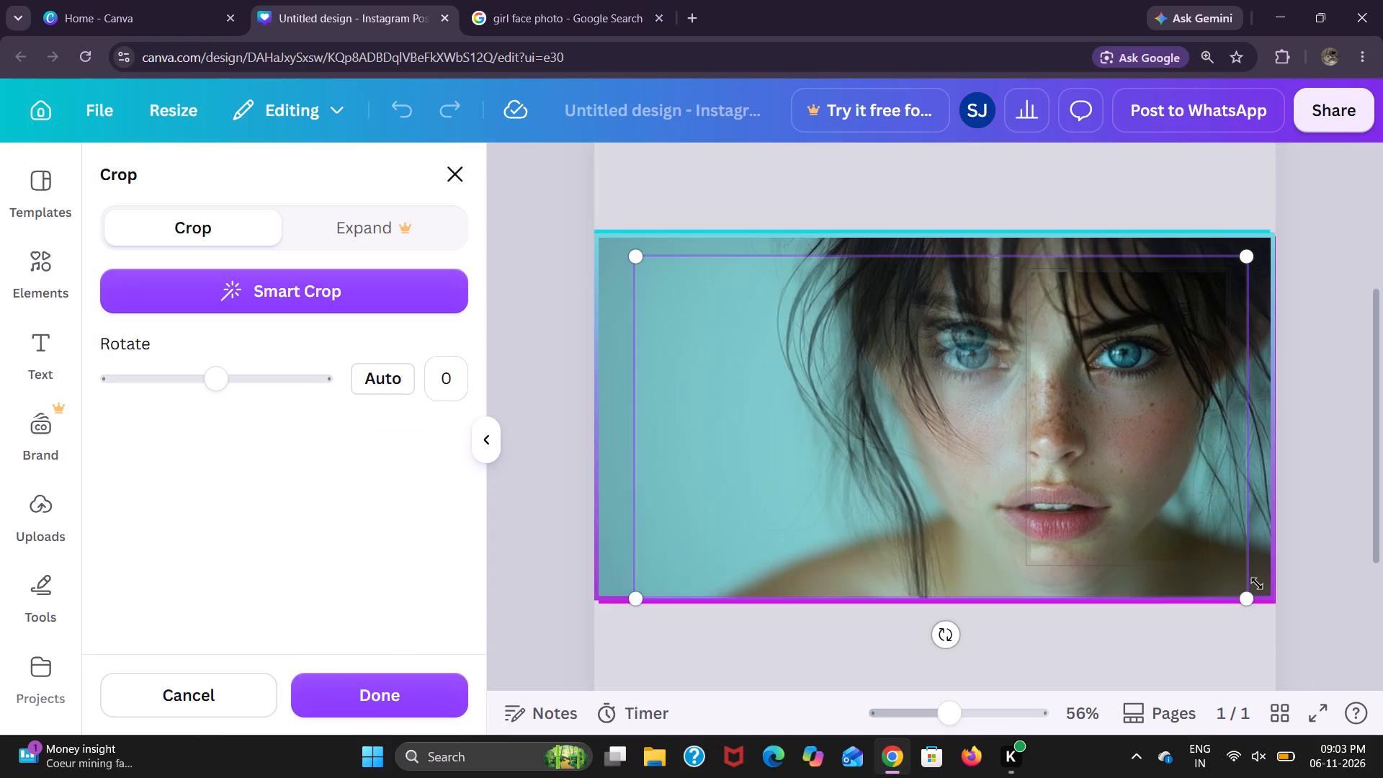
pyautogui.moveTo(1247, 604); pyautogui.dragTo(1268, 612)
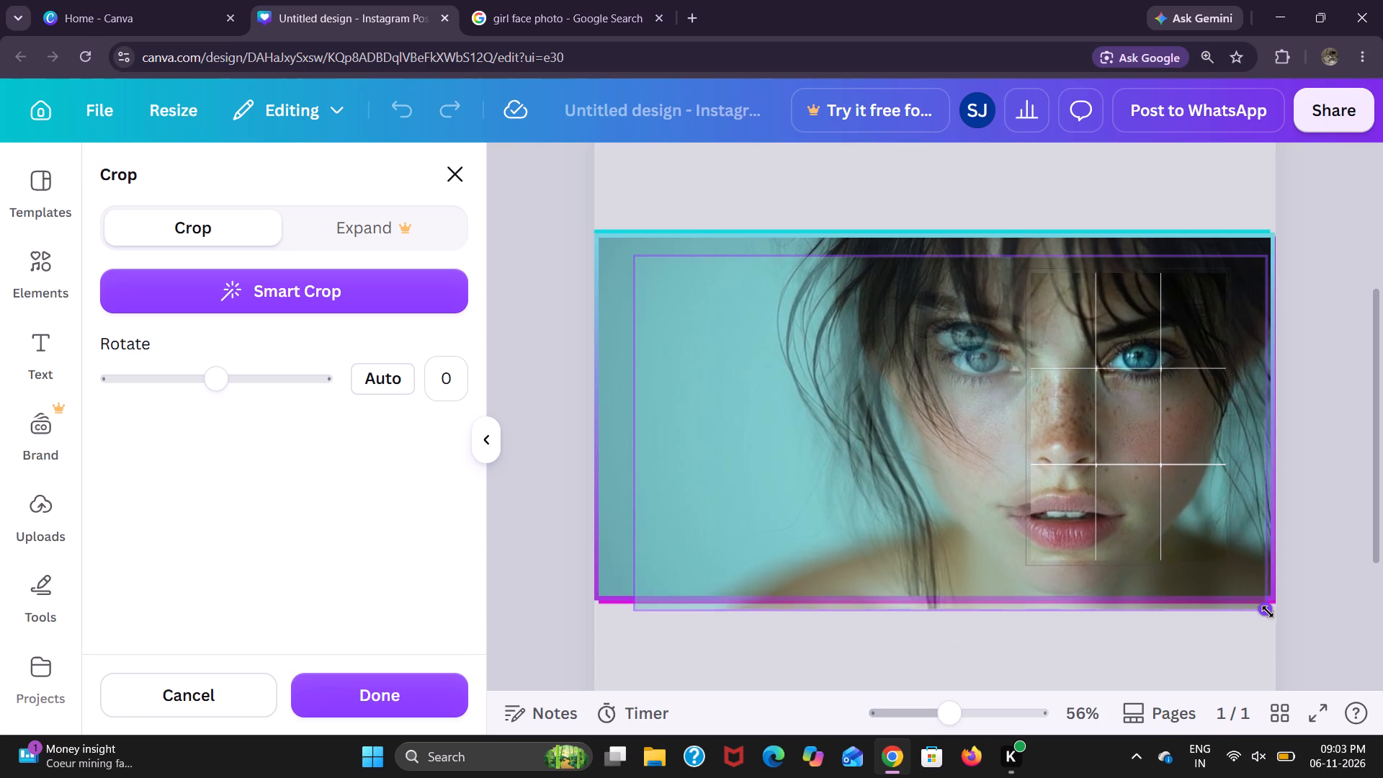
pyautogui.moveTo(1268, 612); pyautogui.dragTo(1292, 627)
pyautogui.moveTo(1242, 550); pyautogui.dragTo(1205, 519)
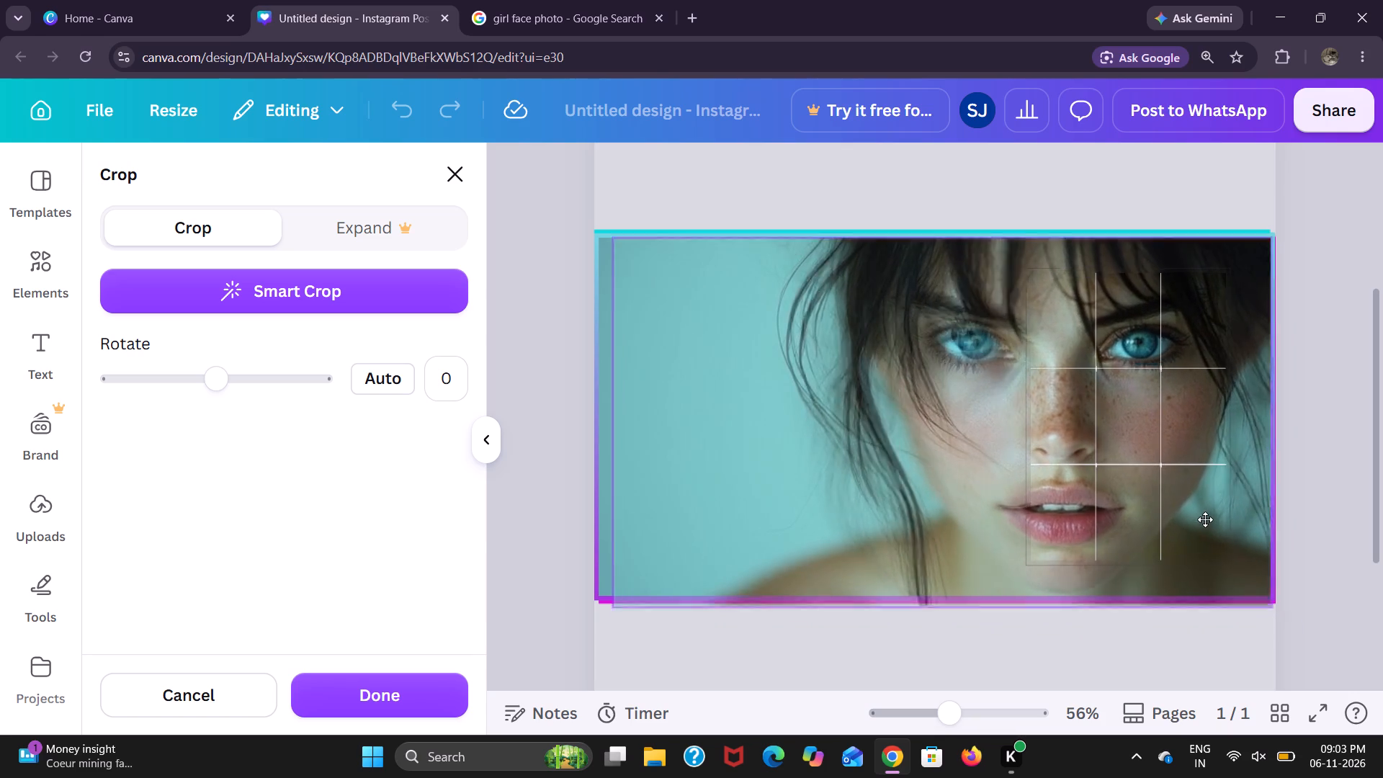
pyautogui.moveTo(1205, 519); pyautogui.dragTo(1193, 511)
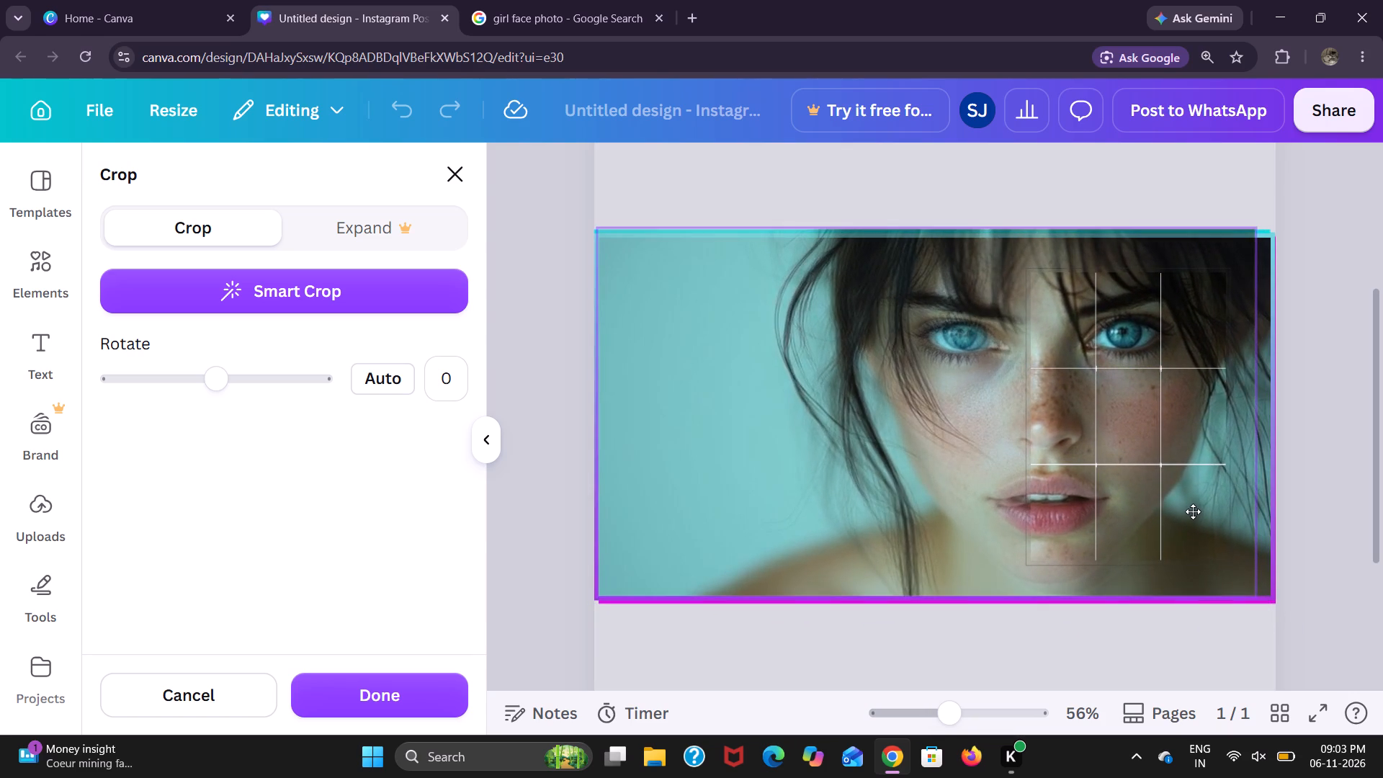
pyautogui.moveTo(1193, 511); pyautogui.dragTo(1197, 509)
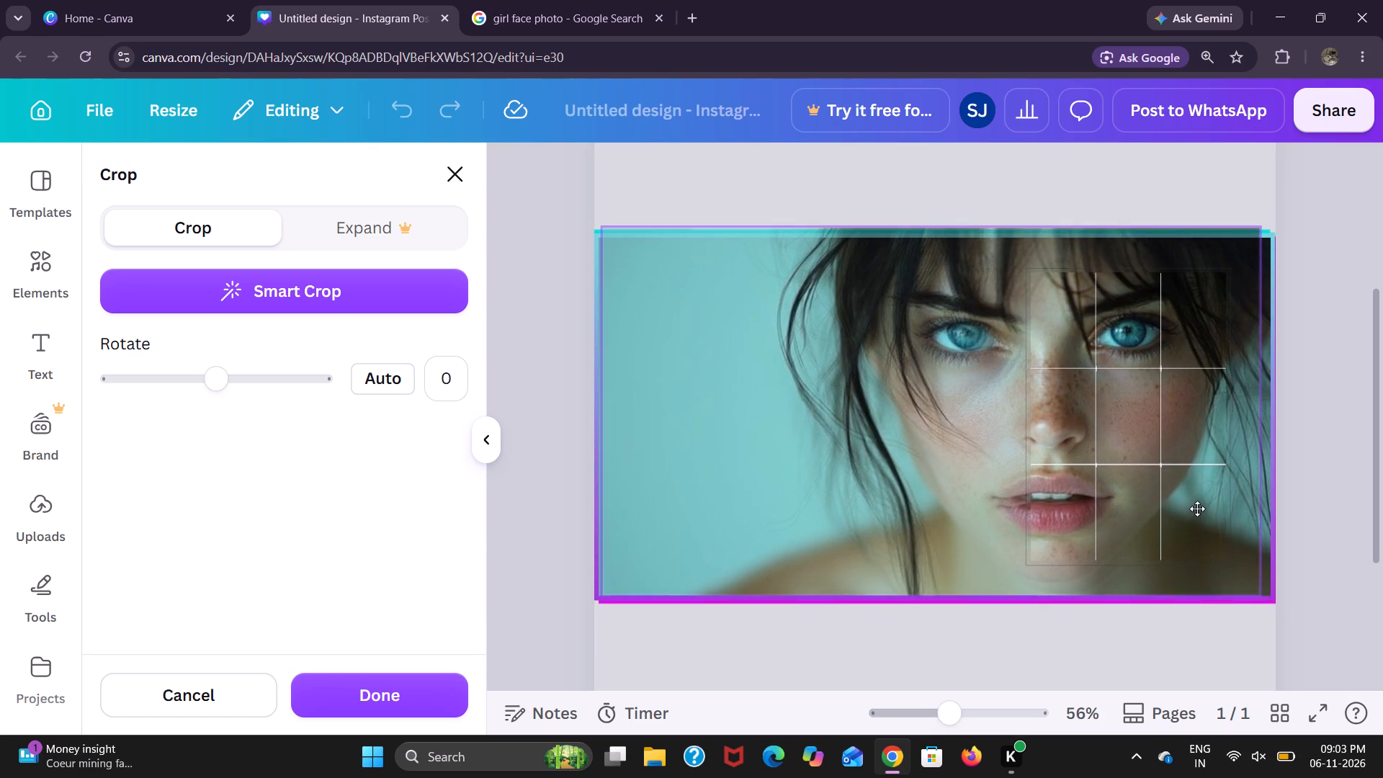
pyautogui.moveTo(1197, 509); pyautogui.dragTo(1196, 519)
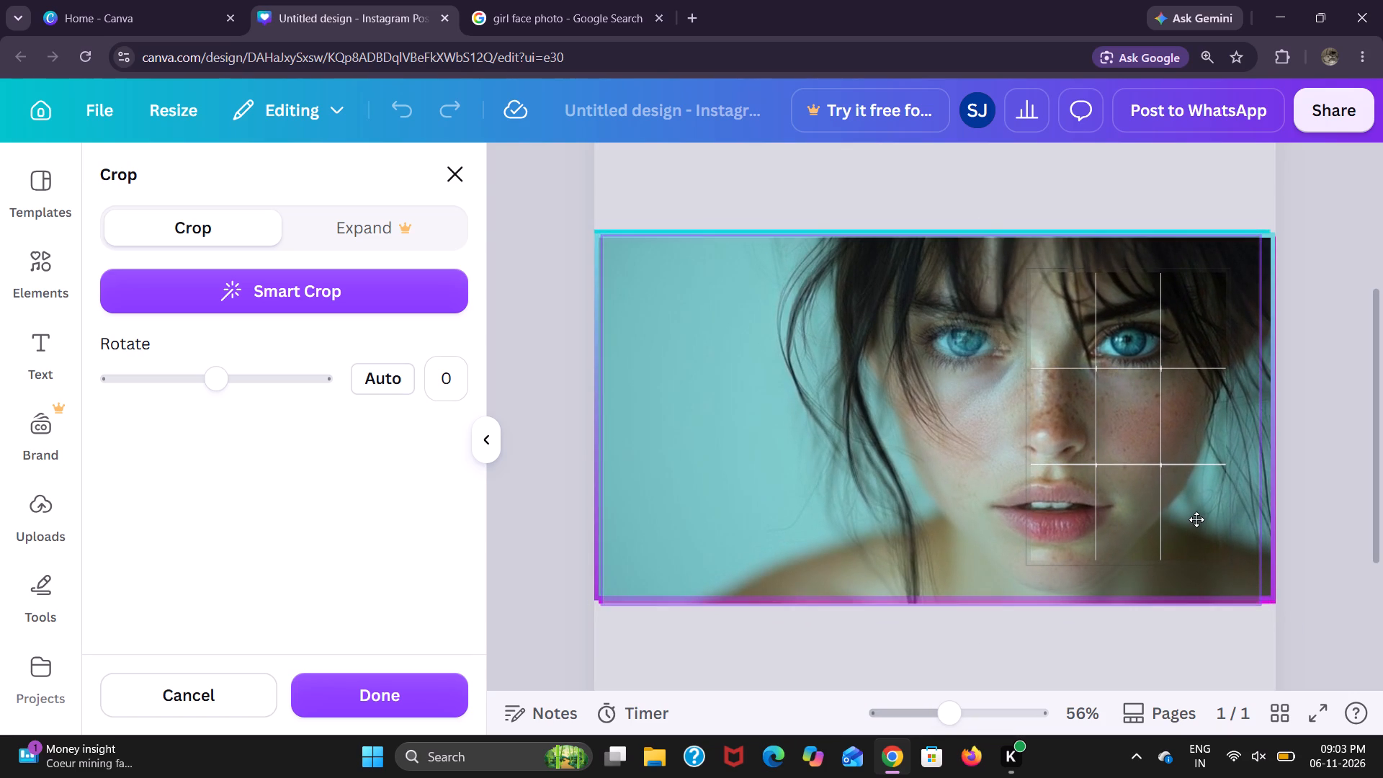
pyautogui.moveTo(1196, 519); pyautogui.dragTo(1196, 517)
pyautogui.click(1346, 573)
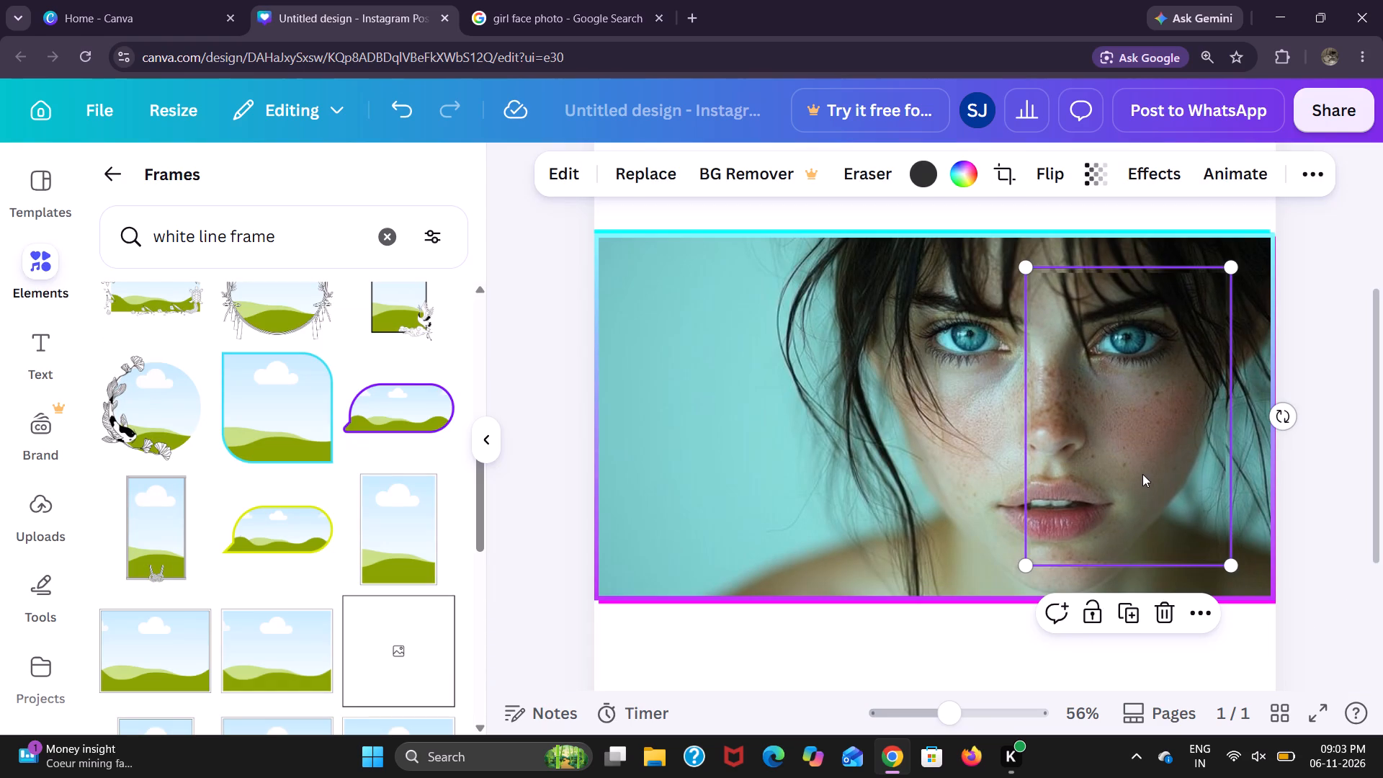
pyautogui.click(1364, 576)
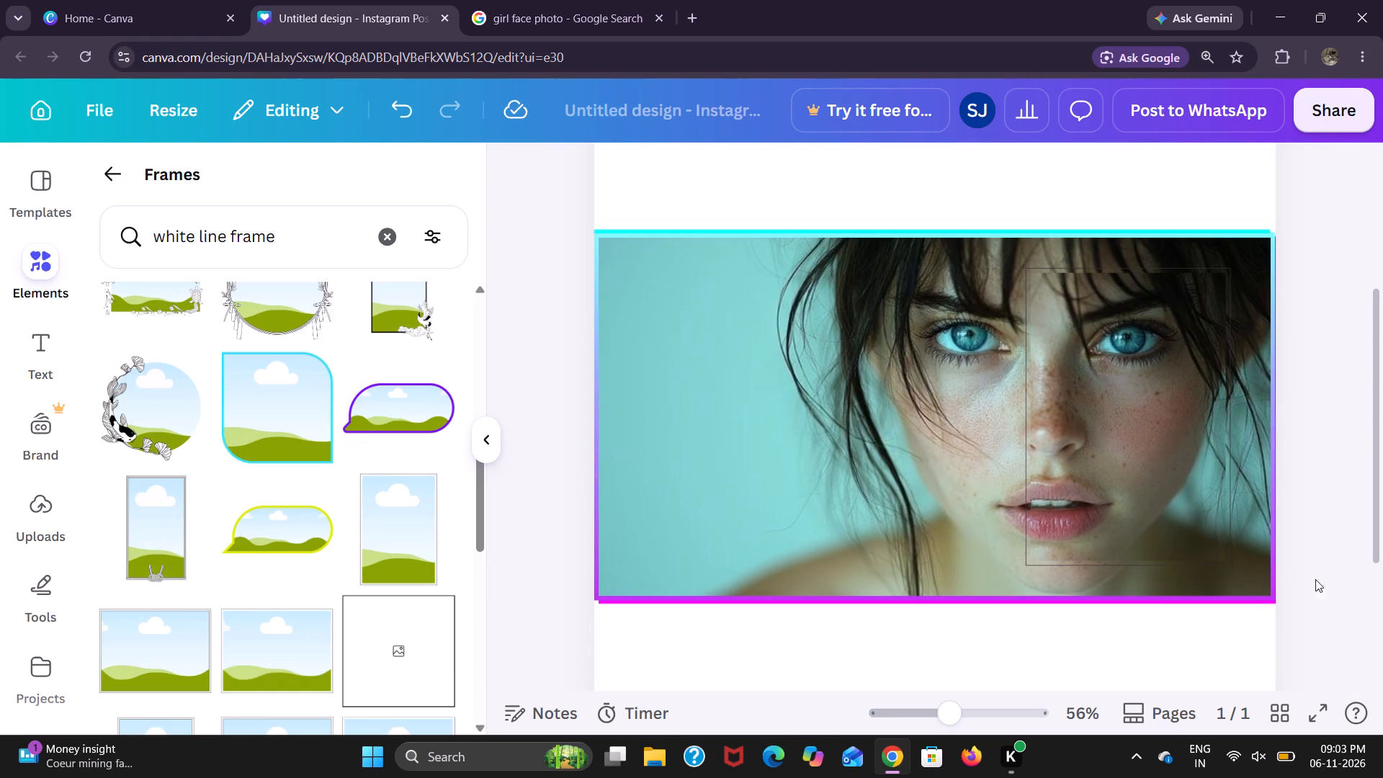
# Shift the photo inside the frame slightly to the right to fine-tune its alignment with the background face.
pyautogui.click(1173, 515)
pyautogui.click(1173, 515)
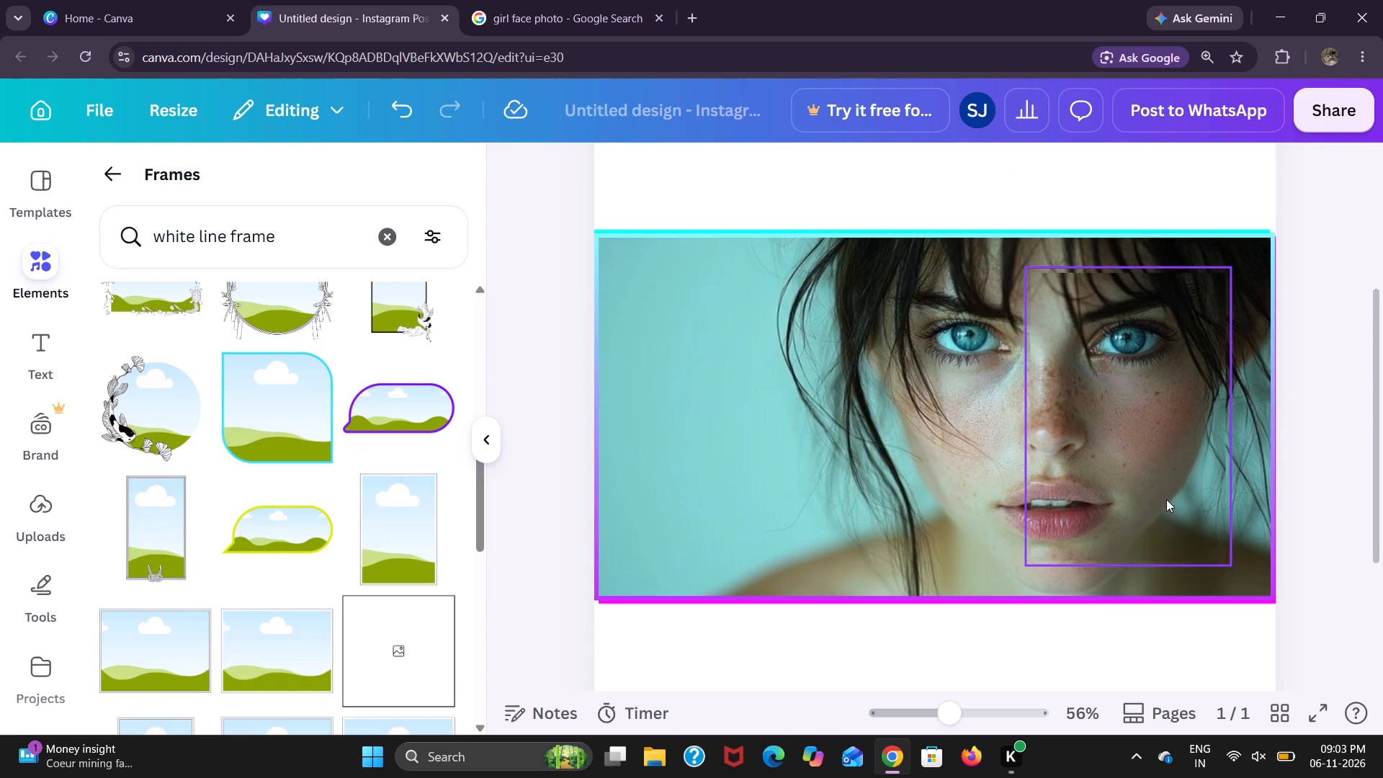
pyautogui.doubleClick(1166, 498)
pyautogui.doubleClick(1125, 426)
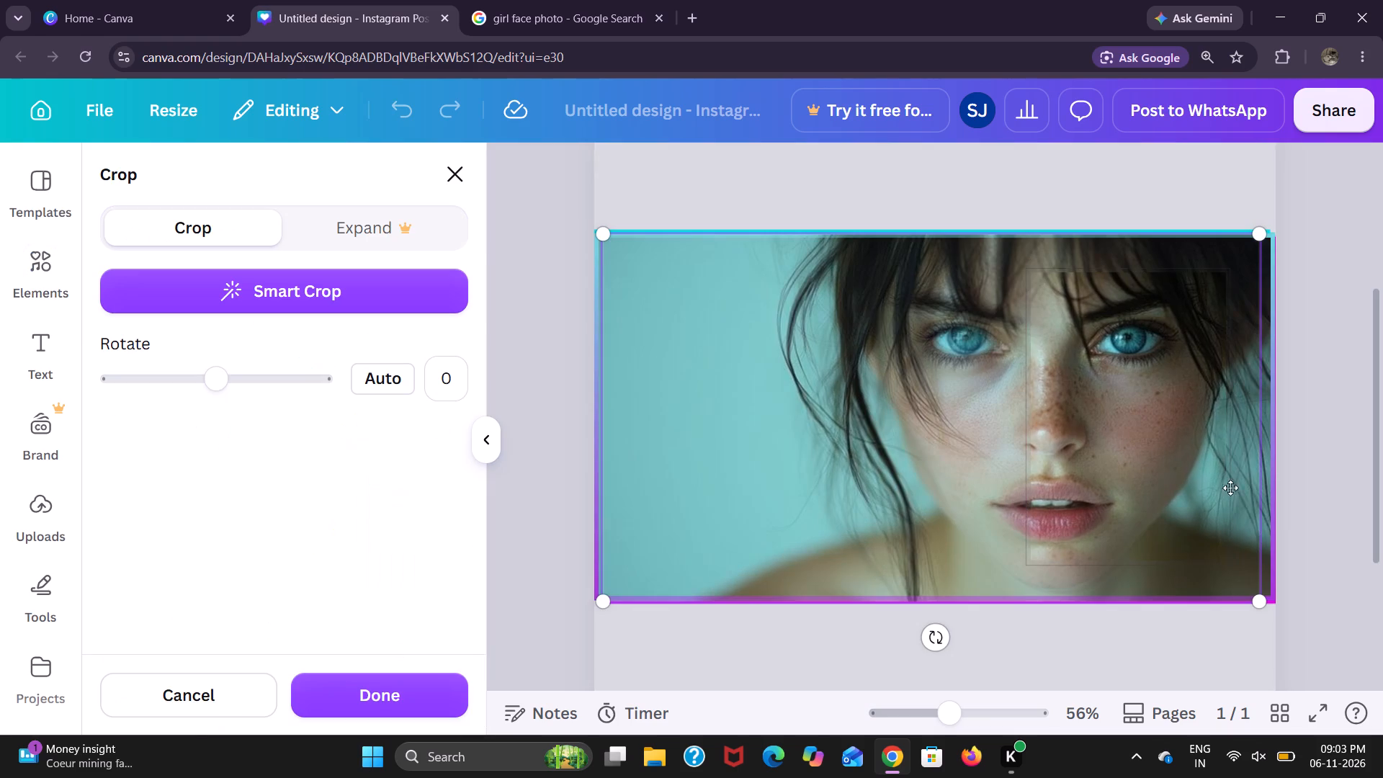
pyautogui.moveTo(1161, 468); pyautogui.dragTo(1173, 459)
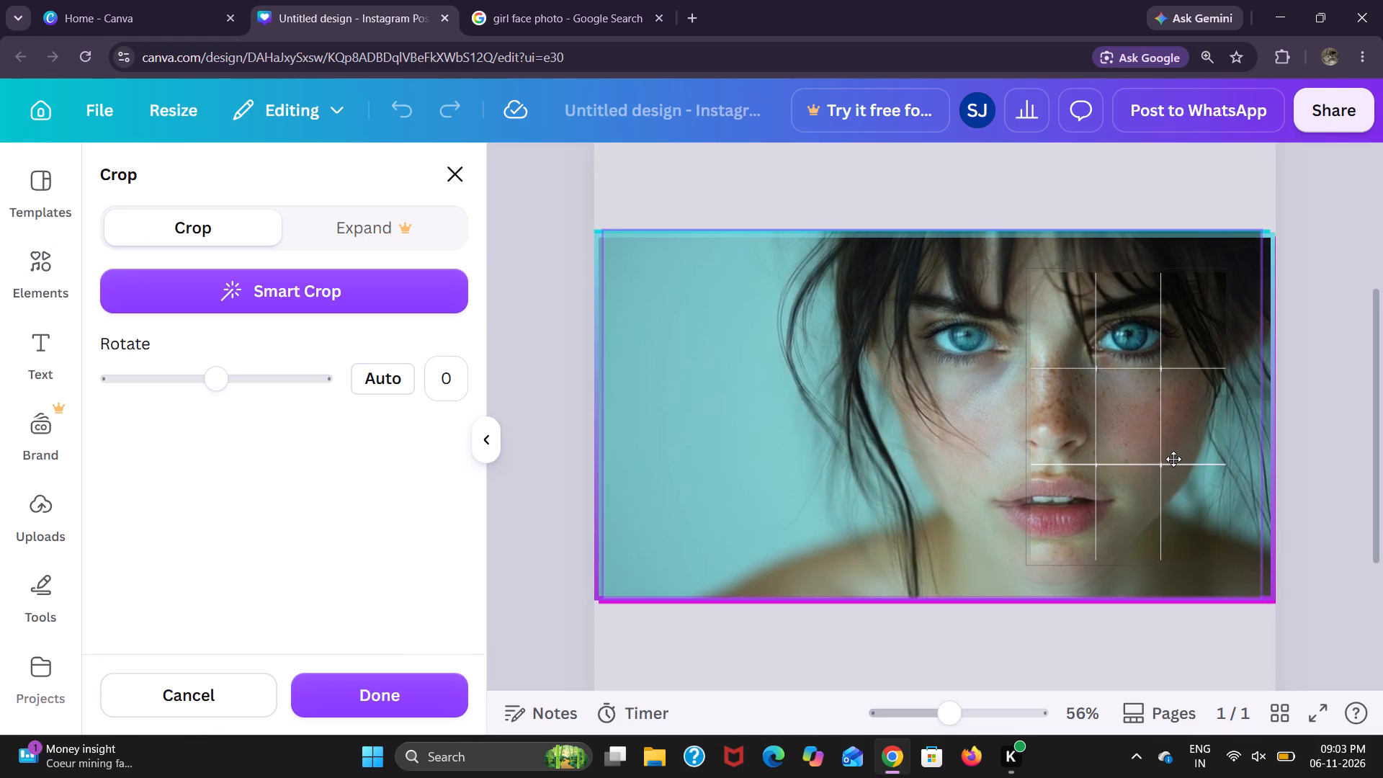
pyautogui.moveTo(1173, 459); pyautogui.dragTo(1183, 461)
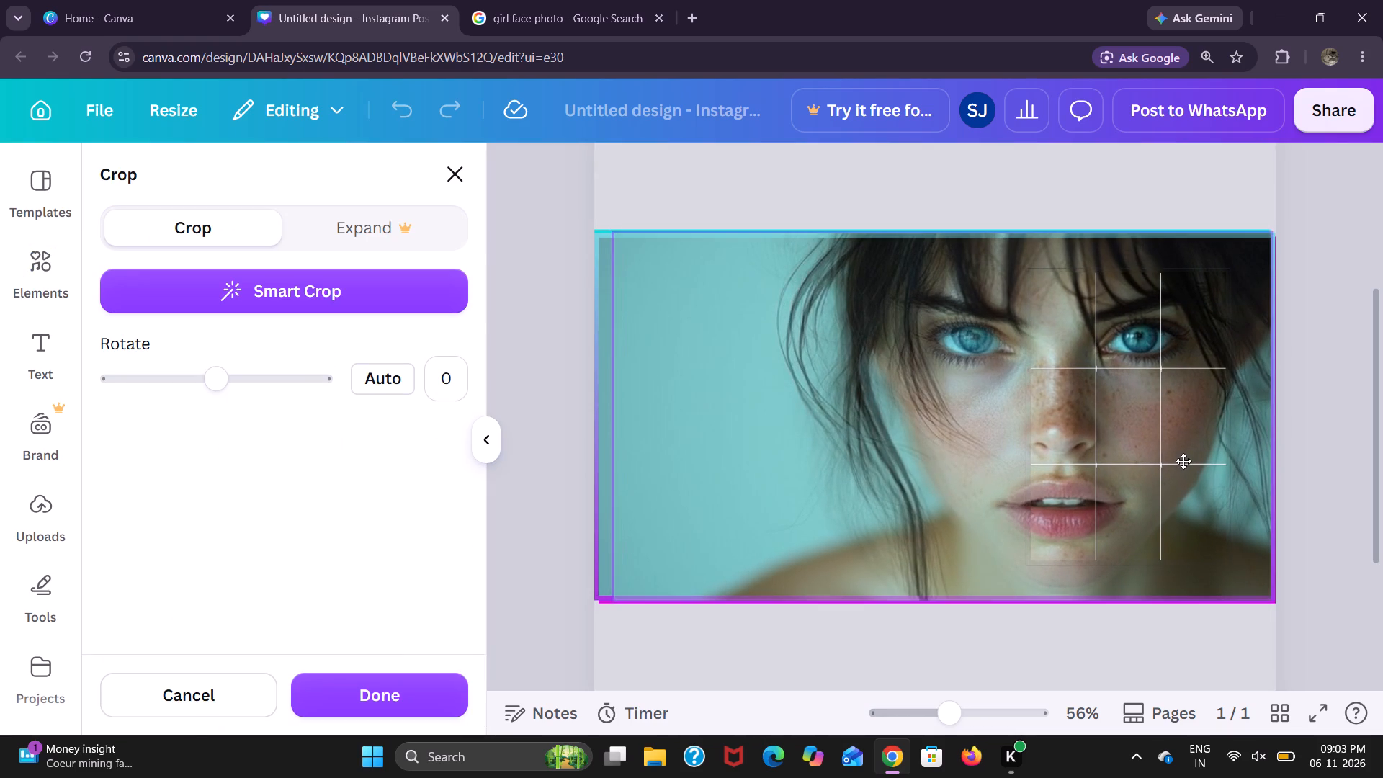
pyautogui.moveTo(1183, 461); pyautogui.dragTo(1183, 458)
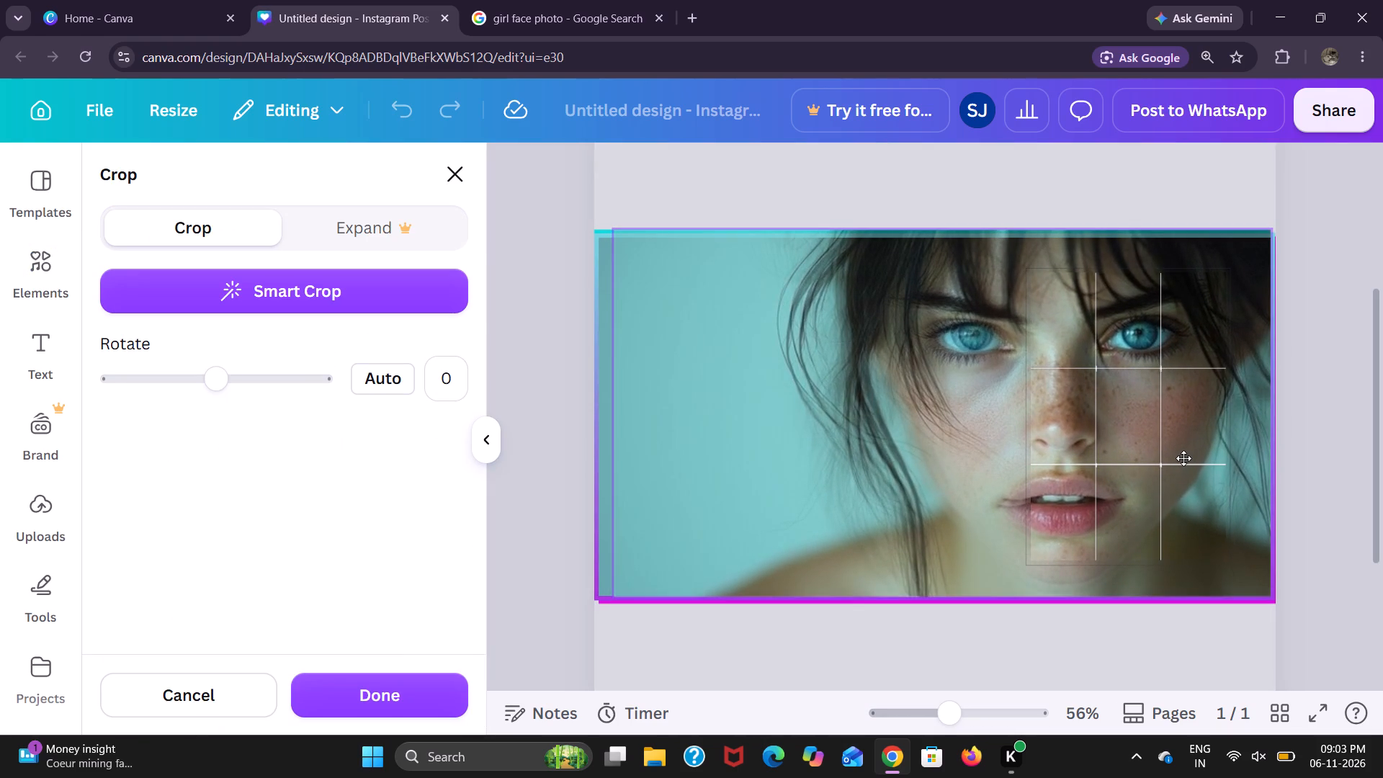
pyautogui.moveTo(1183, 458); pyautogui.dragTo(1183, 460)
pyautogui.click(1338, 681)
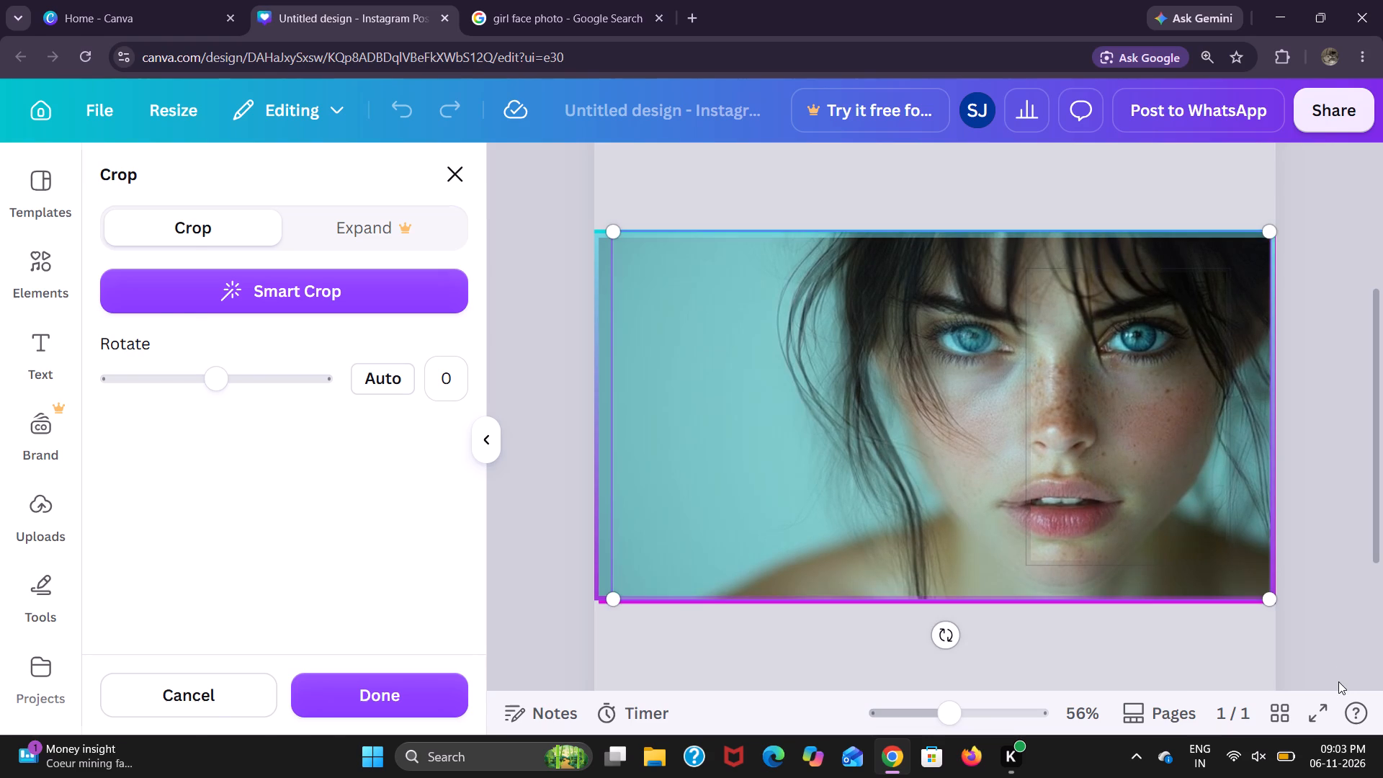
pyautogui.click(1328, 644)
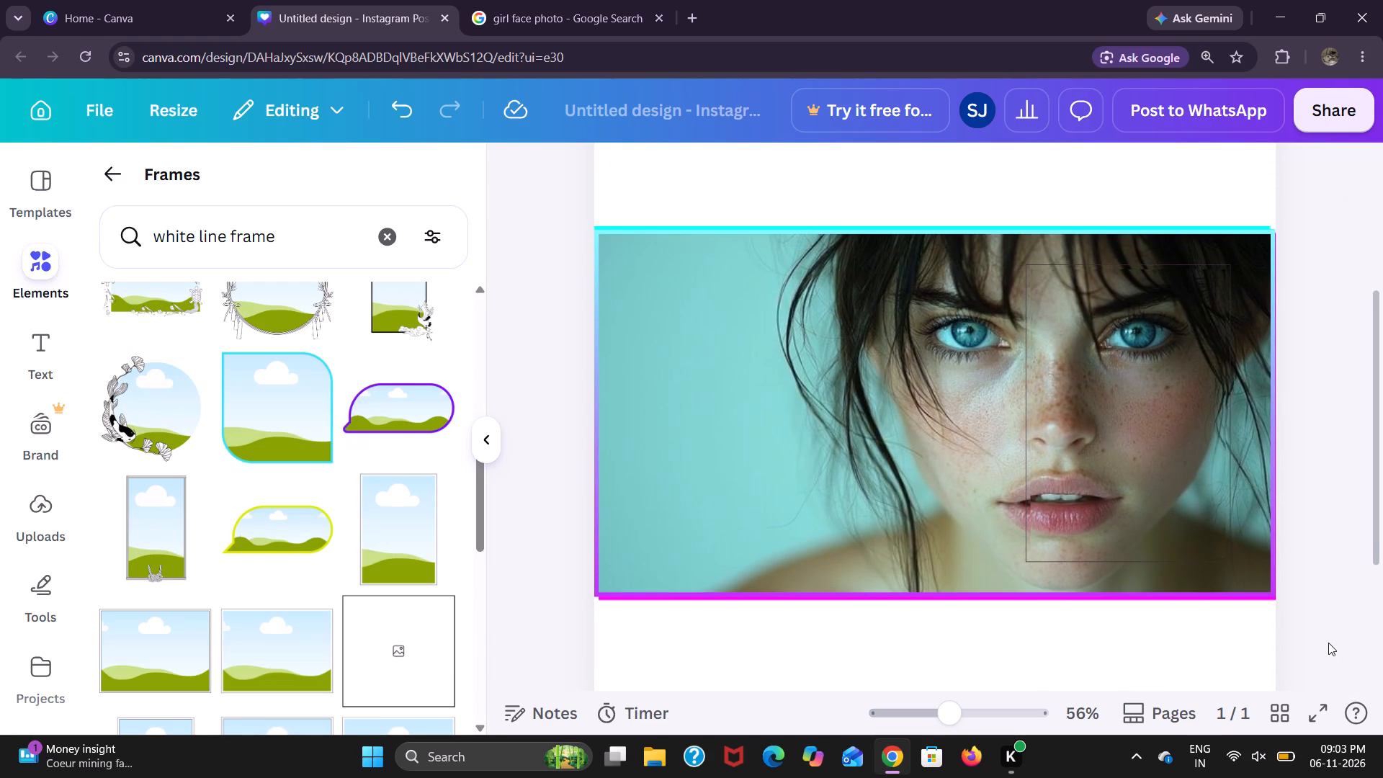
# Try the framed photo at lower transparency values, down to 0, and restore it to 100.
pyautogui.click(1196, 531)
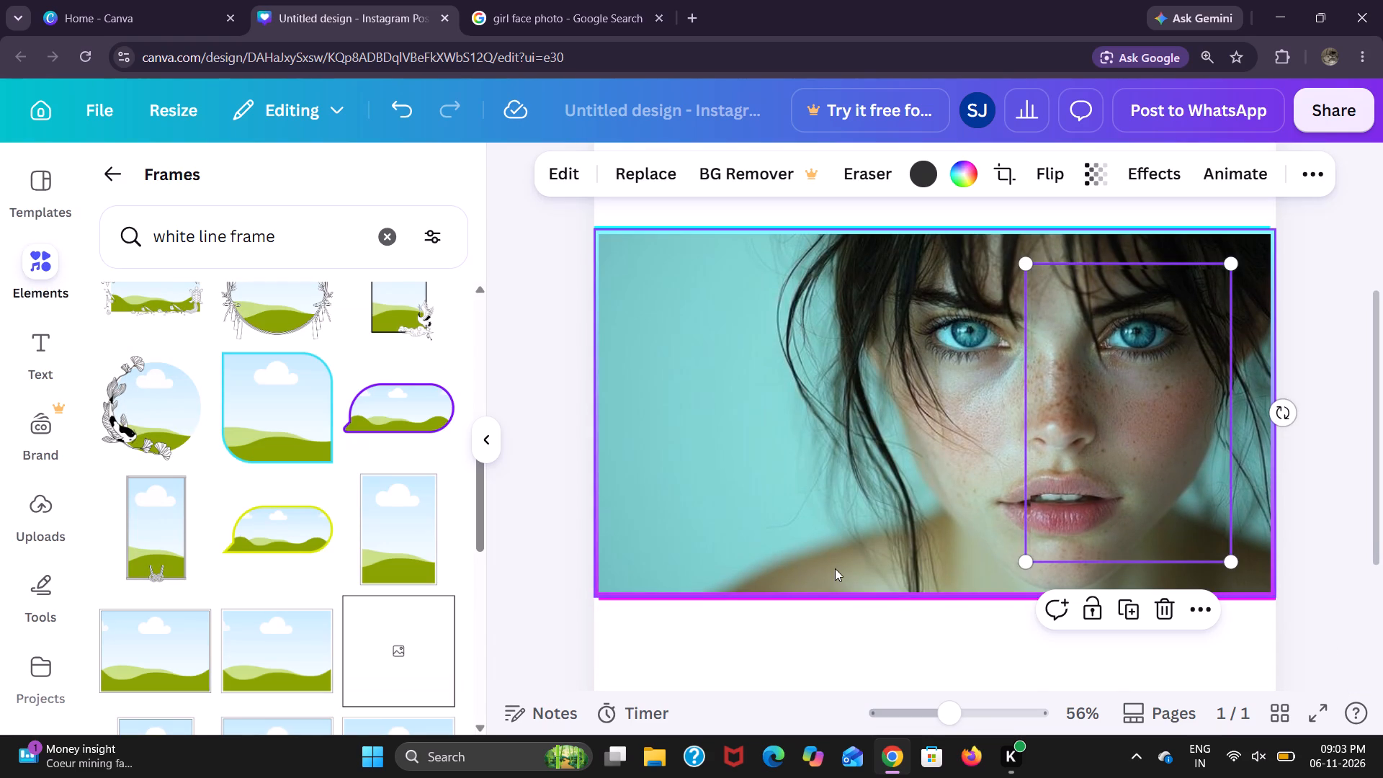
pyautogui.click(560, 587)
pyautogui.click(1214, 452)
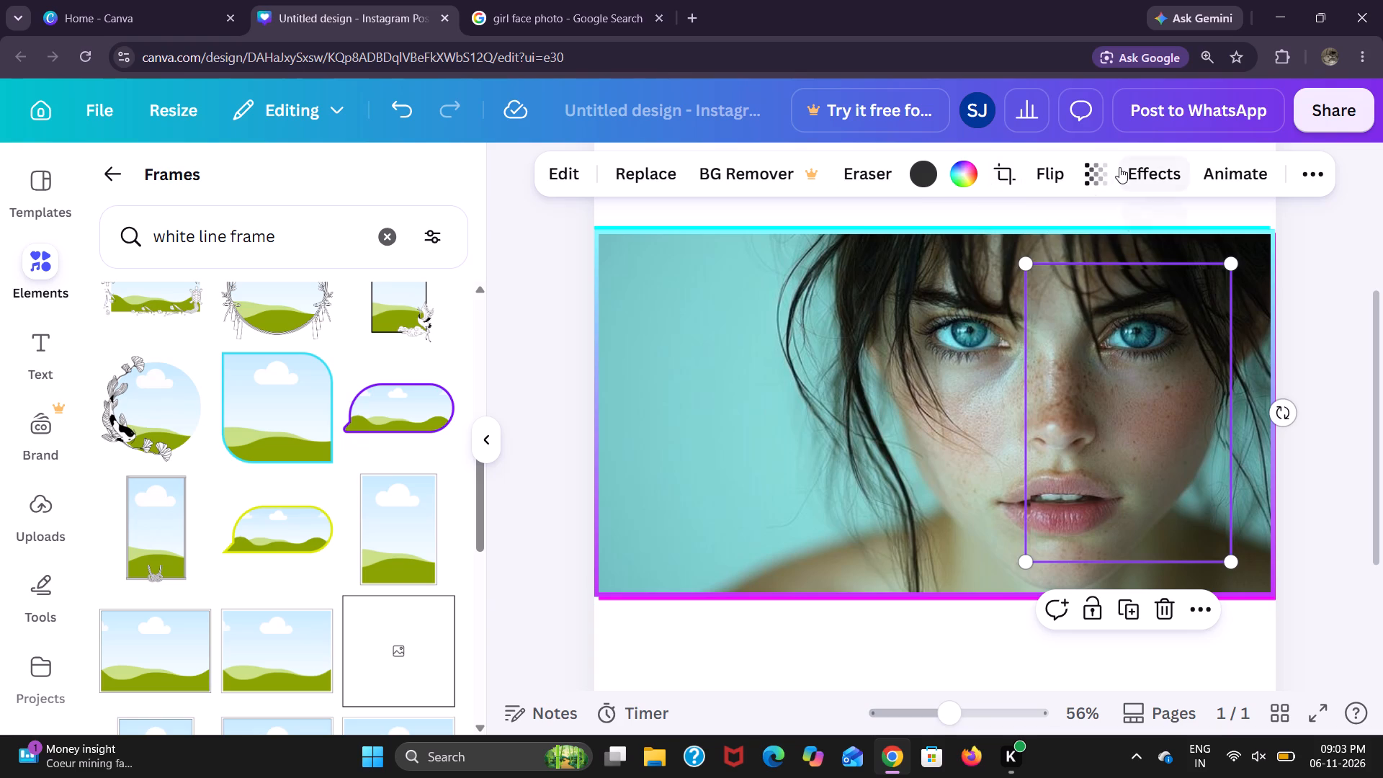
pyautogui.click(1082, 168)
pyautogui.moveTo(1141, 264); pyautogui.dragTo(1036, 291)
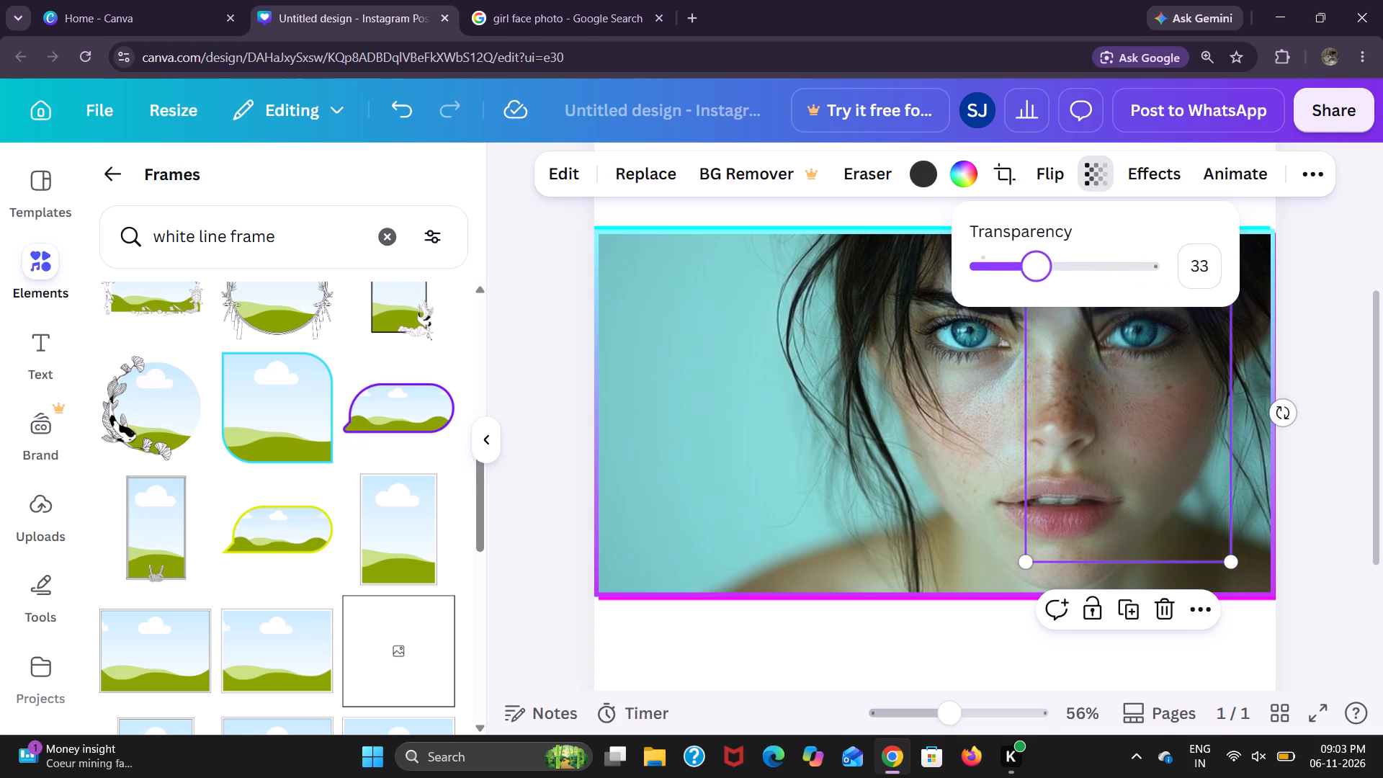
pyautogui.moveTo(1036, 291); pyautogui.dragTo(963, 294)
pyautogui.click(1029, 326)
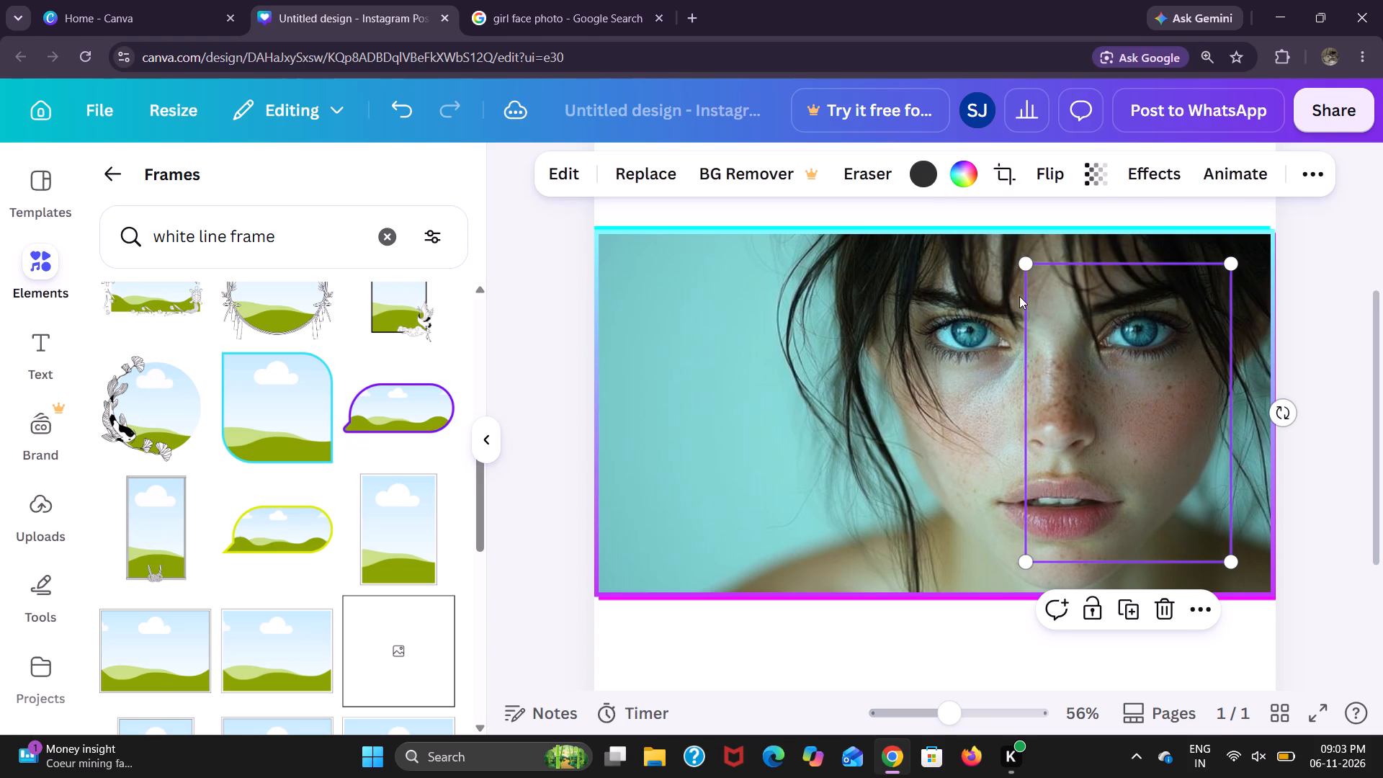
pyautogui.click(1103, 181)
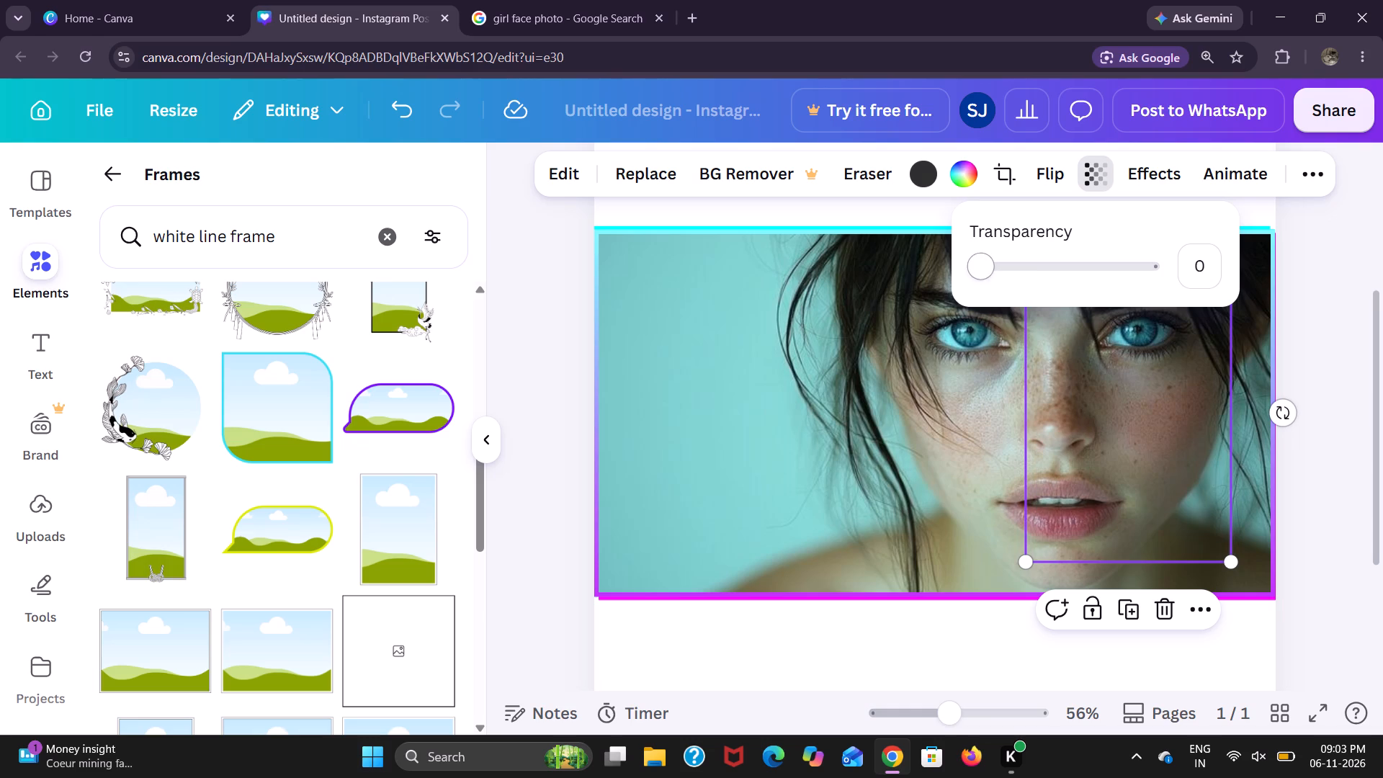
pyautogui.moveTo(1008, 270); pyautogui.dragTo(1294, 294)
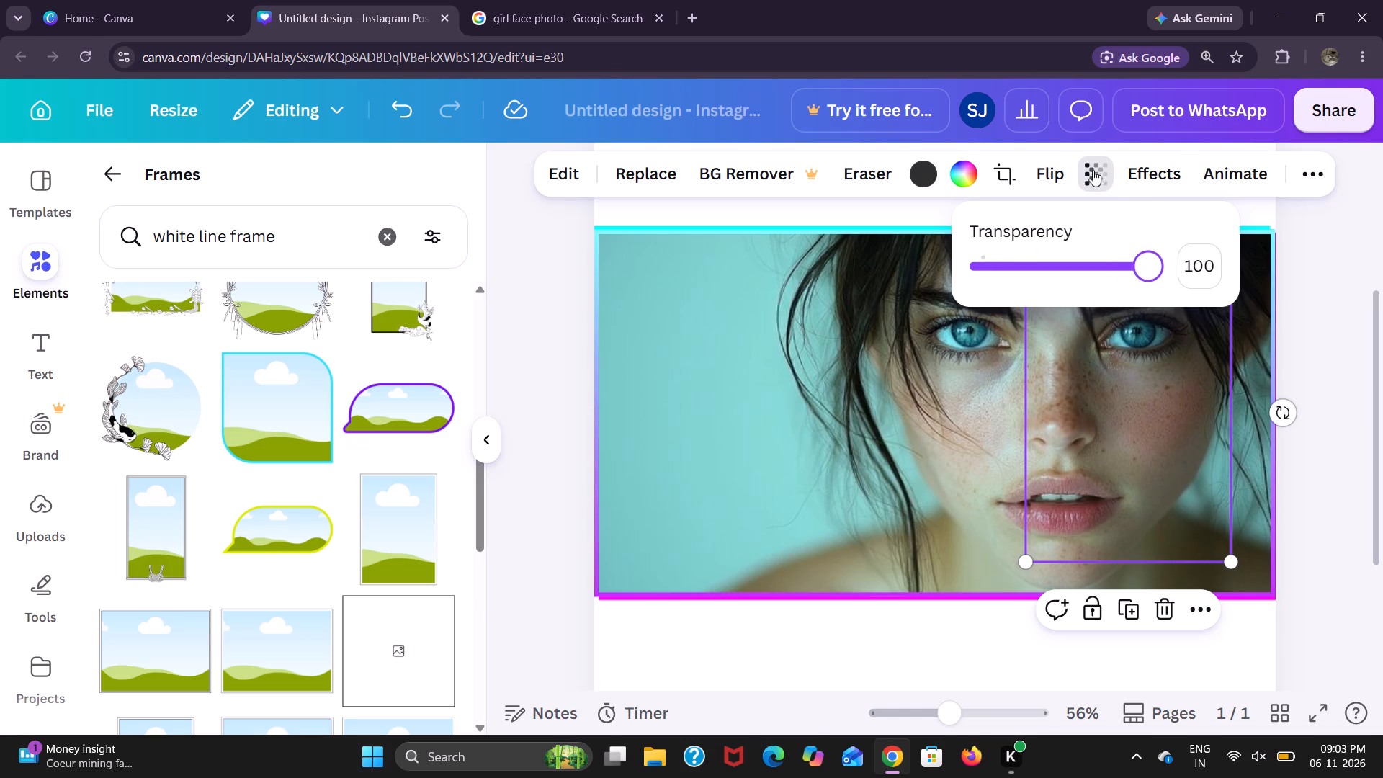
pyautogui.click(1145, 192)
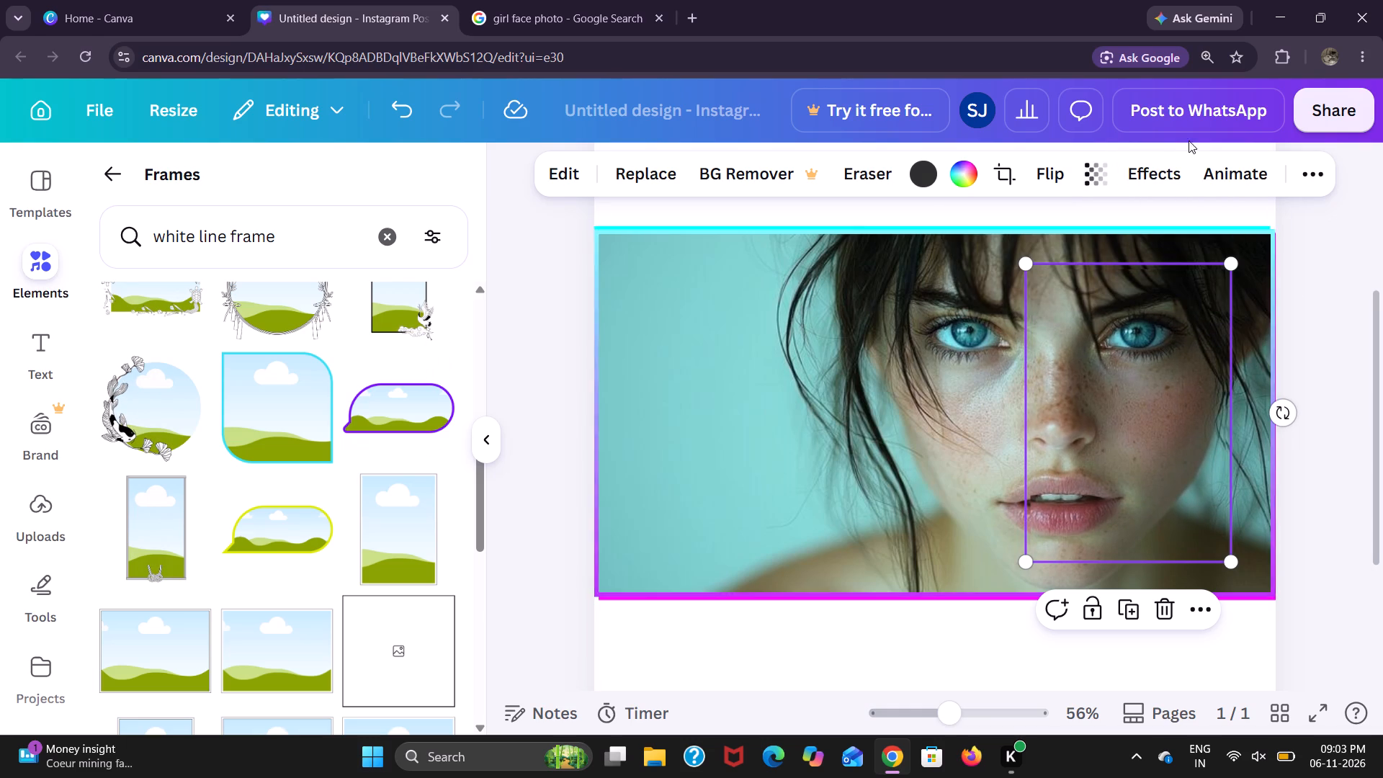
# Try the Glow, Drop and Echo effects on the framed photo, and settle on the Glitch effect.
pyautogui.click(1145, 178)
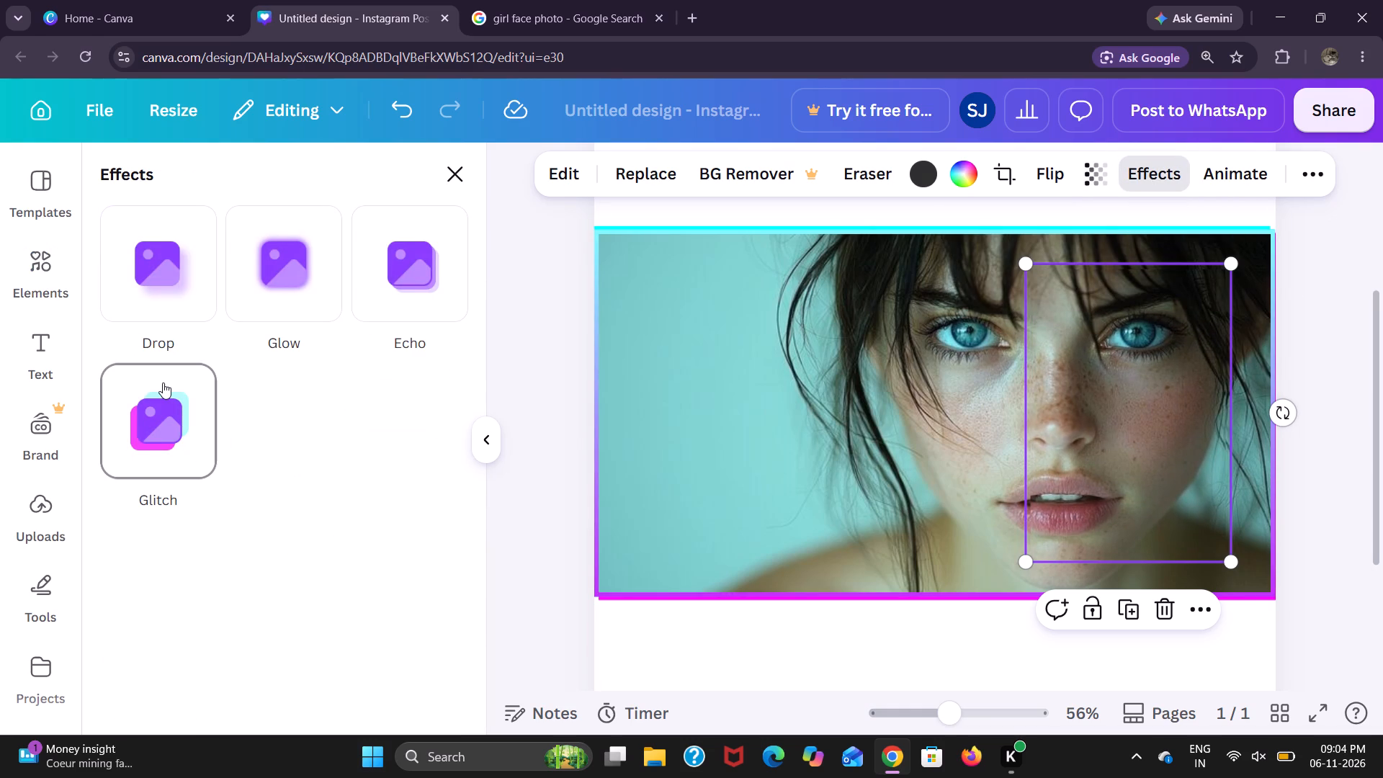
pyautogui.click(279, 251)
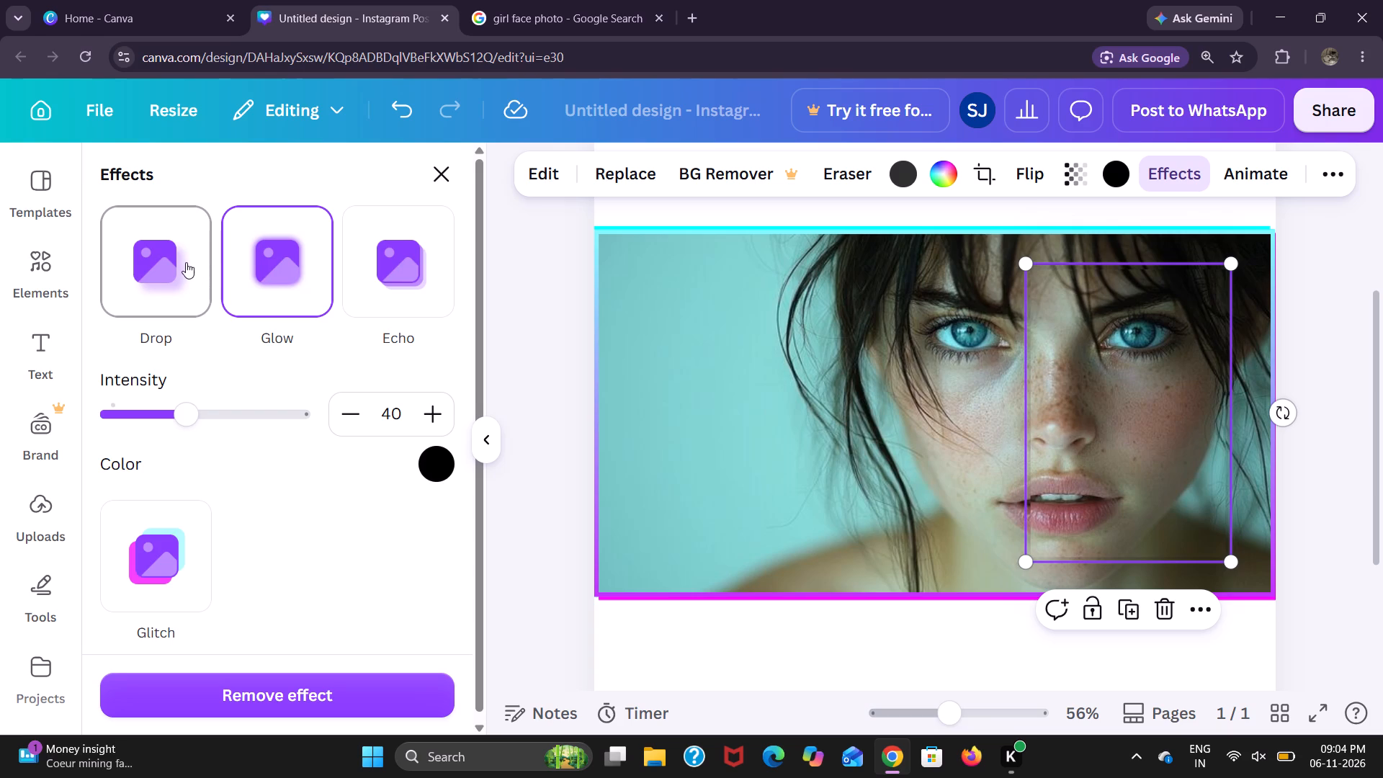
pyautogui.click(184, 263)
pyautogui.click(367, 271)
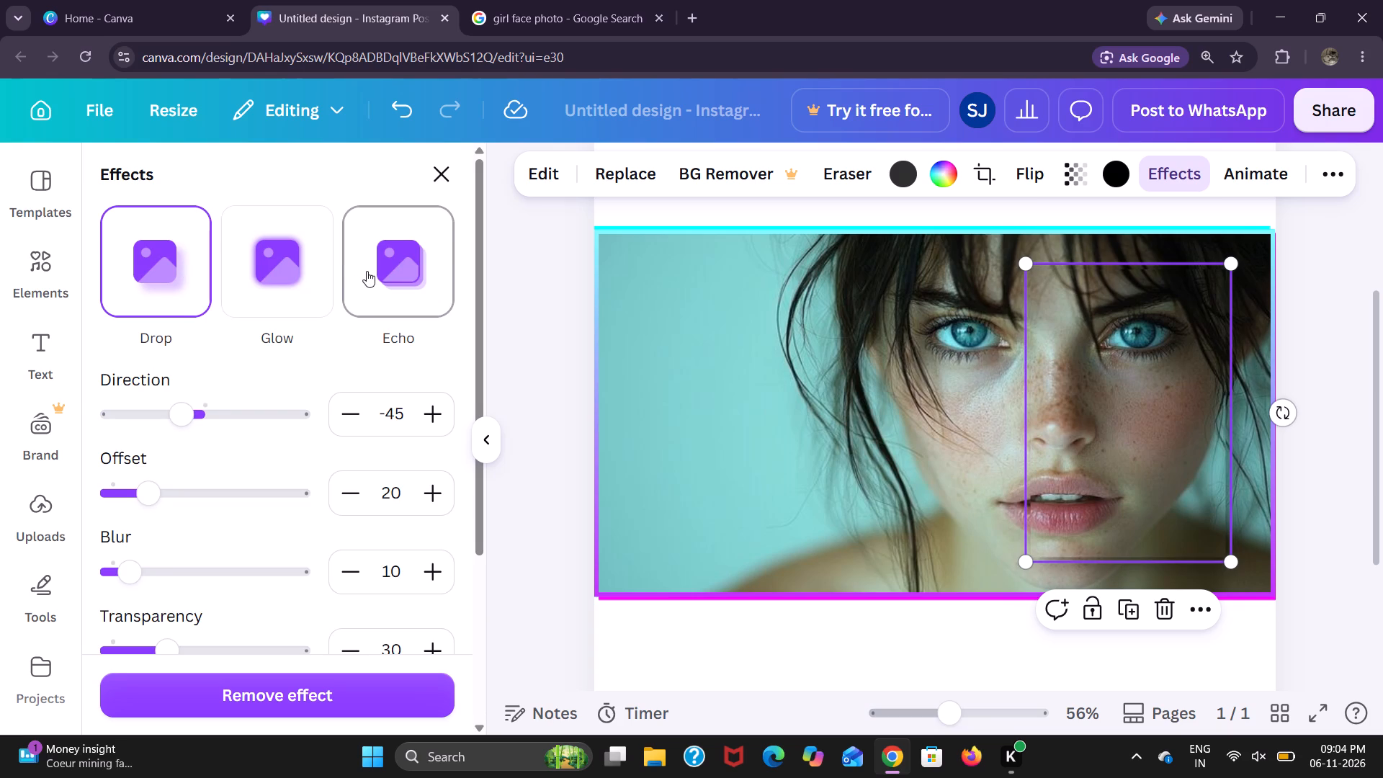
pyautogui.scroll(-2, 265, 432)
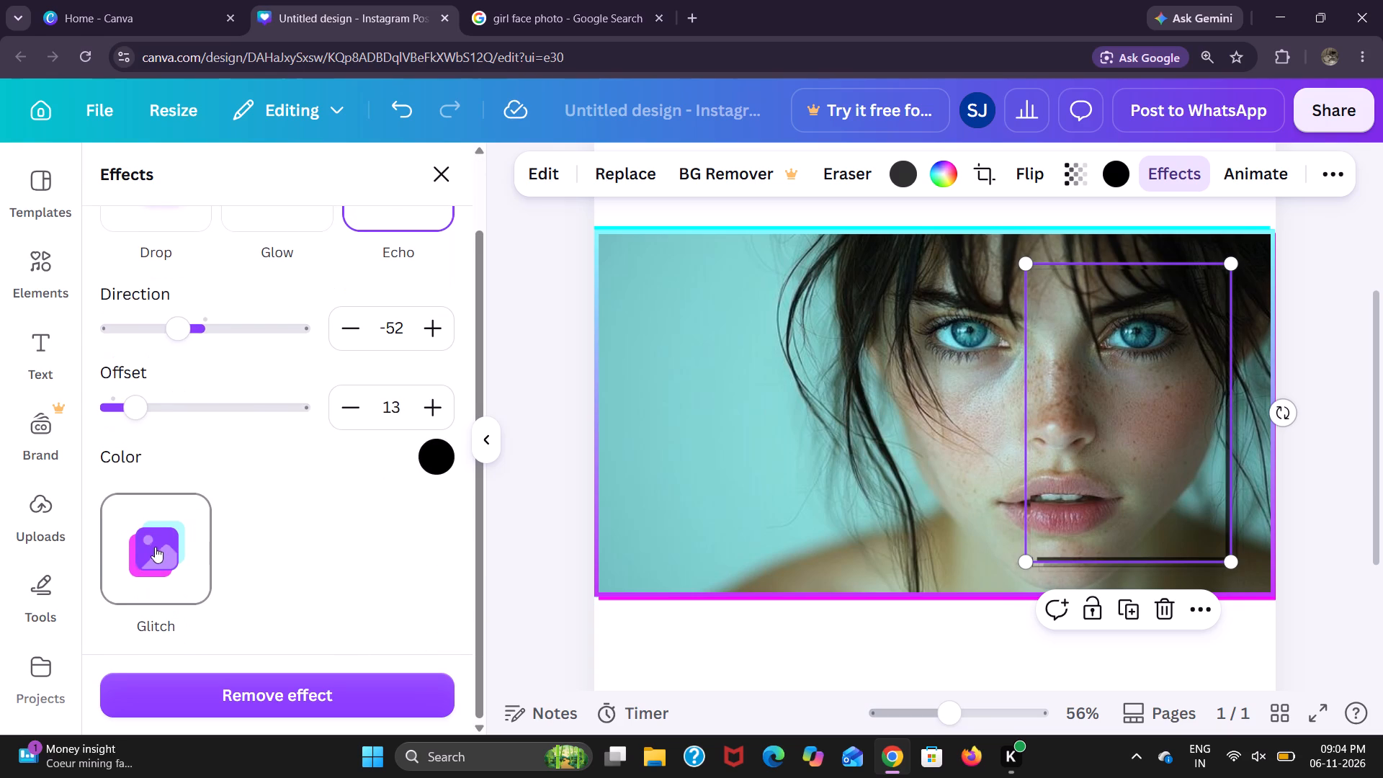
pyautogui.click(154, 549)
pyautogui.click(534, 509)
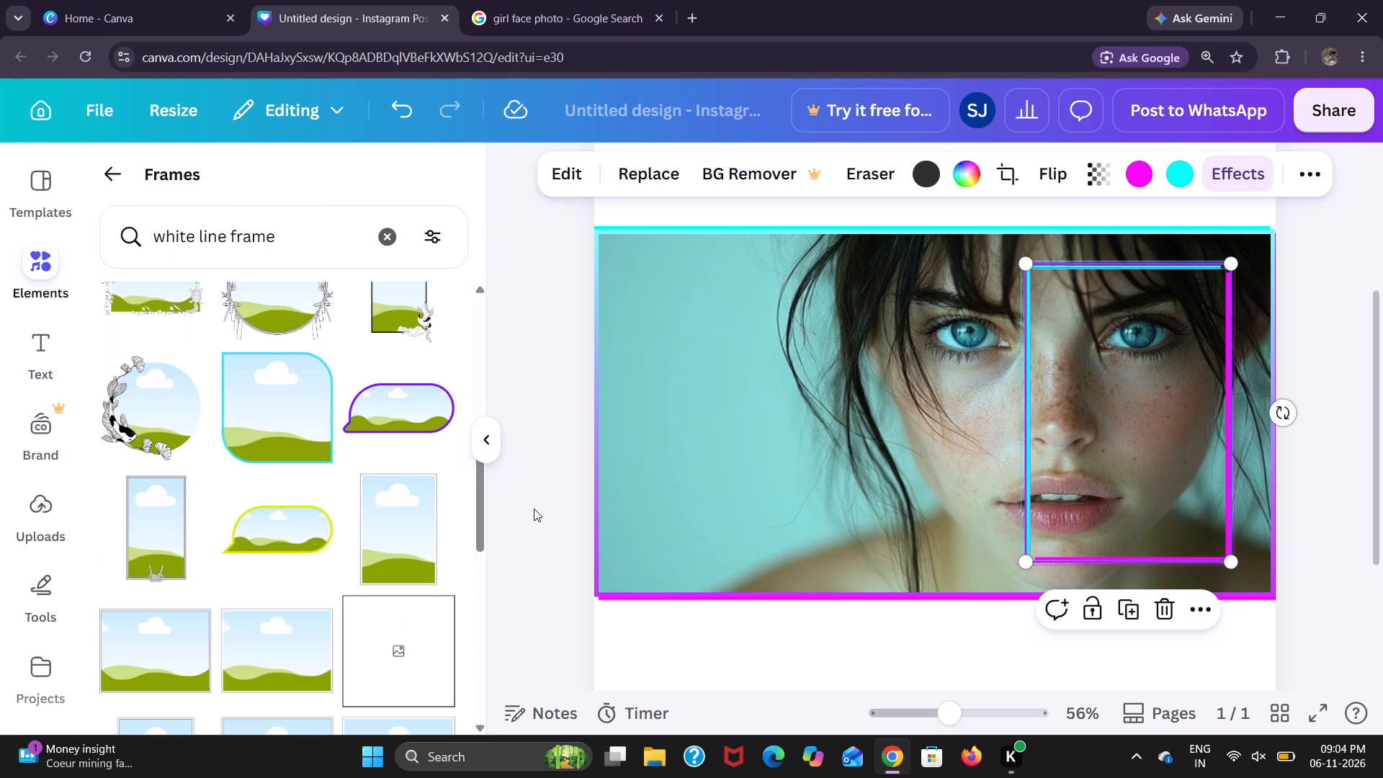
pyautogui.click(534, 509)
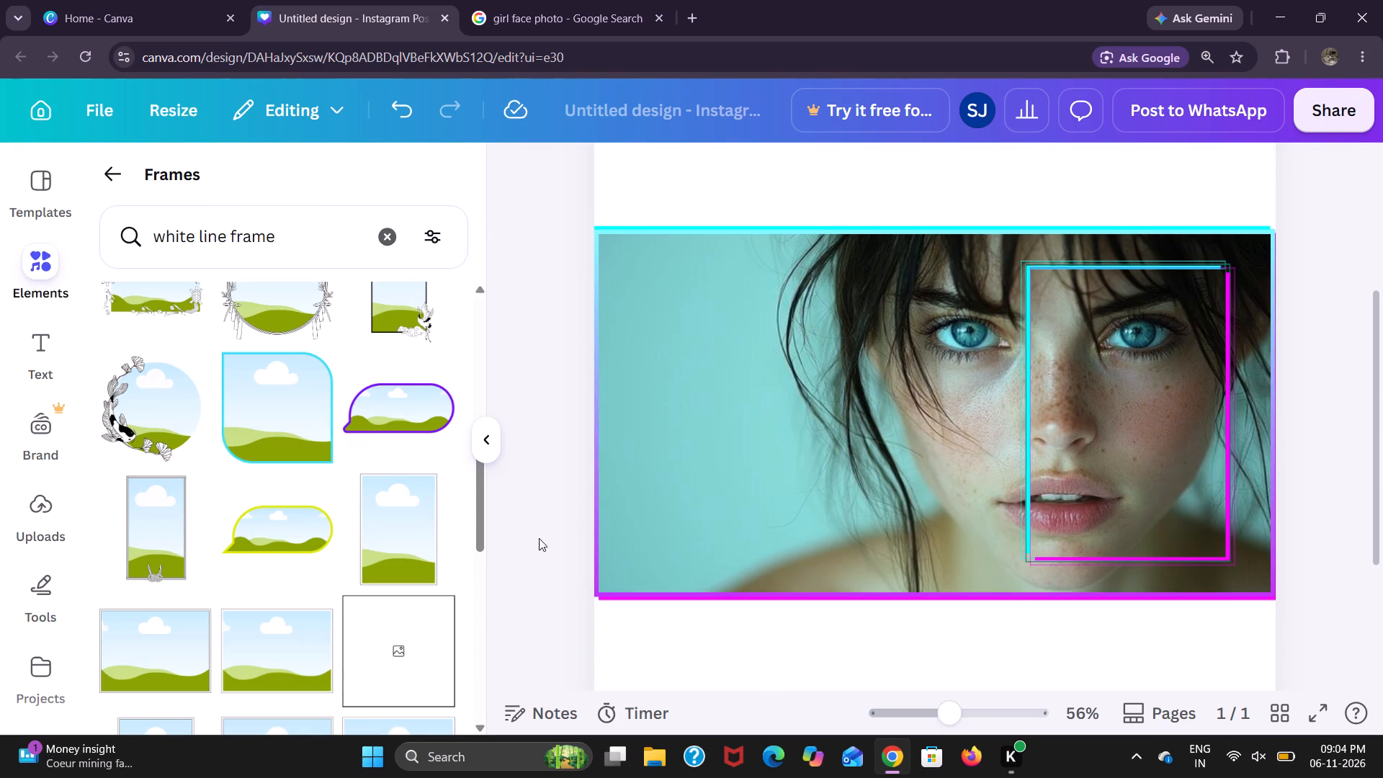
# Browse the recently used and suggested font combinations for a text style that suits the post.
pyautogui.scroll(-1, 540, 539)
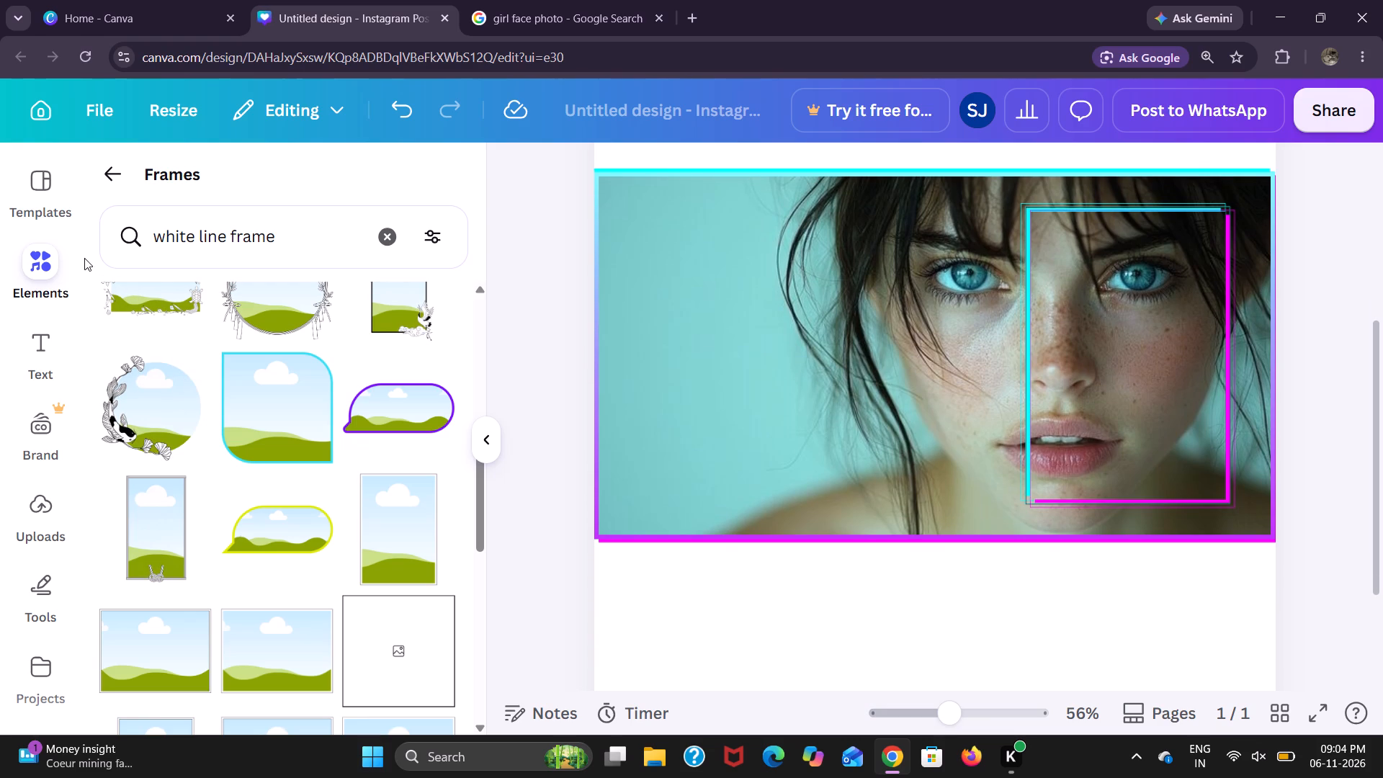
pyautogui.click(112, 180)
pyautogui.click(36, 354)
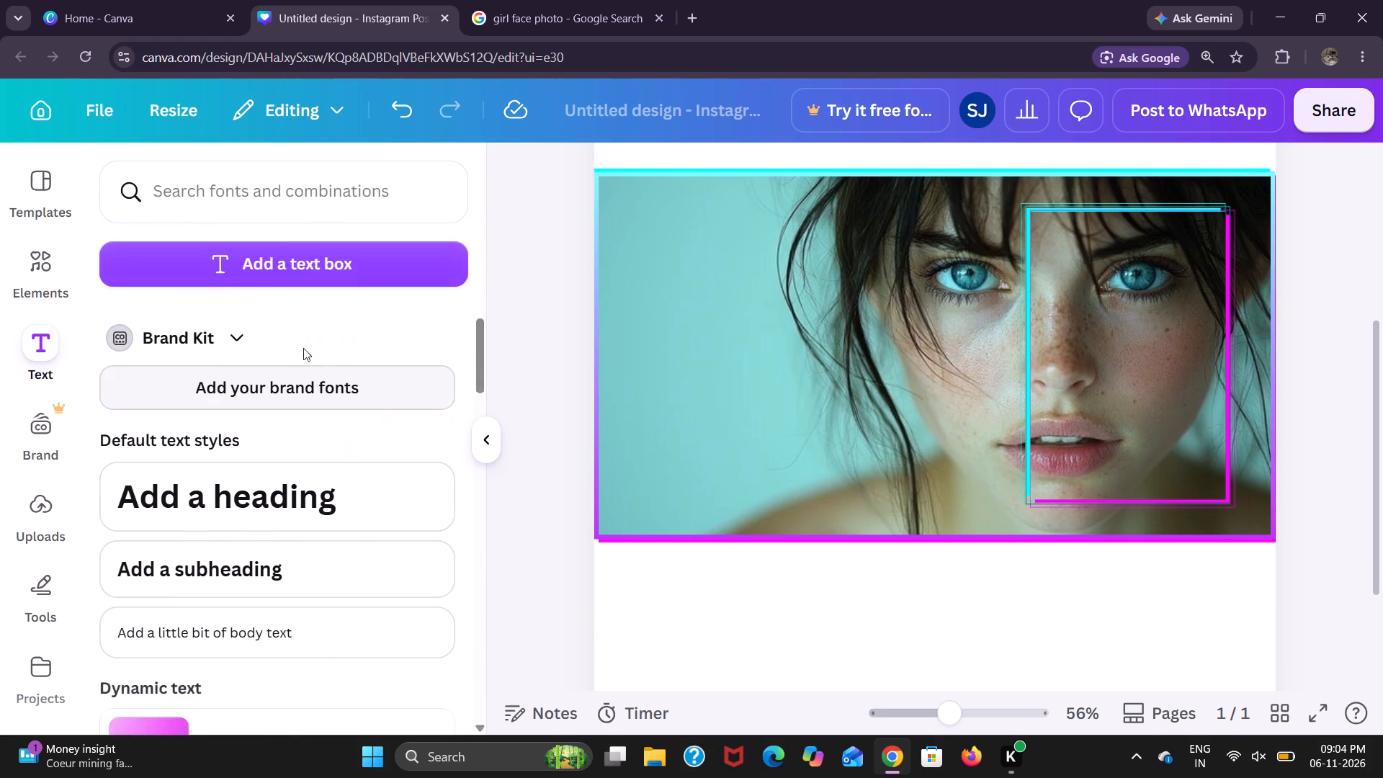
pyautogui.click(215, 199)
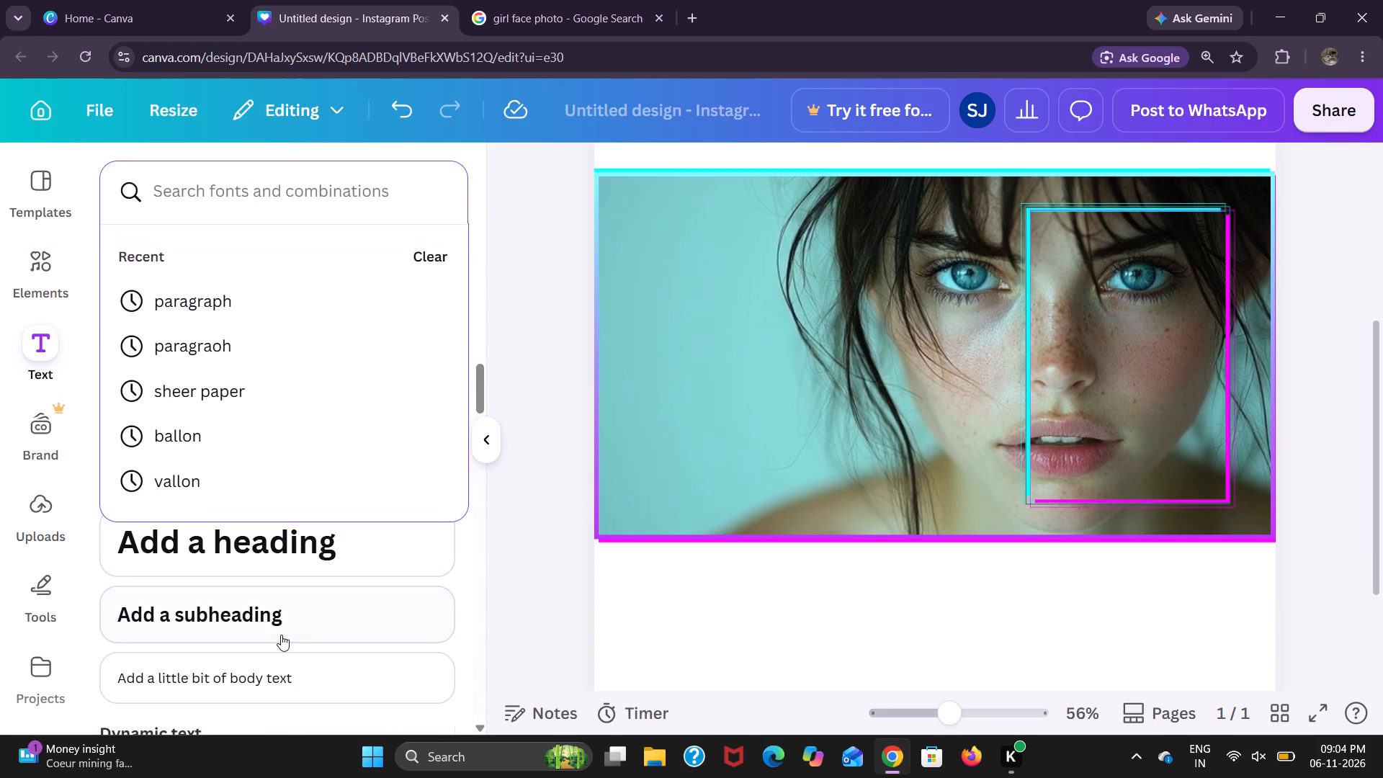
pyautogui.scroll(-2, 281, 635)
pyautogui.scroll(-3, 287, 576)
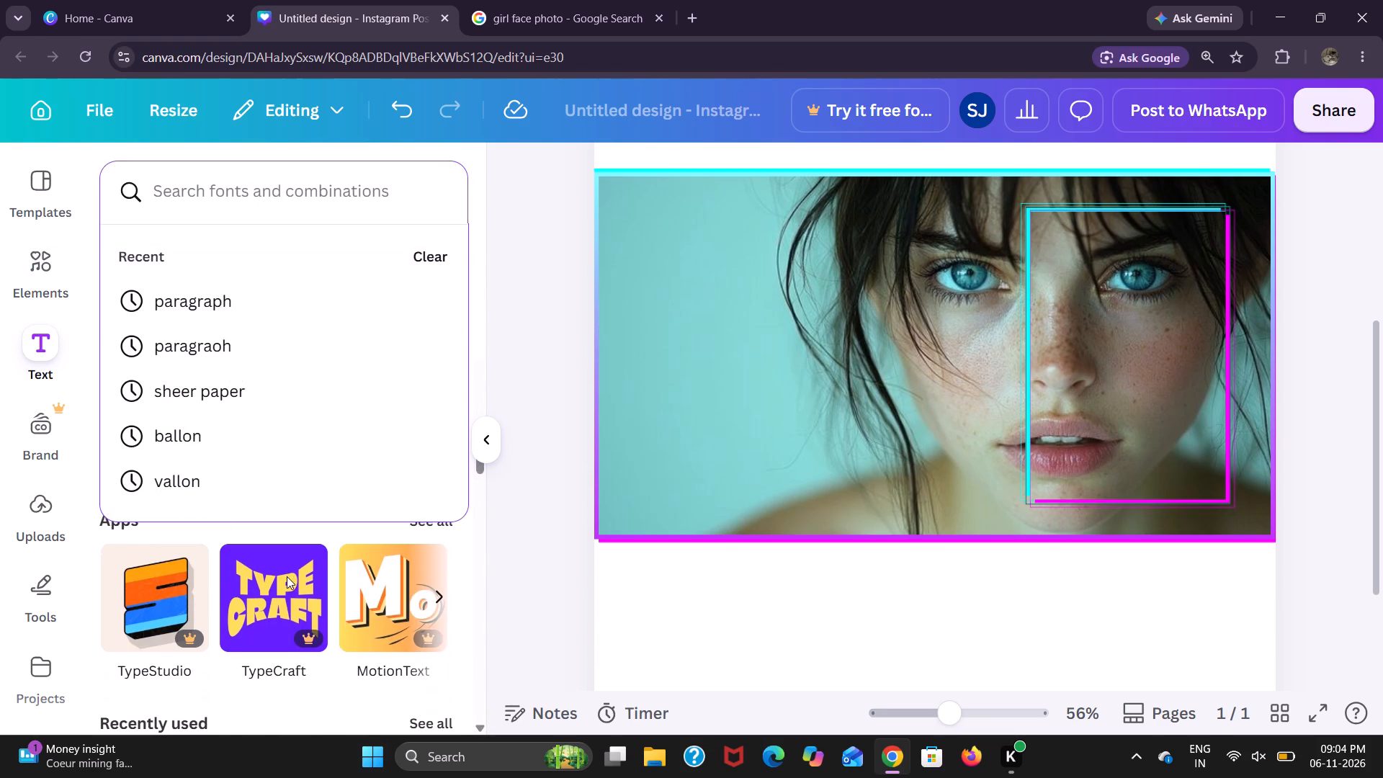
pyautogui.click(127, 700)
pyautogui.hscroll(1, 127, 700)
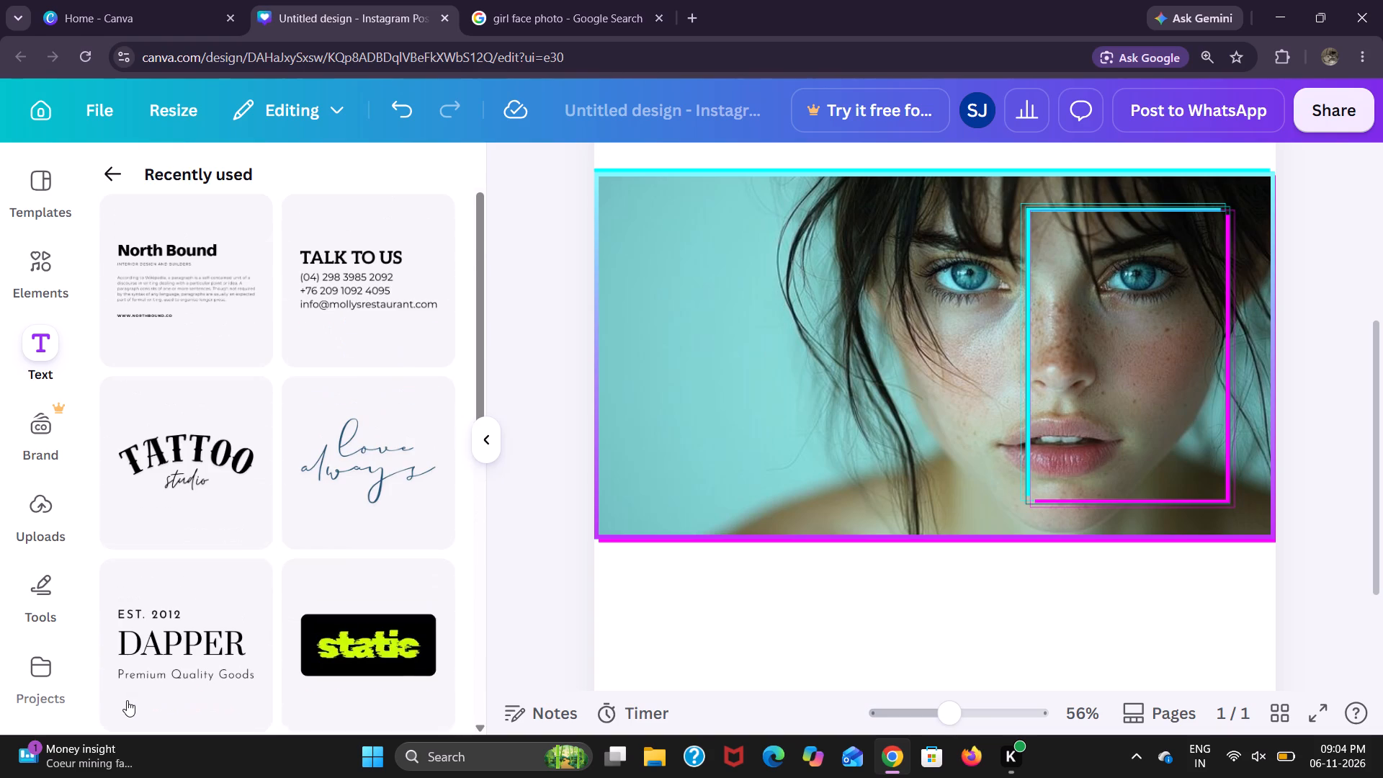
pyautogui.hscroll(1, 127, 700)
pyautogui.scroll(4, 127, 700)
pyautogui.scroll(-7, 127, 700)
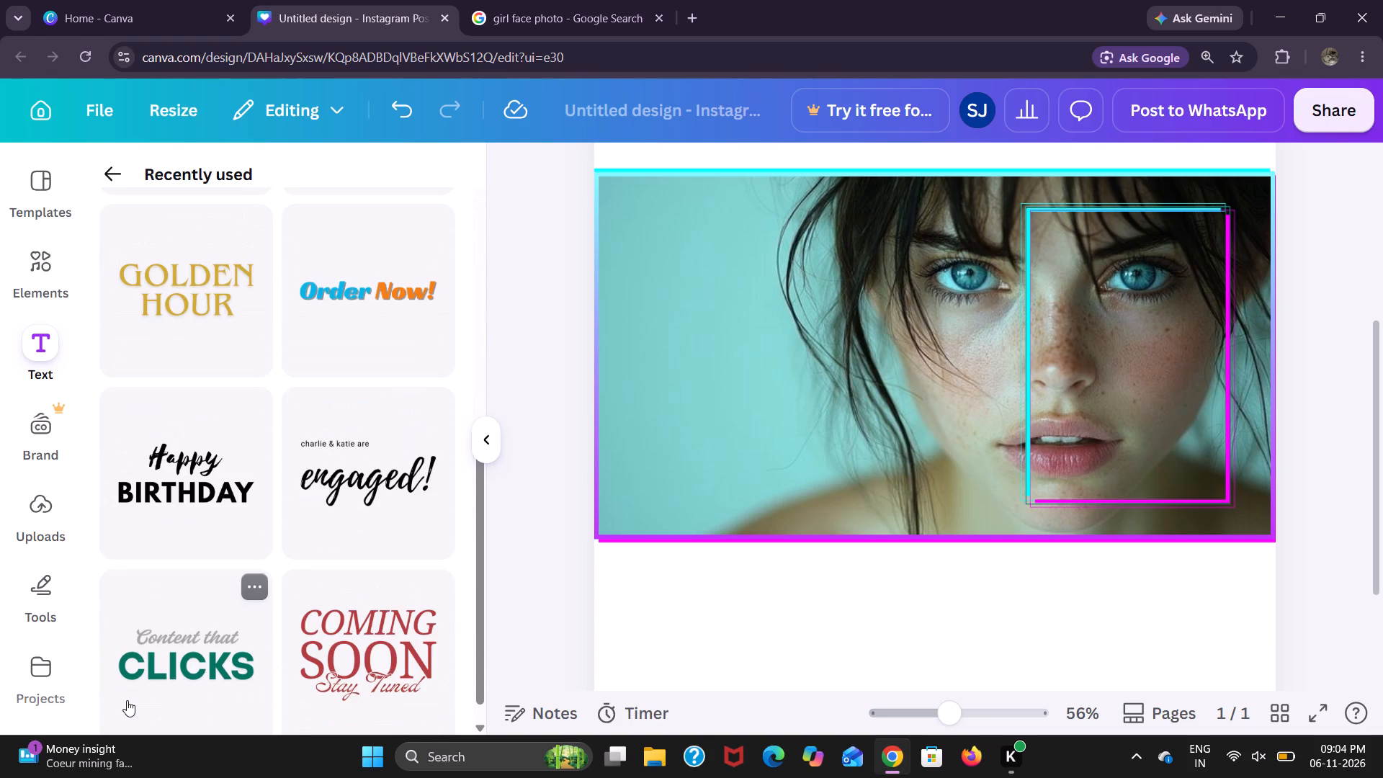
pyautogui.scroll(-1, 127, 700)
pyautogui.click(116, 162)
pyautogui.scroll(-2, 202, 473)
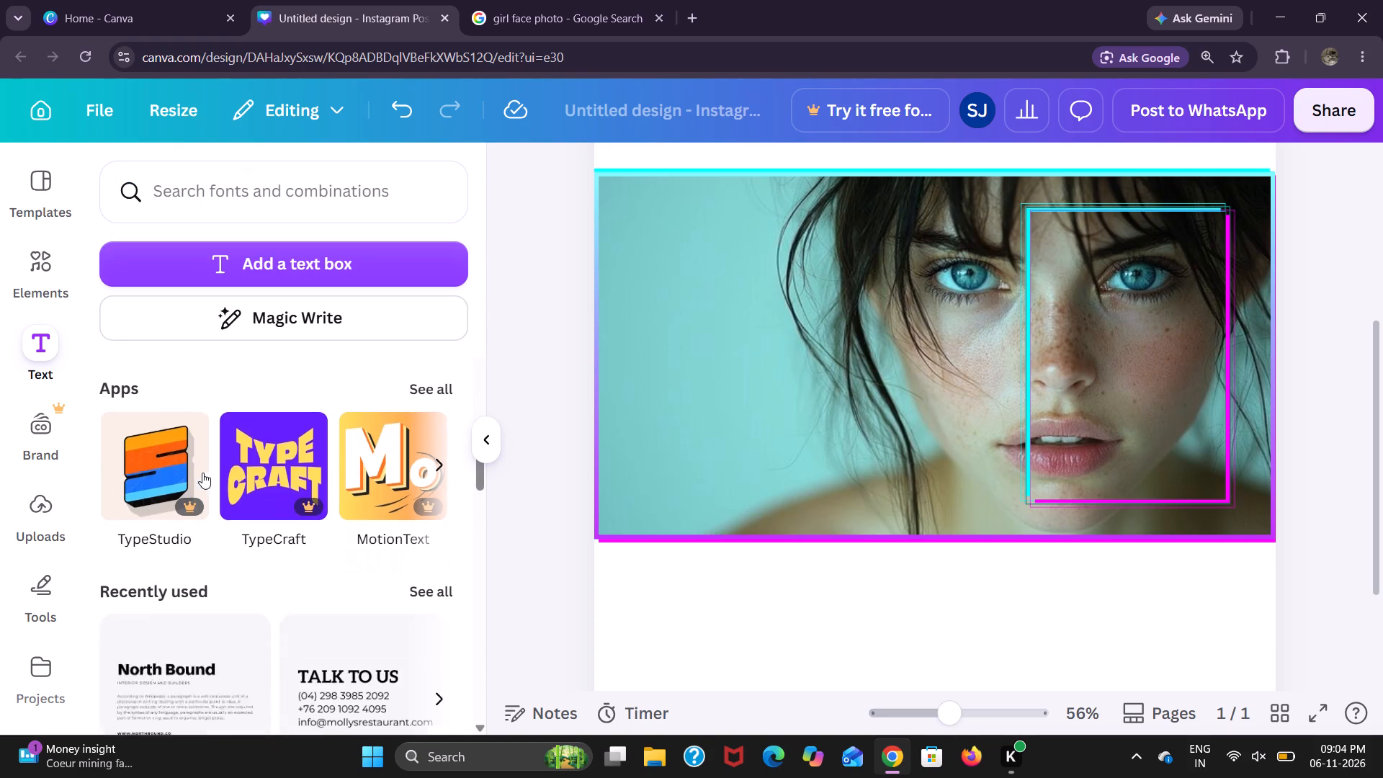
pyautogui.scroll(-9, 202, 473)
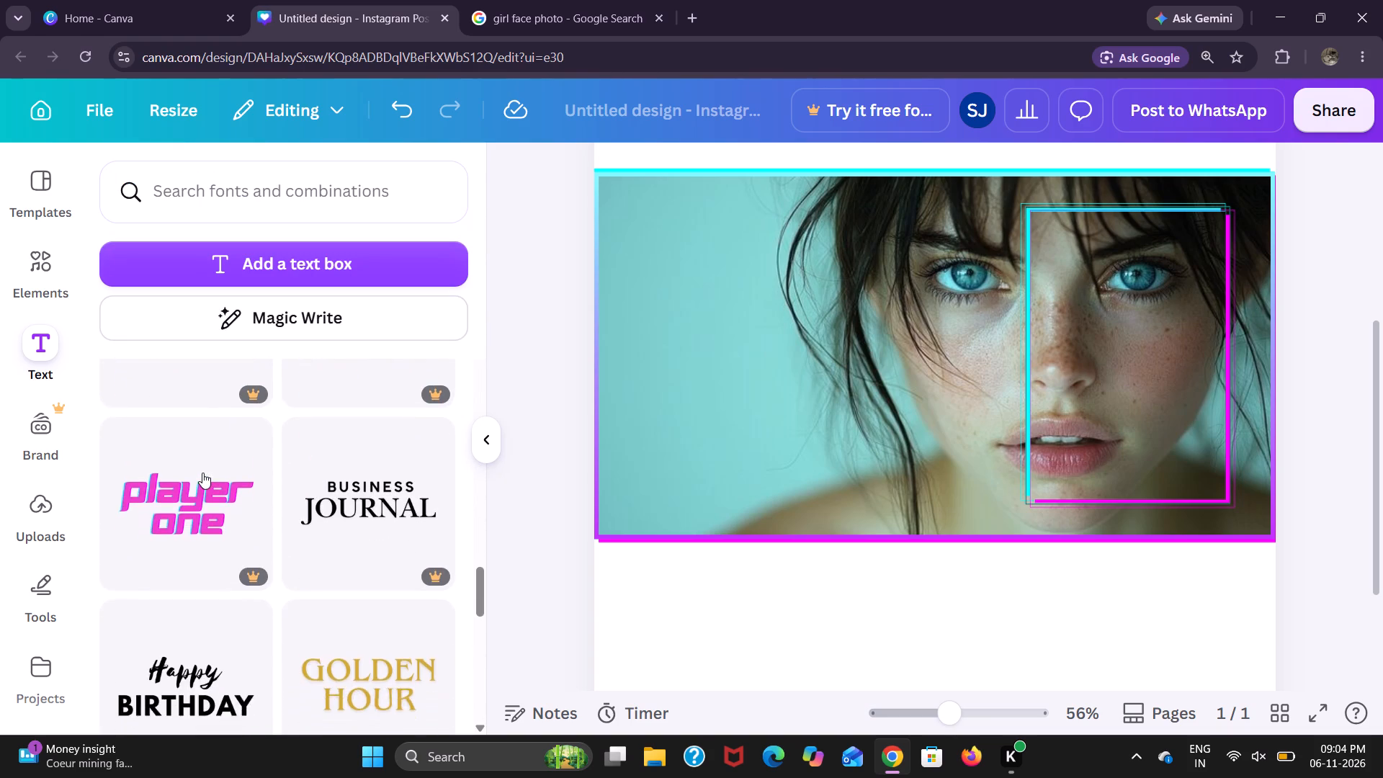
pyautogui.scroll(-4, 202, 473)
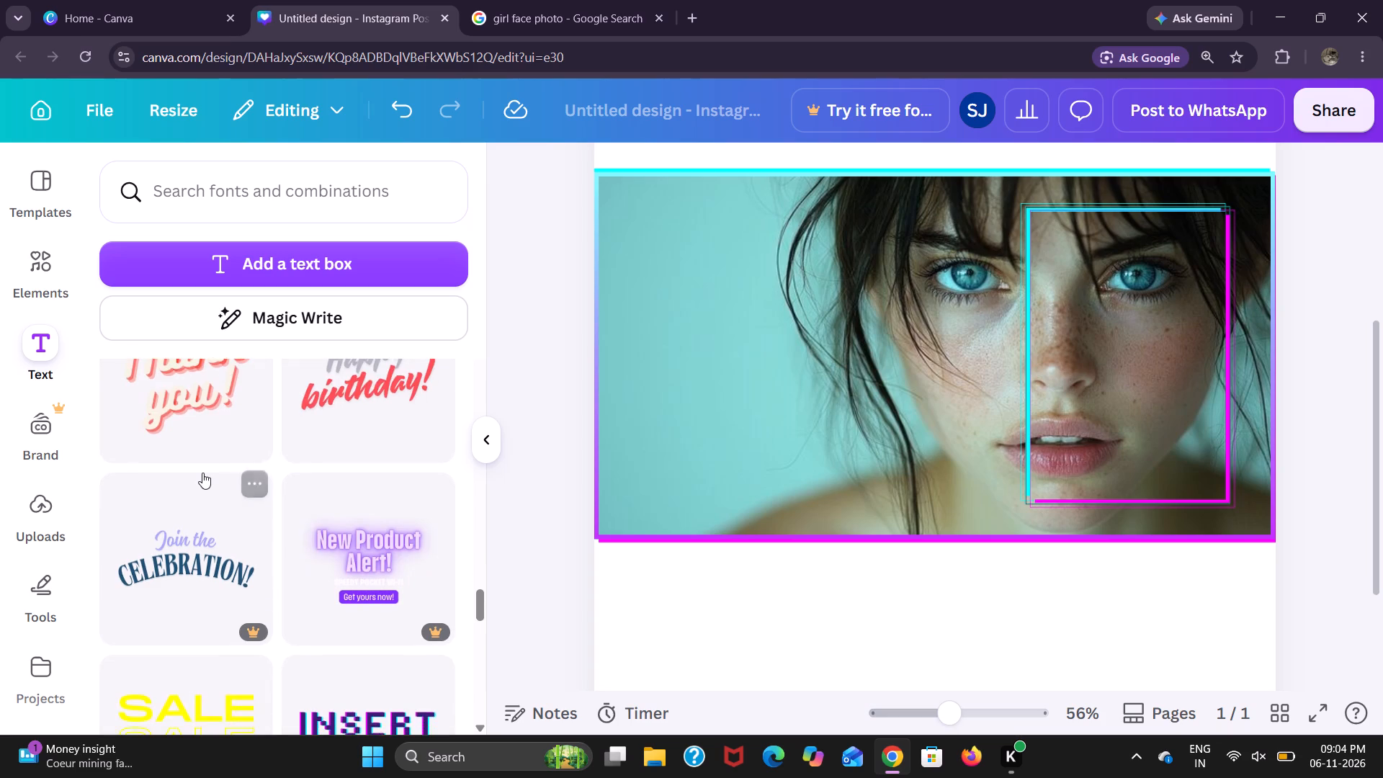
pyautogui.scroll(-8, 202, 473)
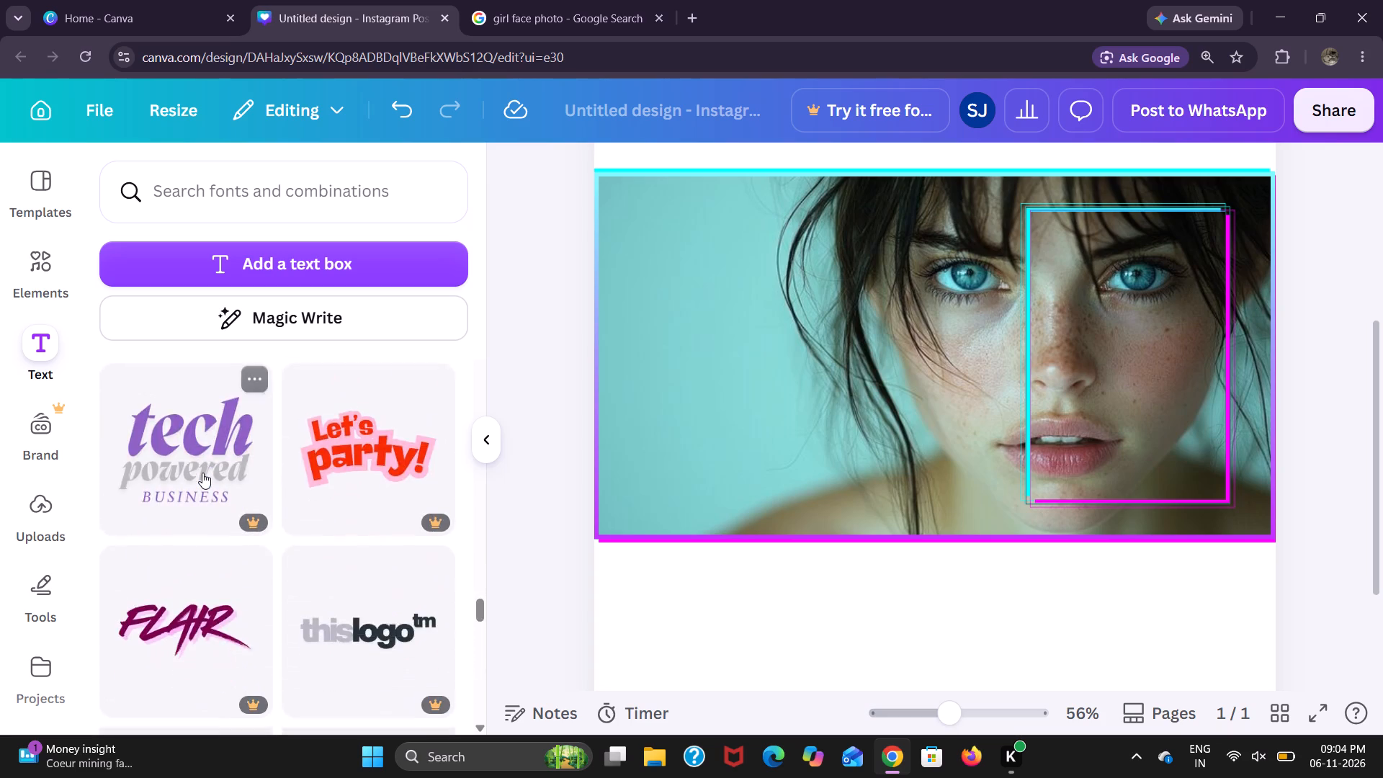
pyautogui.scroll(-9, 202, 473)
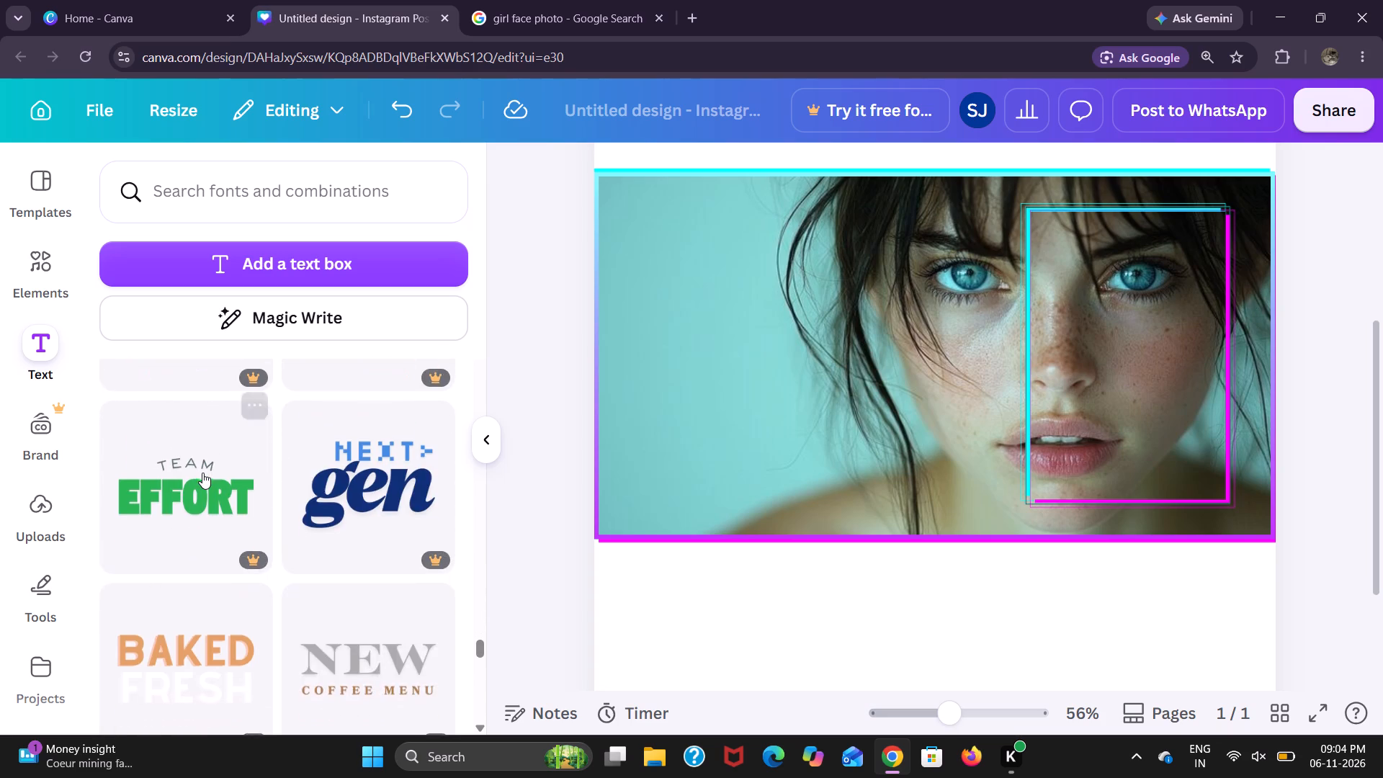
pyautogui.scroll(-5, 202, 473)
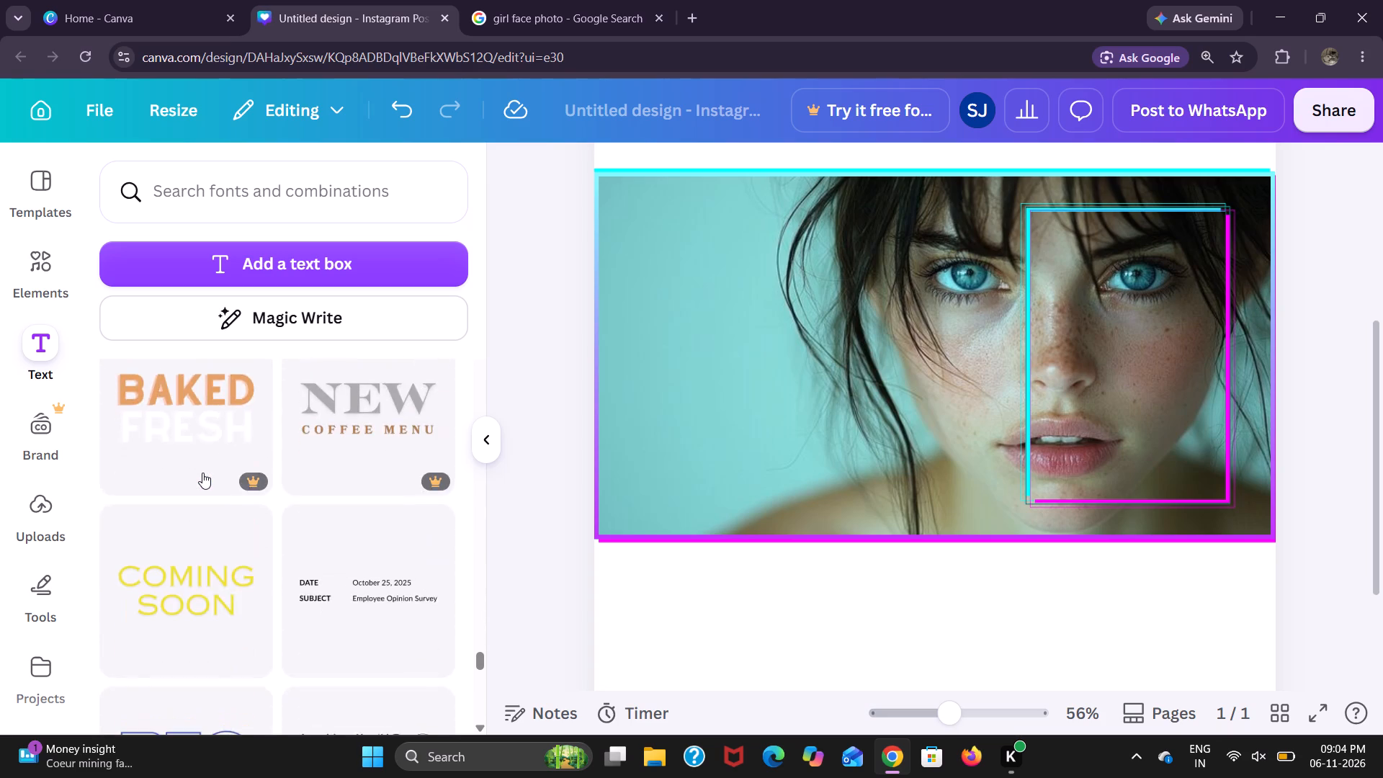
pyautogui.scroll(4, 202, 473)
pyautogui.hscroll(4, 202, 473)
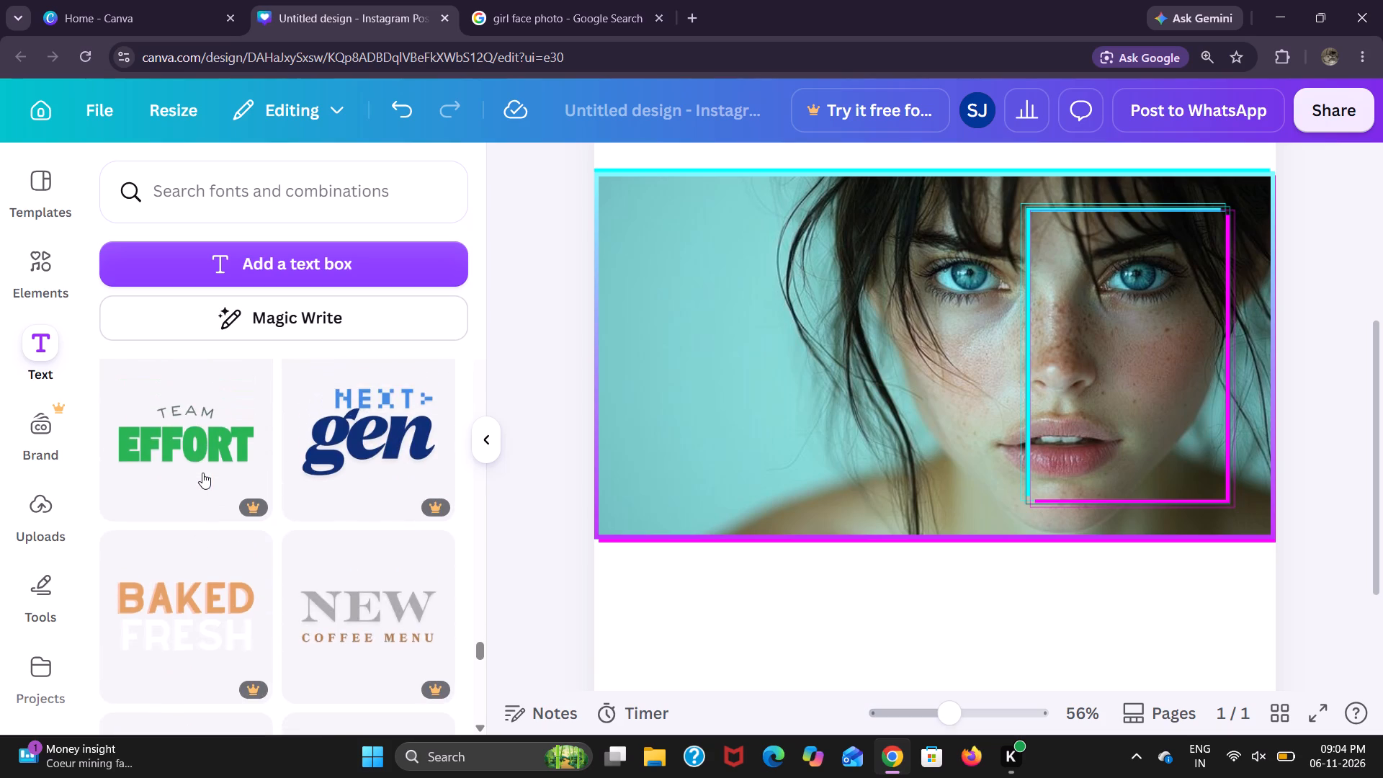
pyautogui.hscroll(1, 202, 473)
pyautogui.scroll(-8, 202, 473)
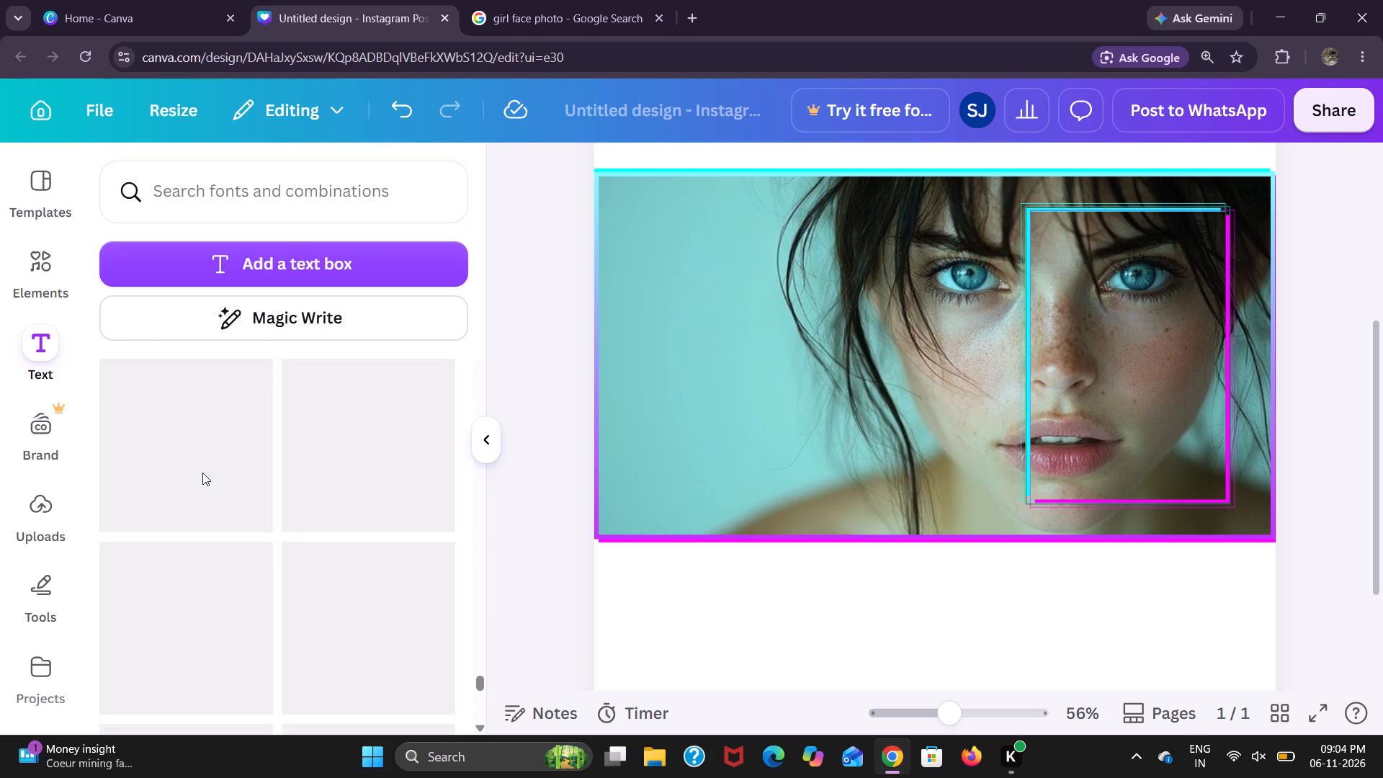
pyautogui.click(272, 189)
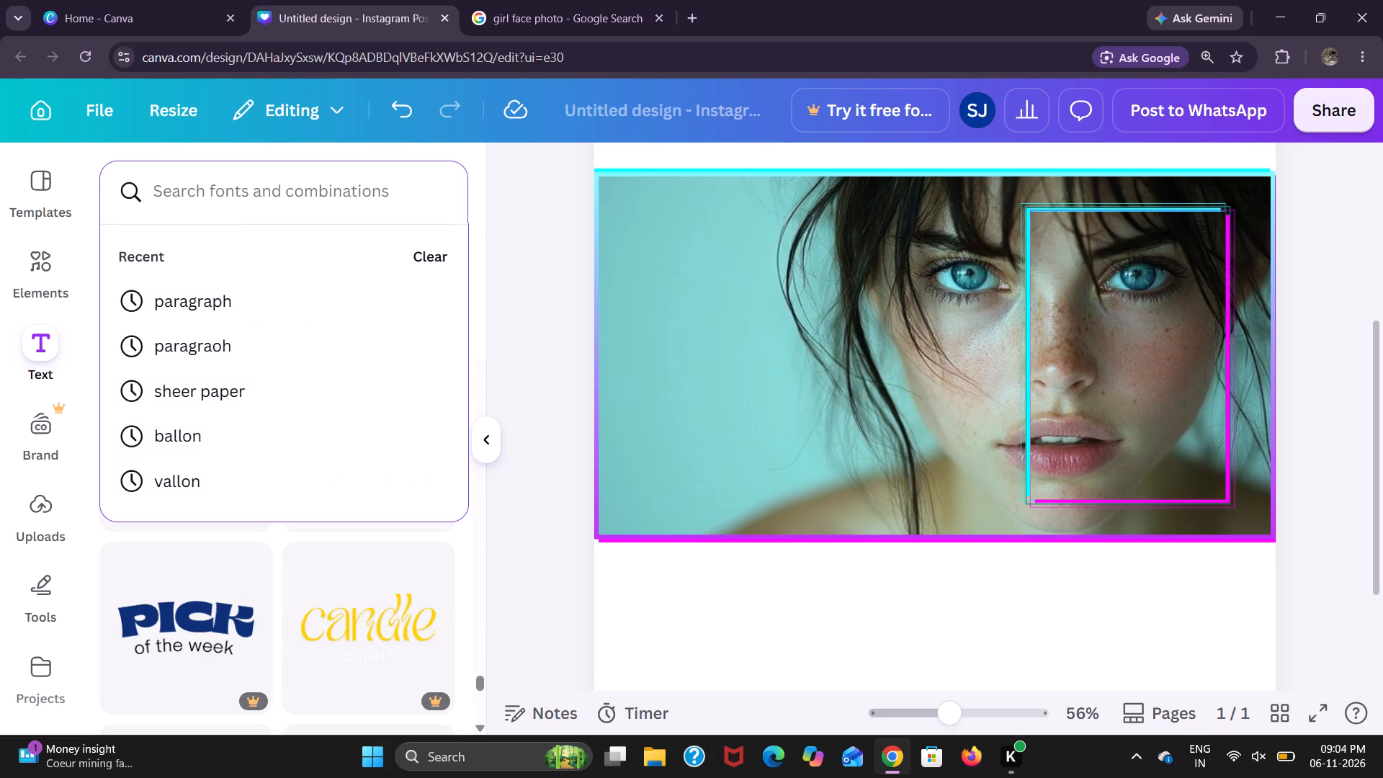
pyautogui.scroll(9, 164, 594)
pyautogui.scroll(20, 164, 594)
pyautogui.scroll(5, 164, 594)
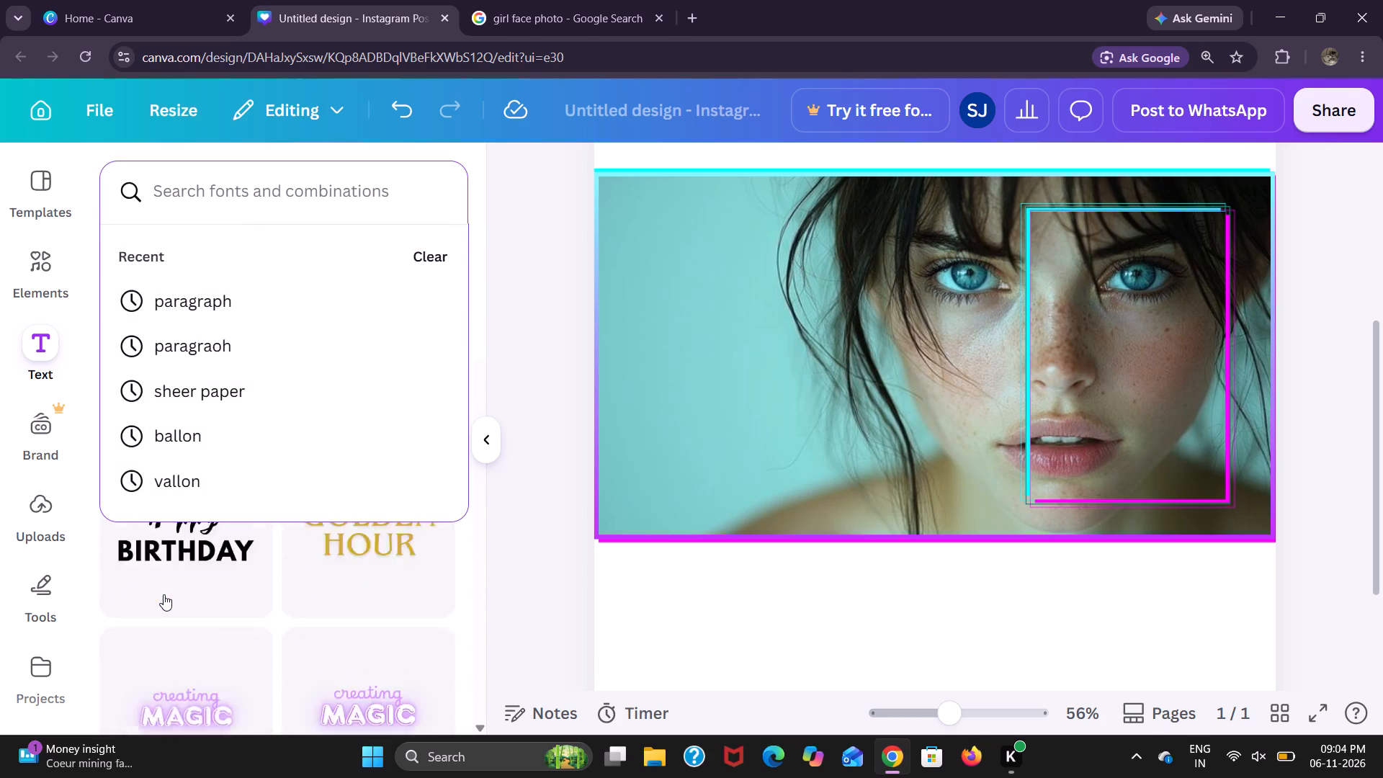
pyautogui.click(533, 565)
# Add a heading with the text FOCUS over the face photo.
pyautogui.scroll(3, 248, 533)
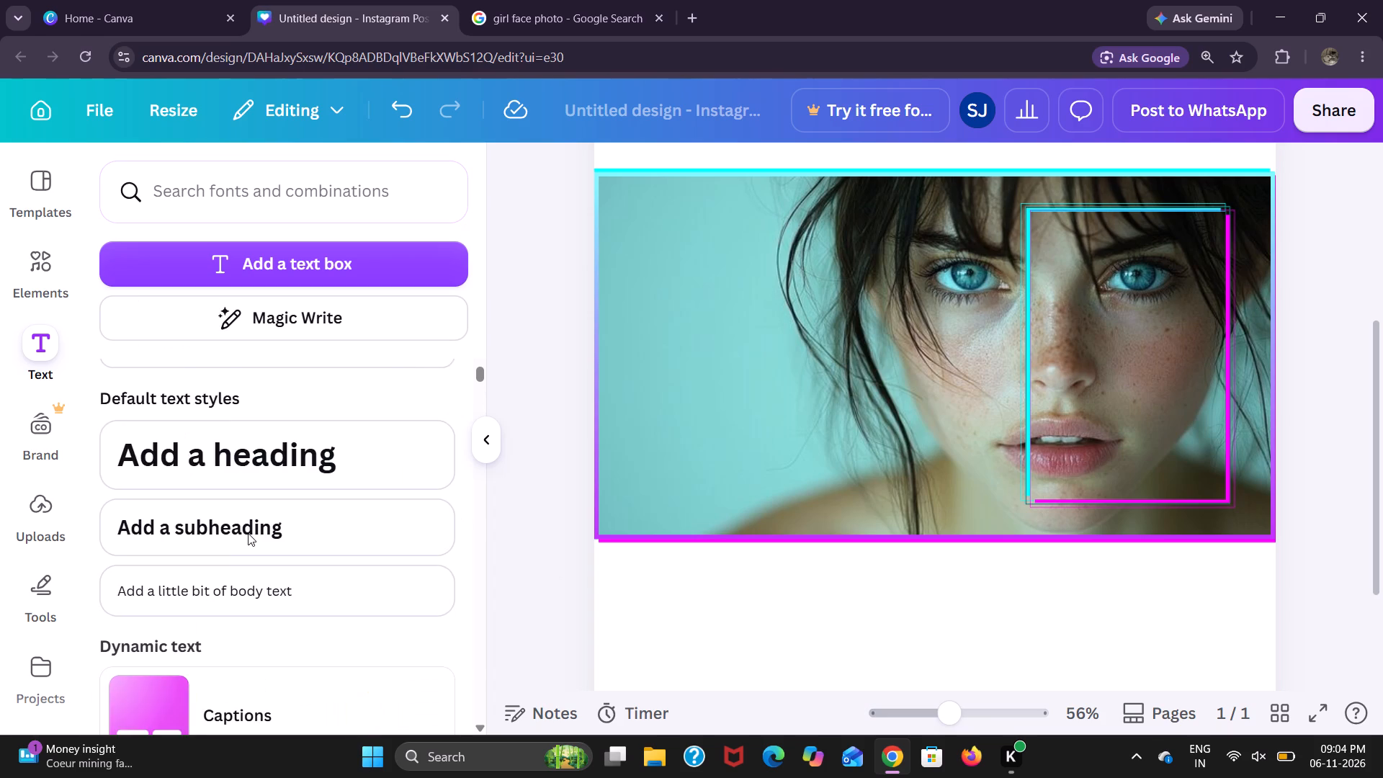
pyautogui.click(235, 542)
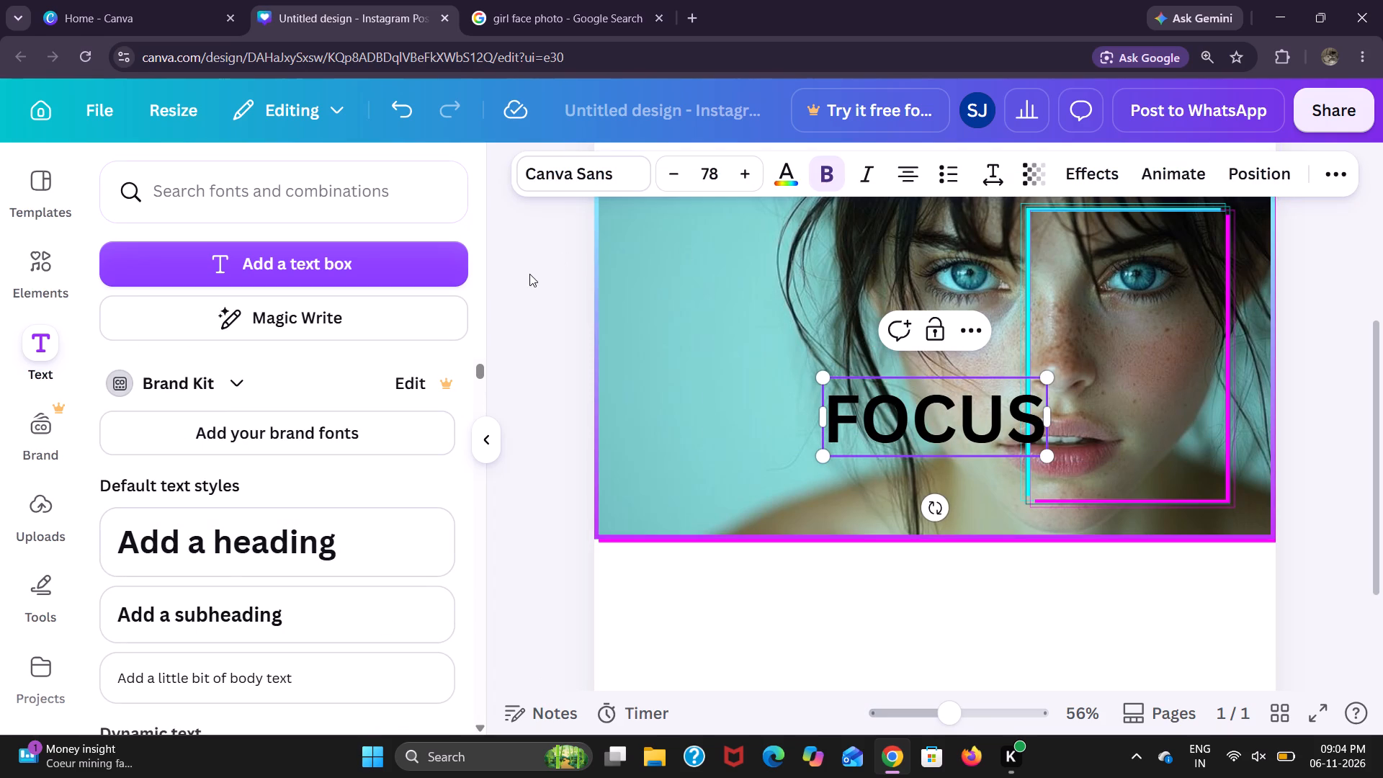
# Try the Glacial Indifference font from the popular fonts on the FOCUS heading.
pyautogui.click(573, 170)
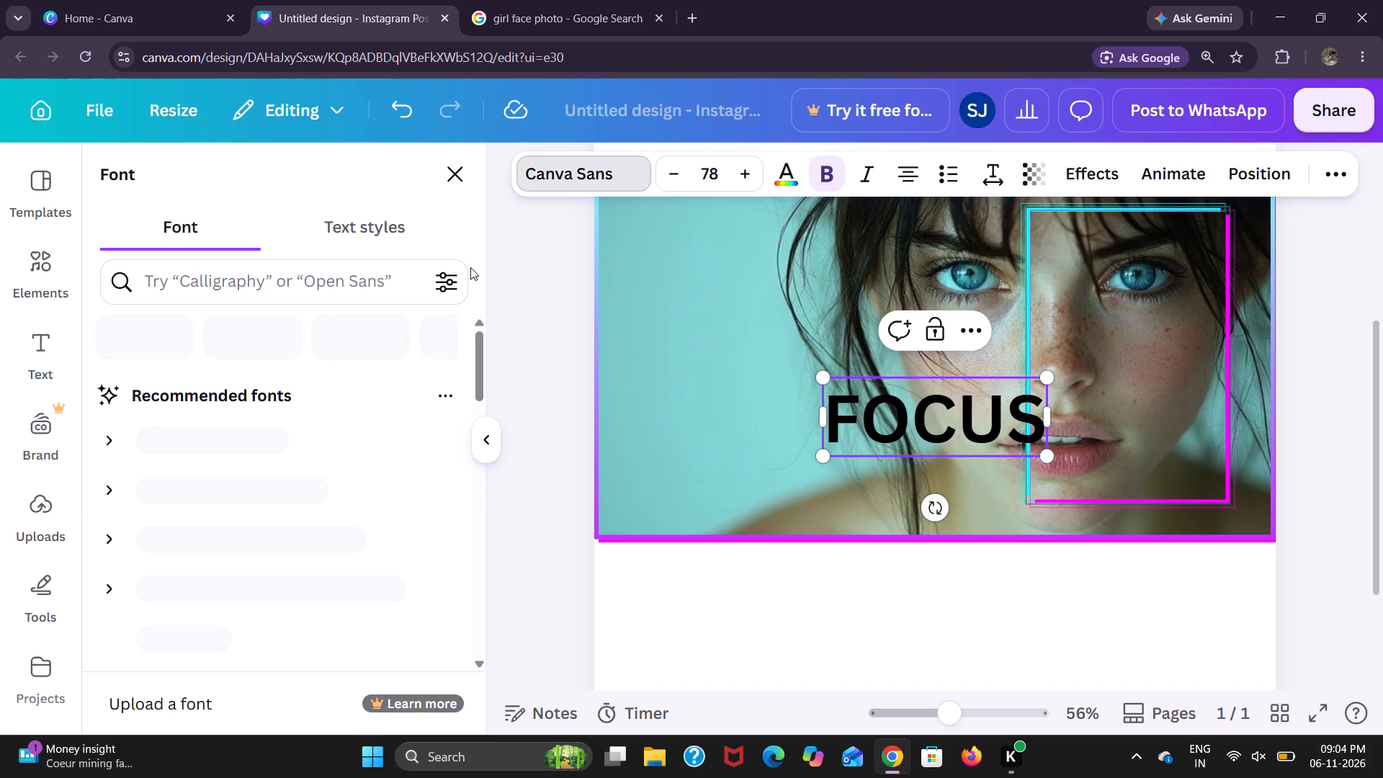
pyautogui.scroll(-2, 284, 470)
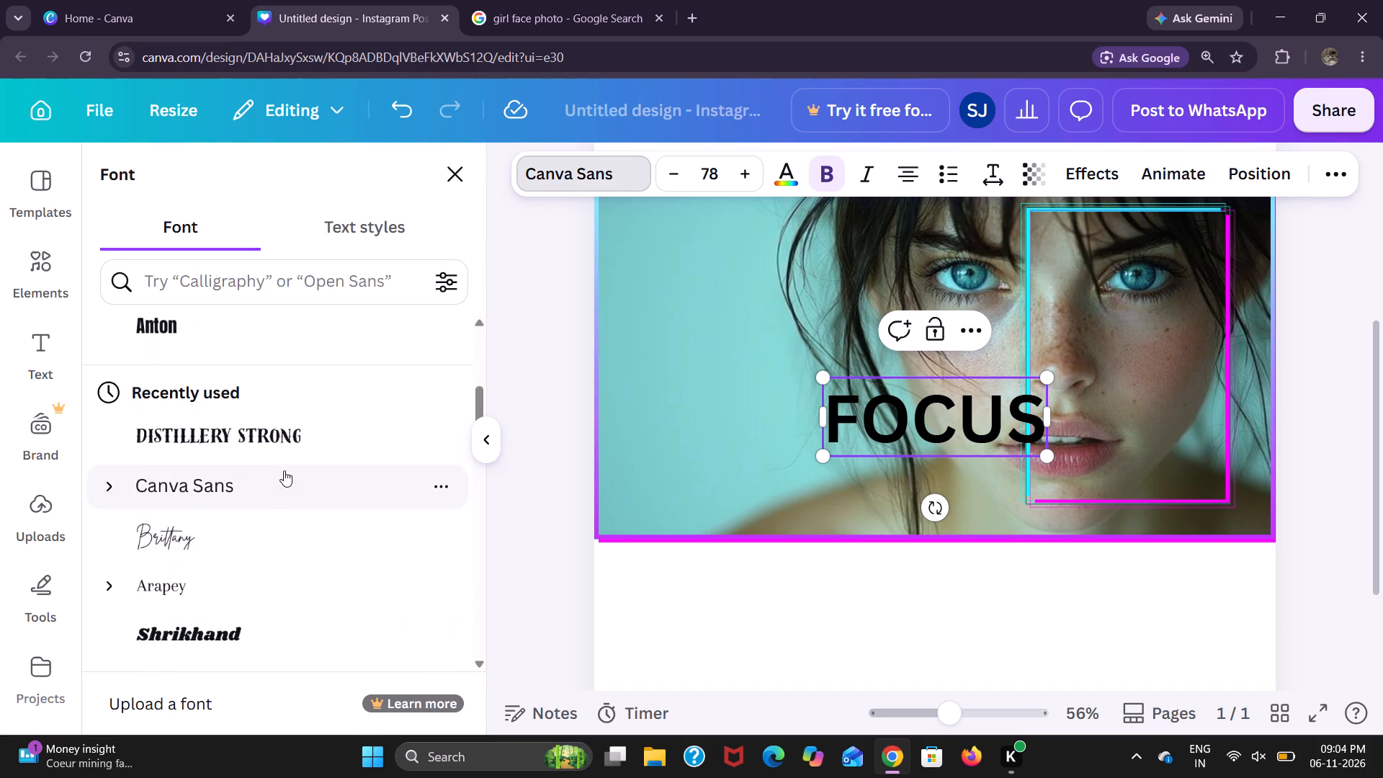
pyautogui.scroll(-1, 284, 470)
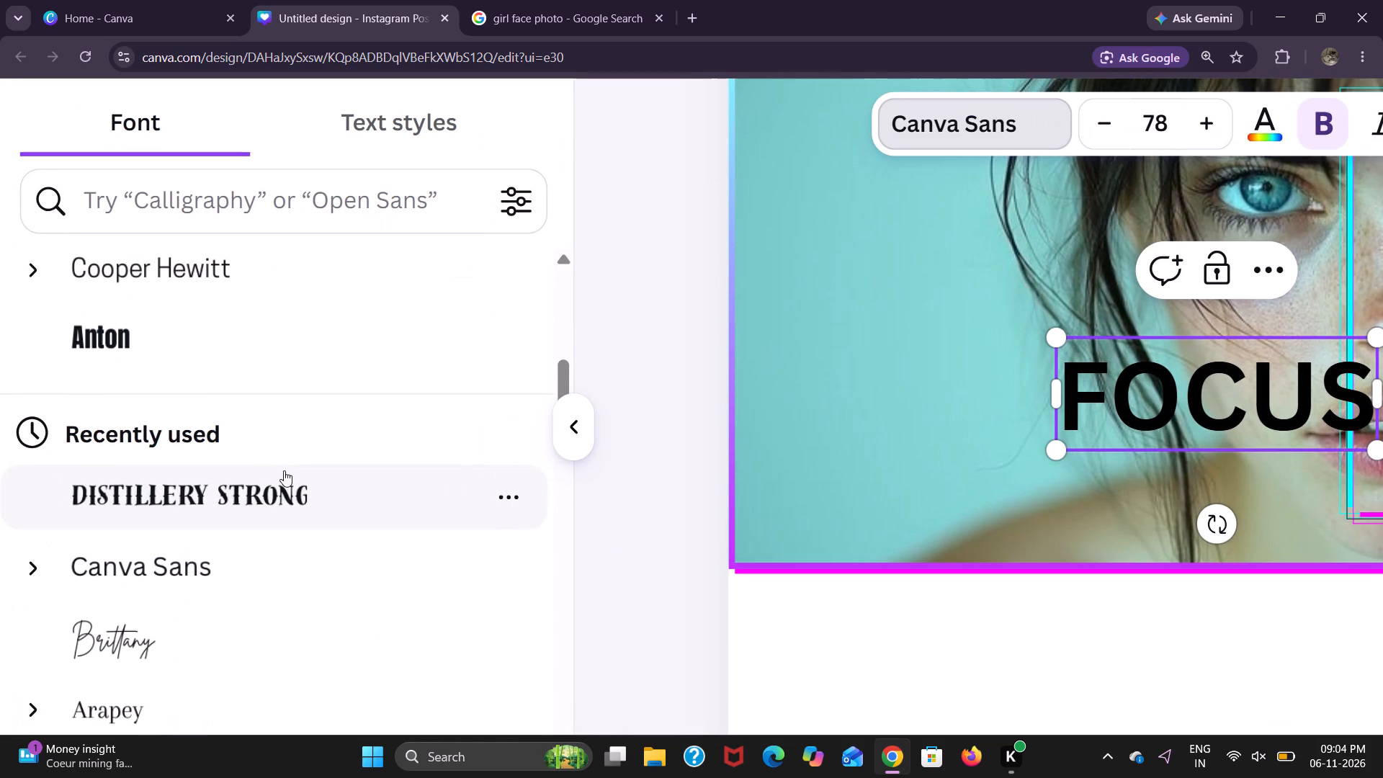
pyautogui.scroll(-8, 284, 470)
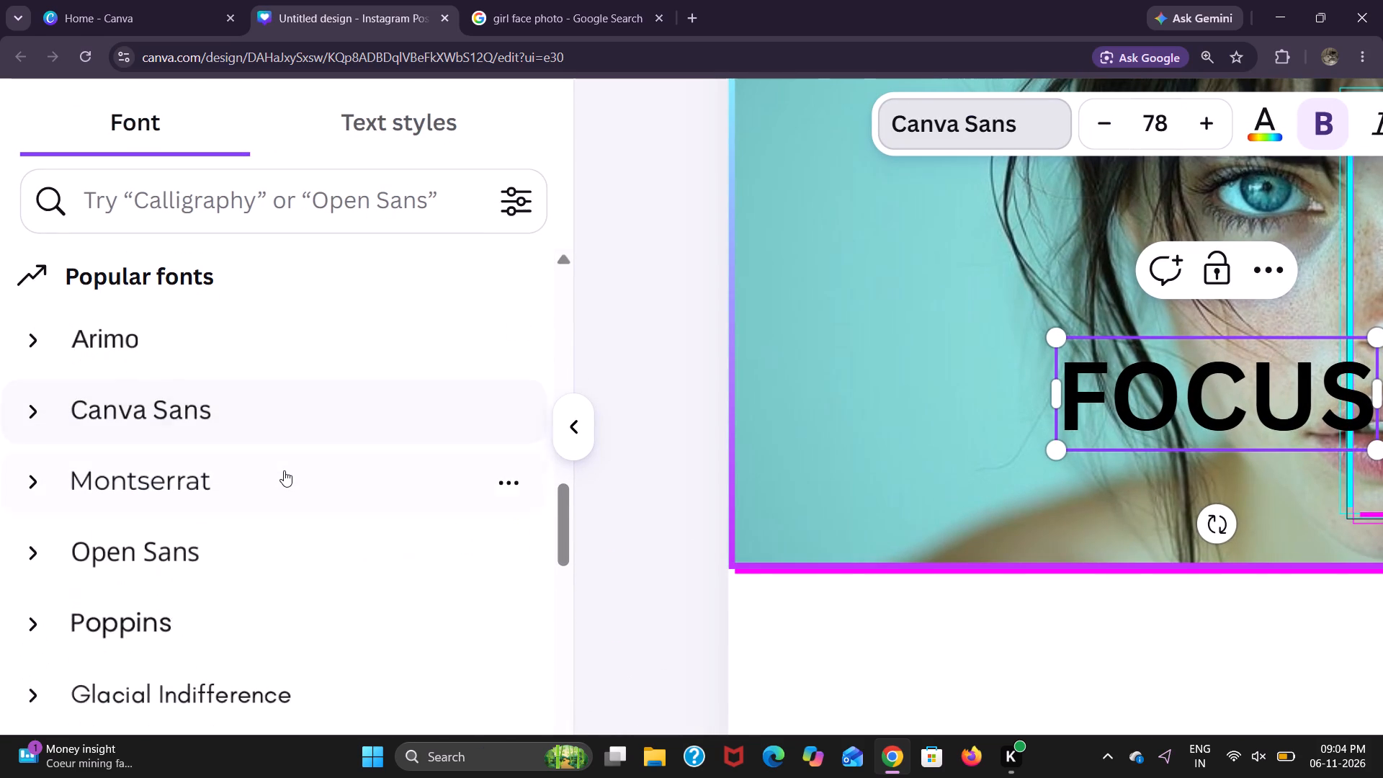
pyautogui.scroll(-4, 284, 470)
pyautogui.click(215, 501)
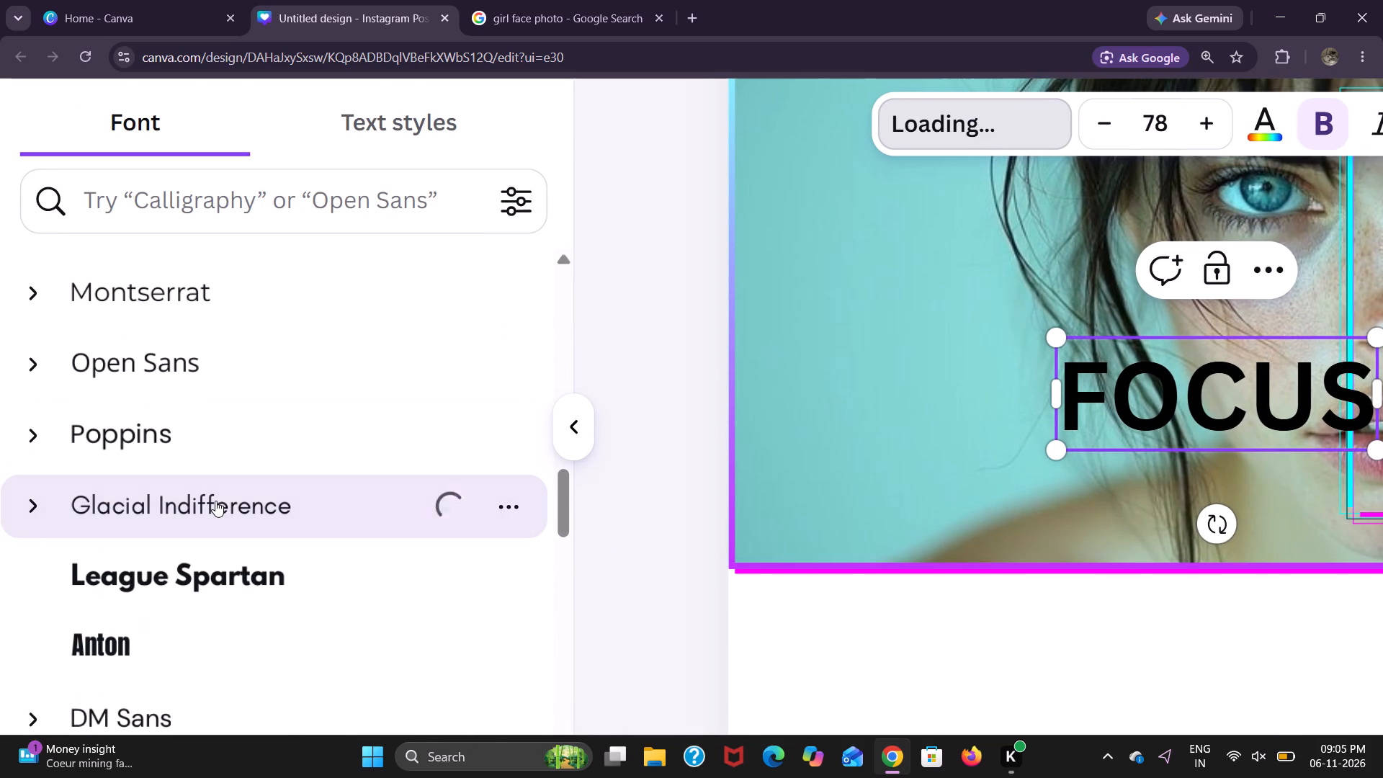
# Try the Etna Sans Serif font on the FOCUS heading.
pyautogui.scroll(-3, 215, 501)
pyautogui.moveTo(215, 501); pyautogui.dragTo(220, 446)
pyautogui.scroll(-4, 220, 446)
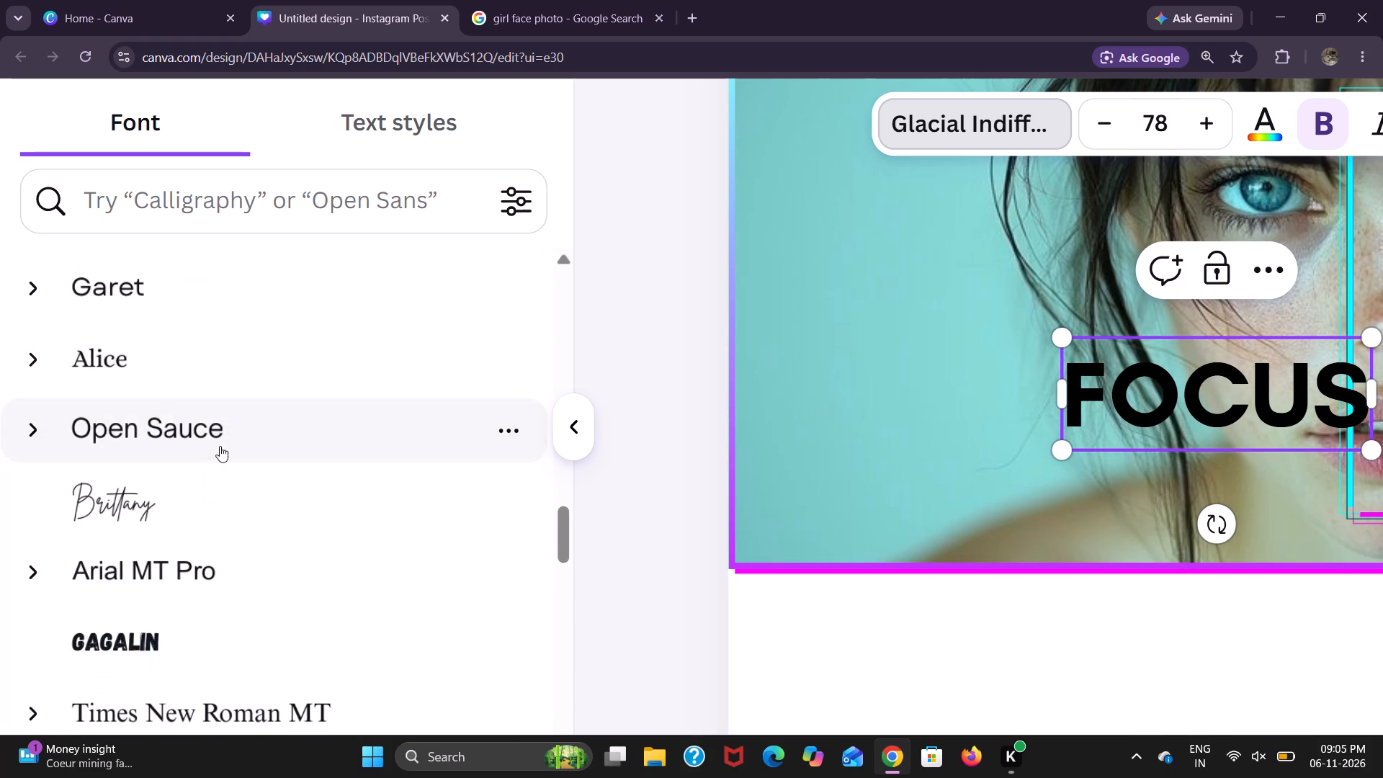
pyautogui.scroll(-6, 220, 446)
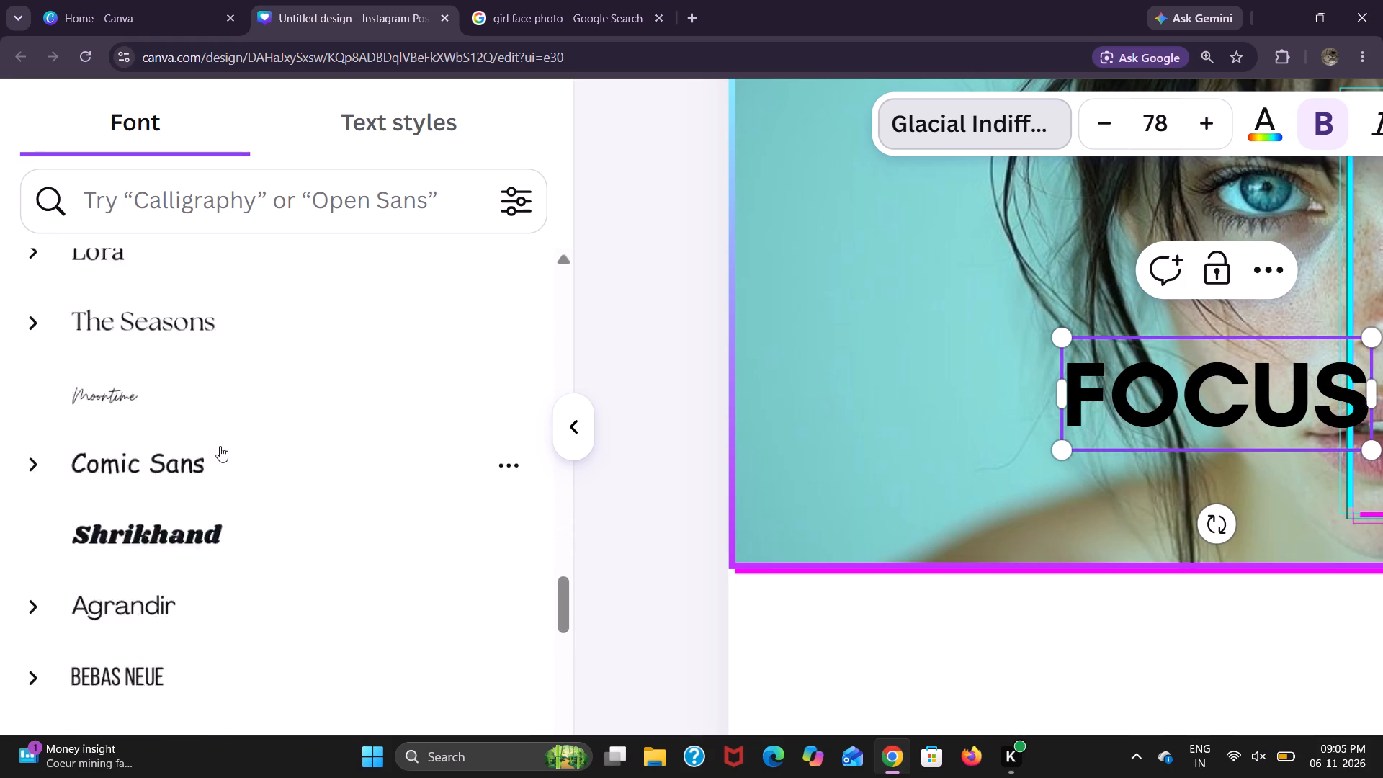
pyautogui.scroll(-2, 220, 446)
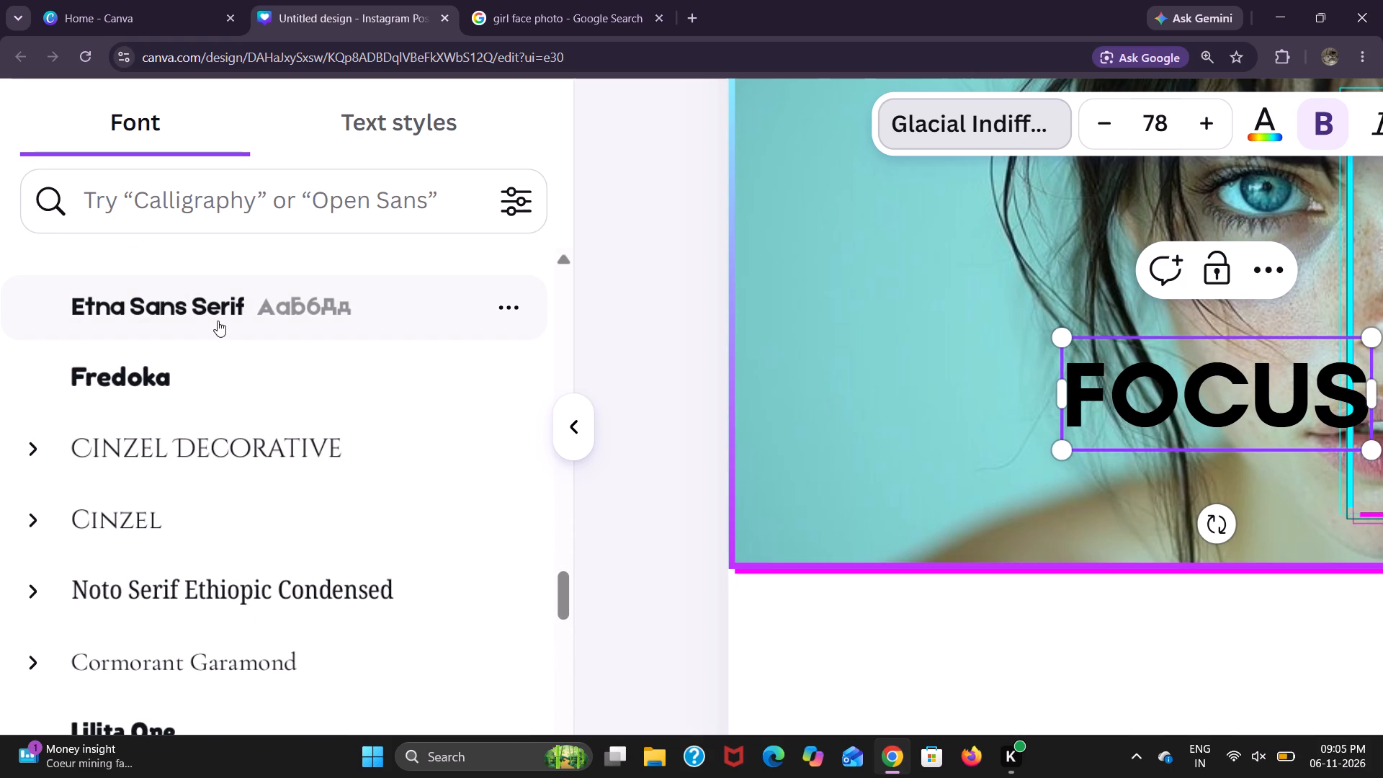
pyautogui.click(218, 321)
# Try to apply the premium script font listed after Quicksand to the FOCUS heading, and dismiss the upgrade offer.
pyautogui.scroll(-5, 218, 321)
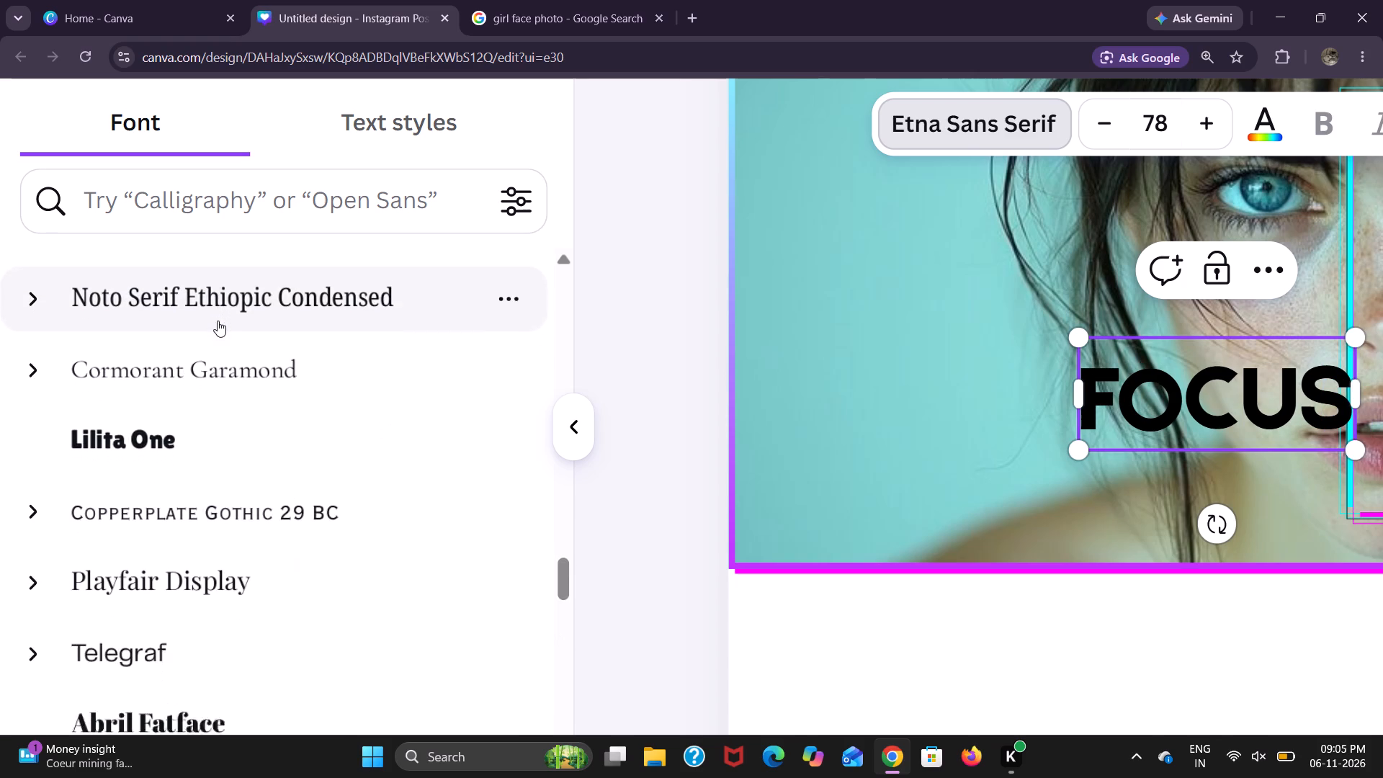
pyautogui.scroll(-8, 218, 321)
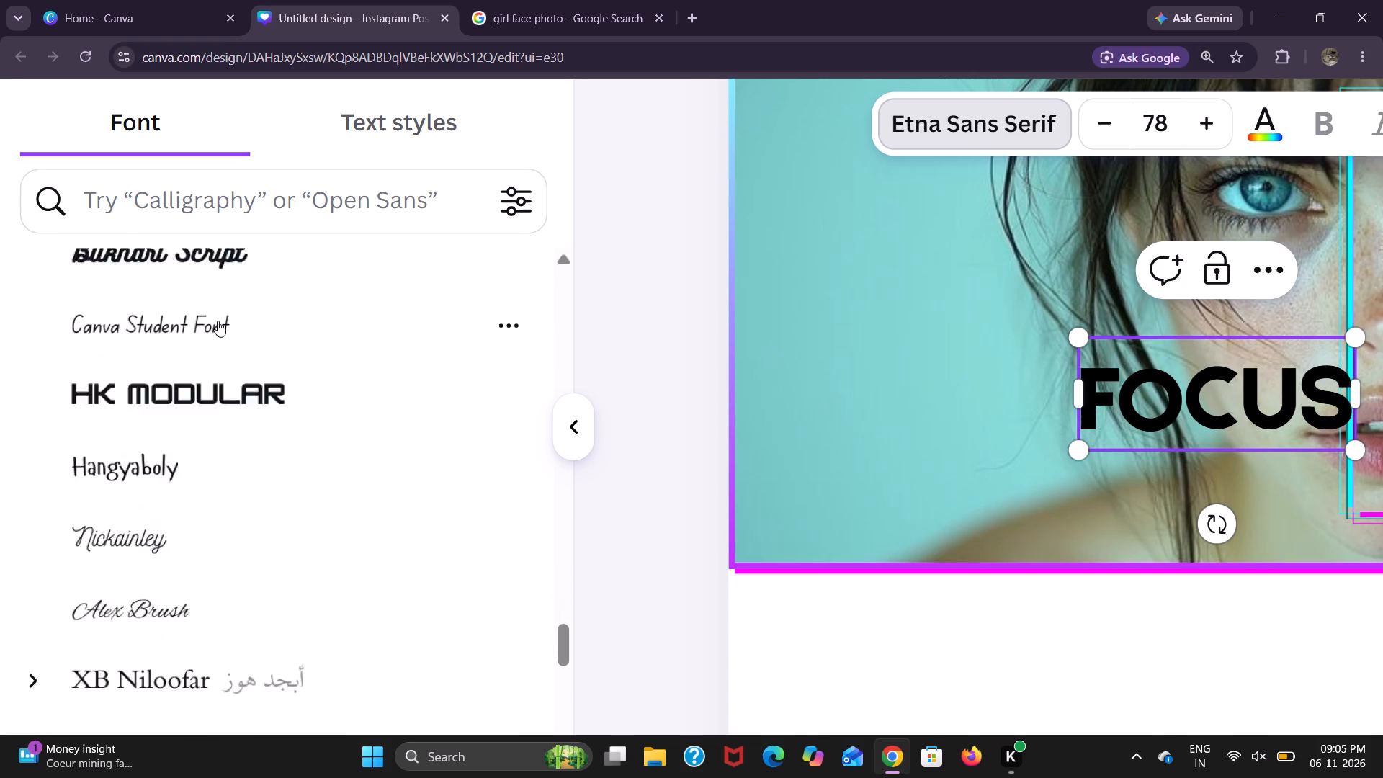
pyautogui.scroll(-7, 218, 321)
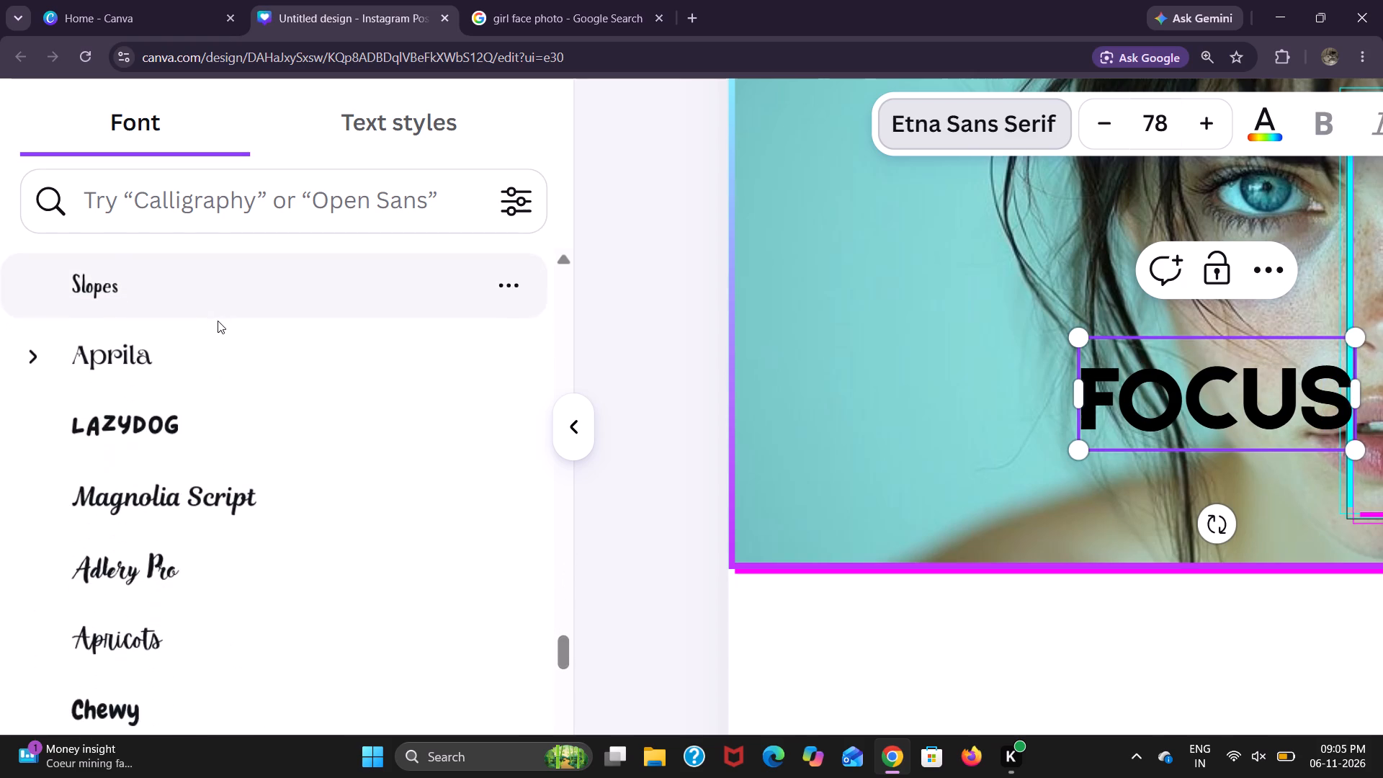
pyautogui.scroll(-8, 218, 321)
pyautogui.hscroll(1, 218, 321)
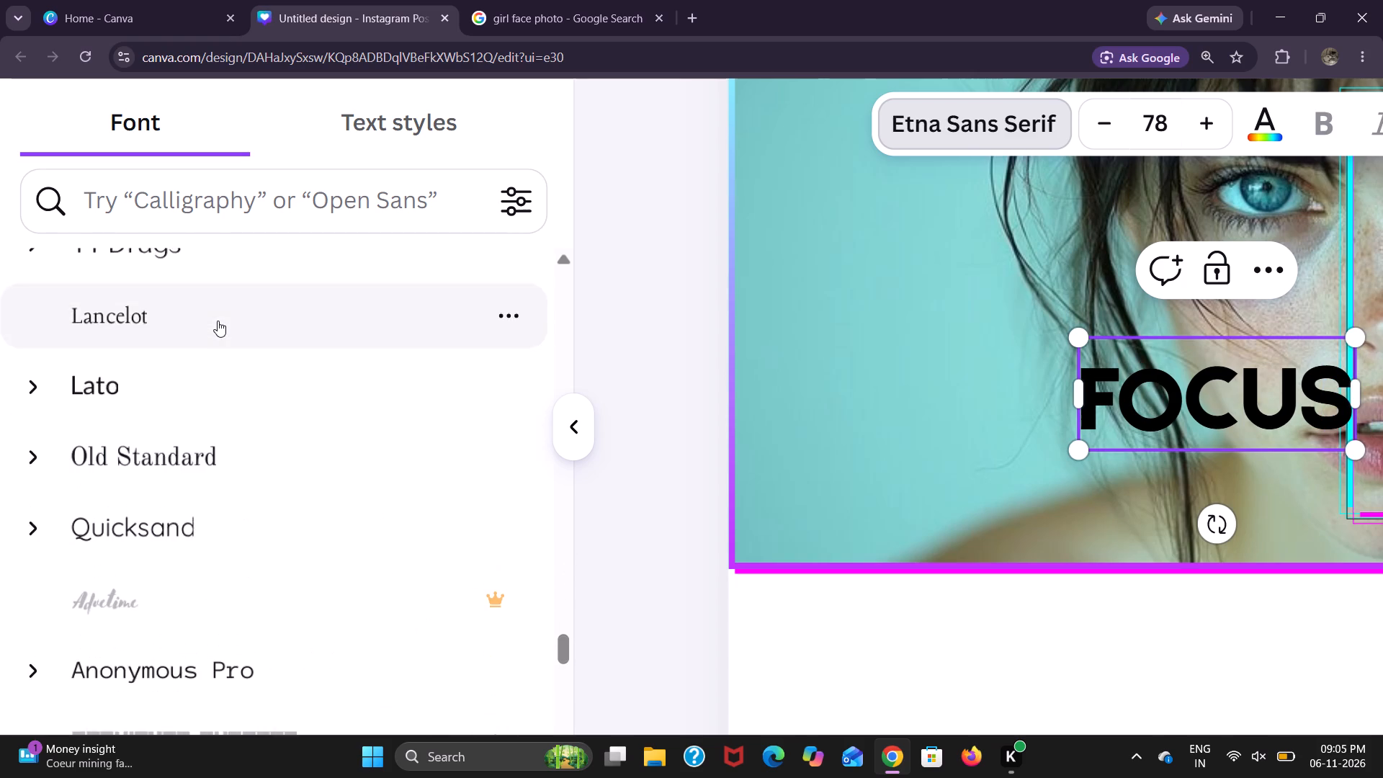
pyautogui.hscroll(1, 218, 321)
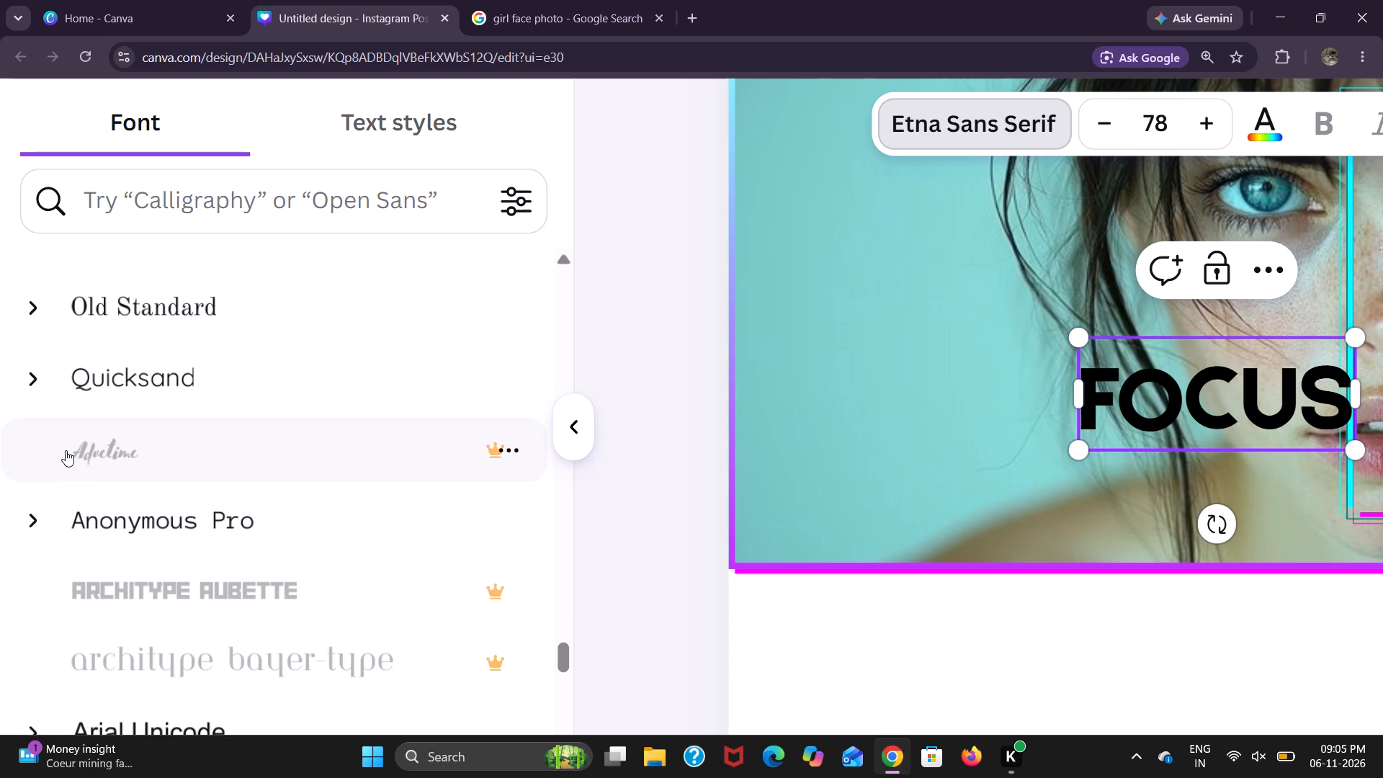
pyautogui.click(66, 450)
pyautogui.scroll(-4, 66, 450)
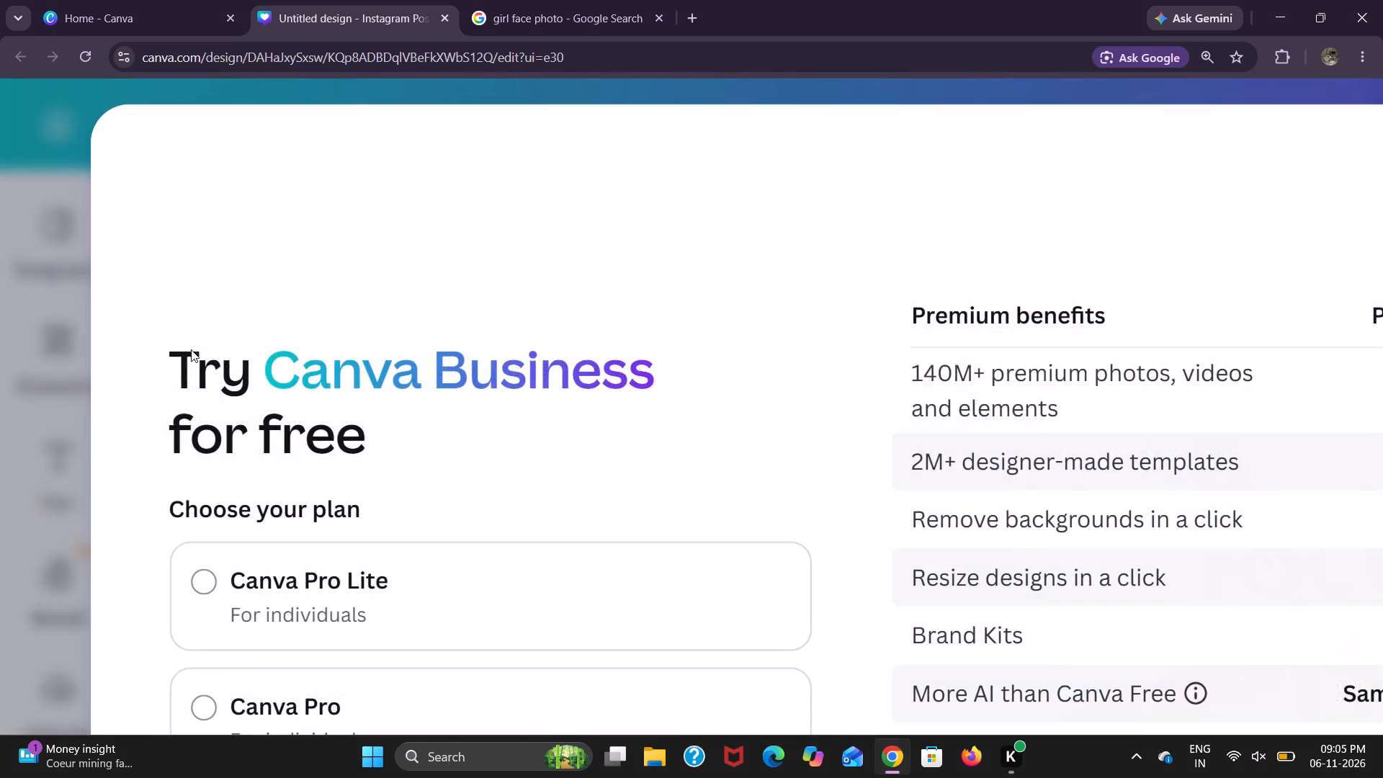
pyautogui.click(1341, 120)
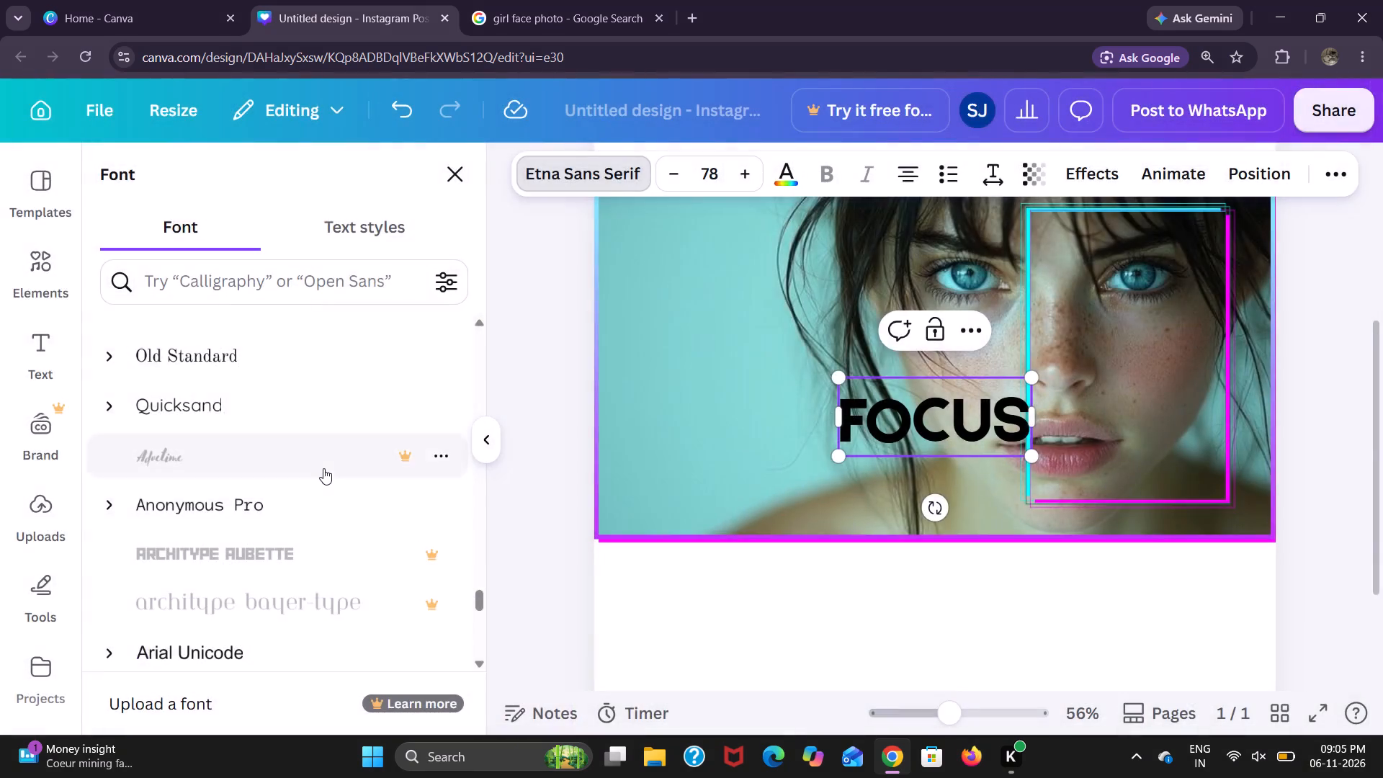
# Set the FOCUS heading's font to Cheque.
pyautogui.scroll(-7, 318, 466)
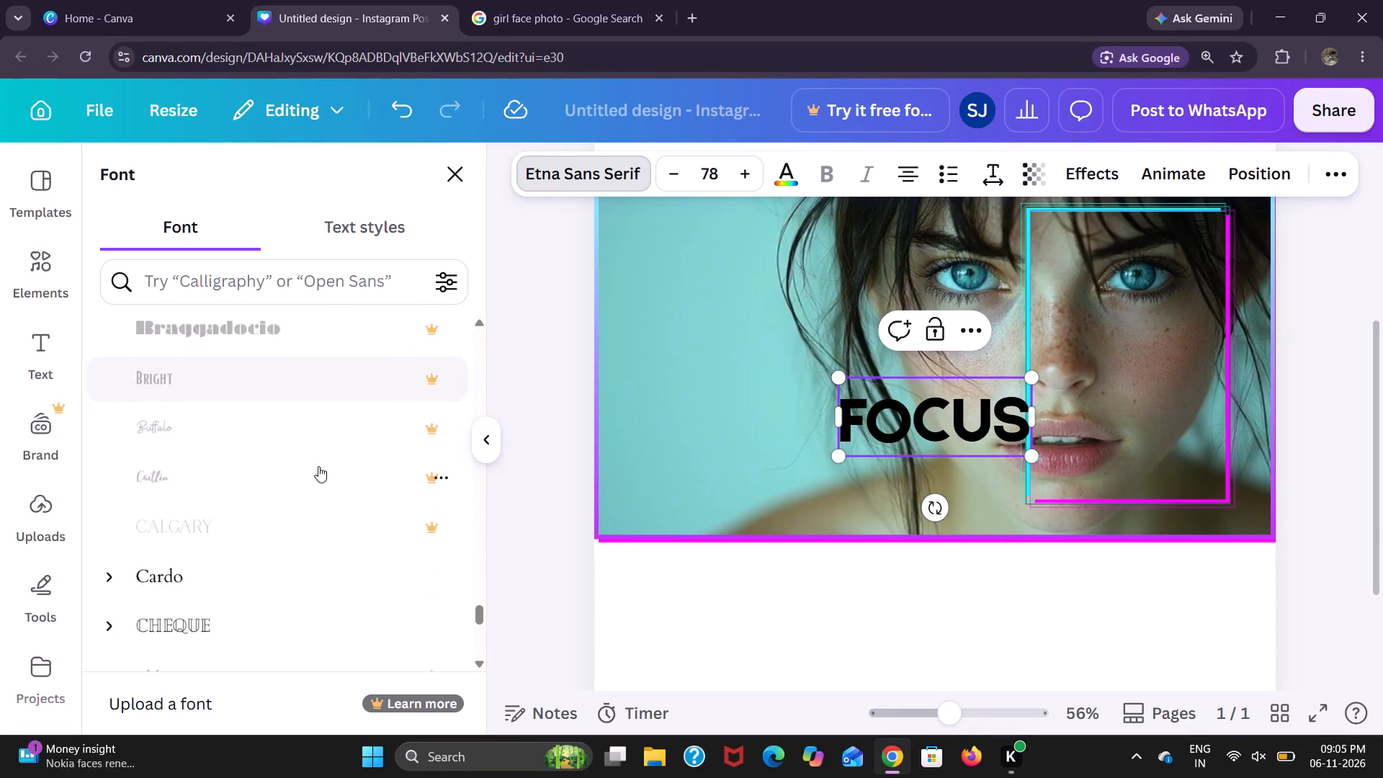
pyautogui.scroll(-3, 318, 466)
pyautogui.click(318, 466)
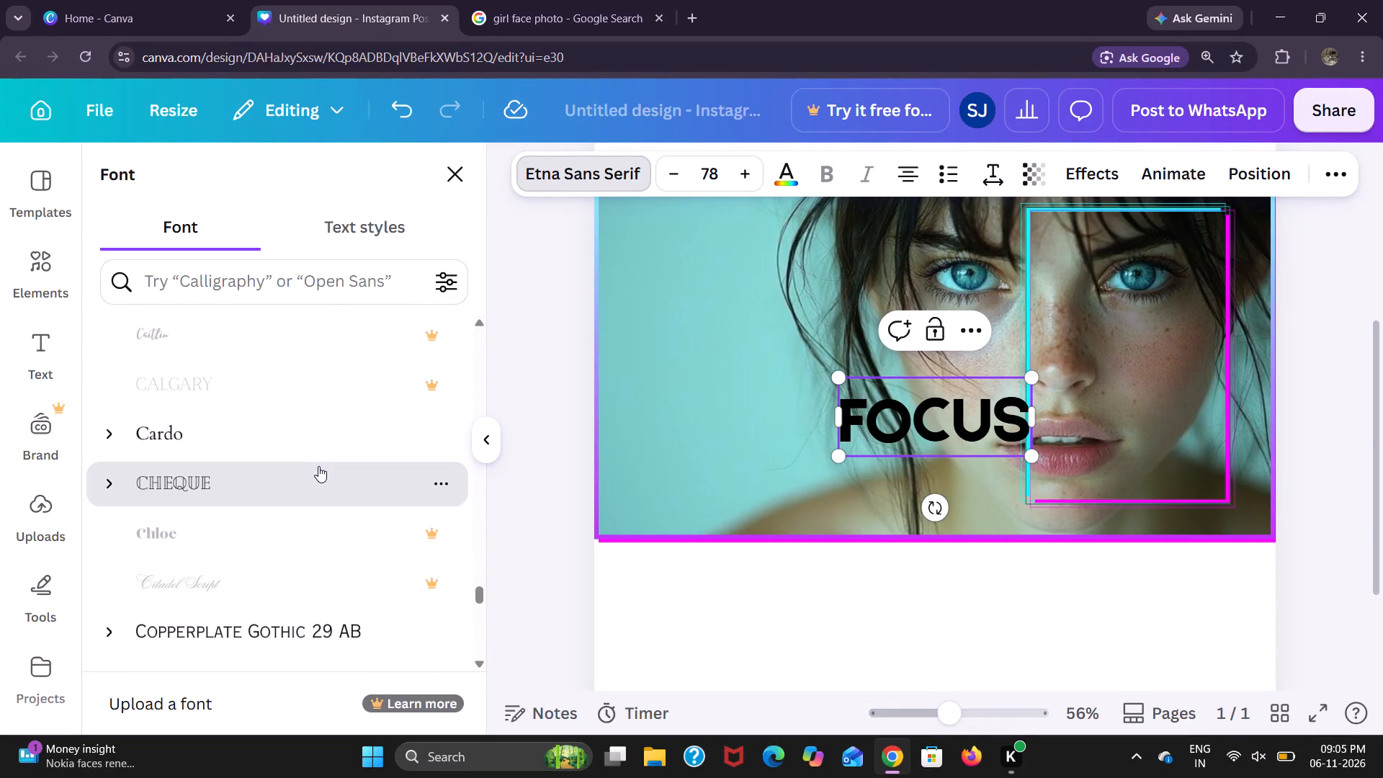
# Browse the rest of the font list for alternatives that could suit the FOCUS heading.
pyautogui.scroll(-5, 318, 466)
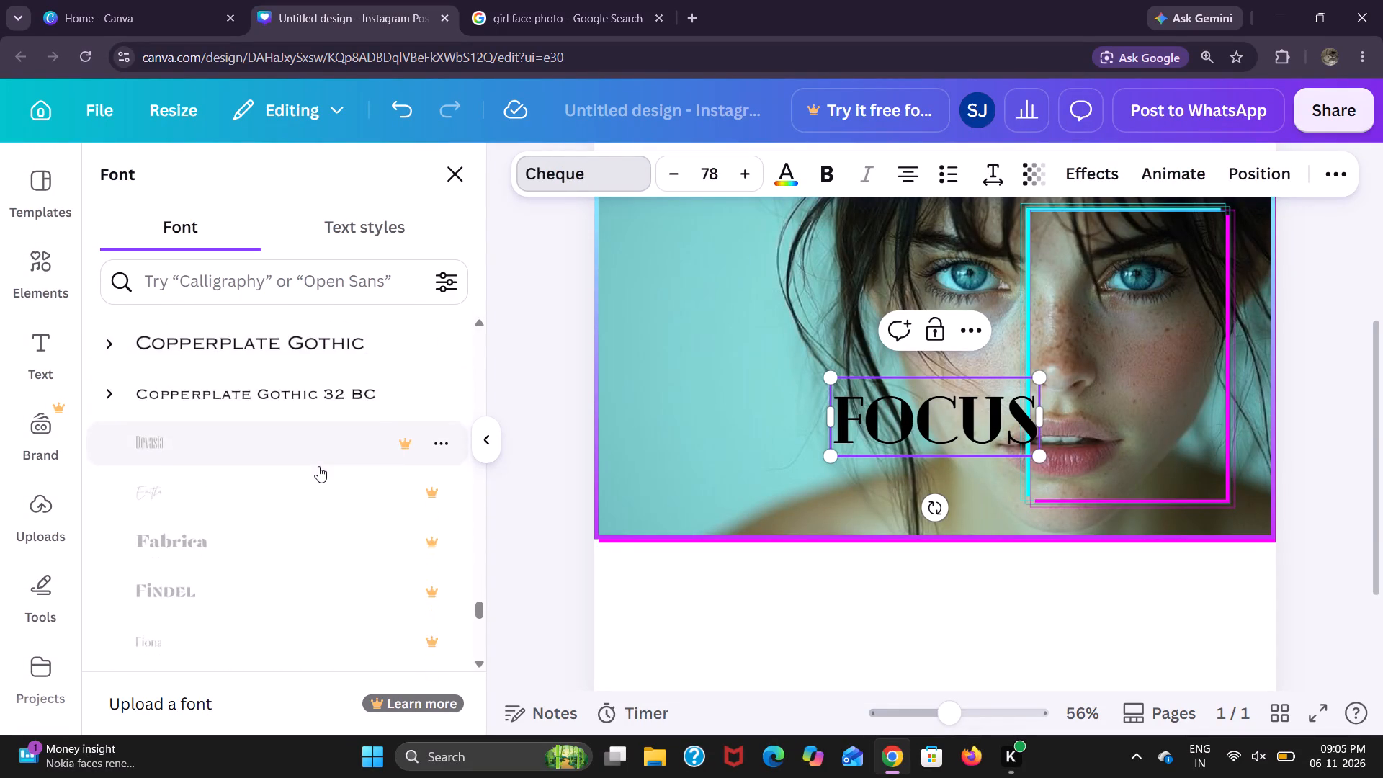
pyautogui.scroll(-6, 318, 466)
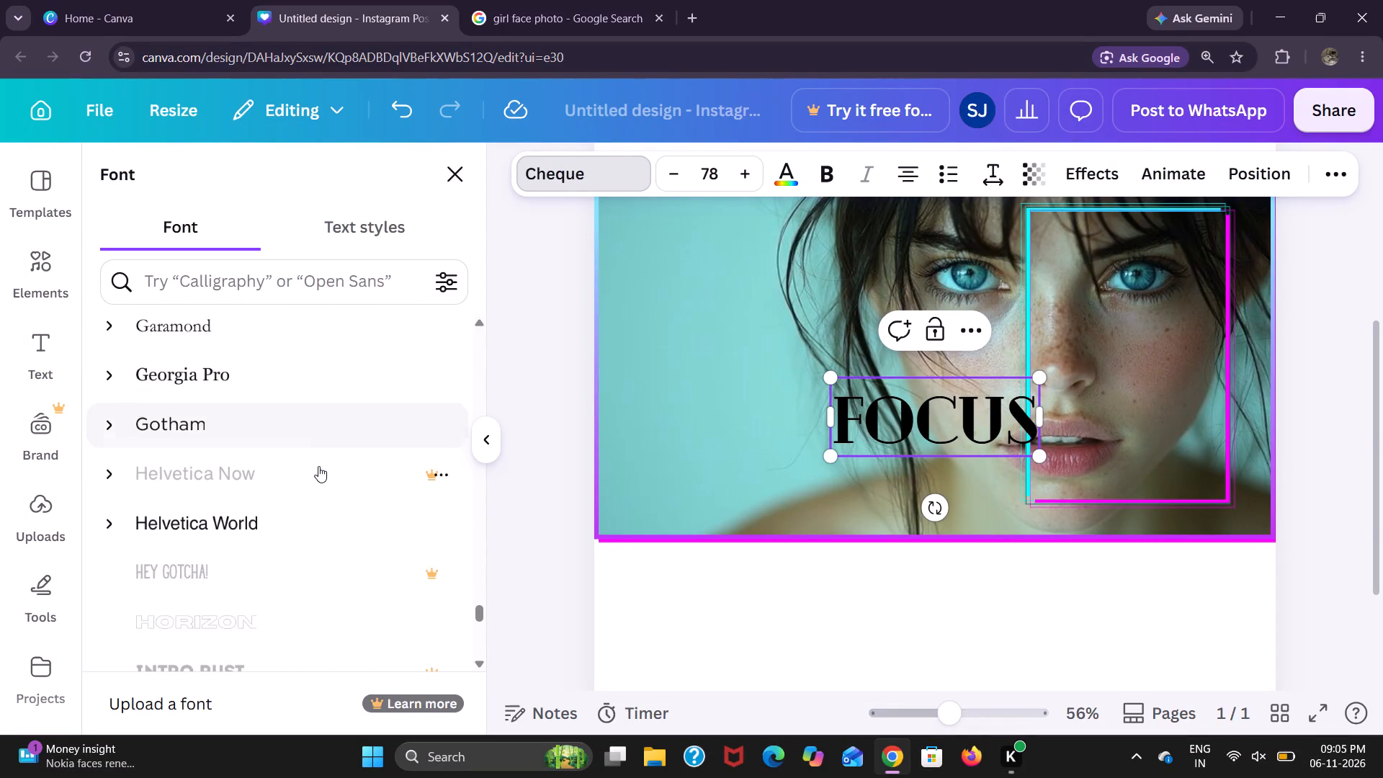
pyautogui.scroll(-7, 318, 466)
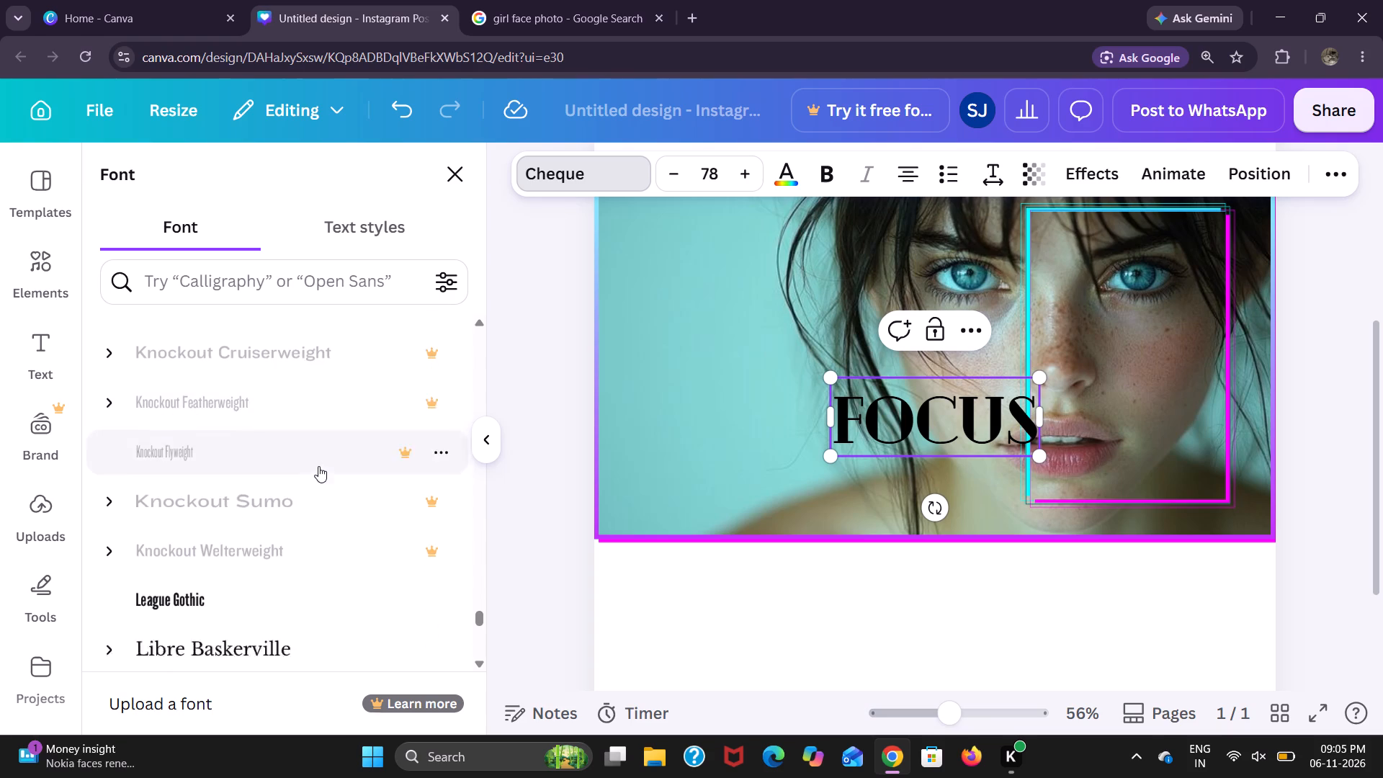
pyautogui.scroll(-7, 318, 466)
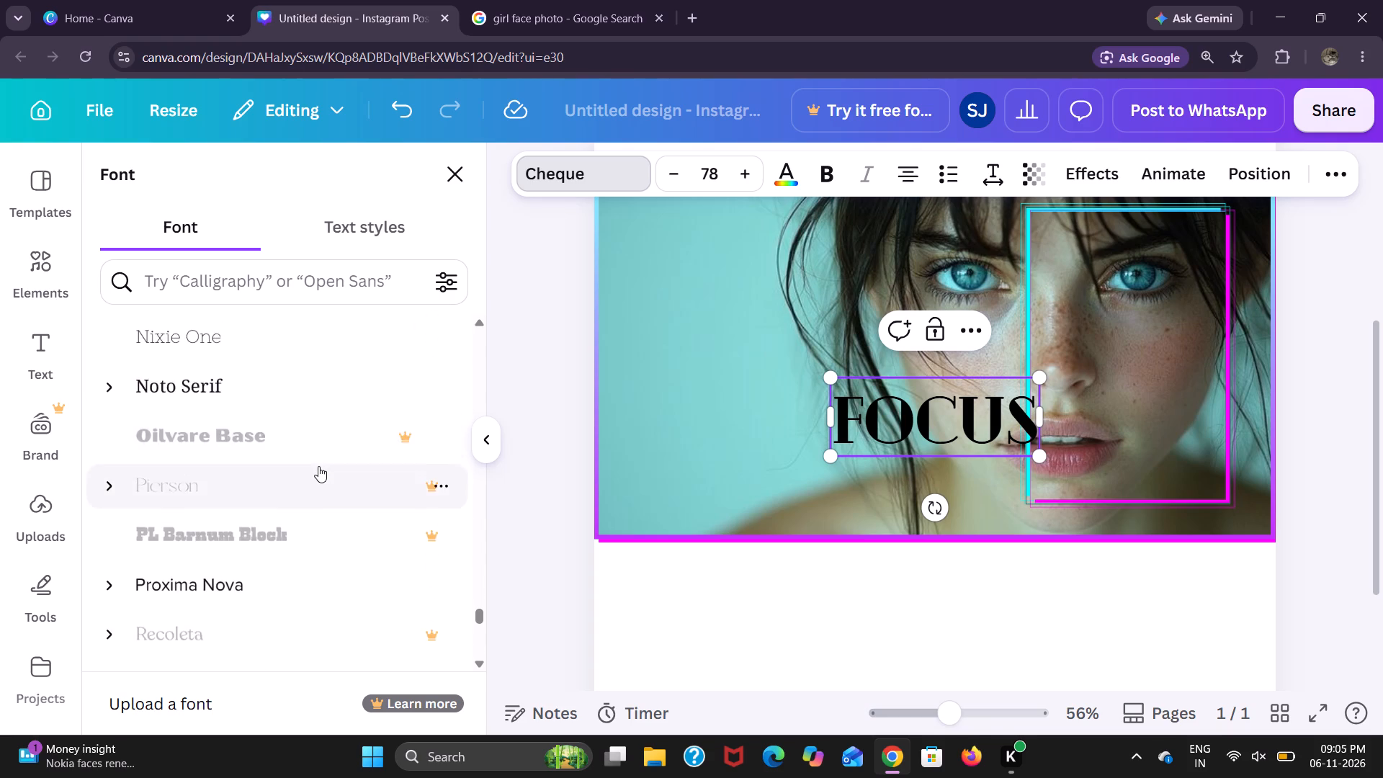
pyautogui.scroll(-5, 318, 466)
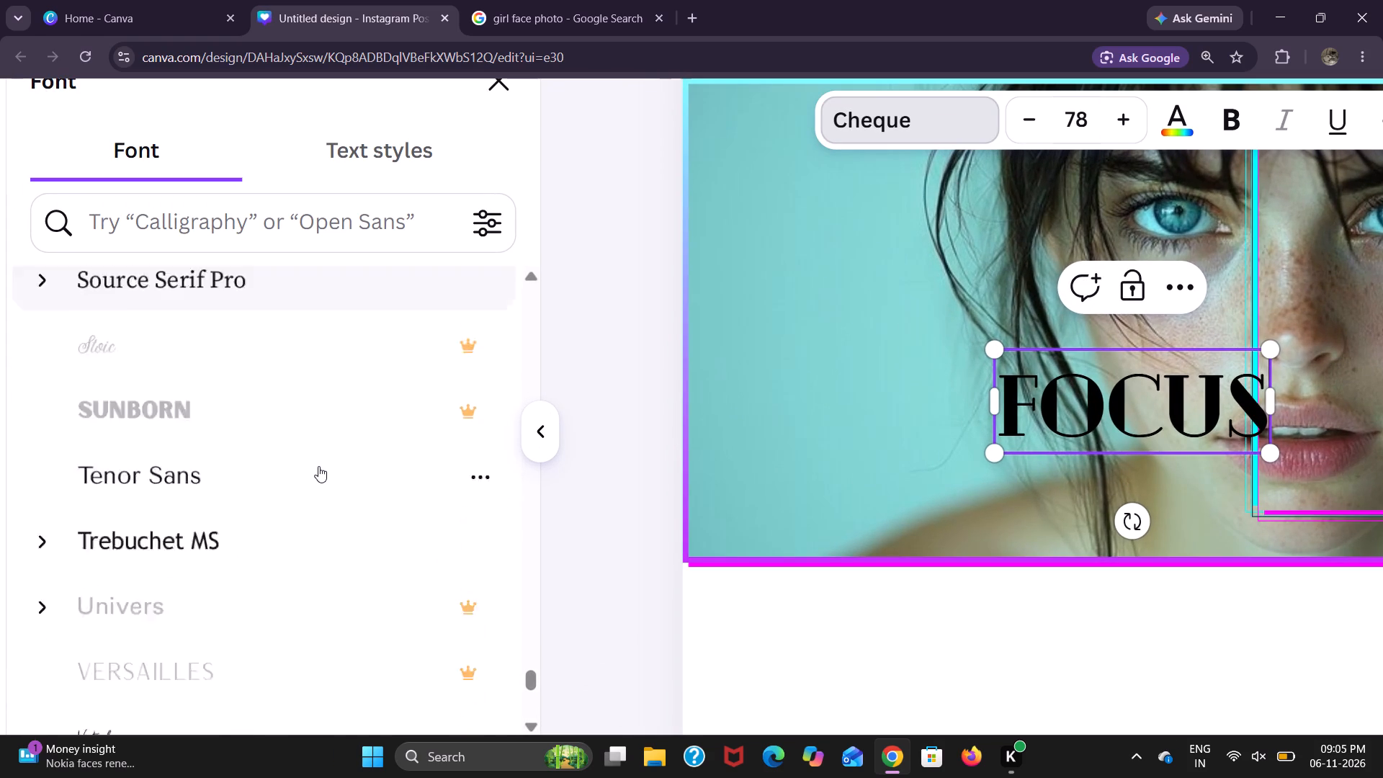
pyautogui.scroll(-4, 318, 466)
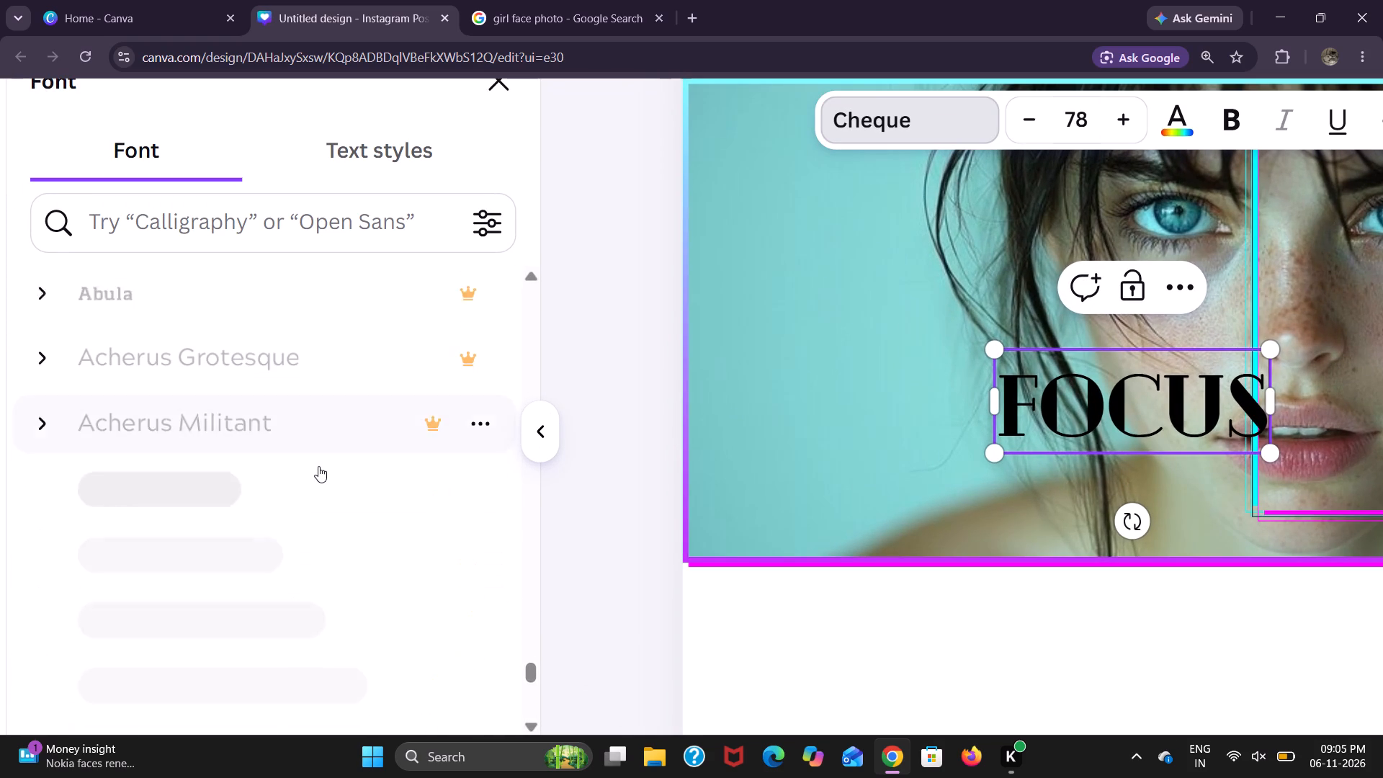
pyautogui.scroll(-1, 318, 466)
pyautogui.scroll(1, 318, 466)
pyautogui.scroll(-1, 318, 466)
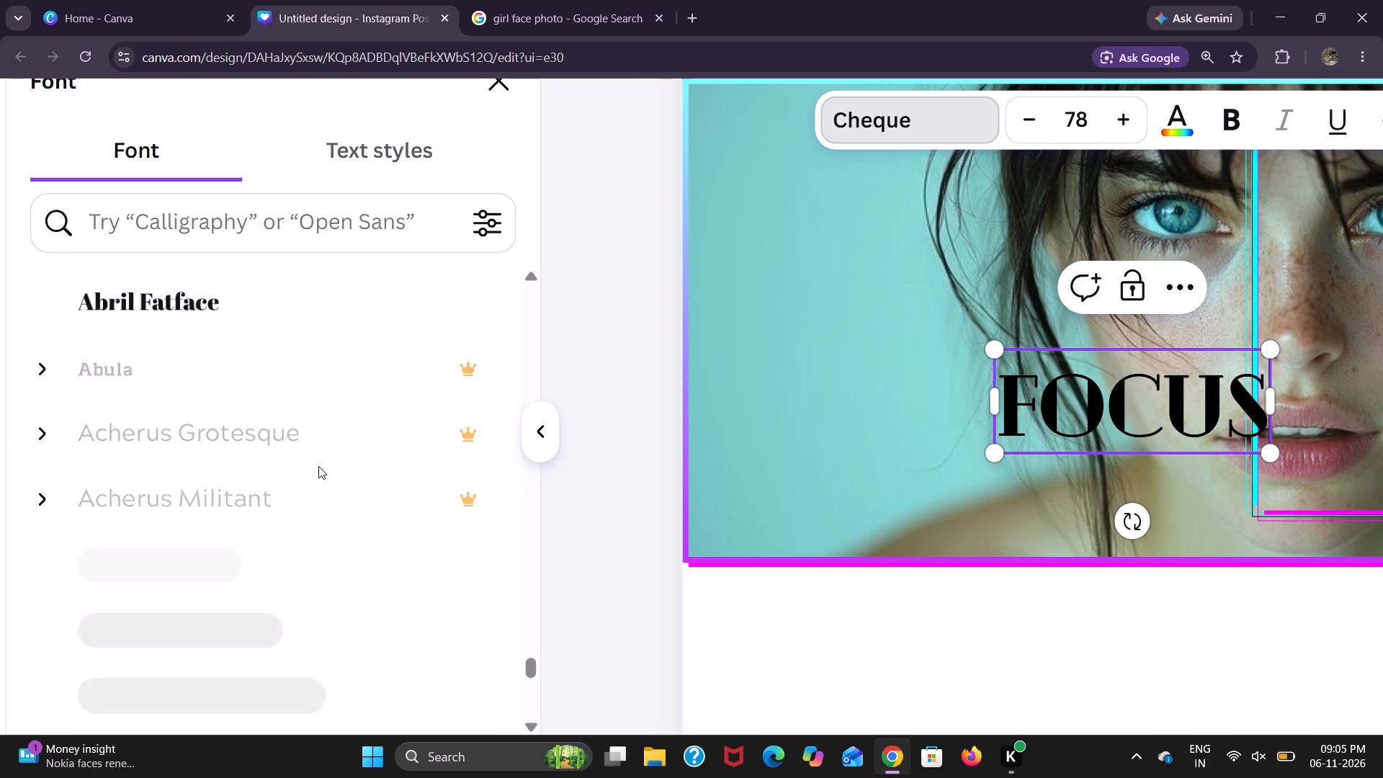
pyautogui.scroll(-1, 318, 466)
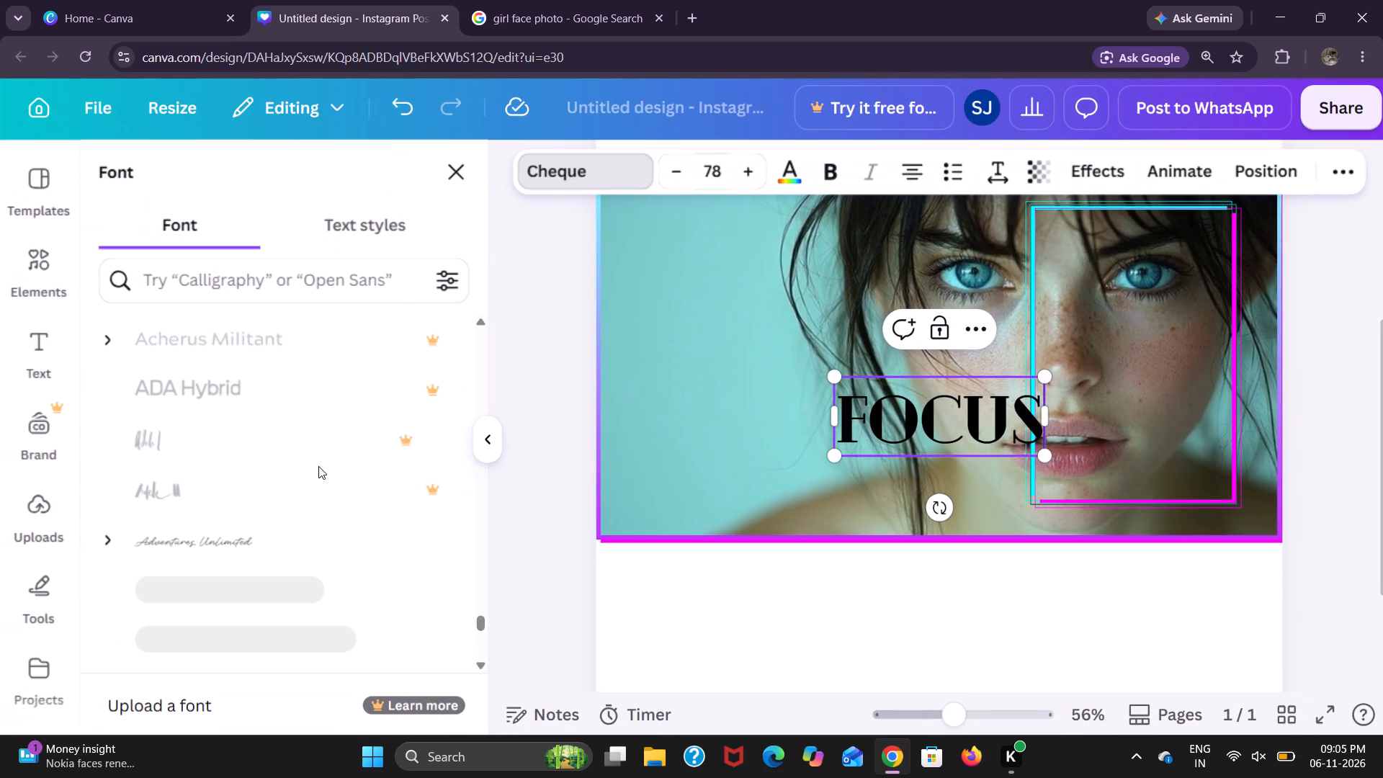
pyautogui.scroll(-1, 318, 466)
pyautogui.scroll(-1, 254, 479)
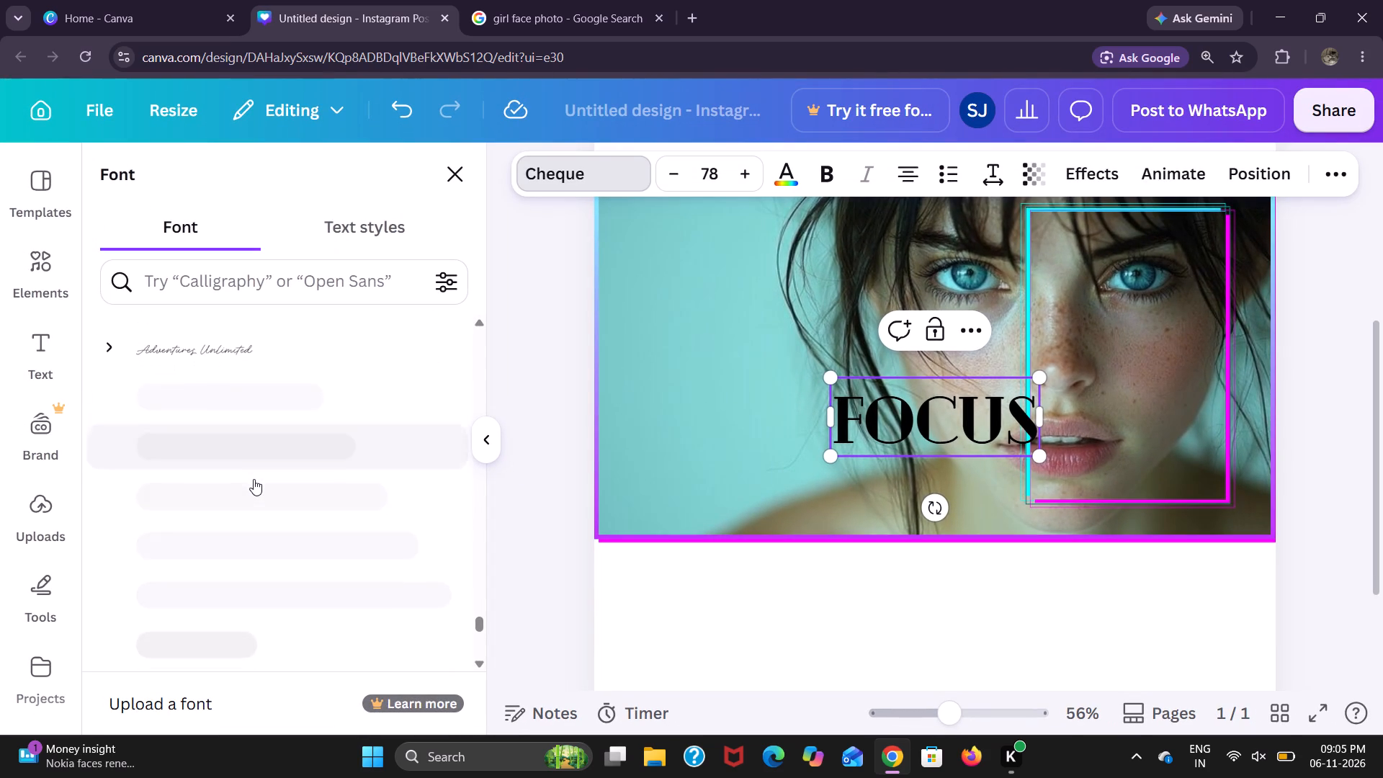
pyautogui.scroll(-2, 254, 479)
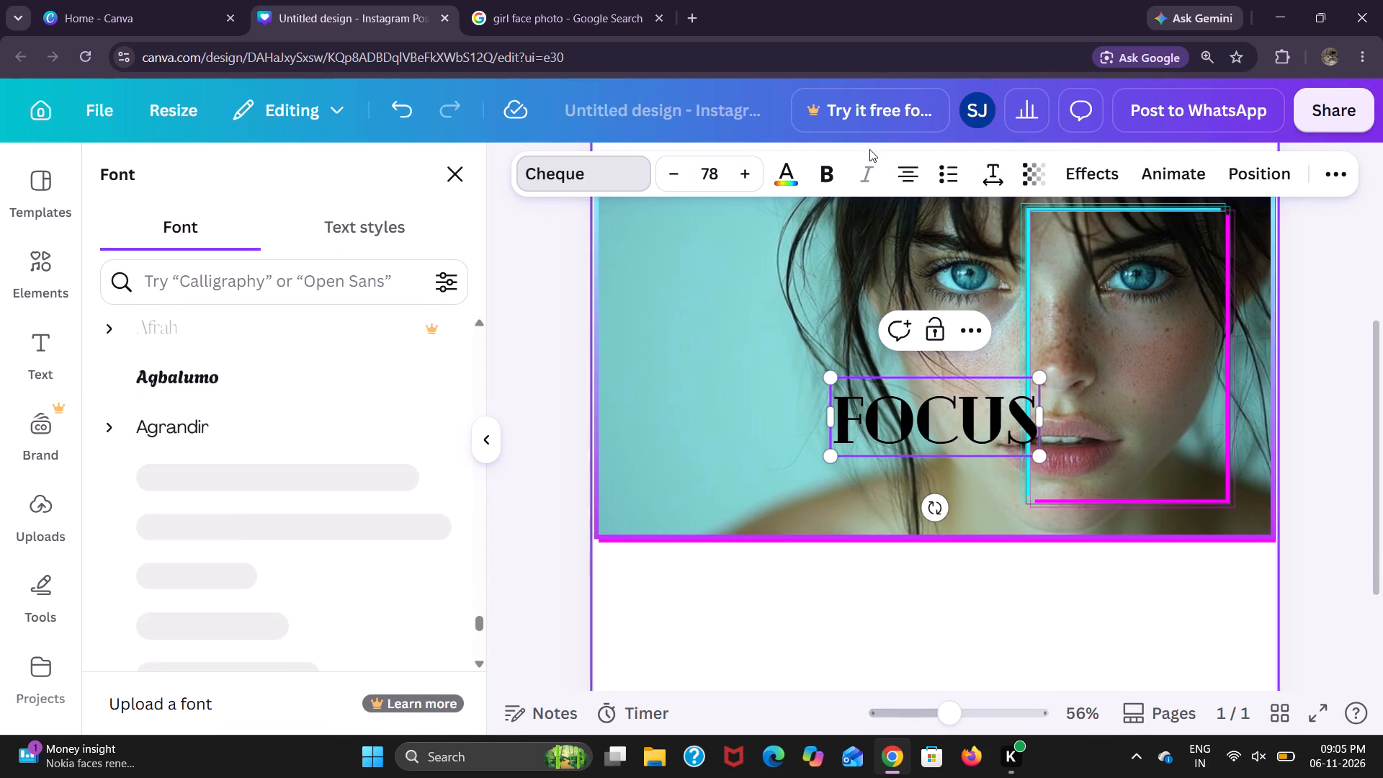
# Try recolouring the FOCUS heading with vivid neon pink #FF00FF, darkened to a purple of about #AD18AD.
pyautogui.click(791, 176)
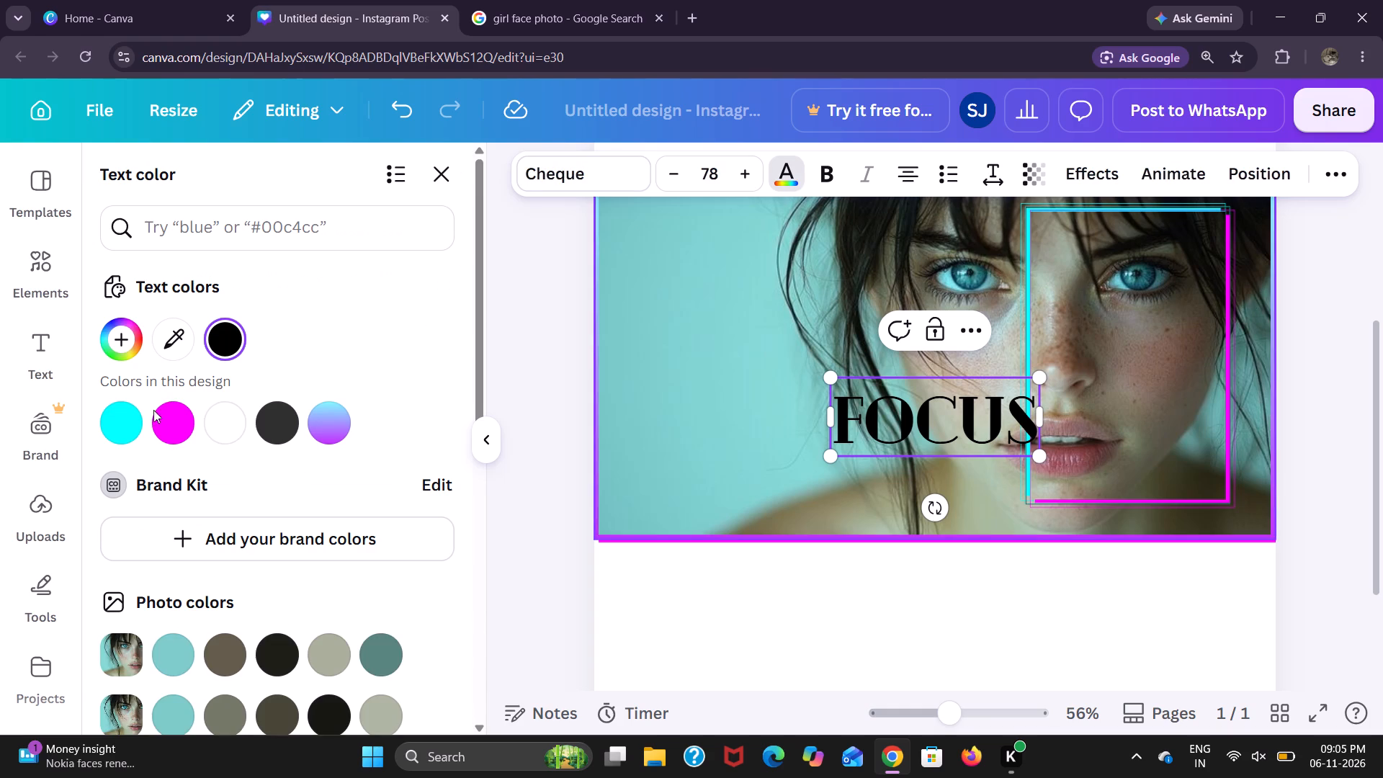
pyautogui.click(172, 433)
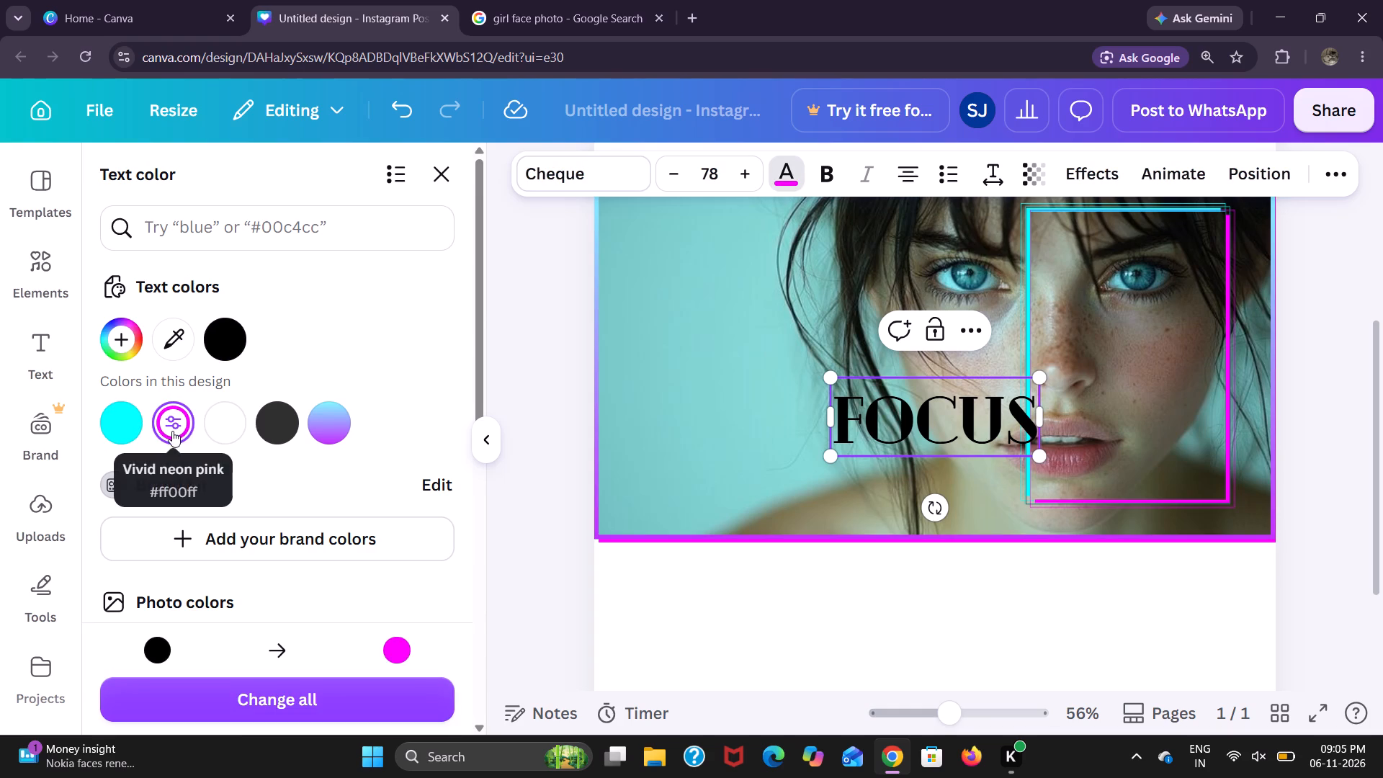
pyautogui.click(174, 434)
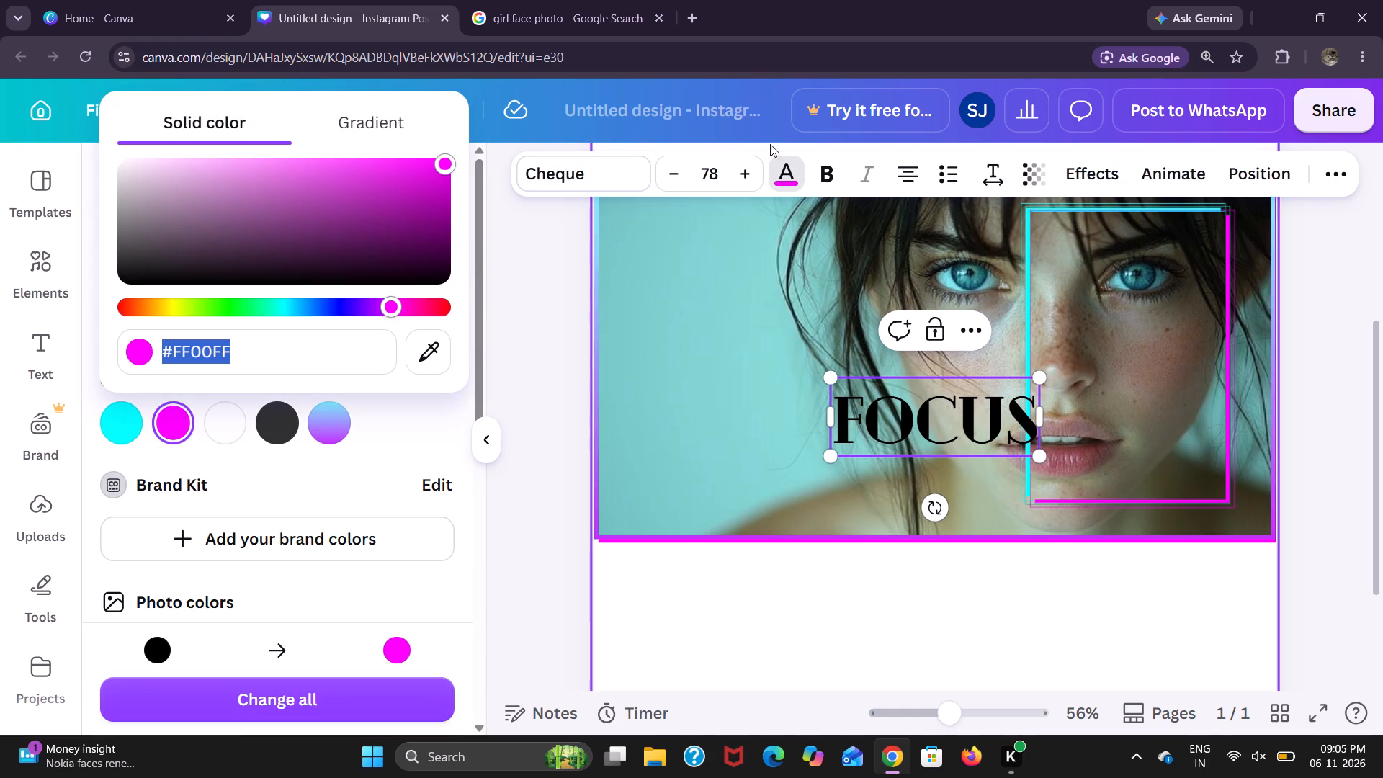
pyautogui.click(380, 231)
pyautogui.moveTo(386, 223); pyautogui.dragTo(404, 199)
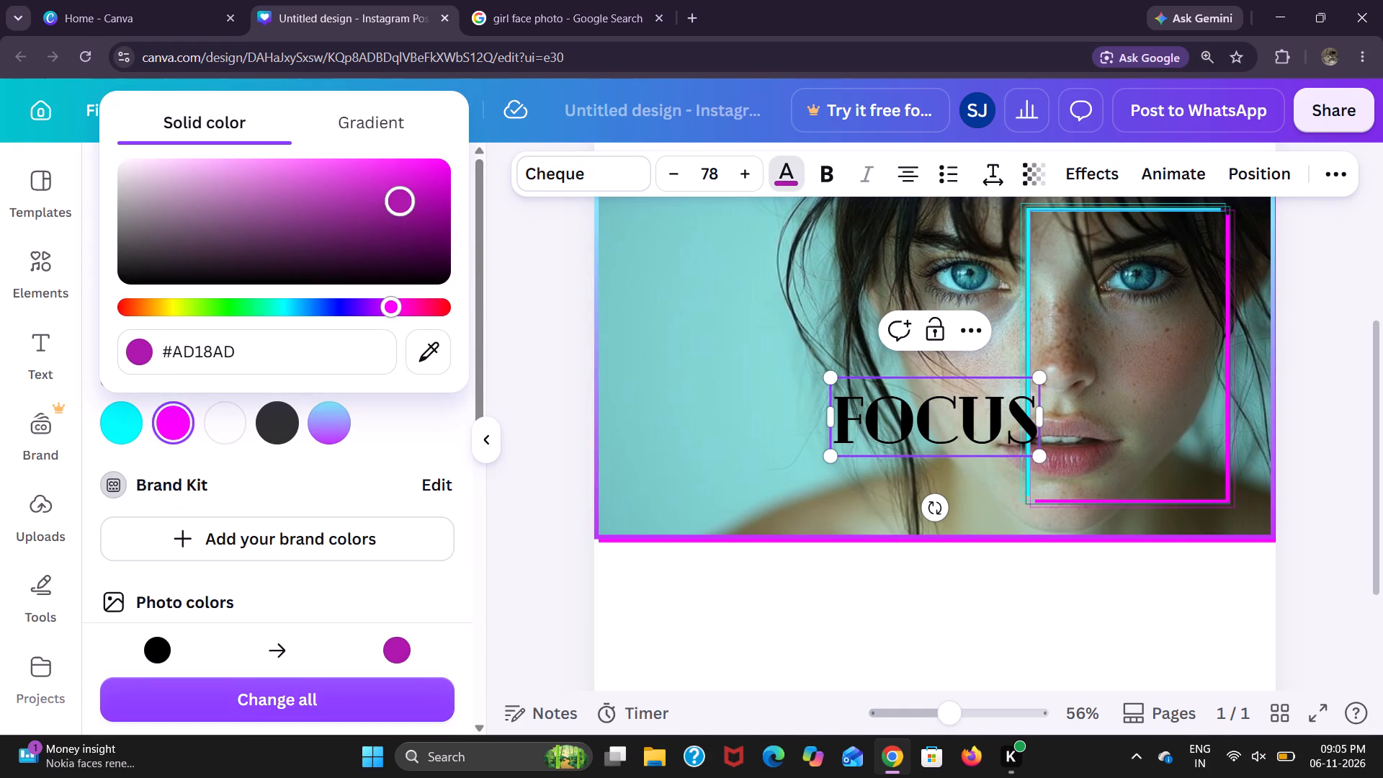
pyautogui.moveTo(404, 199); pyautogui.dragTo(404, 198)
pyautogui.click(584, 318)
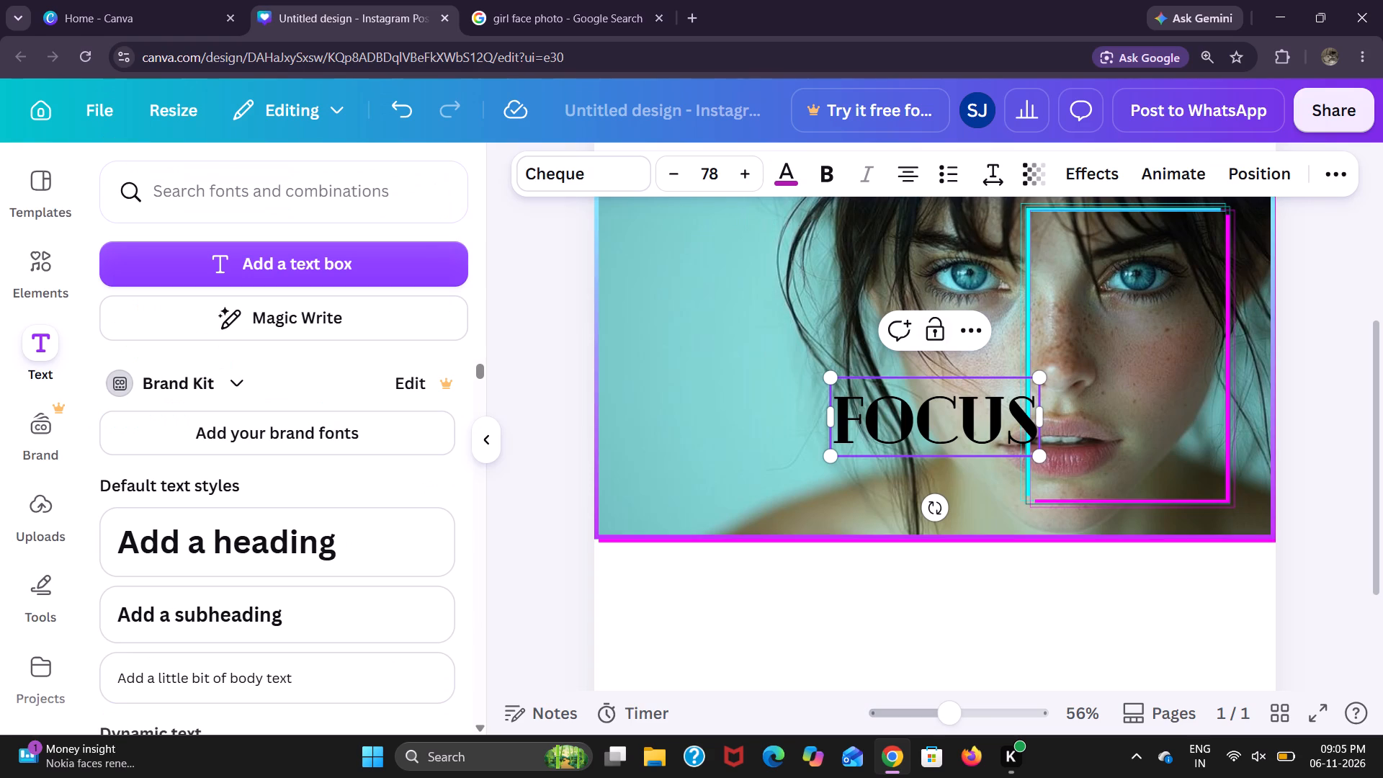
# Select the whole FOCUS text and set its colour to the design's vivid neon pink, #FF00FF.
pyautogui.click(939, 428)
pyautogui.doubleClick(1021, 422)
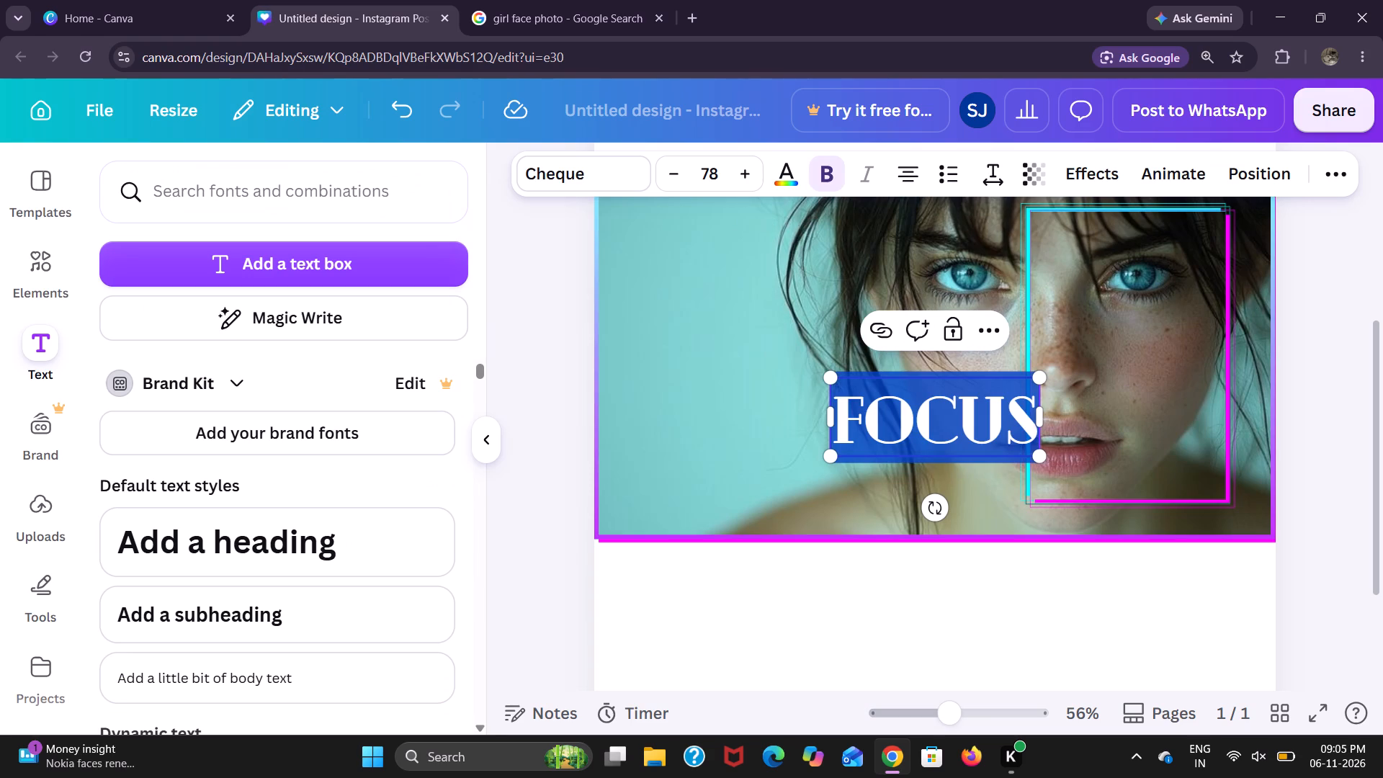
pyautogui.click(795, 170)
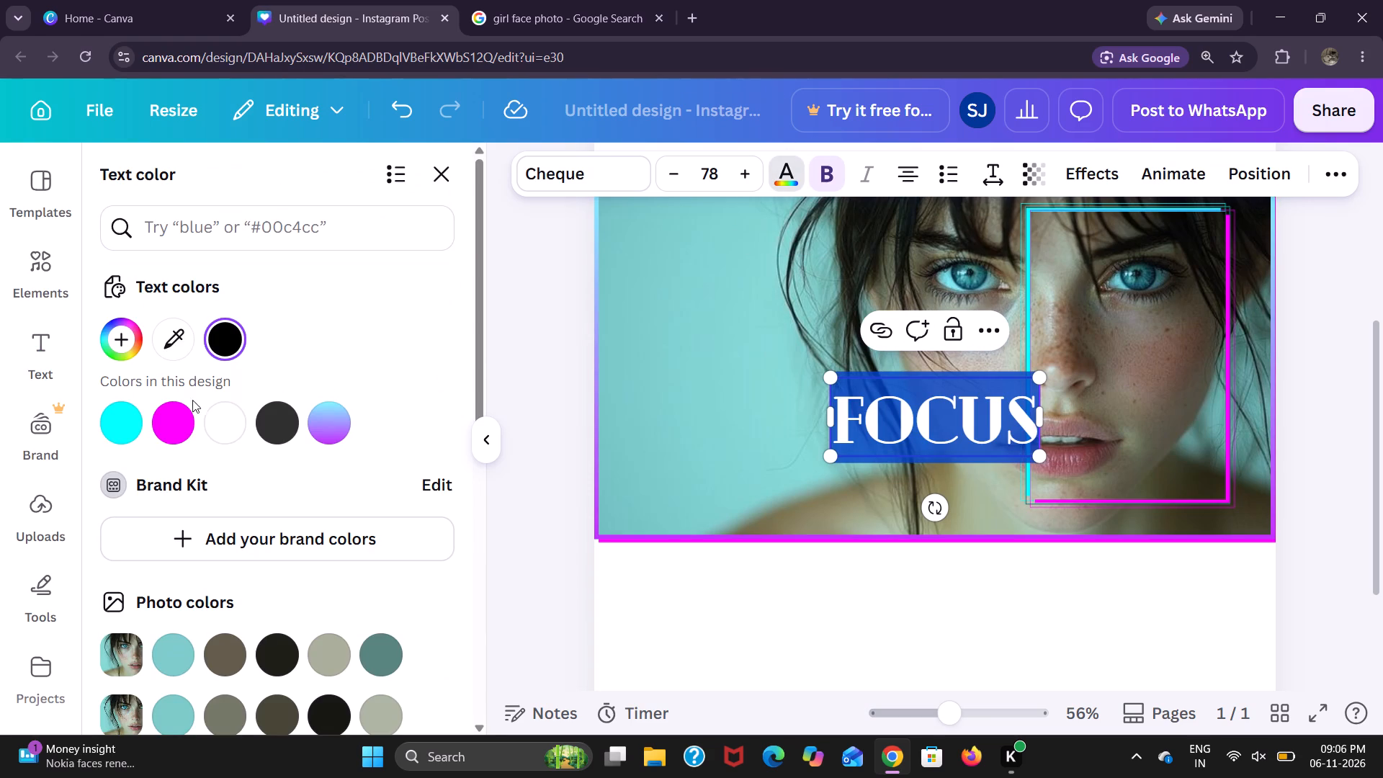
pyautogui.click(169, 422)
pyautogui.click(168, 432)
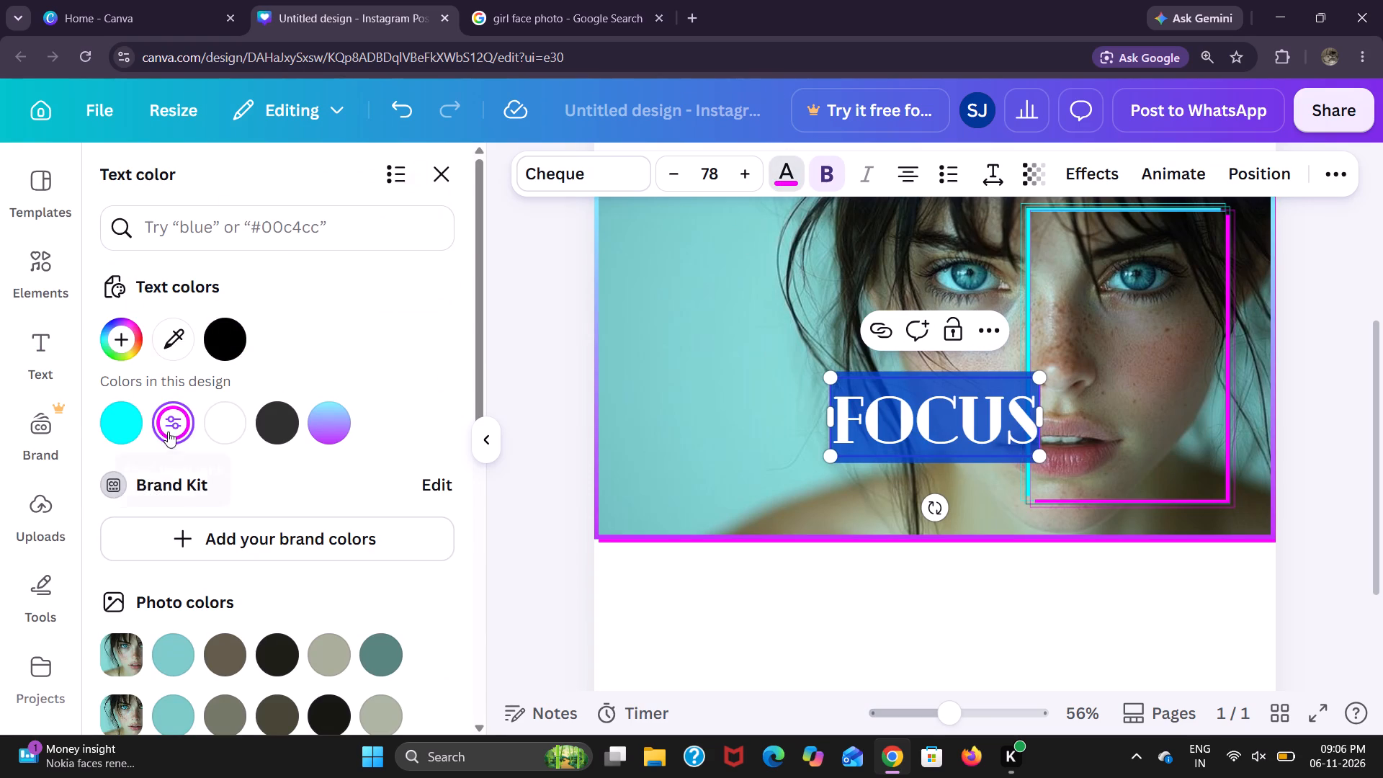
# Try the FOCUS heading in cyan #00FFFF, and settle on the design's 180° linear gradient of #7ffaff and #c22ffd.
pyautogui.doubleClick(118, 437)
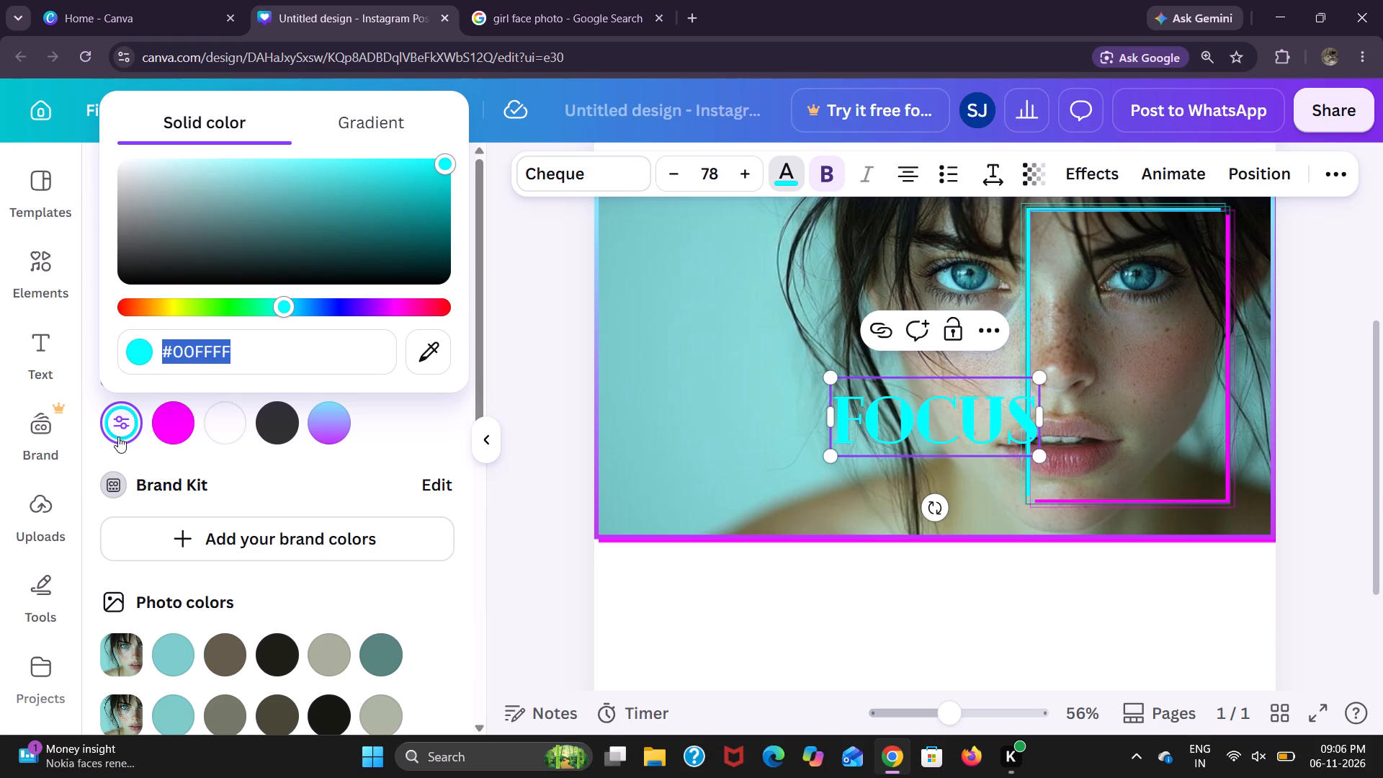
pyautogui.click(331, 431)
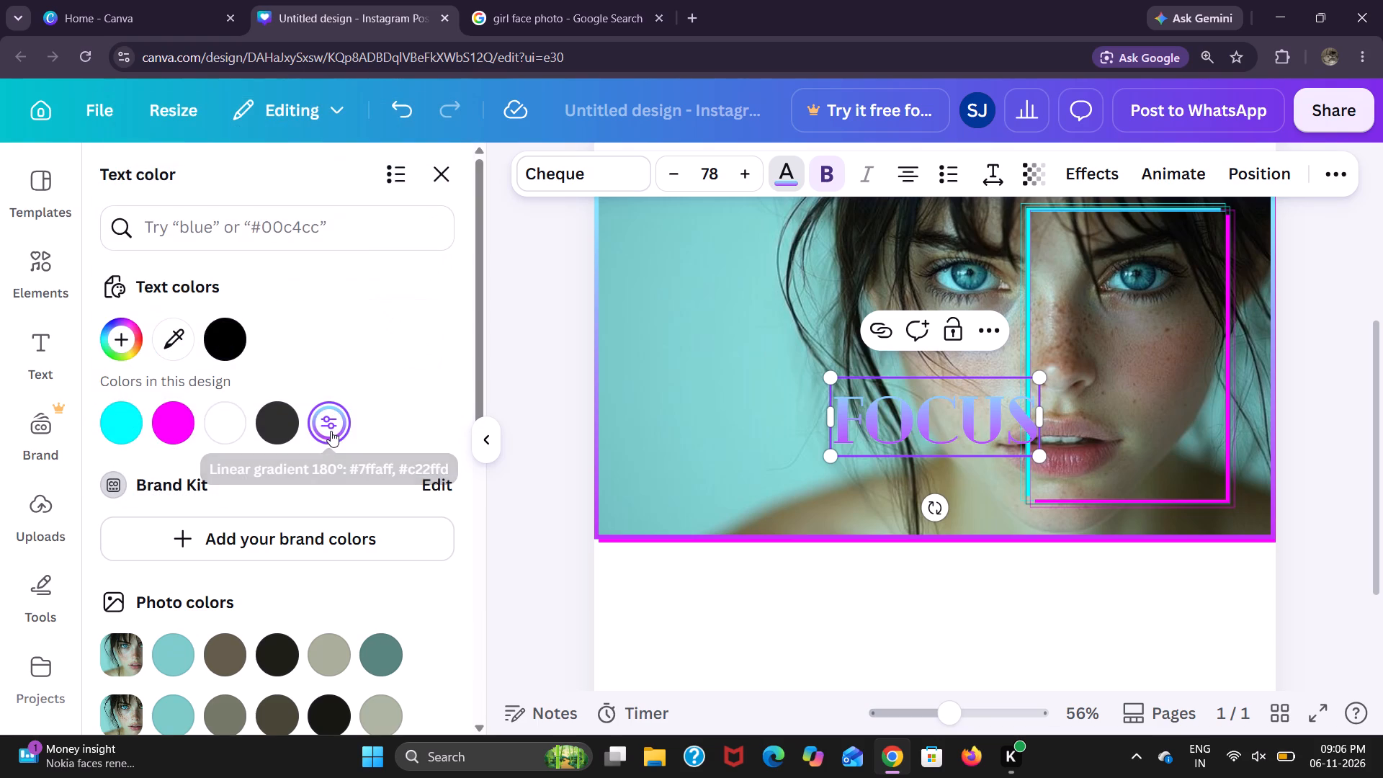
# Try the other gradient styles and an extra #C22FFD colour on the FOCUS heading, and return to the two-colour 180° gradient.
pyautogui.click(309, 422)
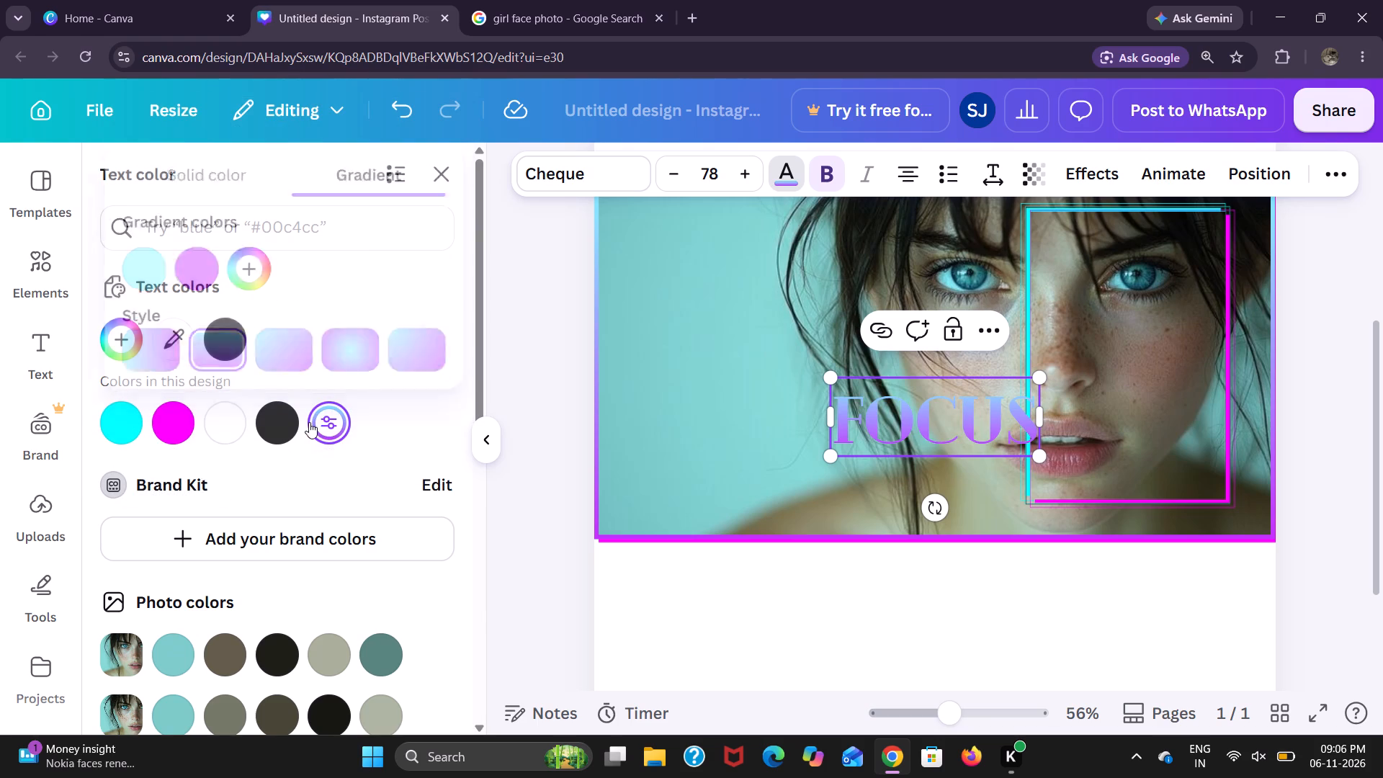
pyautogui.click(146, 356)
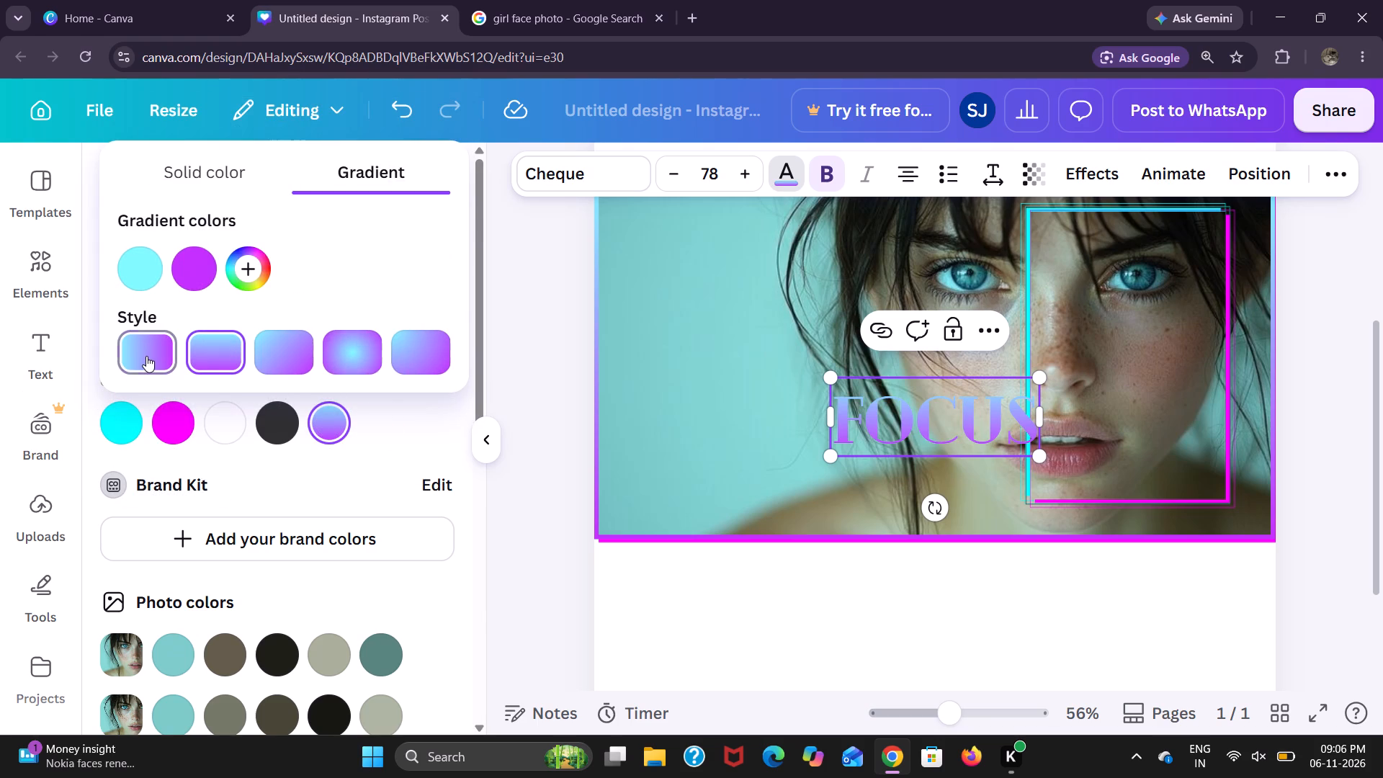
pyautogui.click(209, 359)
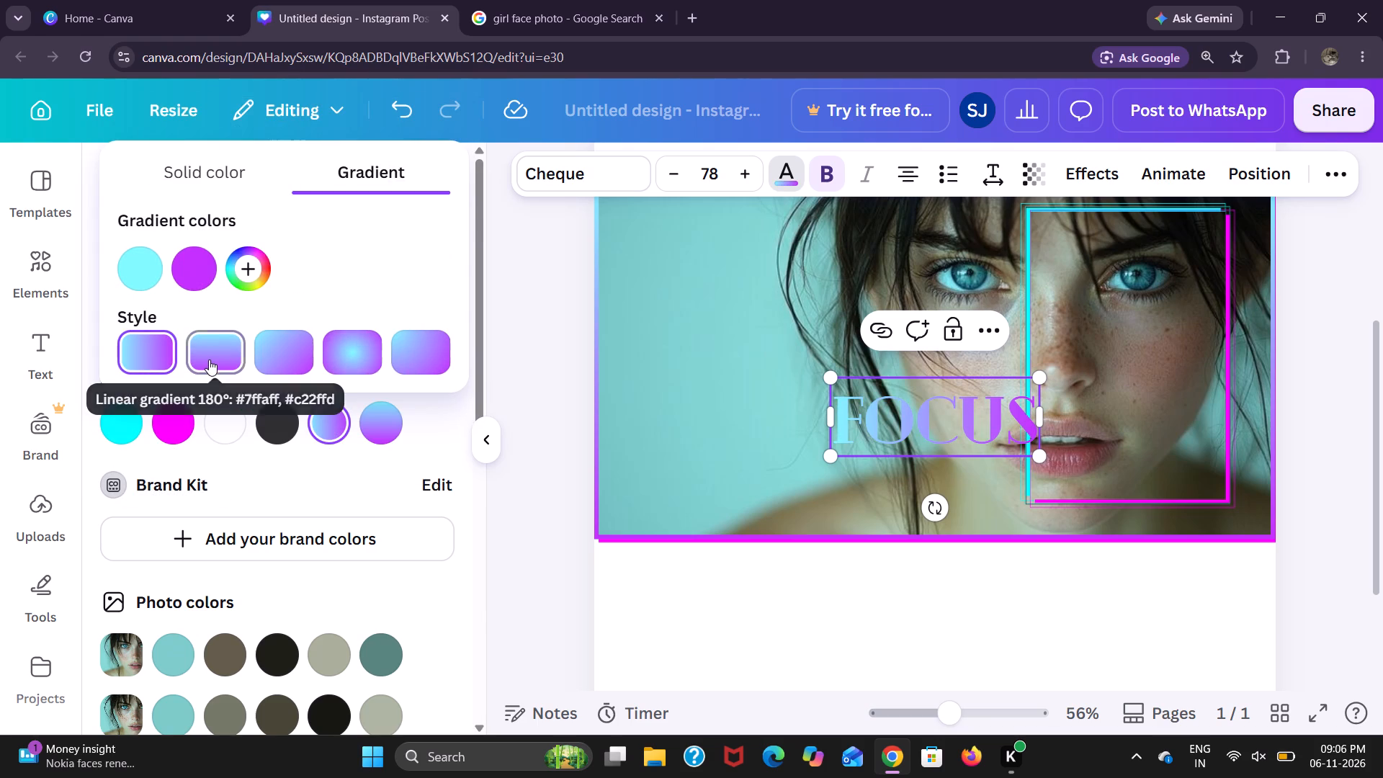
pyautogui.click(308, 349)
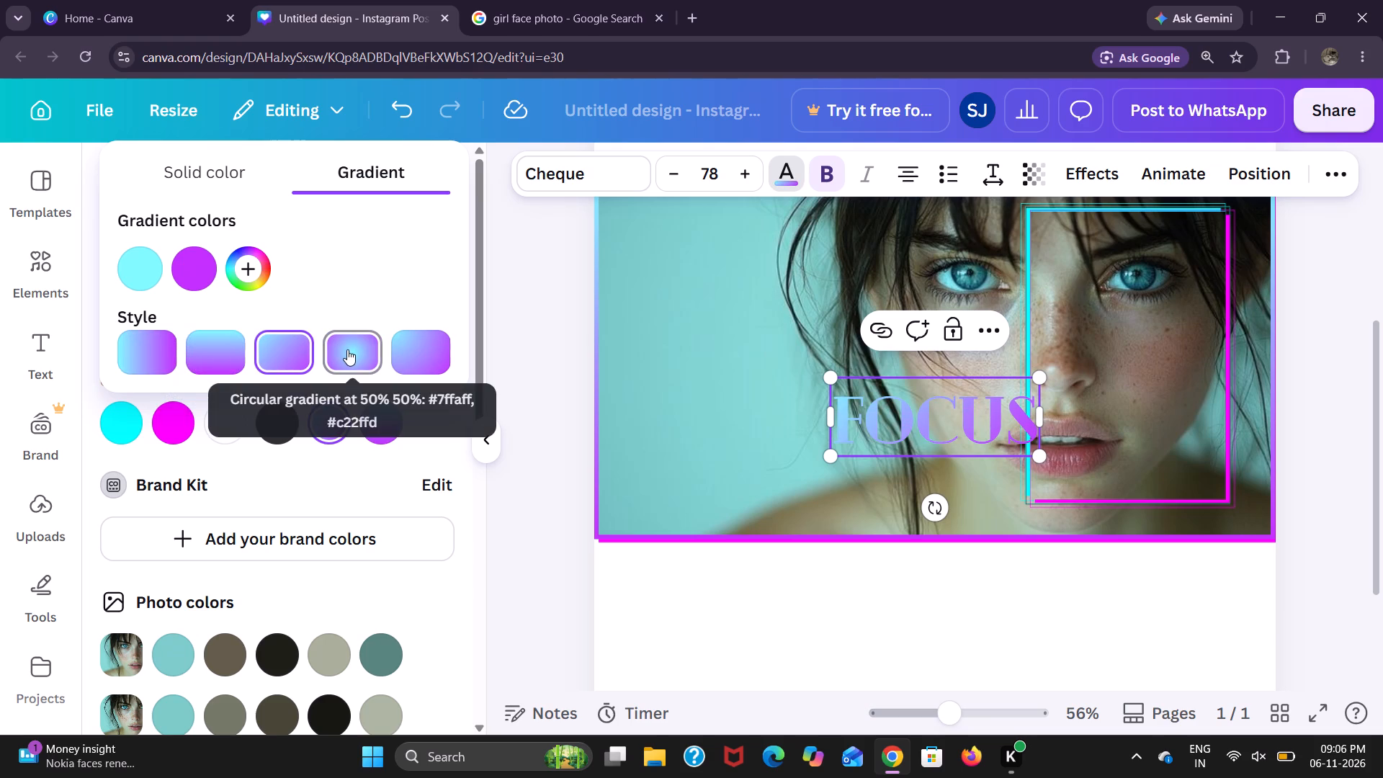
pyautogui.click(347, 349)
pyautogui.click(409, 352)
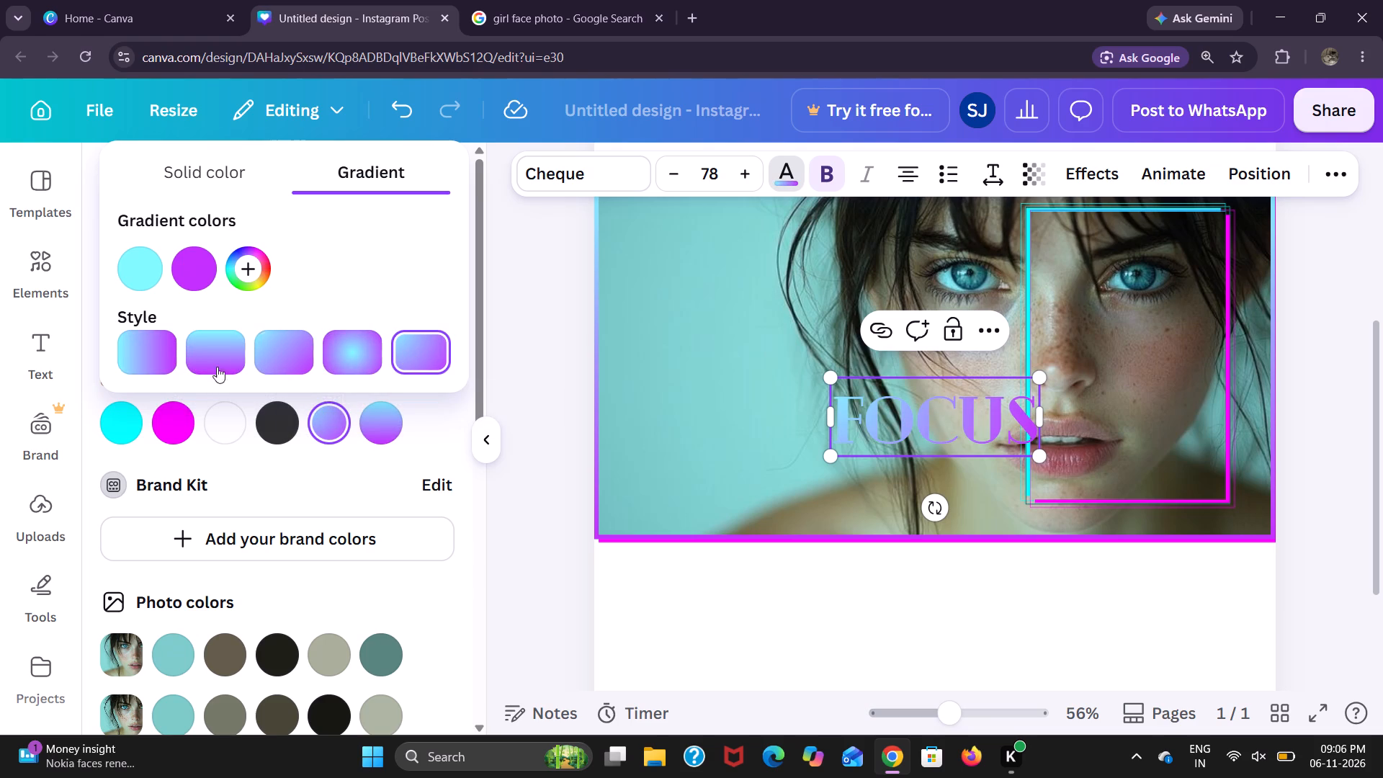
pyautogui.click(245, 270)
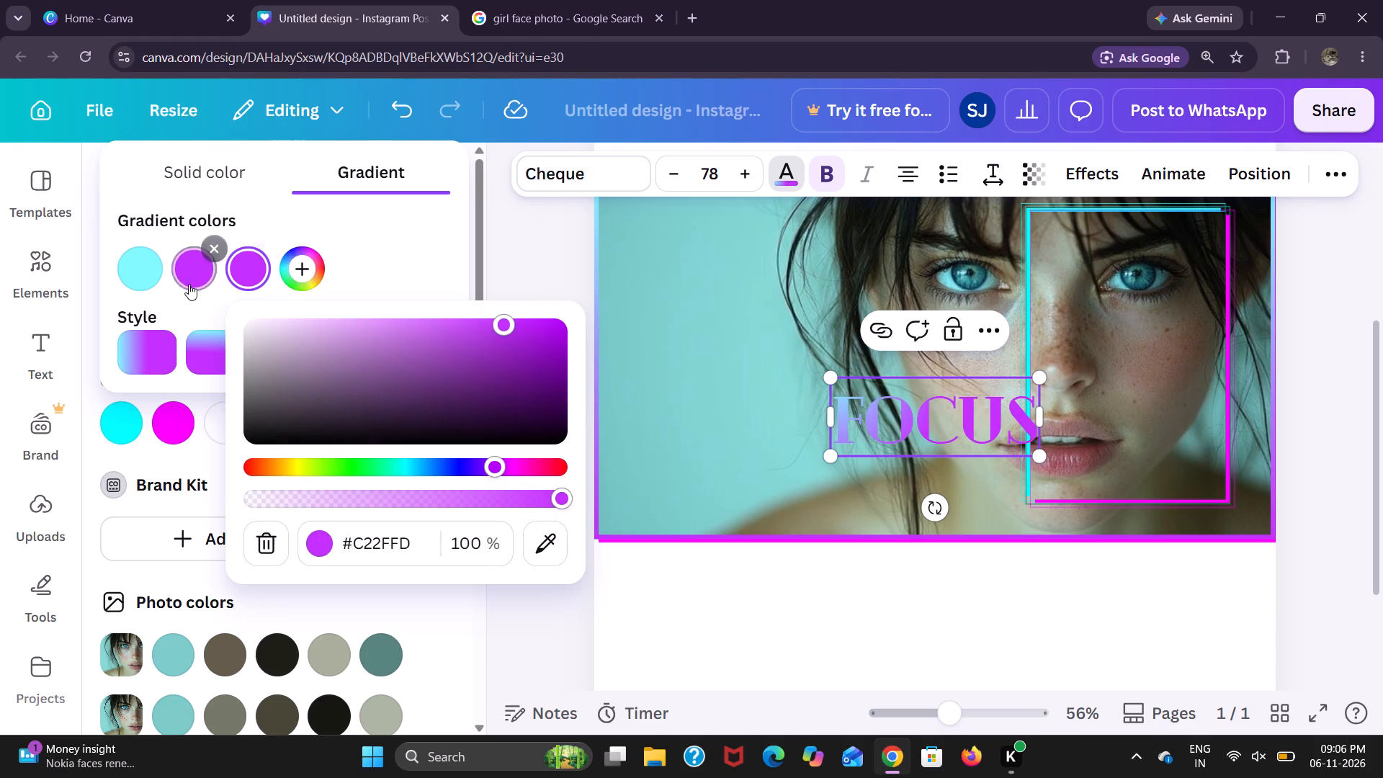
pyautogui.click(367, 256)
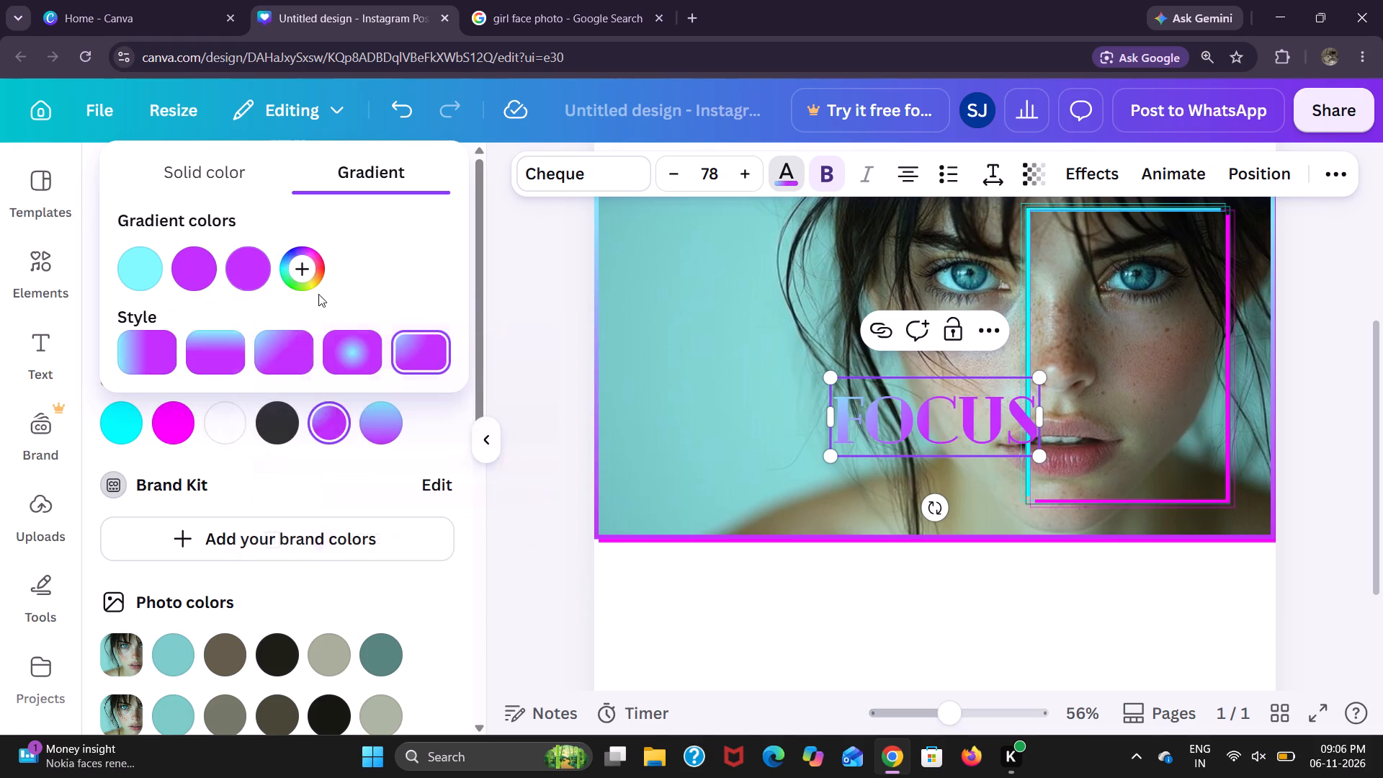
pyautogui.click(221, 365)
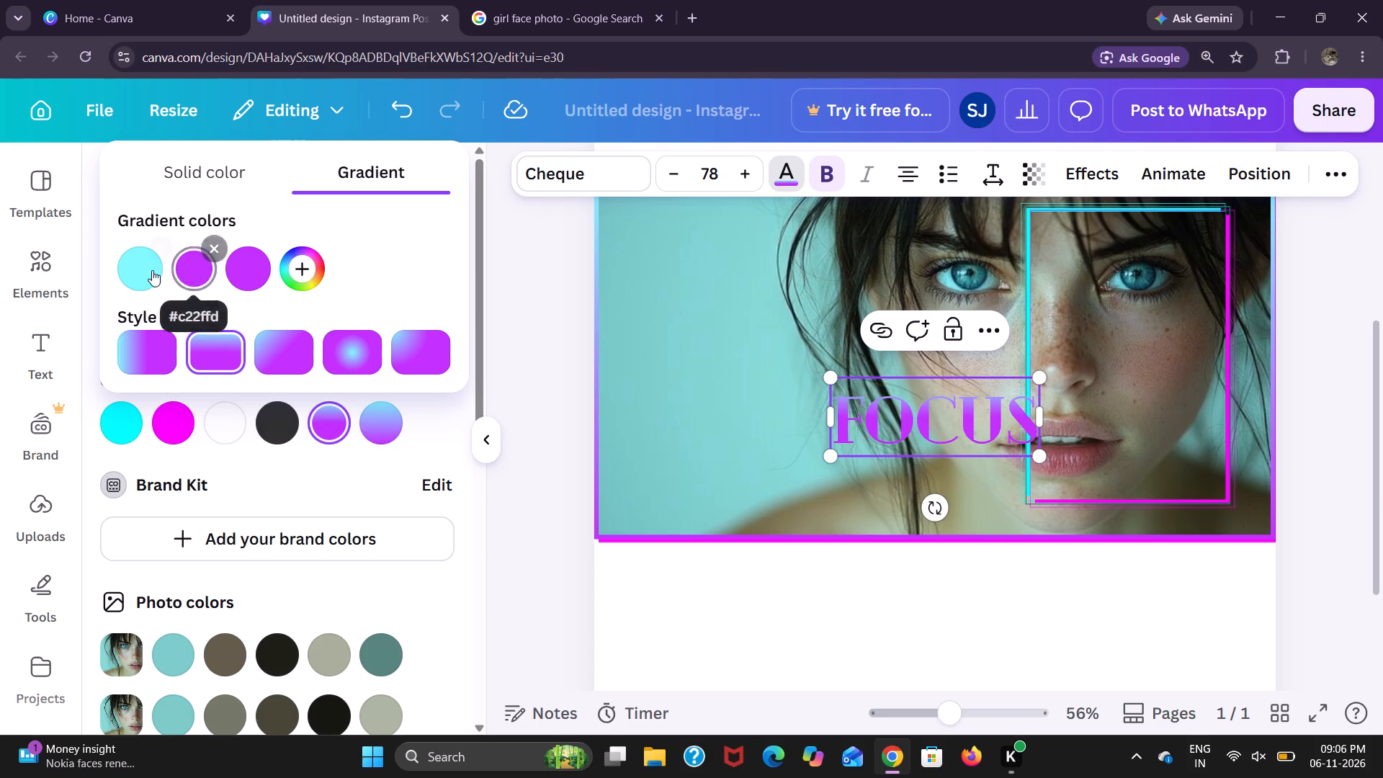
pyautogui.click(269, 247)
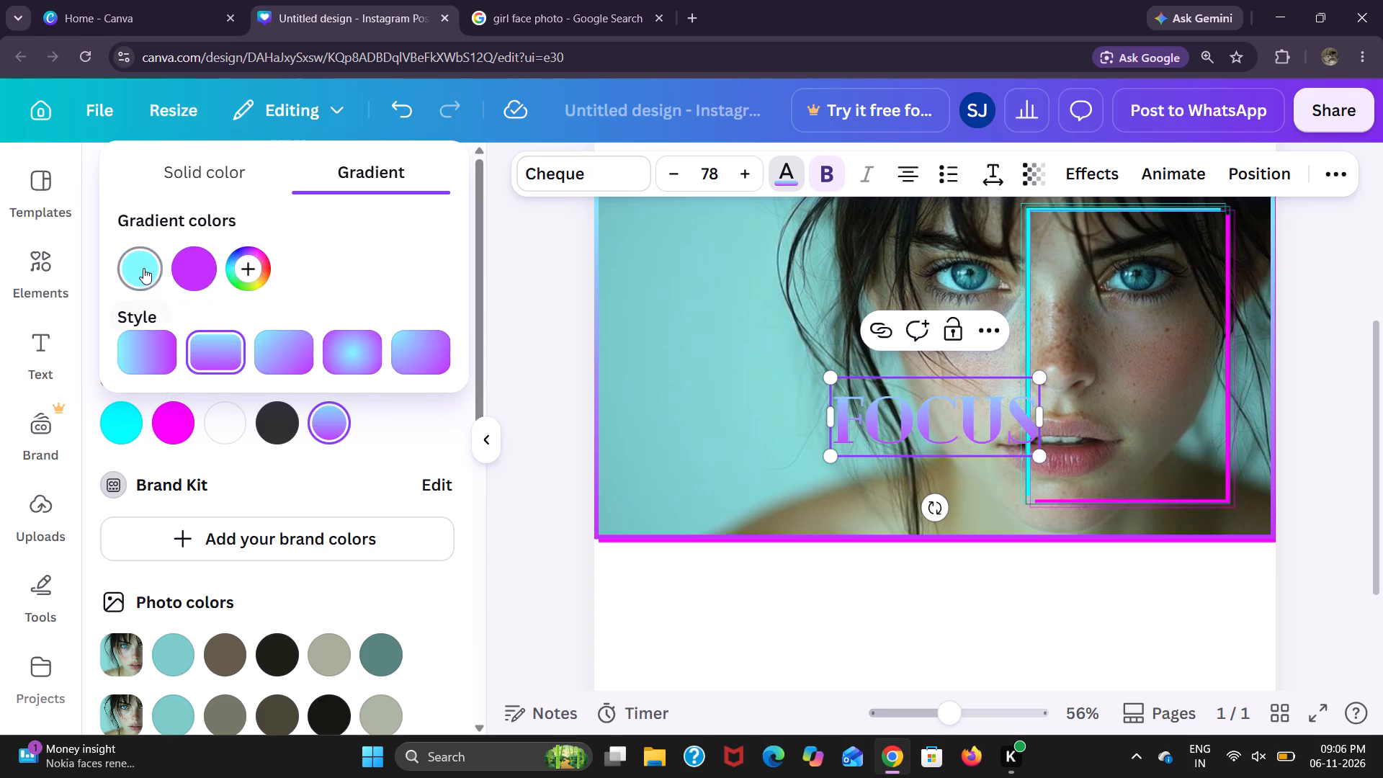
# Change the light cyan colour of the FOCUS heading's gradient to a stronger blue.
pyautogui.rightClick(144, 268)
pyautogui.click(143, 259)
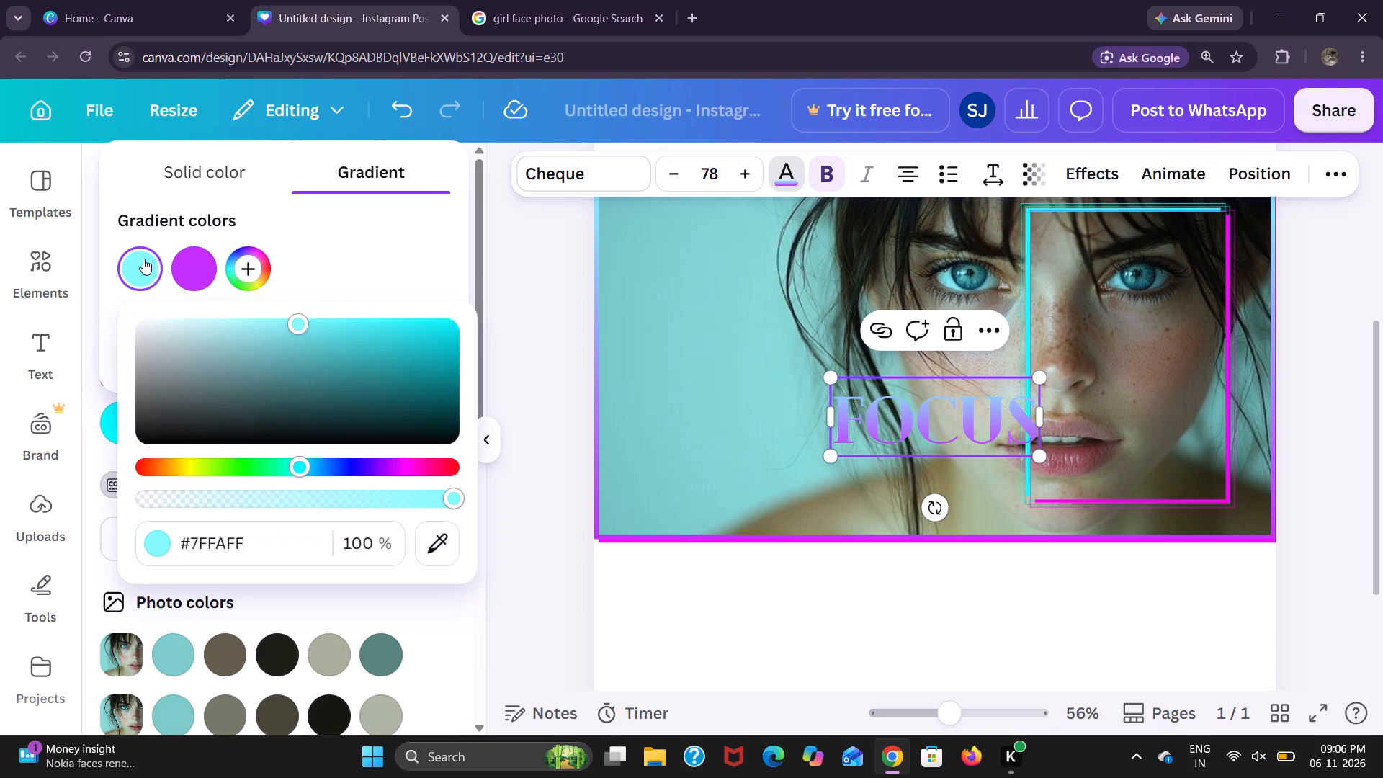
# Change the light cyan colour of the FOCUS heading's gradient to a vivid, saturated cyan.
pyautogui.moveTo(295, 327); pyautogui.dragTo(357, 354)
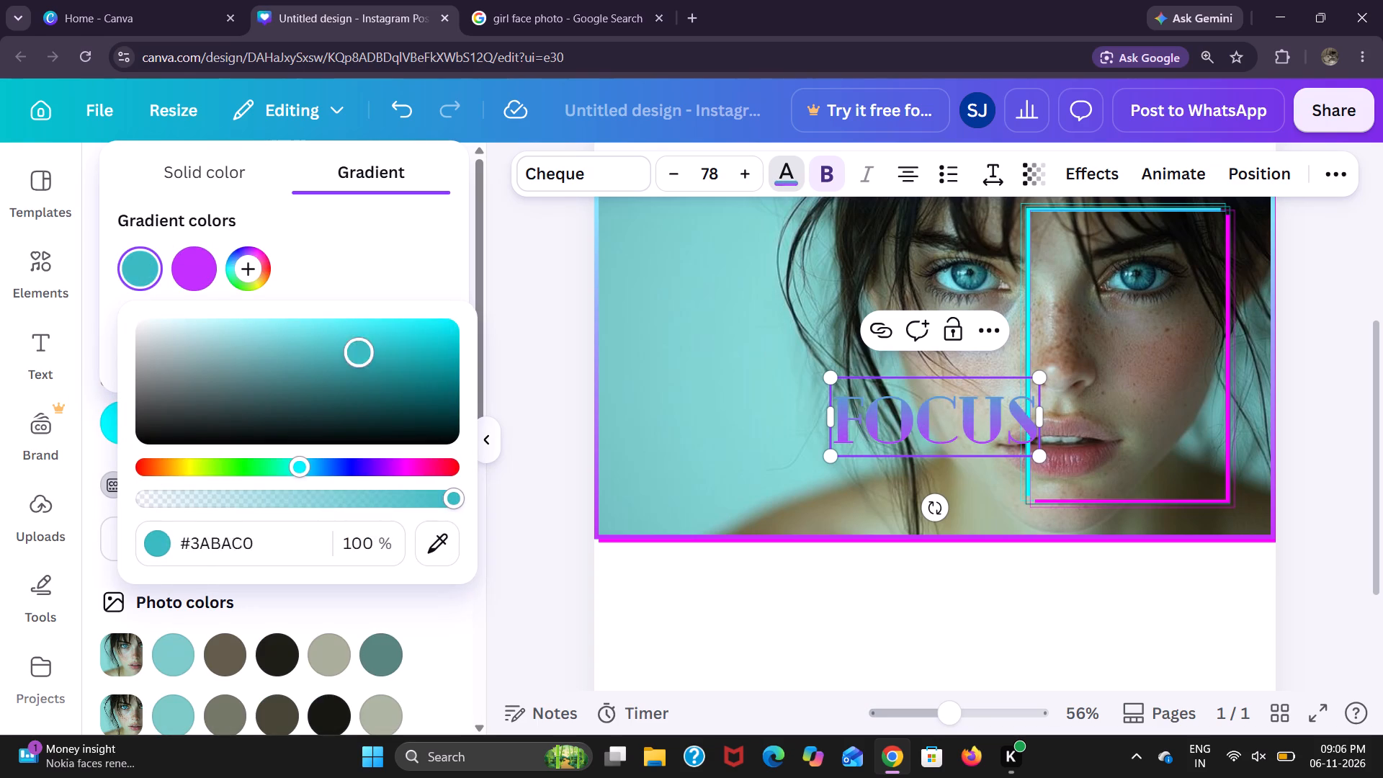
pyautogui.moveTo(357, 354); pyautogui.dragTo(419, 318)
# Change the #C22FFD purple of the FOCUS heading's gradient to a more saturated purple, about #B705FF.
pyautogui.click(212, 276)
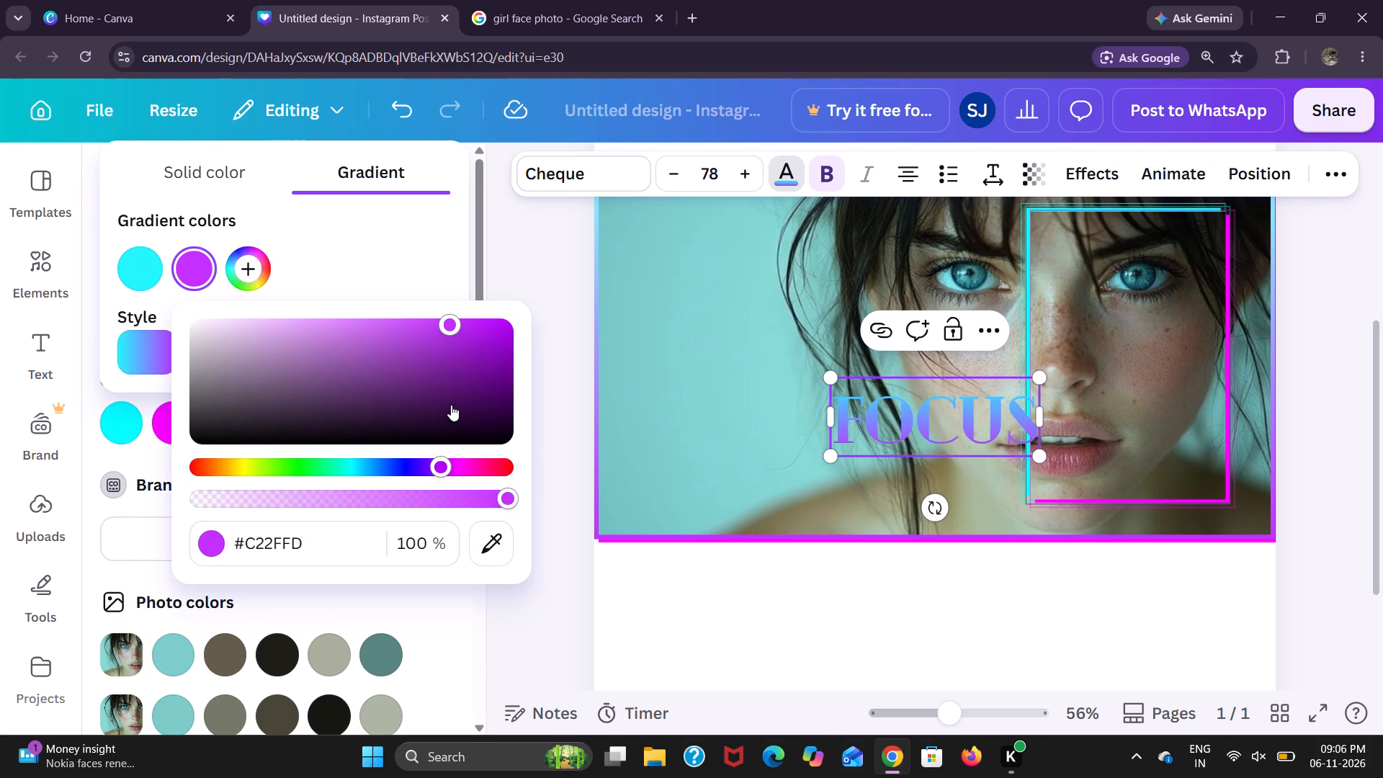
pyautogui.moveTo(451, 330); pyautogui.dragTo(500, 344)
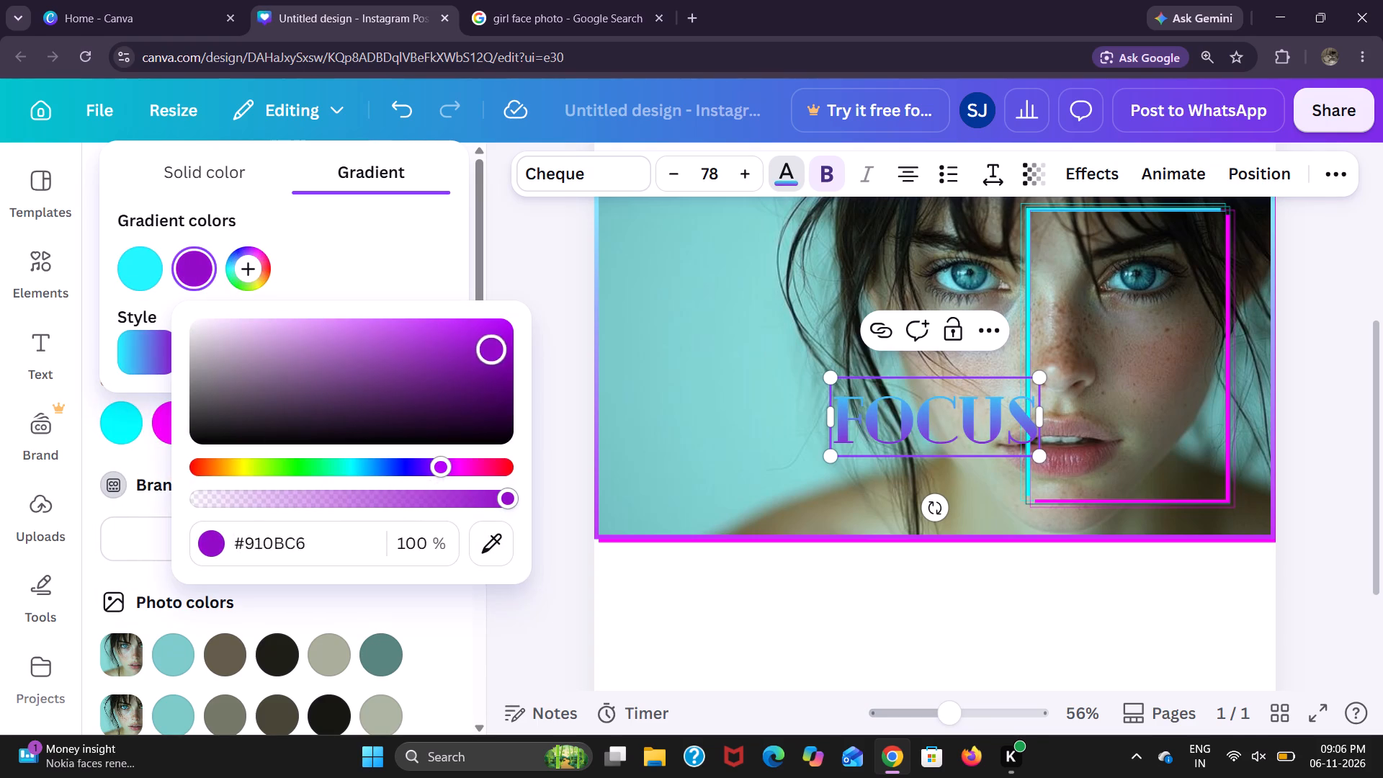
pyautogui.moveTo(500, 344); pyautogui.dragTo(507, 362)
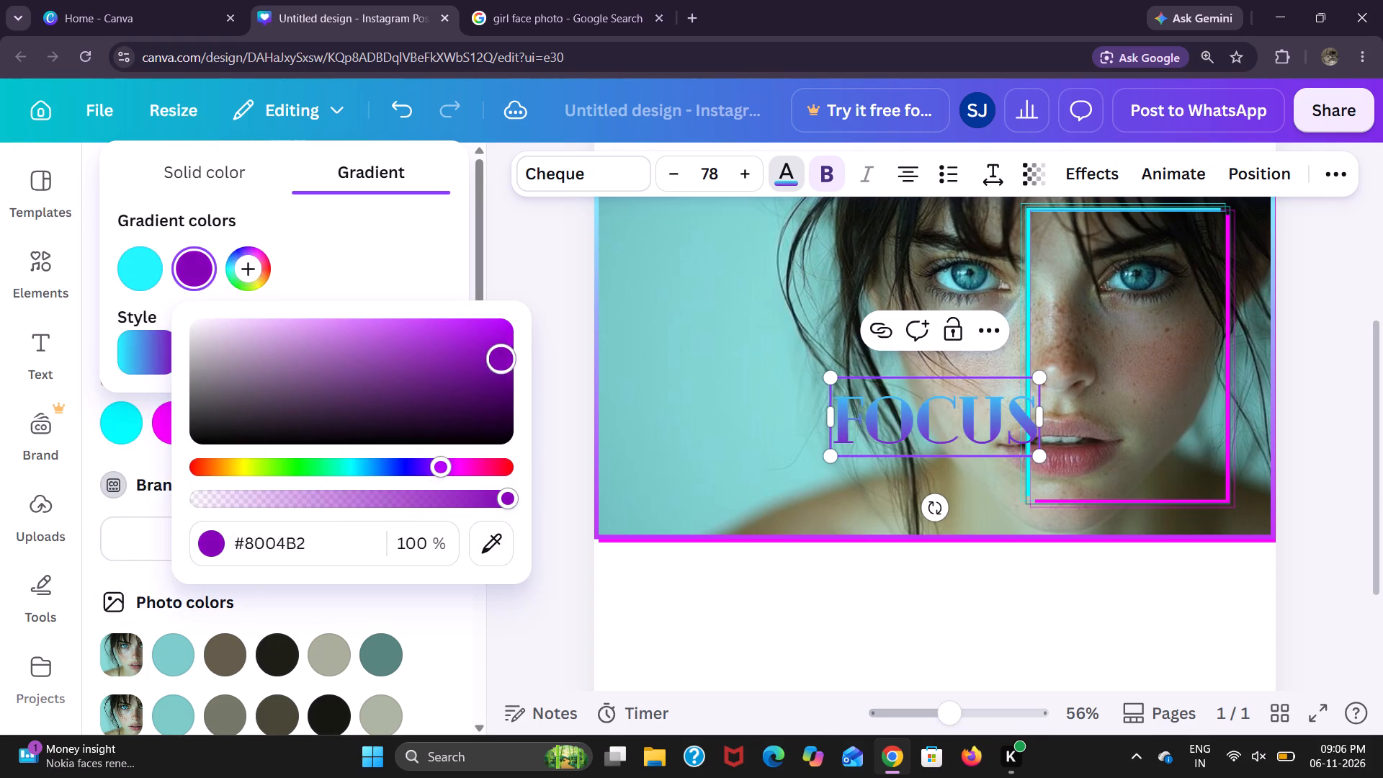
pyautogui.moveTo(507, 362); pyautogui.dragTo(508, 318)
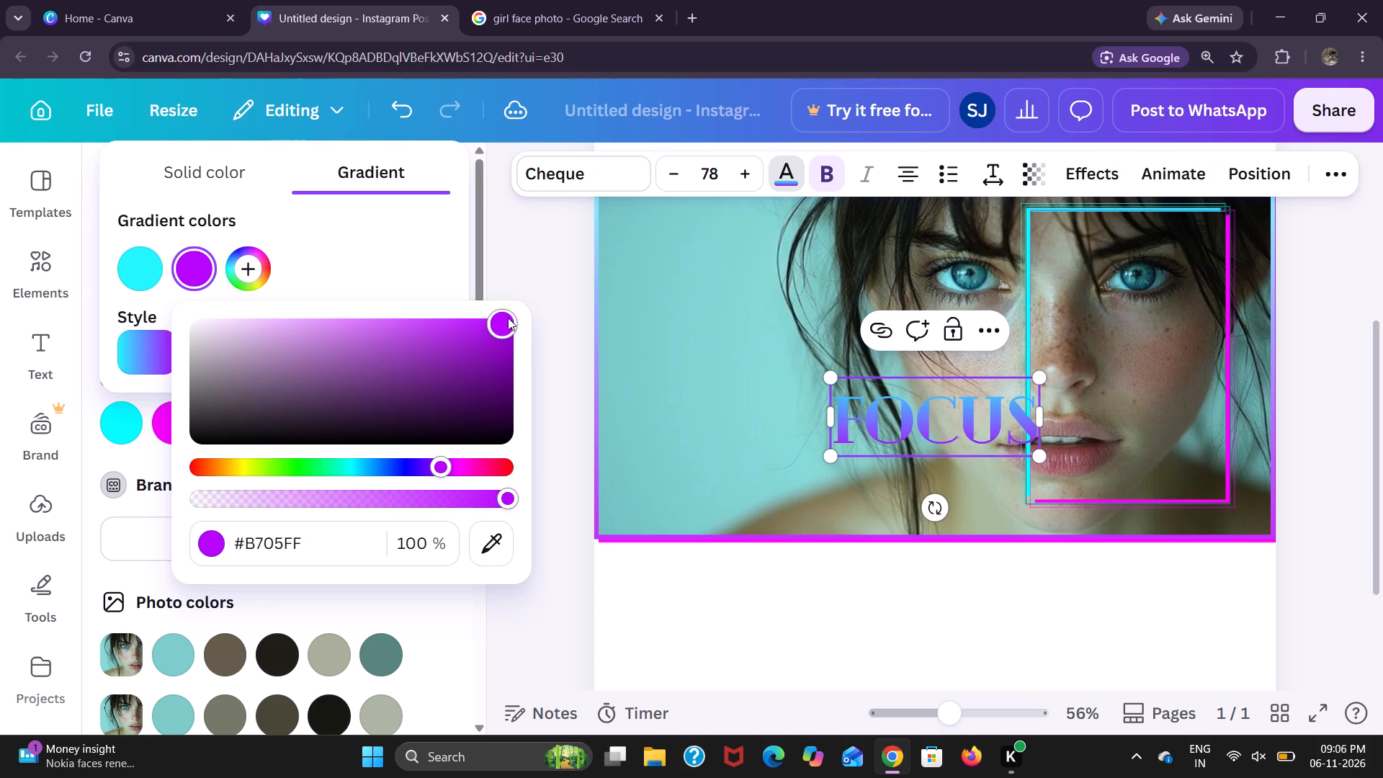
pyautogui.moveTo(508, 318); pyautogui.dragTo(508, 310)
pyautogui.click(527, 264)
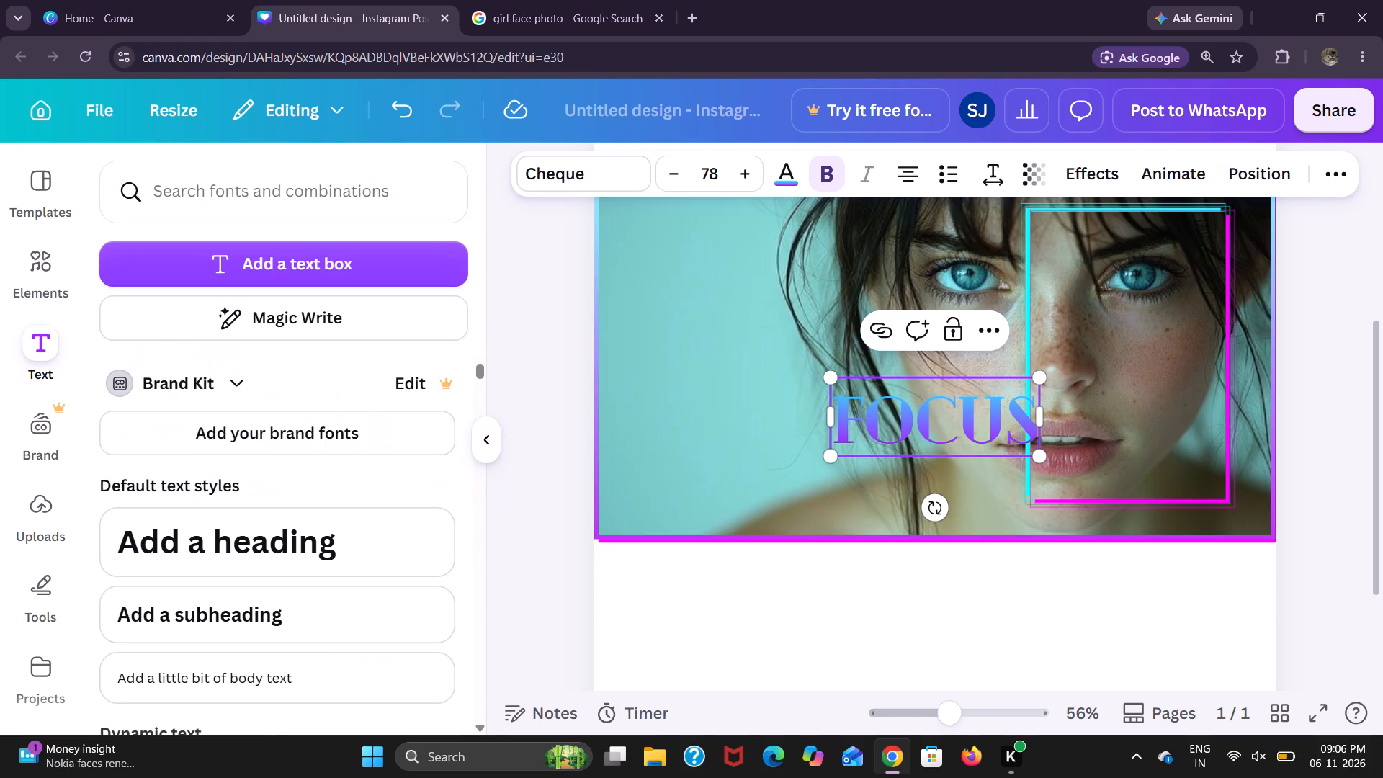
# Move the FOCUS heading off the face to the upper-left area of the photo, over the plain teal background.
pyautogui.moveTo(941, 427); pyautogui.dragTo(883, 416)
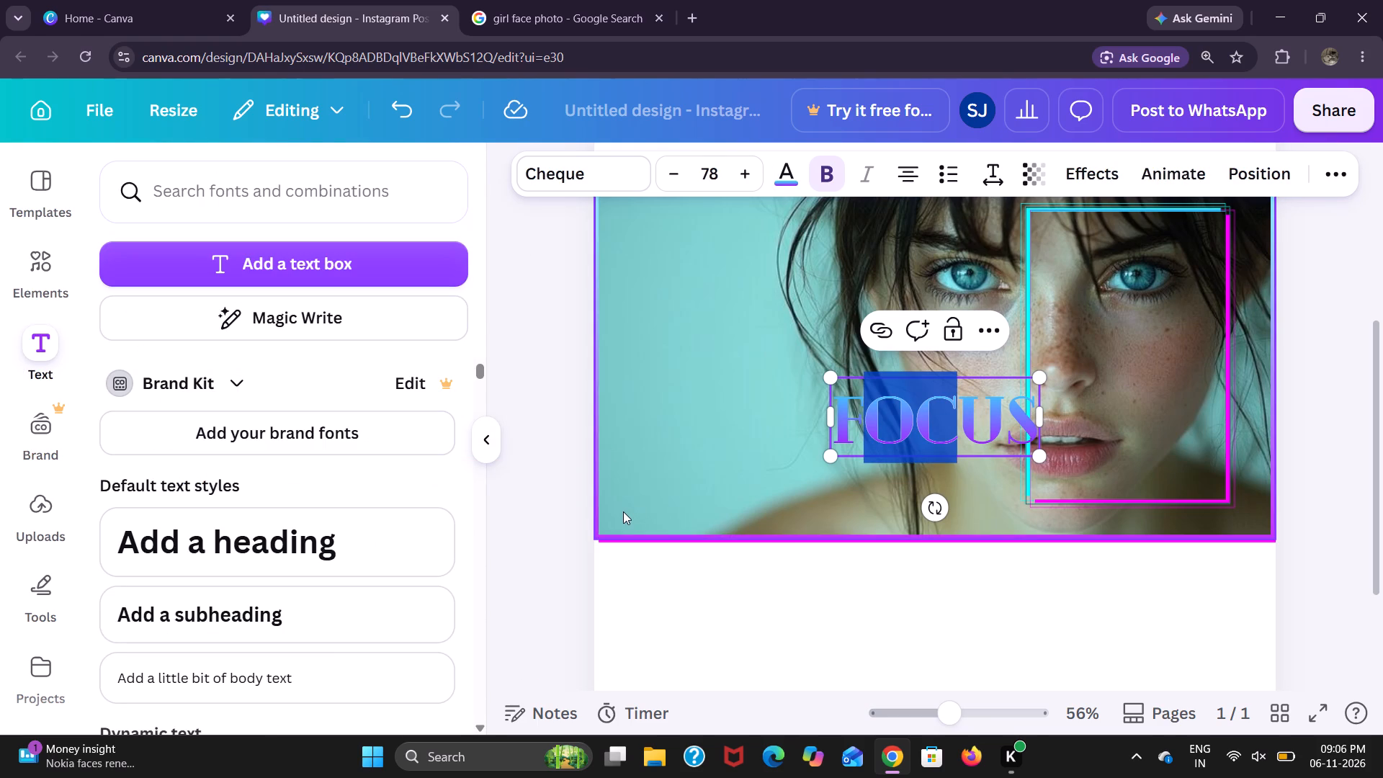
pyautogui.click(617, 511)
pyautogui.click(562, 496)
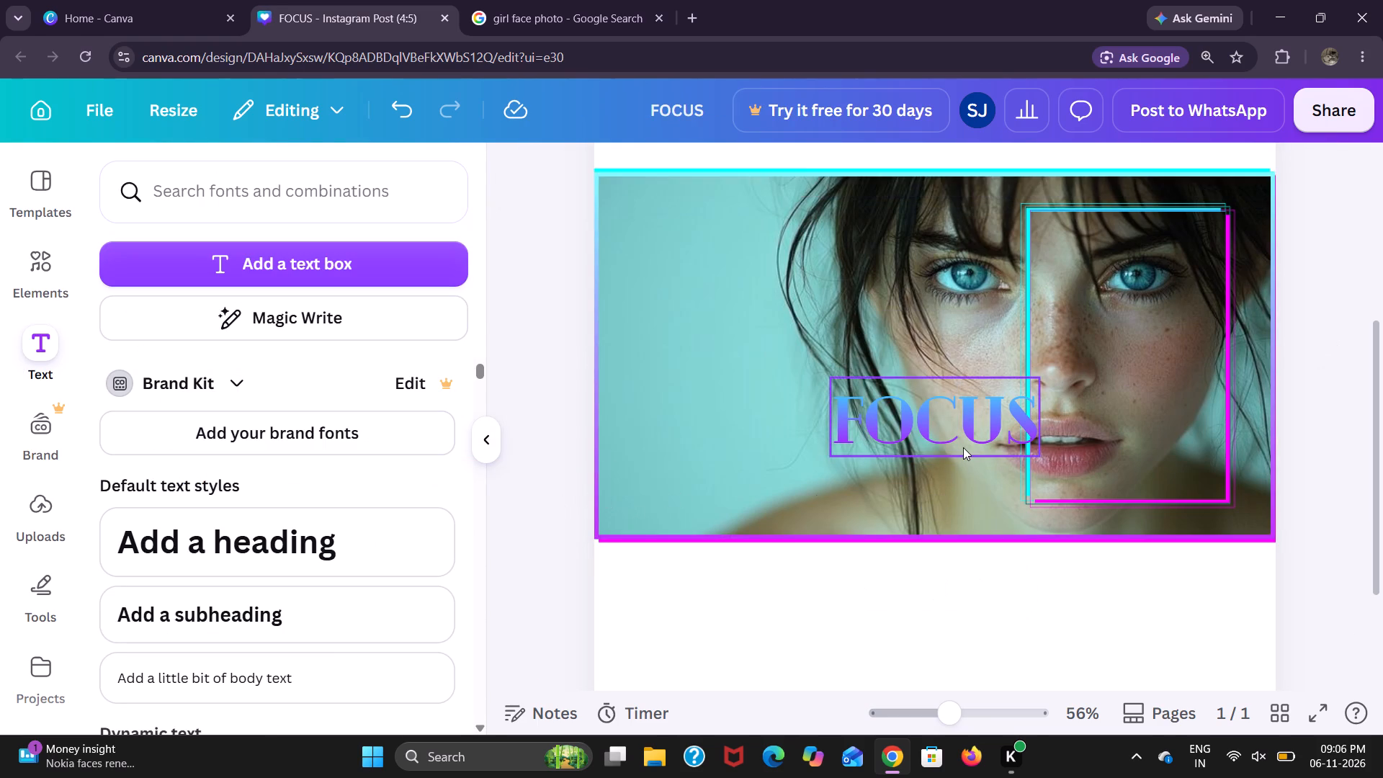
pyautogui.moveTo(963, 447); pyautogui.dragTo(753, 290)
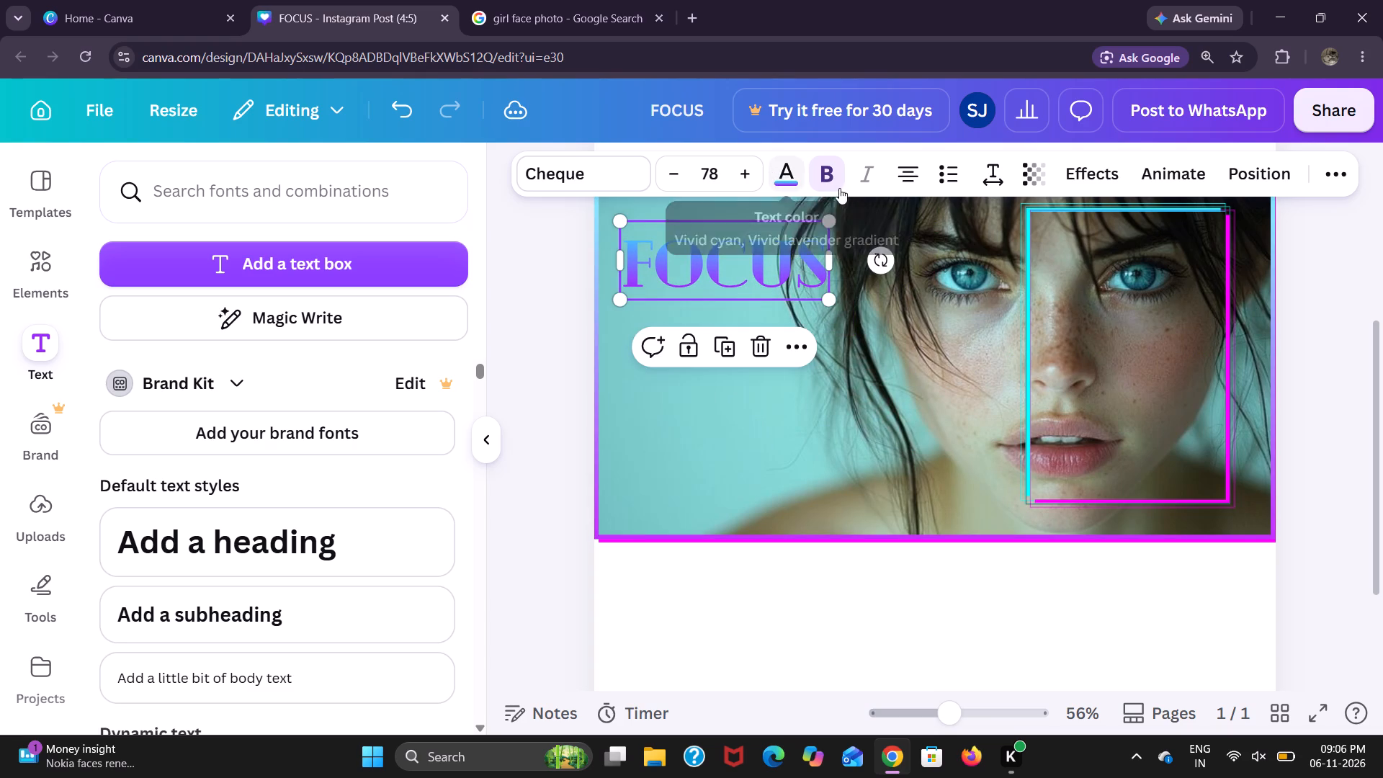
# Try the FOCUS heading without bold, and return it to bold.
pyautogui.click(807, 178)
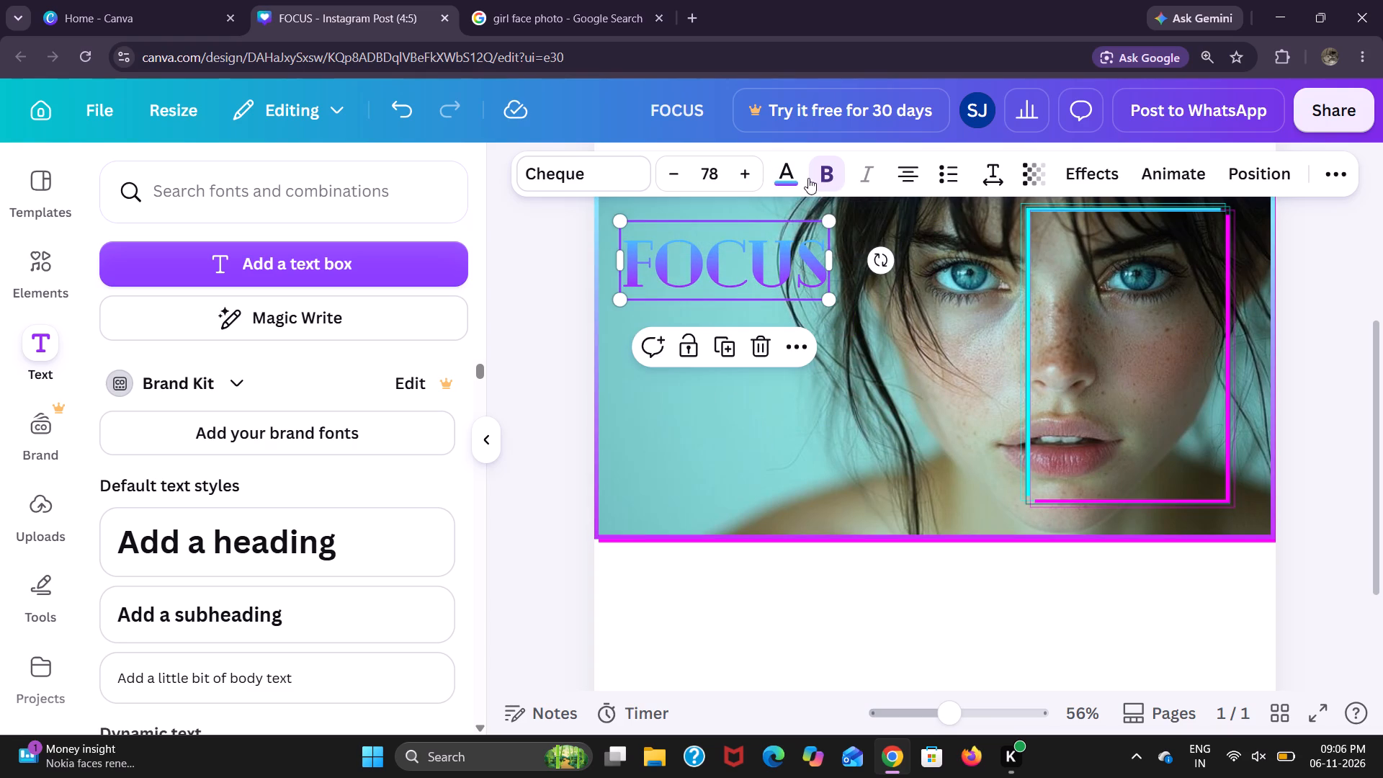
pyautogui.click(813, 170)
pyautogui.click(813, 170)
# Apply the Burst text animation to the FOCUS heading.
pyautogui.click(1171, 171)
pyautogui.scroll(-1, 274, 524)
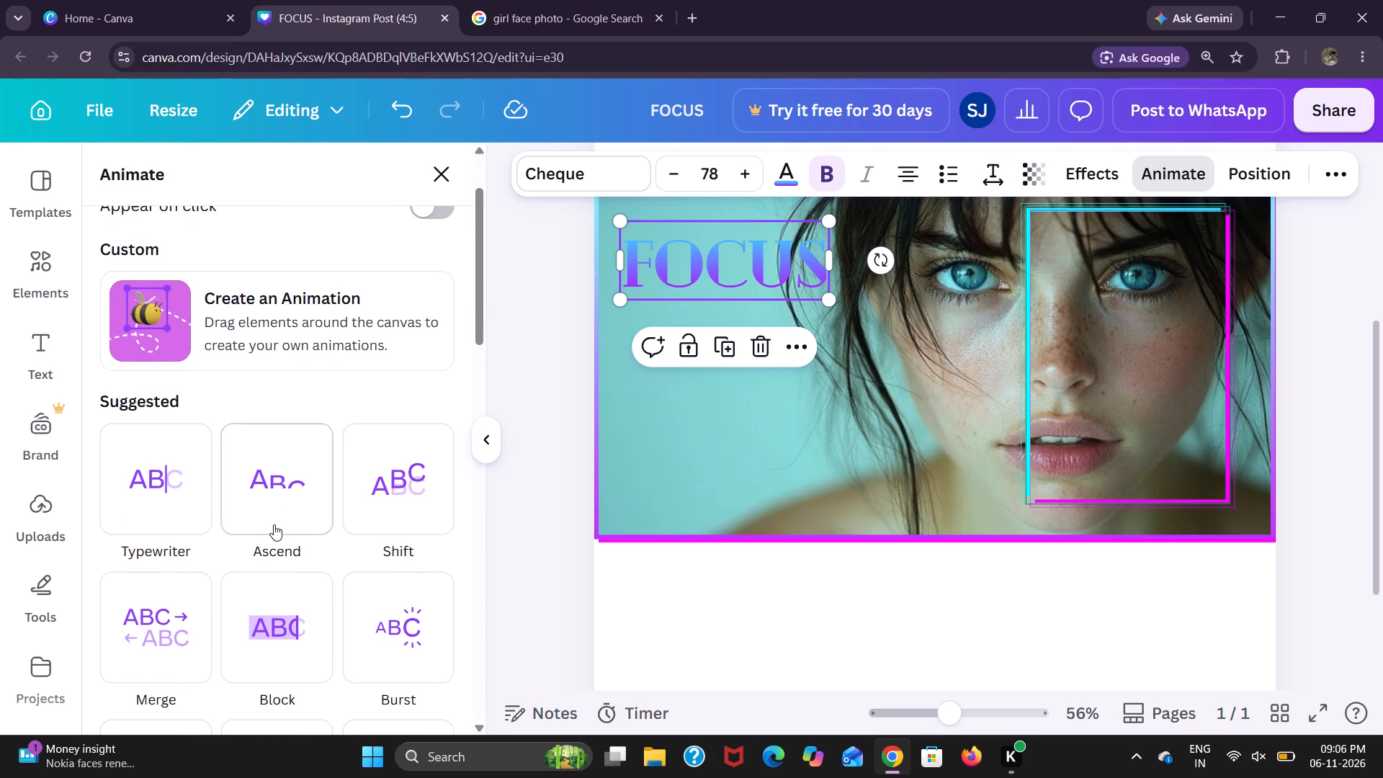
pyautogui.scroll(-1, 274, 524)
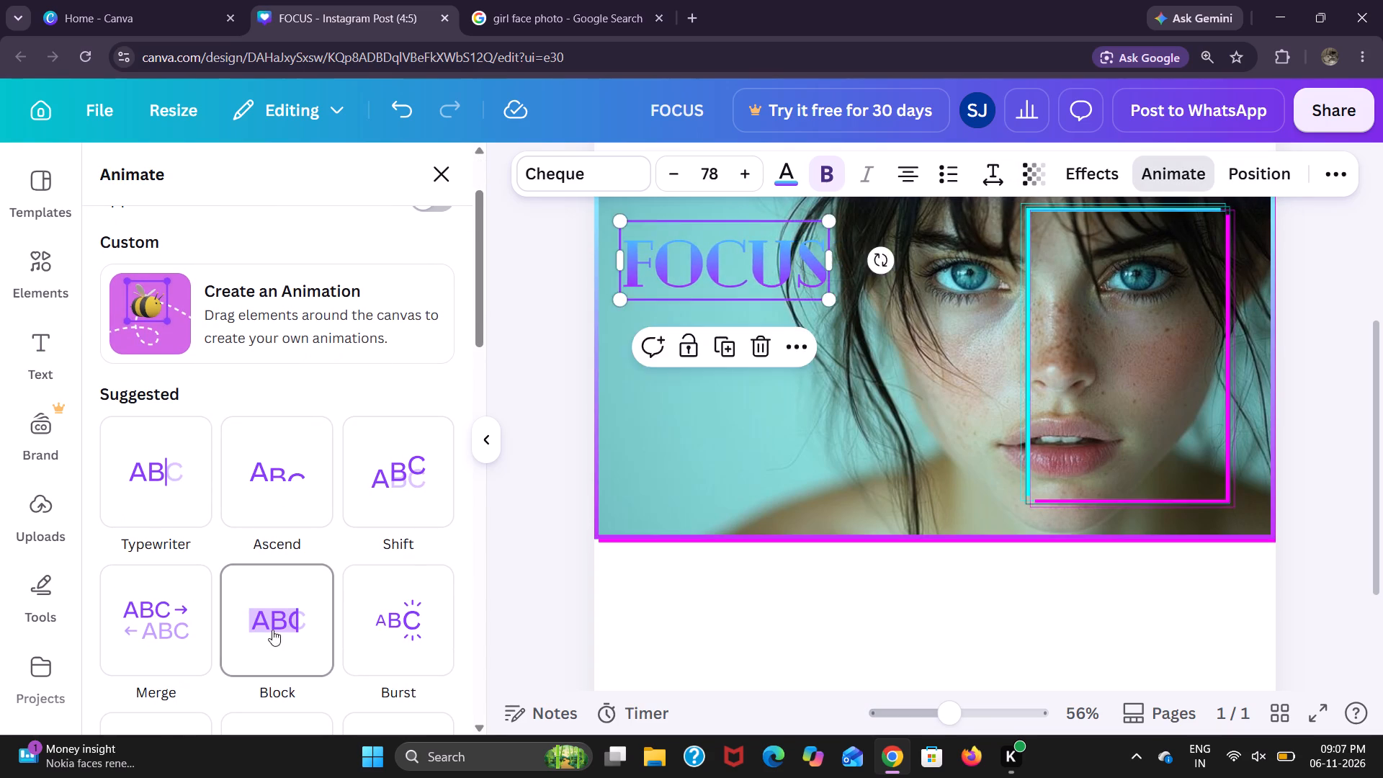
pyautogui.click(380, 626)
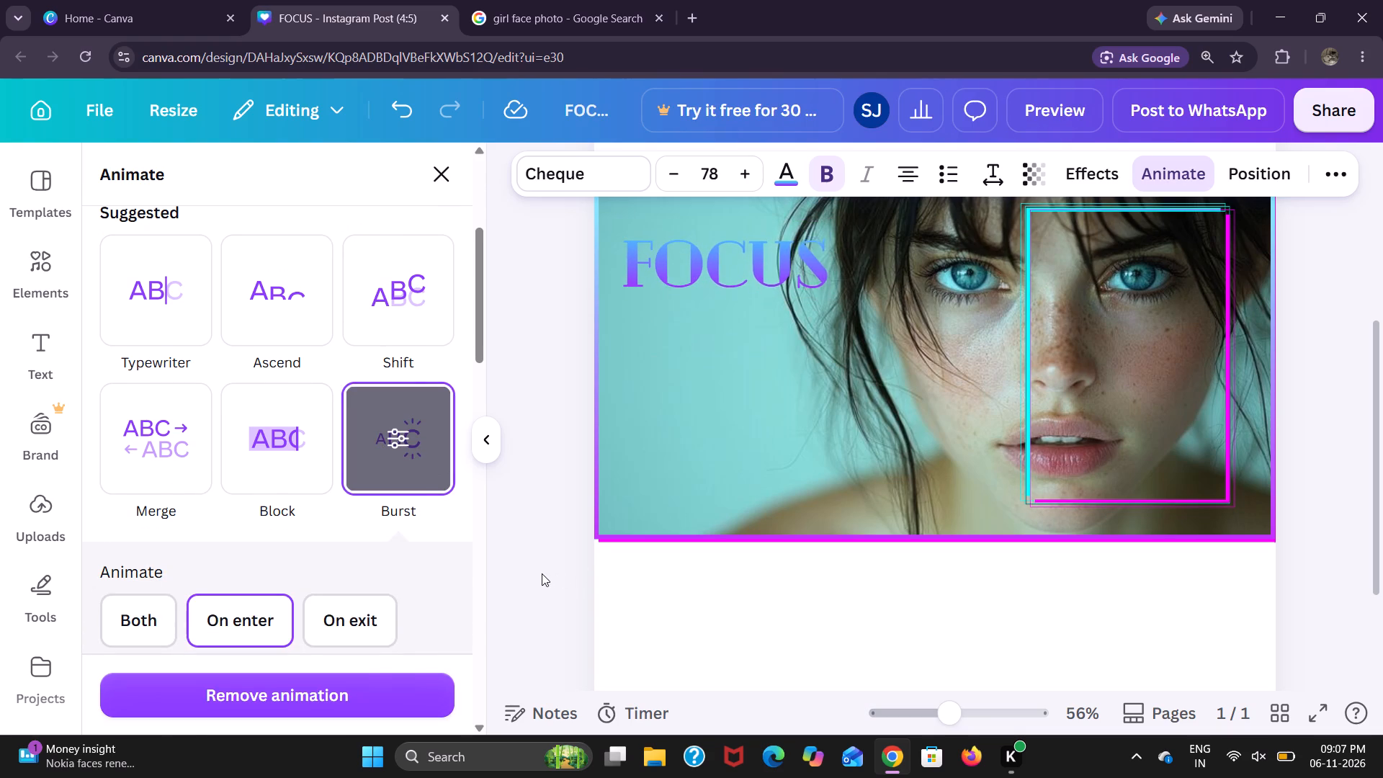
pyautogui.click(542, 573)
# Apply the Blur photo animation to the framed Glitch copy over the woman's face.
pyautogui.click(1093, 342)
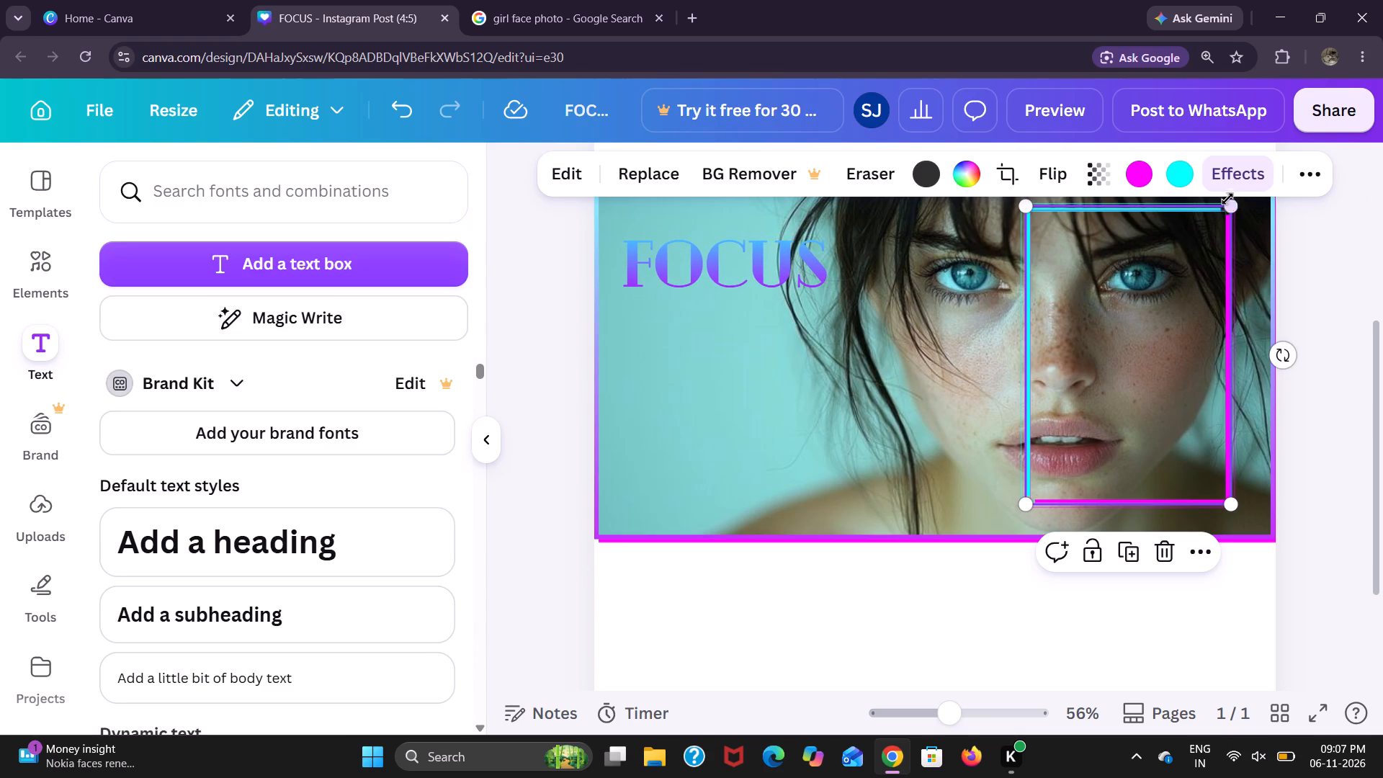
pyautogui.click(1284, 179)
pyautogui.click(1304, 182)
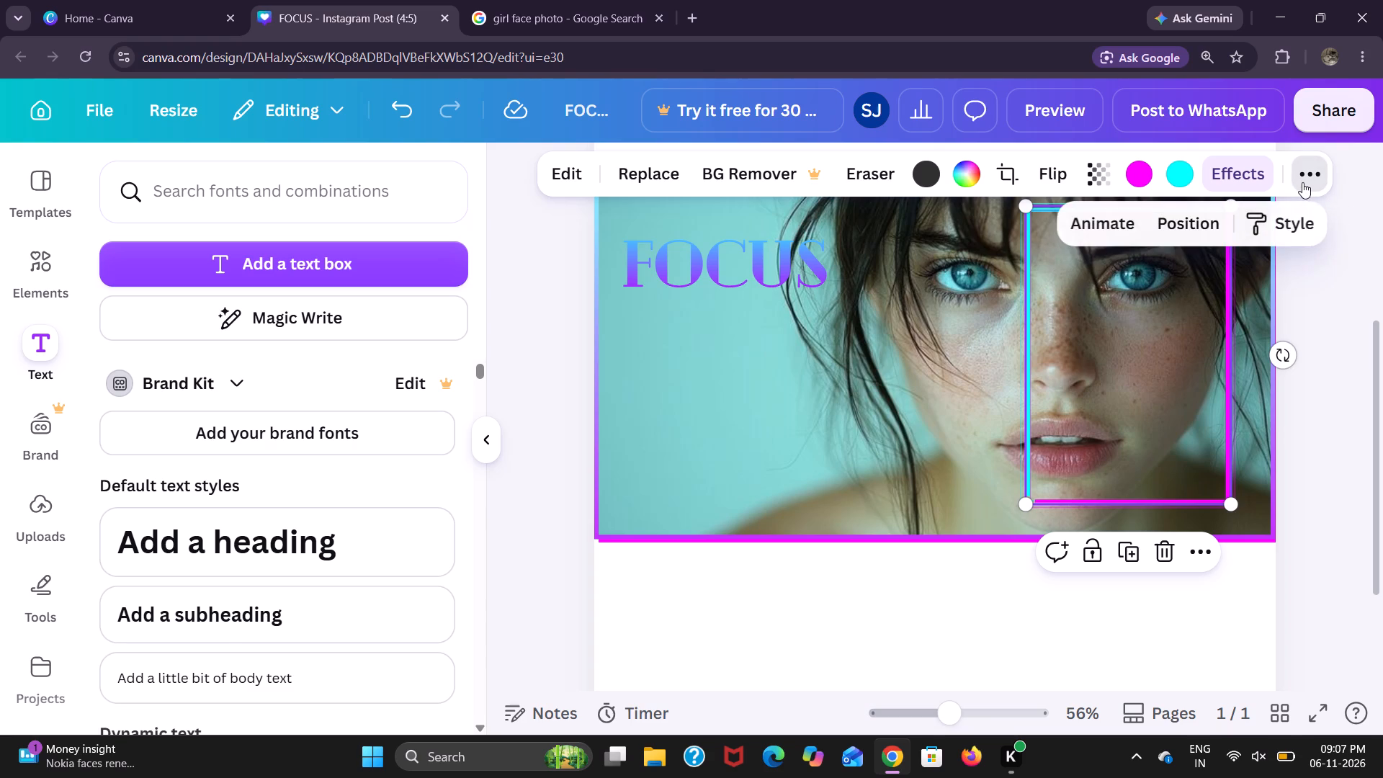
pyautogui.click(1120, 226)
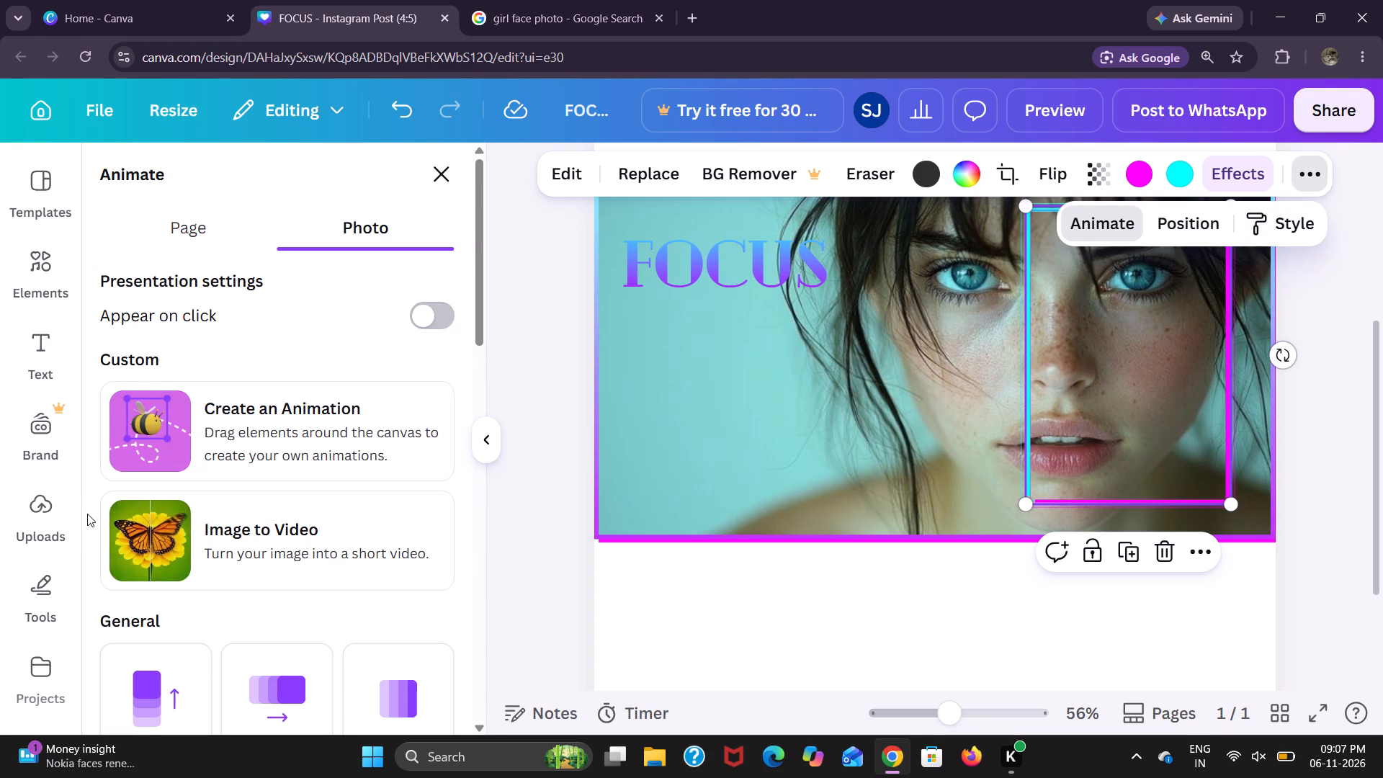
pyautogui.scroll(-1, 87, 514)
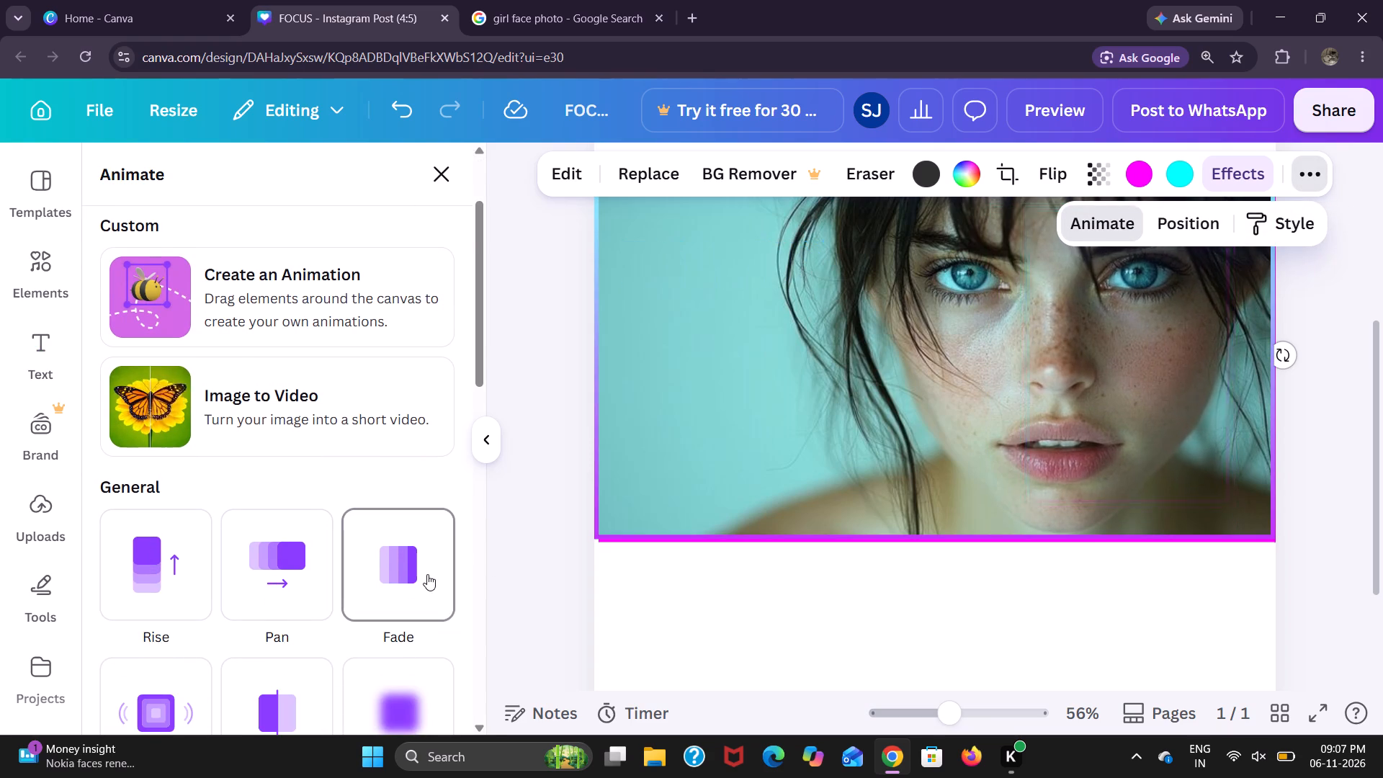
pyautogui.scroll(-1, 427, 574)
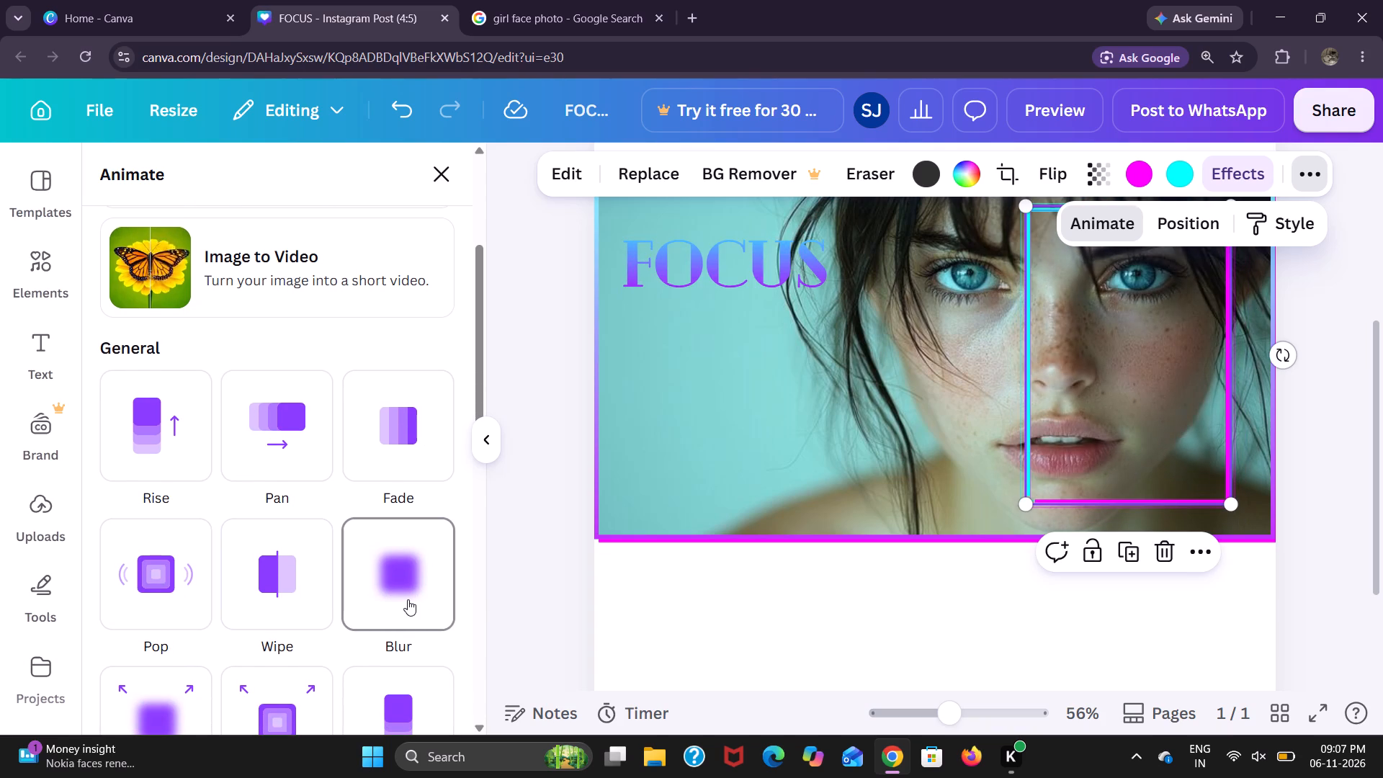
pyautogui.scroll(-3, 408, 599)
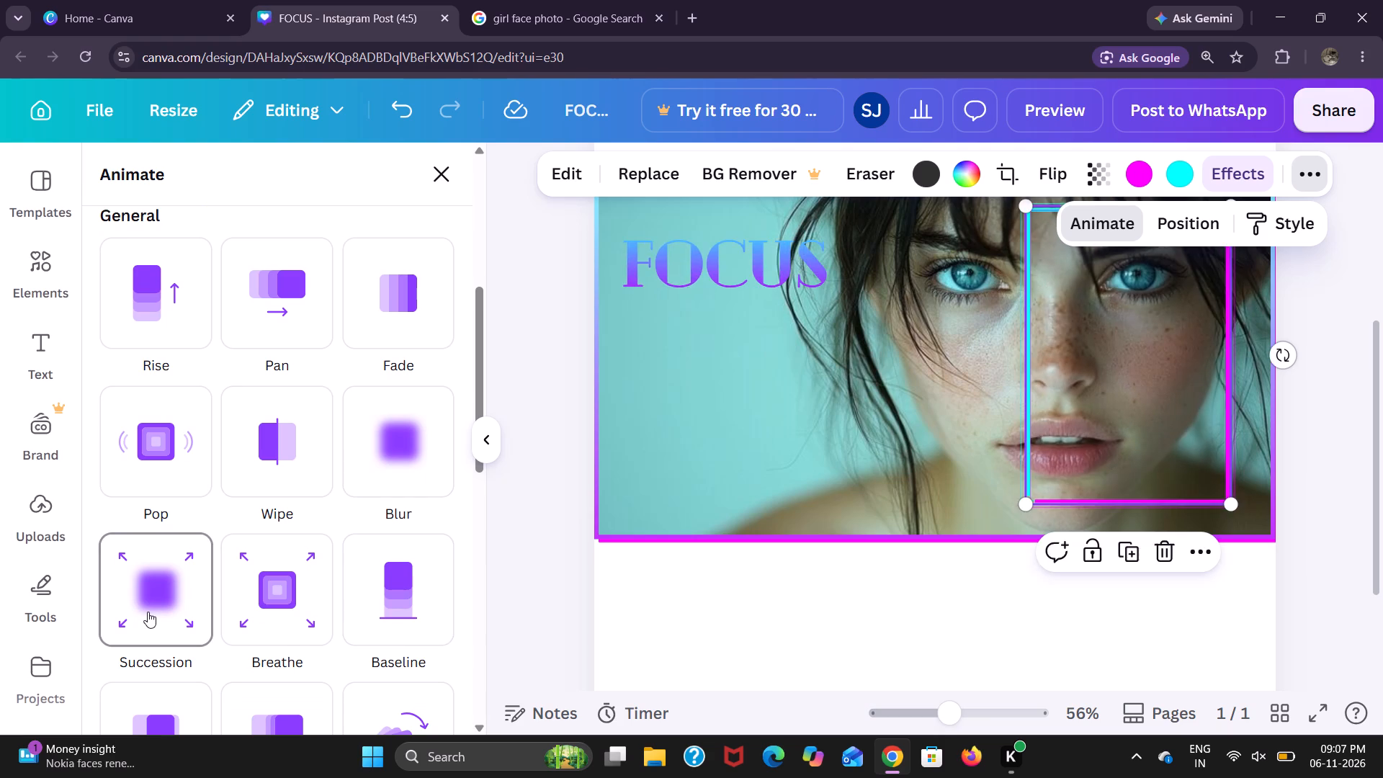
pyautogui.scroll(-3, 380, 608)
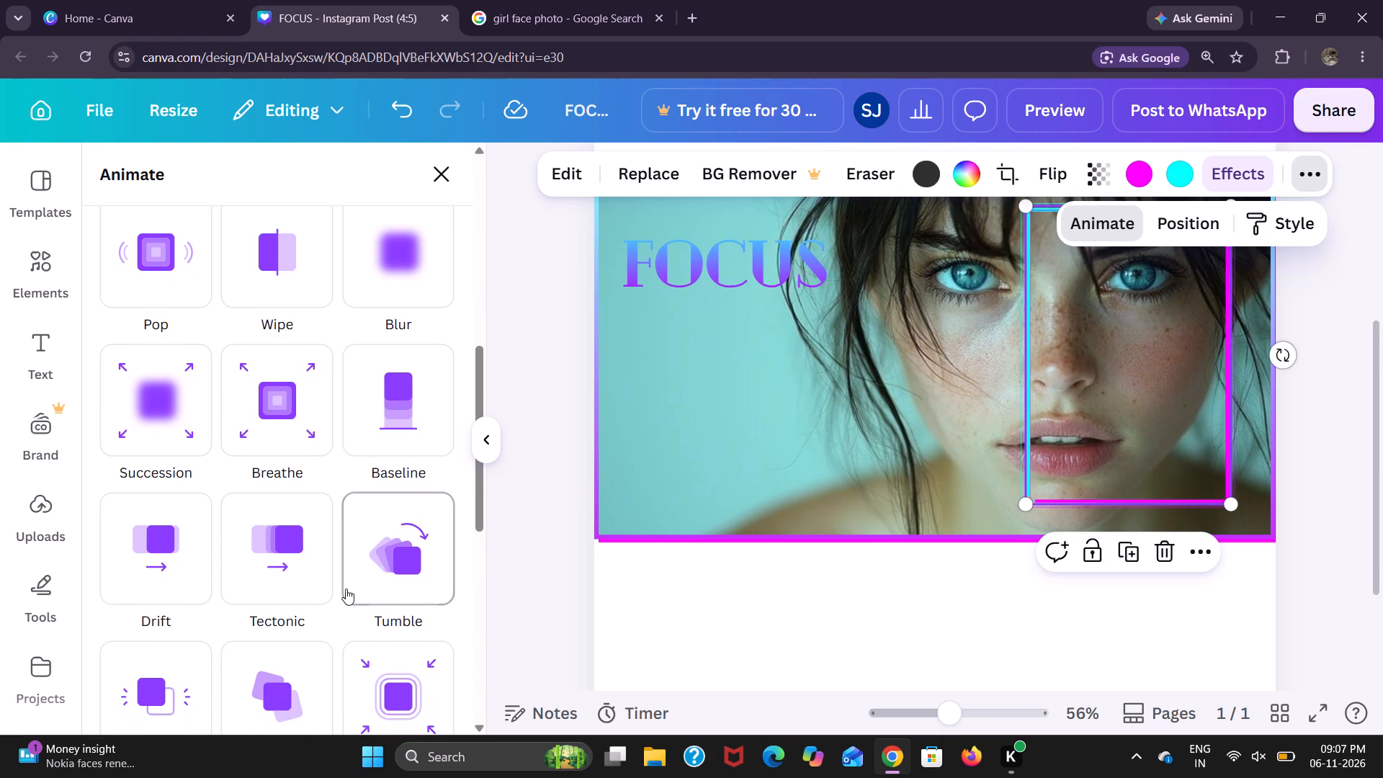
pyautogui.scroll(1, 286, 683)
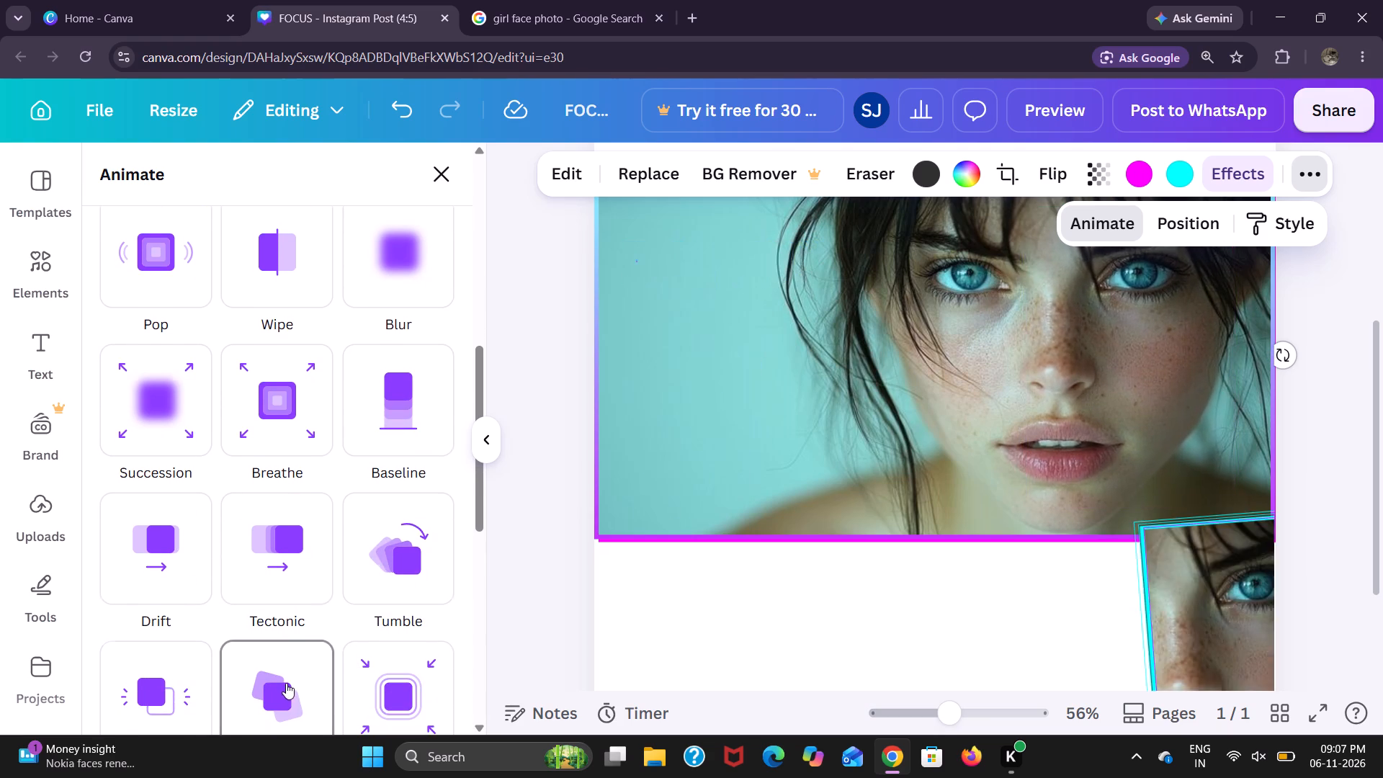
pyautogui.scroll(1, 286, 683)
pyautogui.click(407, 500)
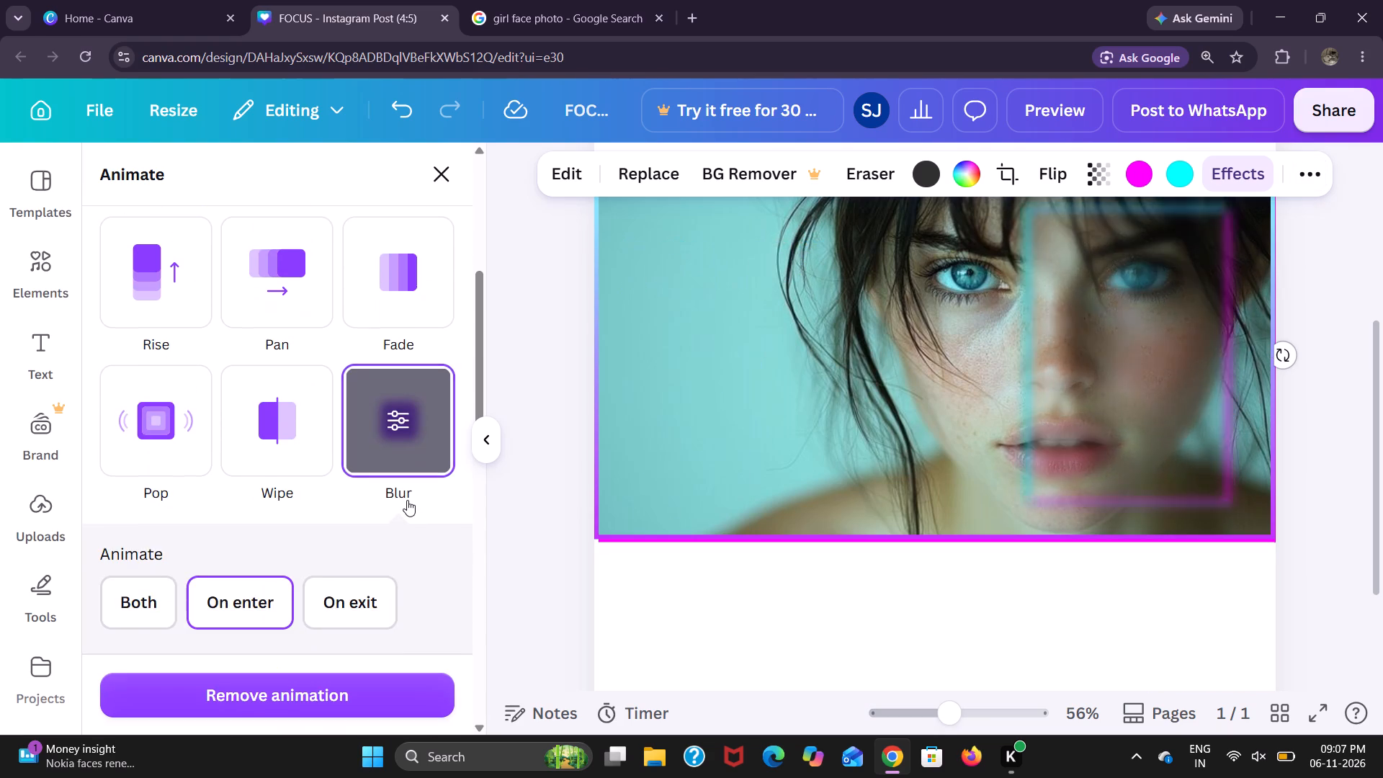
pyautogui.scroll(6, 407, 500)
pyautogui.scroll(-5, 307, 563)
pyautogui.hscroll(1, 254, 524)
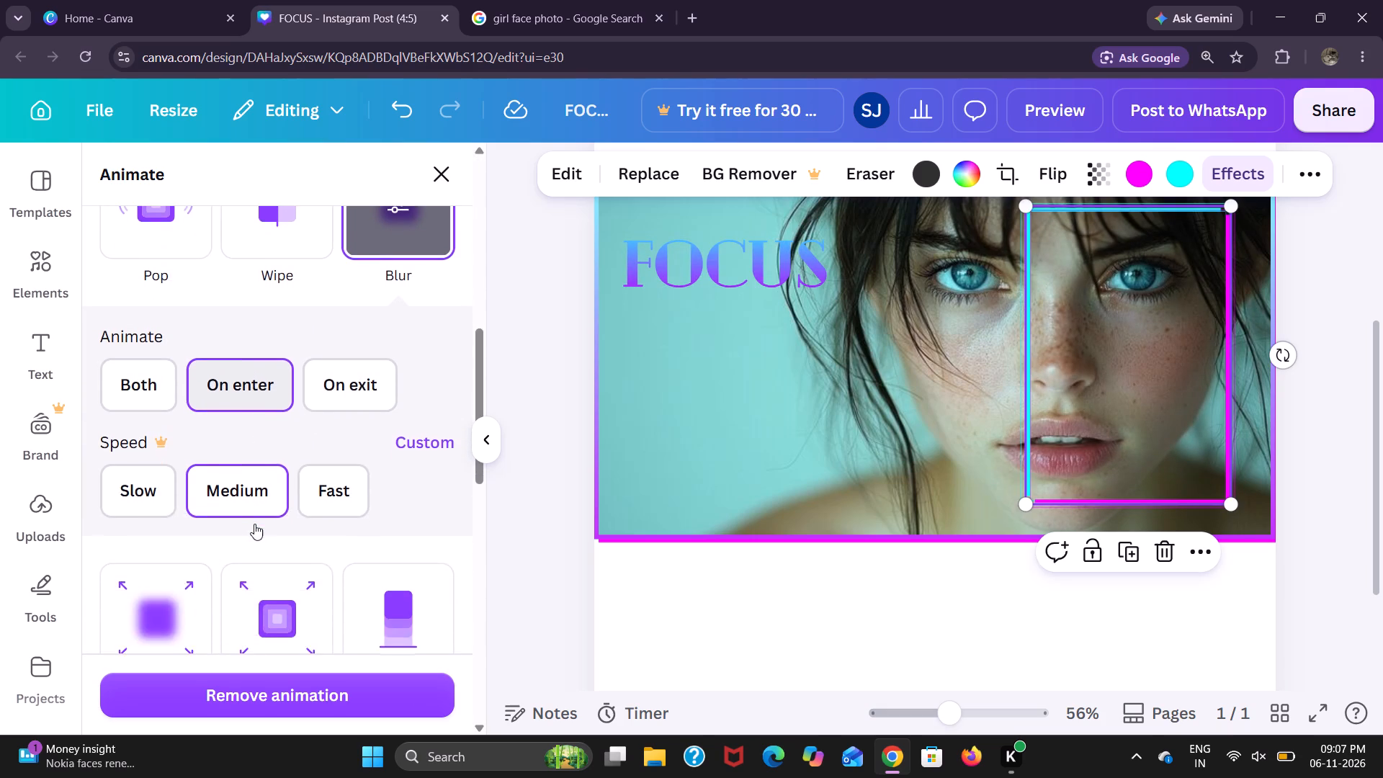
pyautogui.hscroll(1, 254, 524)
pyautogui.click(532, 527)
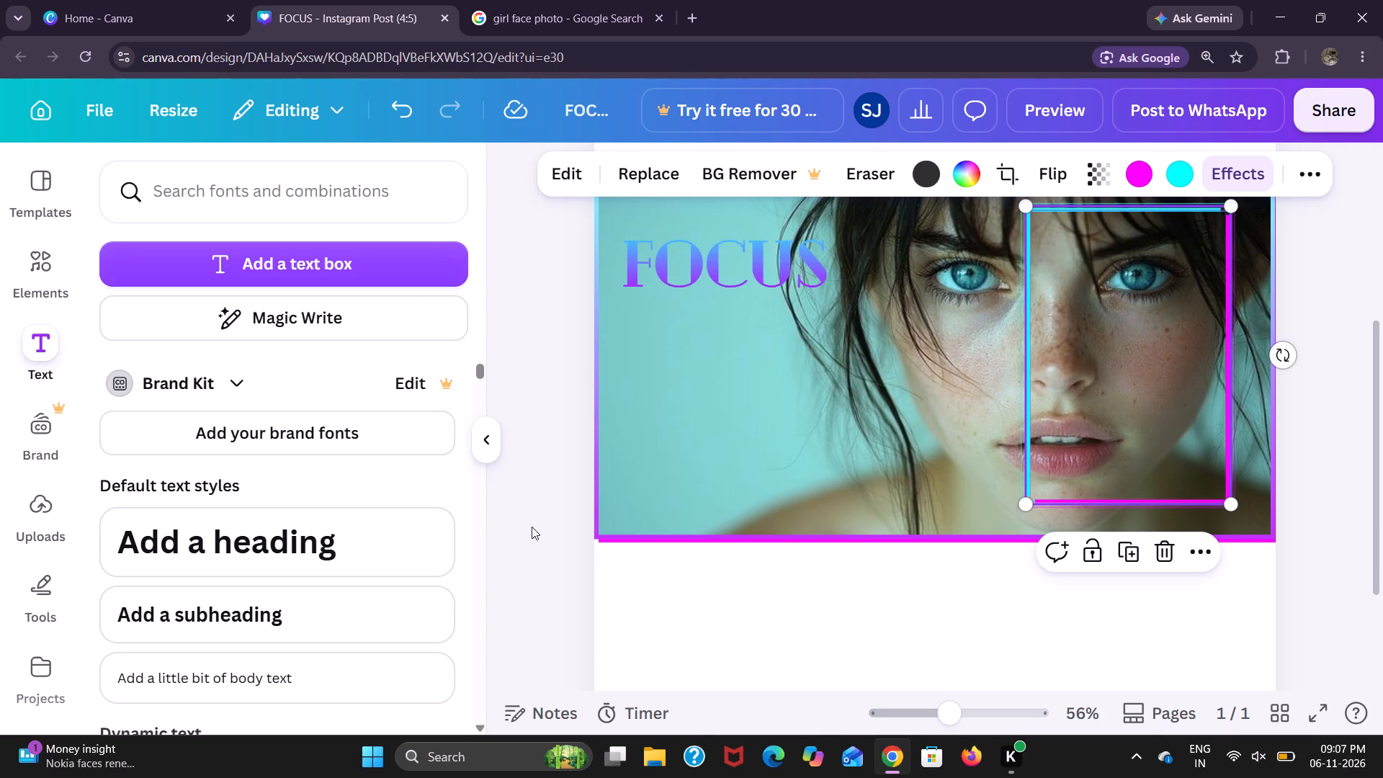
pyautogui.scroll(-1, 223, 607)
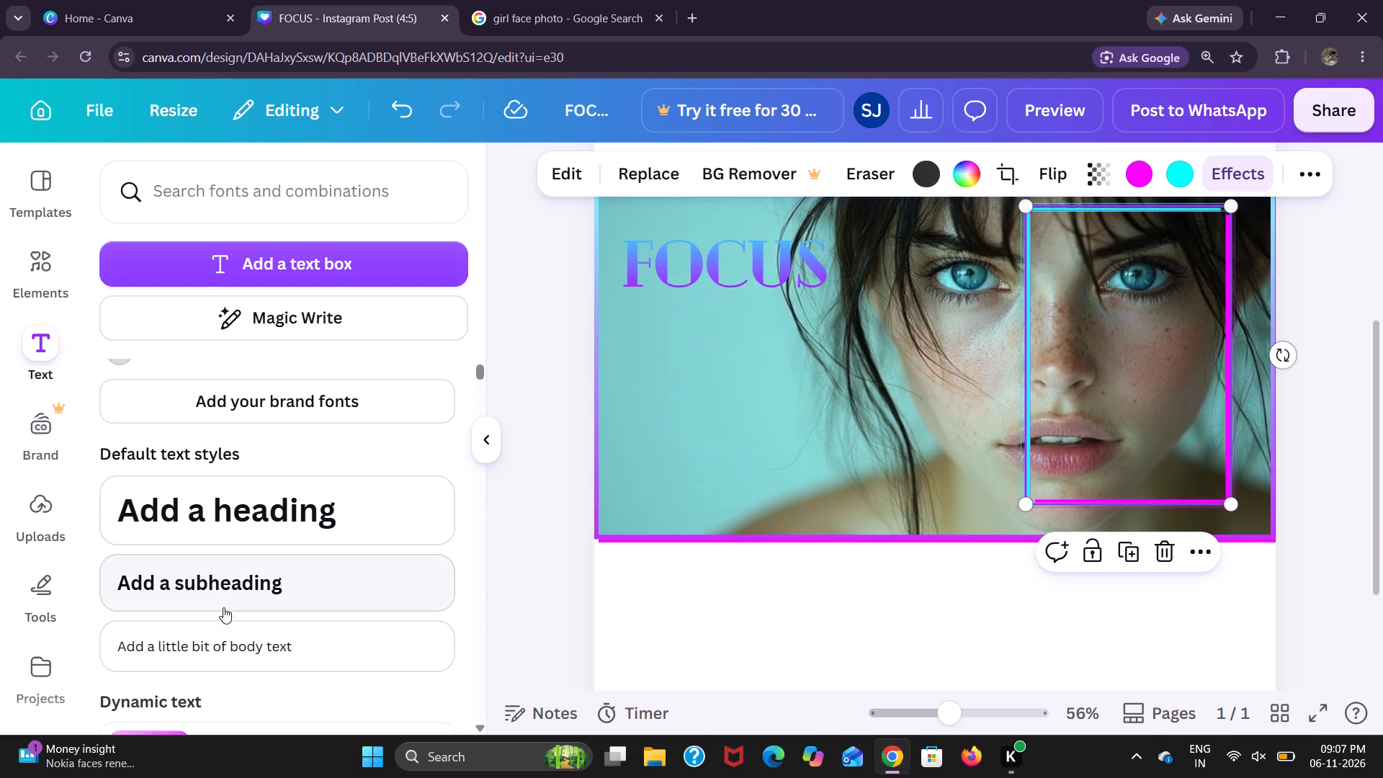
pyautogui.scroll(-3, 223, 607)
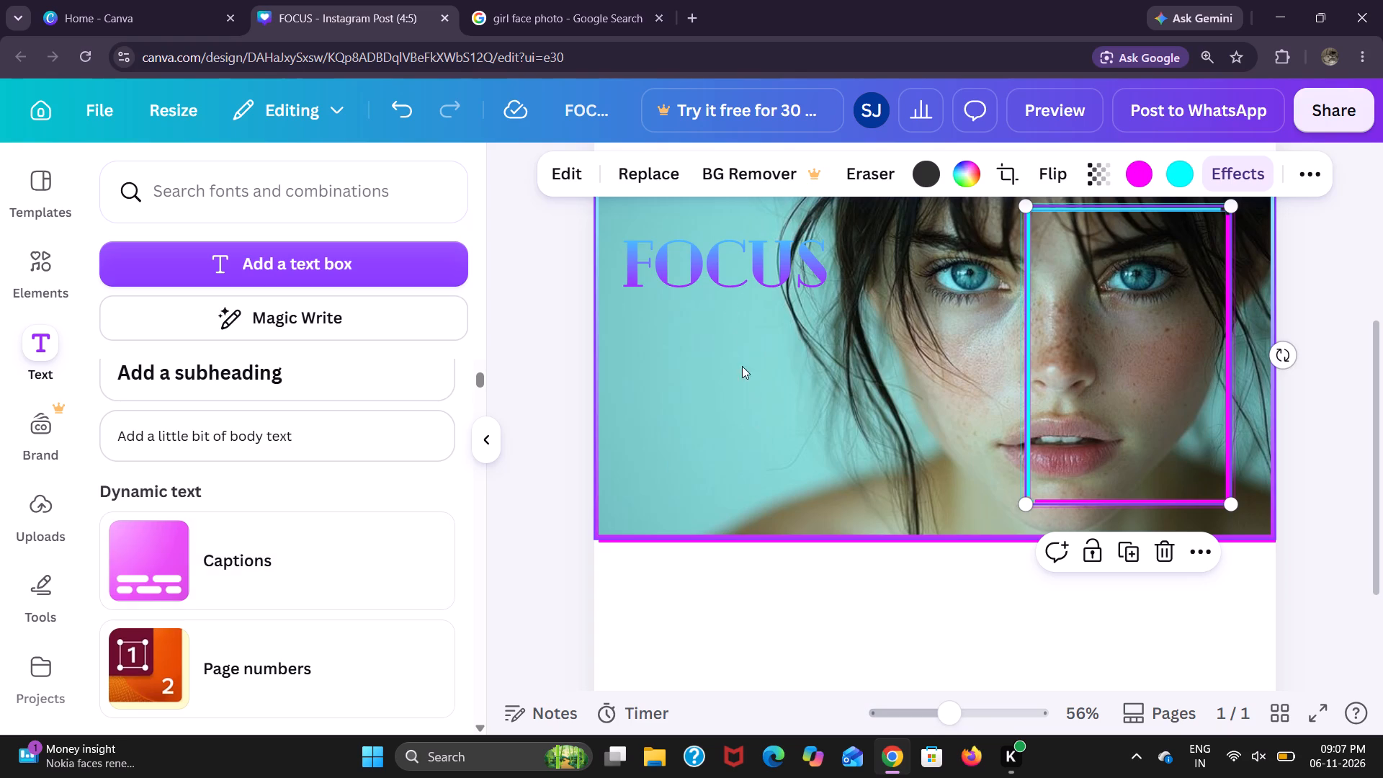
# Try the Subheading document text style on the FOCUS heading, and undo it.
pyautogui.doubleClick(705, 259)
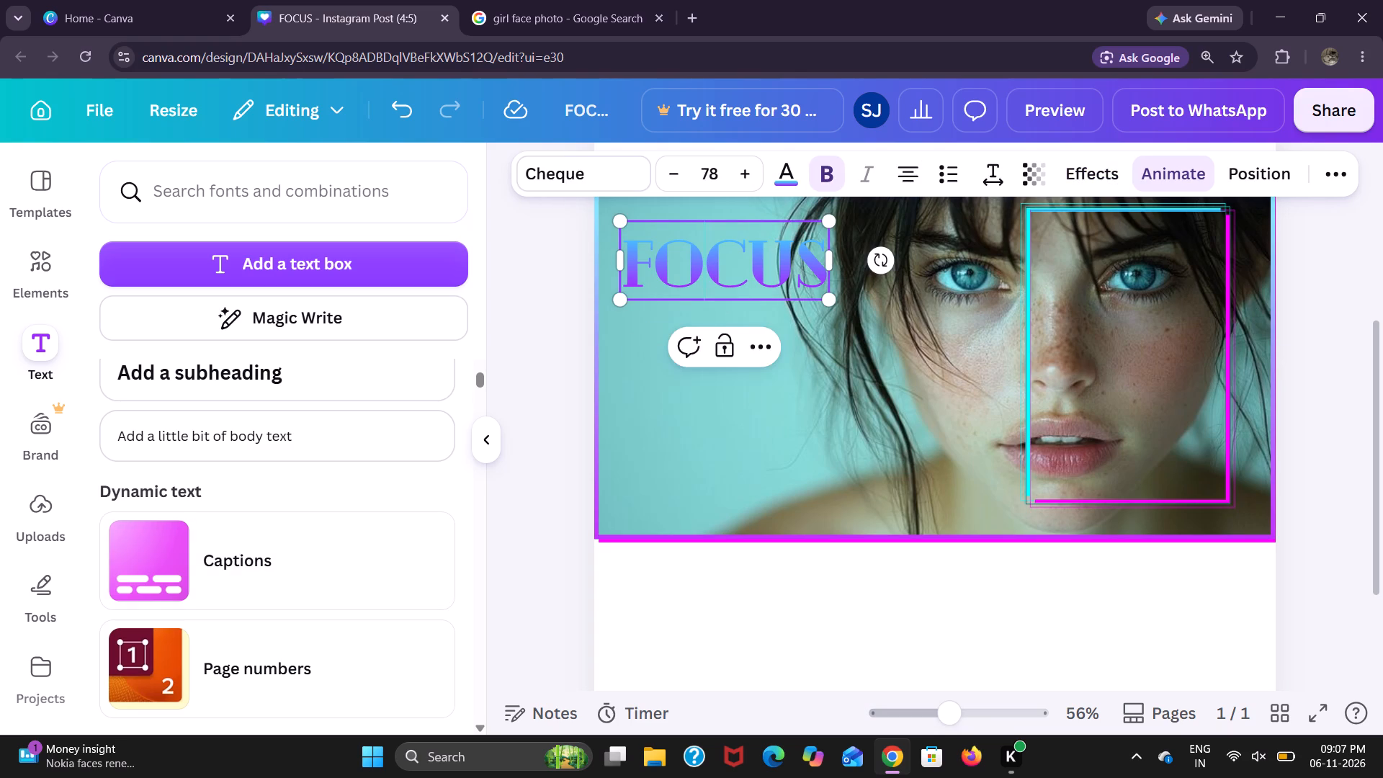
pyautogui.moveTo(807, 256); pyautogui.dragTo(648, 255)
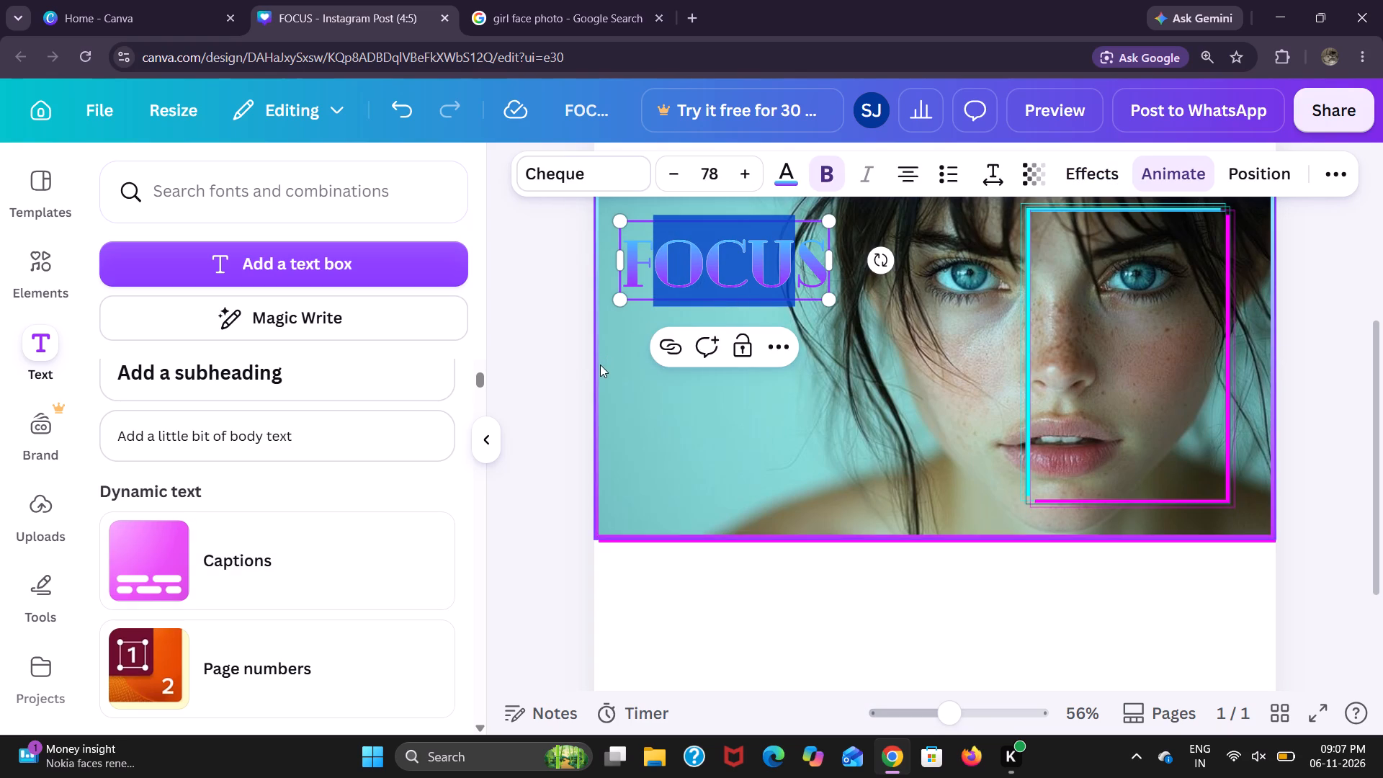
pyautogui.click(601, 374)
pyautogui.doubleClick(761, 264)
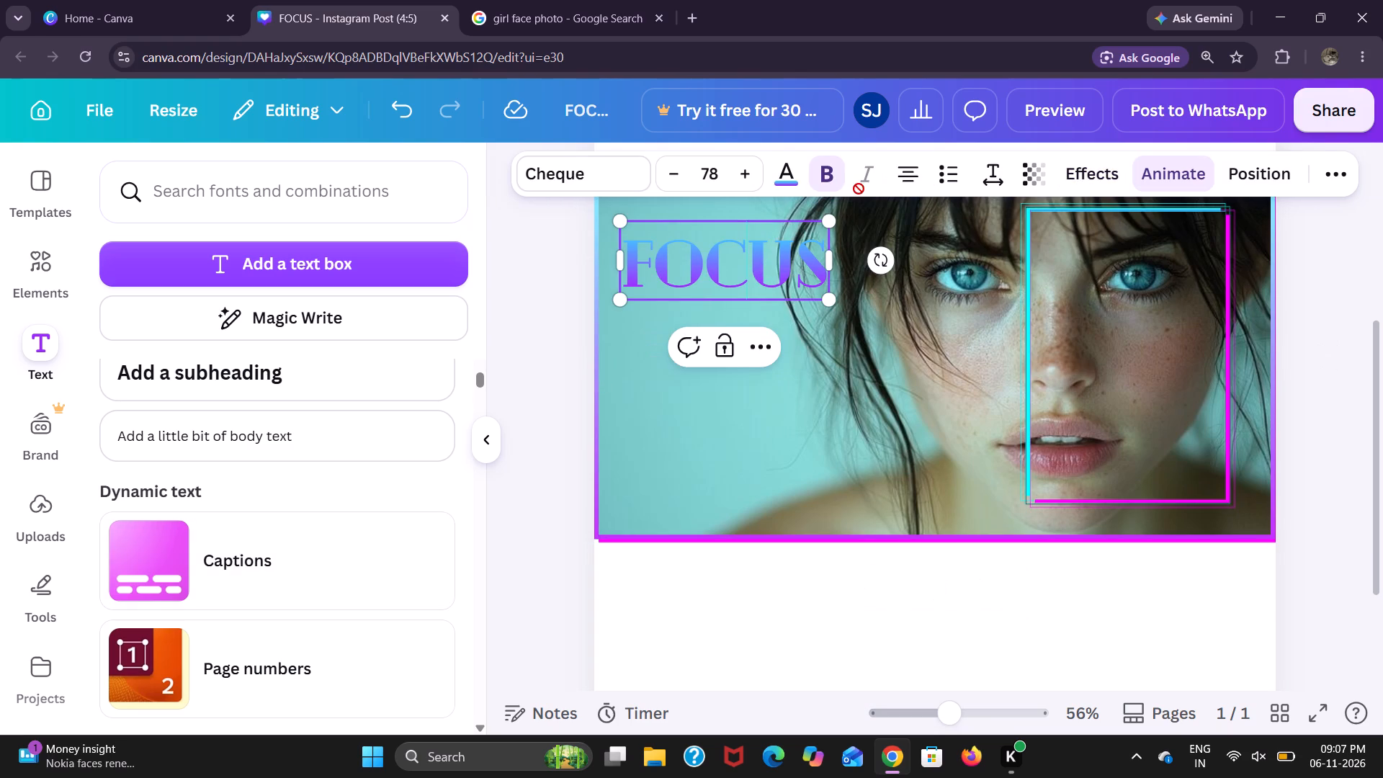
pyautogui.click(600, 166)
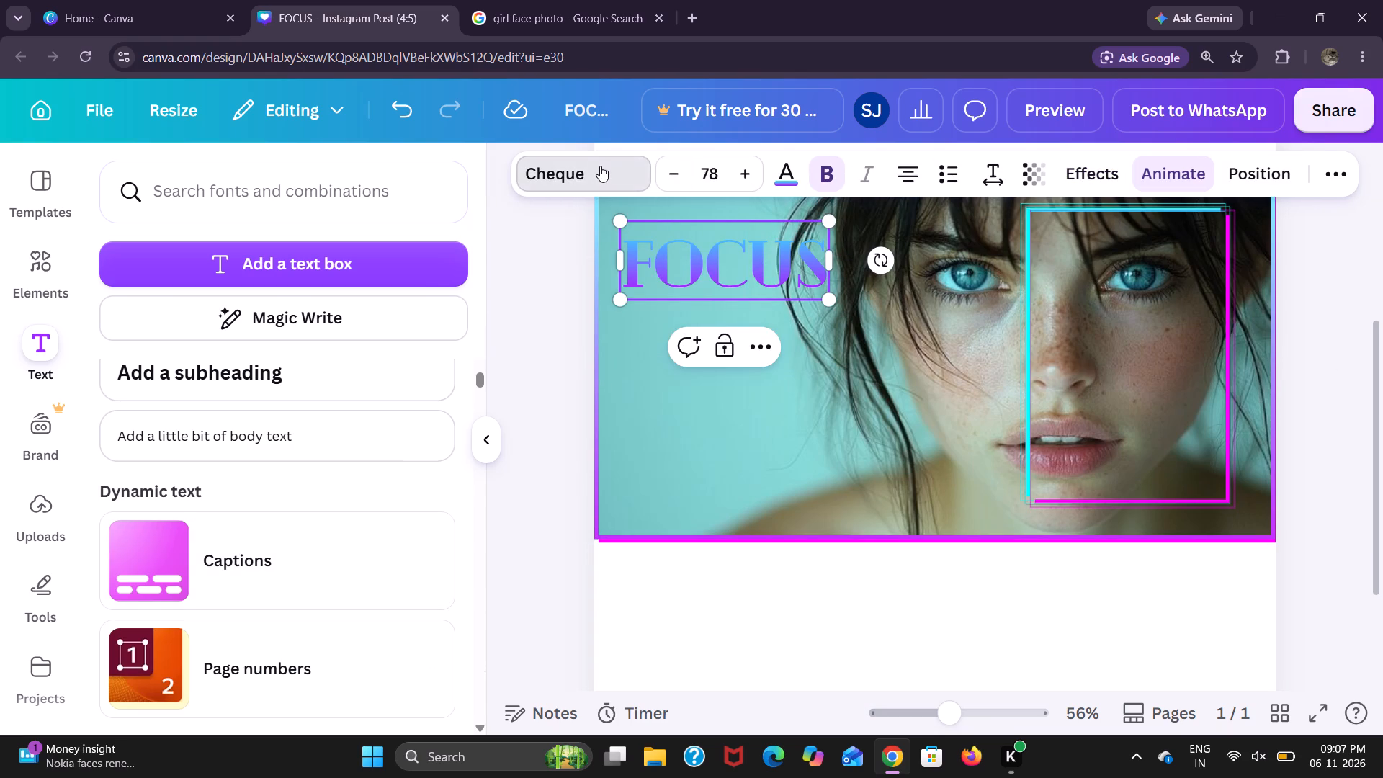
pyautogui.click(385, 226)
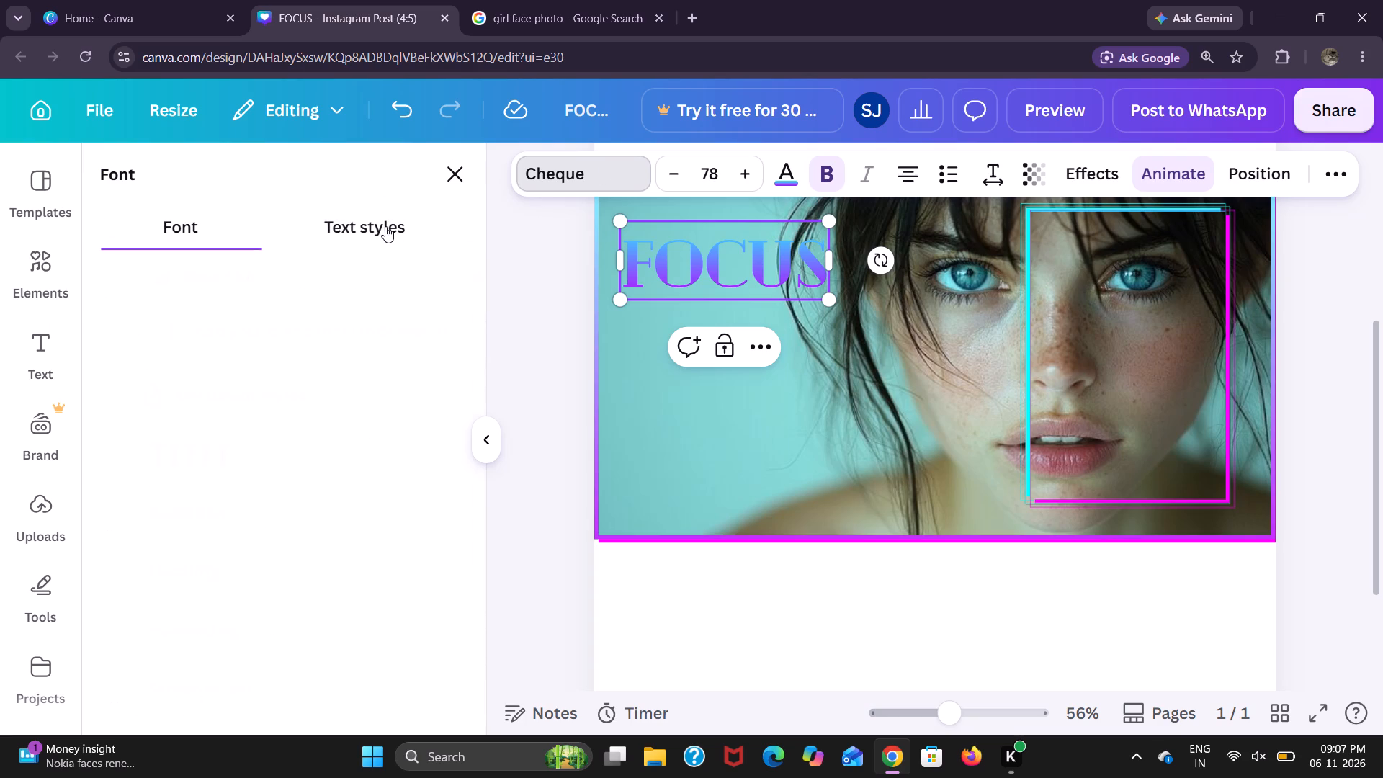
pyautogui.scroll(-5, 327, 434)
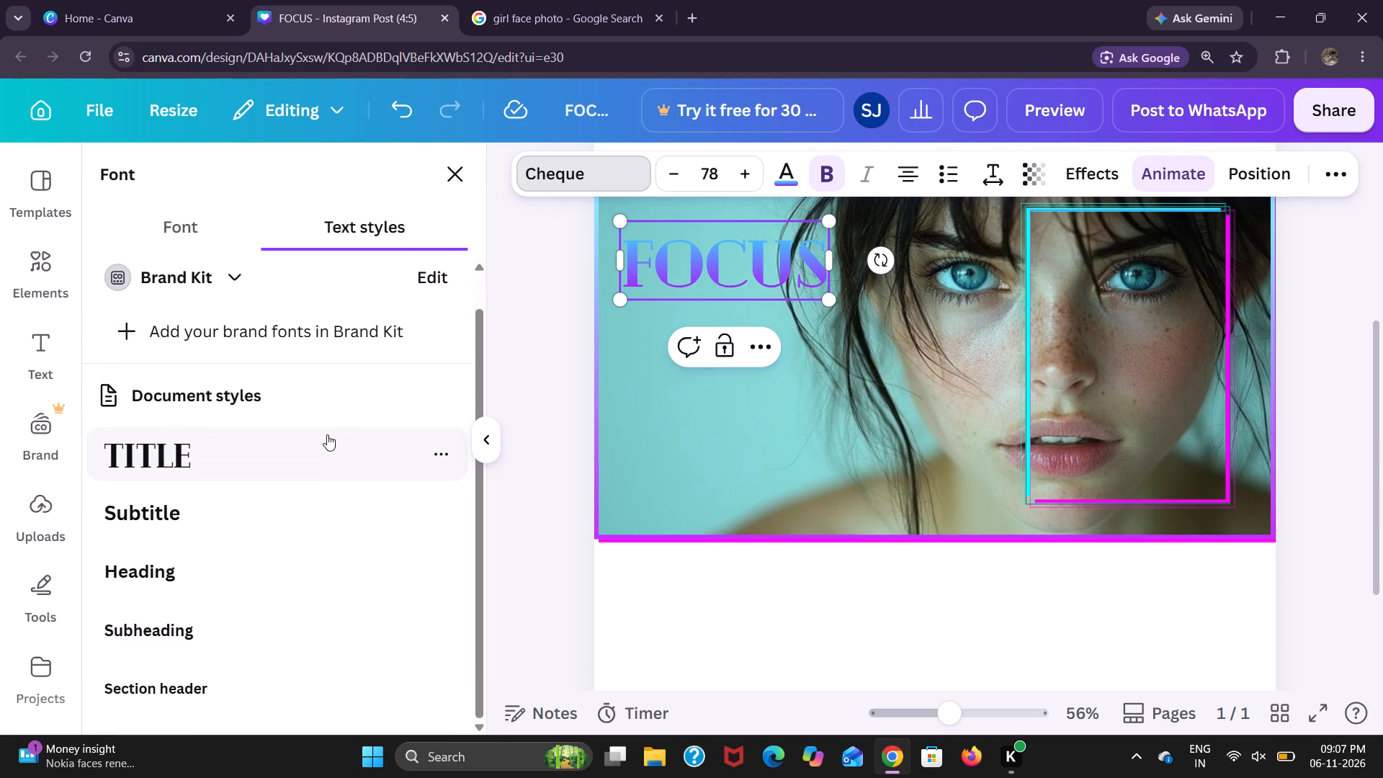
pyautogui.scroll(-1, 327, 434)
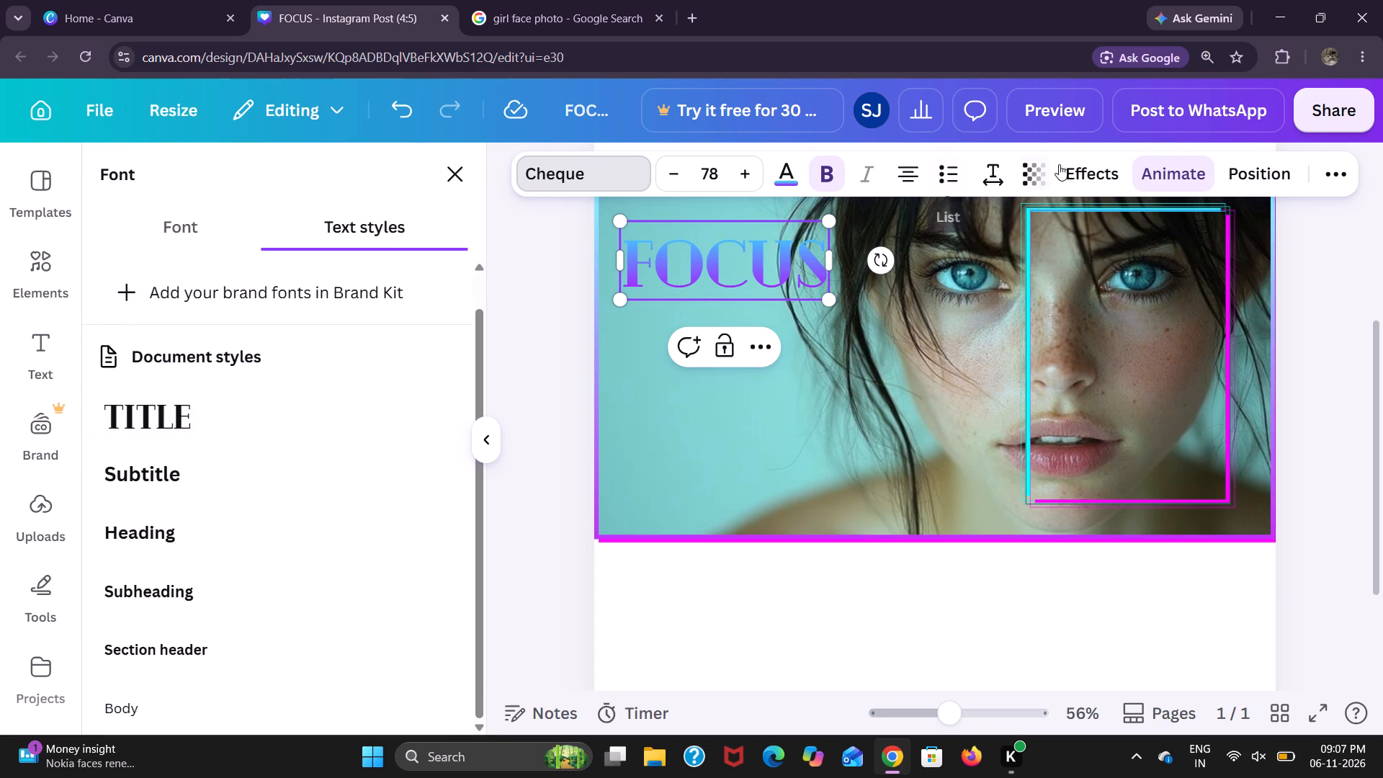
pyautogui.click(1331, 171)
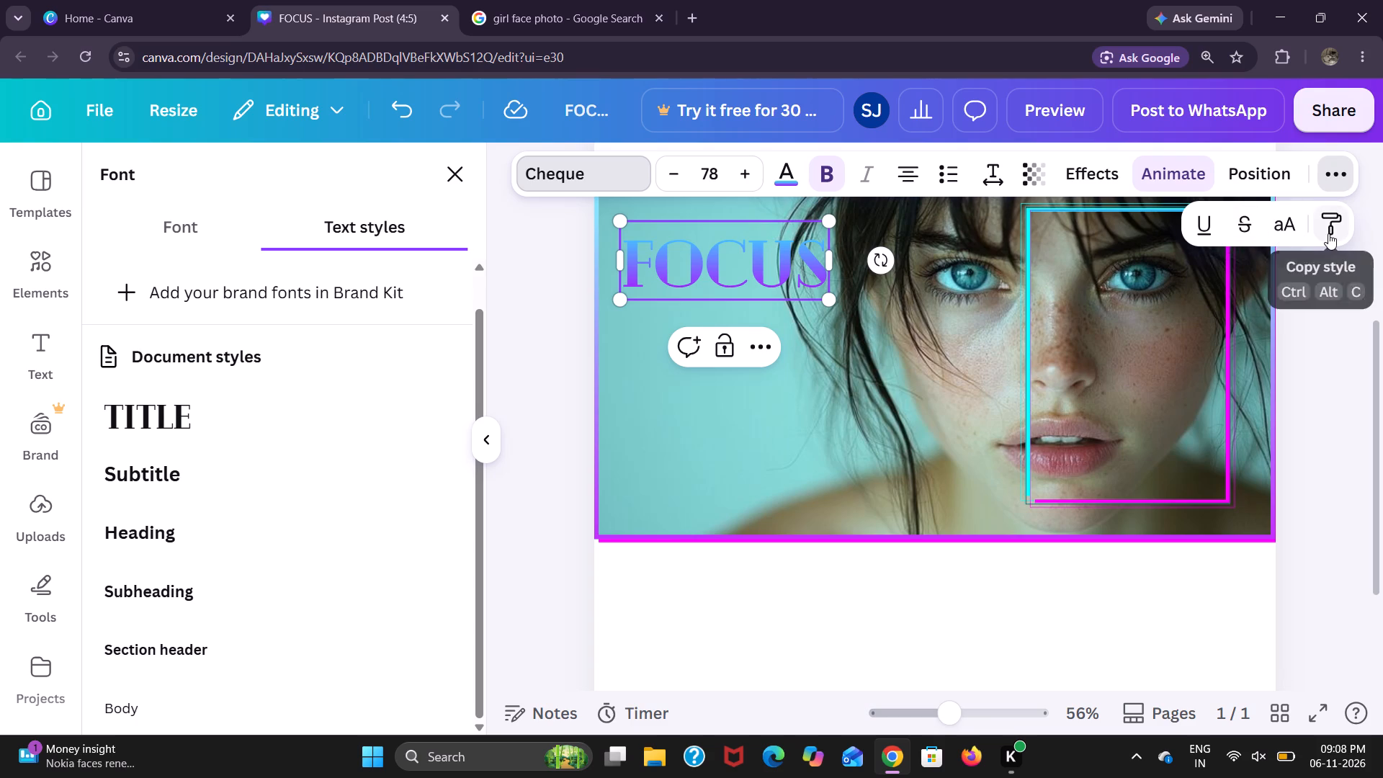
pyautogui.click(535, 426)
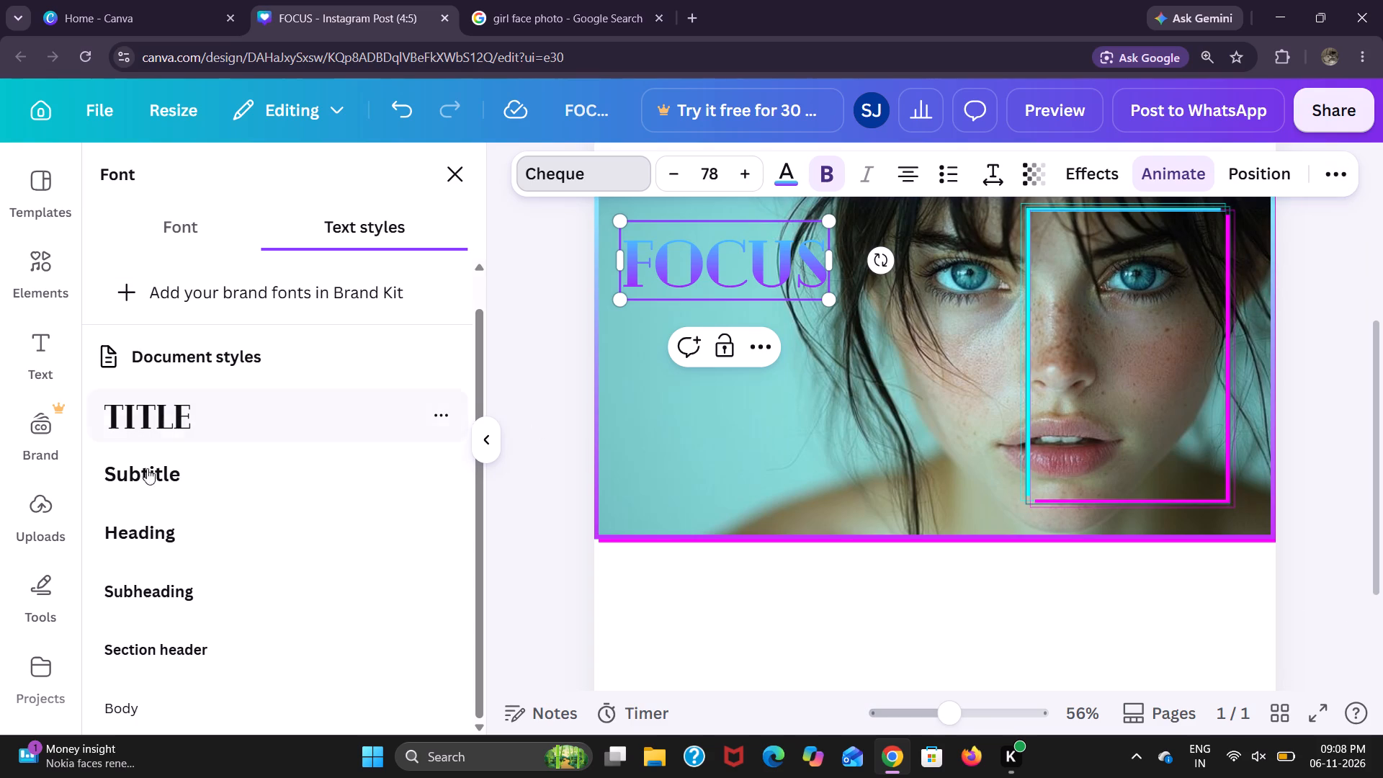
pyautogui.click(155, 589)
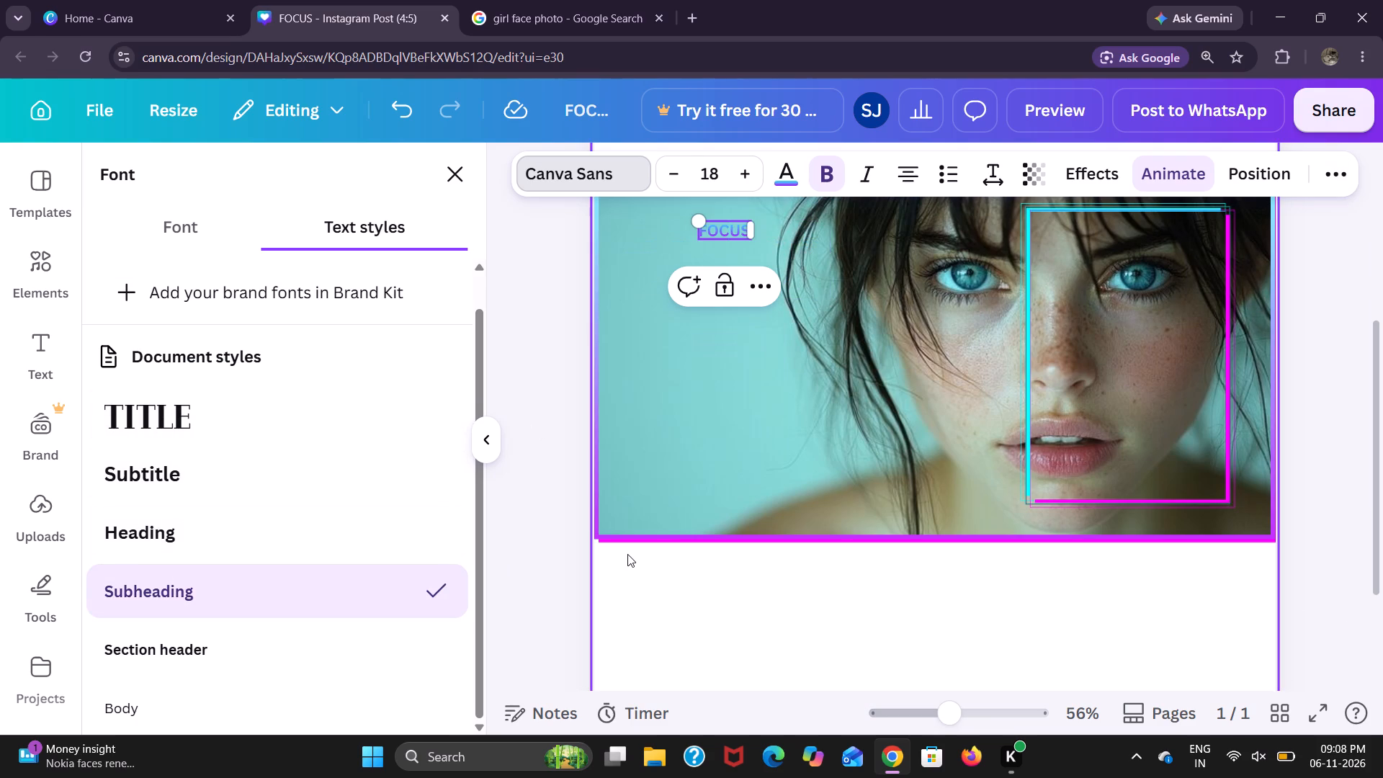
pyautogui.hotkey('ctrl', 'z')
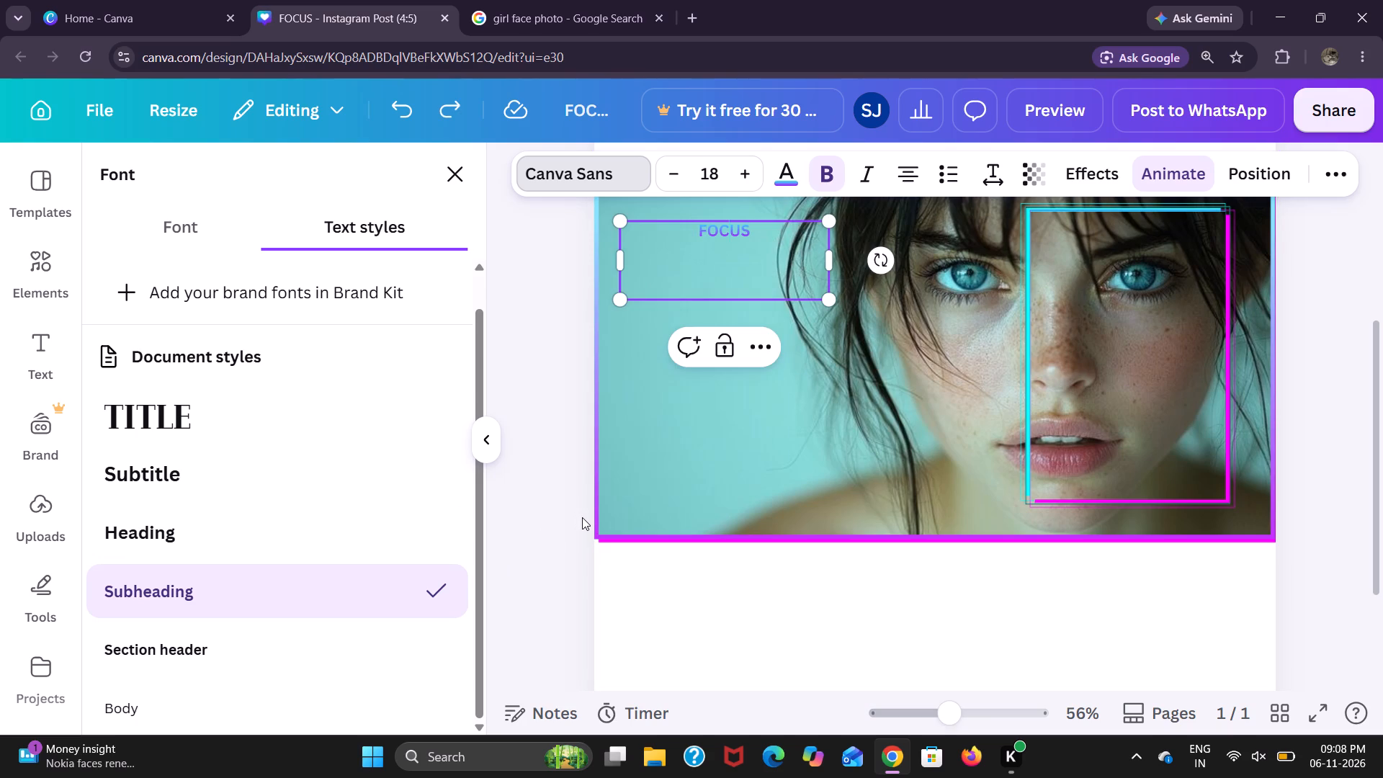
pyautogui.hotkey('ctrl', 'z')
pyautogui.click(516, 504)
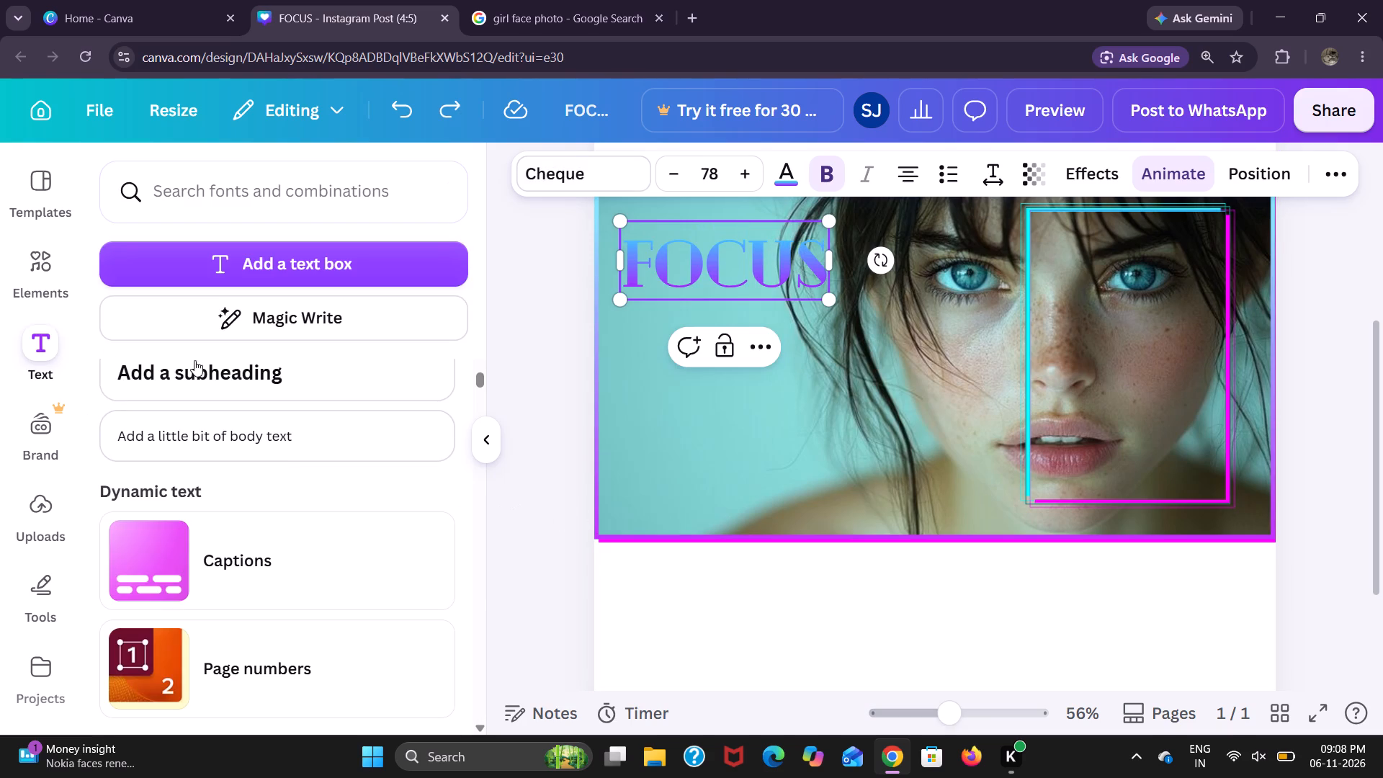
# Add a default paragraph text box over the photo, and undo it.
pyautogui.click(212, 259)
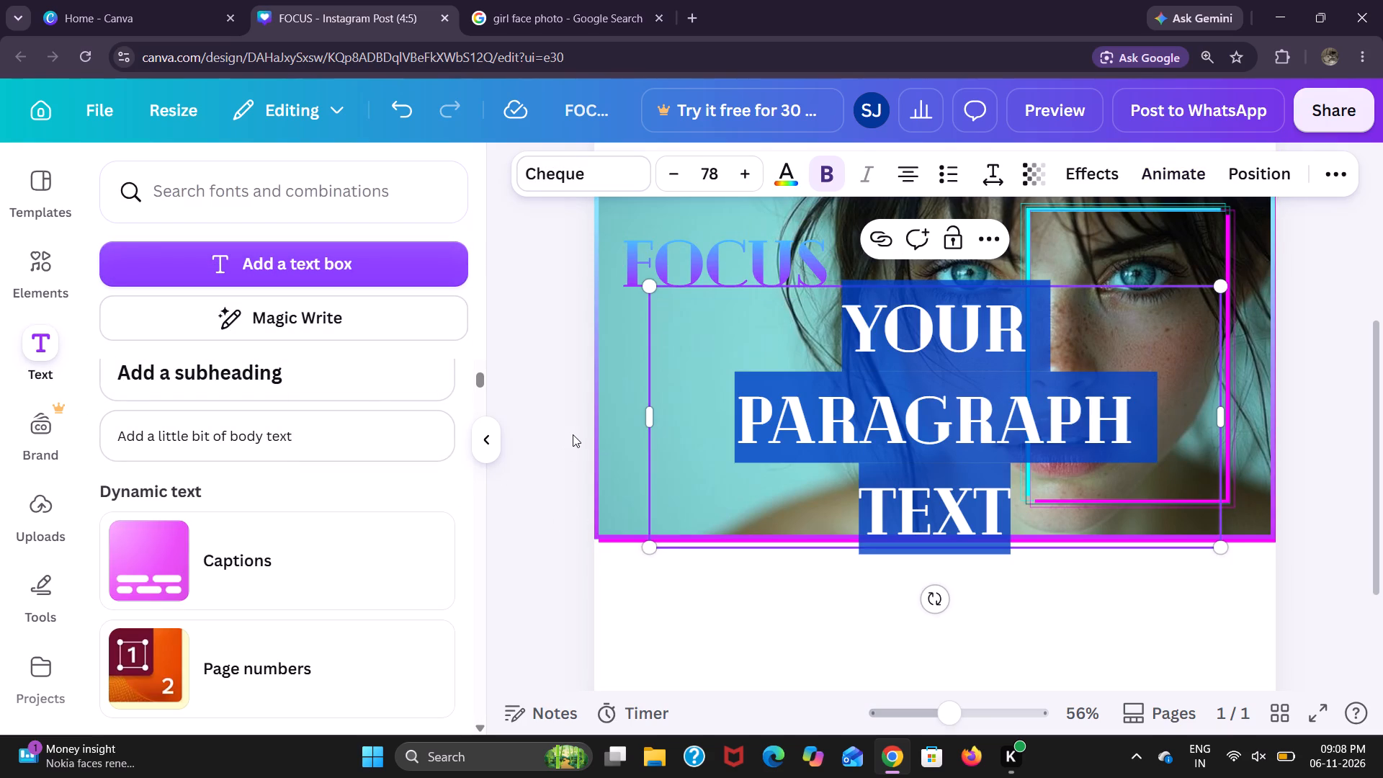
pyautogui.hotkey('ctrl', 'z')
# Add a body text box over the photo with two lines: "It's in the eyes." and "ALways in the eyes".
pyautogui.scroll(1, 310, 423)
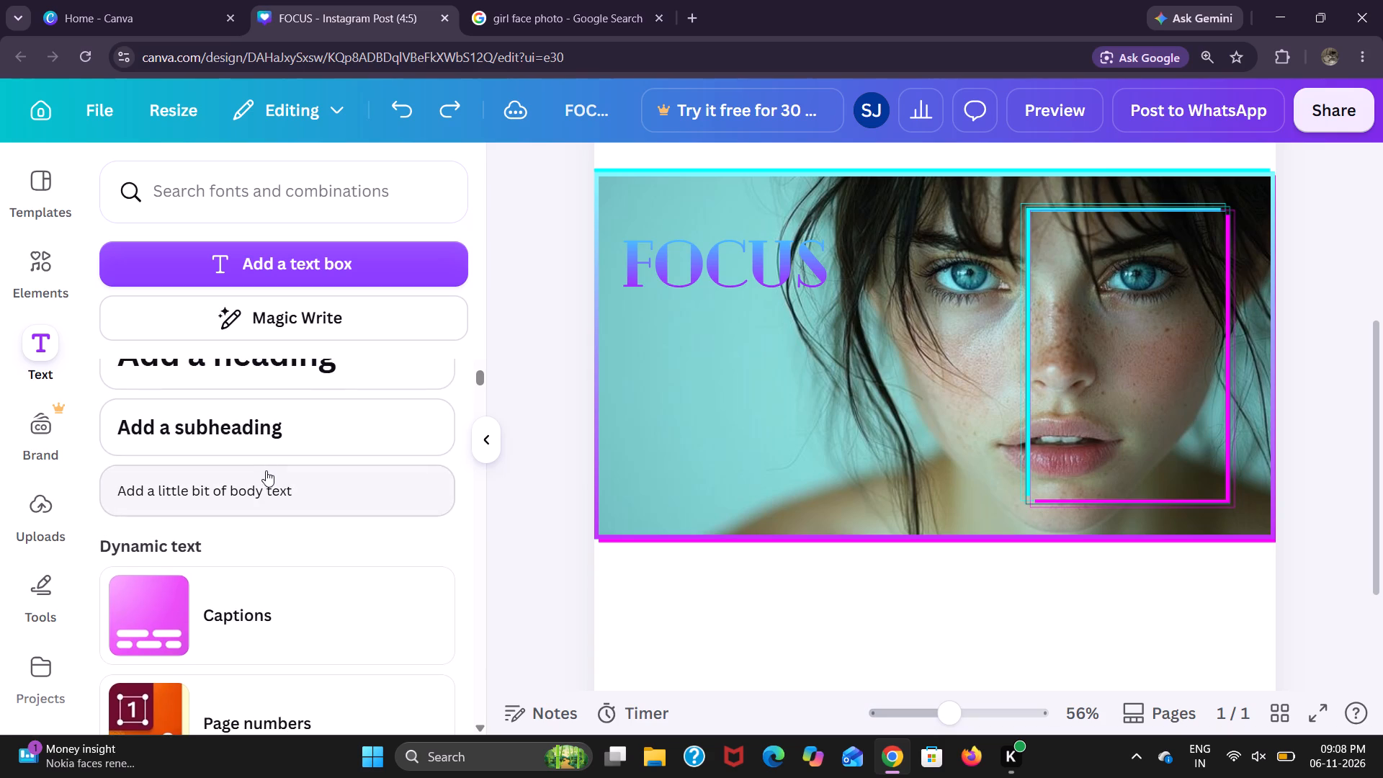
pyautogui.click(266, 472)
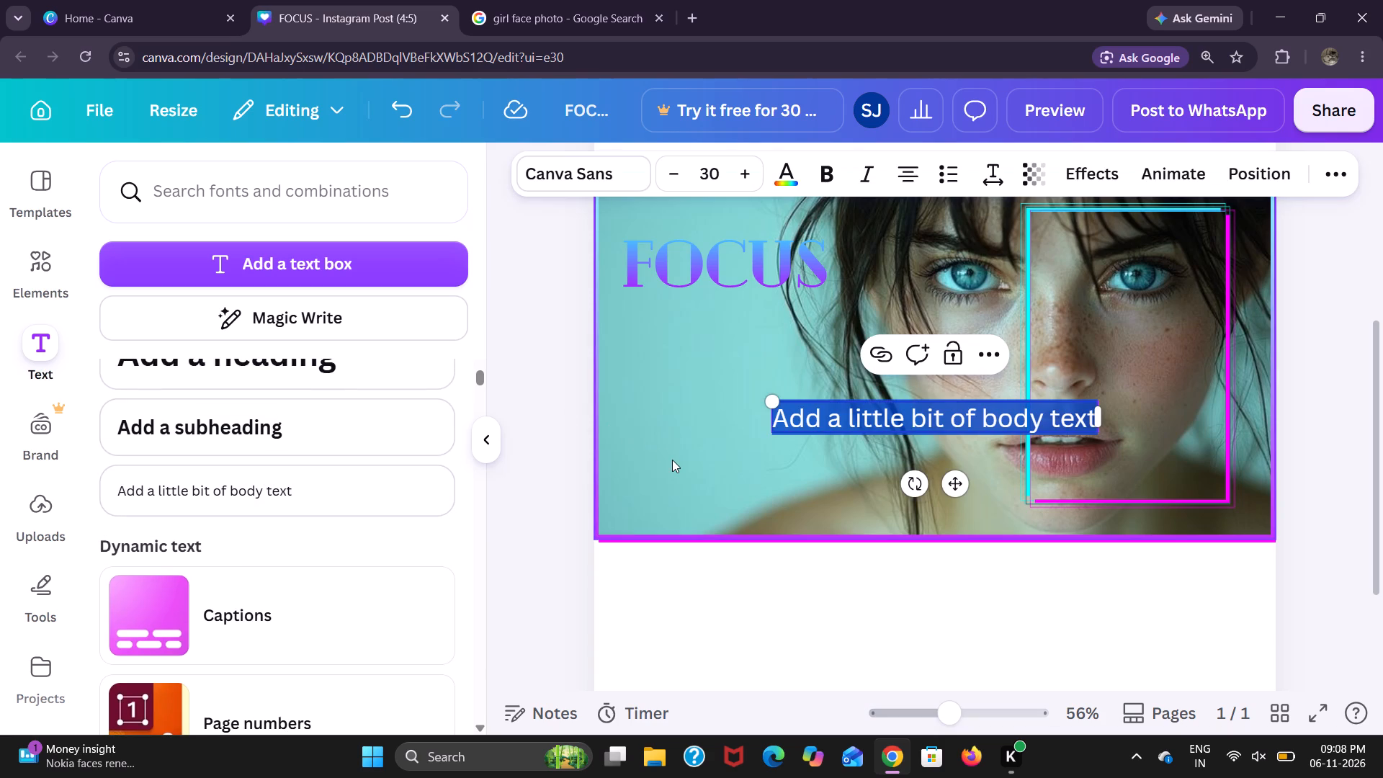
pyautogui.press('i')
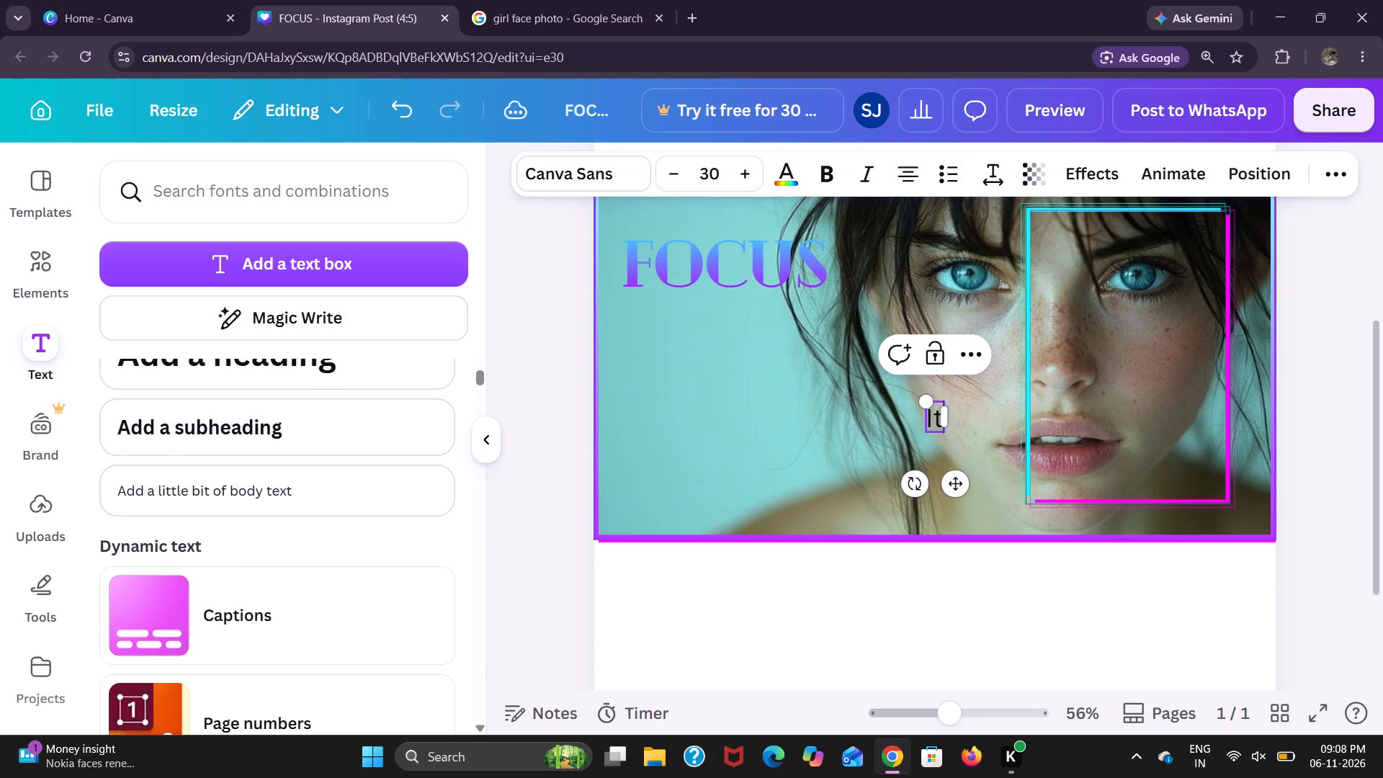
pyautogui.write('in the eyes.')
pyautogui.press('Return')
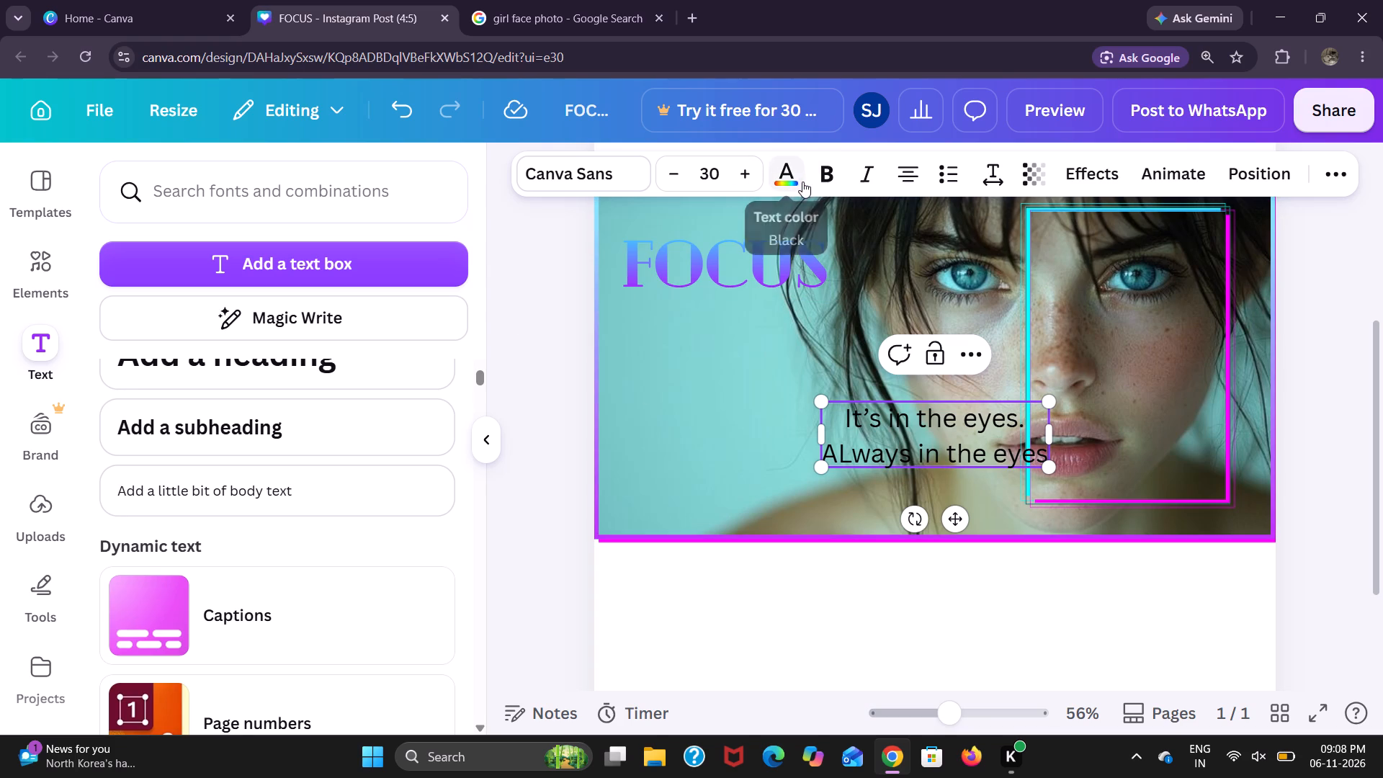
# Change the colour of the whole two-line body text to white.
pyautogui.doubleClick(926, 441)
pyautogui.hotkey('ctrl', 'a')
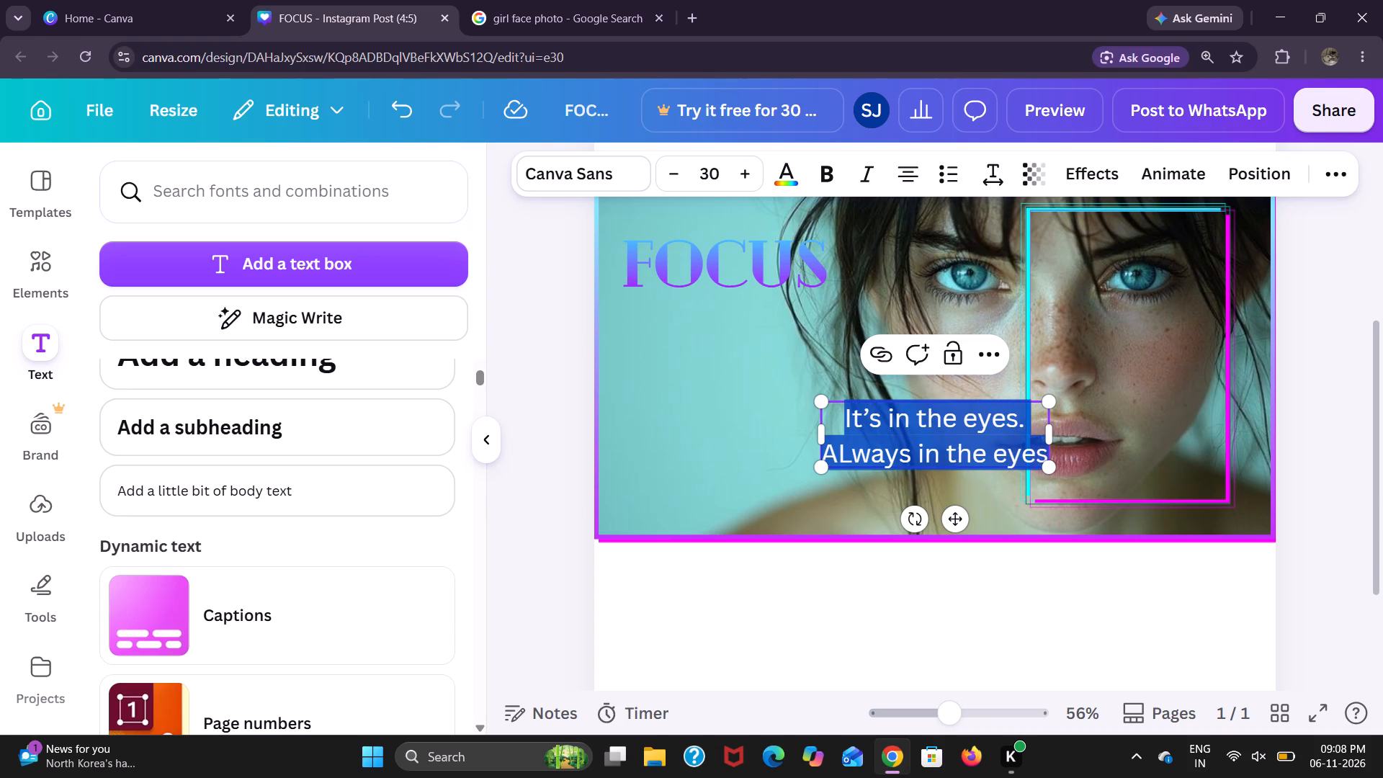
pyautogui.click(778, 176)
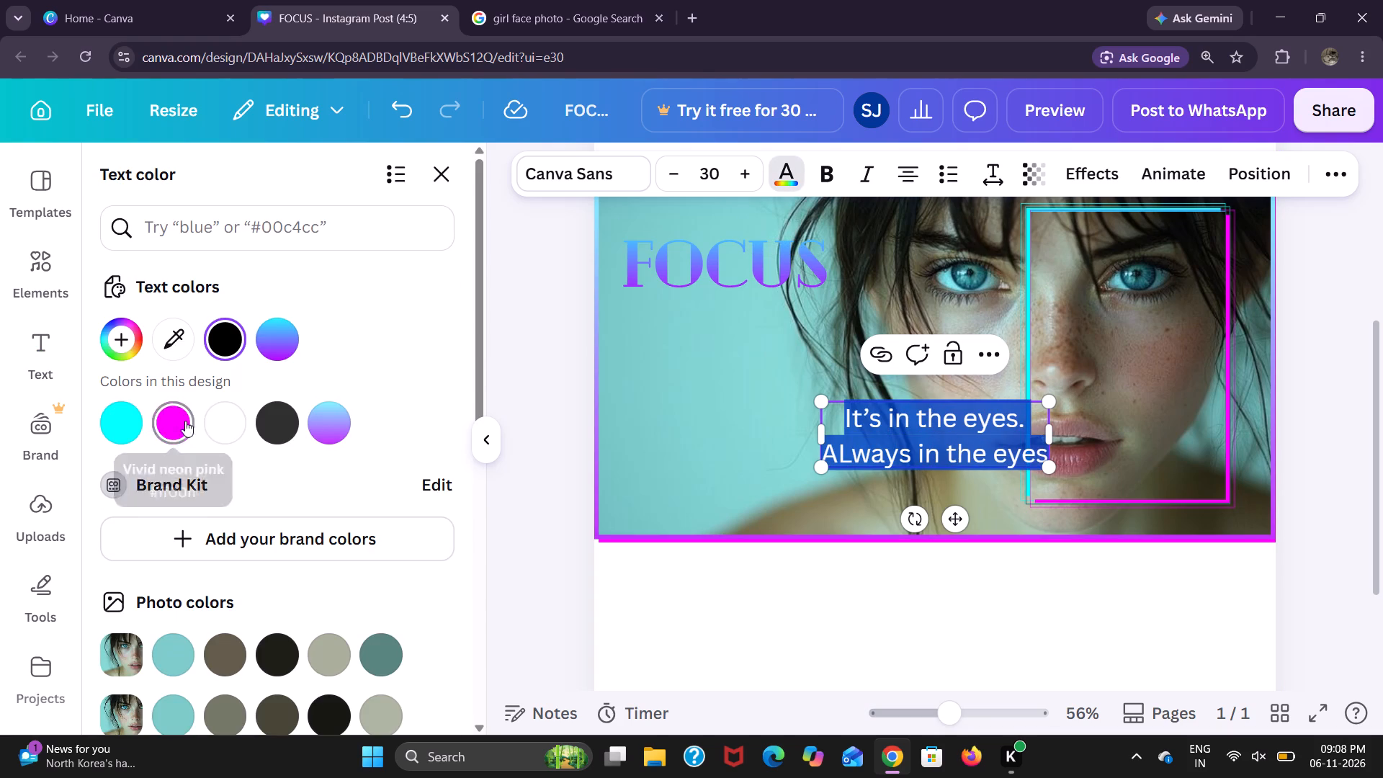
pyautogui.click(229, 424)
pyautogui.click(590, 444)
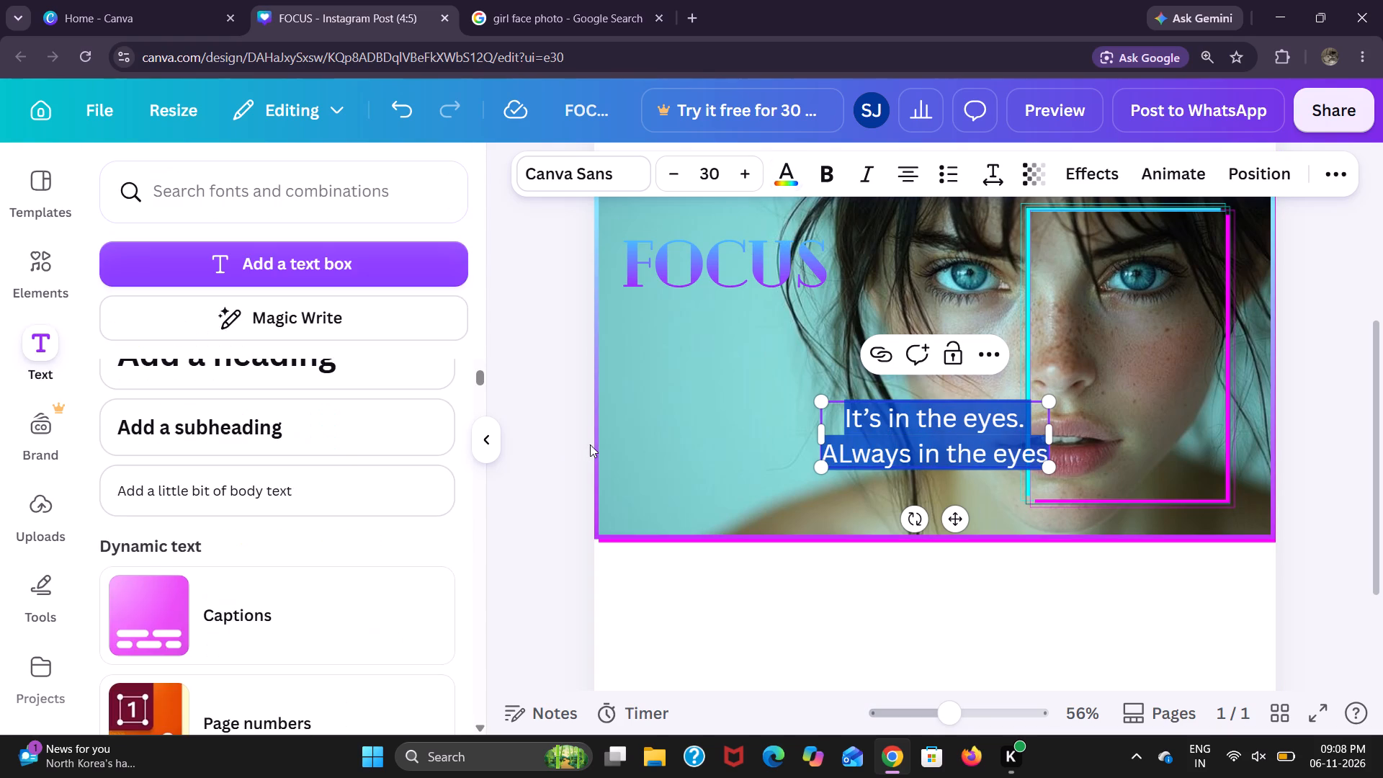
pyautogui.click(653, 440)
# Shrink the body text to size 13 and place it inside the lower-right corner of the framed Glitch copy.
pyautogui.moveTo(910, 438); pyautogui.dragTo(715, 400)
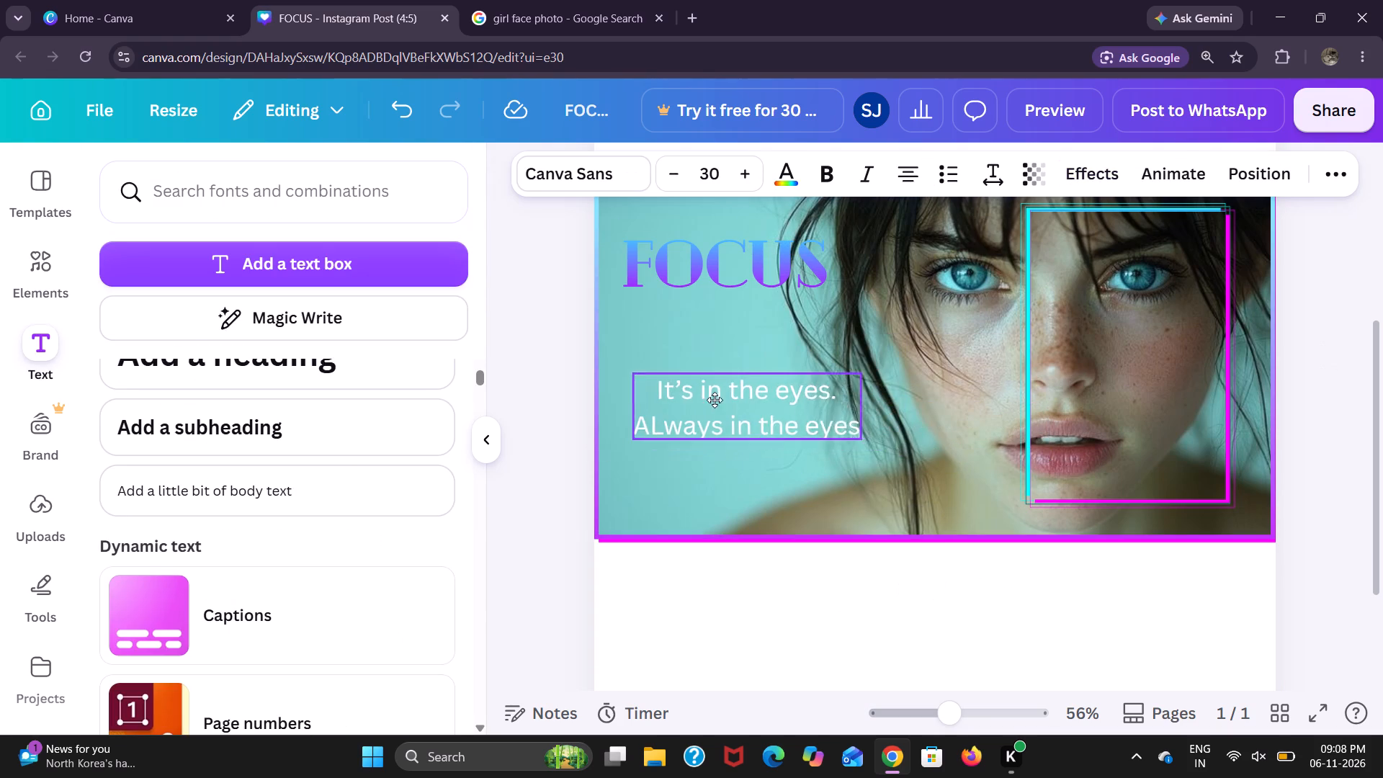
pyautogui.moveTo(715, 400); pyautogui.dragTo(1081, 456)
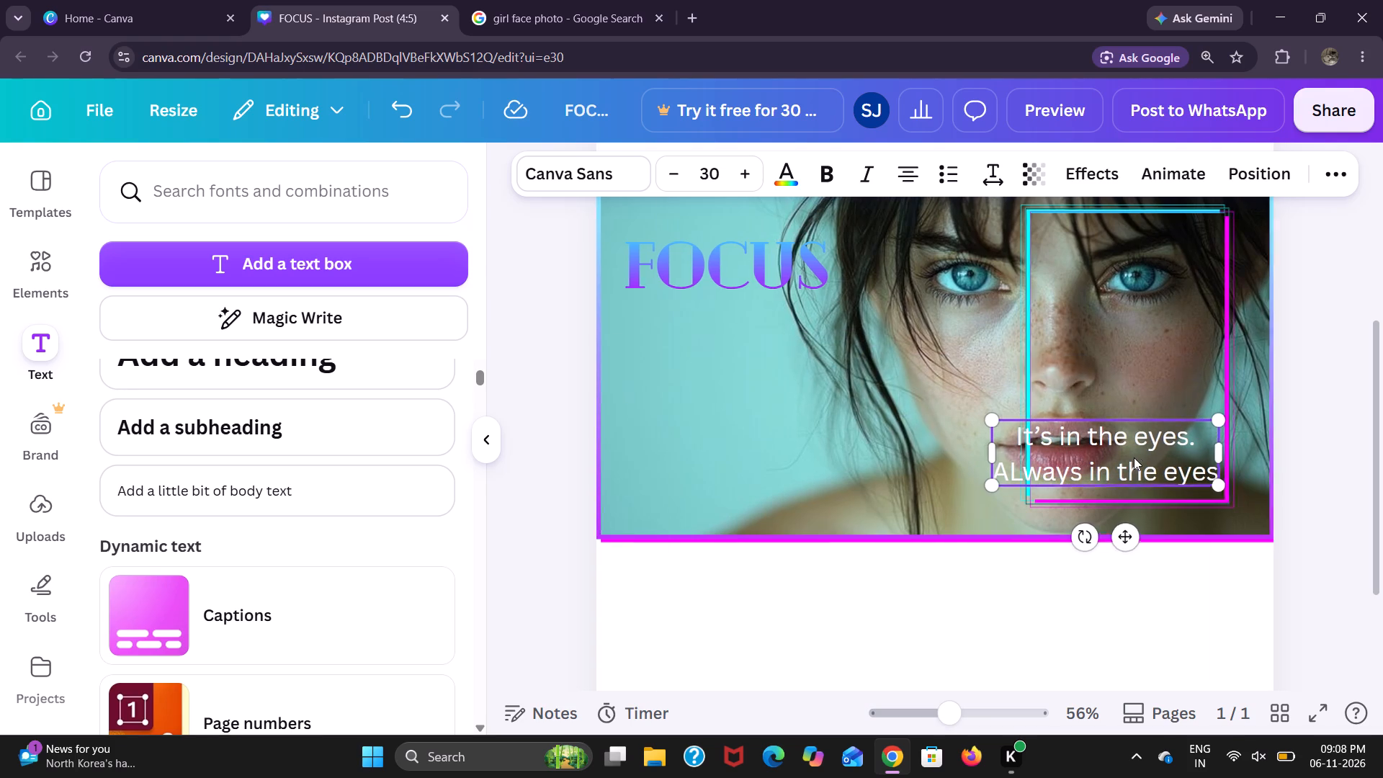
pyautogui.moveTo(1172, 480); pyautogui.dragTo(1169, 480)
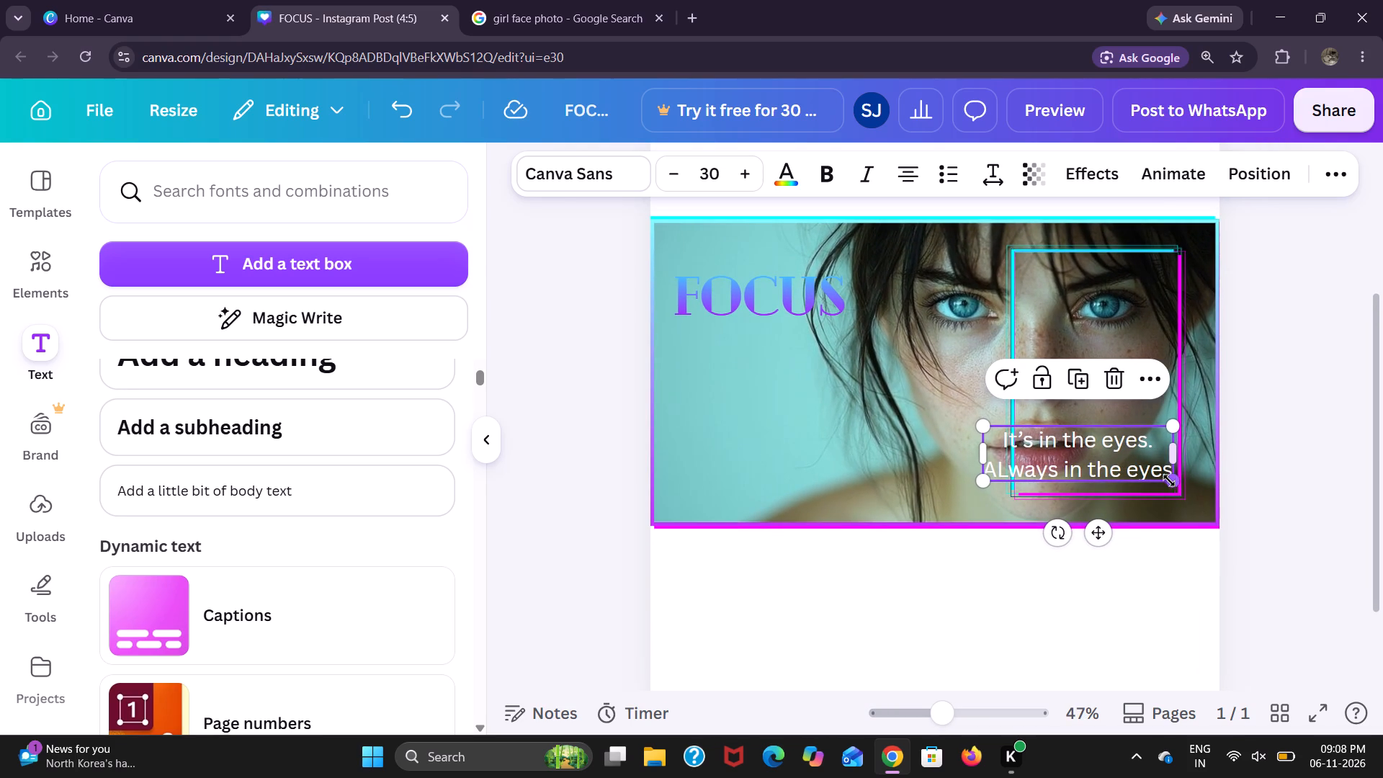
pyautogui.moveTo(1169, 480); pyautogui.dragTo(1130, 467)
pyautogui.moveTo(1079, 456); pyautogui.dragTo(1117, 481)
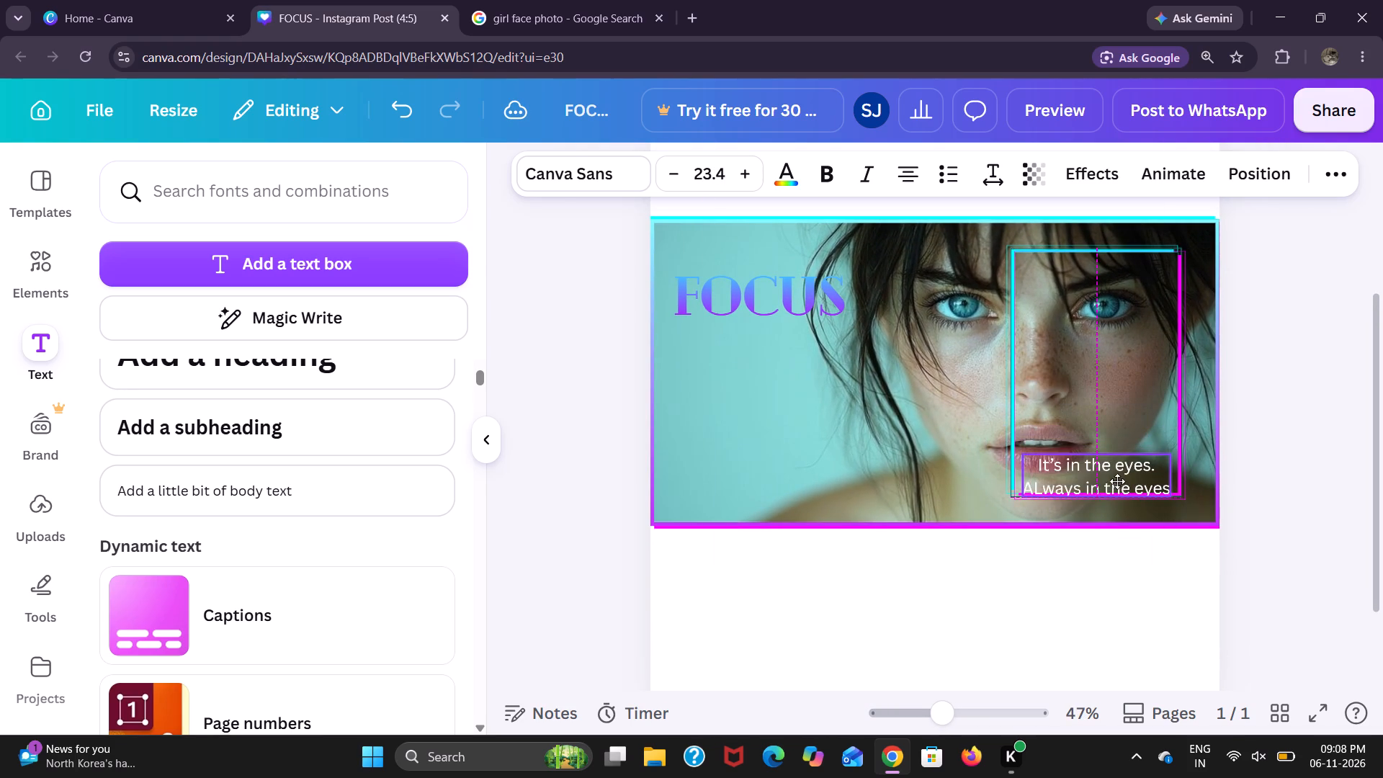
pyautogui.moveTo(1117, 481); pyautogui.dragTo(1116, 491)
pyautogui.moveTo(1024, 454); pyautogui.dragTo(1088, 474)
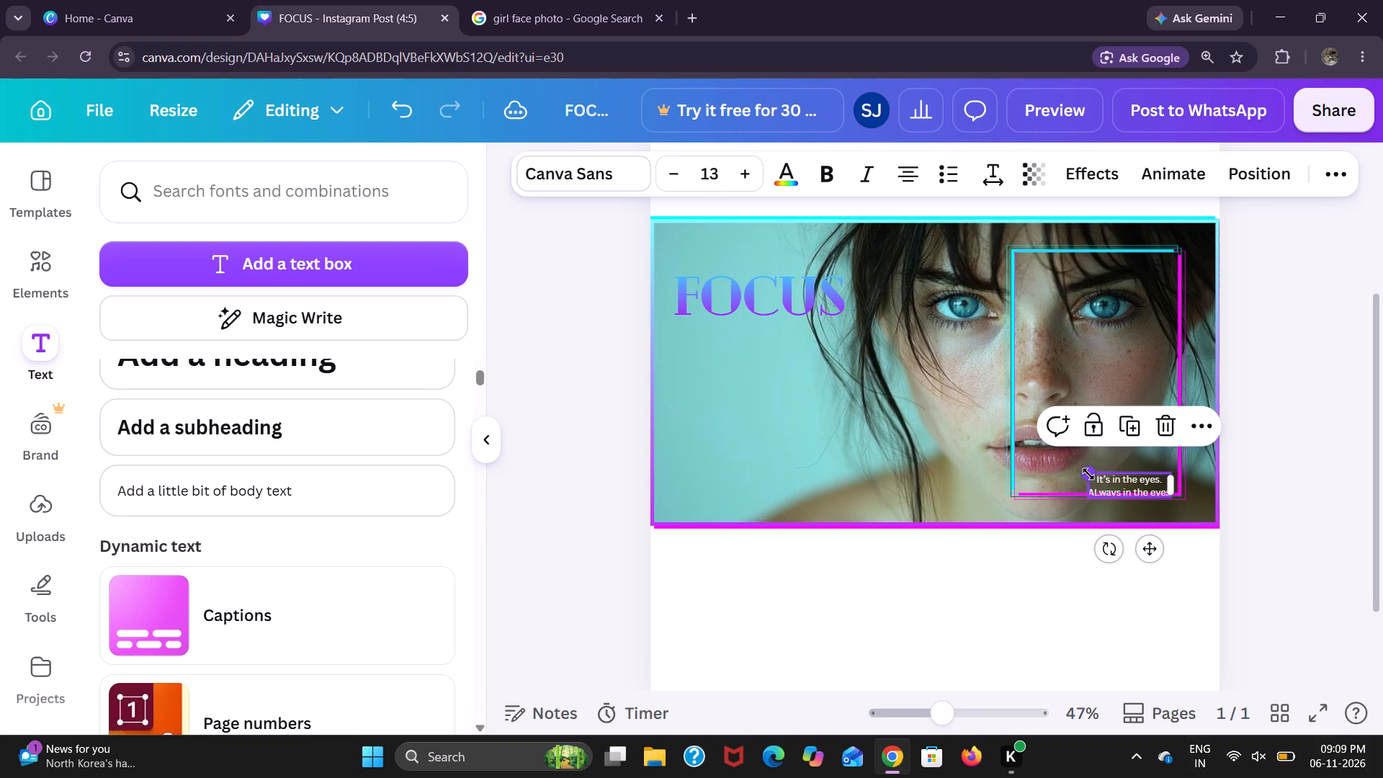
pyautogui.moveTo(1121, 483); pyautogui.dragTo(1119, 471)
pyautogui.click(1296, 436)
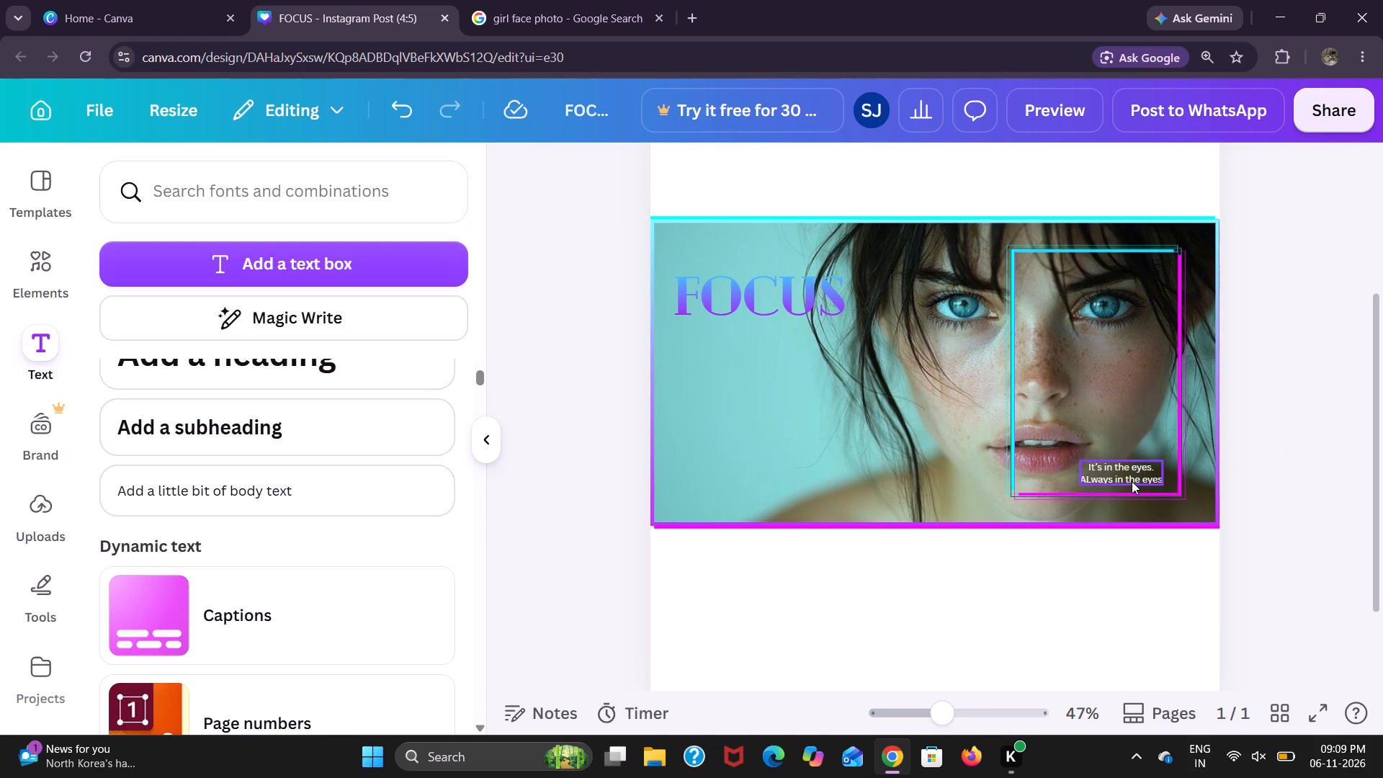
# Apply the Merge text animation, on enter, to the small body text in the frame.
pyautogui.click(1127, 482)
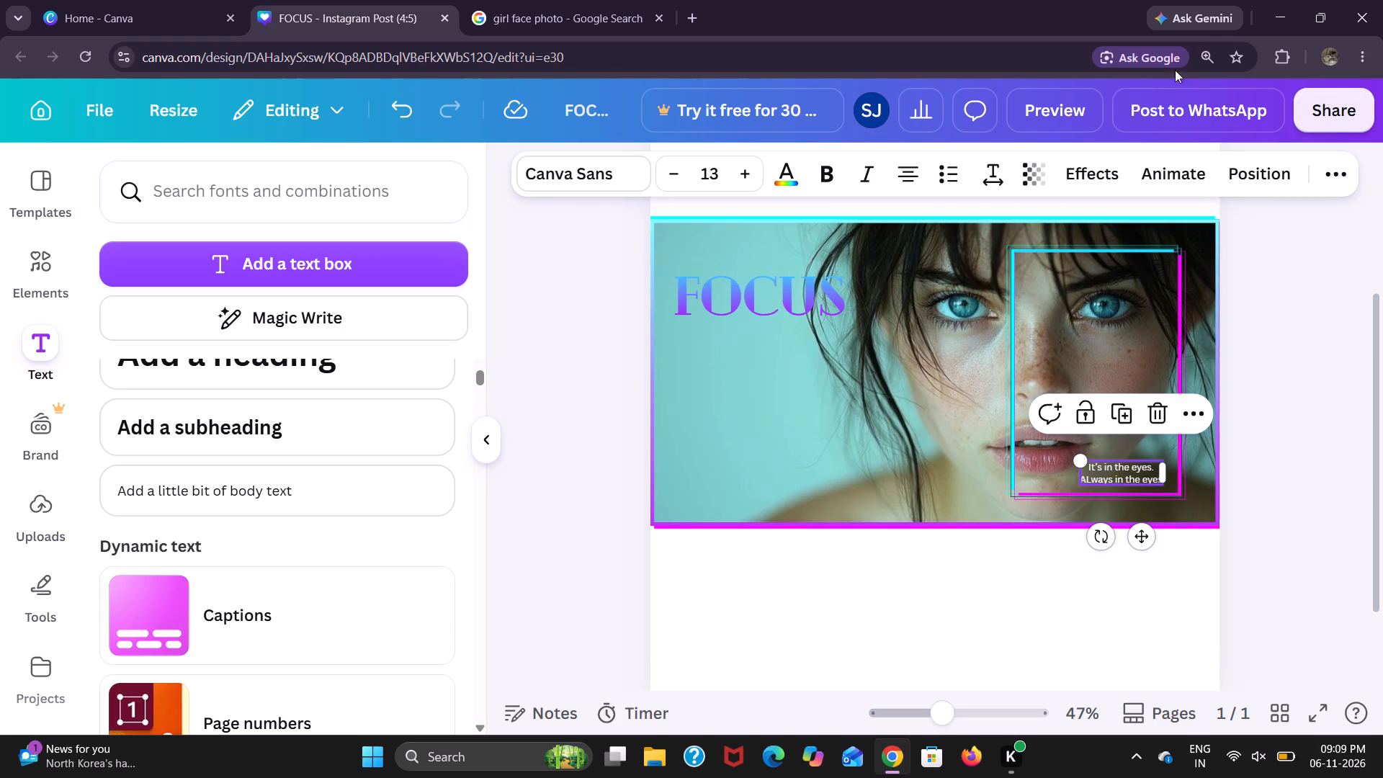
pyautogui.click(1152, 170)
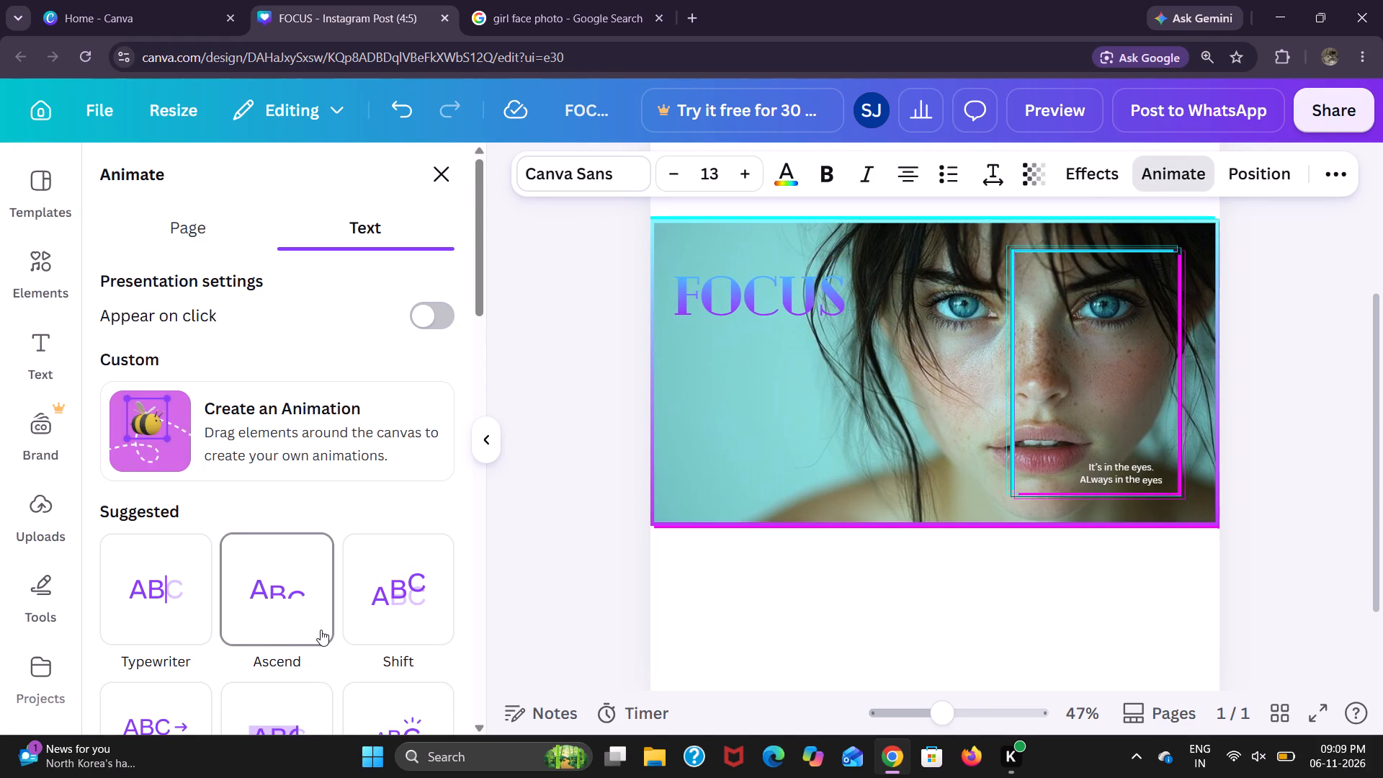
pyautogui.scroll(-3, 321, 630)
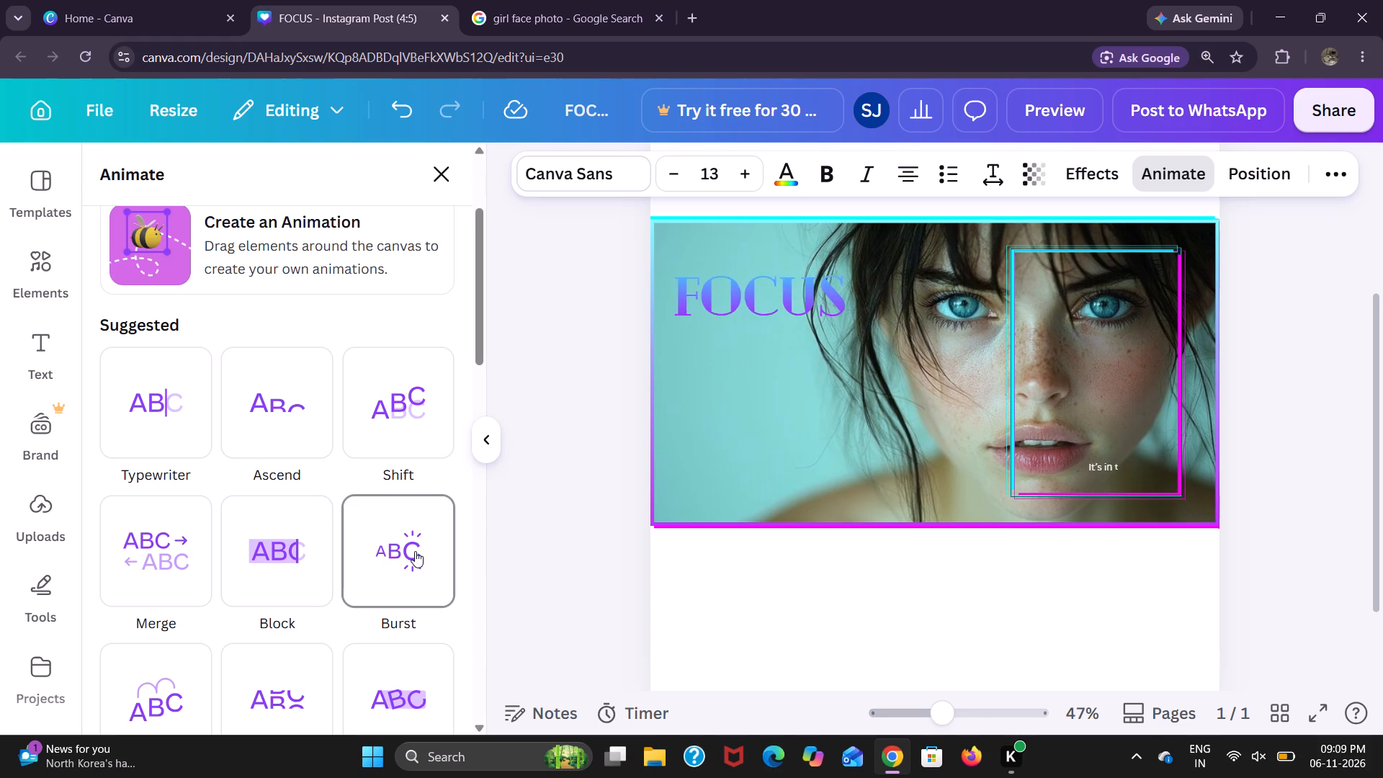
pyautogui.scroll(-1, 153, 586)
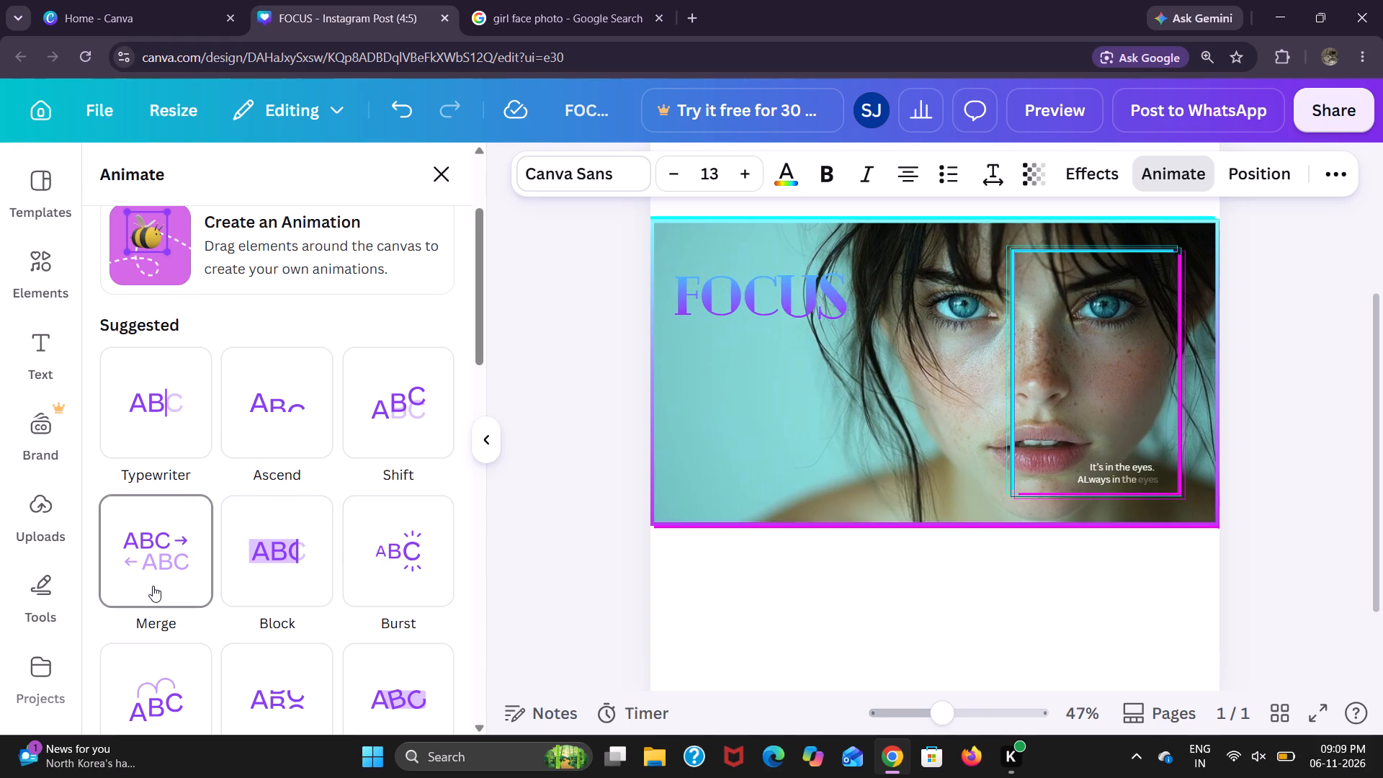
pyautogui.scroll(-2, 153, 586)
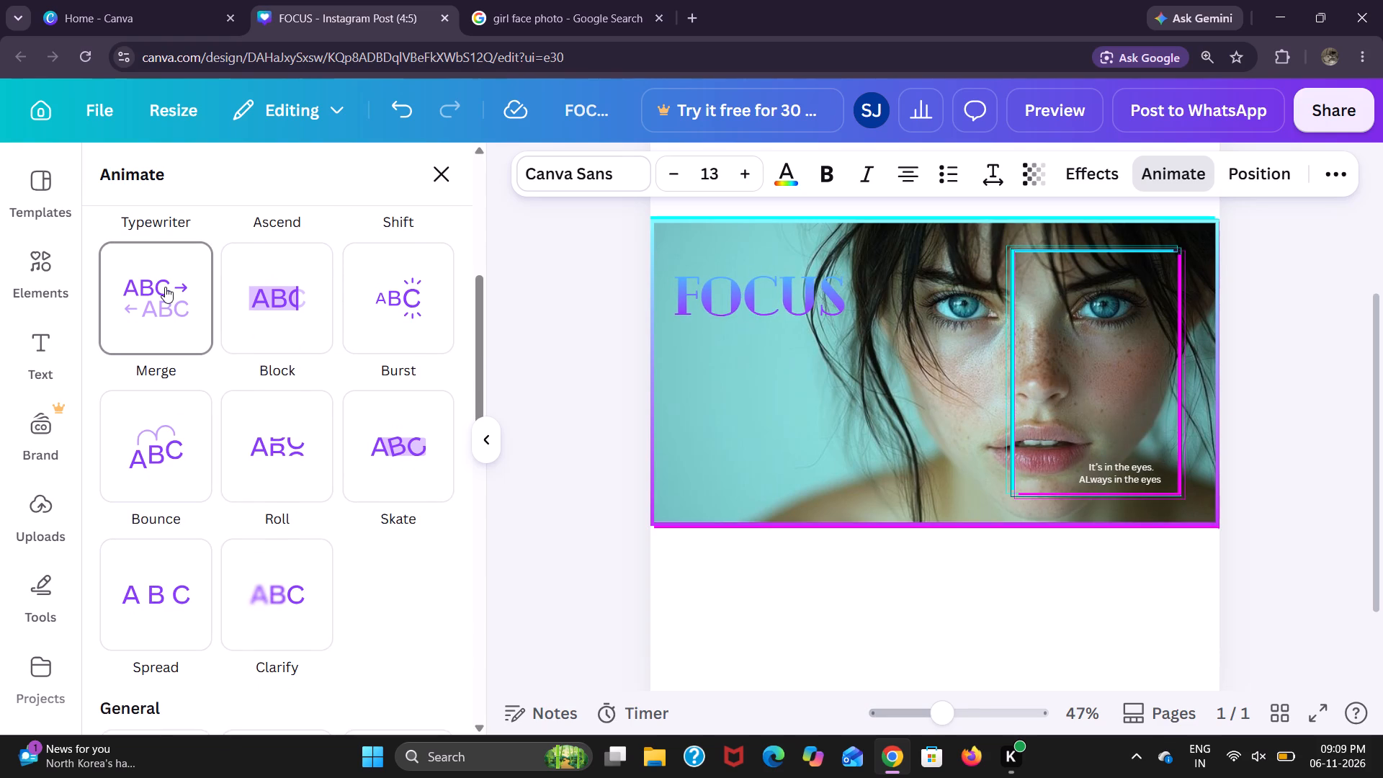
pyautogui.click(165, 287)
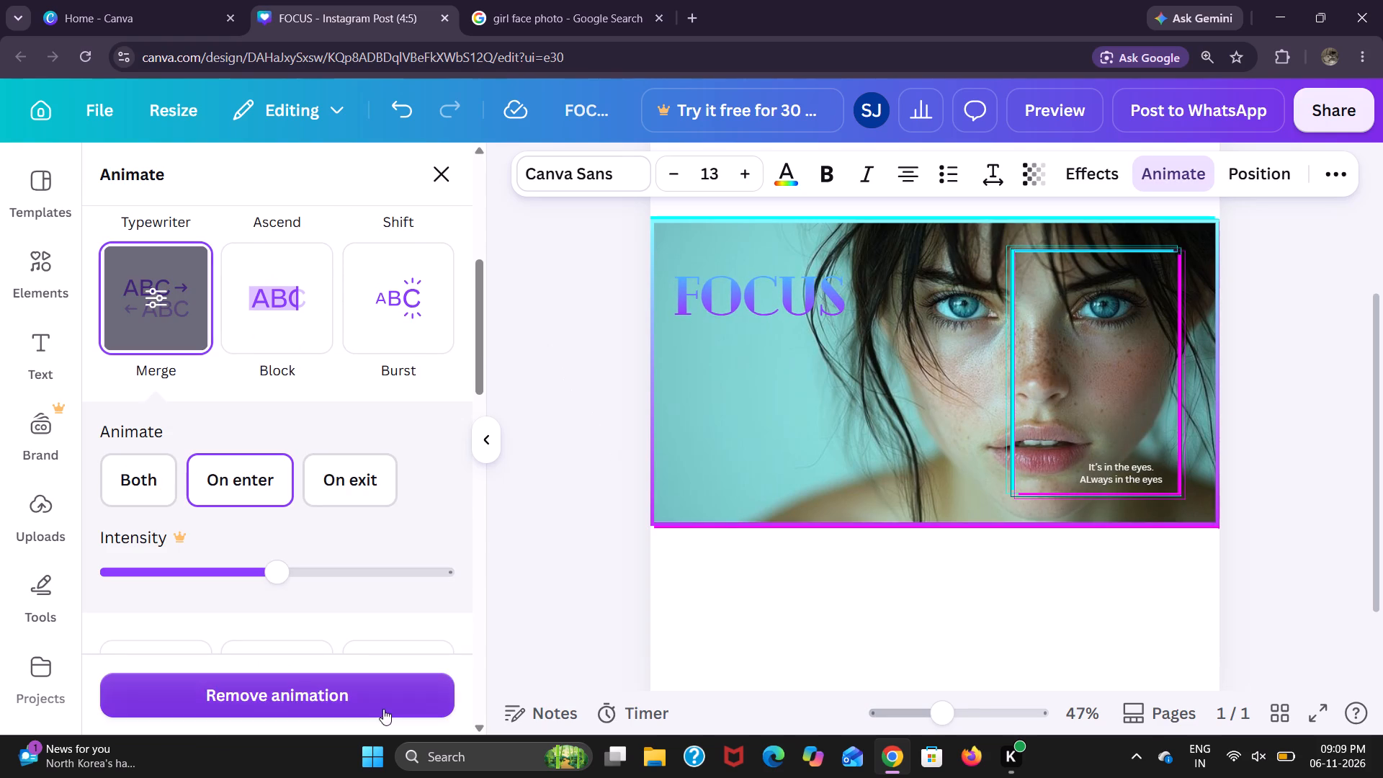
pyautogui.click(585, 521)
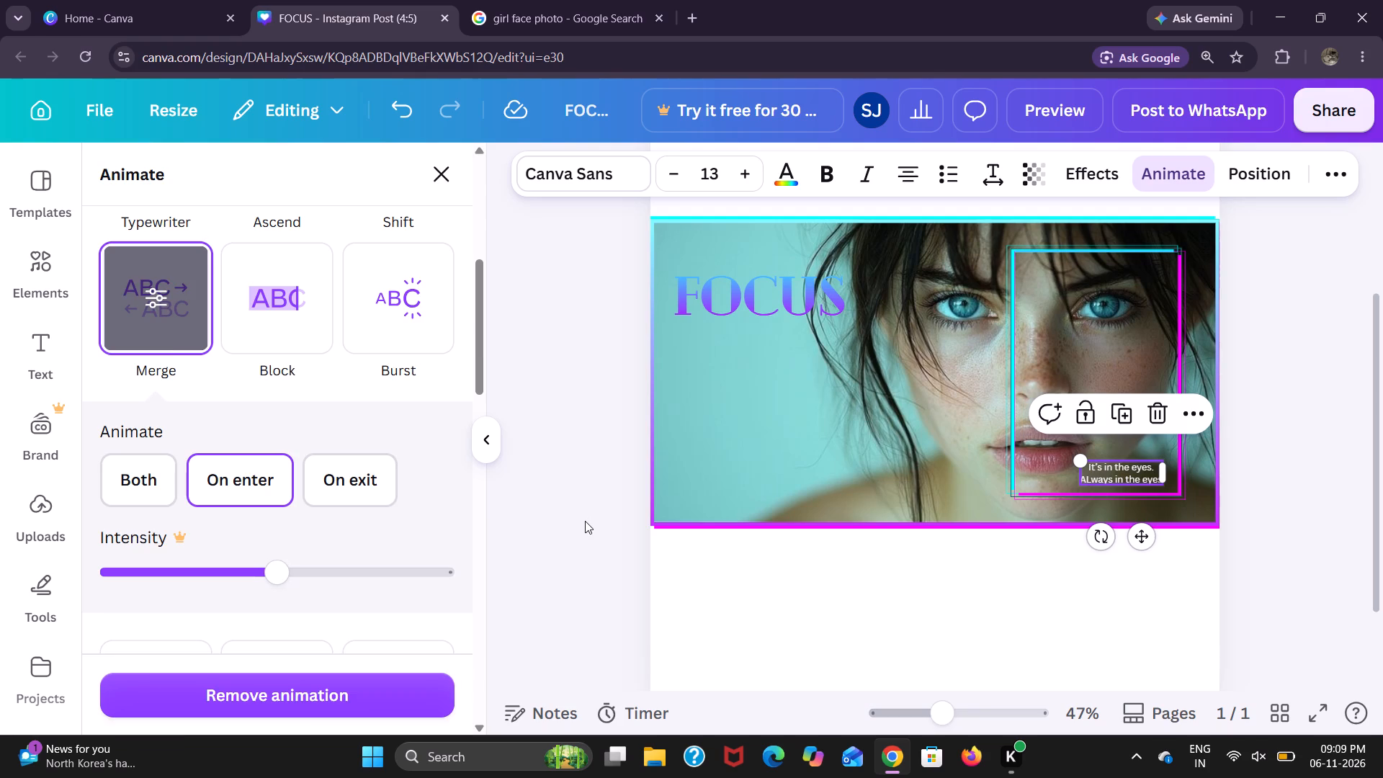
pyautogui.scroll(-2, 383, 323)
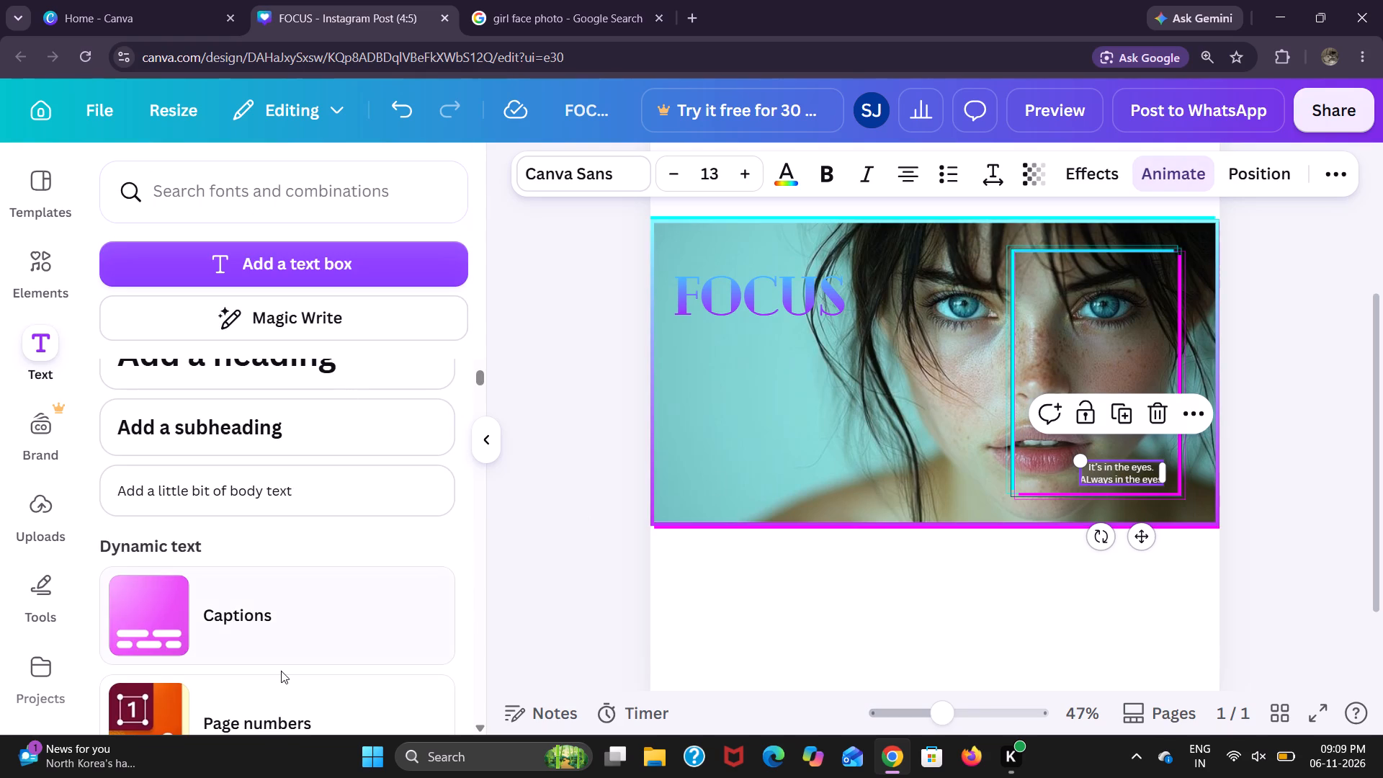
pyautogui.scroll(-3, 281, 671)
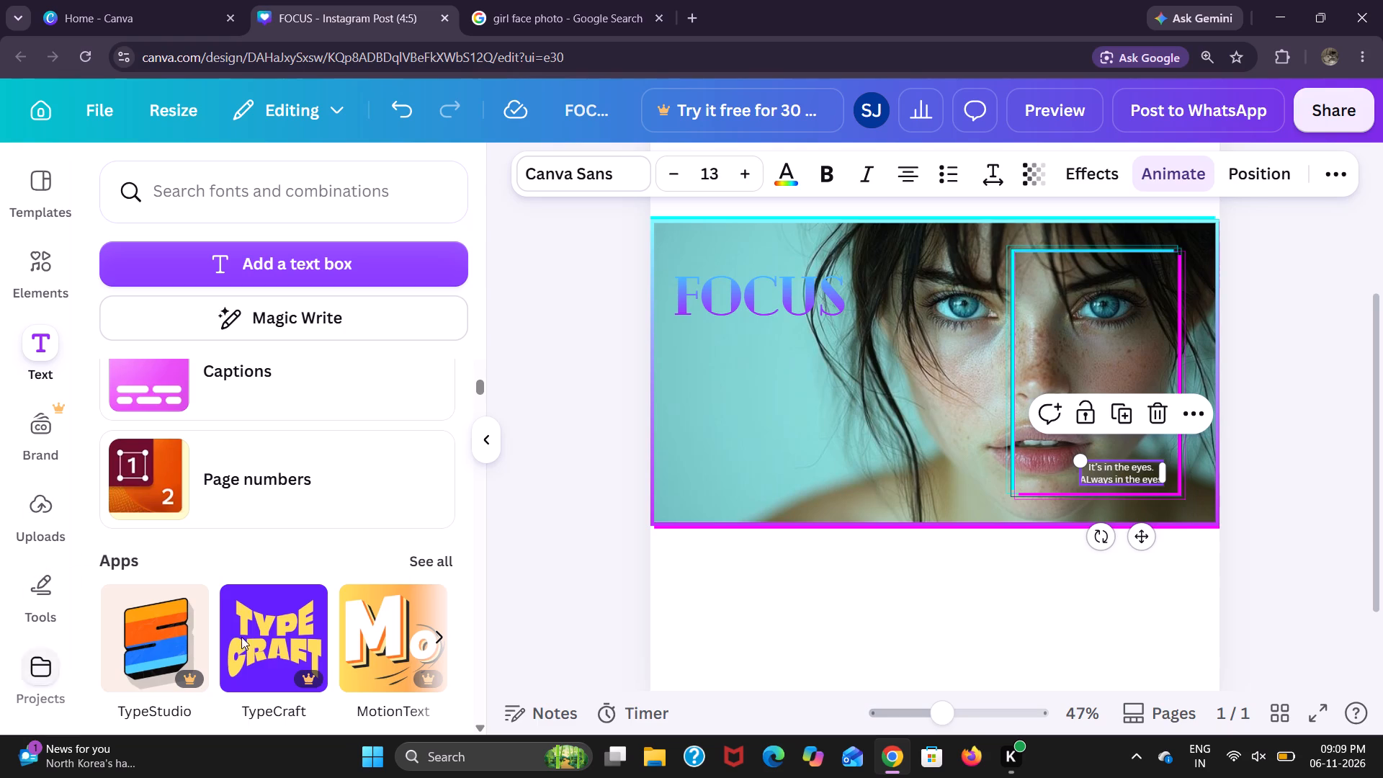
# Switch to the Google image results and examine the related woman's face close-ups, including the Pngtree portrait, for a second photo.
pyautogui.scroll(-4, 284, 630)
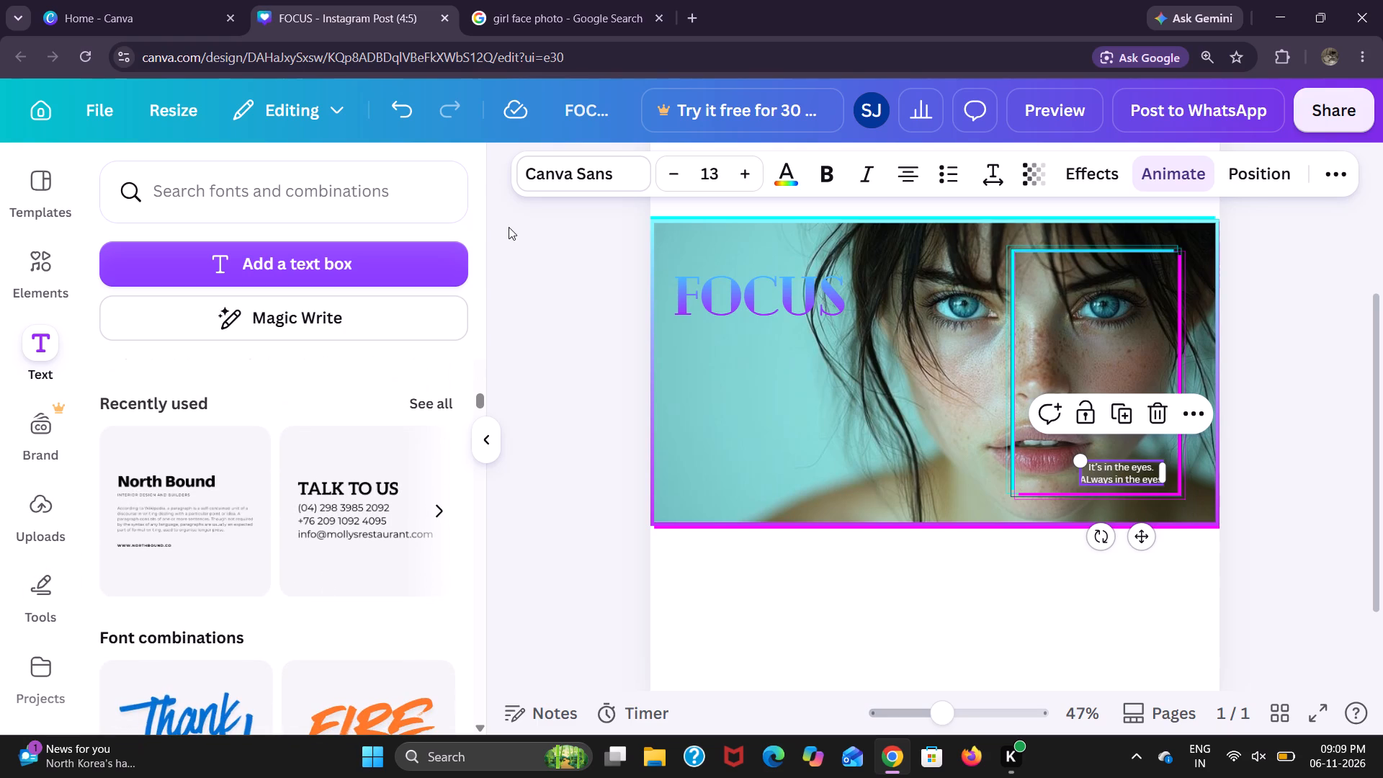
pyautogui.click(576, 10)
pyautogui.scroll(-3, 631, 279)
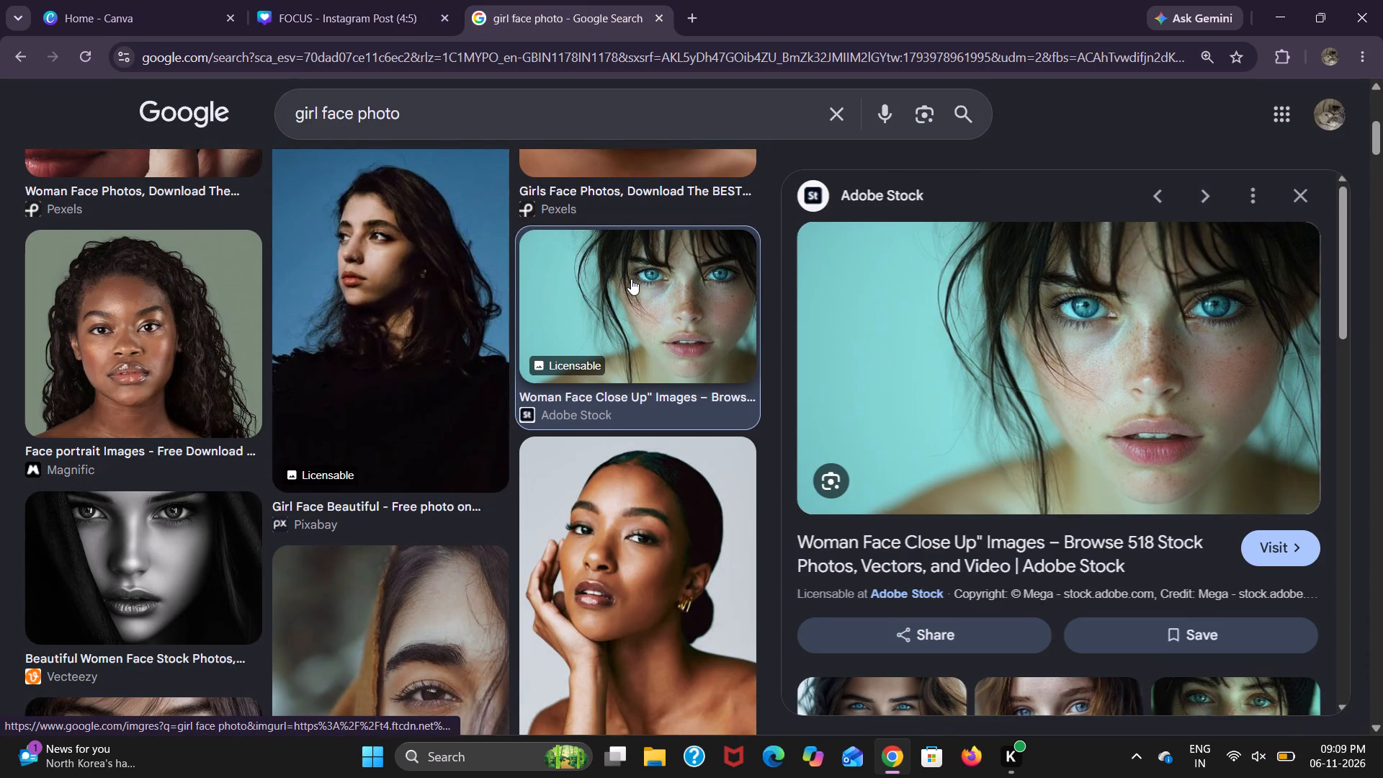
pyautogui.scroll(-5, 631, 279)
pyautogui.scroll(2, 631, 279)
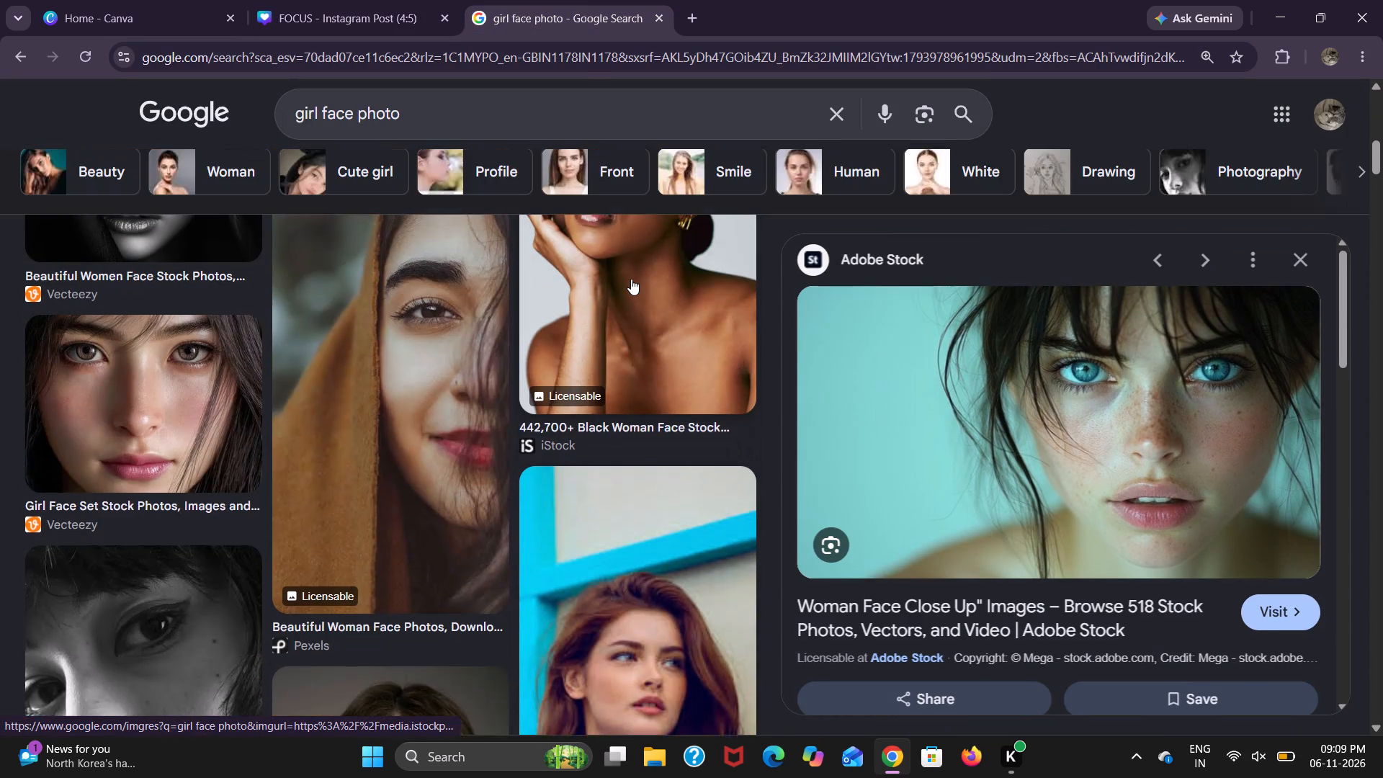
pyautogui.scroll(1, 631, 279)
pyautogui.scroll(-4, 1073, 461)
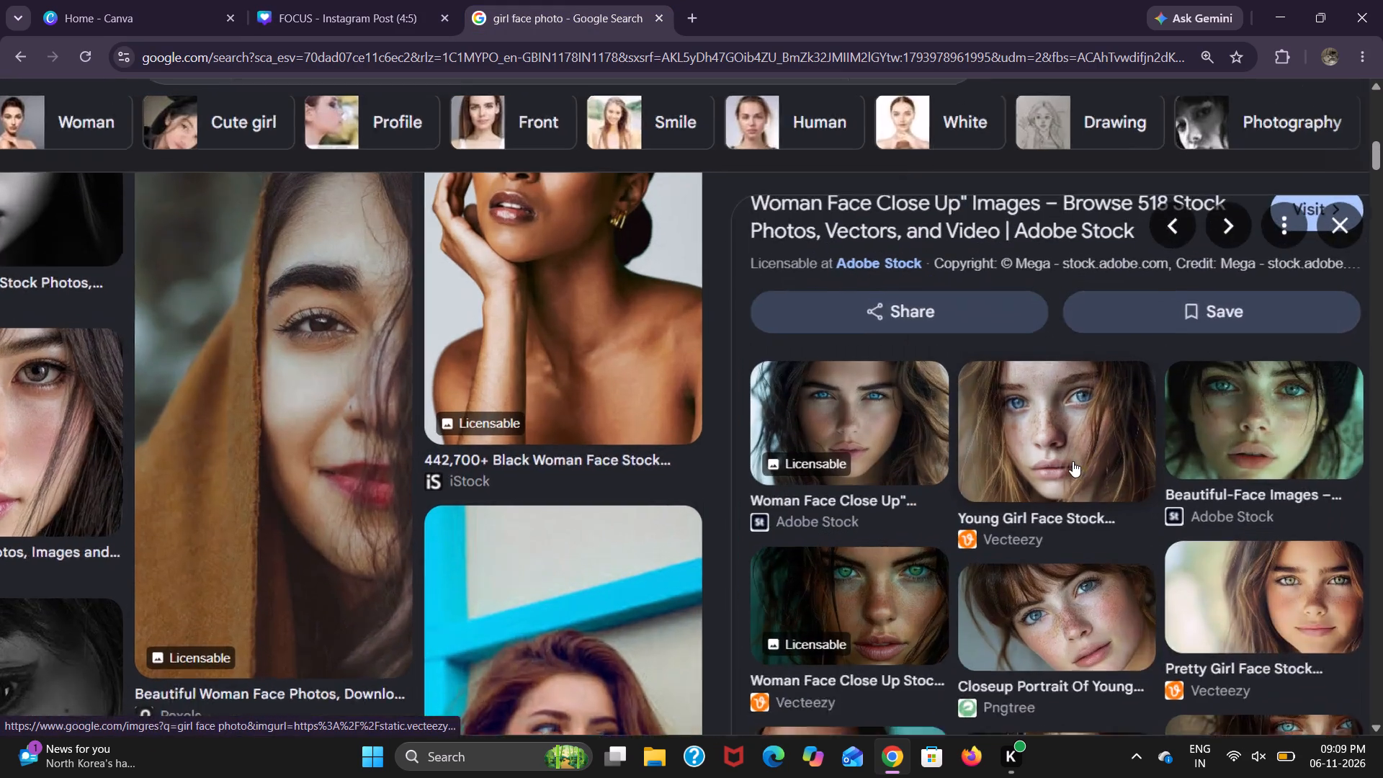
pyautogui.scroll(-1, 1073, 461)
pyautogui.hscroll(-4, 1073, 461)
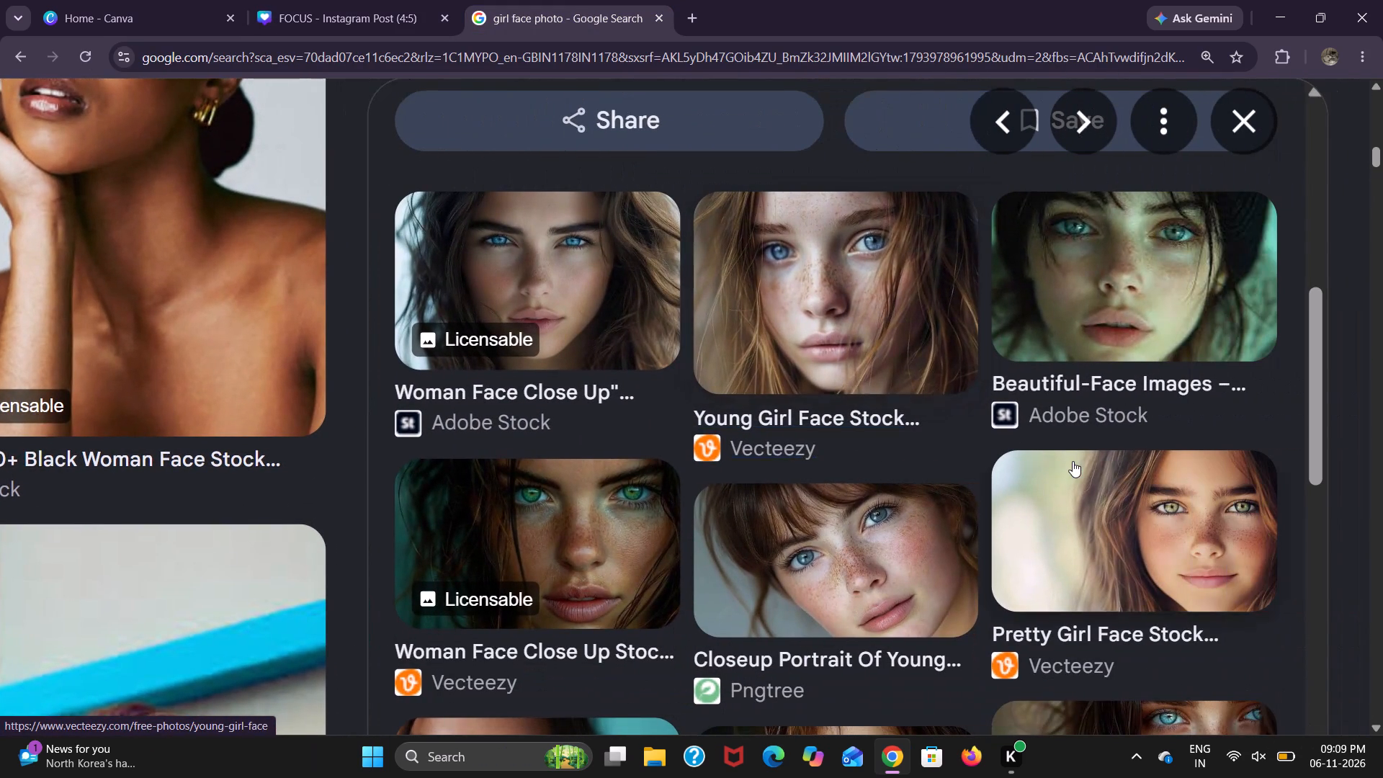
pyautogui.scroll(-3, 1073, 461)
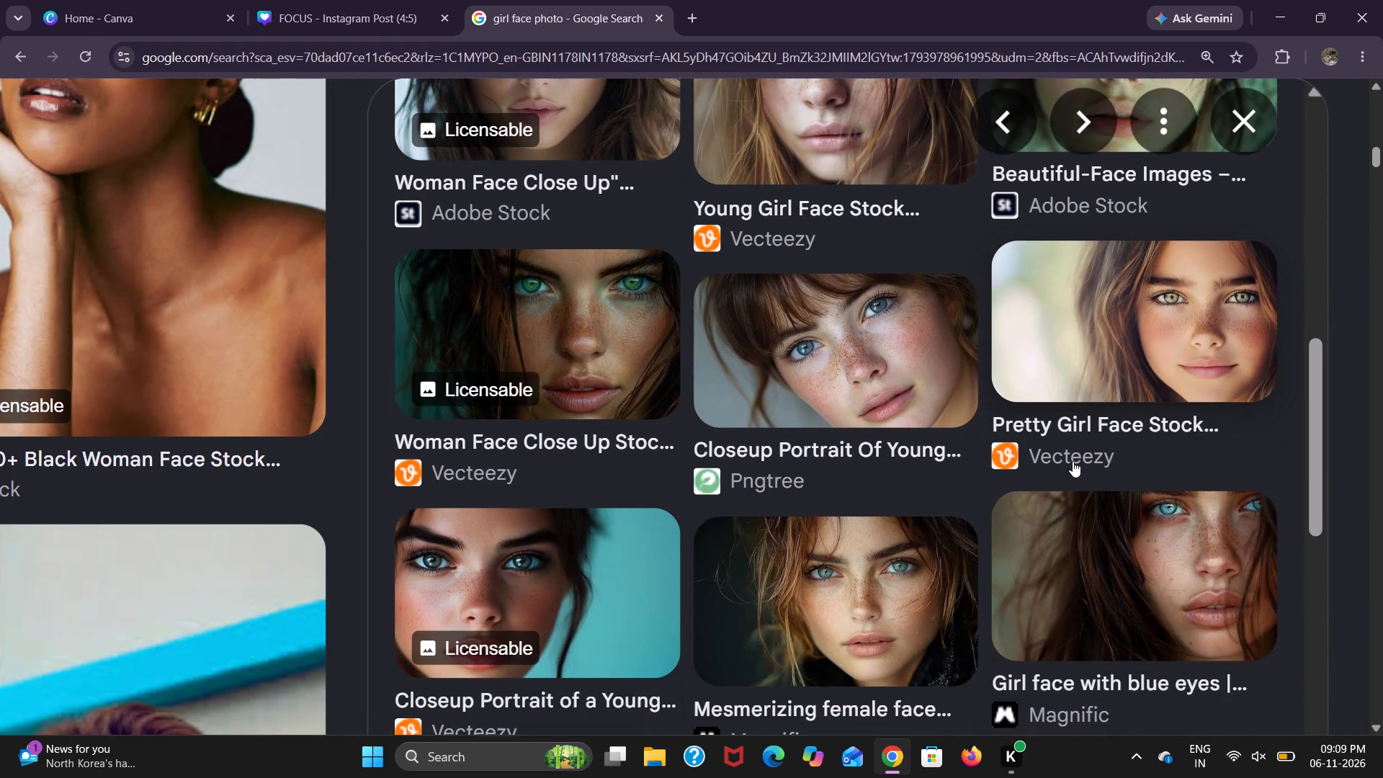
pyautogui.scroll(1, 1032, 371)
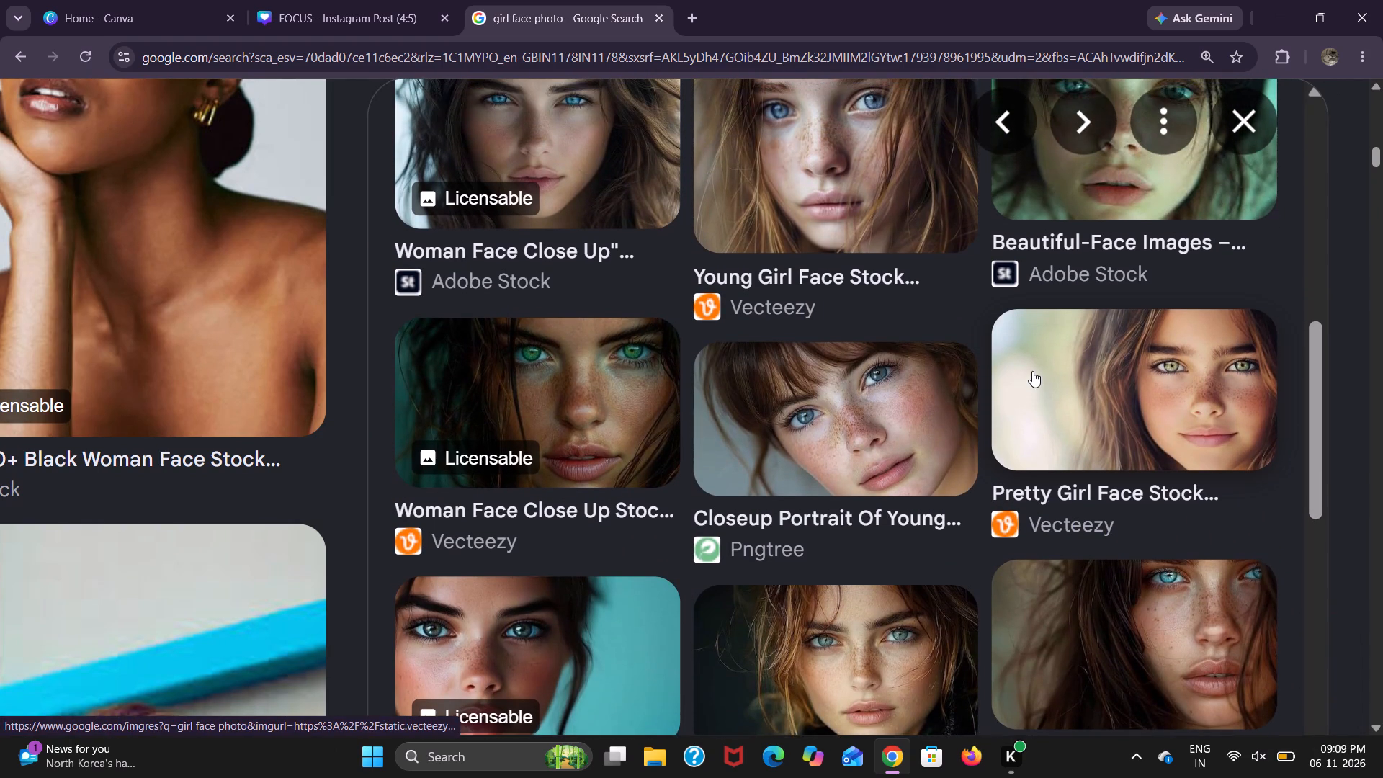
pyautogui.scroll(1, 1032, 371)
pyautogui.scroll(2, 1144, 273)
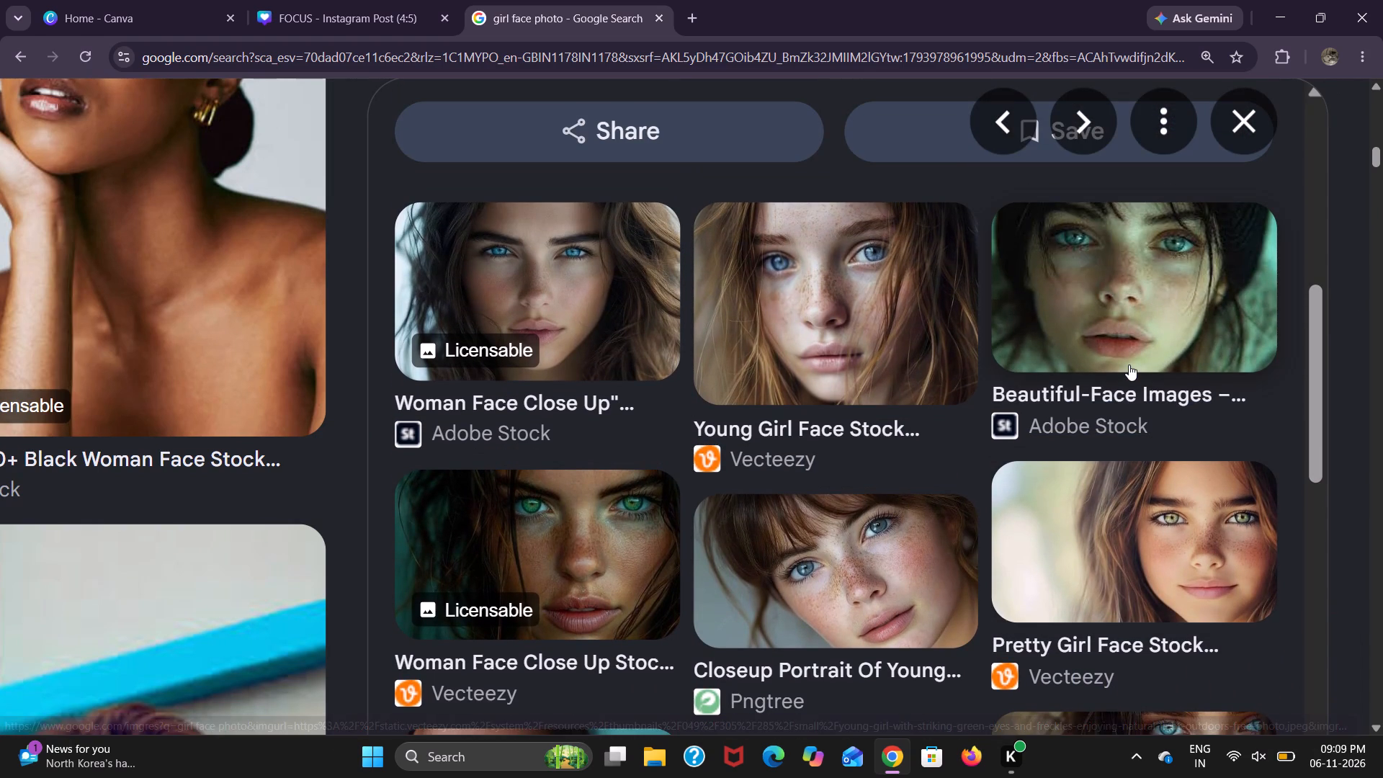
pyautogui.scroll(-7, 1129, 365)
pyautogui.scroll(1, 1129, 365)
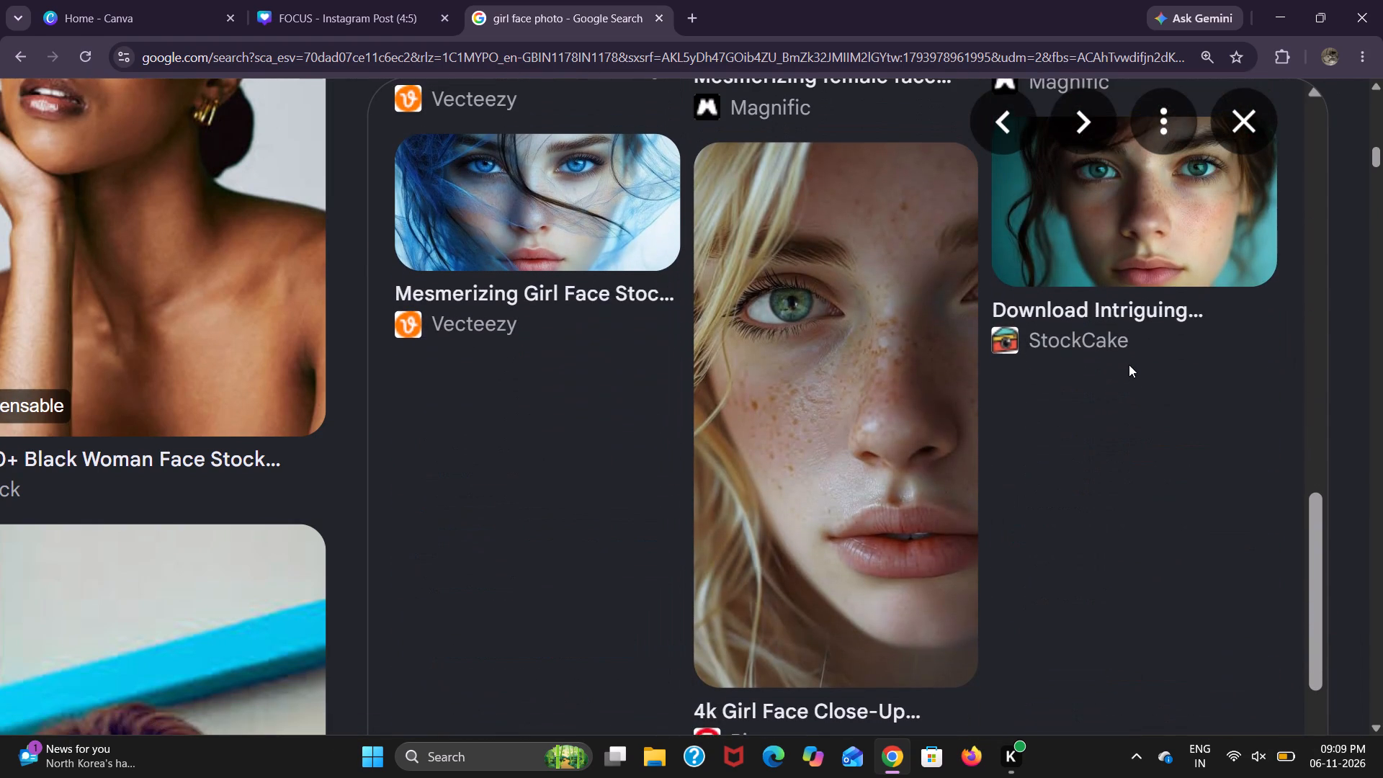
pyautogui.scroll(-3, 1129, 365)
pyautogui.scroll(6, 1129, 365)
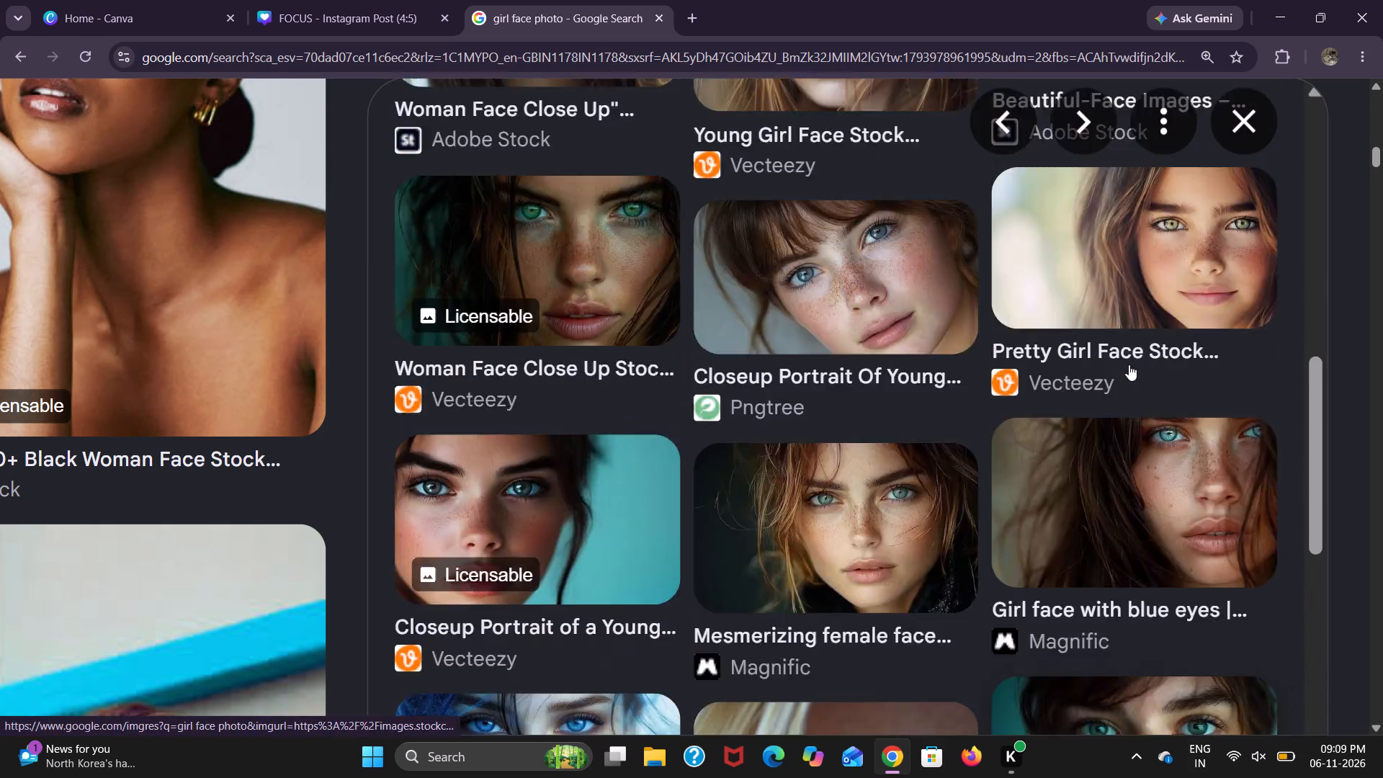
pyautogui.scroll(3, 1129, 365)
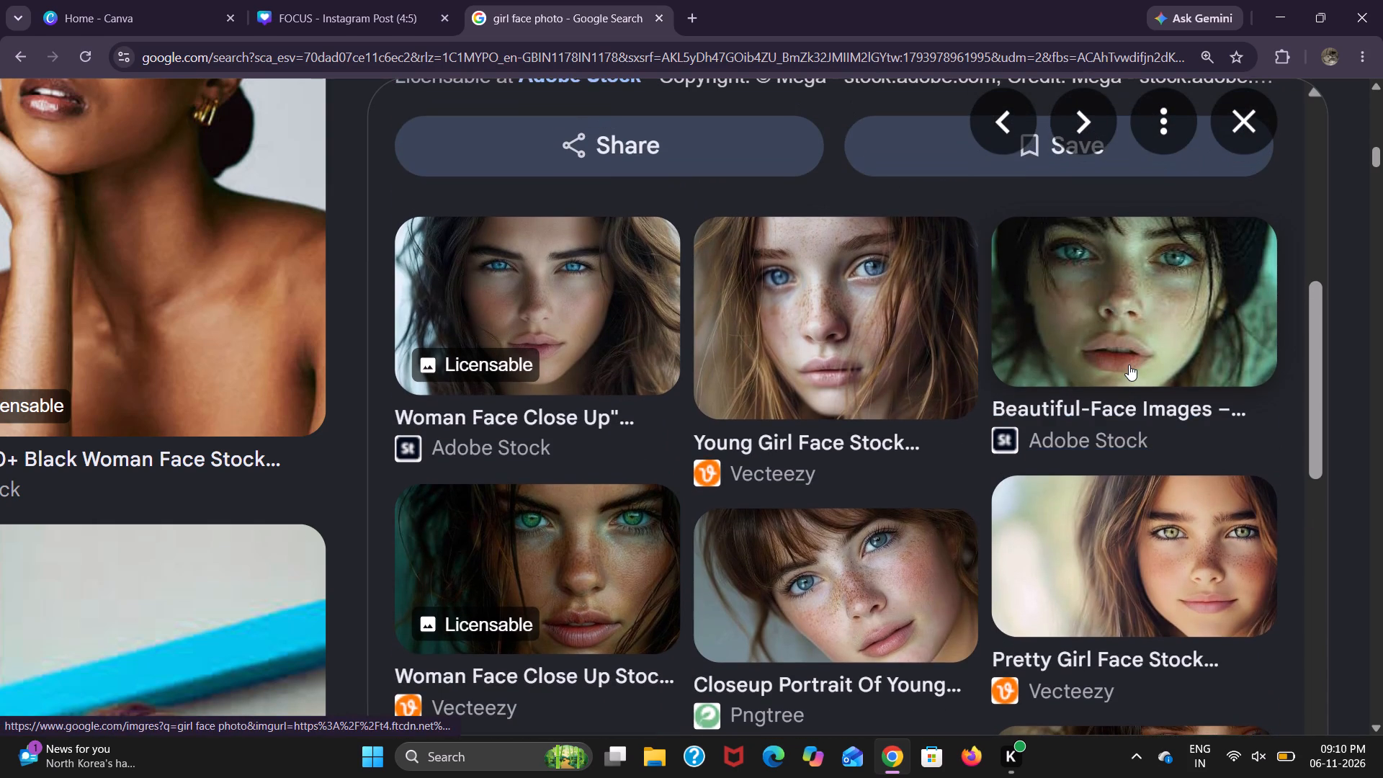
pyautogui.click(834, 576)
pyautogui.hscroll(7, 785, 439)
pyautogui.hscroll(-5, 785, 439)
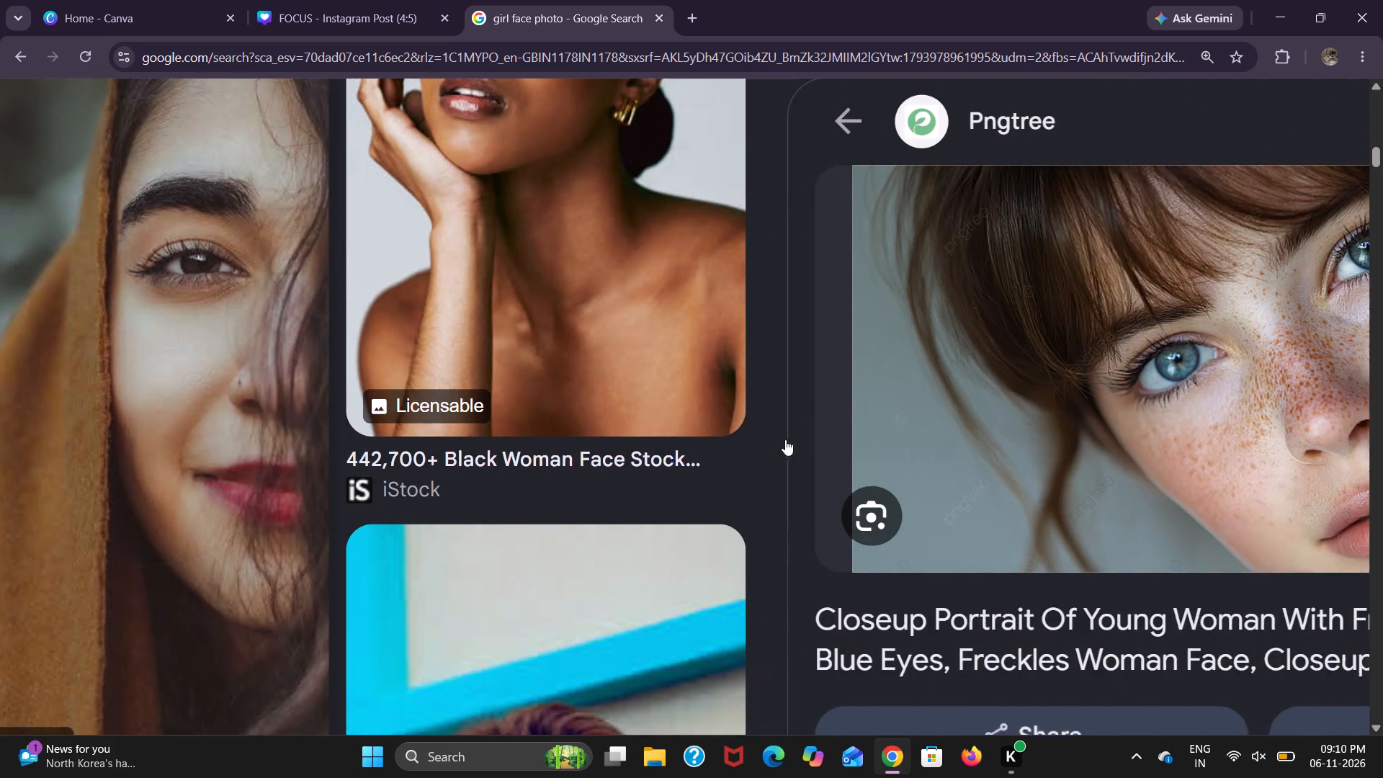
pyautogui.hscroll(8, 785, 439)
pyautogui.hscroll(-8, 914, 400)
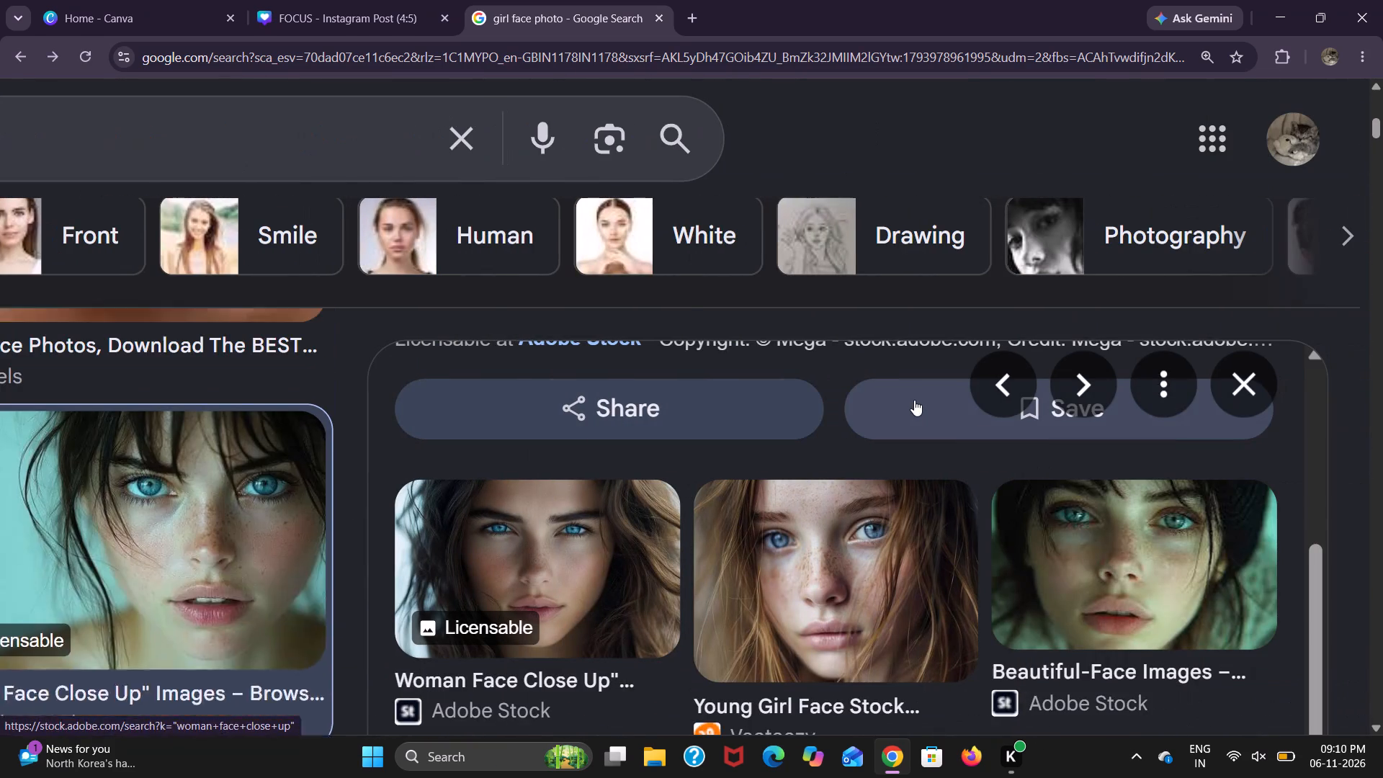
# Bring the Vecteezy "Young Girl Face" photo from the image results into the FOCUS design and place it below the main photo.
pyautogui.scroll(1, 914, 400)
pyautogui.click(813, 589)
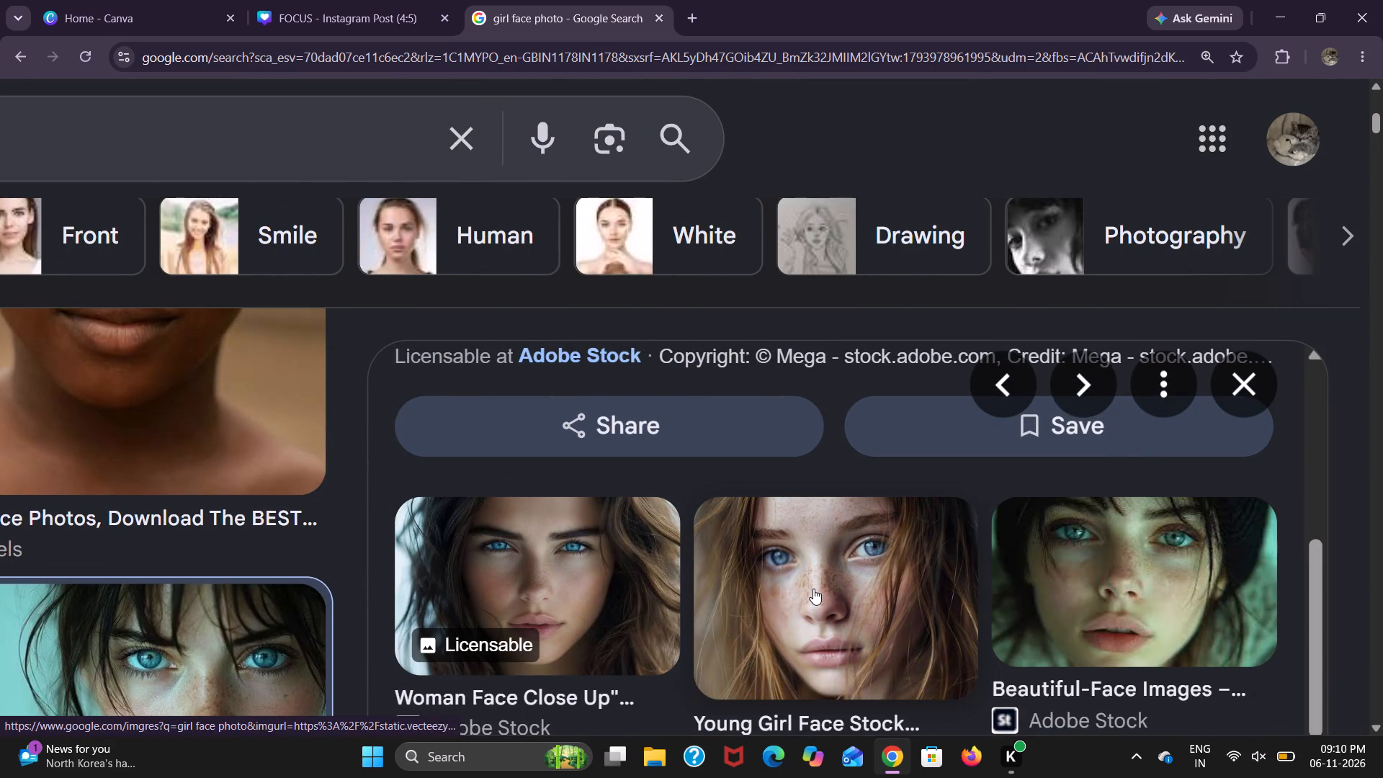
pyautogui.moveTo(878, 580); pyautogui.dragTo(360, 73)
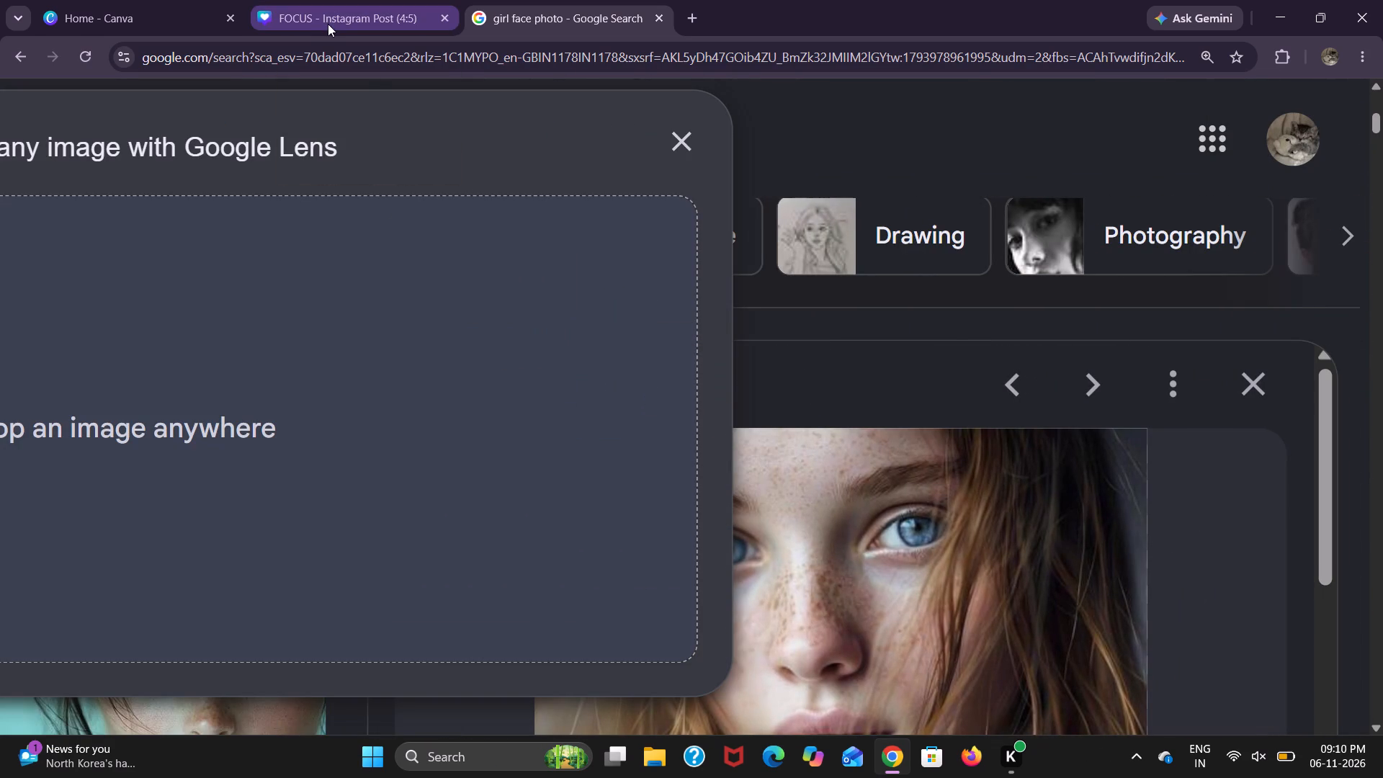
pyautogui.moveTo(913, 594); pyautogui.dragTo(538, 192)
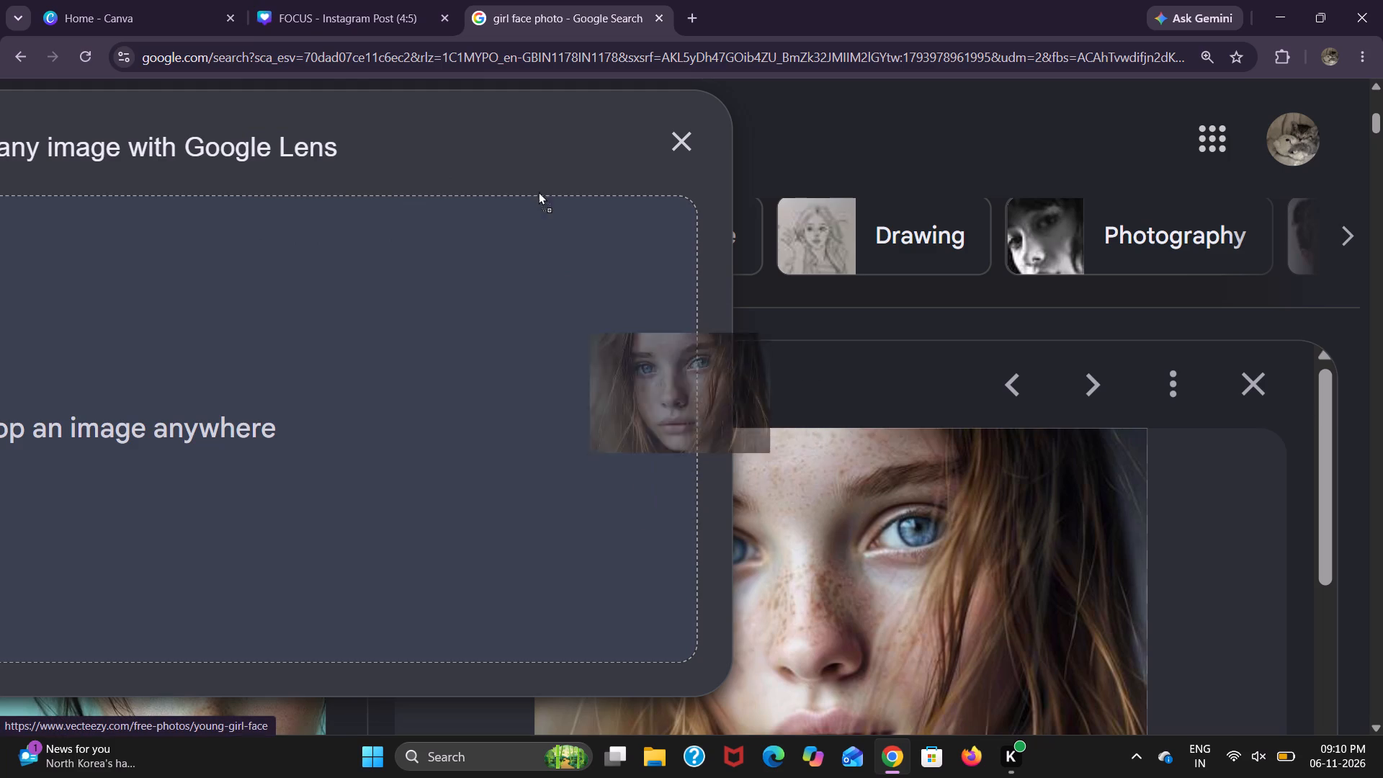
pyautogui.moveTo(538, 192); pyautogui.dragTo(953, 269)
pyautogui.moveTo(902, 369); pyautogui.dragTo(869, 645)
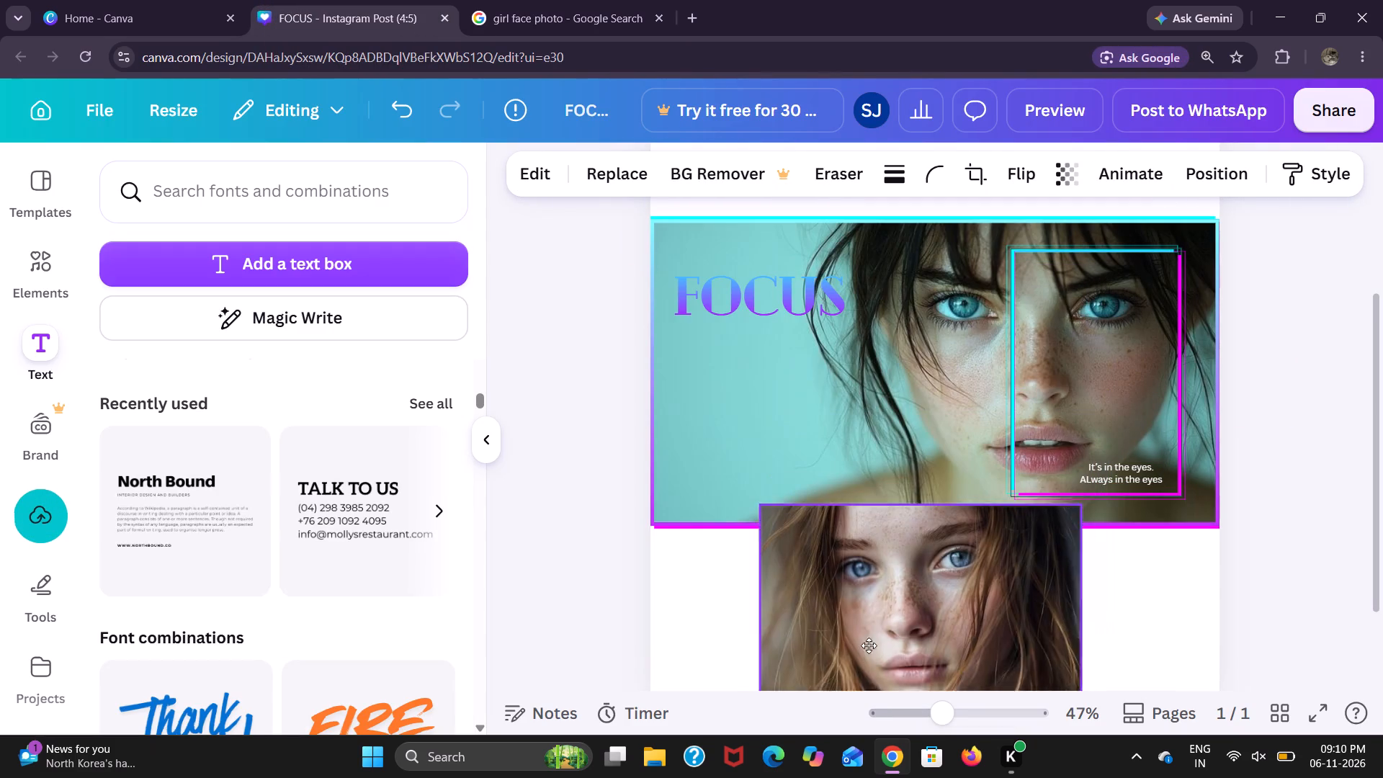
pyautogui.moveTo(869, 645); pyautogui.dragTo(946, 658)
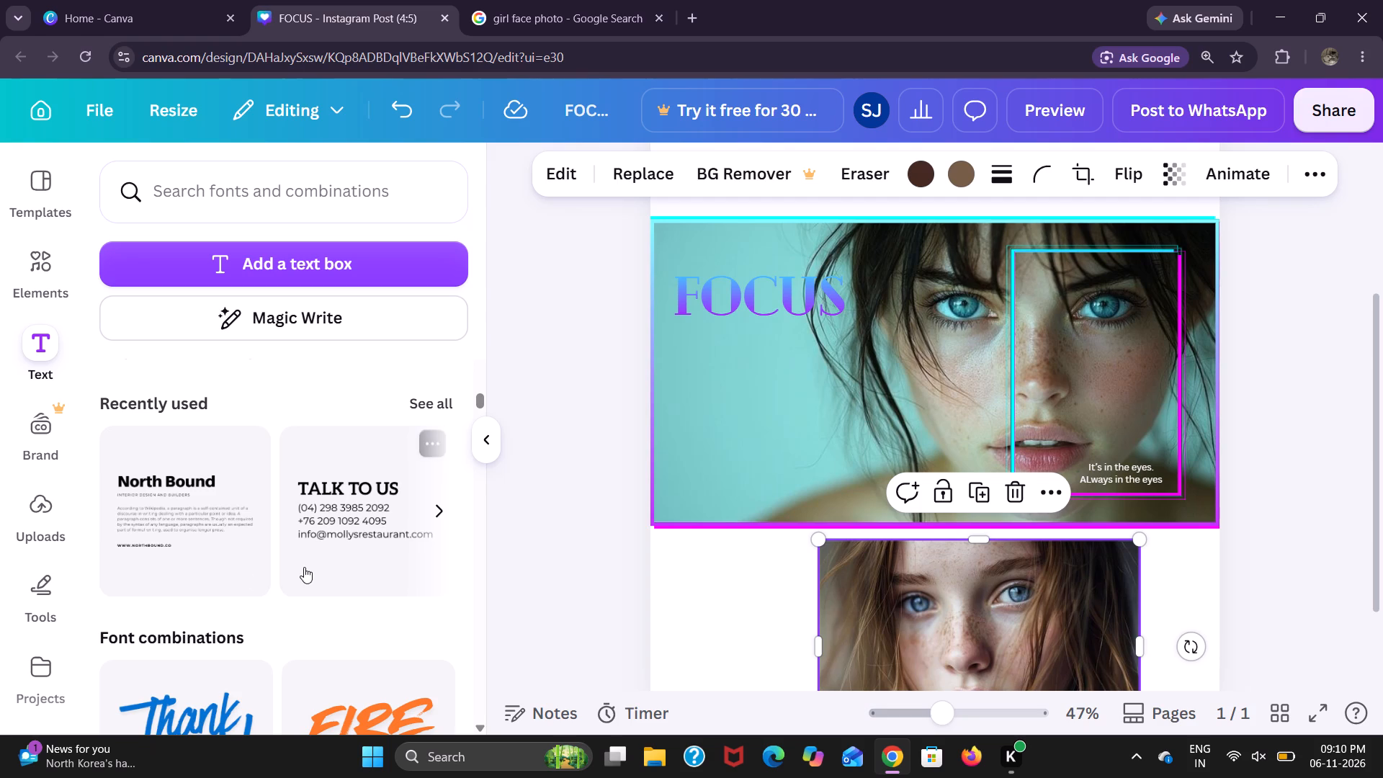
# Add the Polaroid-style frame from the Film and photo frames and place it in the page's lower-left corner.
pyautogui.scroll(-1, 779, 579)
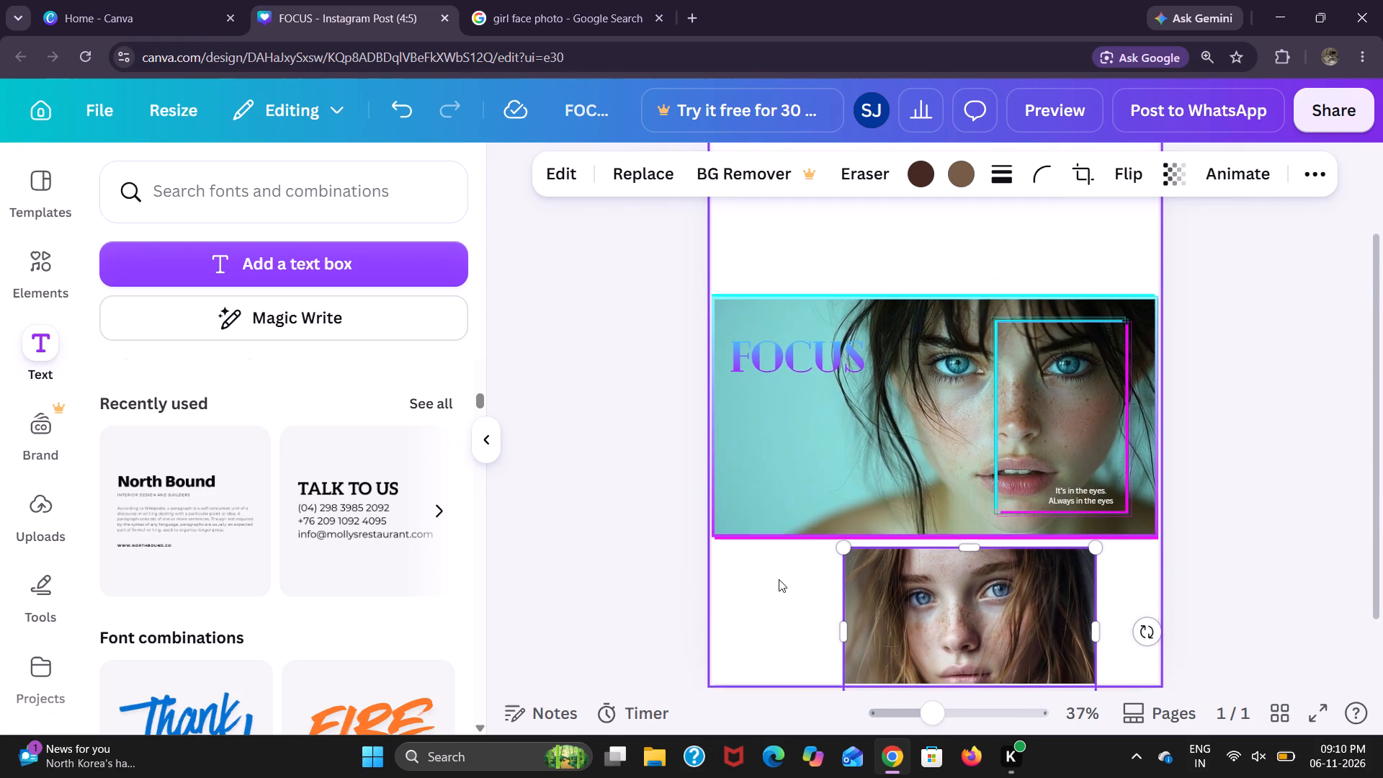
pyautogui.scroll(-1, 779, 579)
pyautogui.click(38, 264)
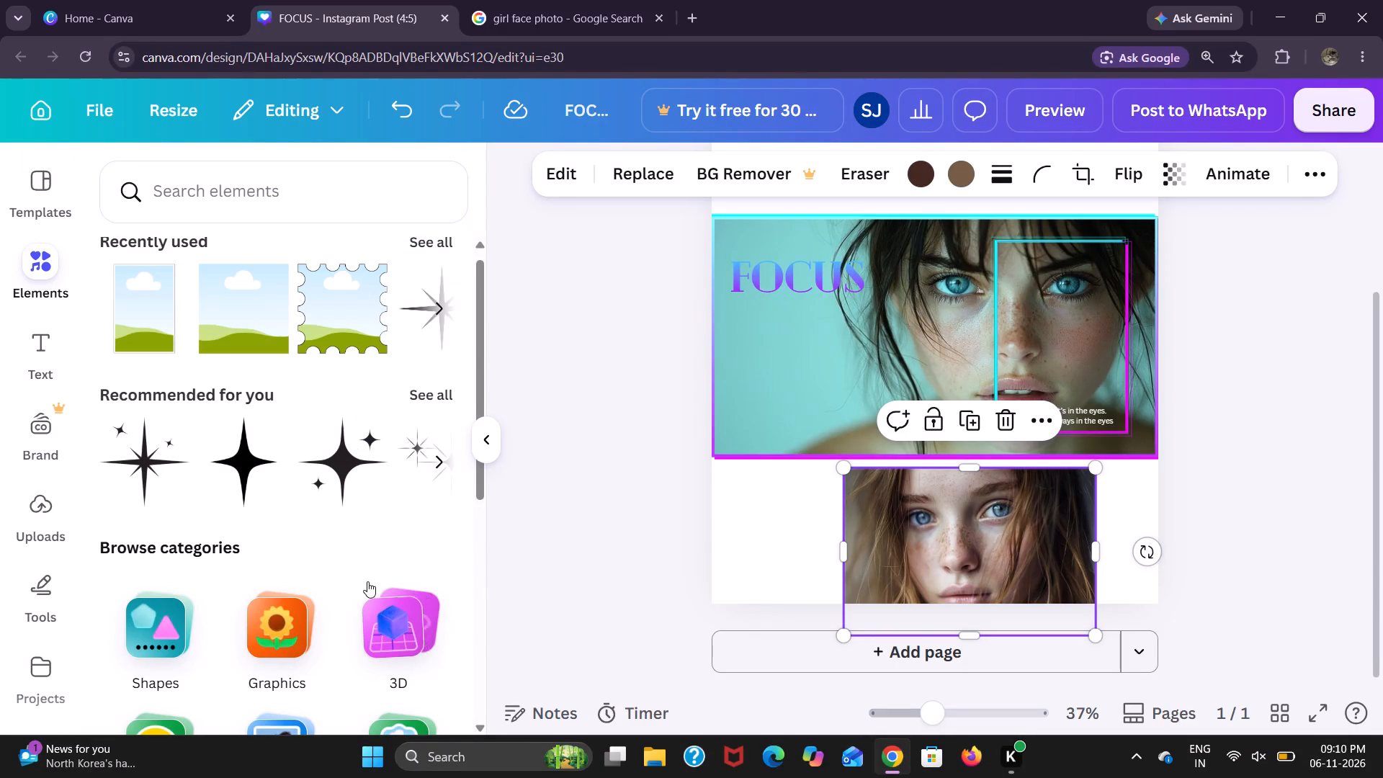
pyautogui.scroll(-2, 362, 663)
pyautogui.click(410, 602)
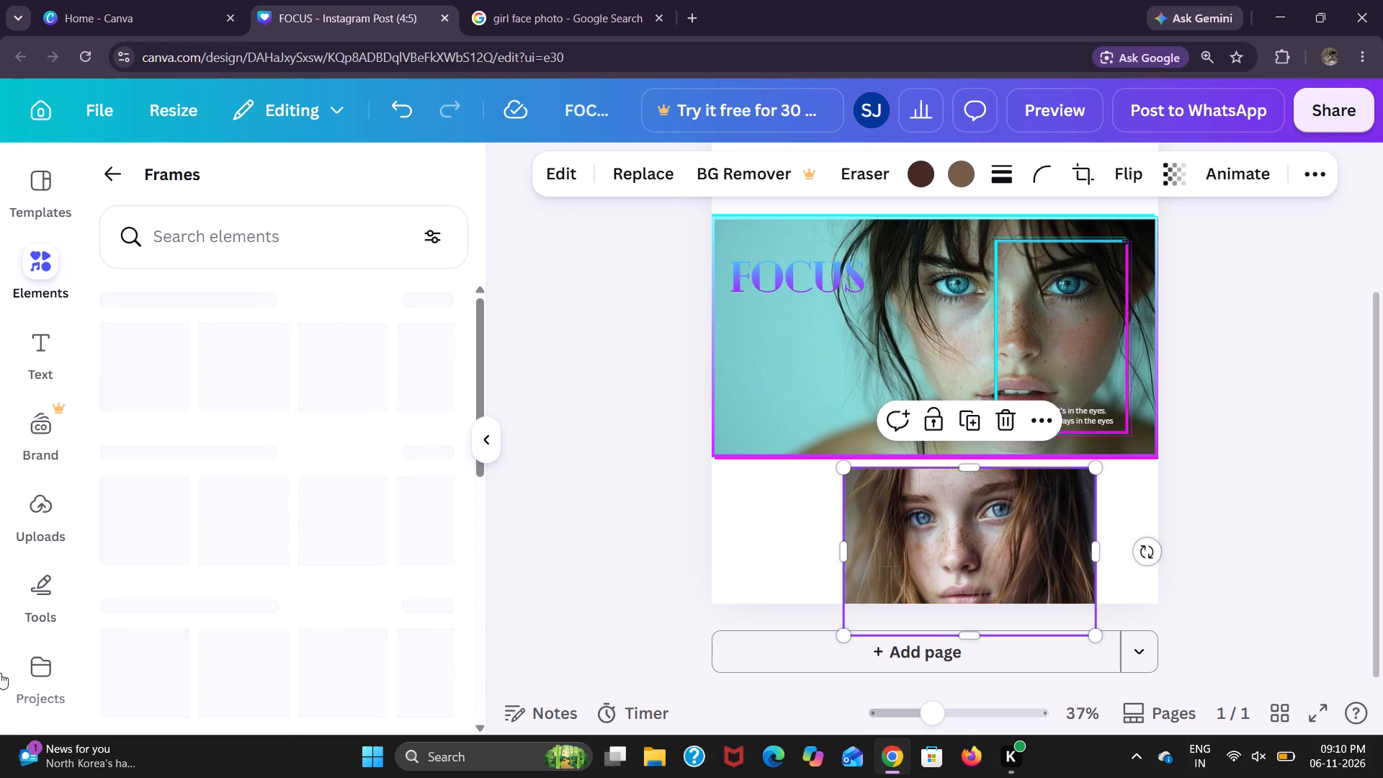
pyautogui.scroll(-1, 278, 511)
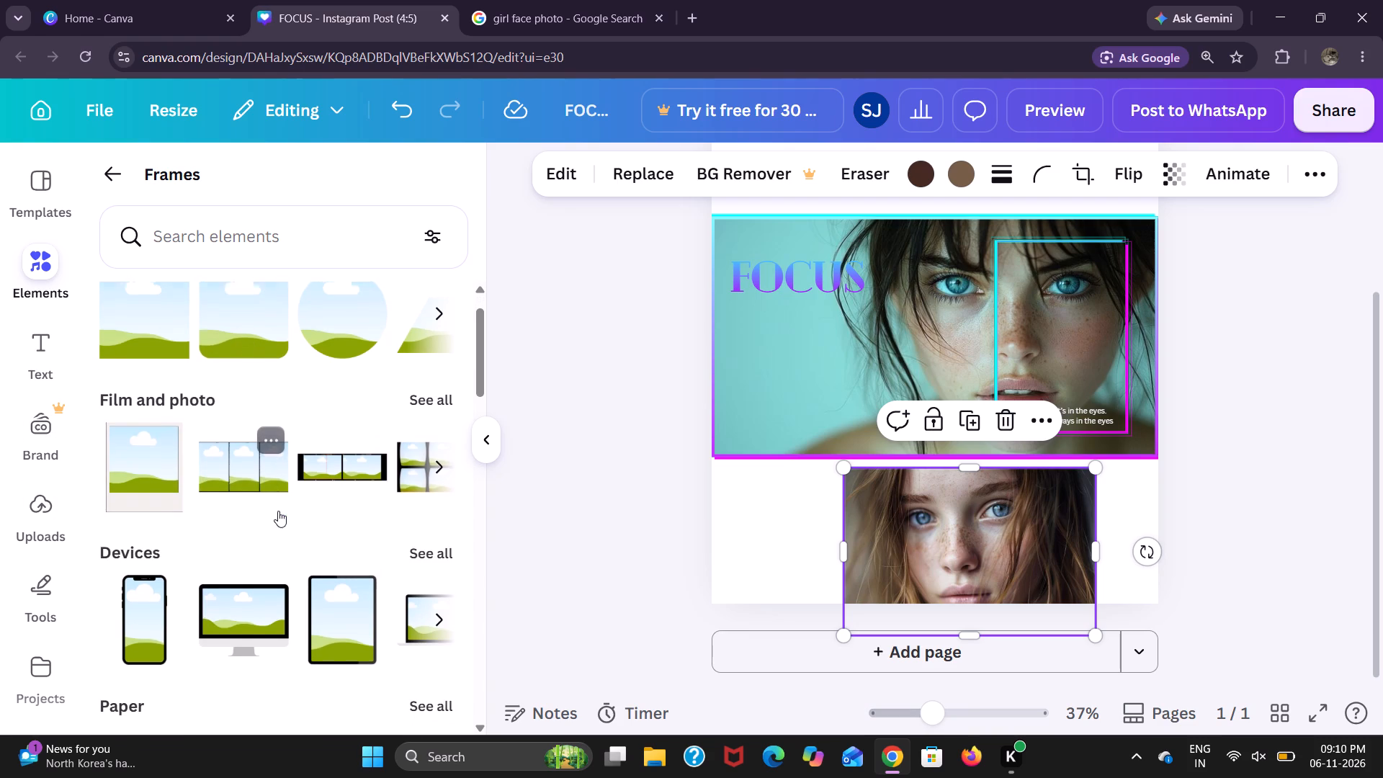
pyautogui.click(160, 462)
pyautogui.moveTo(979, 295); pyautogui.dragTo(910, 387)
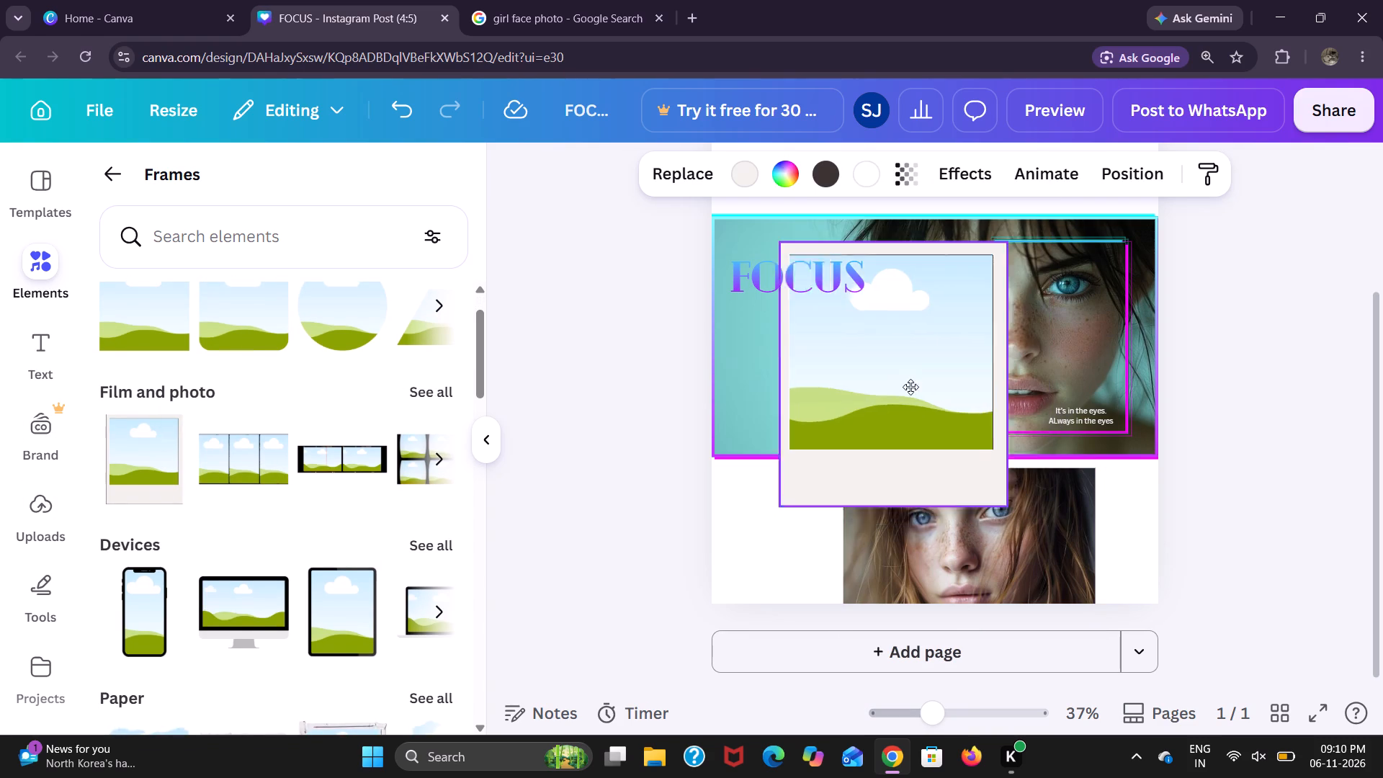
pyautogui.moveTo(910, 387); pyautogui.dragTo(875, 455)
# Fill the Polaroid frame with the newly added photo of the long-haired girl.
pyautogui.moveTo(1086, 530); pyautogui.dragTo(882, 453)
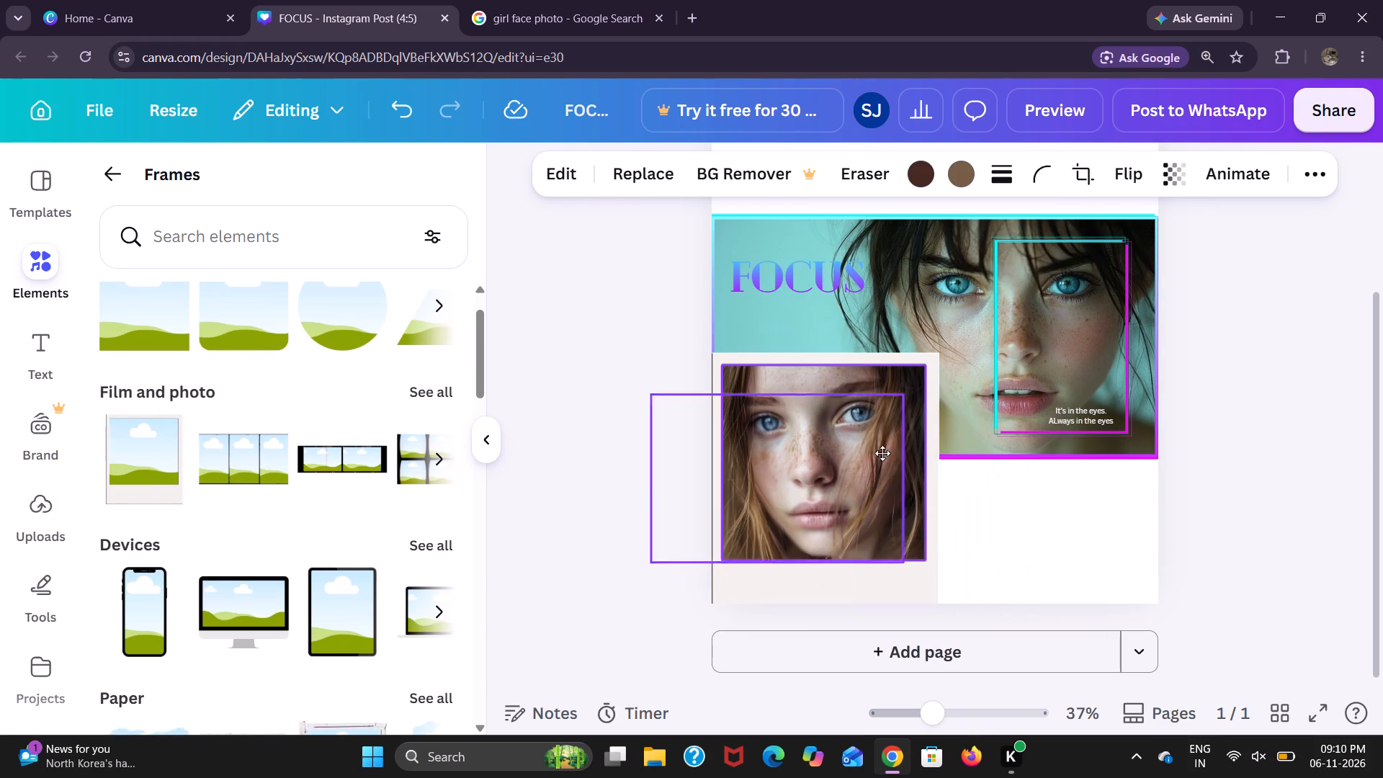
pyautogui.moveTo(882, 453); pyautogui.dragTo(878, 447)
# Shrink the filled Polaroid frame to a small thumbnail and place it in the white area beneath the main photo's left end.
pyautogui.click(916, 403)
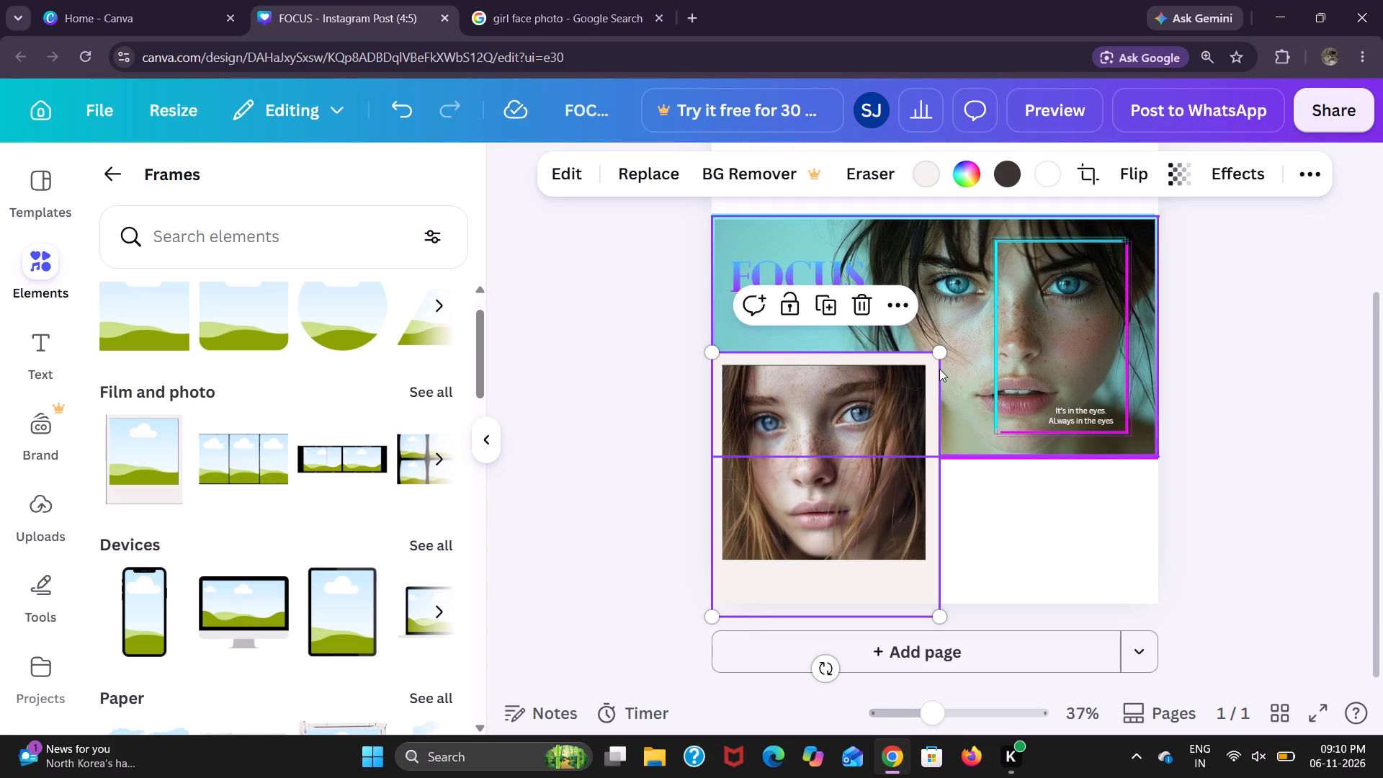
pyautogui.moveTo(936, 360); pyautogui.dragTo(876, 576)
pyautogui.click(876, 576)
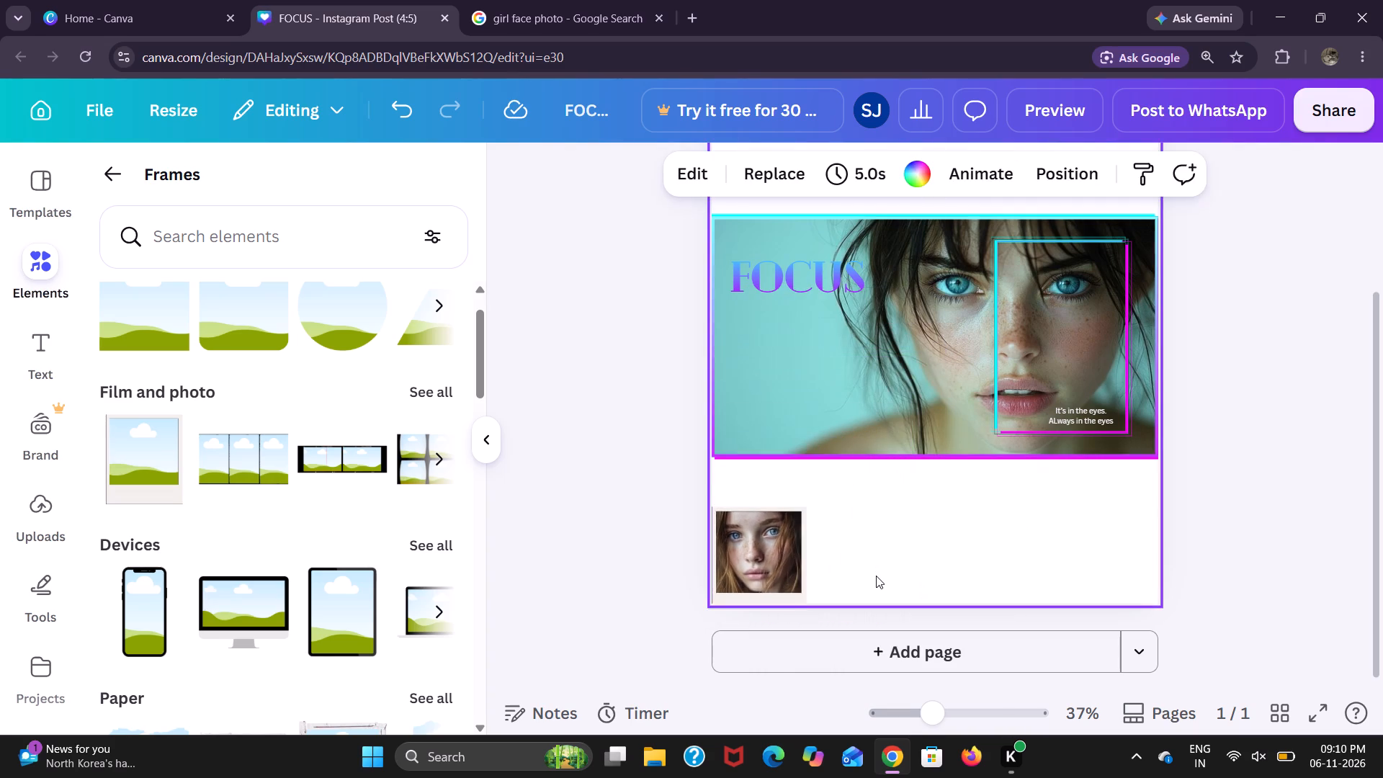
pyautogui.moveTo(782, 560); pyautogui.dragTo(791, 531)
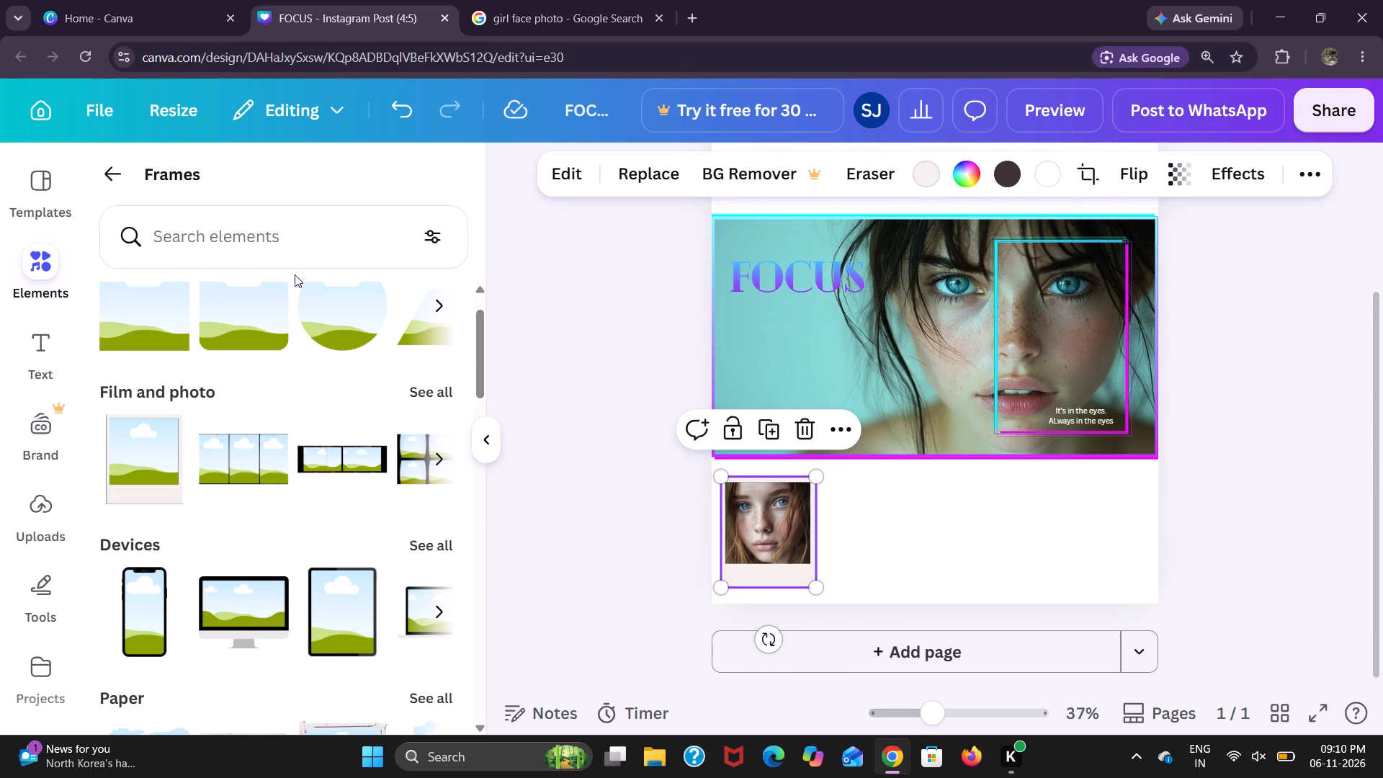
# Search the design elements for "like comment share".
pyautogui.click(112, 182)
pyautogui.click(274, 198)
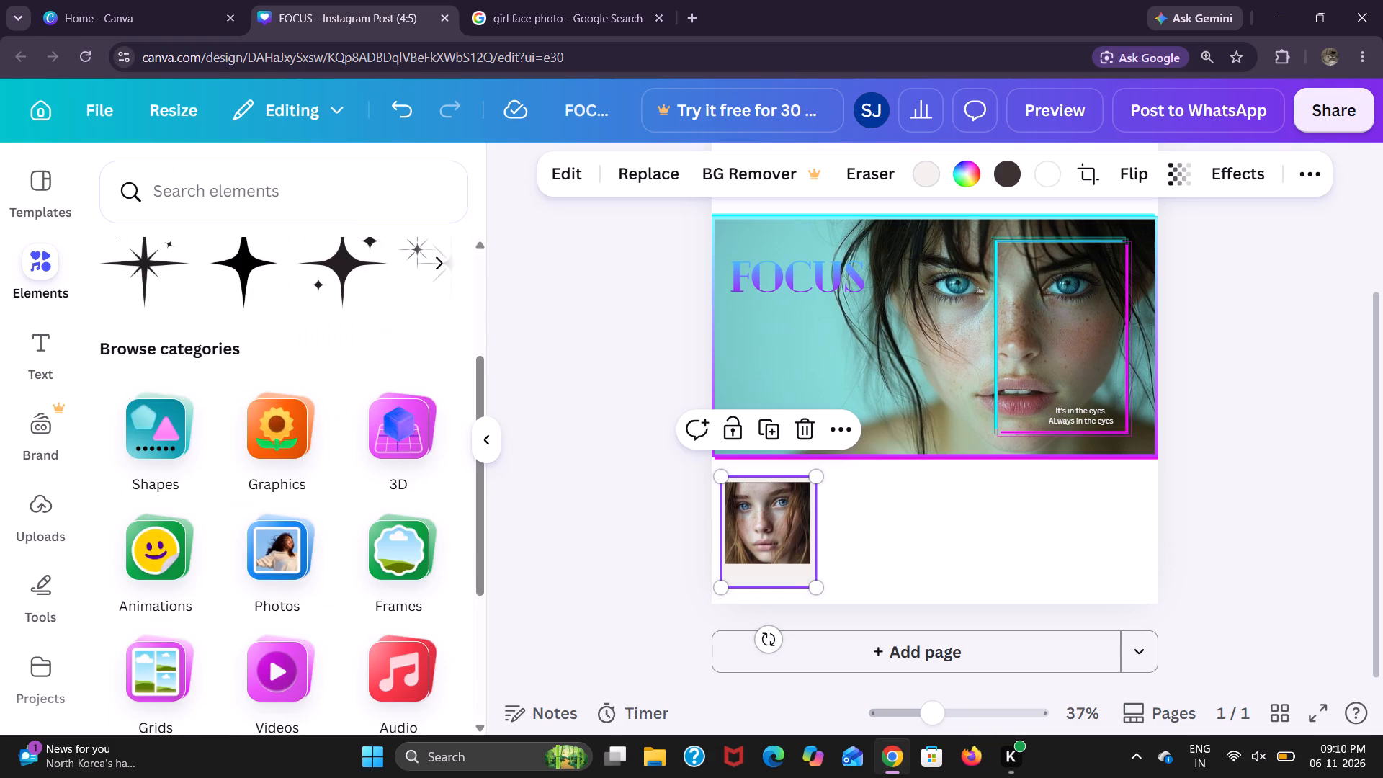
pyautogui.write('like')
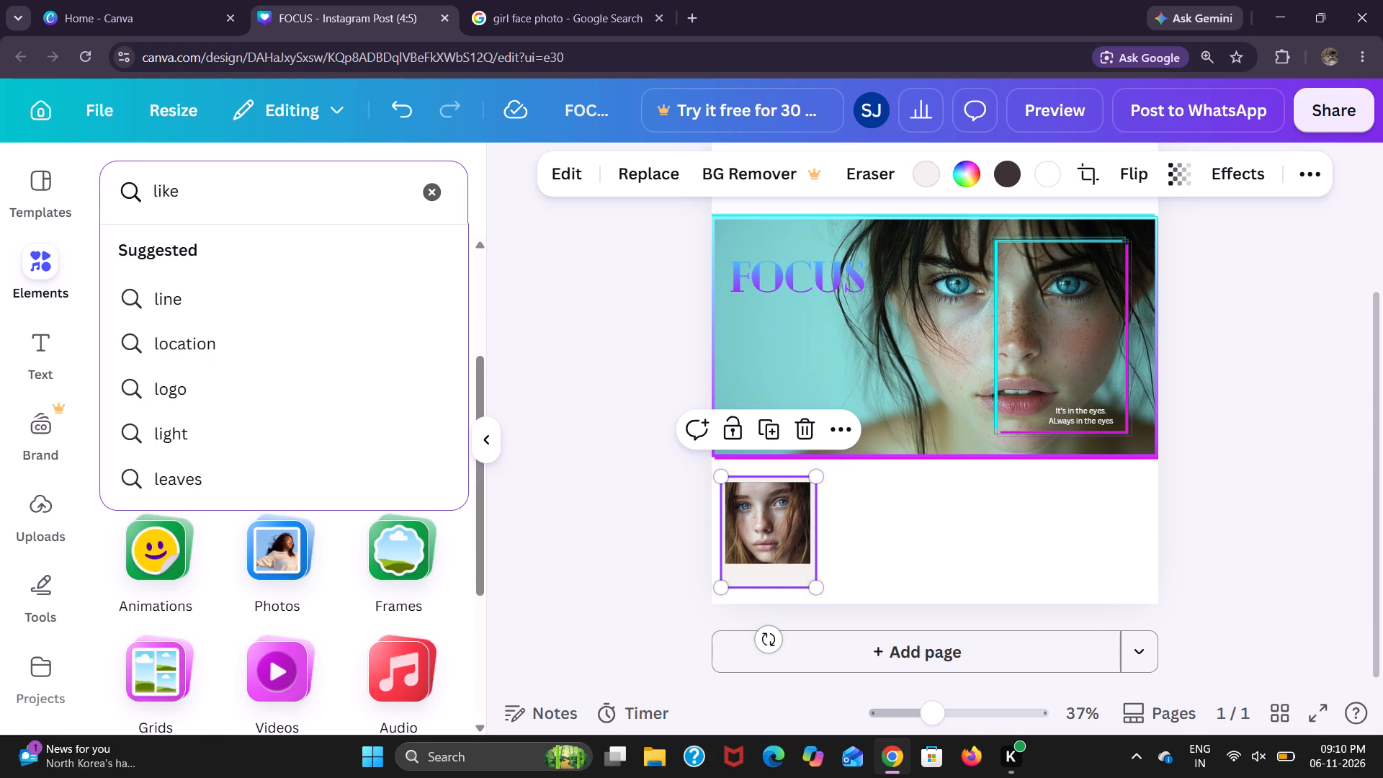
pyautogui.press('space')
pyautogui.write('comment share')
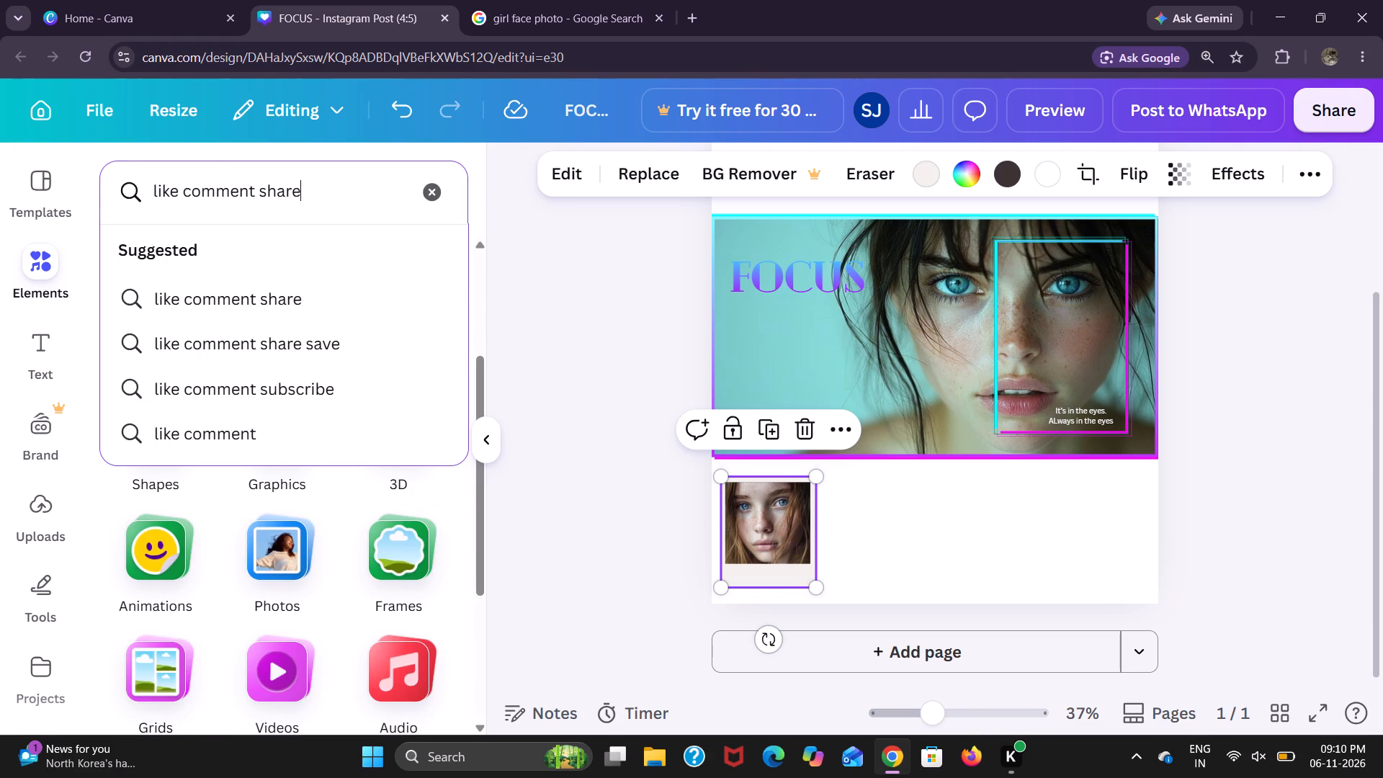
pyautogui.press('Return')
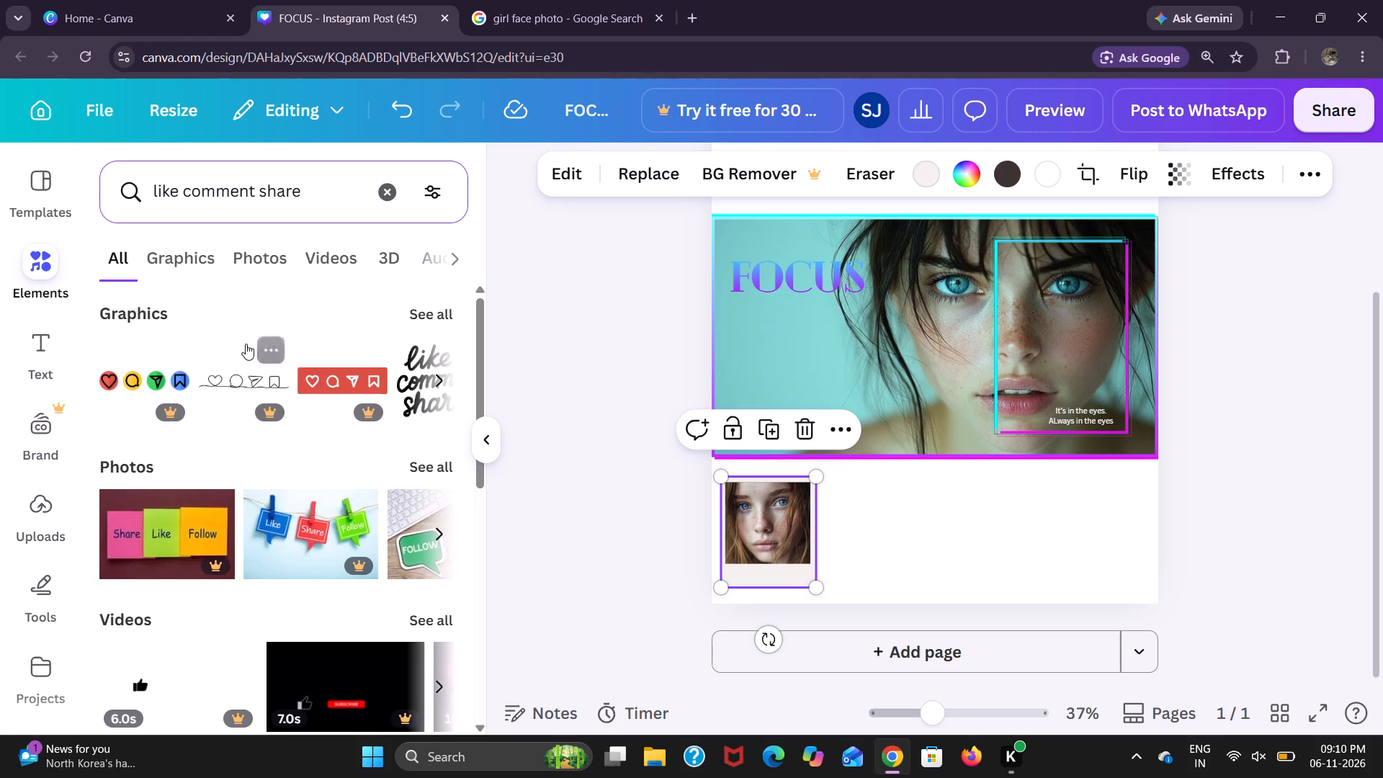
# Add the solid black heart, the outlined comment bubble and the solid black share arrow from the graphics results to the page.
pyautogui.hscroll(-2, 215, 393)
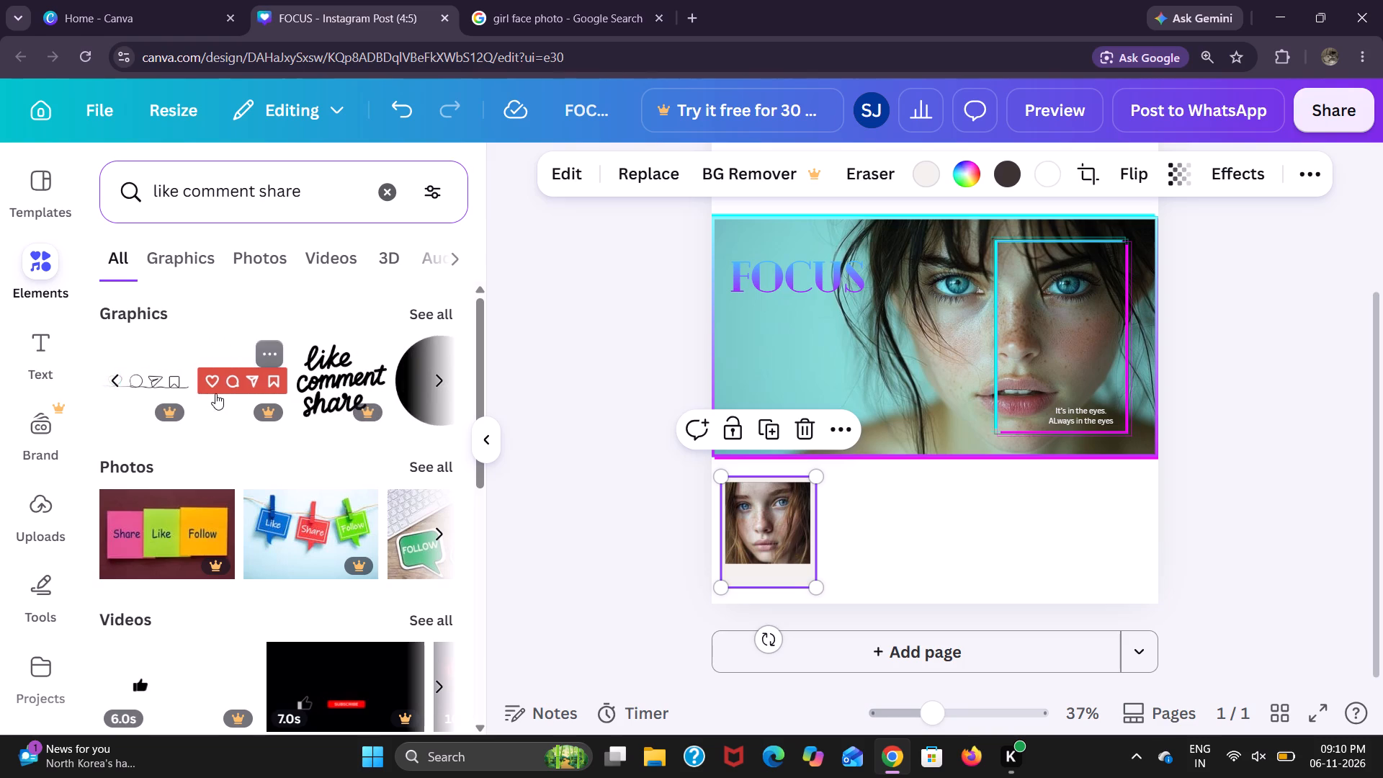
pyautogui.hscroll(-1, 215, 393)
pyautogui.scroll(-1, 215, 393)
pyautogui.scroll(1, 395, 355)
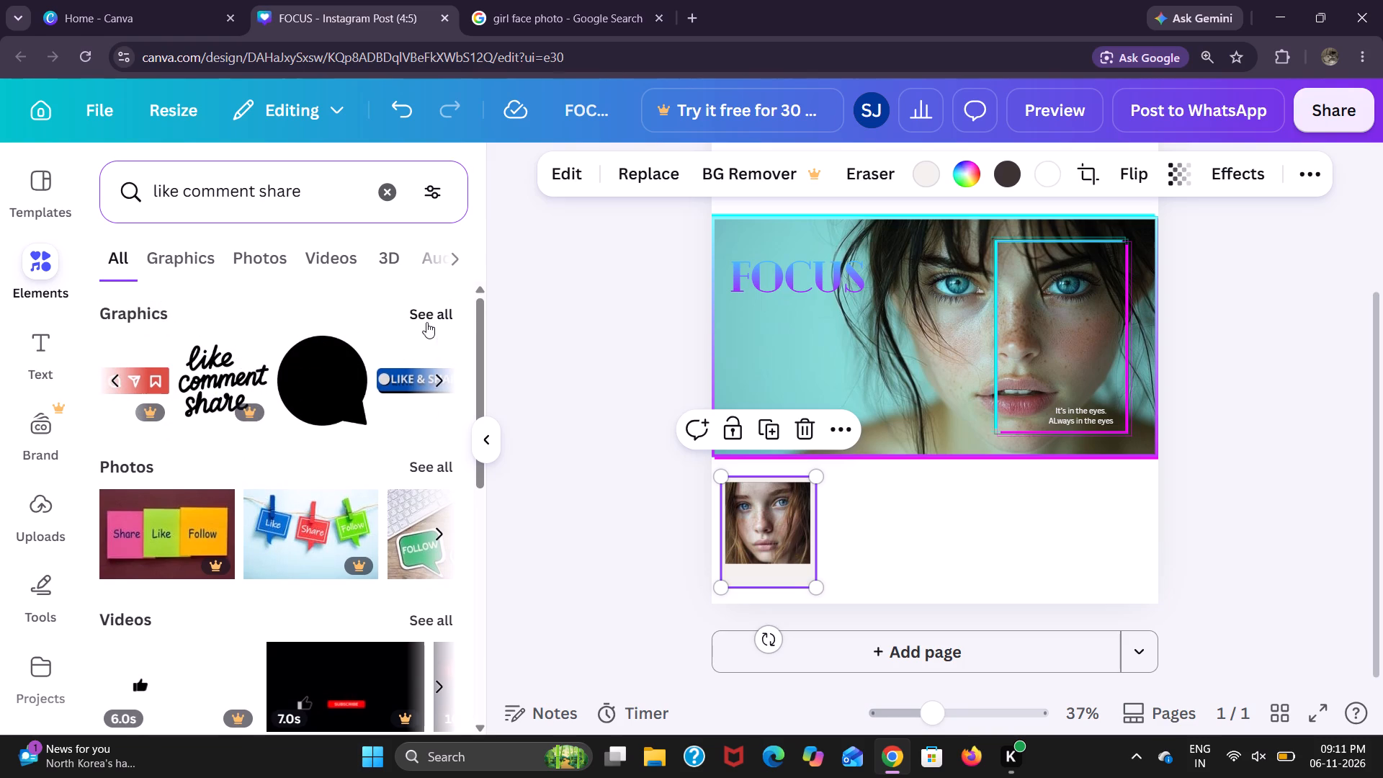
pyautogui.click(426, 308)
pyautogui.scroll(-1, 349, 472)
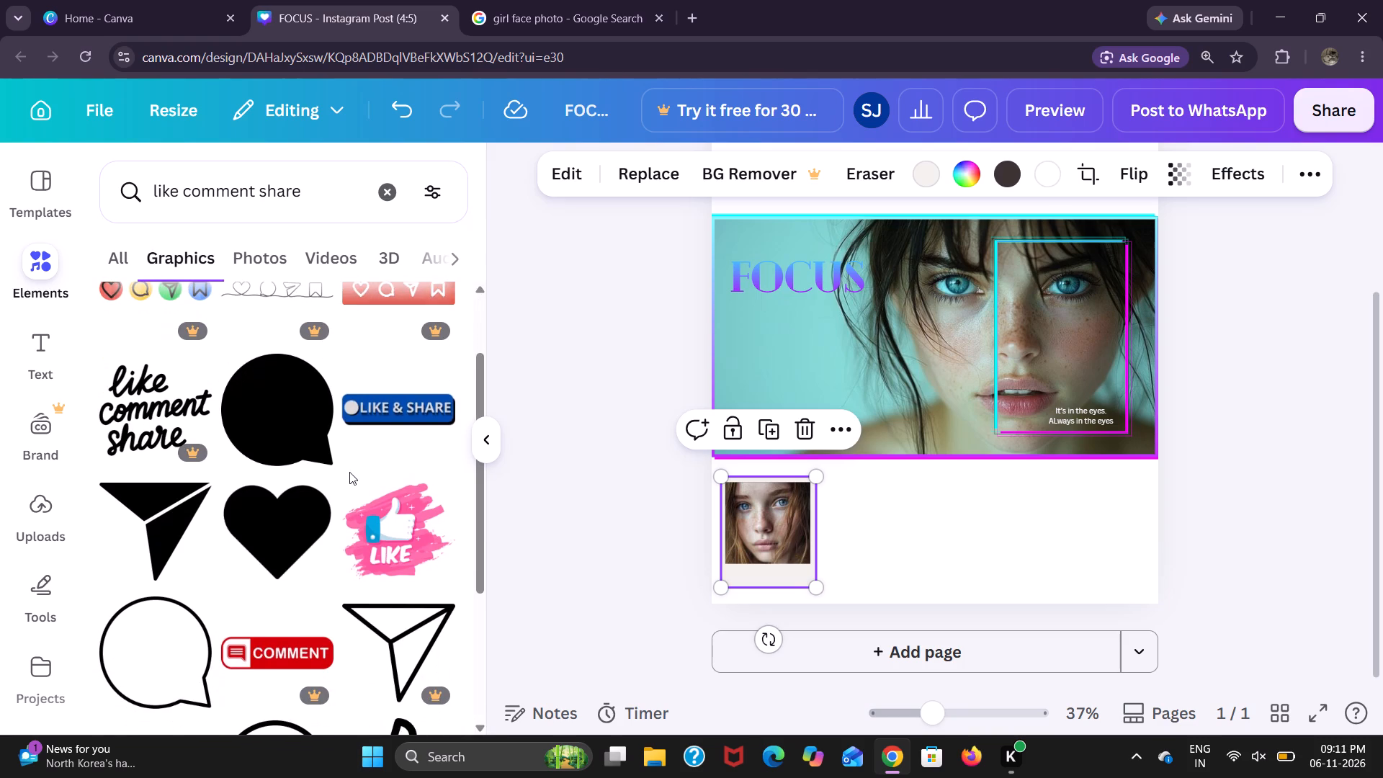
pyautogui.scroll(-1, 287, 511)
pyautogui.click(276, 505)
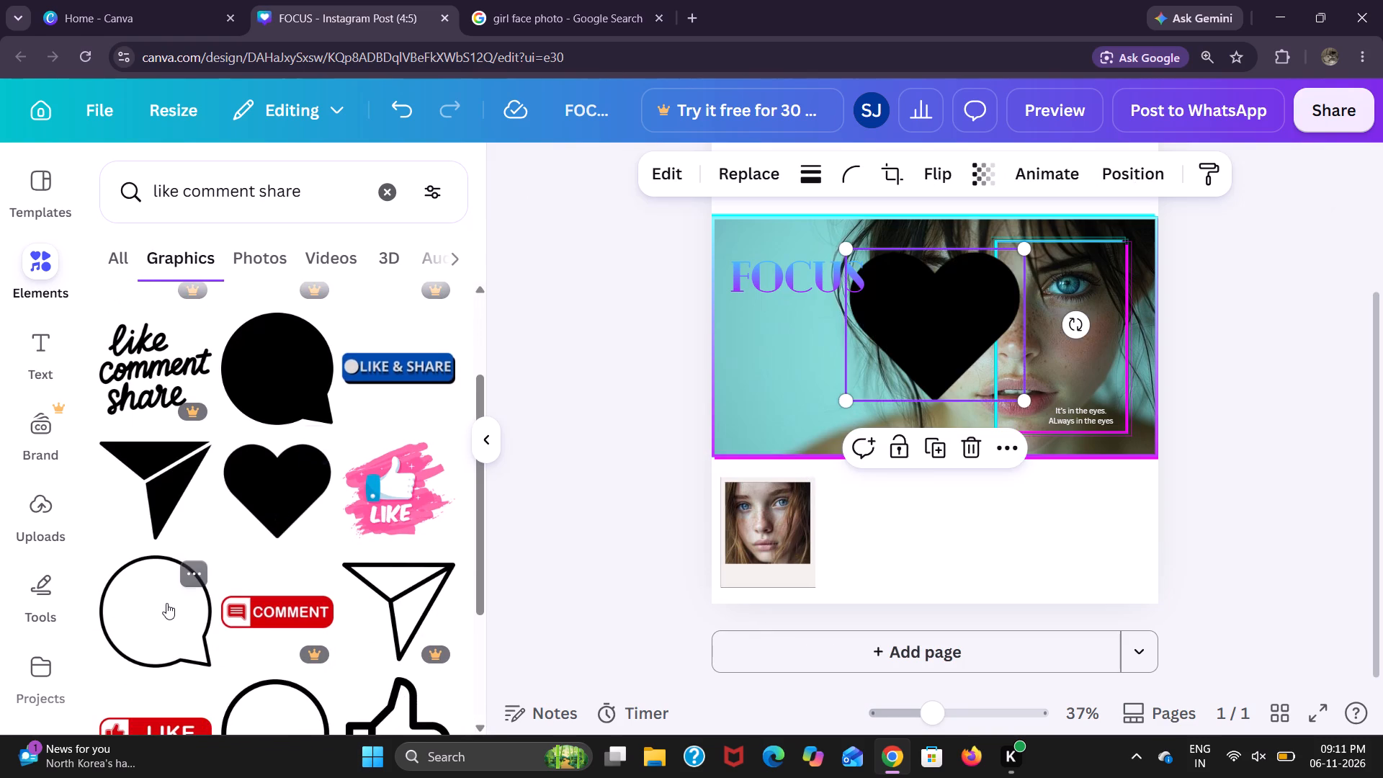
pyautogui.click(166, 603)
pyautogui.click(156, 512)
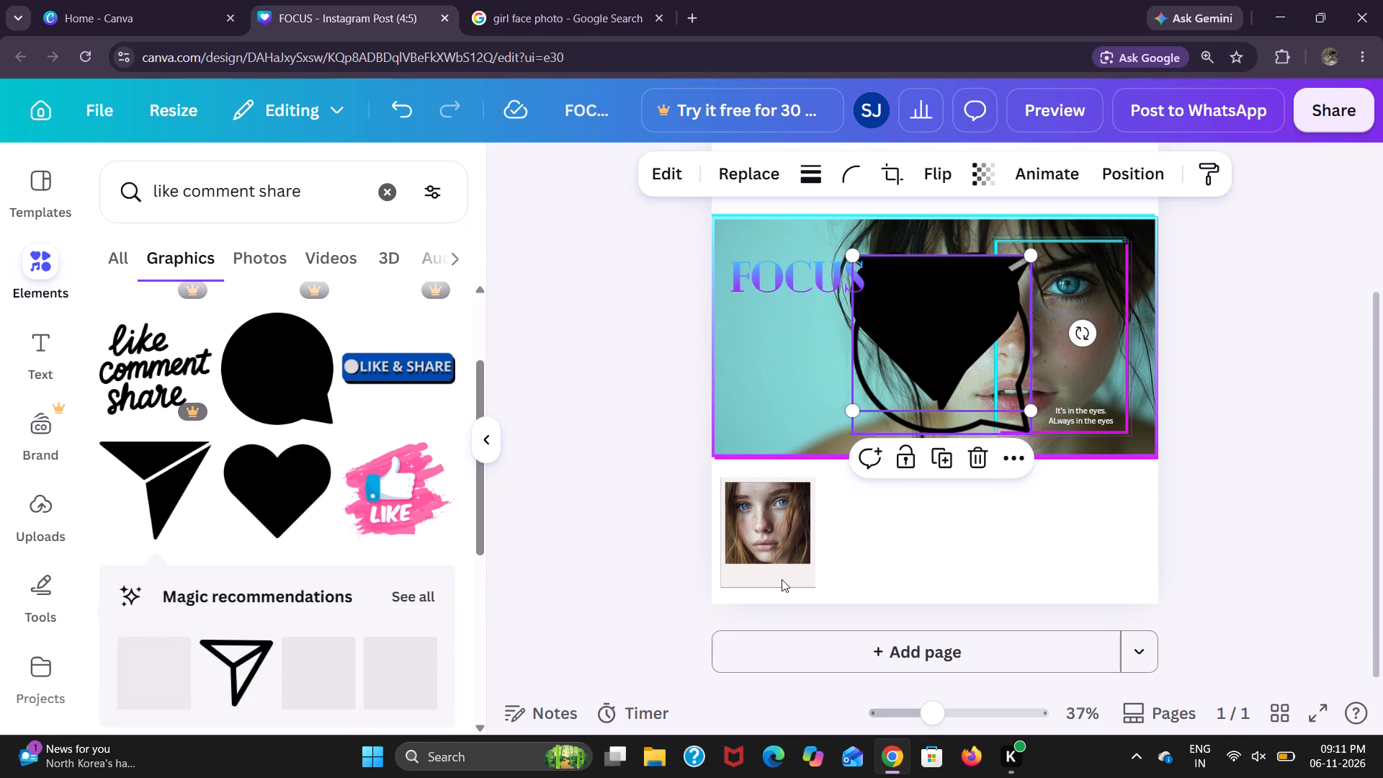
# Bring the Pngtree "Closeup Portrait Of Young..." photo from the girl face image results into the FOCUS design.
pyautogui.click(550, 0)
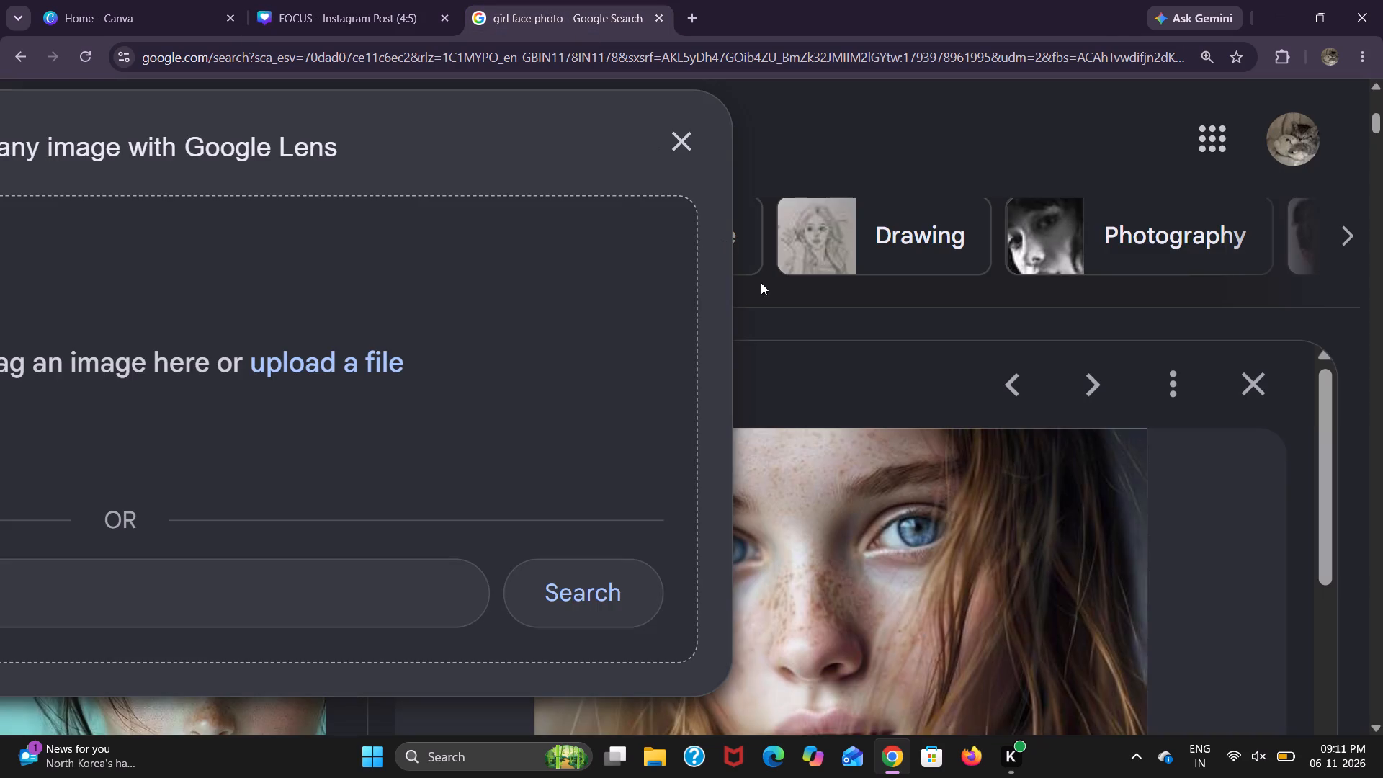
pyautogui.scroll(-2, 761, 282)
pyautogui.scroll(-2, 1129, 527)
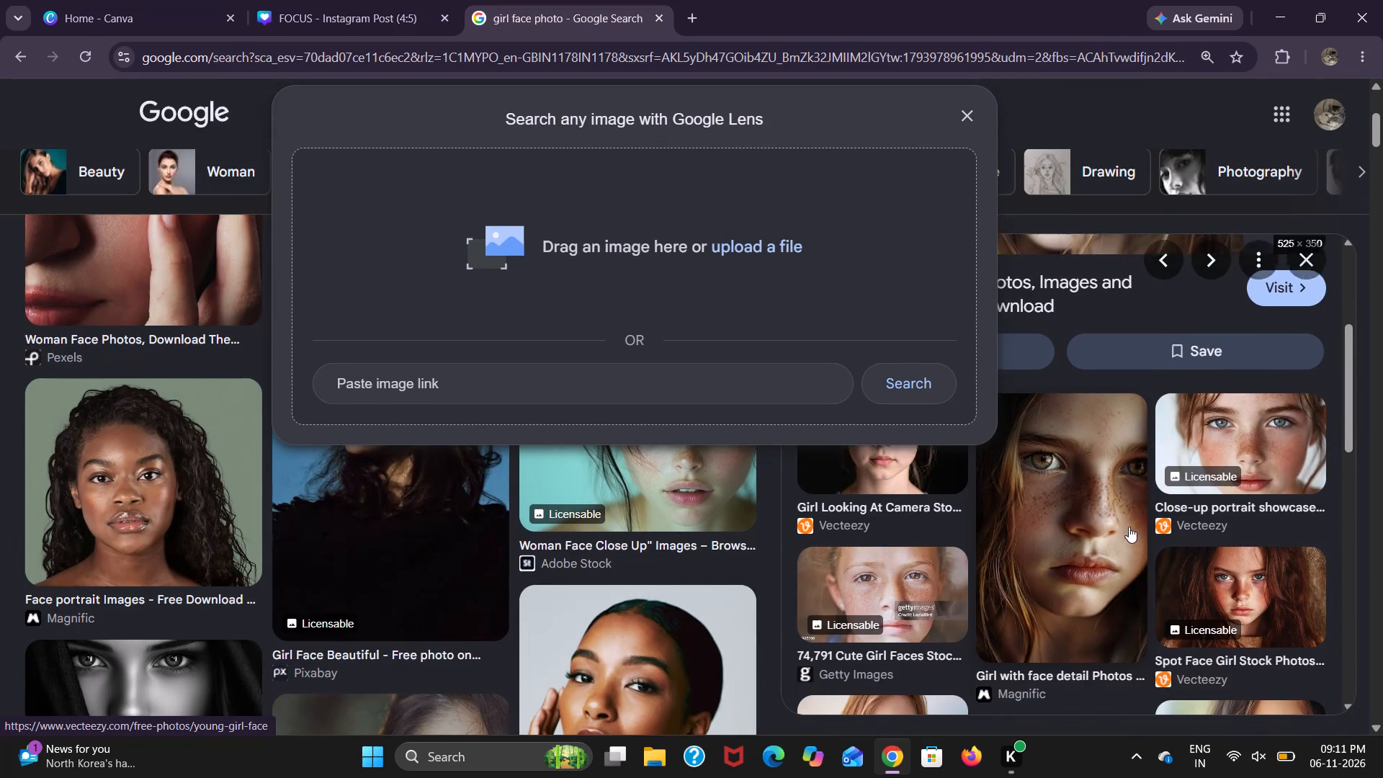
pyautogui.scroll(-1, 1129, 527)
pyautogui.click(1379, 474)
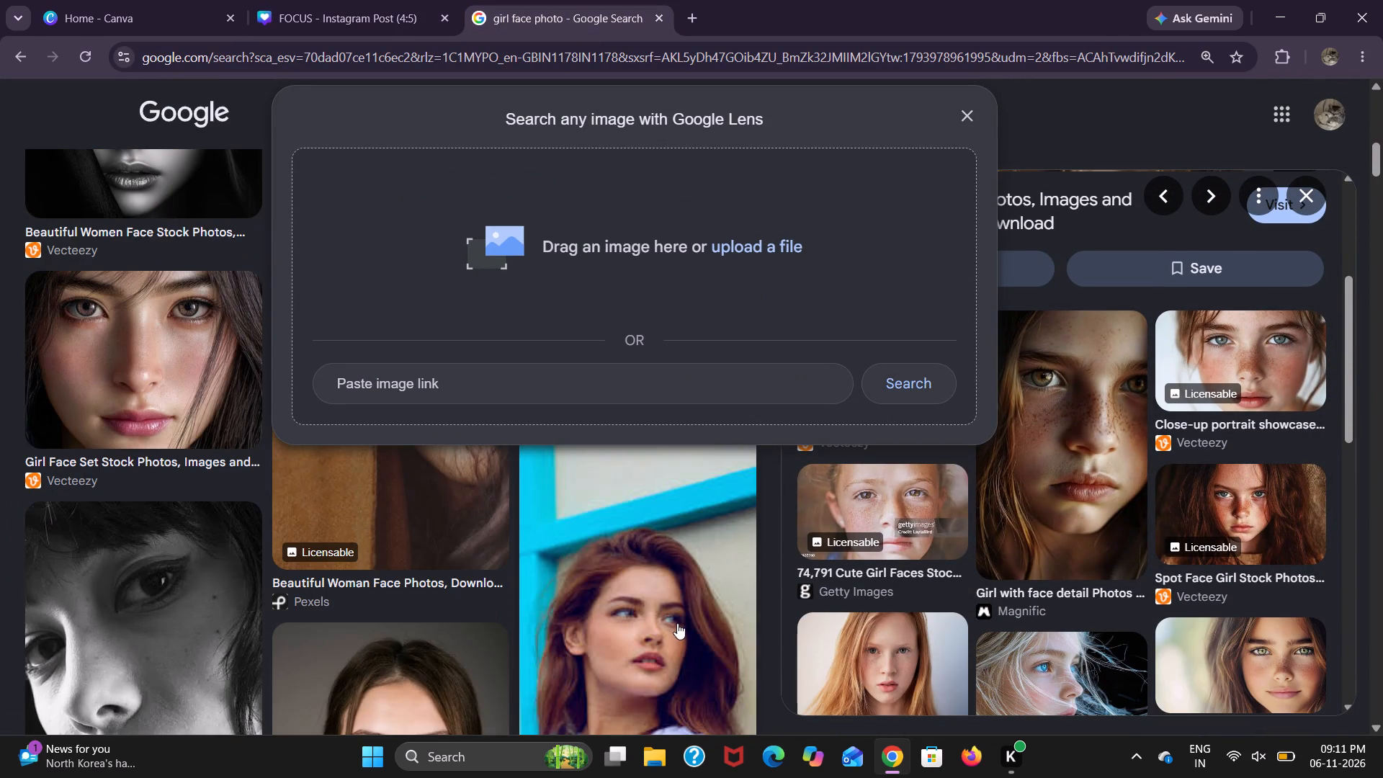
pyautogui.click(959, 109)
pyautogui.scroll(1, 409, 497)
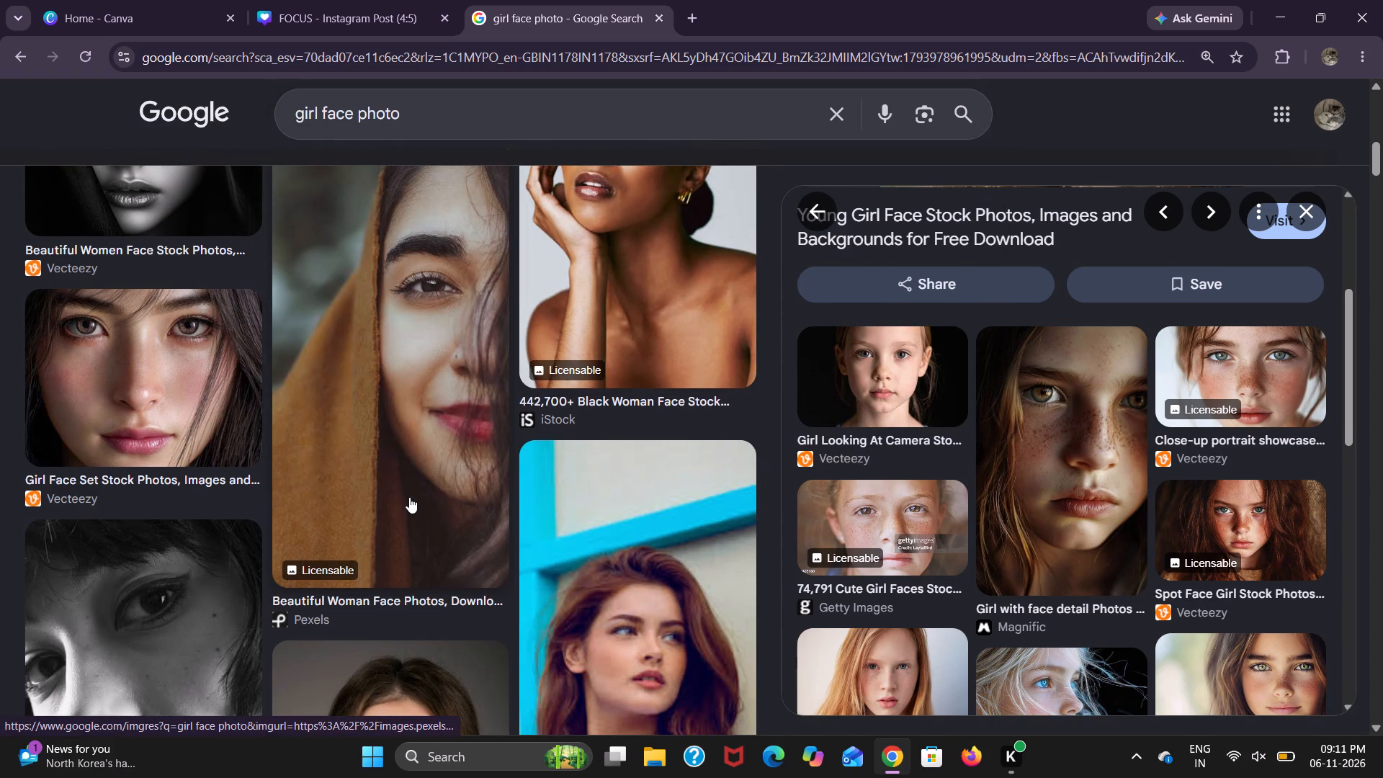
pyautogui.hscroll(10, 570, 437)
pyautogui.hscroll(-8, 1107, 506)
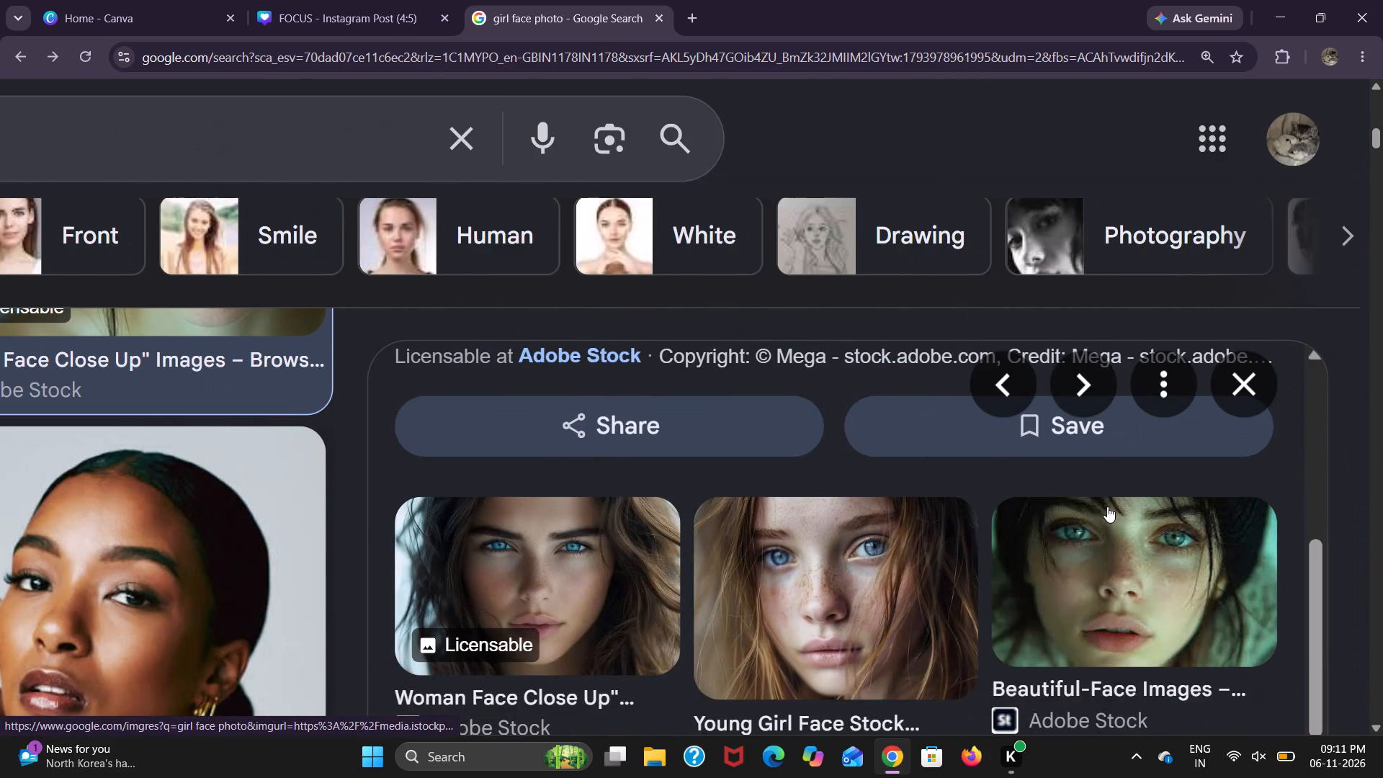
pyautogui.scroll(-3, 1107, 506)
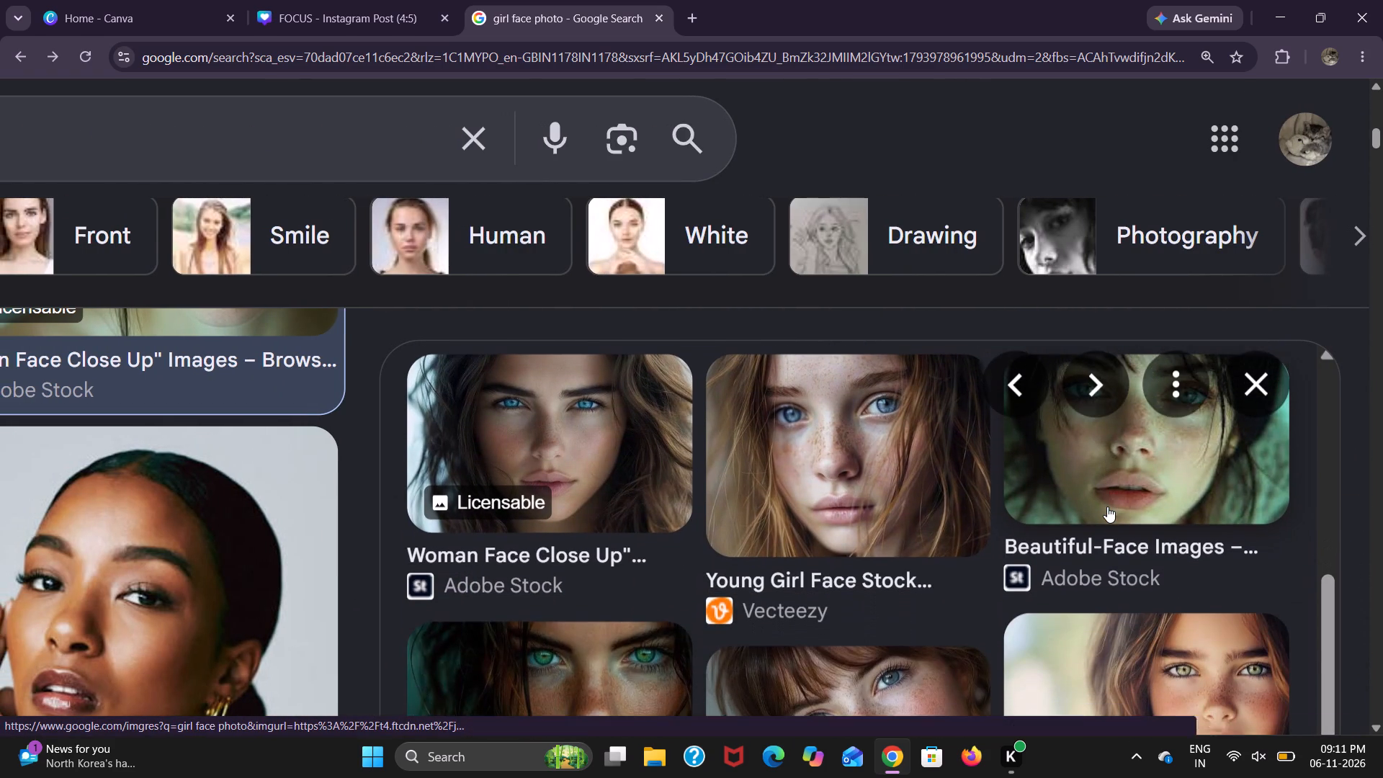
pyautogui.scroll(-3, 1107, 506)
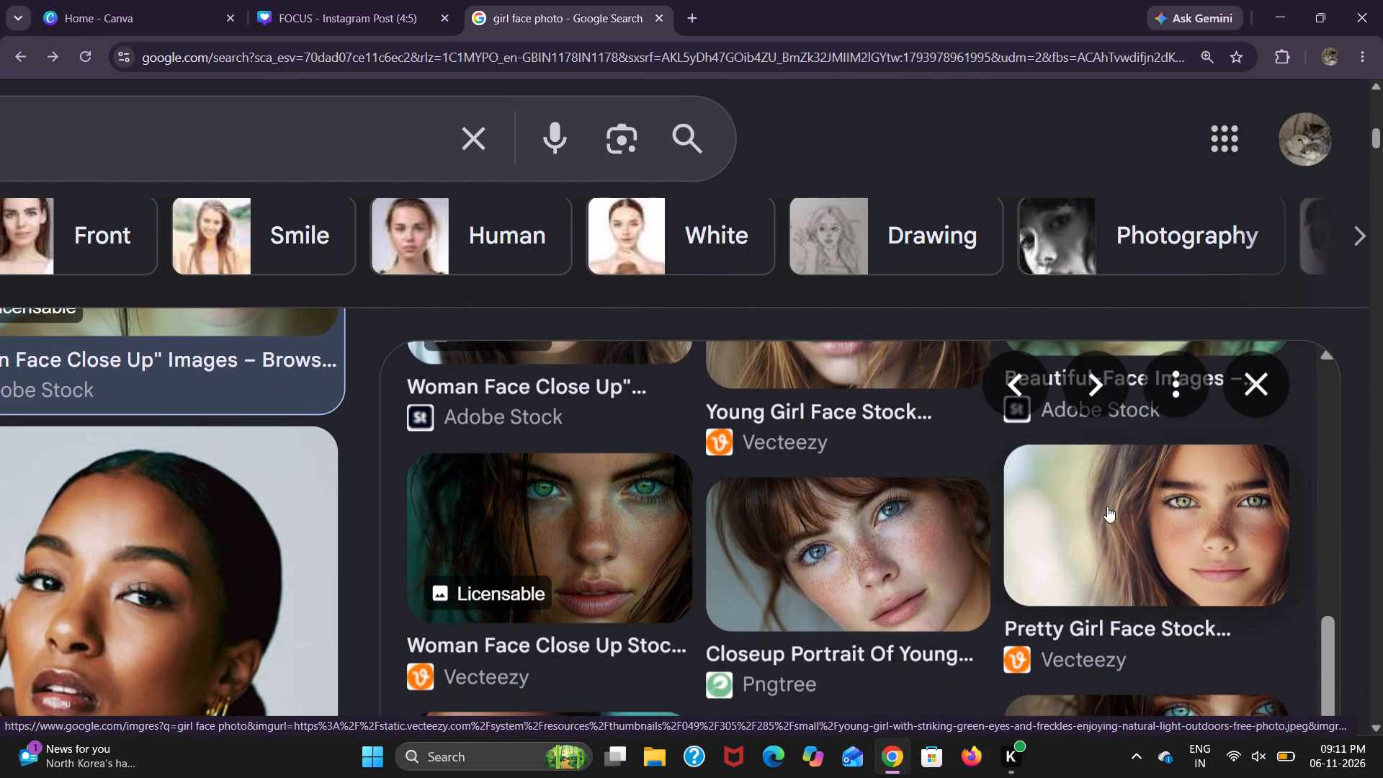
pyautogui.moveTo(893, 582); pyautogui.dragTo(378, 0)
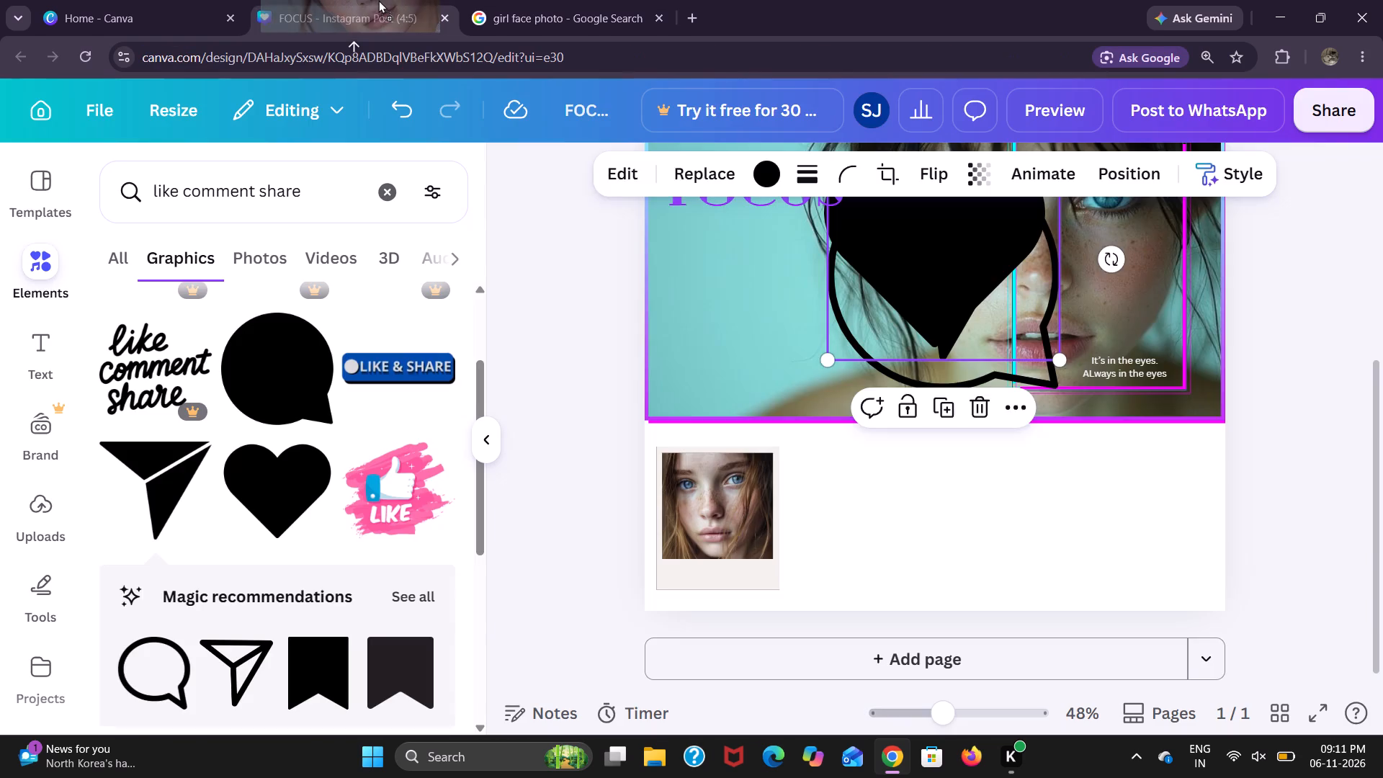
pyautogui.moveTo(378, 0); pyautogui.dragTo(786, 439)
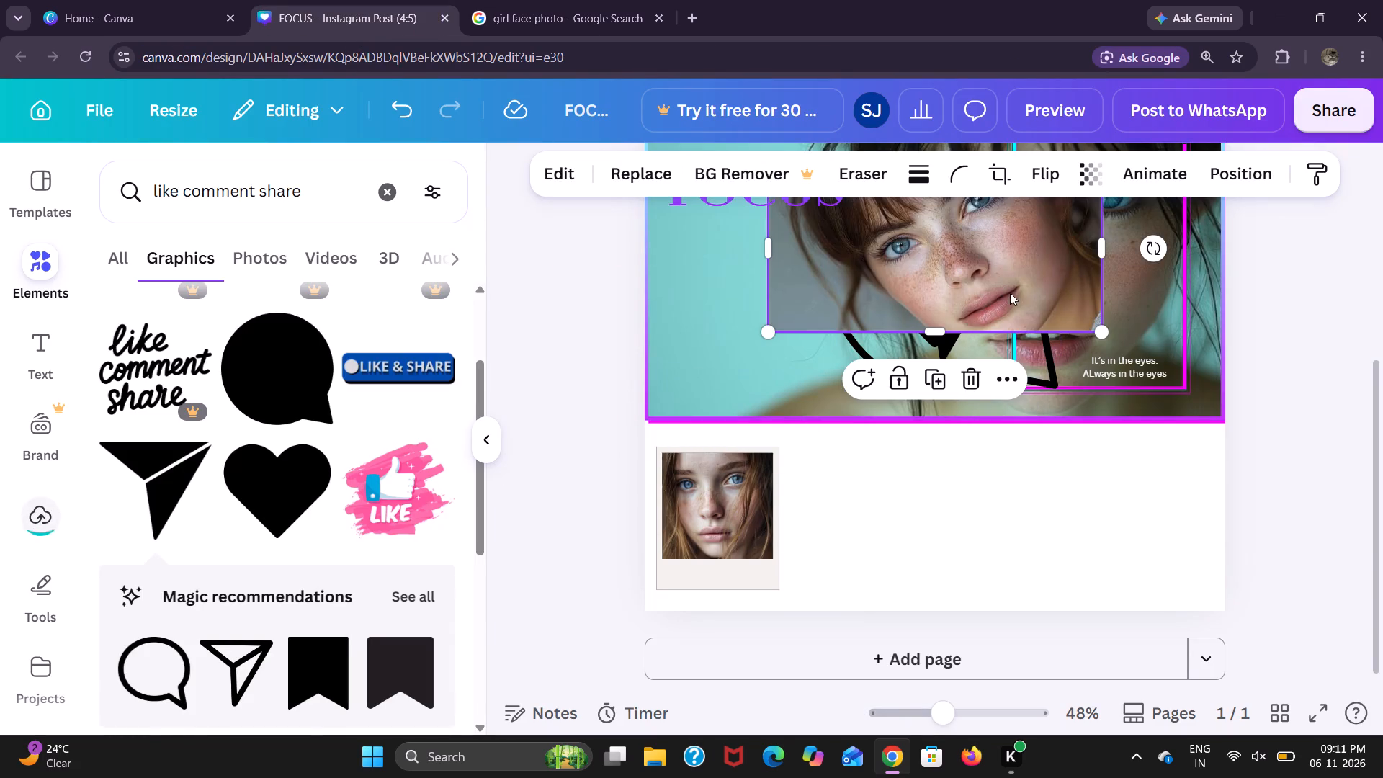
# Replace the Polaroid frame's picture with the newly added close-up portrait.
pyautogui.moveTo(979, 264); pyautogui.dragTo(735, 475)
pyautogui.click(747, 492)
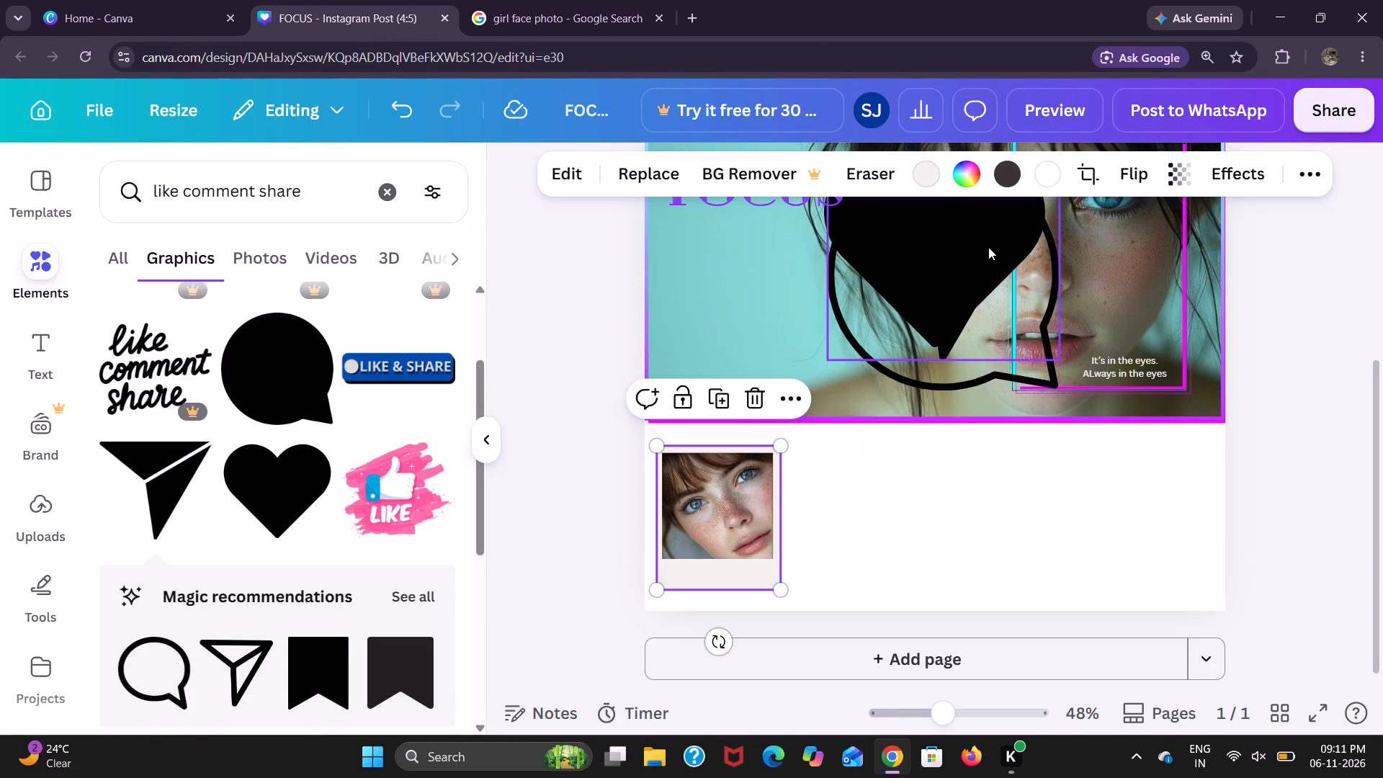
# Move the share arrow and comment bubble down to the white area below the main photo, shrinking the bubble to a small icon.
pyautogui.moveTo(985, 246); pyautogui.dragTo(792, 483)
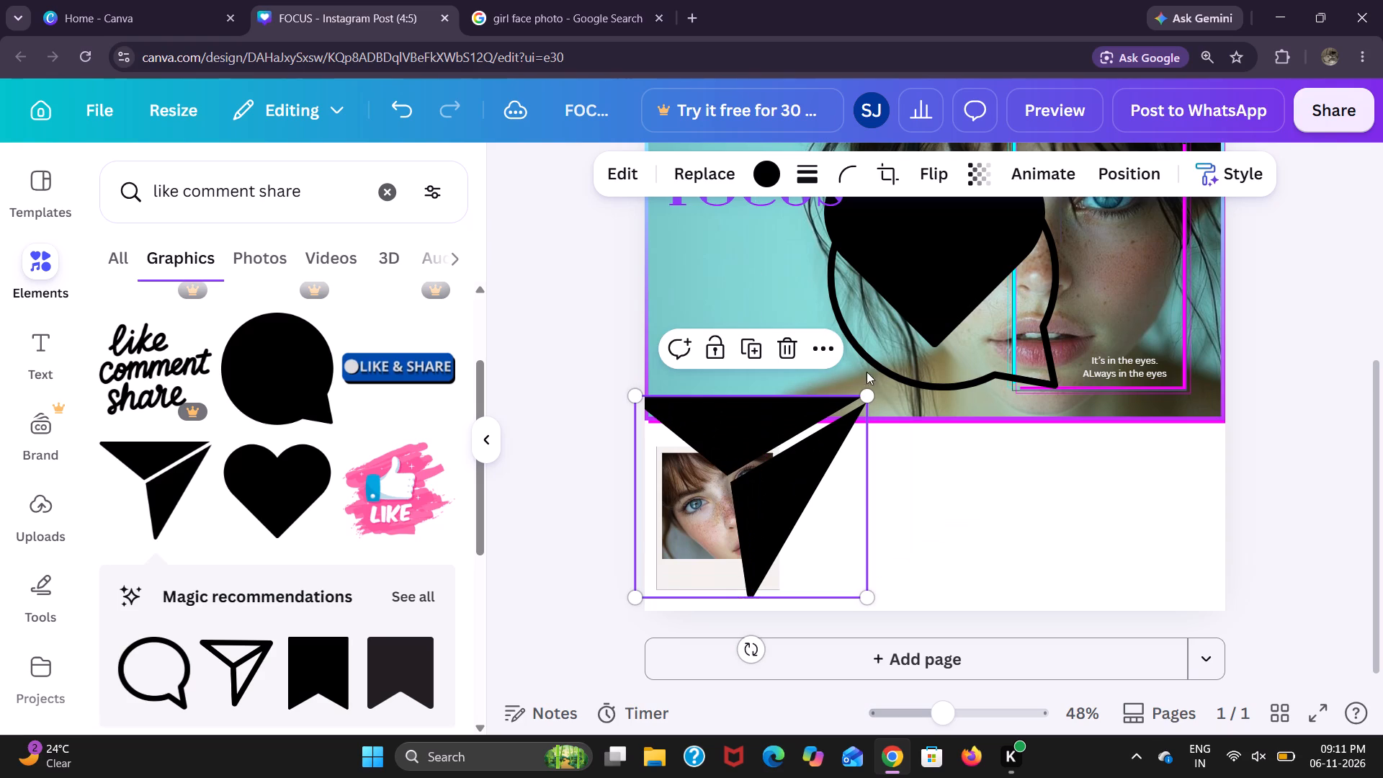
pyautogui.moveTo(954, 236); pyautogui.dragTo(1030, 451)
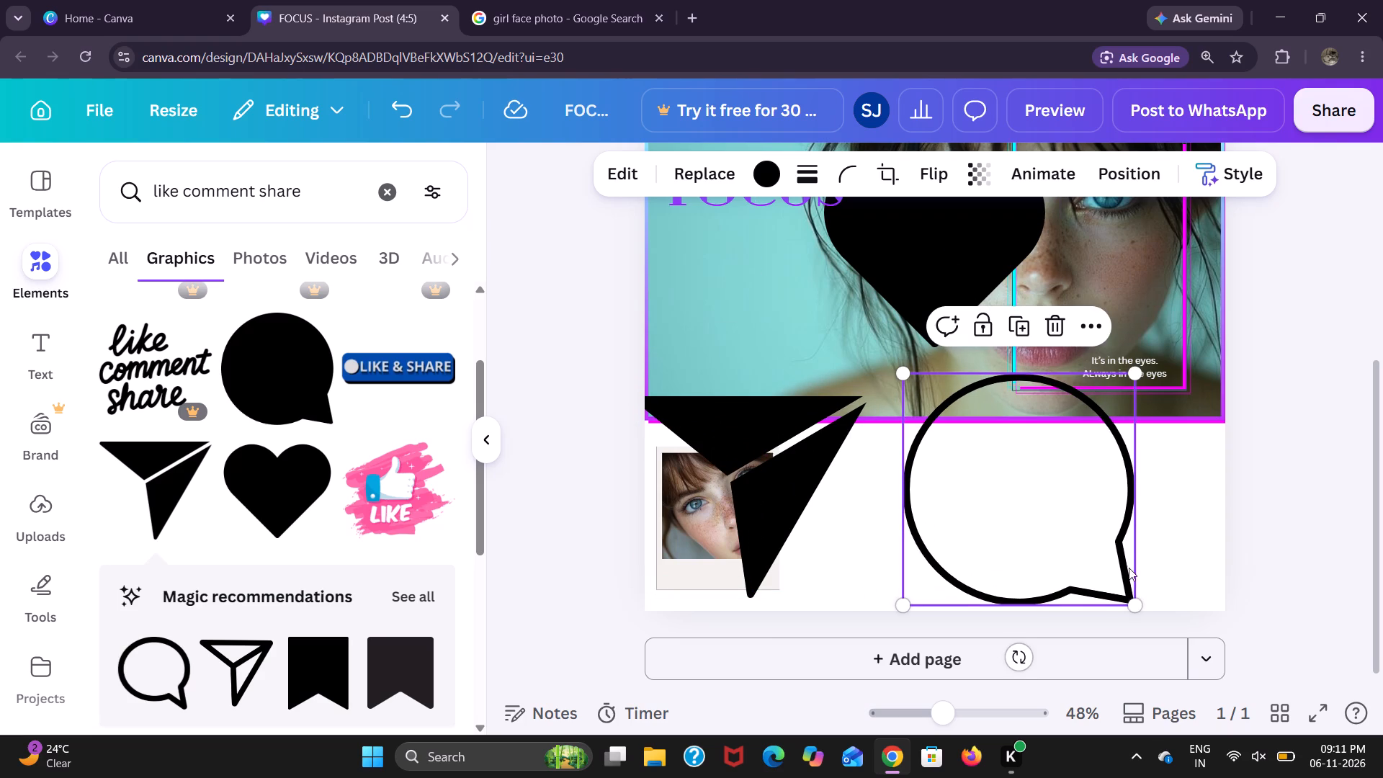
pyautogui.moveTo(1133, 604); pyautogui.dragTo(922, 406)
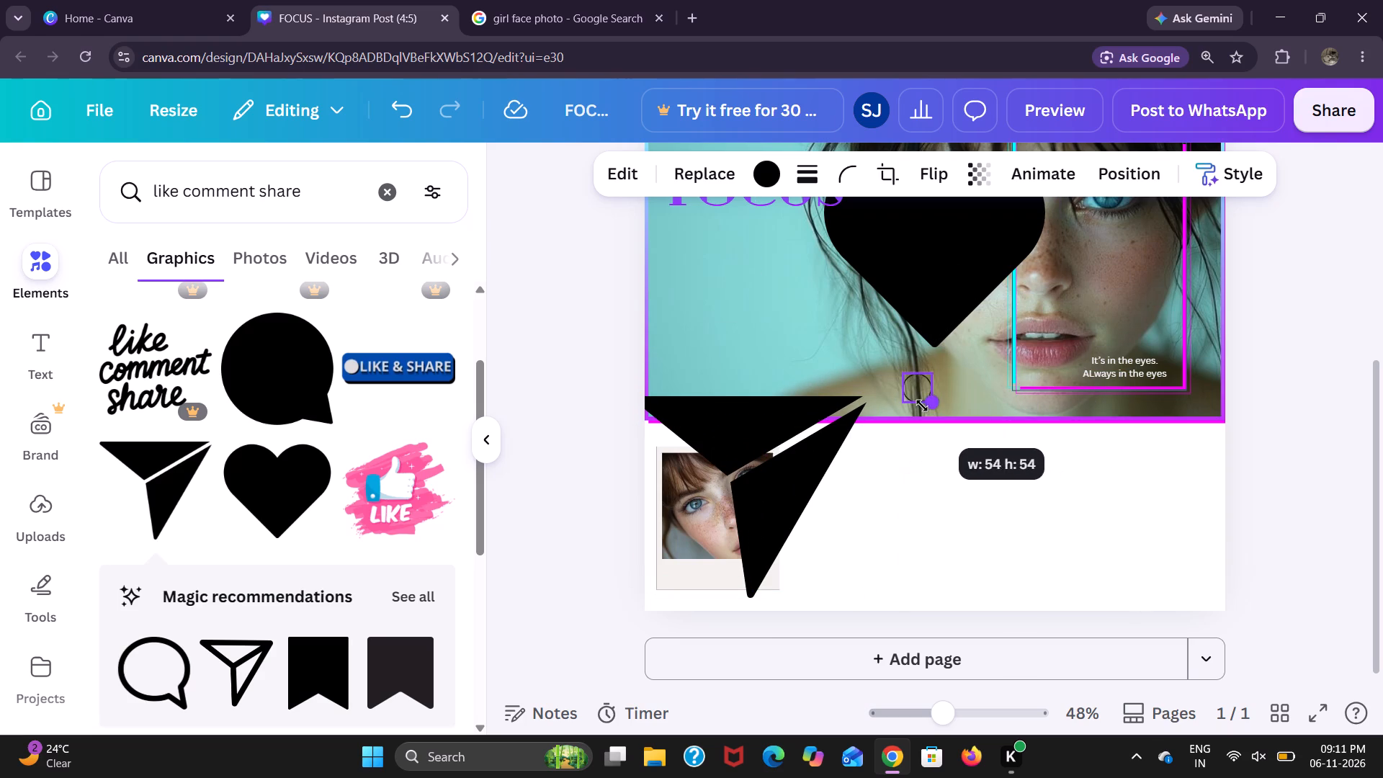
pyautogui.moveTo(922, 406); pyautogui.dragTo(921, 404)
pyautogui.moveTo(920, 392); pyautogui.dragTo(923, 430)
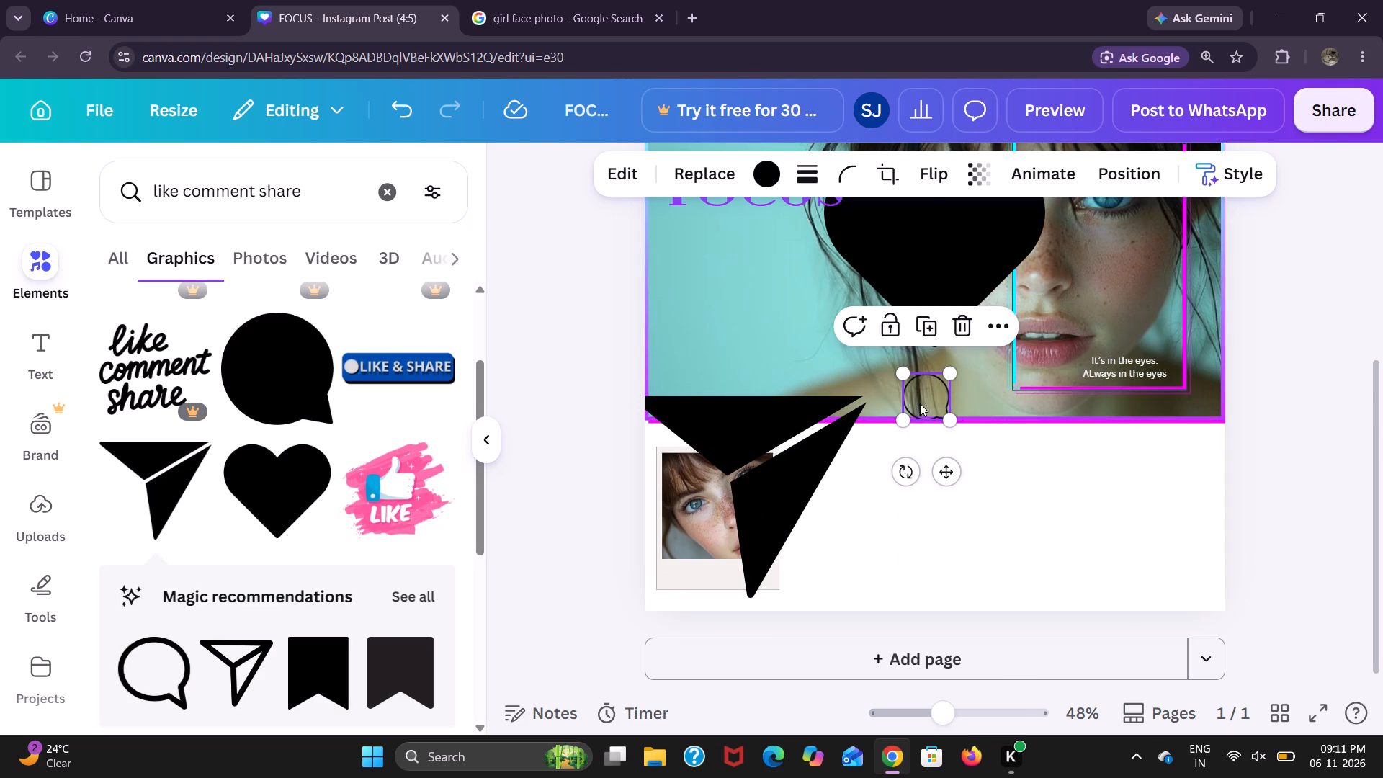
pyautogui.moveTo(921, 396); pyautogui.dragTo(923, 543)
# Shrink the share arrow to a small icon and place it over the Polaroid's lower-right corner.
pyautogui.click(781, 519)
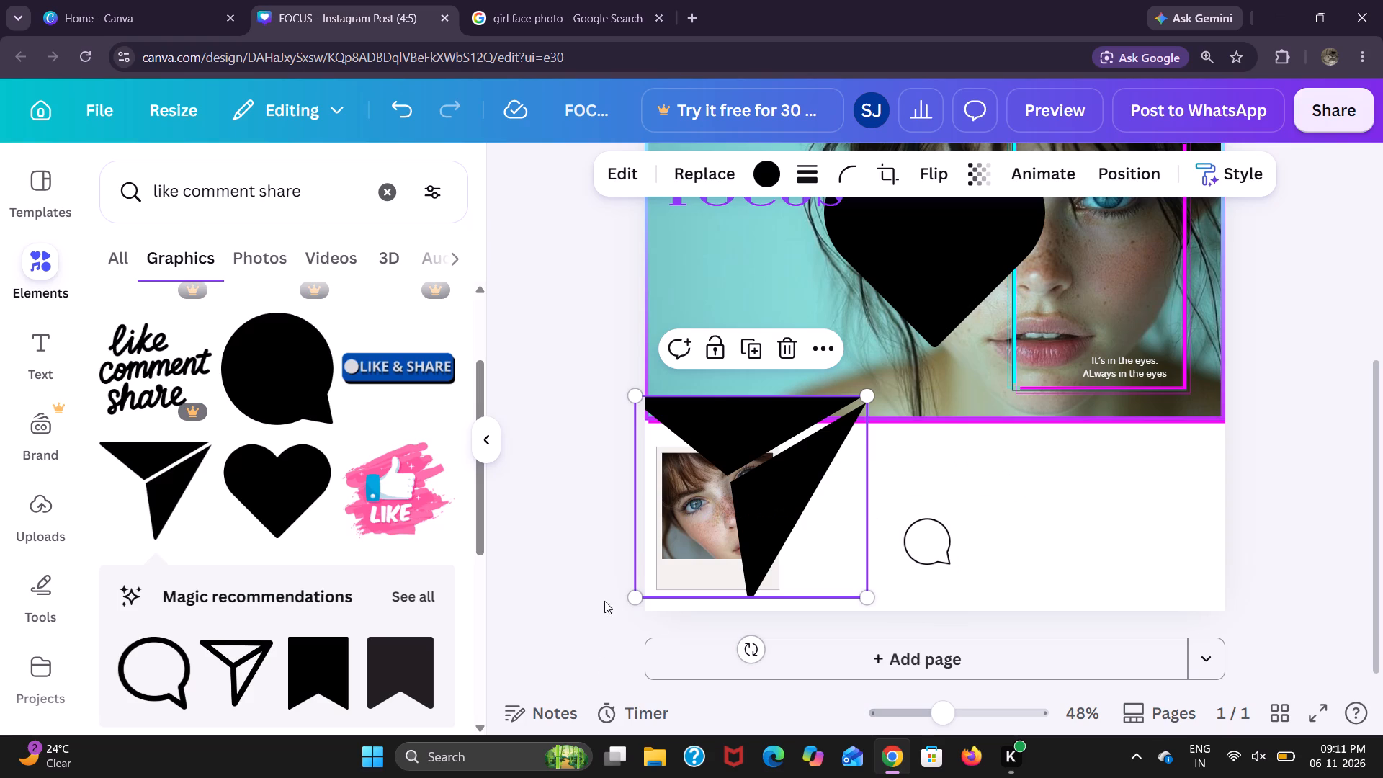
pyautogui.moveTo(867, 398); pyautogui.dragTo(699, 589)
pyautogui.moveTo(662, 578); pyautogui.dragTo(773, 573)
pyautogui.click(979, 173)
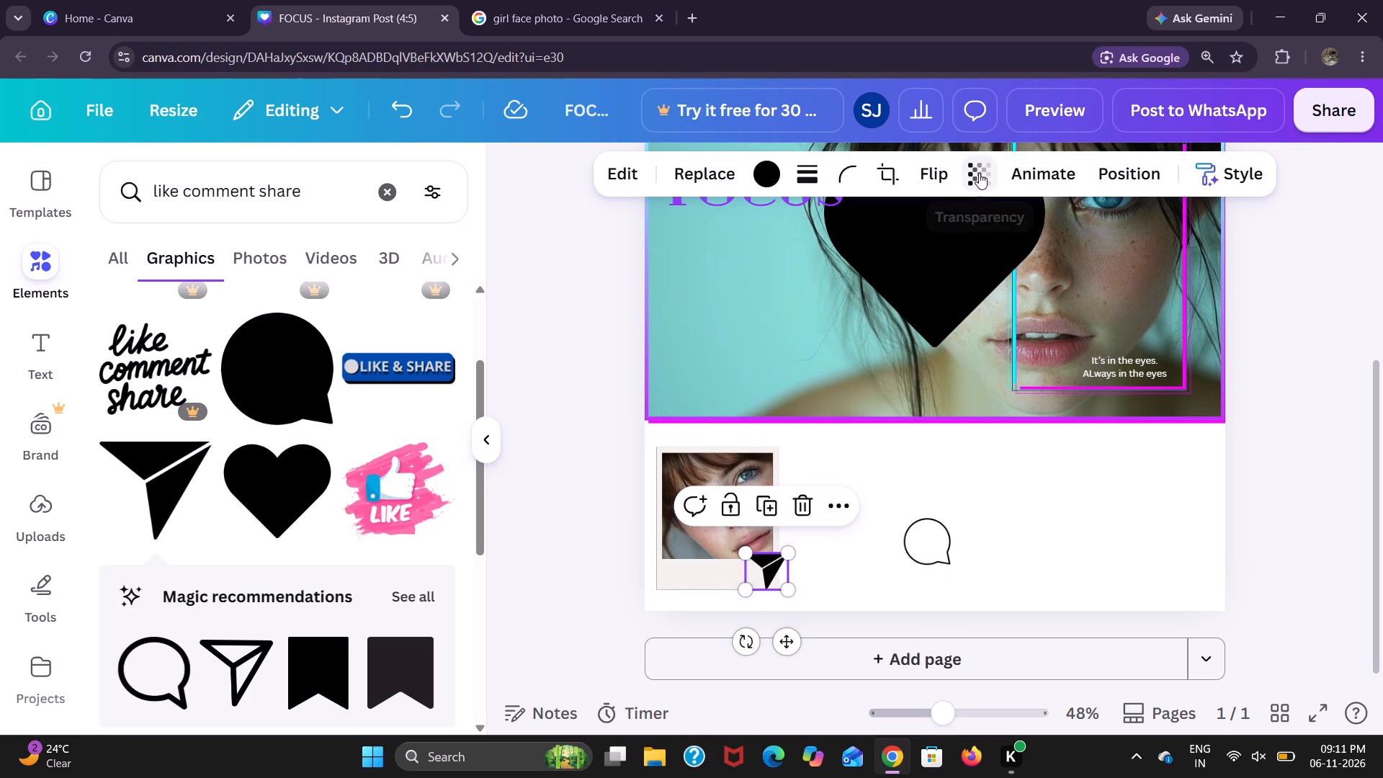
pyautogui.click(850, 383)
# Move the black heart off the main photo, shrink it to icon size and place it at the left of the Polaroid's bottom border.
pyautogui.moveTo(896, 283); pyautogui.dragTo(746, 551)
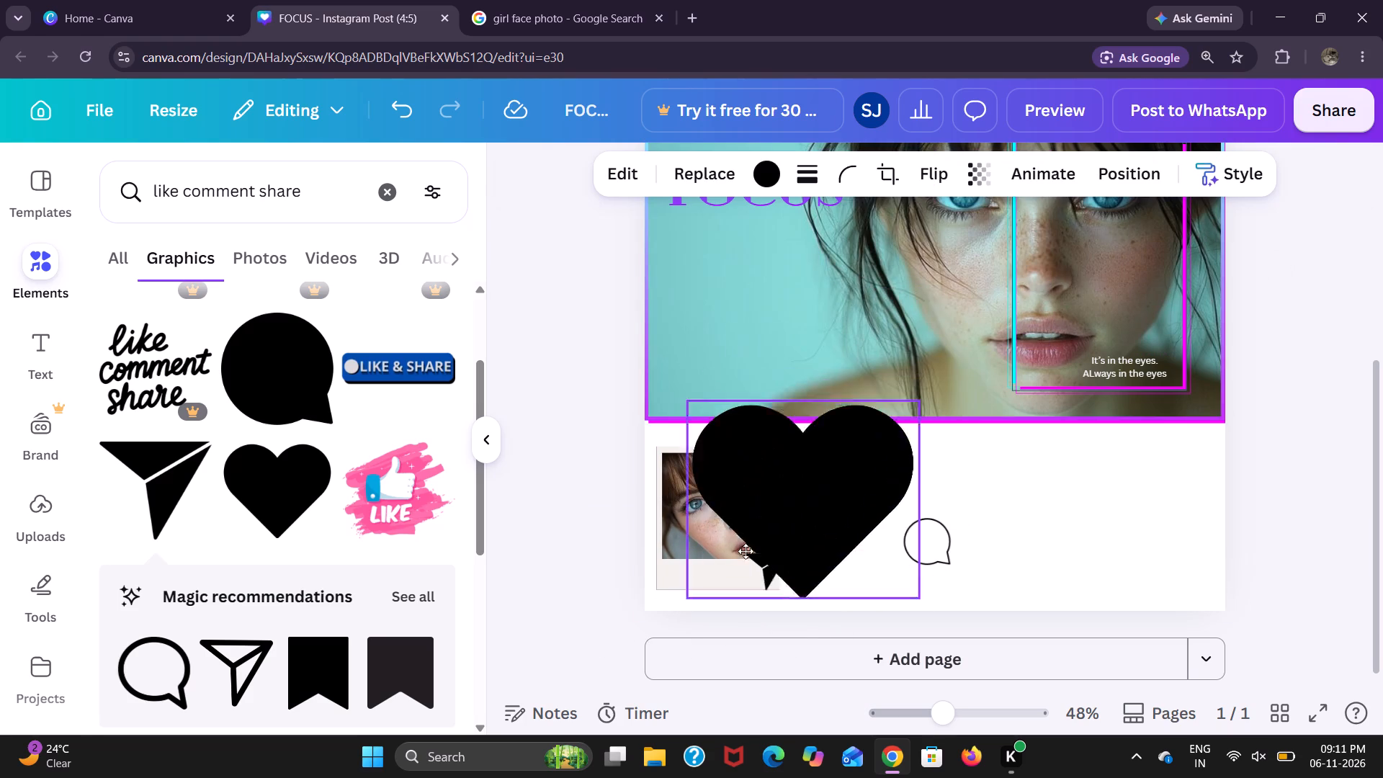
pyautogui.moveTo(746, 551); pyautogui.dragTo(722, 553)
pyautogui.moveTo(877, 421); pyautogui.dragTo(707, 563)
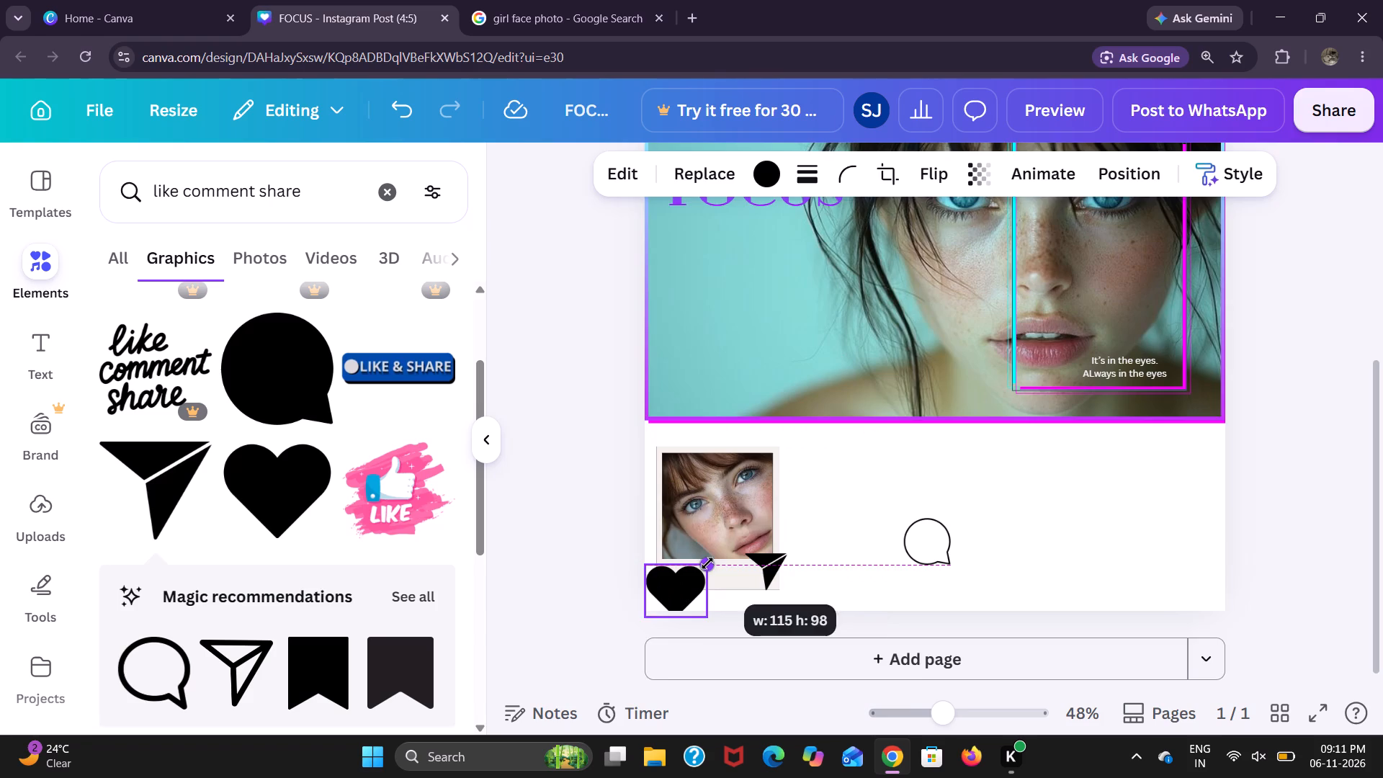
pyautogui.hscroll(3, 707, 563)
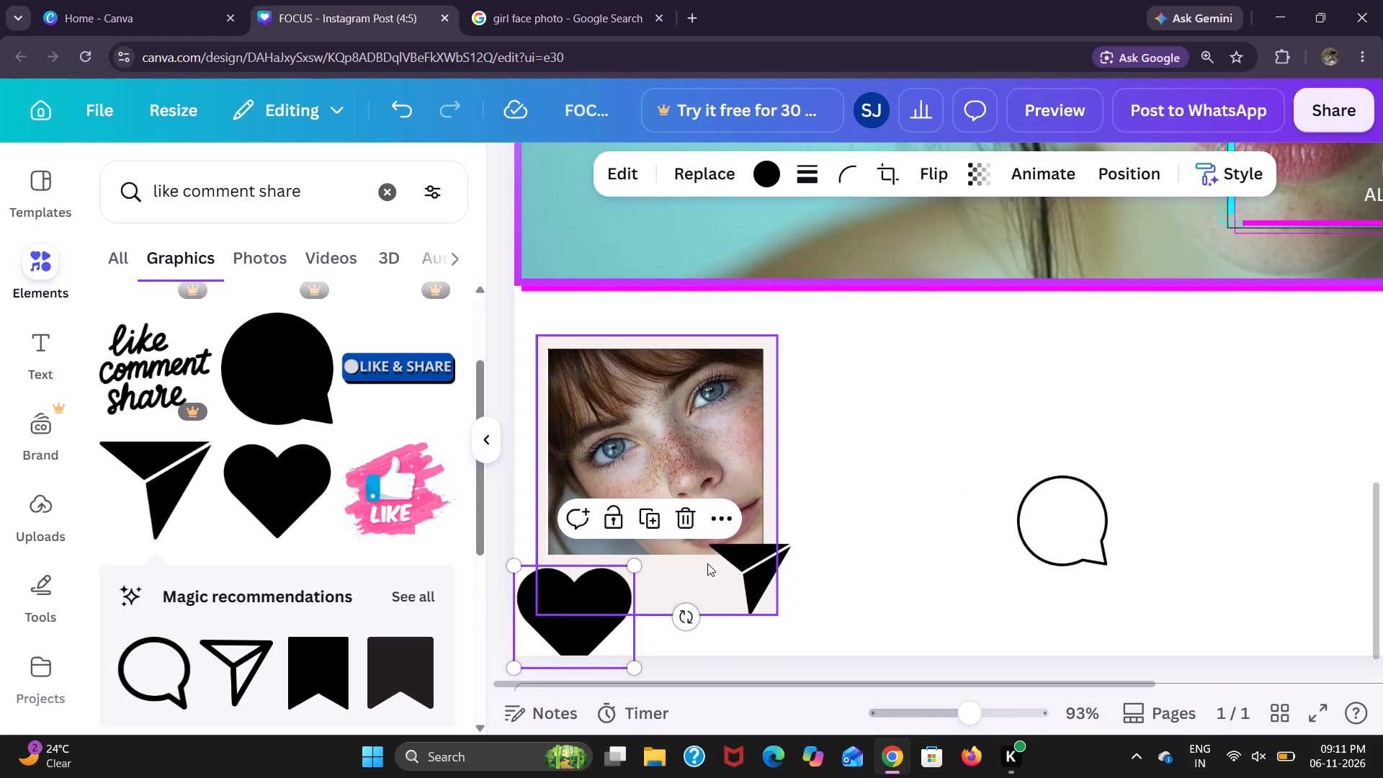
pyautogui.hscroll(1, 666, 621)
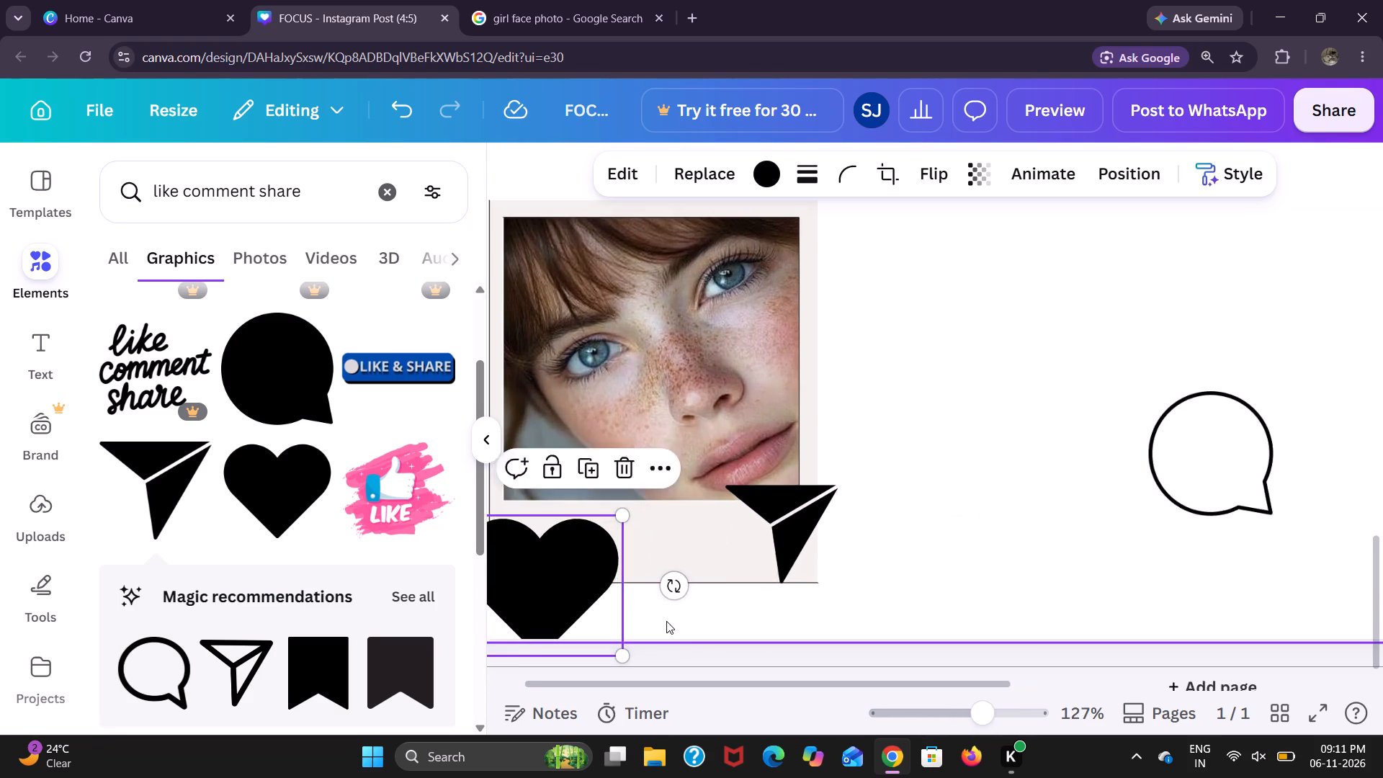
pyautogui.hscroll(1, 666, 621)
pyautogui.moveTo(614, 606); pyautogui.dragTo(640, 557)
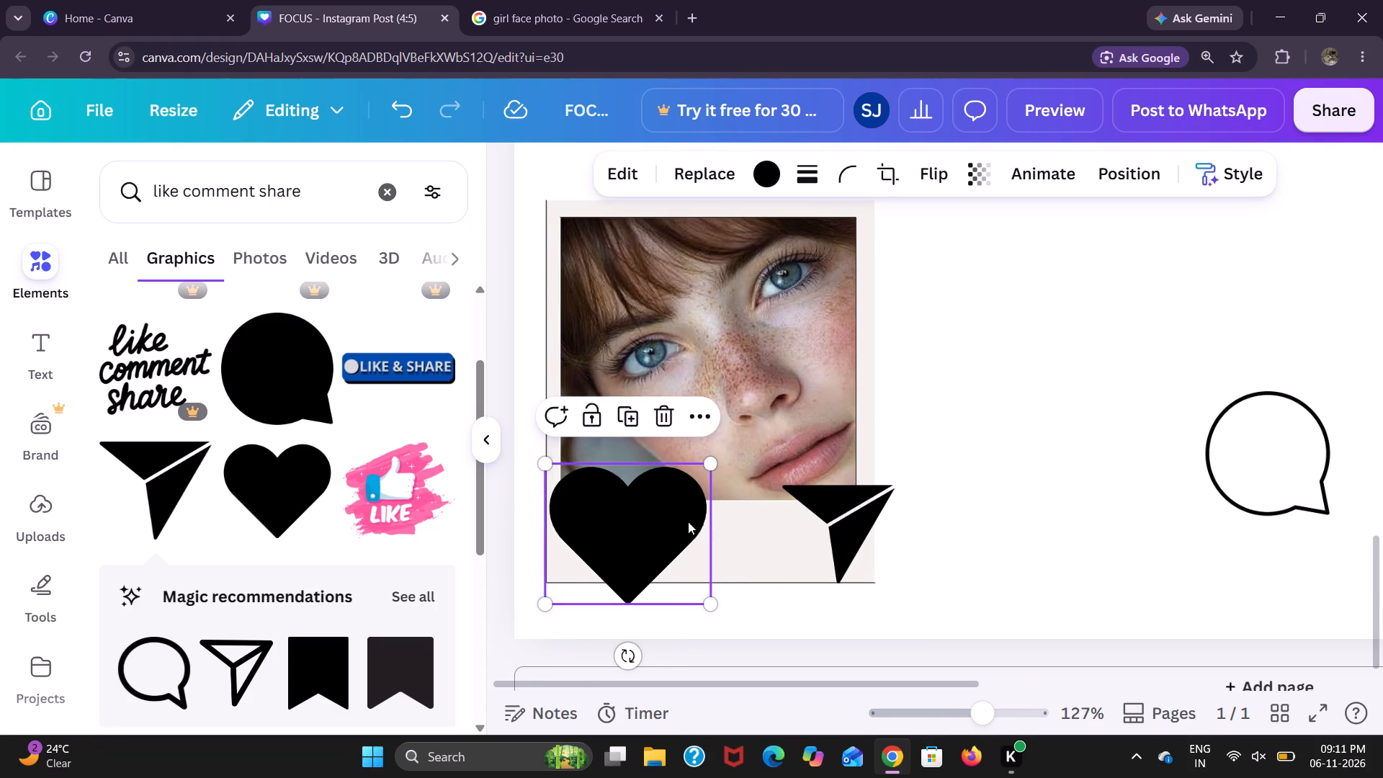
pyautogui.moveTo(715, 462); pyautogui.dragTo(596, 570)
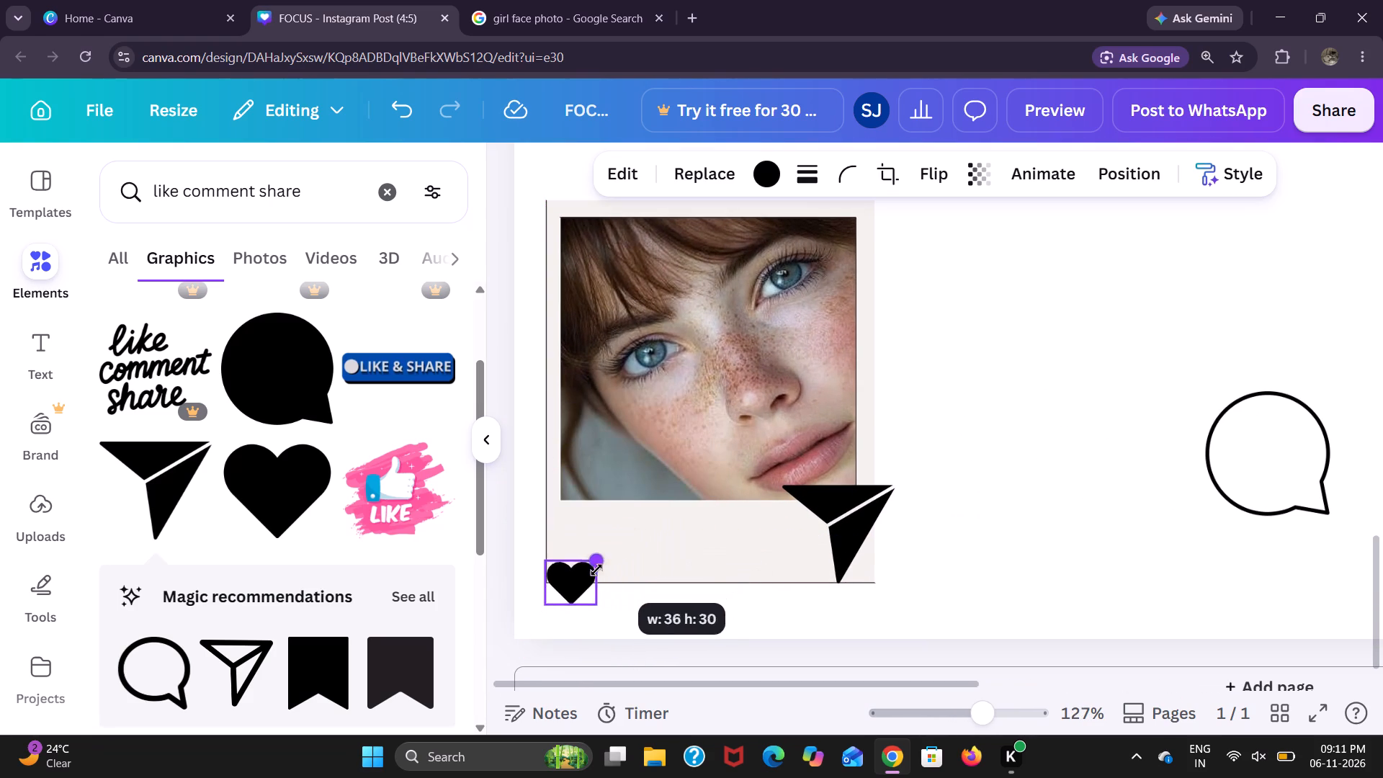
pyautogui.moveTo(596, 570); pyautogui.dragTo(604, 554)
pyautogui.moveTo(570, 575); pyautogui.dragTo(611, 544)
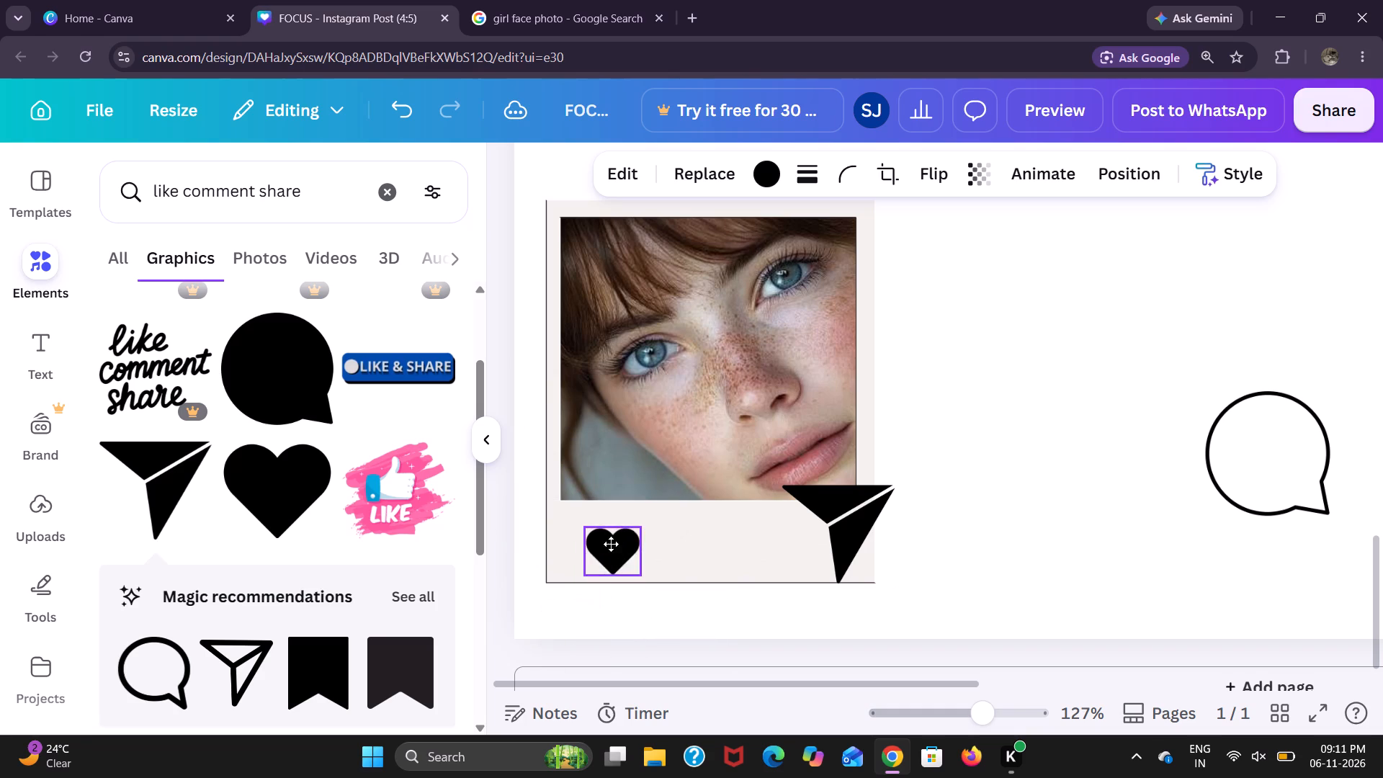
pyautogui.moveTo(611, 544); pyautogui.dragTo(591, 535)
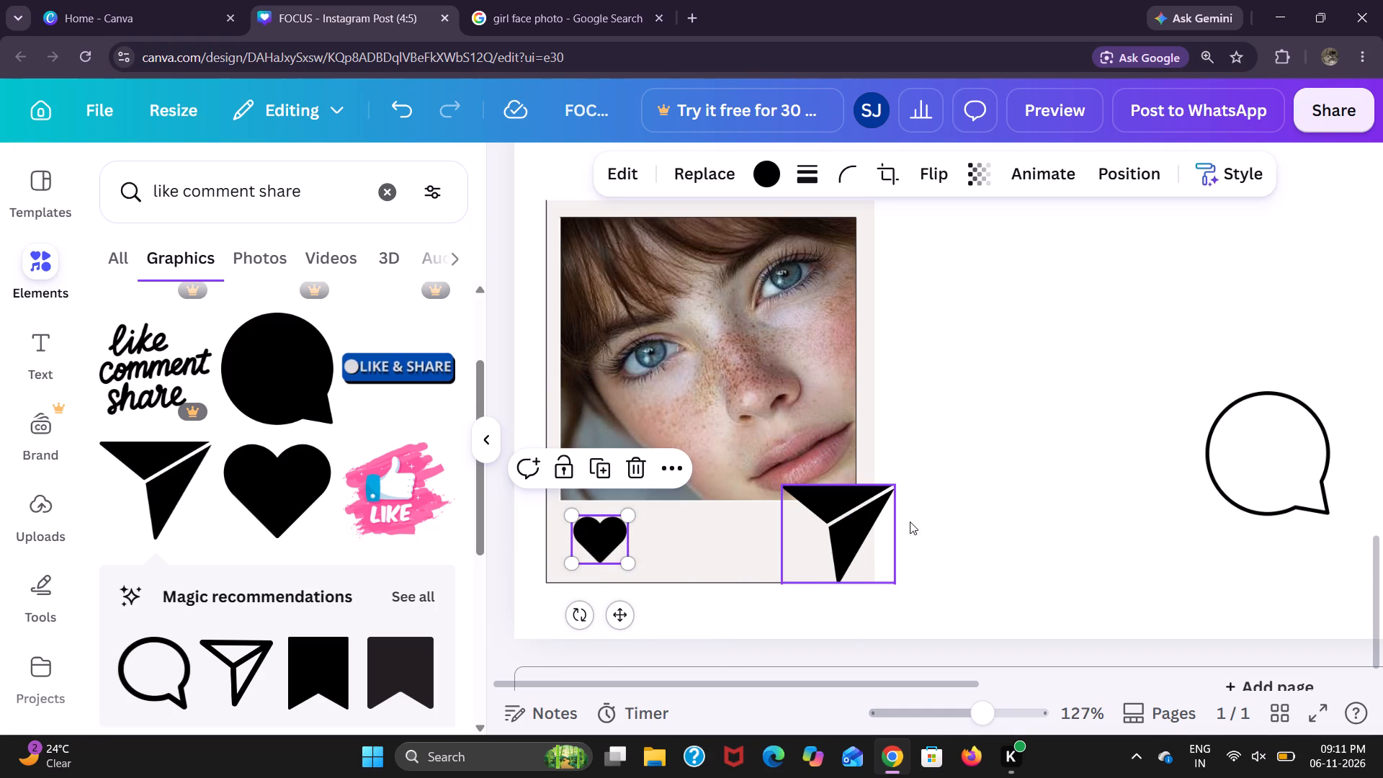
# Shrink the share arrow further and place it on the Polaroid's bottom border, to the right of the heart.
pyautogui.click(836, 544)
pyautogui.moveTo(890, 486); pyautogui.dragTo(856, 525)
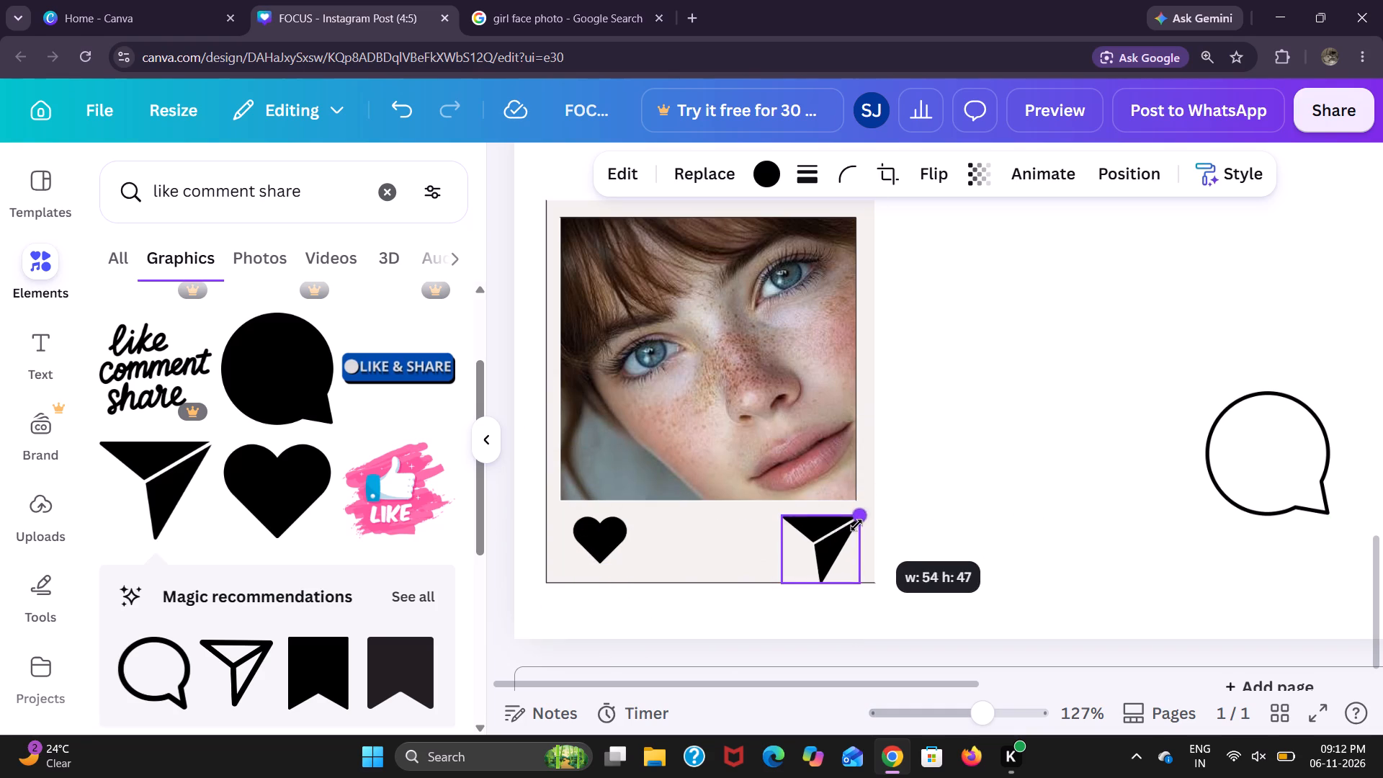
pyautogui.moveTo(856, 525); pyautogui.dragTo(844, 528)
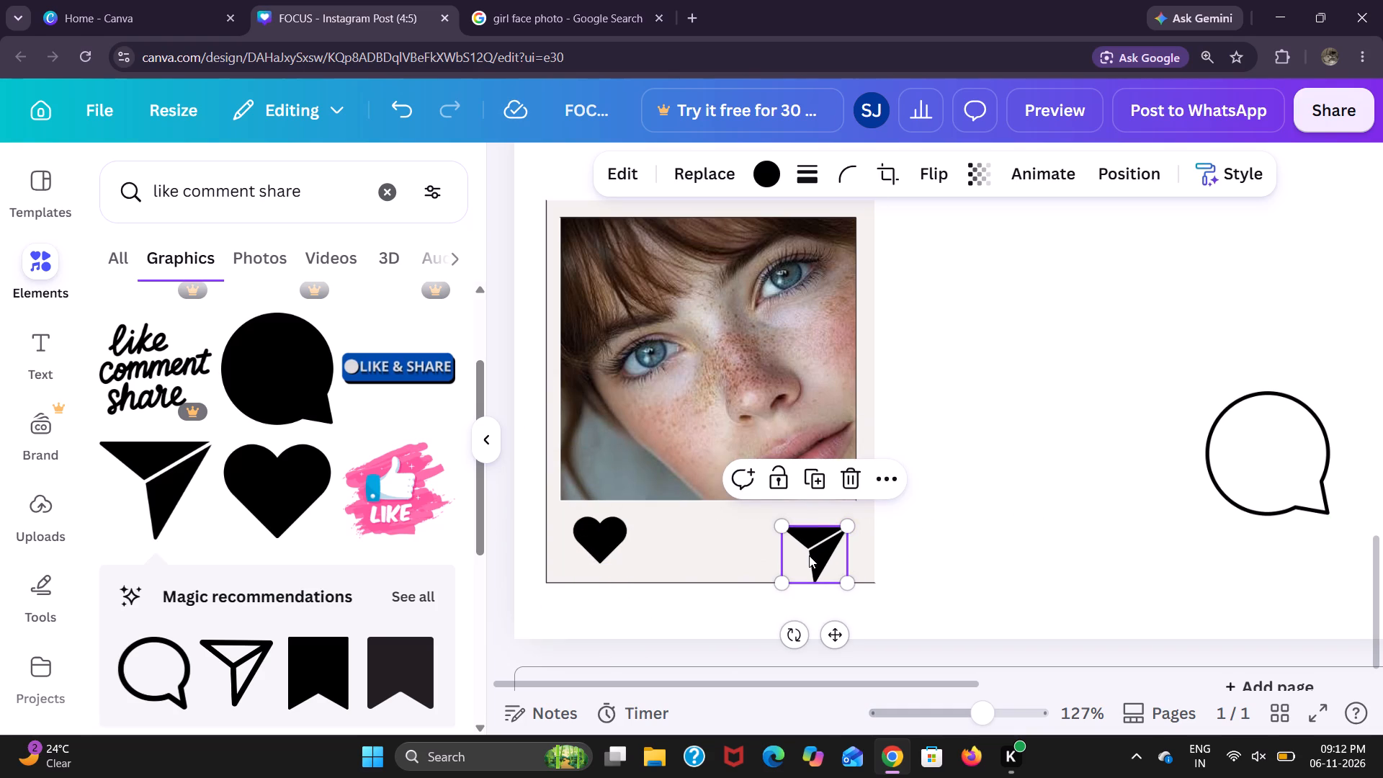
pyautogui.moveTo(813, 563); pyautogui.dragTo(803, 546)
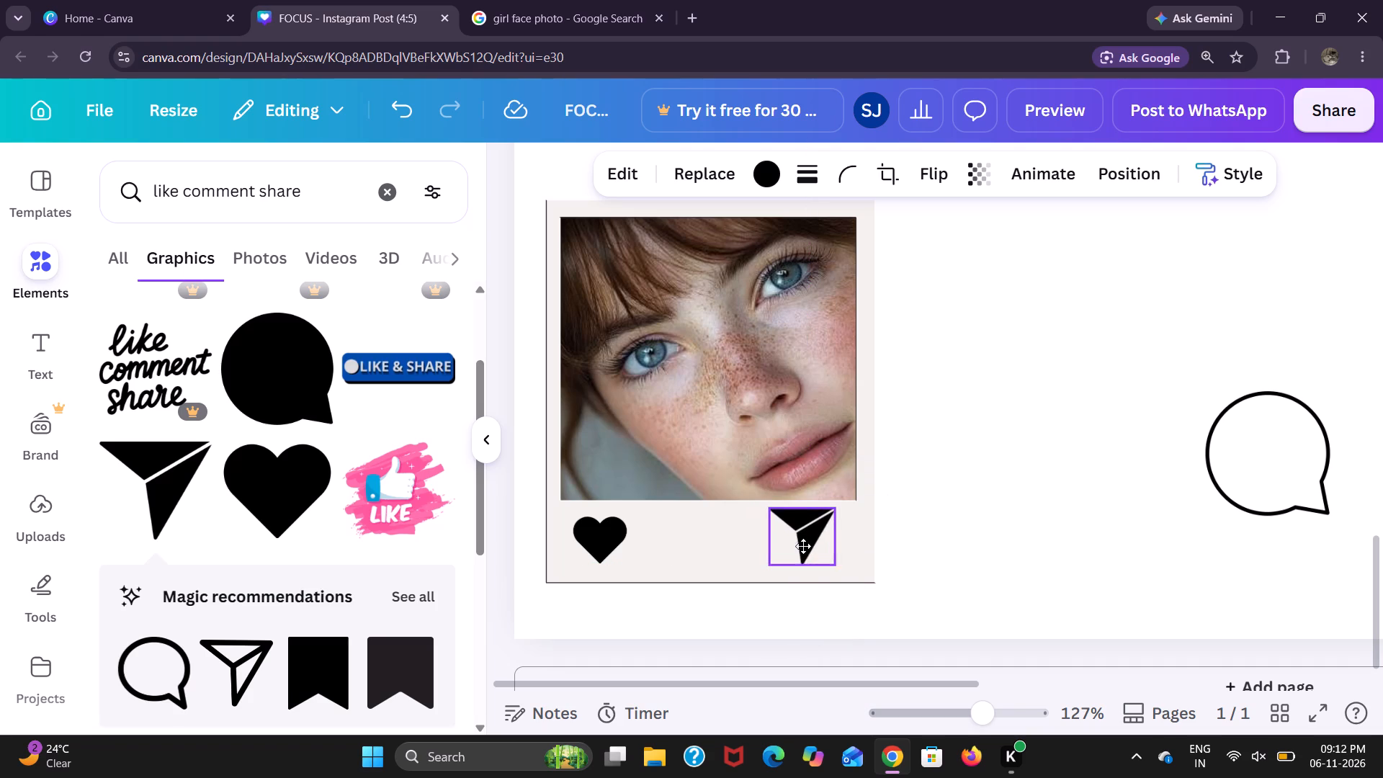
pyautogui.moveTo(803, 546); pyautogui.dragTo(694, 550)
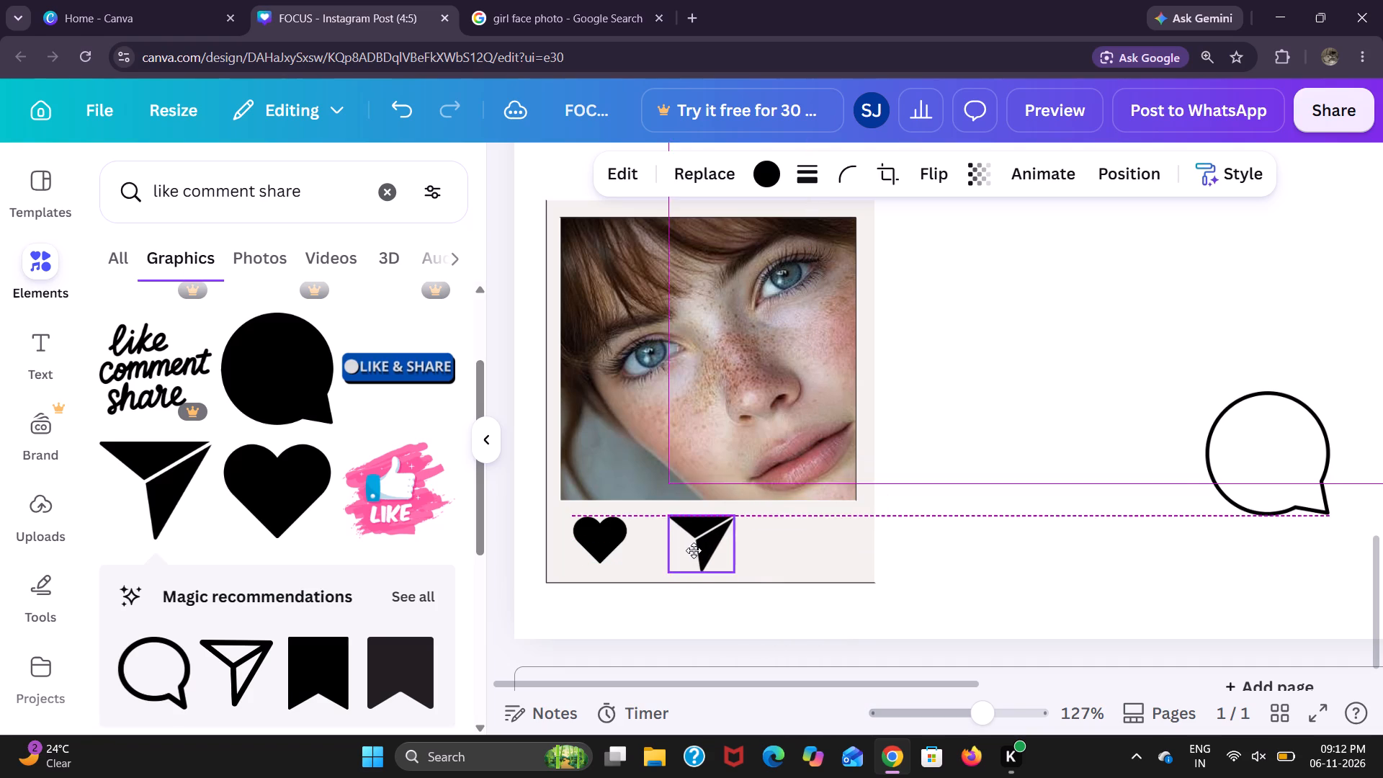
pyautogui.moveTo(694, 550); pyautogui.dragTo(689, 545)
# Reduce the heart icon further and align its vertical centre with the share arrow on the Polaroid's bottom border.
pyautogui.click(614, 537)
pyautogui.moveTo(632, 568); pyautogui.dragTo(604, 554)
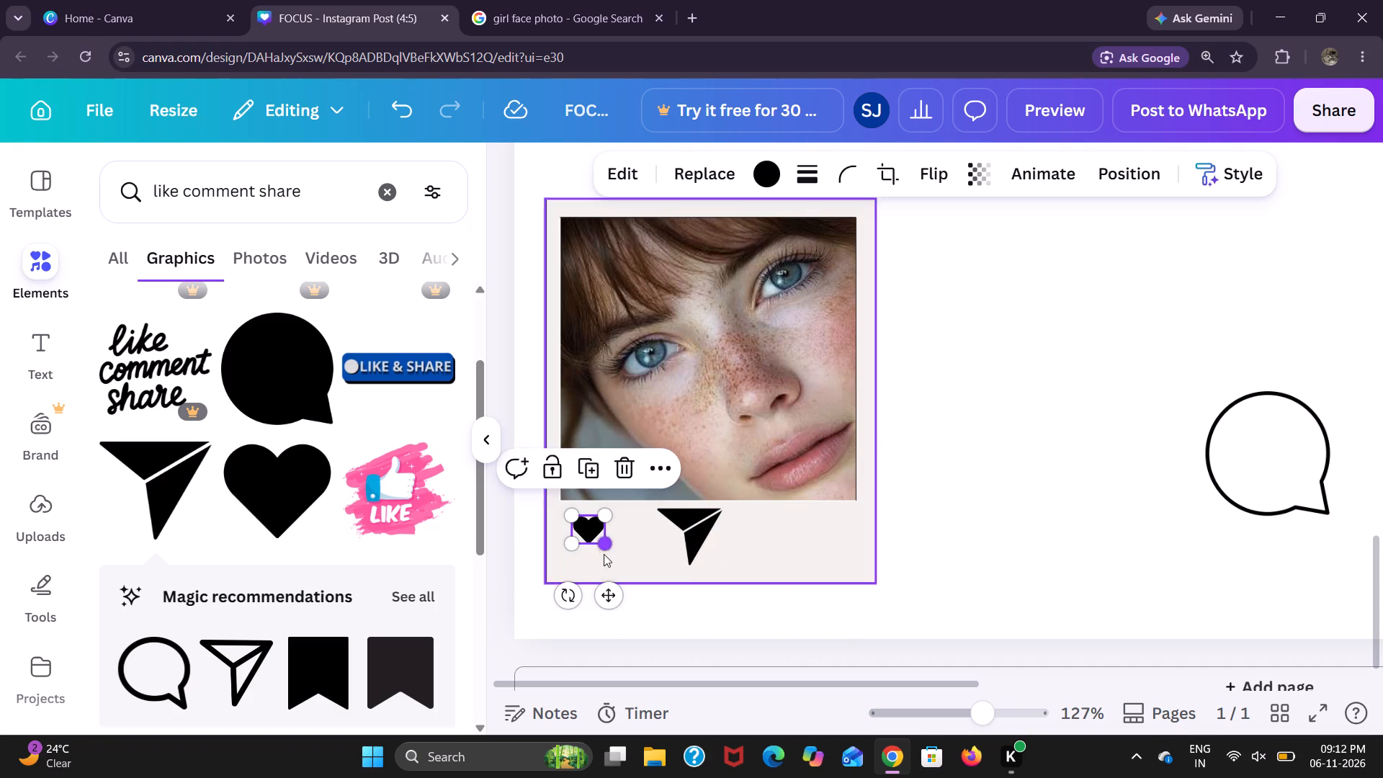
pyautogui.moveTo(587, 536); pyautogui.dragTo(584, 544)
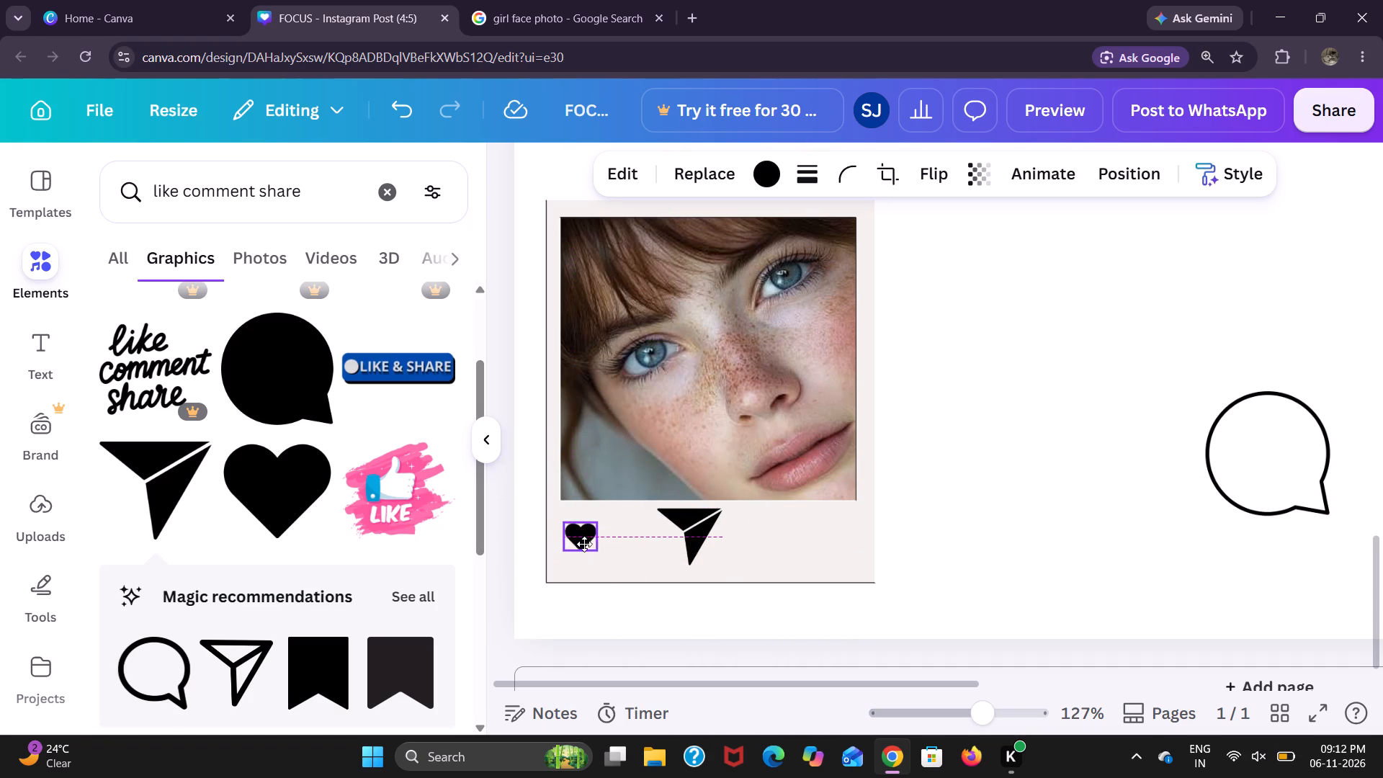
pyautogui.moveTo(584, 544); pyautogui.dragTo(587, 544)
# Shrink the comment bubble to about the heart's size and place it between the heart and share arrow, evenly spaced.
pyautogui.click(1263, 462)
pyautogui.moveTo(1263, 462); pyautogui.dragTo(652, 580)
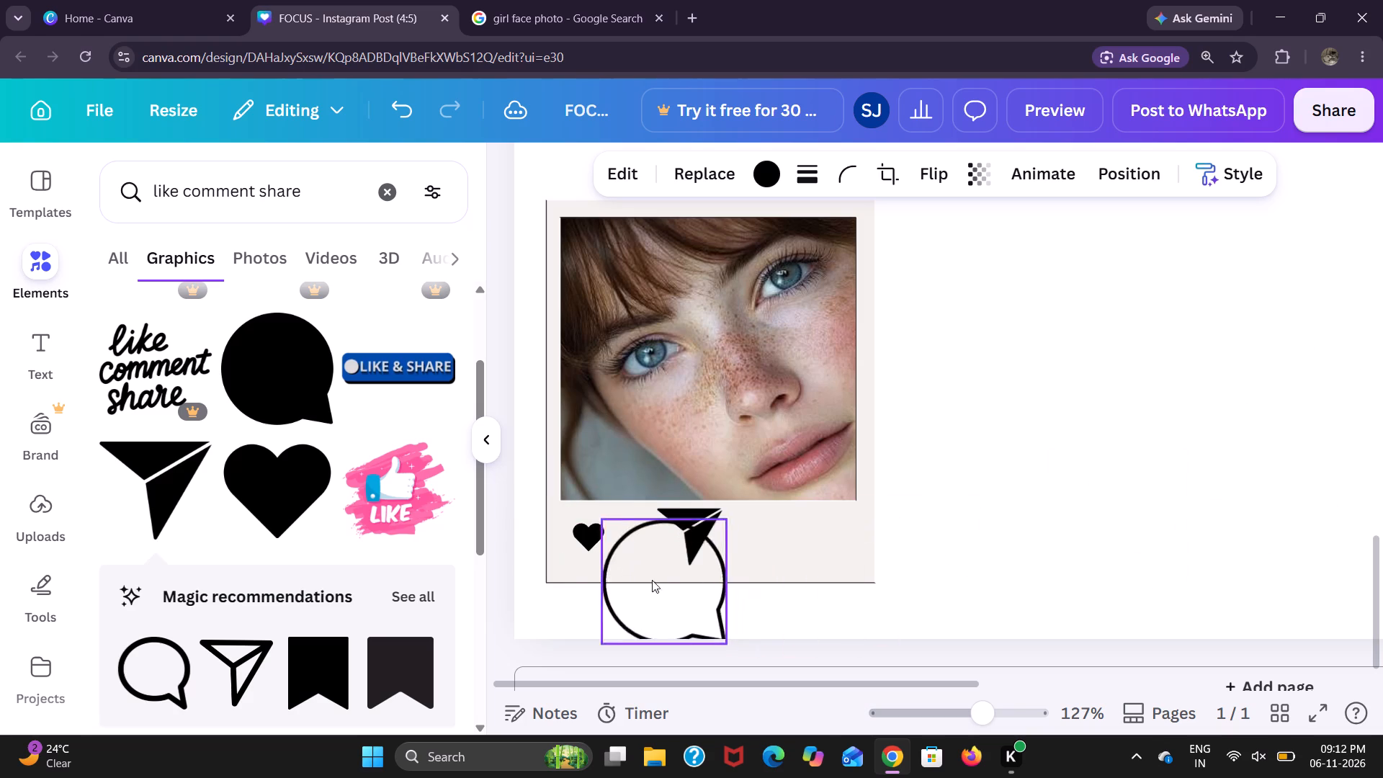
pyautogui.moveTo(652, 580); pyautogui.dragTo(658, 537)
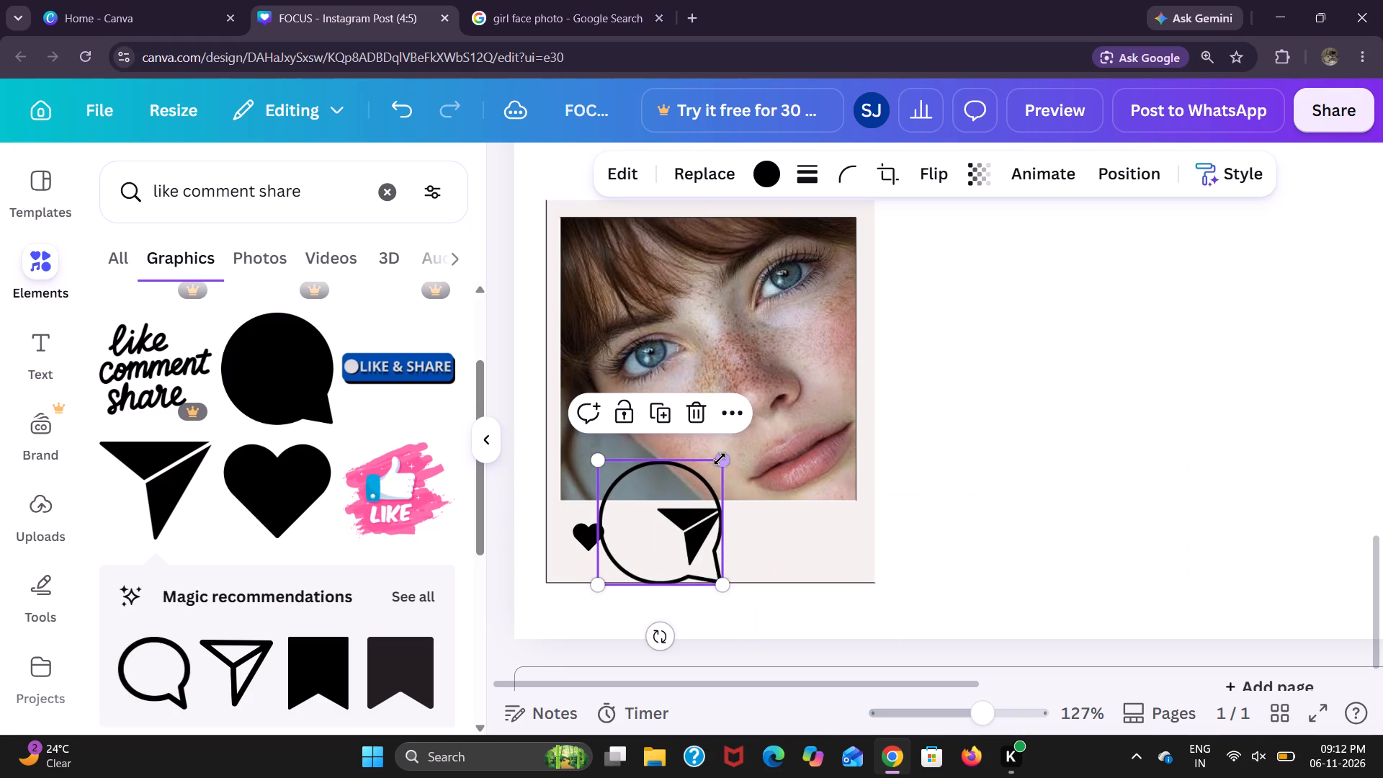
pyautogui.moveTo(722, 459); pyautogui.dragTo(617, 542)
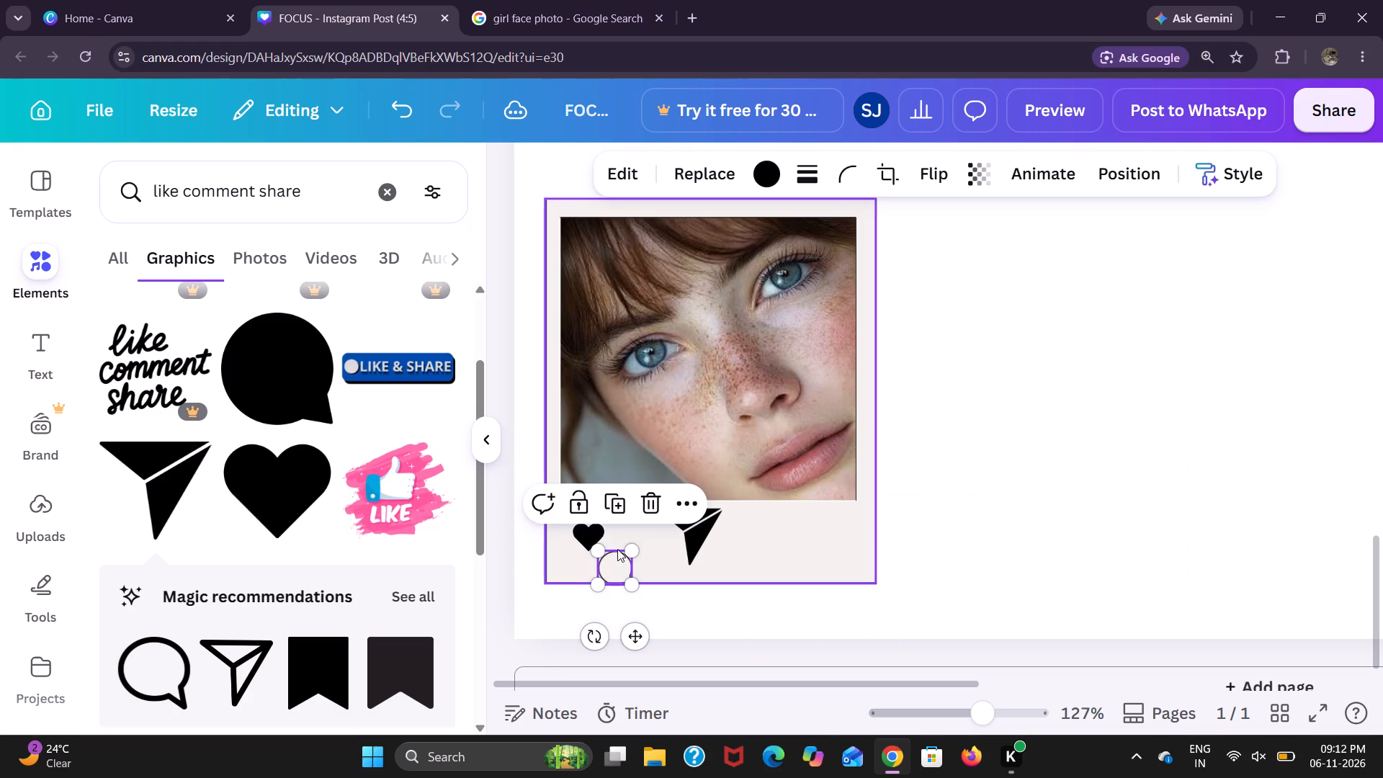
pyautogui.moveTo(616, 573); pyautogui.dragTo(632, 532)
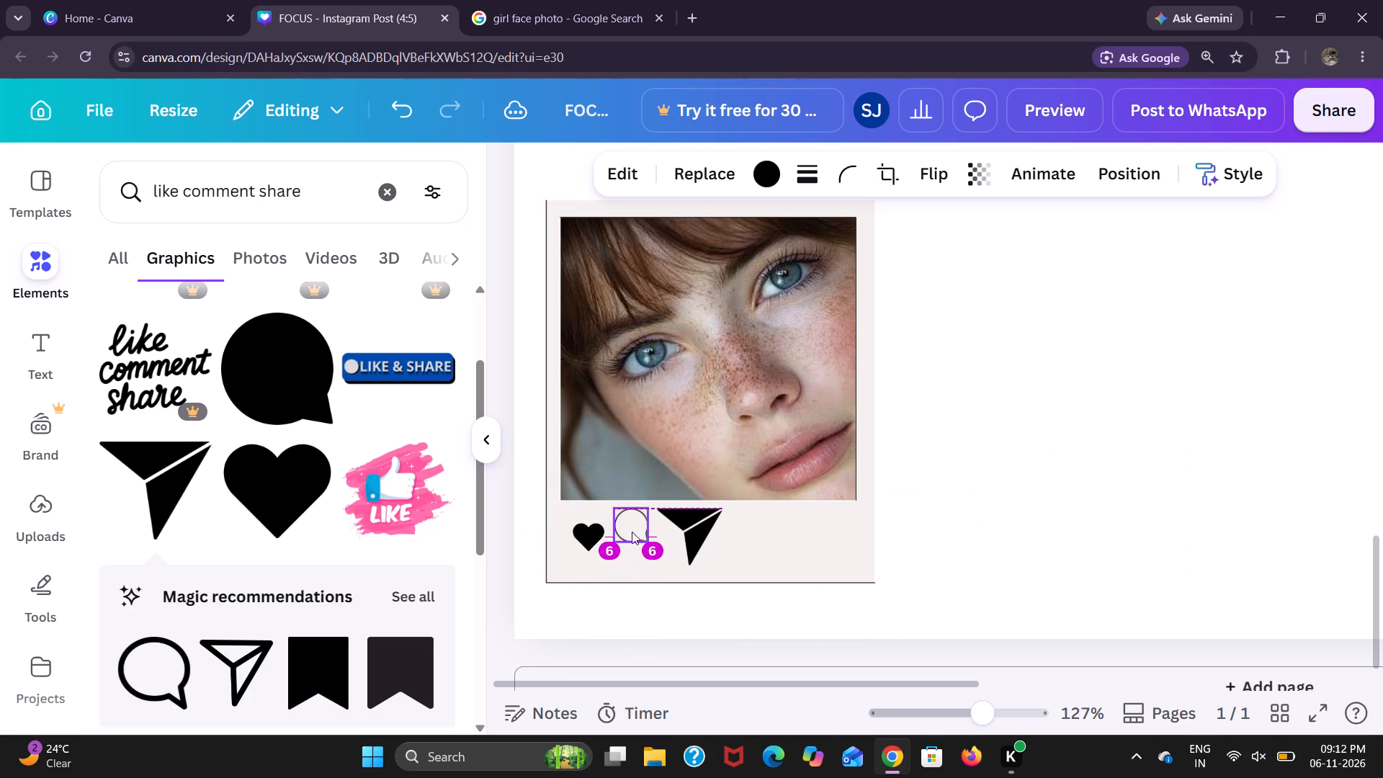
# Add the solid black comment bubble from the graphics results, move it over the Polaroid and reduce its size.
pyautogui.scroll(1, 290, 568)
pyautogui.click(265, 462)
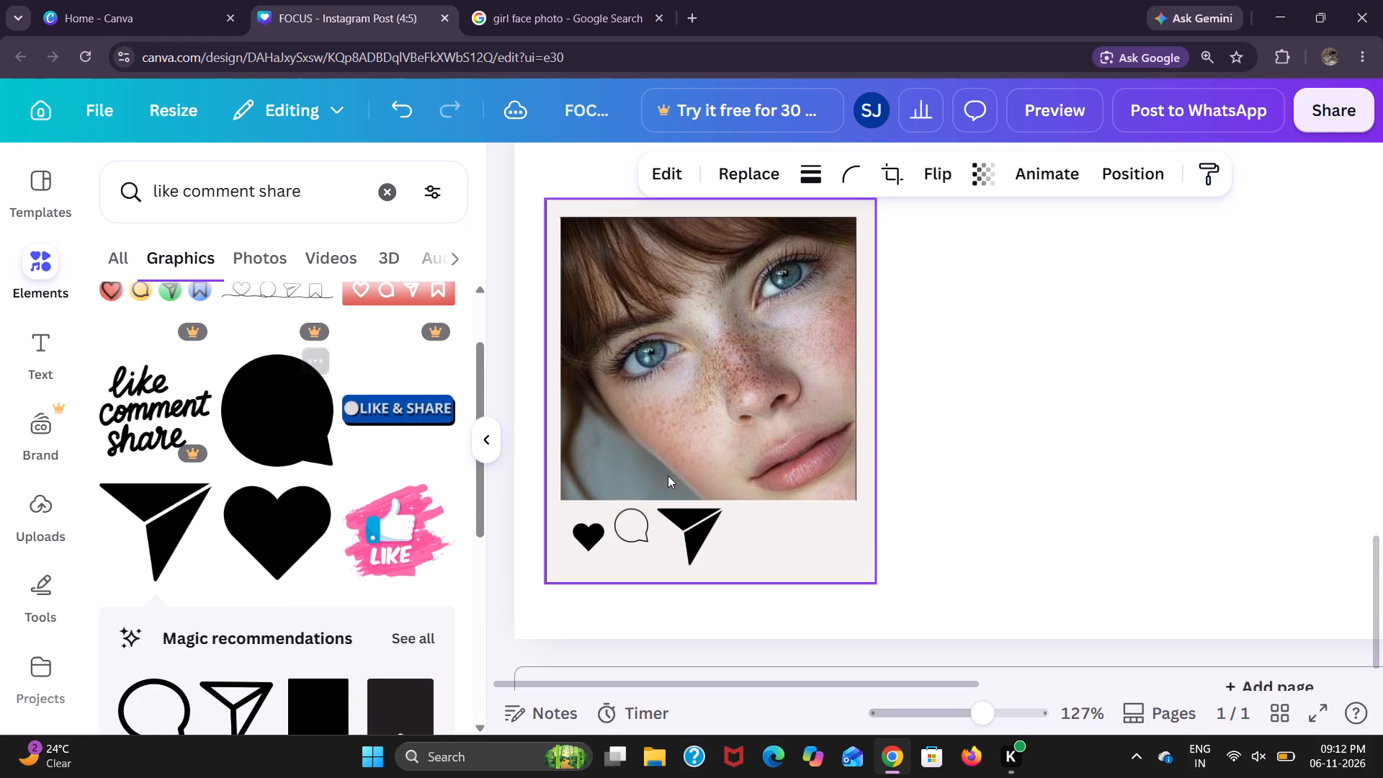
pyautogui.click(630, 543)
pyautogui.scroll(2, 630, 543)
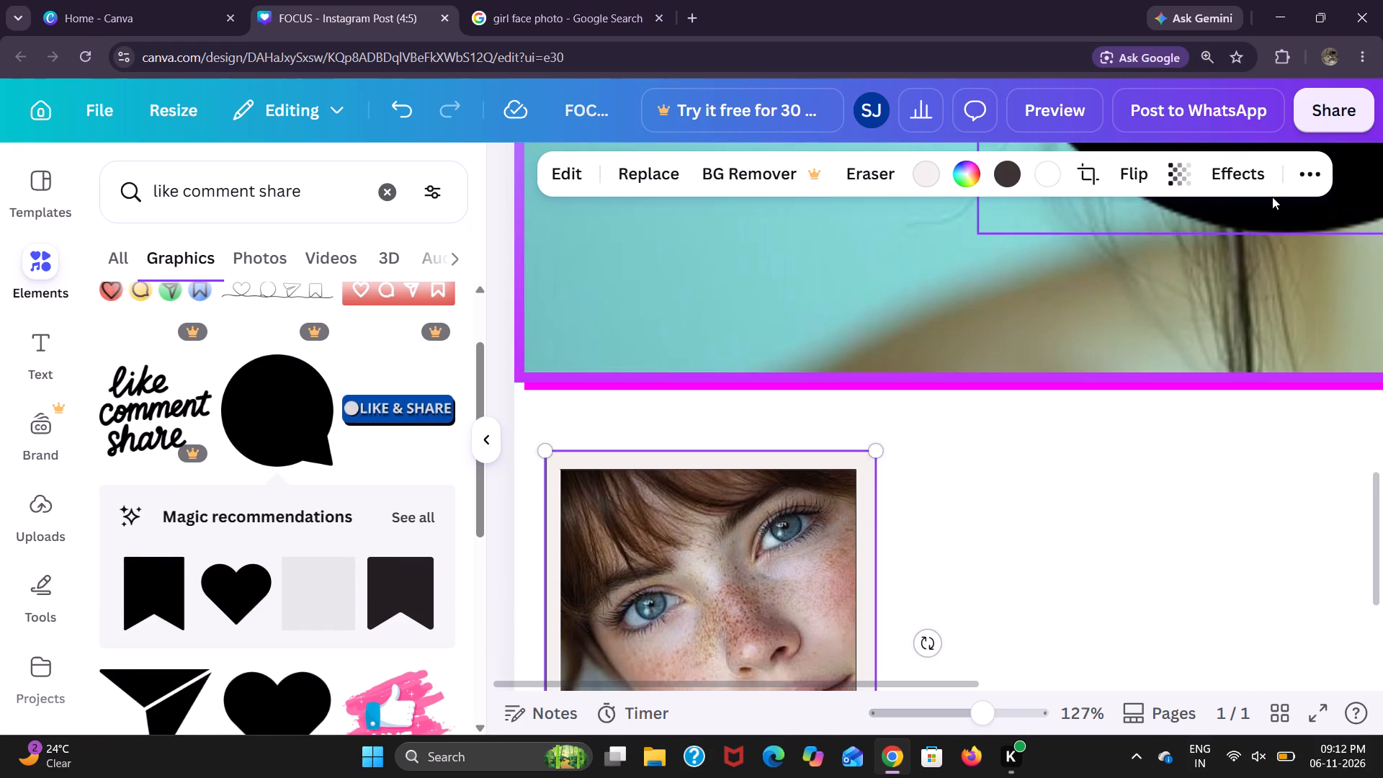
pyautogui.moveTo(1257, 211); pyautogui.dragTo(804, 716)
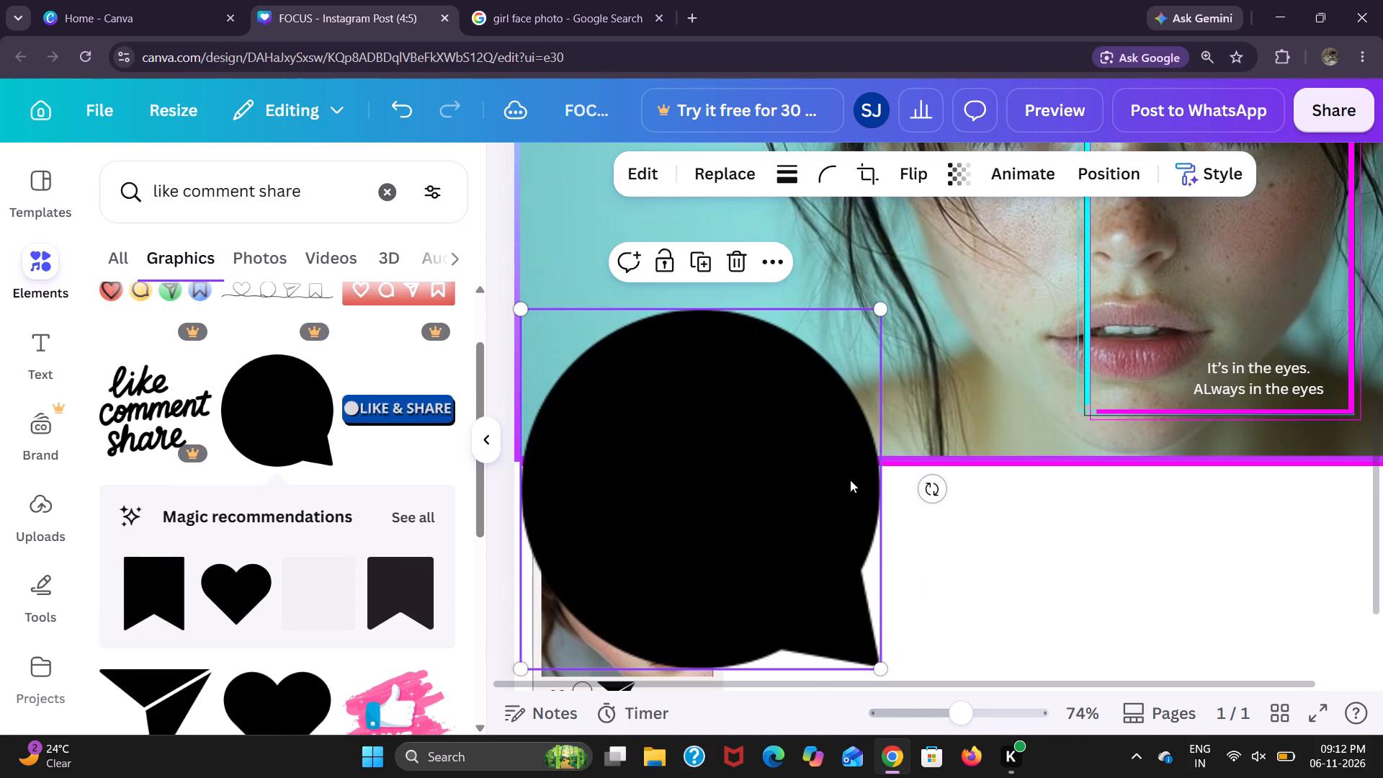
pyautogui.moveTo(880, 317); pyautogui.dragTo(614, 598)
# Align the outlined comment bubble level with the heart, just beside it in the Polaroid's bottom strip.
pyautogui.scroll(-1, 676, 587)
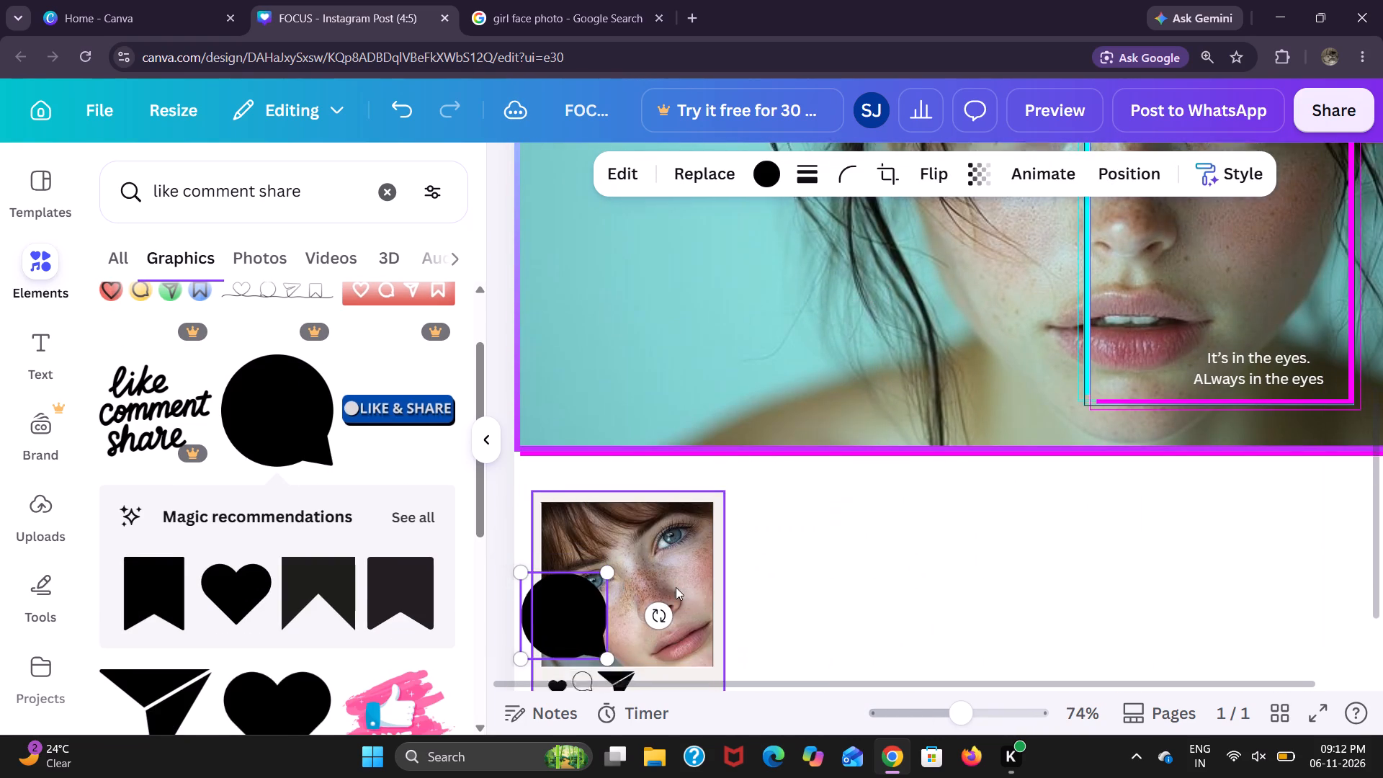
pyautogui.scroll(-1, 676, 587)
pyautogui.hscroll(5, 676, 587)
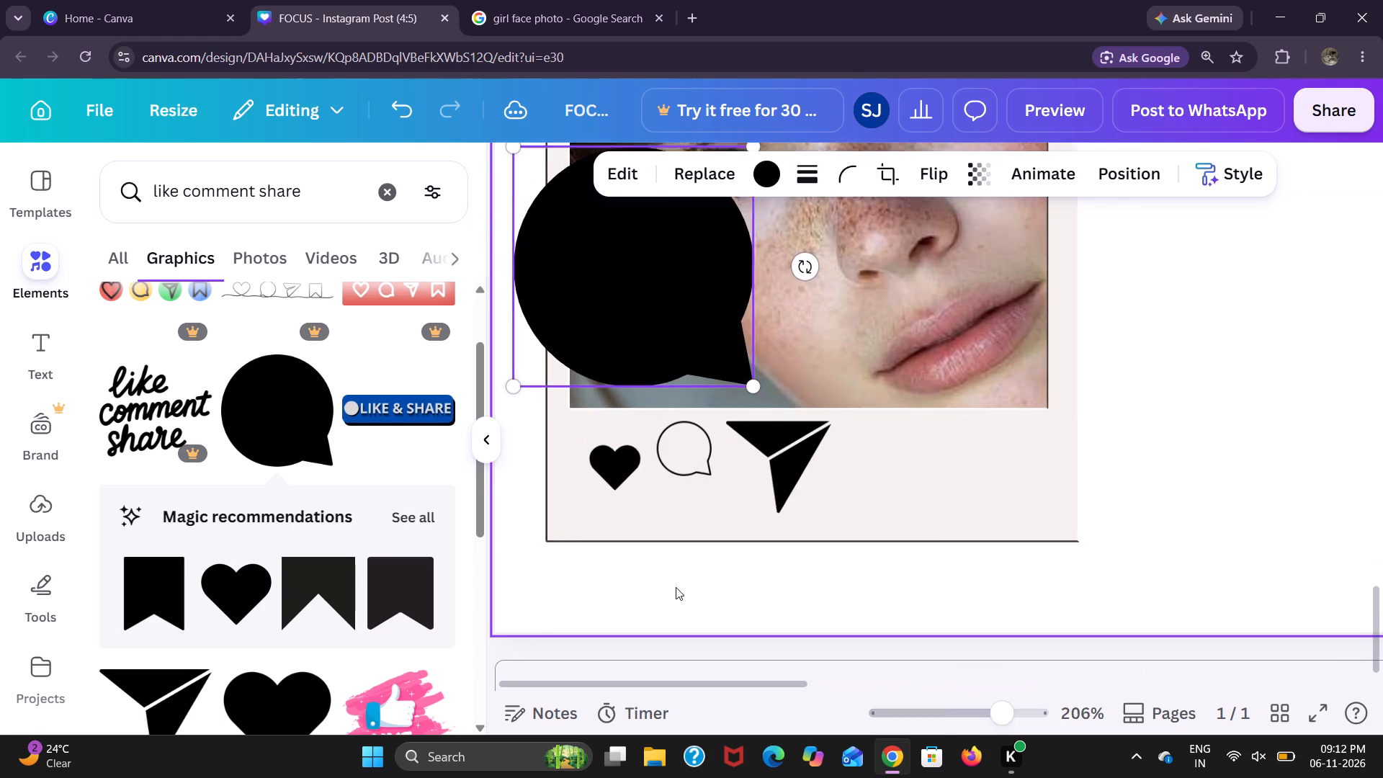
pyautogui.scroll(2, 676, 587)
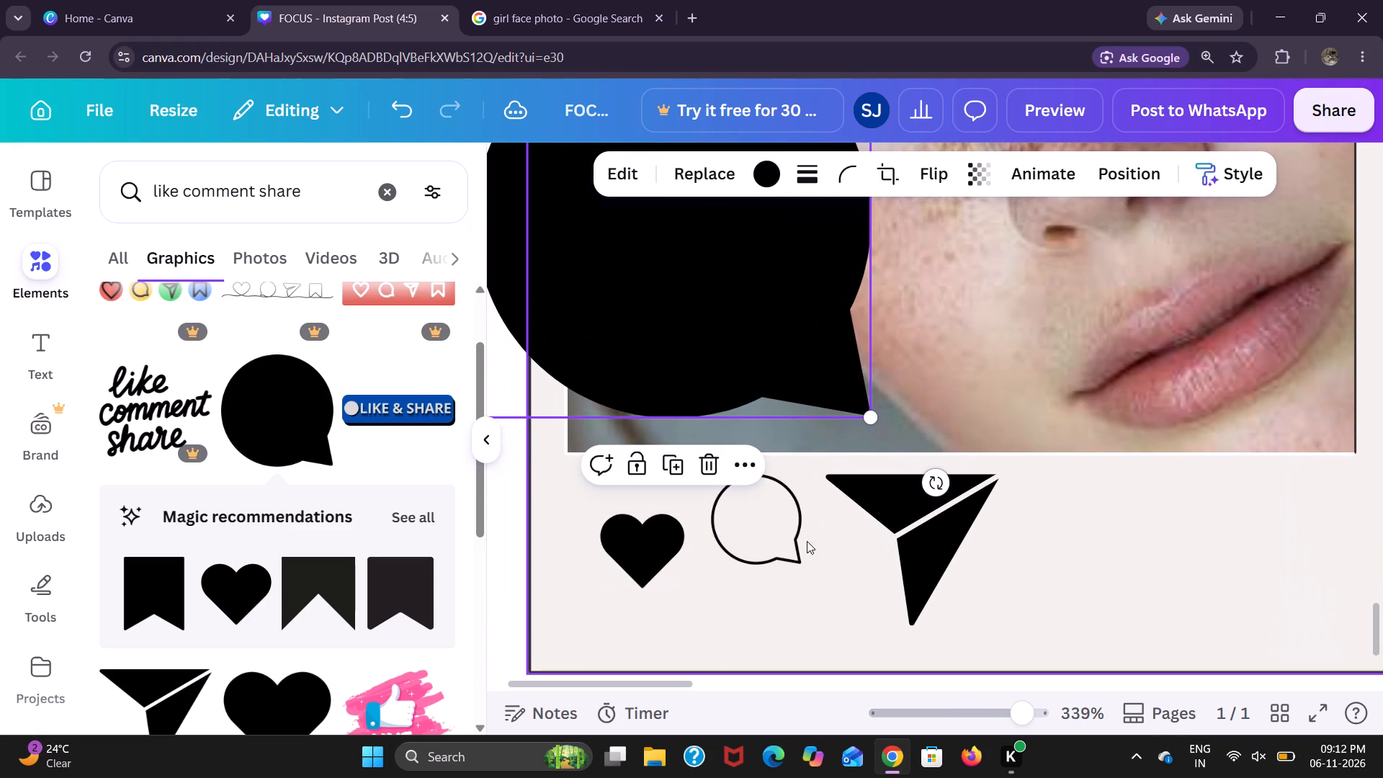
pyautogui.click(785, 540)
pyautogui.moveTo(758, 524); pyautogui.dragTo(745, 555)
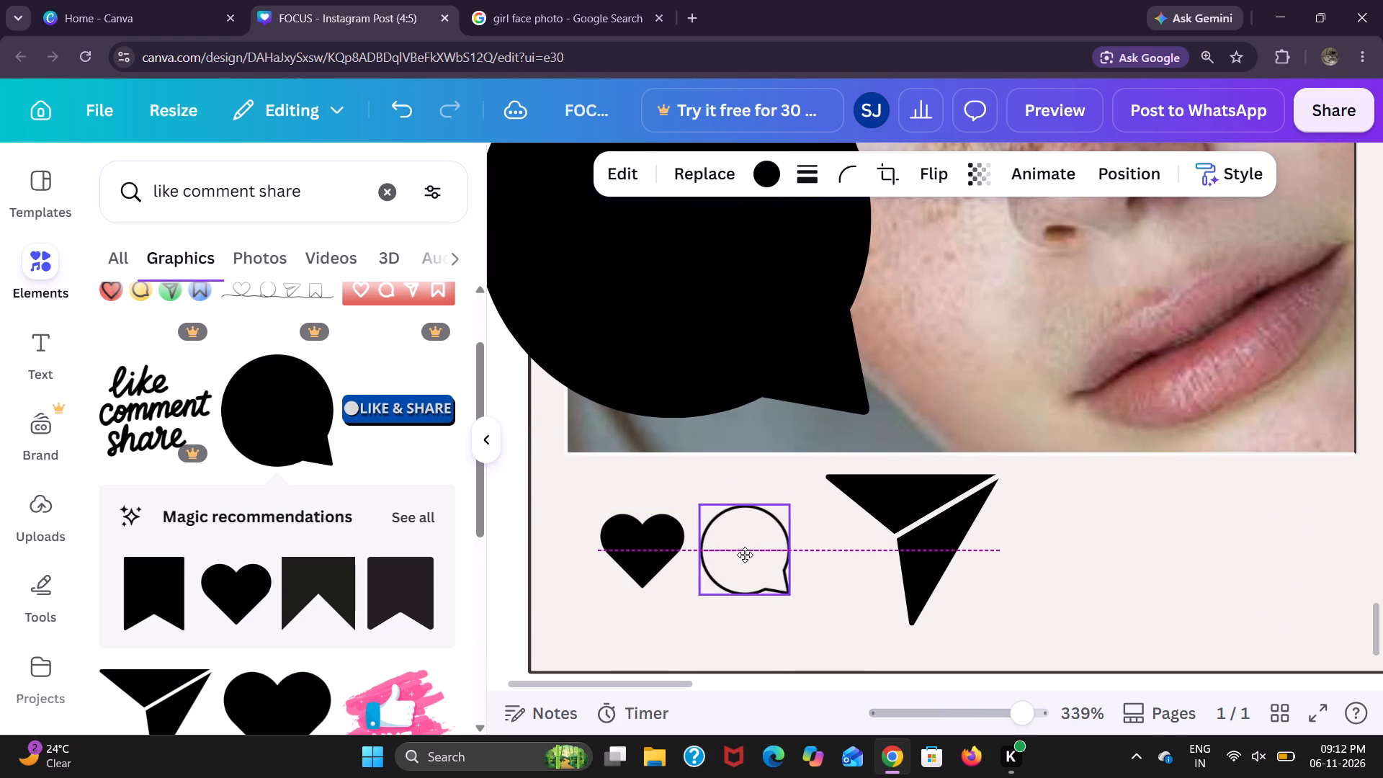
pyautogui.moveTo(745, 555); pyautogui.dragTo(745, 555)
# Shrink the solid black comment bubble and centre it inside the outlined comment bubble in the Polaroid's bottom strip.
pyautogui.click(743, 287)
pyautogui.moveTo(745, 287); pyautogui.dragTo(823, 425)
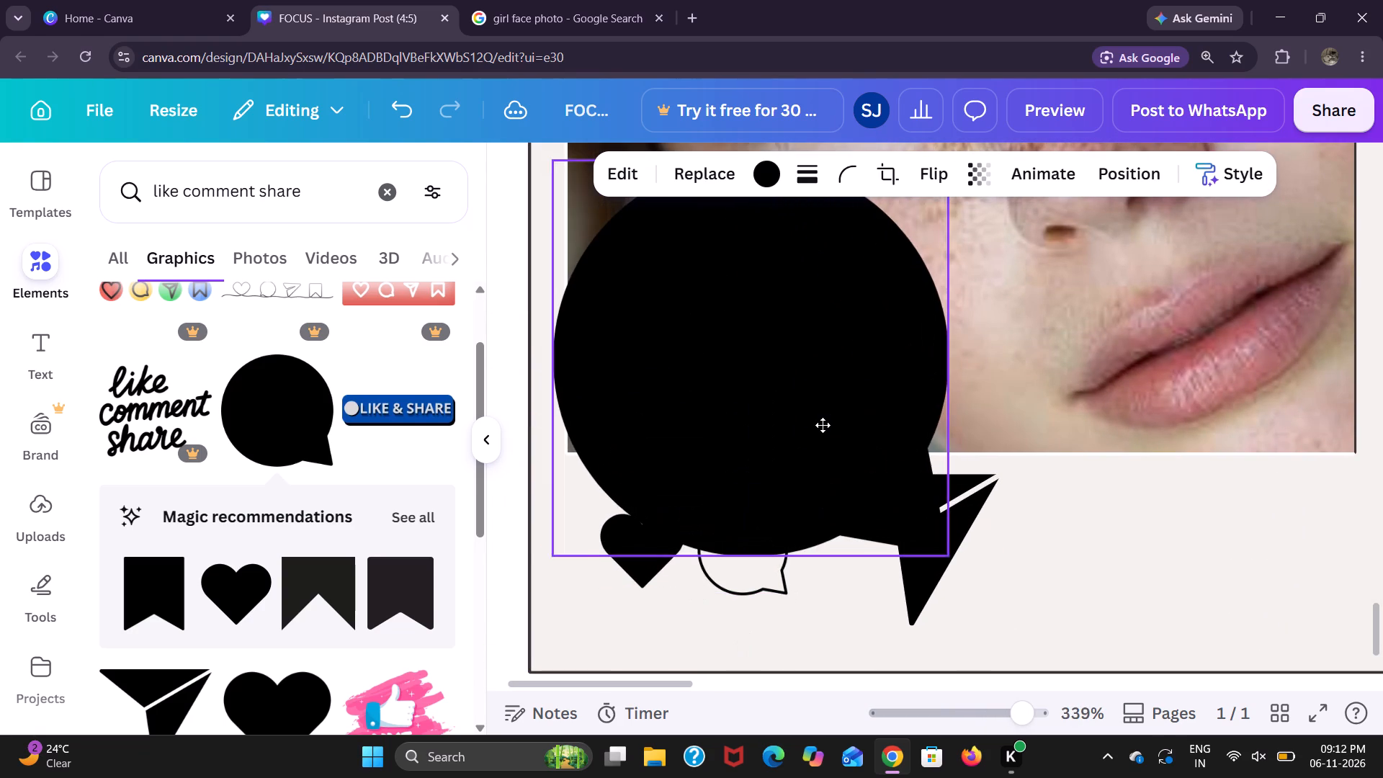
pyautogui.moveTo(823, 425); pyautogui.dragTo(822, 424)
pyautogui.moveTo(949, 553); pyautogui.dragTo(773, 332)
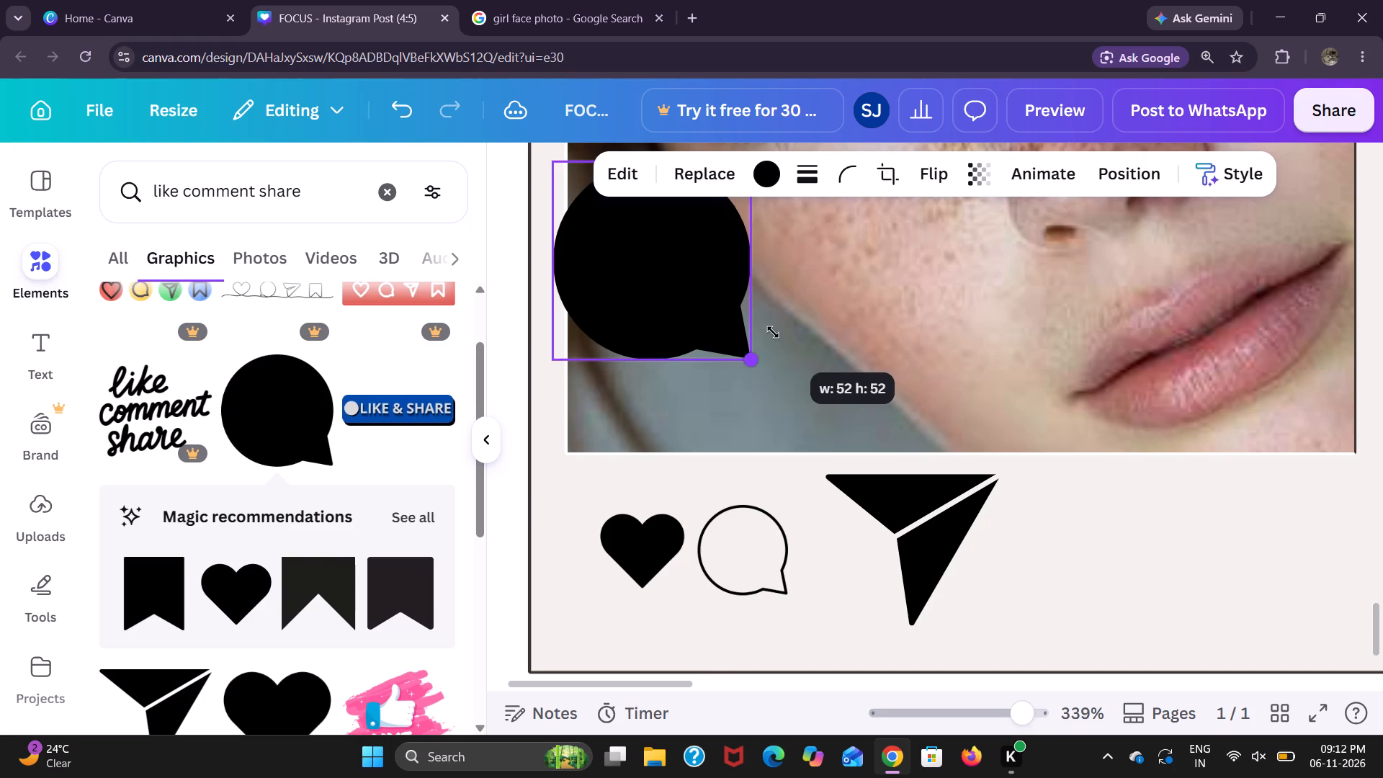
pyautogui.moveTo(773, 332); pyautogui.dragTo(763, 325)
pyautogui.moveTo(711, 295); pyautogui.dragTo(769, 555)
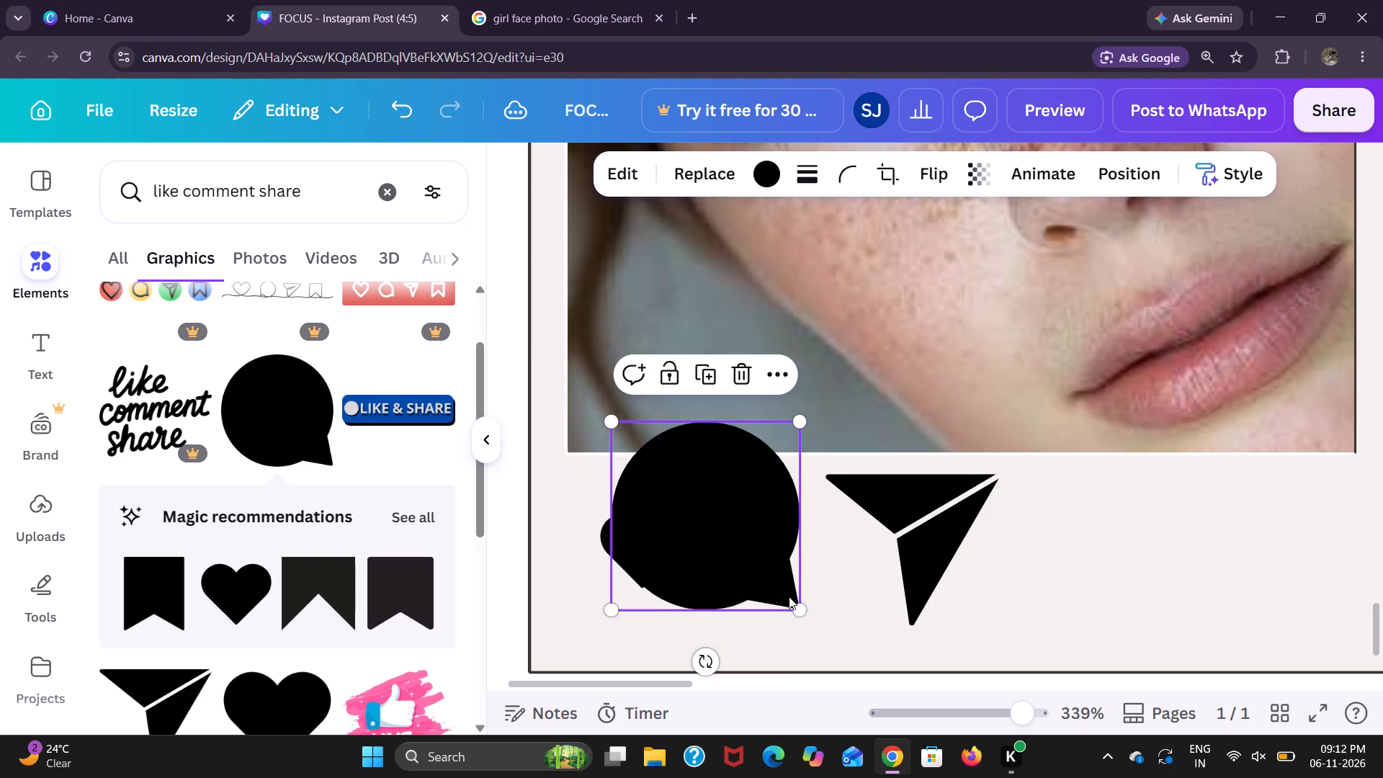
pyautogui.moveTo(796, 607); pyautogui.dragTo(658, 499)
pyautogui.moveTo(653, 465); pyautogui.dragTo(704, 557)
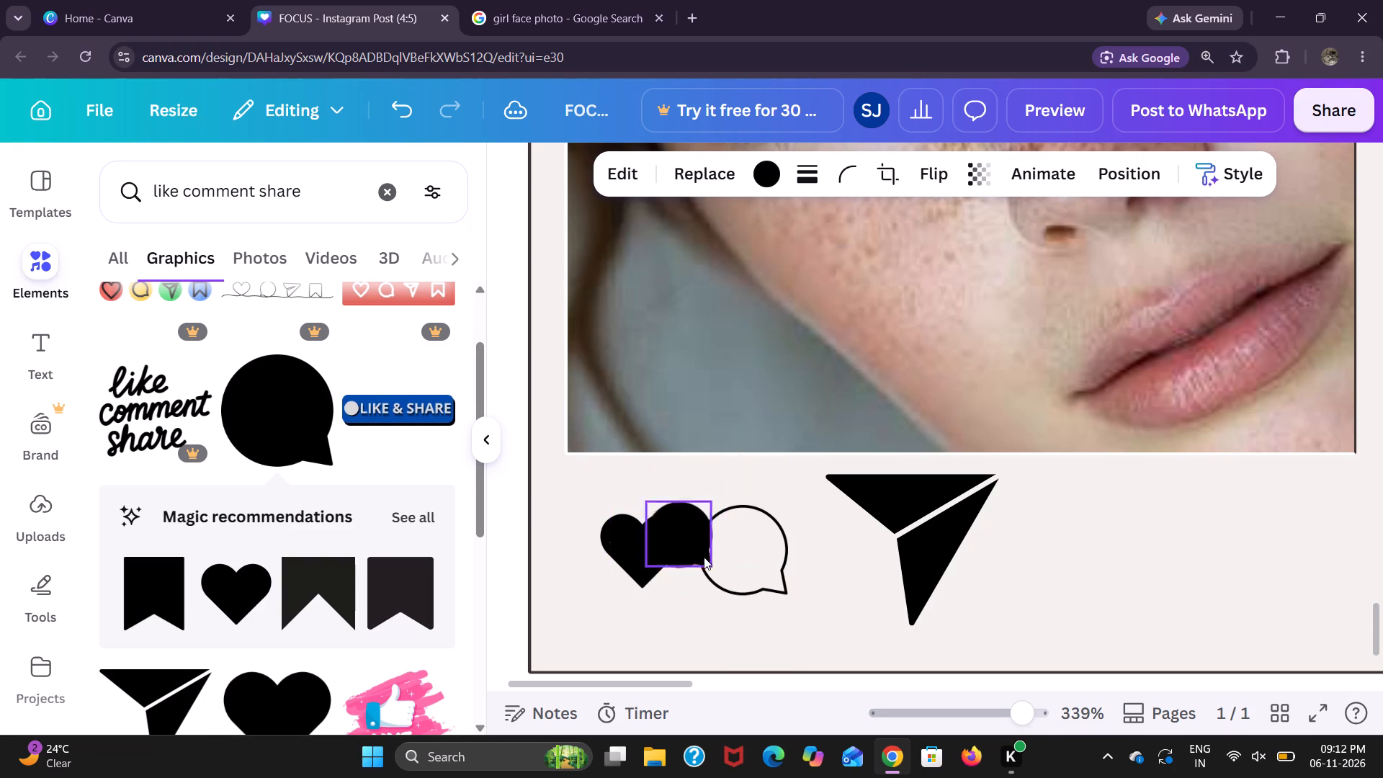
pyautogui.moveTo(704, 557); pyautogui.dragTo(749, 563)
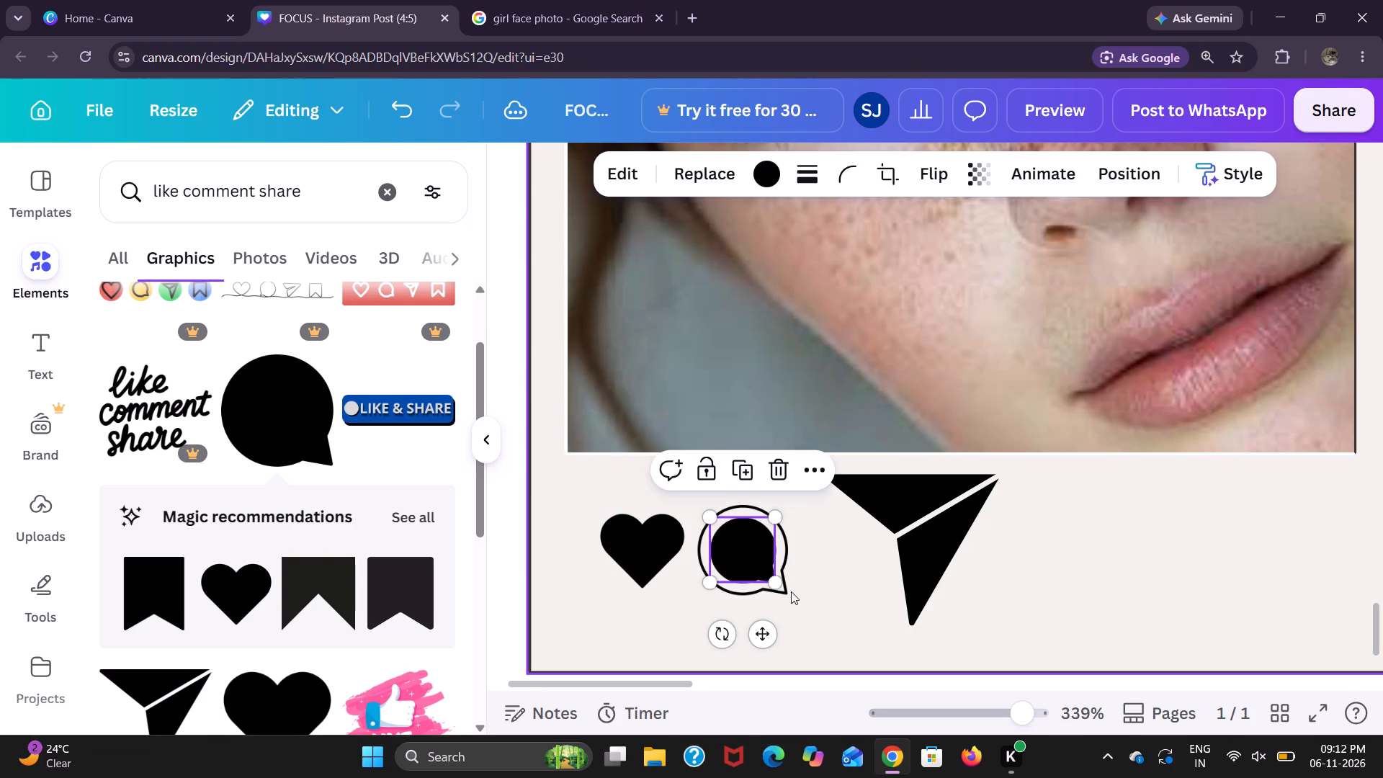
pyautogui.moveTo(777, 581); pyautogui.dragTo(792, 590)
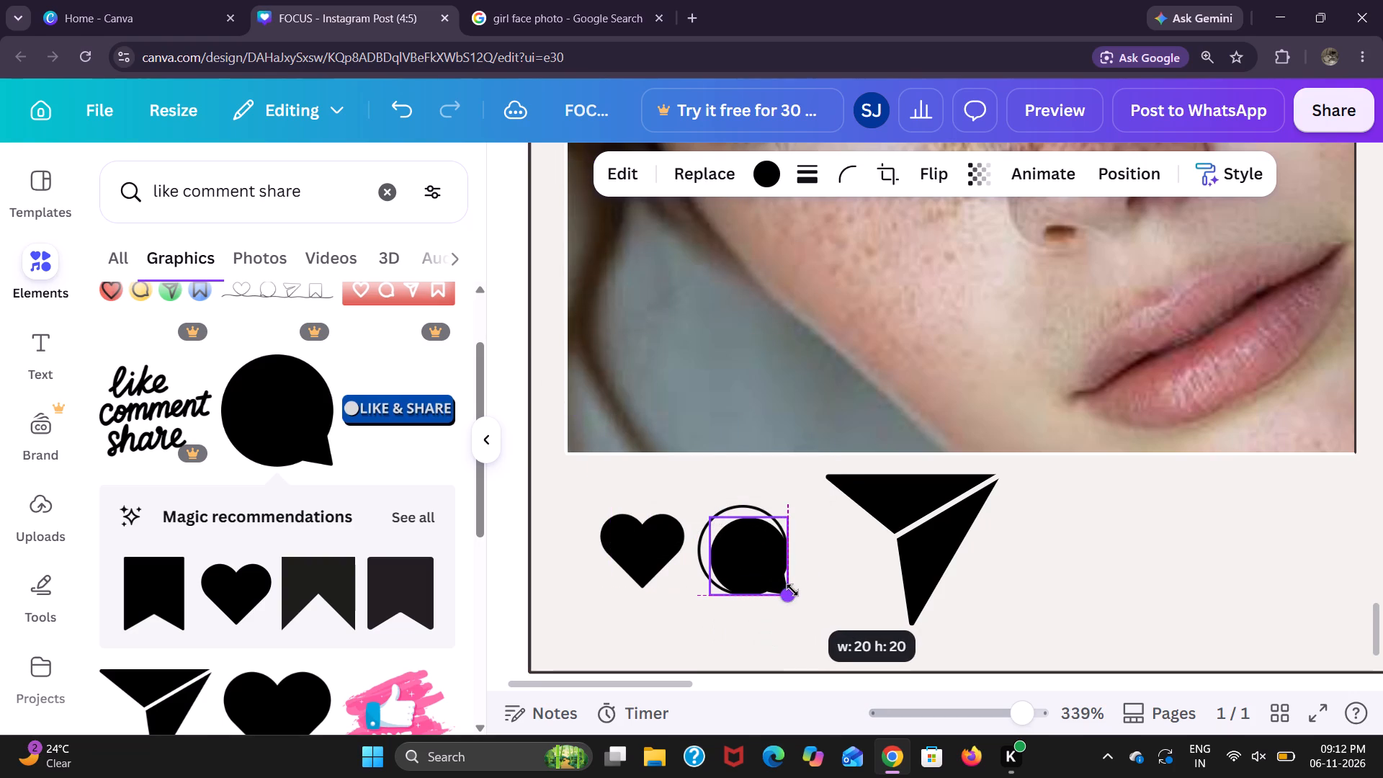
pyautogui.moveTo(792, 590); pyautogui.dragTo(792, 589)
pyautogui.click(759, 568)
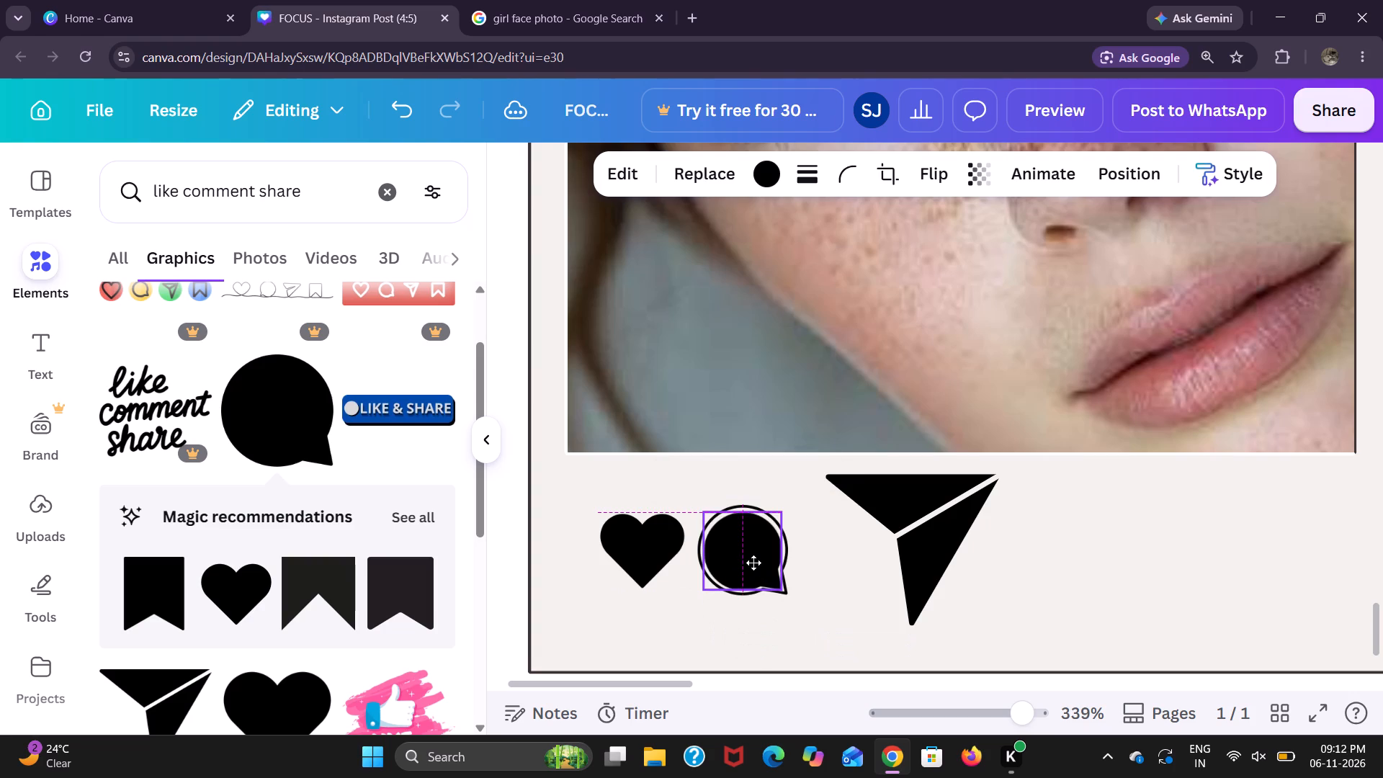
# Reduce the share arrow to about the comment bubble's height and align it just beside the bubble in the Polaroid's bottom strip.
pyautogui.click(888, 540)
pyautogui.moveTo(934, 537); pyautogui.dragTo(876, 551)
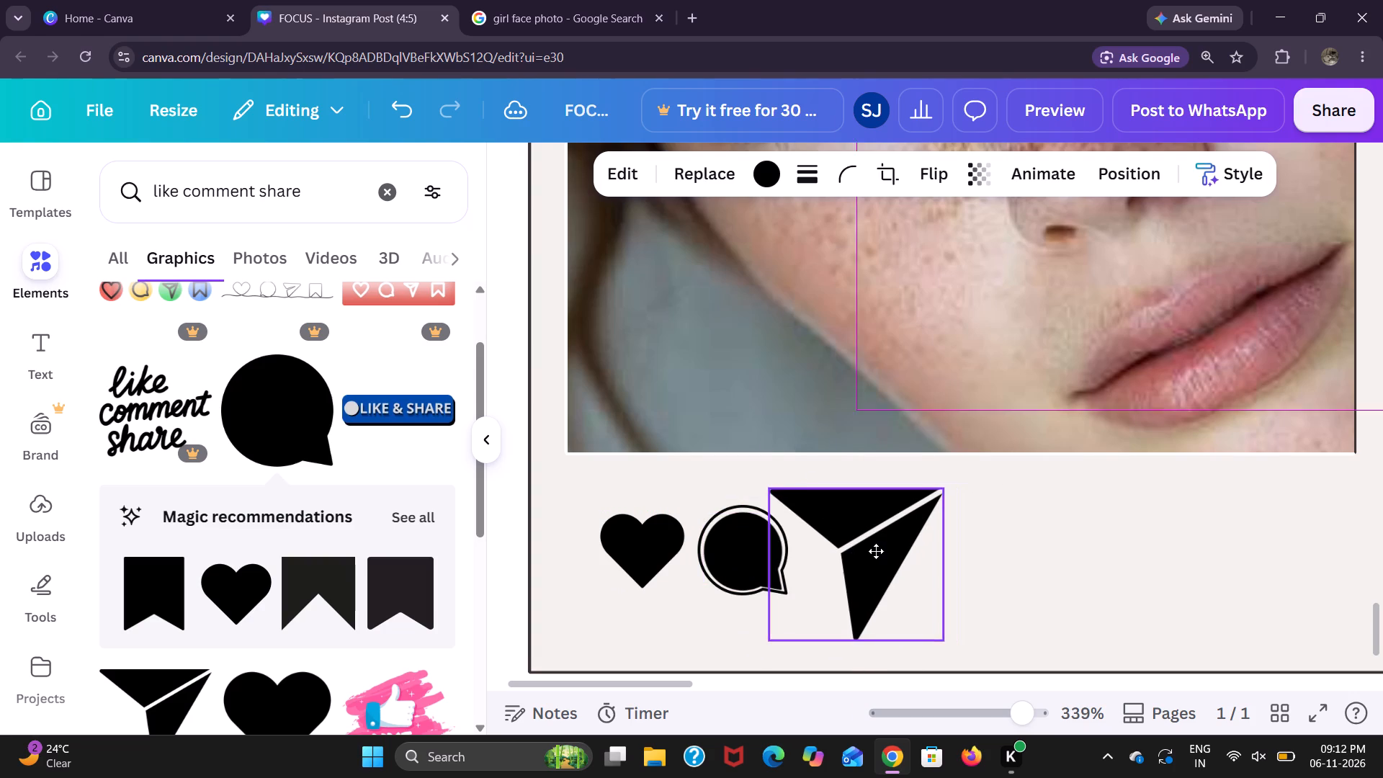
pyautogui.moveTo(876, 551); pyautogui.dragTo(872, 548)
pyautogui.moveTo(771, 630); pyautogui.dragTo(846, 574)
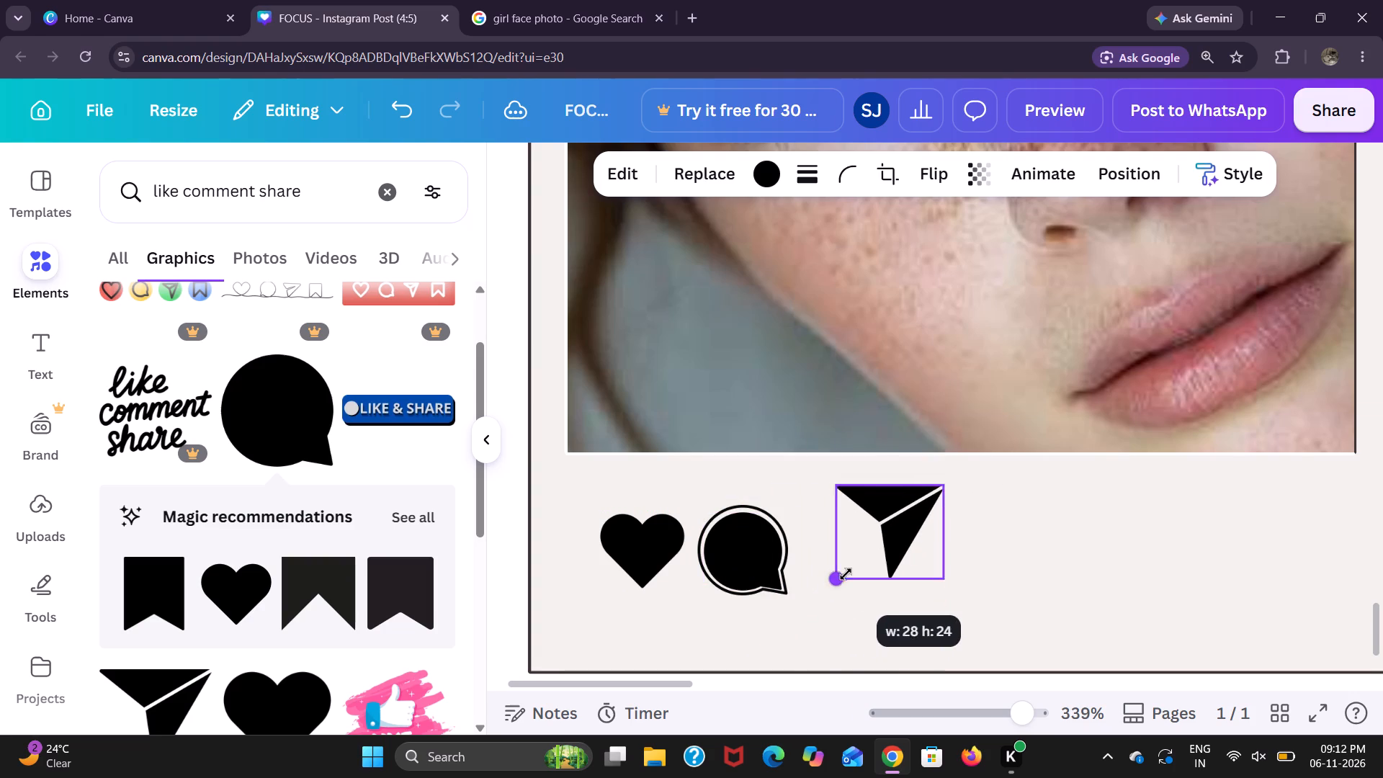
pyautogui.moveTo(846, 574); pyautogui.dragTo(846, 572)
pyautogui.moveTo(896, 542); pyautogui.dragTo(856, 566)
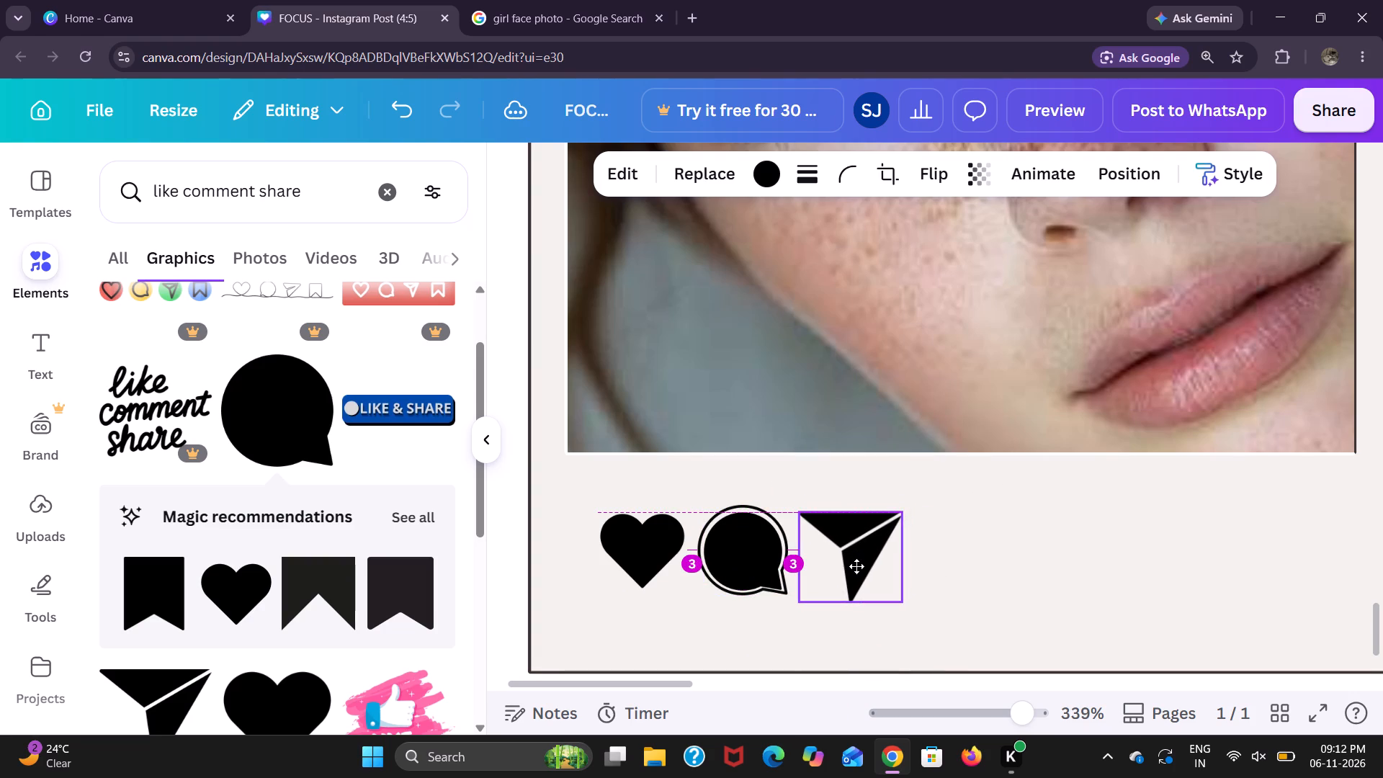
pyautogui.moveTo(856, 566); pyautogui.dragTo(862, 559)
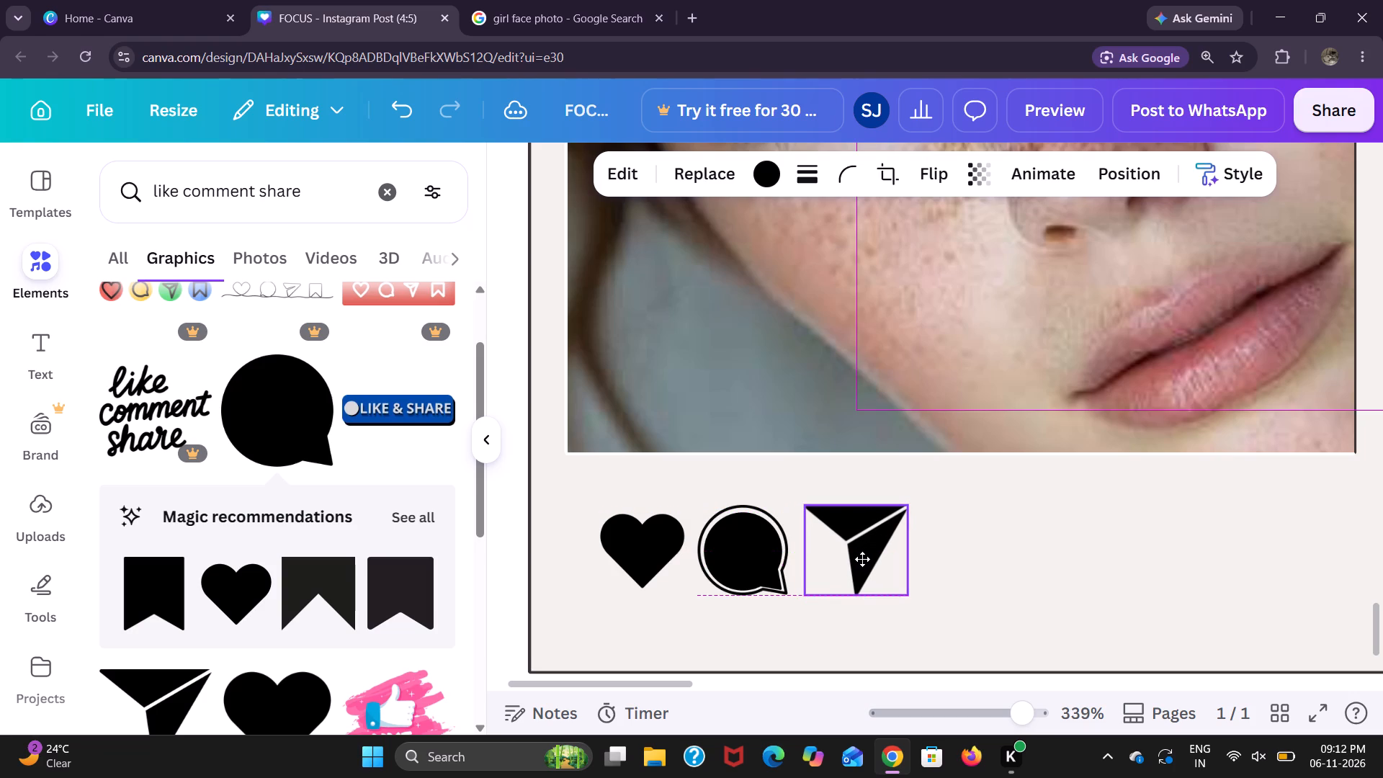
pyautogui.moveTo(862, 559); pyautogui.dragTo(861, 560)
pyautogui.click(988, 602)
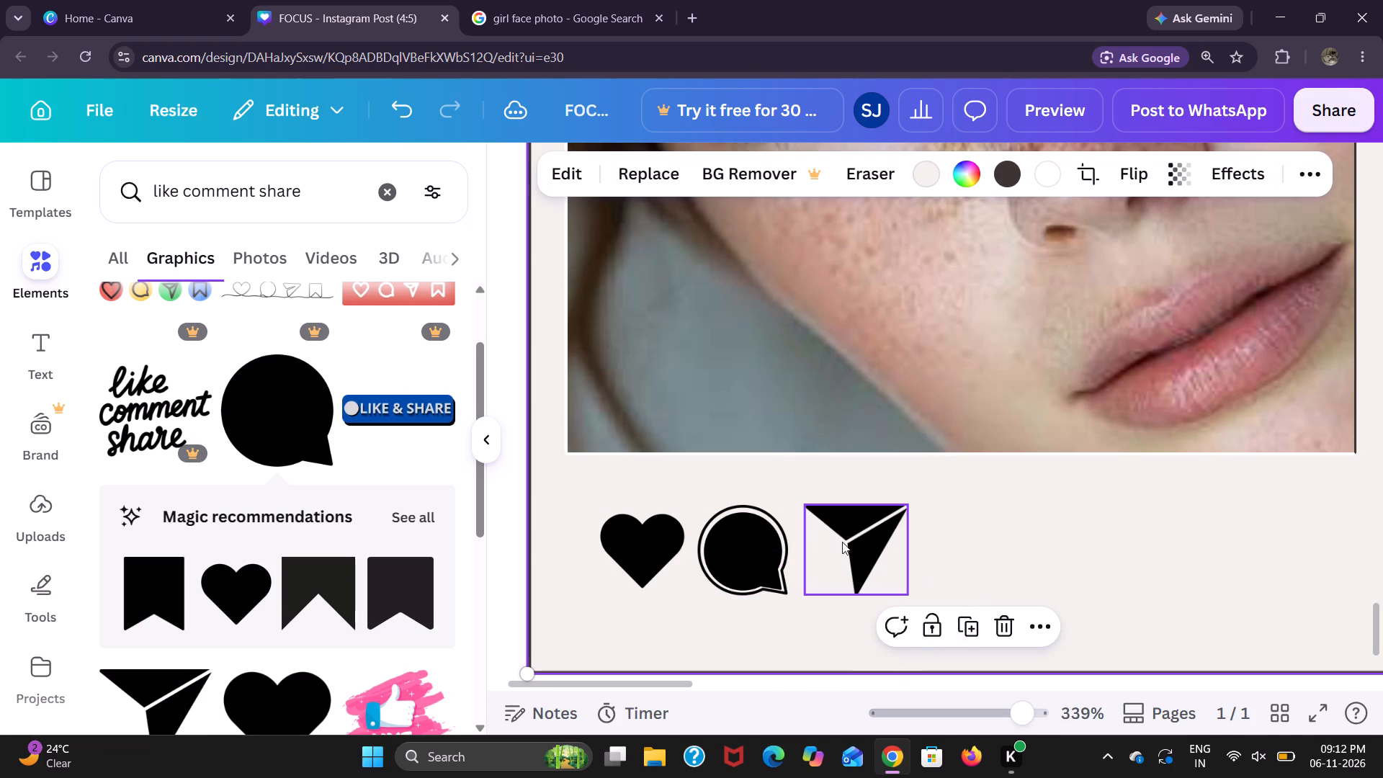
pyautogui.click(847, 549)
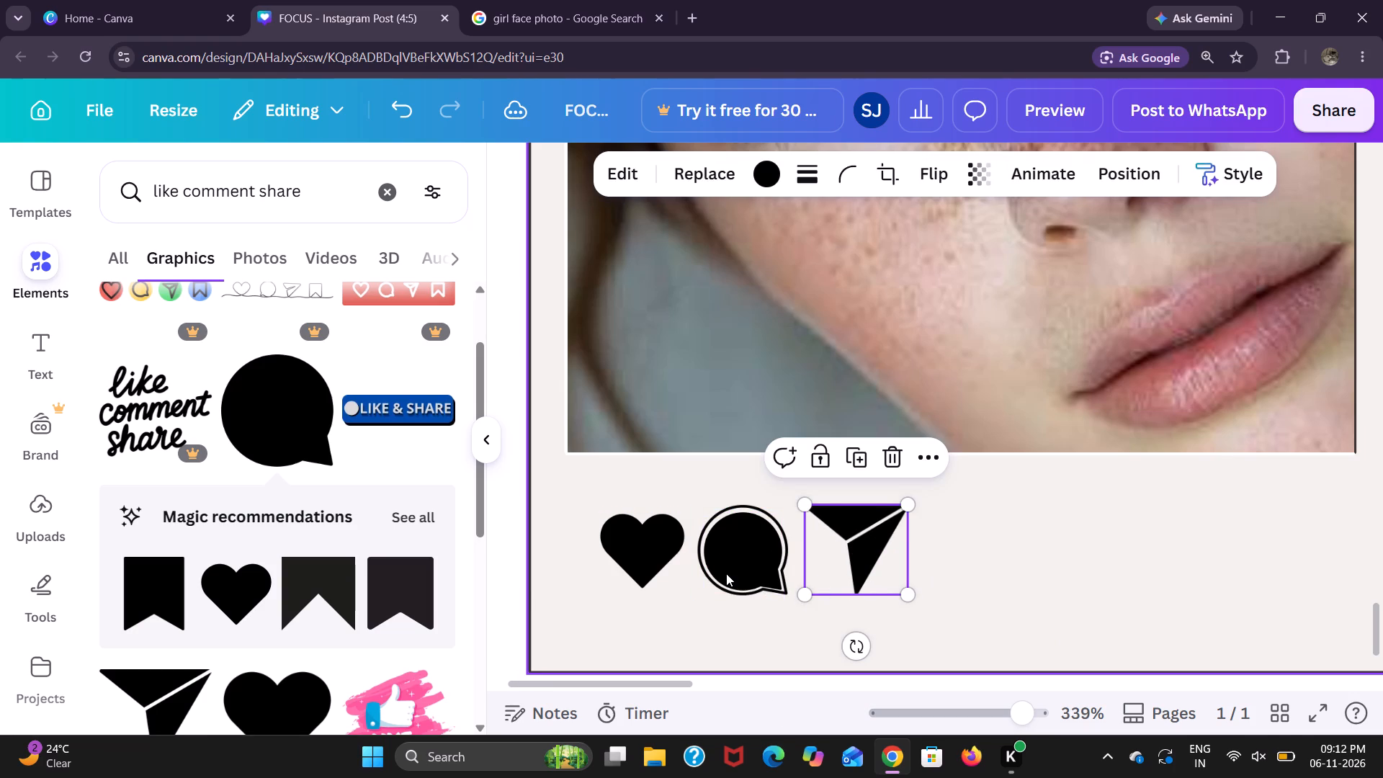
pyautogui.click(1243, 482)
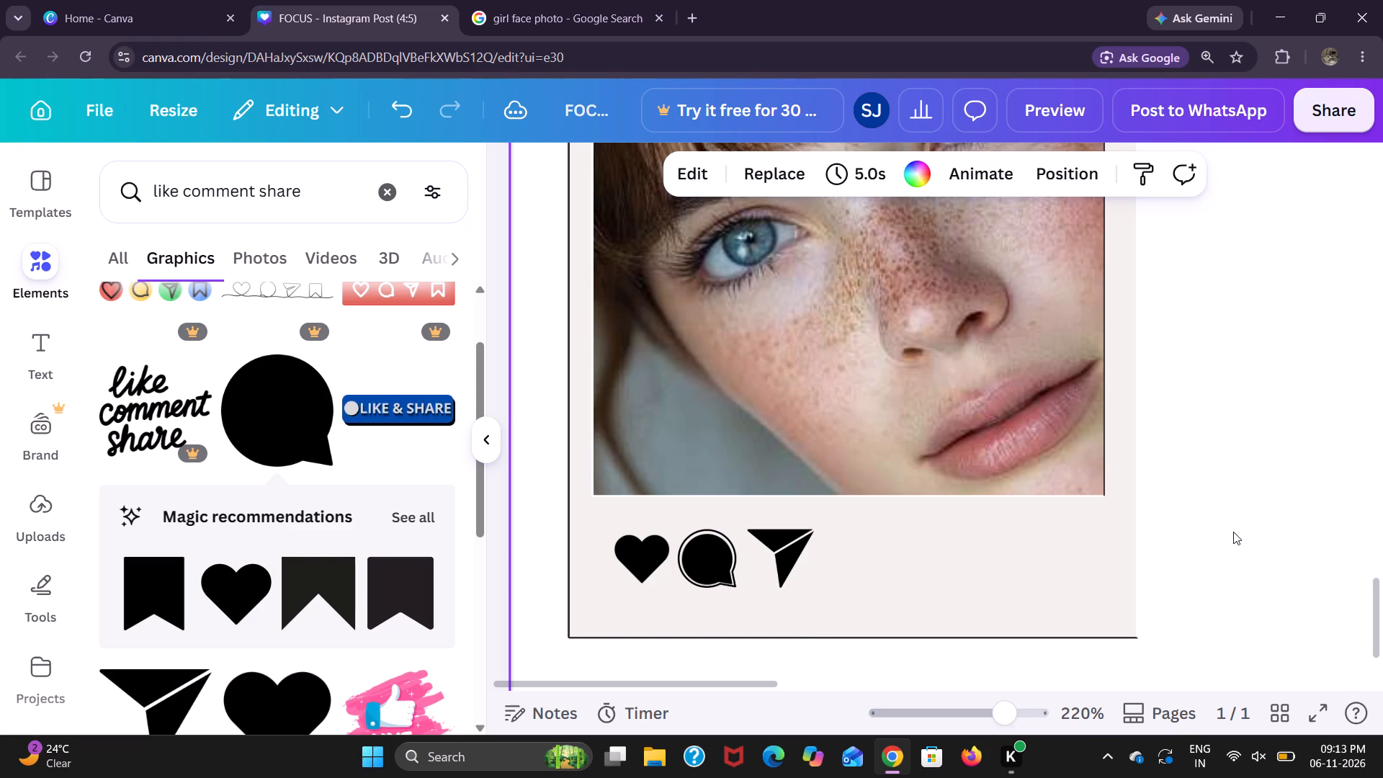
# Add the dark notched bookmark from the Magic recommendations graphics, shrink it and move it over the Polaroid's lower right corner.
pyautogui.scroll(-1, 1230, 529)
pyautogui.hscroll(1, 285, 622)
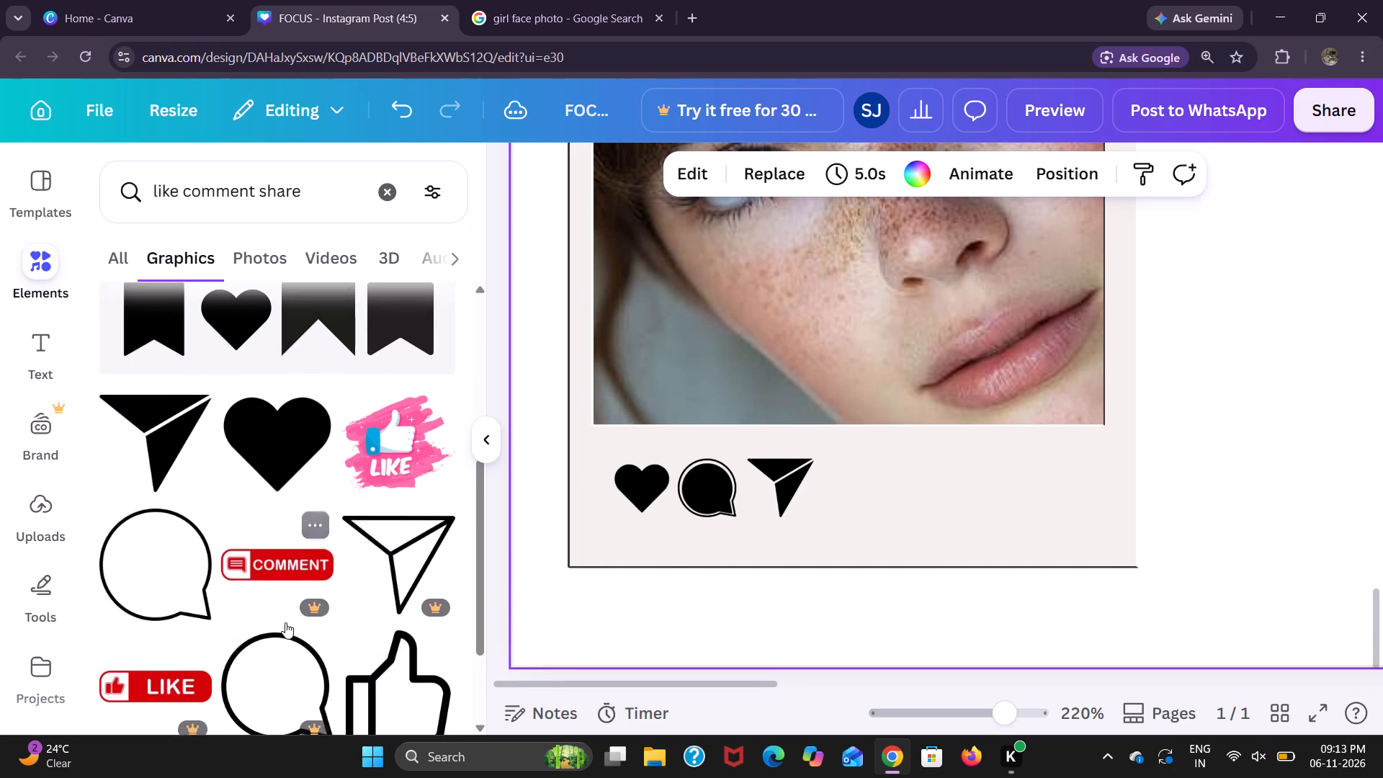
pyautogui.hscroll(1, 285, 622)
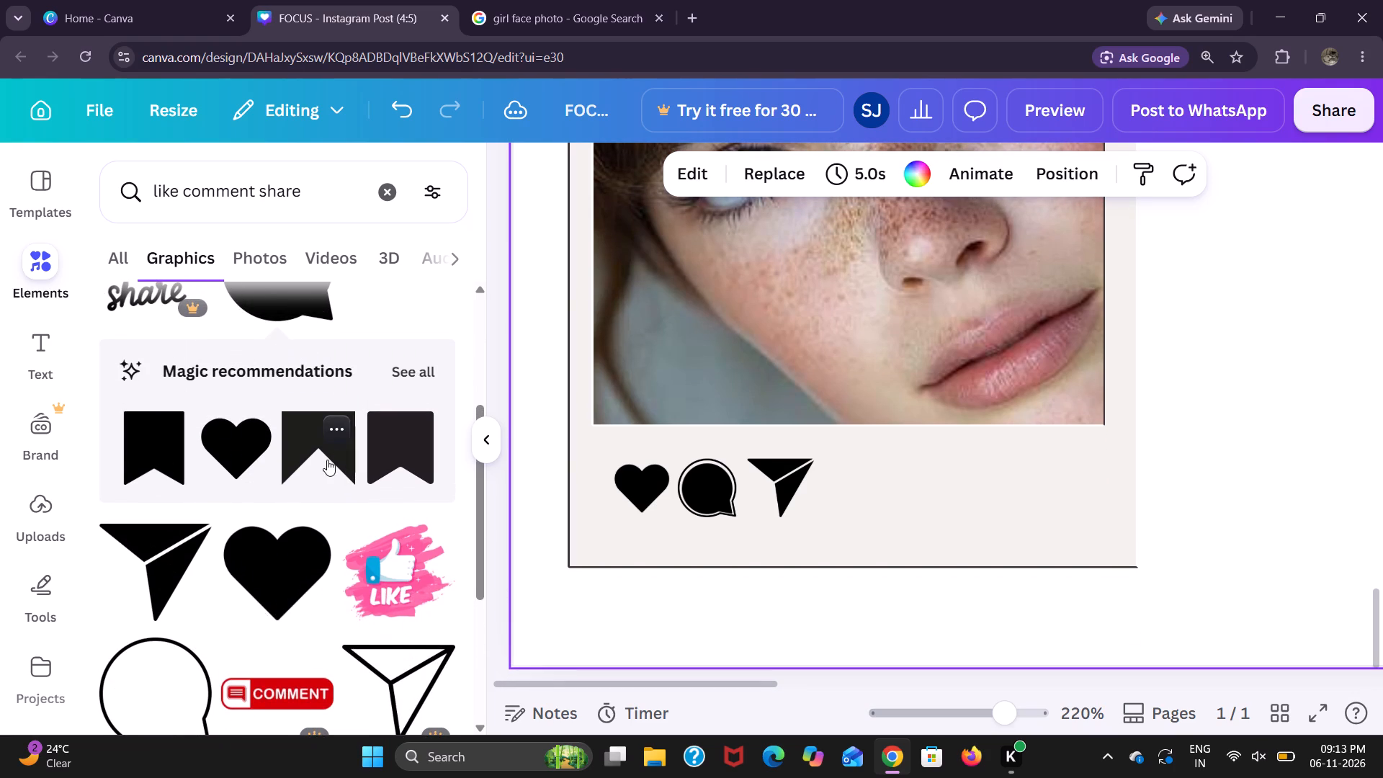
pyautogui.click(327, 460)
pyautogui.click(679, 527)
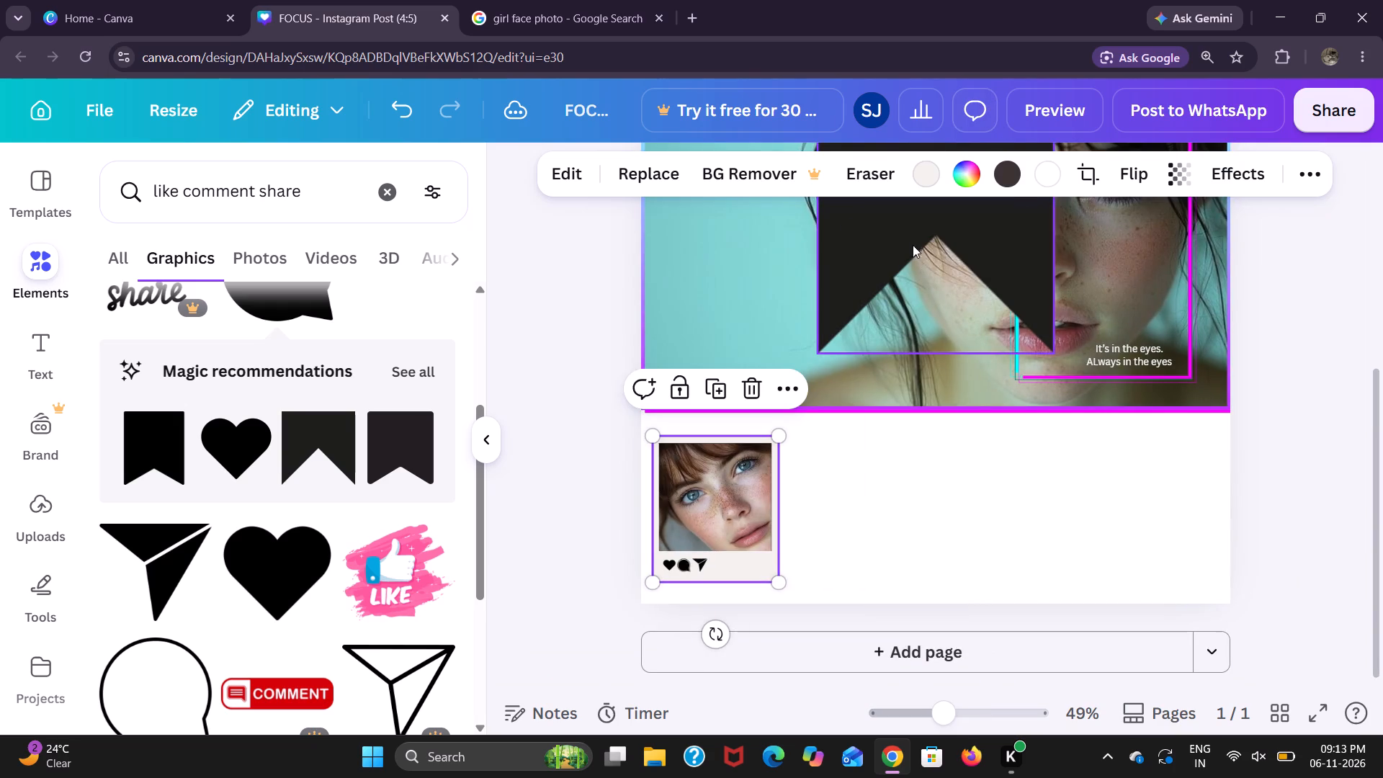
pyautogui.moveTo(904, 238); pyautogui.dragTo(800, 511)
pyautogui.click(954, 379)
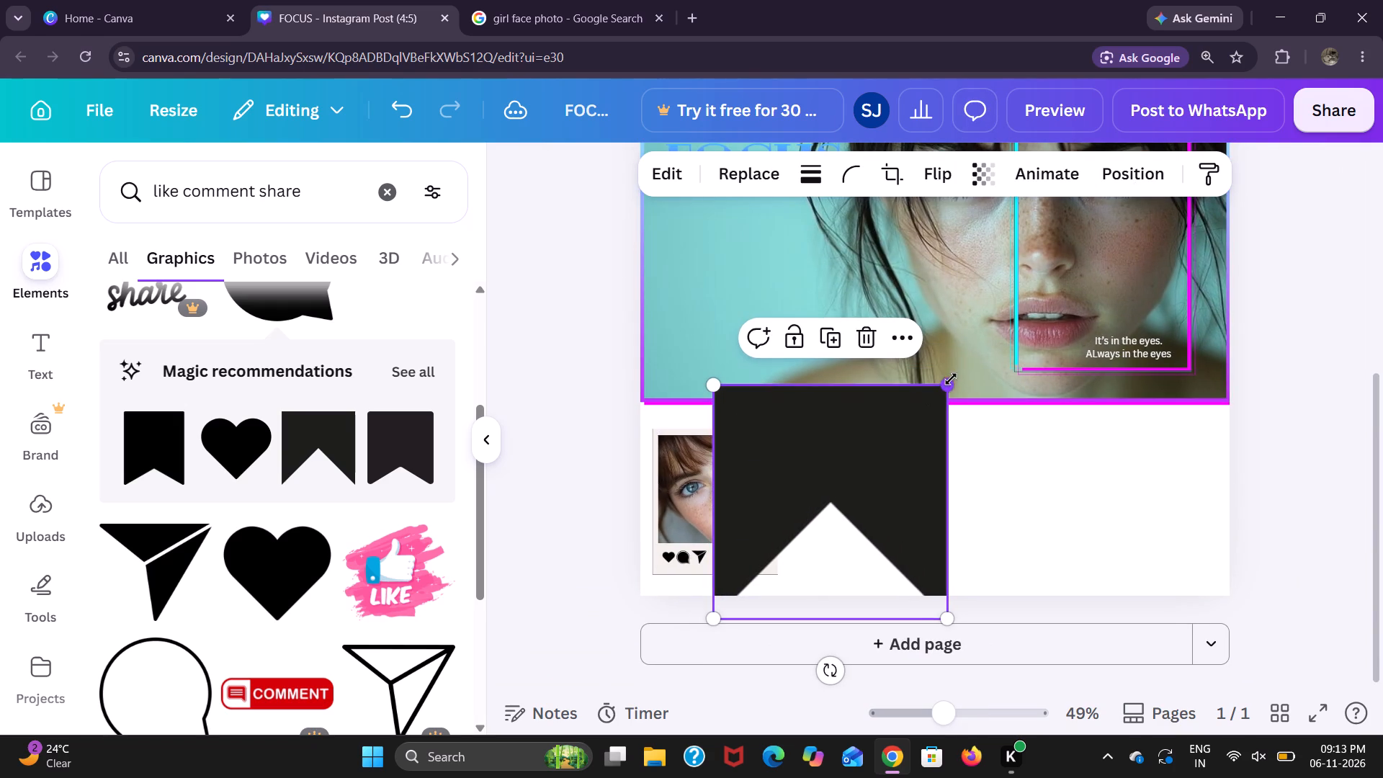
pyautogui.moveTo(946, 390); pyautogui.dragTo(778, 570)
pyautogui.moveTo(735, 595); pyautogui.dragTo(746, 565)
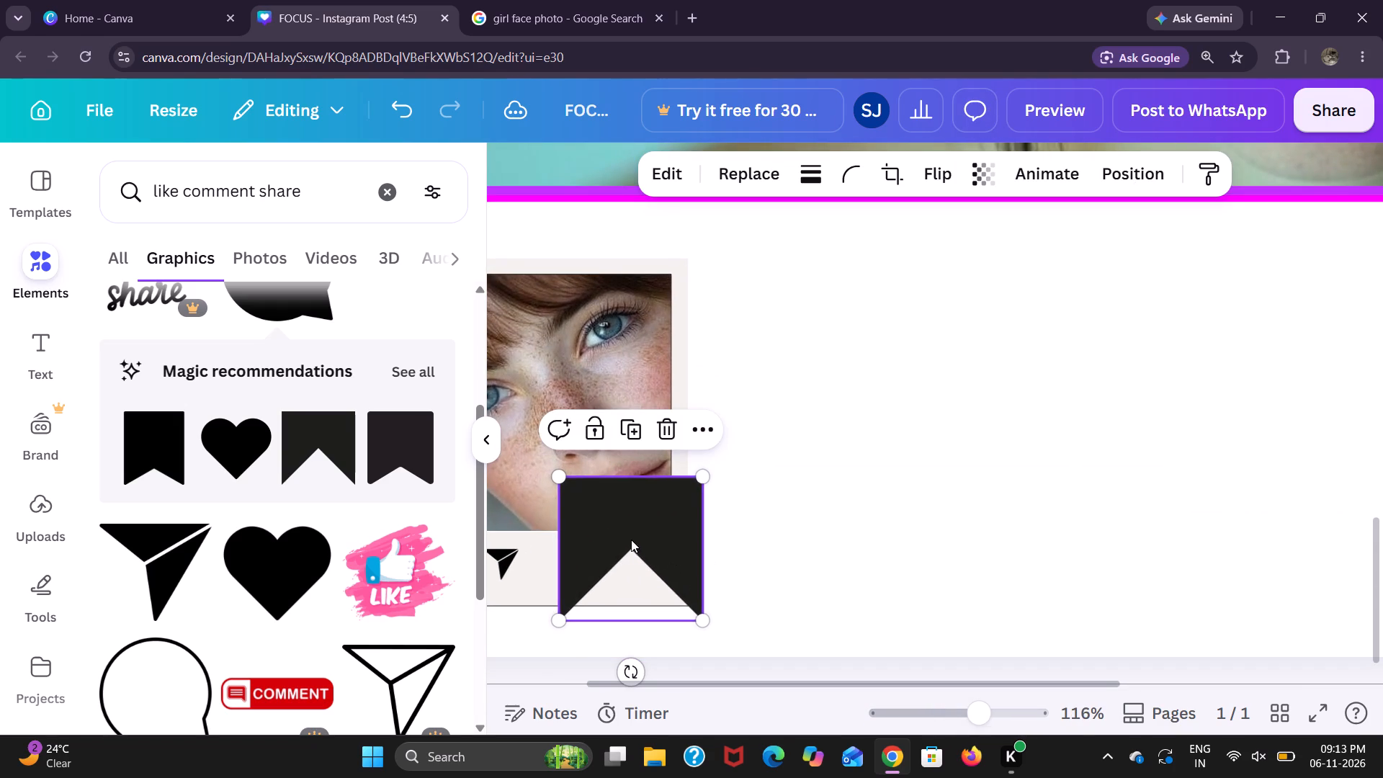
# Shrink the bookmark to icon size and place it at the right end of the Polaroid's bottom strip, level with the other icons.
pyautogui.moveTo(704, 482); pyautogui.dragTo(639, 536)
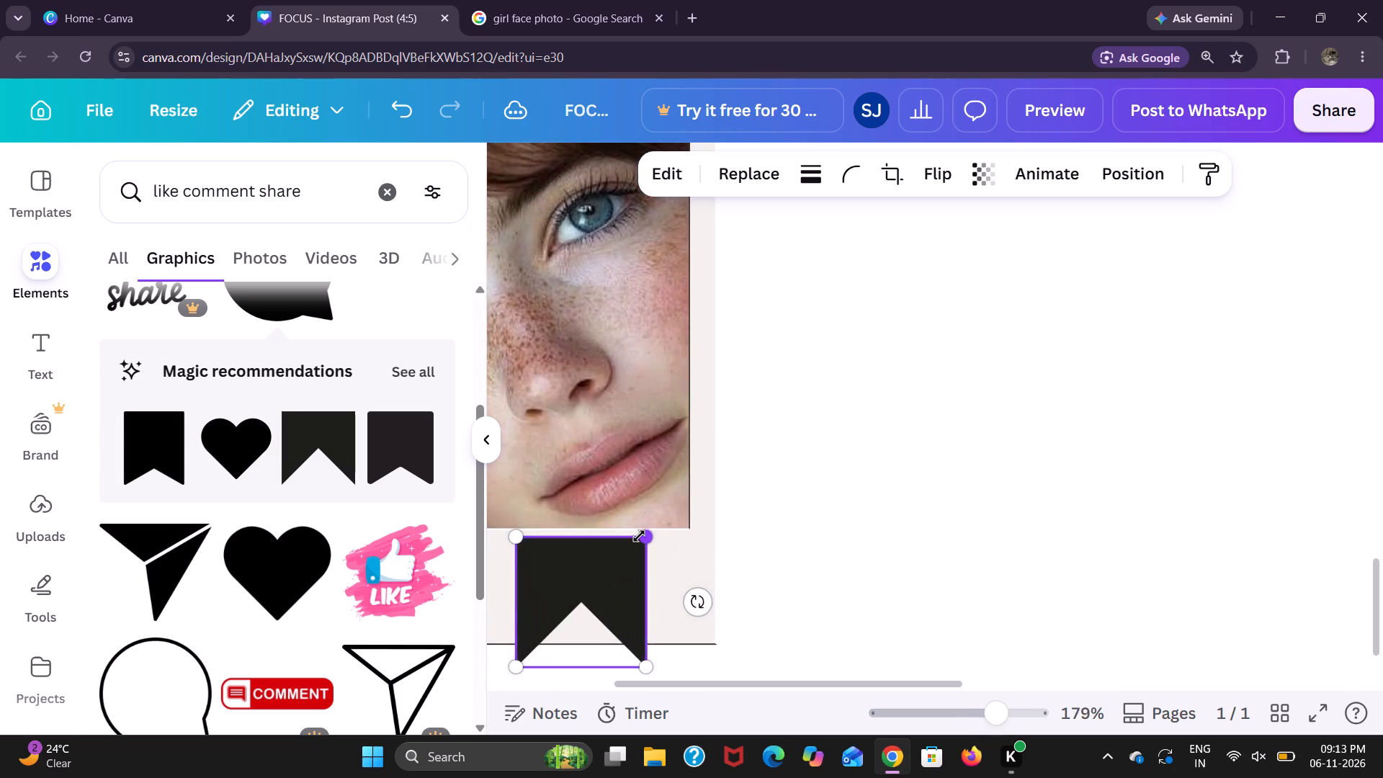
pyautogui.moveTo(594, 590); pyautogui.dragTo(681, 571)
pyautogui.hscroll(2, 681, 571)
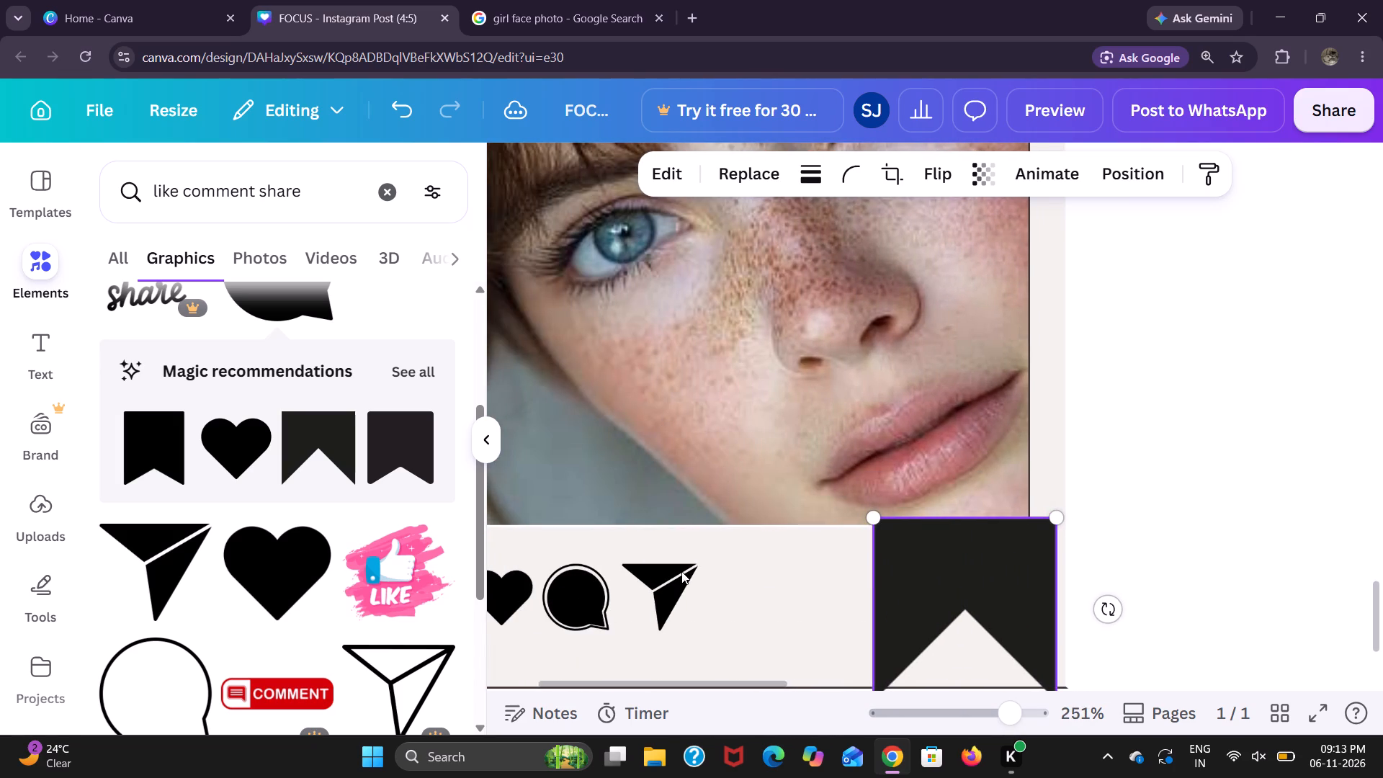
pyautogui.hscroll(1, 681, 571)
pyautogui.moveTo(1060, 519); pyautogui.dragTo(961, 635)
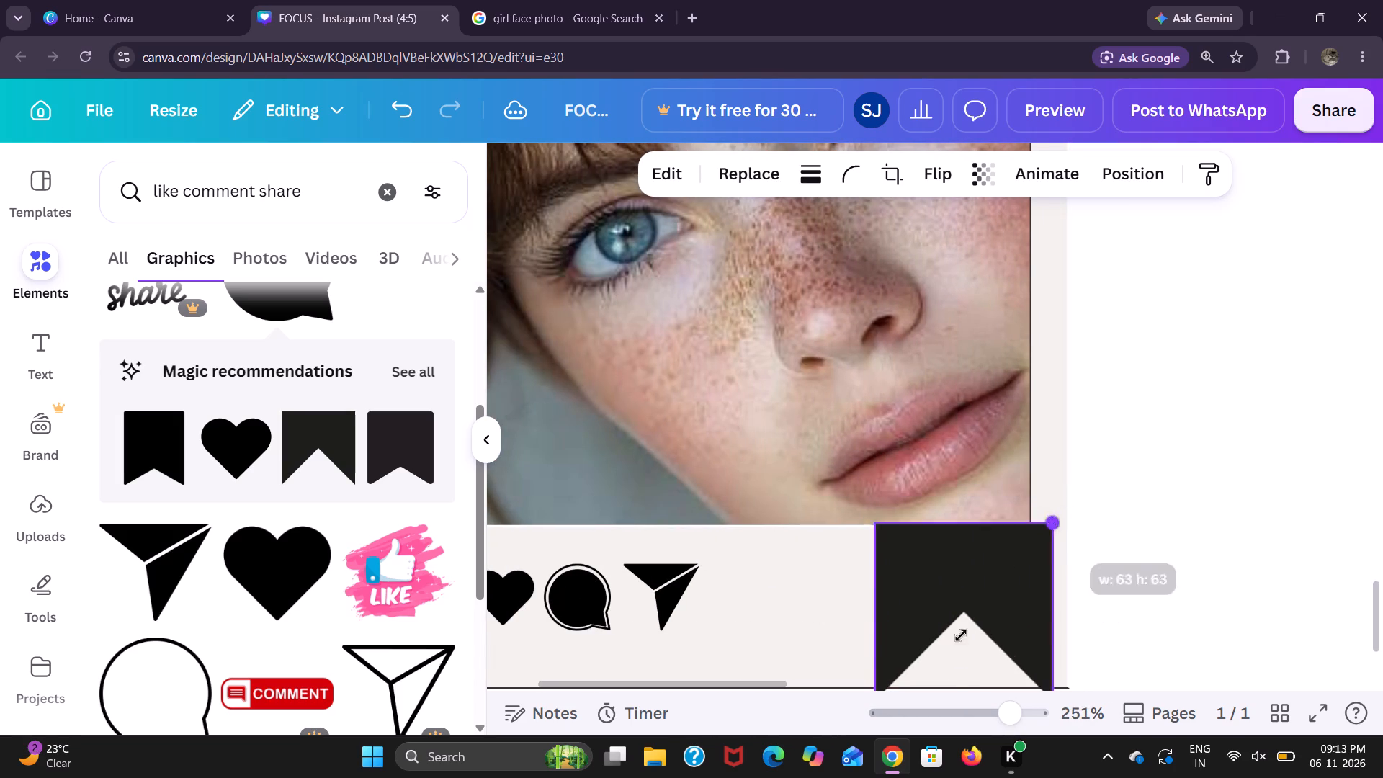
pyautogui.moveTo(961, 635); pyautogui.dragTo(985, 654)
pyautogui.moveTo(925, 653); pyautogui.dragTo(1001, 599)
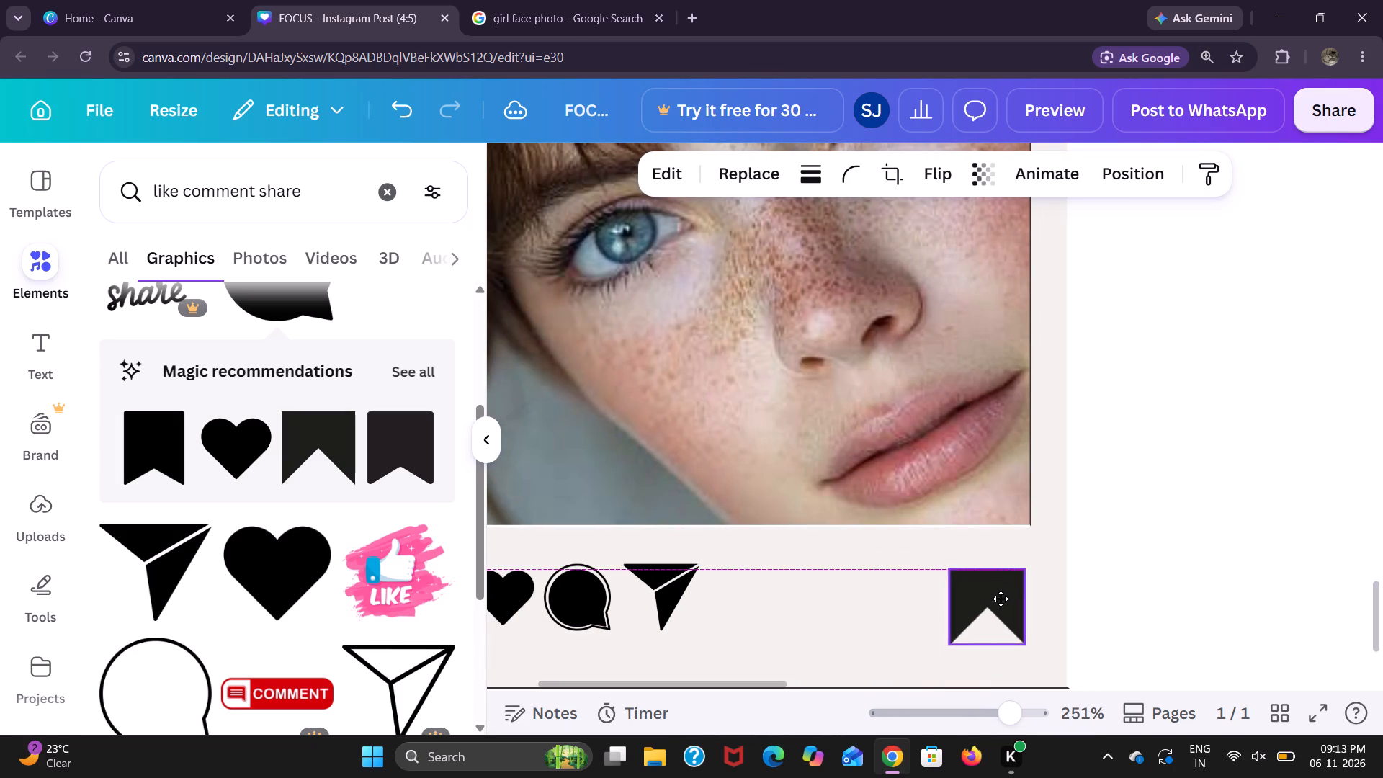
pyautogui.moveTo(1001, 599); pyautogui.dragTo(1003, 581)
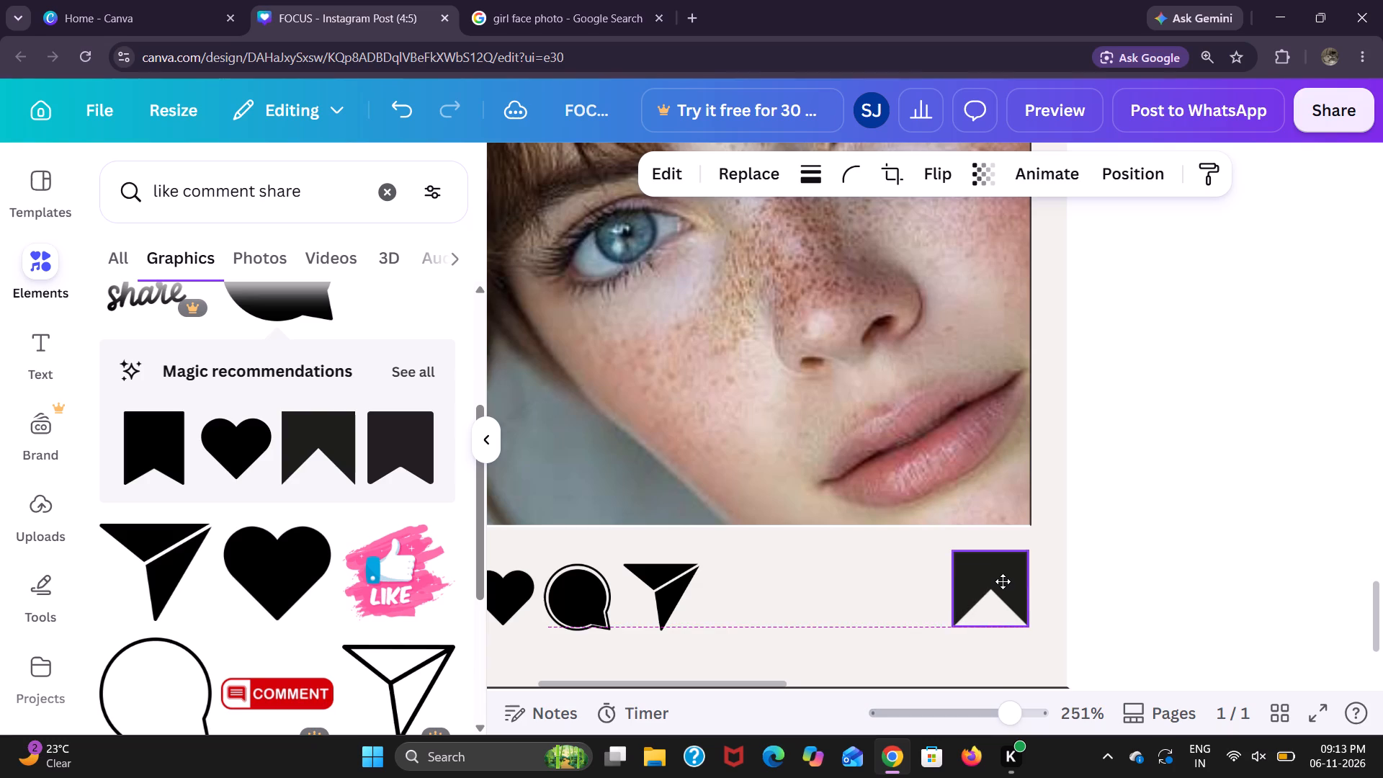
pyautogui.moveTo(1003, 581); pyautogui.dragTo(1003, 586)
pyautogui.moveTo(1029, 630); pyautogui.dragTo(1019, 620)
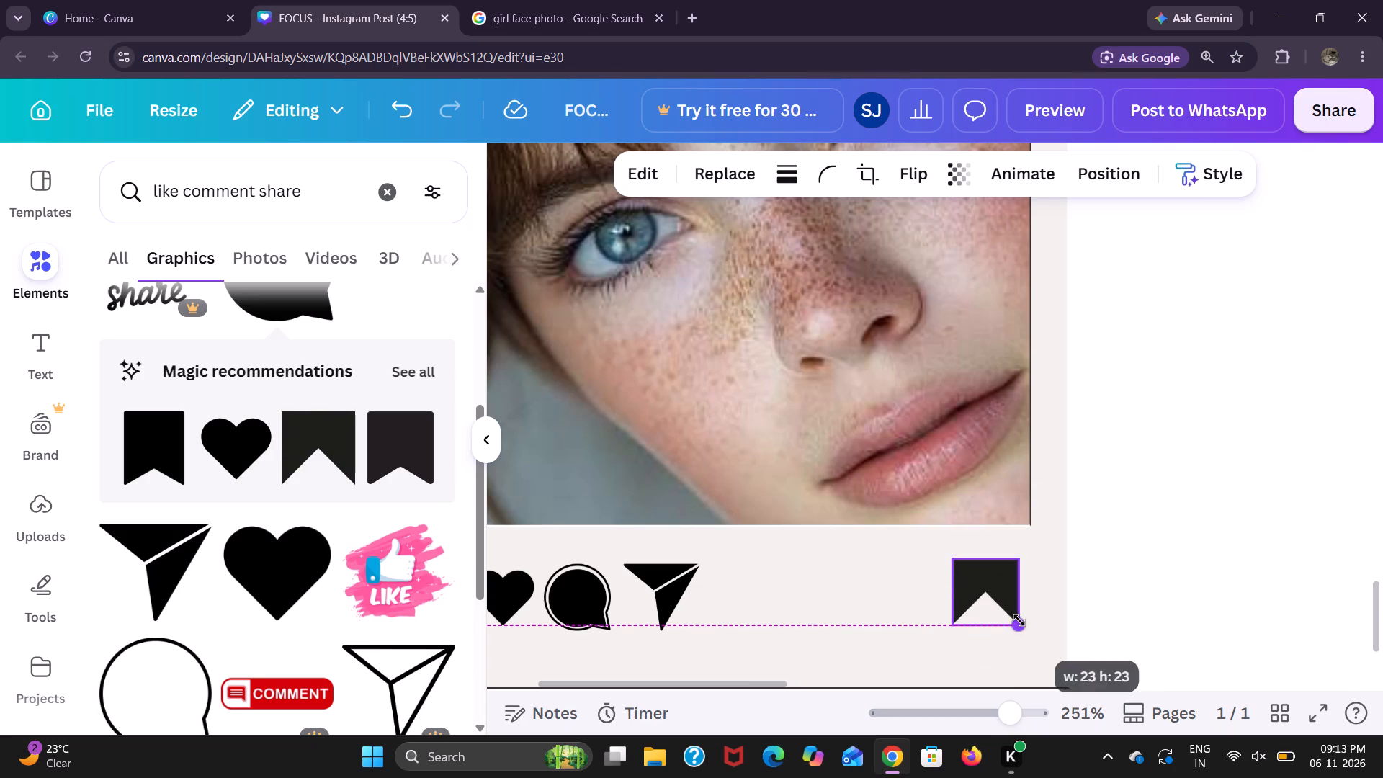
pyautogui.moveTo(1019, 620); pyautogui.dragTo(1014, 612)
pyautogui.click(990, 590)
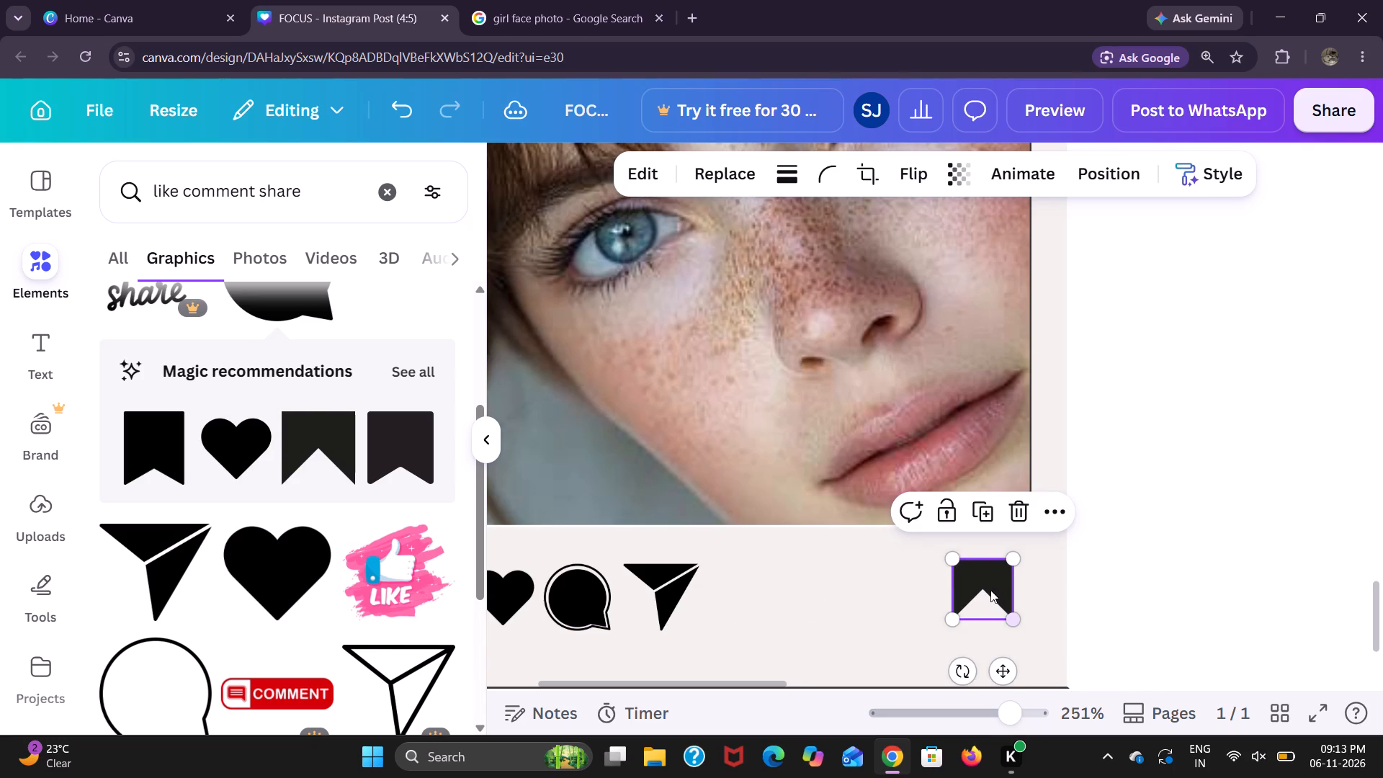
pyautogui.click(1098, 610)
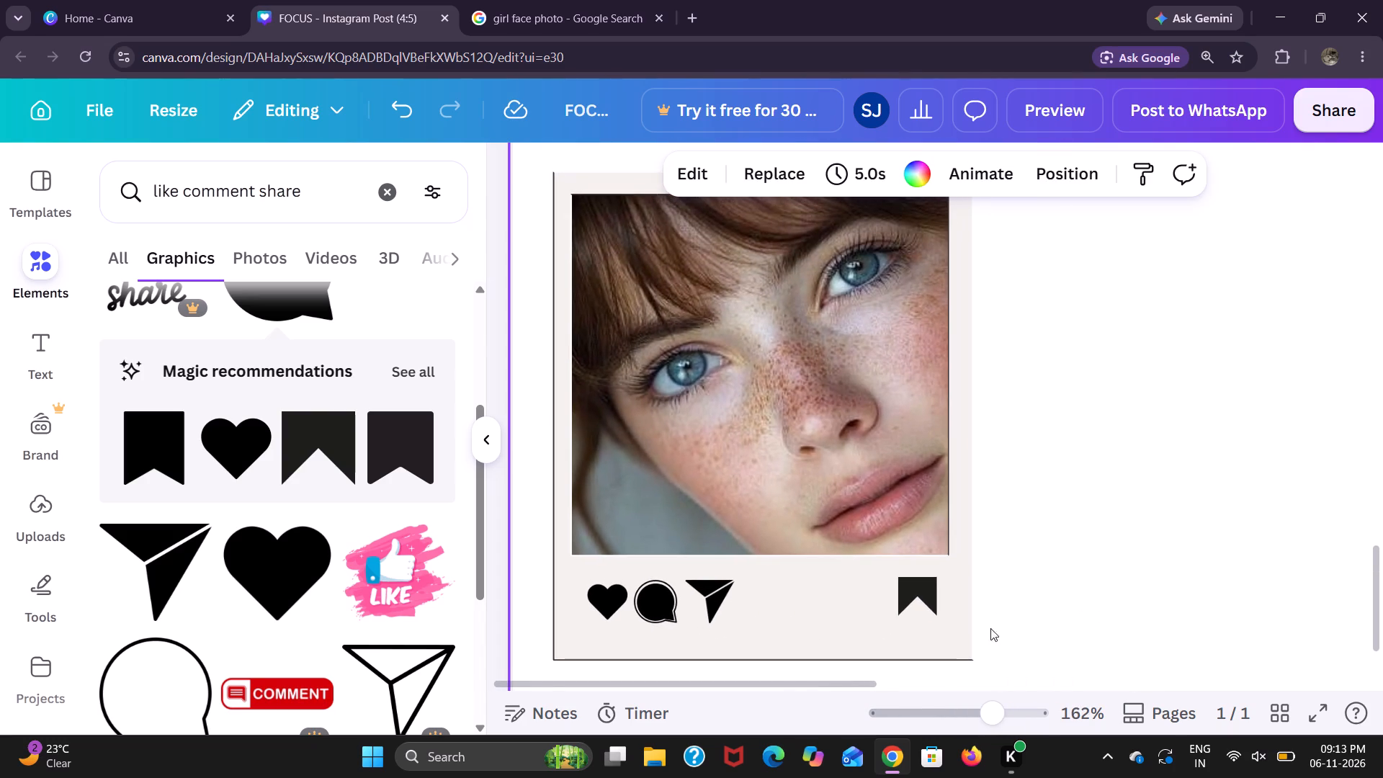
pyautogui.click(932, 602)
pyautogui.click(932, 602)
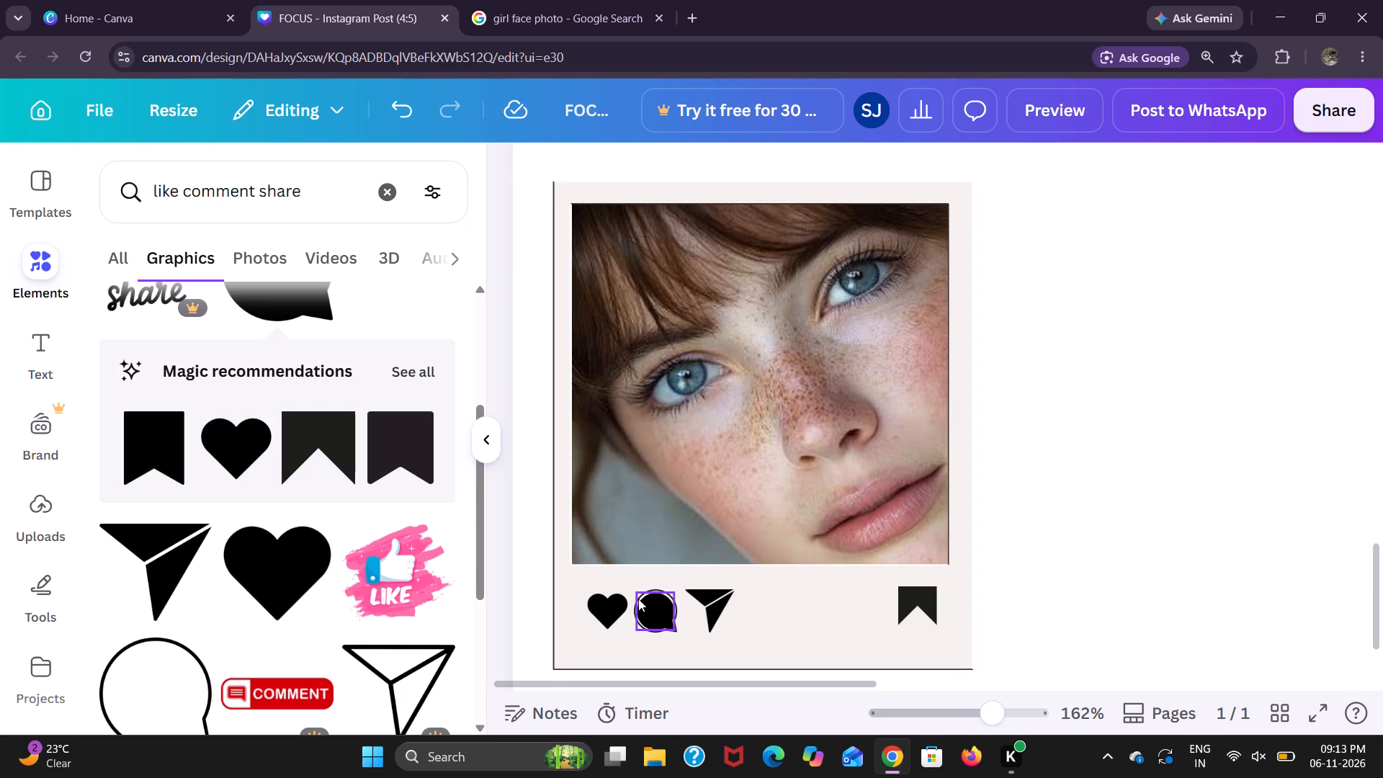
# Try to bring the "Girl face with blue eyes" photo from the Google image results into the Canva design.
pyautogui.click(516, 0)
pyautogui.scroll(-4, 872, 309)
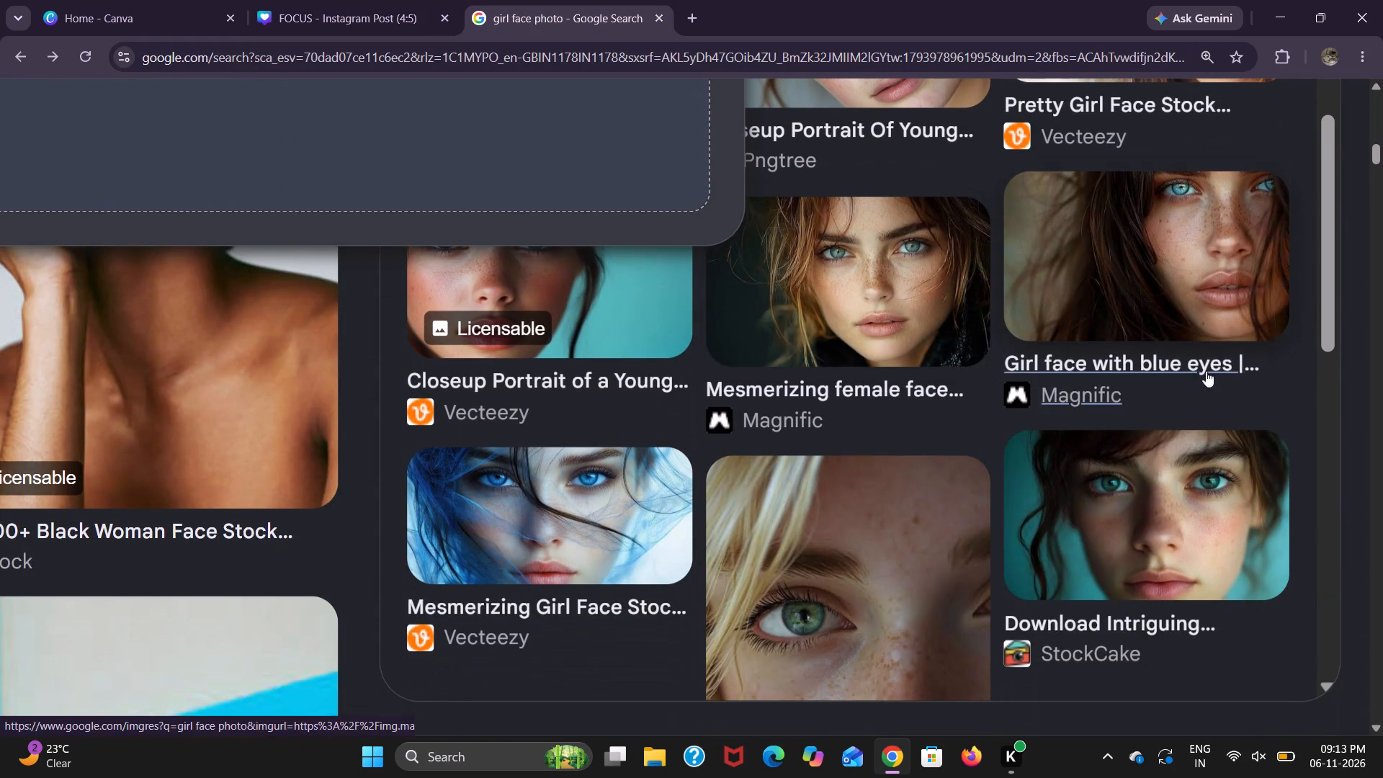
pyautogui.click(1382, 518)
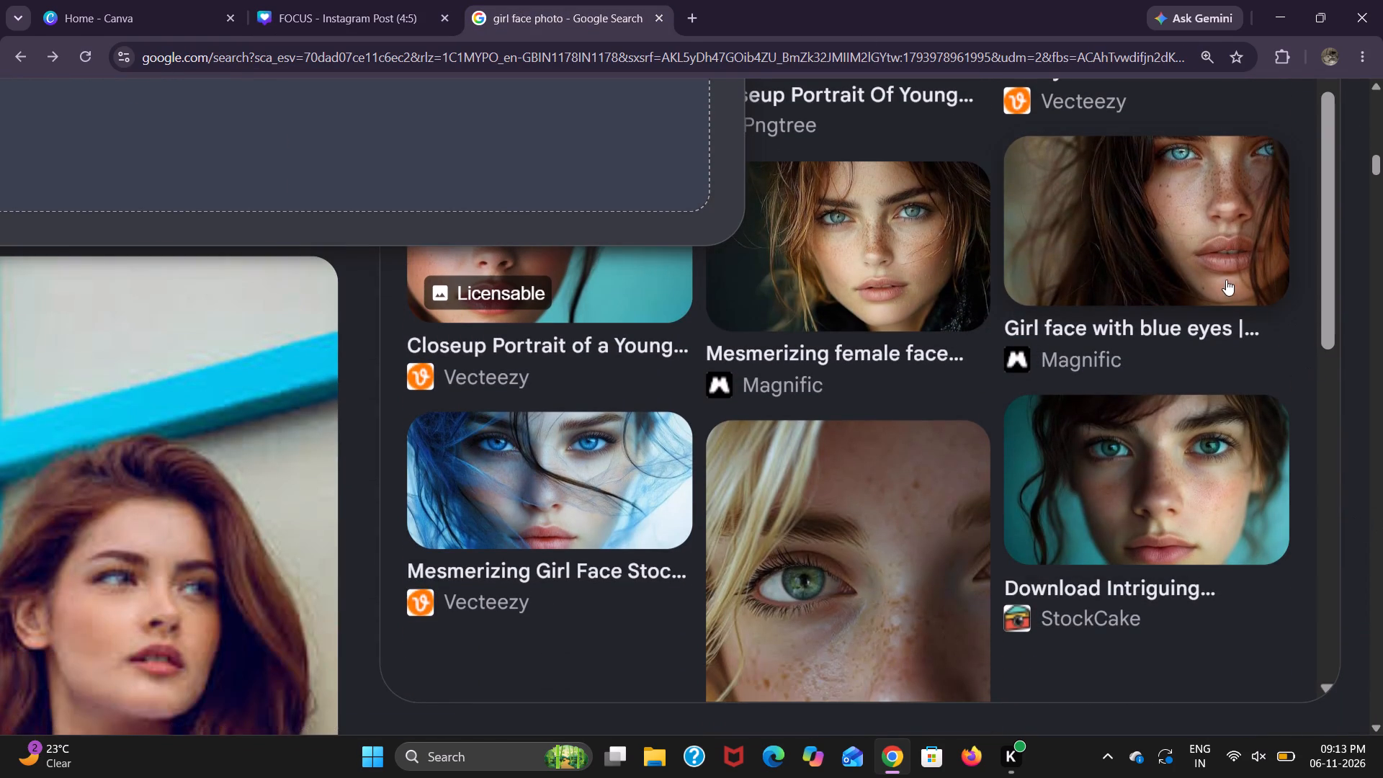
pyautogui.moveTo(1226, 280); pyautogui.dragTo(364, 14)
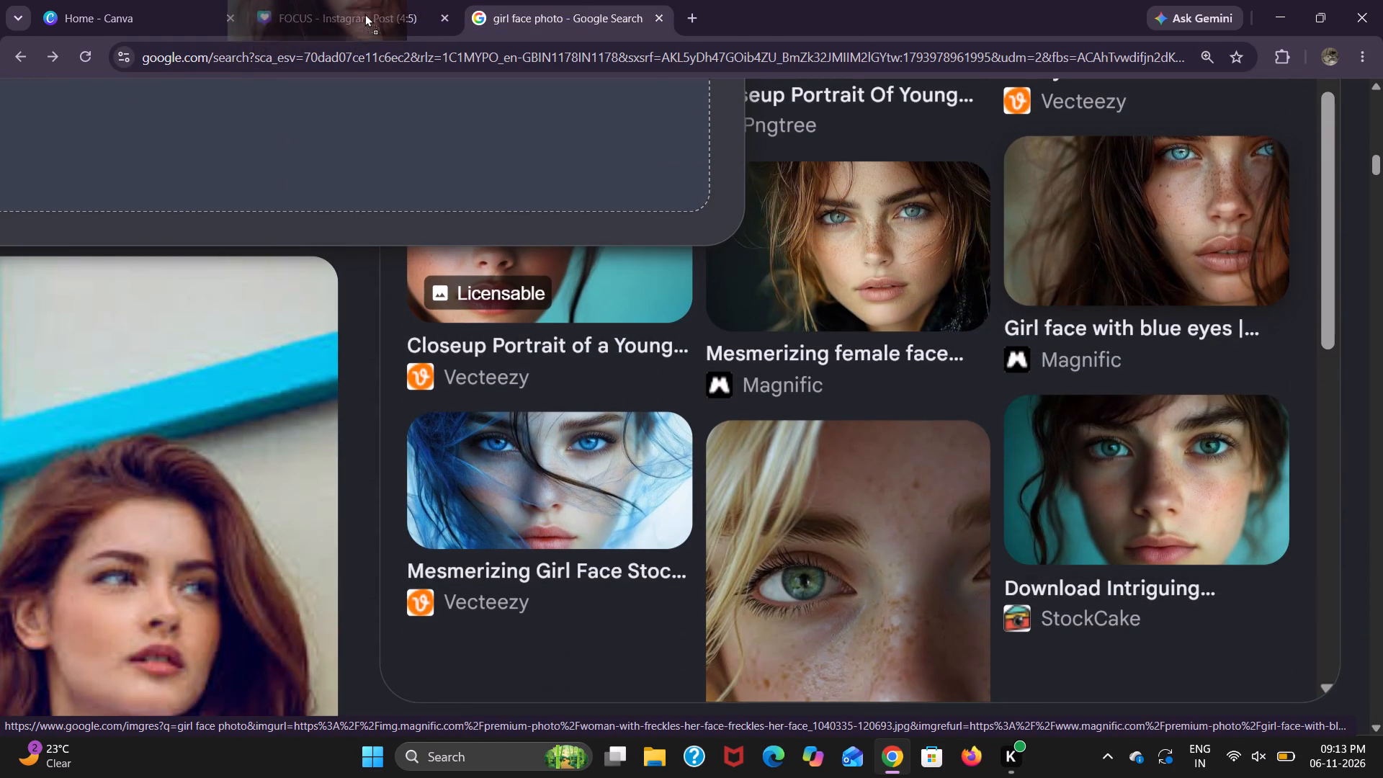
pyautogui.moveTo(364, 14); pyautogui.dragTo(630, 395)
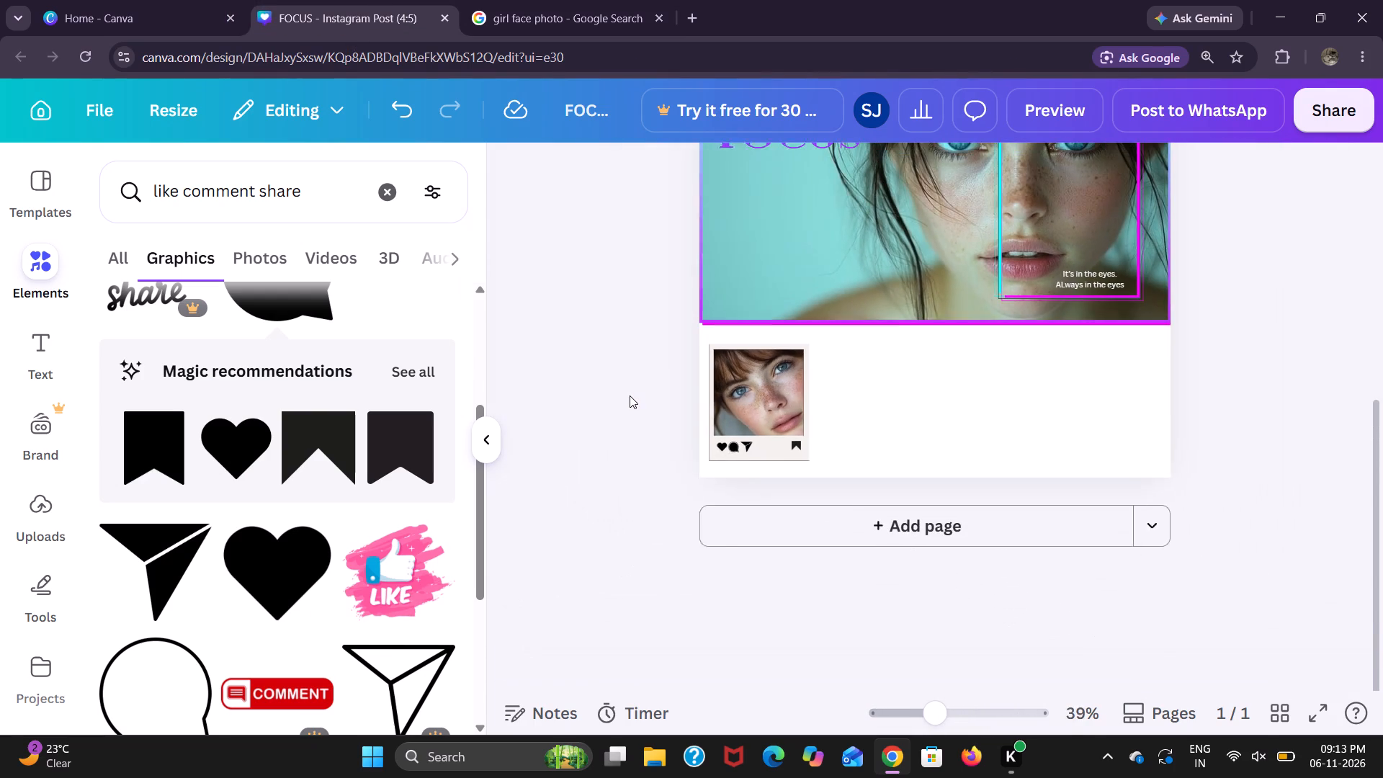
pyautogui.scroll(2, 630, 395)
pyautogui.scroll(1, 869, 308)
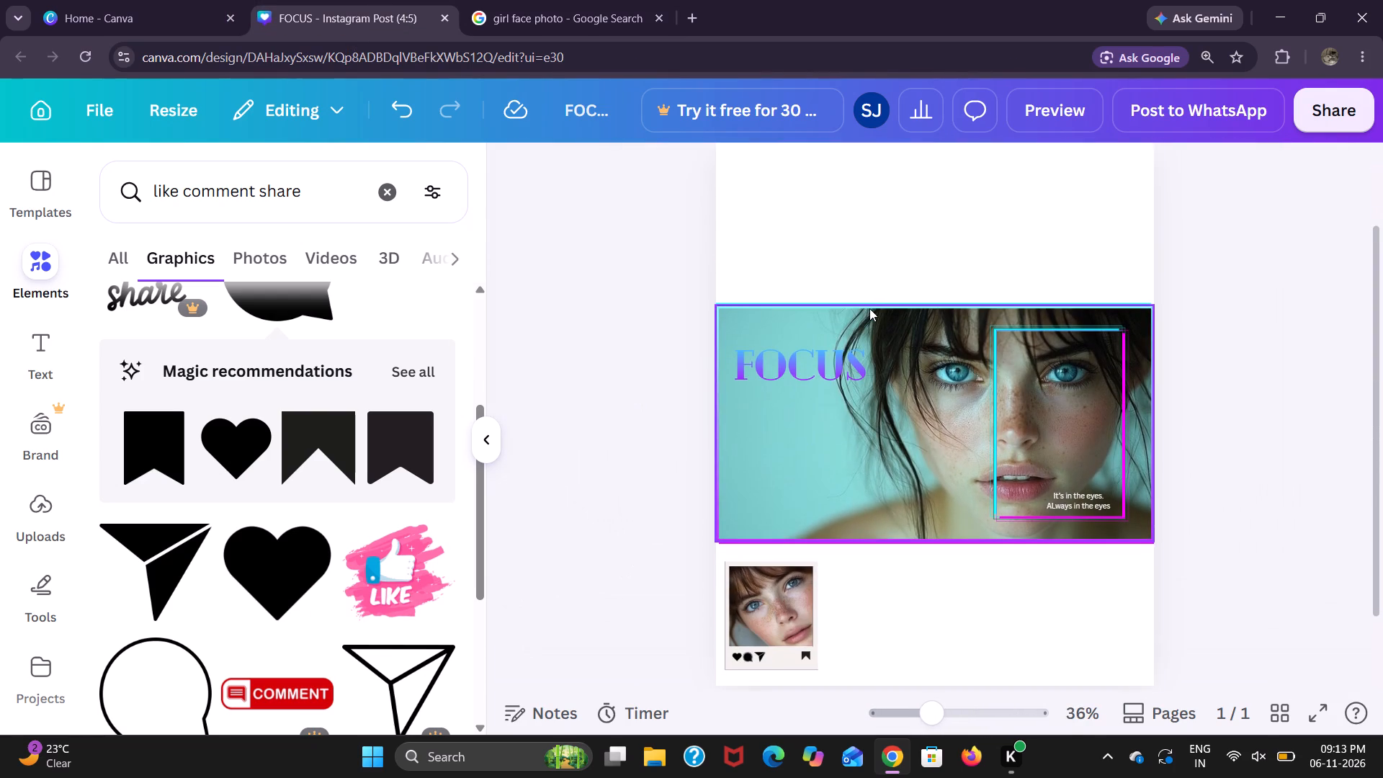
# Bring the "Girl face with blue eyes" photo from the Google image results into the Canva design and fill the Polaroid frame with it.
pyautogui.click(534, 2)
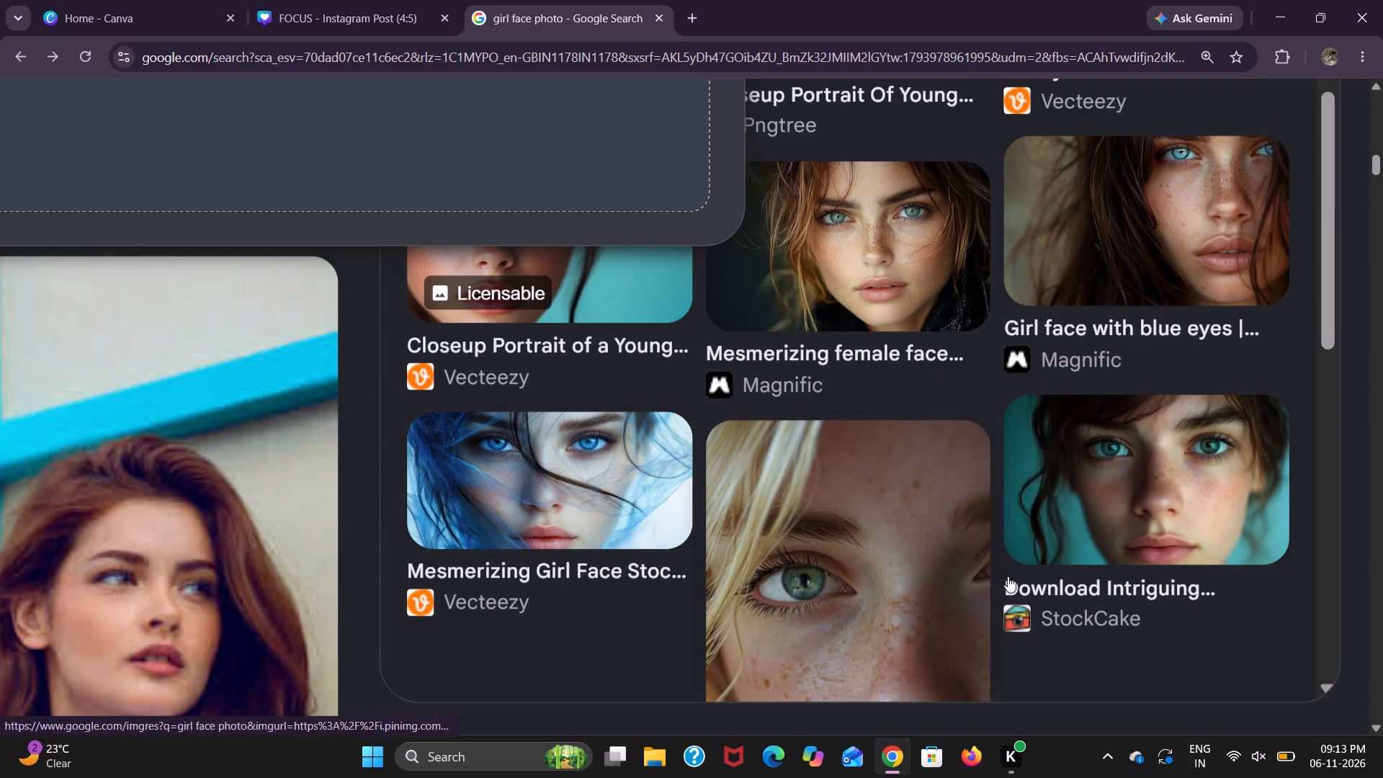
pyautogui.moveTo(1178, 185); pyautogui.dragTo(418, 0)
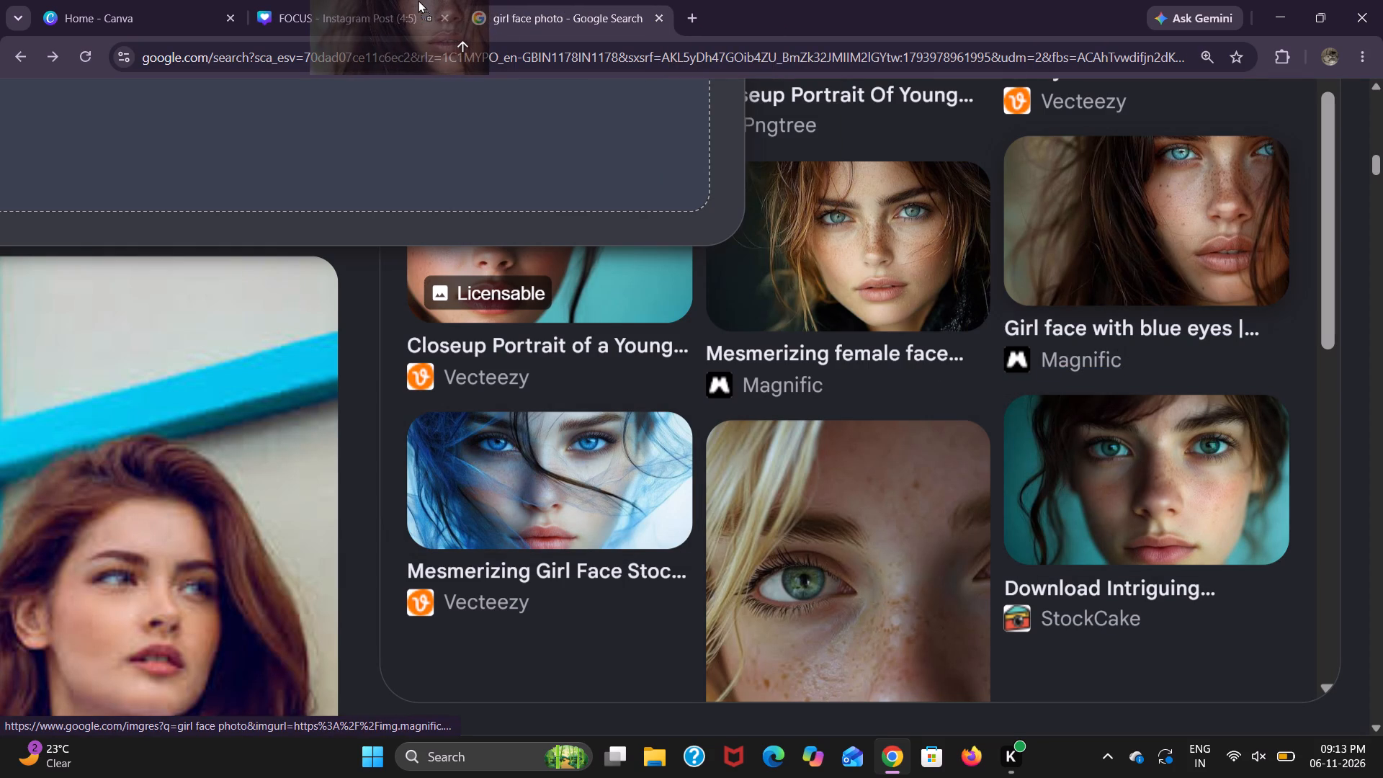
pyautogui.moveTo(418, 0); pyautogui.dragTo(853, 379)
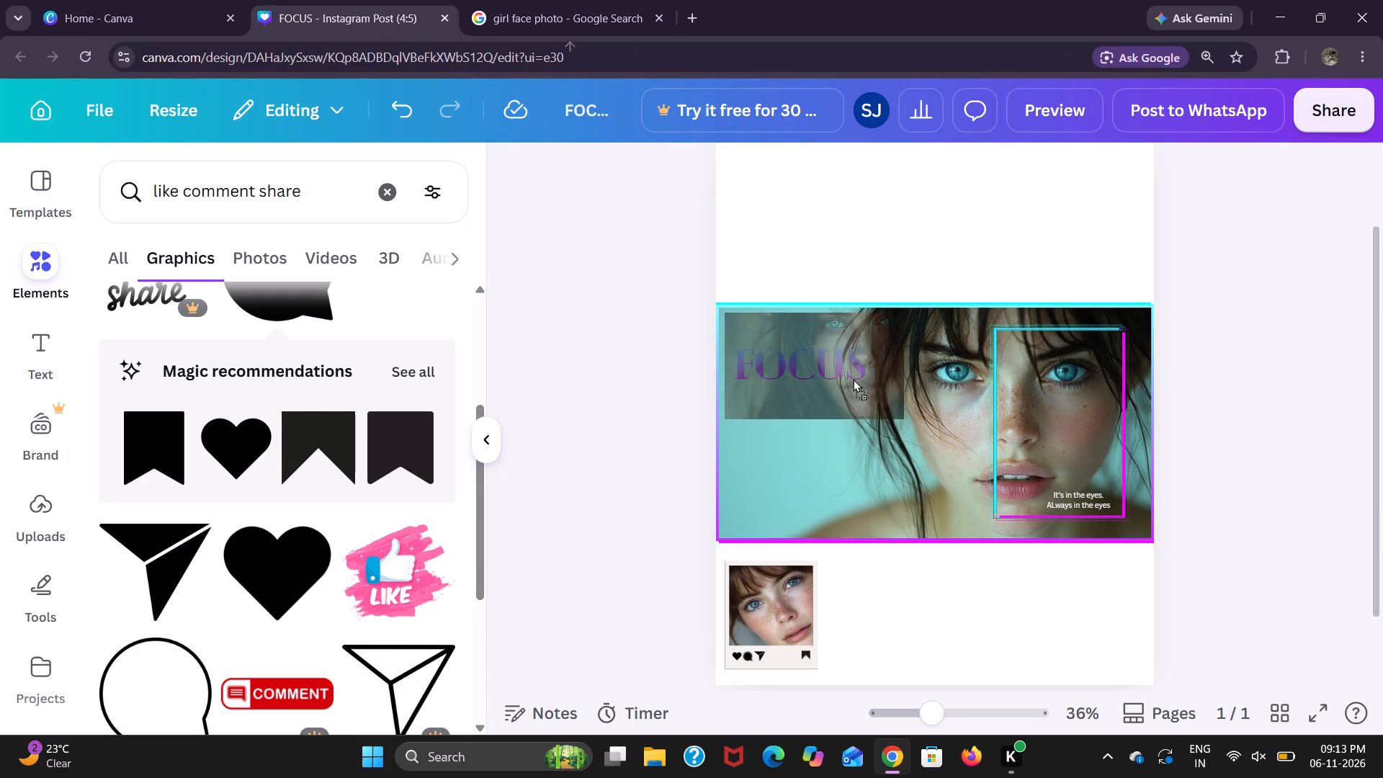
pyautogui.moveTo(853, 379); pyautogui.dragTo(874, 397)
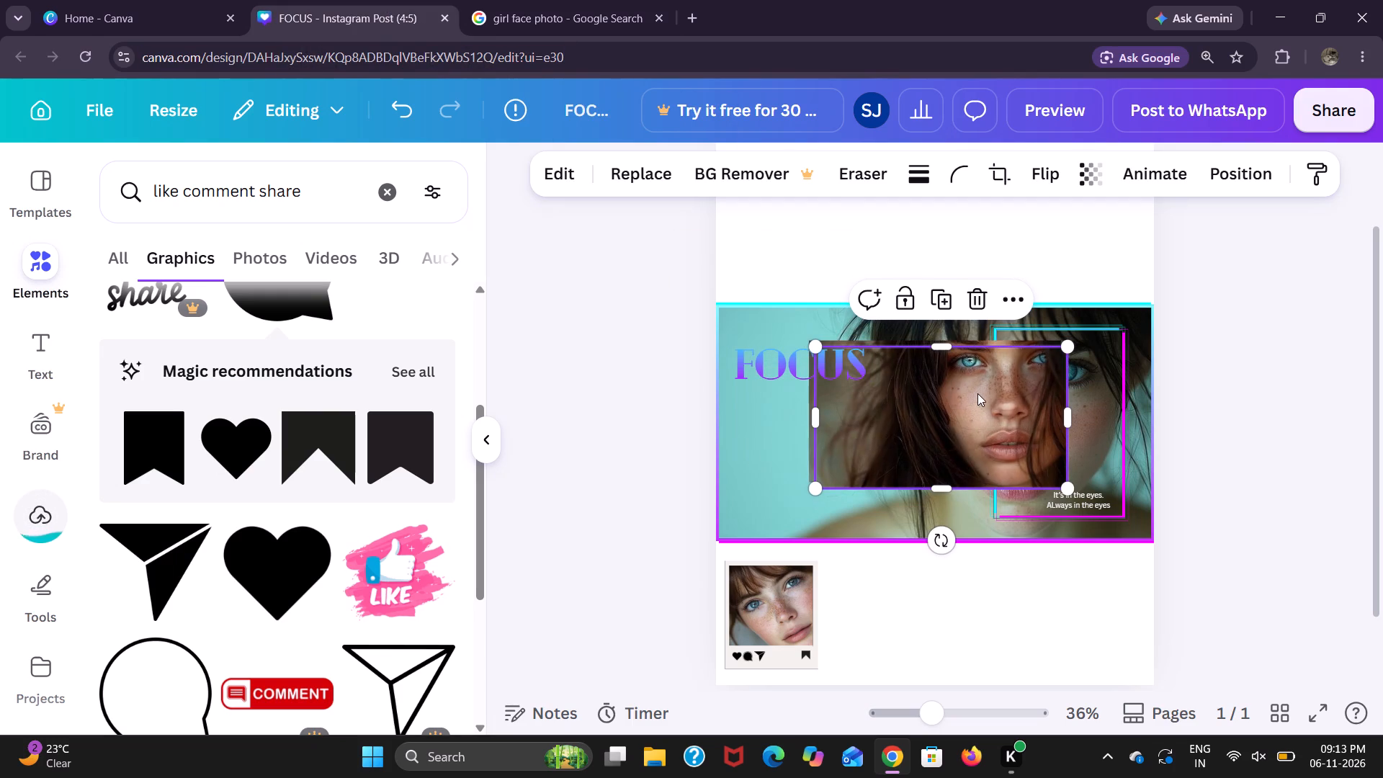
pyautogui.moveTo(1019, 417); pyautogui.dragTo(757, 594)
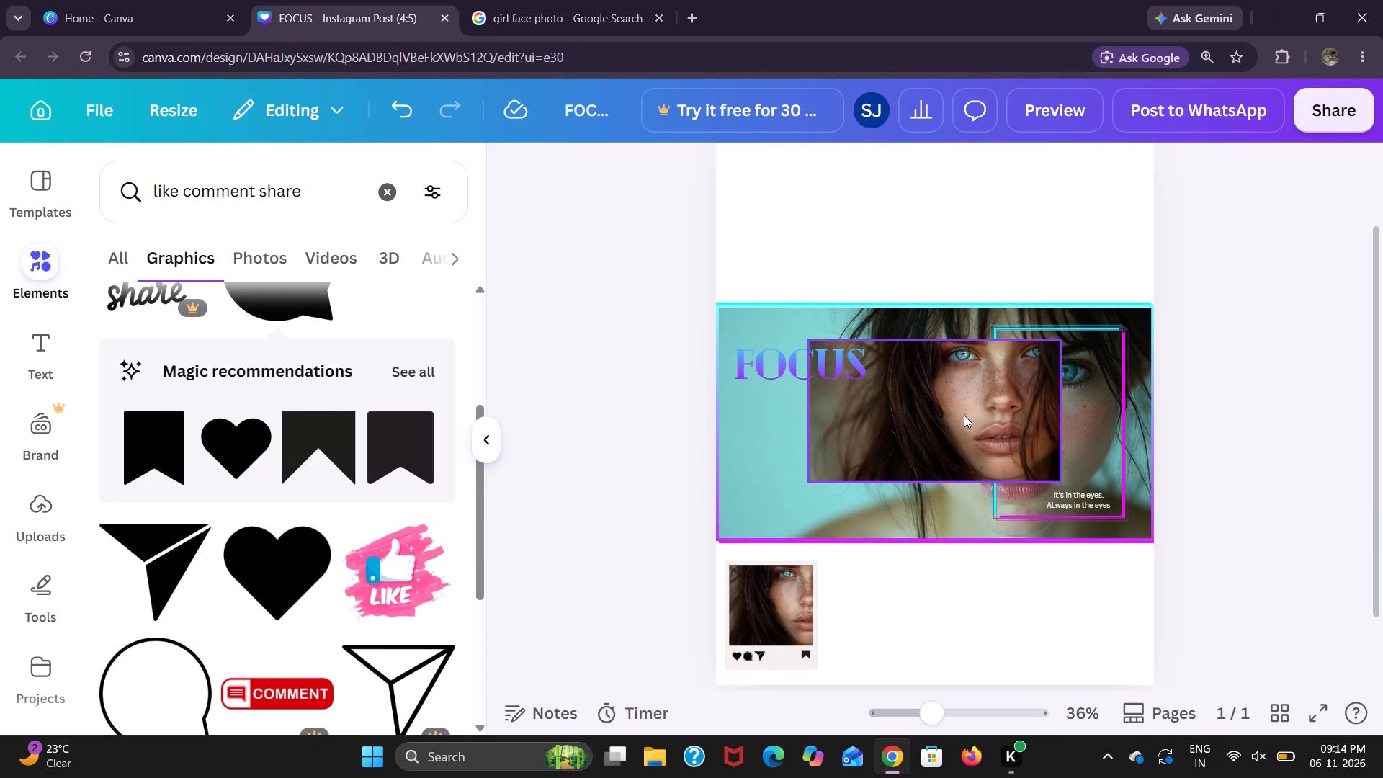
# Delete the loose copy of the brown-haired girl photo lying over the FOCUS banner.
pyautogui.click(957, 426)
pyautogui.press('Delete')
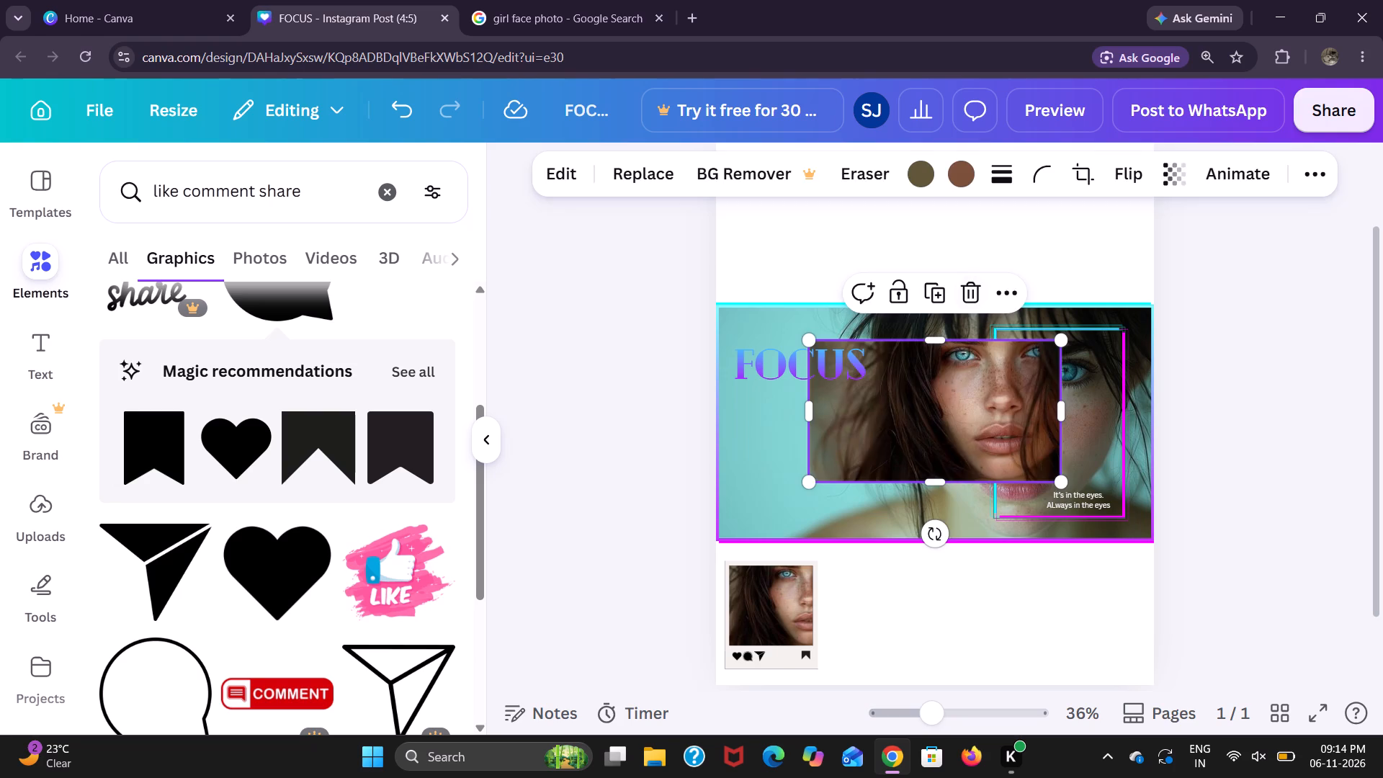
# Reposition the photo inside the Polaroid's crop so the girl's face sits centred in the frame.
pyautogui.doubleClick(772, 607)
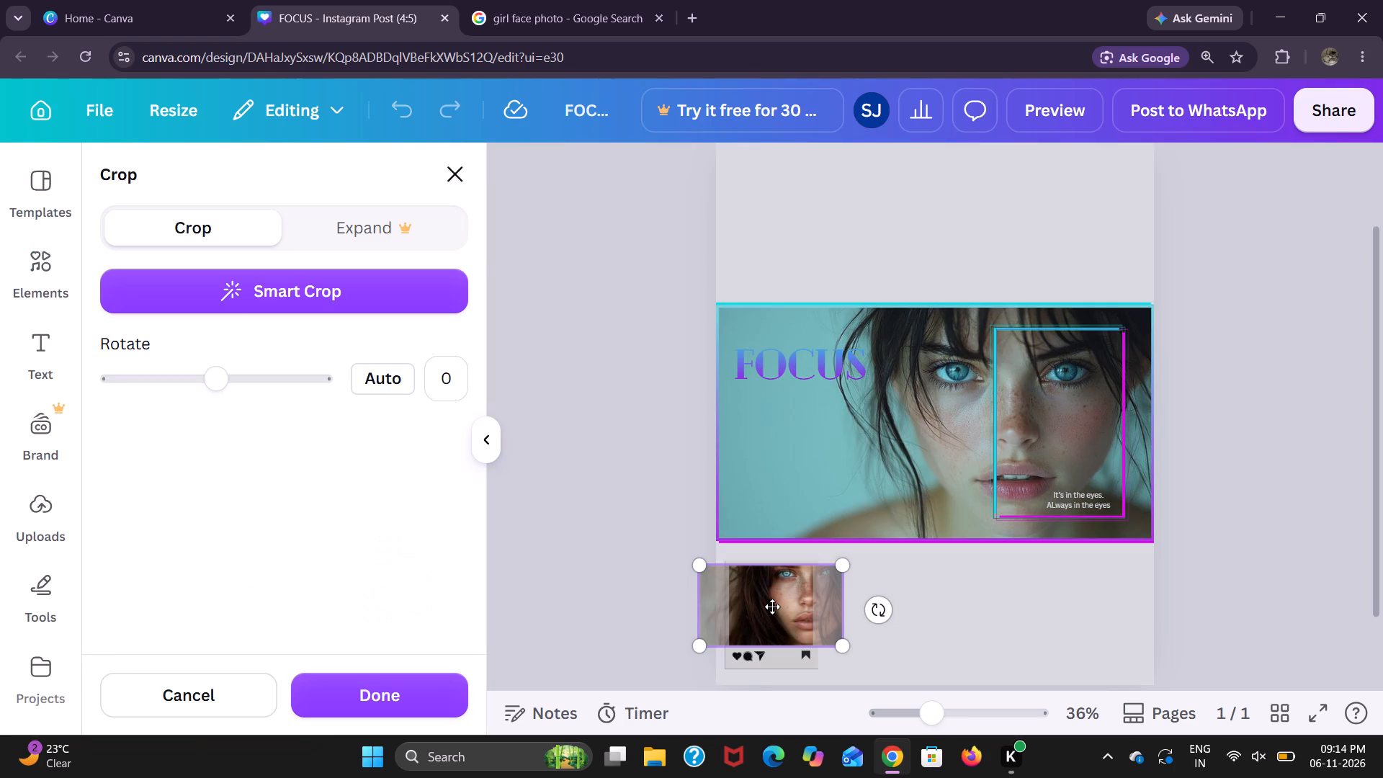
pyautogui.moveTo(787, 608); pyautogui.dragTo(763, 607)
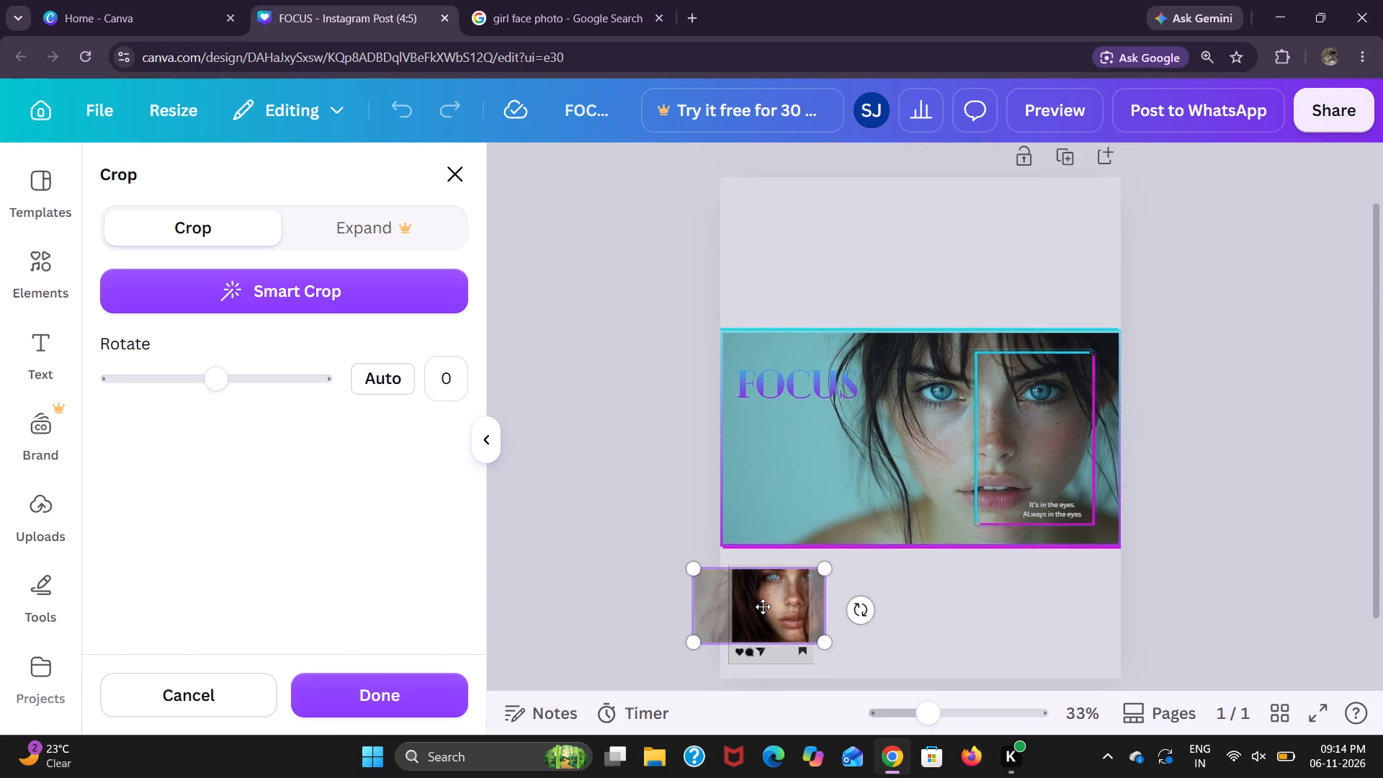
pyautogui.moveTo(634, 639); pyautogui.dragTo(629, 639)
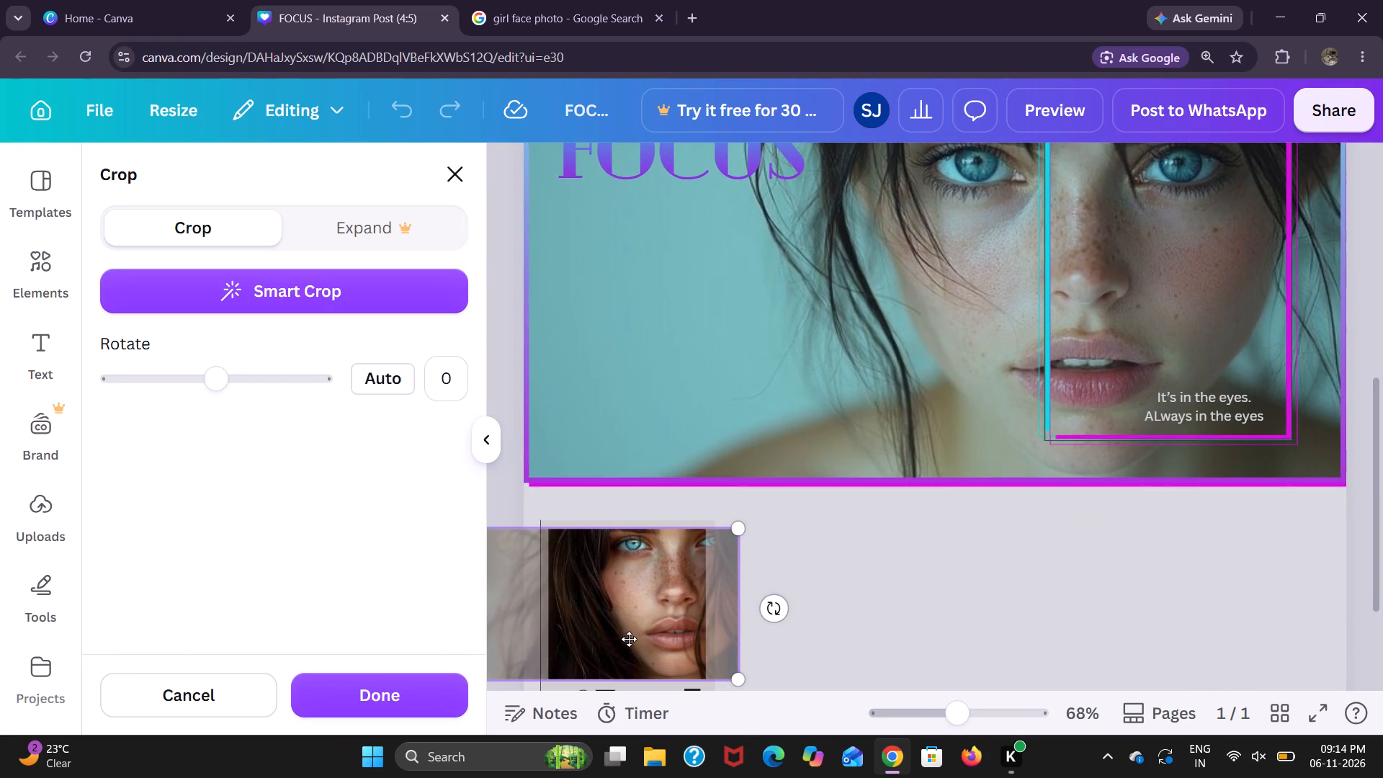
pyautogui.moveTo(629, 639); pyautogui.dragTo(602, 634)
pyautogui.click(509, 493)
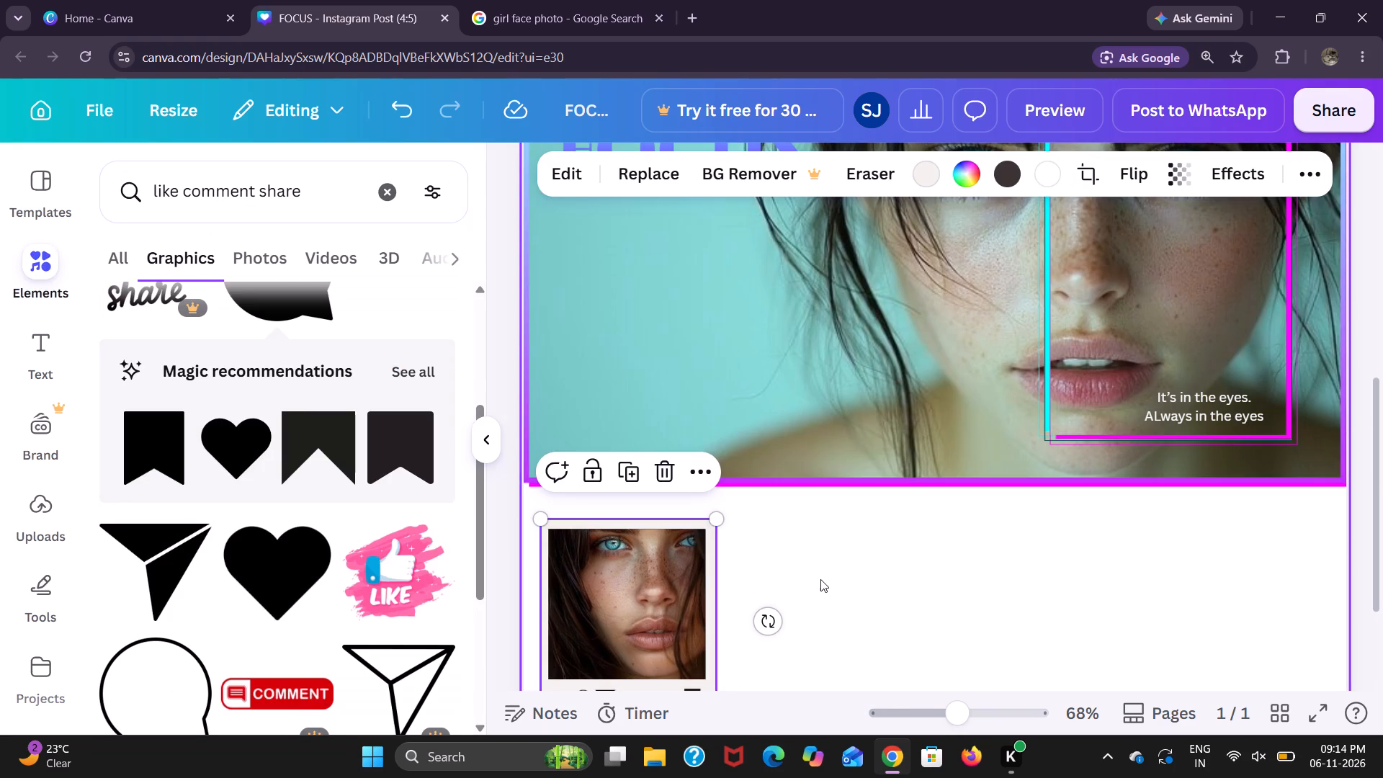
# Enlarge the Polaroid frame slightly and keep it below the lower left part of the FOCUS banner.
pyautogui.moveTo(731, 525); pyautogui.dragTo(748, 512)
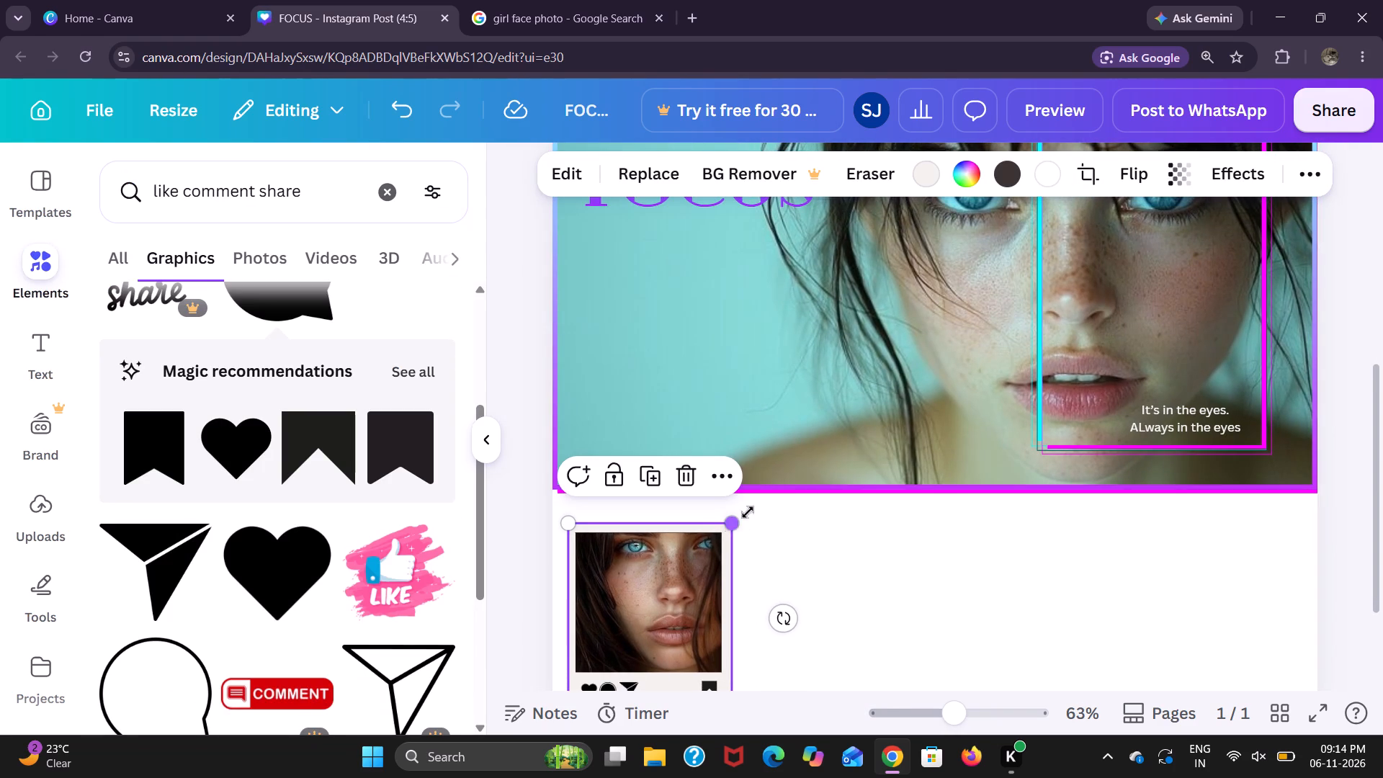
pyautogui.moveTo(748, 512); pyautogui.dragTo(766, 508)
pyautogui.scroll(-1, 737, 547)
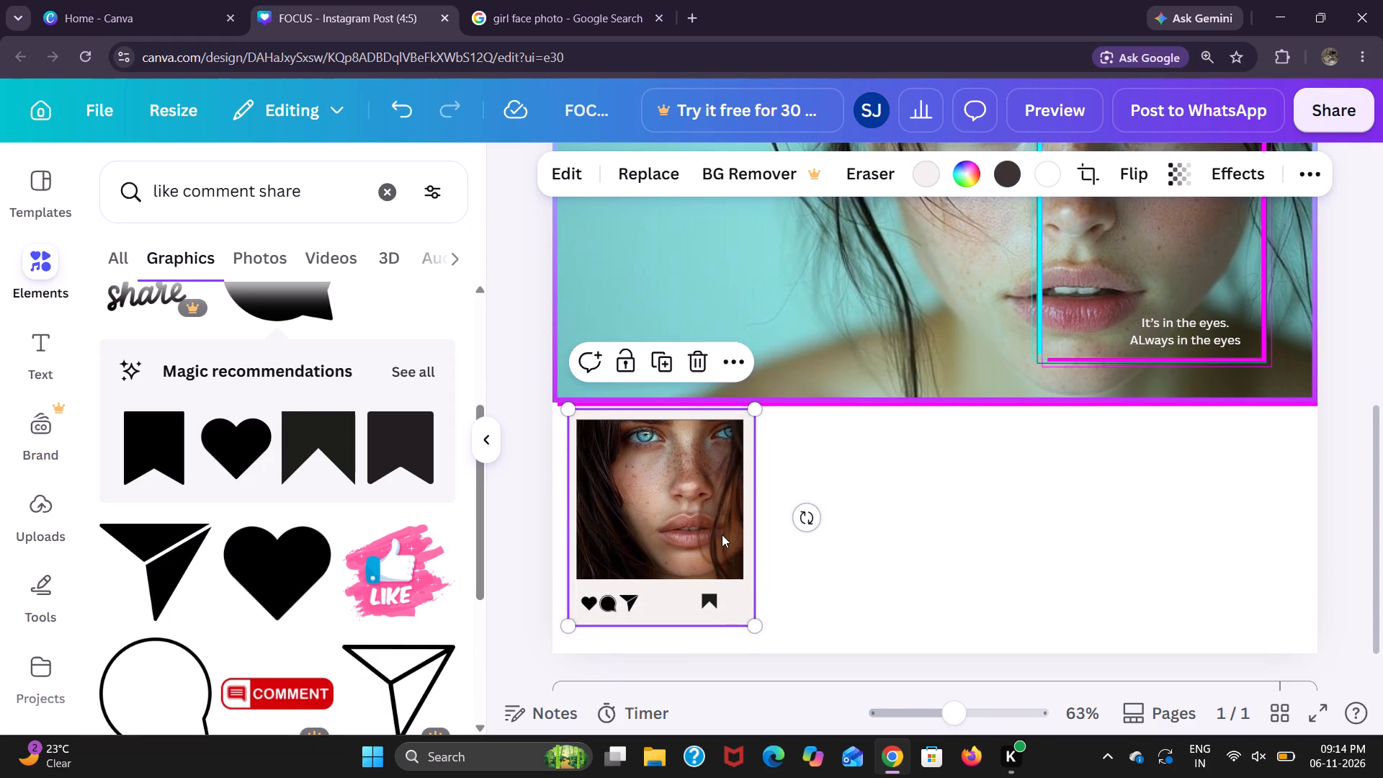
pyautogui.click(719, 535)
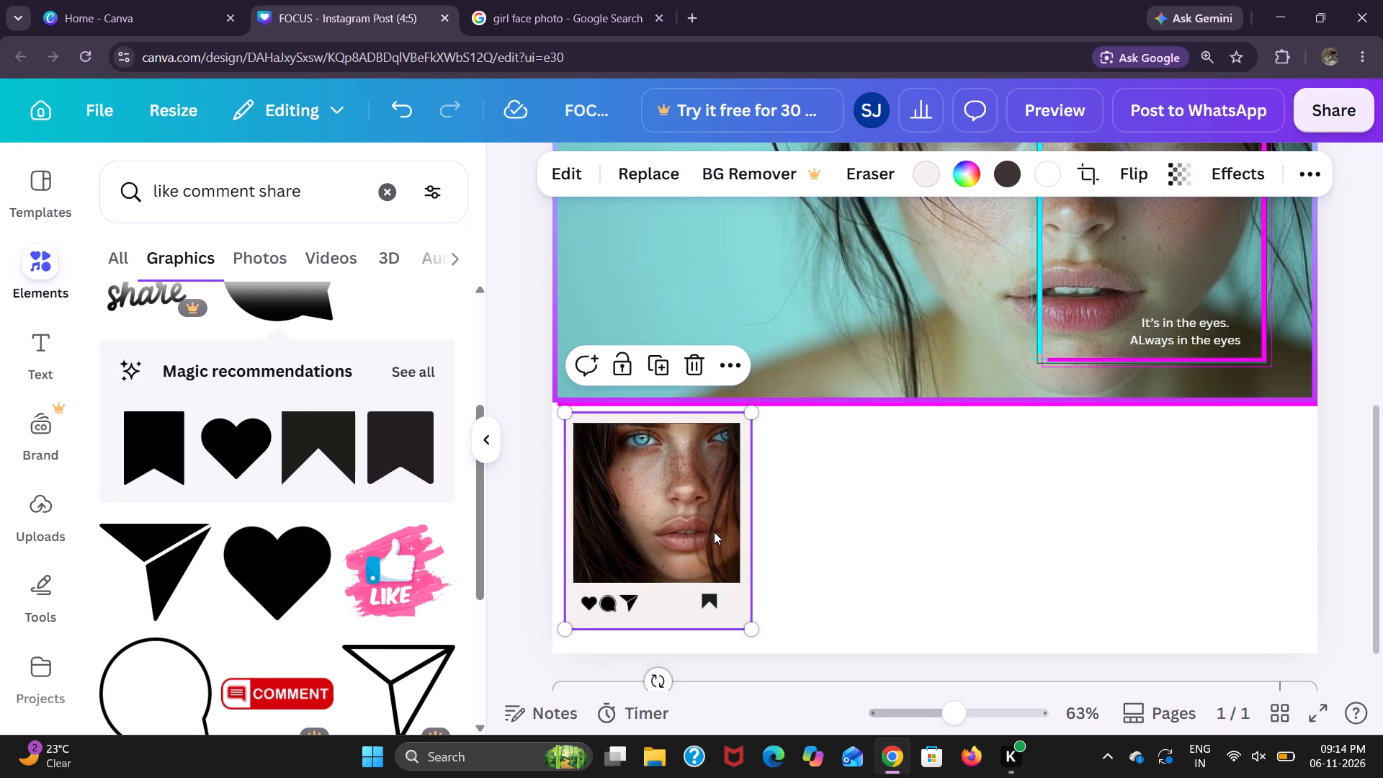
# Move the bookmark icon to the right end of the enlarged Polaroid's bottom strip, level with the other icons.
pyautogui.click(710, 601)
pyautogui.moveTo(710, 601); pyautogui.dragTo(720, 602)
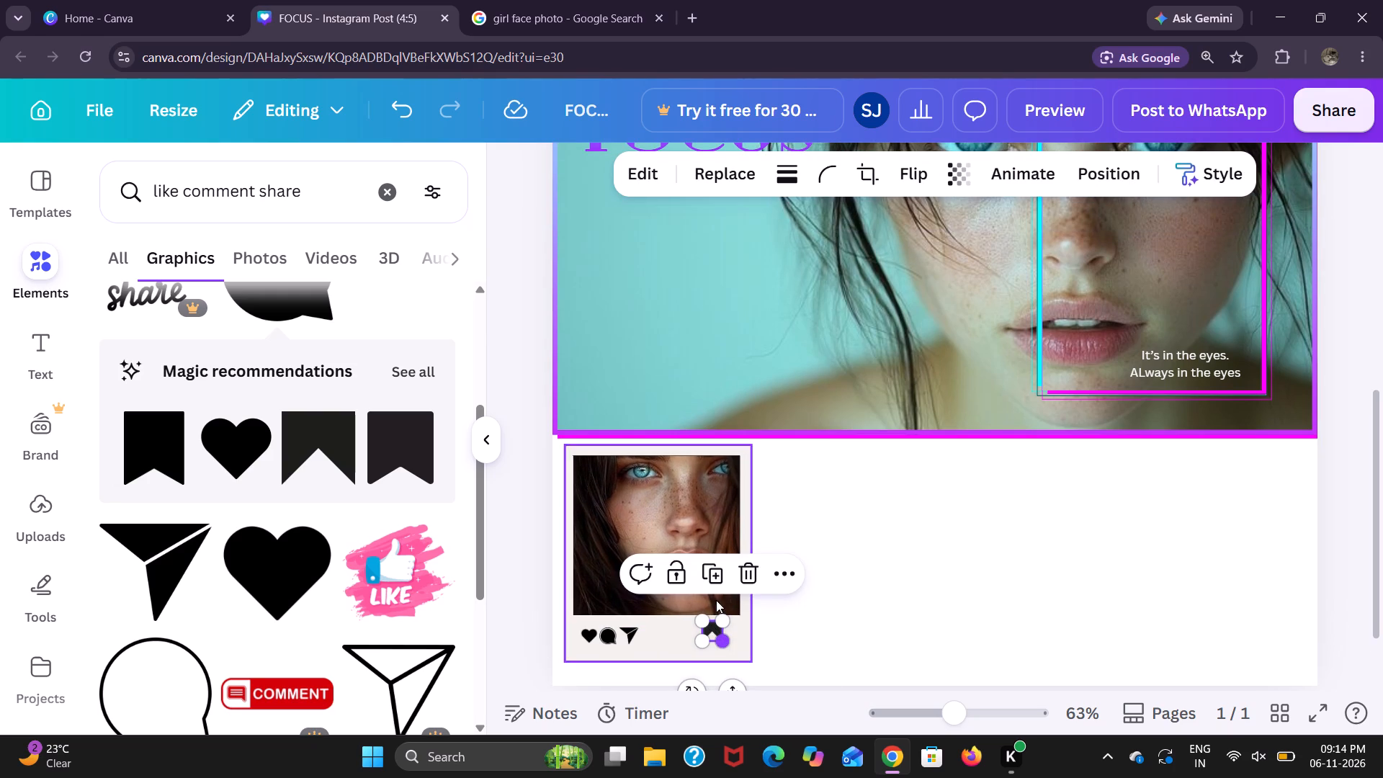
pyautogui.click(833, 621)
pyautogui.hscroll(1, 833, 621)
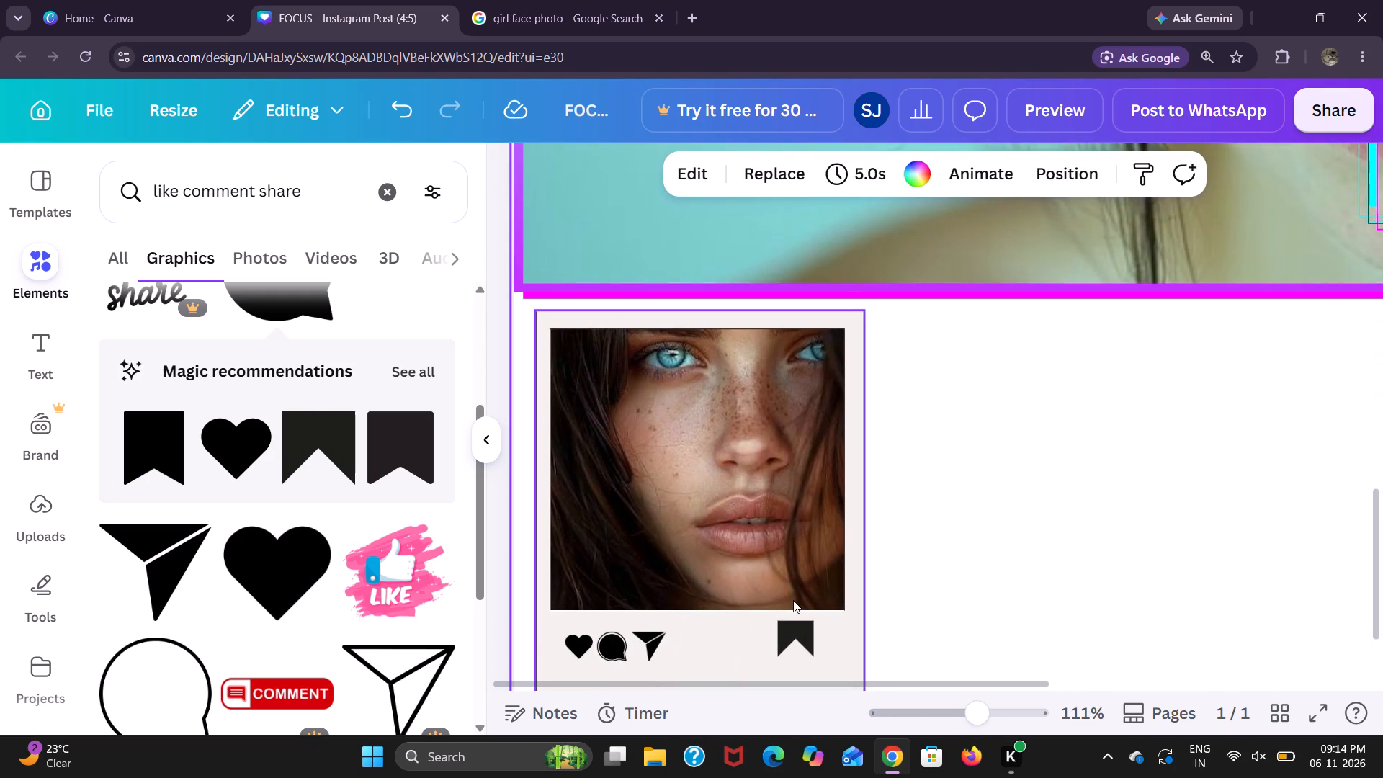
pyautogui.scroll(-1, 793, 600)
pyautogui.moveTo(797, 560); pyautogui.dragTo(816, 566)
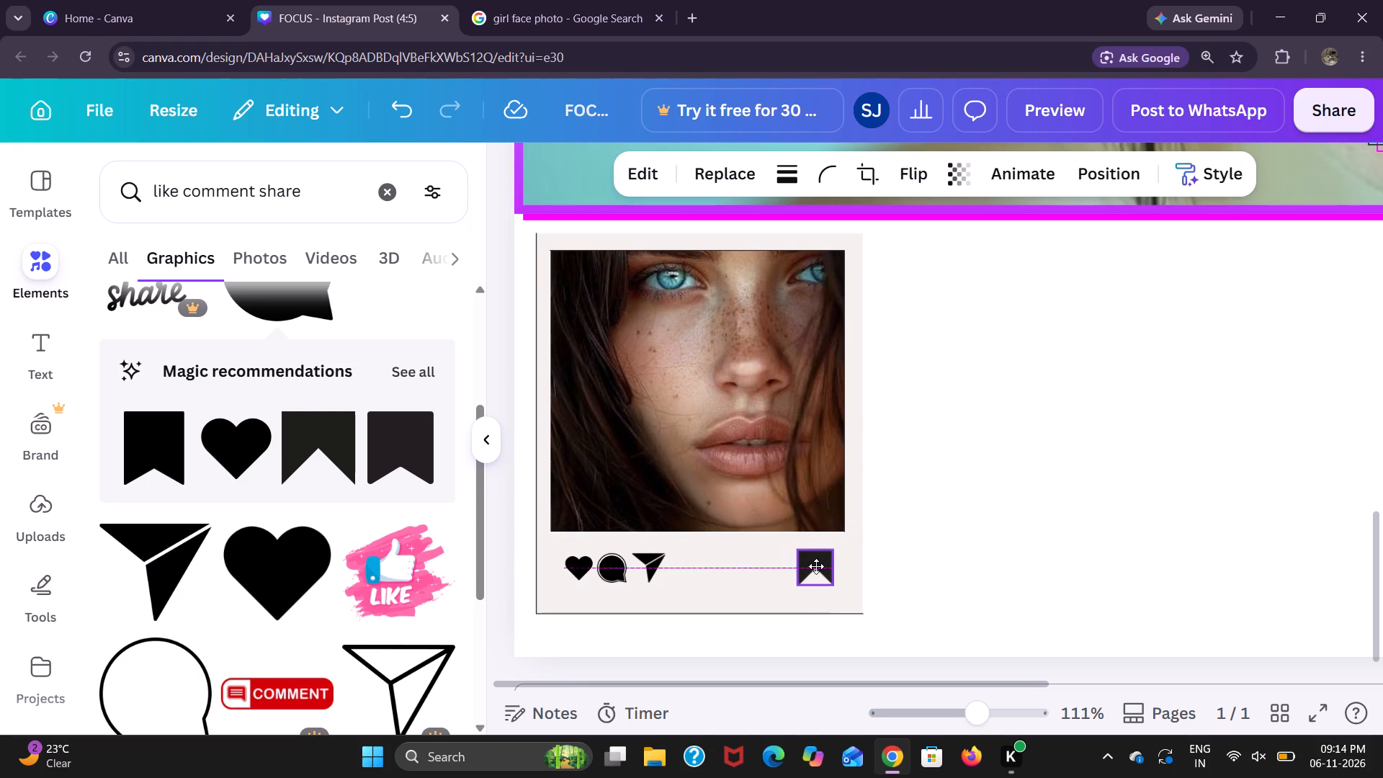
pyautogui.moveTo(816, 566); pyautogui.dragTo(818, 568)
# Enlarge the heart icon in the Polaroid's bottom strip to about the comment bubble's size.
pyautogui.click(582, 573)
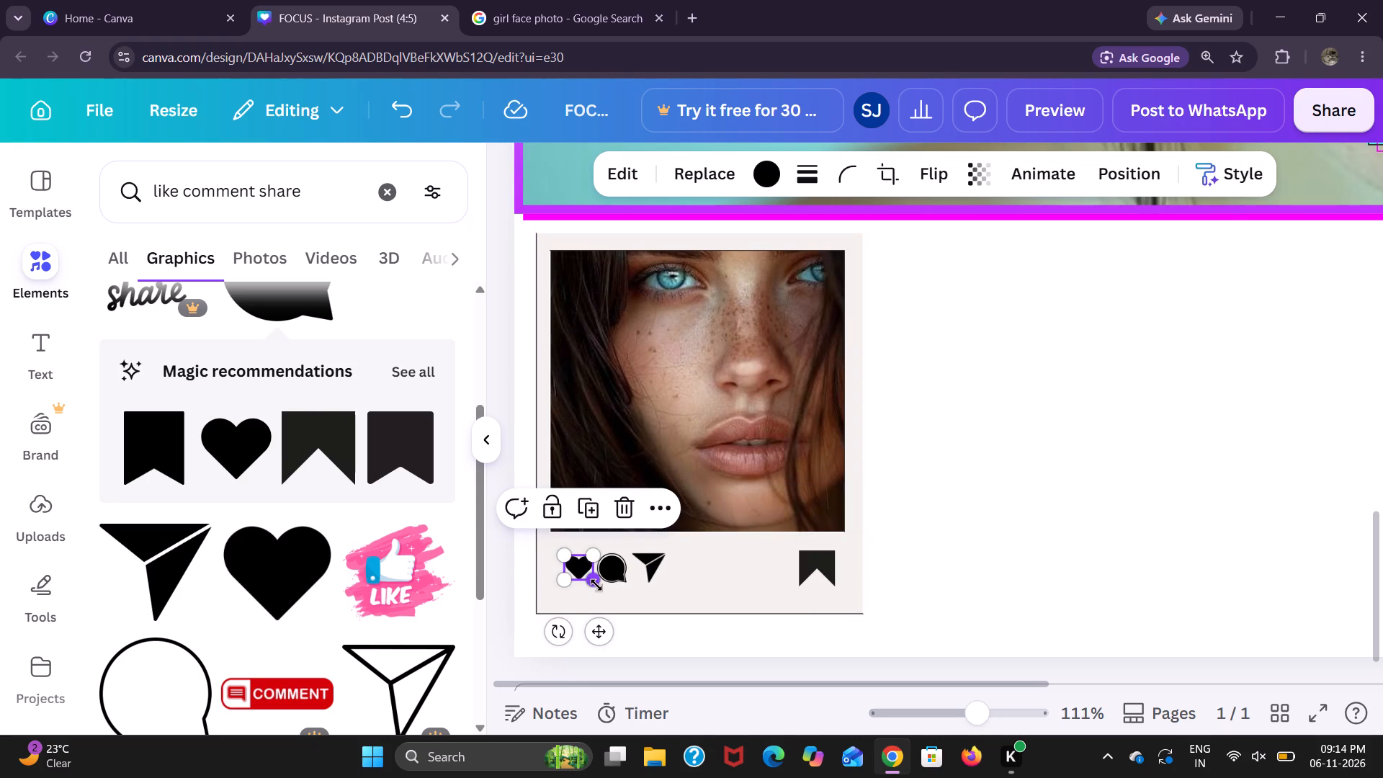
pyautogui.moveTo(597, 586); pyautogui.dragTo(608, 595)
pyautogui.click(586, 577)
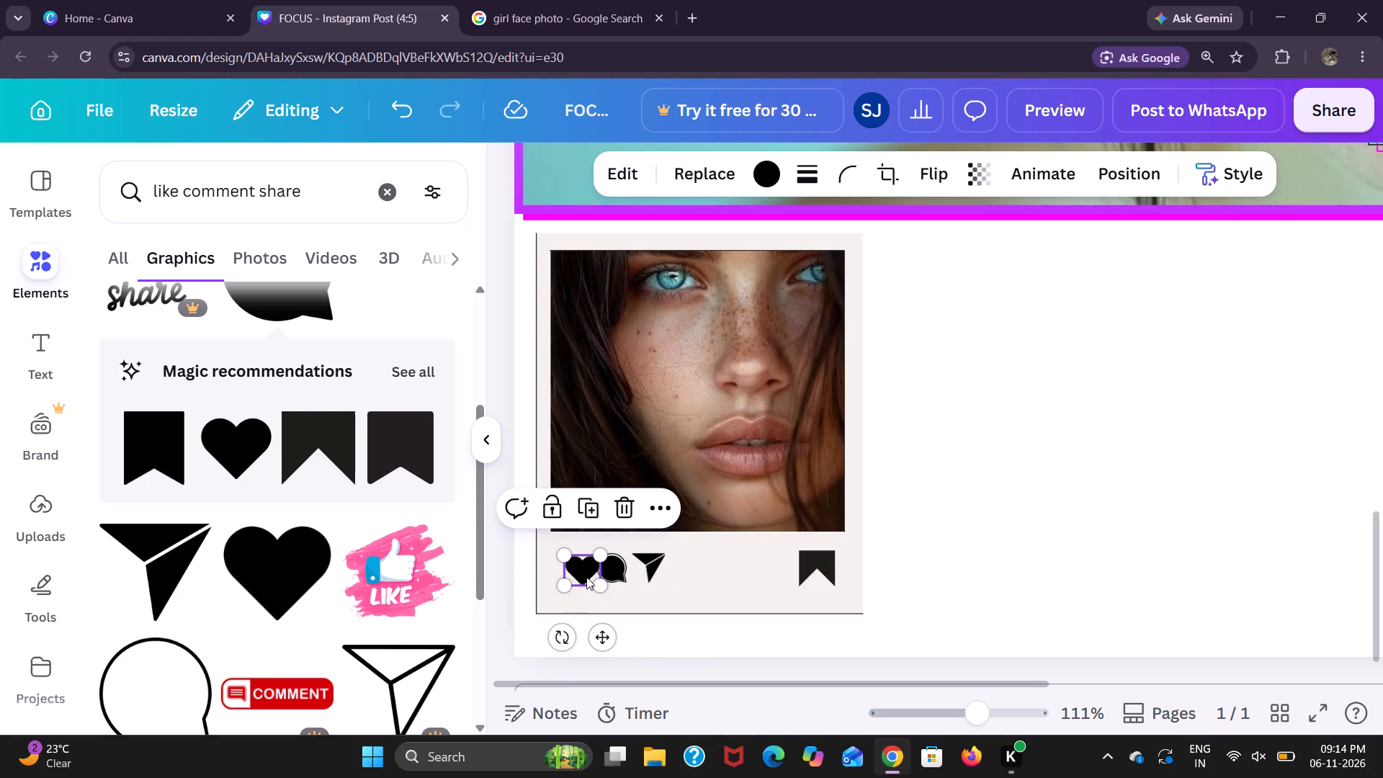
pyautogui.click(971, 593)
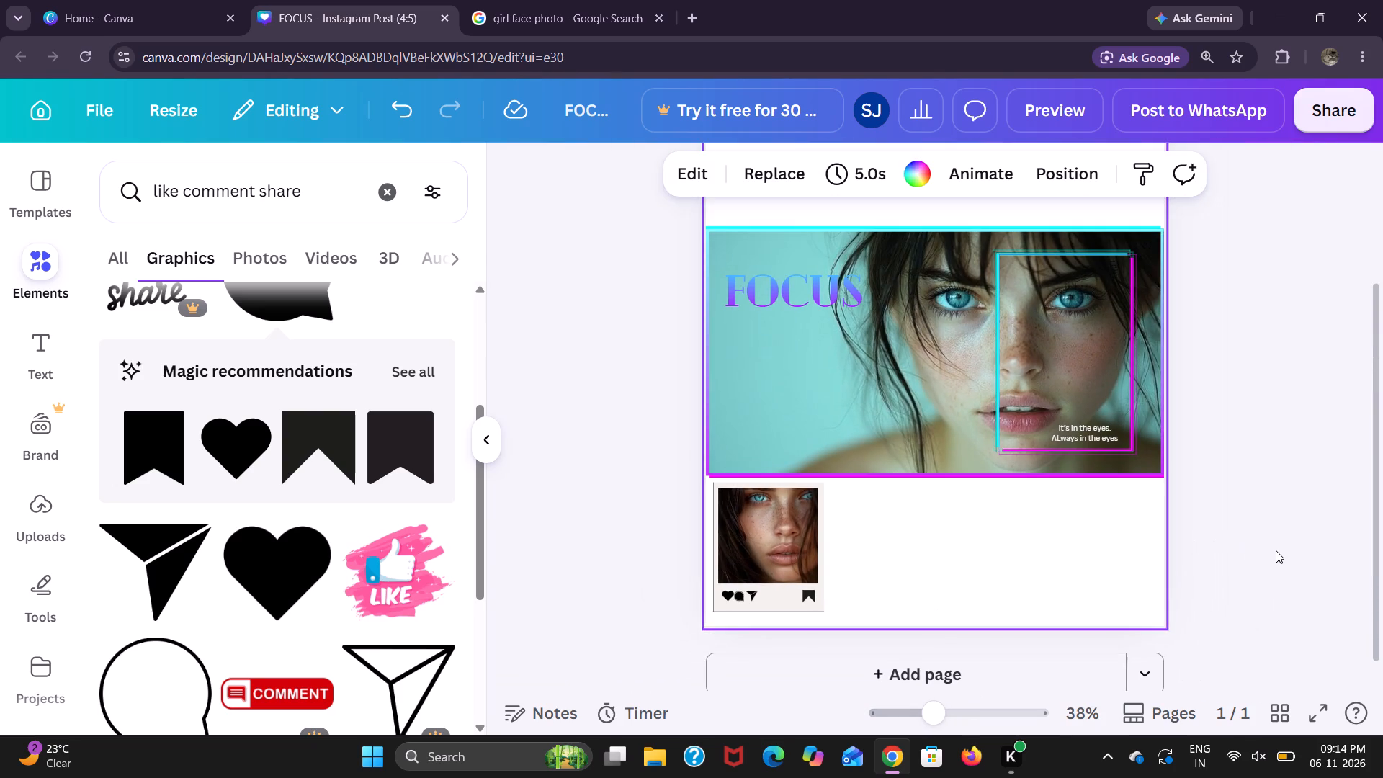
pyautogui.click(1276, 551)
# Clear the "like comment share" element search and open the full Film and photo frames collection.
pyautogui.scroll(-7, 313, 598)
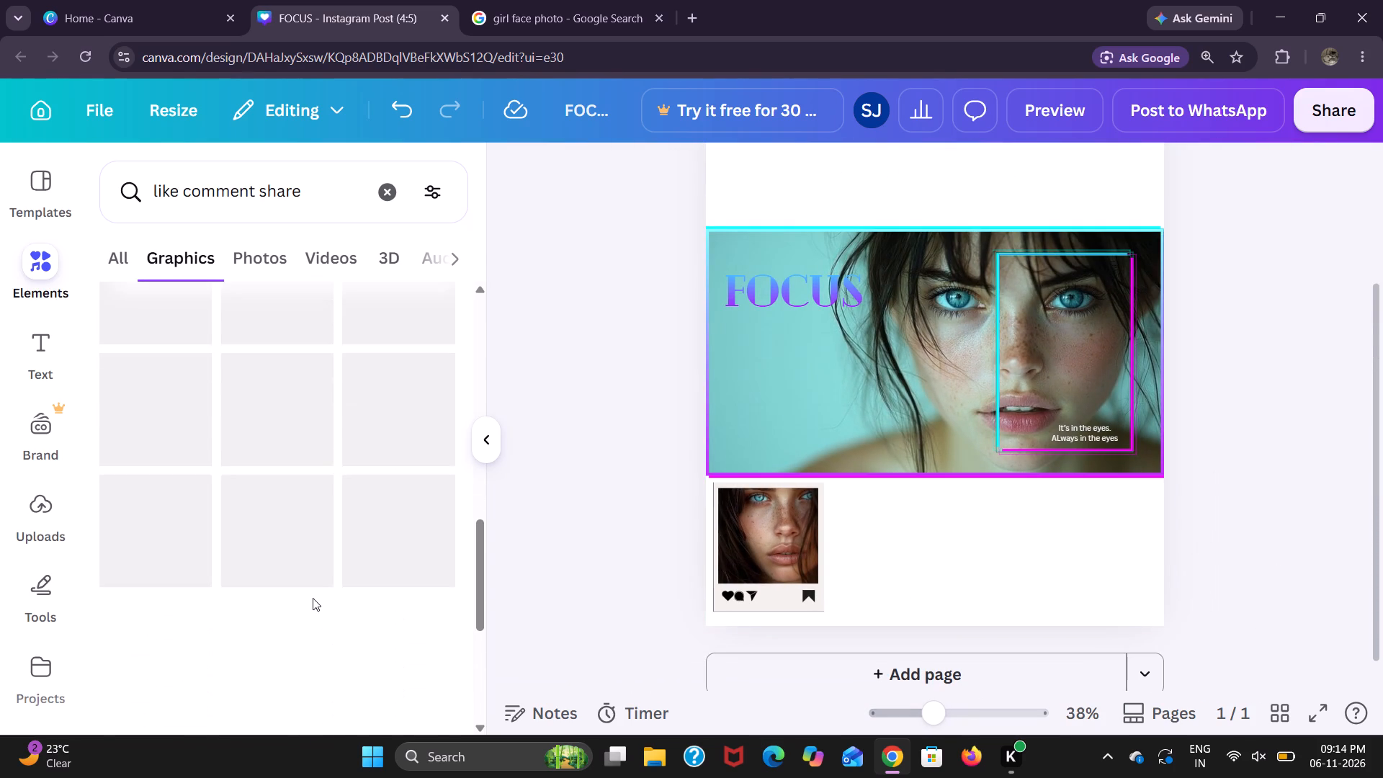
pyautogui.scroll(2, 220, 353)
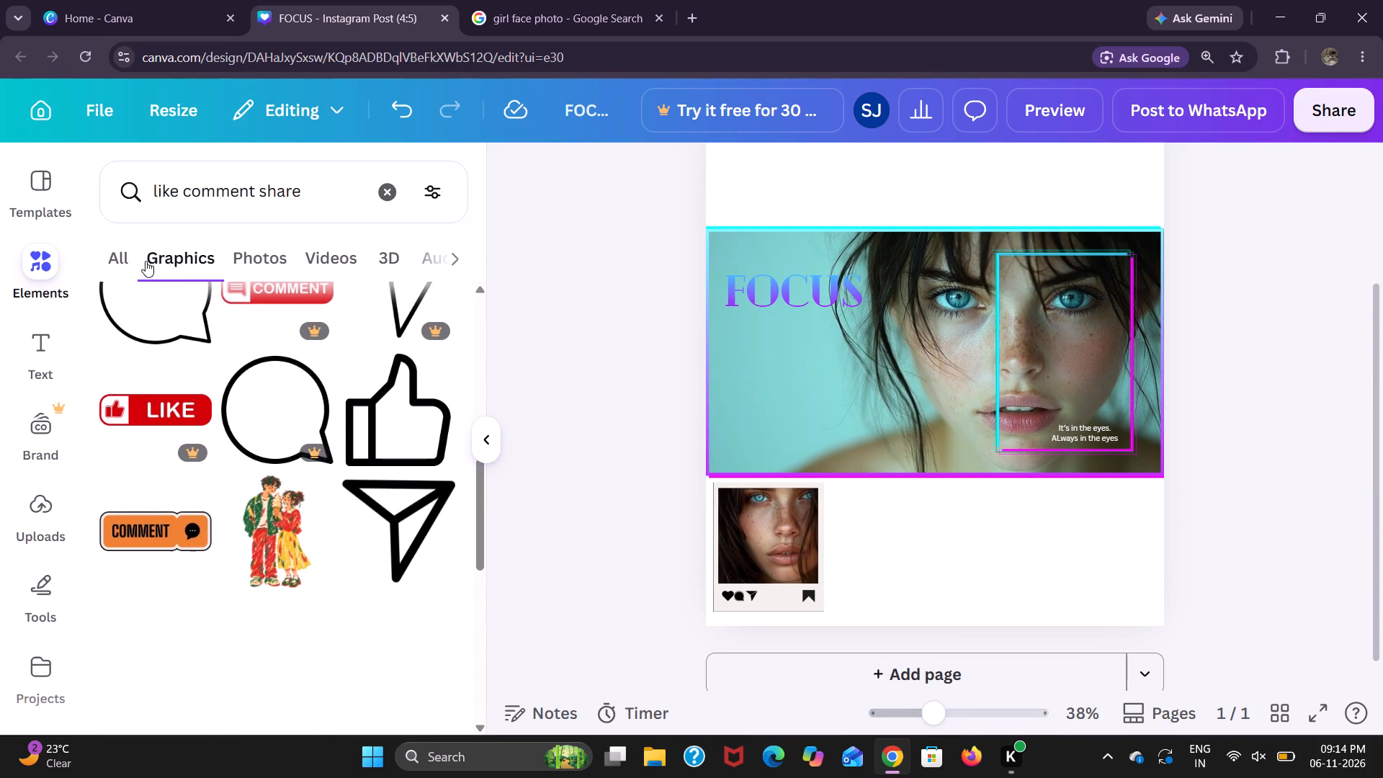
pyautogui.click(43, 266)
pyautogui.click(56, 275)
pyautogui.click(121, 269)
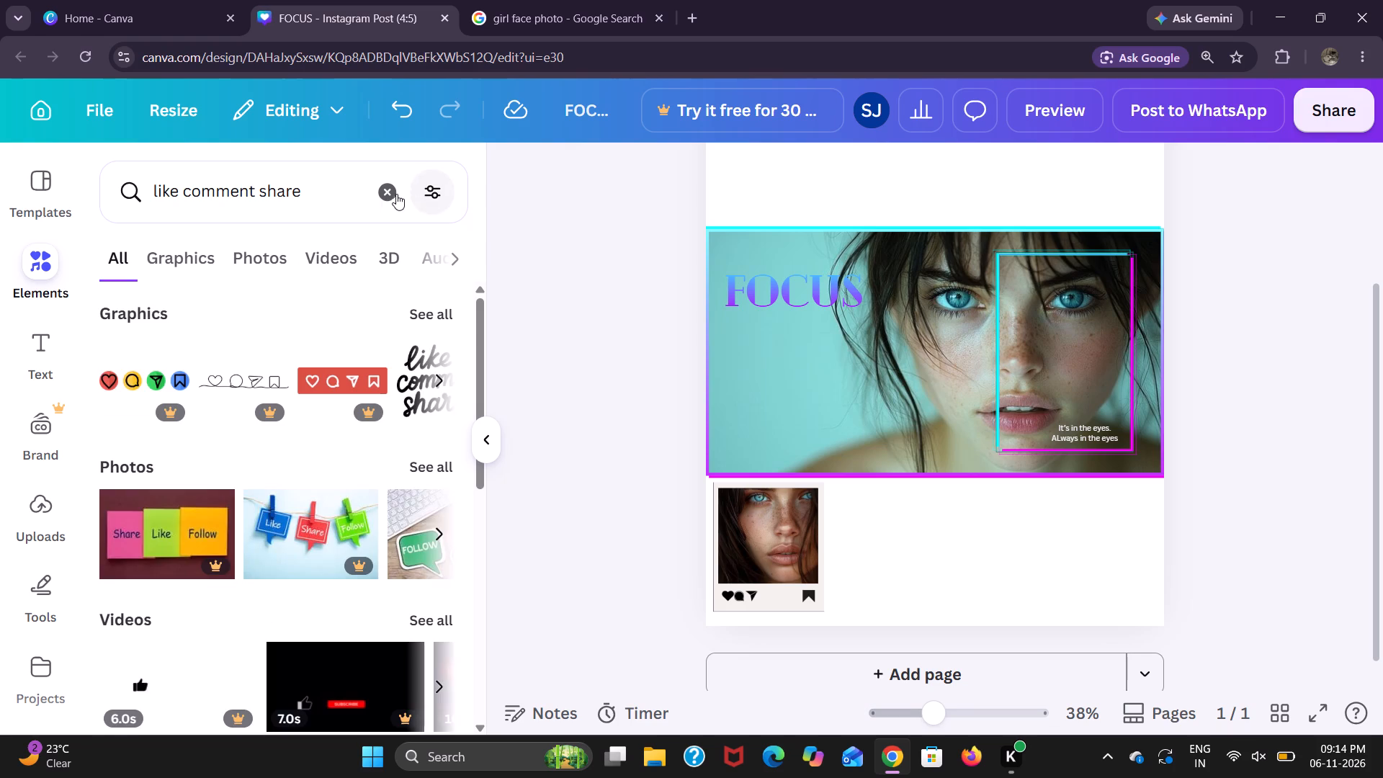
pyautogui.click(390, 197)
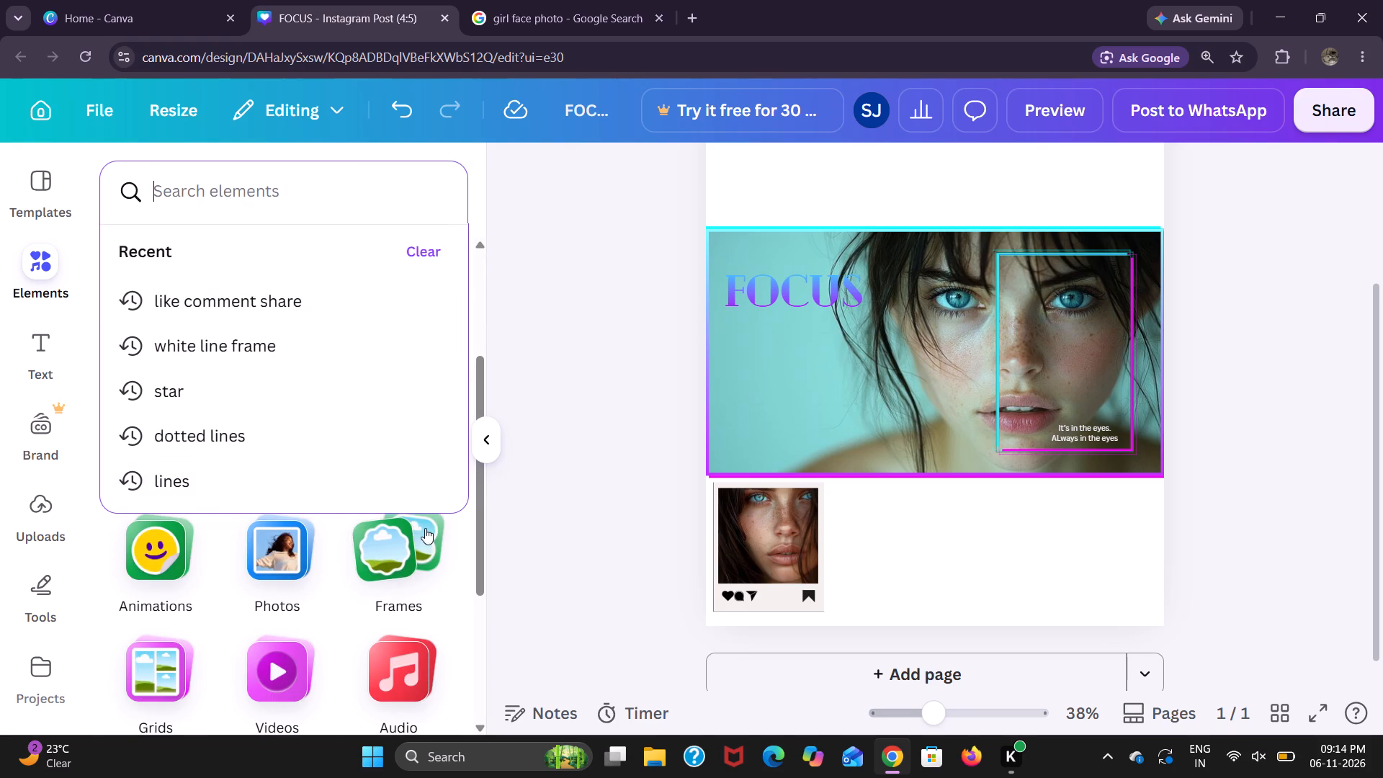
pyautogui.click(387, 573)
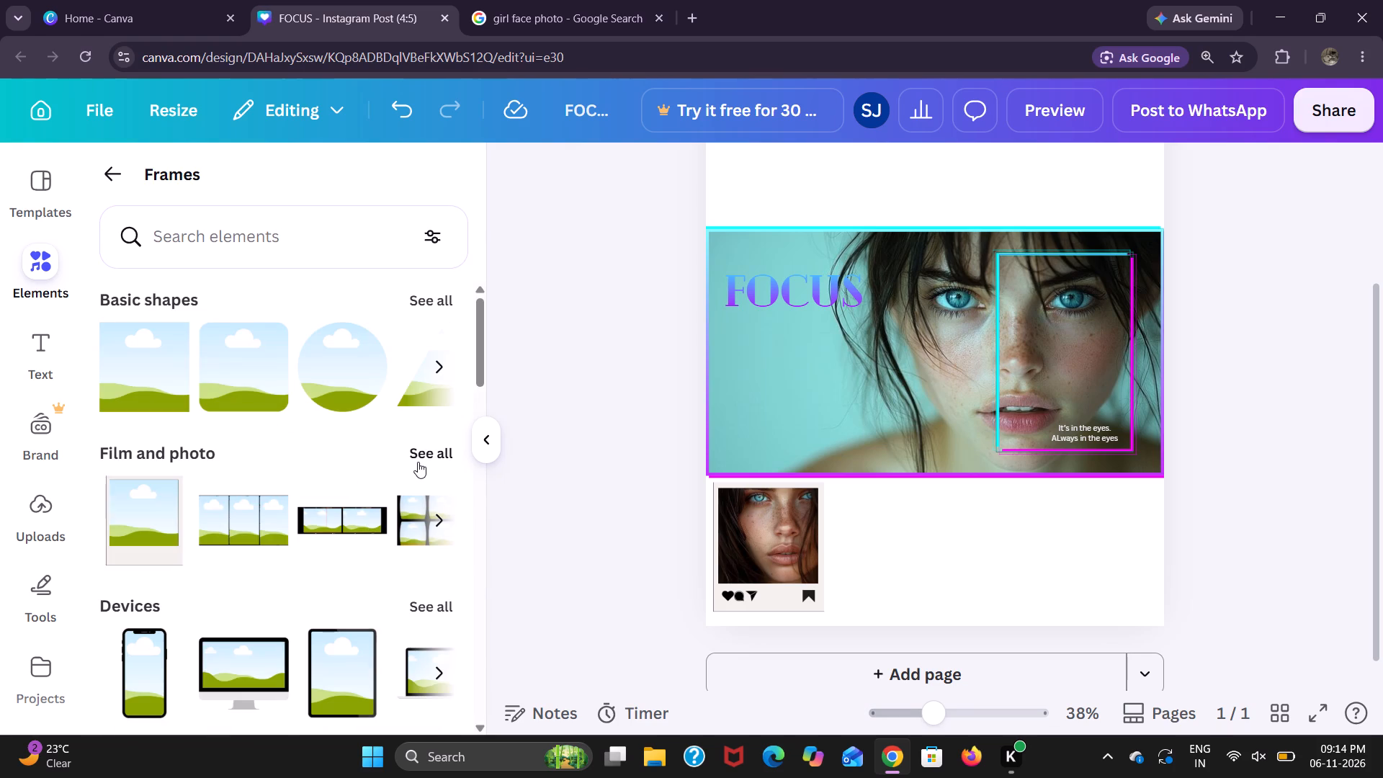
pyautogui.click(419, 460)
# Browse the Film and photo frame collection for another frame that suits the post.
pyautogui.scroll(-2, 419, 460)
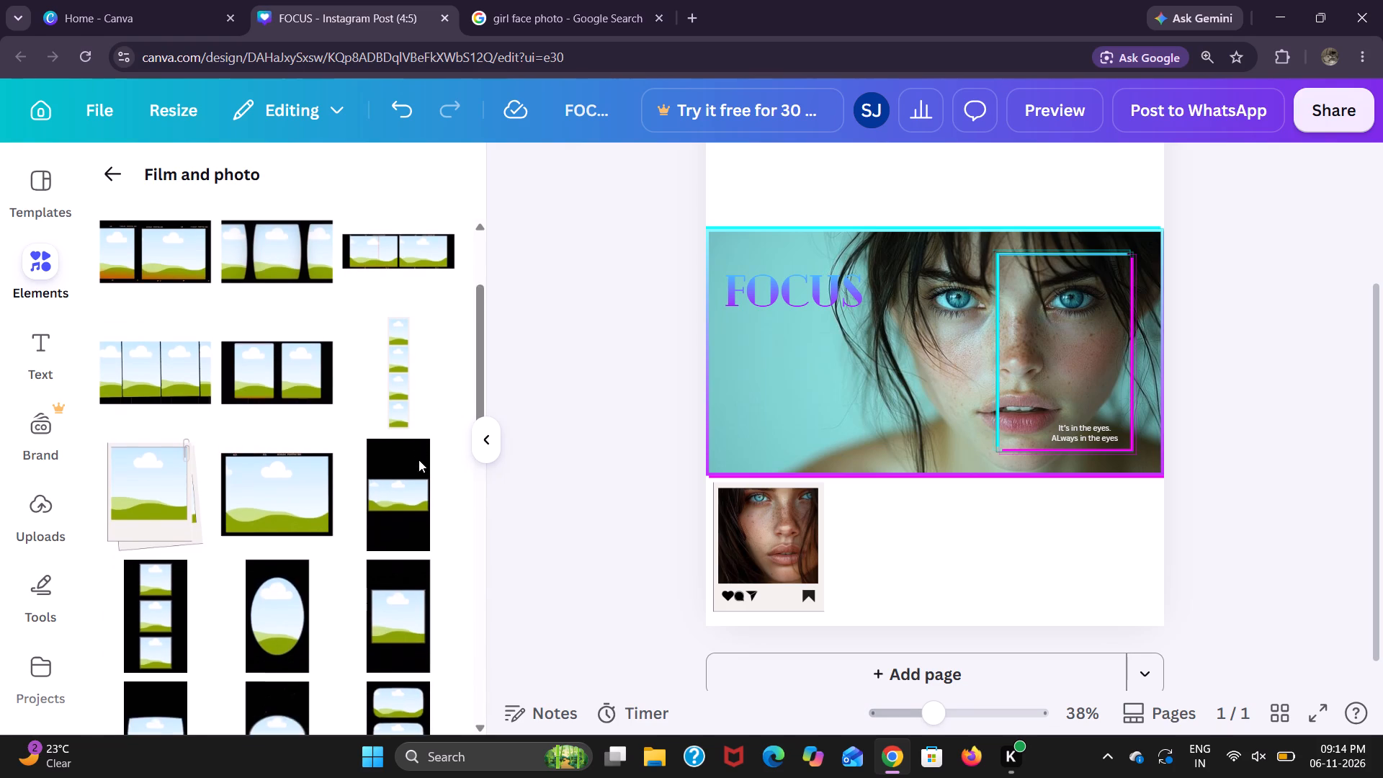
pyautogui.scroll(-5, 419, 460)
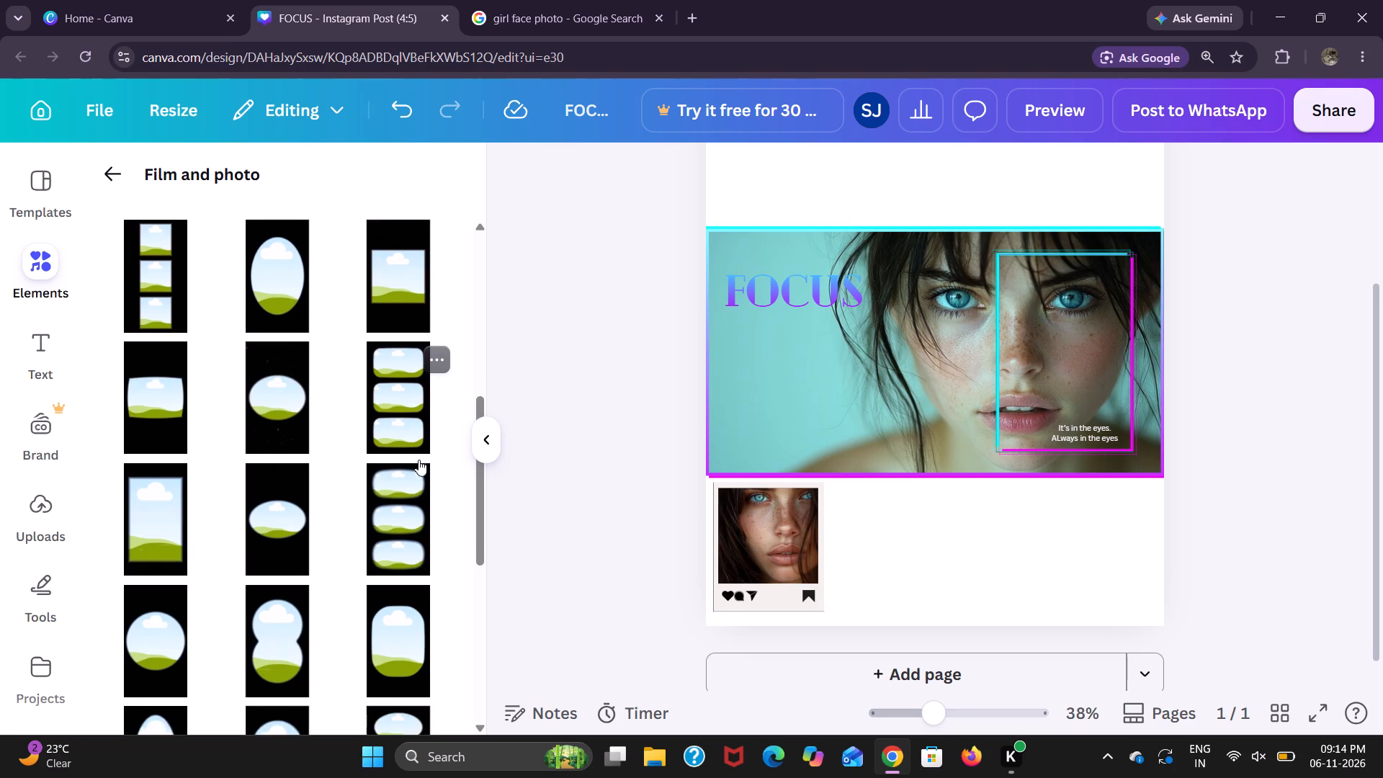
pyautogui.scroll(-6, 419, 460)
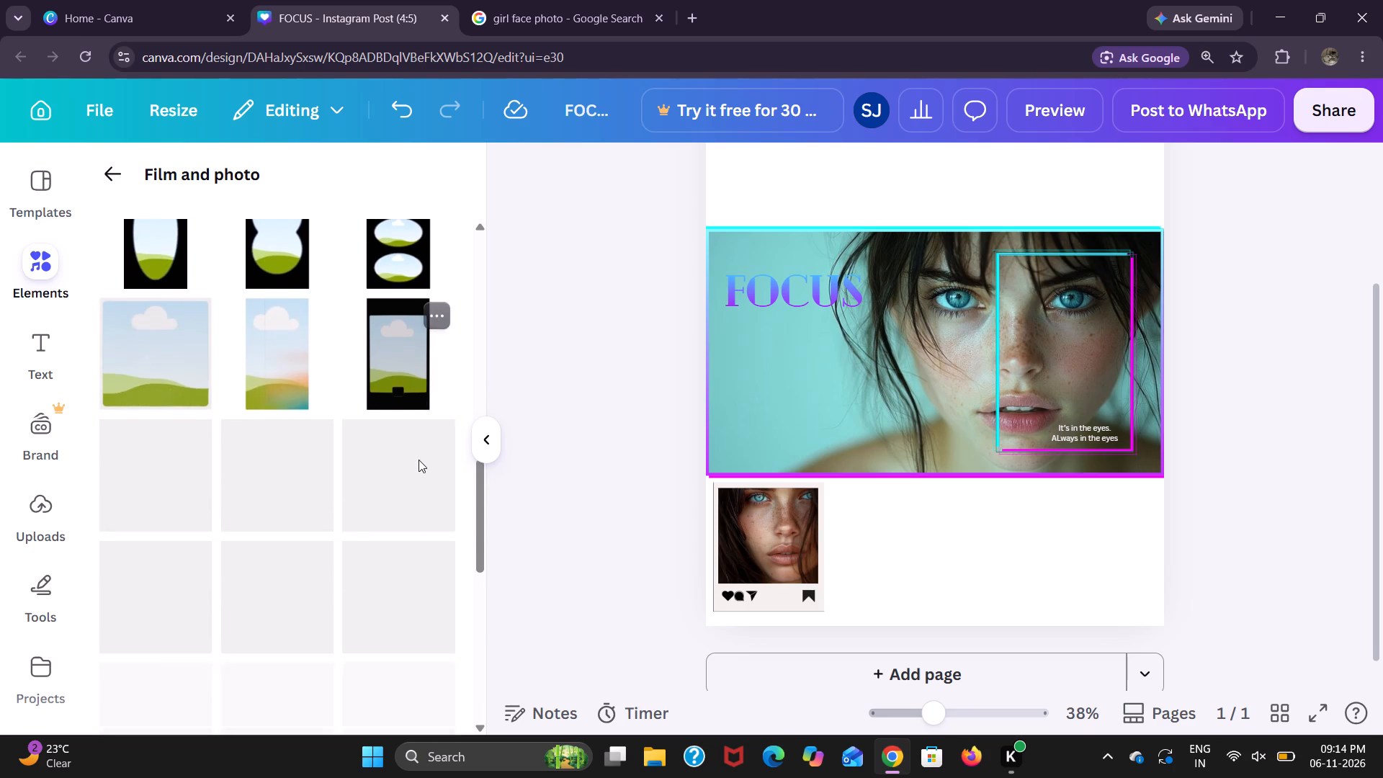
pyautogui.scroll(-1, 419, 460)
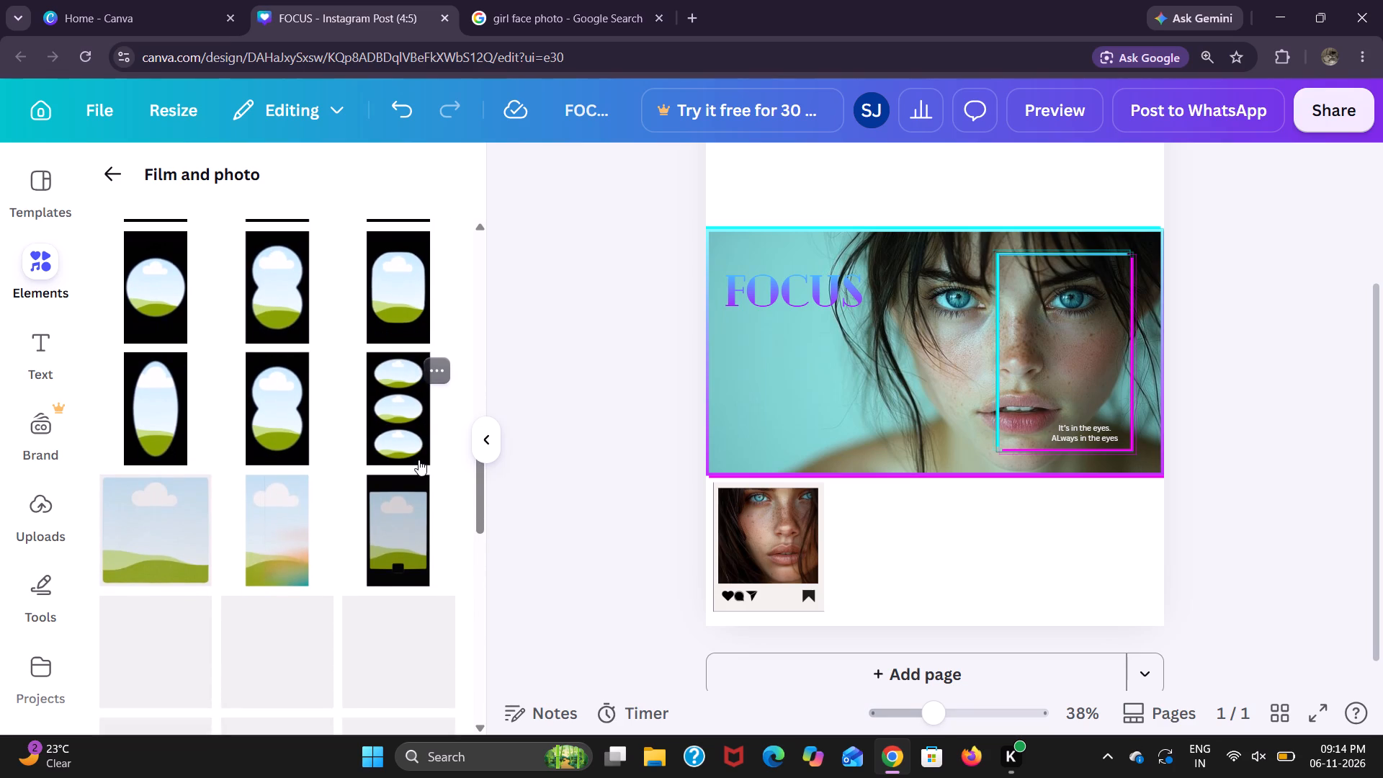
pyautogui.scroll(-1, 419, 460)
pyautogui.scroll(2, 419, 460)
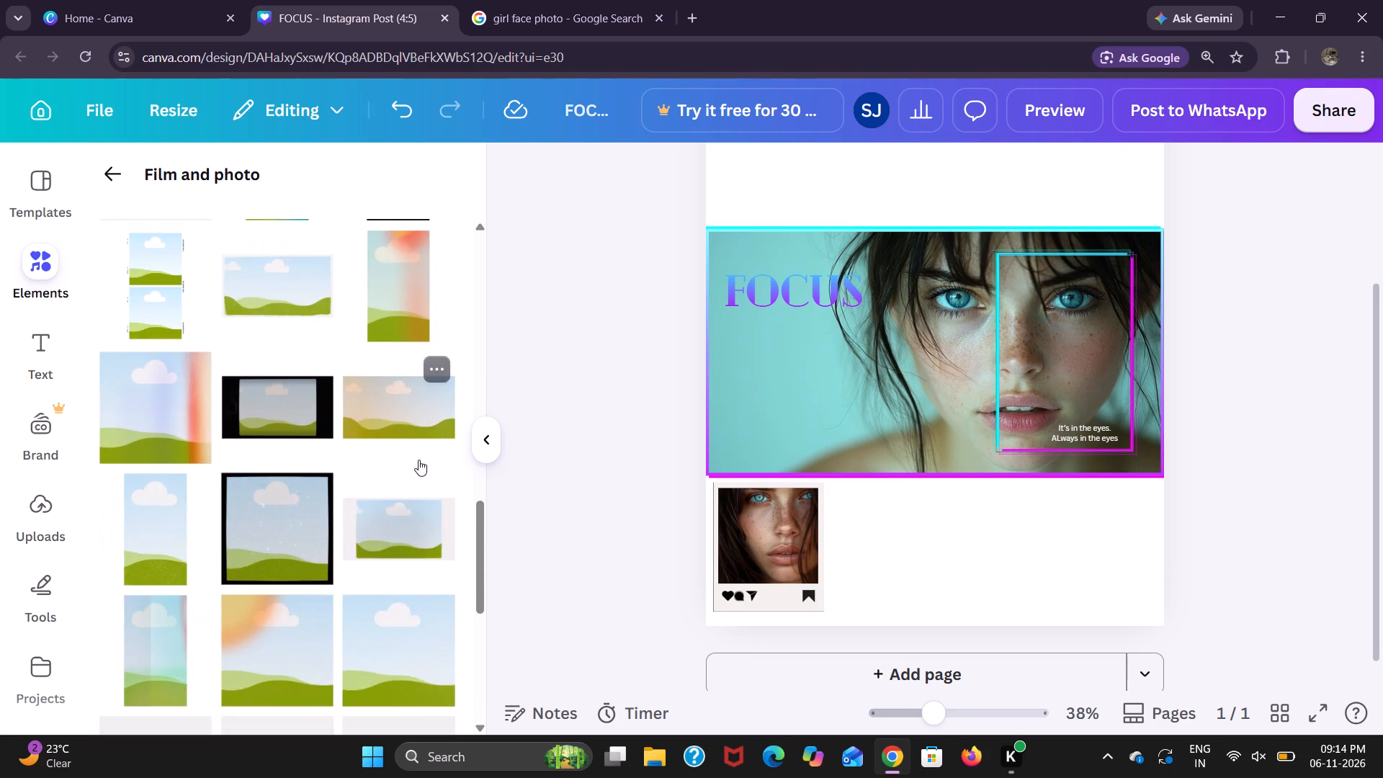
pyautogui.scroll(-4, 419, 460)
pyautogui.scroll(2, 419, 460)
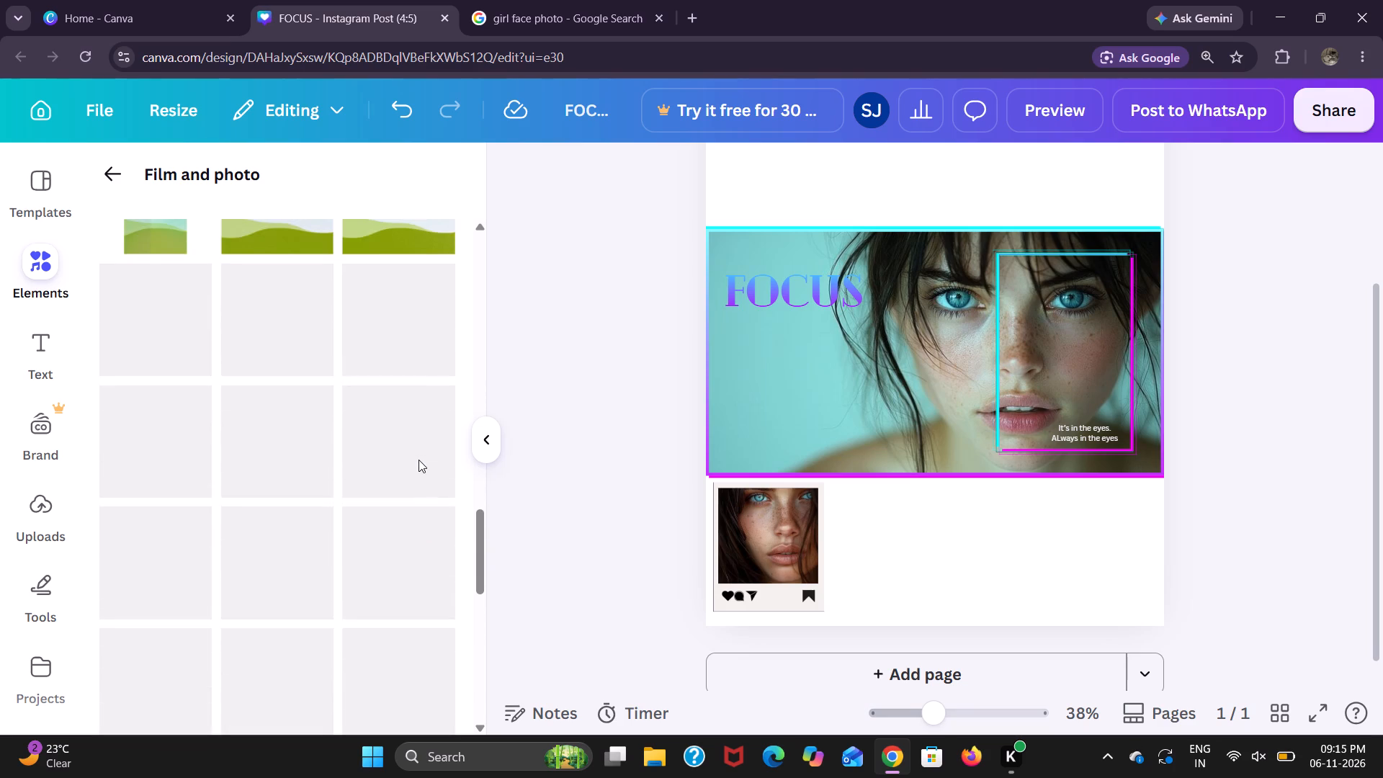
pyautogui.scroll(8, 419, 460)
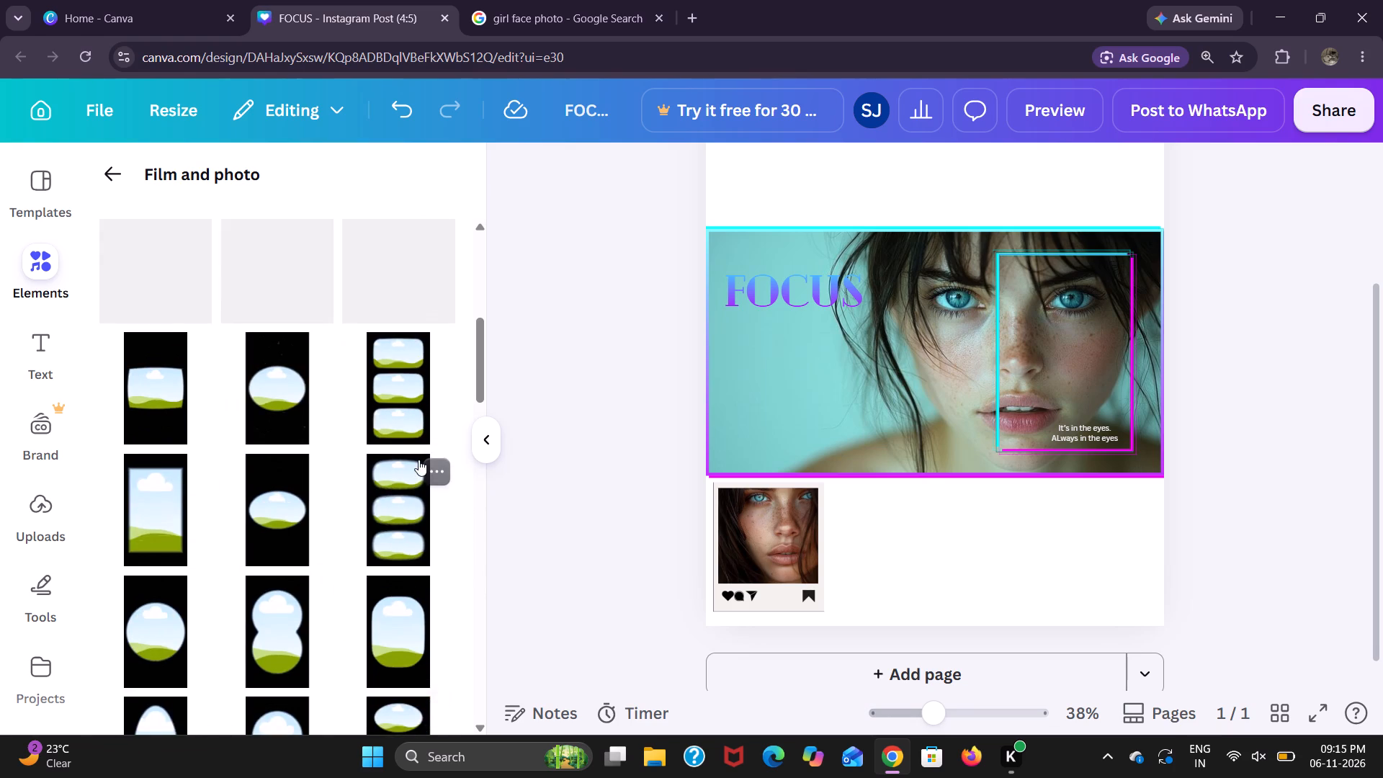
pyautogui.scroll(2, 419, 460)
pyautogui.scroll(2, 390, 529)
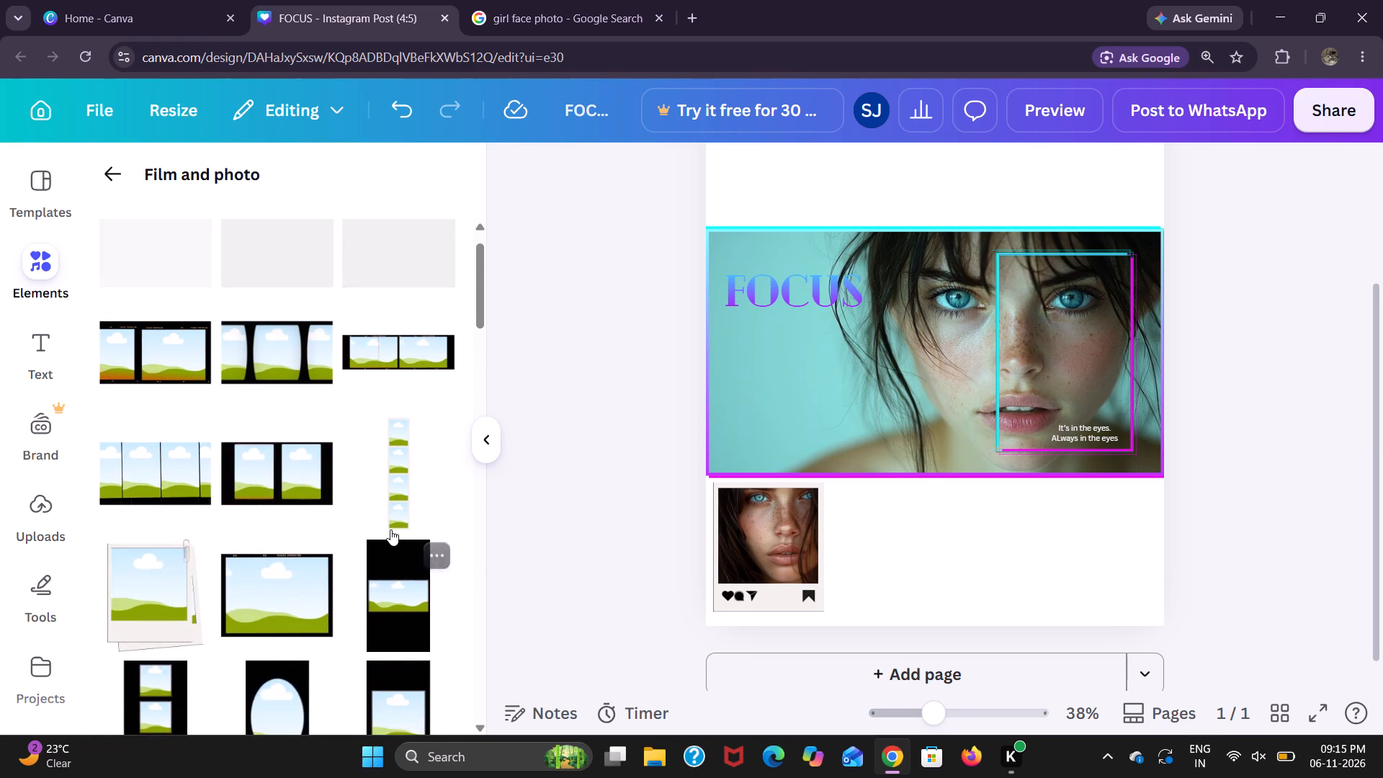
pyautogui.scroll(2, 390, 529)
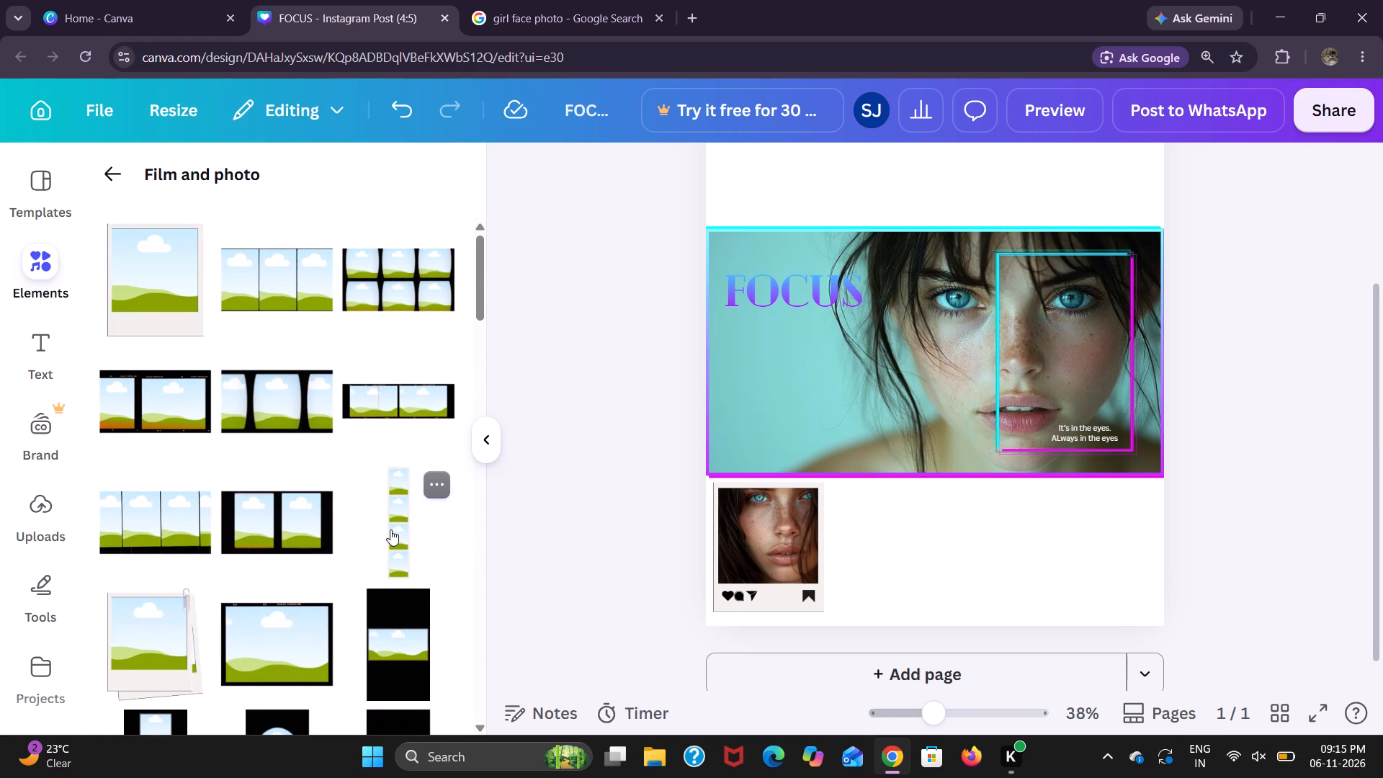
pyautogui.scroll(2, 390, 529)
pyautogui.scroll(-2, 366, 284)
pyautogui.scroll(-1, 401, 559)
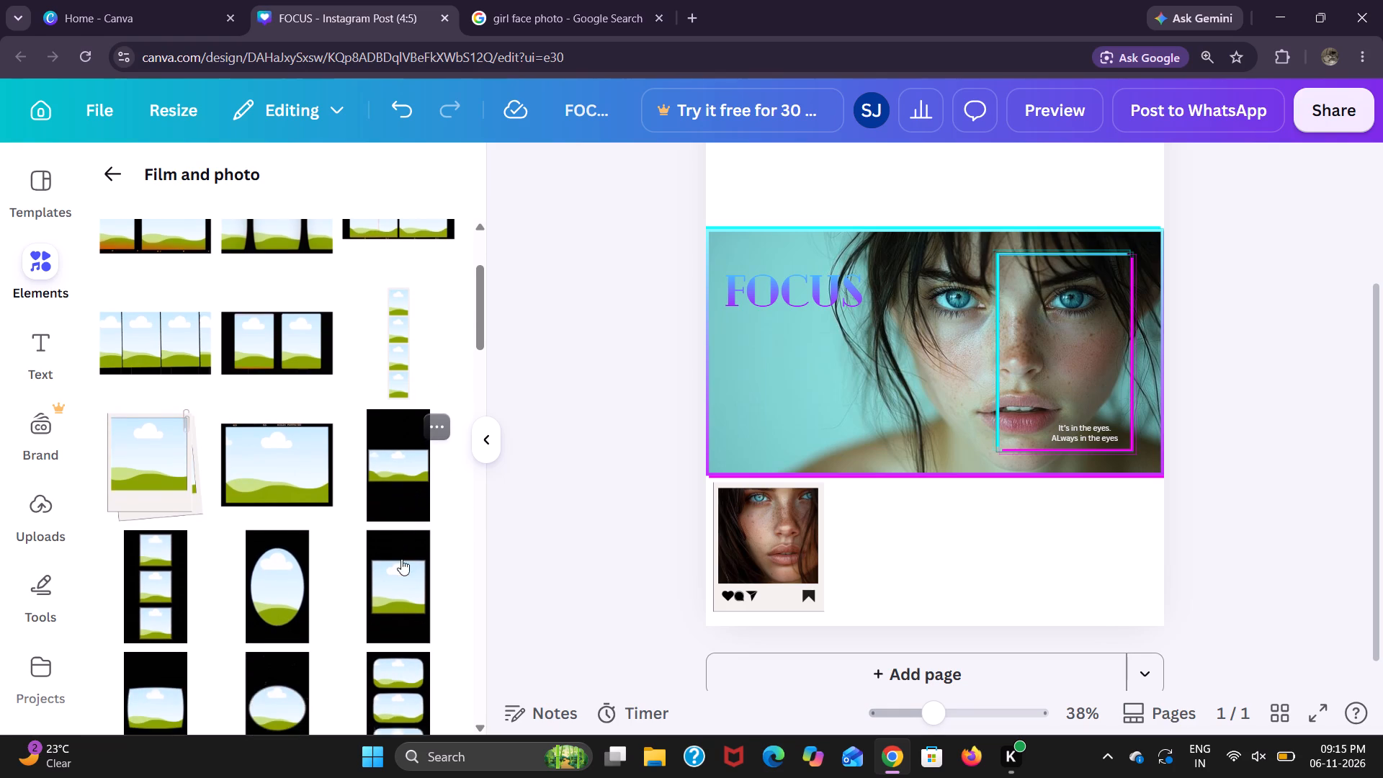
pyautogui.scroll(-1, 401, 559)
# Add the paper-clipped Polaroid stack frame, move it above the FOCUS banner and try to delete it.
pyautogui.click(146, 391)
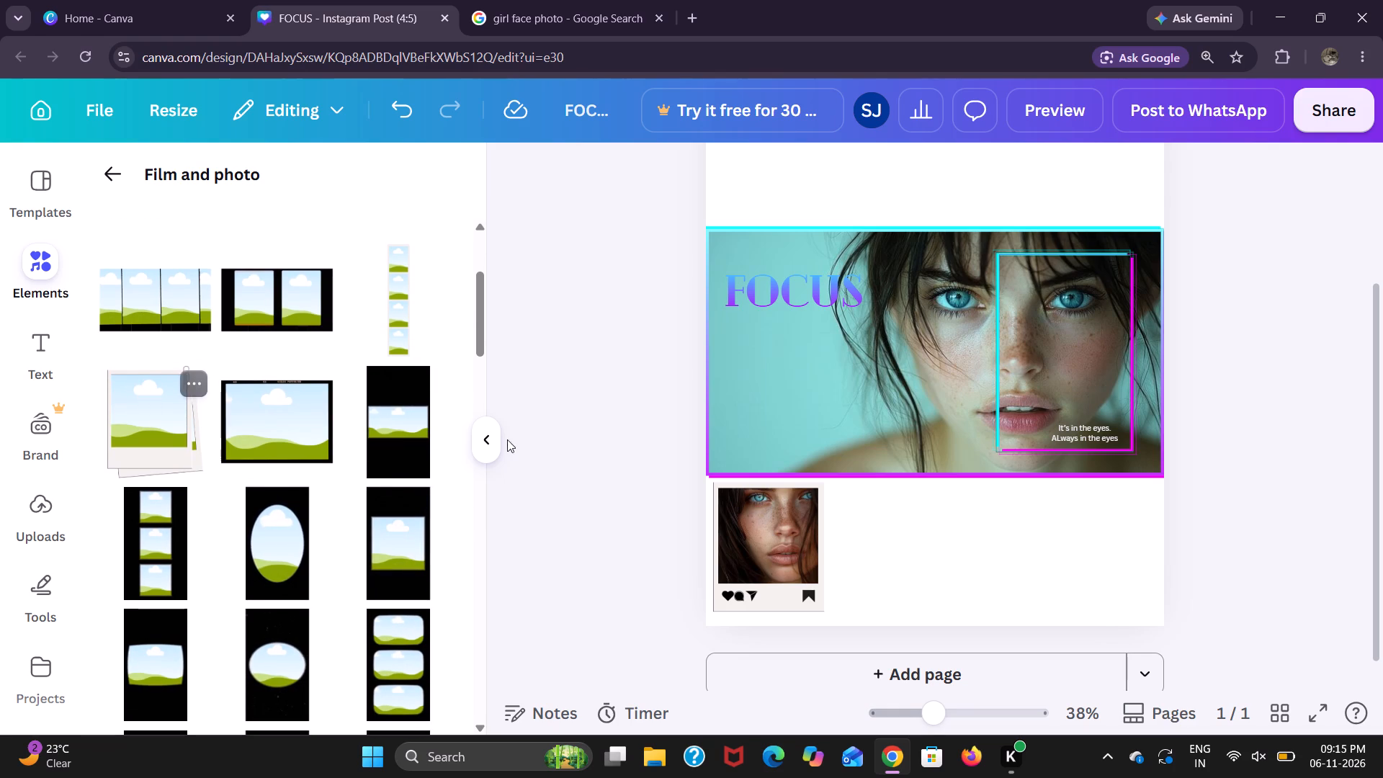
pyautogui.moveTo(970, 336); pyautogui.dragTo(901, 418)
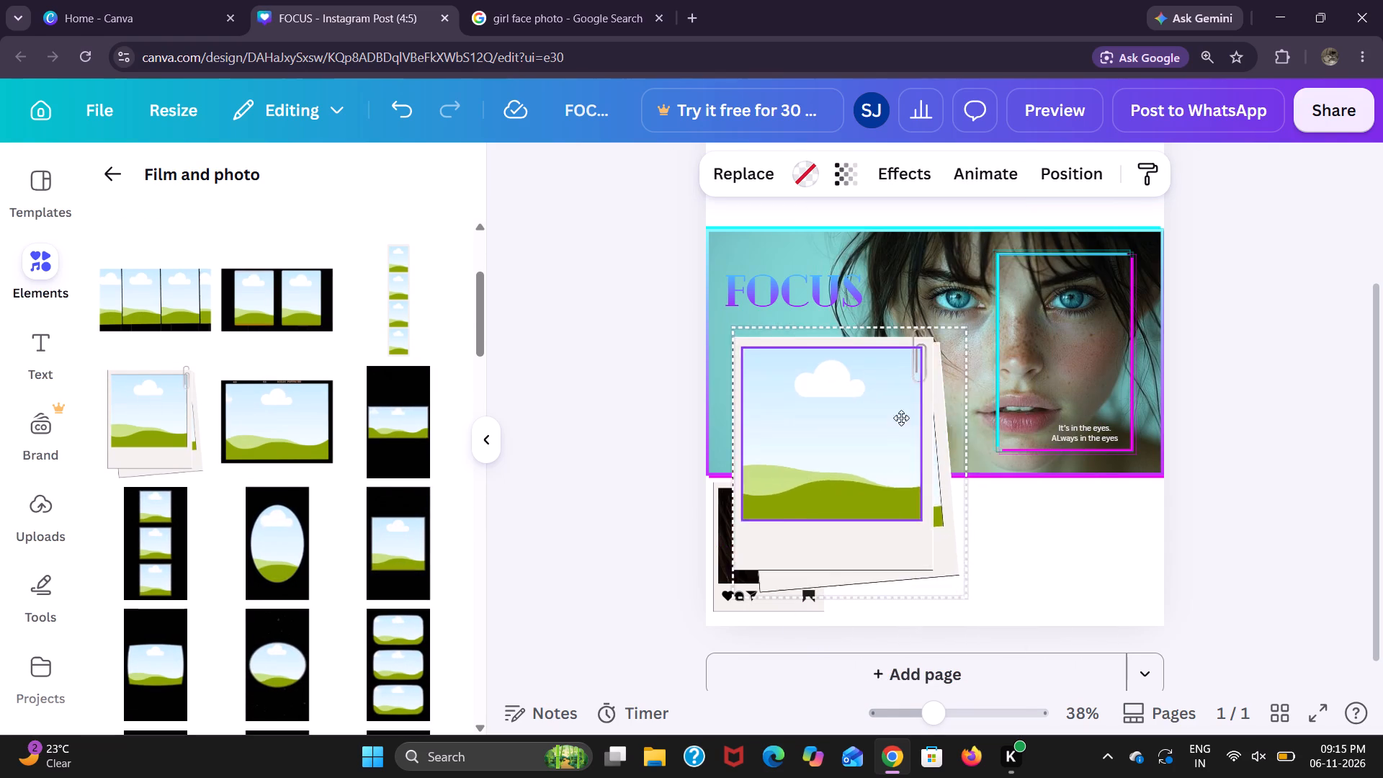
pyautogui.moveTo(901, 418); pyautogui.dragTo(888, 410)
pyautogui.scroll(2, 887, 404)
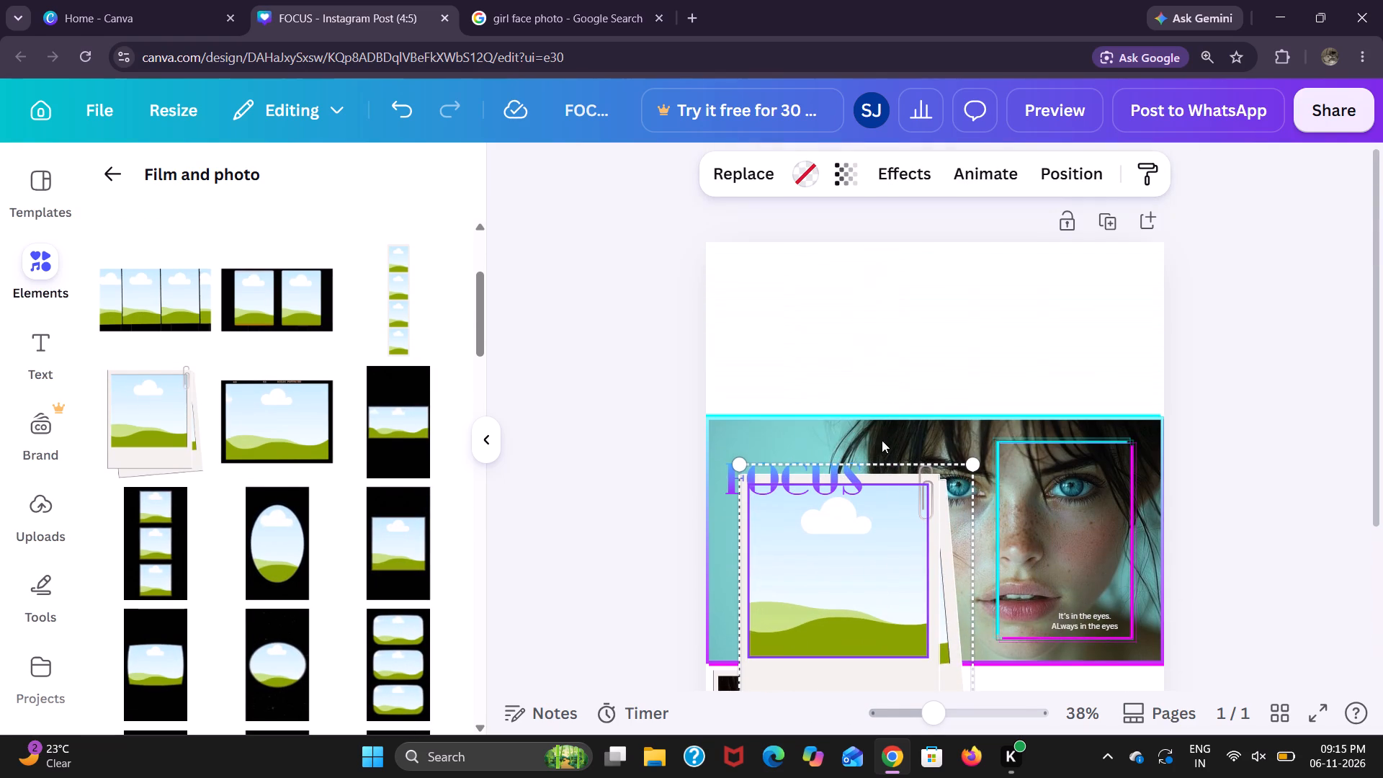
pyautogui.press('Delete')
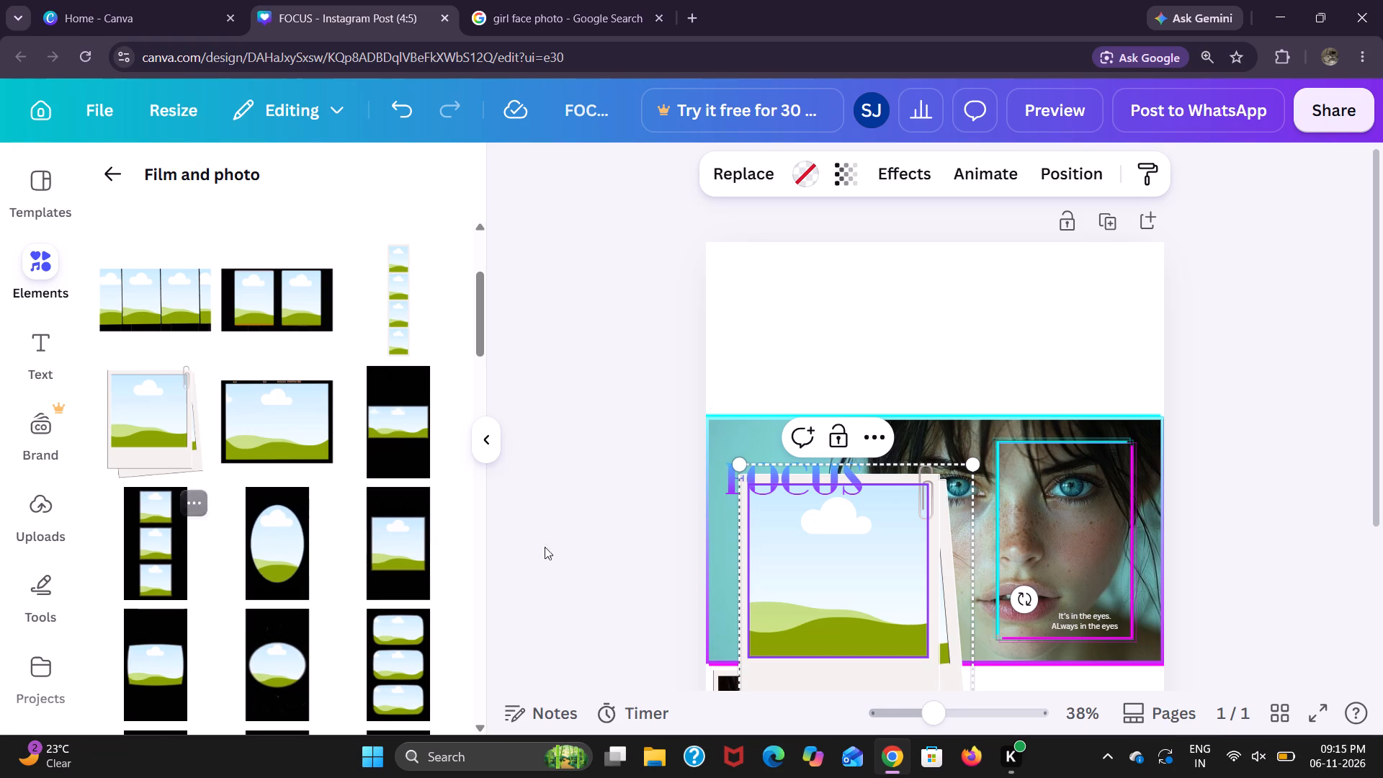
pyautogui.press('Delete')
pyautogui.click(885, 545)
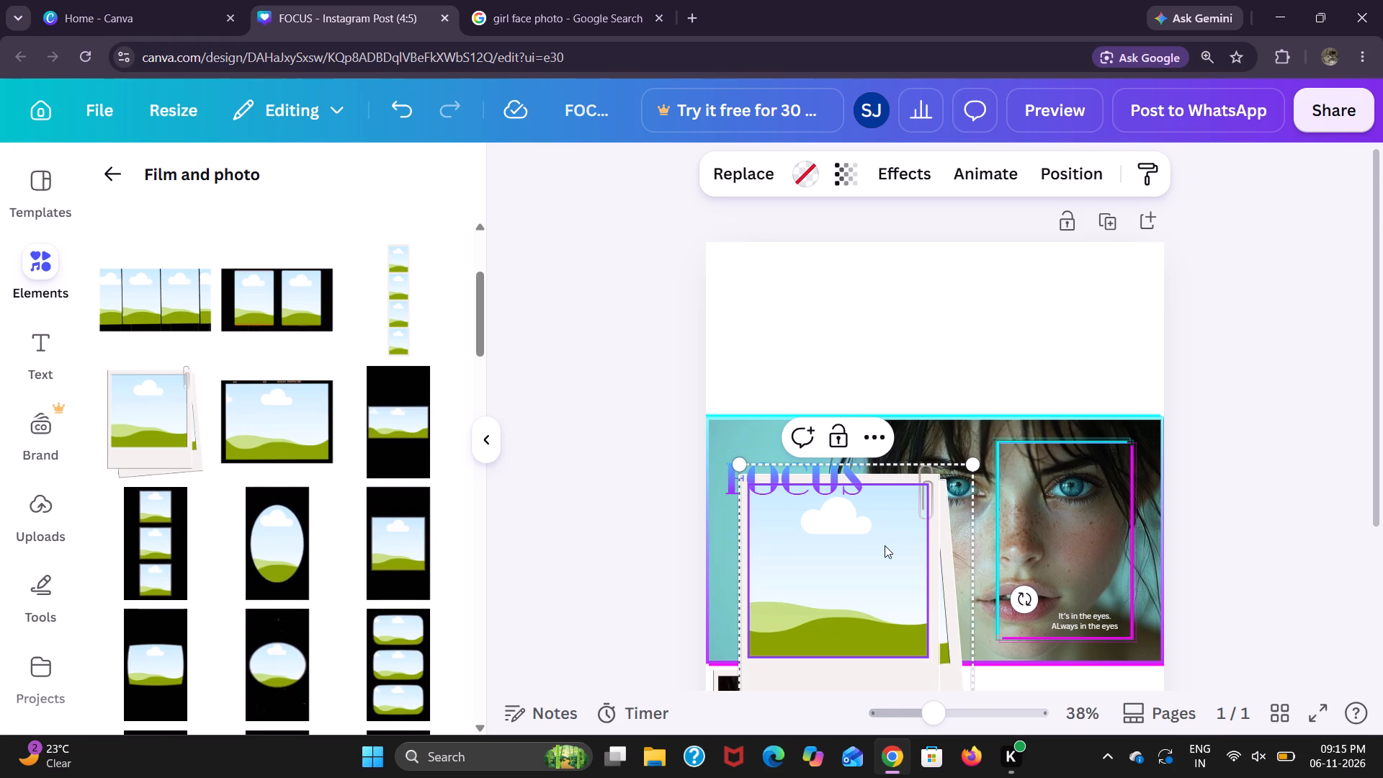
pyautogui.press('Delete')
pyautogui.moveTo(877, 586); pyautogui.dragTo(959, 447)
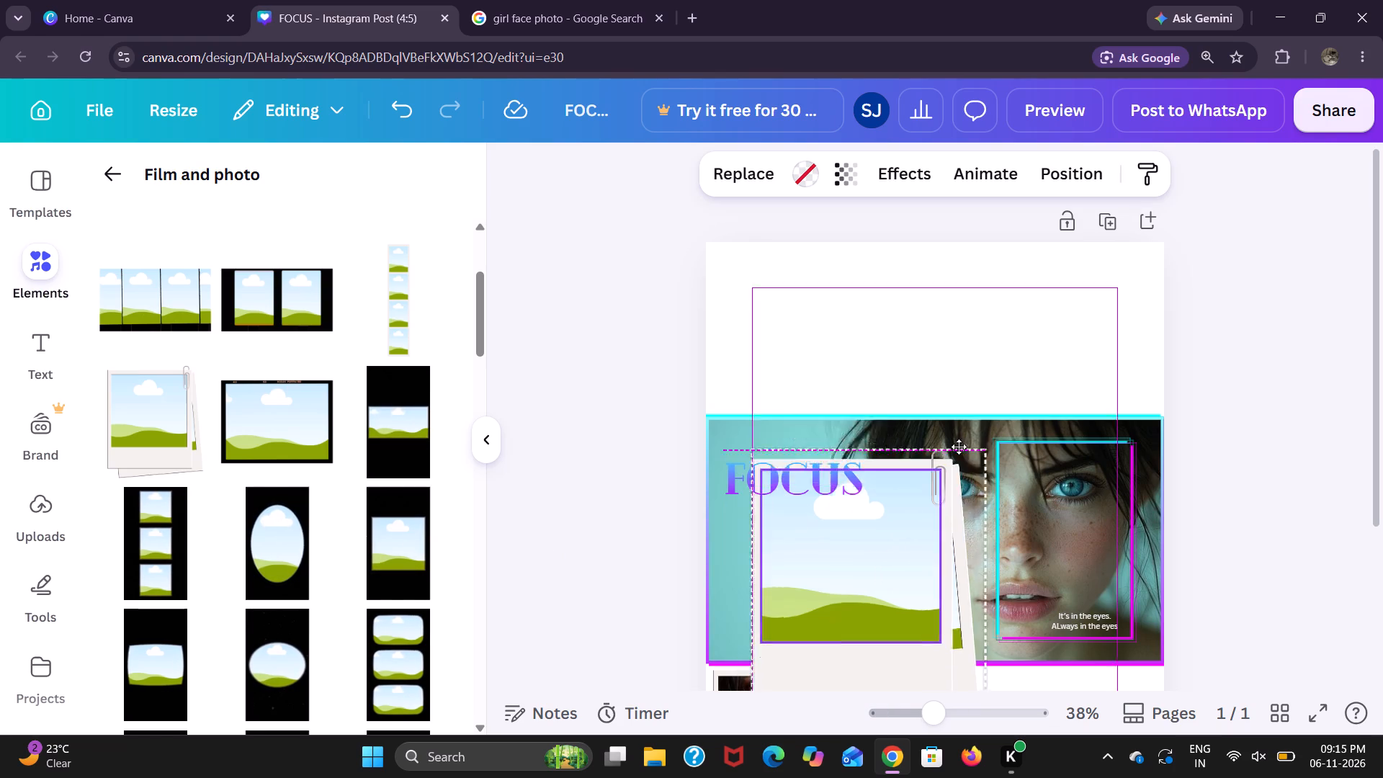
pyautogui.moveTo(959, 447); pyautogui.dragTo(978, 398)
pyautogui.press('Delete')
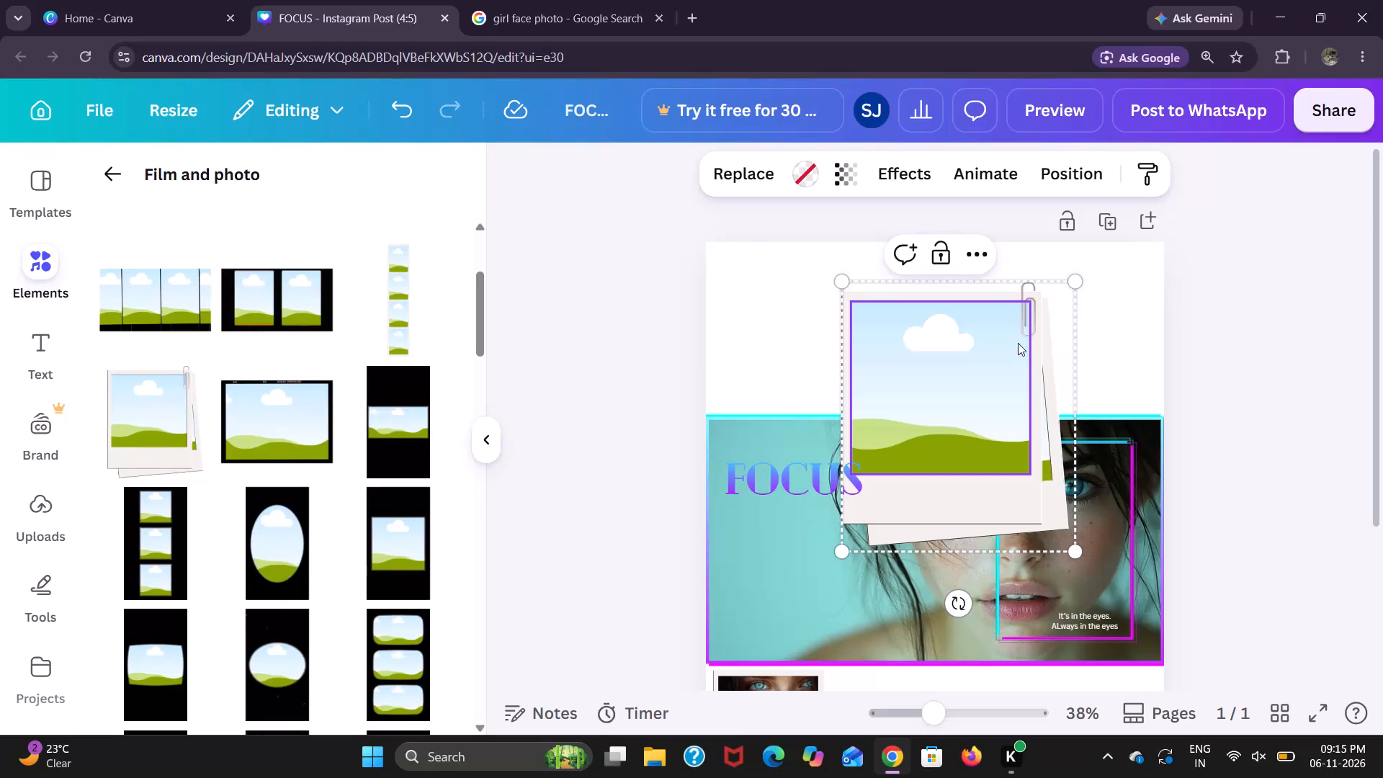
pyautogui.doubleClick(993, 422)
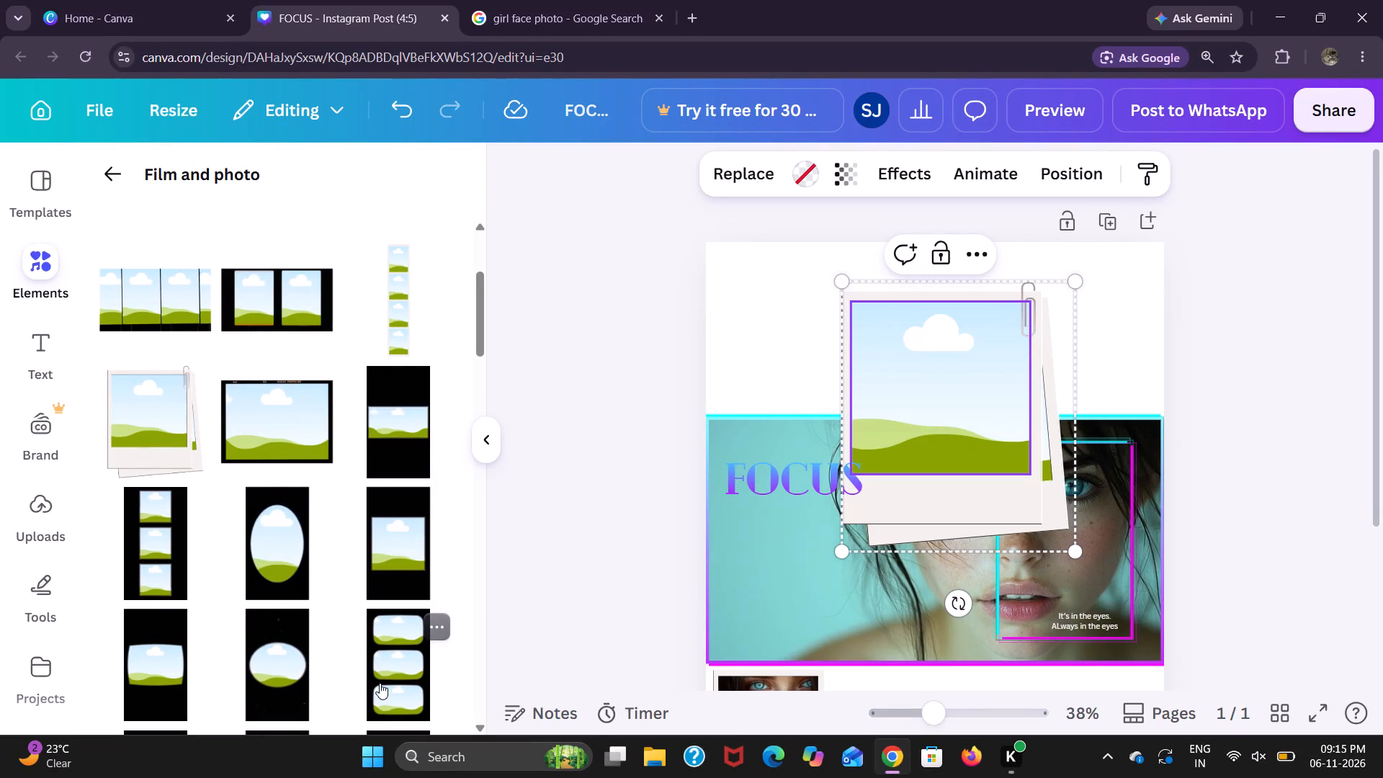
# Add the black vertical film strip frame with three square photo slots and move it to the page's upper left area.
pyautogui.click(147, 578)
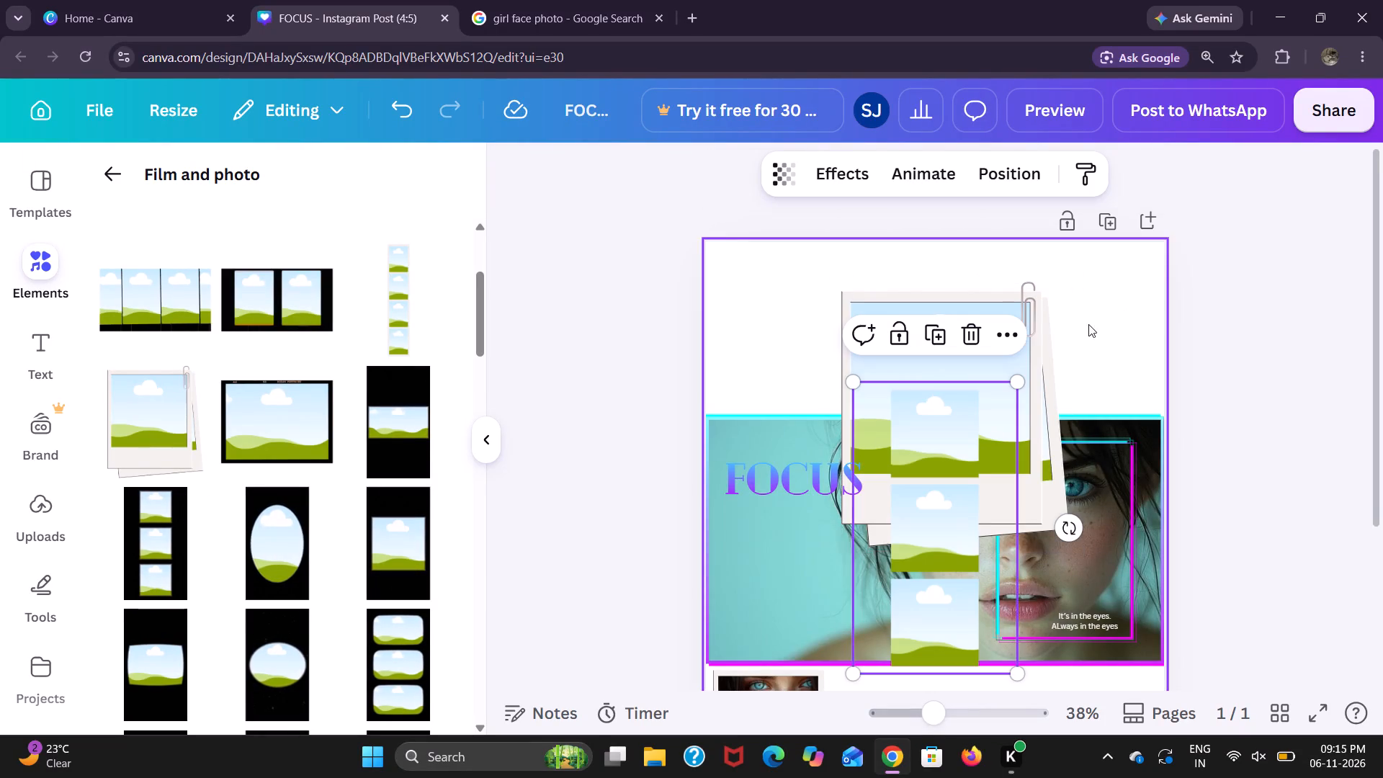
pyautogui.moveTo(918, 483); pyautogui.dragTo(786, 326)
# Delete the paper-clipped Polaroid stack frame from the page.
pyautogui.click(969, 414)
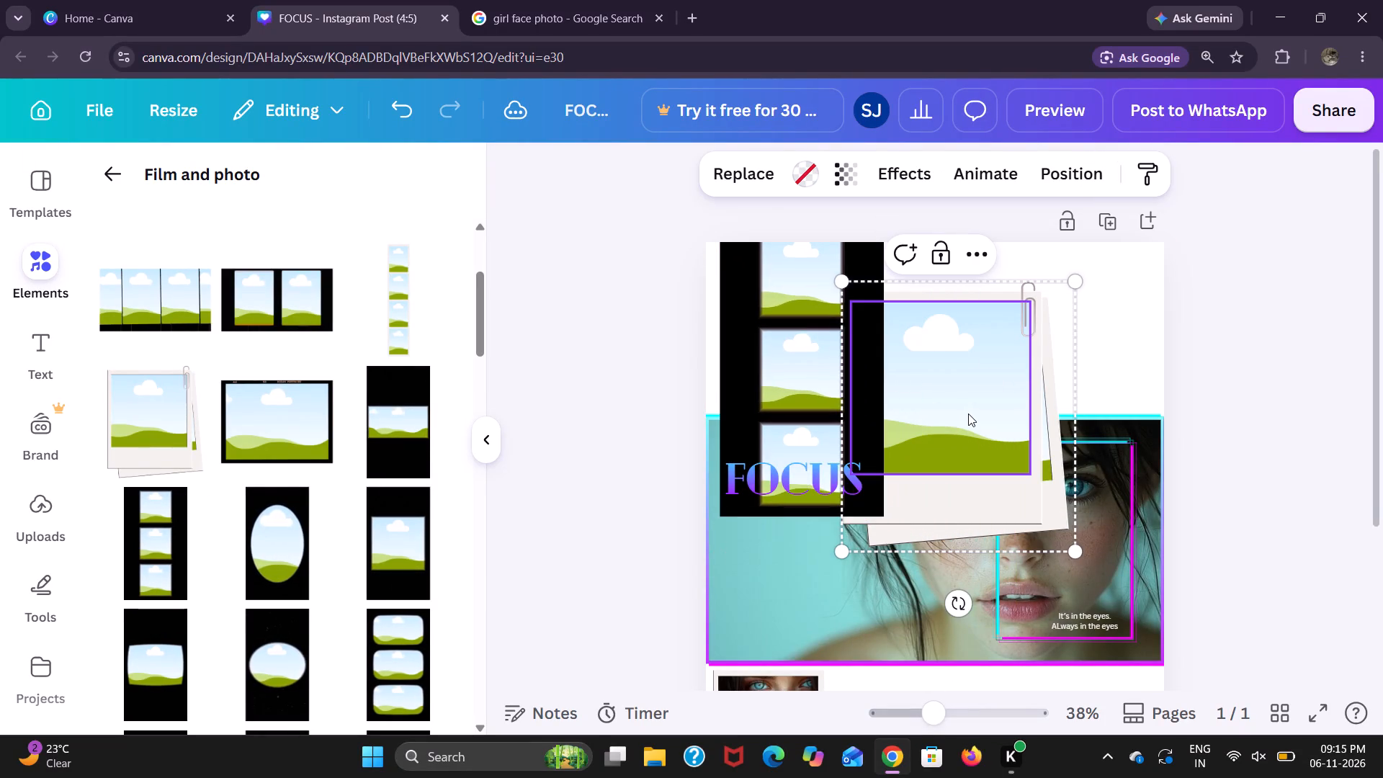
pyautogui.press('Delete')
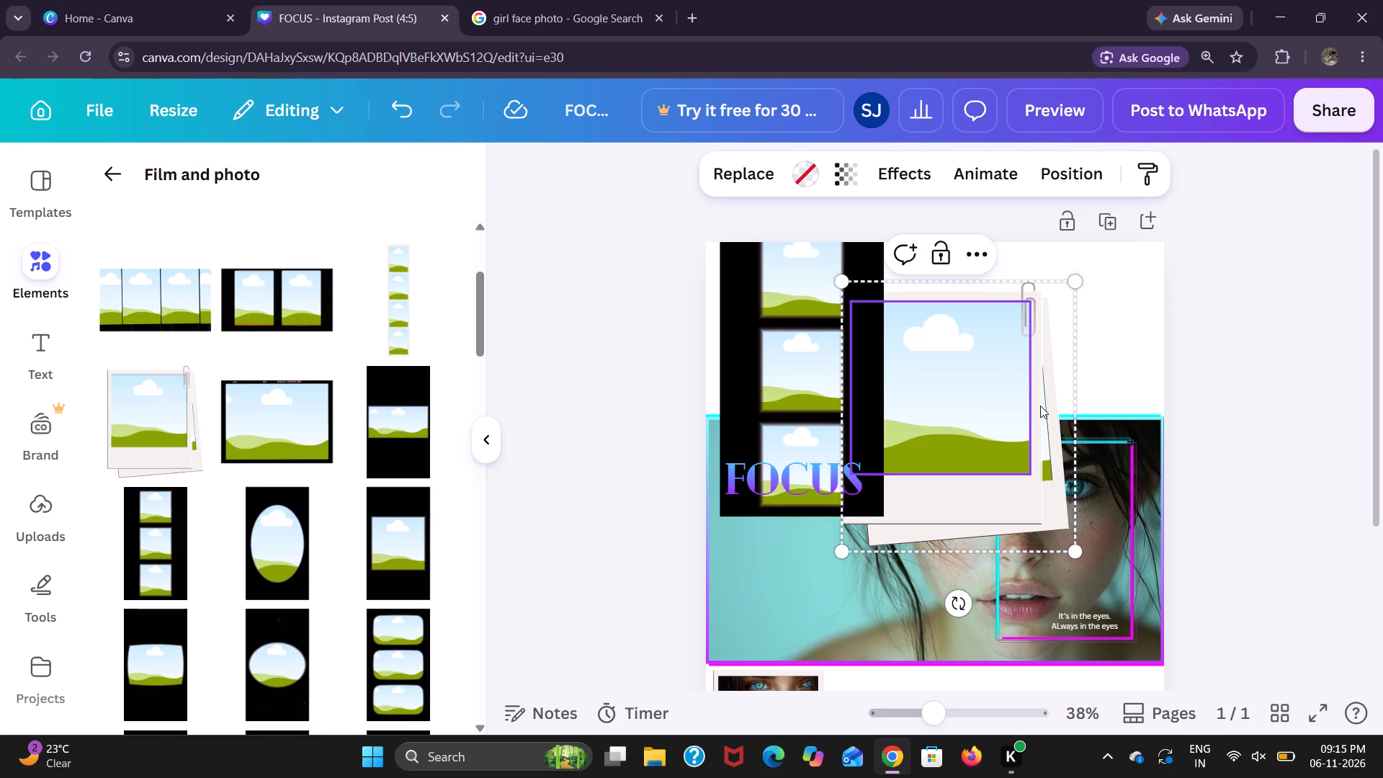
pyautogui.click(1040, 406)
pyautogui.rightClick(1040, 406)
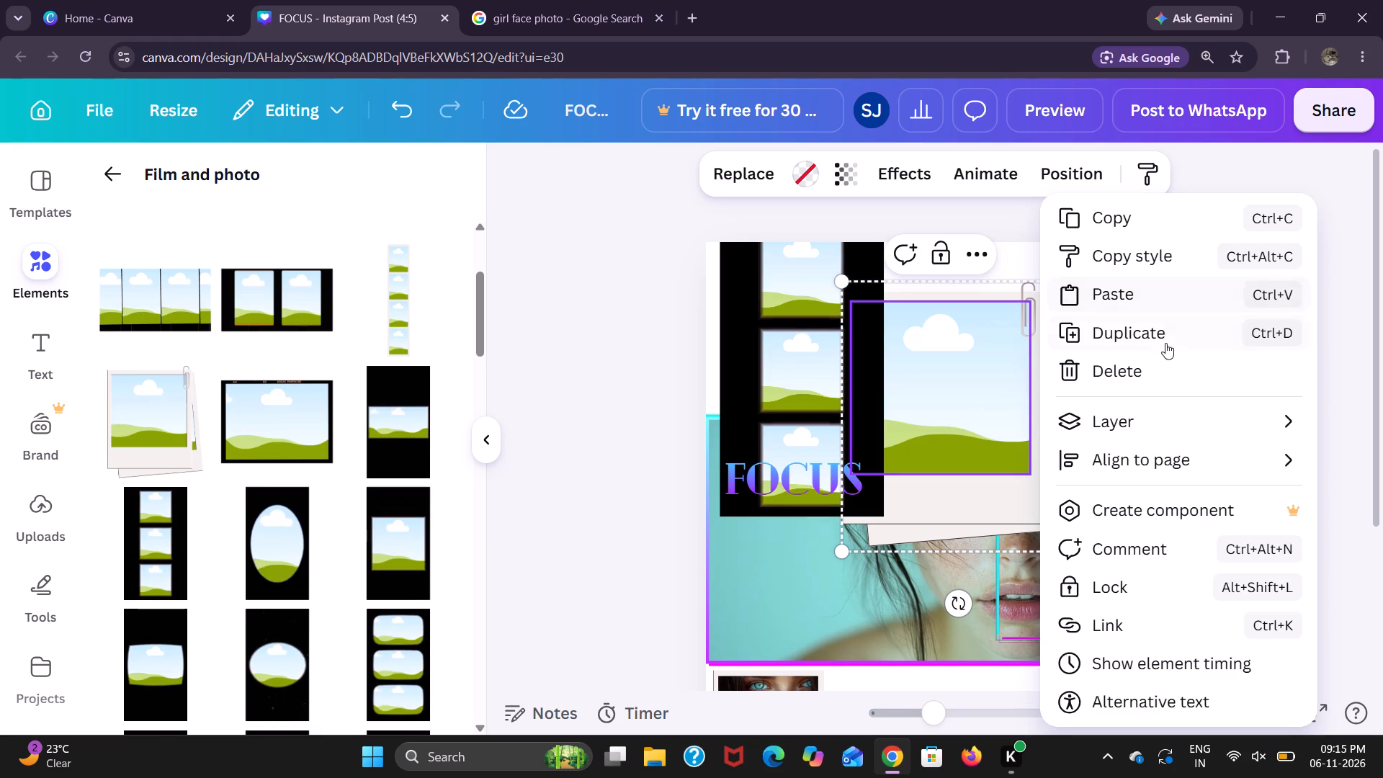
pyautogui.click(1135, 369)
# Shrink the three-photo film strip and place it in the page's upper left corner, its lower end just above the FOCUS title.
pyautogui.moveTo(844, 363); pyautogui.dragTo(1033, 328)
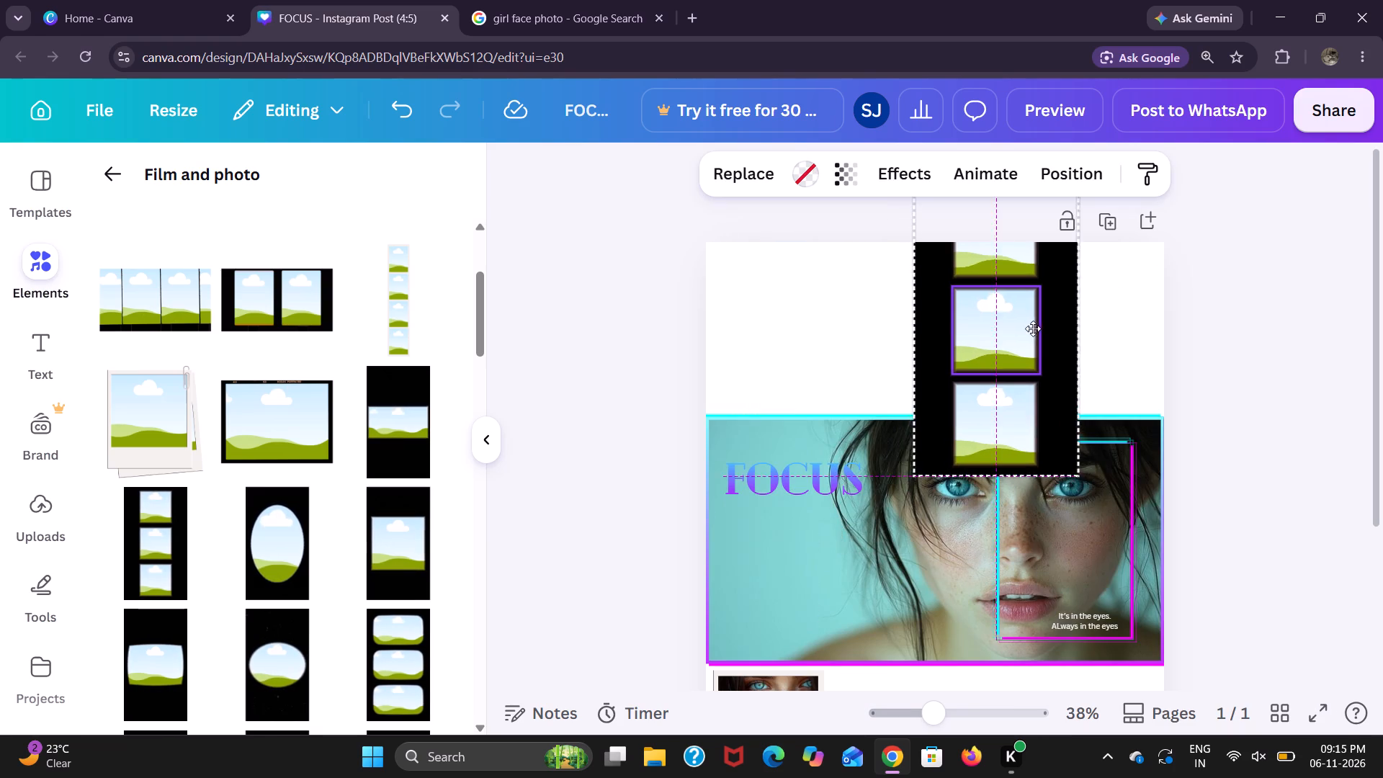
pyautogui.moveTo(1033, 328); pyautogui.dragTo(1031, 328)
pyautogui.moveTo(903, 478); pyautogui.dragTo(970, 419)
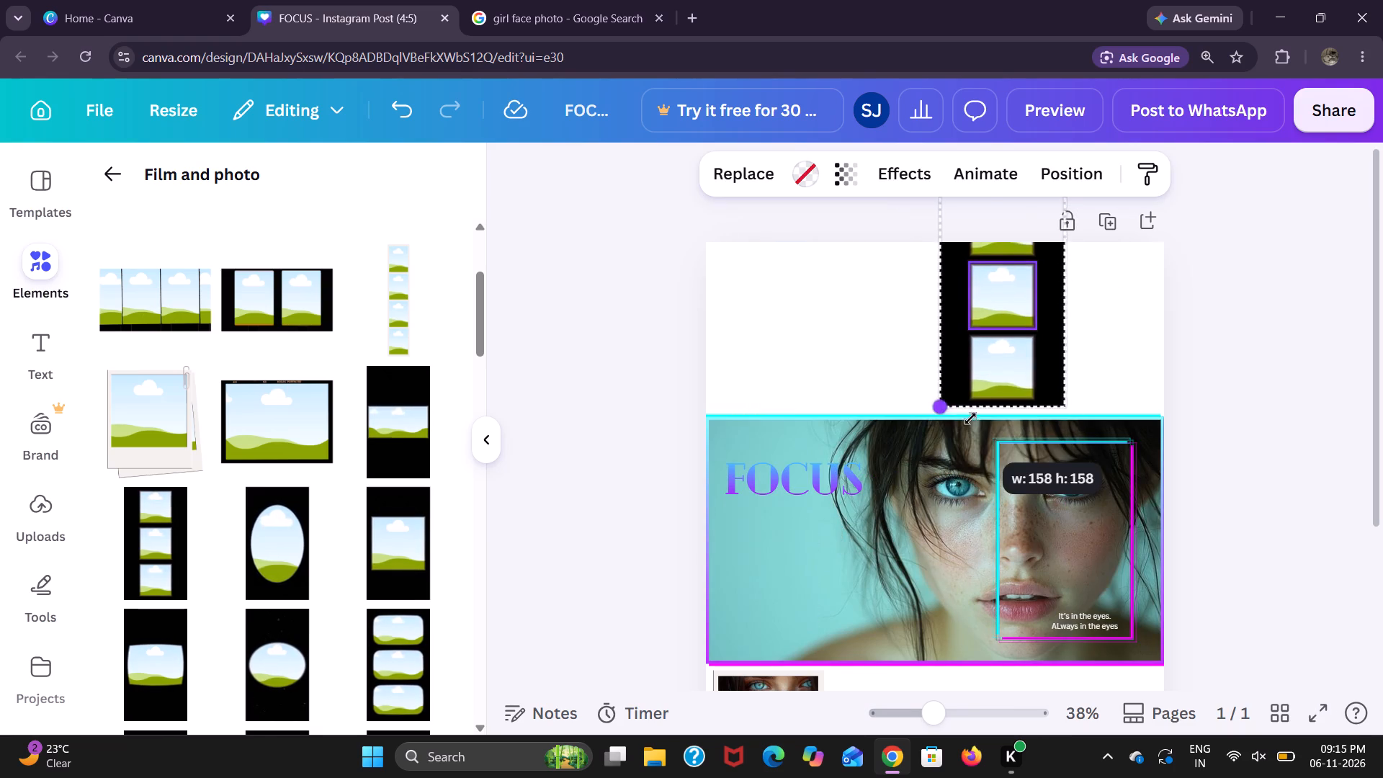
pyautogui.moveTo(970, 419); pyautogui.dragTo(980, 407)
pyautogui.moveTo(1019, 308); pyautogui.dragTo(795, 359)
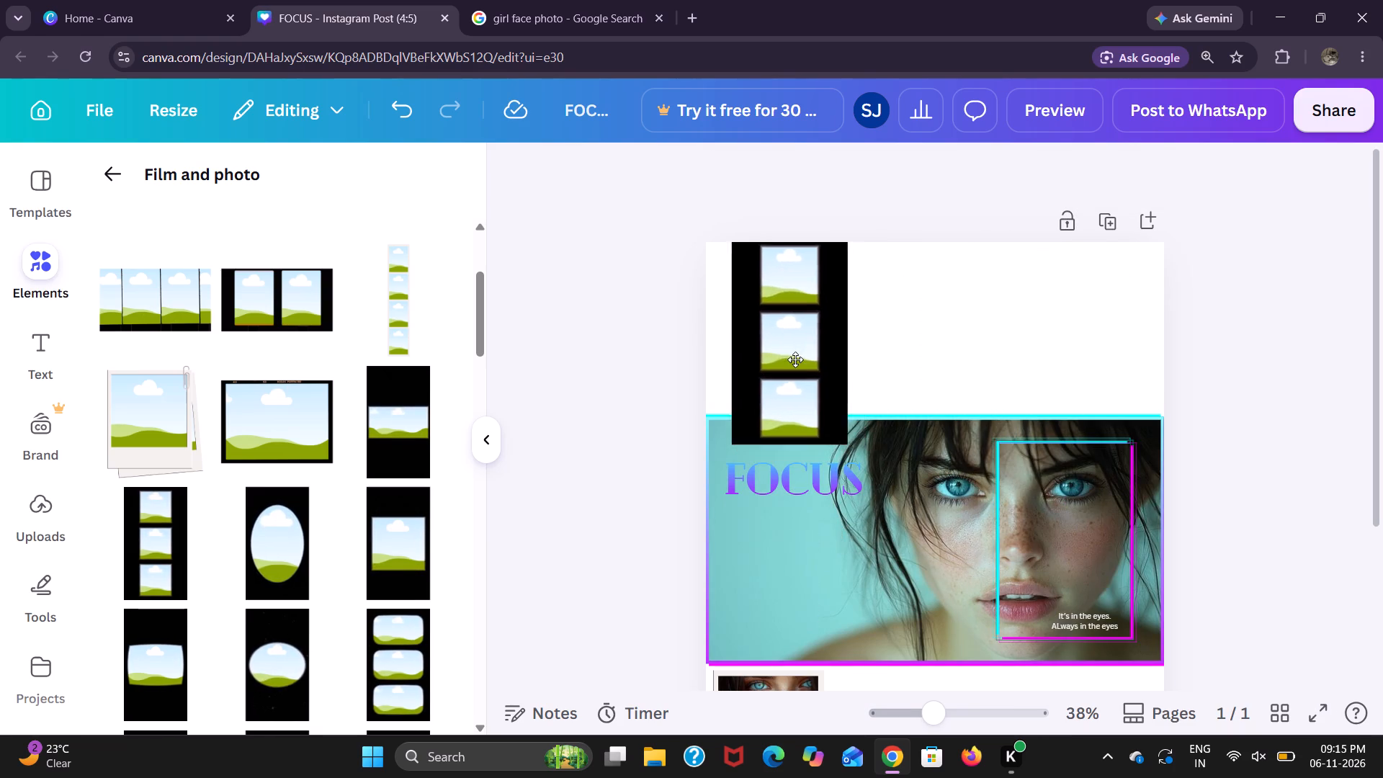
pyautogui.moveTo(795, 359); pyautogui.dragTo(793, 375)
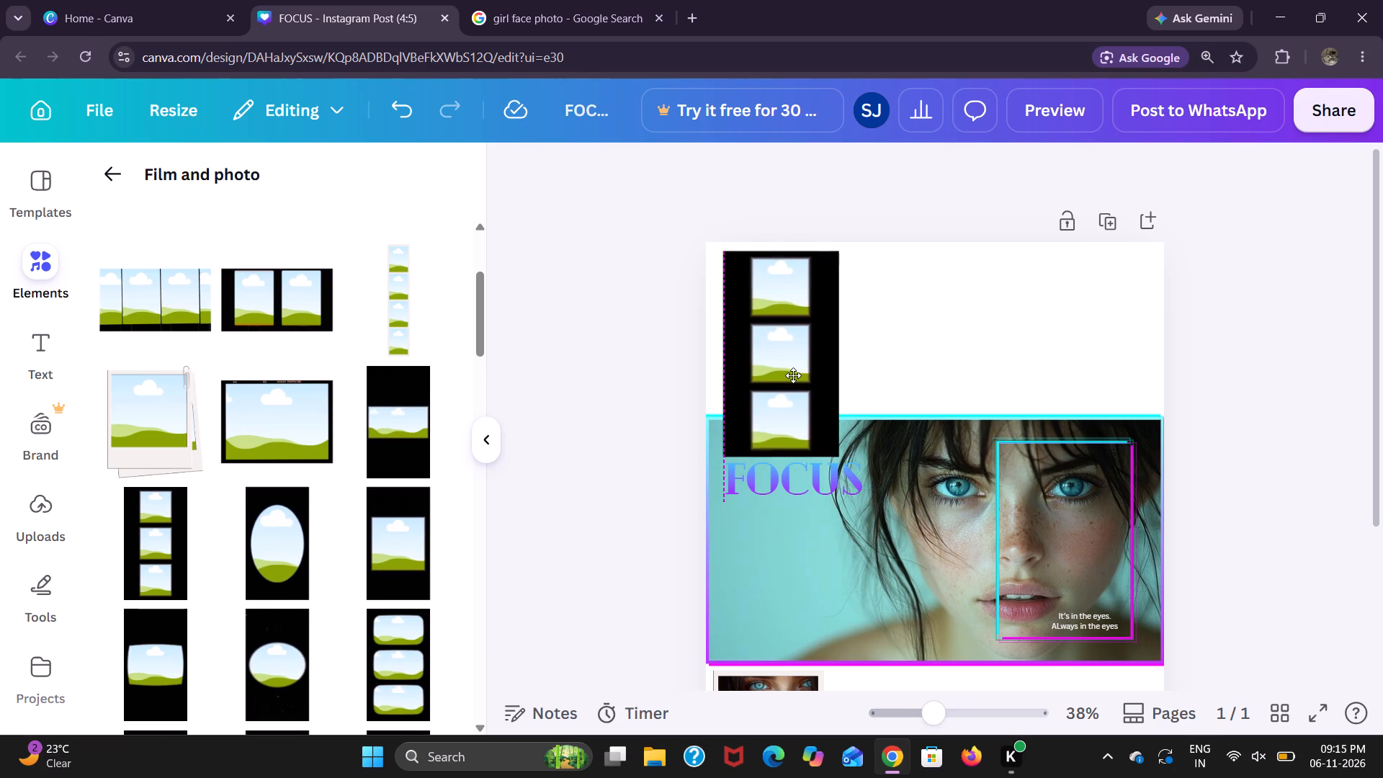
pyautogui.moveTo(793, 375); pyautogui.dragTo(789, 370)
# Bring the "4k Girl Face Close-Up Portrait Photograph" image from the Google results into the FOCUS design.
pyautogui.click(501, 11)
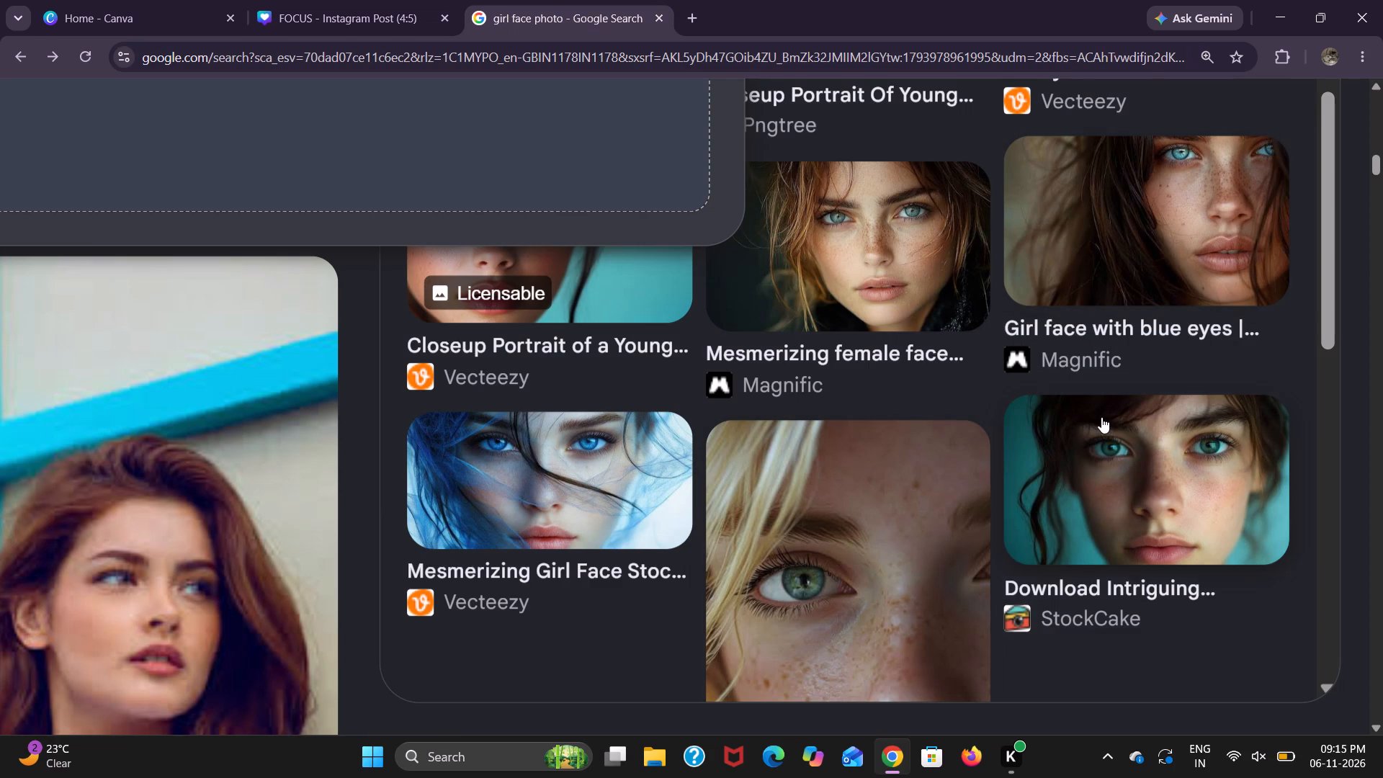
pyautogui.scroll(-4, 1101, 417)
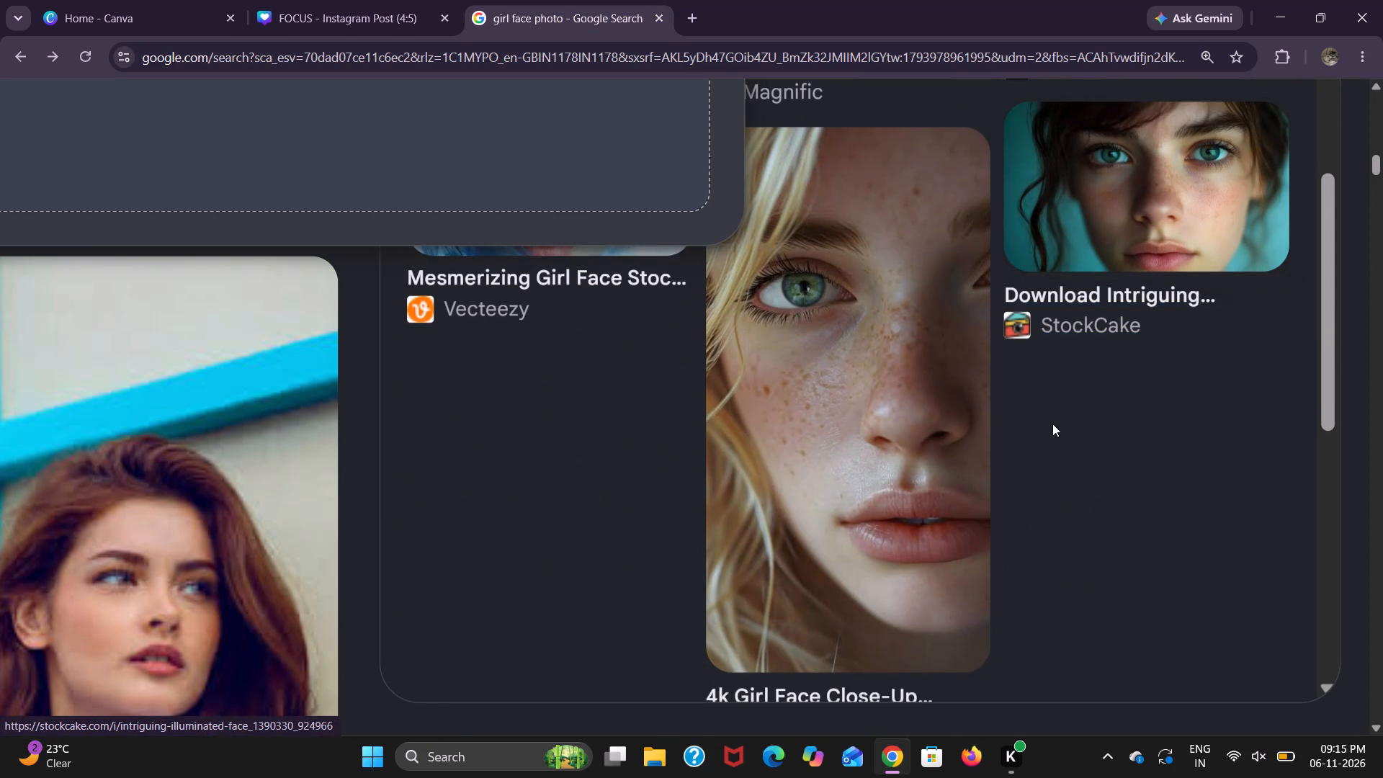
pyautogui.click(380, 0)
pyautogui.click(581, 1)
pyautogui.moveTo(815, 416); pyautogui.dragTo(584, 206, button='right')
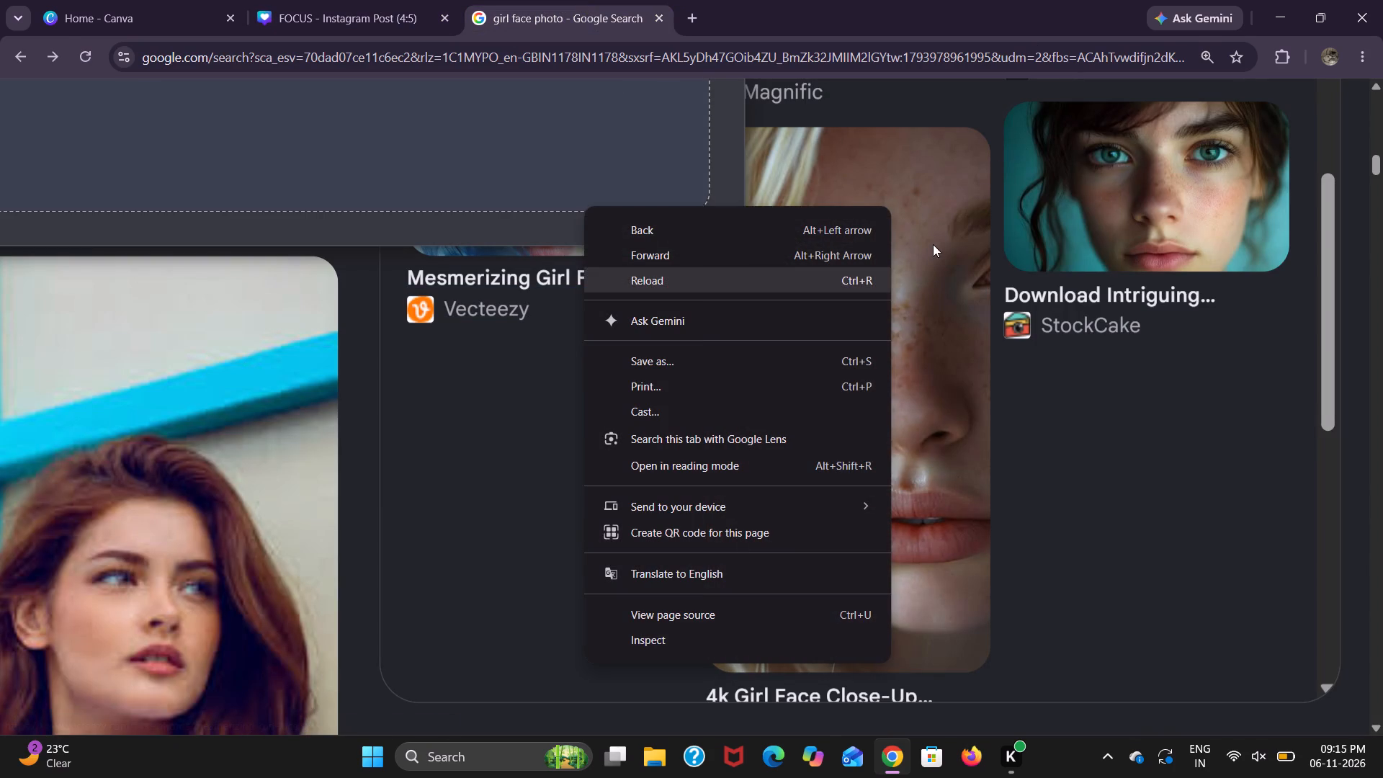
pyautogui.click(929, 249)
pyautogui.moveTo(929, 249); pyautogui.dragTo(287, 0)
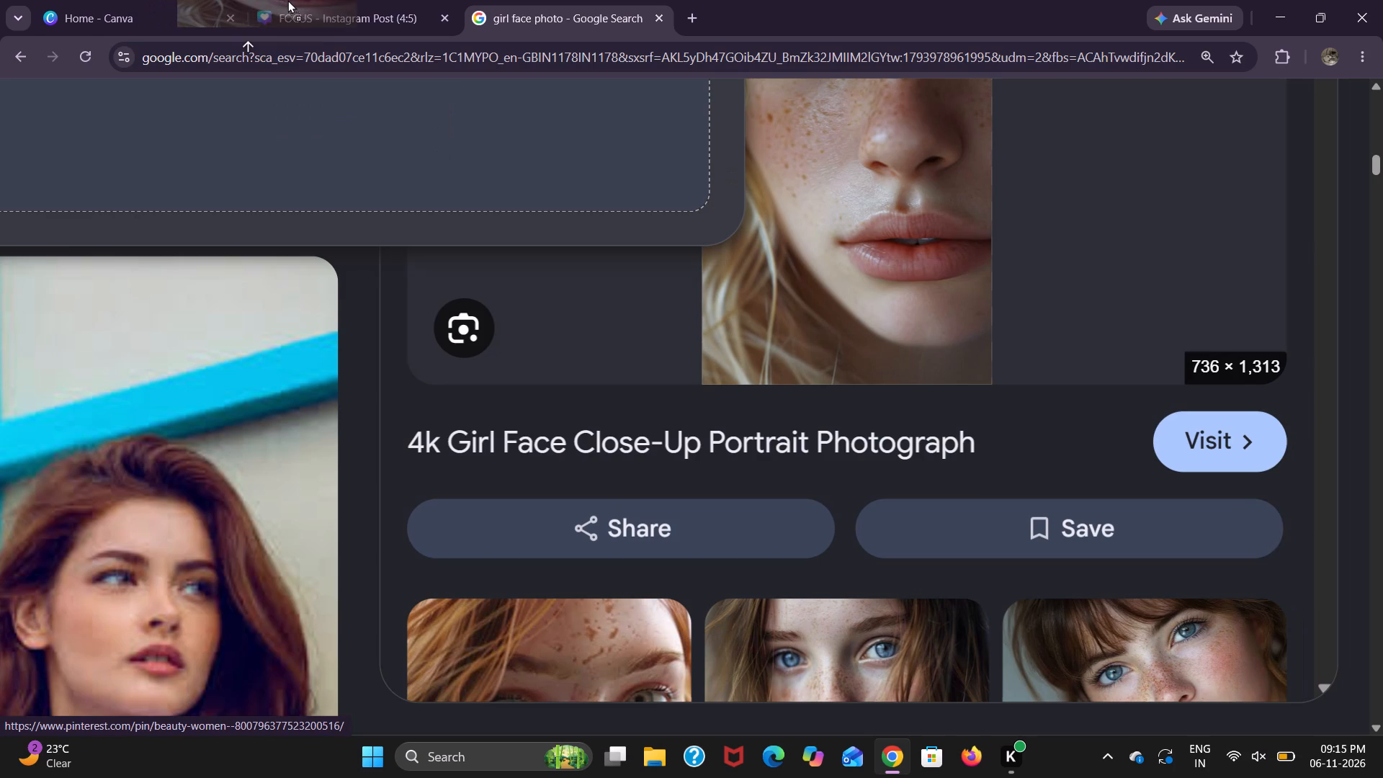
pyautogui.moveTo(287, 0); pyautogui.dragTo(997, 426)
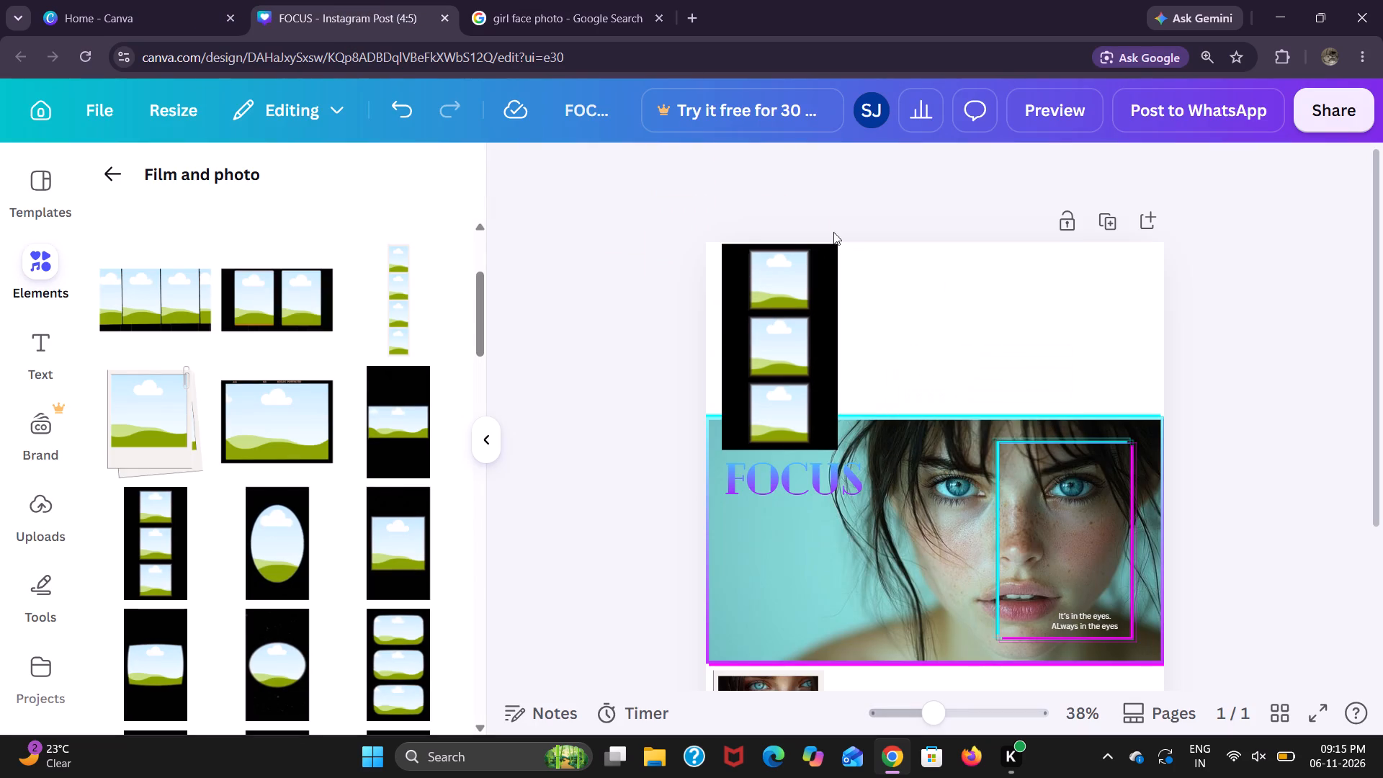
# Bring the "Portrait of confident young..." Vecteezy image from the Google results into the FOCUS design.
pyautogui.click(470, 0)
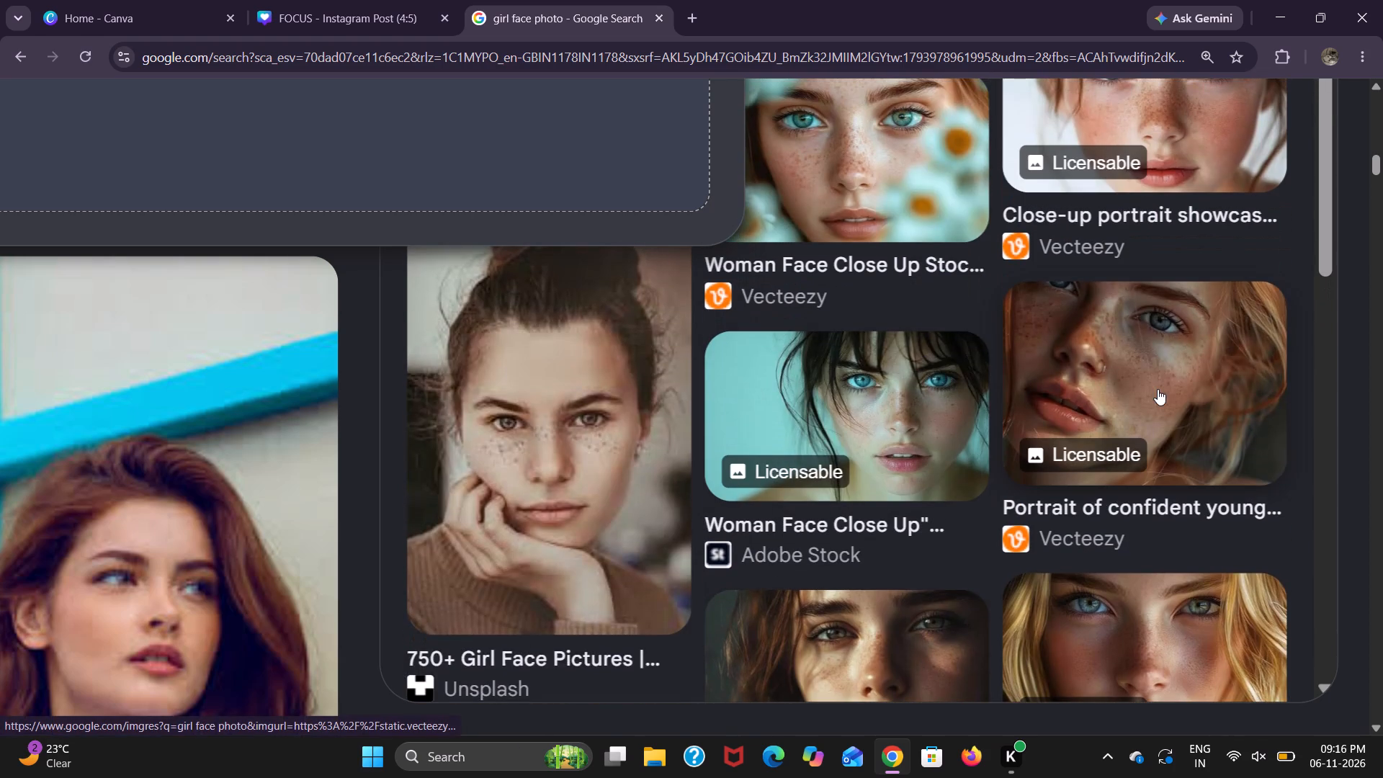
pyautogui.moveTo(1158, 389); pyautogui.dragTo(939, 471)
# Bring the close-up of the red-haired, freckled girl from the Google results into the FOCUS design beside the film strip.
pyautogui.click(520, 0)
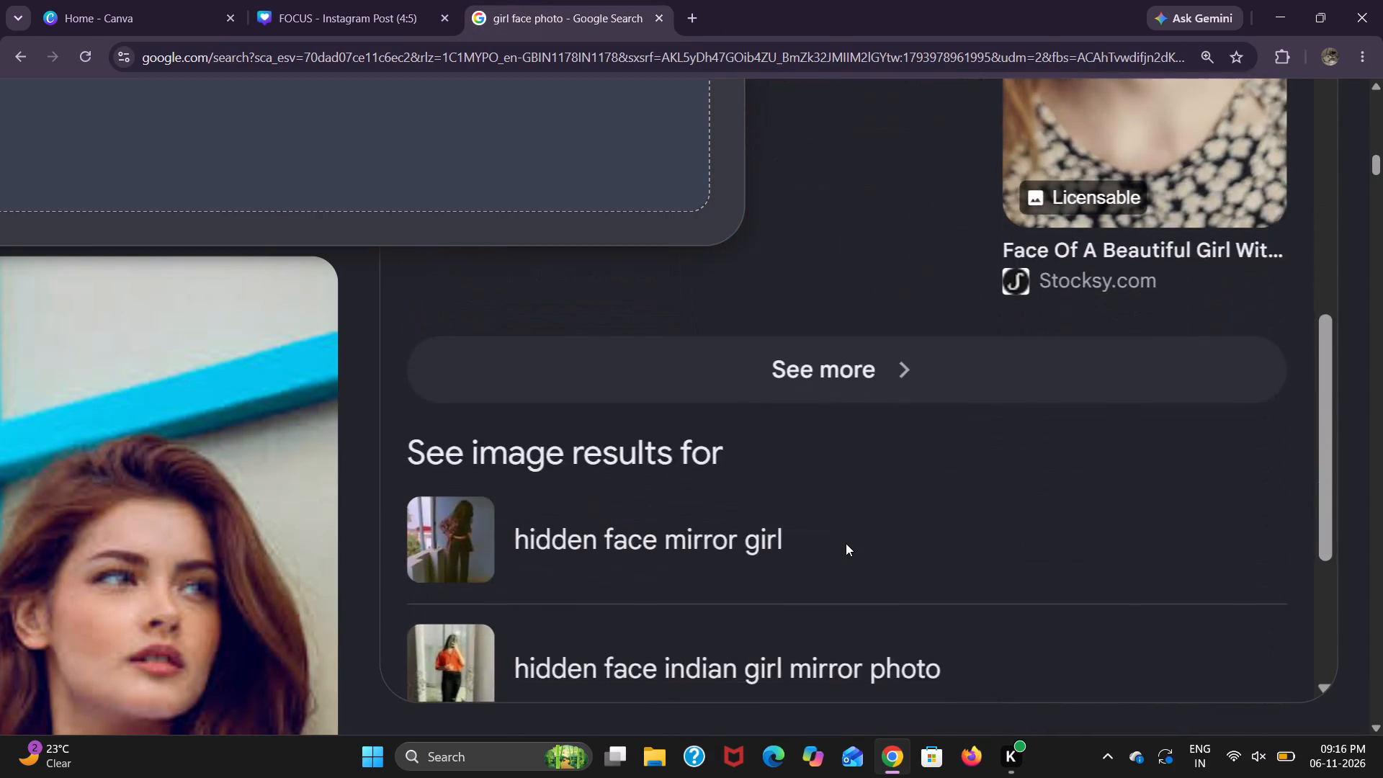
pyautogui.hscroll(-1, 600, 496)
pyautogui.moveTo(523, 589); pyautogui.dragTo(317, 0)
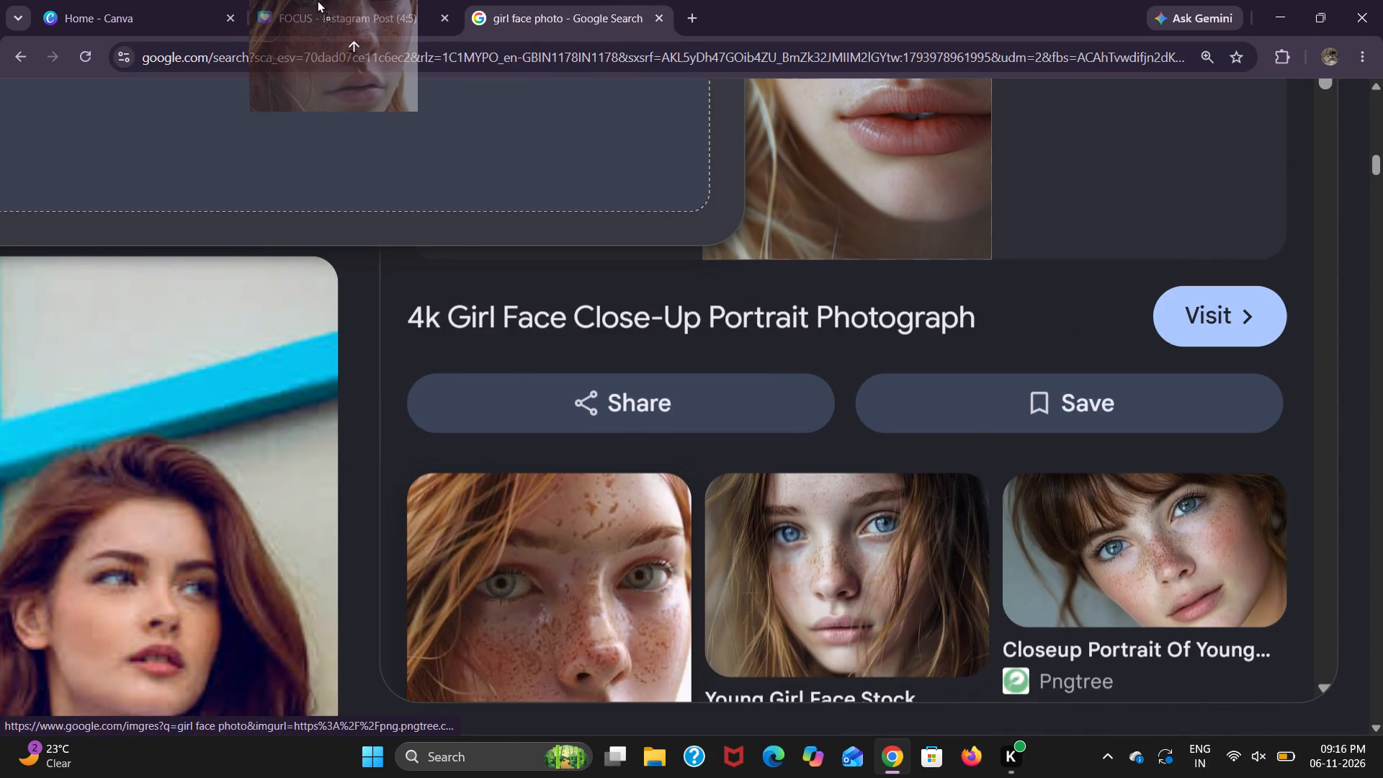
pyautogui.moveTo(317, 0); pyautogui.dragTo(882, 315)
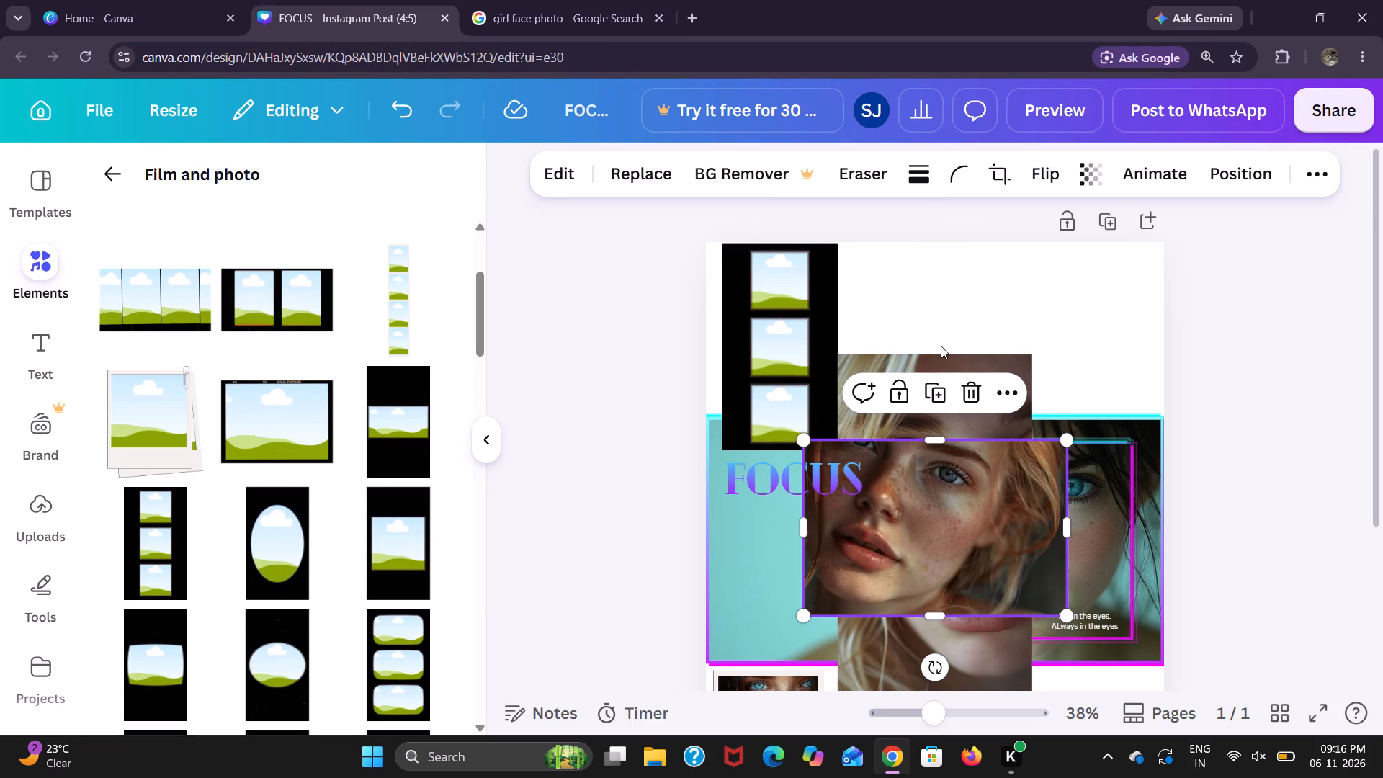
# Fill the film strip's three frames with the three imported face photos, one photo per frame.
pyautogui.scroll(1, 883, 413)
pyautogui.moveTo(913, 475); pyautogui.dragTo(785, 282)
pyautogui.moveTo(923, 489); pyautogui.dragTo(784, 407)
pyautogui.moveTo(995, 475); pyautogui.dragTo(818, 359)
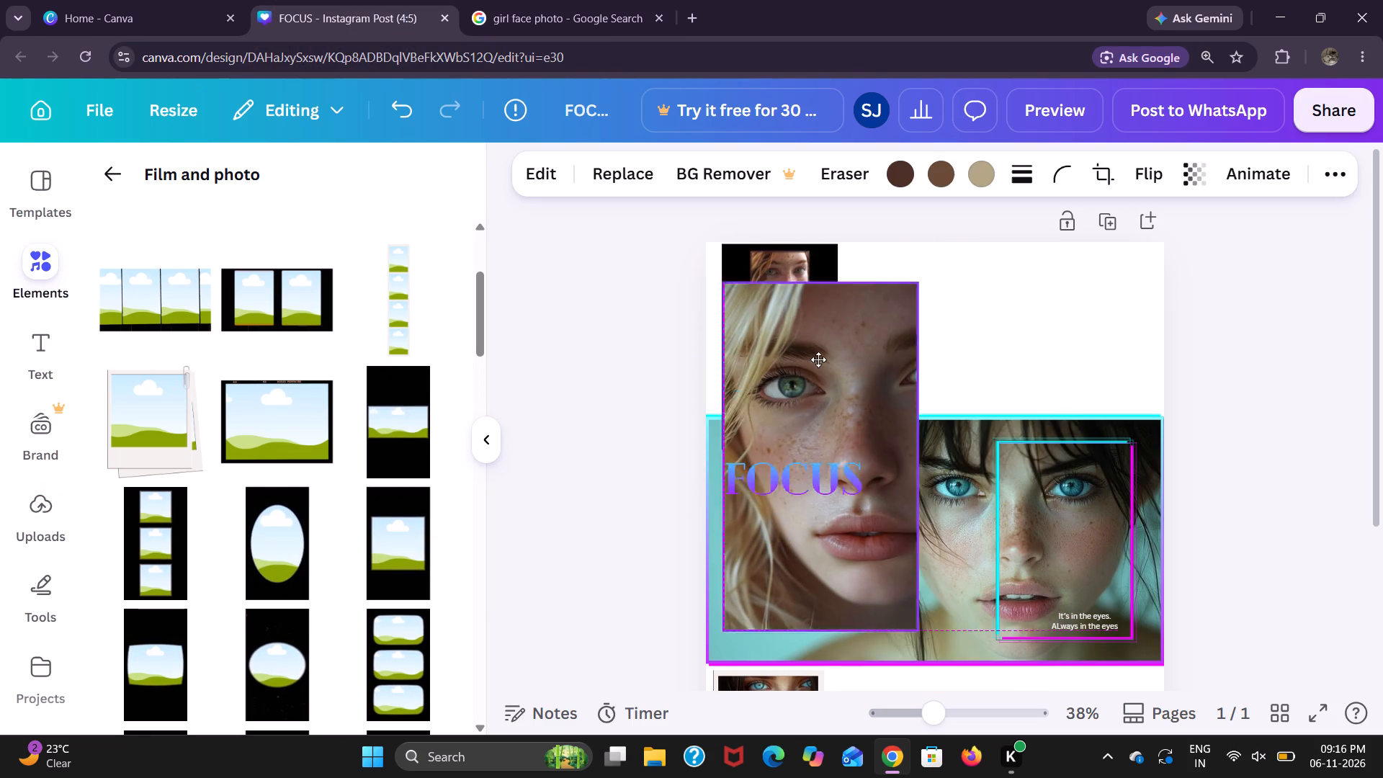
pyautogui.moveTo(818, 359); pyautogui.dragTo(800, 349)
# Reposition the blonde girl's photo within the film strip's middle frame by shifting its crop slightly downward.
pyautogui.click(788, 356)
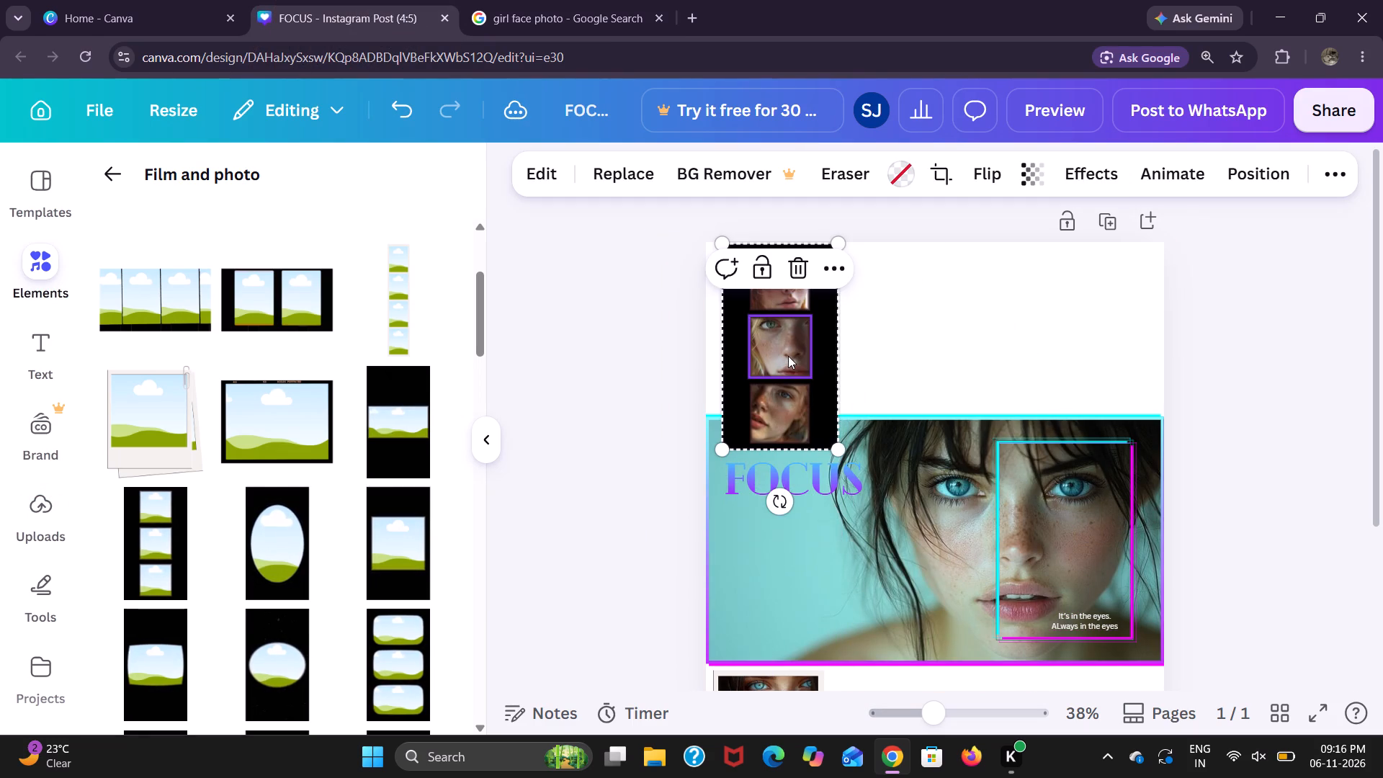
pyautogui.doubleClick(788, 356)
pyautogui.moveTo(781, 341); pyautogui.dragTo(777, 359)
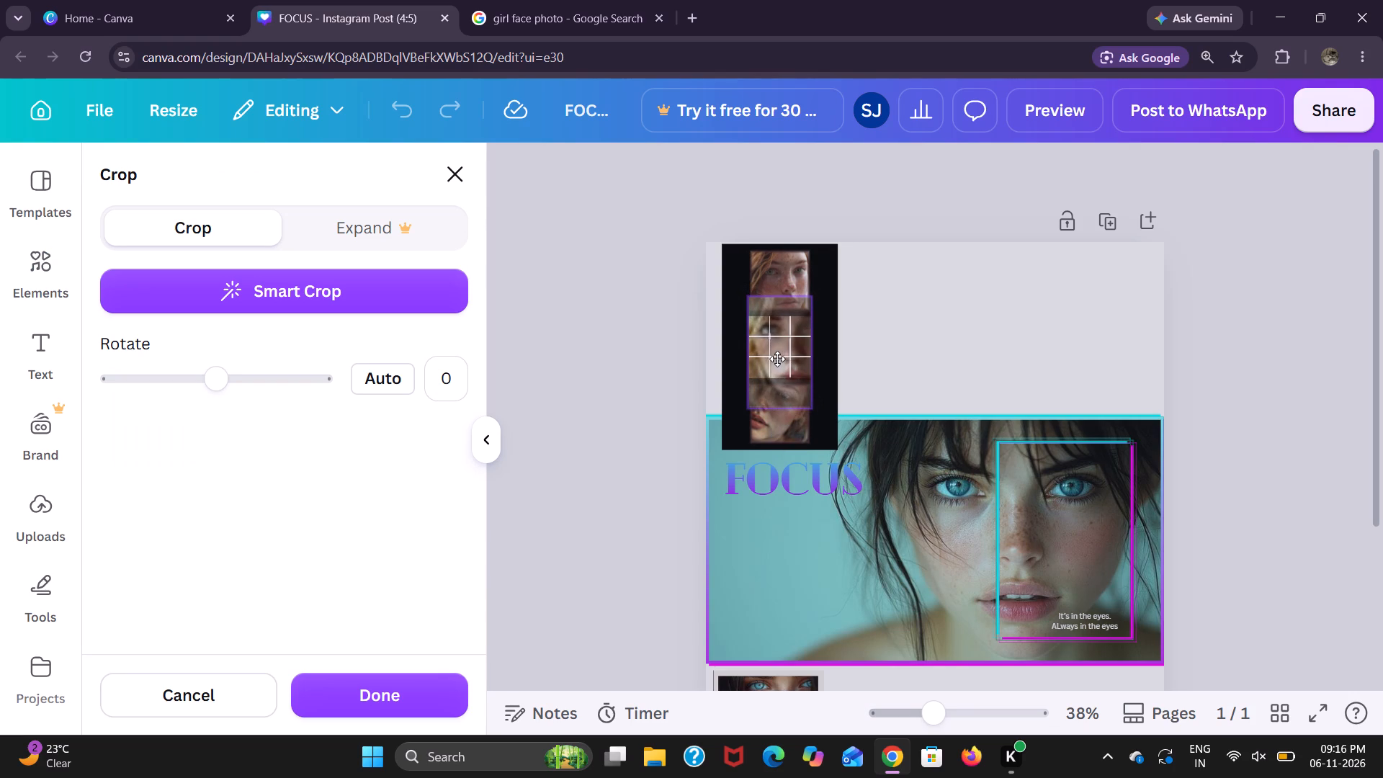
pyautogui.moveTo(777, 359); pyautogui.dragTo(777, 359)
pyautogui.click(989, 348)
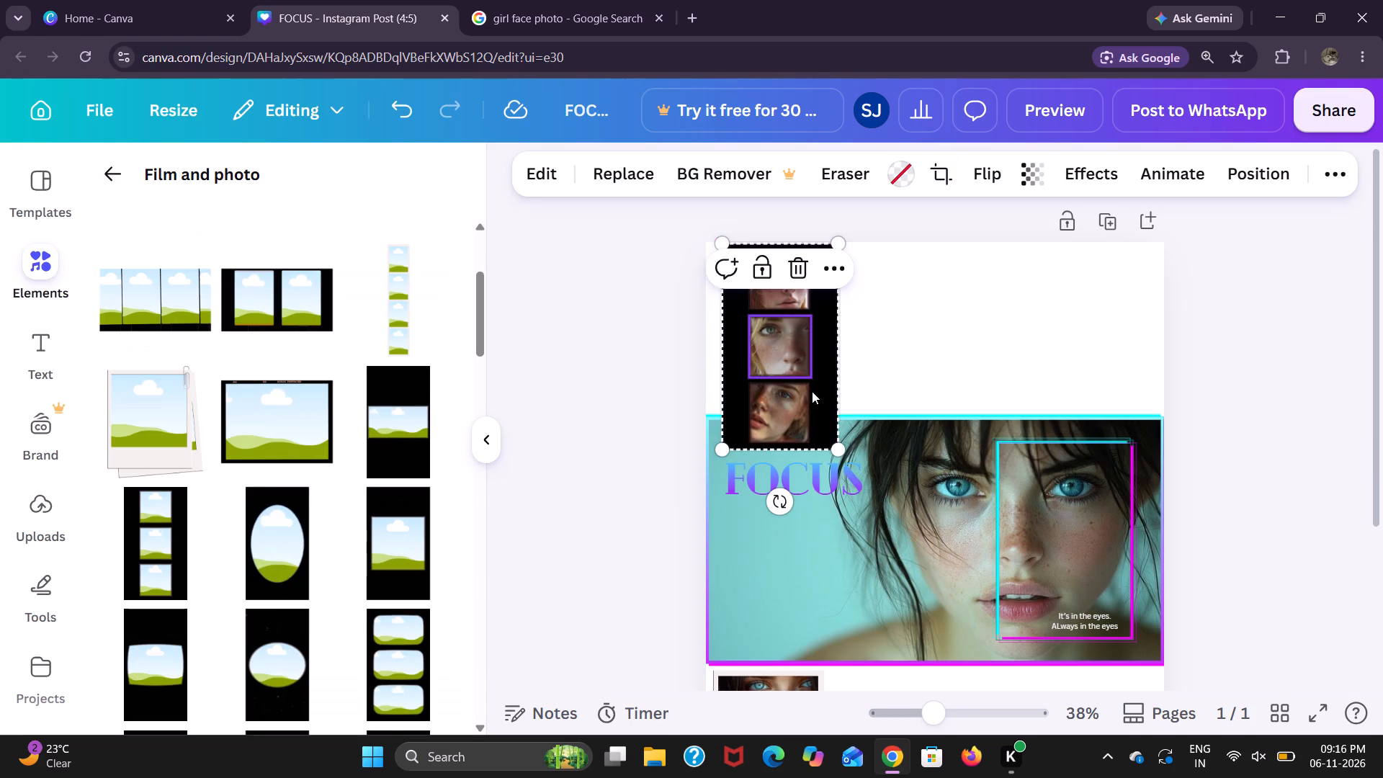
# Enlarge the face photo within the film strip's bottom frame by adjusting its crop.
pyautogui.doubleClick(798, 395)
pyautogui.moveTo(798, 395); pyautogui.dragTo(798, 411)
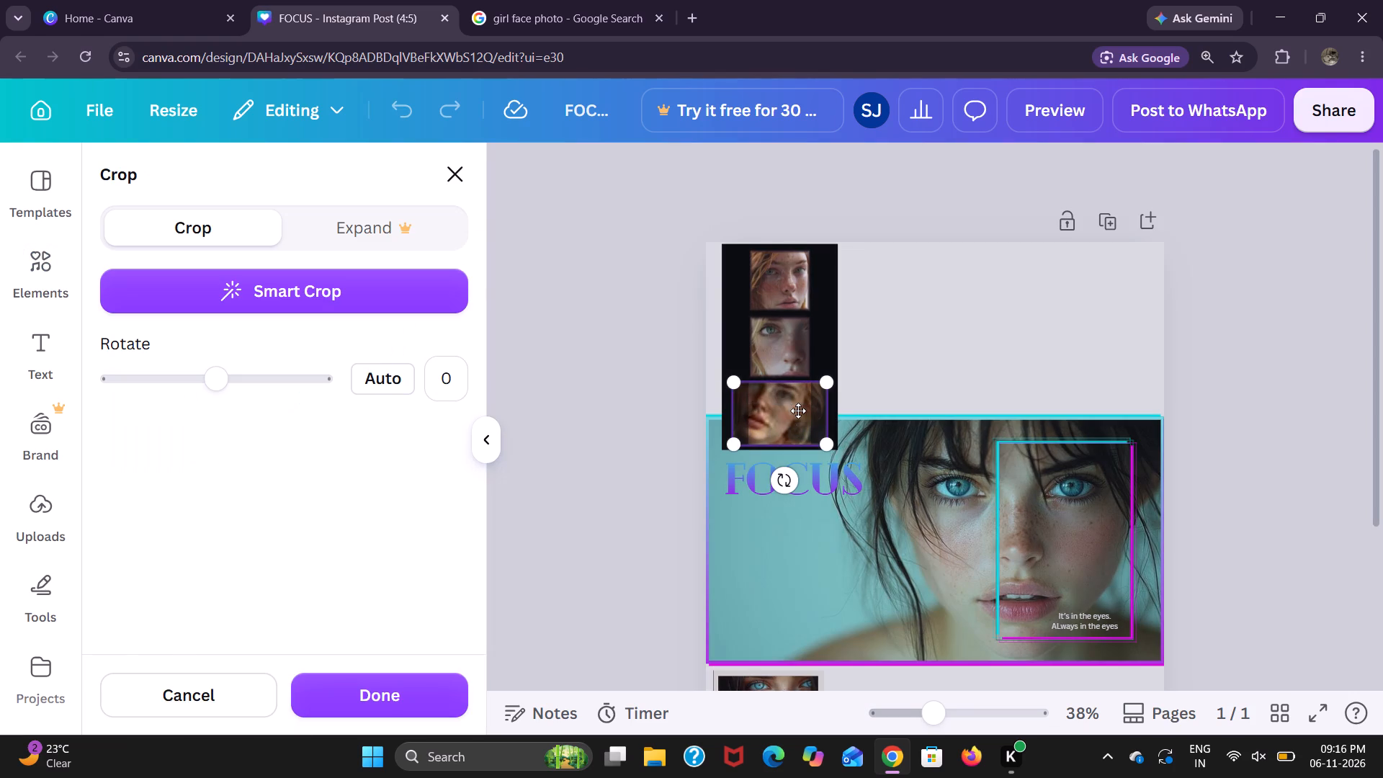
pyautogui.click(1054, 358)
pyautogui.click(764, 467)
pyautogui.doubleClick(783, 424)
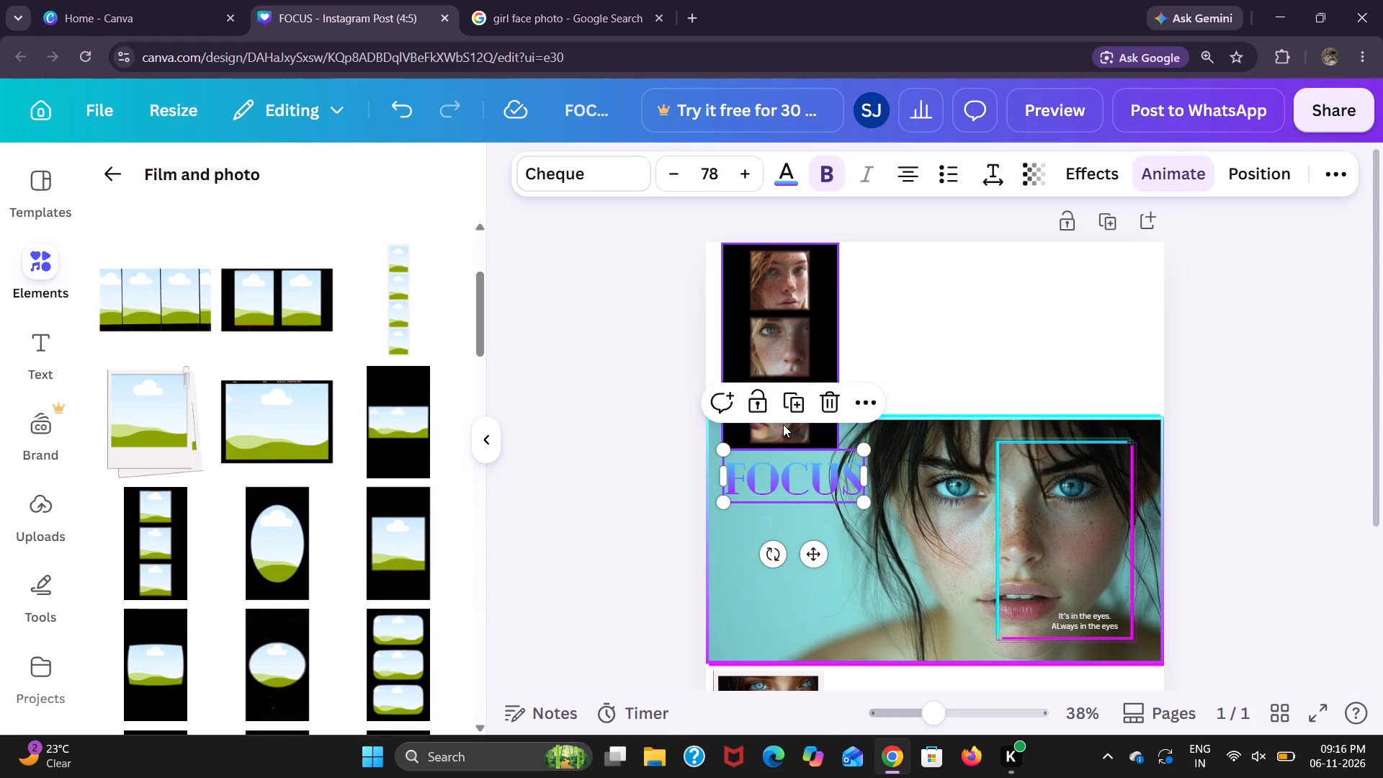
pyautogui.moveTo(823, 450); pyautogui.dragTo(839, 455)
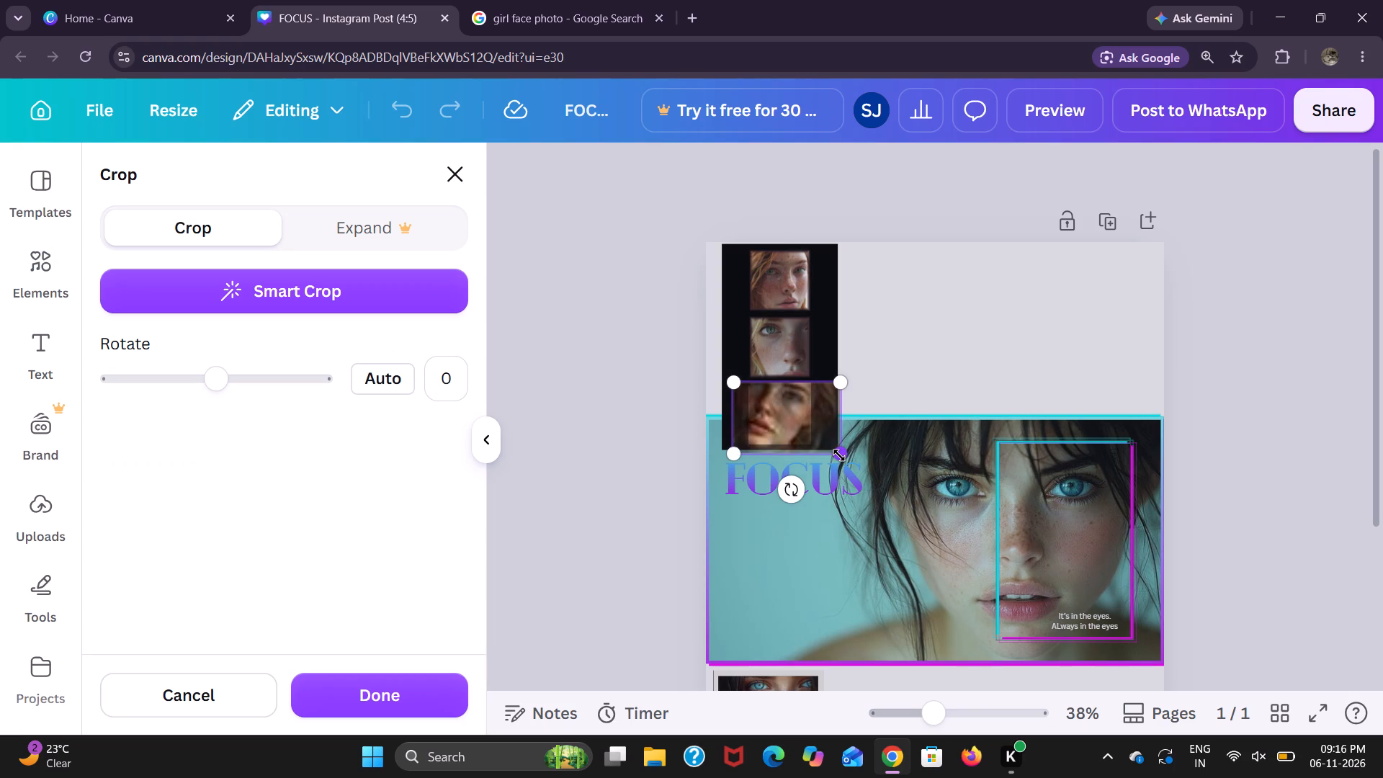
pyautogui.click(868, 386)
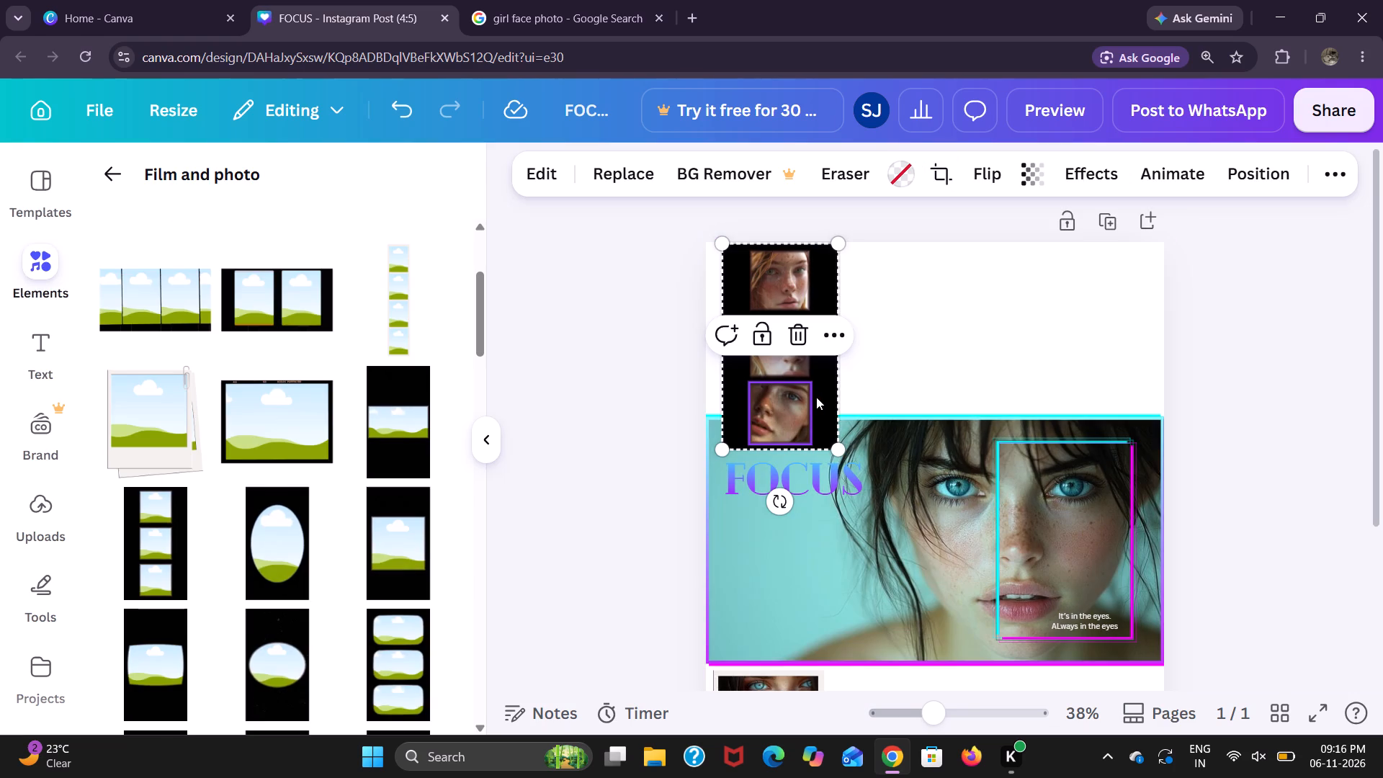
pyautogui.click(816, 397)
pyautogui.hscroll(1, 832, 388)
pyautogui.click(935, 346)
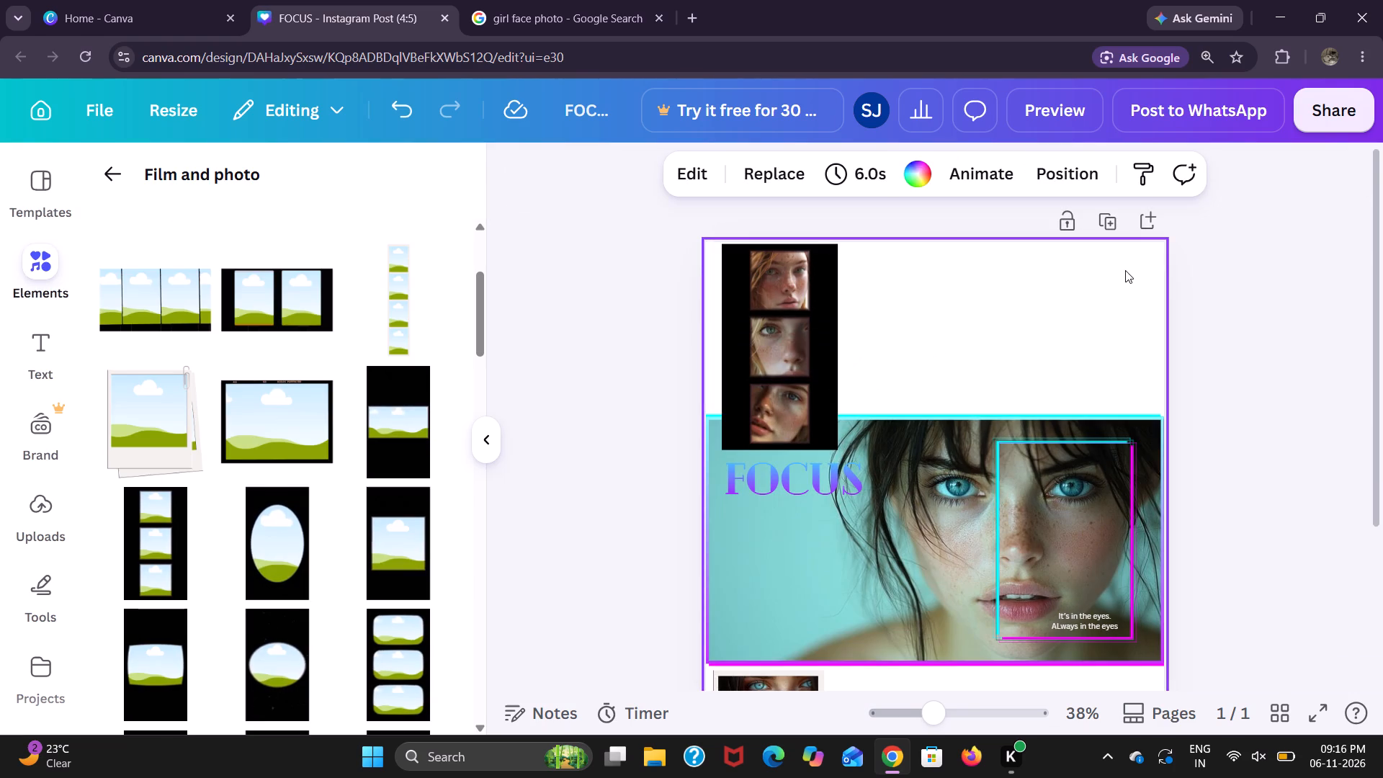
# Add the recently used "North Bound" text combination to the design.
pyautogui.scroll(-4, 1124, 270)
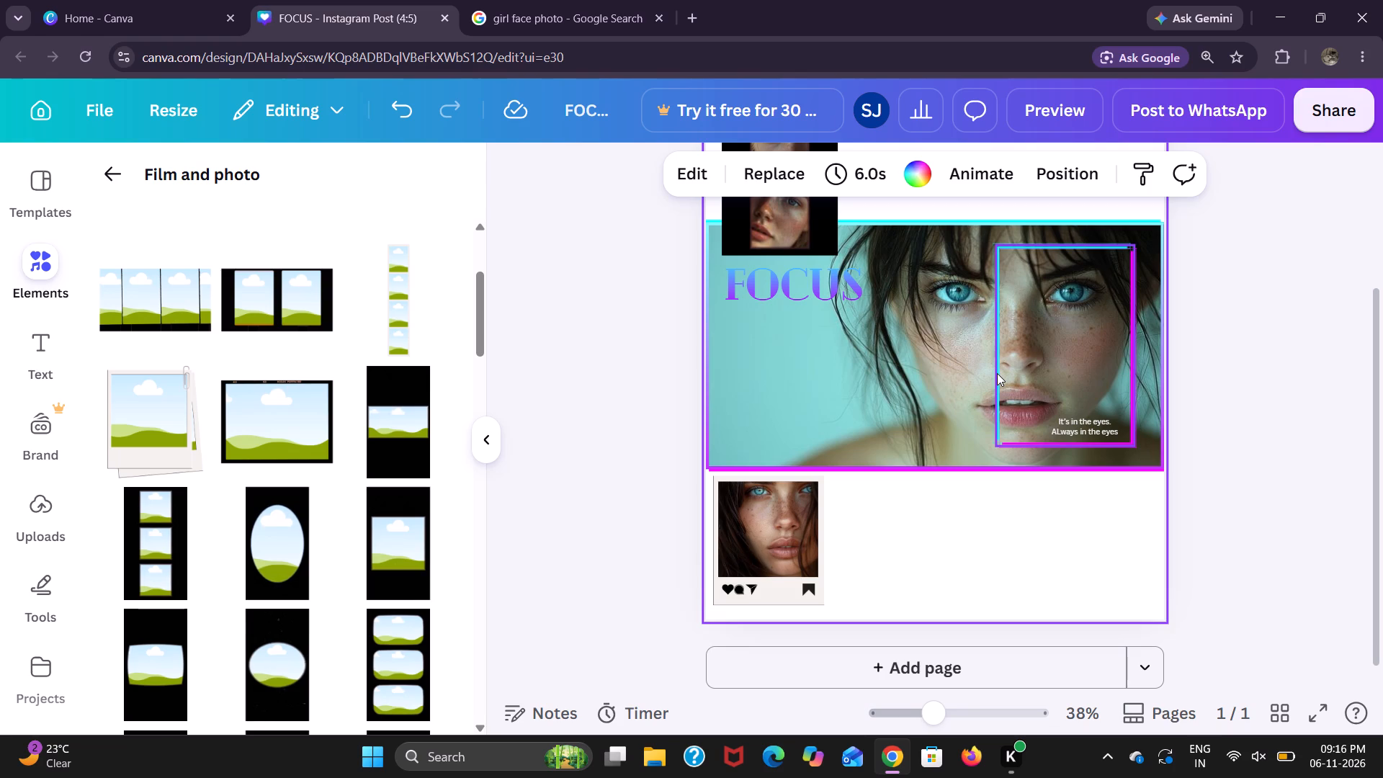
pyautogui.click(43, 338)
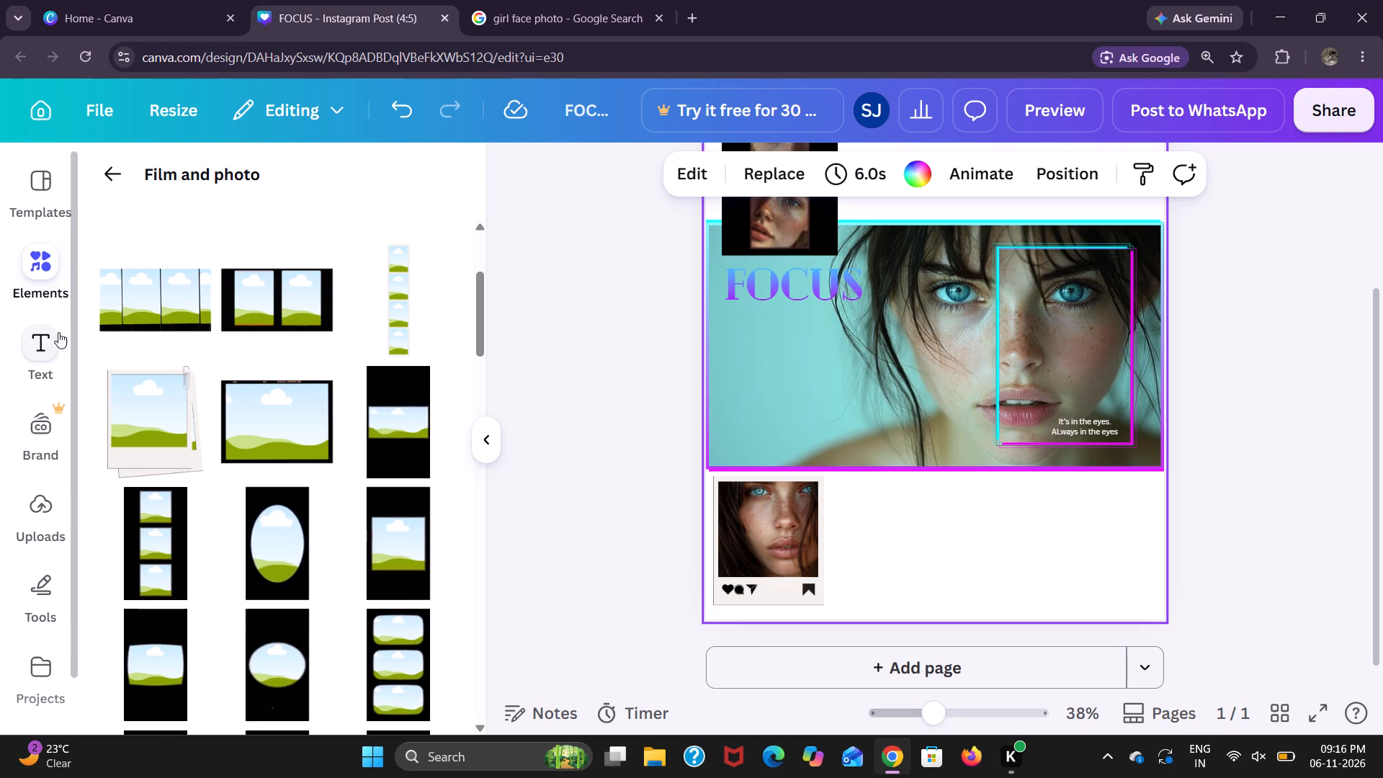
pyautogui.scroll(4, 234, 388)
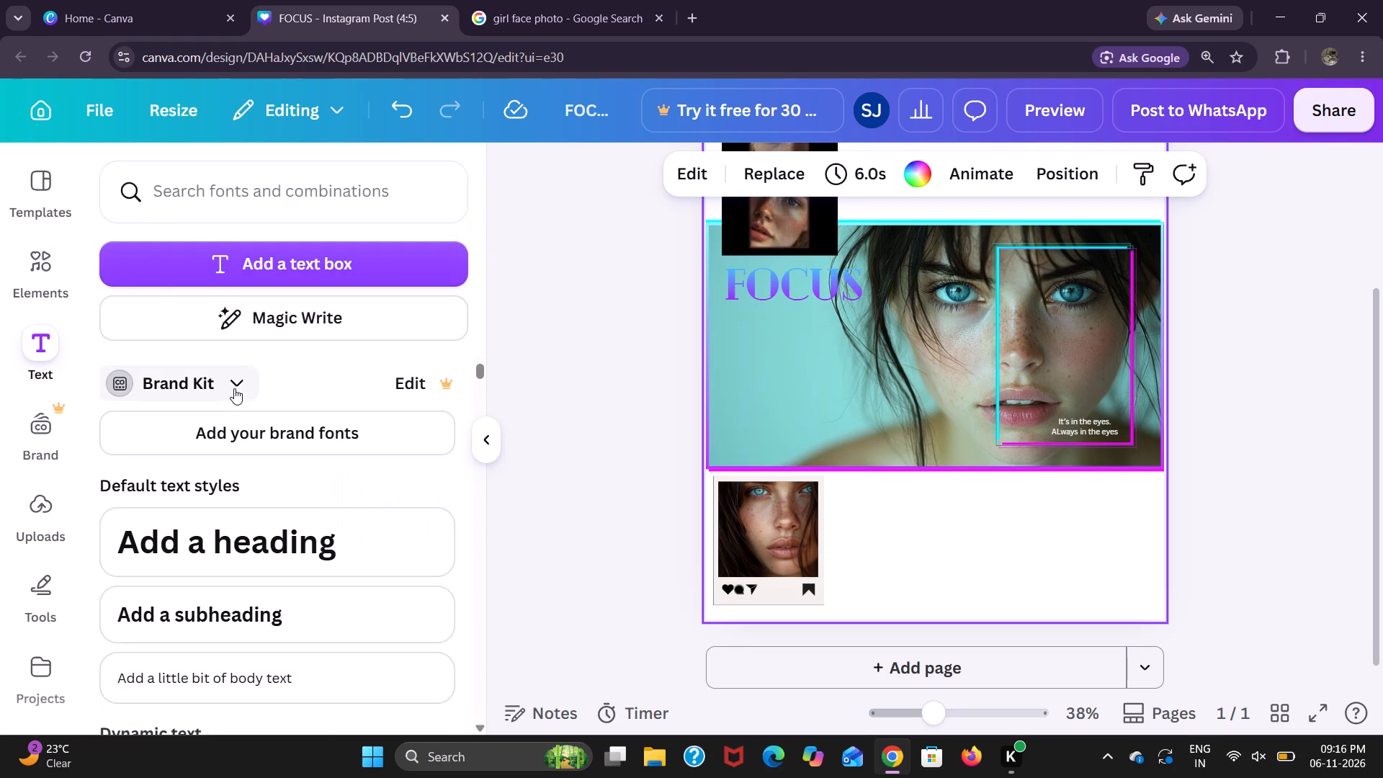
pyautogui.scroll(1, 234, 388)
pyautogui.scroll(-1, 300, 553)
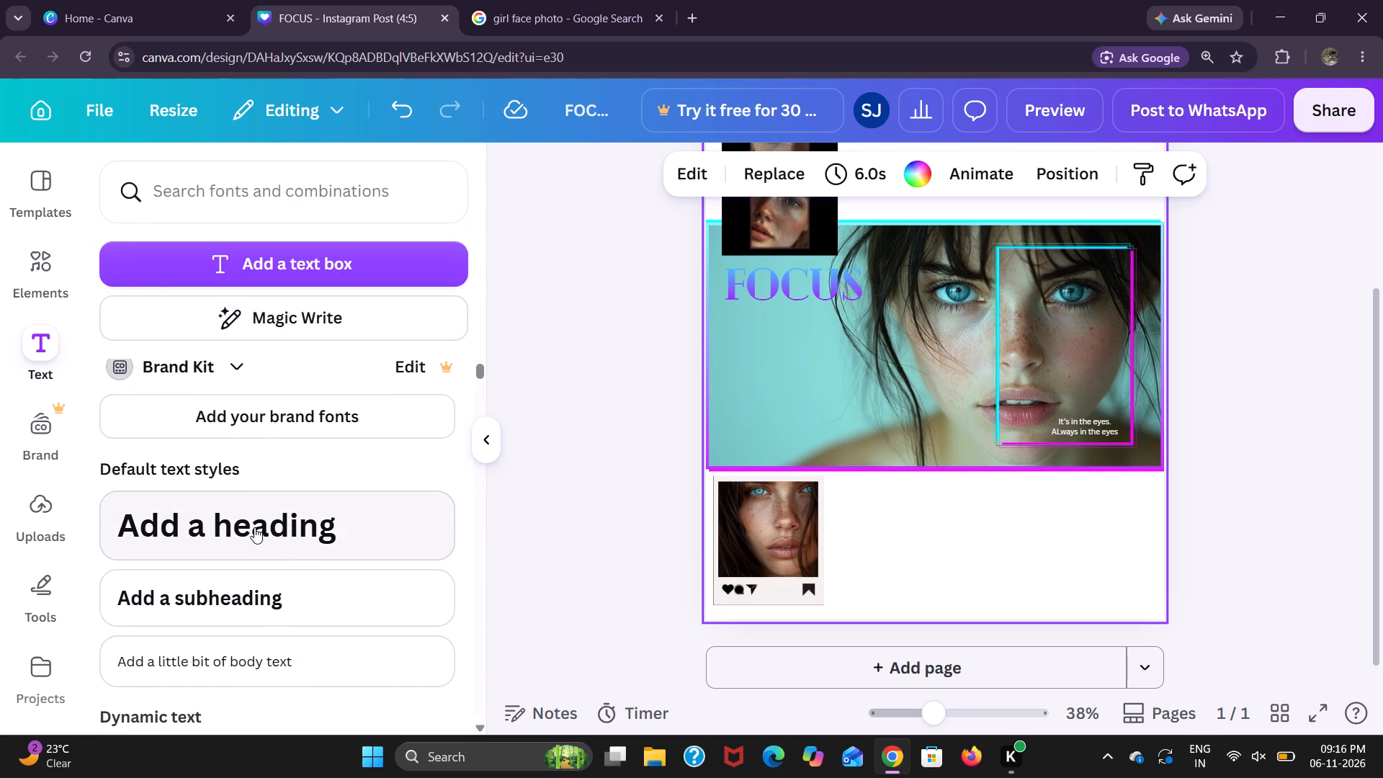
pyautogui.scroll(-1, 254, 522)
pyautogui.scroll(-5, 251, 430)
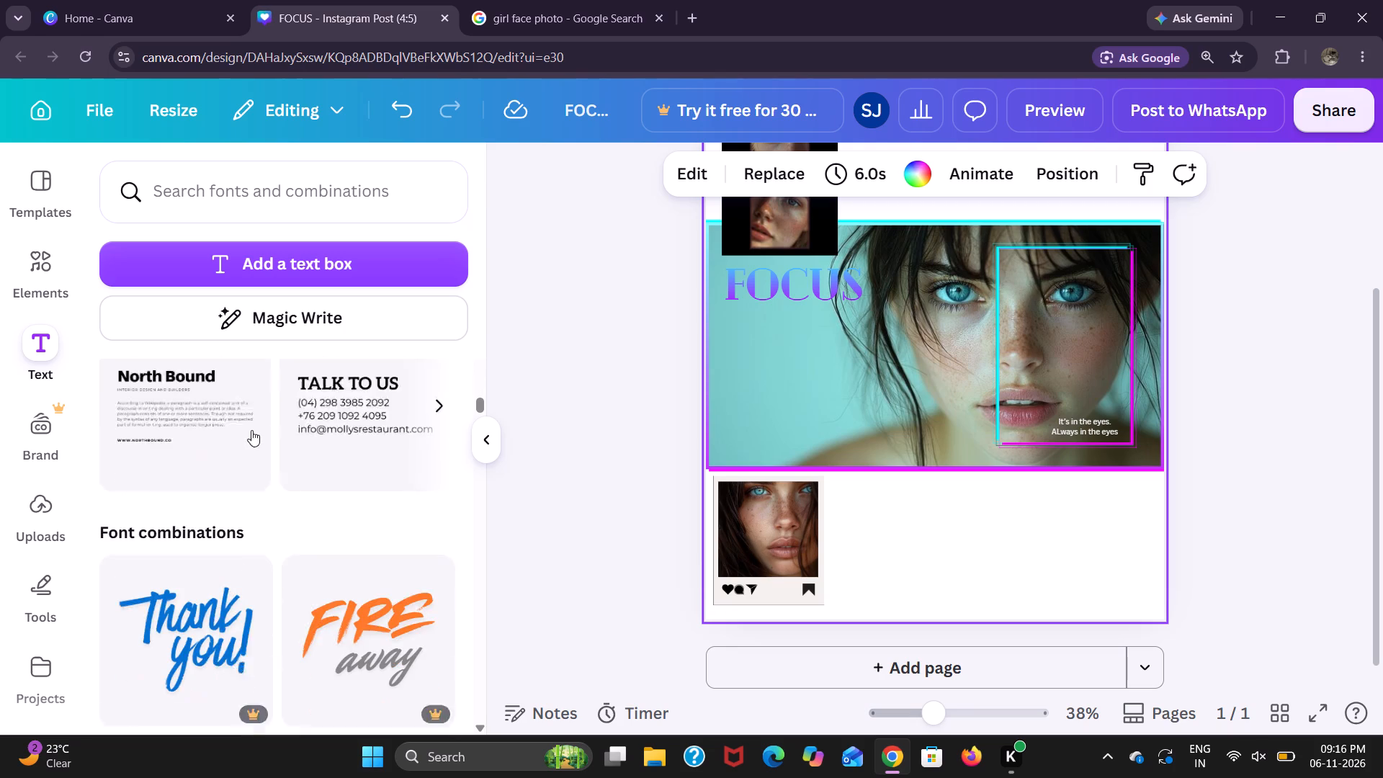
pyautogui.scroll(-1, 251, 430)
pyautogui.scroll(2, 192, 469)
pyautogui.doubleClick(156, 535)
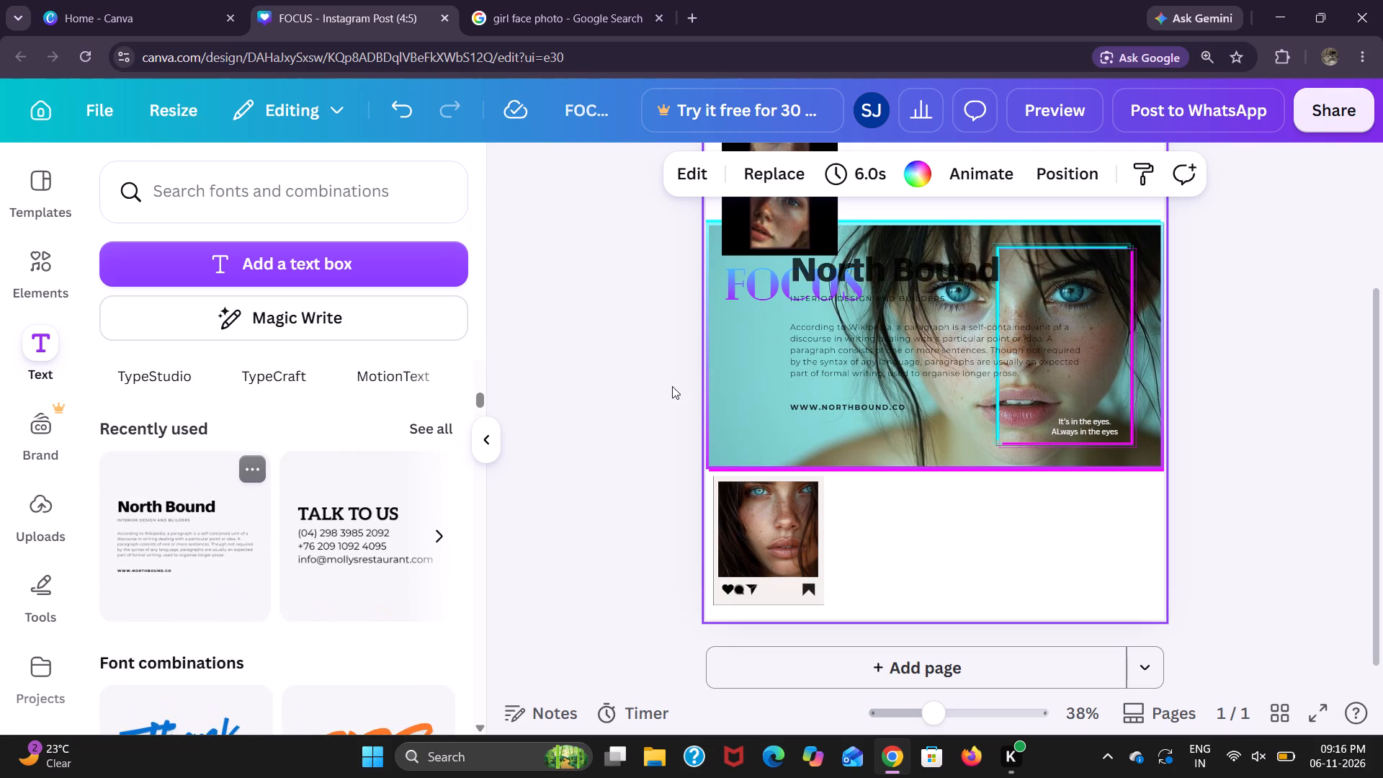
# Move the extra copy of the "North Bound" text block off the one beneath it and delete it.
pyautogui.moveTo(892, 312); pyautogui.dragTo(977, 452)
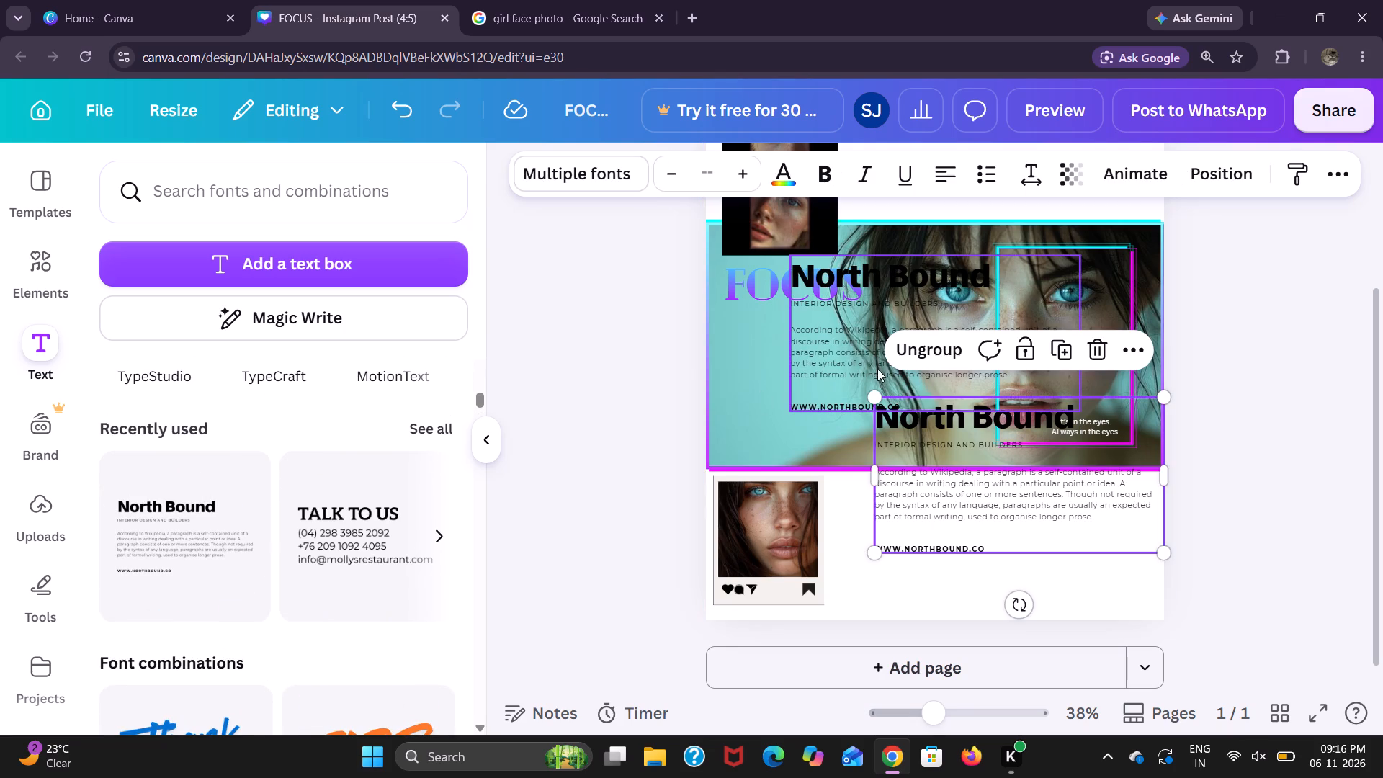
pyautogui.hotkey('ctrl', 'z')
pyautogui.moveTo(865, 353); pyautogui.dragTo(975, 484)
pyautogui.press('Delete')
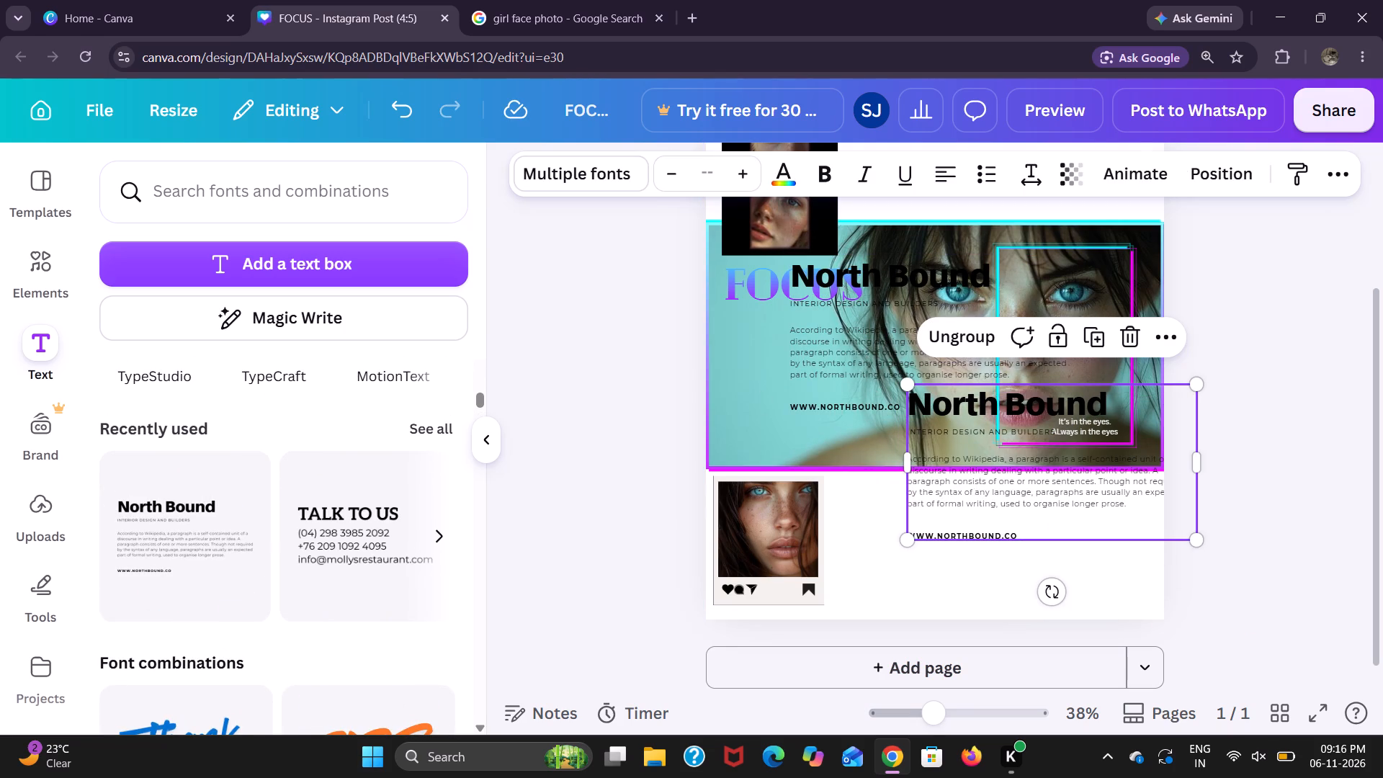
# Place the remaining "North Bound" text block in the white area below the main photo, beside the Polaroid.
pyautogui.click(863, 361)
pyautogui.moveTo(866, 369); pyautogui.dragTo(973, 560)
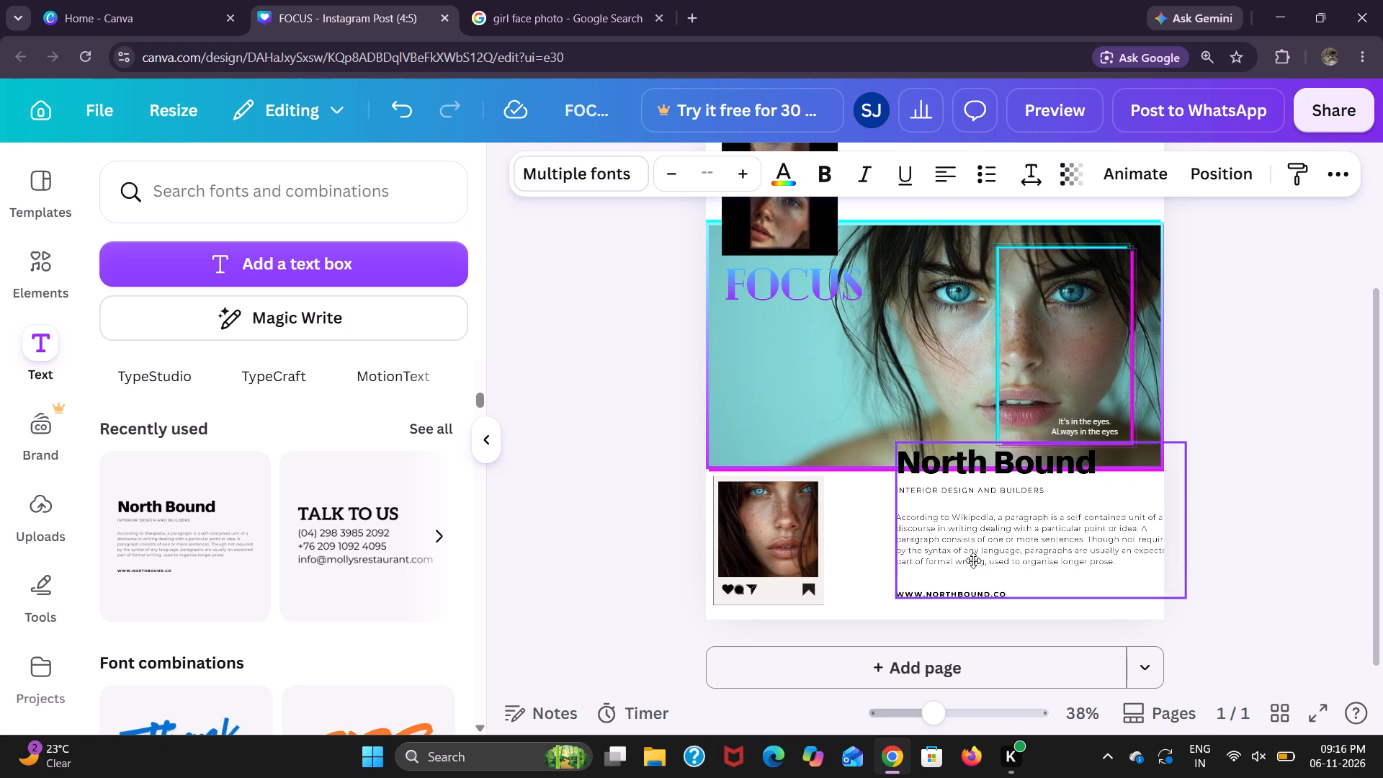
pyautogui.moveTo(973, 560); pyautogui.dragTo(947, 630)
pyautogui.moveTo(952, 579); pyautogui.dragTo(952, 544)
# Replace the "North Bound" heading with the text "It's Eyes. Its Lens".
pyautogui.doubleClick(947, 500)
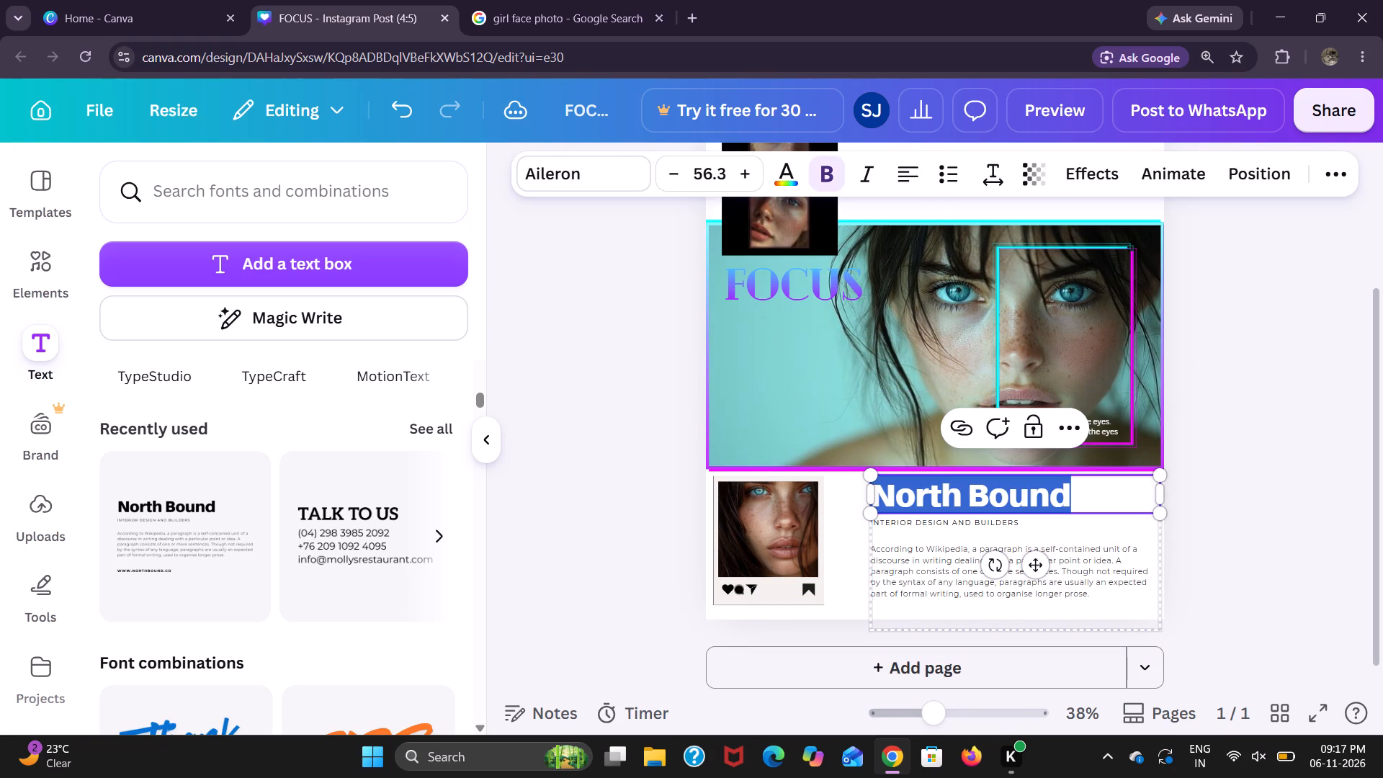
pyautogui.write('it')
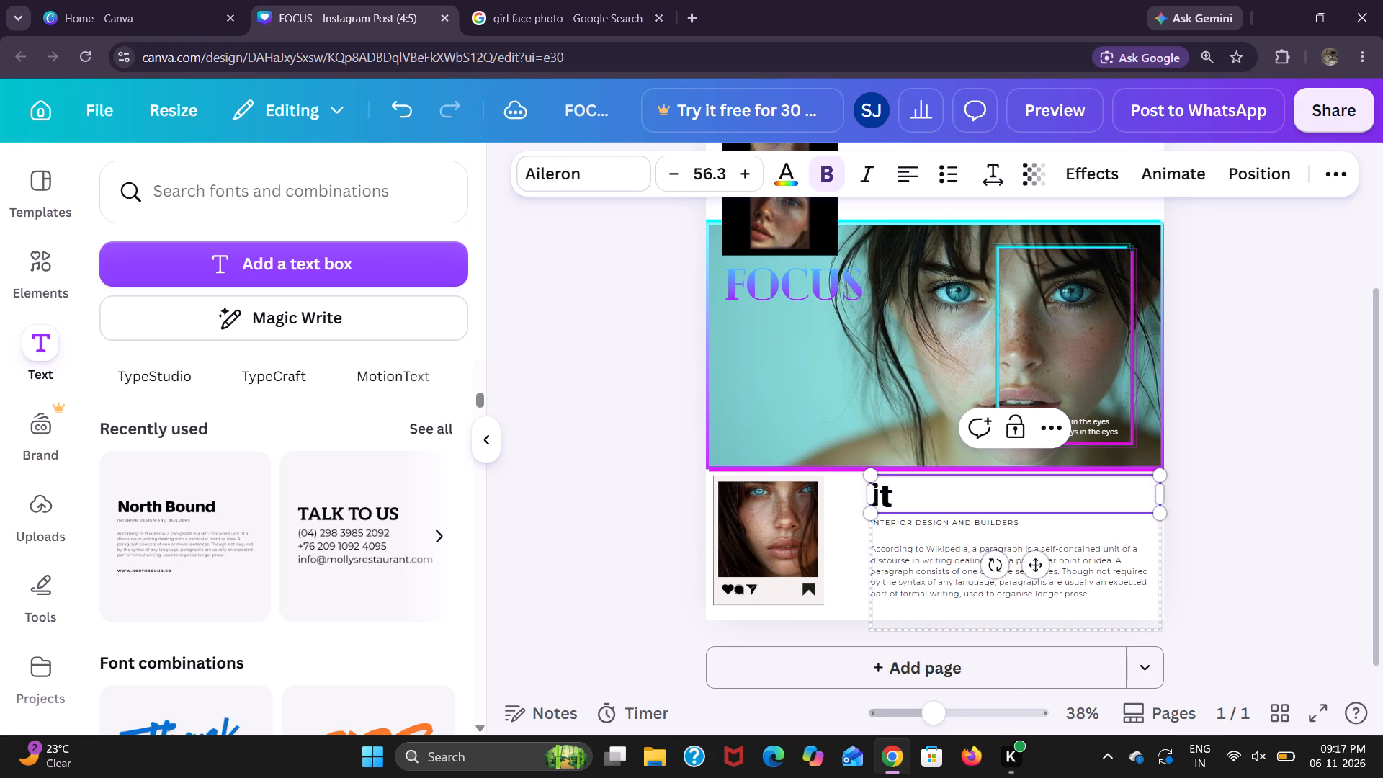
pyautogui.press('BackSpace')
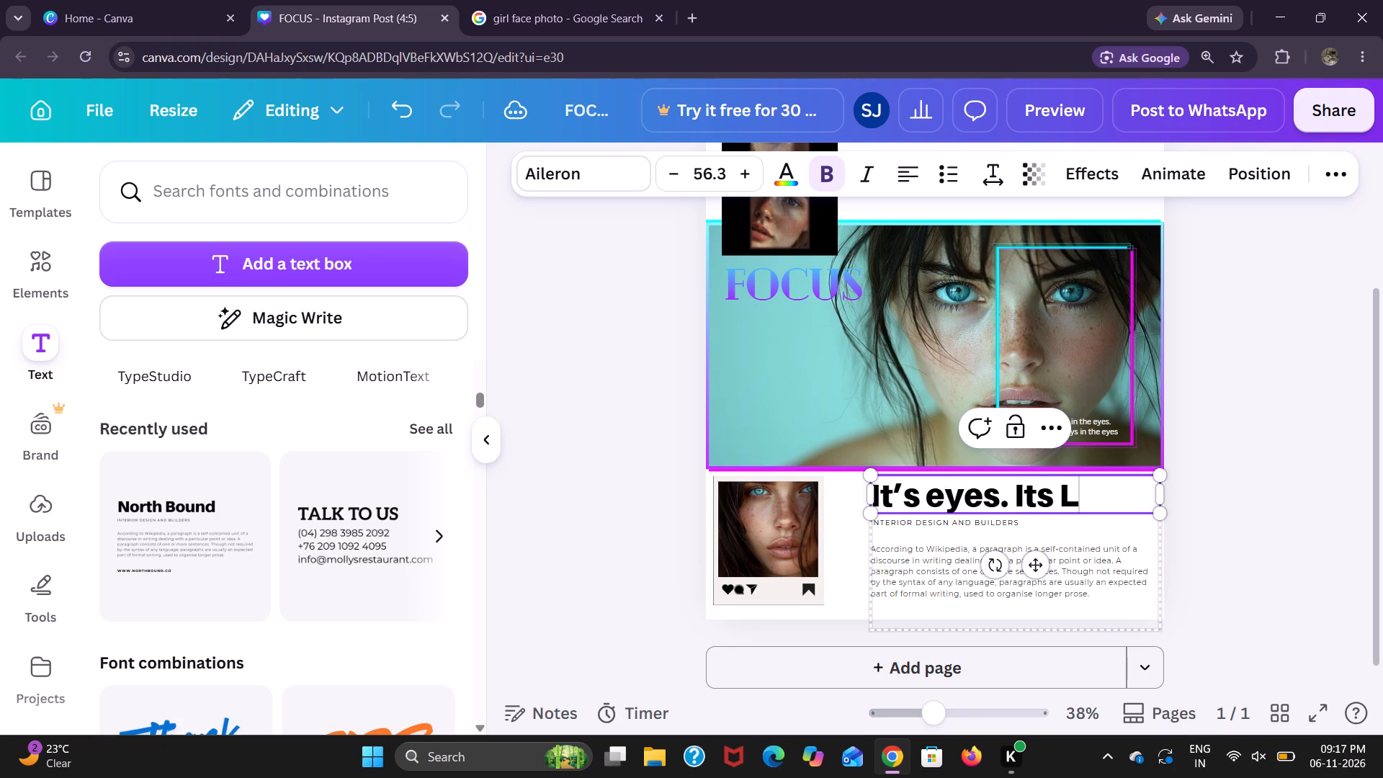
pyautogui.write('ens')
pyautogui.click(939, 503)
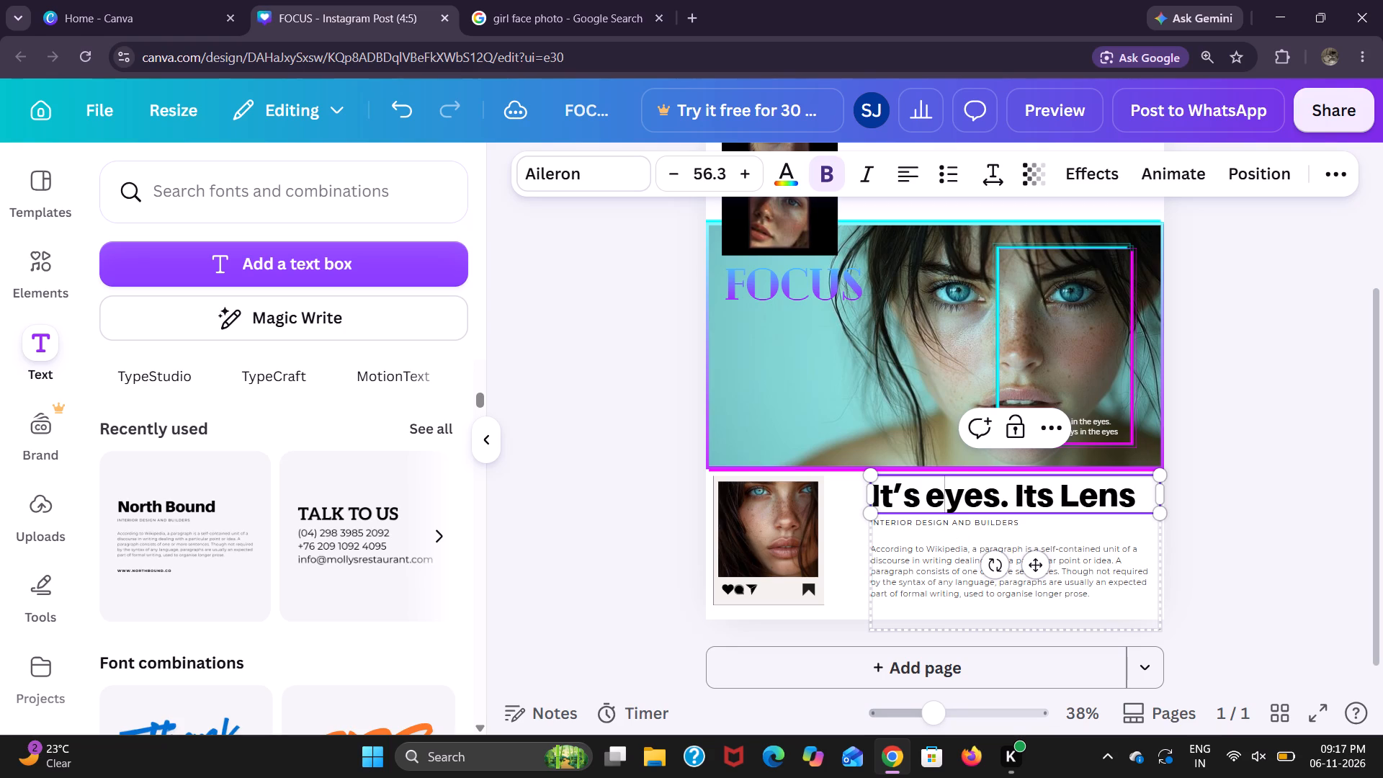
pyautogui.press('e')
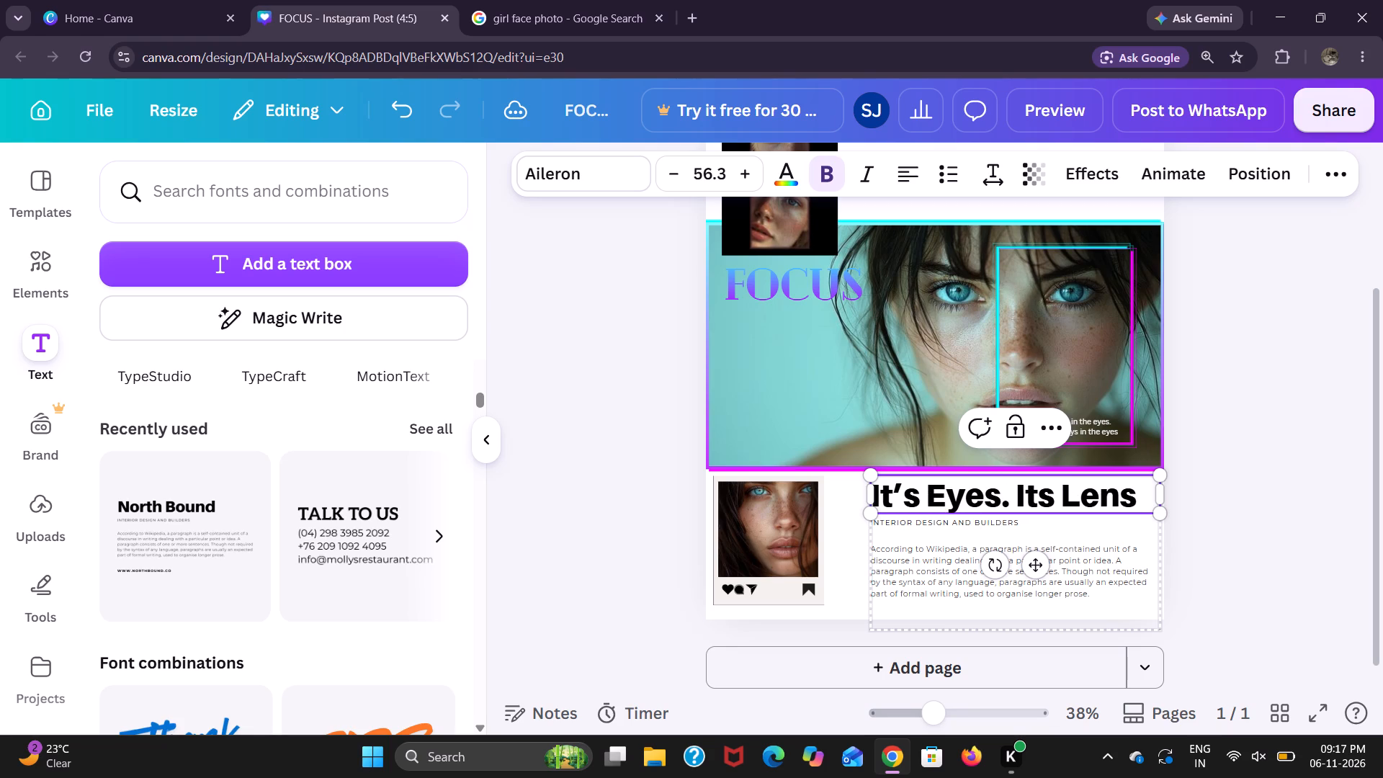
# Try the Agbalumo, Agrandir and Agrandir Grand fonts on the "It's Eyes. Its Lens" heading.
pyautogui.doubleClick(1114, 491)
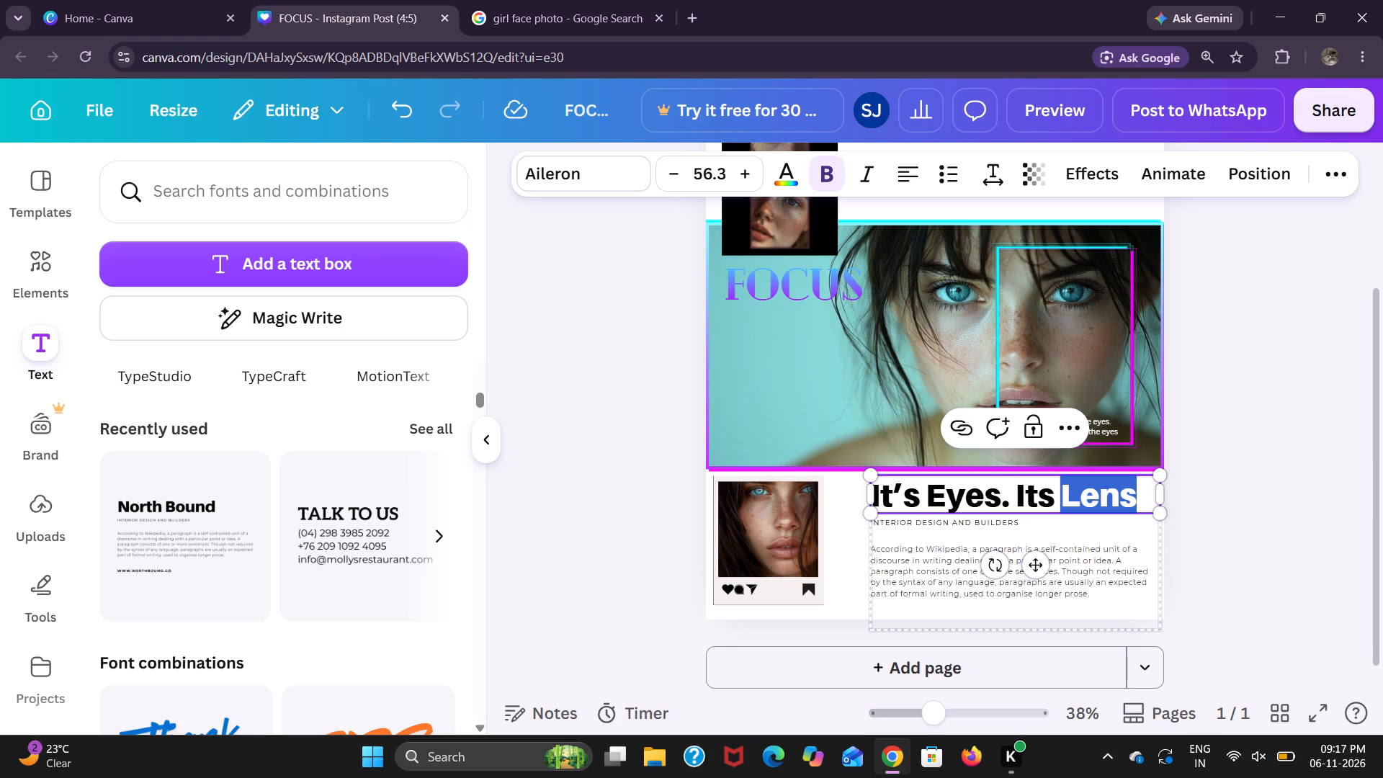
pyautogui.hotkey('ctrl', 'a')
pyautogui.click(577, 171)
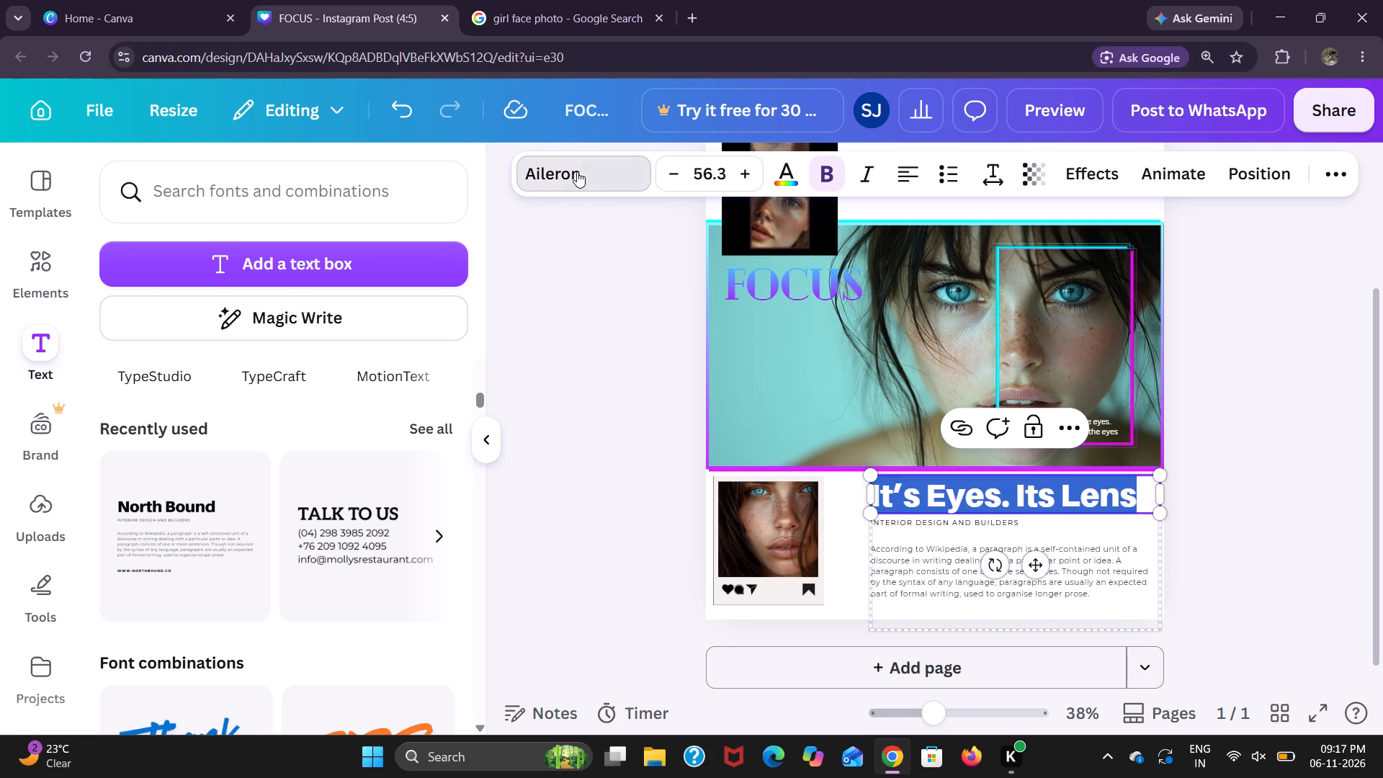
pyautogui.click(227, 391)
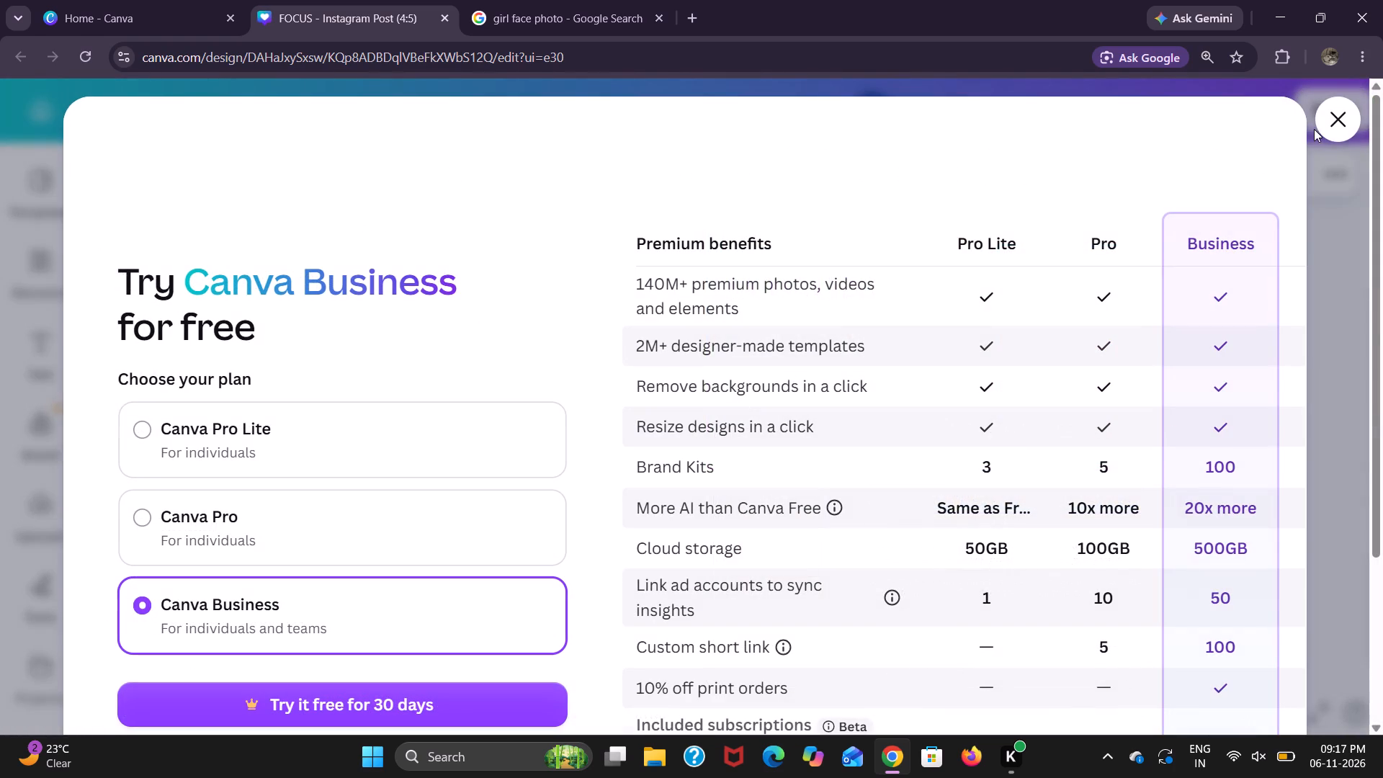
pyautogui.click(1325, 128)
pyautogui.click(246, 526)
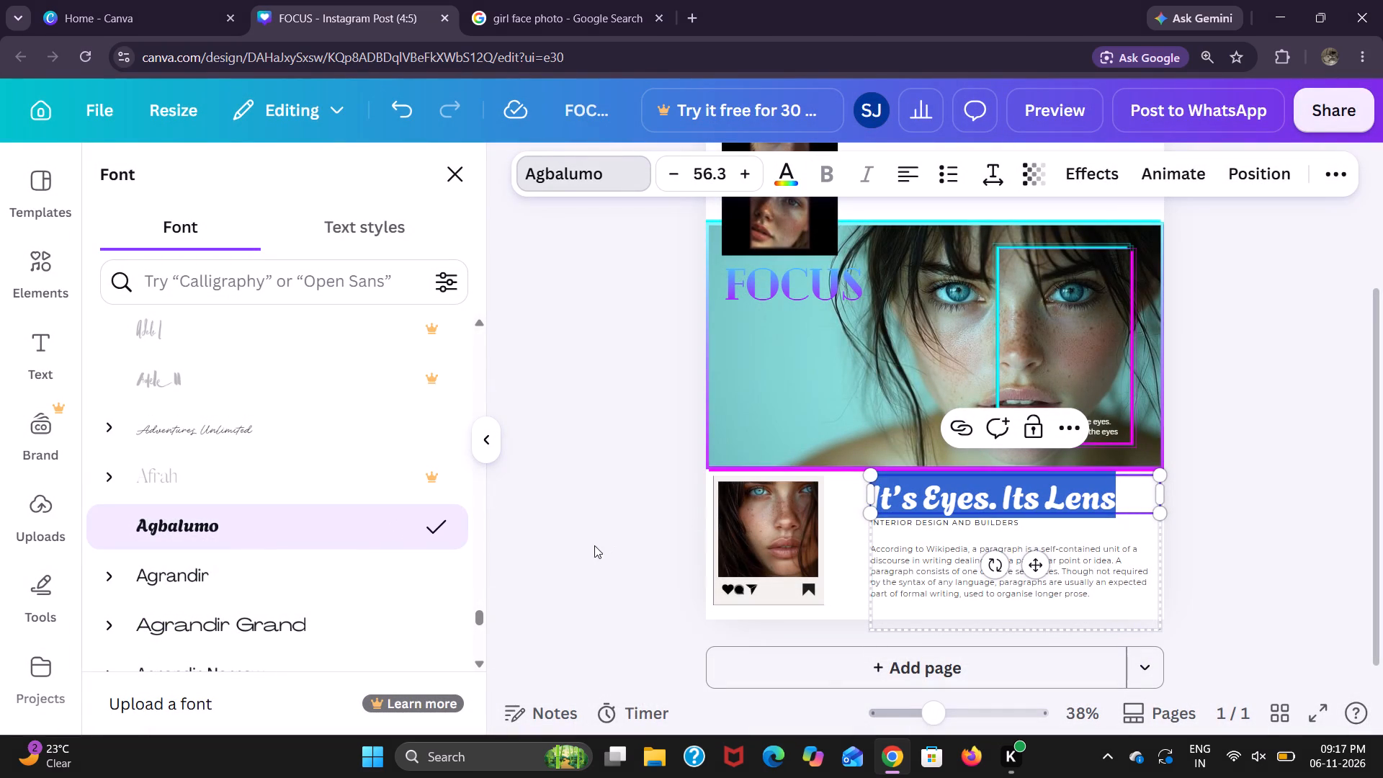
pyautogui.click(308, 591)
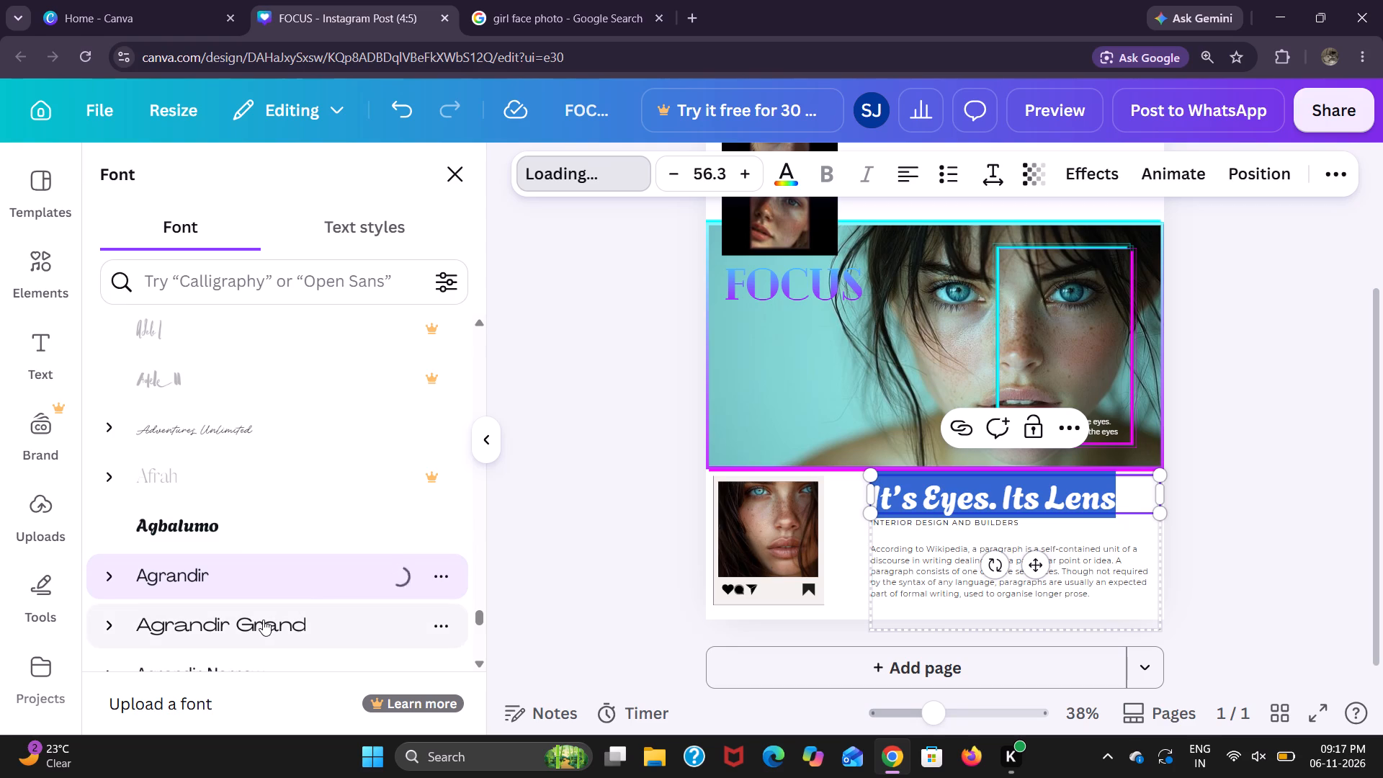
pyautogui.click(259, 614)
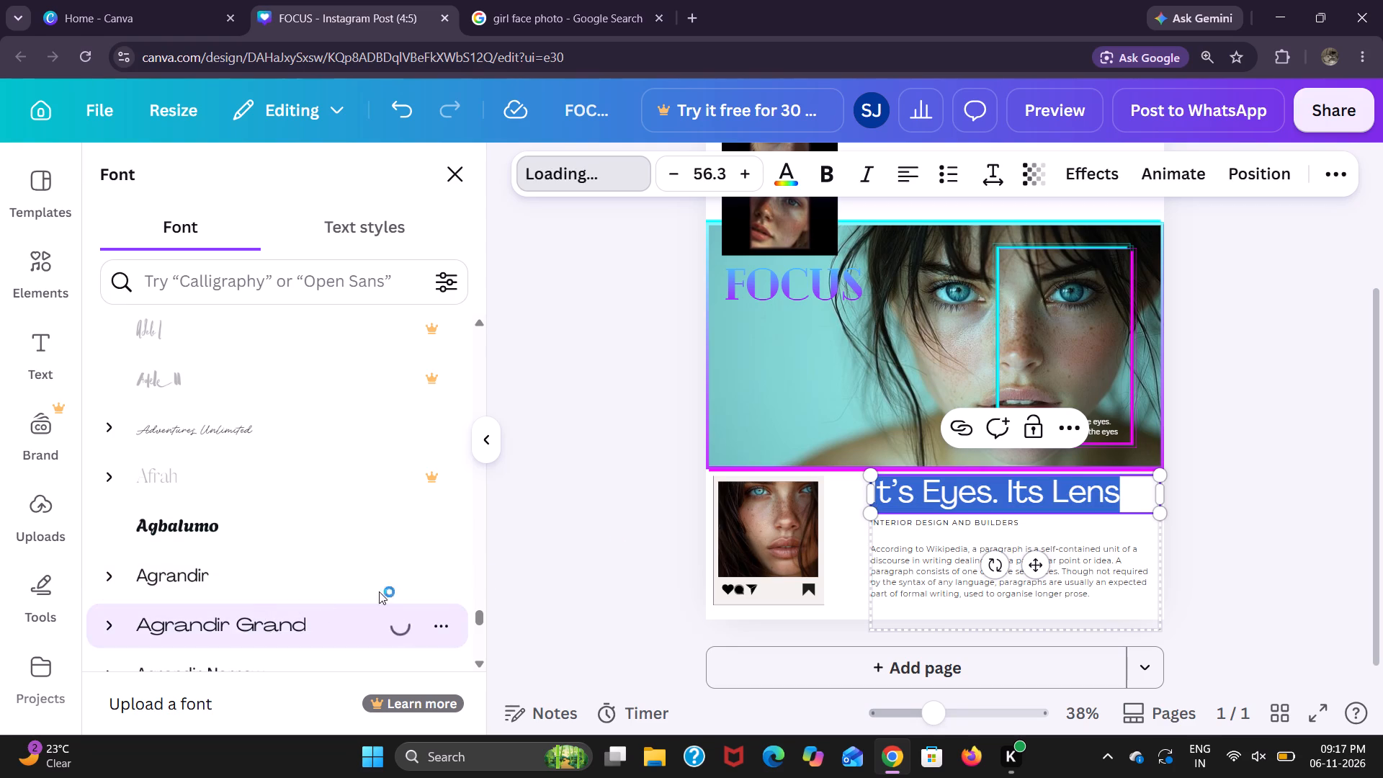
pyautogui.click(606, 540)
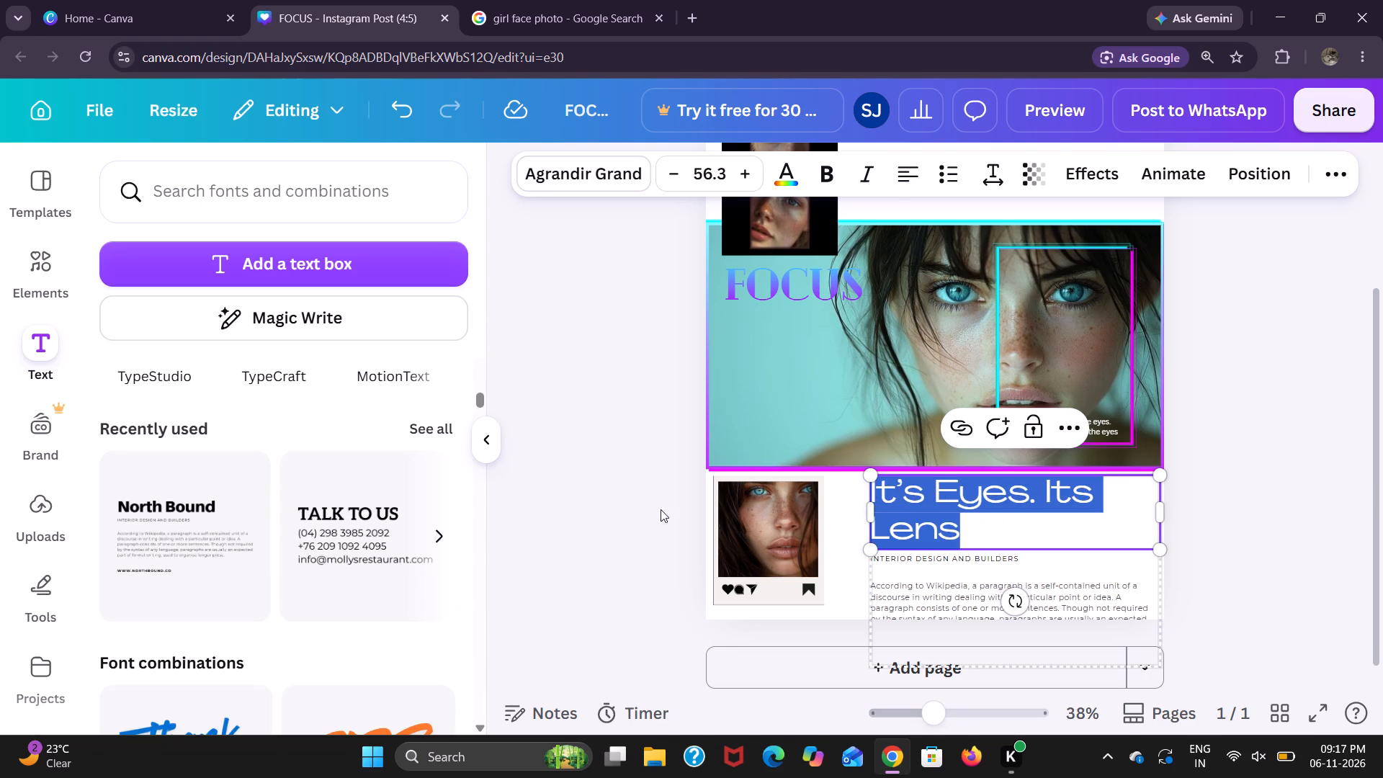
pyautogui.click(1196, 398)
# Reduce the "It's Eyes. Its Lens" heading's font size to 50.3 so it fits on one line.
pyautogui.click(967, 532)
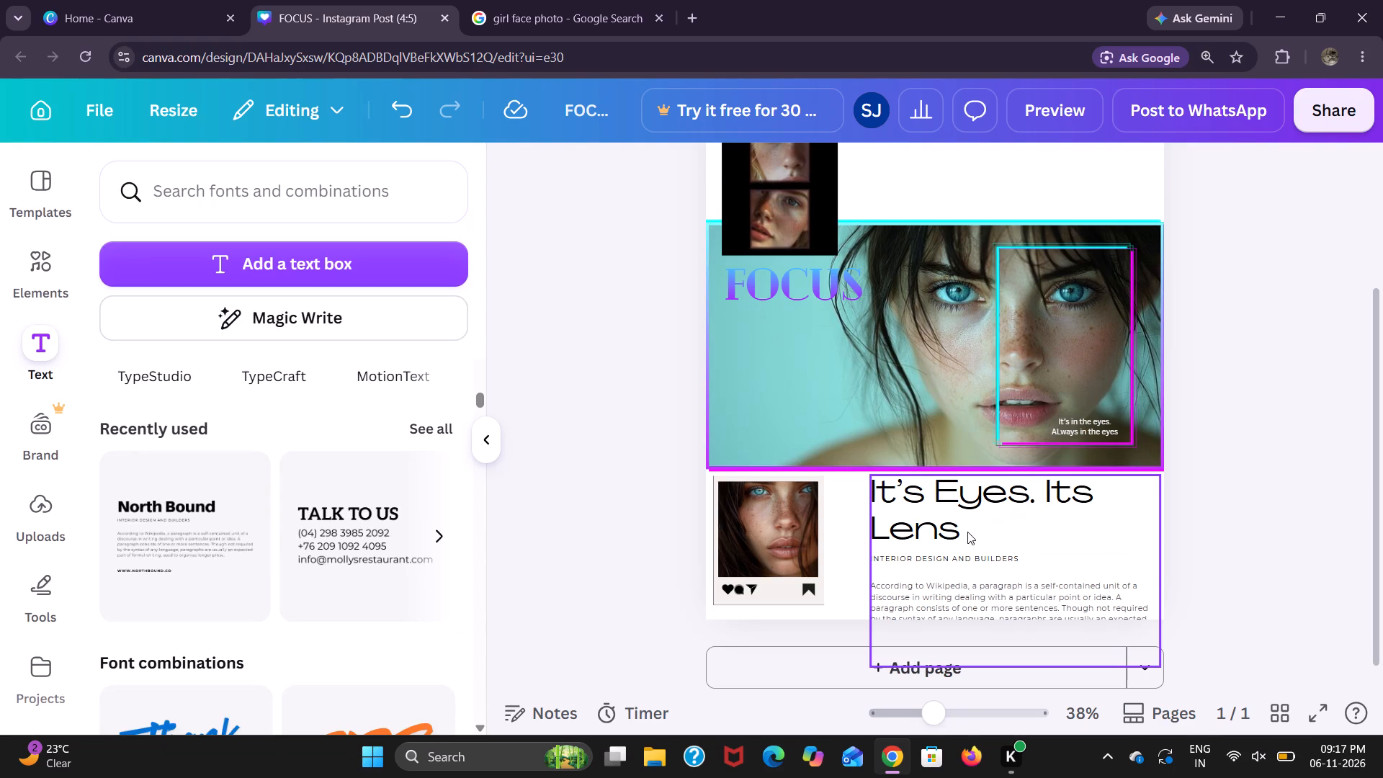
pyautogui.doubleClick(974, 530)
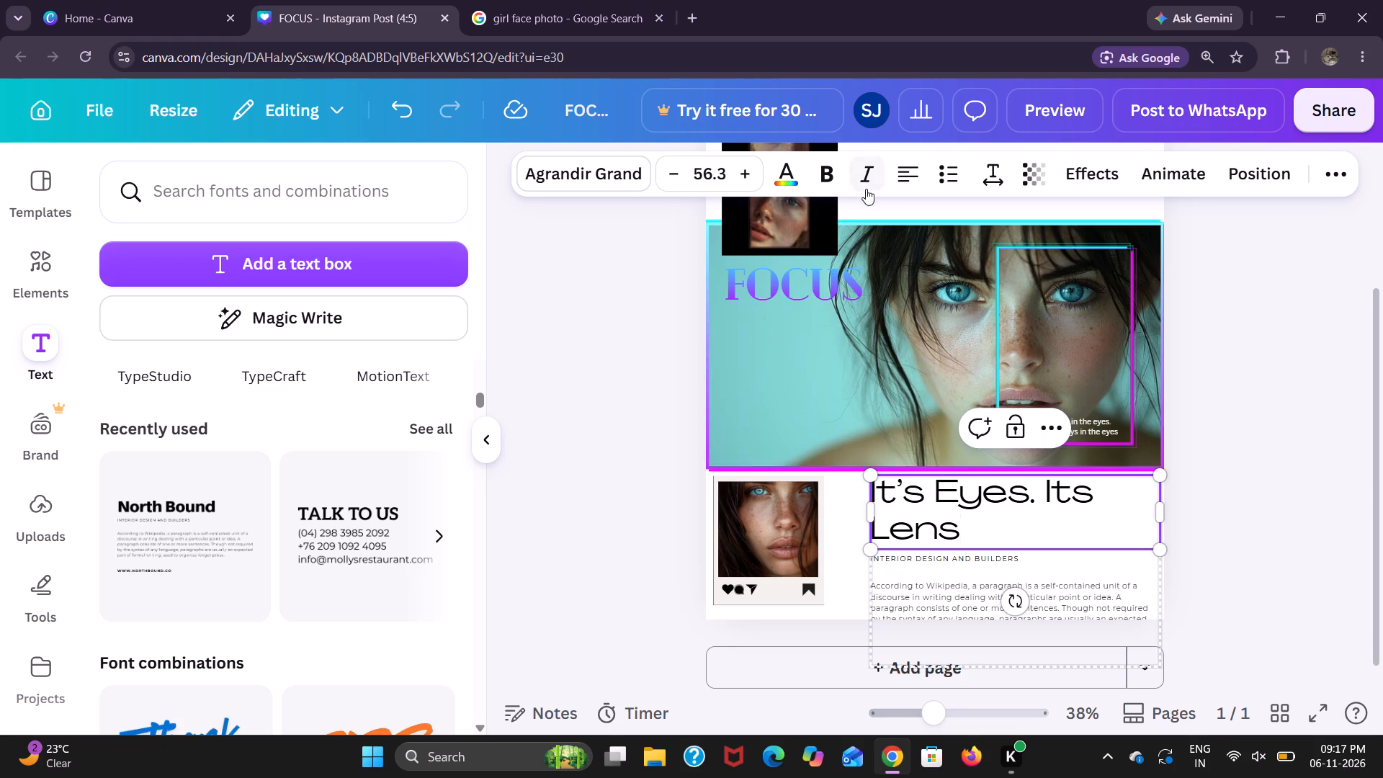
pyautogui.click(581, 174)
pyautogui.scroll(-2, 341, 439)
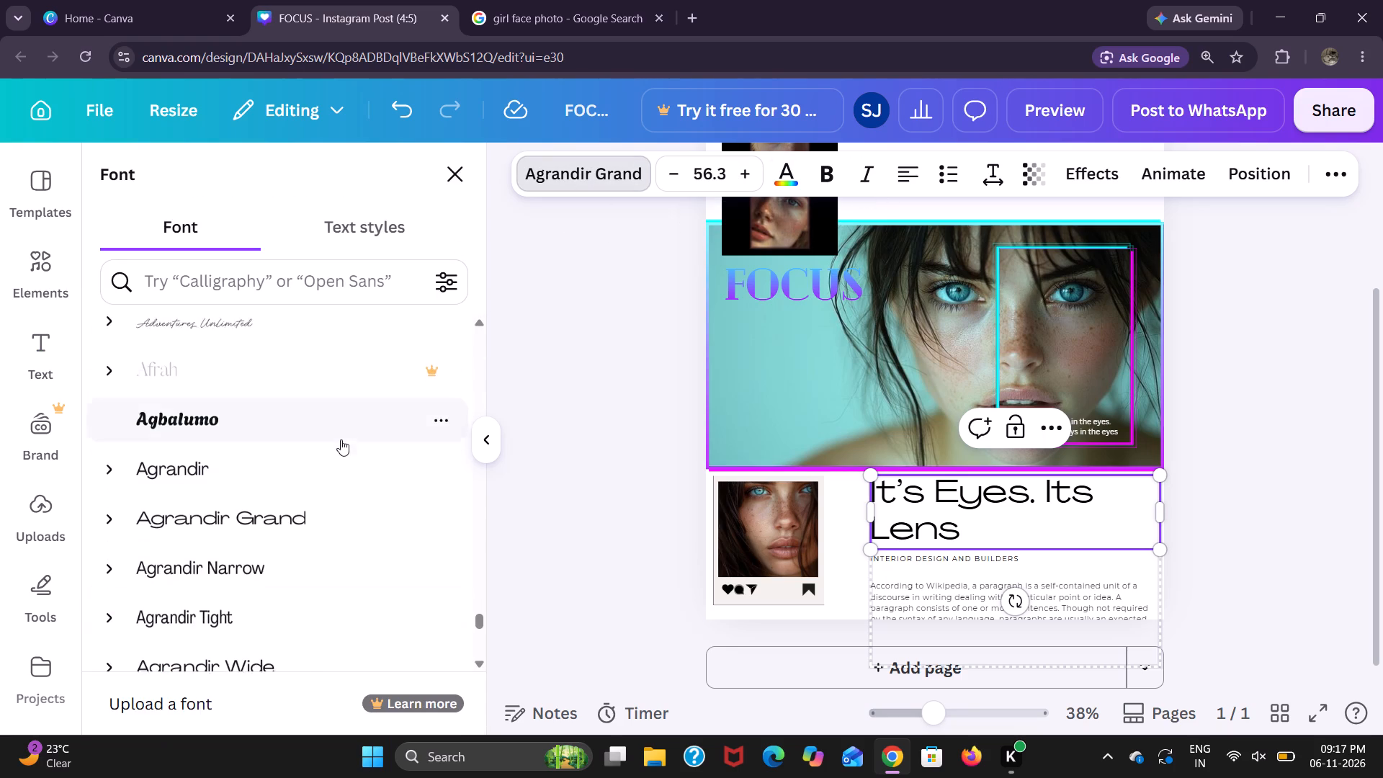
pyautogui.click(690, 172)
pyautogui.tripleClick(687, 172)
pyautogui.click(687, 172)
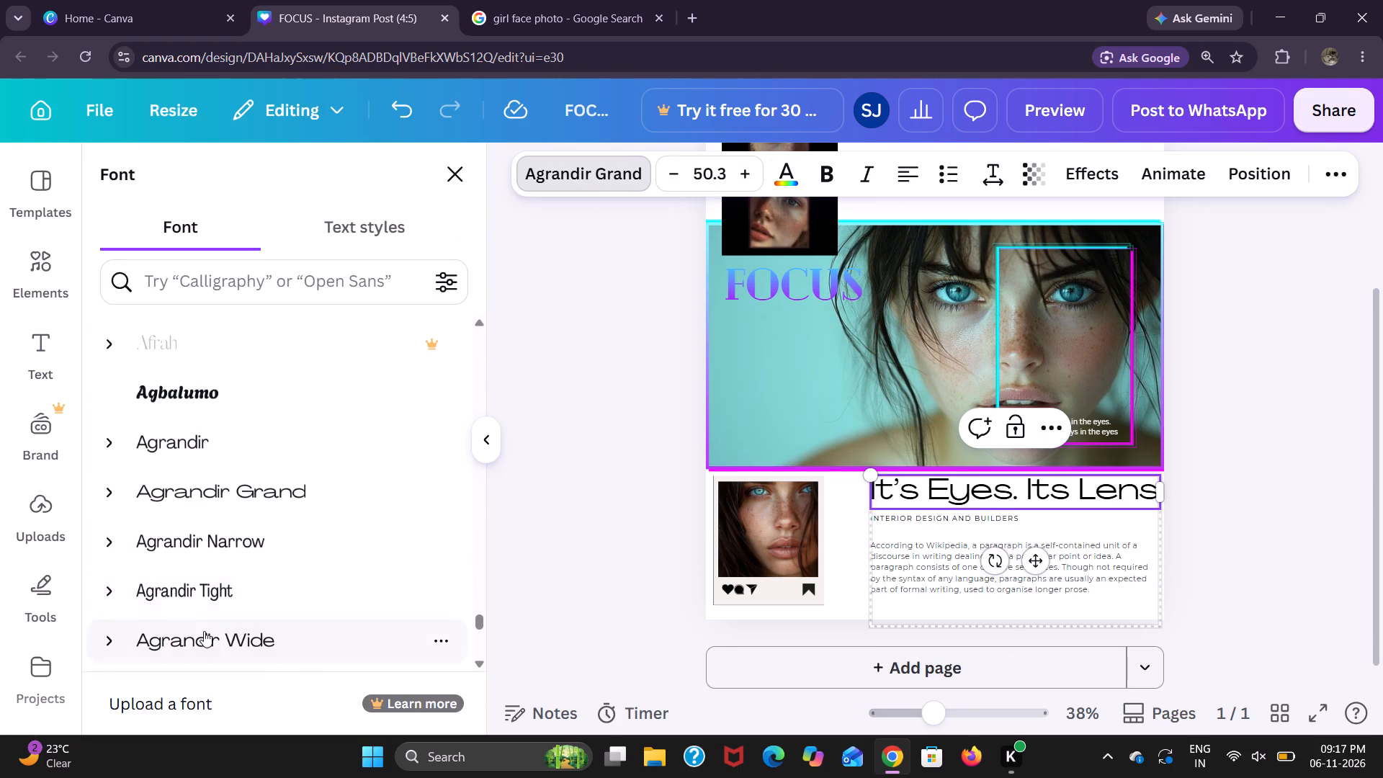
# Change the "It's Eyes. Its Lens" heading's font to Aksen.
pyautogui.scroll(-3, 204, 631)
pyautogui.click(176, 599)
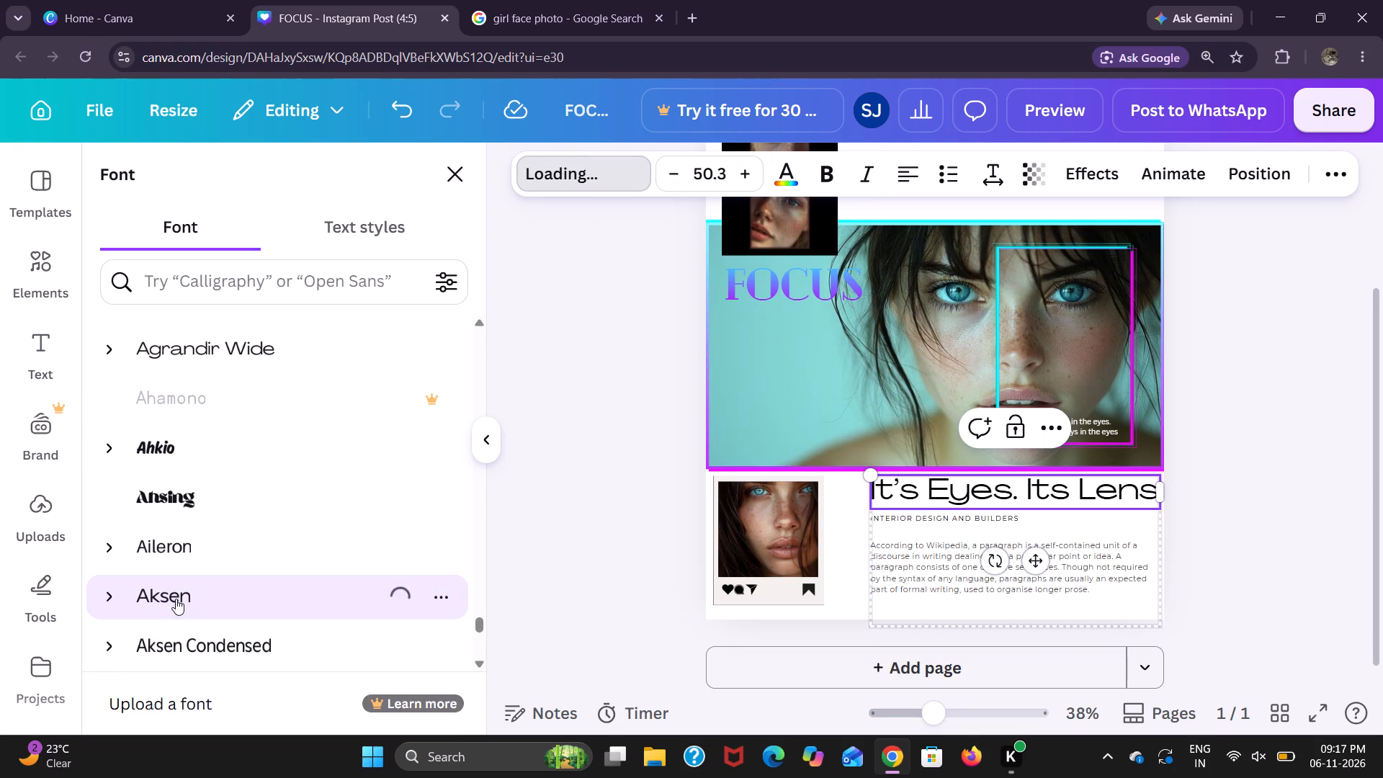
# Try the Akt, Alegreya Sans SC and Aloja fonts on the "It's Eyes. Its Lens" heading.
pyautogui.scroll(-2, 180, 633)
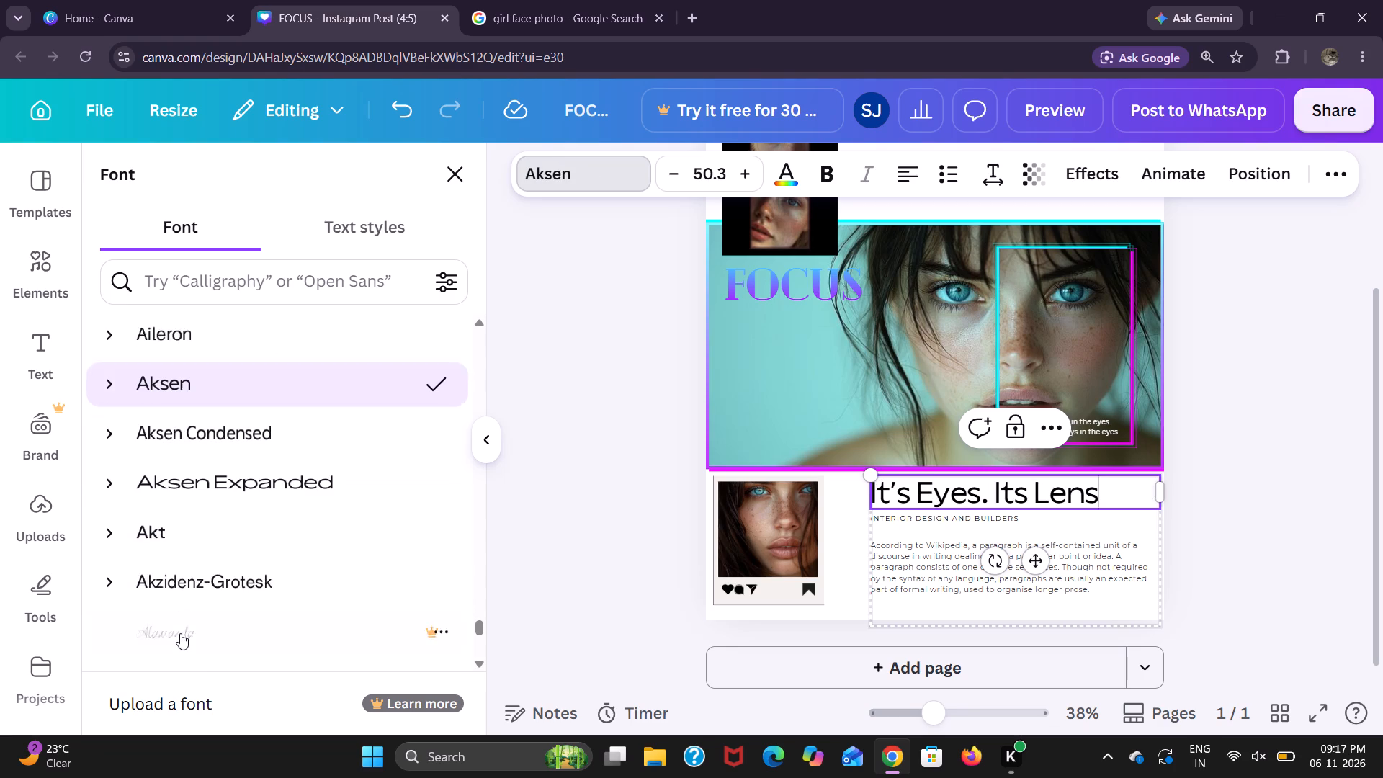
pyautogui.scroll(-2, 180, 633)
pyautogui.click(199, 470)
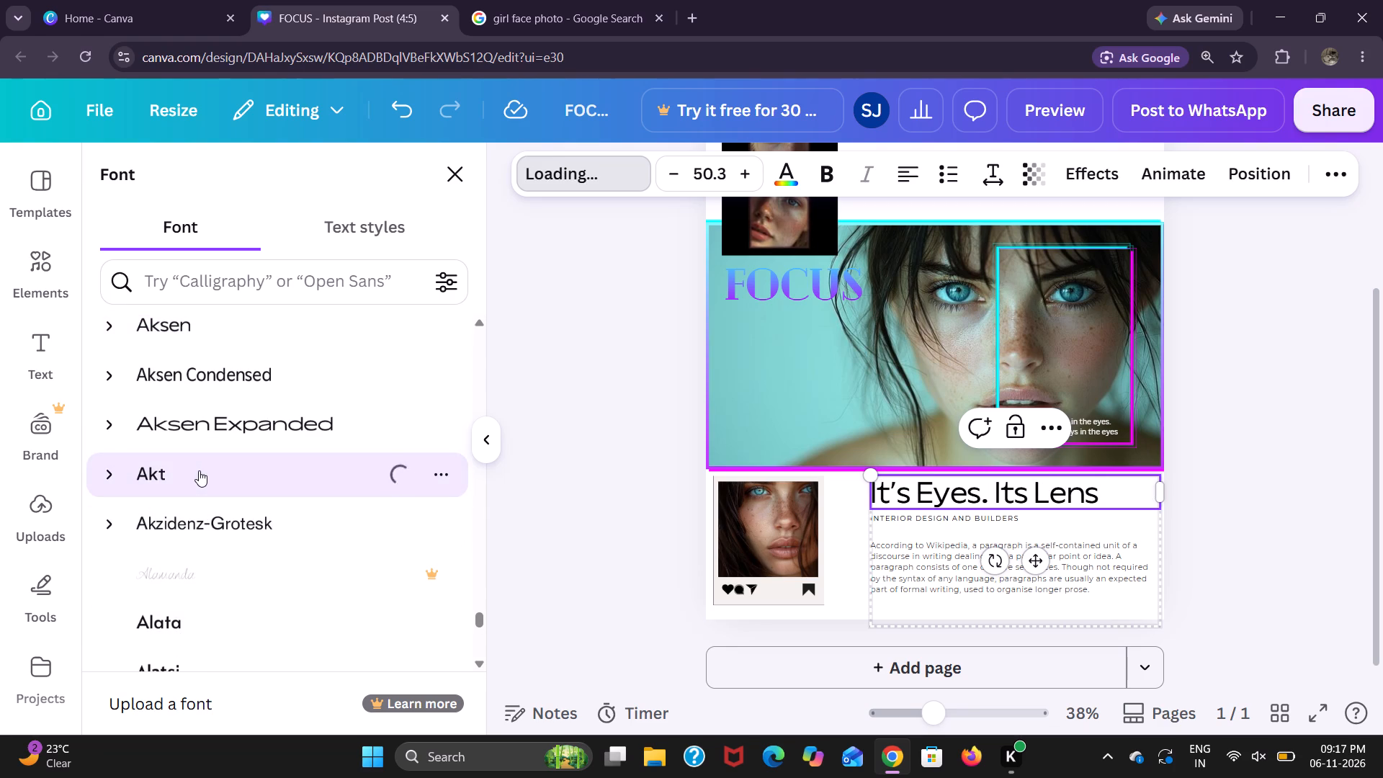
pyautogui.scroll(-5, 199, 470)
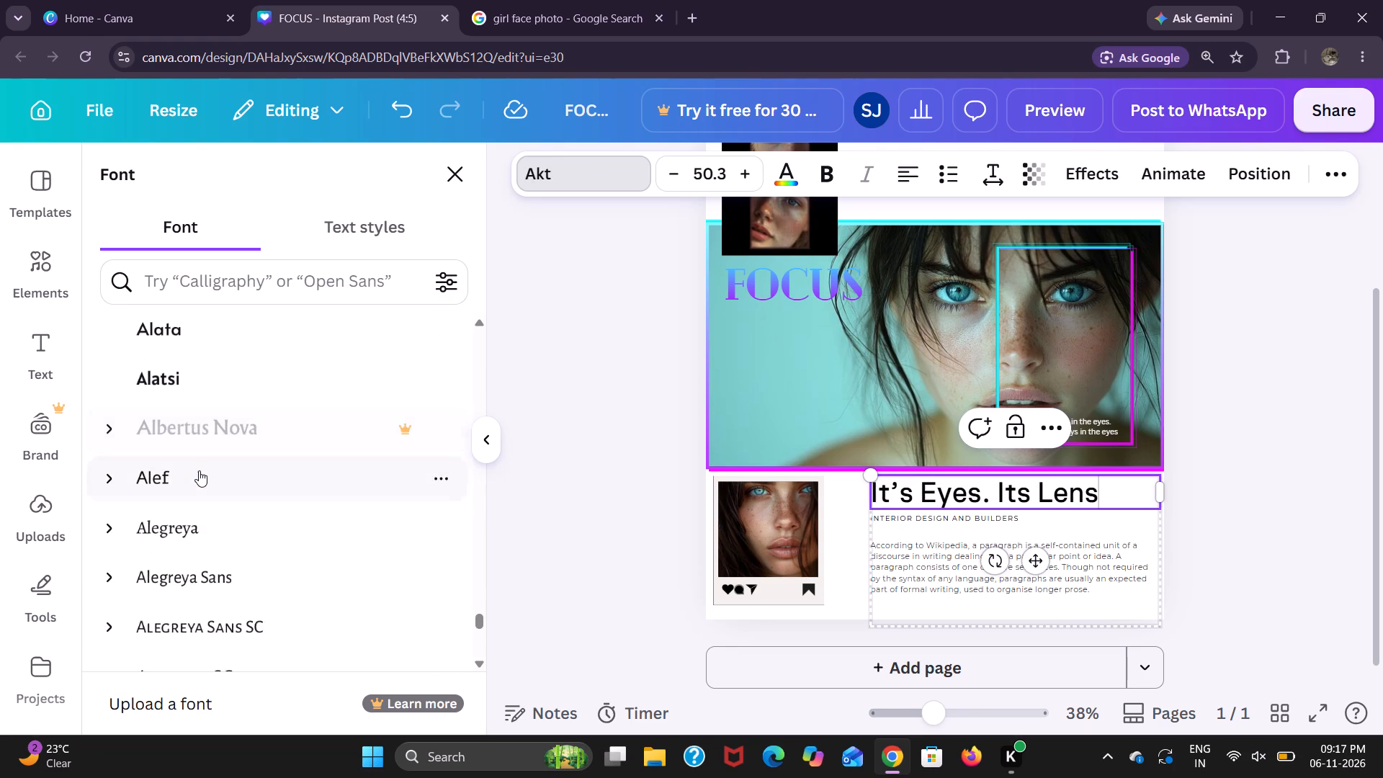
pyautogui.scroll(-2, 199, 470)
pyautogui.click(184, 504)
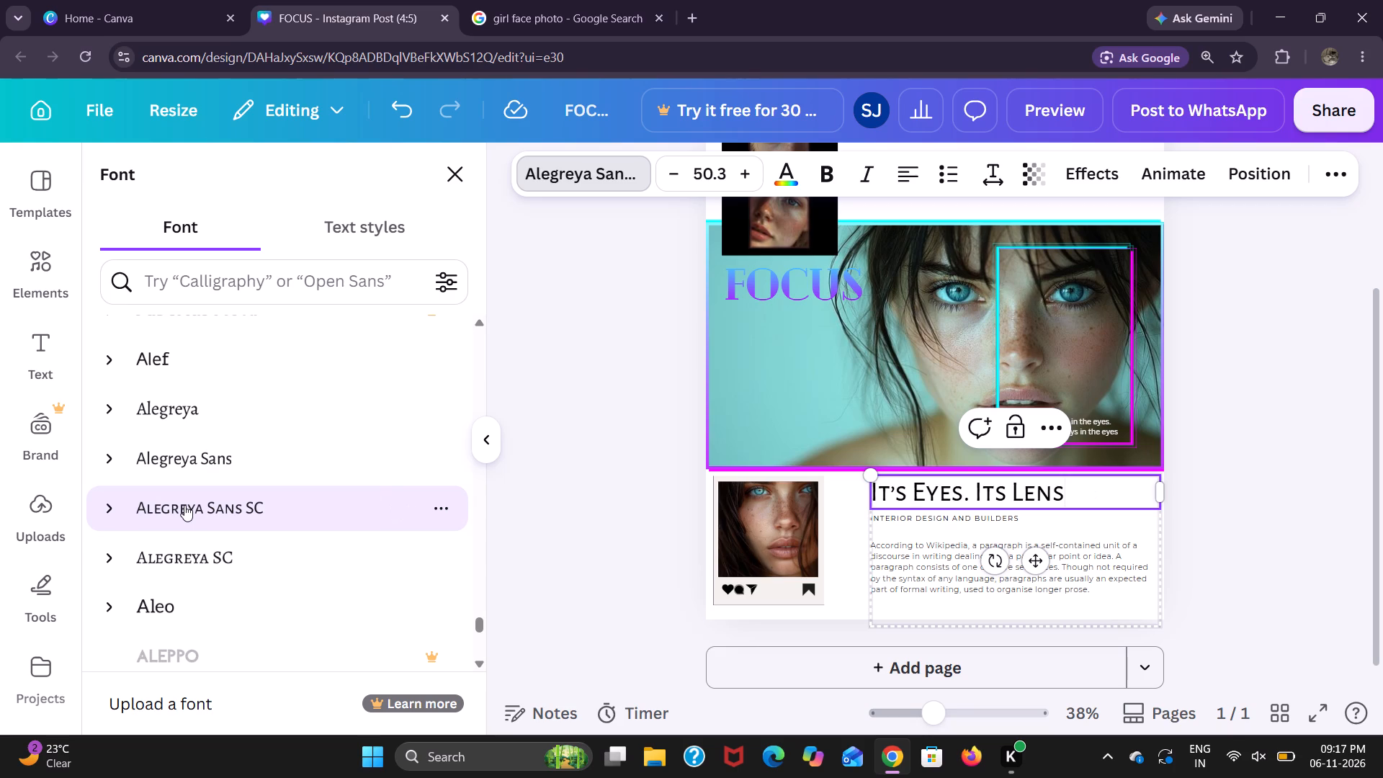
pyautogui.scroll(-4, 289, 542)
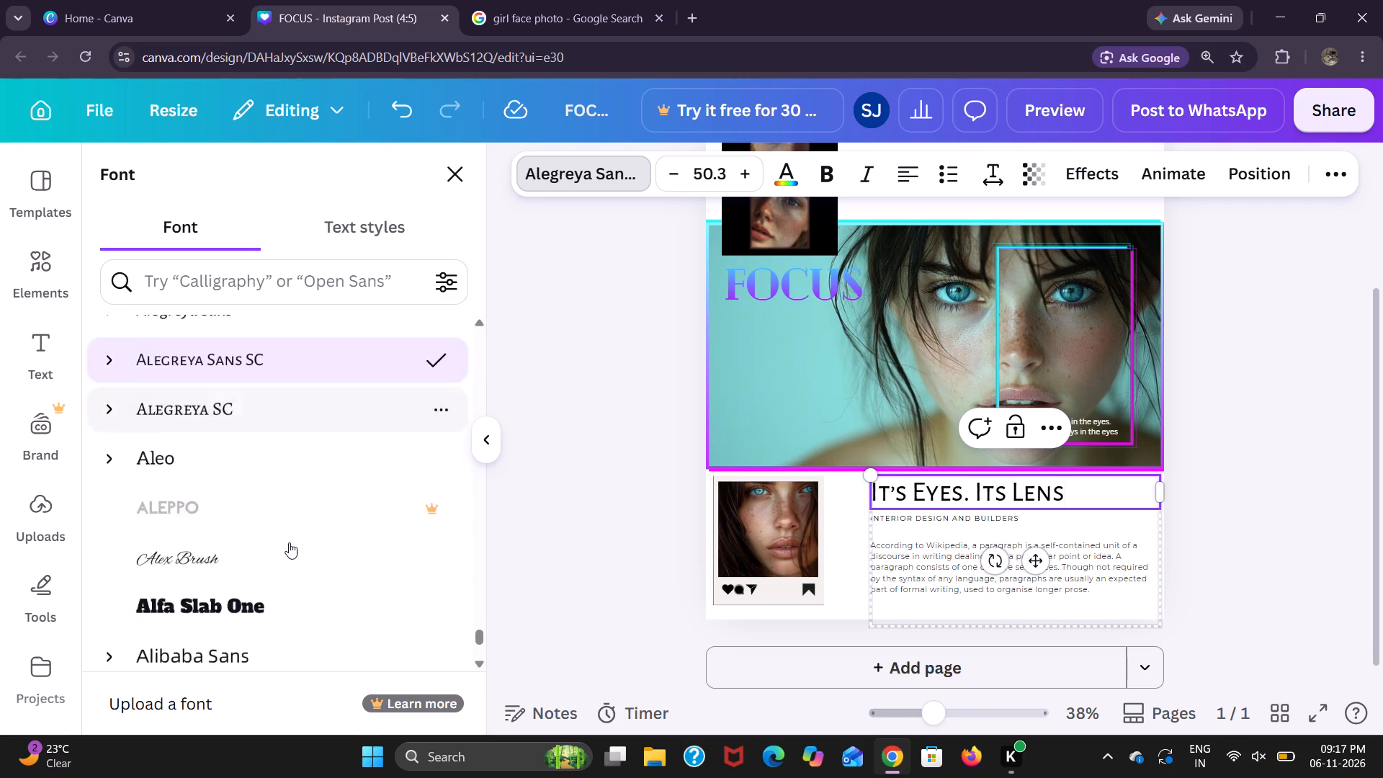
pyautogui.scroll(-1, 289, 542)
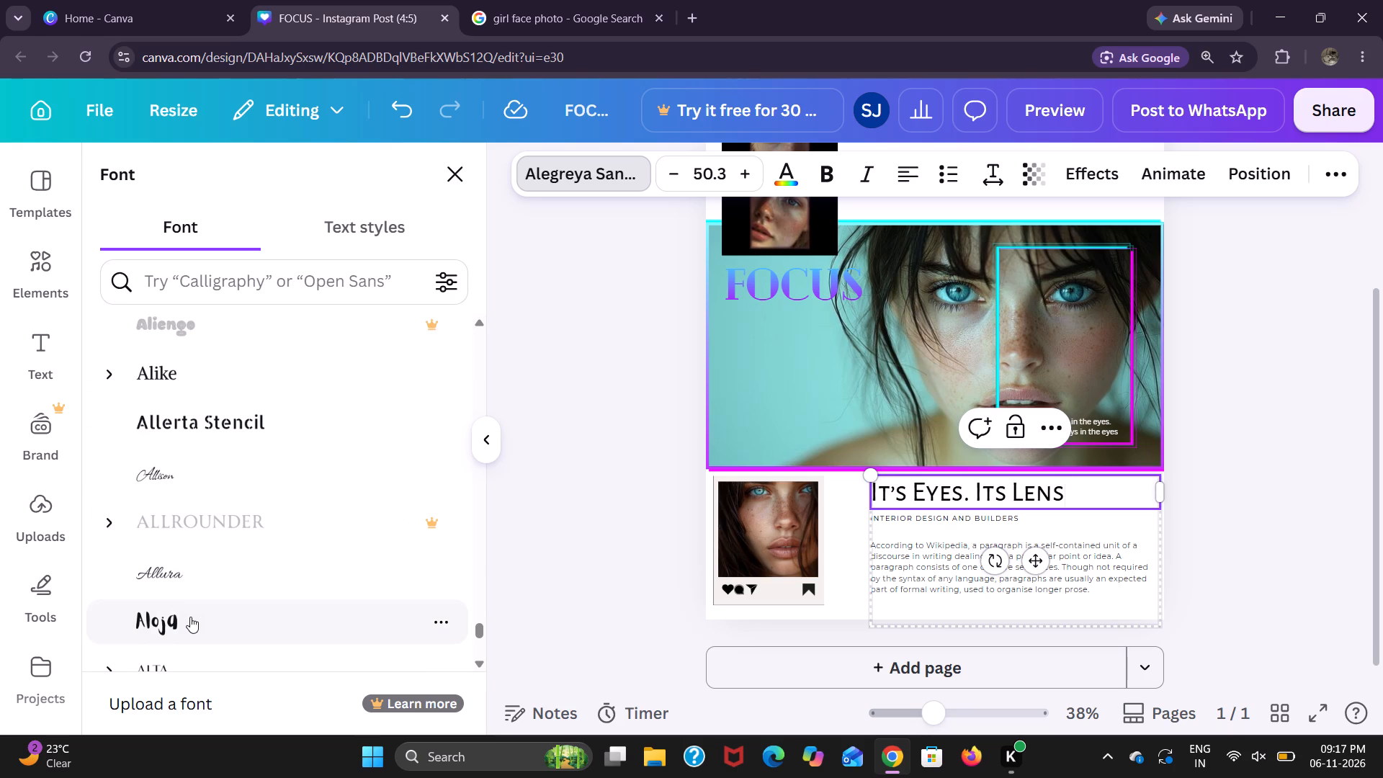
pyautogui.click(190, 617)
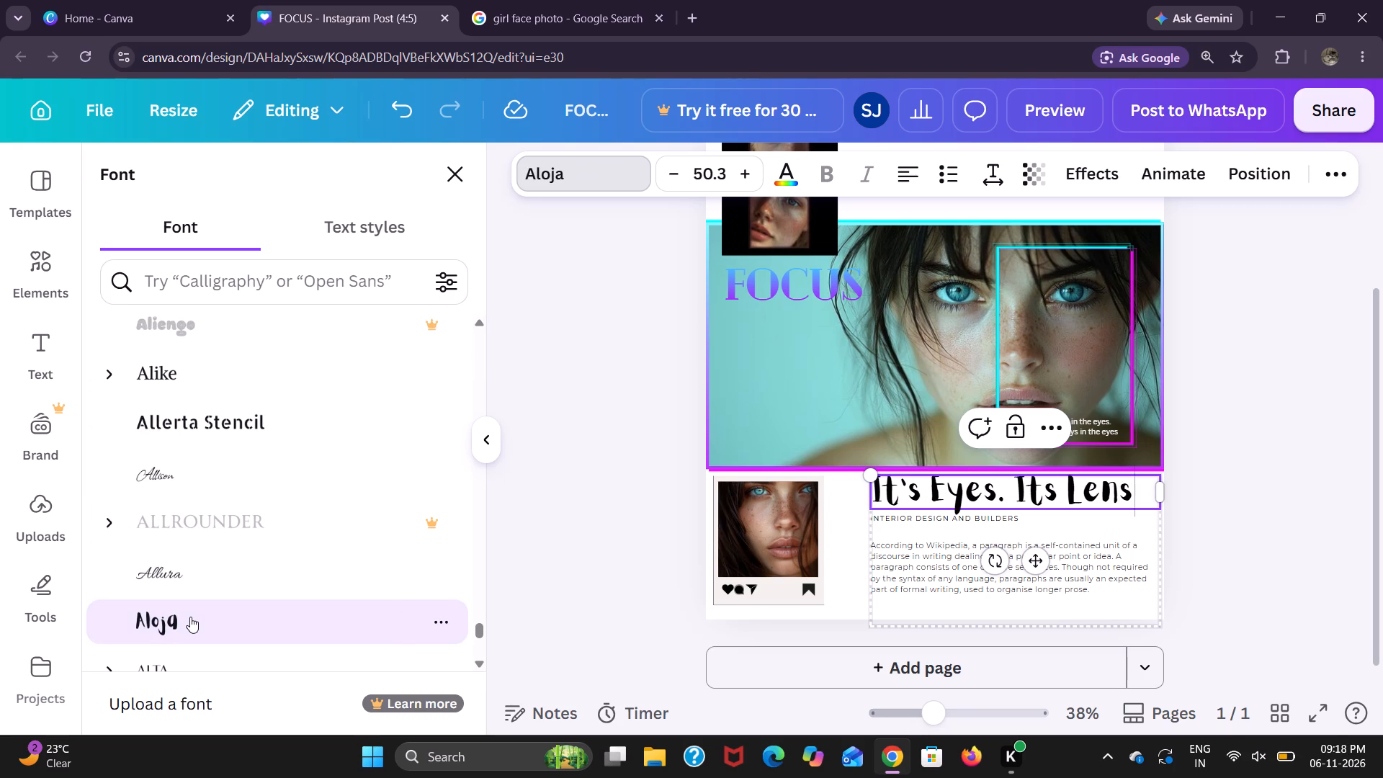
# Change the "It's Eyes. Its Lens" heading's font to Anahaw.
pyautogui.scroll(-5, 190, 617)
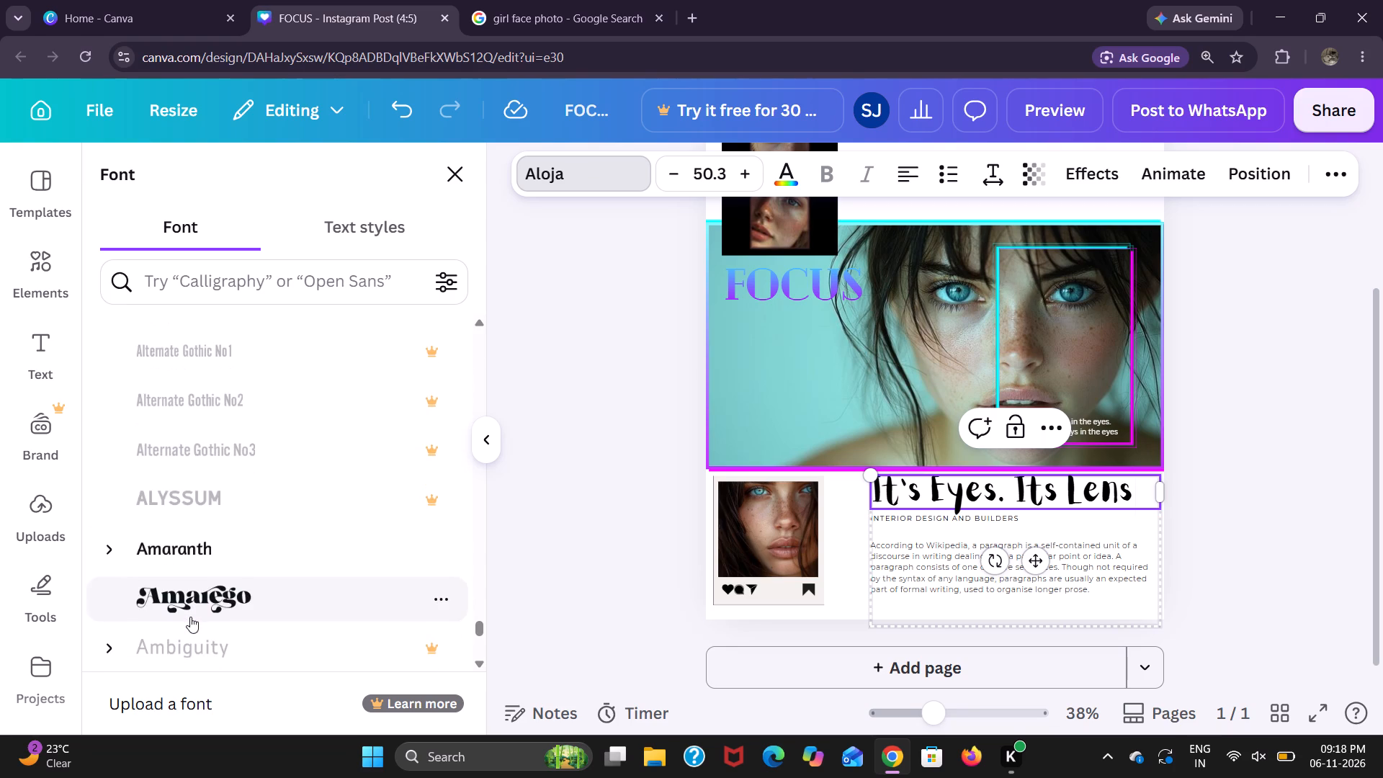
pyautogui.scroll(-9, 190, 617)
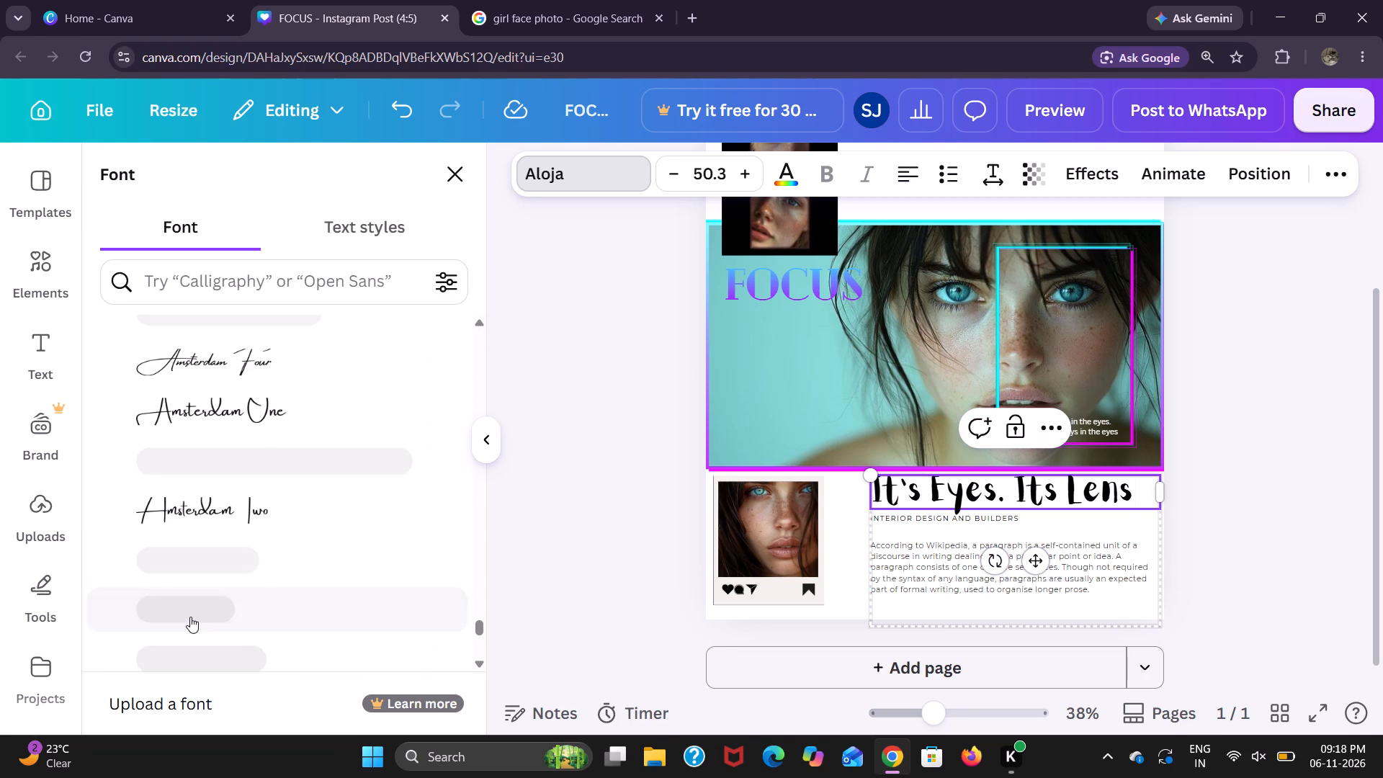
pyautogui.scroll(-5, 190, 617)
pyautogui.scroll(5, 190, 617)
pyautogui.click(238, 471)
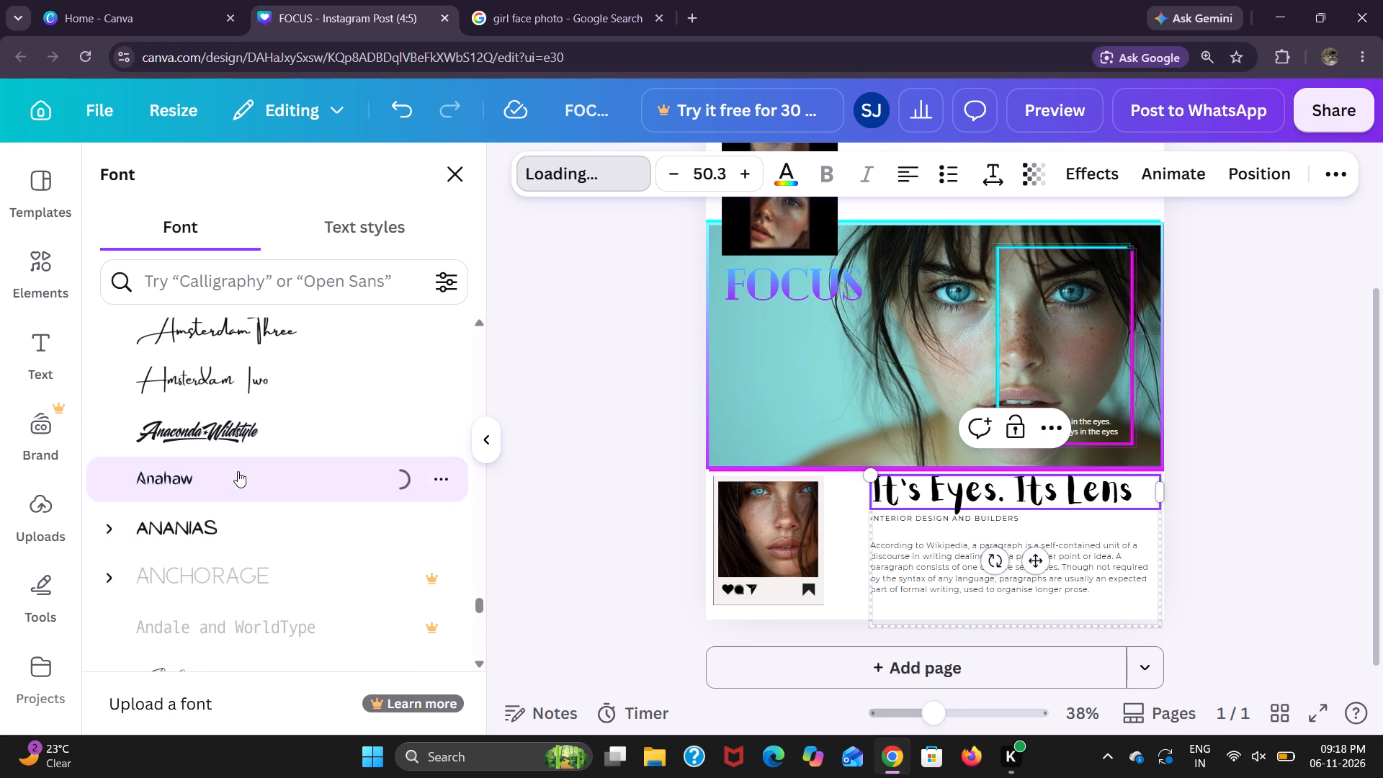
# Delete the placeholder paragraph from the headline text group.
pyautogui.click(1068, 542)
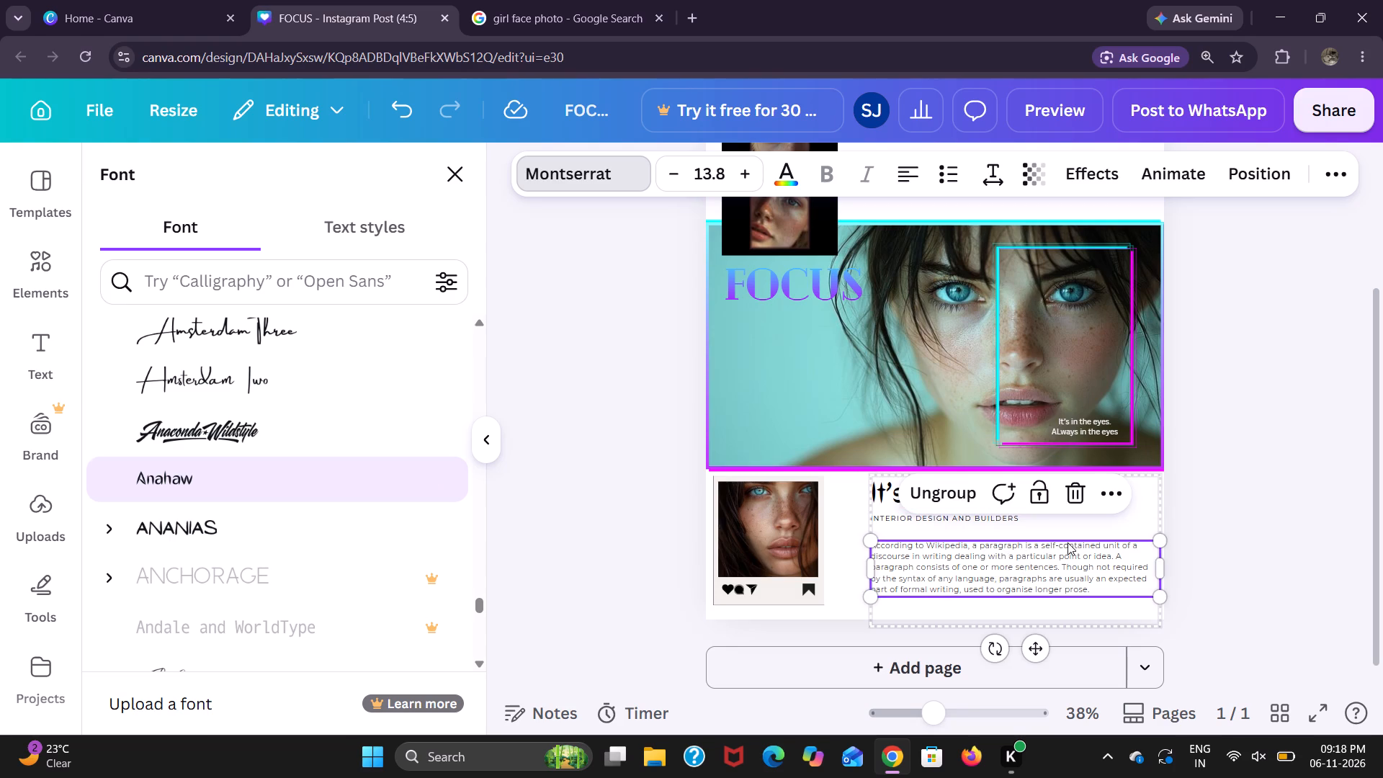
pyautogui.press('Delete')
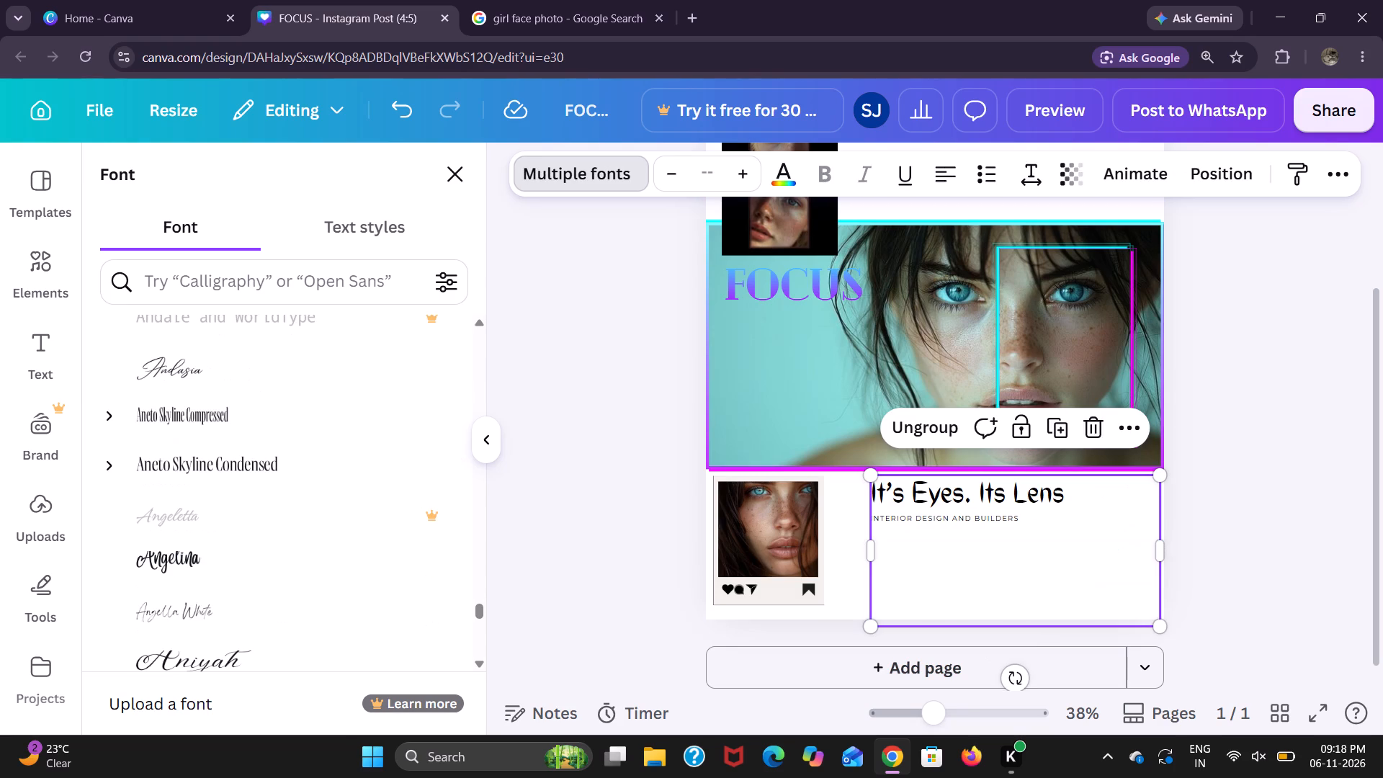
# Scale the headline text group down slightly so it ends at the page's bottom edge.
pyautogui.moveTo(1158, 626); pyautogui.dragTo(1155, 608)
pyautogui.moveTo(1155, 608); pyautogui.dragTo(1156, 590)
pyautogui.click(940, 614)
pyautogui.click(940, 614)
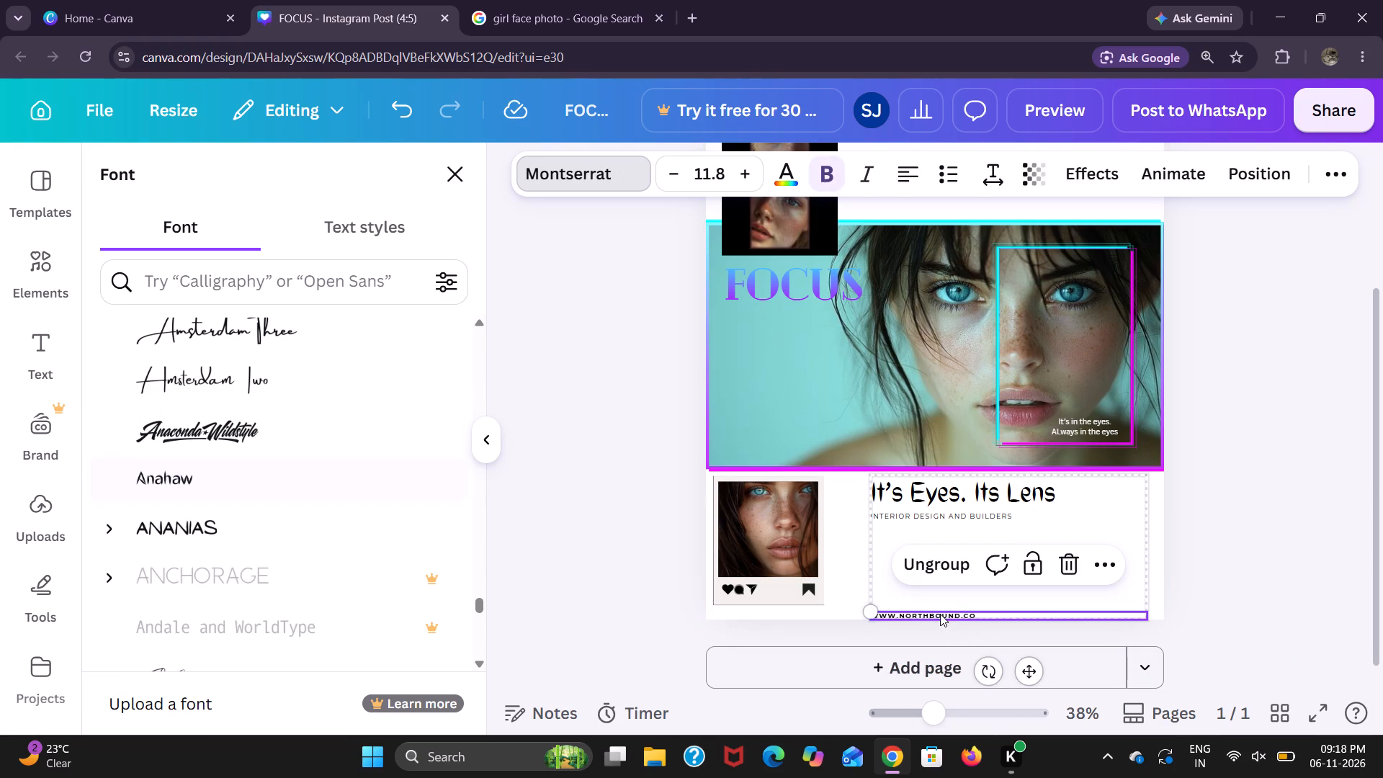
pyautogui.press('Delete')
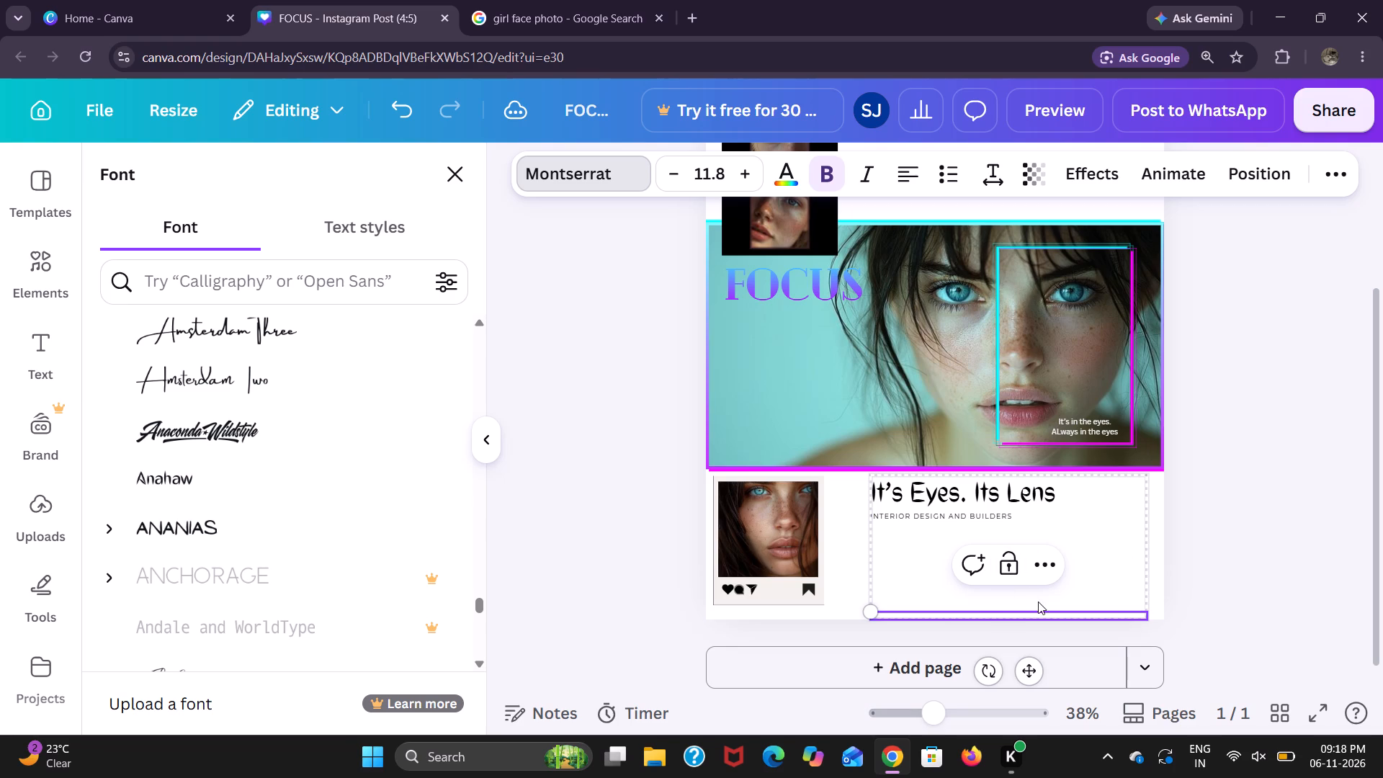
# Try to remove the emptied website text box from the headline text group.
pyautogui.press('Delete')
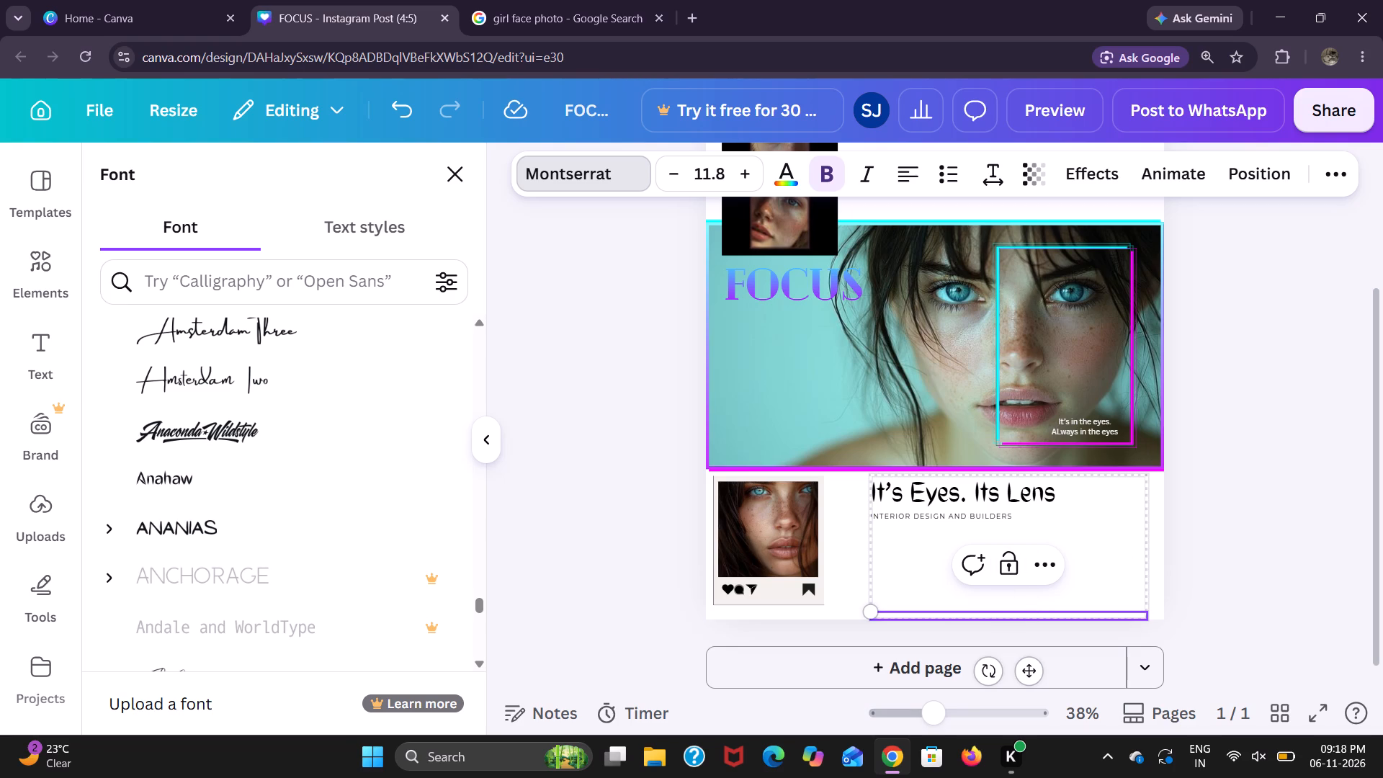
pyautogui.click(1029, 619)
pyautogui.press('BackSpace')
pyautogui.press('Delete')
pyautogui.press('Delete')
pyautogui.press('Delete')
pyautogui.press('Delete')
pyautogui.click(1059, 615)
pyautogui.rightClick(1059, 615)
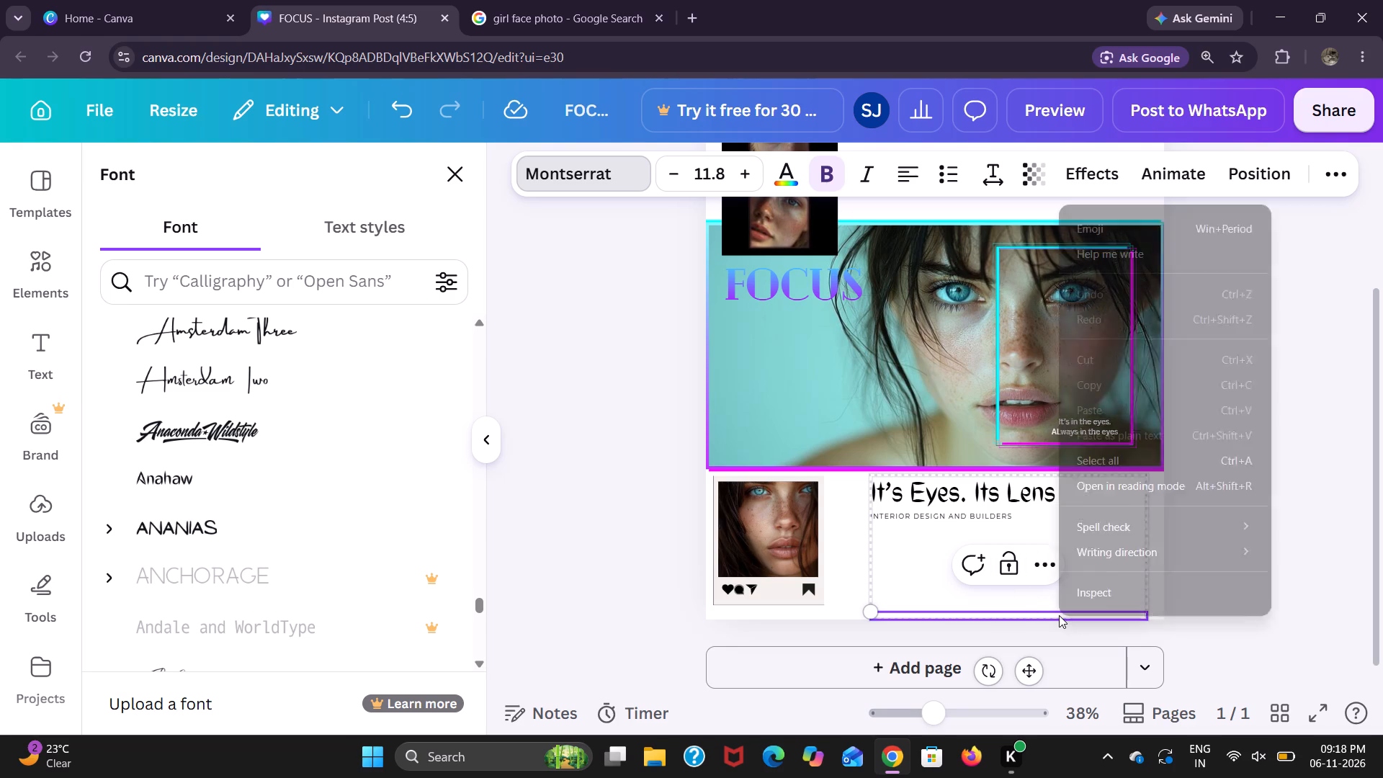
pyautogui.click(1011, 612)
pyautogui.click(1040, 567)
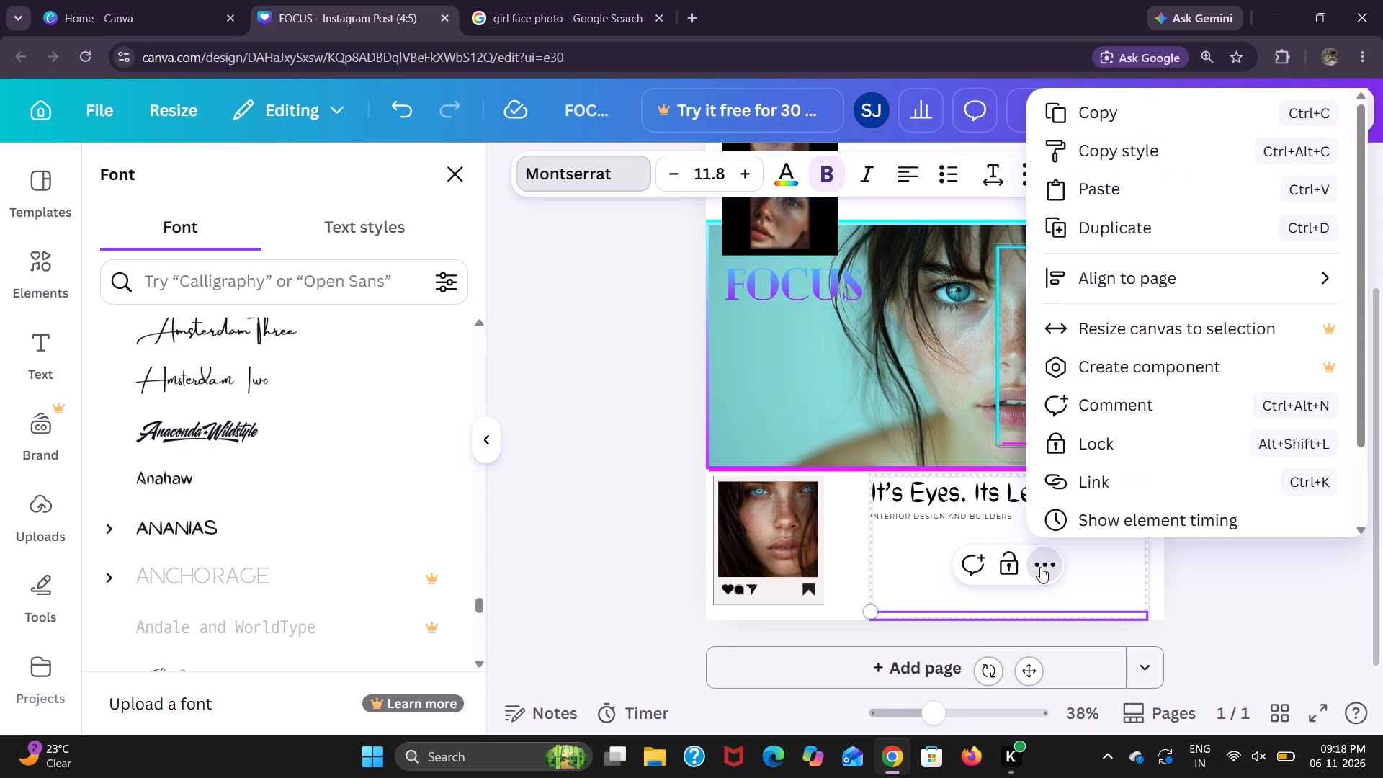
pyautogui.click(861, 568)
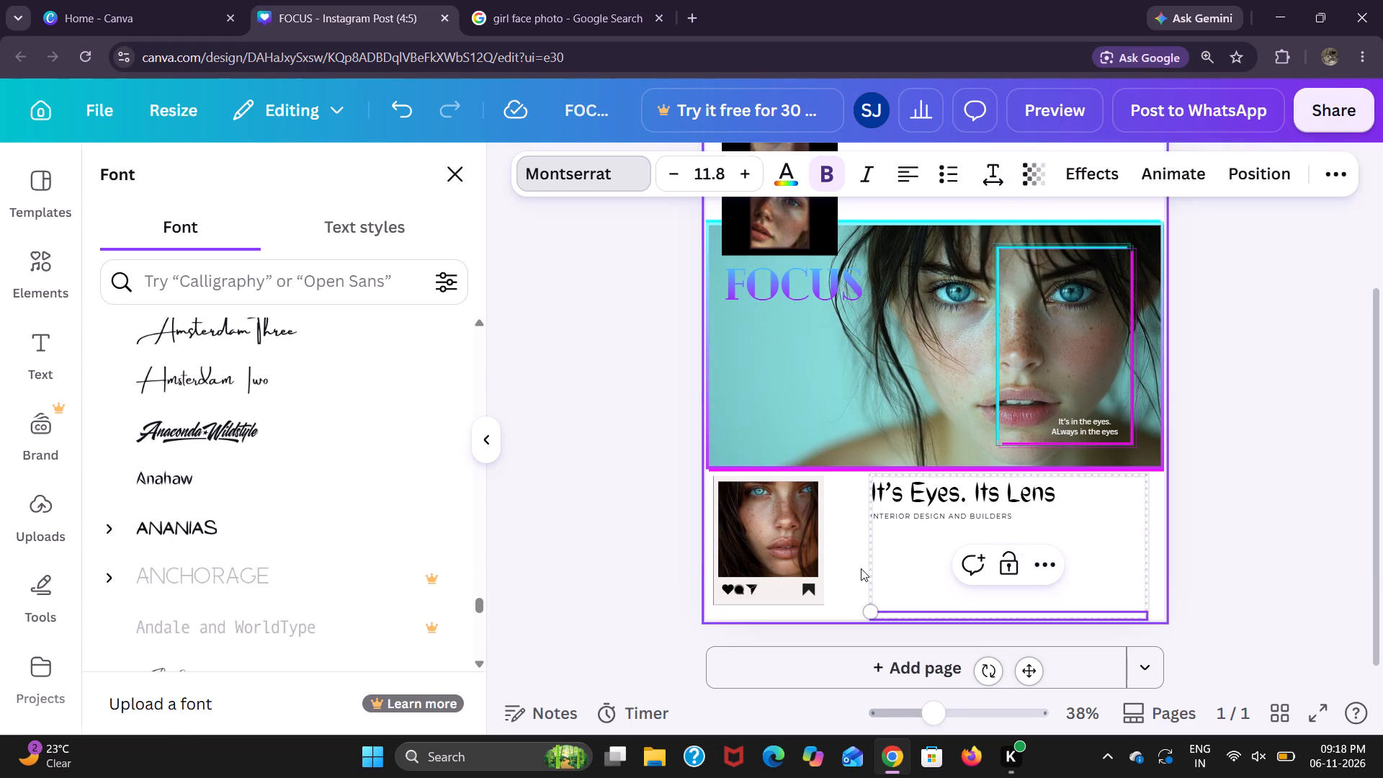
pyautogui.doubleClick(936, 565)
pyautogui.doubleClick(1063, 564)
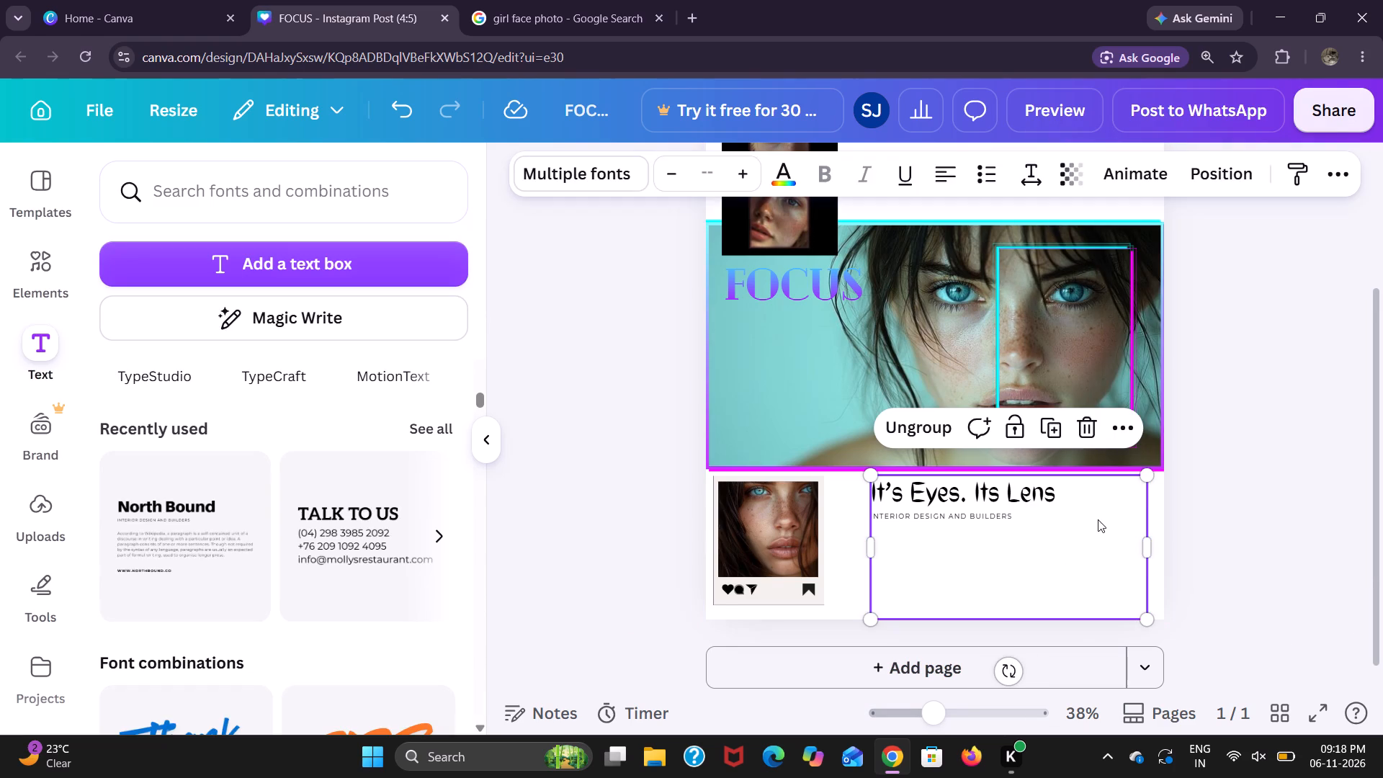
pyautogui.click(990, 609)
# Replace the "Interior Design and Builders" subtitle with "They lead us to the right way.." and "follow them" on a second line.
pyautogui.doubleClick(943, 512)
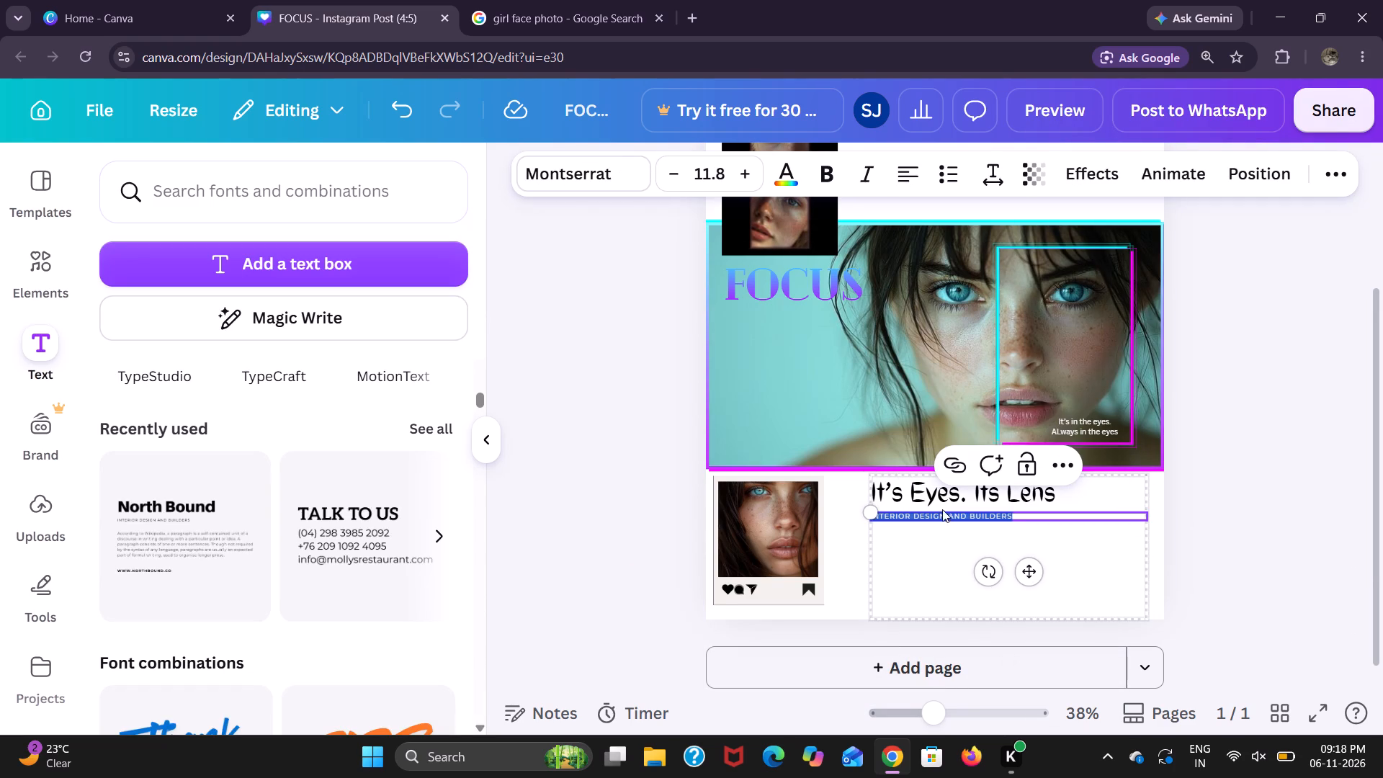
pyautogui.scroll(-3, 940, 545)
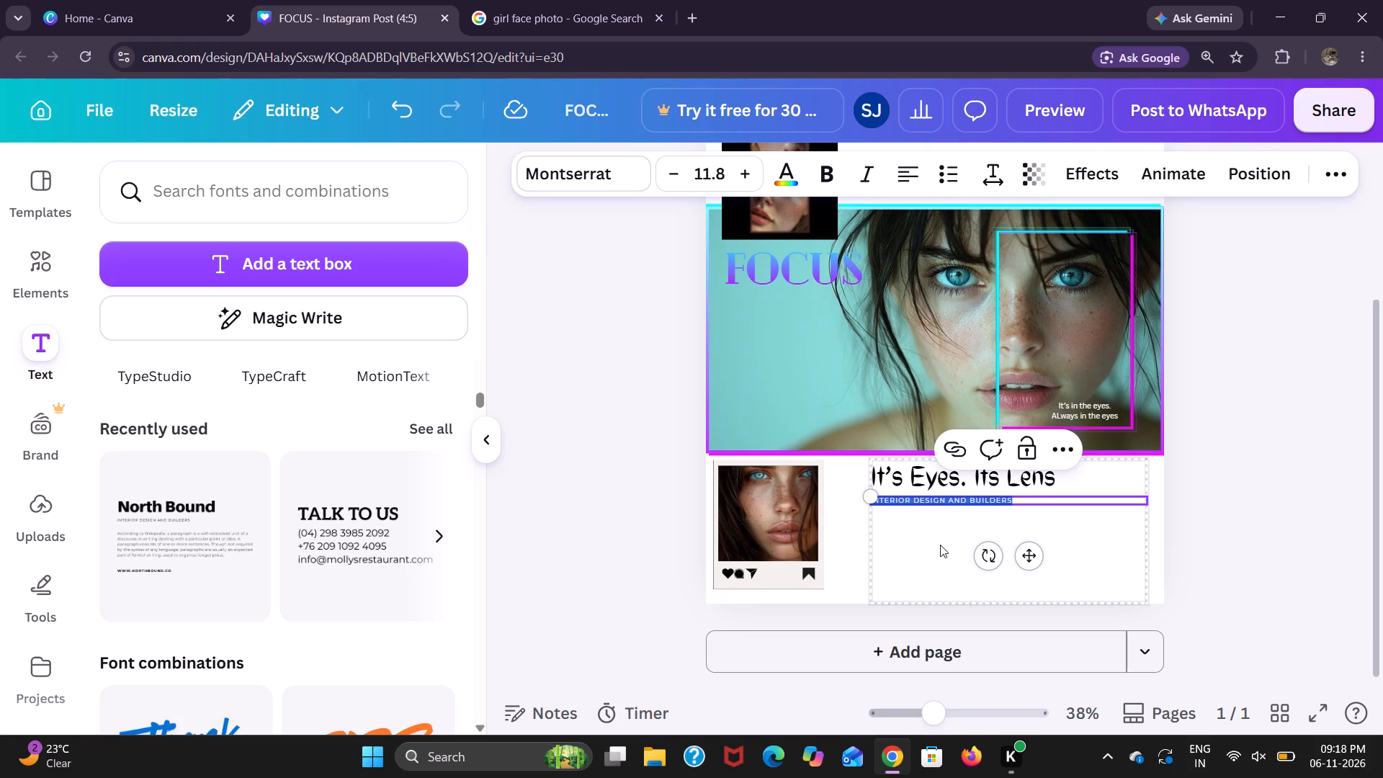
pyautogui.press('l')
pyautogui.press('BackSpace')
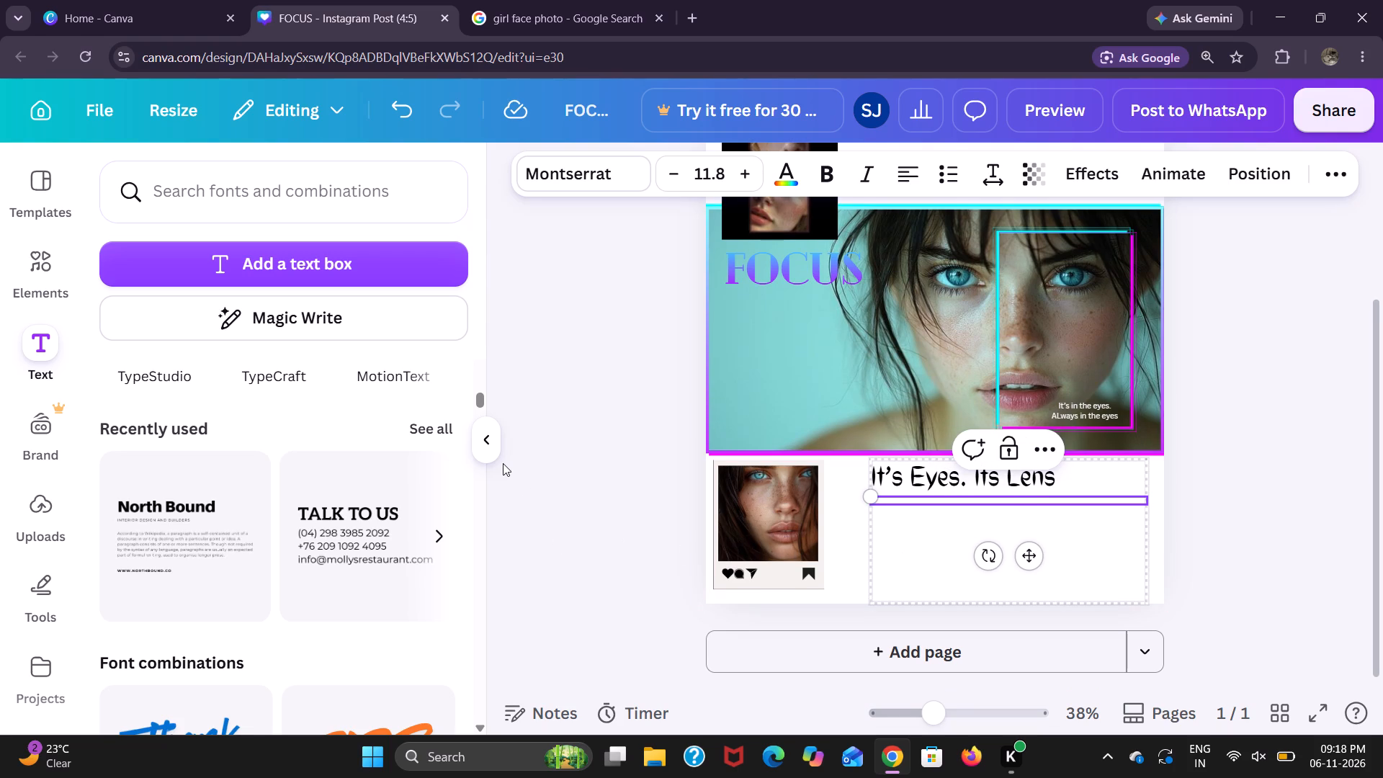
pyautogui.write('fp')
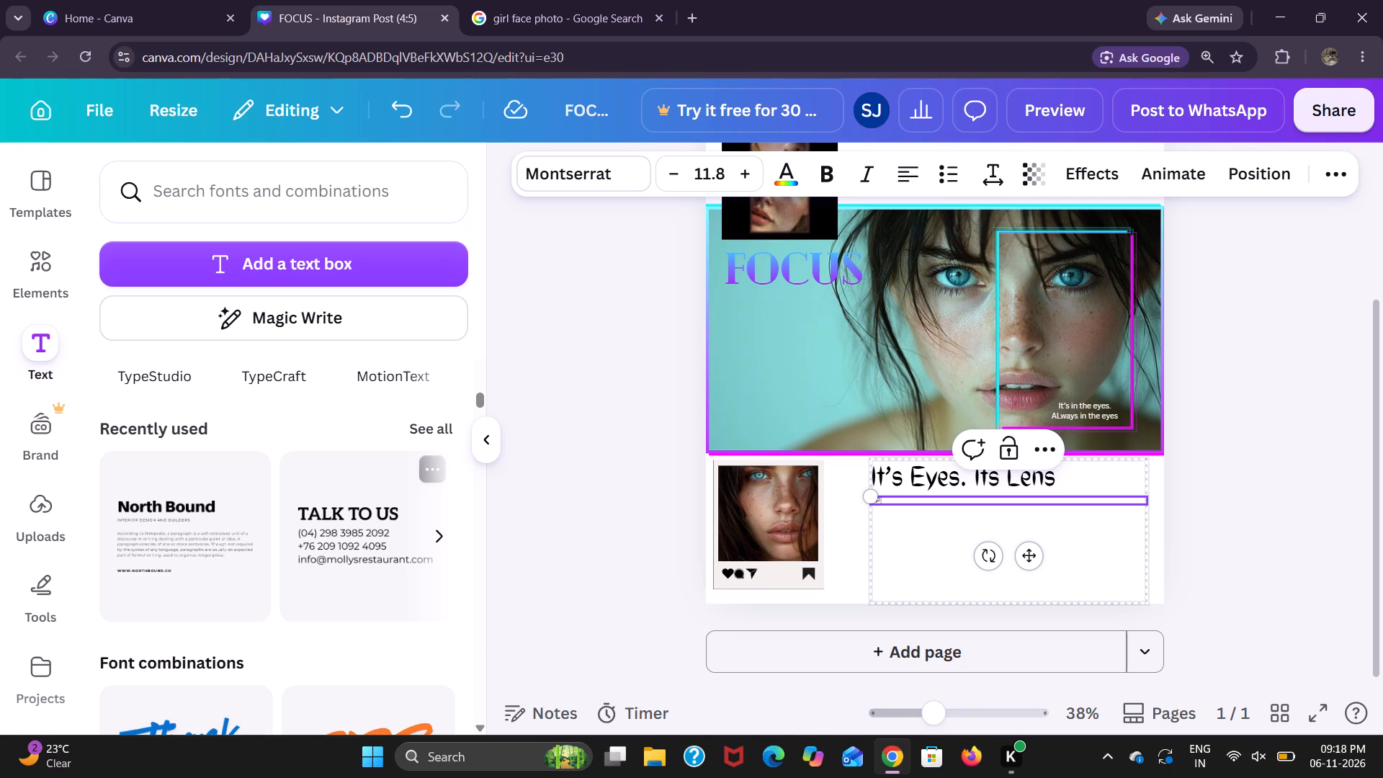
pyautogui.press('BackSpace')
pyautogui.press('BackSpace')
pyautogui.write('th')
pyautogui.press('BackSpace')
pyautogui.press('t')
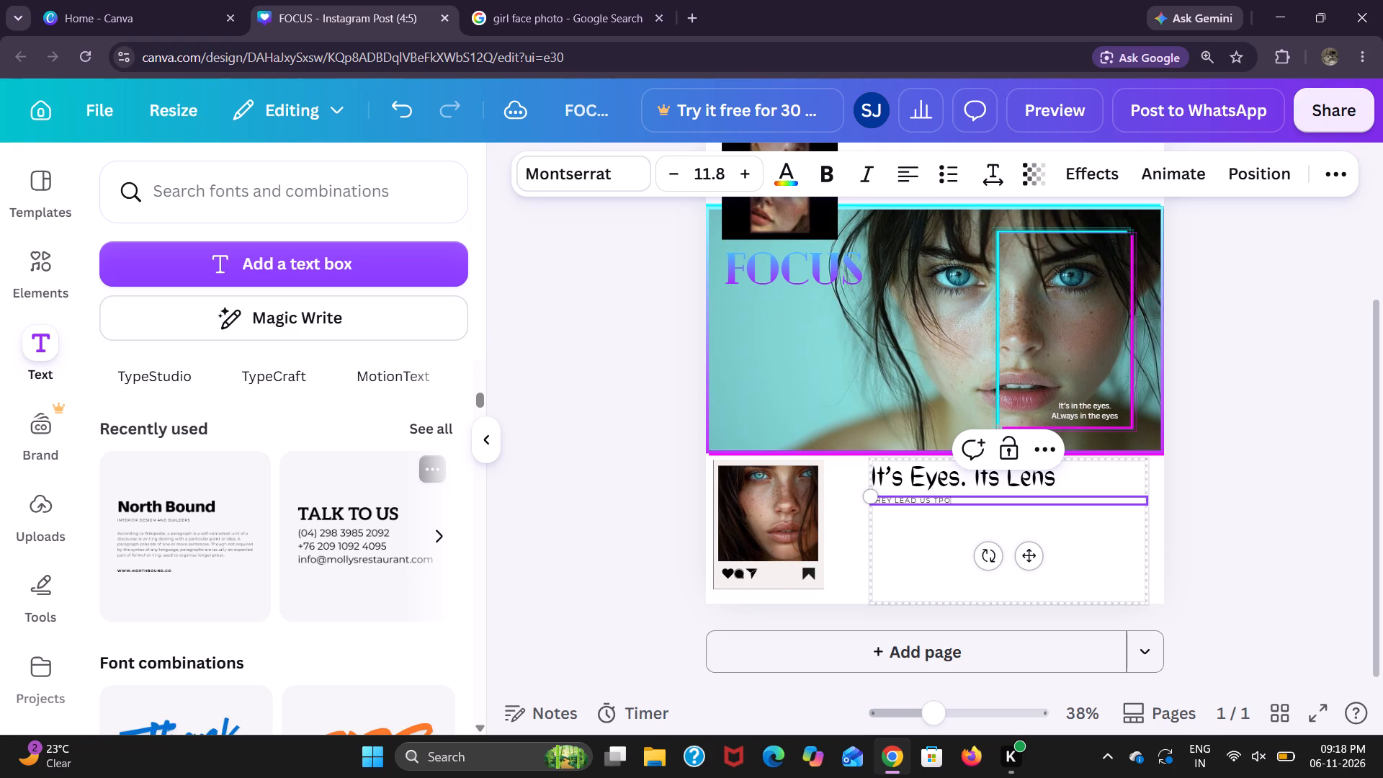
pyautogui.press('BackSpace')
pyautogui.press('BackSpace')
pyautogui.press('BackSpace')
pyautogui.press('BackSpace')
pyautogui.press('BackSpace')
pyautogui.press('BackSpace')
pyautogui.press('BackSpace')
pyautogui.write('o the right way..')
pyautogui.press('Return')
pyautogui.write('follow them')
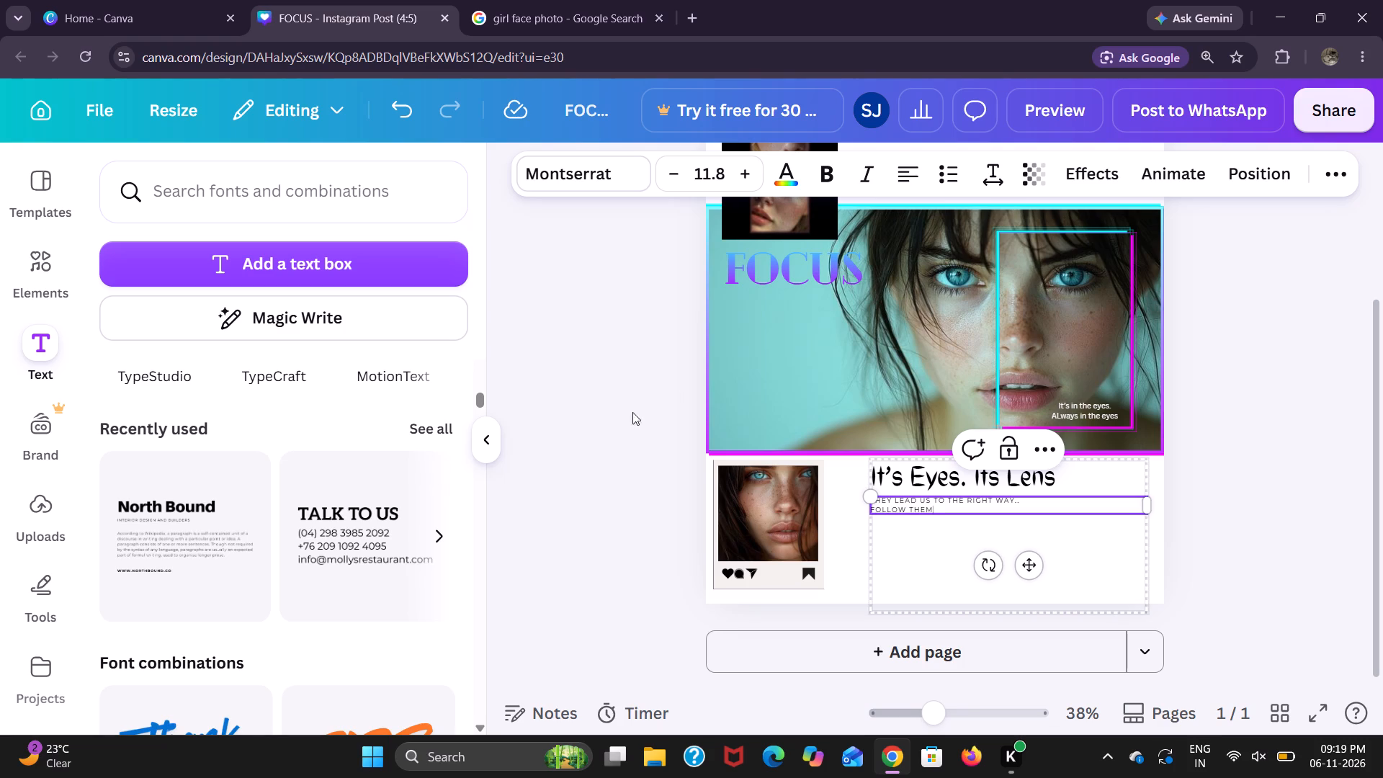
# Narrow the subtitle's text box to fit closely around its two lines.
pyautogui.moveTo(1158, 500); pyautogui.dragTo(1101, 507)
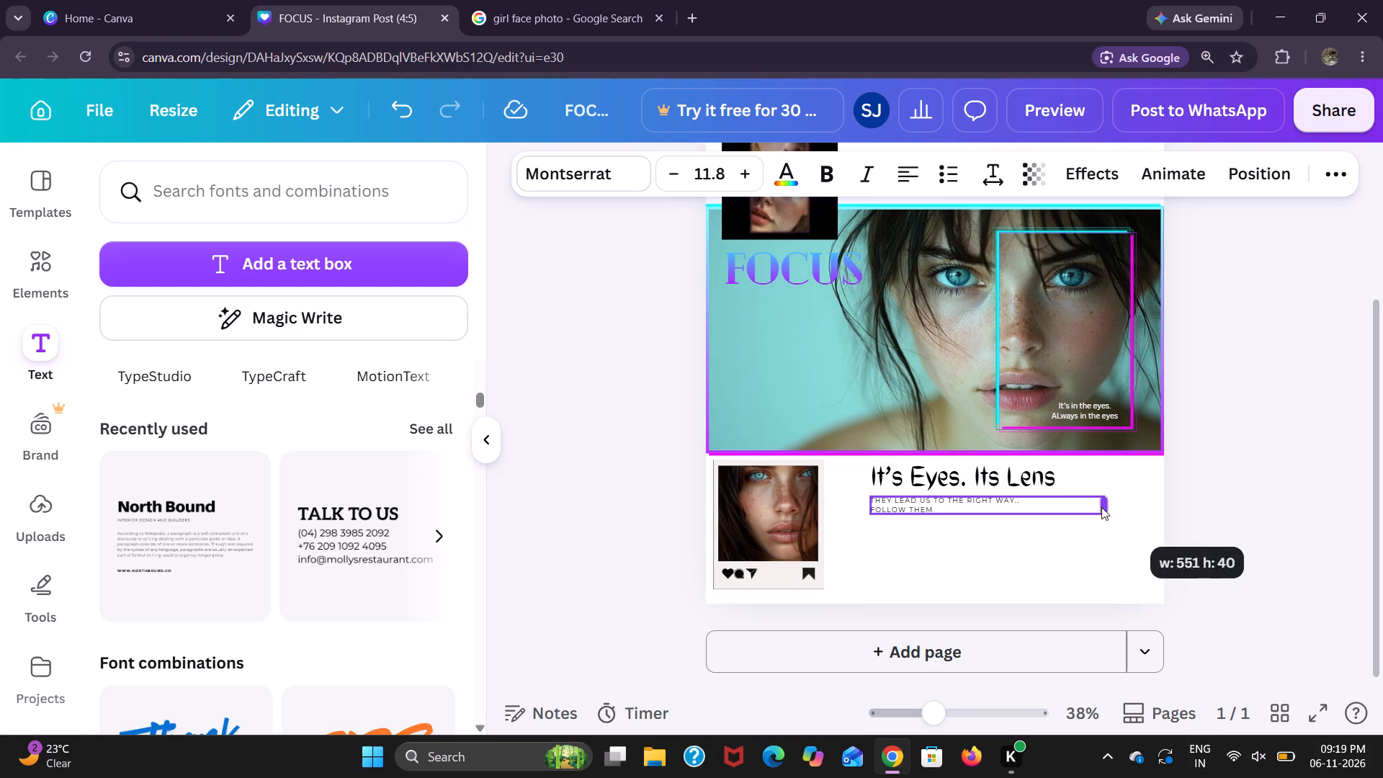
pyautogui.moveTo(1101, 507); pyautogui.dragTo(1049, 502)
# Narrow the "It's Eyes. Its Lens" headline's text box so it fits closely around the single line of text.
pyautogui.click(1065, 477)
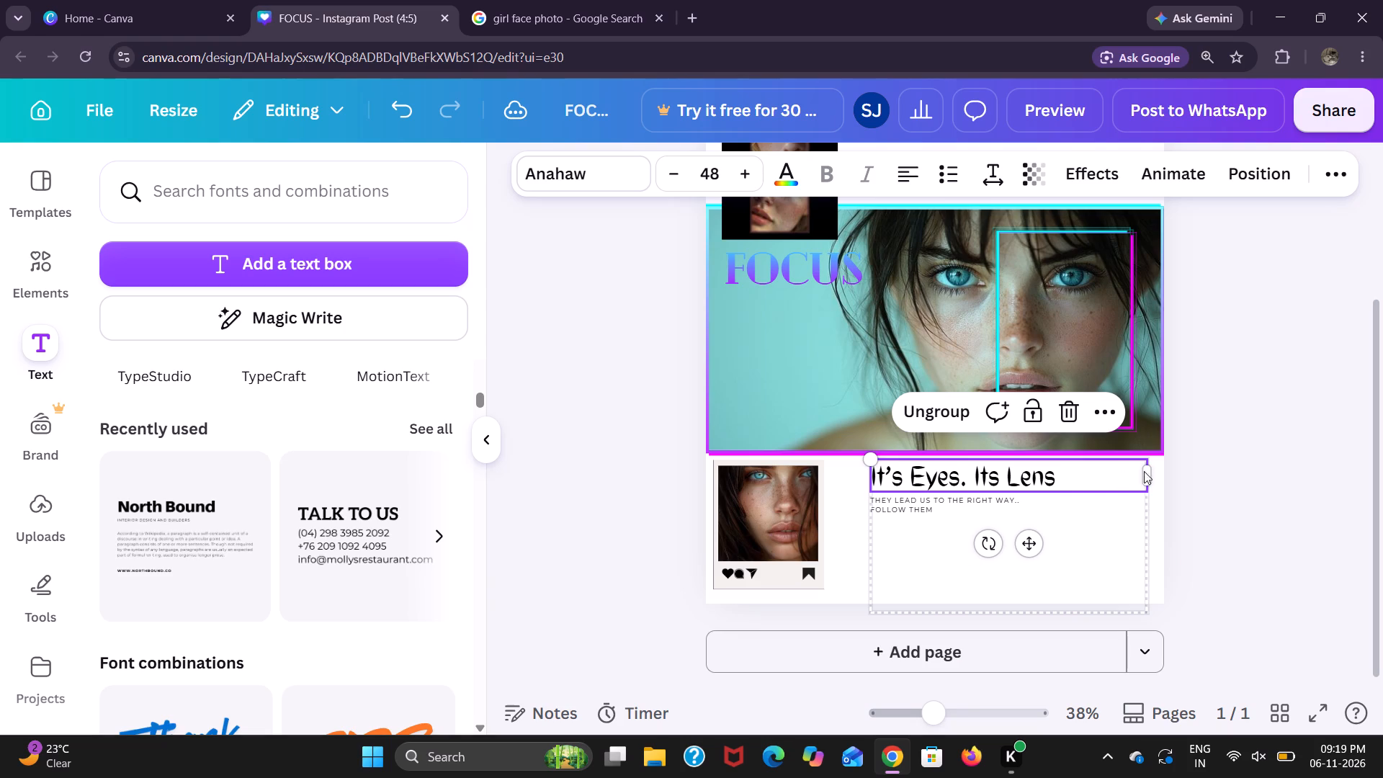
pyautogui.moveTo(1145, 471); pyautogui.dragTo(1090, 476)
pyautogui.hotkey('ctrl', 'z')
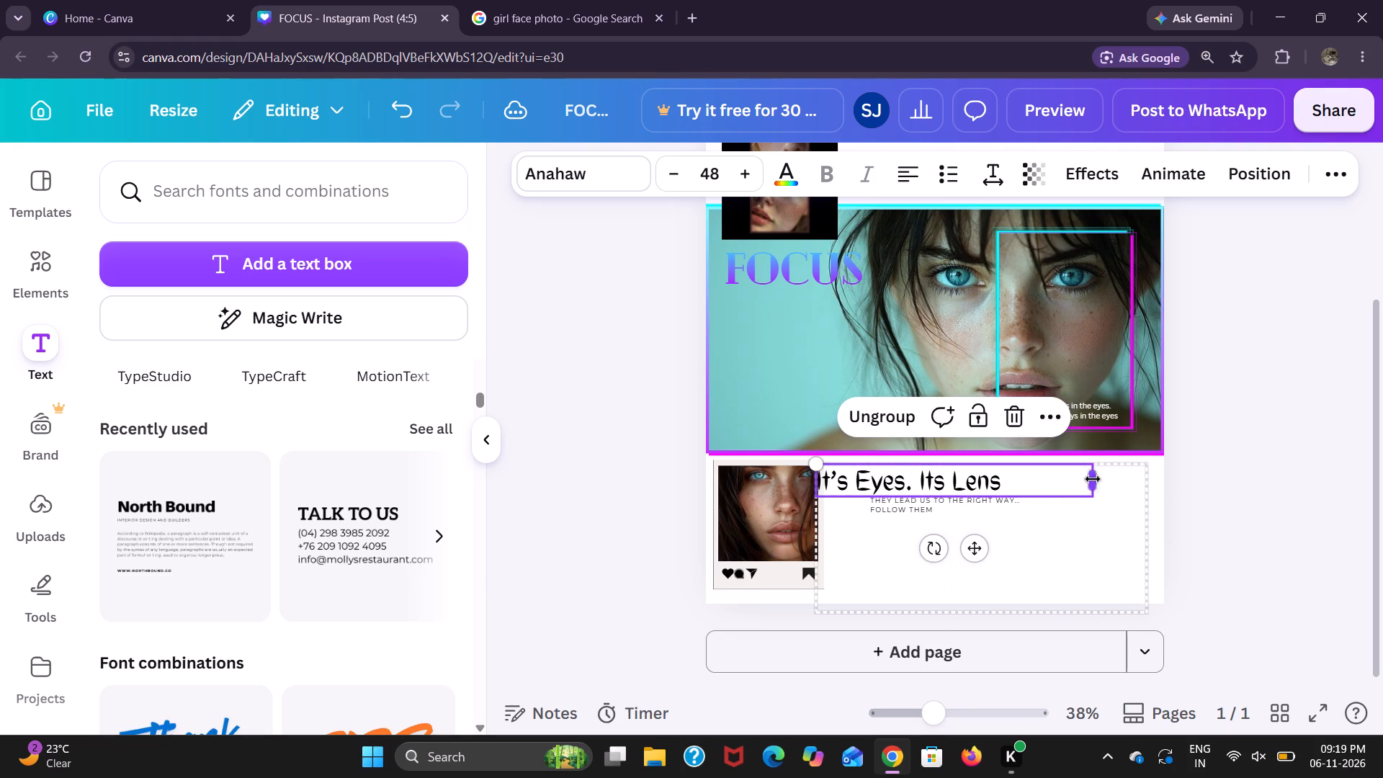
pyautogui.hscroll(1, 1132, 475)
pyautogui.moveTo(1149, 475); pyautogui.dragTo(1056, 480)
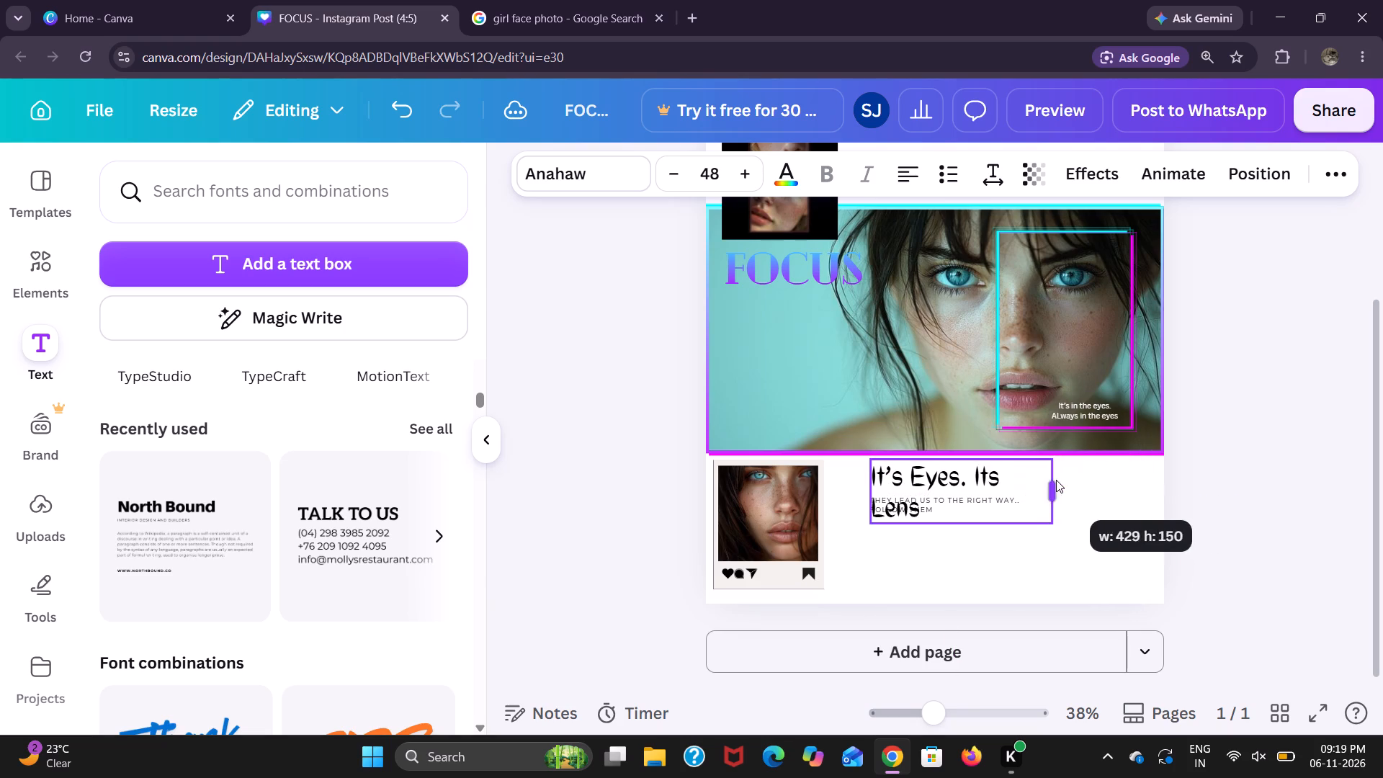
pyautogui.moveTo(1056, 480); pyautogui.dragTo(1069, 480)
pyautogui.click(1057, 572)
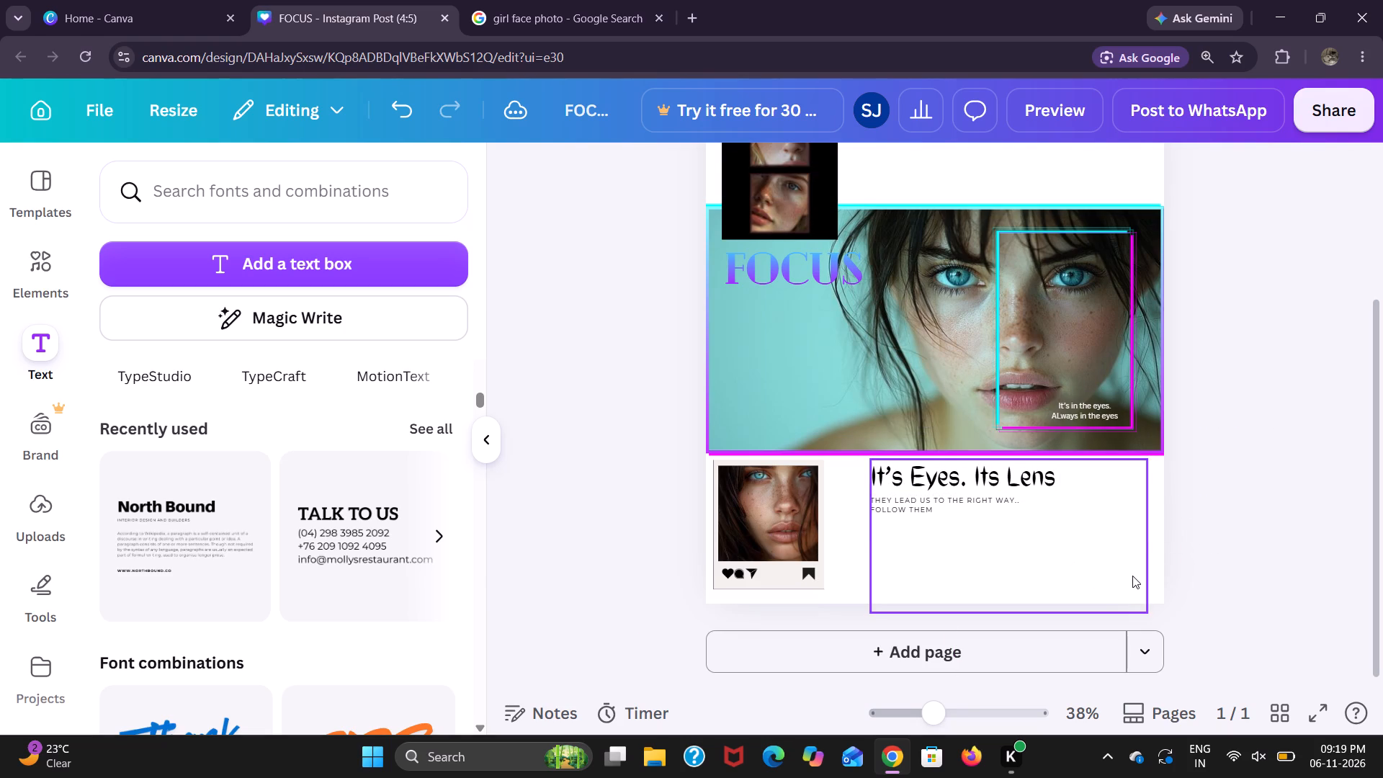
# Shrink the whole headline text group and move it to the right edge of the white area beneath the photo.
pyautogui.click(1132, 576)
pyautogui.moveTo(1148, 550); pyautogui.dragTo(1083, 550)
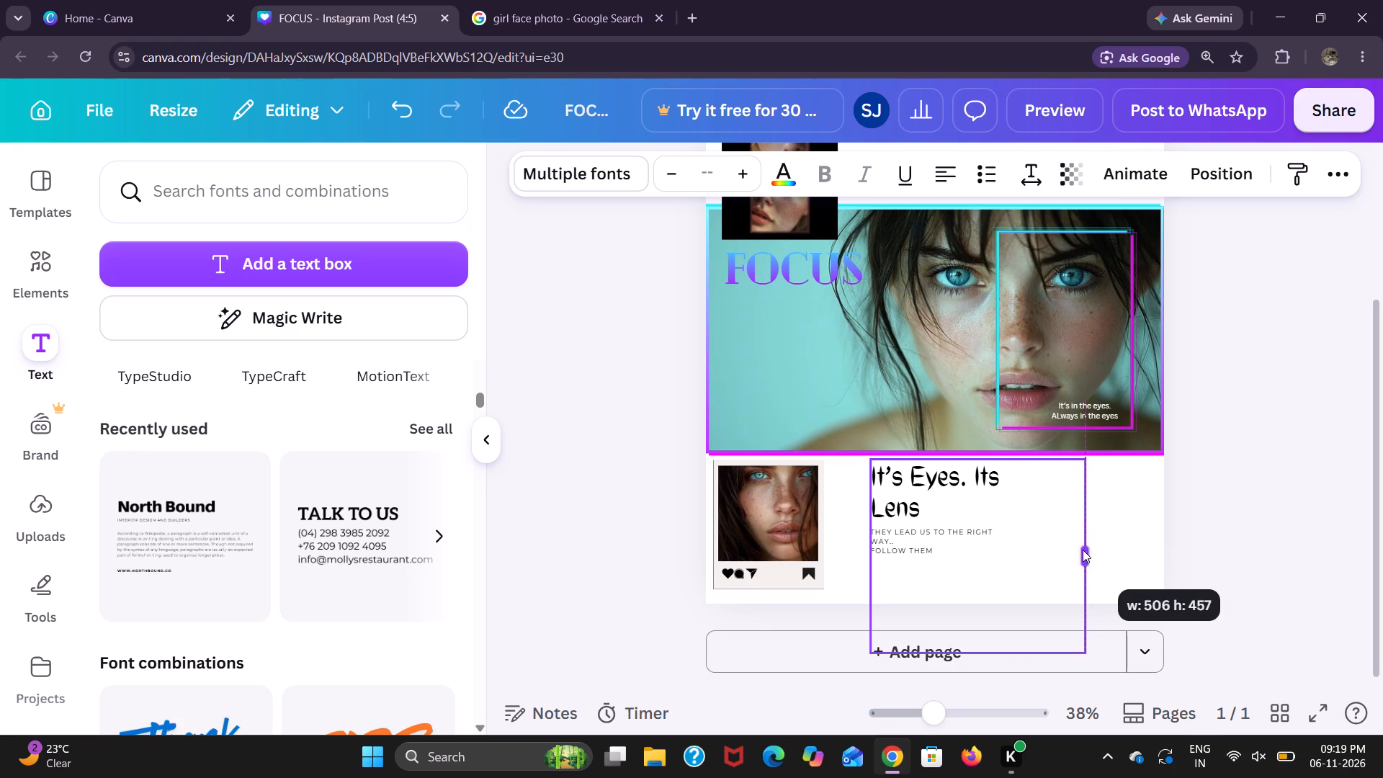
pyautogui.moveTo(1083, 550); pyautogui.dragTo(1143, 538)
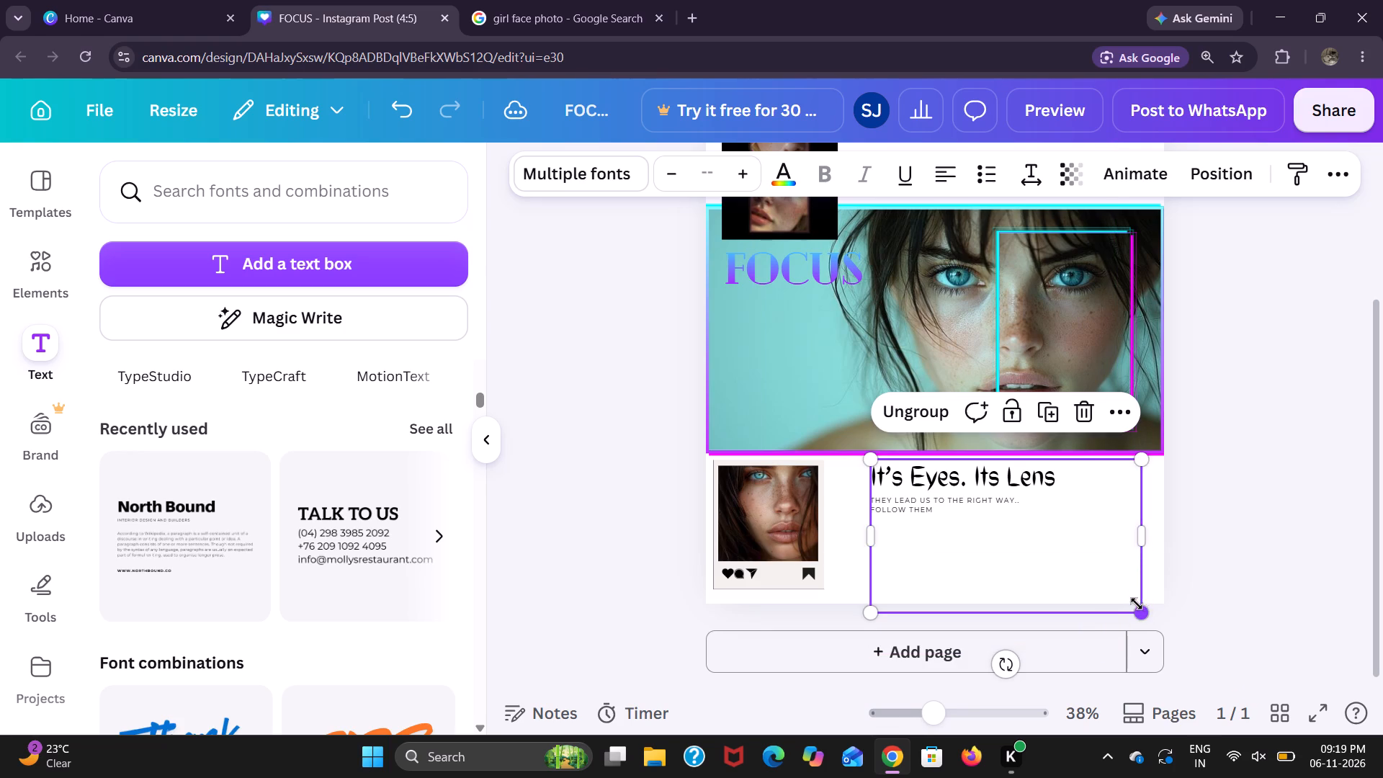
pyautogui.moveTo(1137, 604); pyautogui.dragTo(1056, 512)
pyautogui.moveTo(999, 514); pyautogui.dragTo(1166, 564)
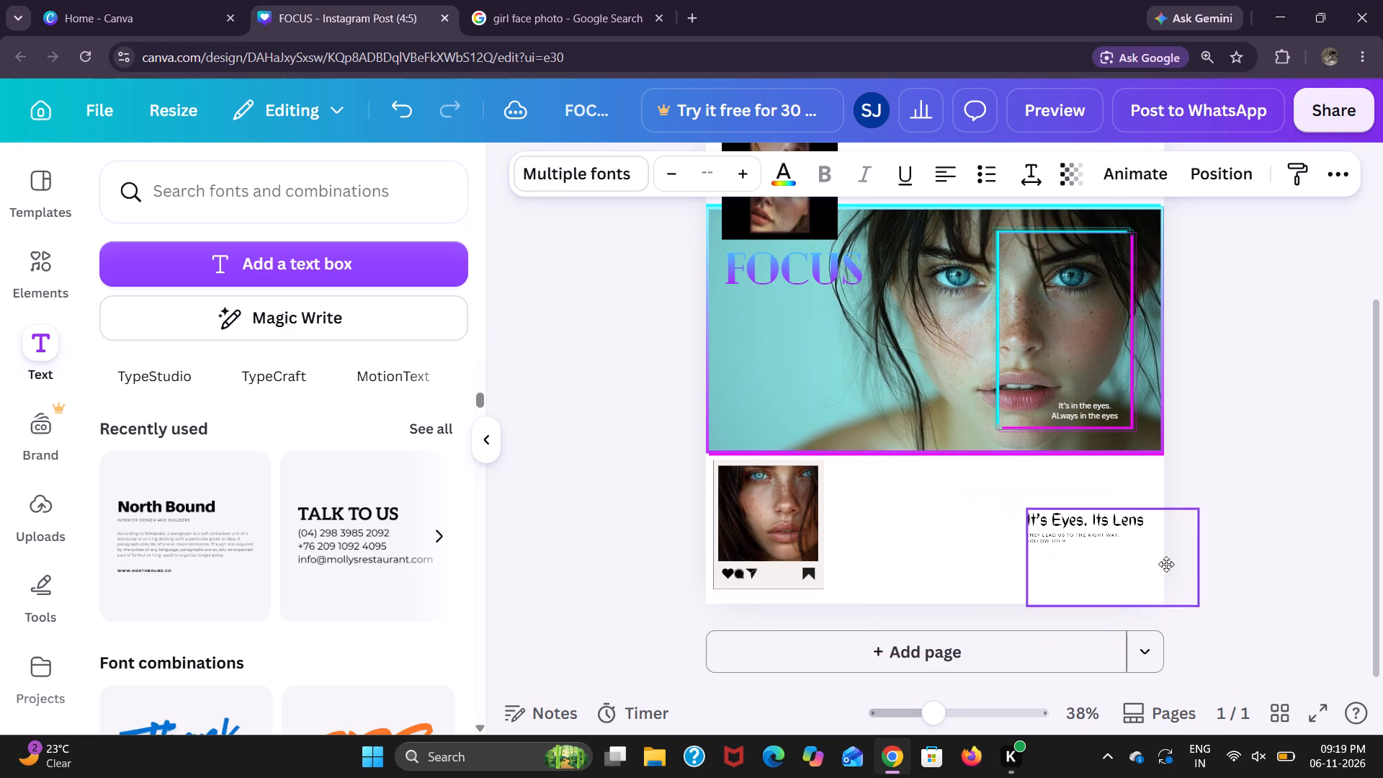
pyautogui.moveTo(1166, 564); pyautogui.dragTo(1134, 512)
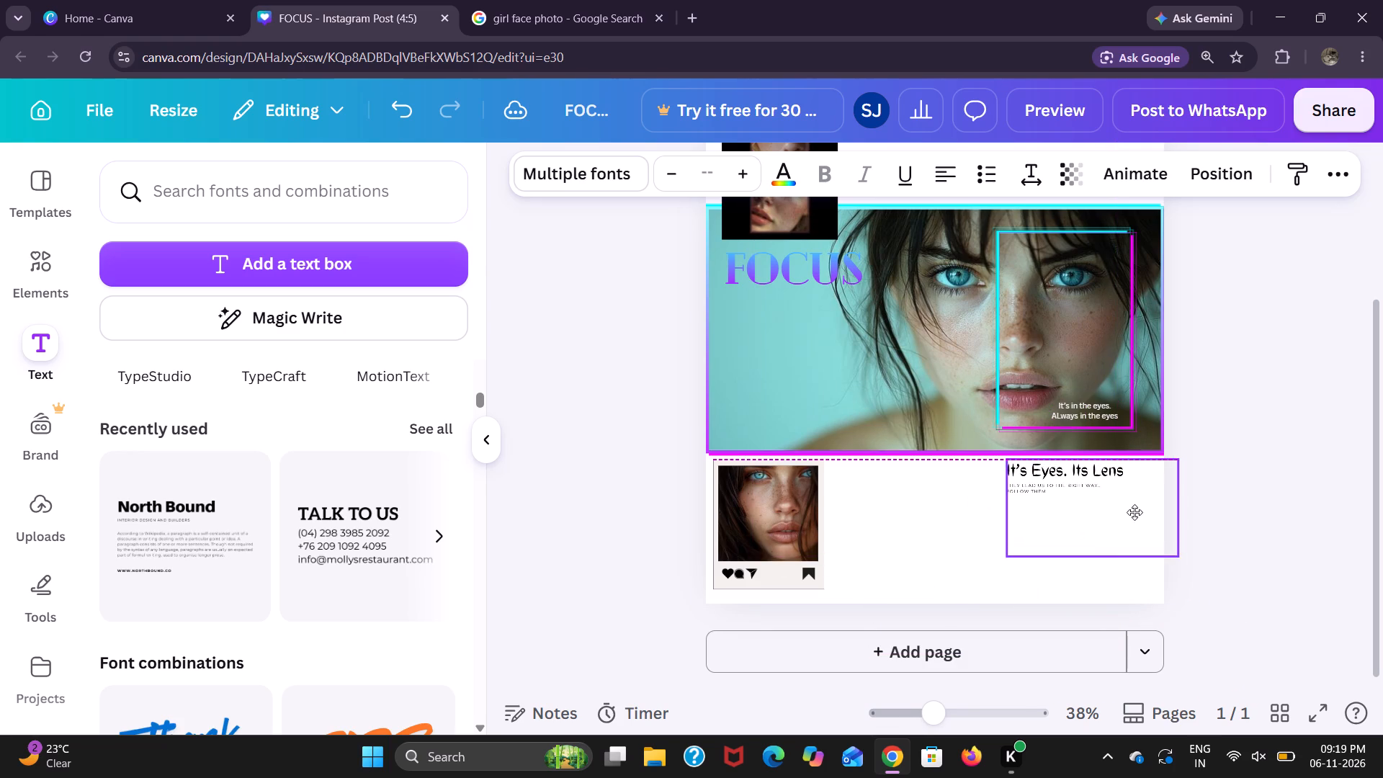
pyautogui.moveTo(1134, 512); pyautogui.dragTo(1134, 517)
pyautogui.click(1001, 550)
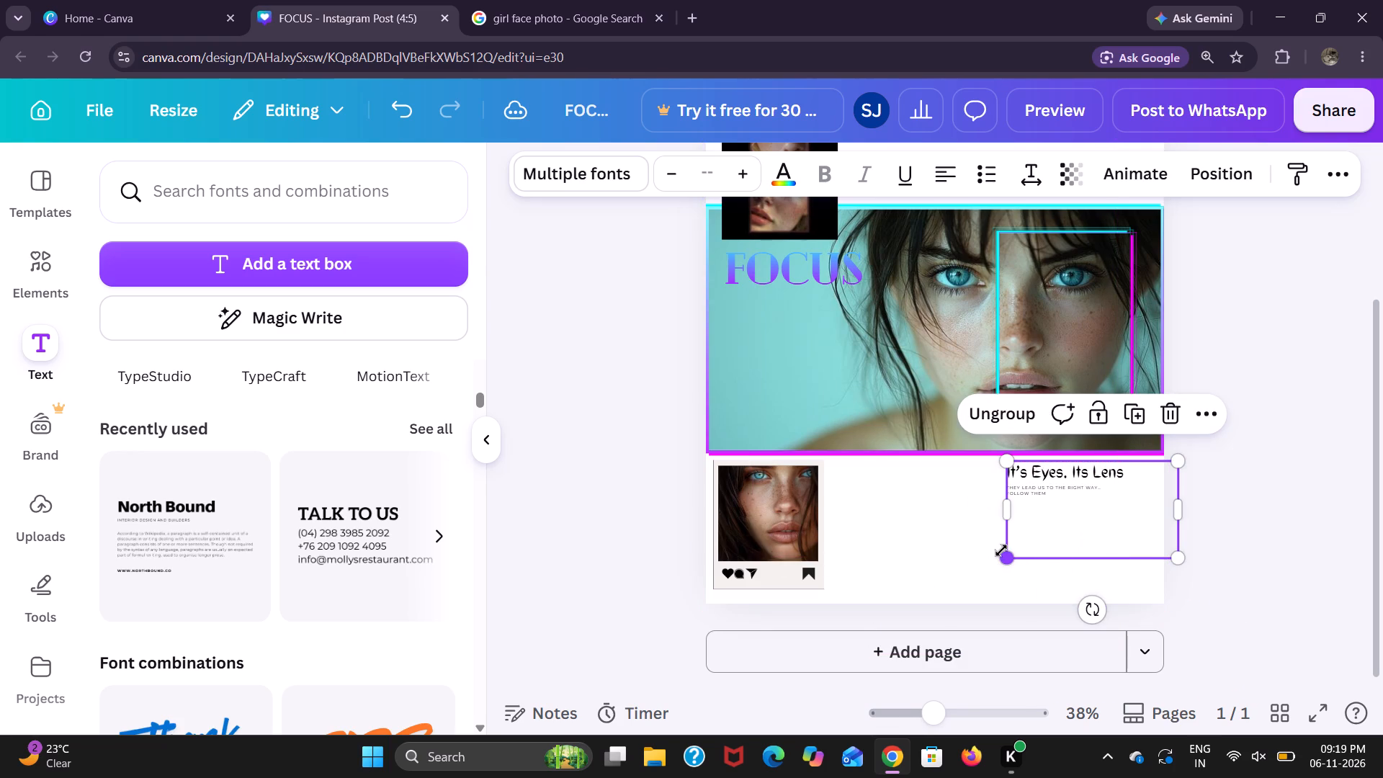
# Move the headline text group to the white area at the top of the page beside the film strip and enlarge it.
pyautogui.moveTo(1079, 632); pyautogui.dragTo(1057, 339)
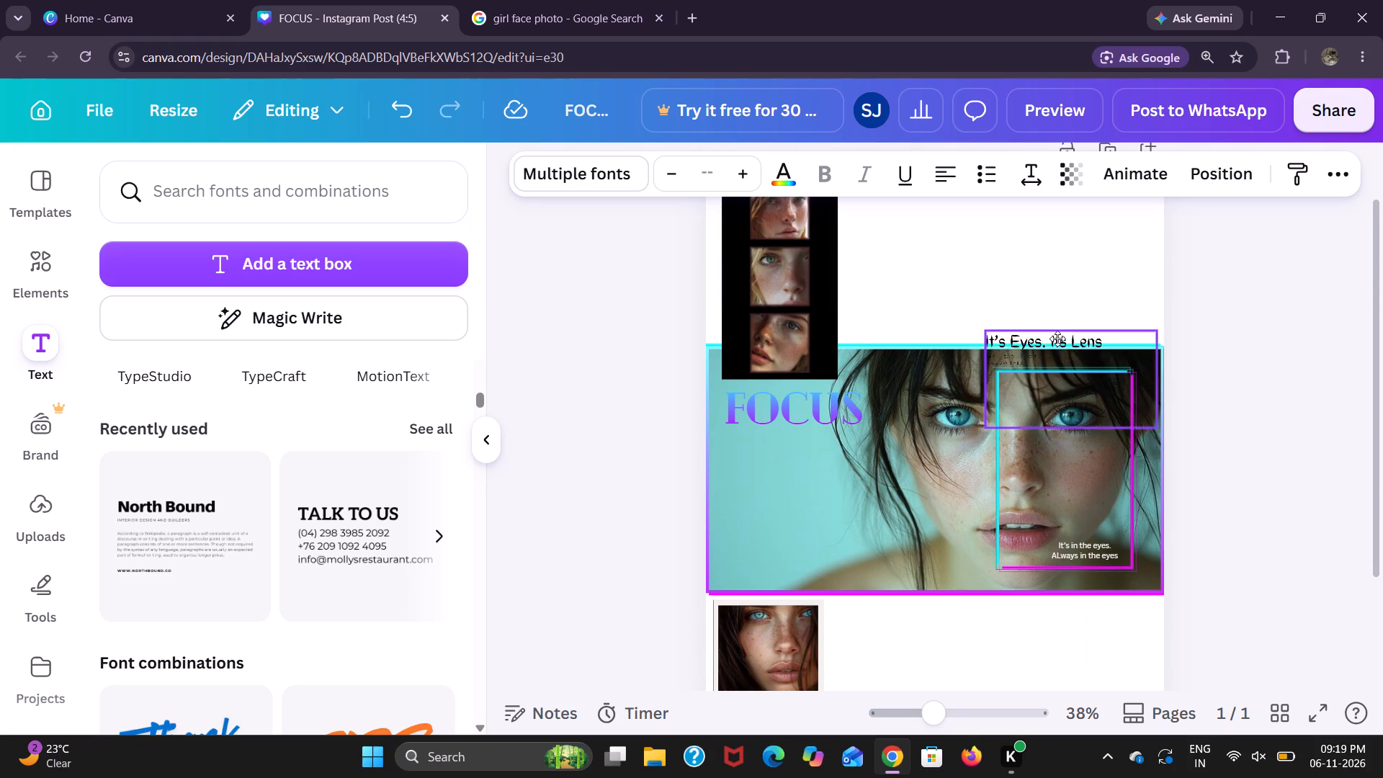
pyautogui.moveTo(1057, 339); pyautogui.dragTo(1047, 238)
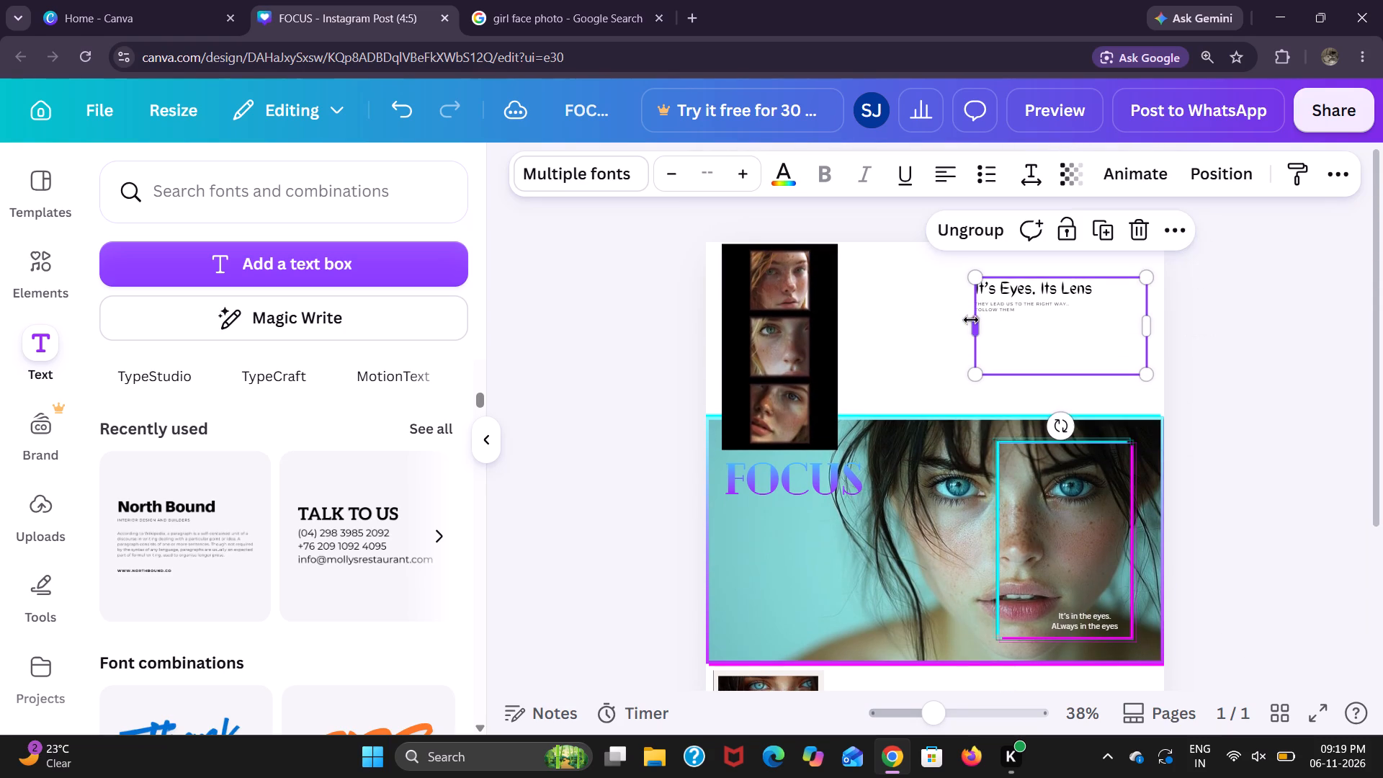
pyautogui.moveTo(973, 323); pyautogui.dragTo(948, 323)
pyautogui.moveTo(955, 376); pyautogui.dragTo(926, 388)
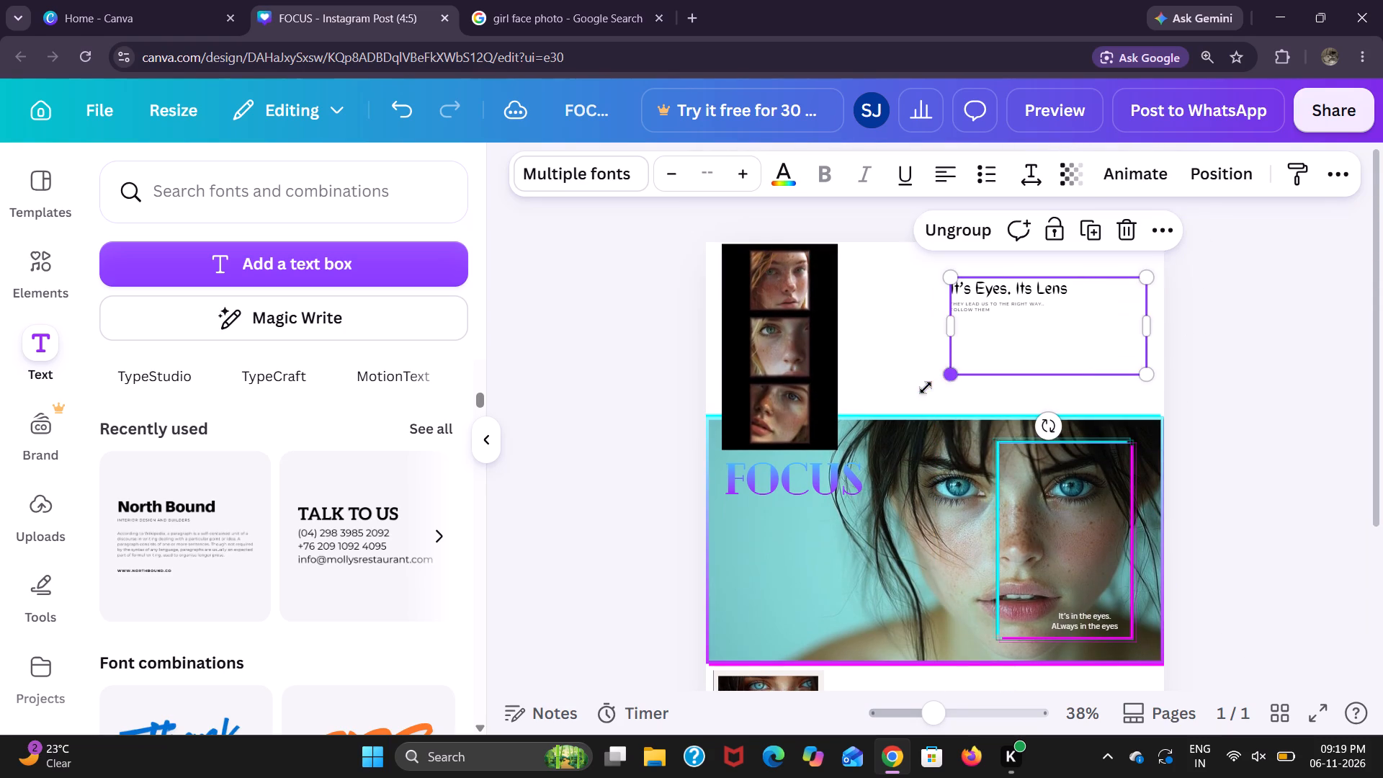
pyautogui.moveTo(926, 388); pyautogui.dragTo(874, 419)
pyautogui.moveTo(963, 334); pyautogui.dragTo(940, 303)
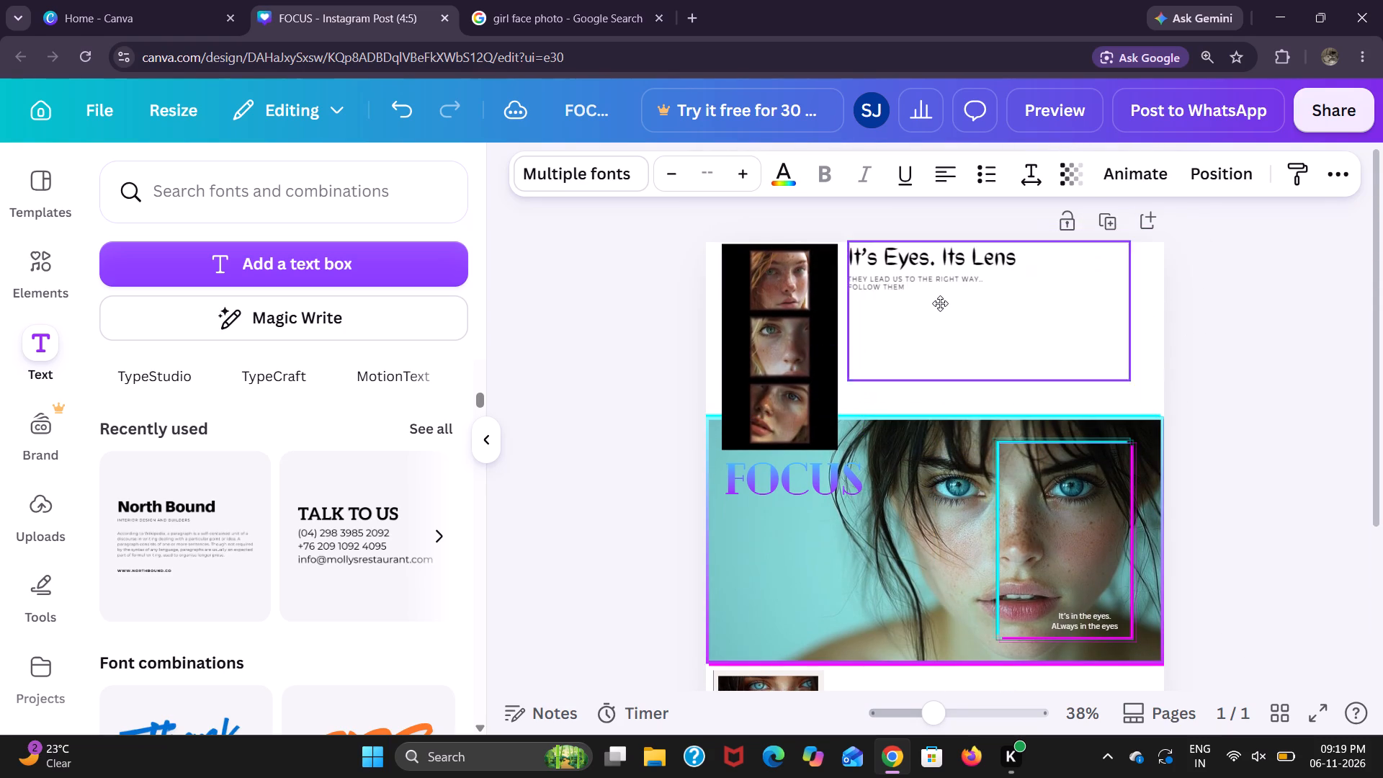
pyautogui.moveTo(940, 303); pyautogui.dragTo(984, 310)
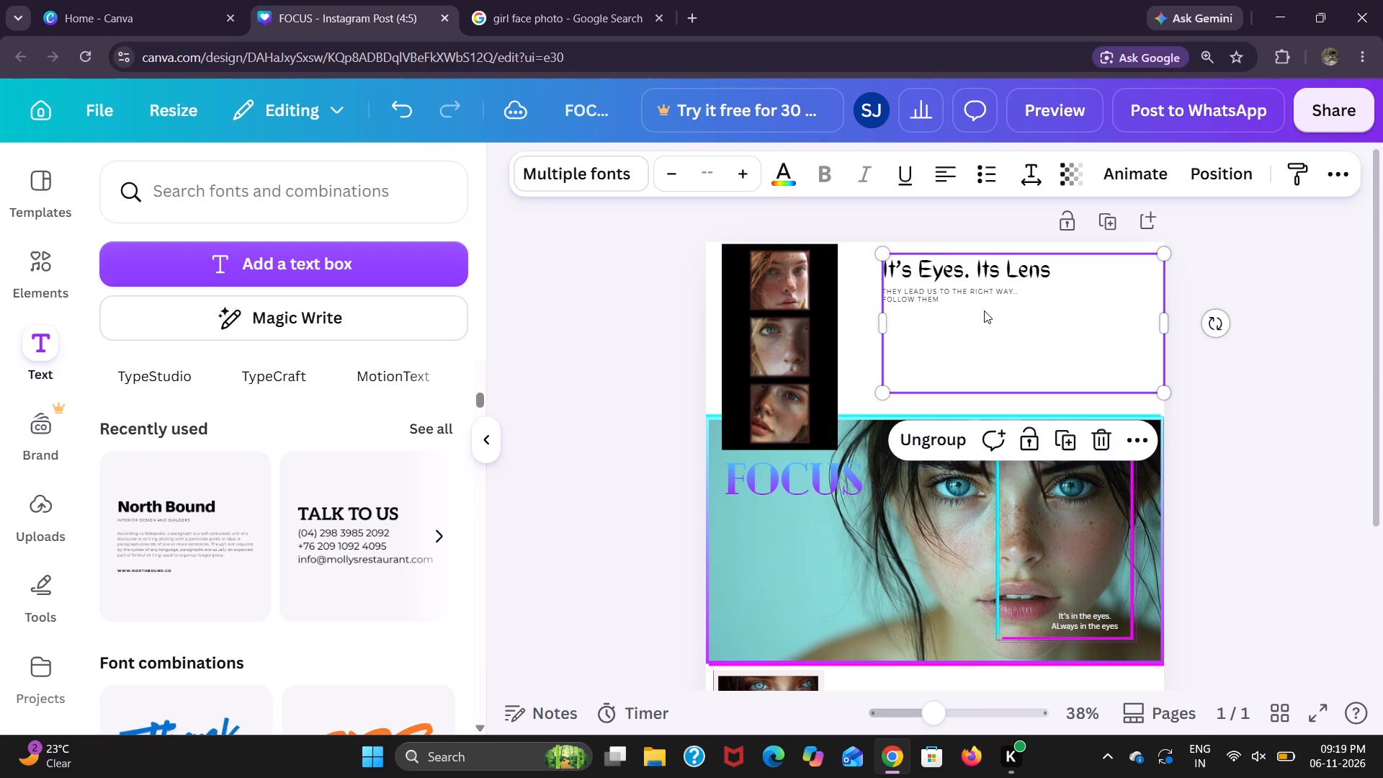
pyautogui.click(1229, 399)
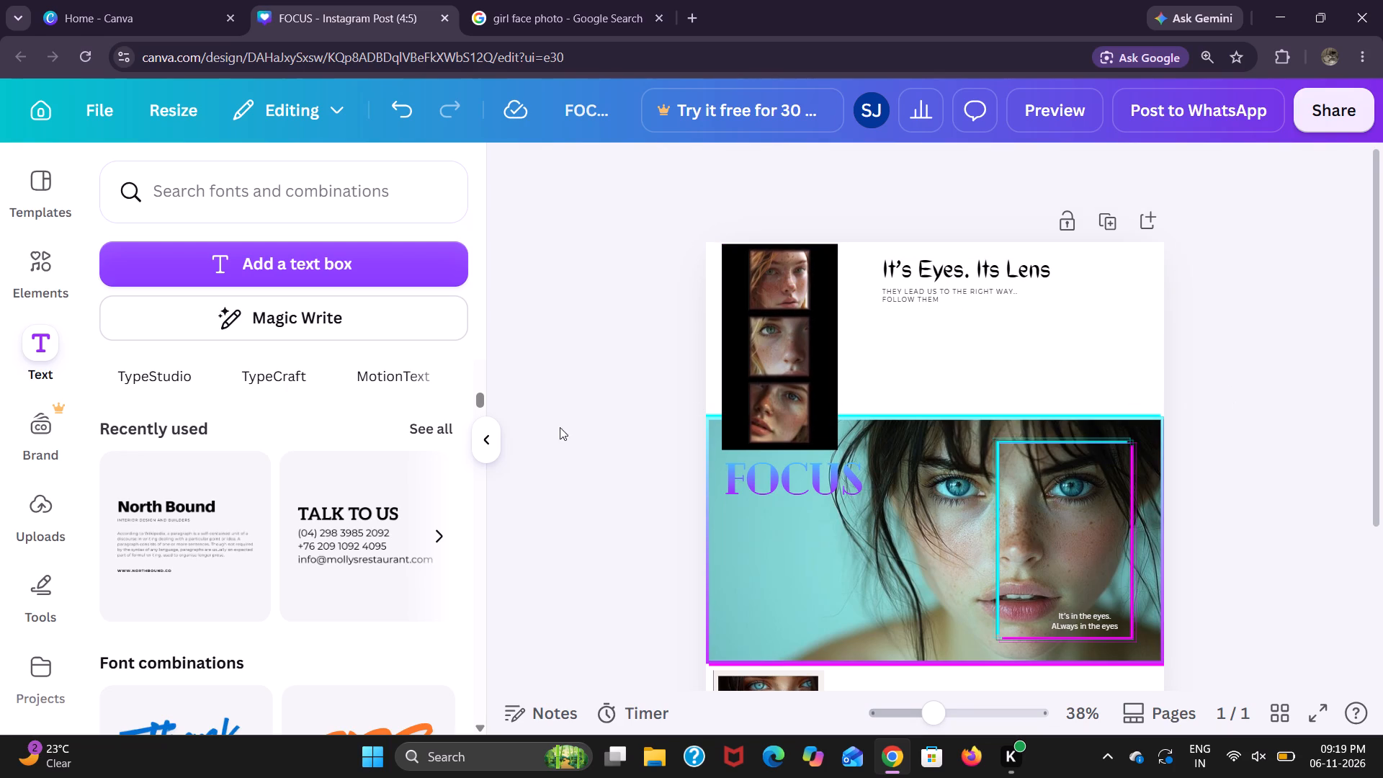
# Browse the font combinations for a suitable decorative text style.
pyautogui.scroll(-2, 505, 434)
pyautogui.scroll(-4, 285, 558)
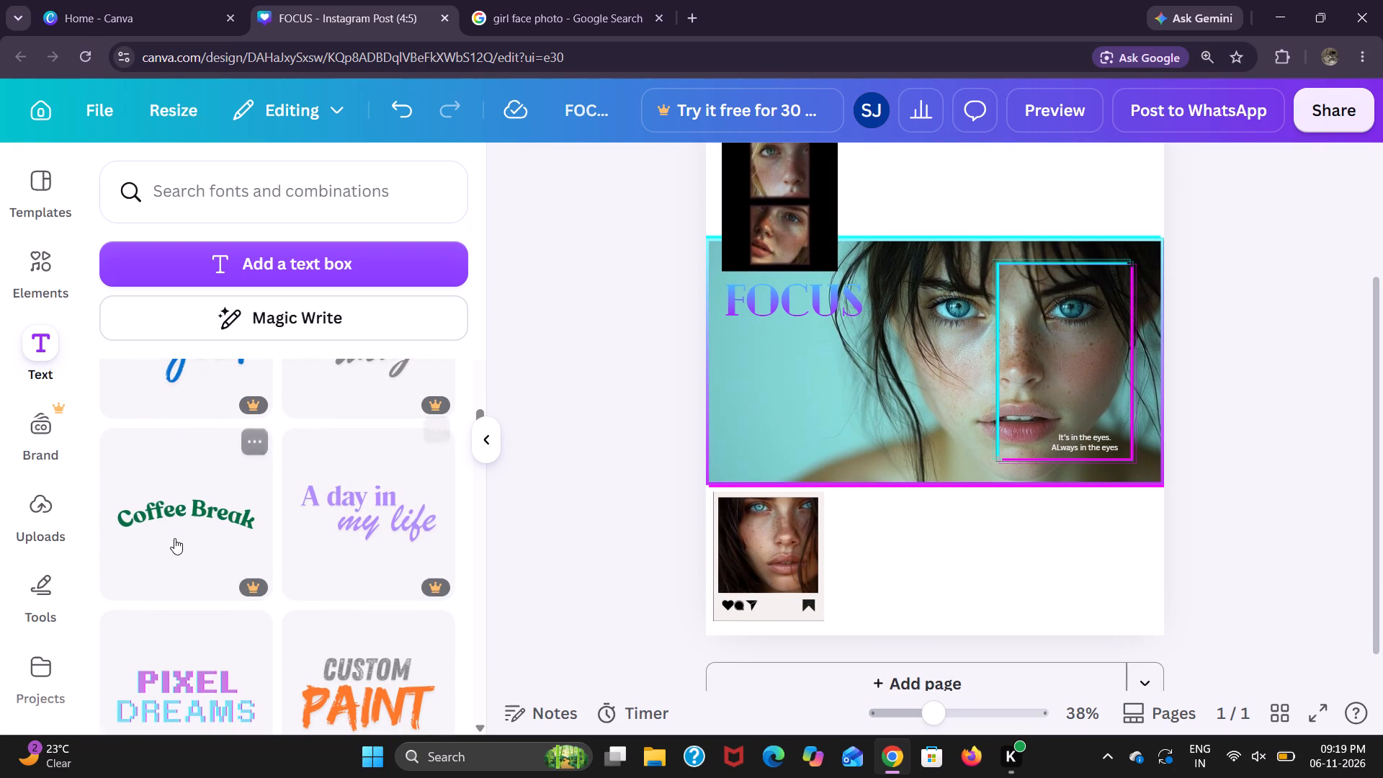
pyautogui.hscroll(3, 173, 537)
pyautogui.scroll(-1, 173, 537)
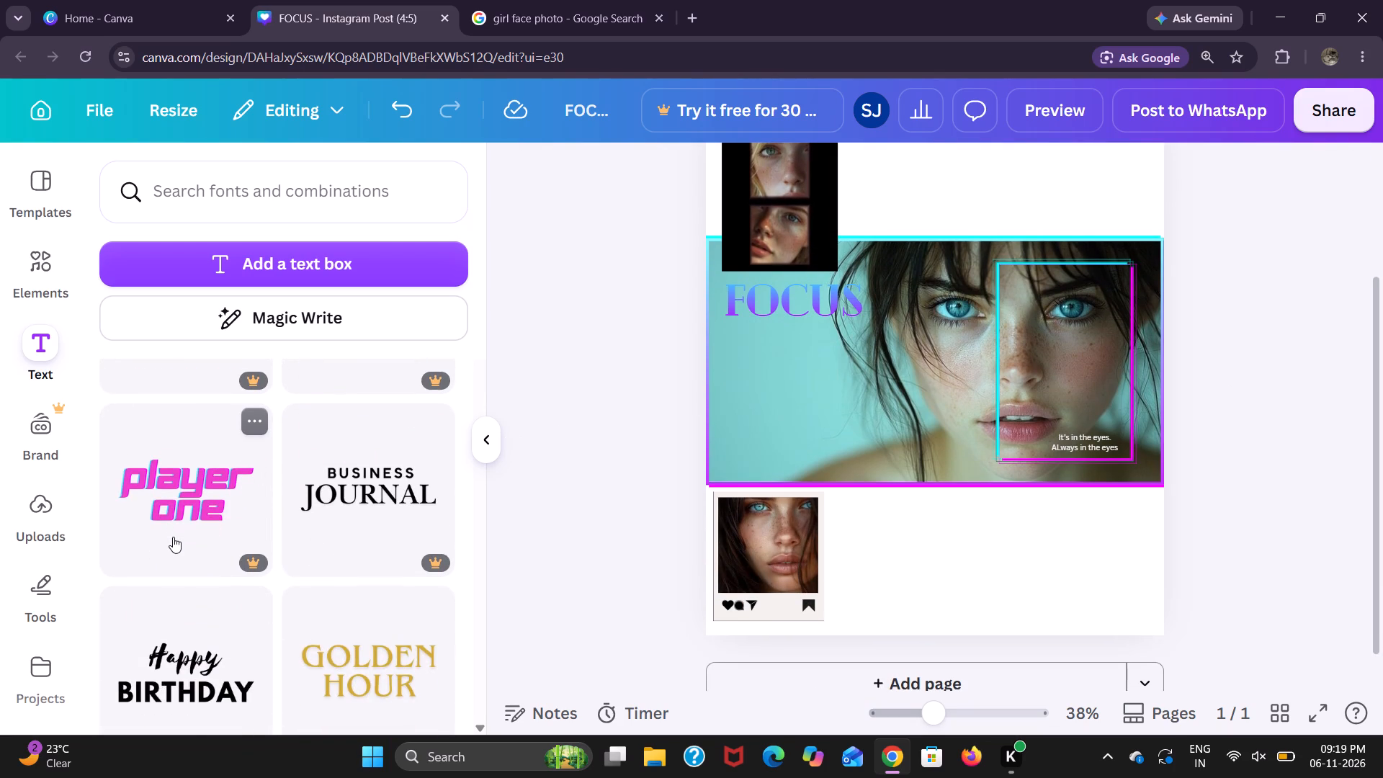
pyautogui.hscroll(5, 173, 537)
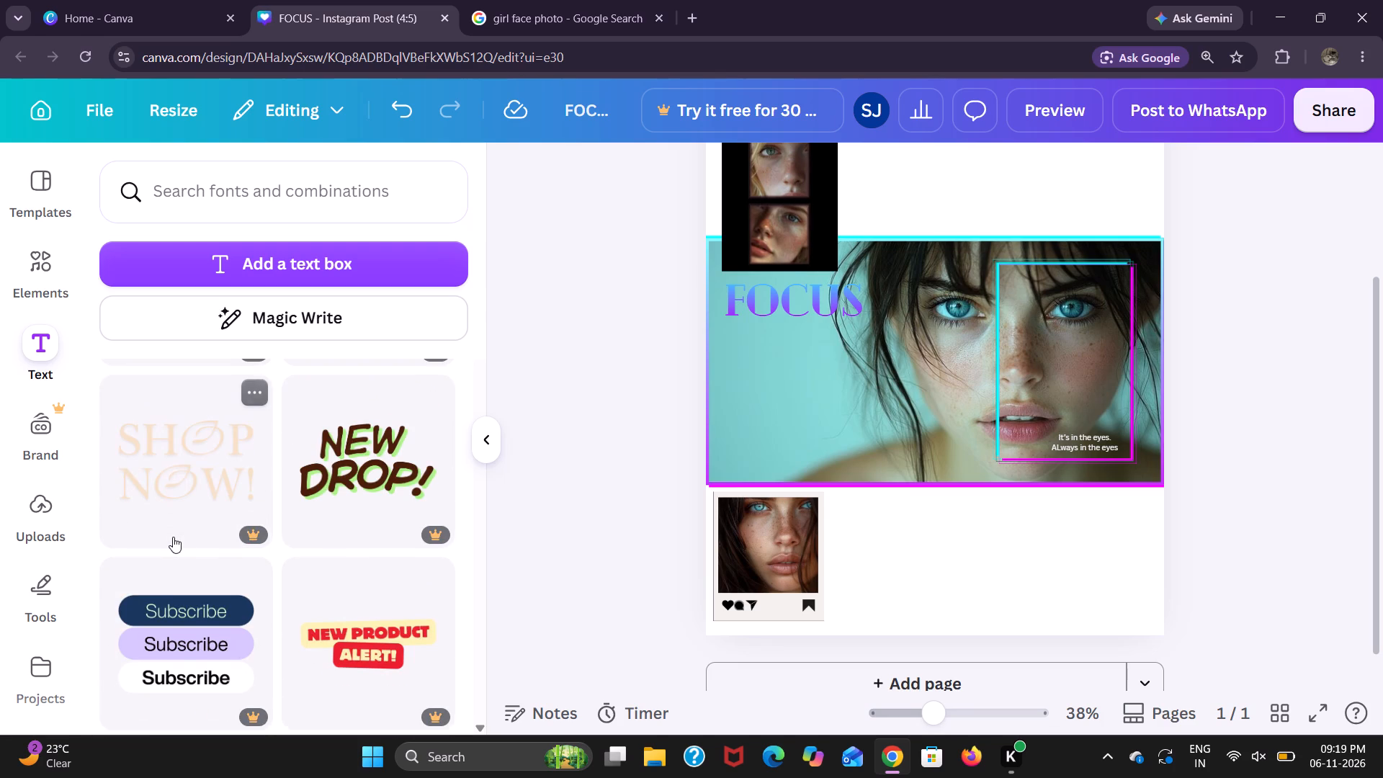
pyautogui.scroll(-5, 173, 537)
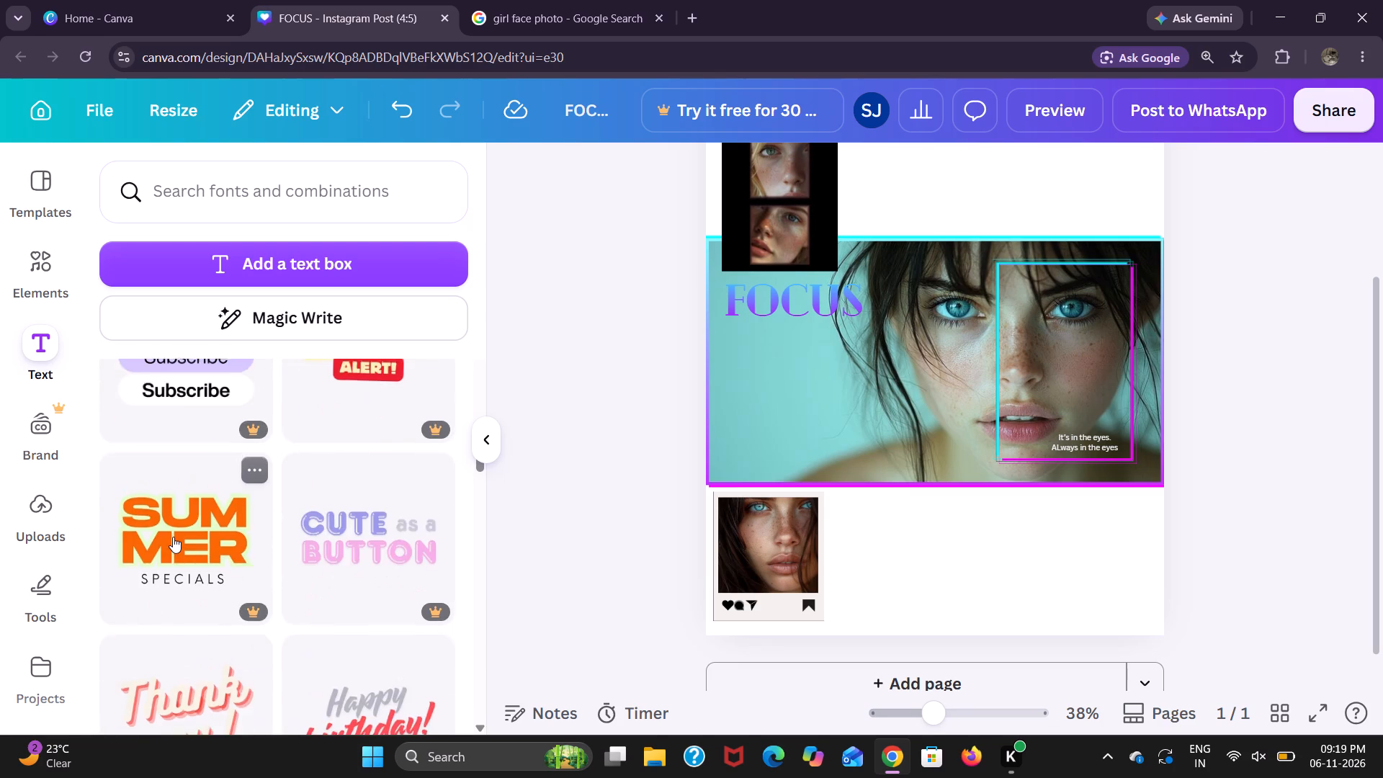
pyautogui.scroll(-4, 173, 537)
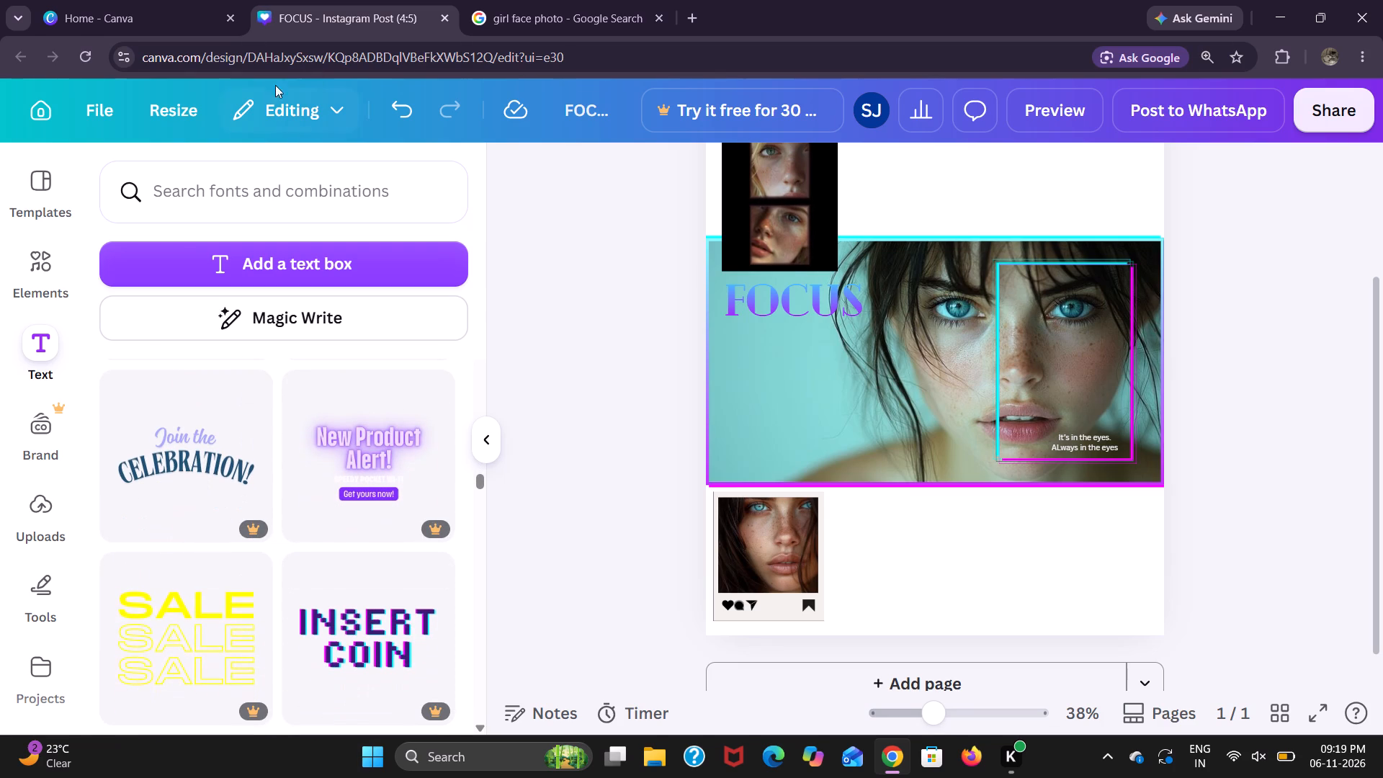
# Search the text styles for "glitch" and add the red "RETRO" glitch font combination to the page.
pyautogui.click(200, 189)
pyautogui.write('glitch')
pyautogui.press('Return')
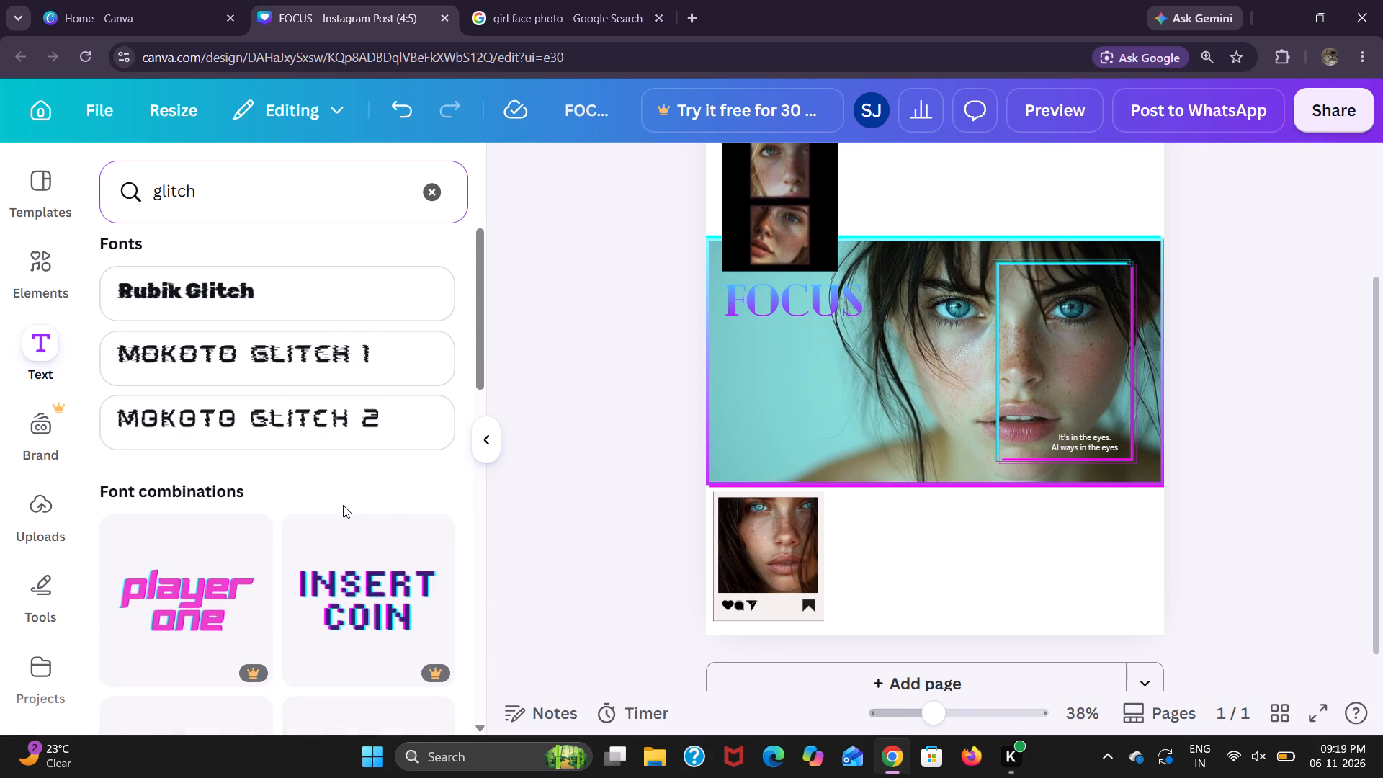
pyautogui.scroll(-1, 343, 505)
pyautogui.scroll(1, 343, 505)
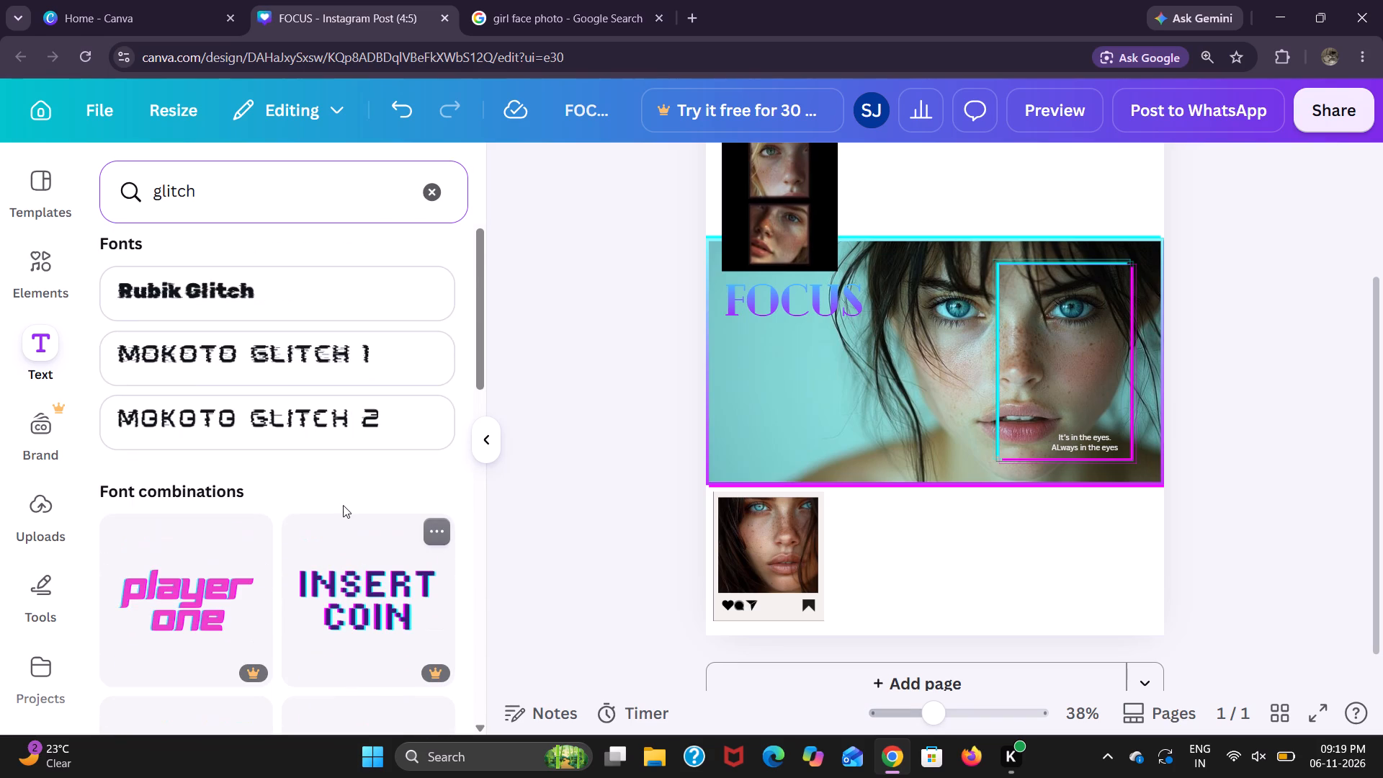
pyautogui.scroll(1, 343, 505)
pyautogui.scroll(-5, 272, 416)
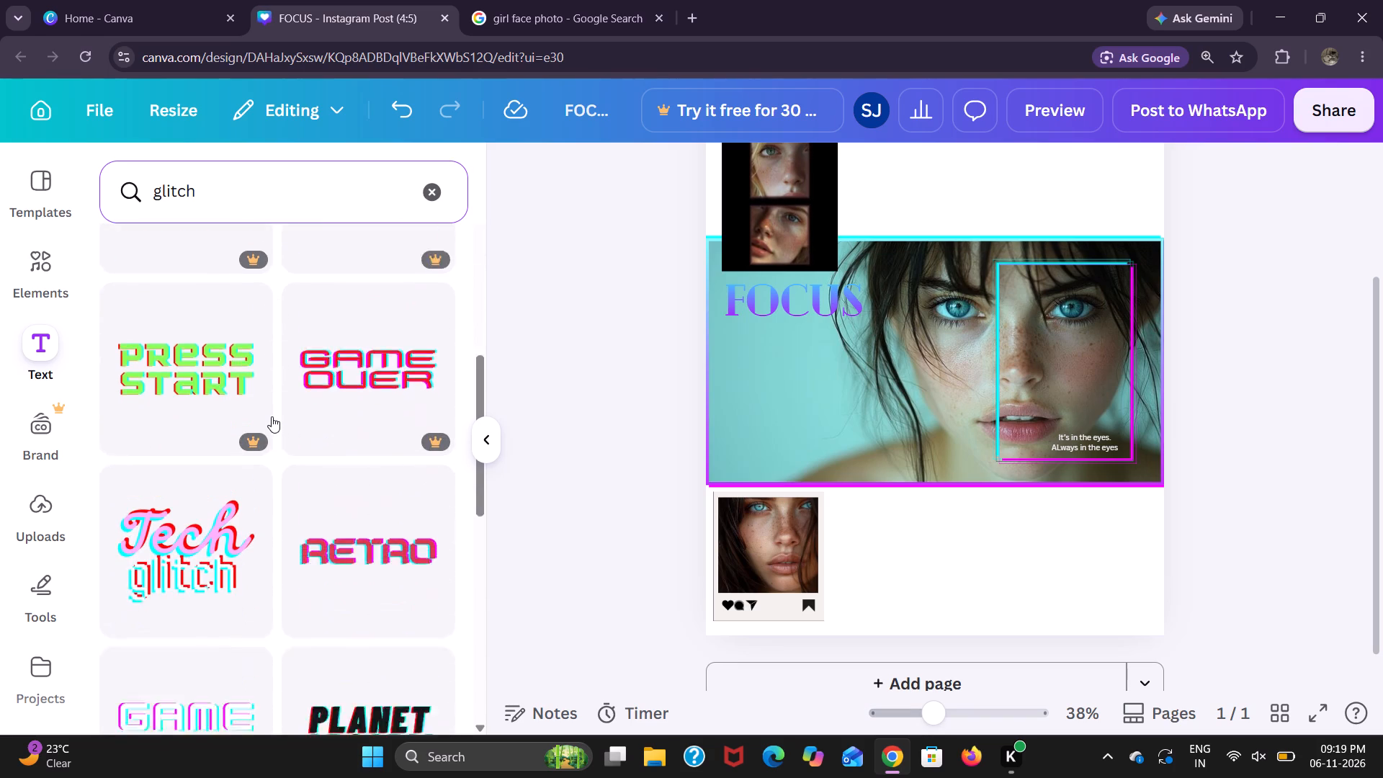
pyautogui.click(379, 346)
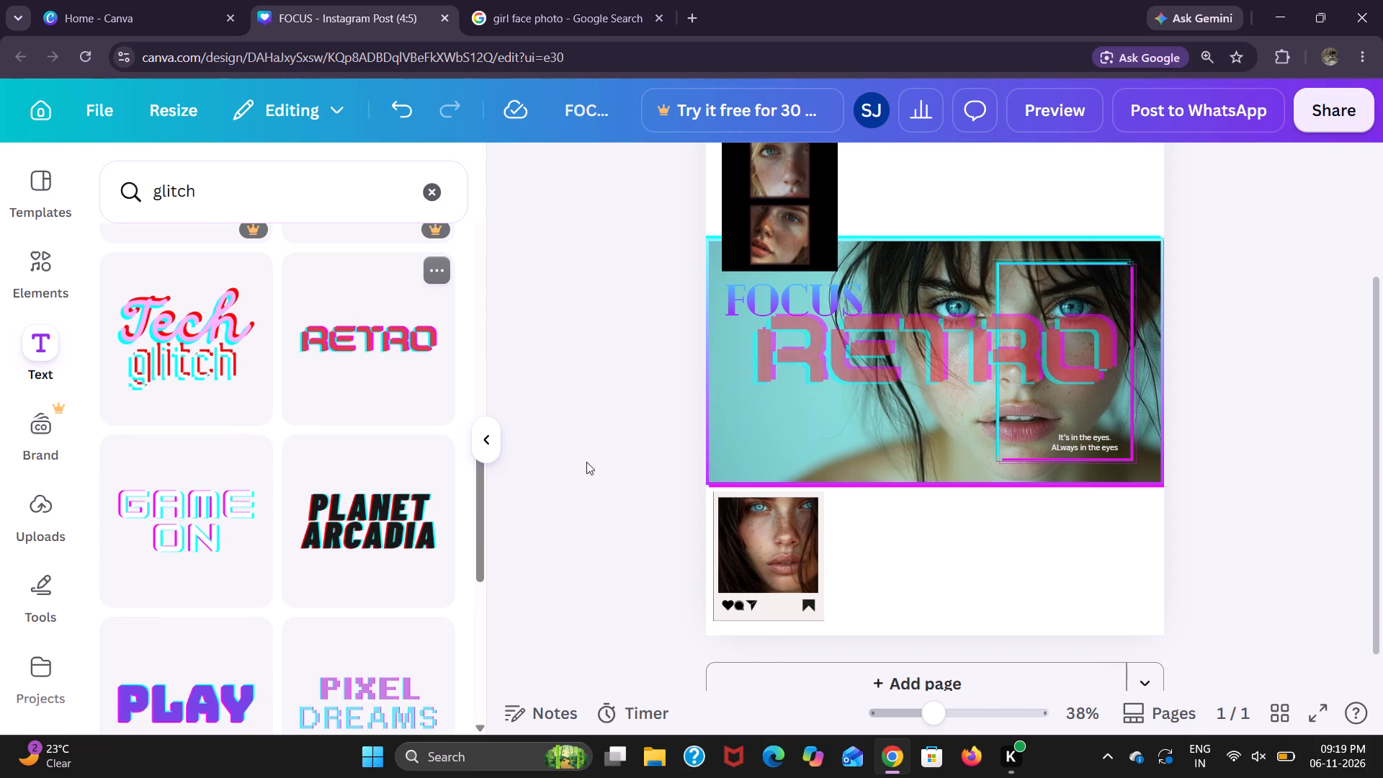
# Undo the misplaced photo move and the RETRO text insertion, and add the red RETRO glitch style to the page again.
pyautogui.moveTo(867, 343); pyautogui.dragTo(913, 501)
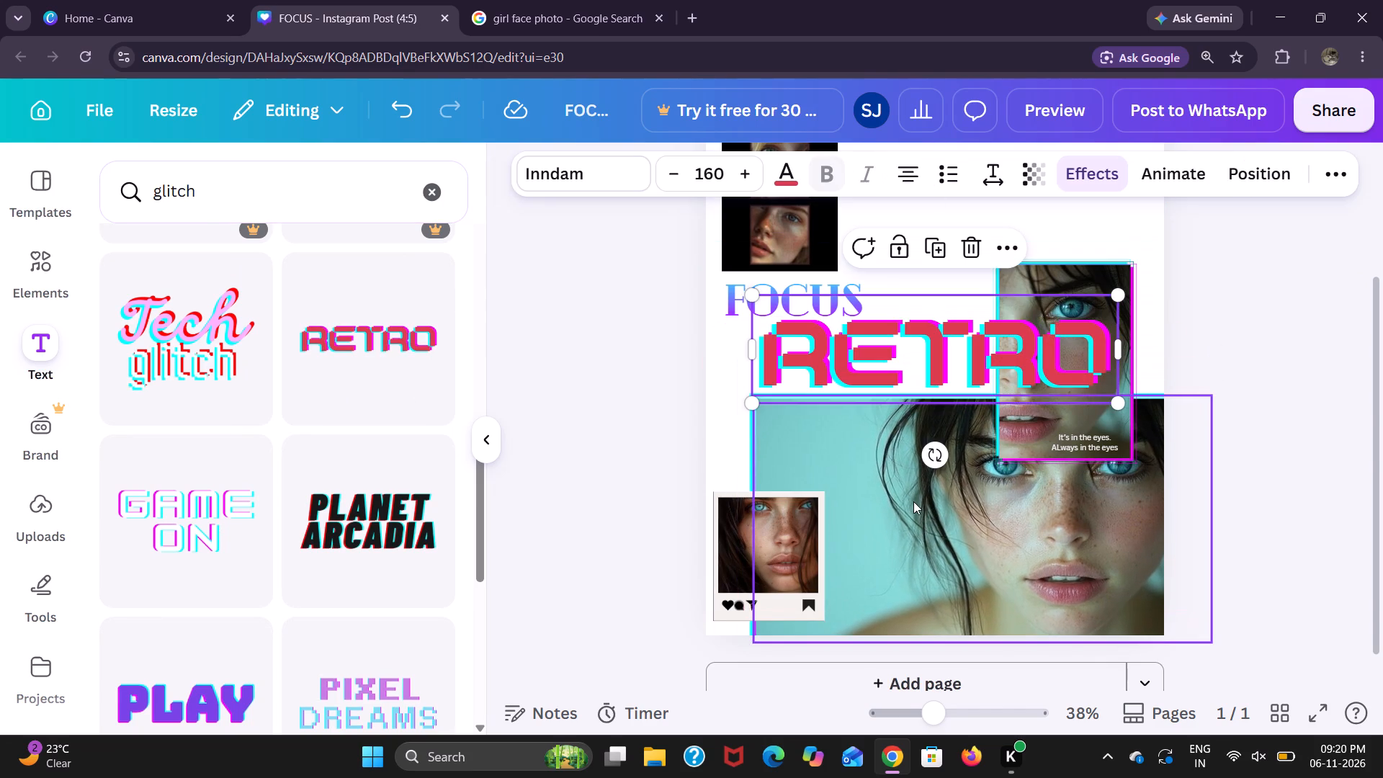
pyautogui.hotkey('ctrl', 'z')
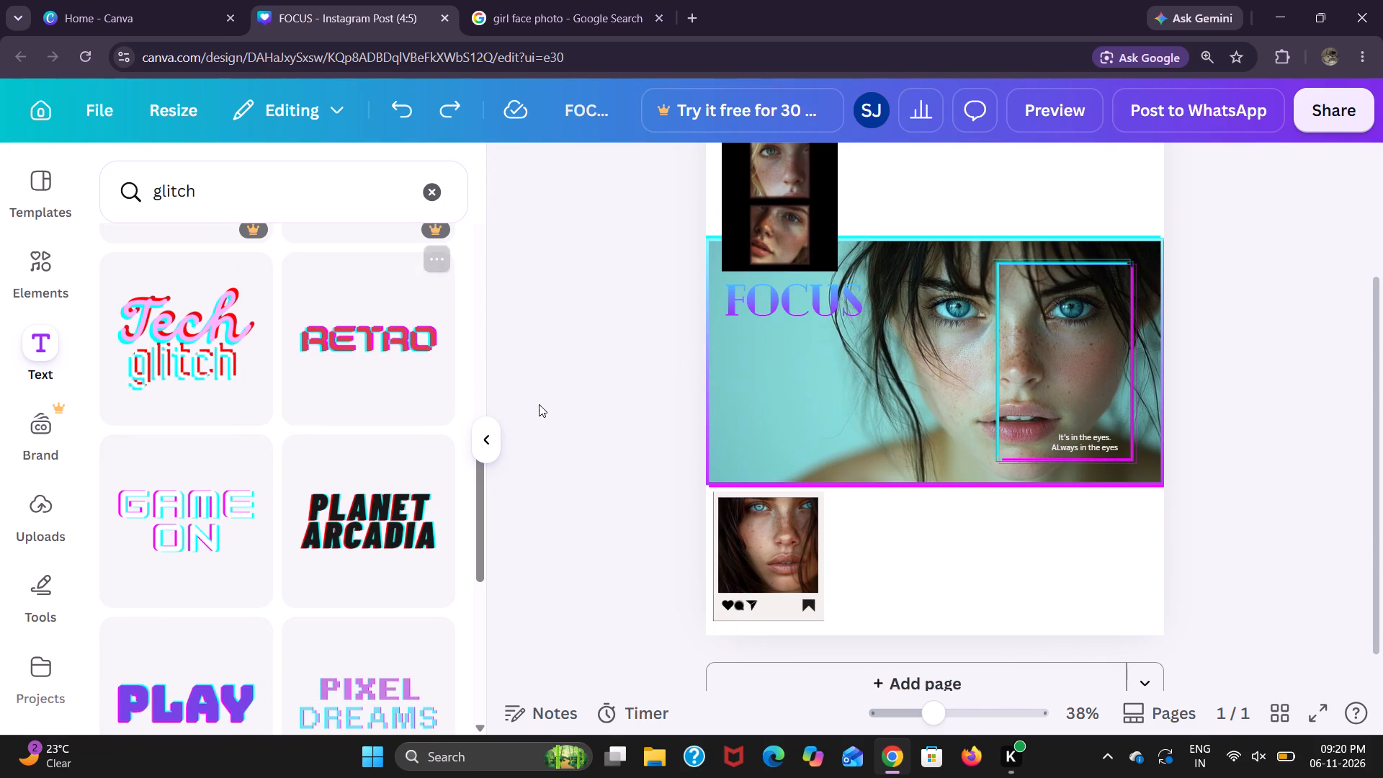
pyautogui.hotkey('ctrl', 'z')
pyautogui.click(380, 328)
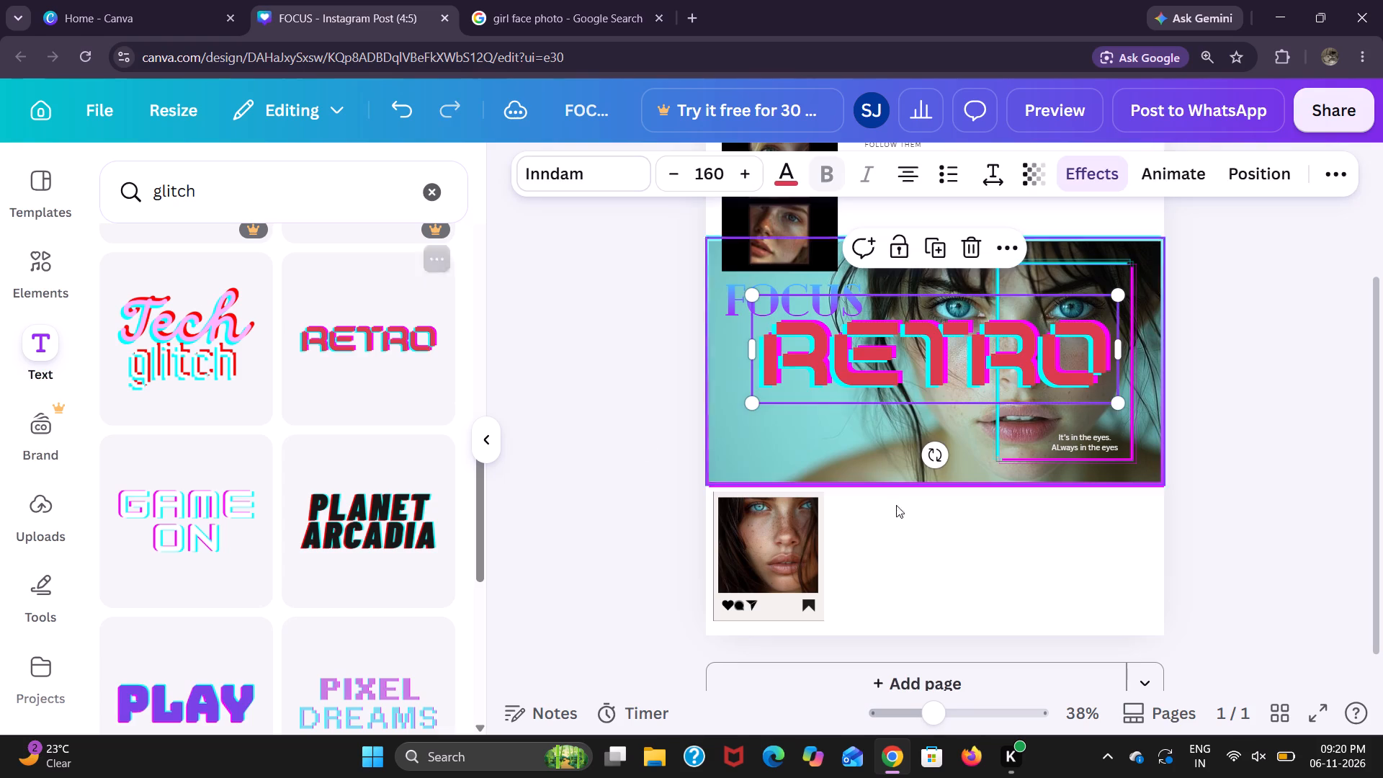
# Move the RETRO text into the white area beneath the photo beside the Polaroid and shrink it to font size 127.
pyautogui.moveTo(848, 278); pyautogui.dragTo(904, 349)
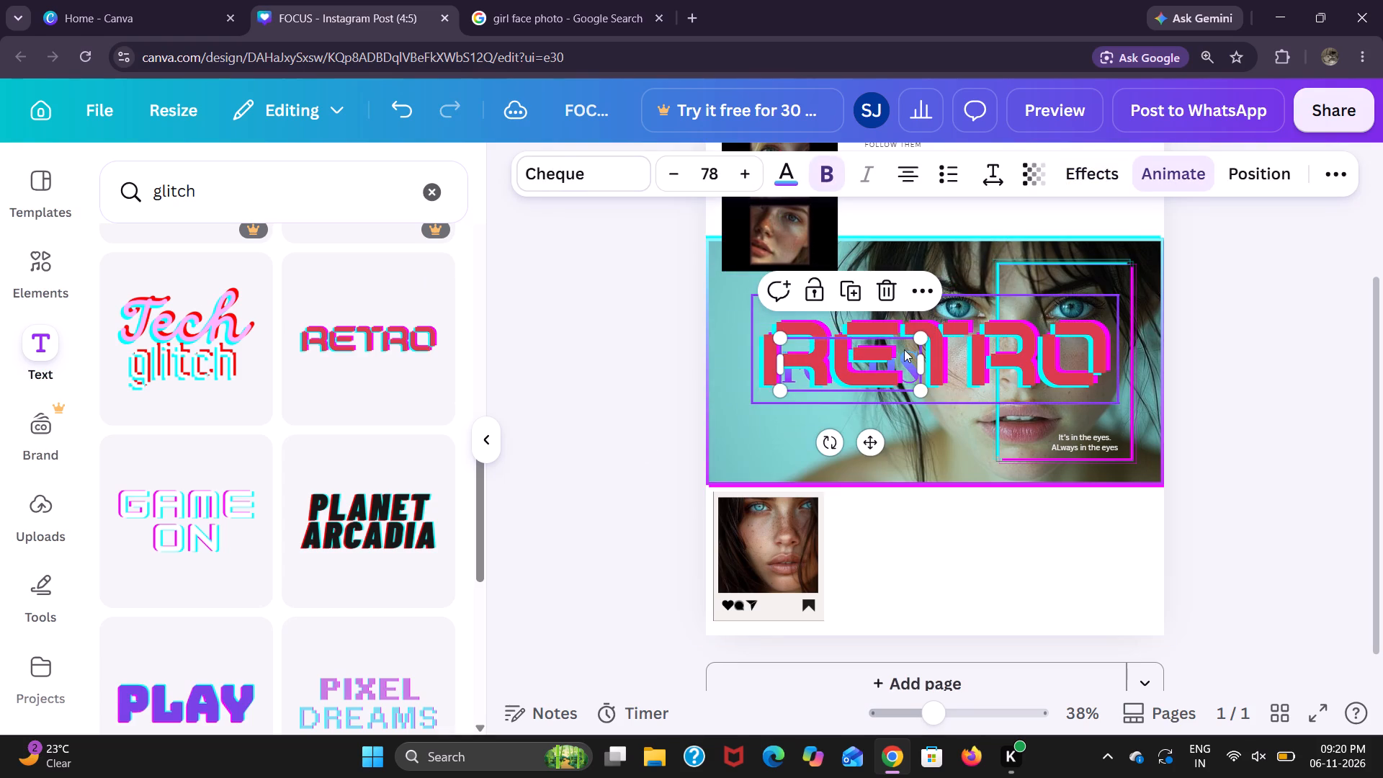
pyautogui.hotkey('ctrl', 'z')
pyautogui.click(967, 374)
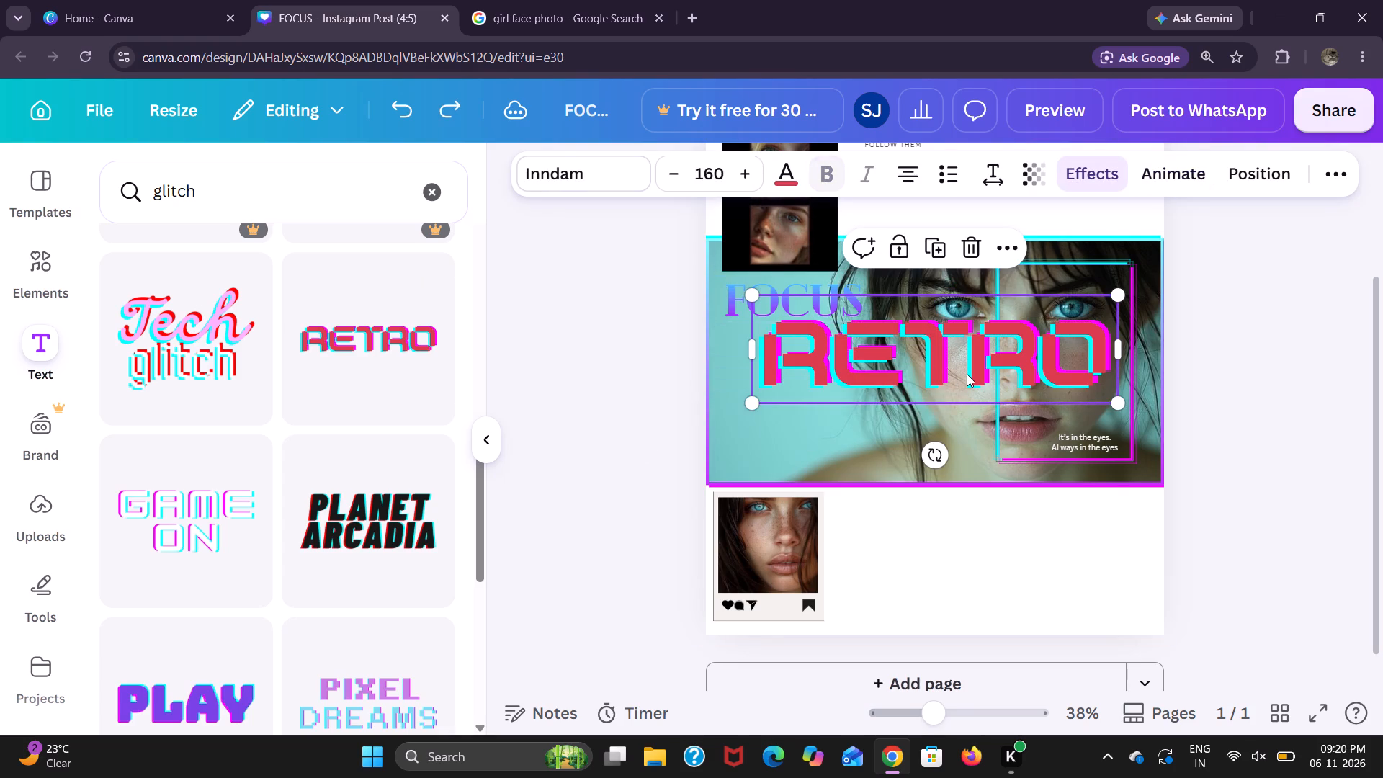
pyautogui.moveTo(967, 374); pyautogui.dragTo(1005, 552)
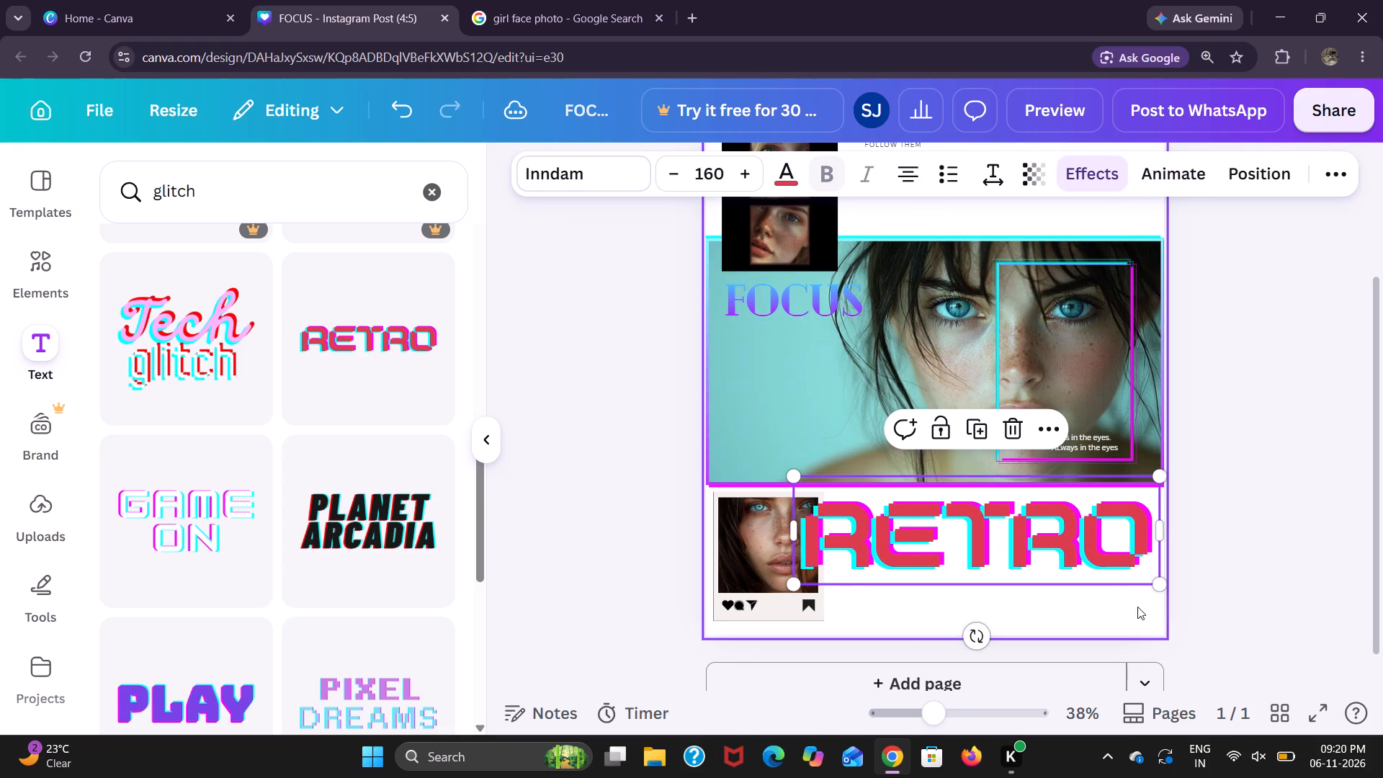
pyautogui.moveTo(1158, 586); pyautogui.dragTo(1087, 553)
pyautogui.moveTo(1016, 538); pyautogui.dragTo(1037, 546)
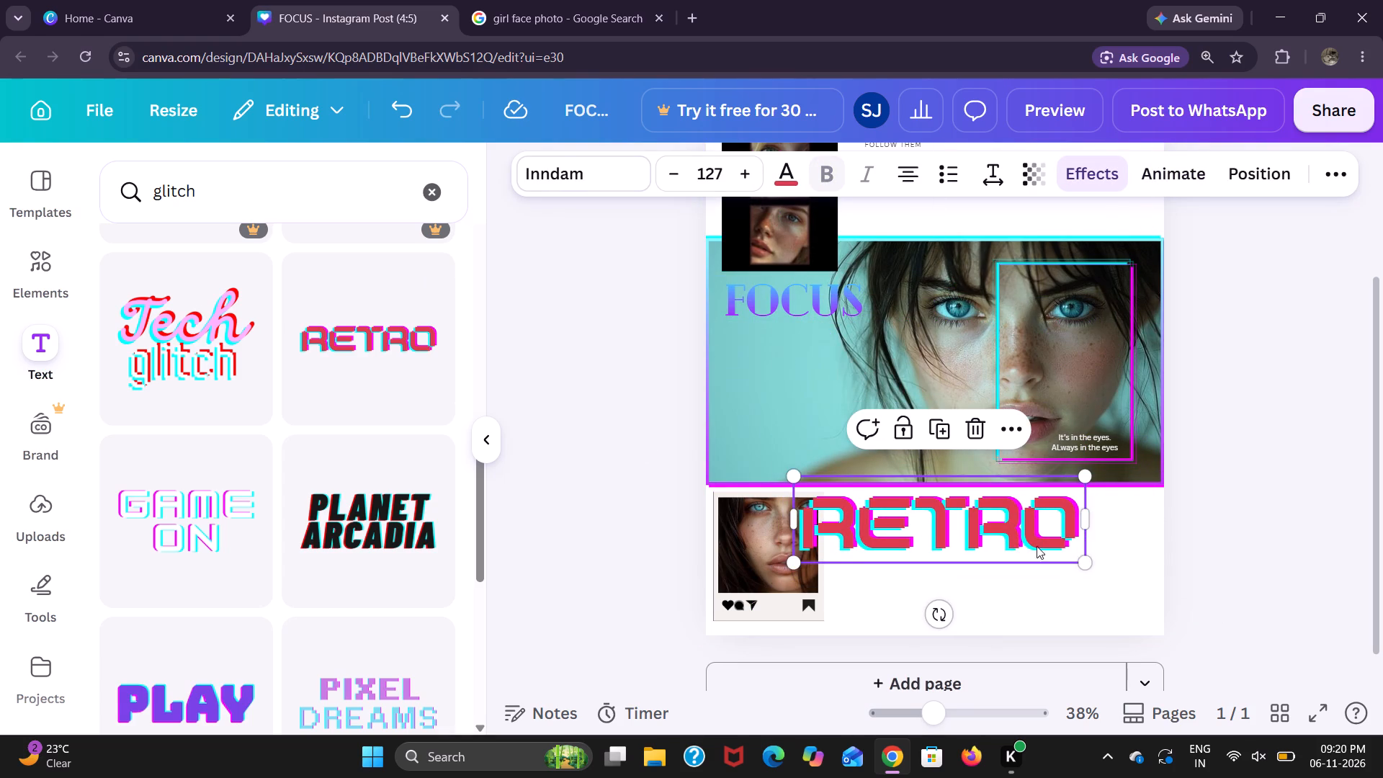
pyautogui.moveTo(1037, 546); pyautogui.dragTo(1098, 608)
# Move the RETRO text to the white area at the top of the page, beside the film strip and below the headline.
pyautogui.click(1095, 608)
pyautogui.click(1095, 608)
pyautogui.moveTo(1065, 603); pyautogui.dragTo(1061, 280)
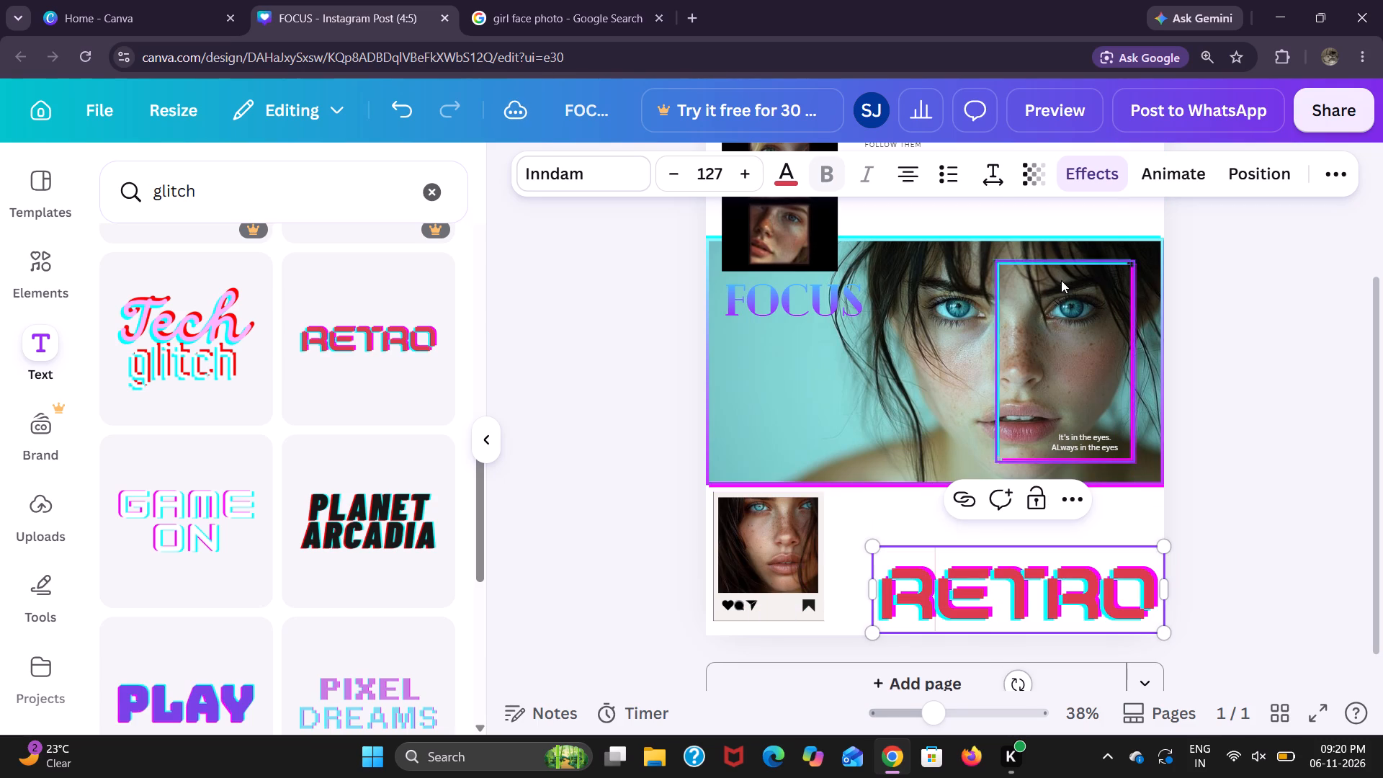
pyautogui.moveTo(1061, 280); pyautogui.dragTo(1057, 257)
pyautogui.moveTo(994, 576); pyautogui.dragTo(1073, 289)
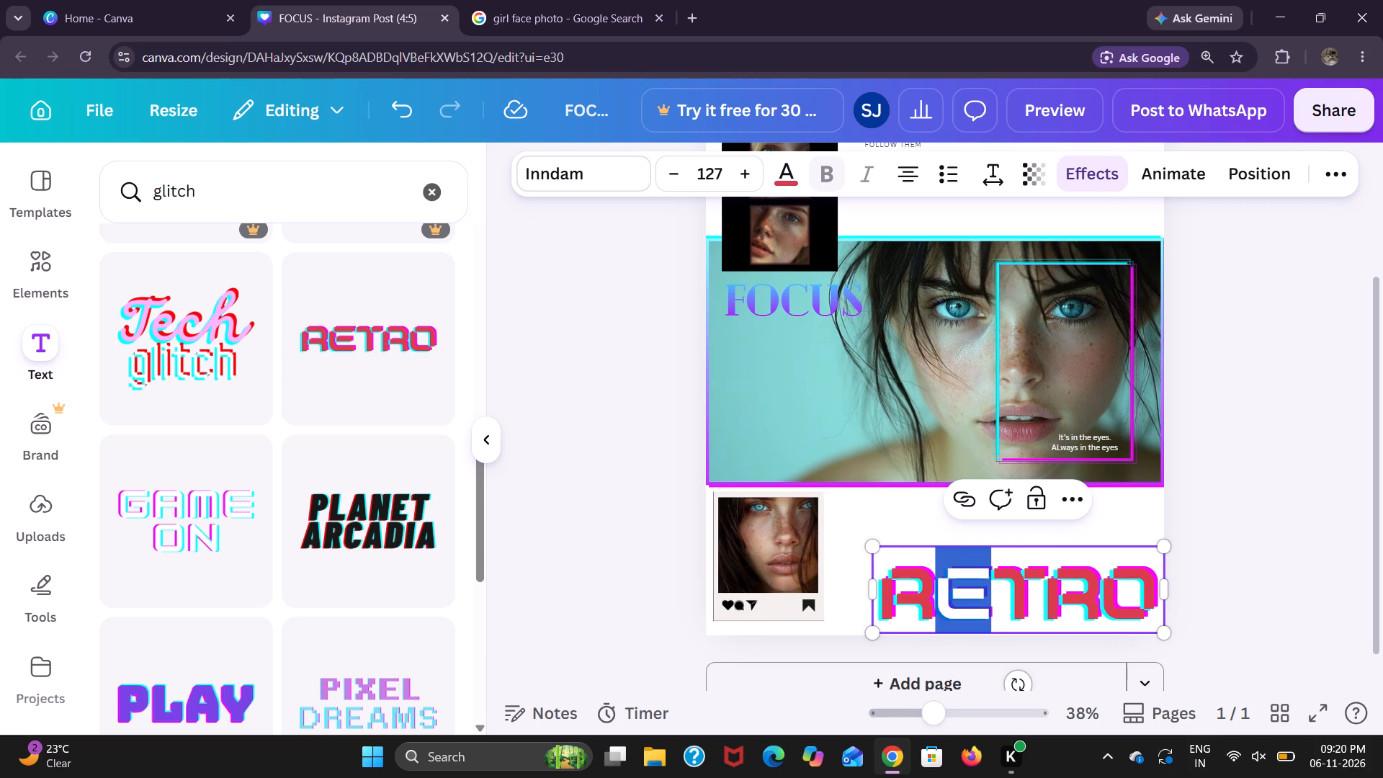
pyautogui.click(1096, 542)
pyautogui.moveTo(1061, 563); pyautogui.dragTo(1019, 179)
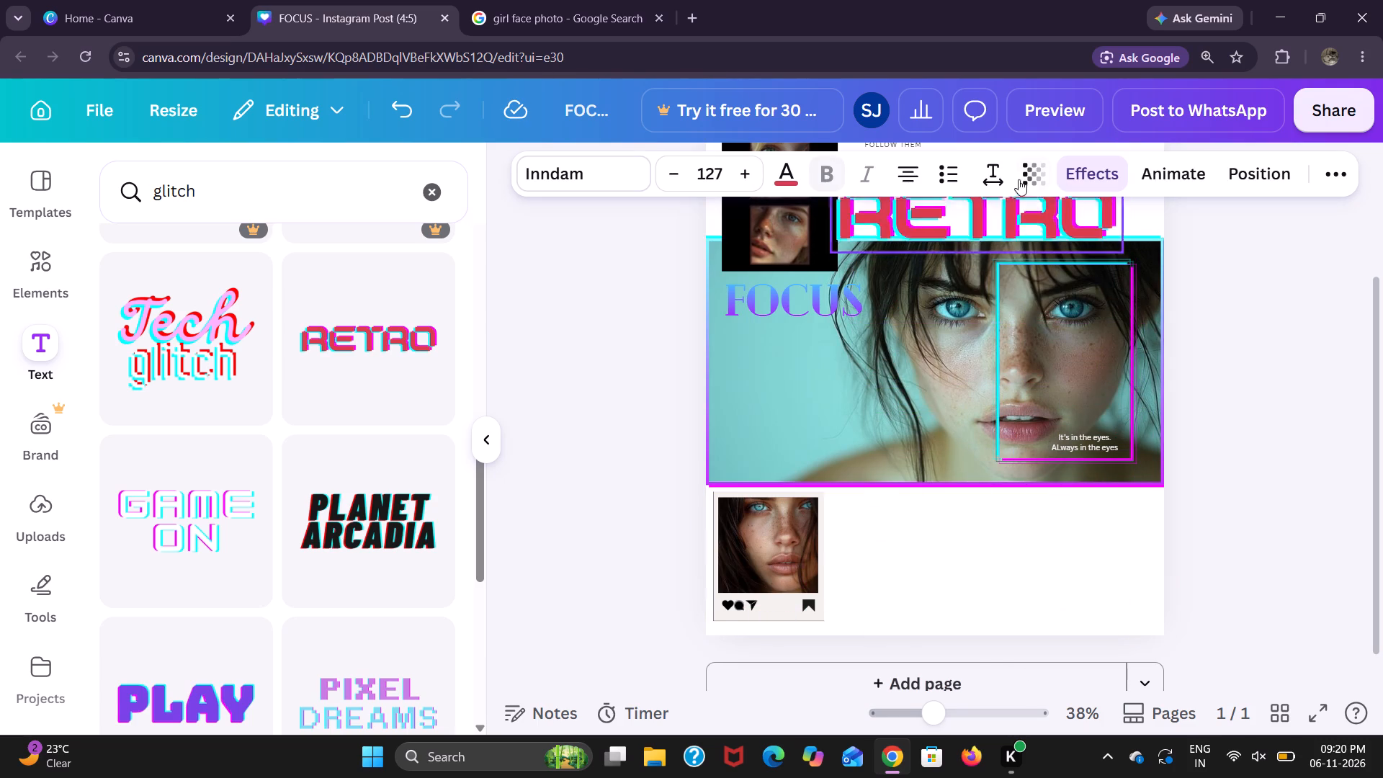
pyautogui.moveTo(1019, 179); pyautogui.dragTo(1031, 169)
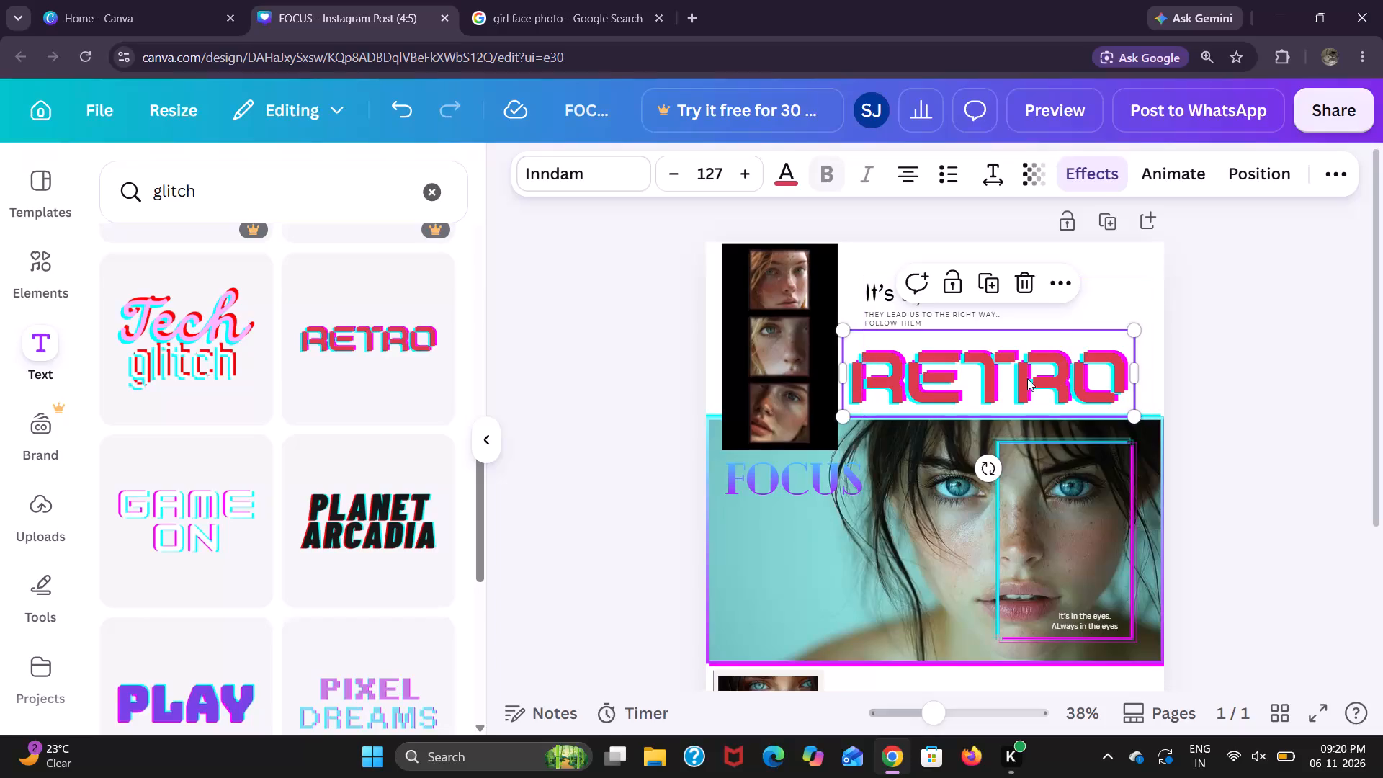
pyautogui.moveTo(1026, 380); pyautogui.dragTo(1065, 361)
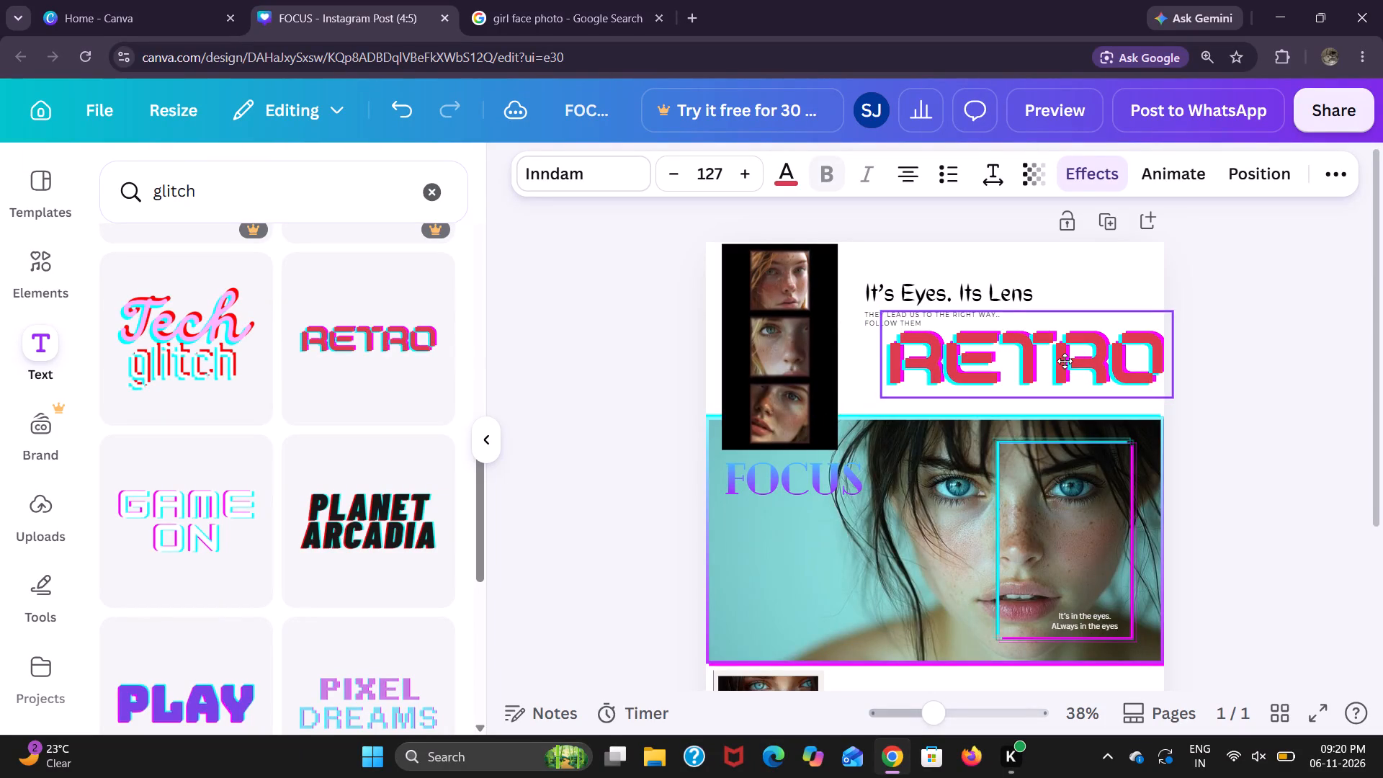
pyautogui.moveTo(1065, 361); pyautogui.dragTo(1065, 360)
pyautogui.click(1028, 354)
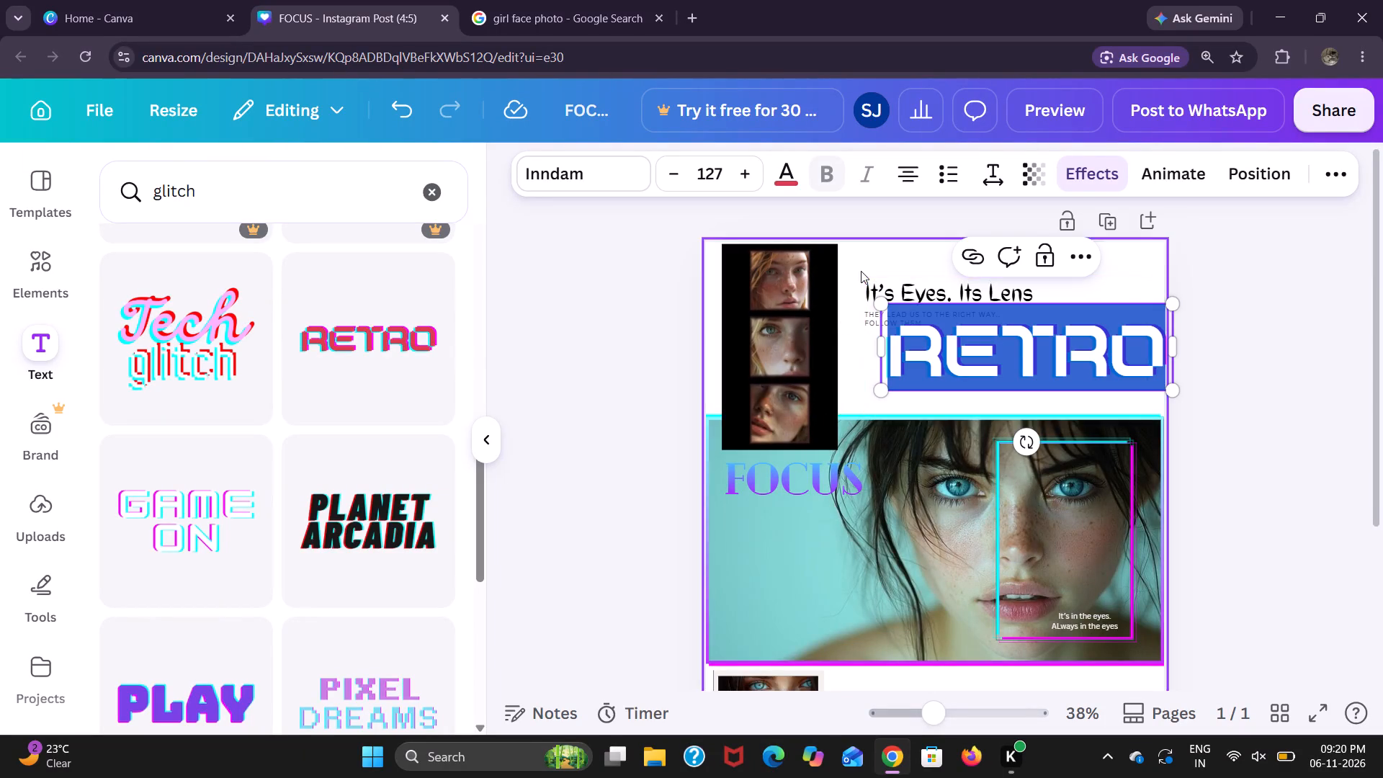
# Shrink the RETRO text to font size 120 beneath the headline and try to shift it slightly lower.
pyautogui.moveTo(873, 305); pyautogui.dragTo(886, 322)
pyautogui.moveTo(972, 344); pyautogui.dragTo(972, 382)
pyautogui.moveTo(1096, 377); pyautogui.dragTo(1080, 403)
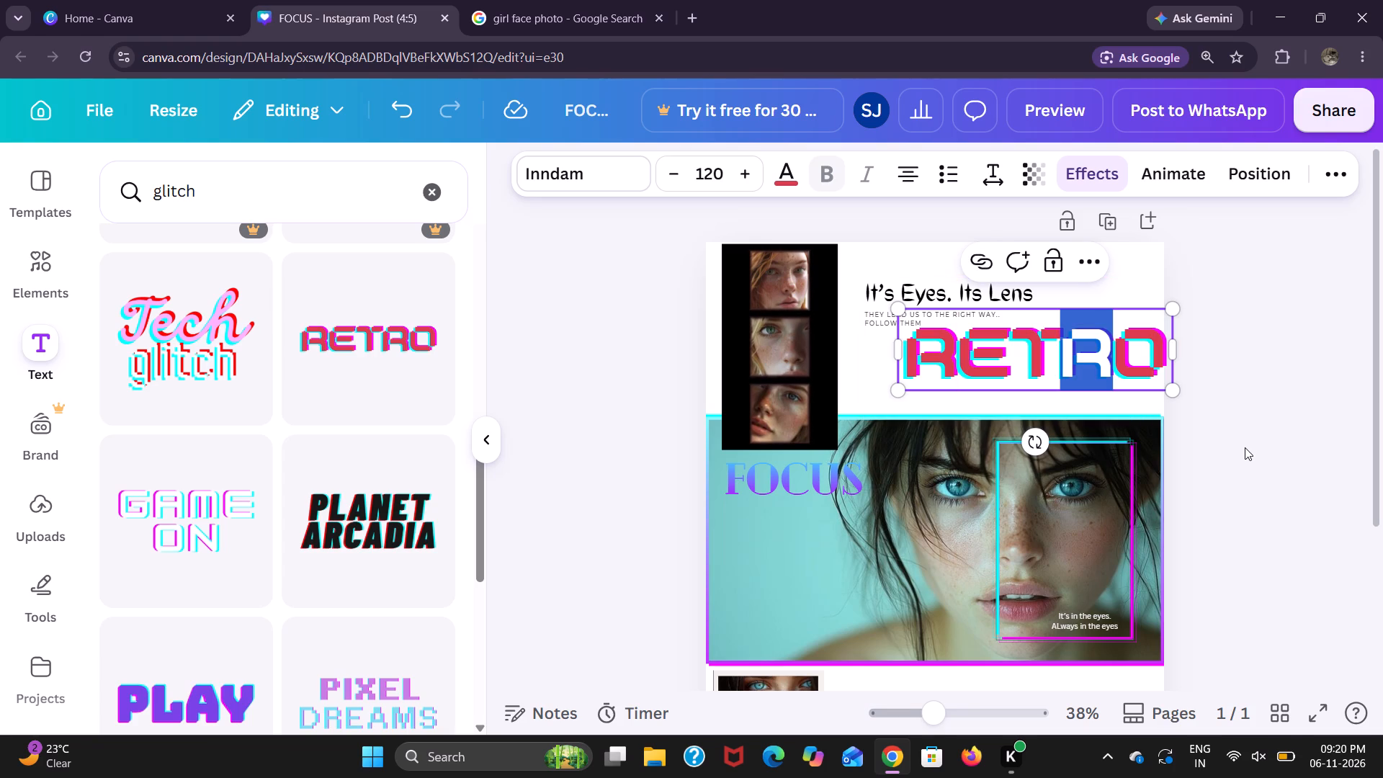
pyautogui.click(1245, 447)
pyautogui.doubleClick(1081, 362)
pyautogui.moveTo(1081, 362); pyautogui.dragTo(1069, 388)
pyautogui.click(1306, 449)
pyautogui.click(918, 322)
pyautogui.click(882, 310)
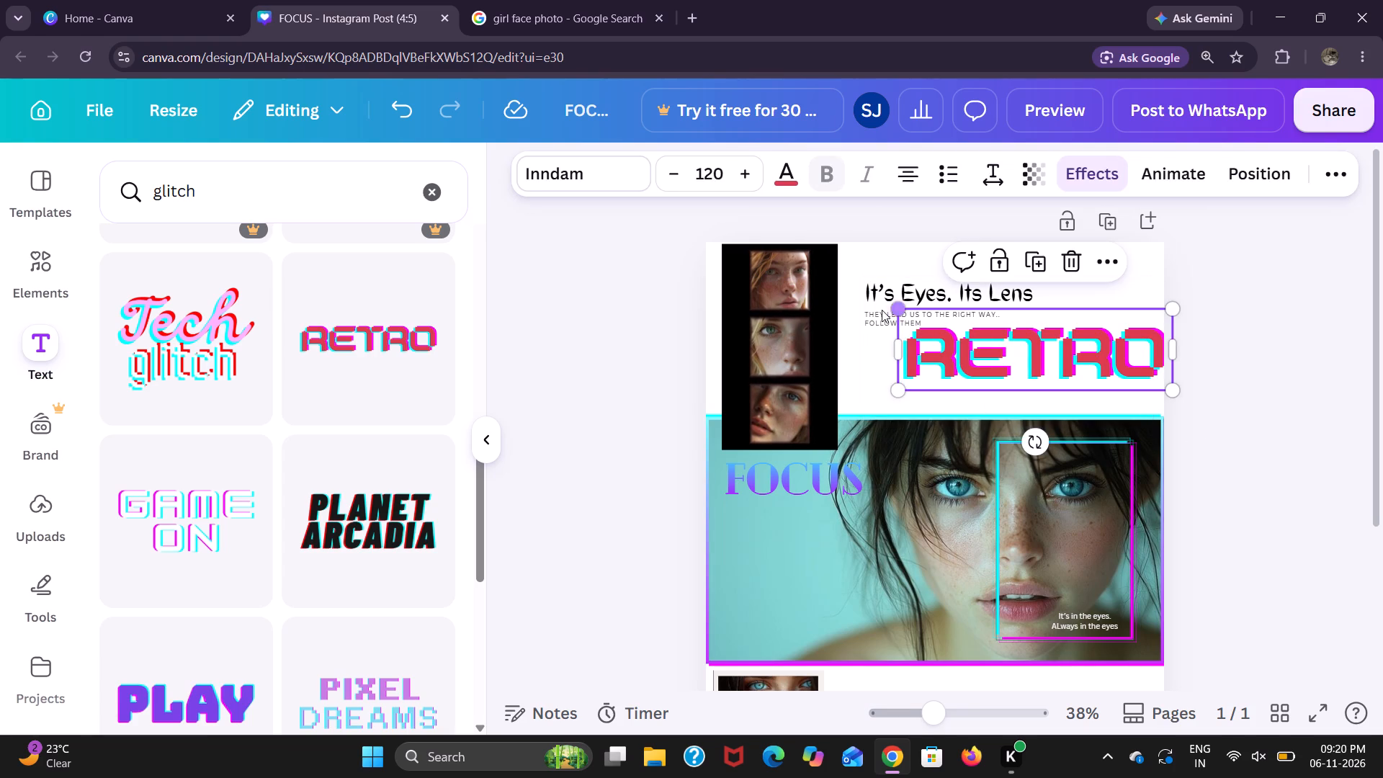
# Move the headline text group slightly up, above the "RETRO" glitch text.
pyautogui.moveTo(882, 310); pyautogui.dragTo(886, 300)
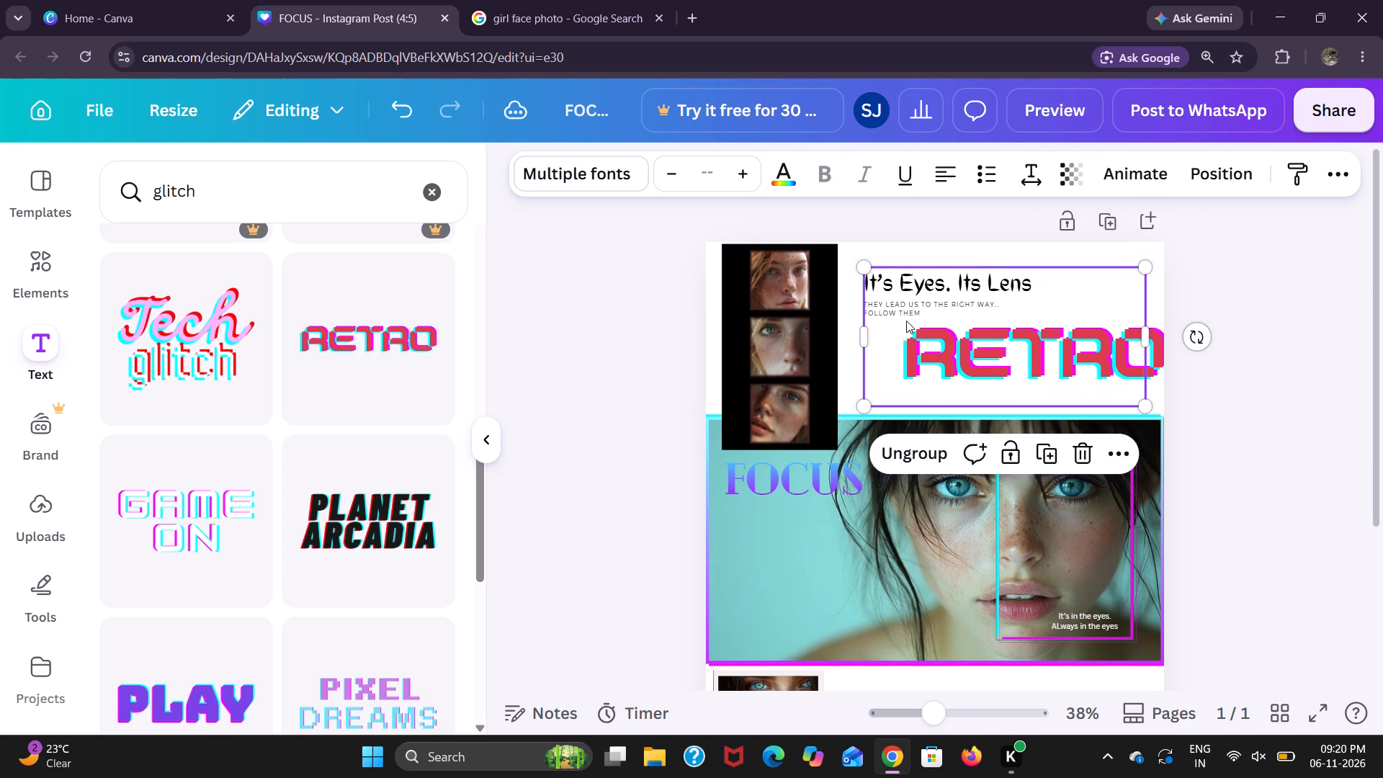
# Replace the "RETRO" glitch text with "lenso".
pyautogui.doubleClick(1001, 371)
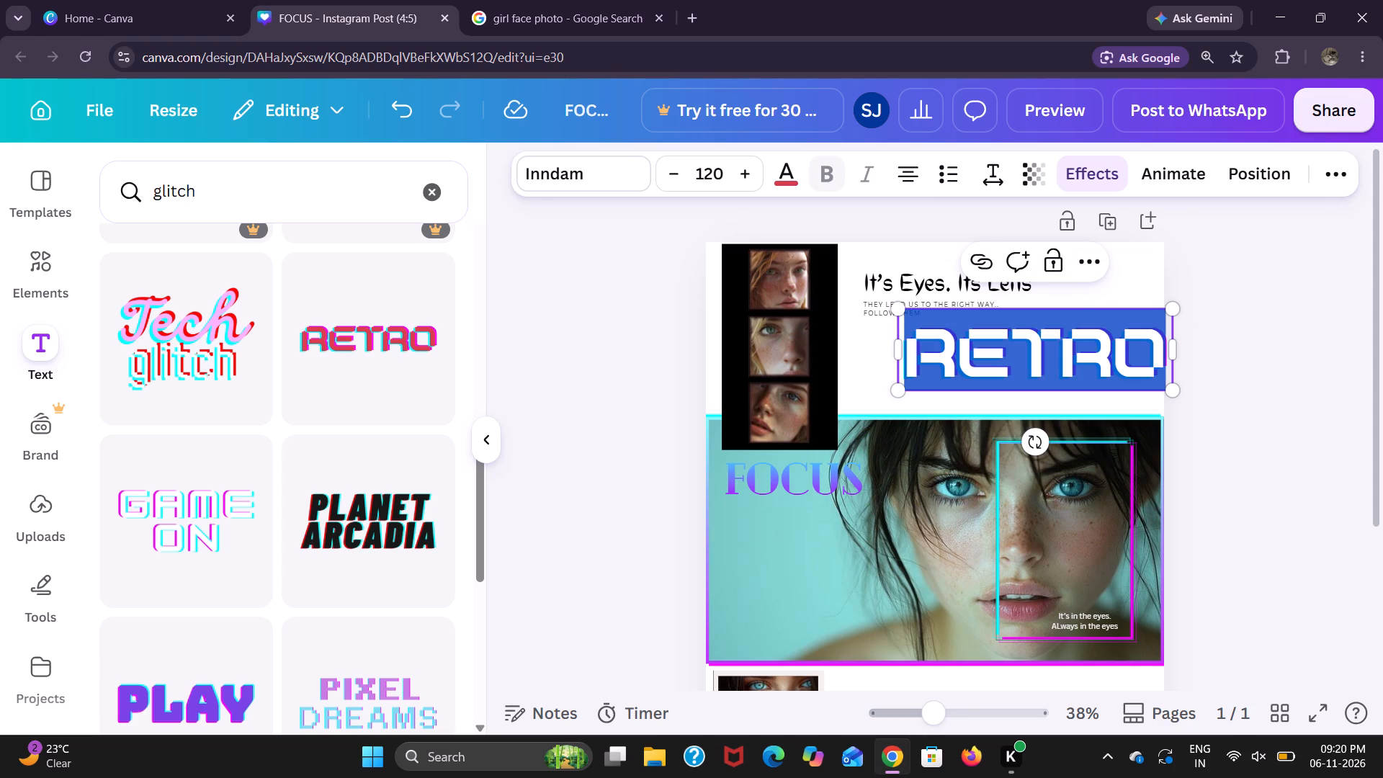
pyautogui.press('l')
pyautogui.write('ens')
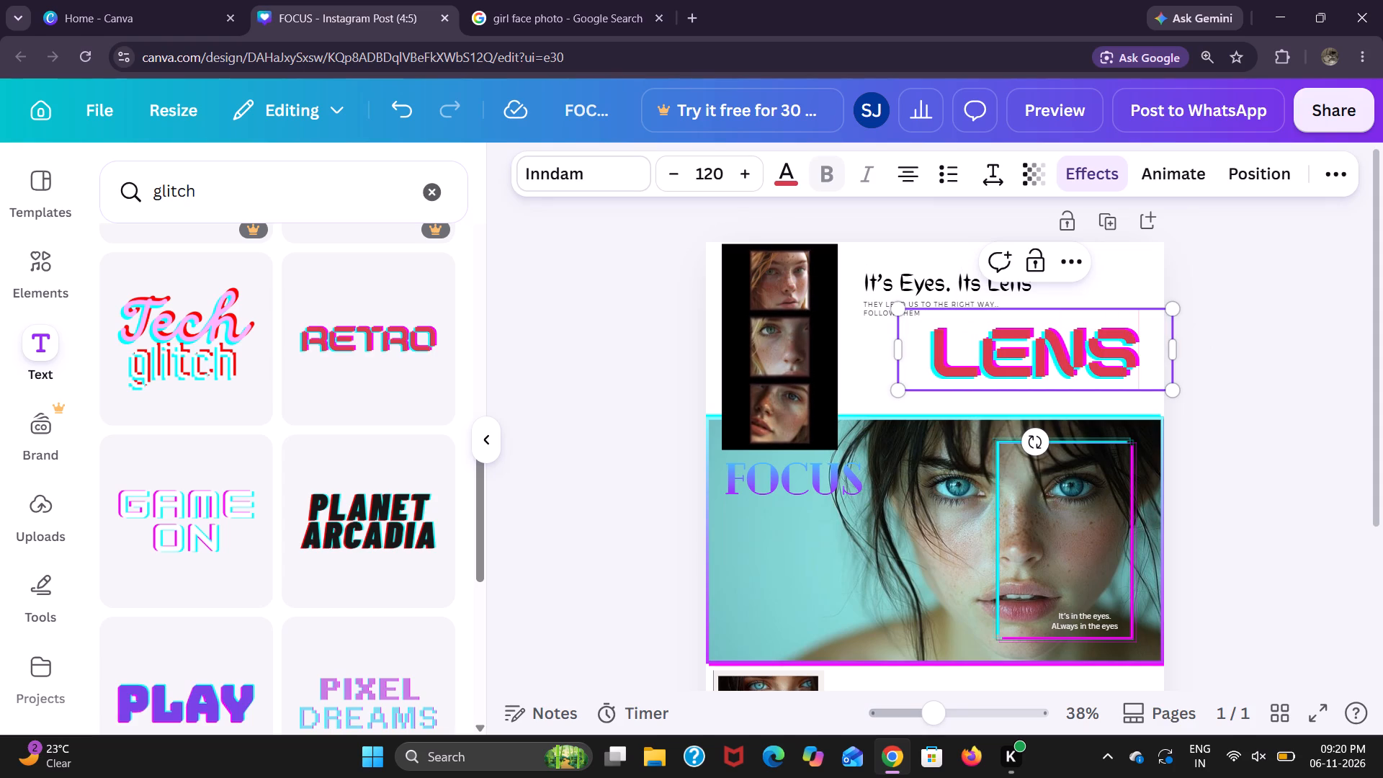
pyautogui.press('o')
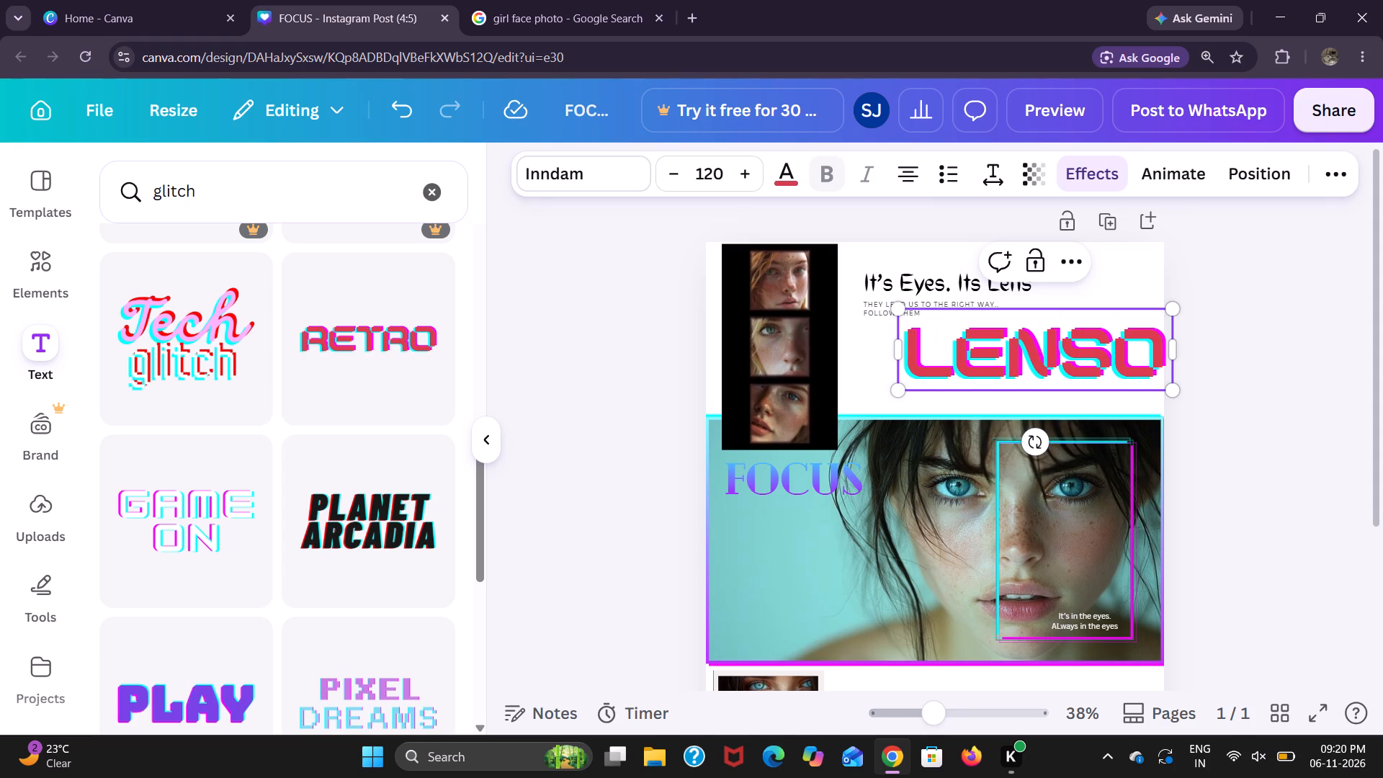
# Widen the LENSO text box slightly toward the film strip.
pyautogui.moveTo(1014, 363); pyautogui.dragTo(996, 362)
pyautogui.moveTo(895, 355); pyautogui.dragTo(877, 354)
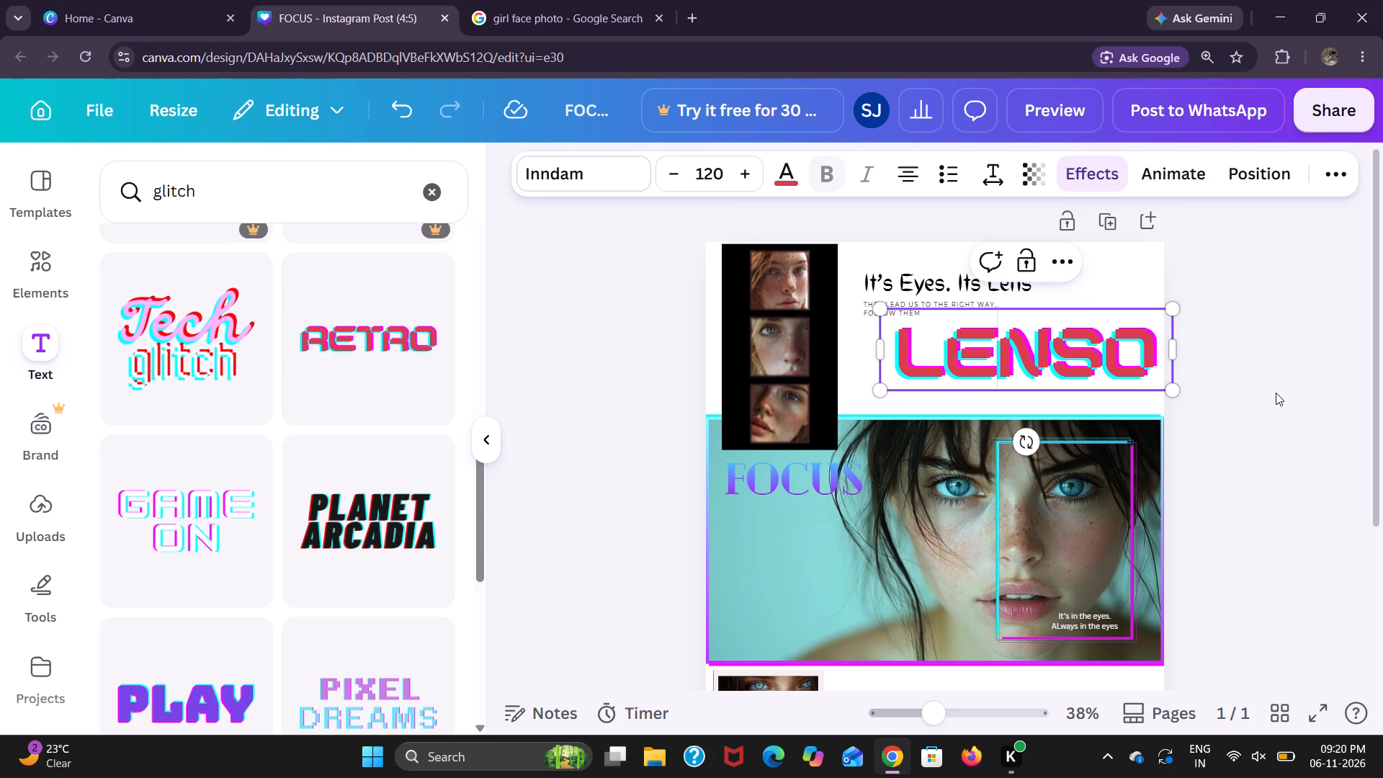
pyautogui.click(1274, 396)
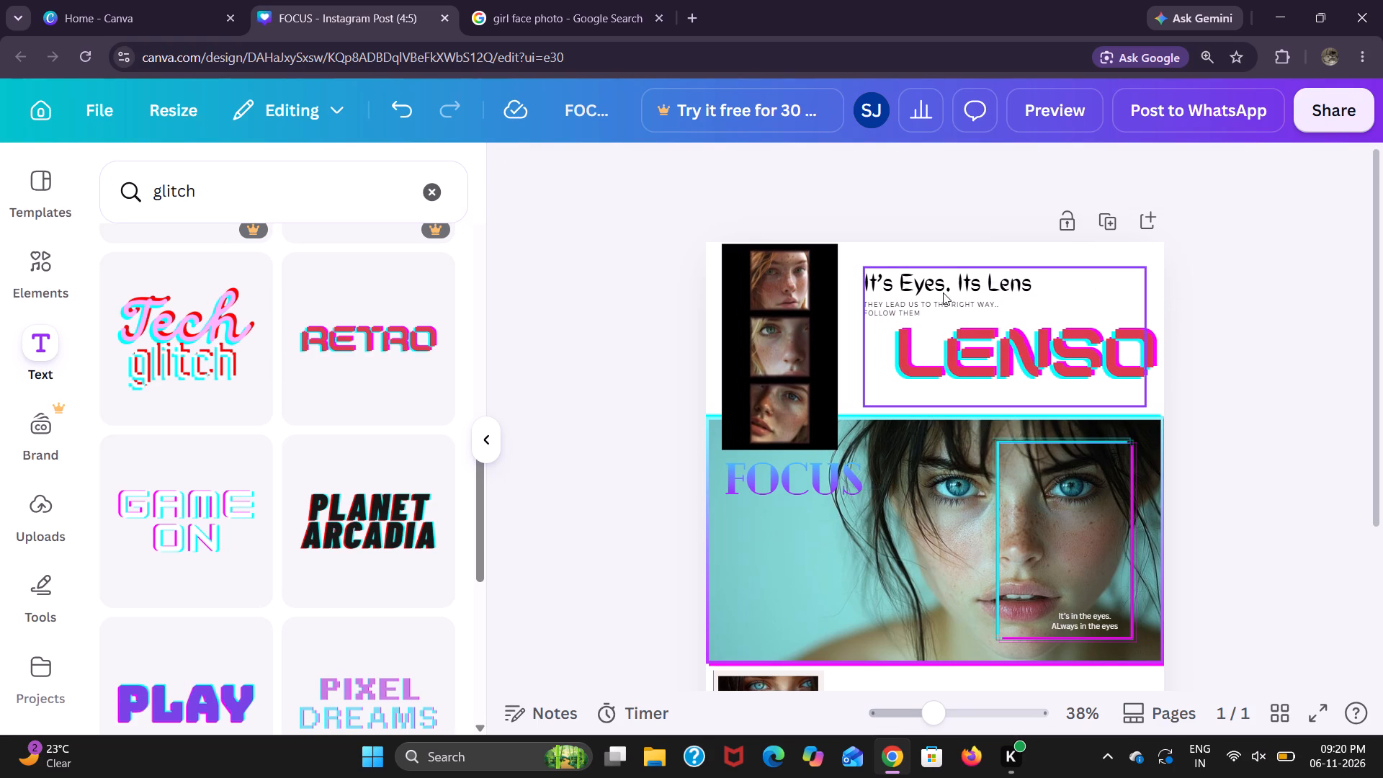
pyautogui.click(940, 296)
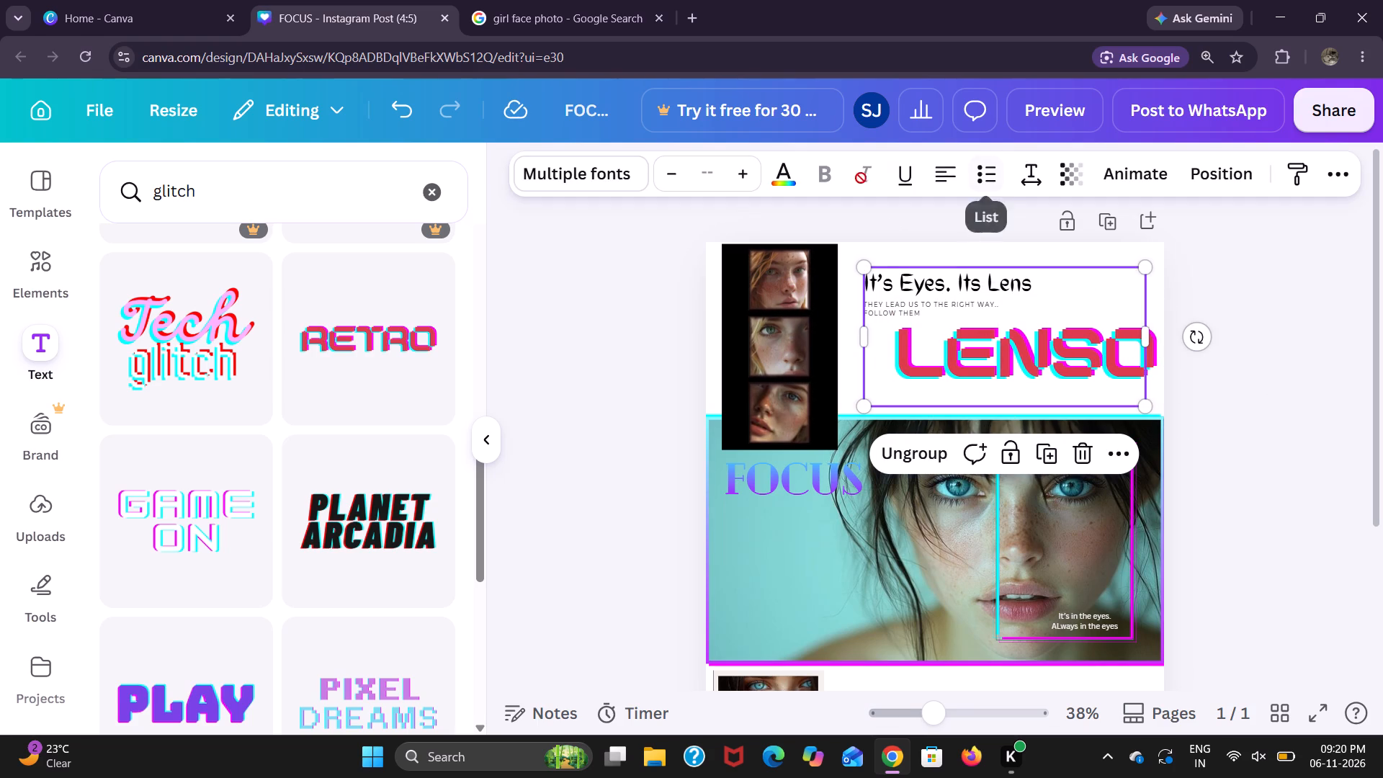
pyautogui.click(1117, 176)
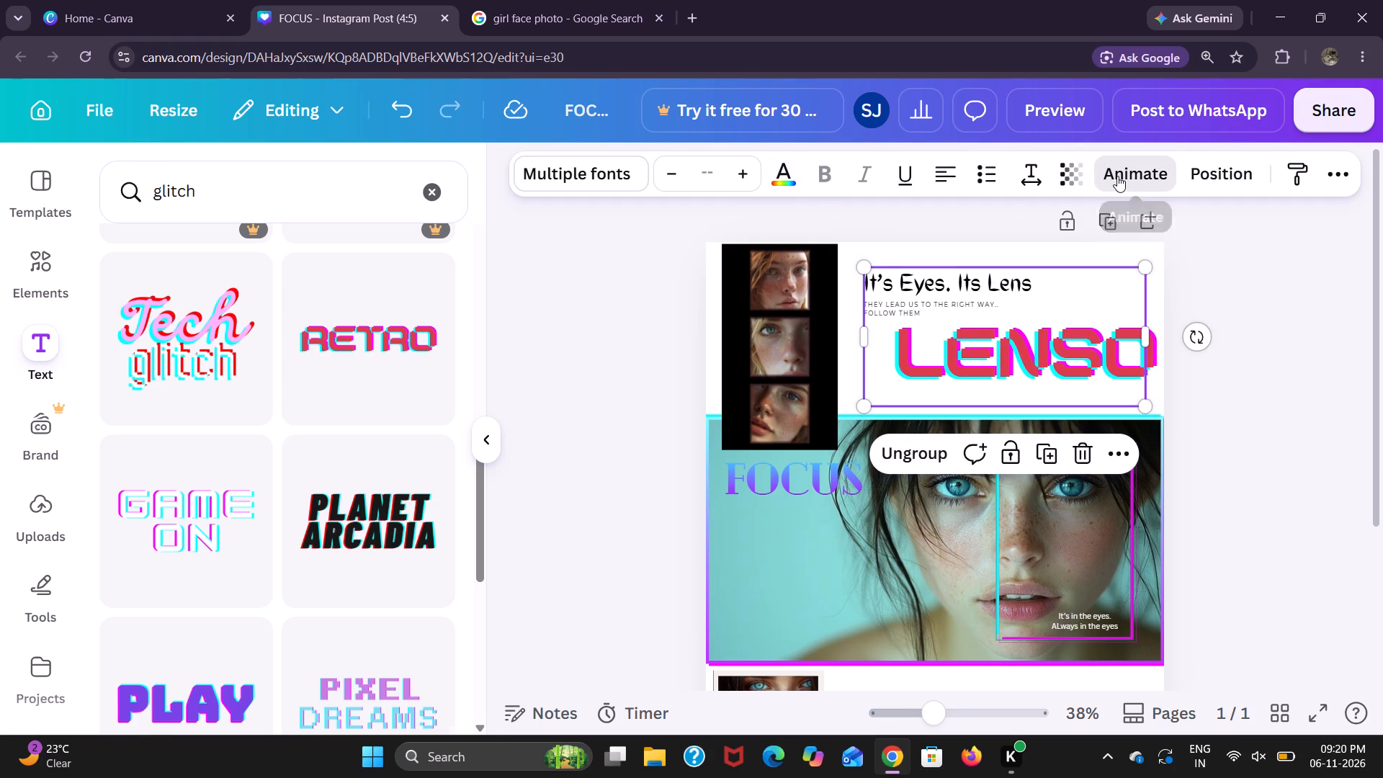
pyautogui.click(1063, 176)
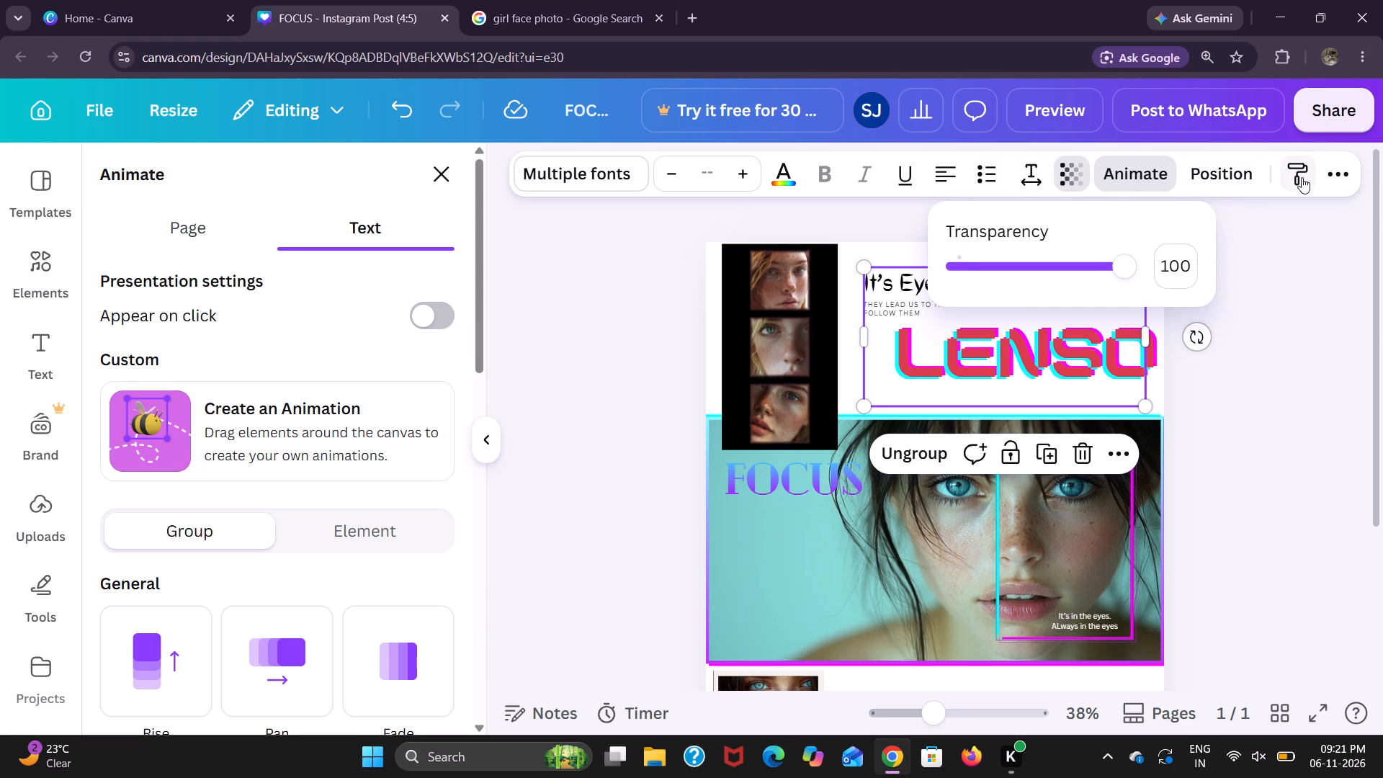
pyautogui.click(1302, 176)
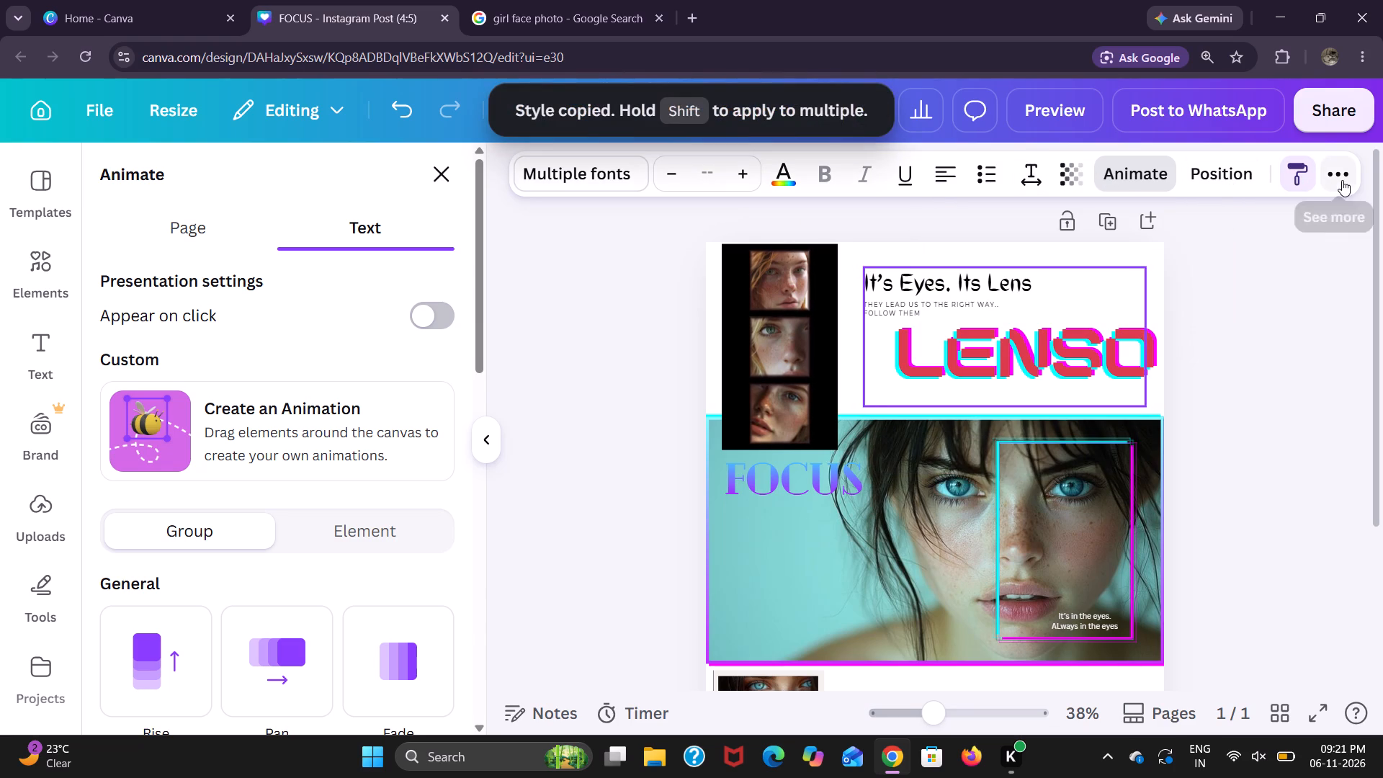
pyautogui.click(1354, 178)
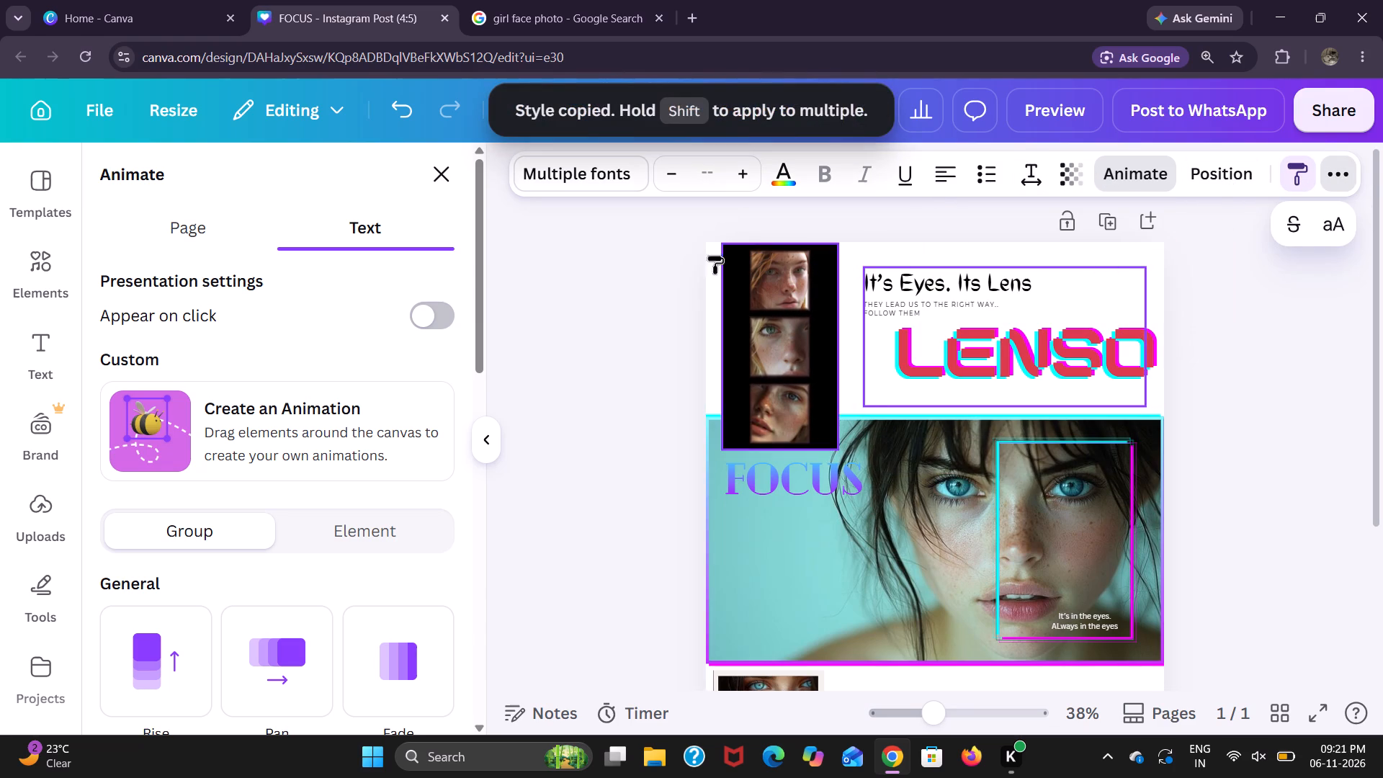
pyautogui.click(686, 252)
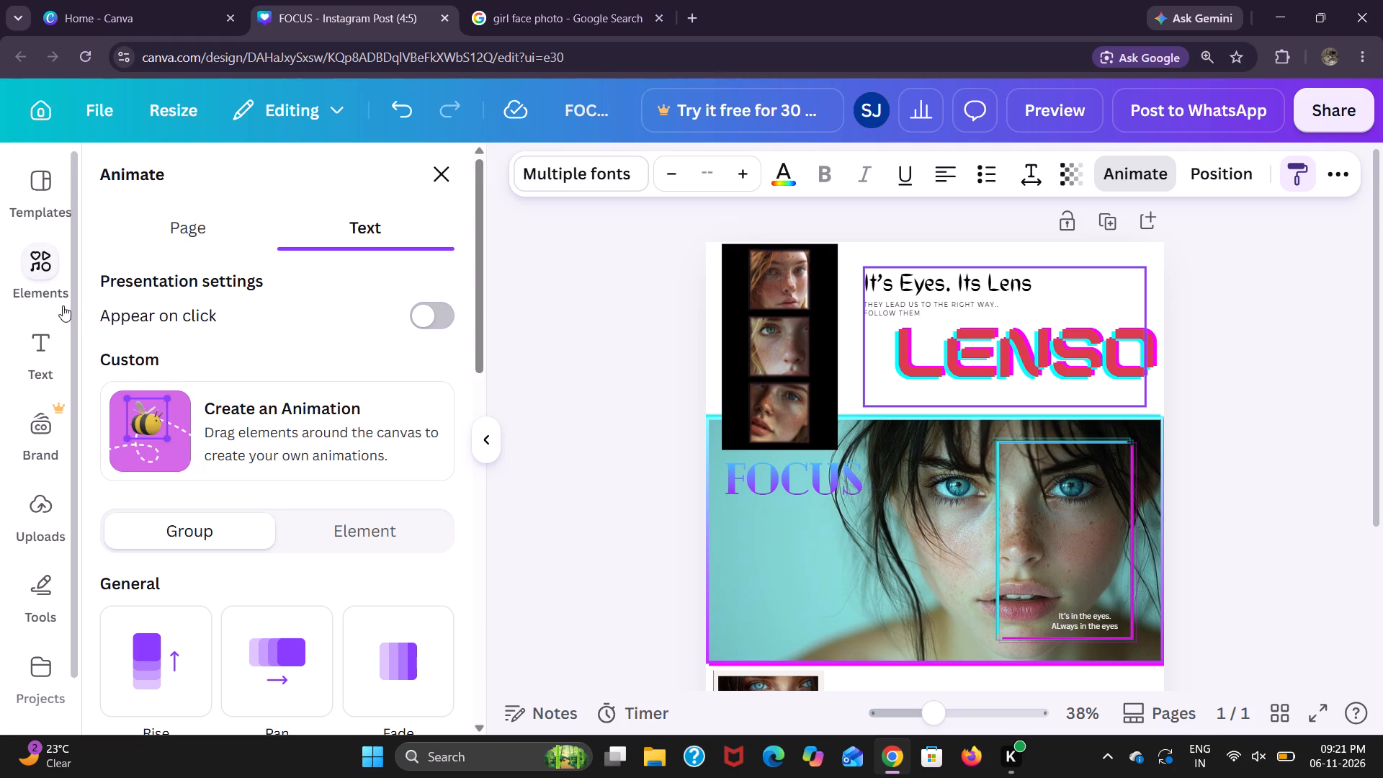
# Browse the Film and photo frames and add a single three-panel film frame to the page, deleting any extra copy.
pyautogui.scroll(-1, 32, 483)
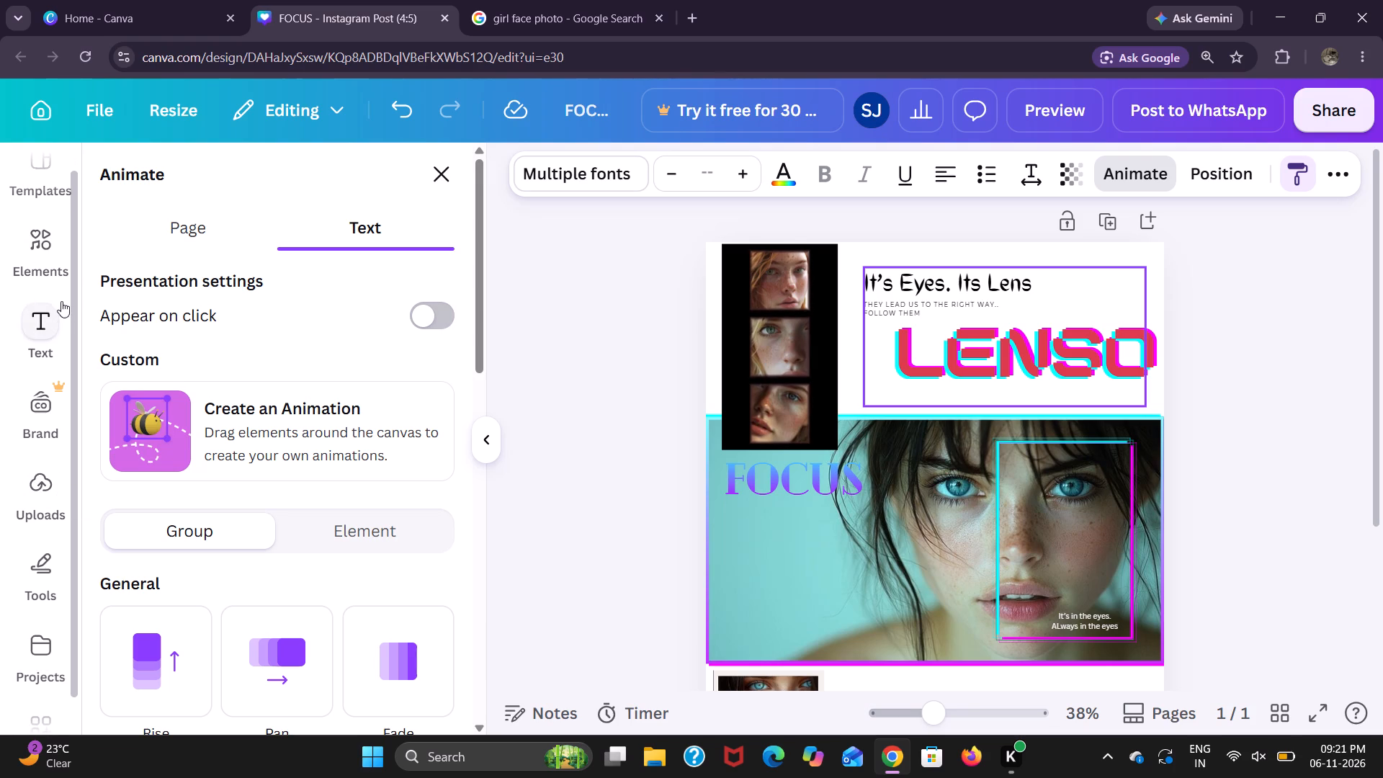
pyautogui.click(57, 256)
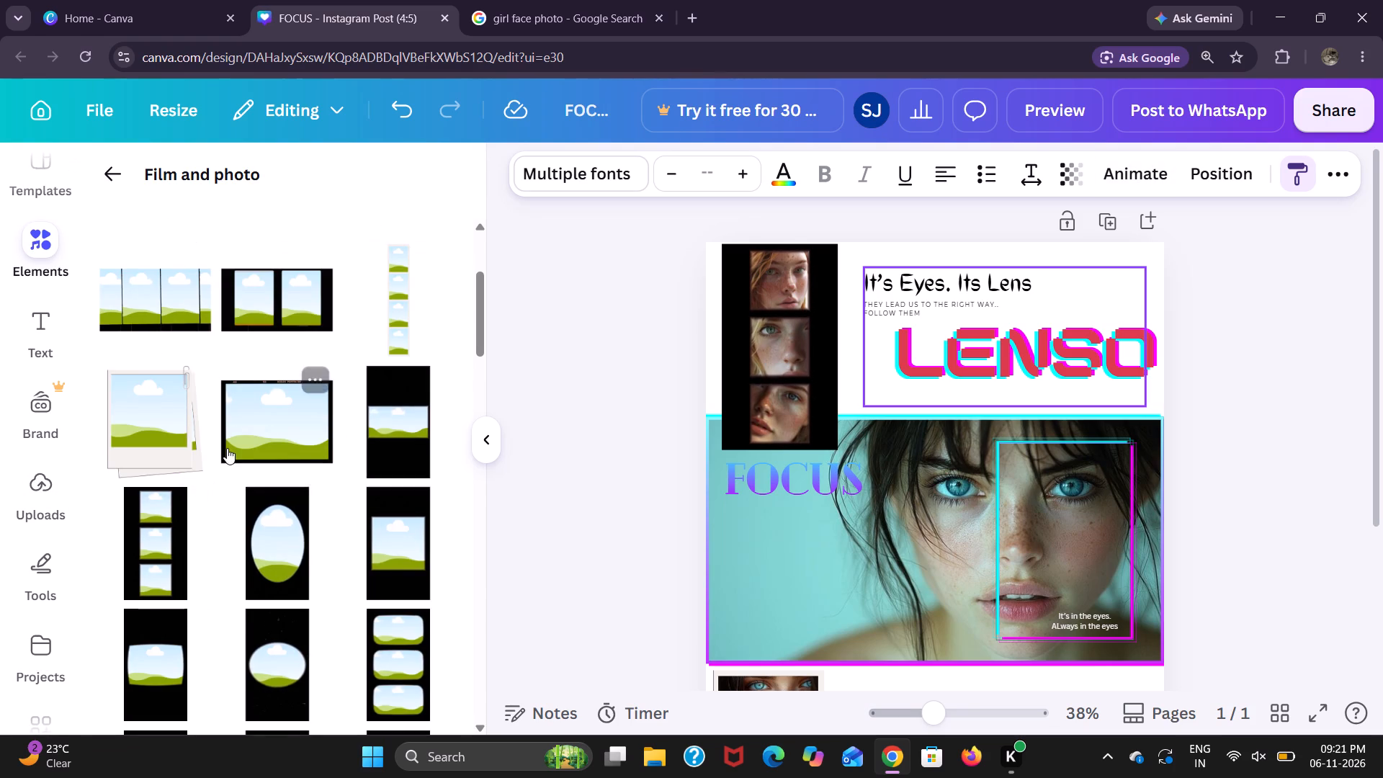
pyautogui.scroll(-9, 227, 448)
pyautogui.scroll(8, 227, 448)
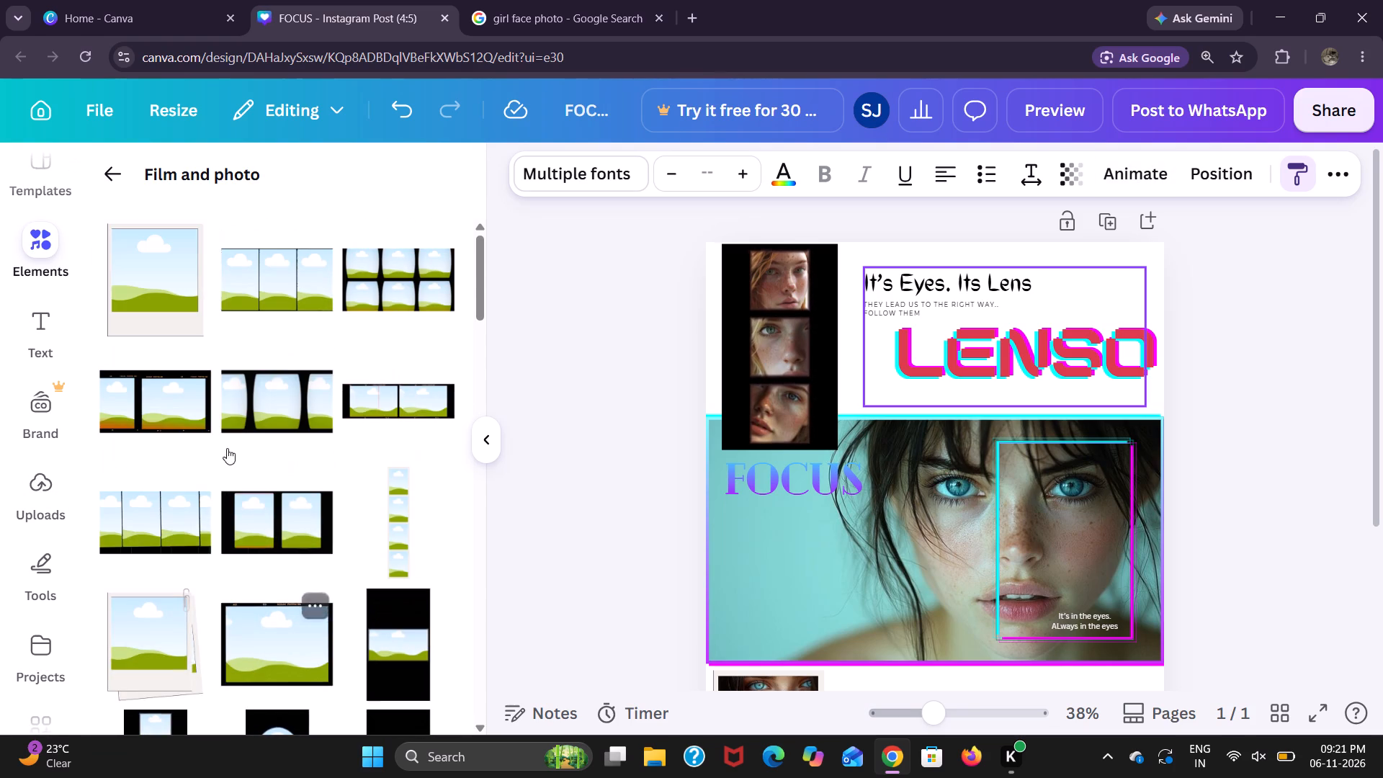
pyautogui.scroll(-9, 228, 436)
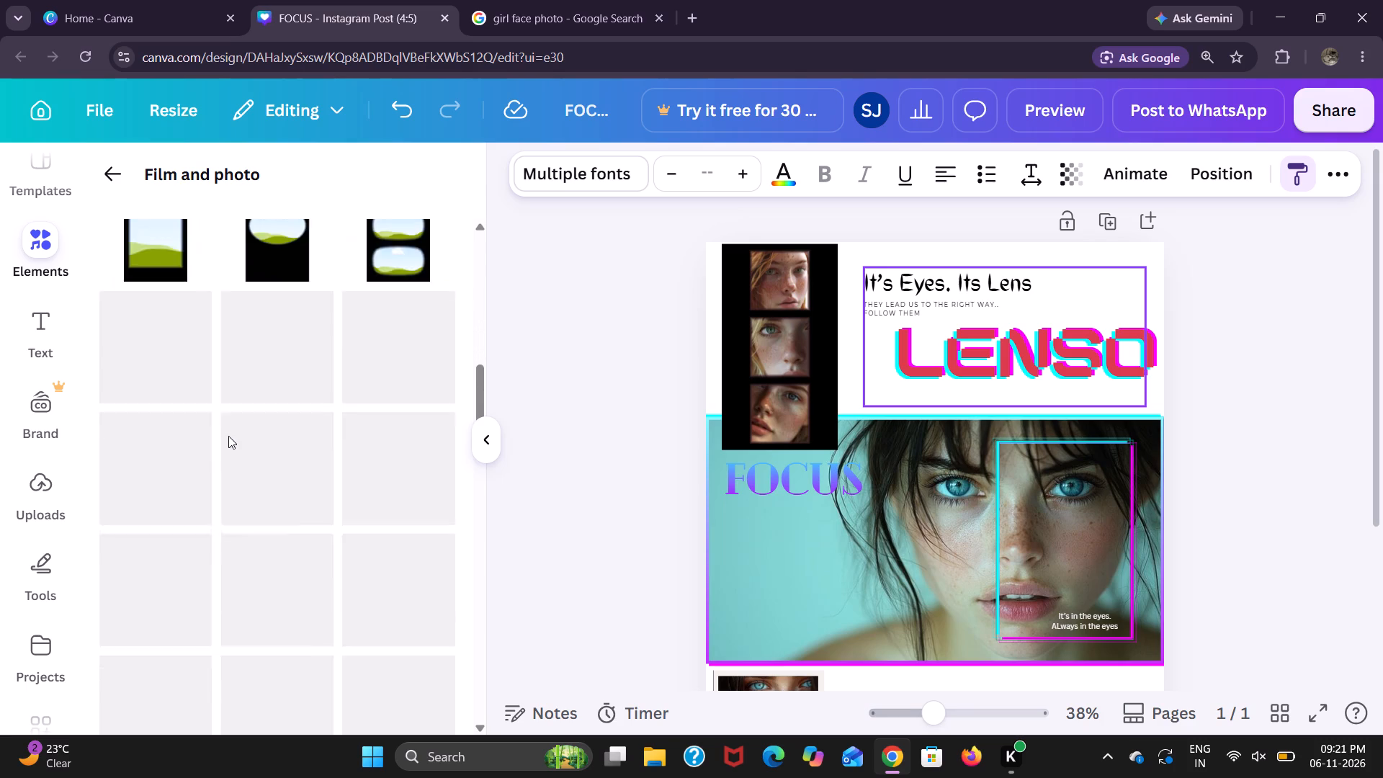
pyautogui.scroll(4, 228, 436)
pyautogui.scroll(3, 244, 562)
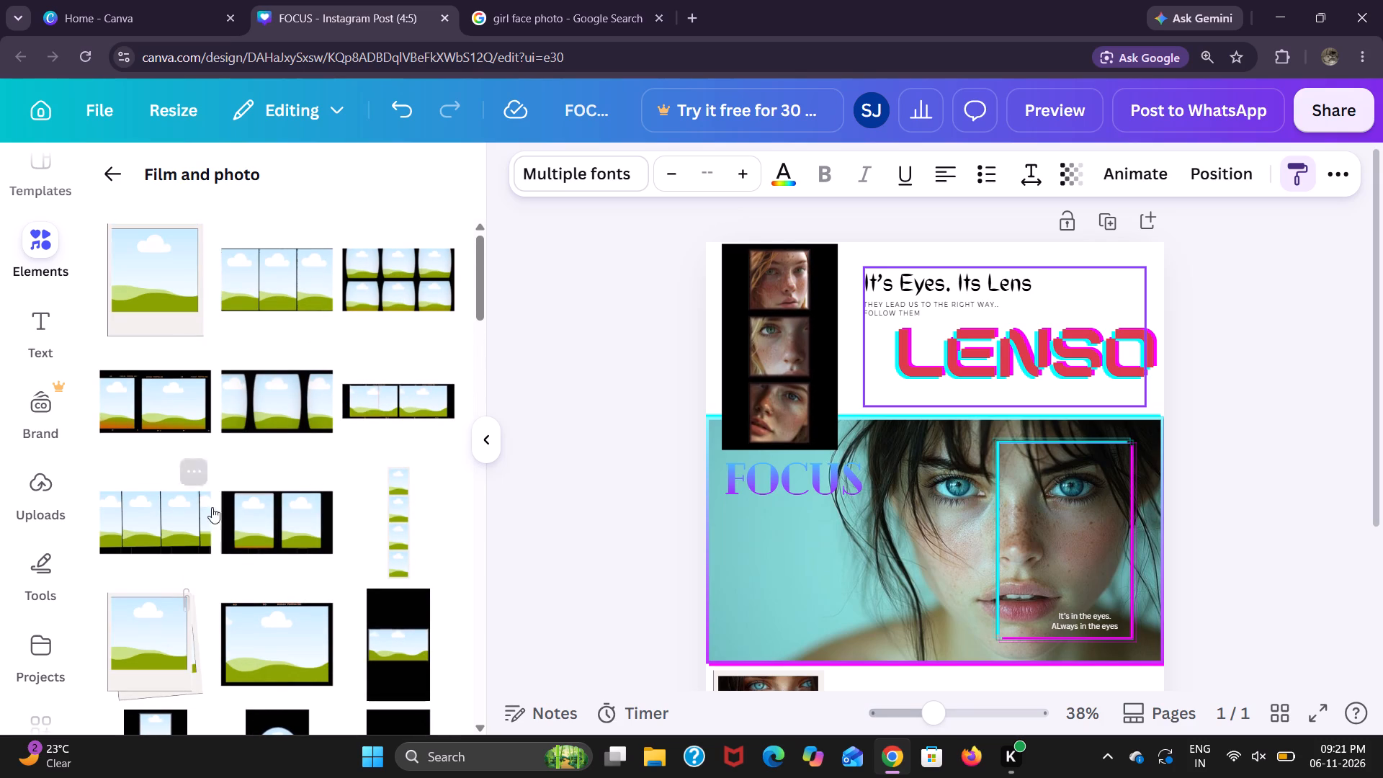
pyautogui.scroll(-6, 265, 536)
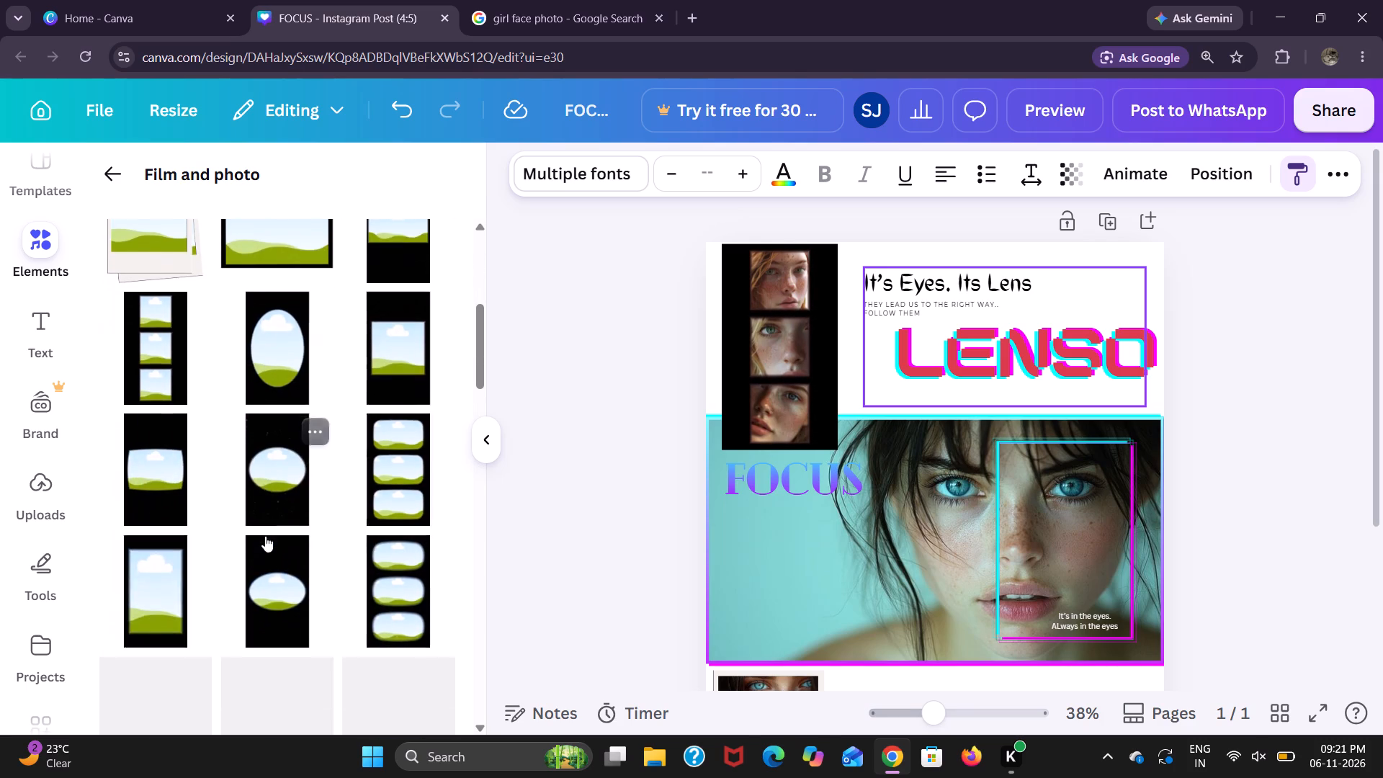
pyautogui.scroll(4, 265, 536)
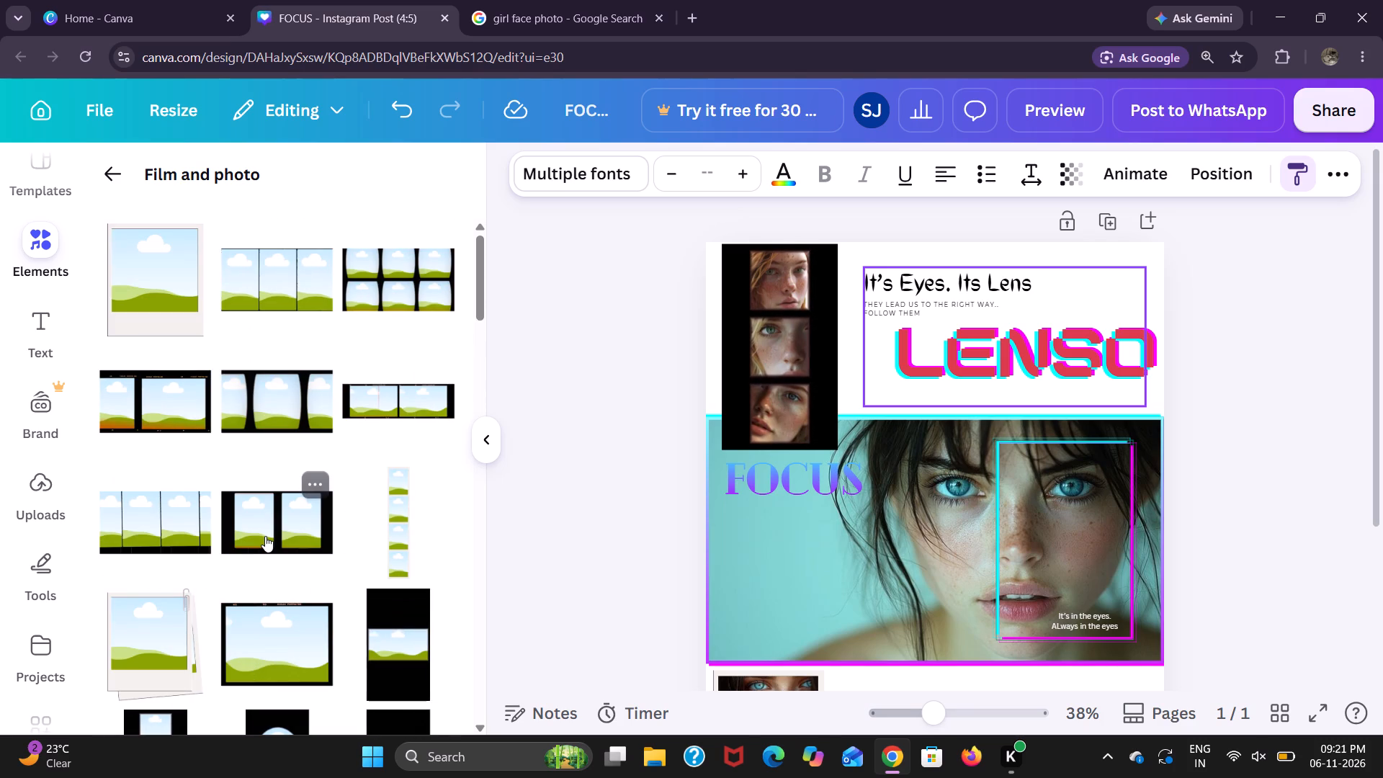
pyautogui.scroll(7, 265, 536)
pyautogui.scroll(-5, 265, 536)
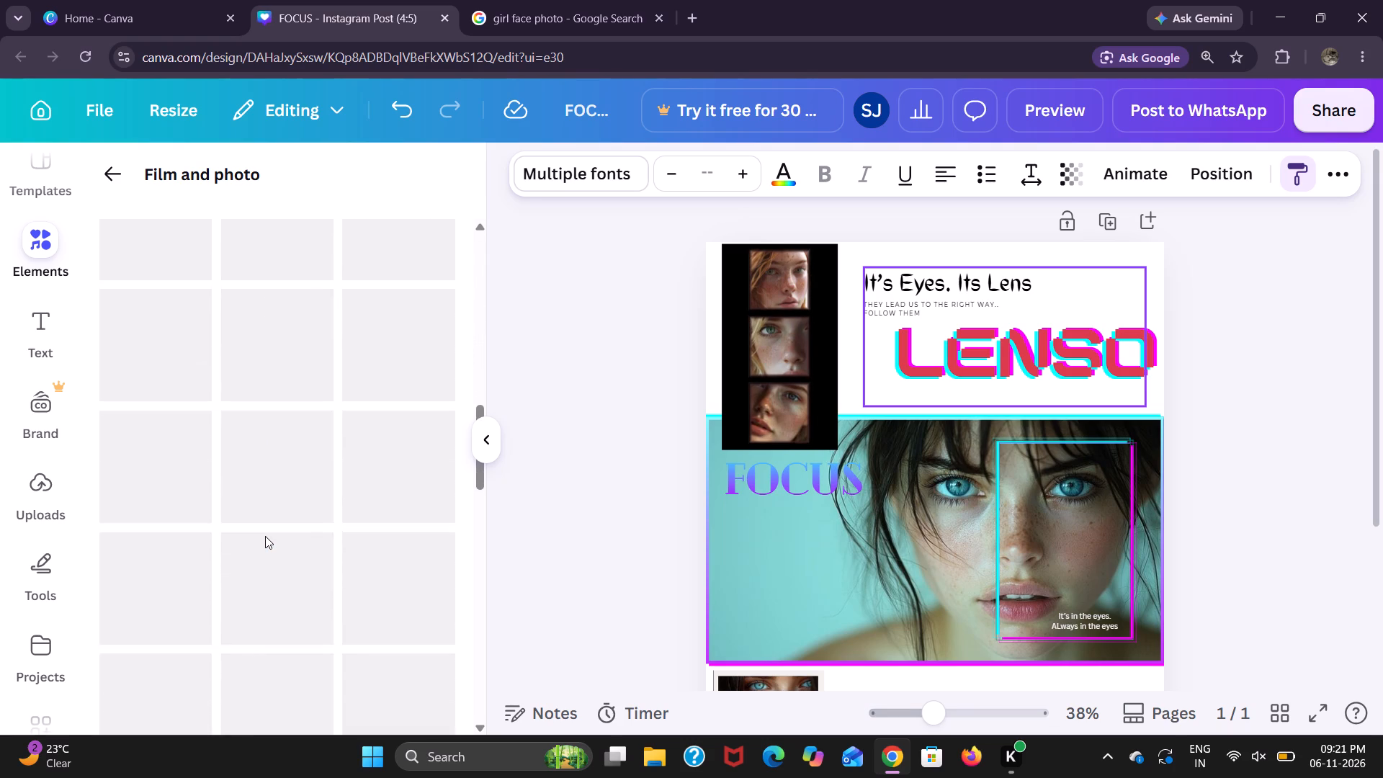
pyautogui.scroll(-5, 265, 536)
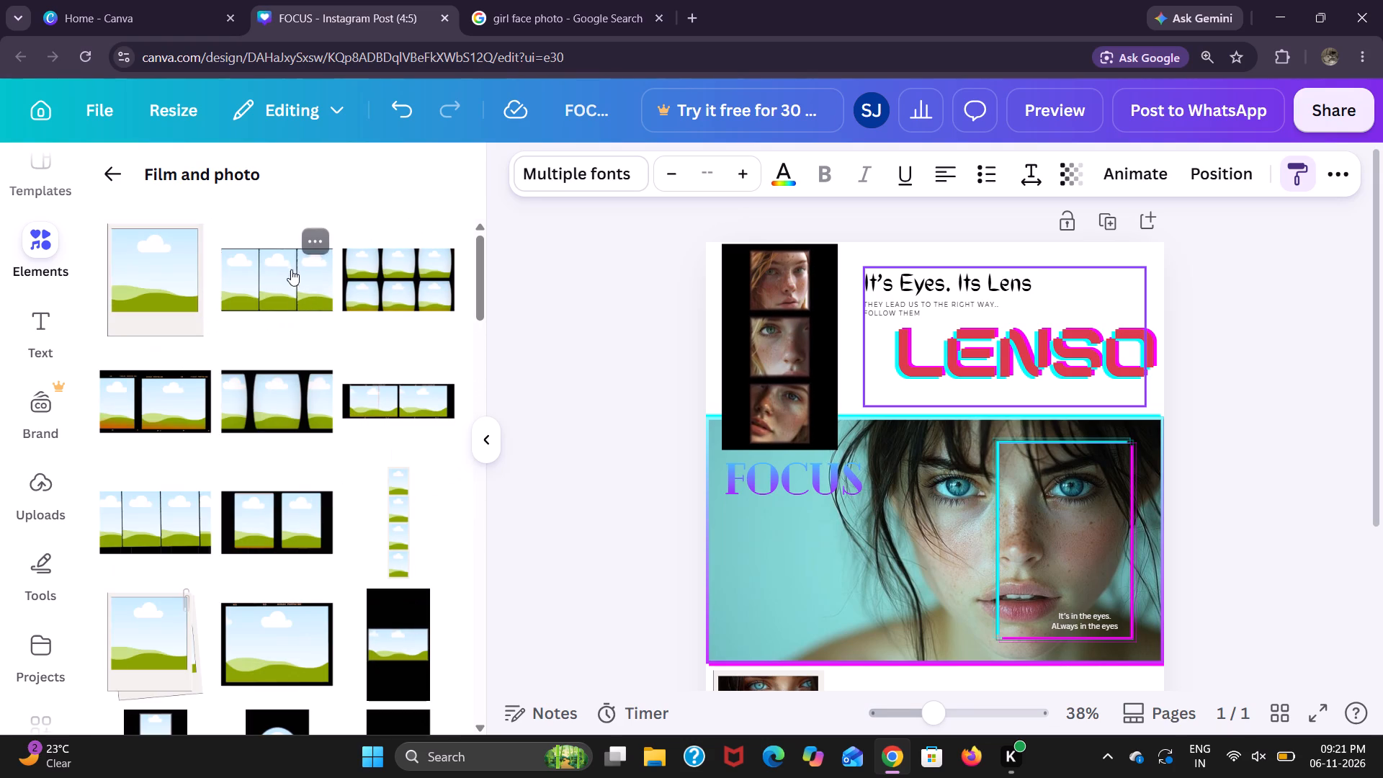
pyautogui.doubleClick(272, 310)
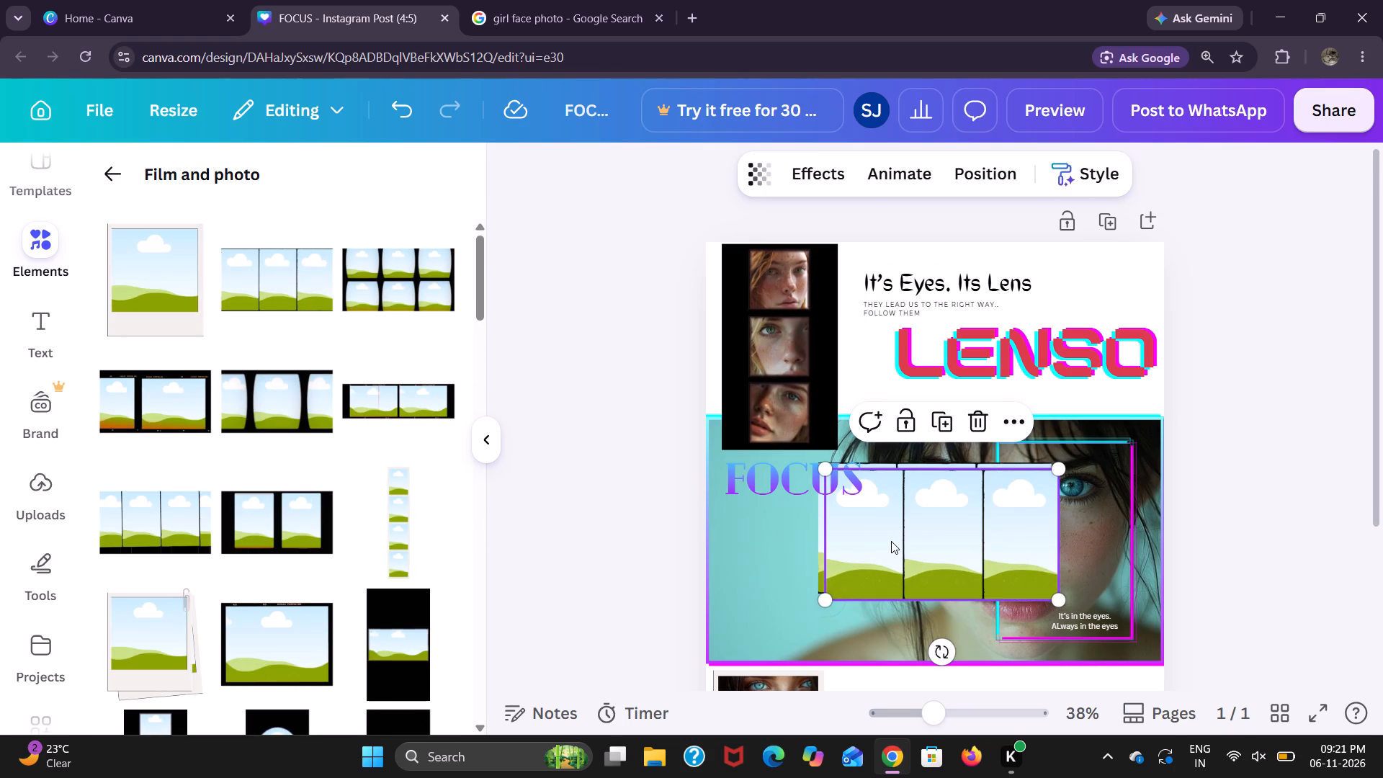
pyautogui.press('Delete')
# Move the three-panel frame up into the white area beside the film strip, overlapping the headline and LENSO text.
pyautogui.moveTo(948, 525); pyautogui.dragTo(1057, 362)
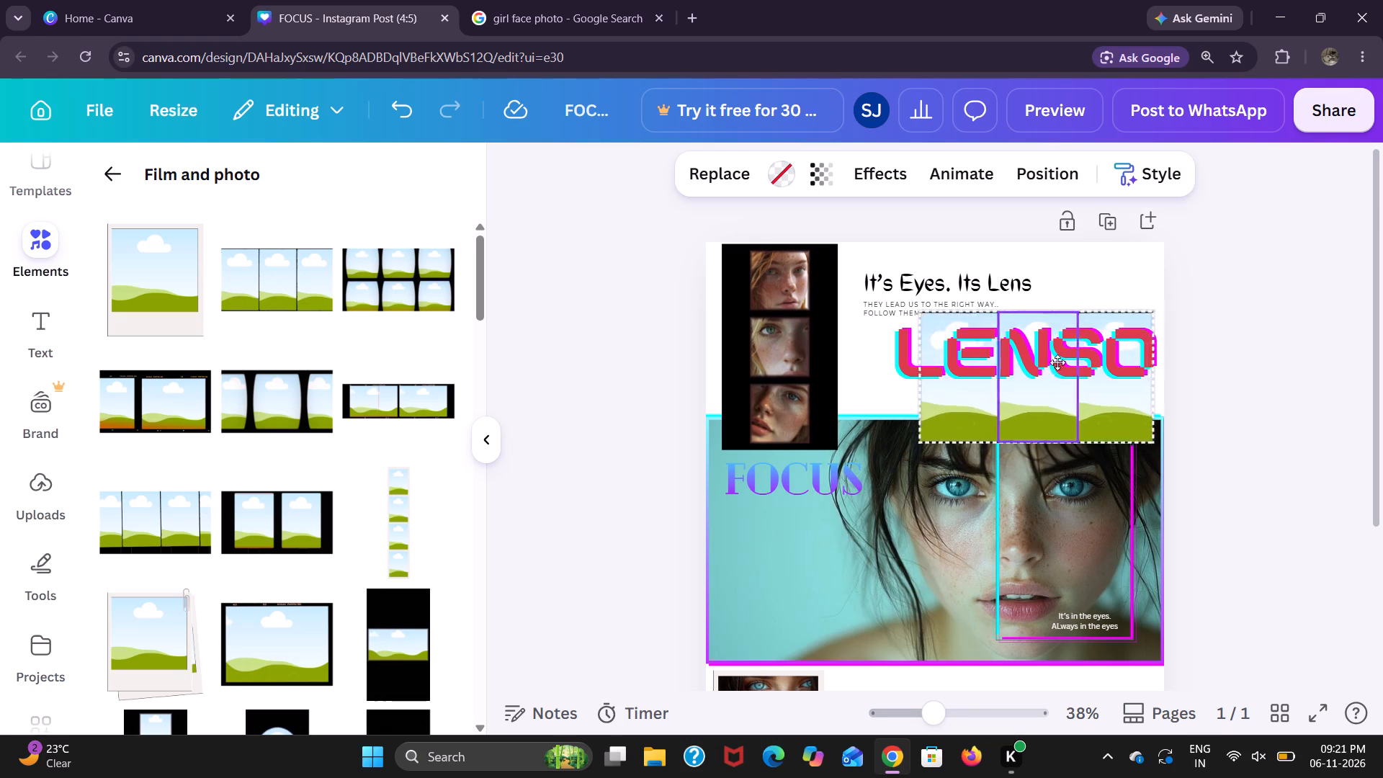
pyautogui.moveTo(1057, 362); pyautogui.dragTo(1017, 318)
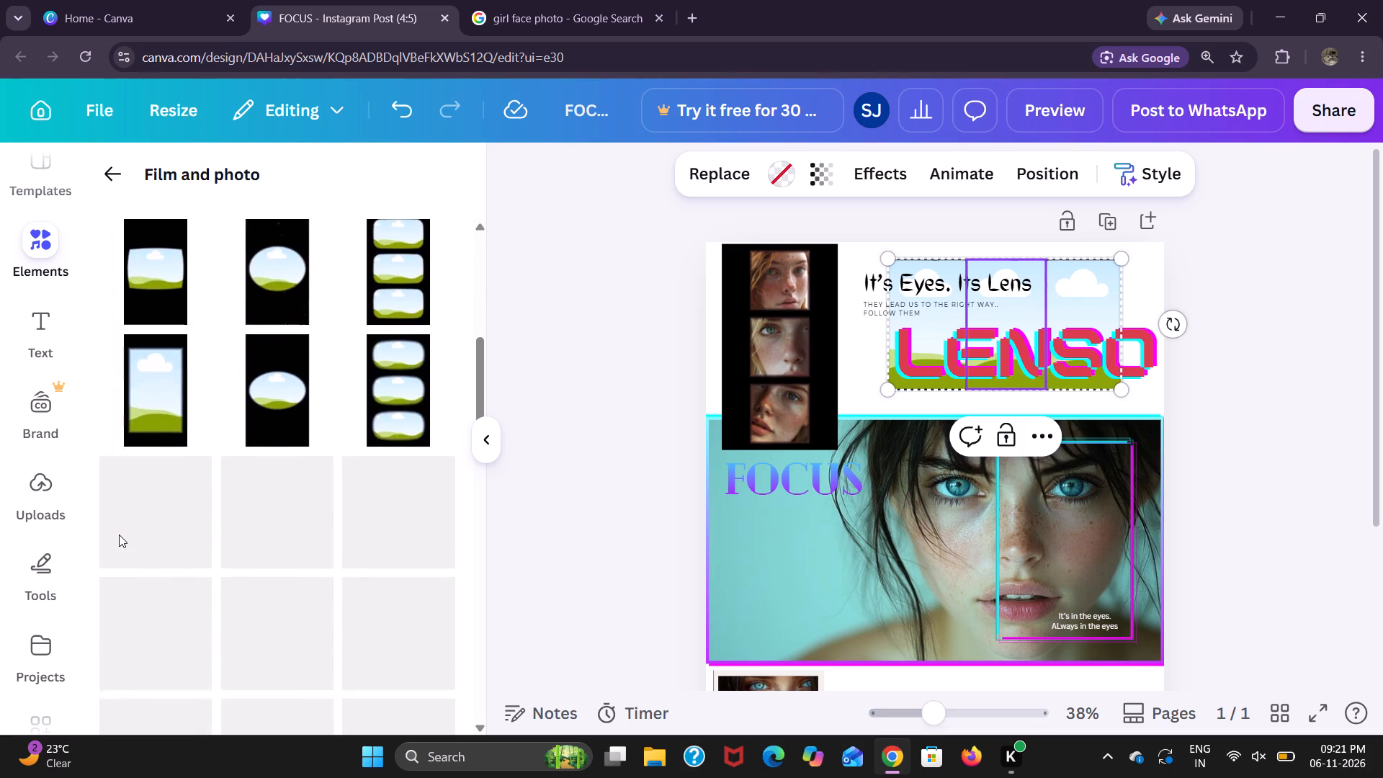
# Add the horizontal four-panel film frame from the Film and photo frames to the page.
pyautogui.doubleClick(158, 396)
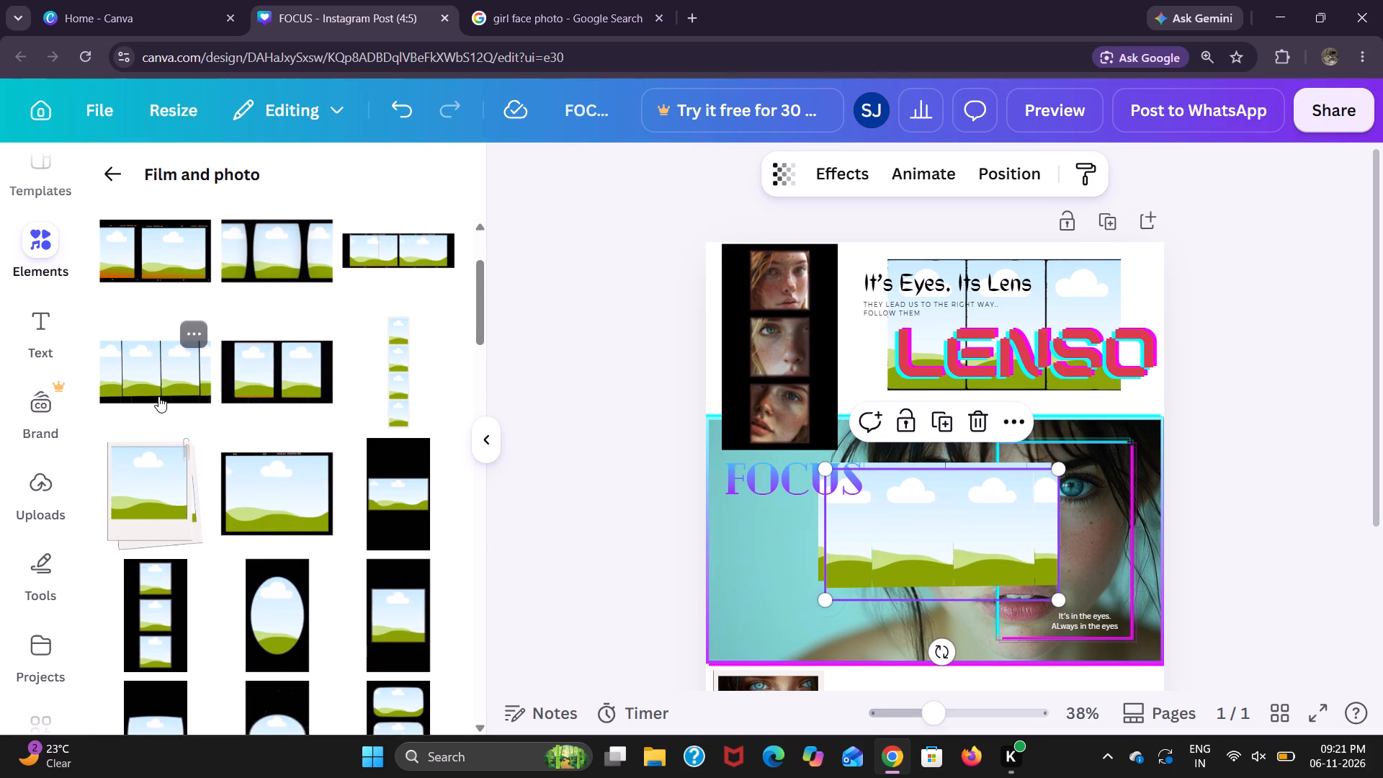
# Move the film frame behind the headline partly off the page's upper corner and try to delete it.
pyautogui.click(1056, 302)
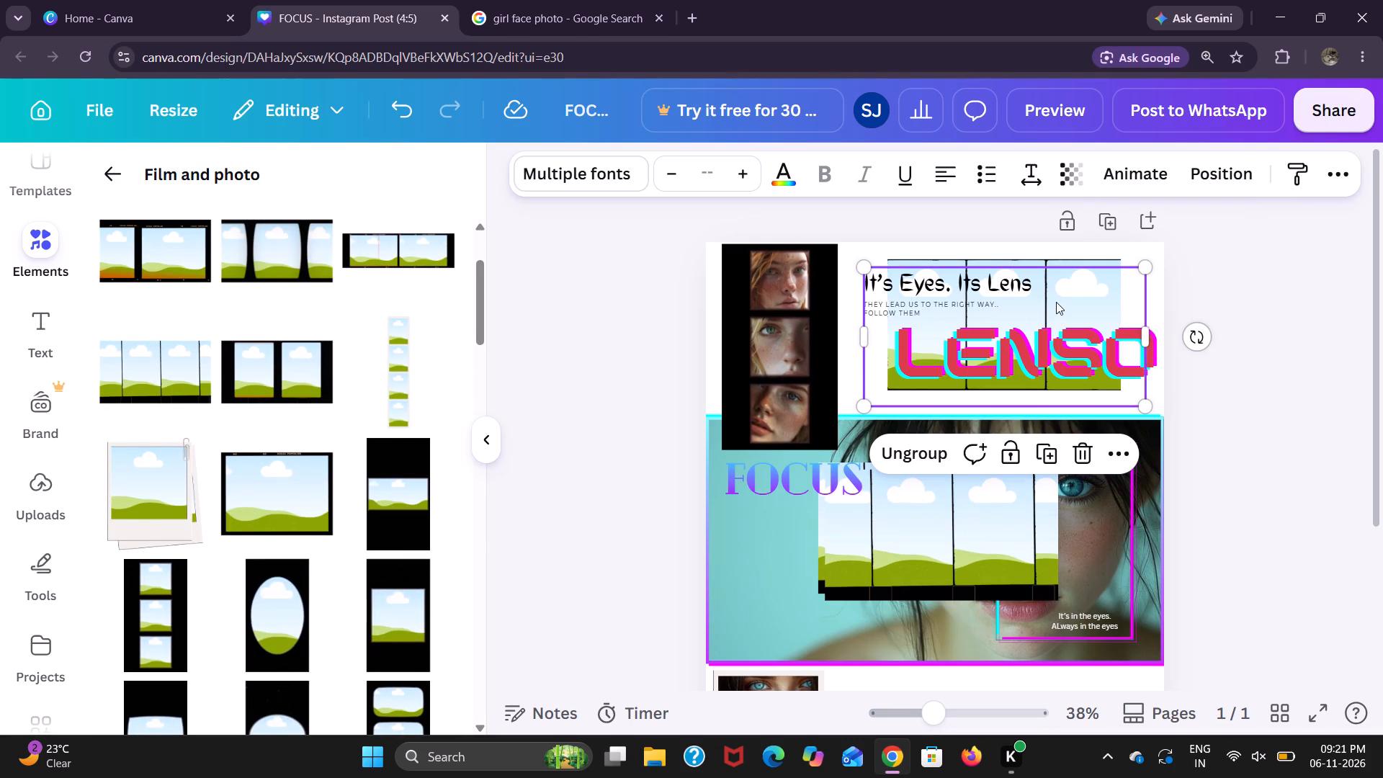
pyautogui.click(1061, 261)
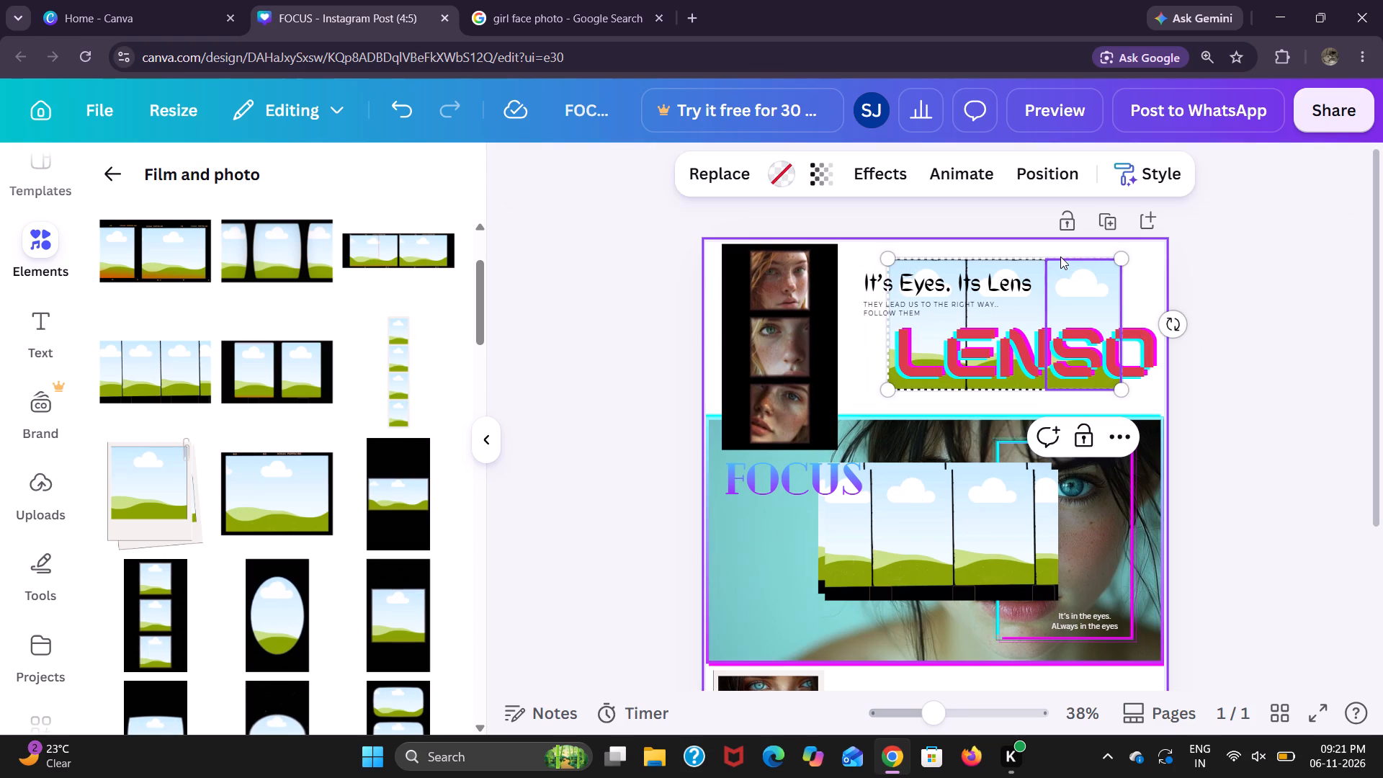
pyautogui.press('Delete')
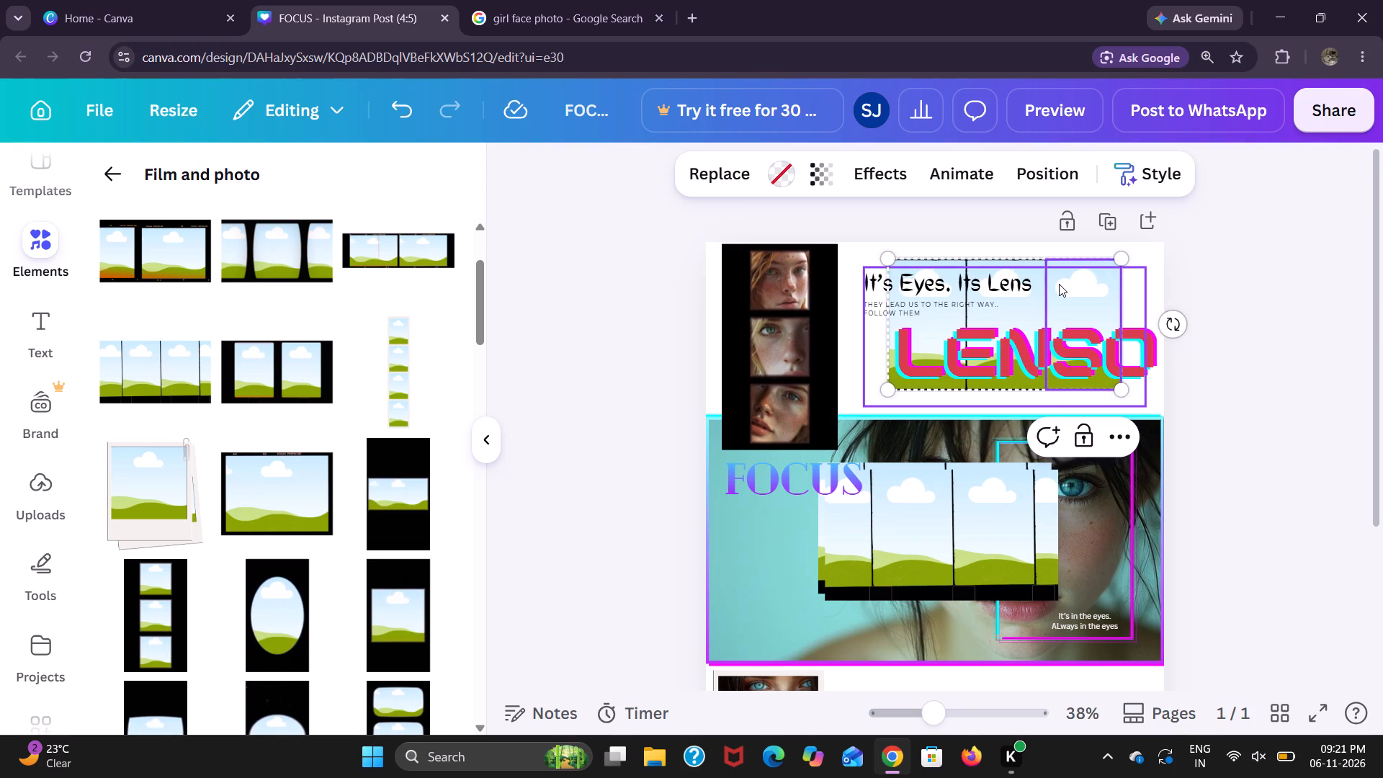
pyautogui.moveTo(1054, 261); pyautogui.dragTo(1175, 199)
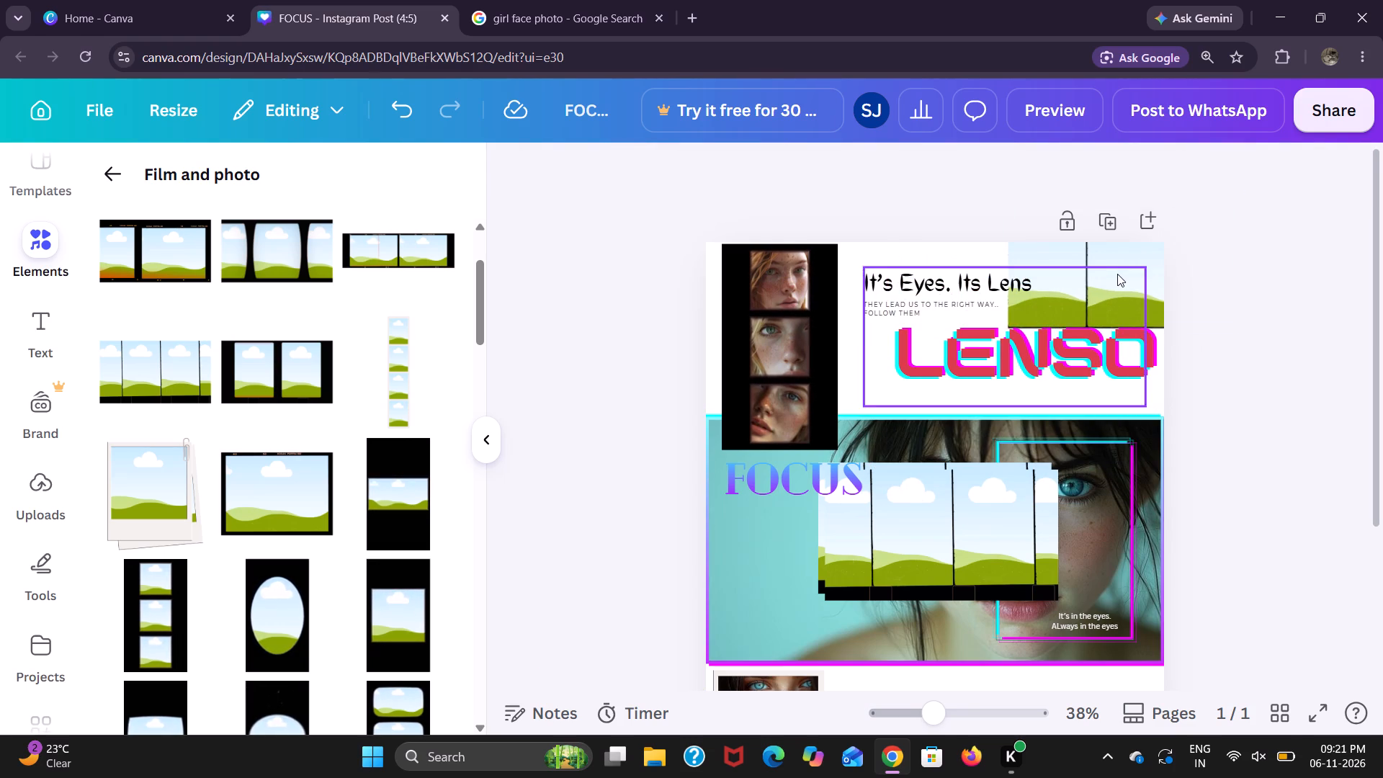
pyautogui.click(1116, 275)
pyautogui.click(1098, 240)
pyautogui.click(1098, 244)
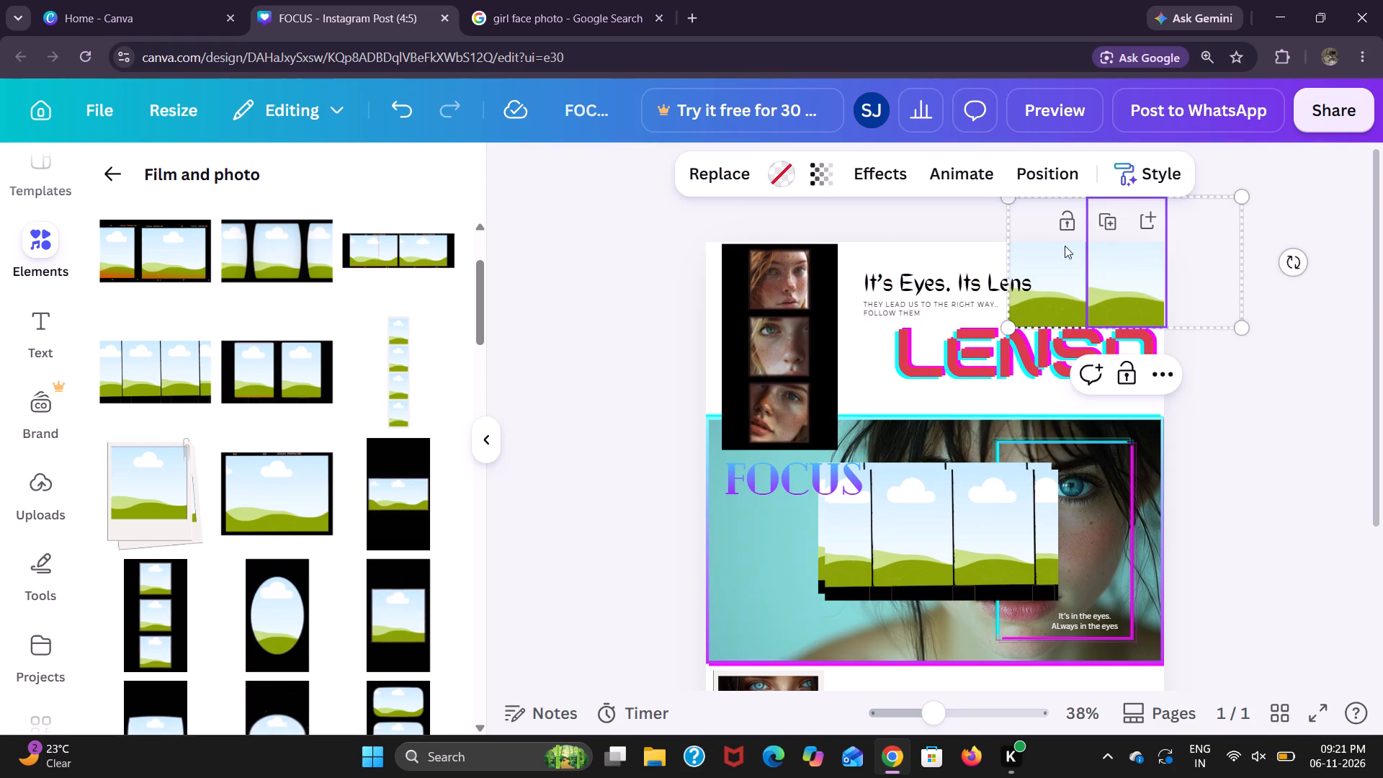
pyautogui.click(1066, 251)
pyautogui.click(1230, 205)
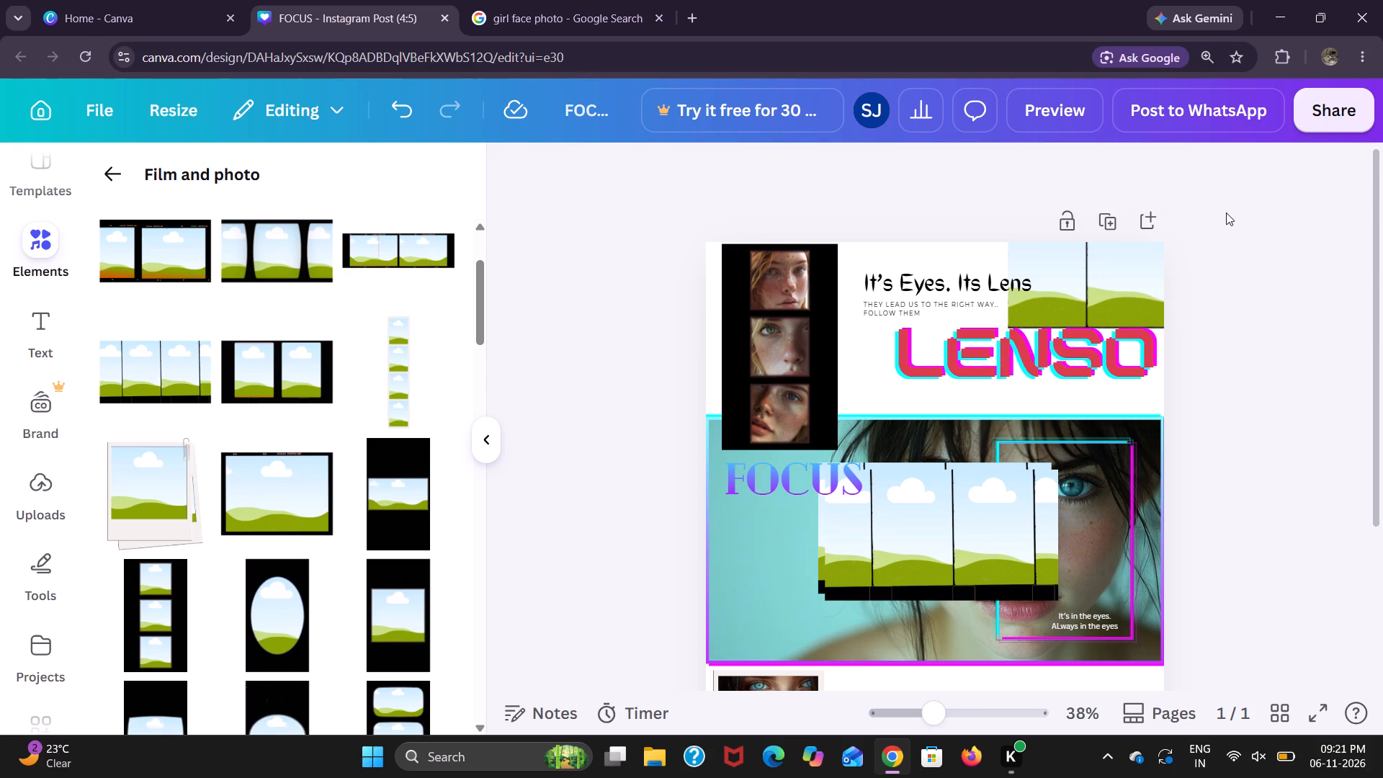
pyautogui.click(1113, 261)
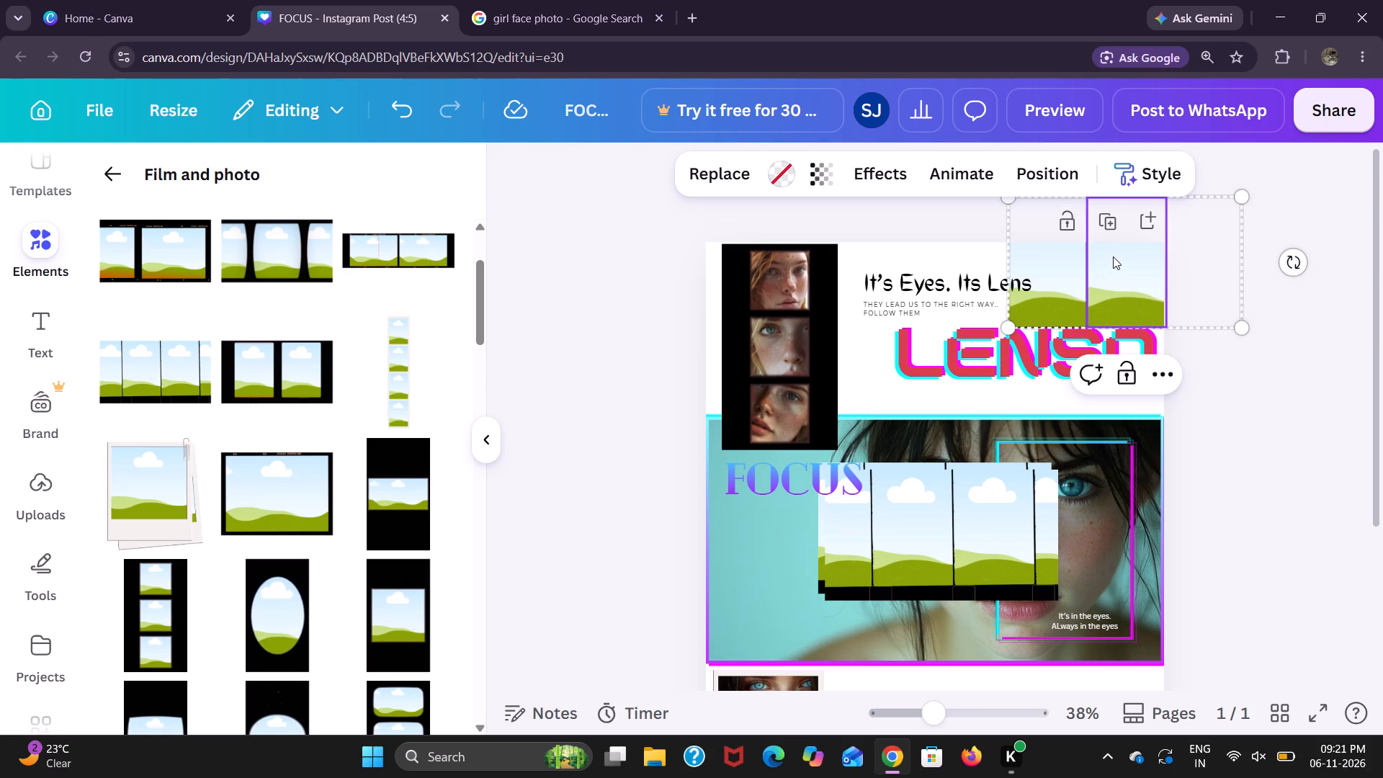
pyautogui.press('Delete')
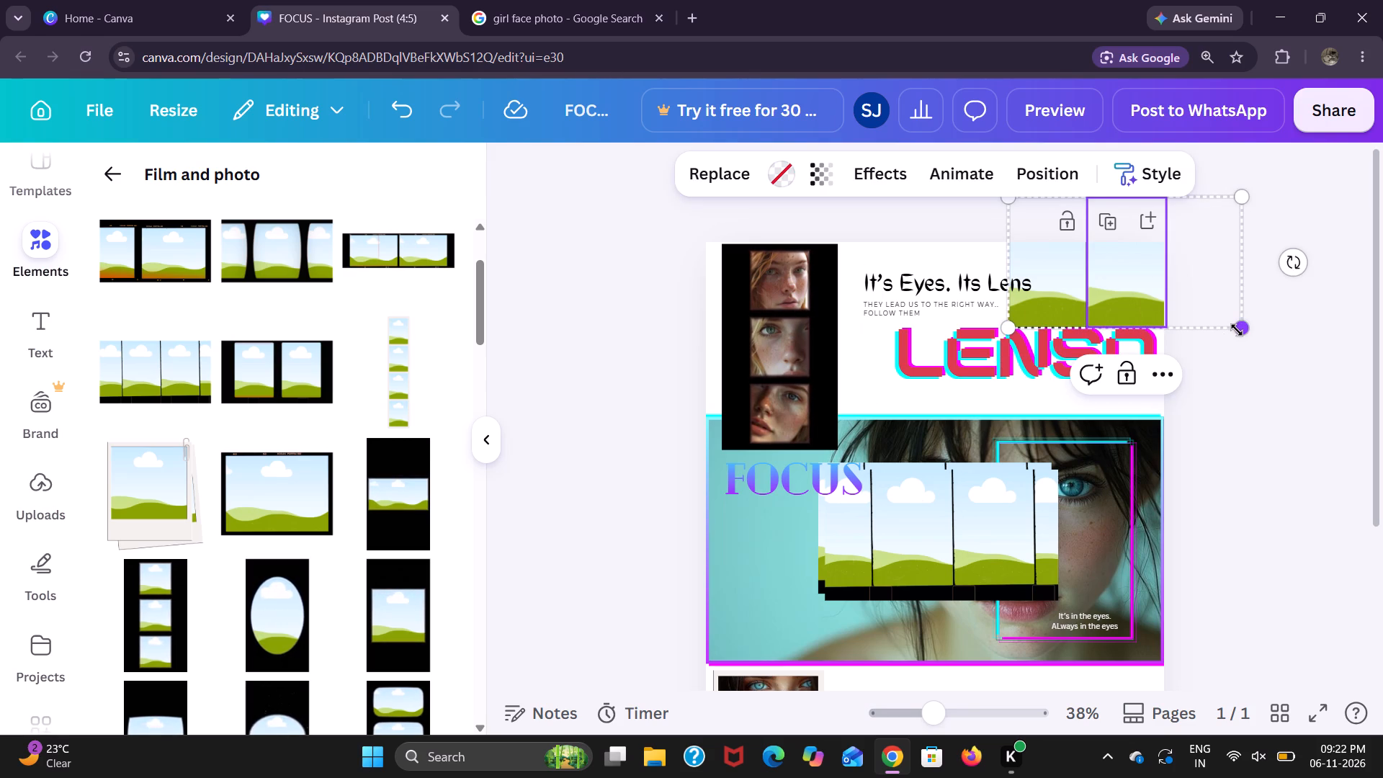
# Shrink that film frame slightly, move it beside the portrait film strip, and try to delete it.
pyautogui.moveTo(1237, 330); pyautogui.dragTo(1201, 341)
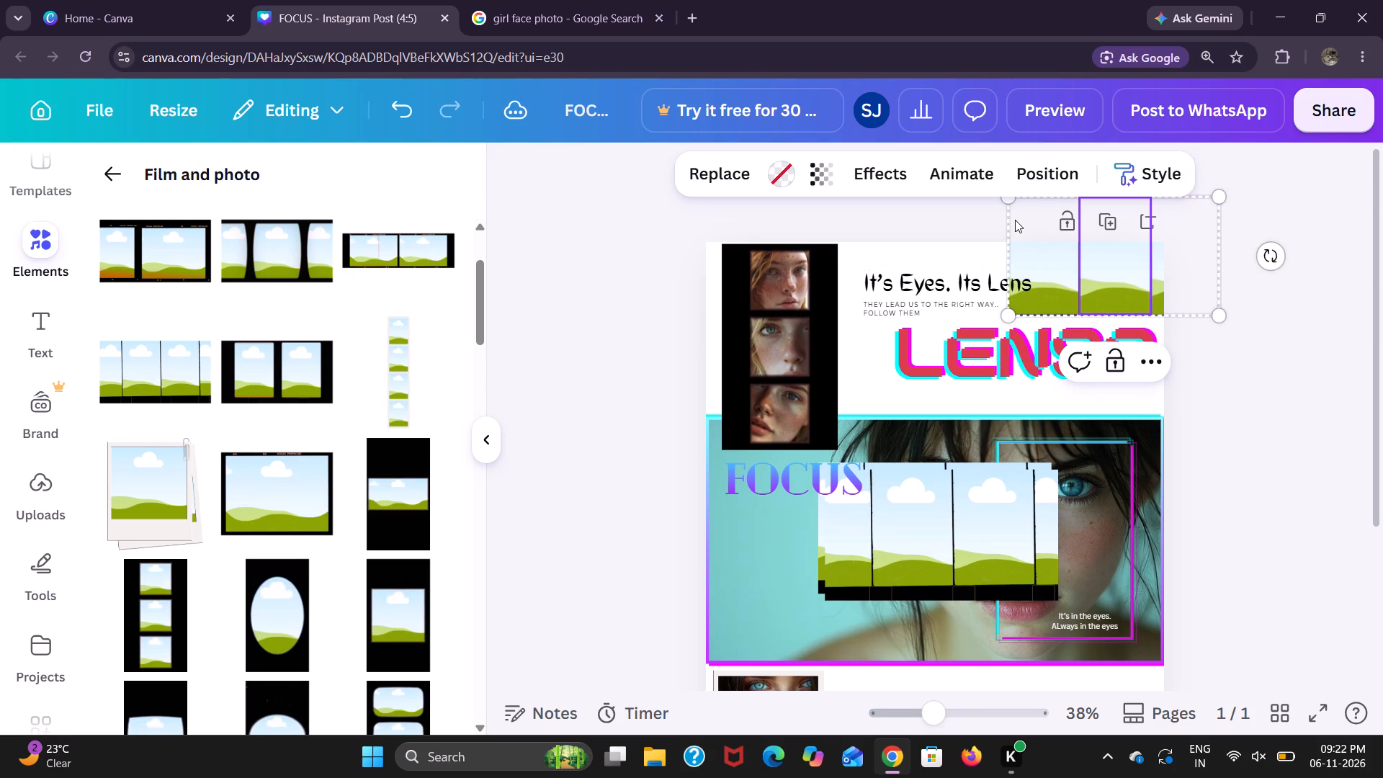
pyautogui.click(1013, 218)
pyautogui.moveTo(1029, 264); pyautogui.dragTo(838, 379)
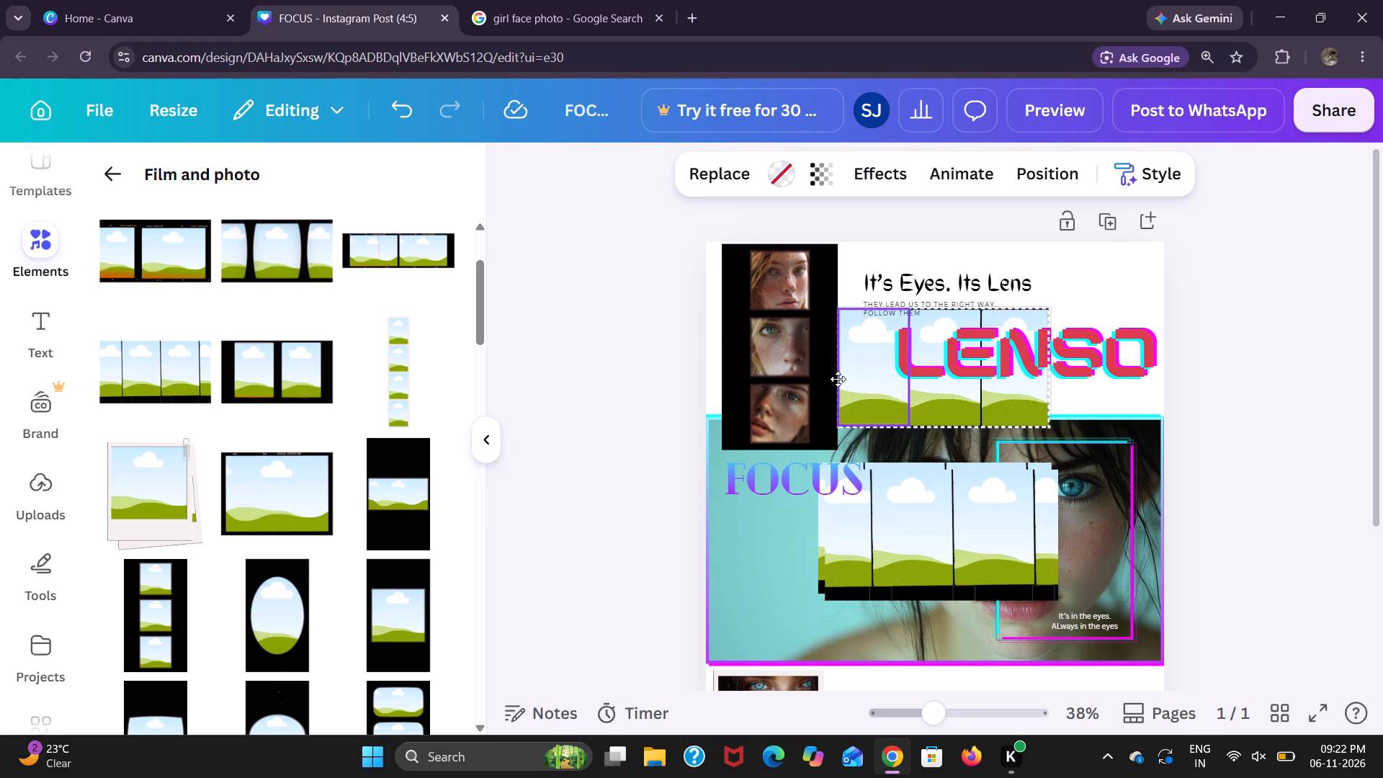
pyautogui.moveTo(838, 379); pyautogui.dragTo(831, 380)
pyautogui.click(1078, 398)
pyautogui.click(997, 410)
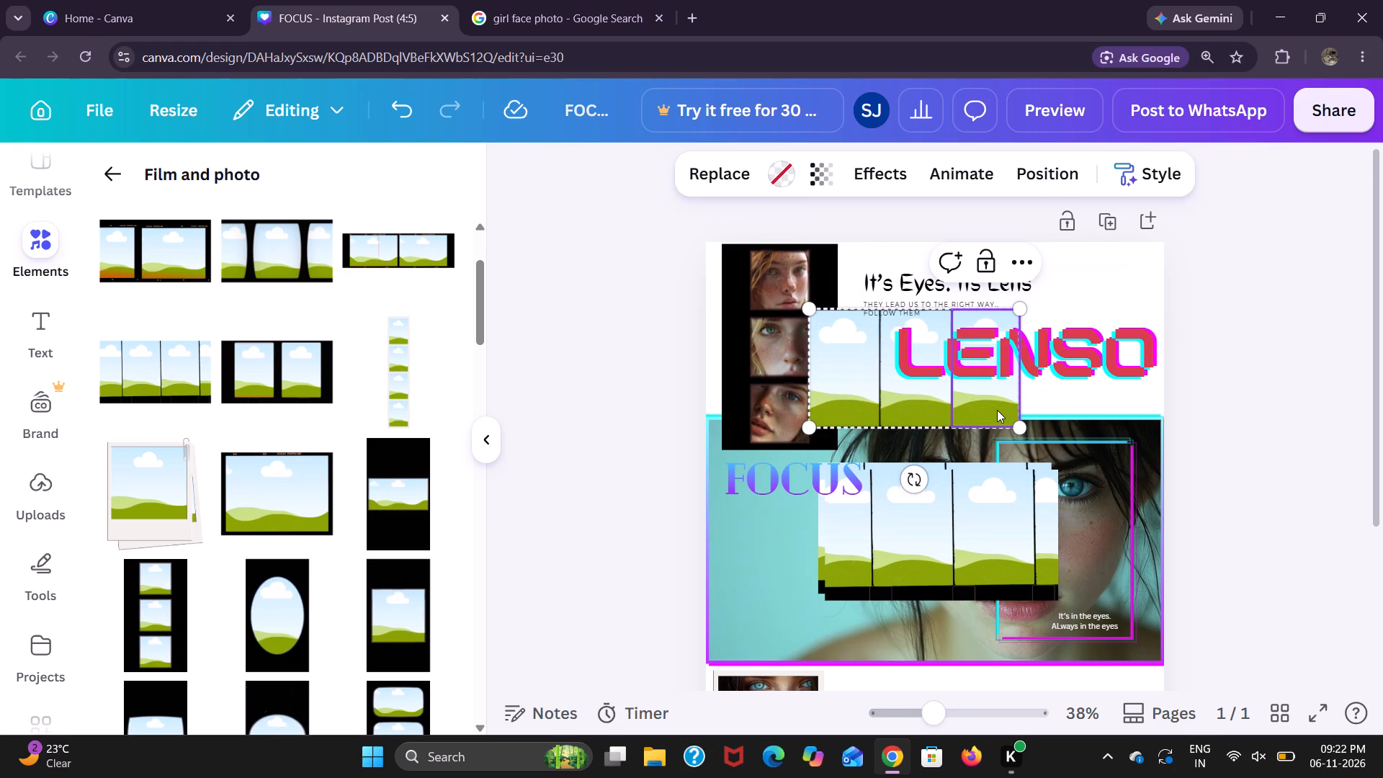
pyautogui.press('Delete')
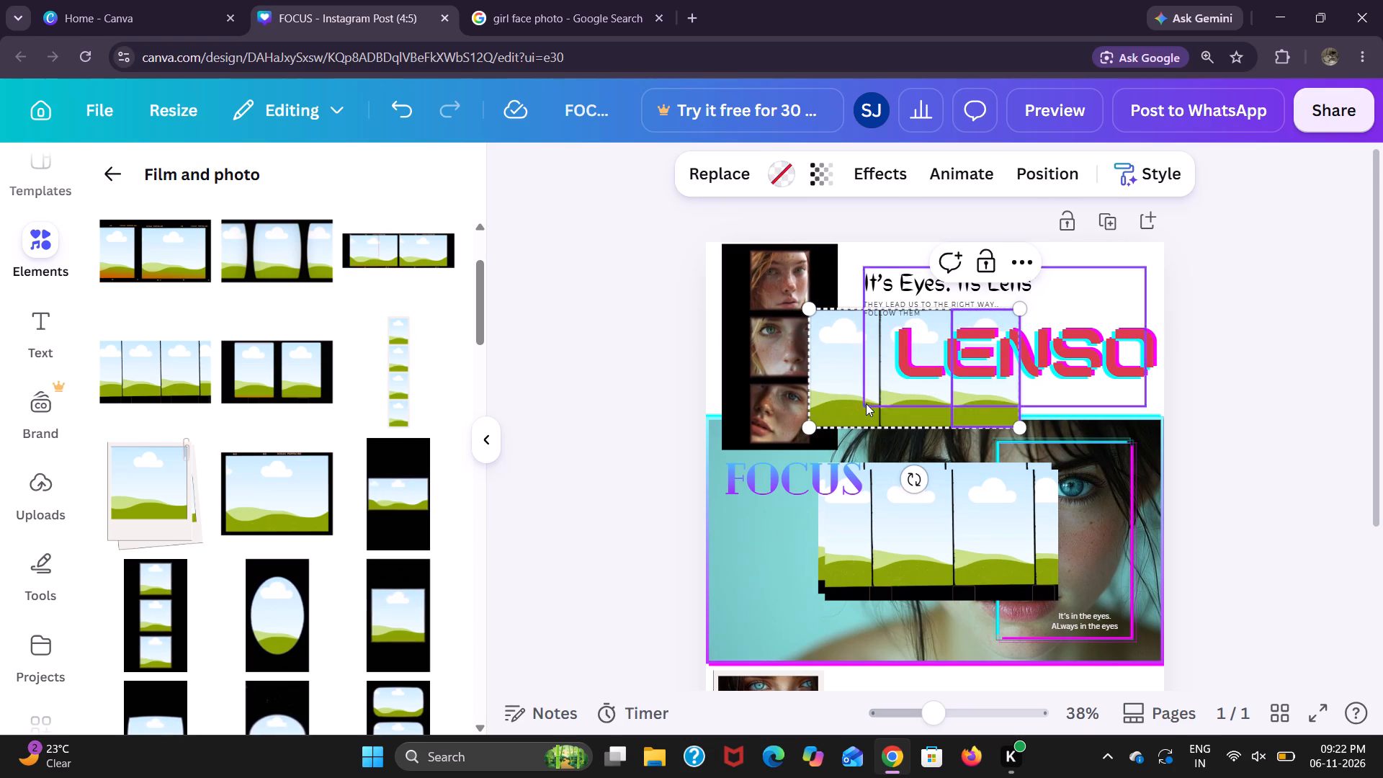
# Delete the empty film frame overlapping the portrait film strip and the LENSO text.
pyautogui.moveTo(841, 403); pyautogui.dragTo(742, 424)
pyautogui.rightClick(784, 416)
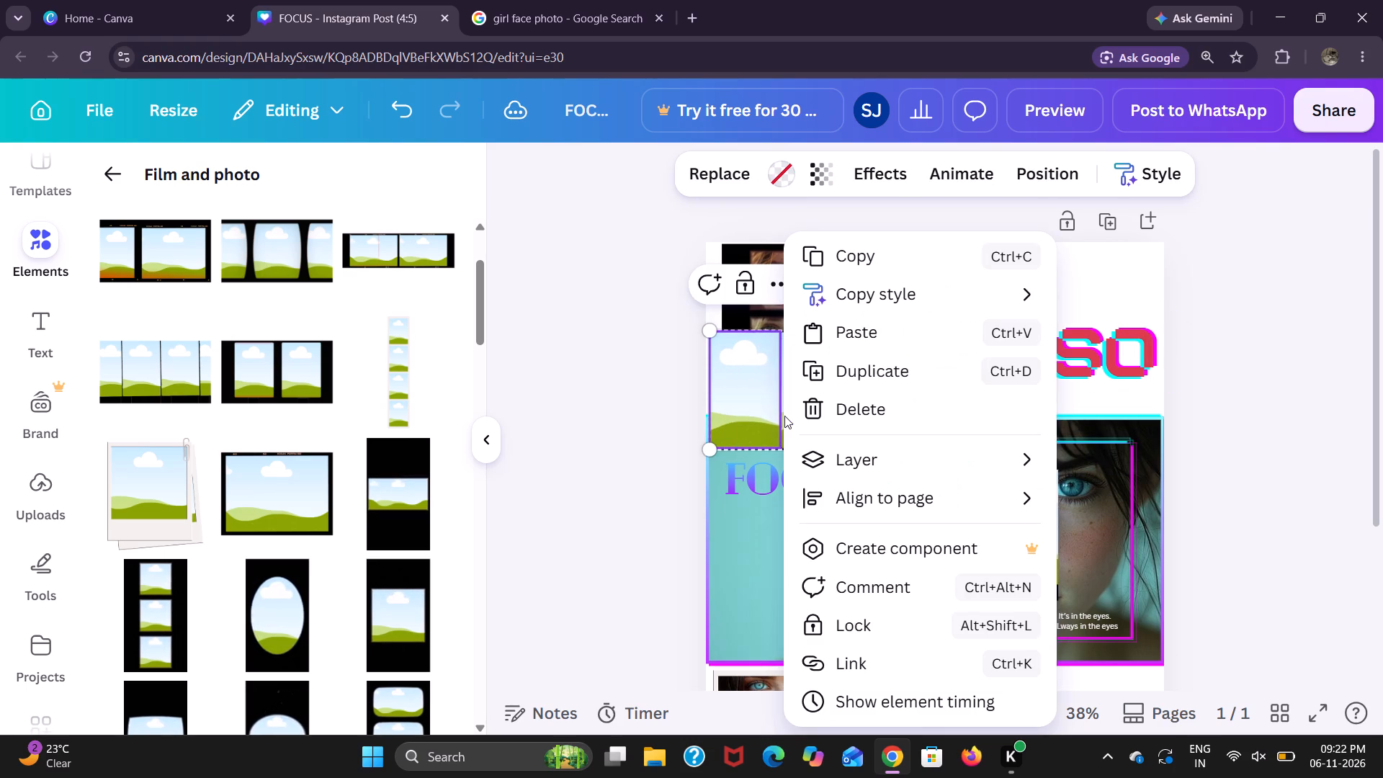
pyautogui.click(901, 416)
# Delete one of the two overlapping four-panel film frames on the large face photo.
pyautogui.click(957, 527)
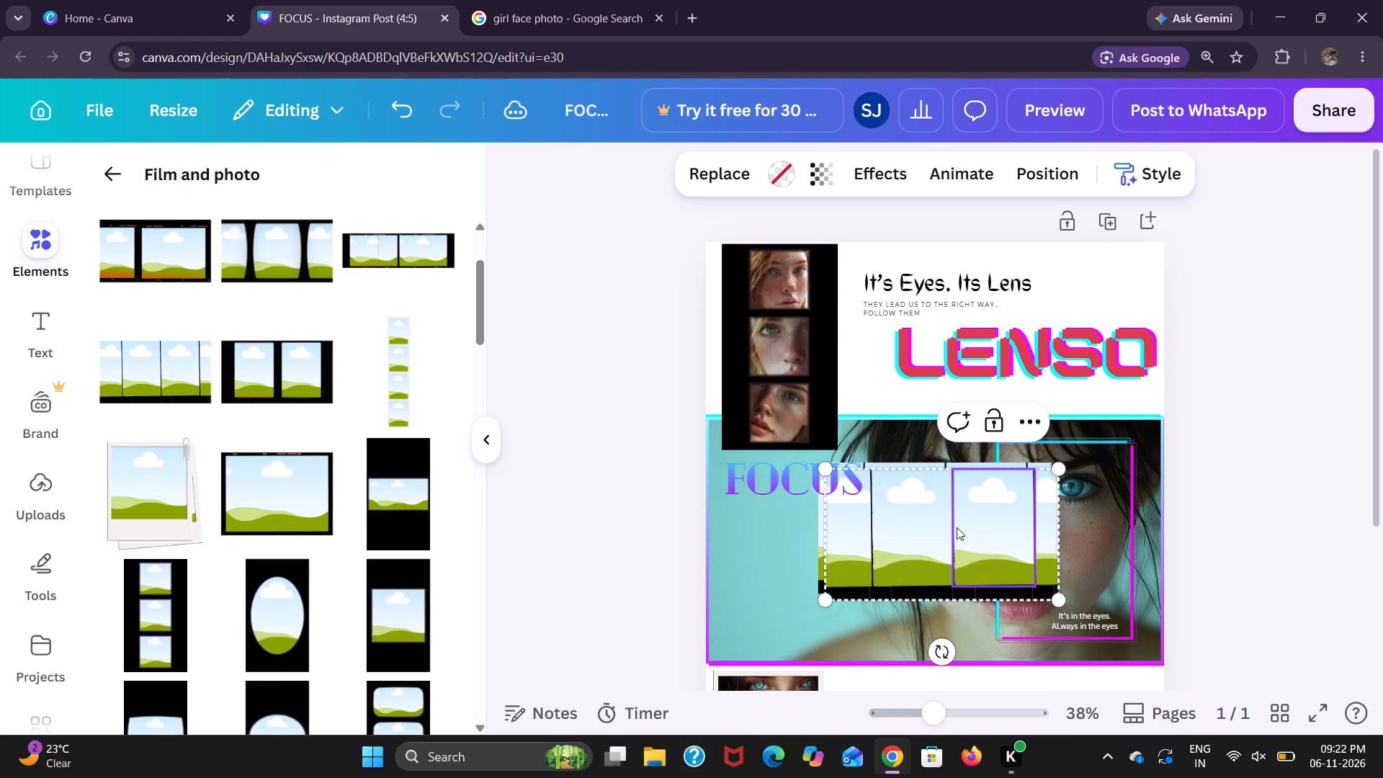
pyautogui.press('Delete')
pyautogui.press('Delete')
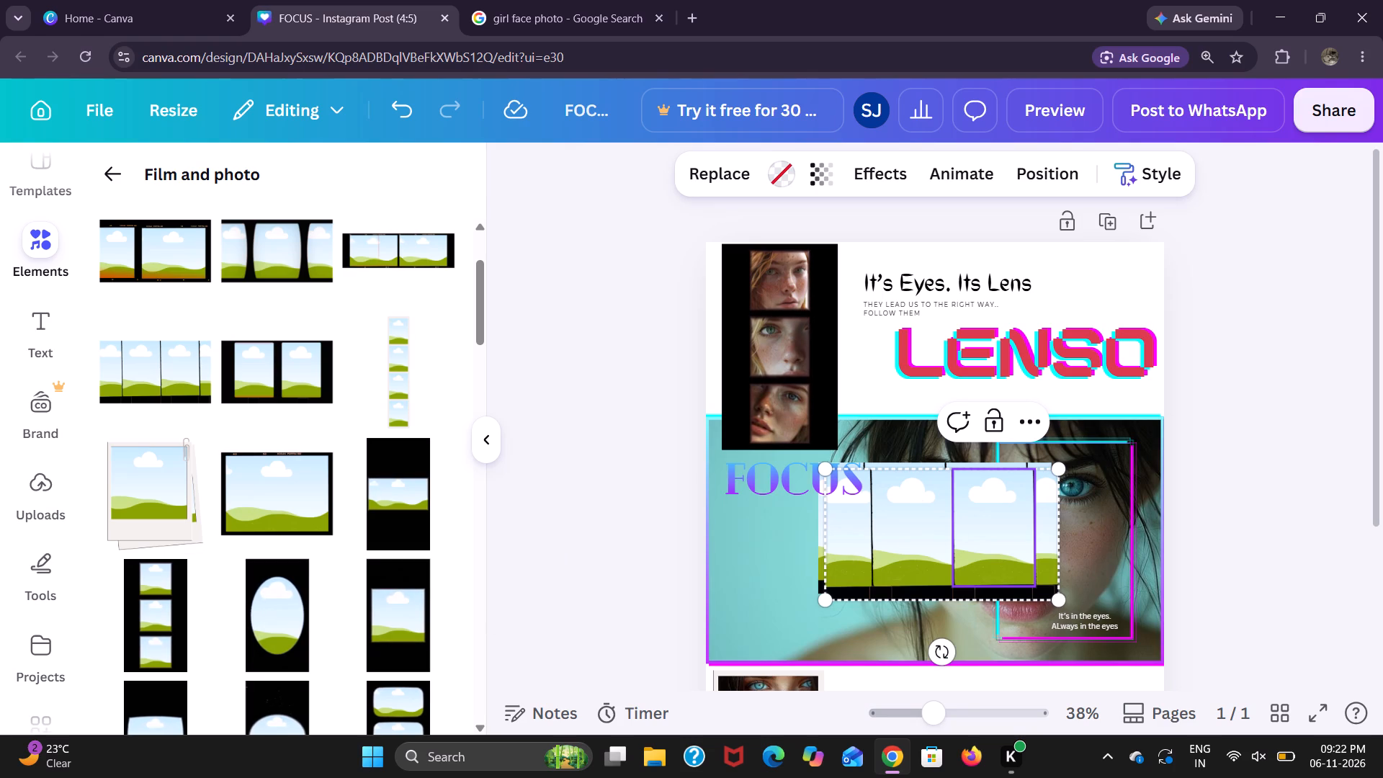
pyautogui.click(1022, 426)
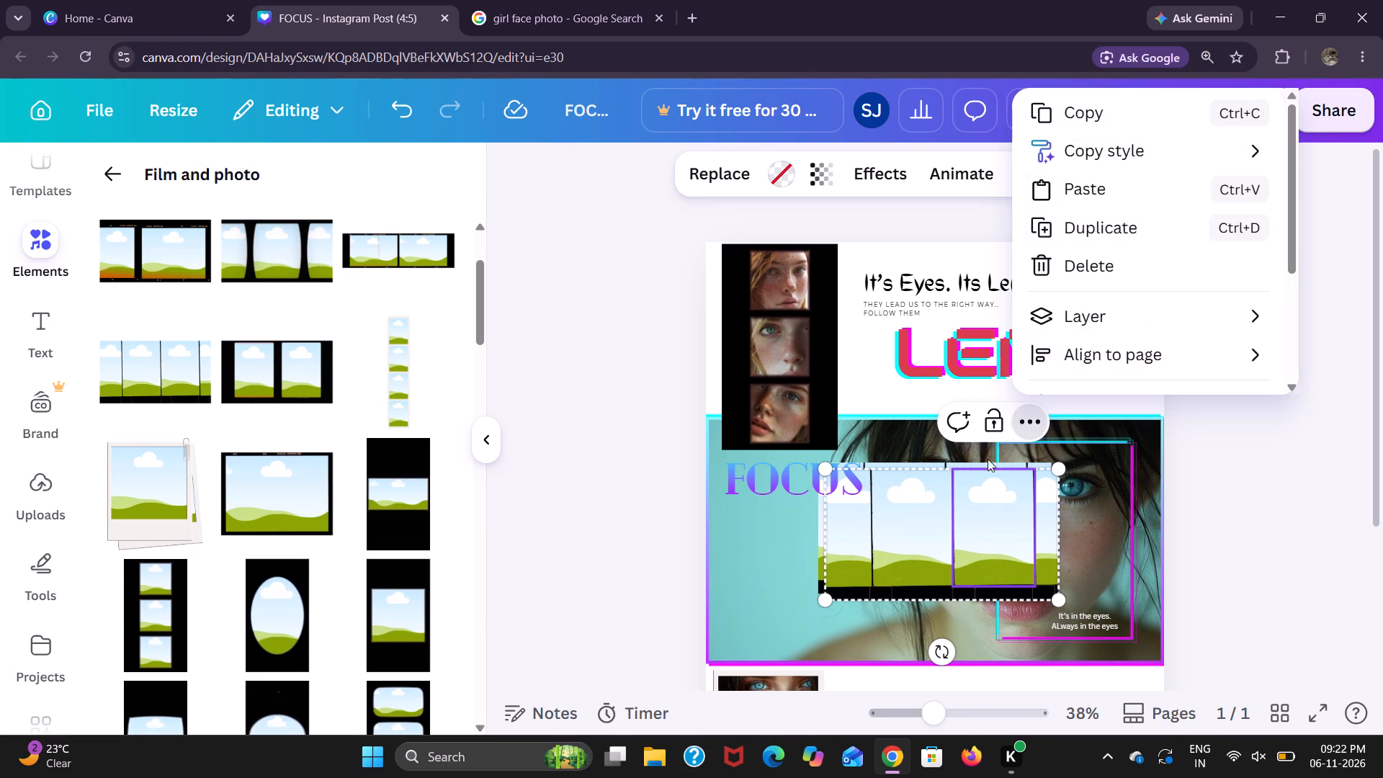
pyautogui.click(1060, 276)
# Browse the Film and photo frames for other frame designs.
pyautogui.scroll(-1, 271, 515)
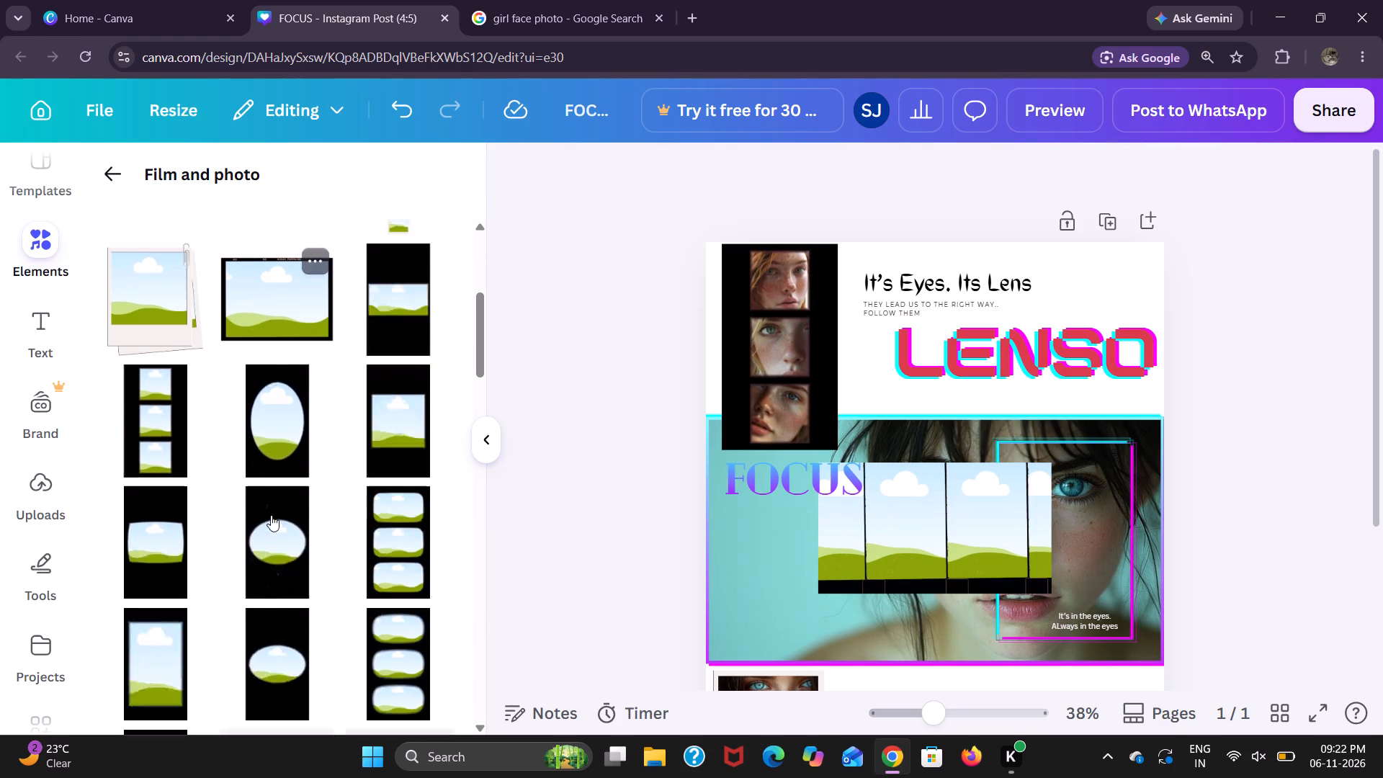
pyautogui.scroll(-4, 271, 515)
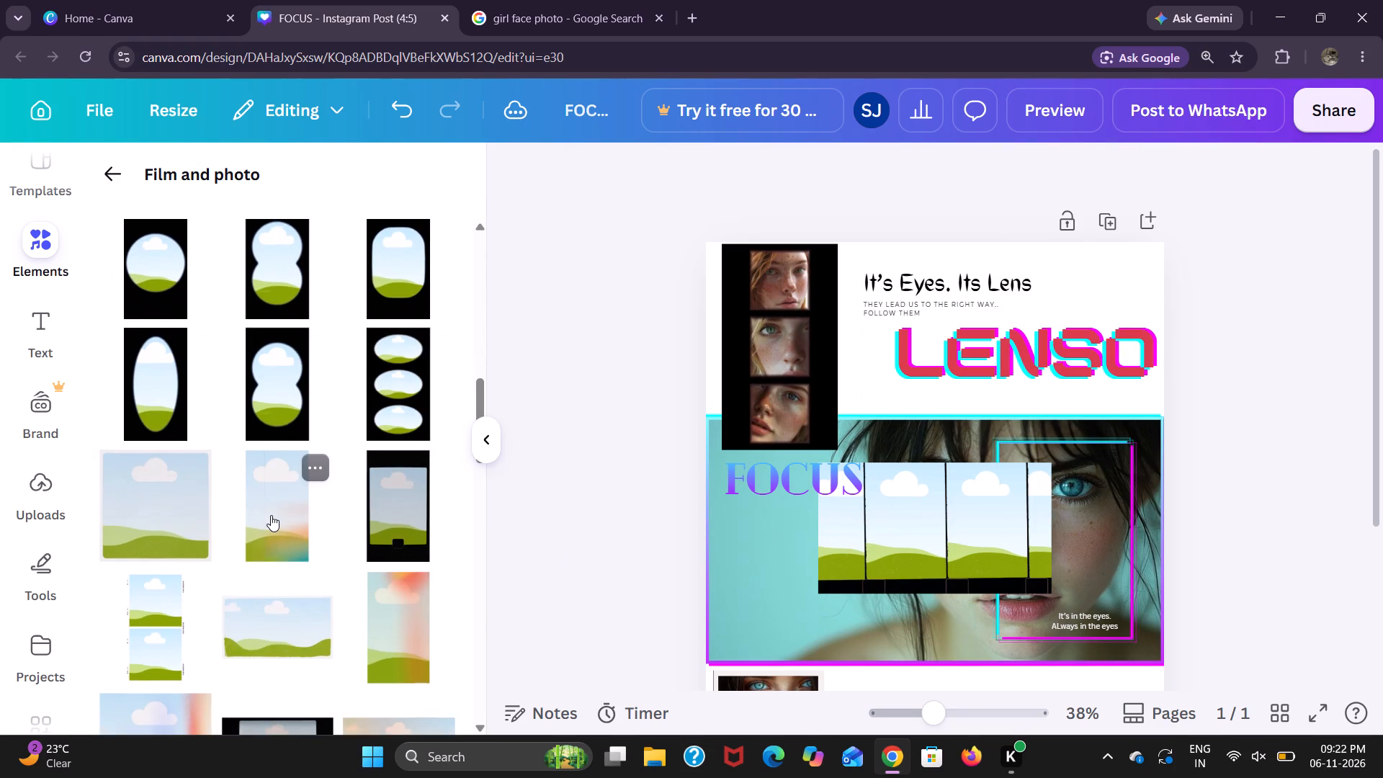
pyautogui.scroll(-1, 271, 515)
pyautogui.scroll(-3, 223, 571)
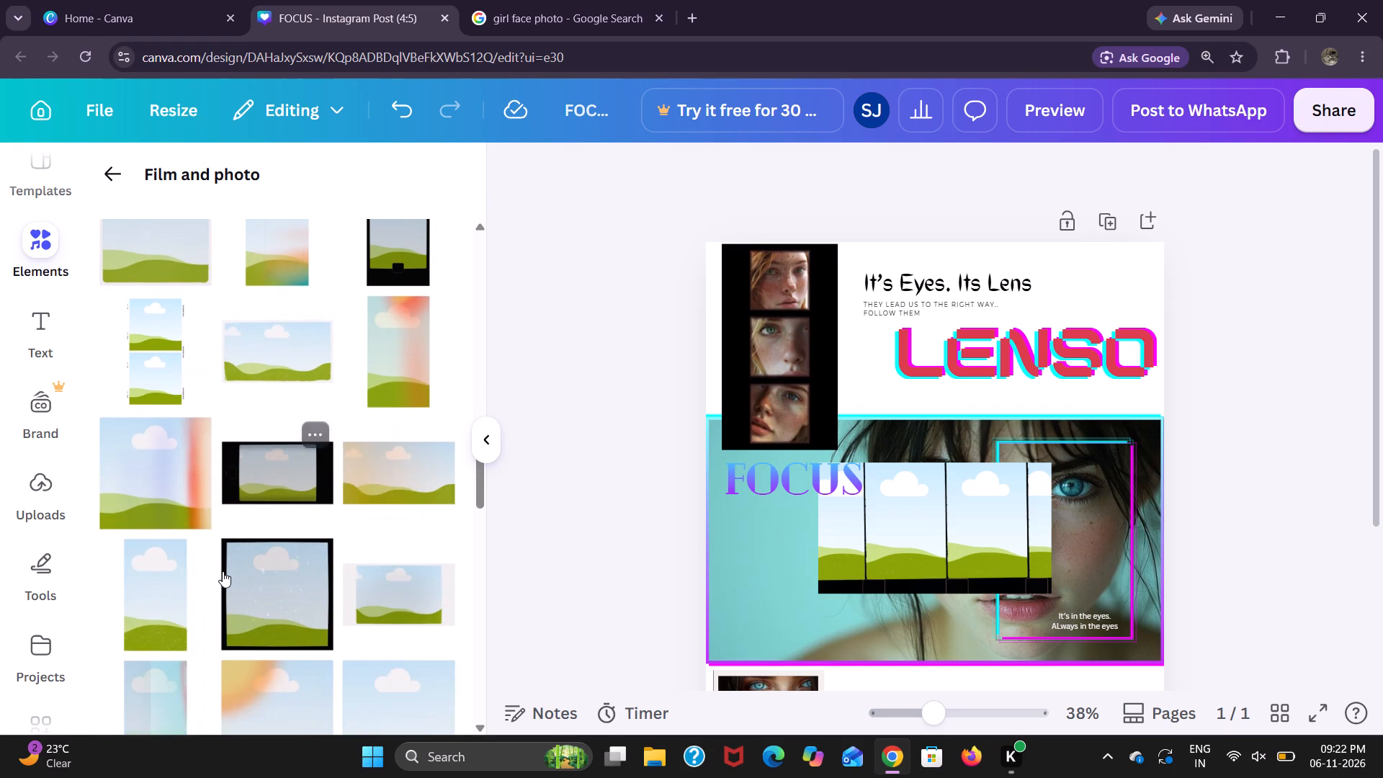
pyautogui.scroll(-1, 223, 571)
pyautogui.scroll(-2, 388, 345)
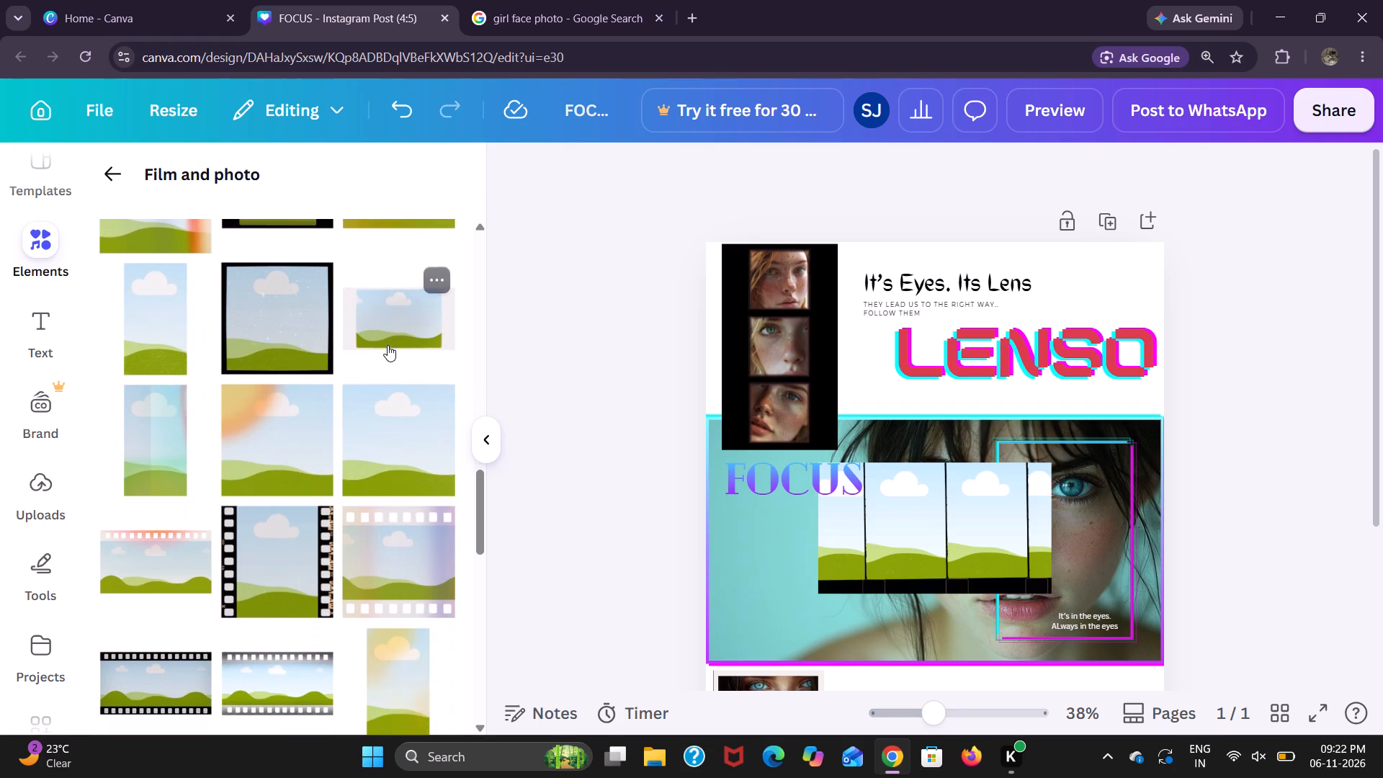
pyautogui.scroll(-5, 388, 345)
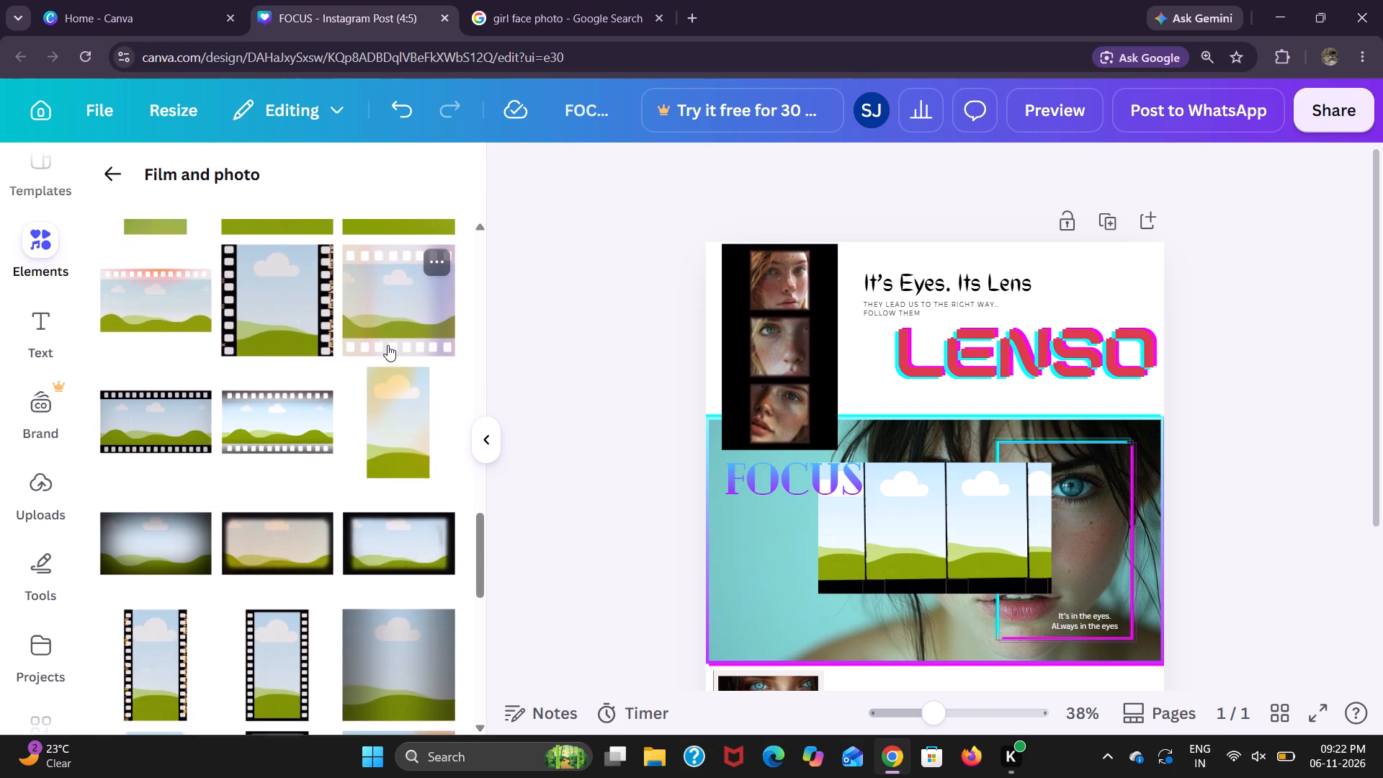
pyautogui.scroll(-5, 388, 345)
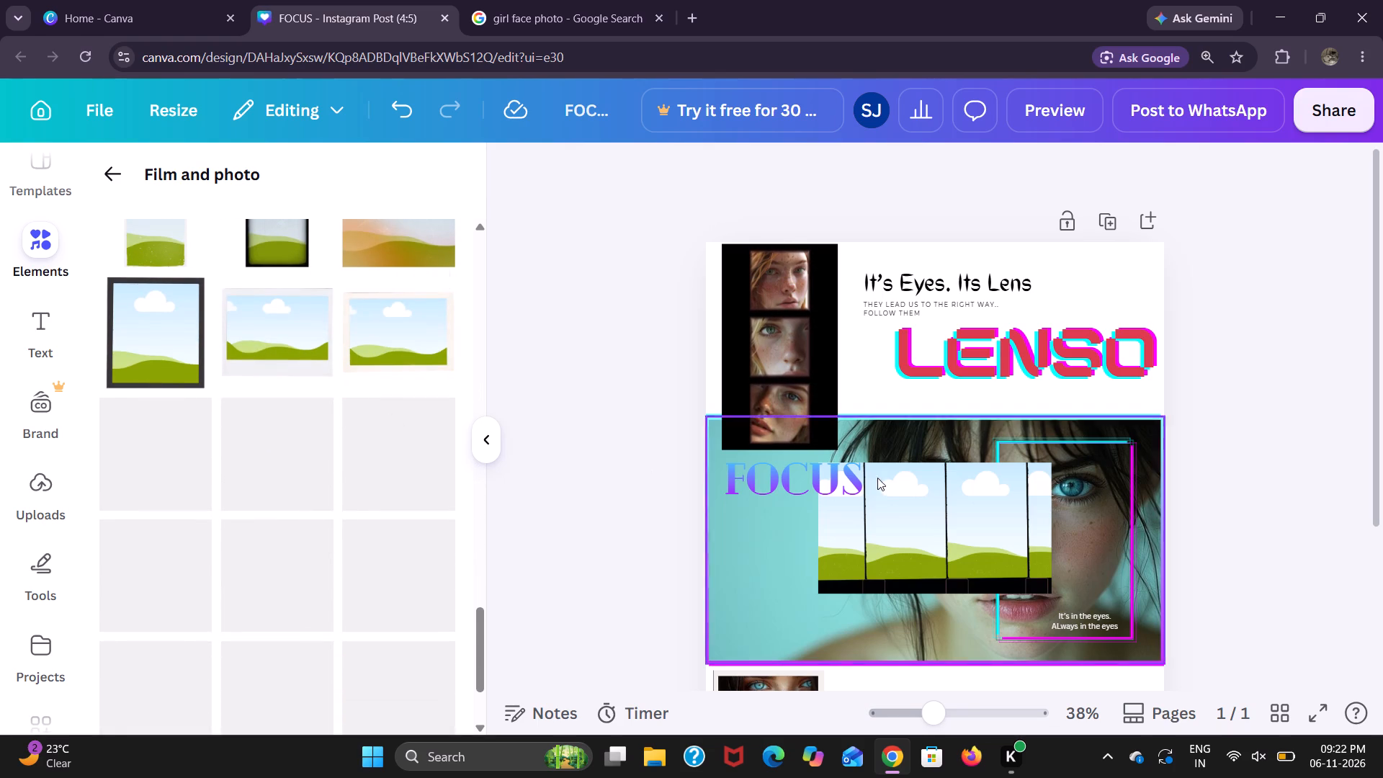
# Move the four-panel film frame behind the headline and LENSO text, and enlarge its panels to about 282 × 404, reaching the portrait film strip.
pyautogui.moveTo(918, 511); pyautogui.dragTo(1037, 310)
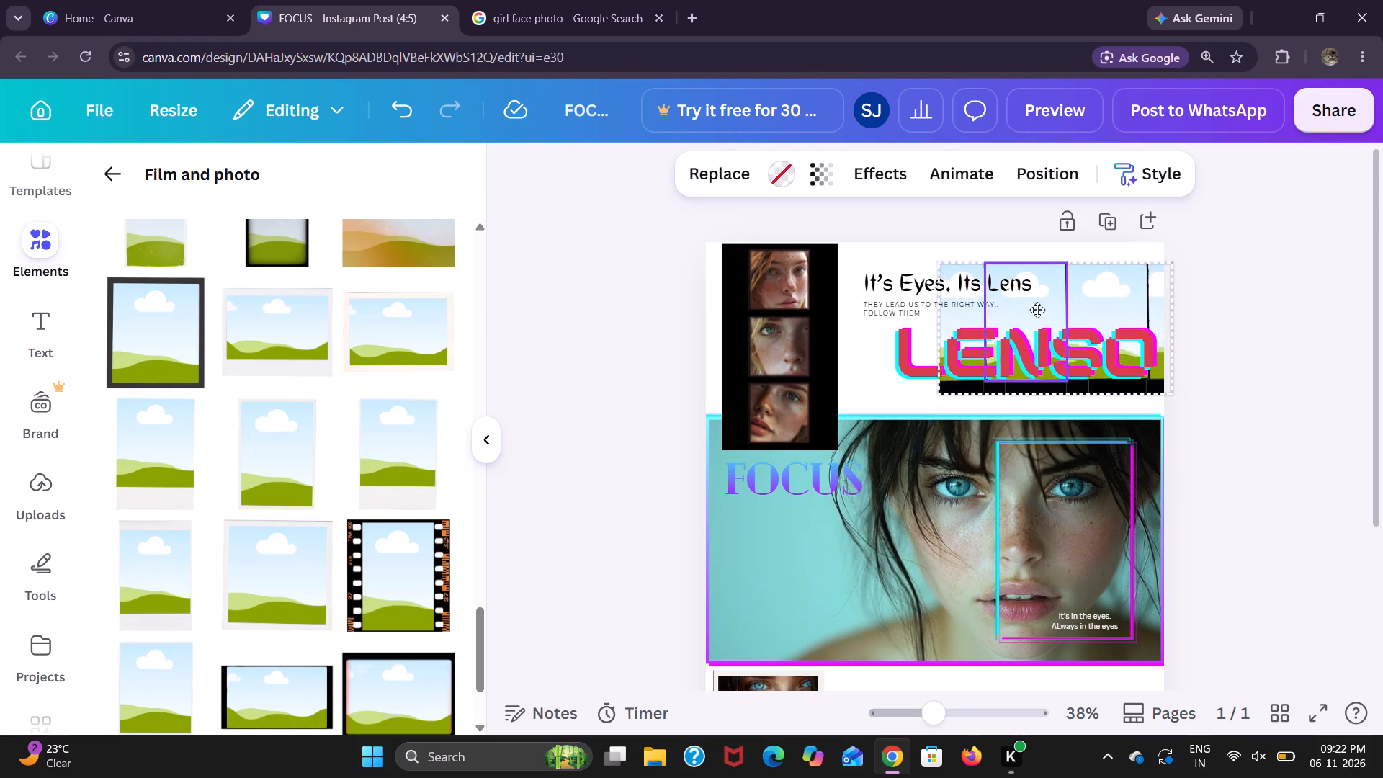
pyautogui.moveTo(1037, 310); pyautogui.dragTo(1029, 288)
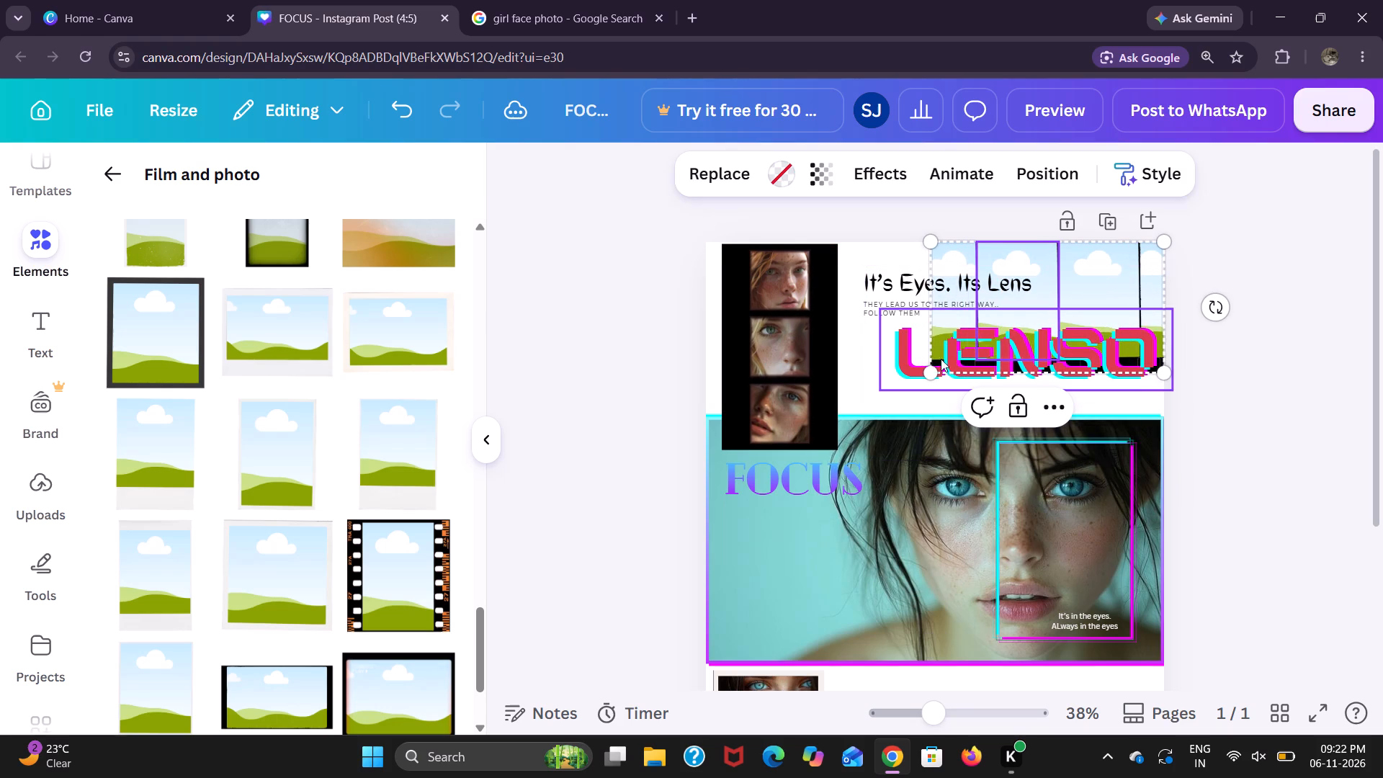
pyautogui.moveTo(928, 370); pyautogui.dragTo(851, 392)
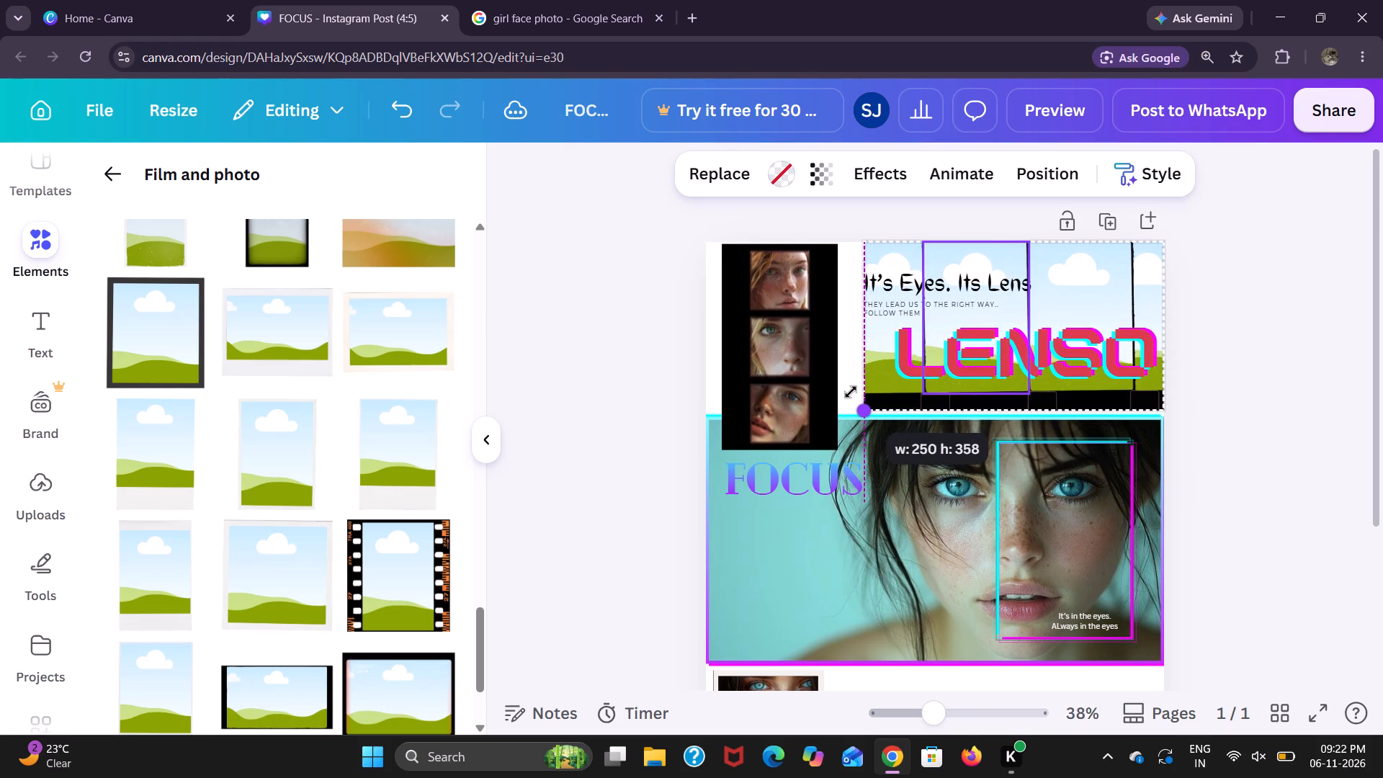
pyautogui.moveTo(851, 392); pyautogui.dragTo(815, 393)
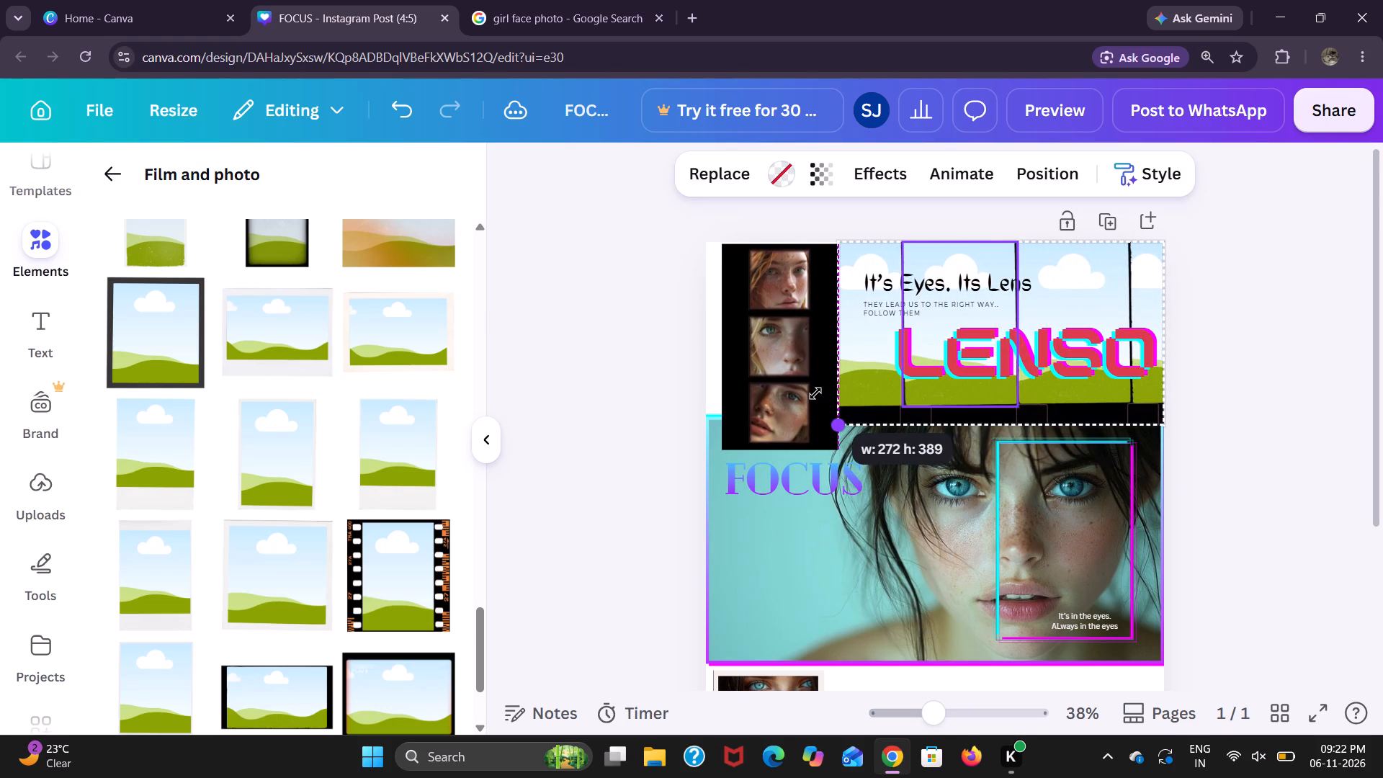
pyautogui.moveTo(815, 393); pyautogui.dragTo(817, 413)
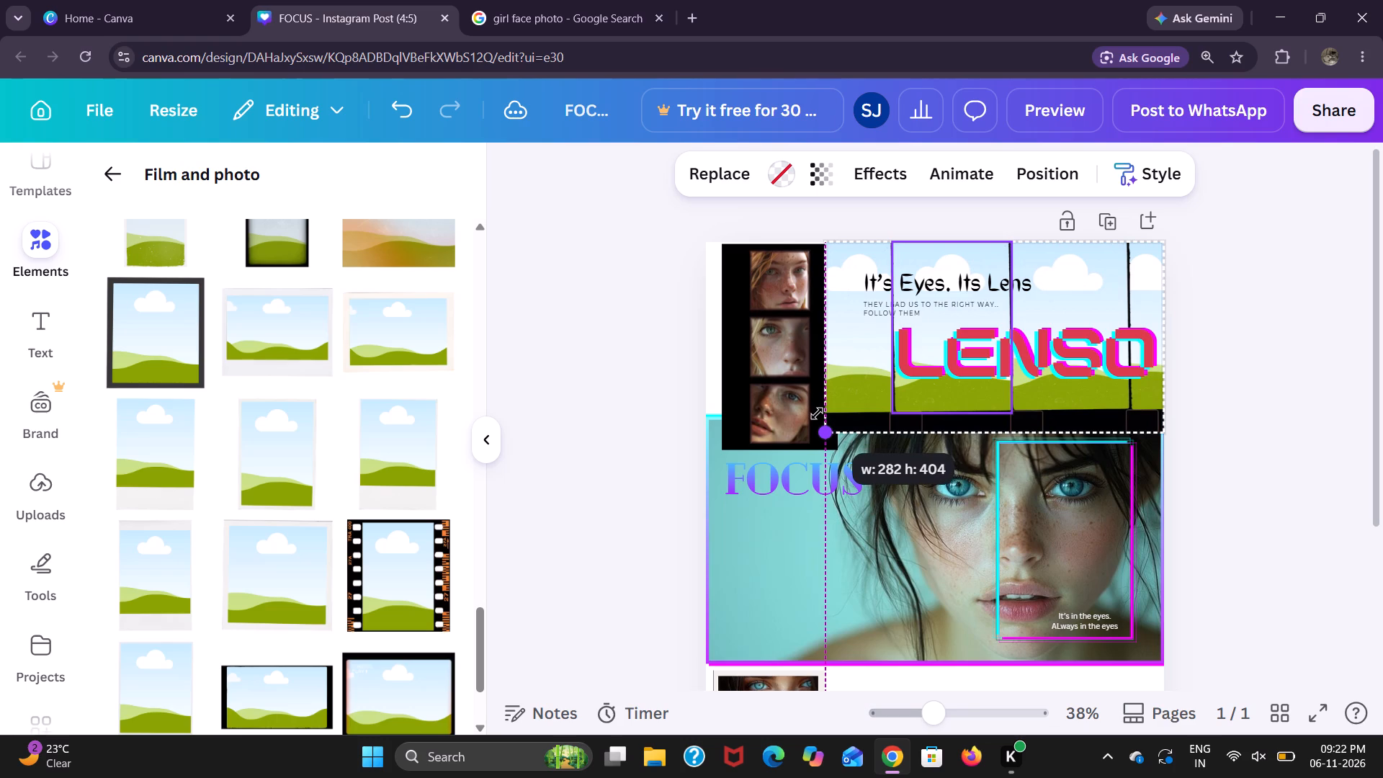
pyautogui.moveTo(817, 413); pyautogui.dragTo(818, 413)
# Send the empty four-panel film frame to the back, behind the large face photo and the portrait film strip.
pyautogui.click(861, 557)
pyautogui.click(861, 557)
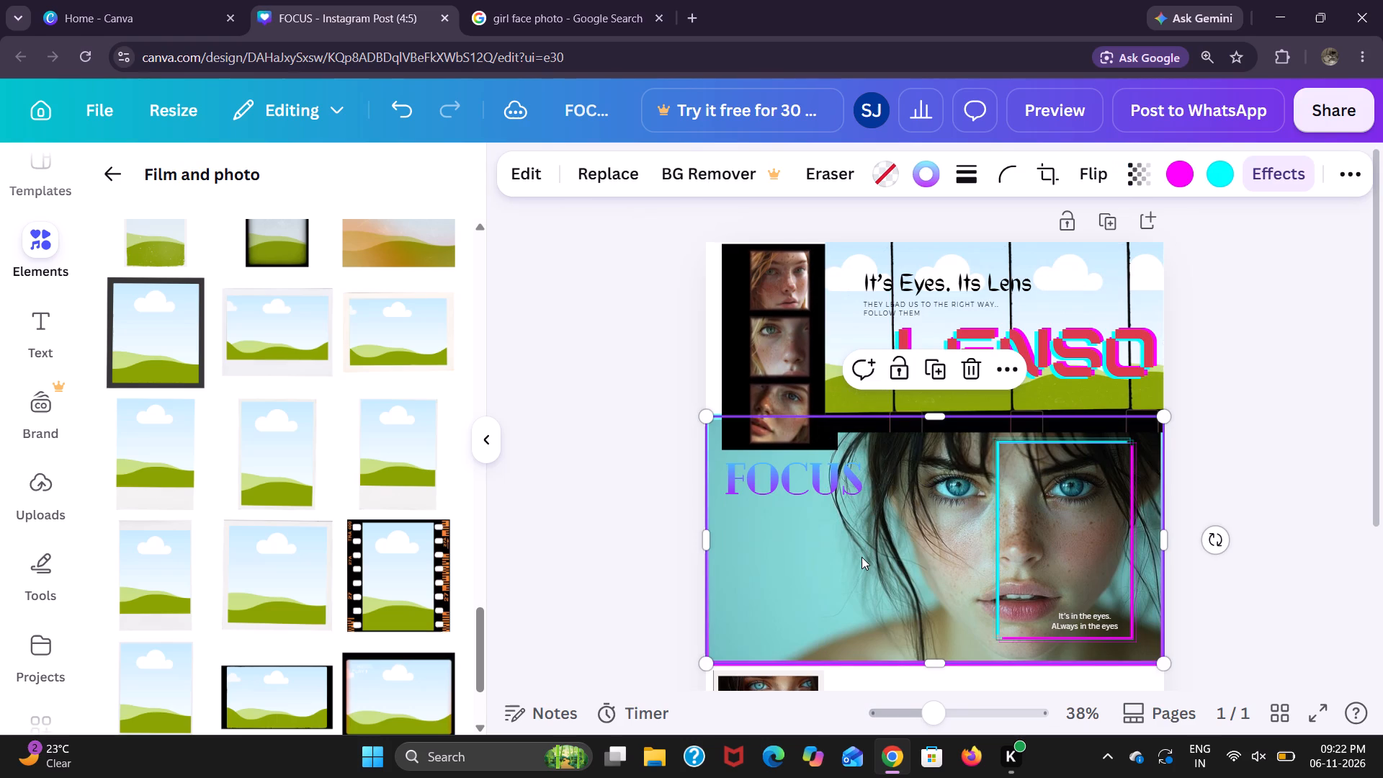
pyautogui.click(843, 310)
pyautogui.rightClick(843, 310)
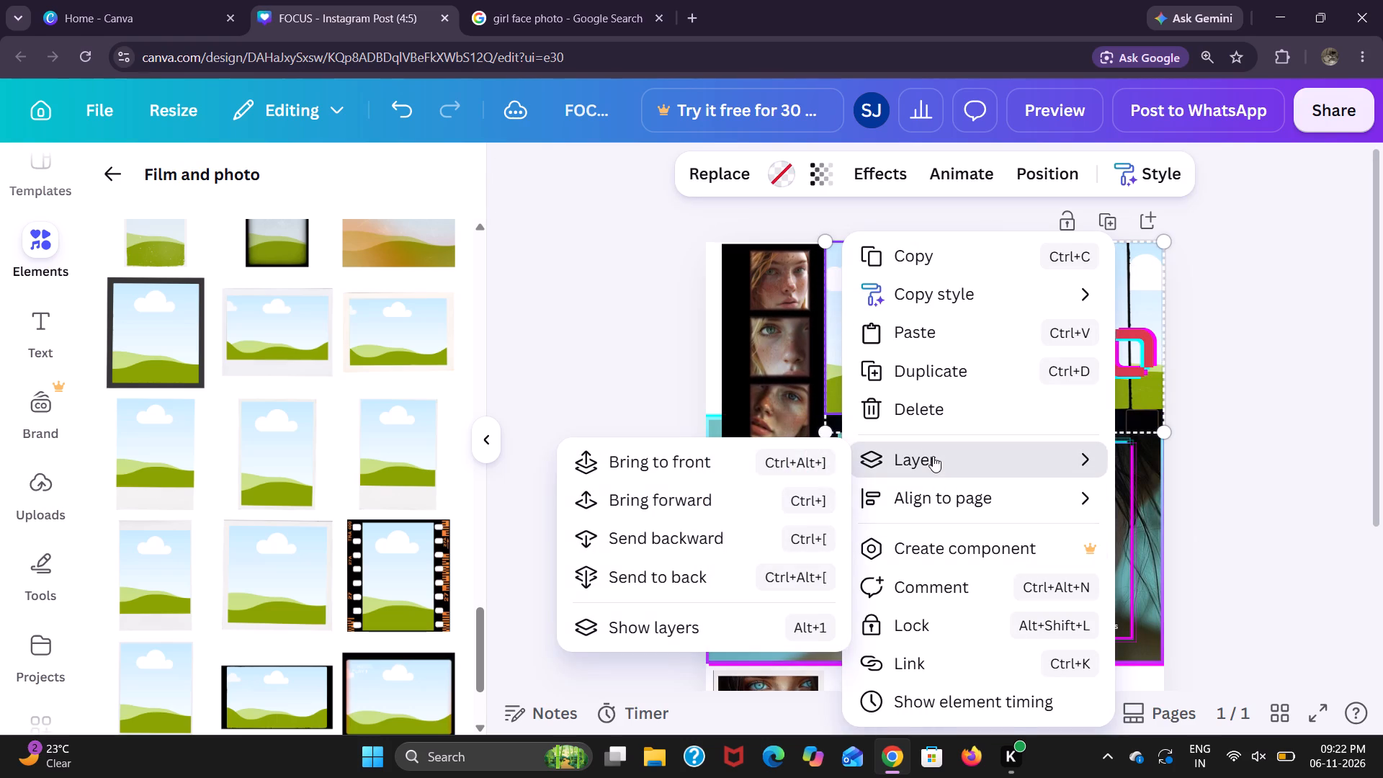
pyautogui.click(650, 585)
pyautogui.click(617, 375)
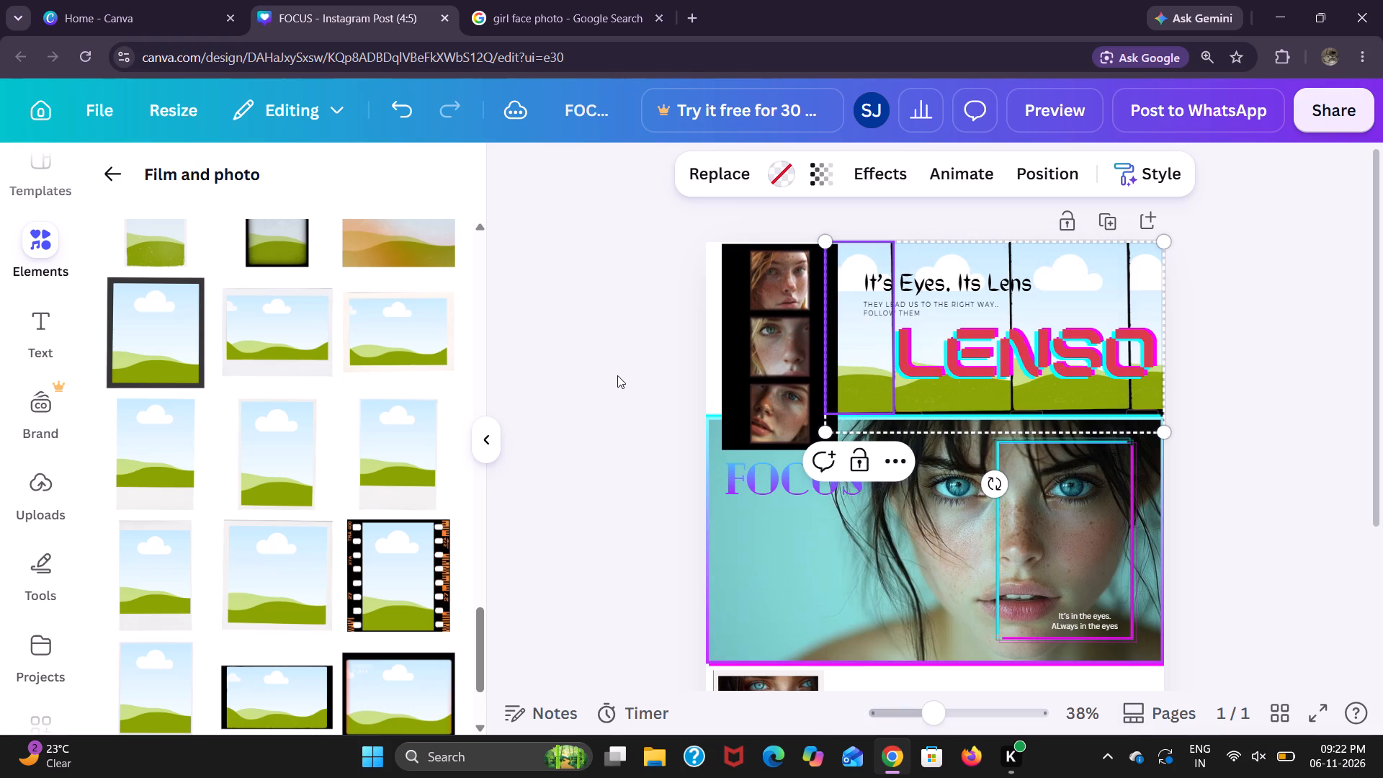
pyautogui.click(1310, 330)
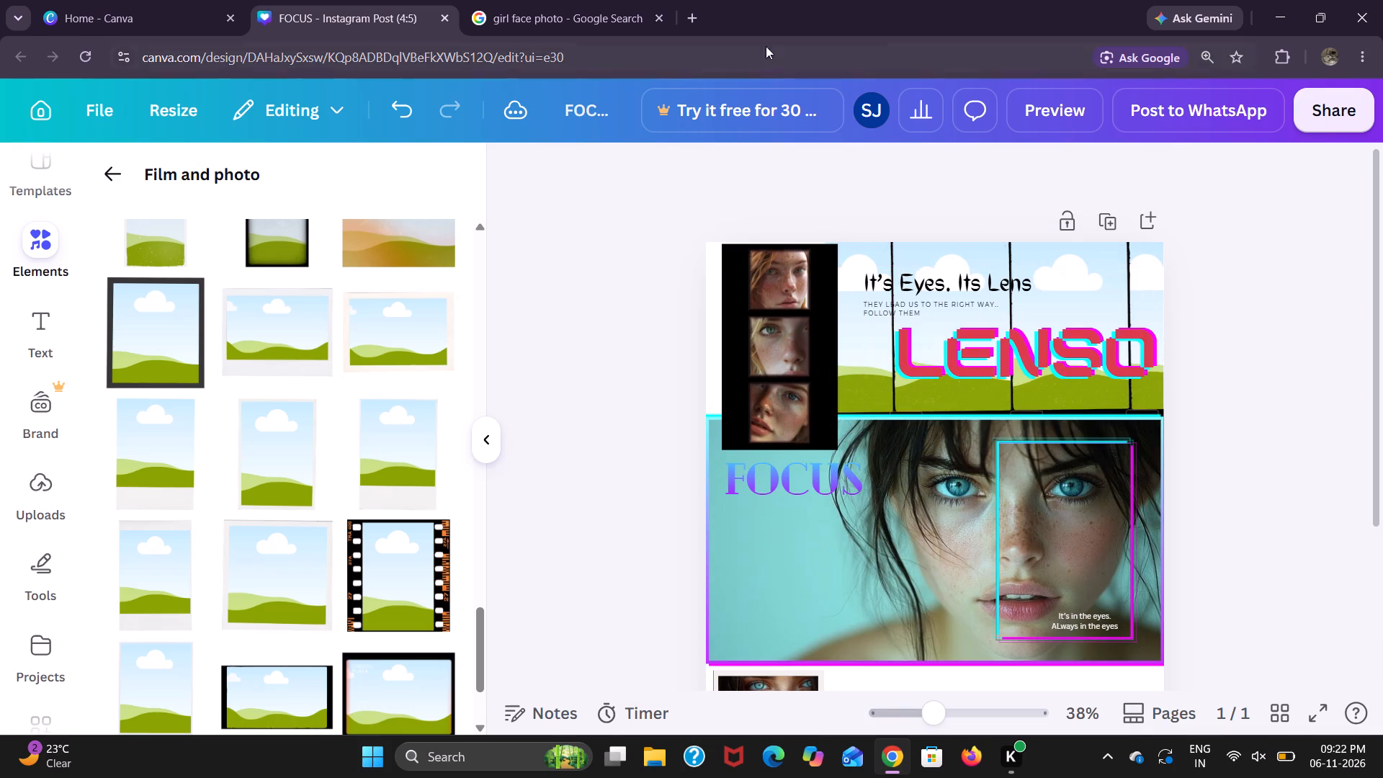
# Switch to the Google image results for "girl face photo" and look through them for more portraits.
pyautogui.click(624, 0)
pyautogui.scroll(-5, 796, 488)
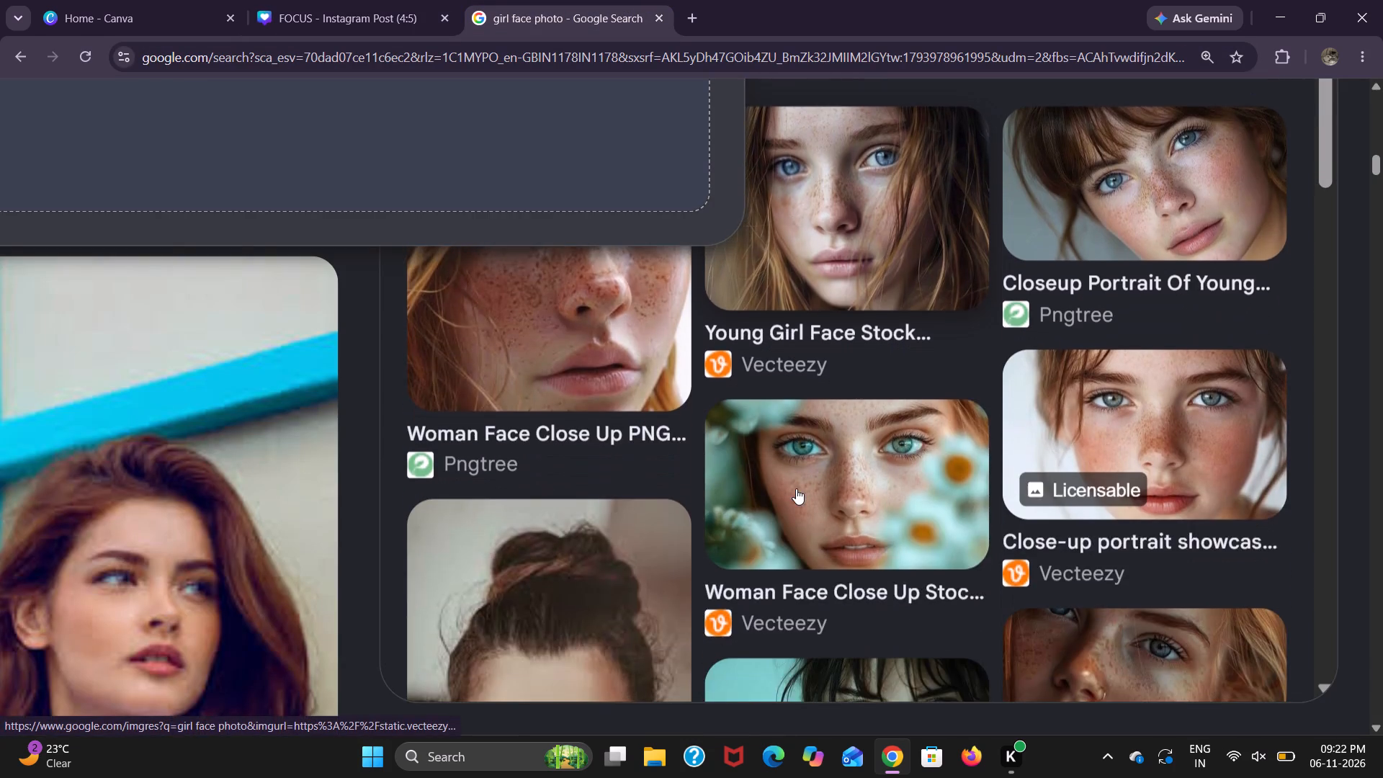
pyautogui.scroll(-5, 796, 488)
pyautogui.scroll(-4, 318, 610)
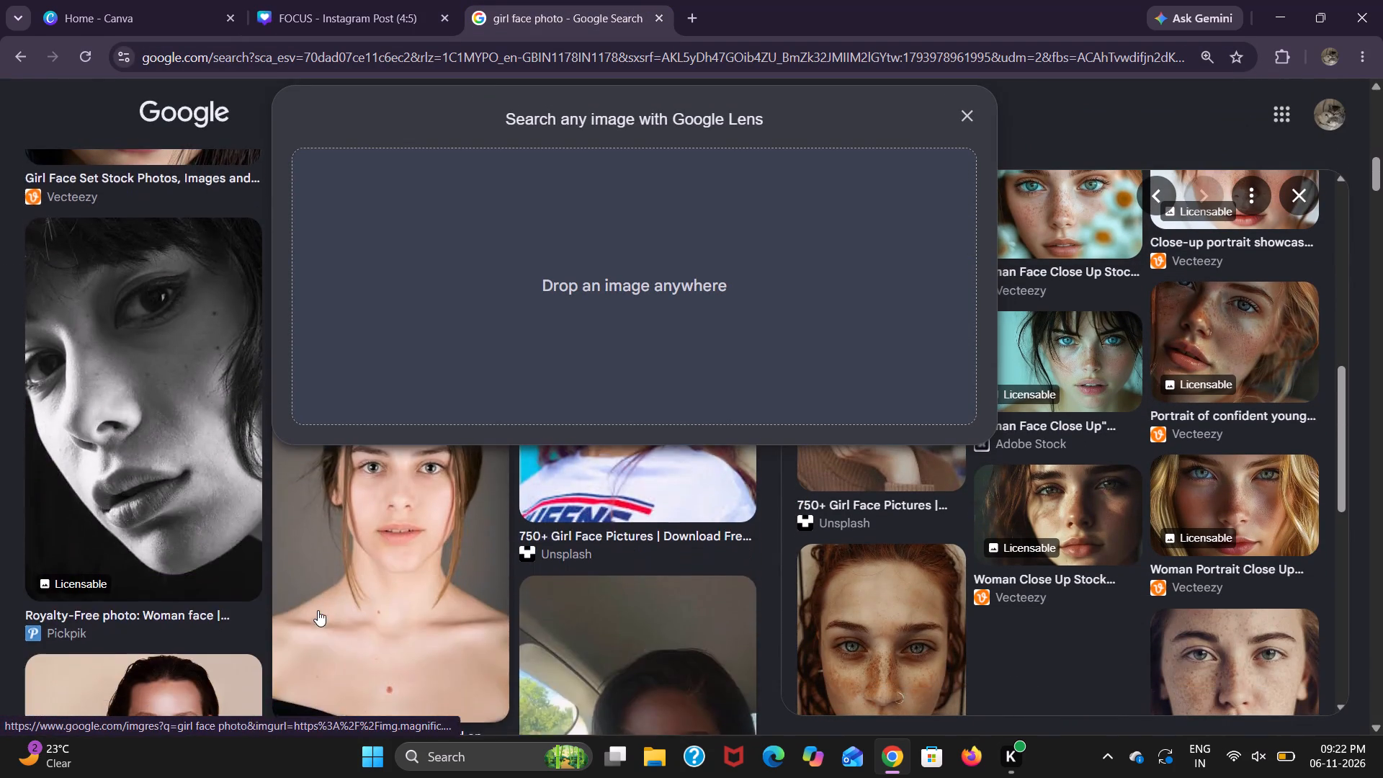
pyautogui.scroll(-2, 318, 610)
pyautogui.click(4, 546)
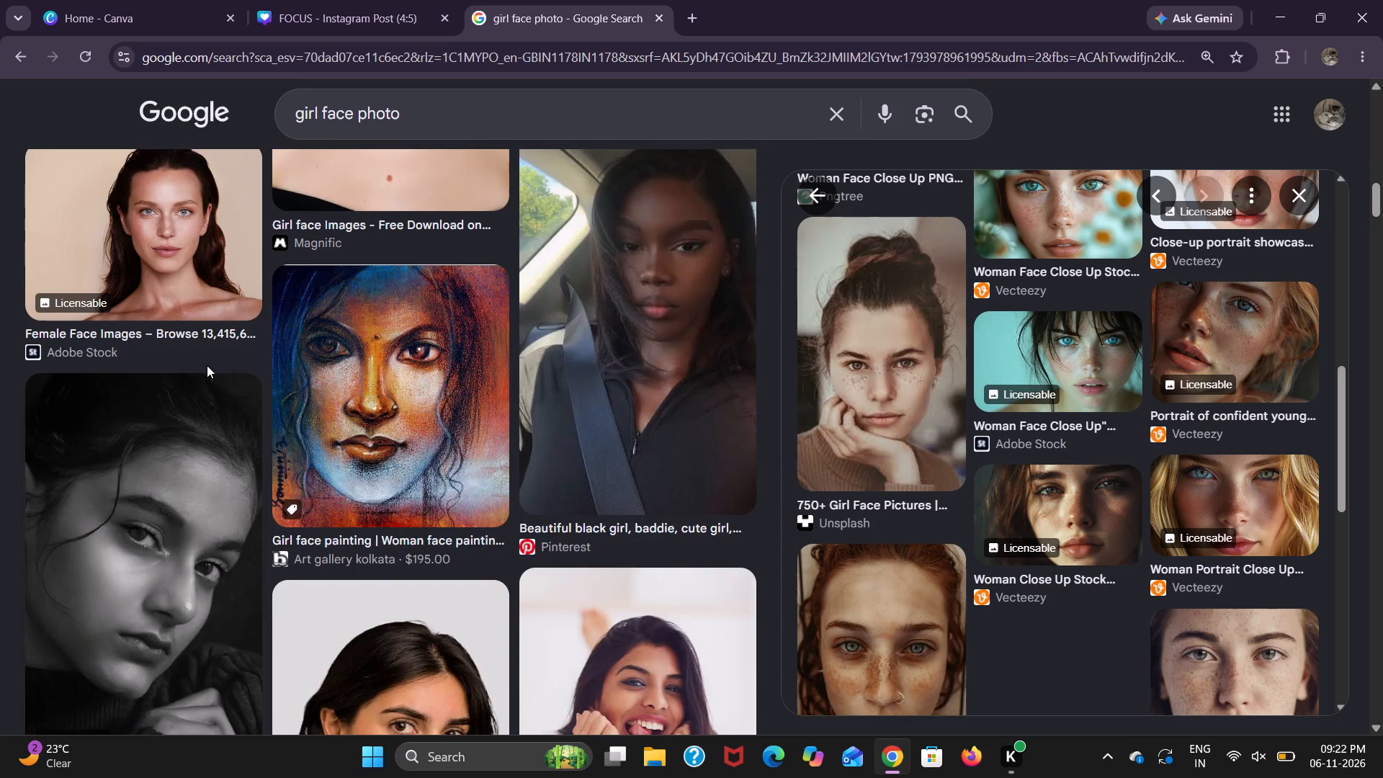
# Search Google Images for "girl face photo white fair brown dark".
pyautogui.scroll(5, 207, 365)
pyautogui.scroll(8, 442, 408)
pyautogui.moveTo(488, 112); pyautogui.dragTo(431, 111)
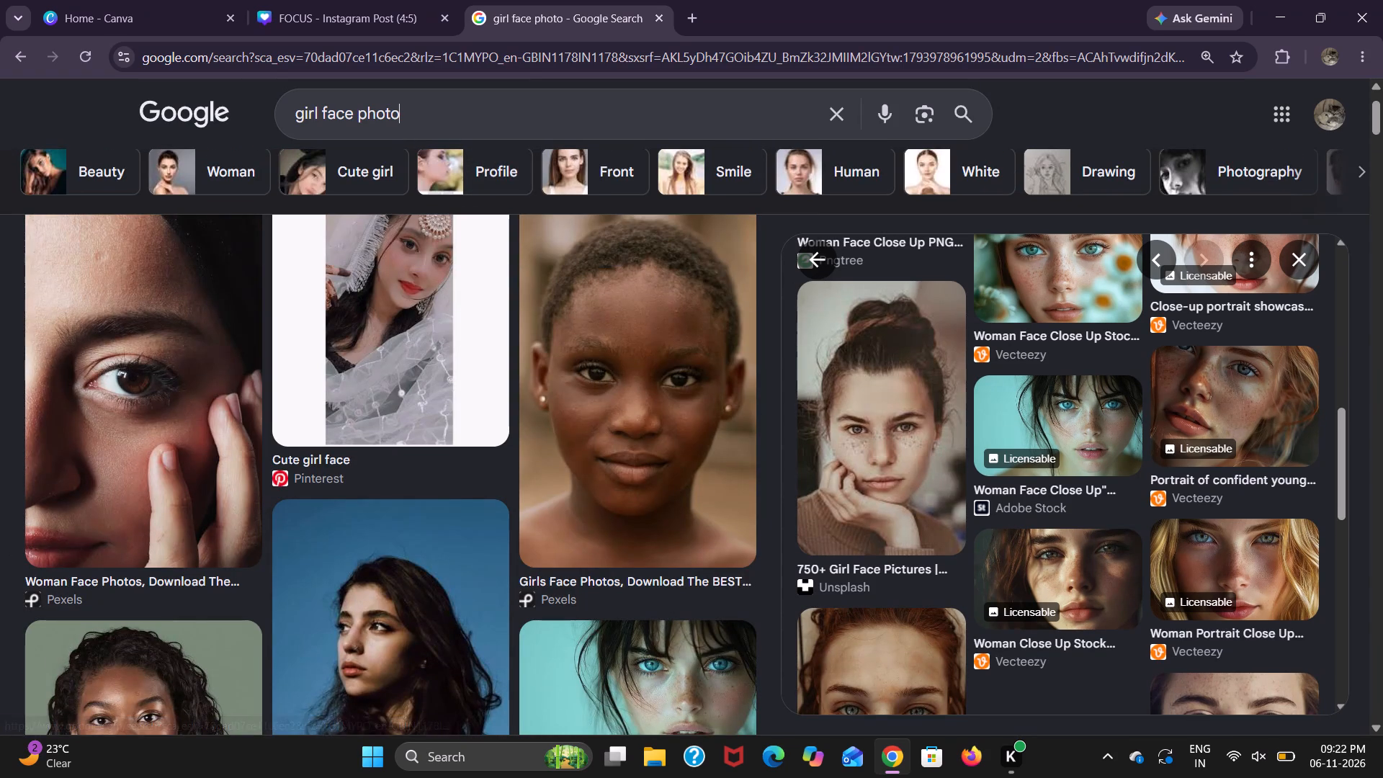
pyautogui.moveTo(431, 111); pyautogui.dragTo(398, 109)
pyautogui.click(460, 115)
pyautogui.press('space')
pyautogui.write('white fair brown')
pyautogui.press('space')
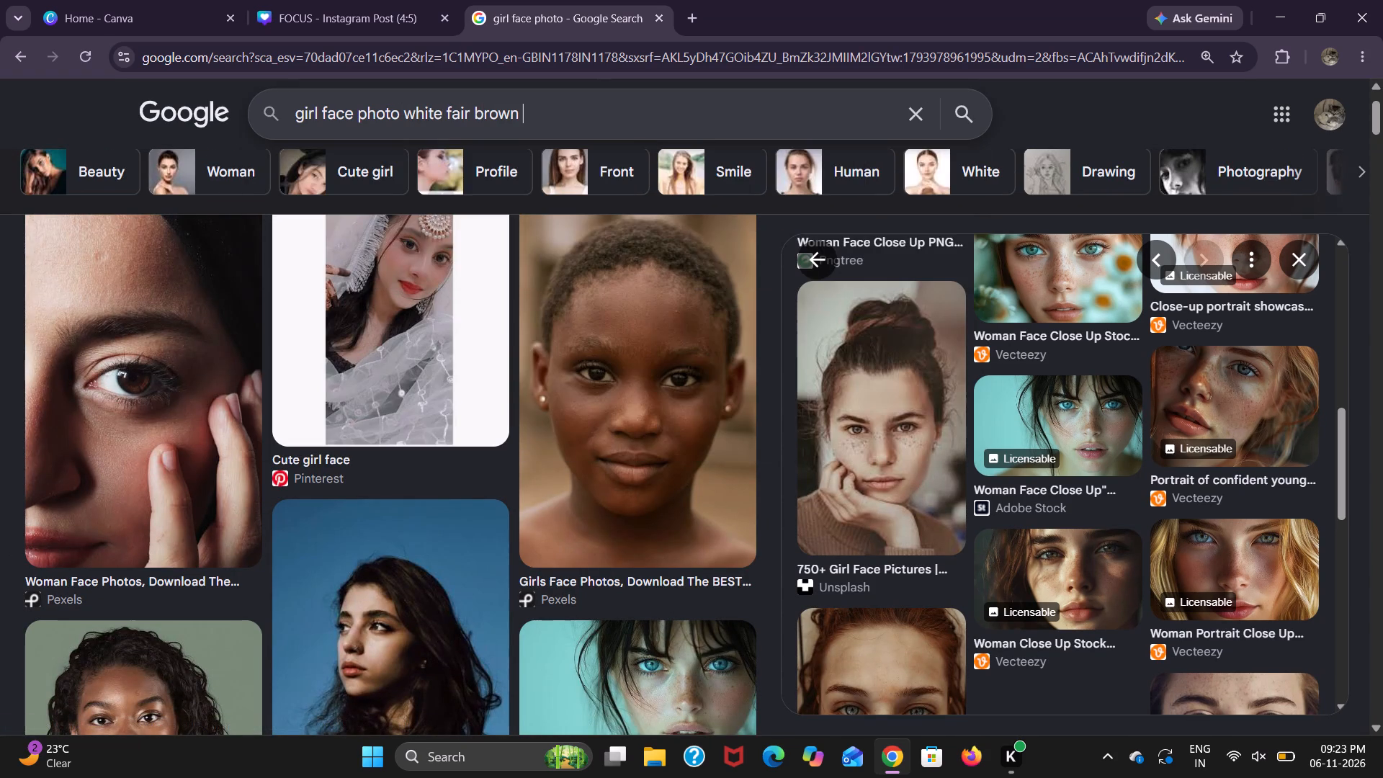
pyautogui.write('dark')
pyautogui.press('Return')
# Look through the image results for portraits suited to the empty four-panel film frame.
pyautogui.scroll(-1, 588, 365)
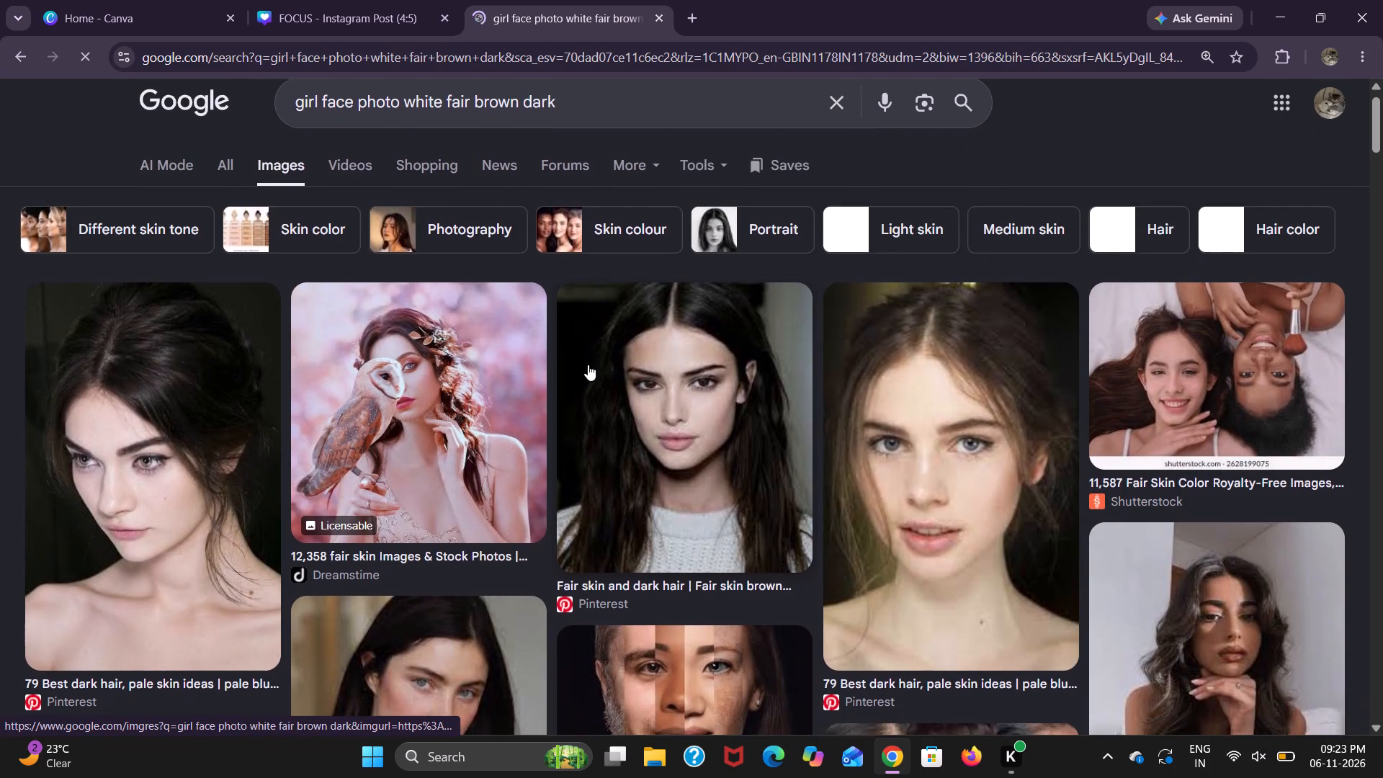
pyautogui.scroll(-3, 588, 365)
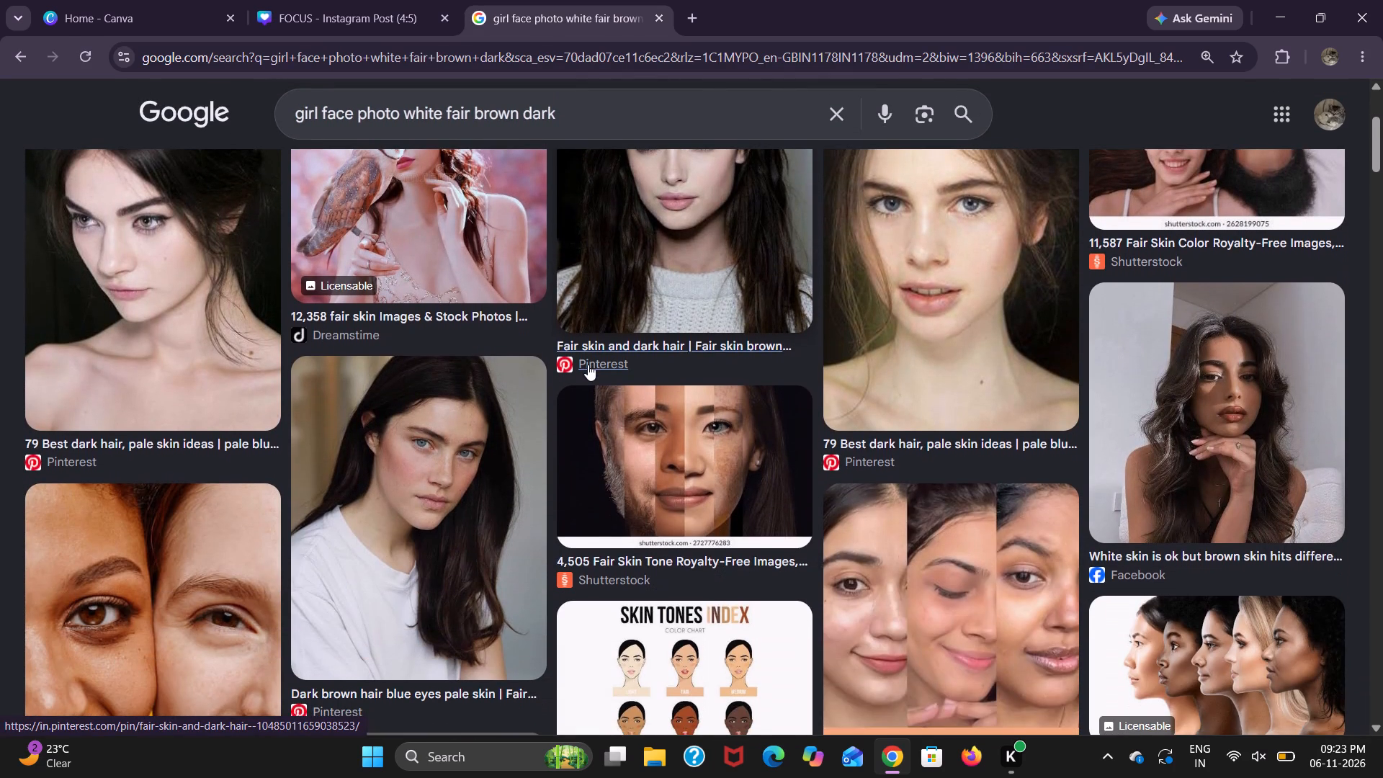
pyautogui.scroll(-4, 588, 365)
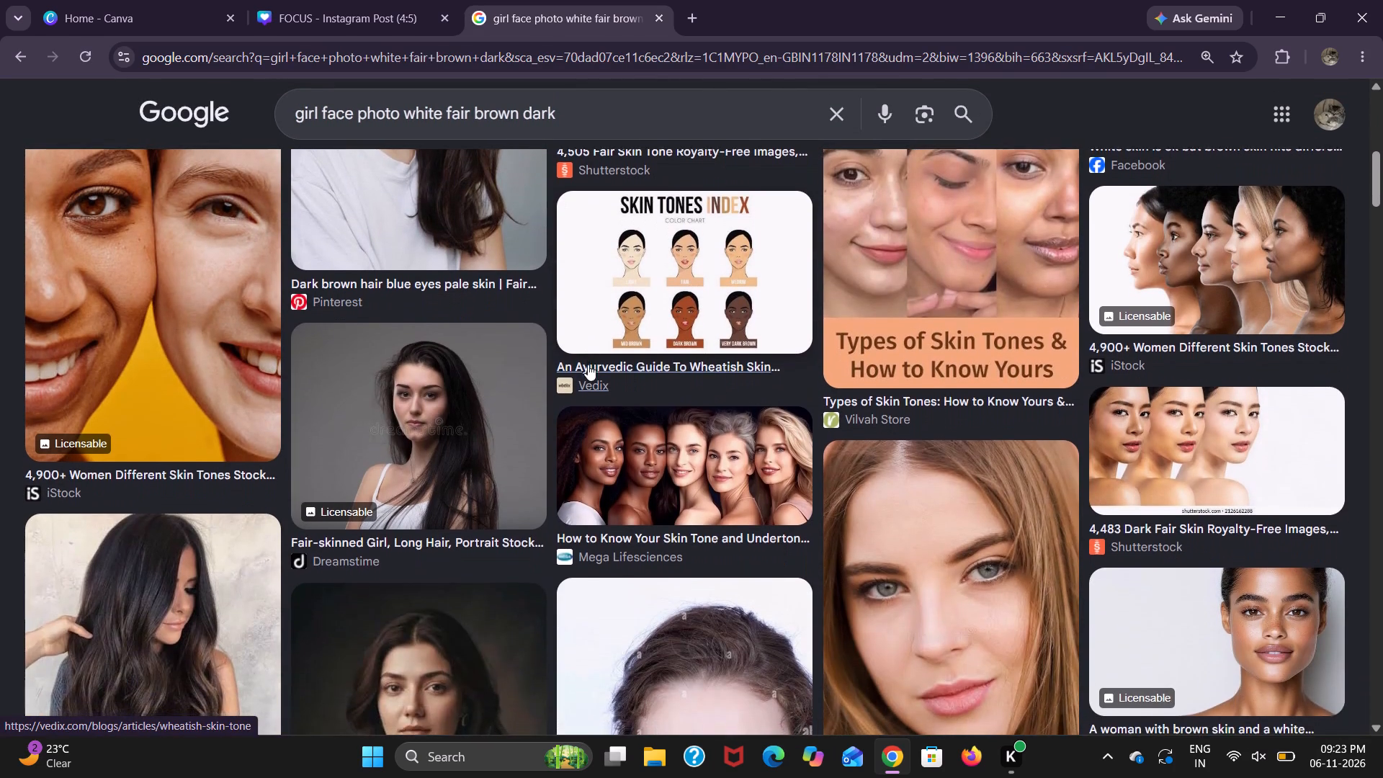
pyautogui.scroll(-1, 588, 365)
pyautogui.scroll(-3, 738, 445)
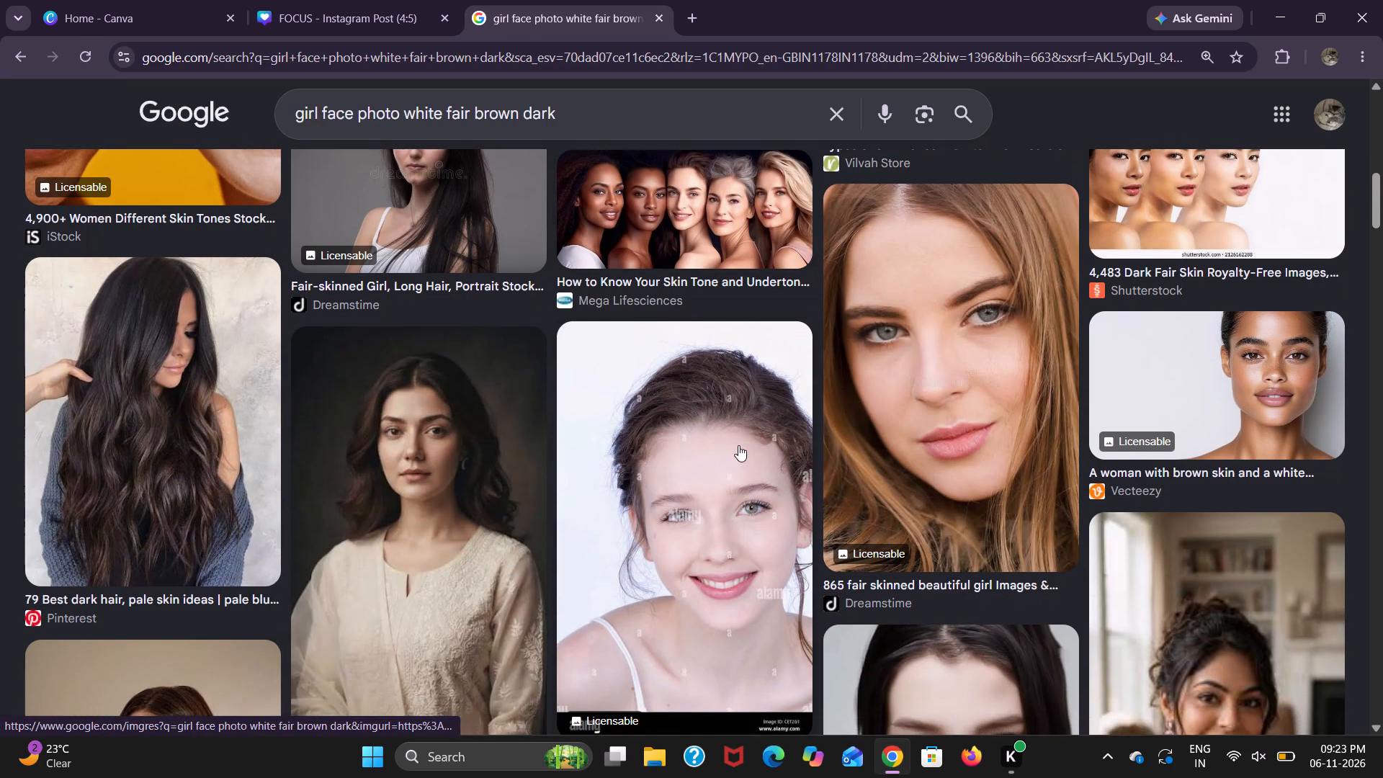
pyautogui.scroll(-10, 738, 445)
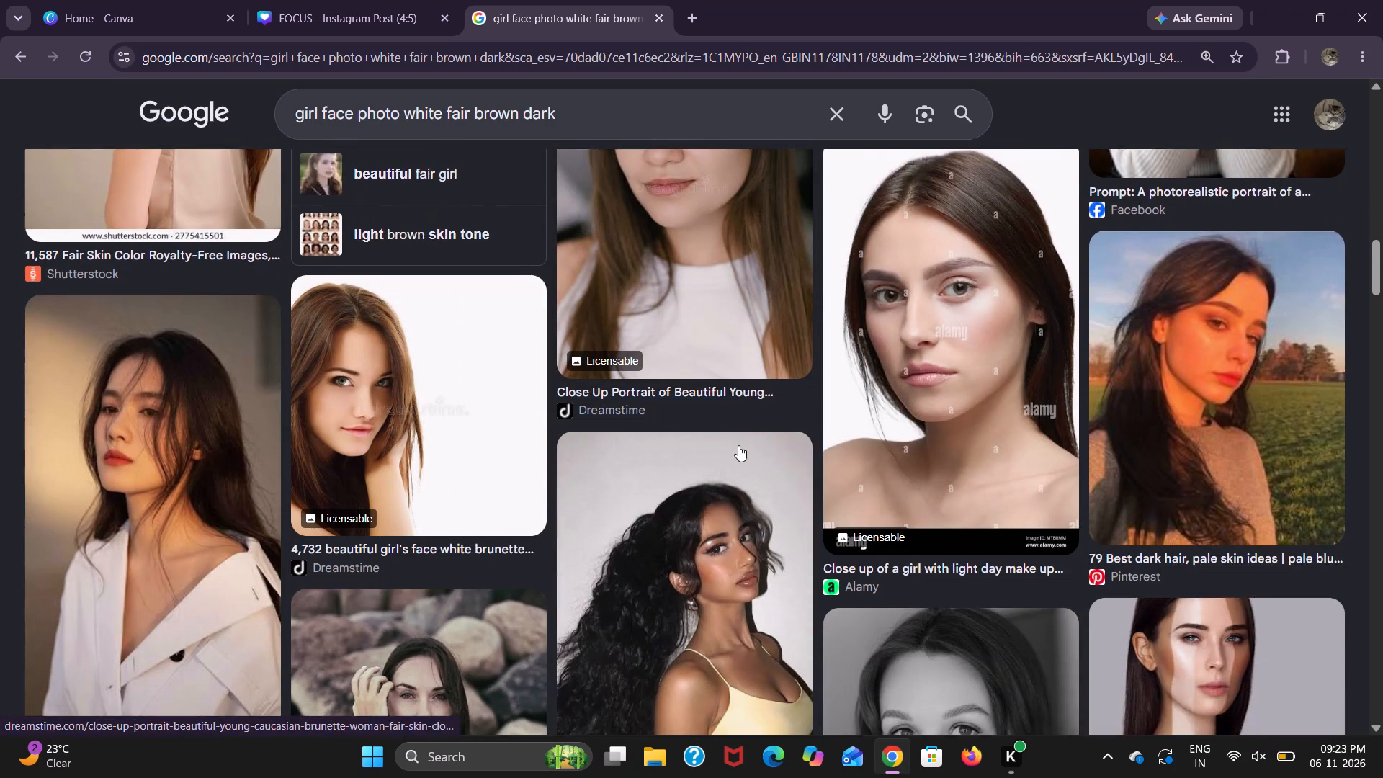
pyautogui.scroll(3, 738, 445)
pyautogui.hscroll(2, 738, 445)
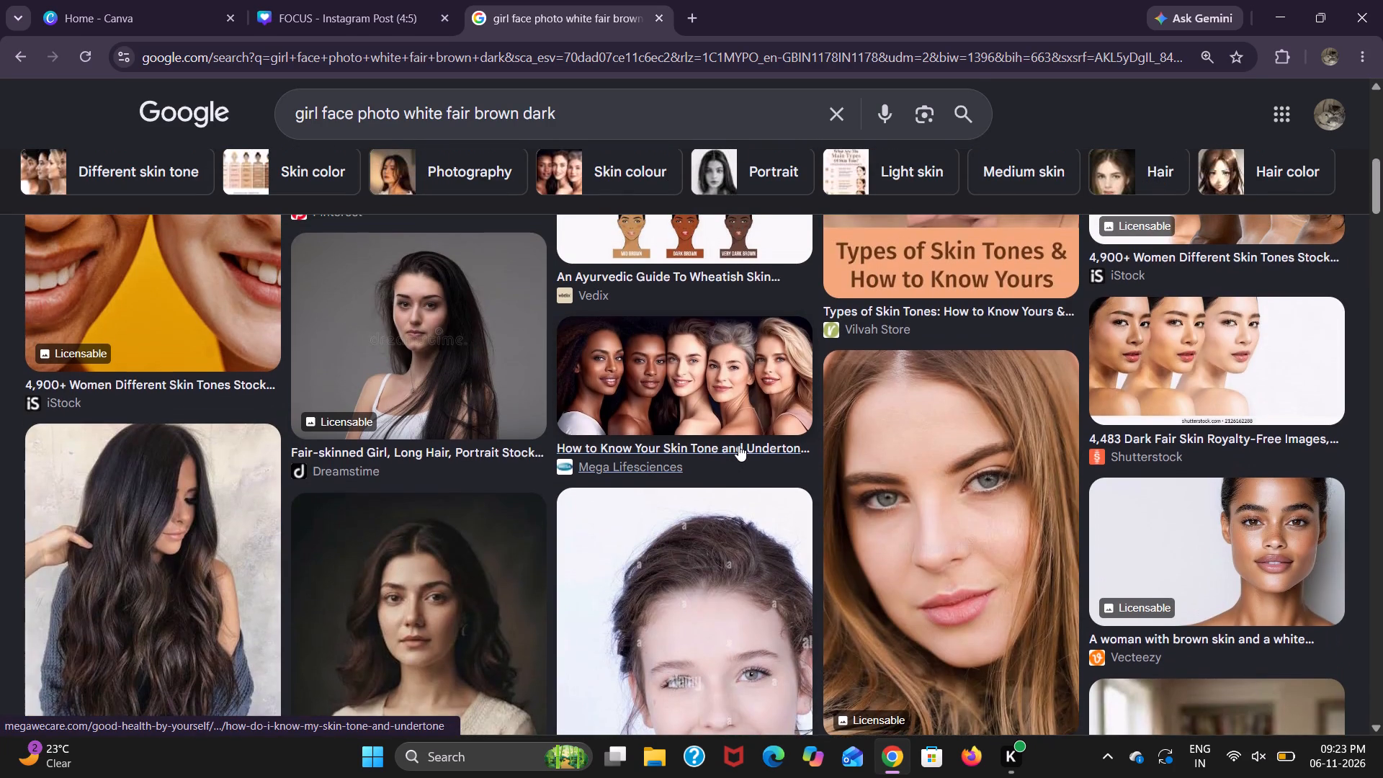
pyautogui.hscroll(1, 738, 445)
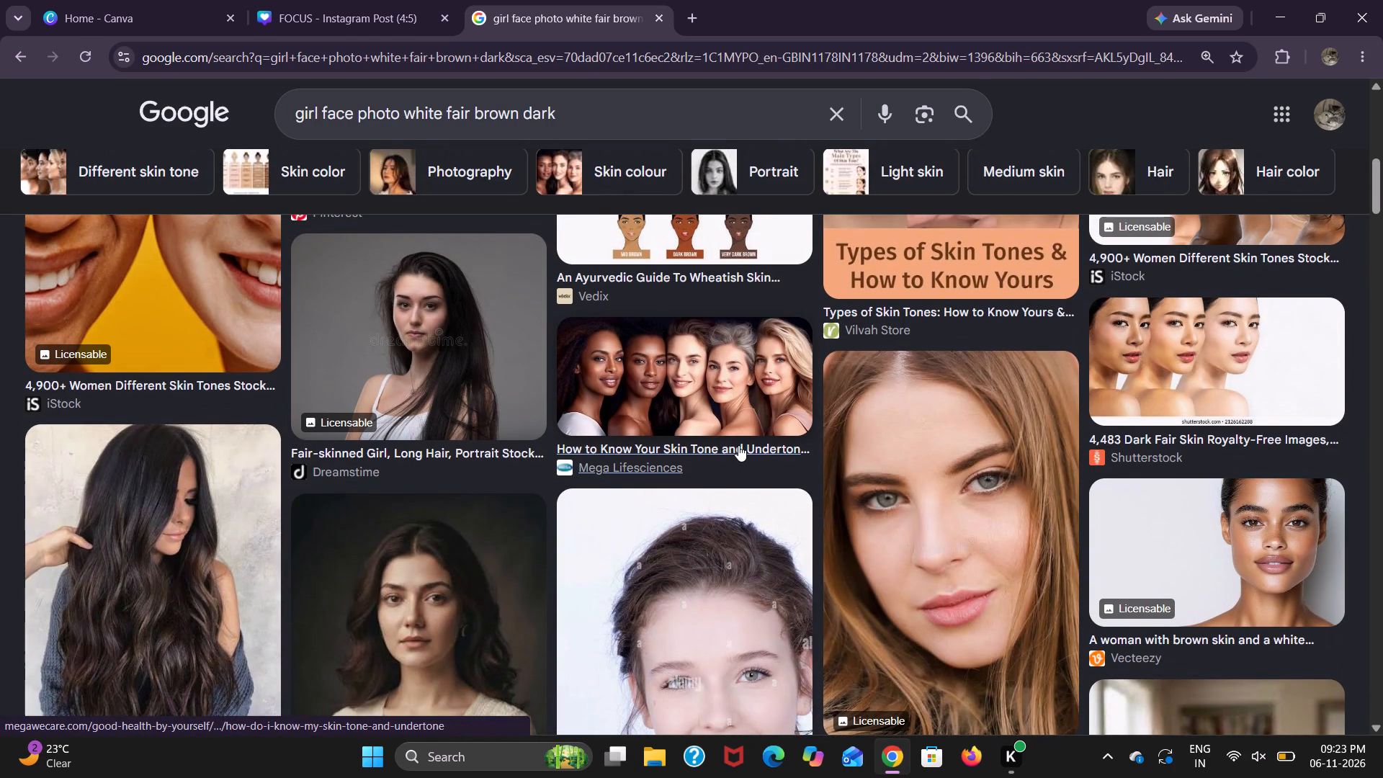
pyautogui.hscroll(2, 738, 445)
pyautogui.scroll(4, 738, 445)
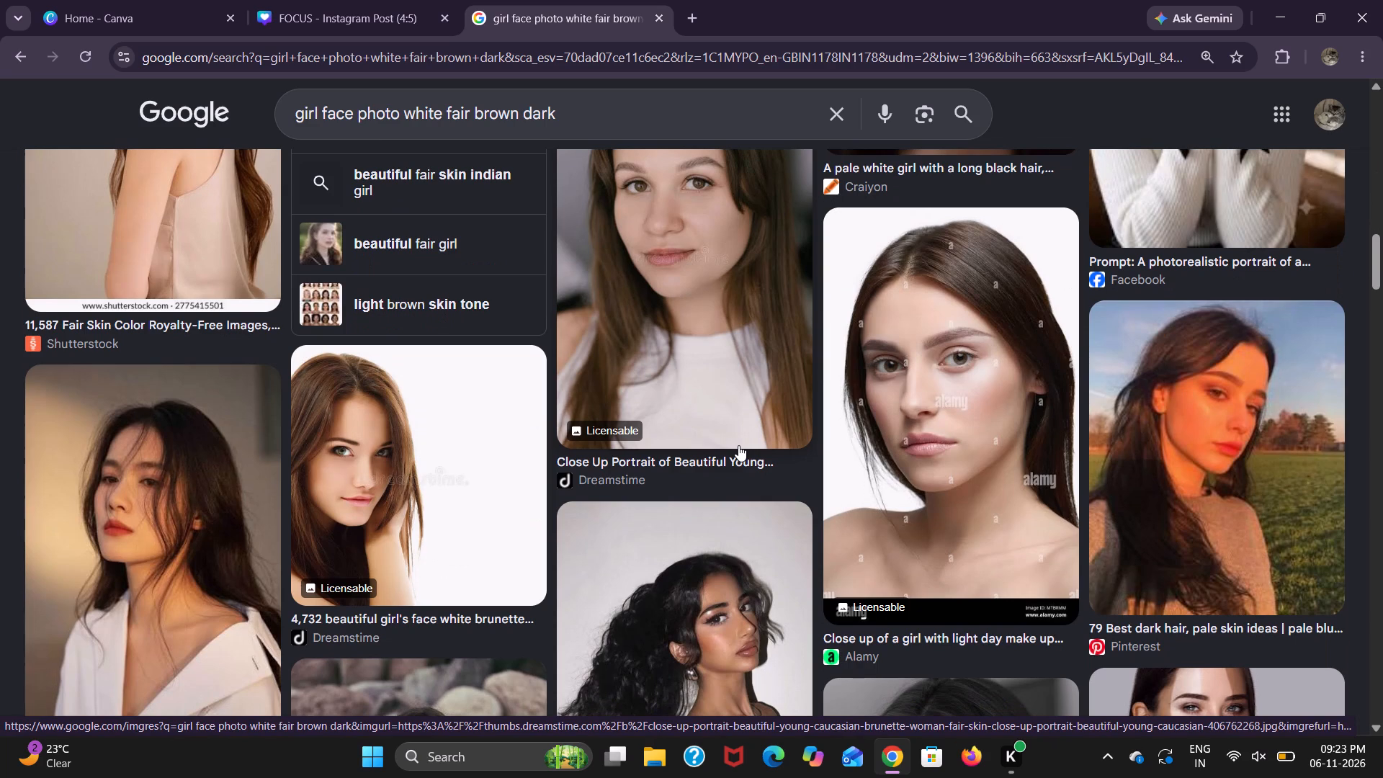
pyautogui.scroll(3, 738, 445)
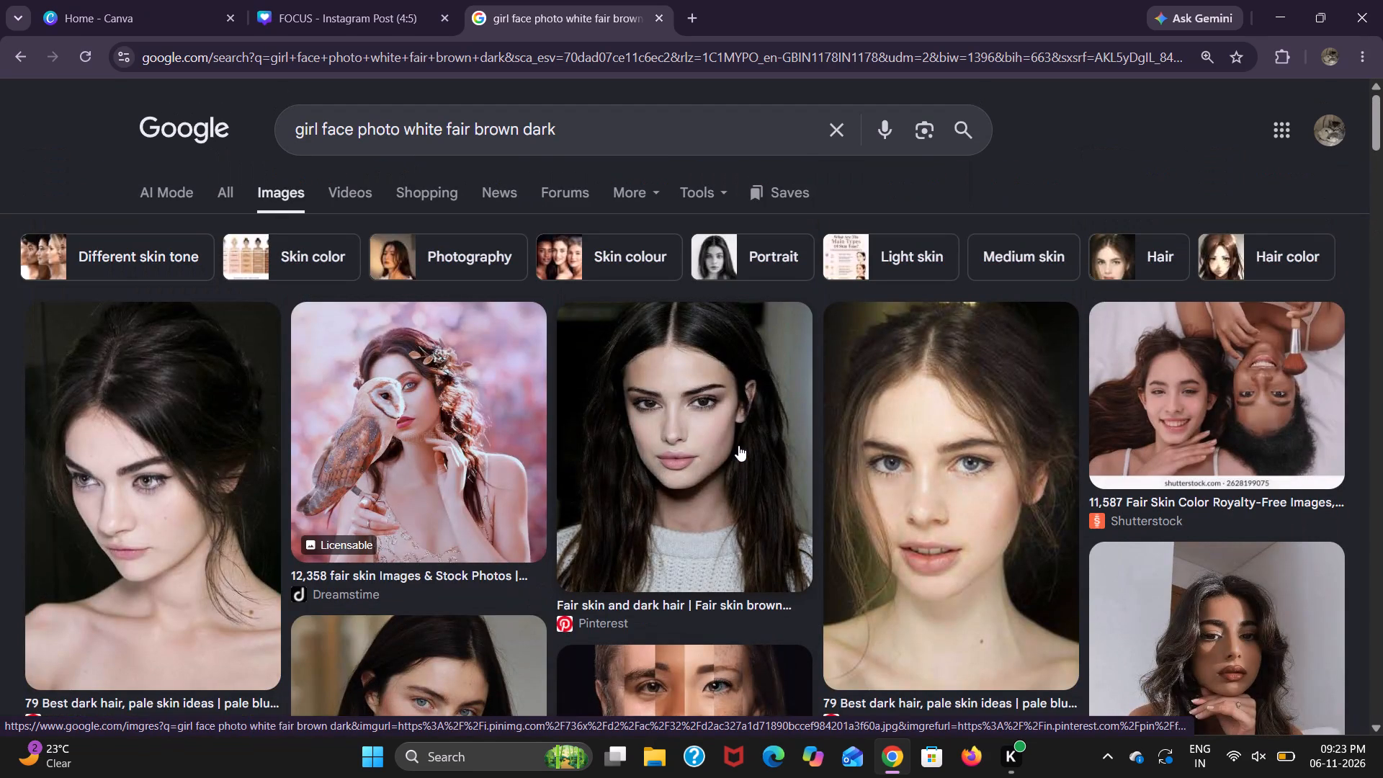
pyautogui.scroll(-1, 738, 445)
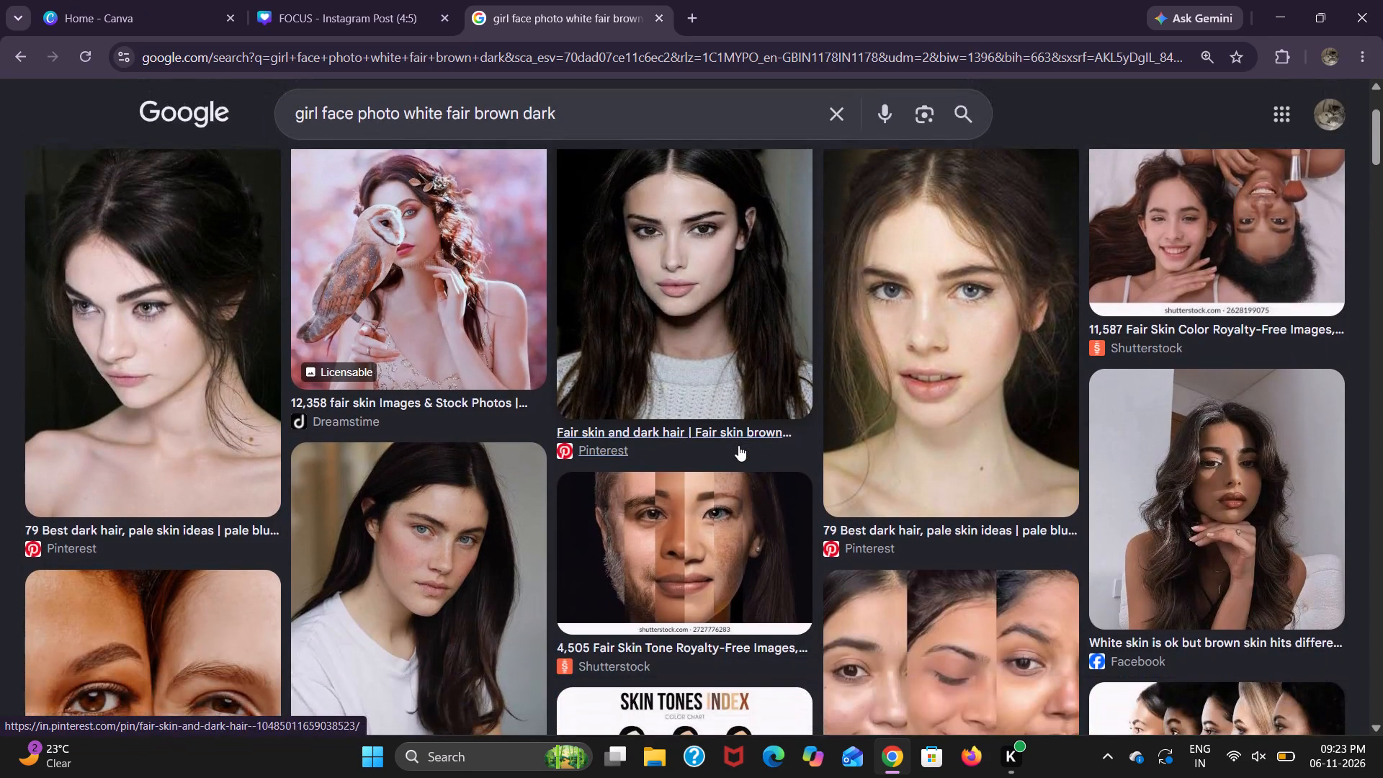
pyautogui.scroll(-7, 738, 445)
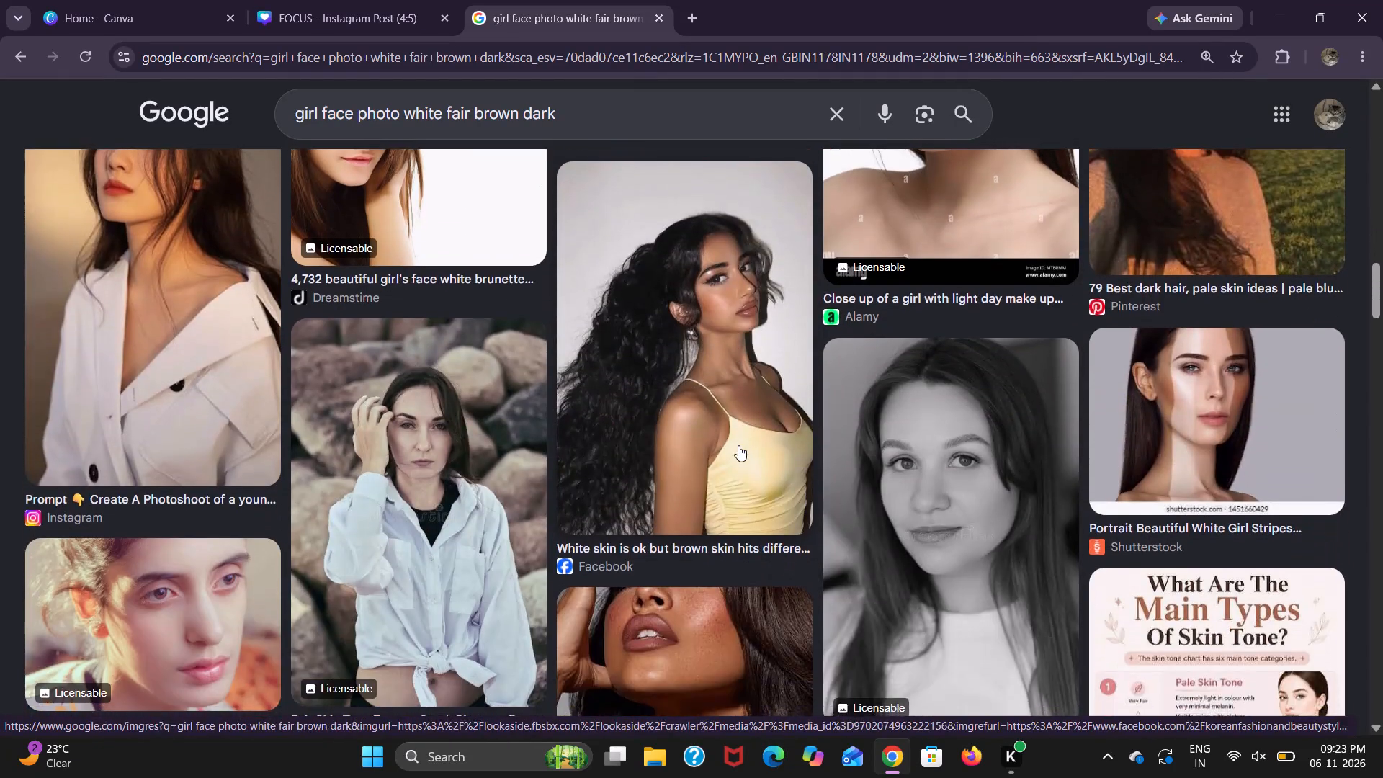
pyautogui.scroll(-3, 738, 445)
pyautogui.hscroll(2, 738, 445)
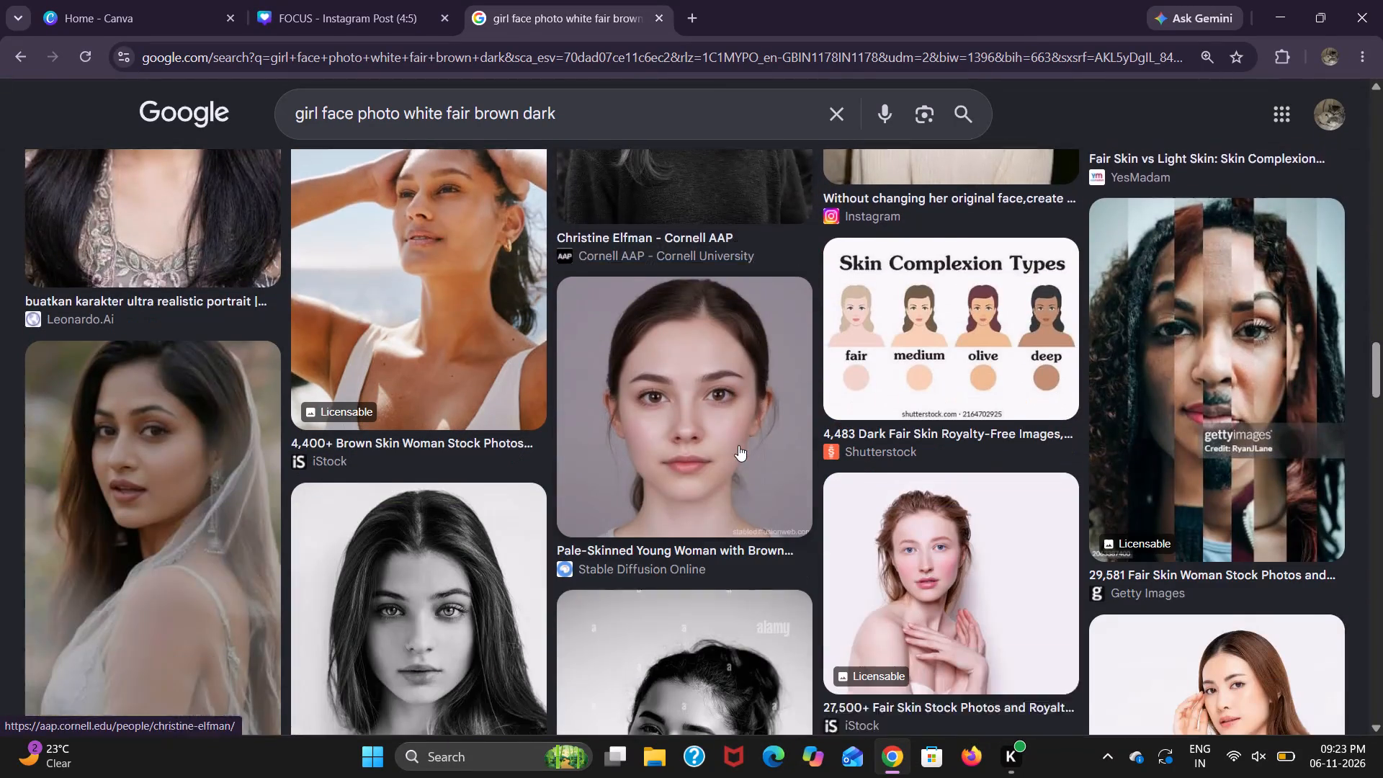
pyautogui.scroll(-5, 738, 445)
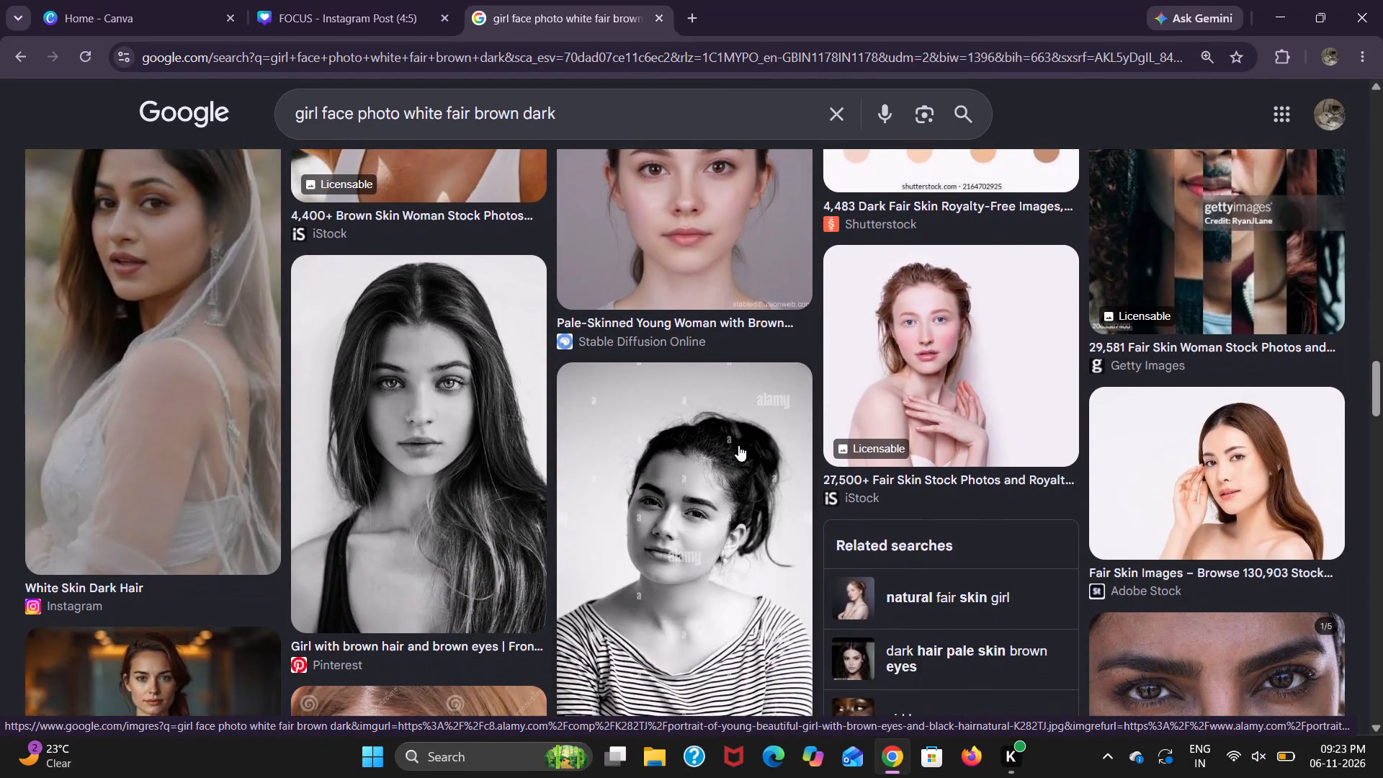
pyautogui.scroll(-4, 738, 445)
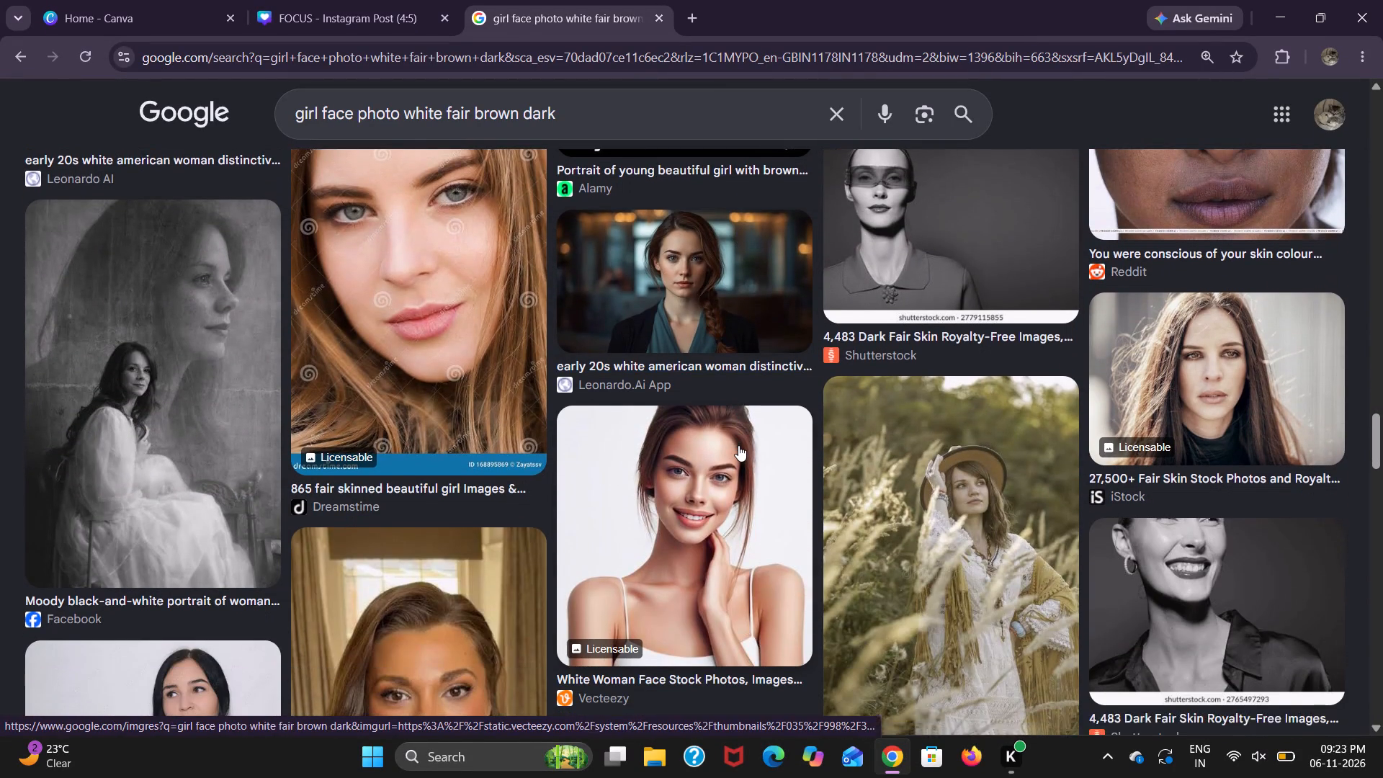
pyautogui.scroll(-8, 738, 445)
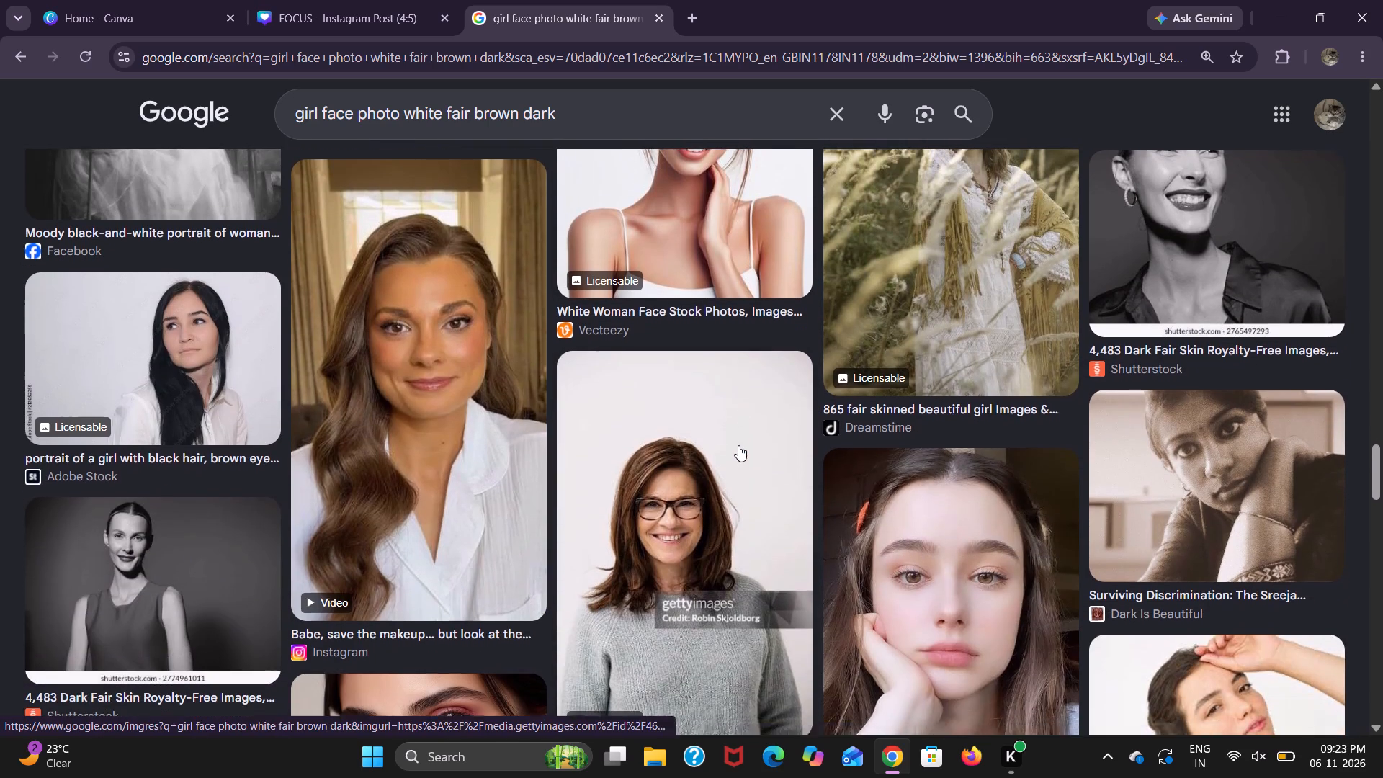
pyautogui.scroll(-5, 738, 445)
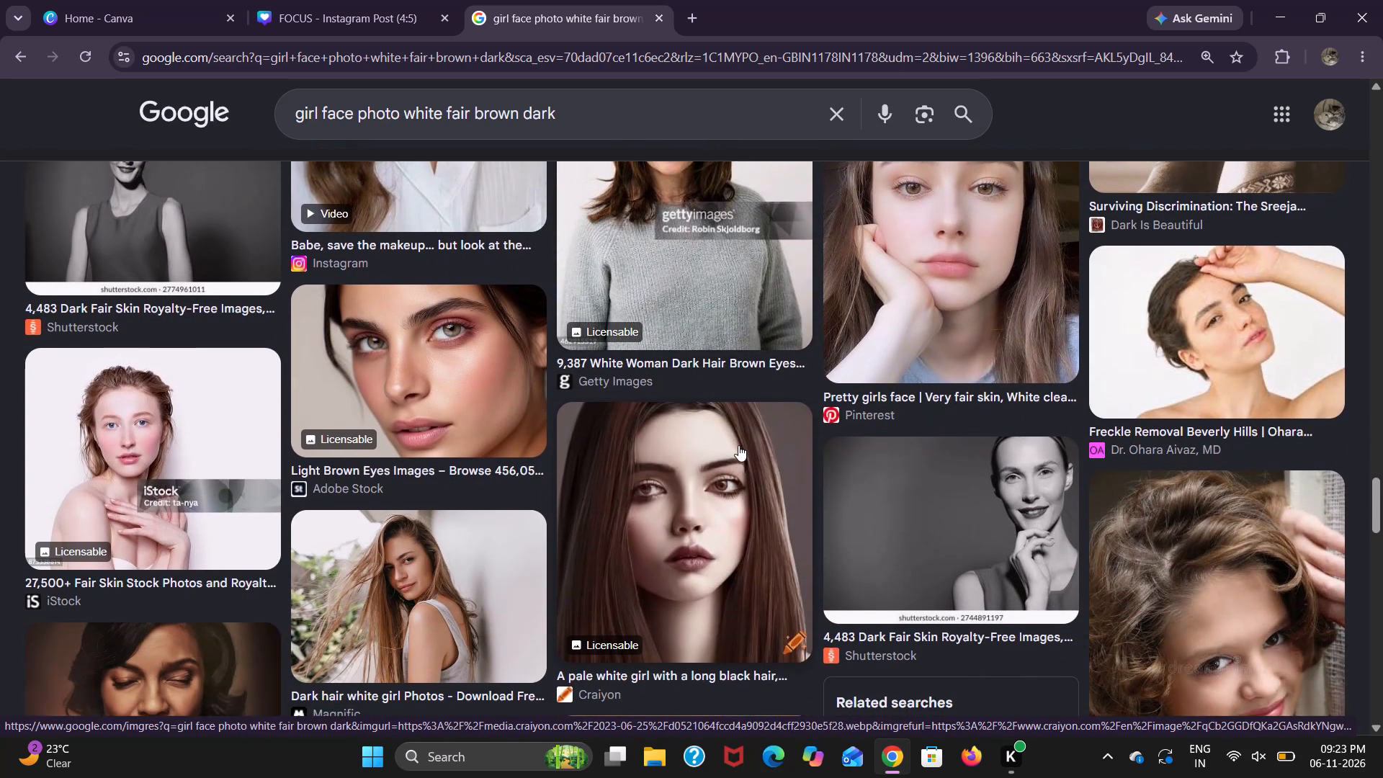
# Shorten the image search to "girl face photo dark" and look over the resulting portraits.
pyautogui.scroll(6, 738, 445)
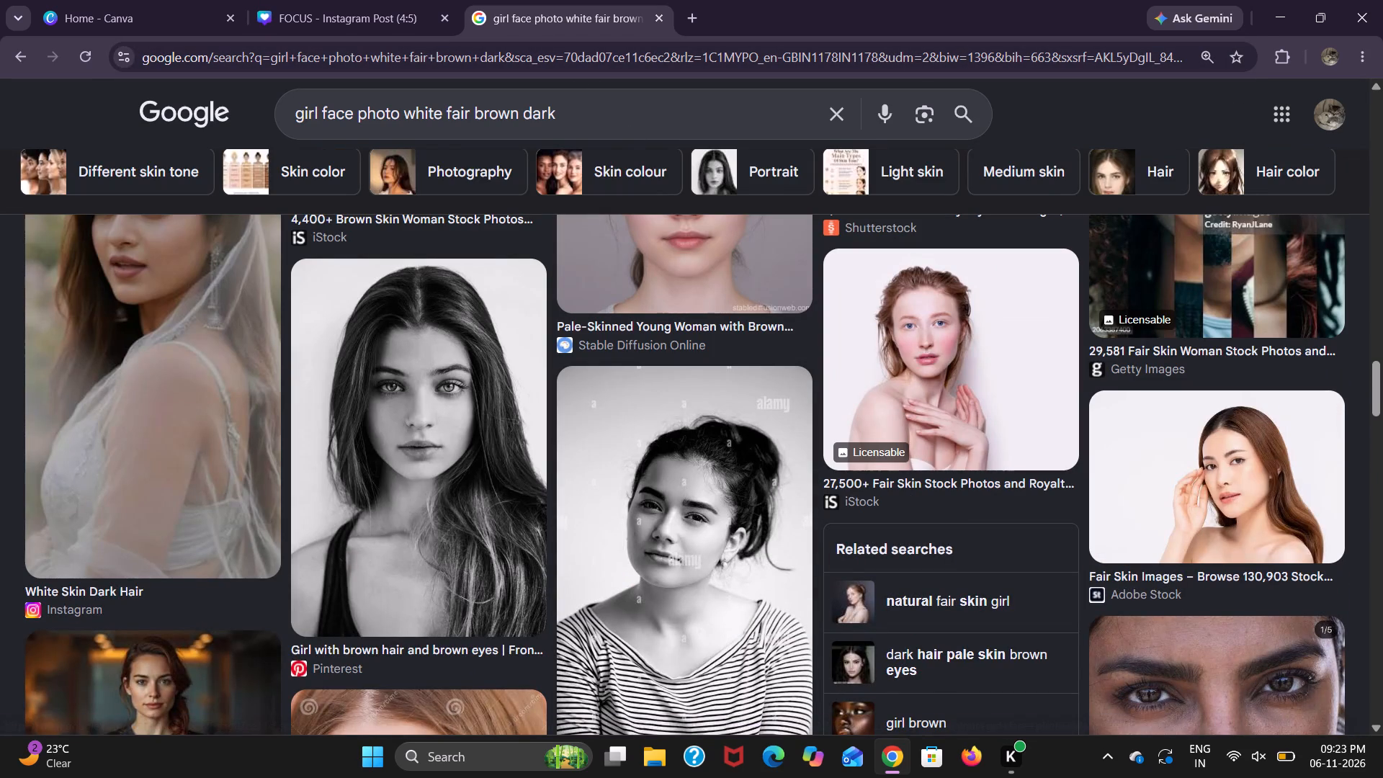
pyautogui.moveTo(521, 113); pyautogui.dragTo(403, 112)
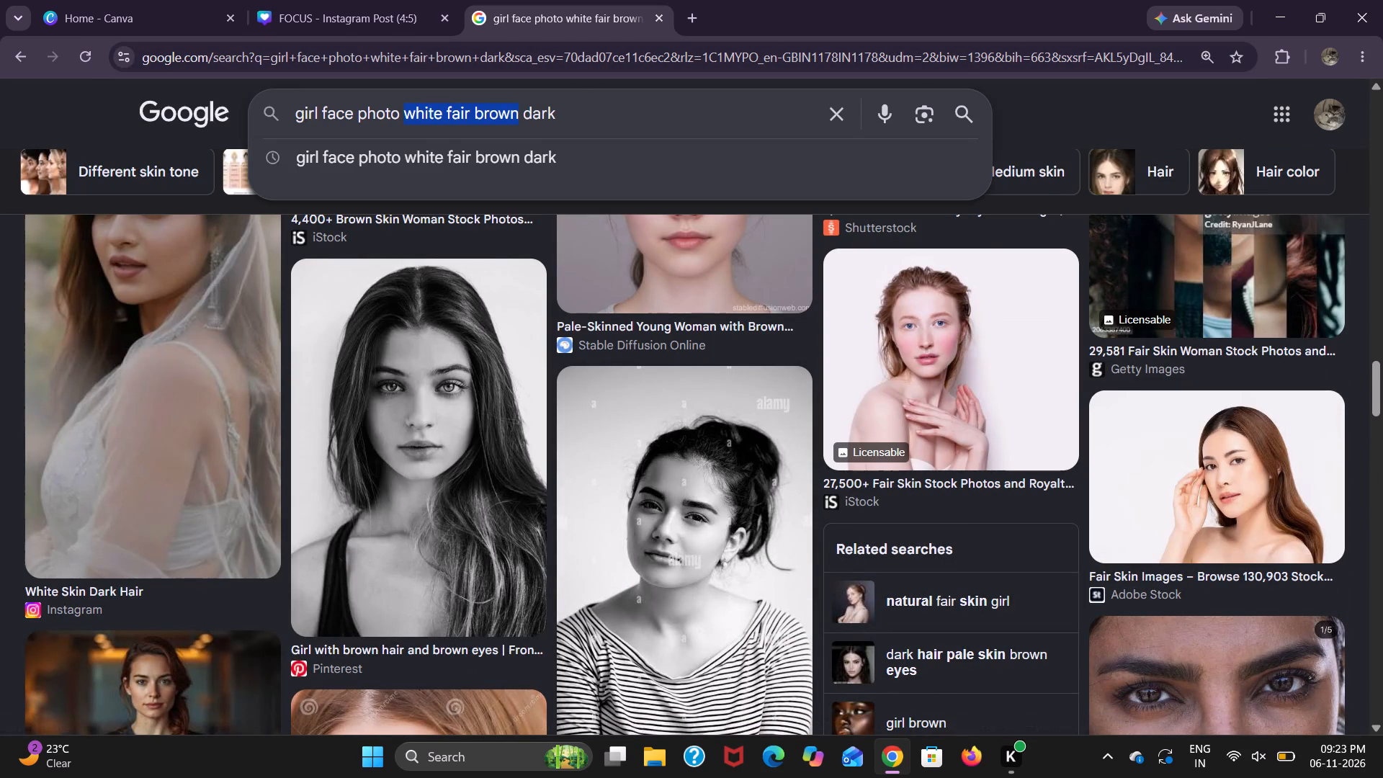
pyautogui.press('BackSpace')
pyautogui.press('Return')
pyautogui.hscroll(1, 573, 370)
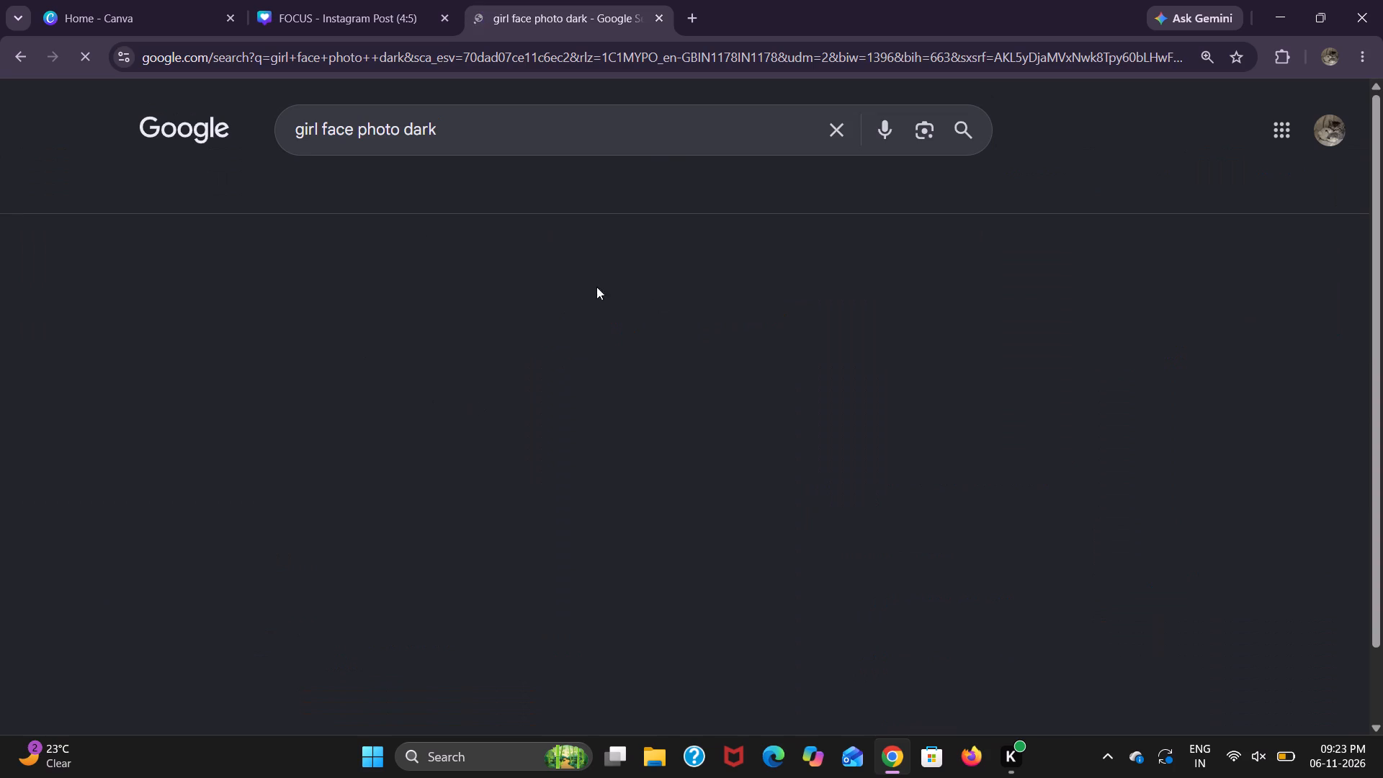
pyautogui.scroll(-2, 570, 347)
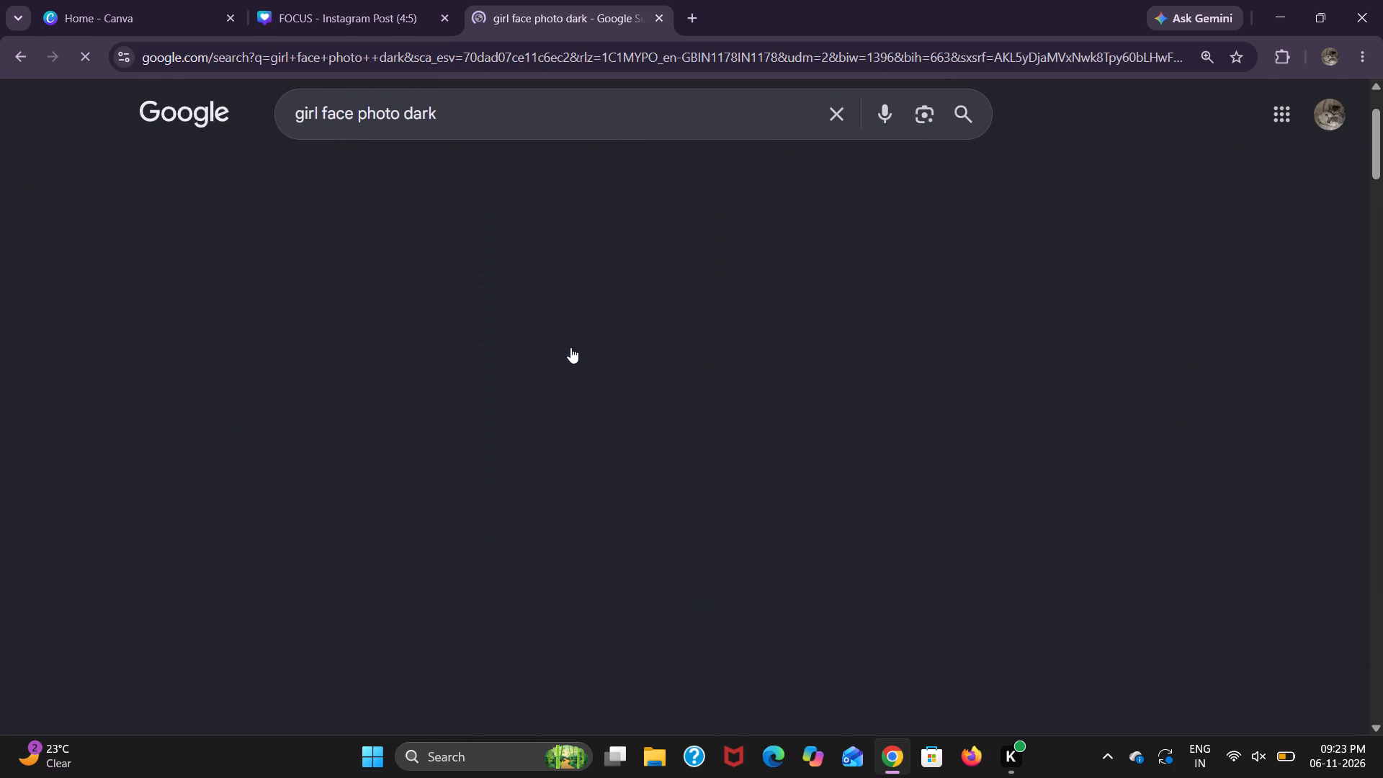
pyautogui.scroll(-1, 570, 347)
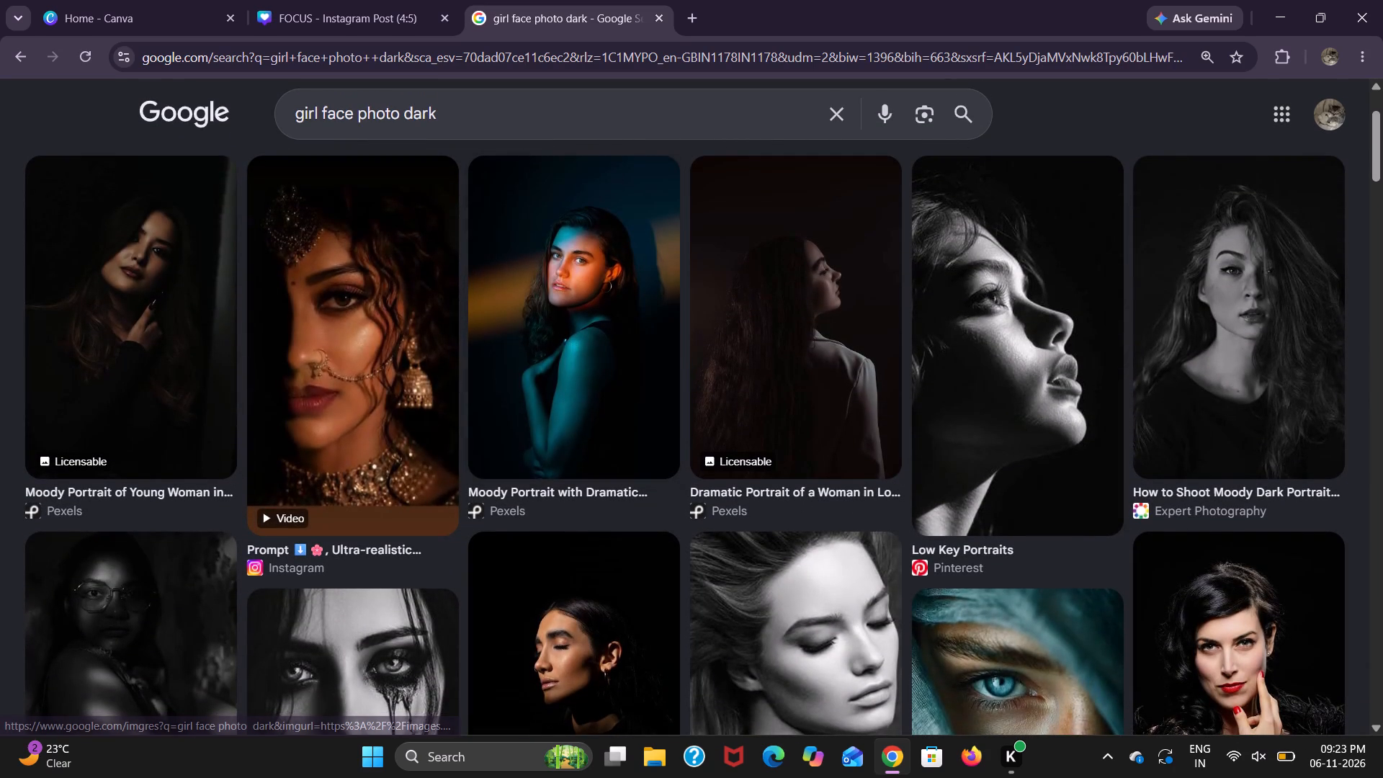
# Reword the image search to "girl dark face photo" and look over the resulting portraits.
pyautogui.moveTo(442, 108); pyautogui.dragTo(394, 117)
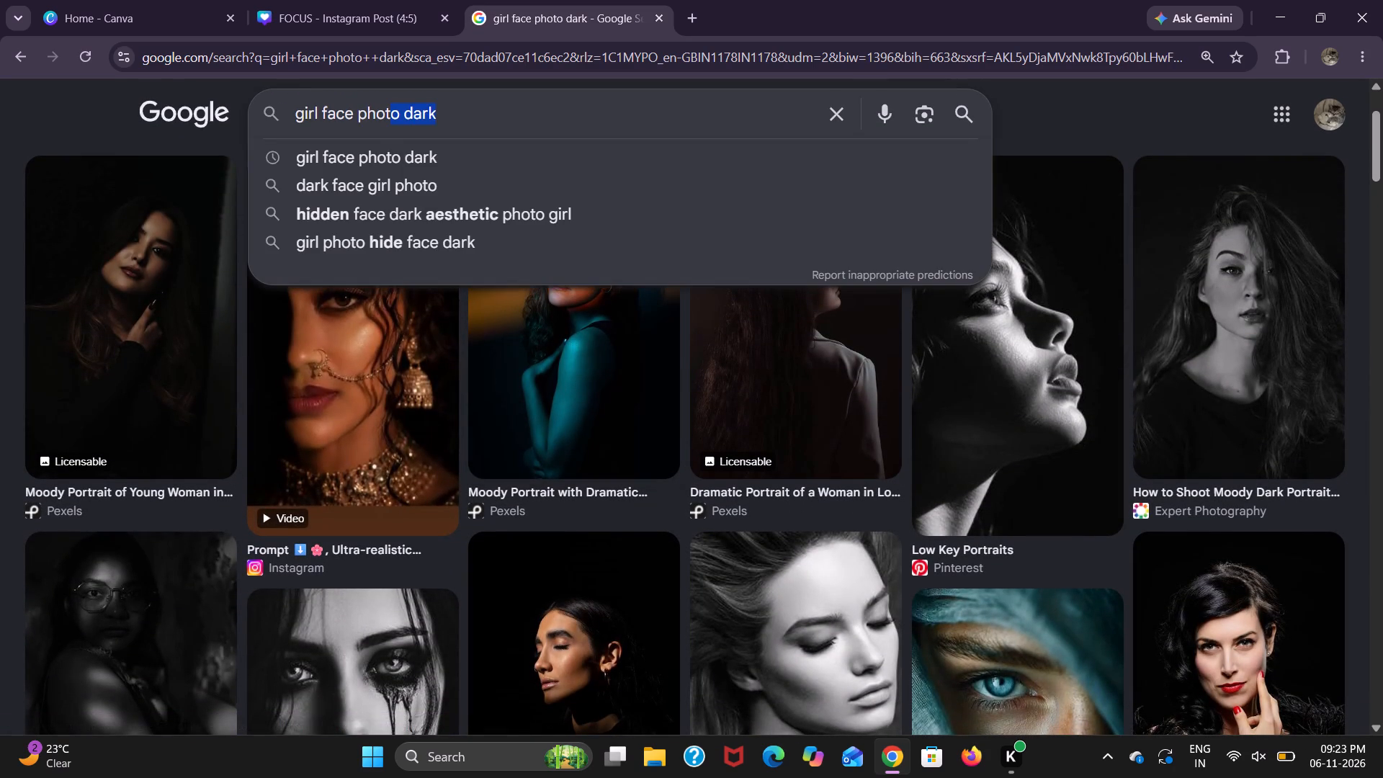
pyautogui.press('BackSpace')
pyautogui.press('o')
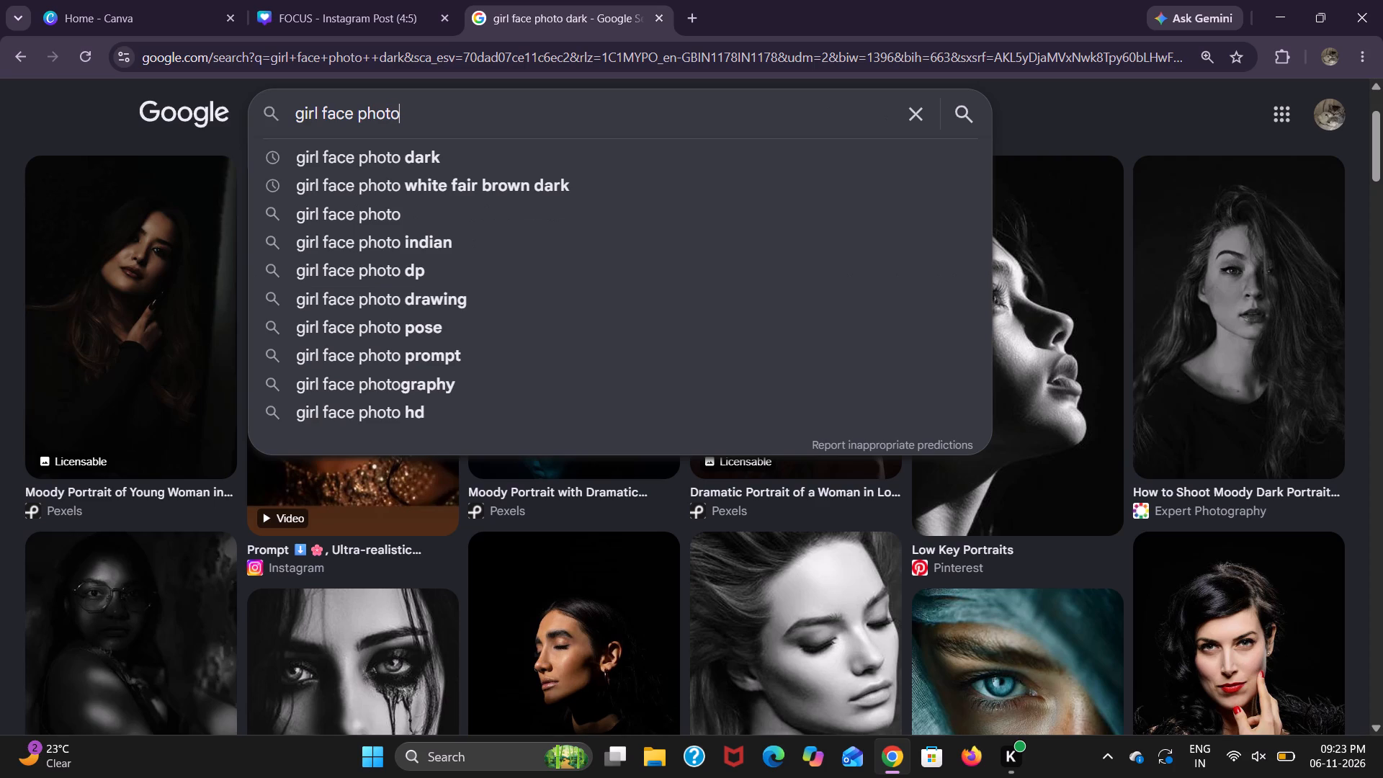
pyautogui.click(318, 115)
pyautogui.press('space')
pyautogui.write('dark4')
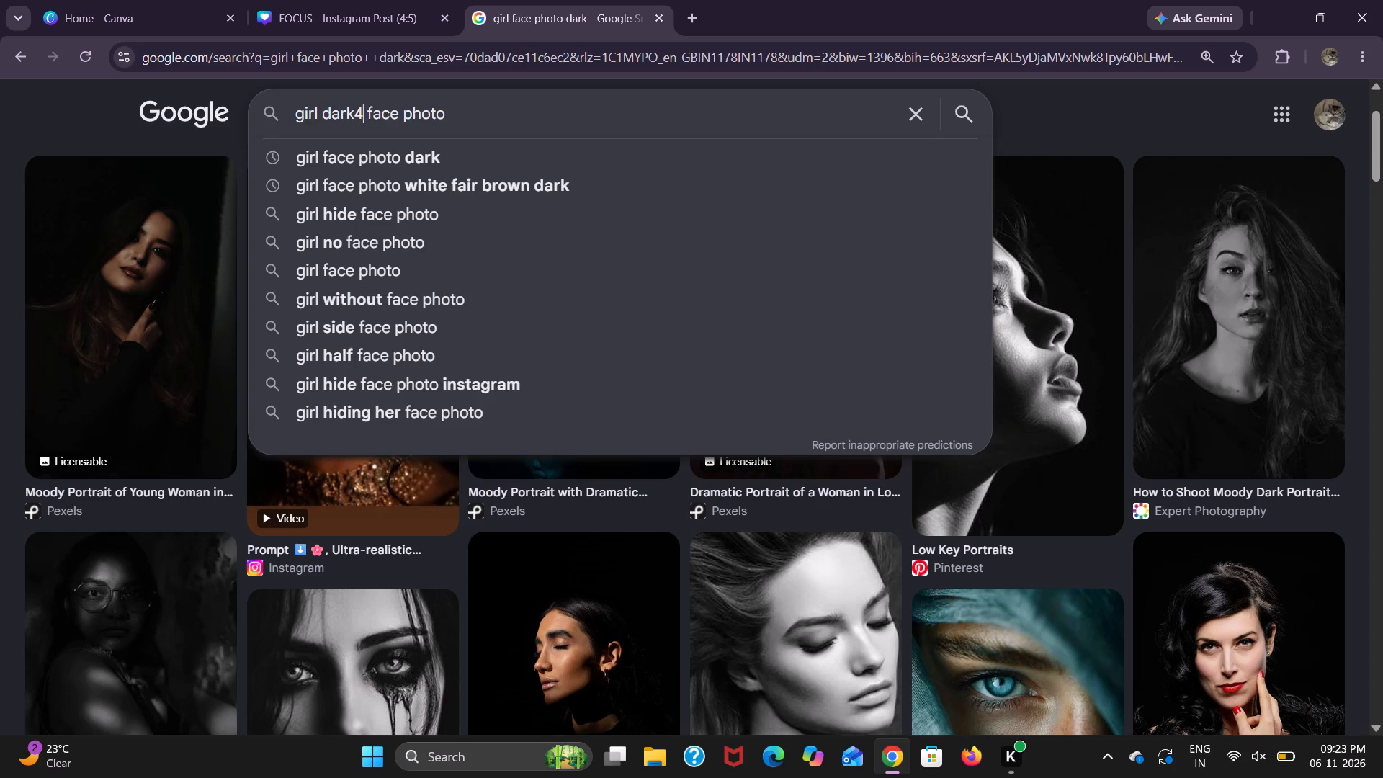
pyautogui.press('BackSpace')
pyautogui.press('Return')
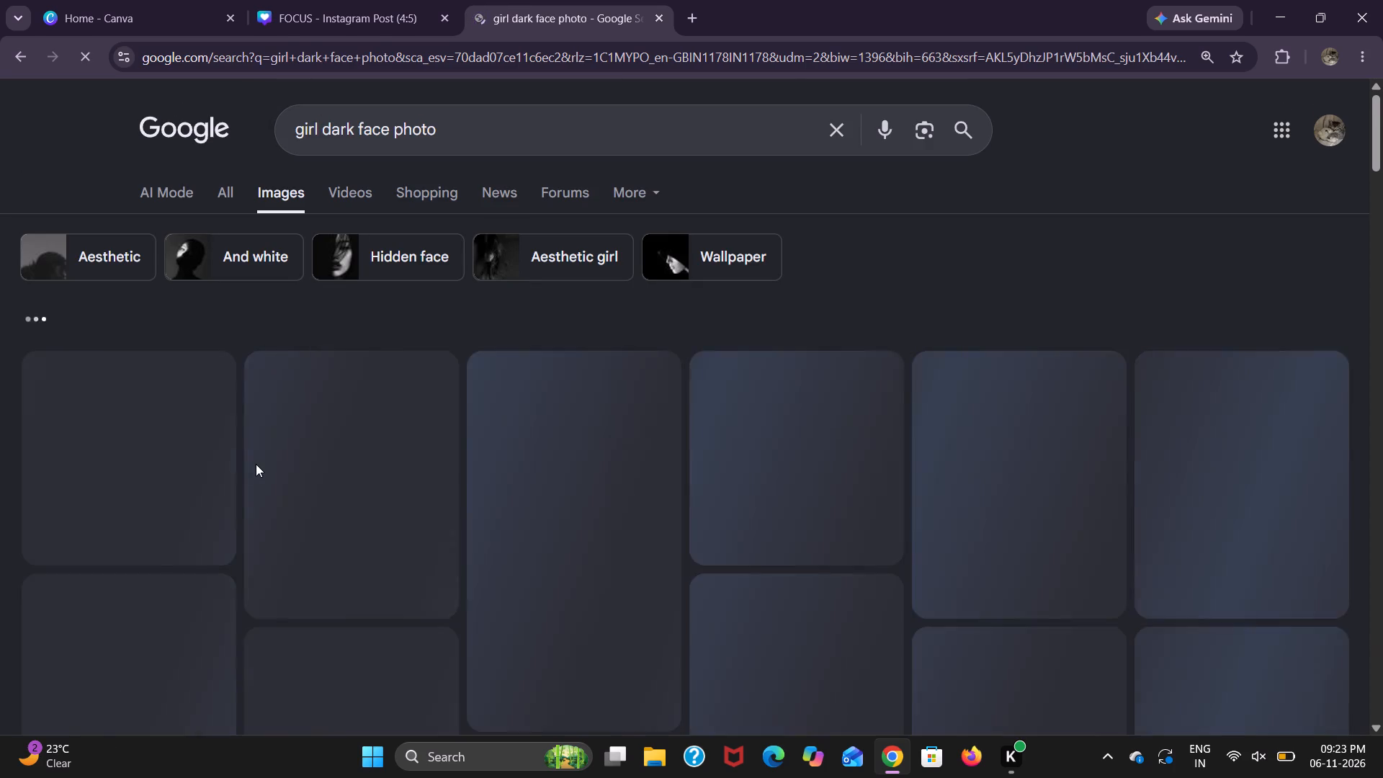
pyautogui.scroll(-1, 406, 610)
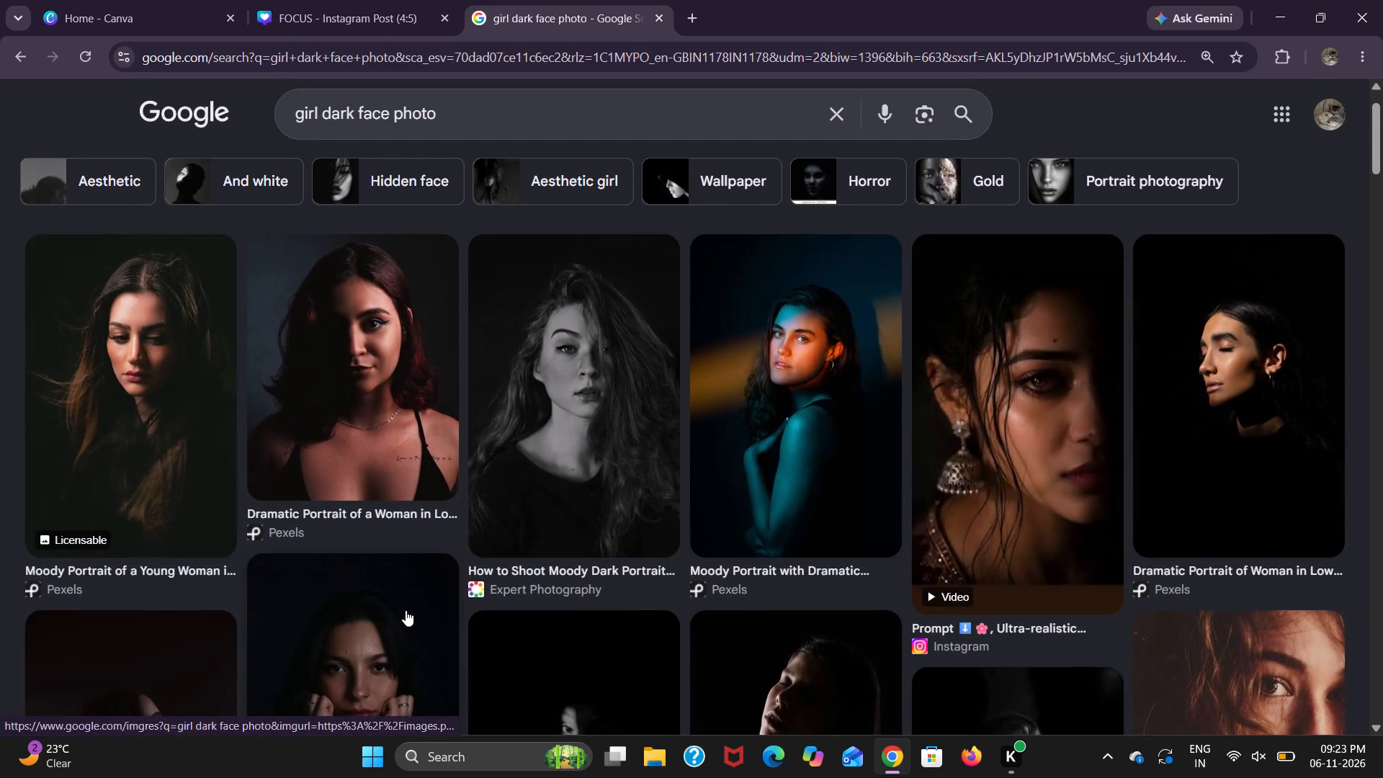
# Reword the image search to "girl black face photo" and look over the resulting portraits.
pyautogui.scroll(-1, 406, 610)
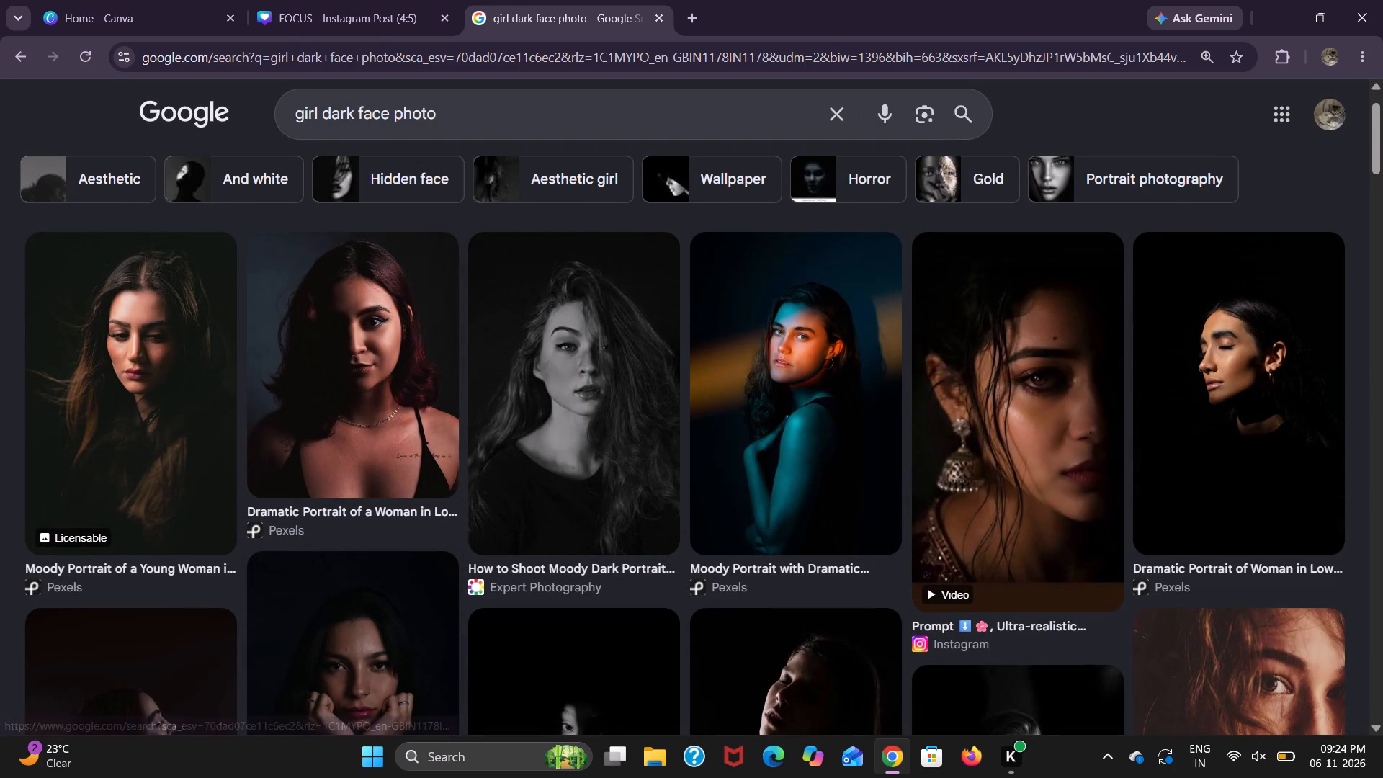
pyautogui.doubleClick(326, 119)
pyautogui.write('brow')
pyautogui.press('BackSpace')
pyautogui.press('BackSpace')
pyautogui.press('BackSpace')
pyautogui.press('BackSpace')
pyautogui.write('balck')
pyautogui.press('space')
pyautogui.press('Return')
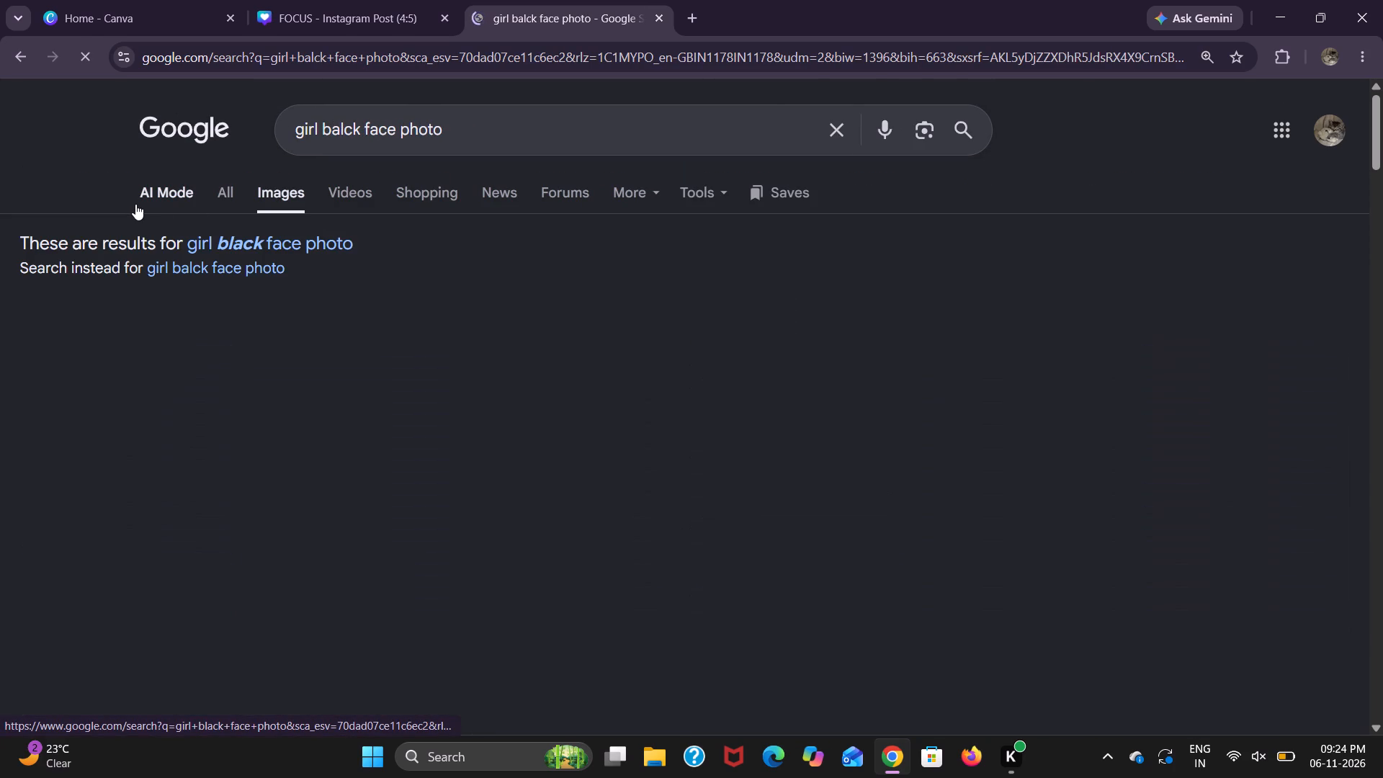
pyautogui.scroll(-1, 832, 538)
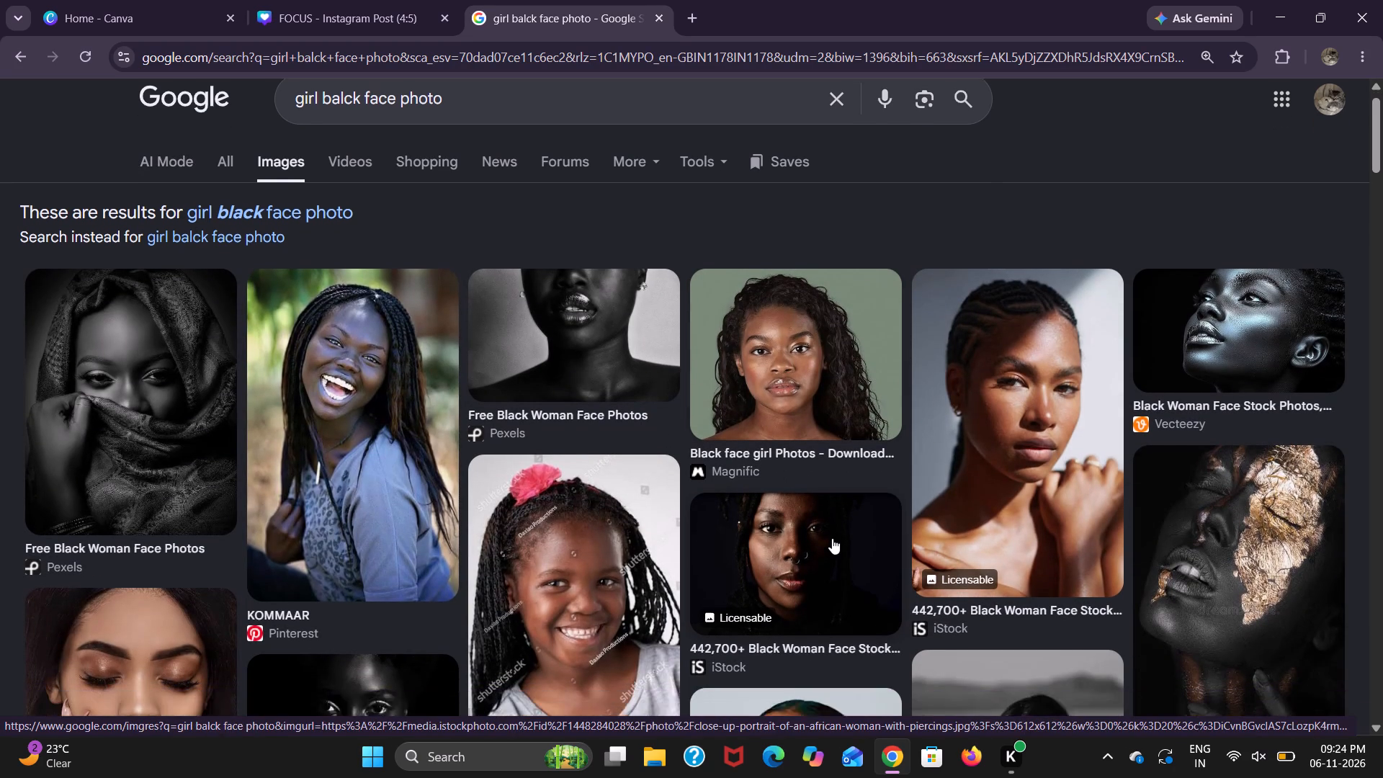
pyautogui.scroll(-3, 832, 538)
pyautogui.hscroll(1, 832, 538)
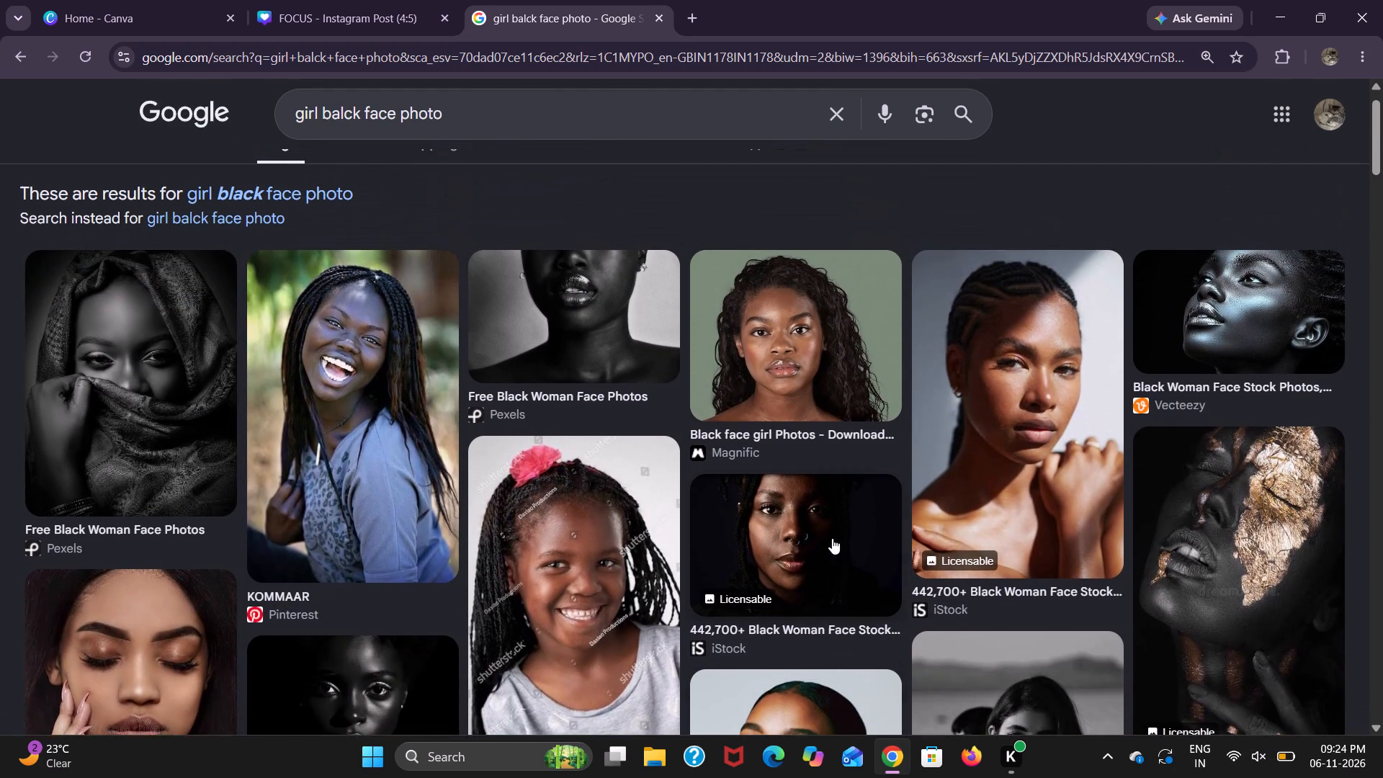
pyautogui.hscroll(1, 832, 538)
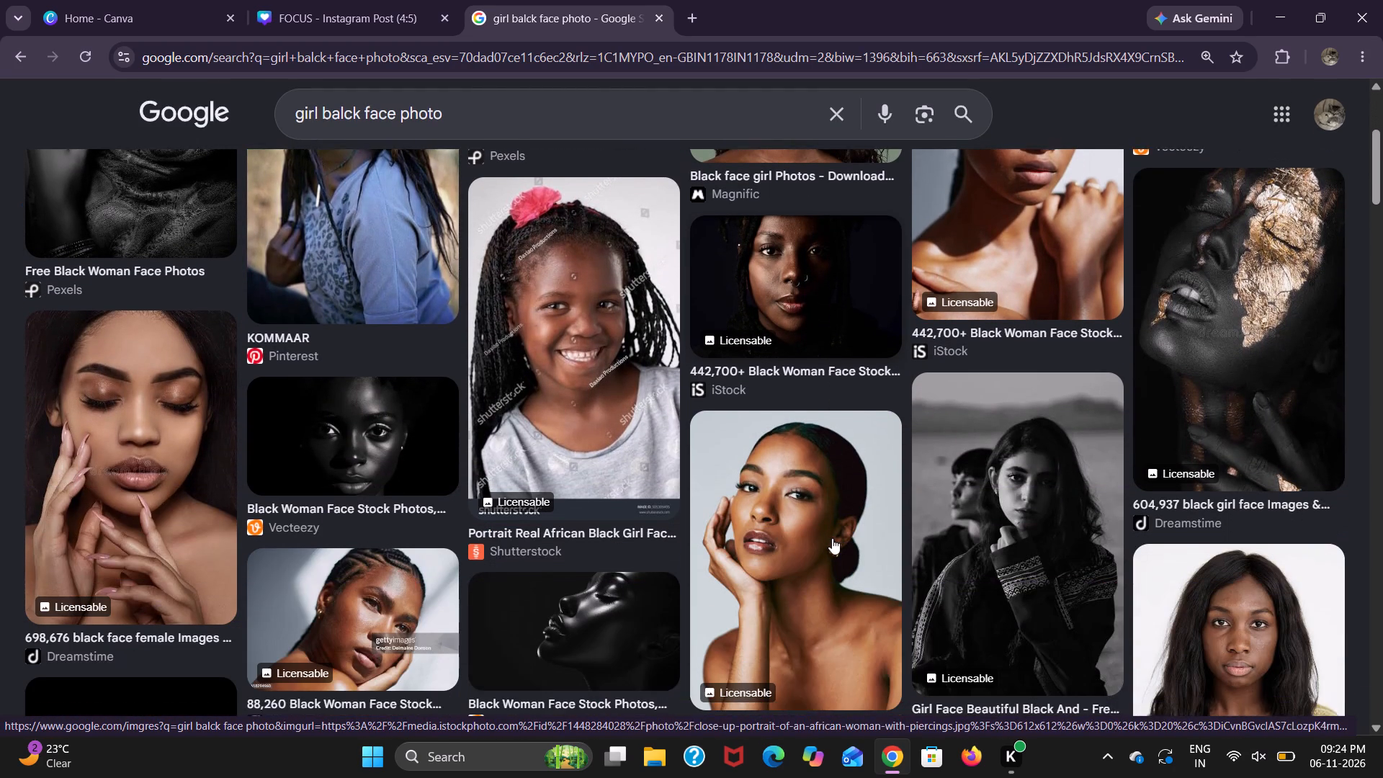
# Bring the dark-skinned woman's side-profile portrait from the image results into the Canva design and place it in the film frame's third panel.
pyautogui.scroll(-3, 832, 538)
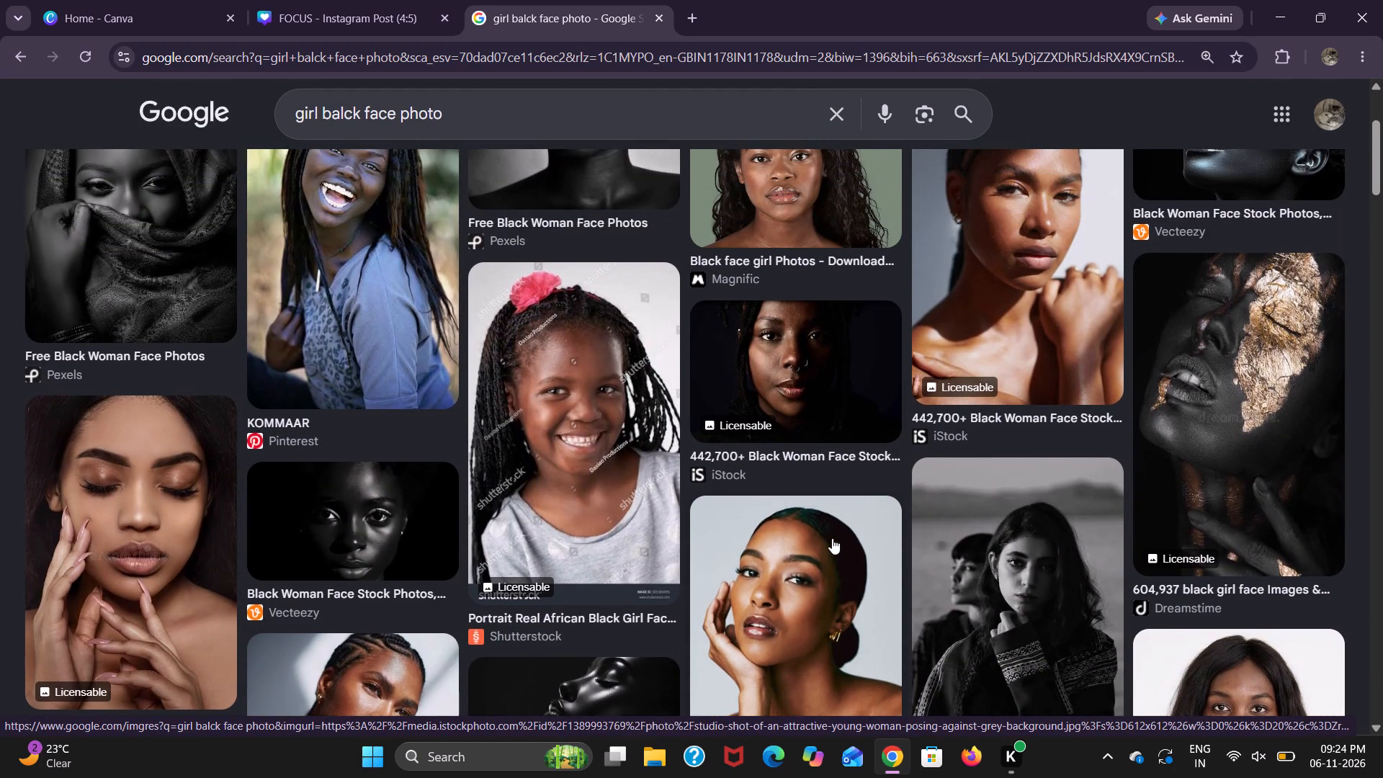
pyautogui.scroll(-4, 832, 538)
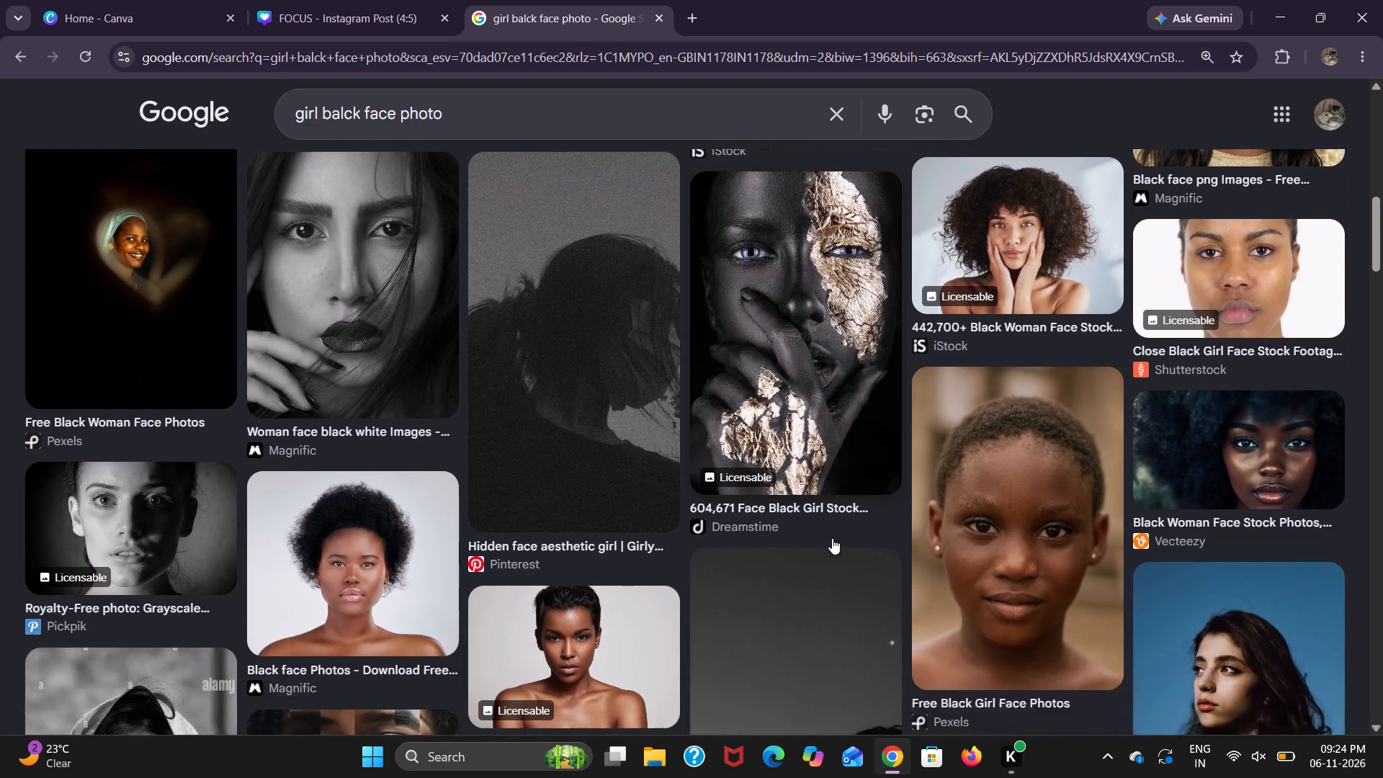
pyautogui.scroll(-5, 832, 538)
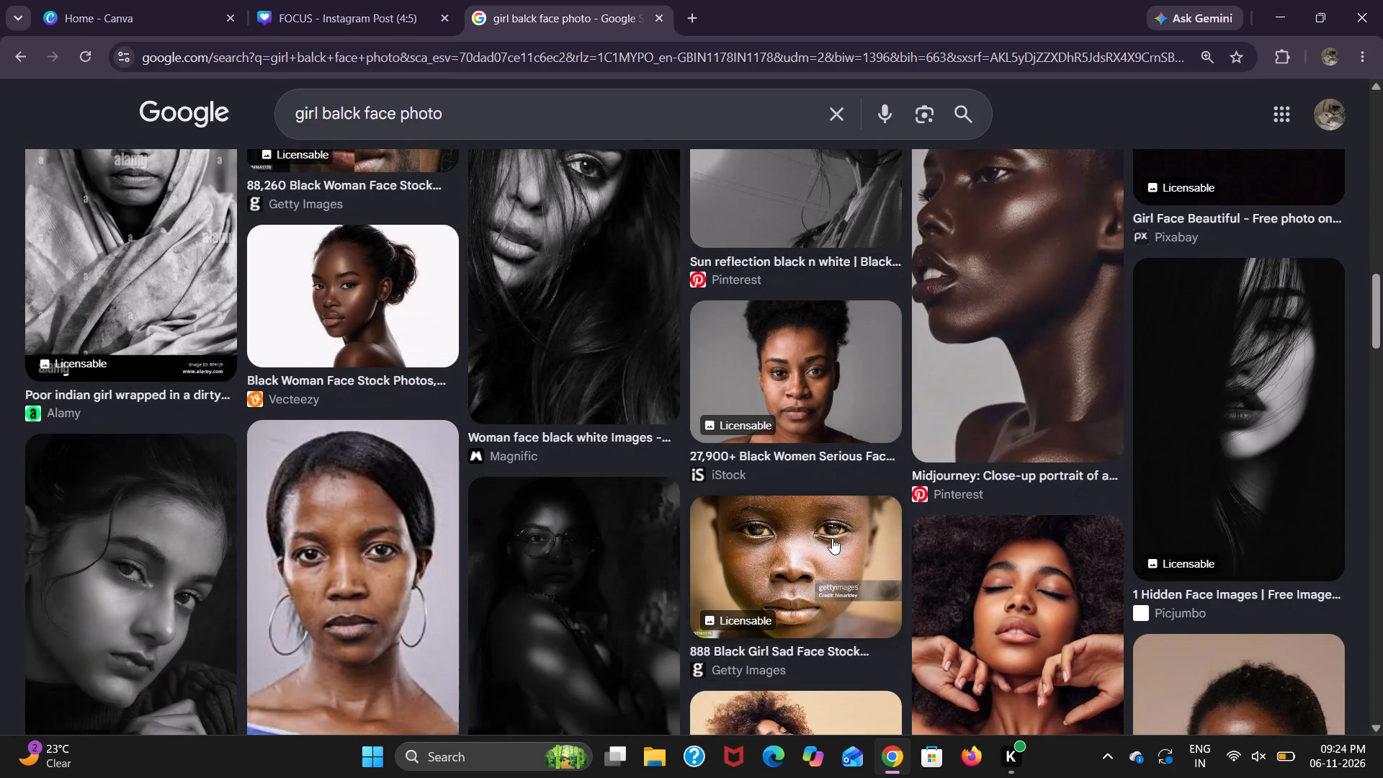
pyautogui.hscroll(2, 832, 538)
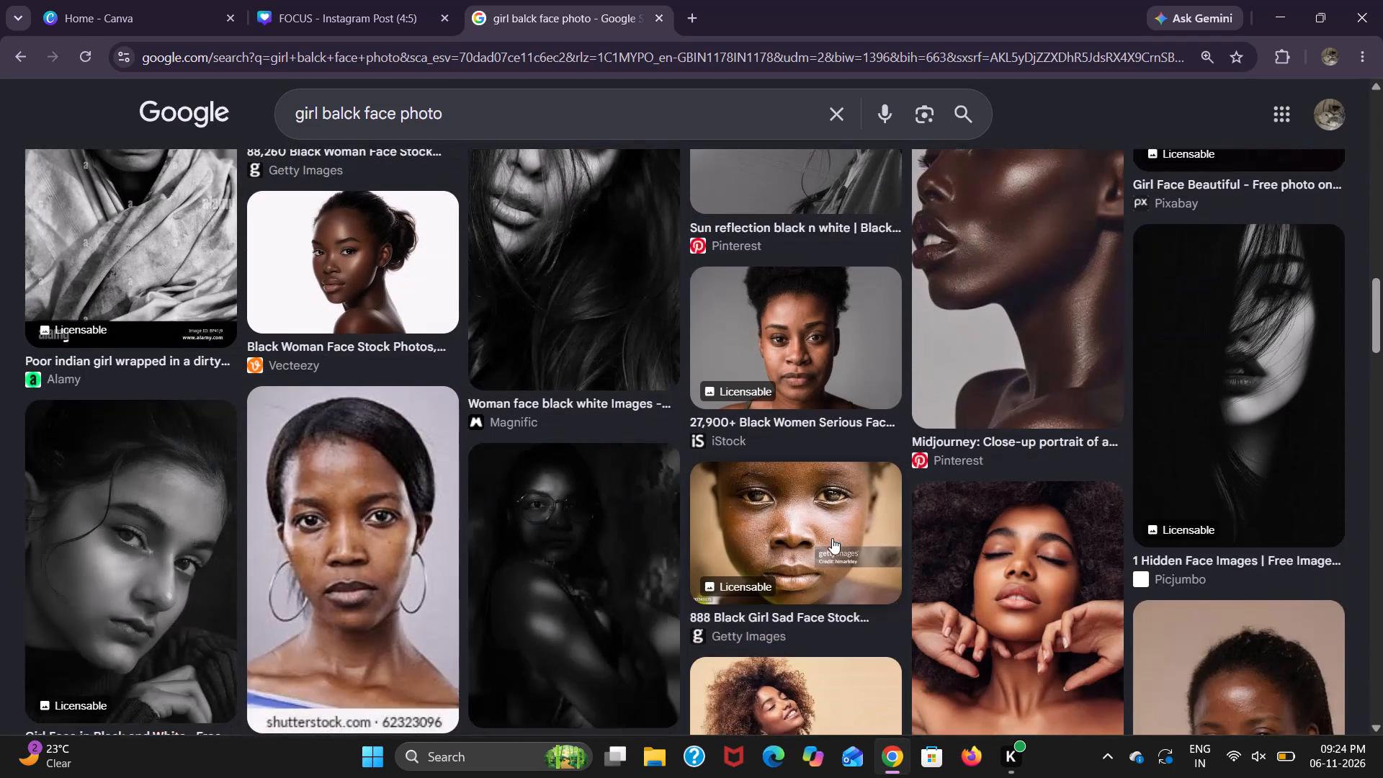
pyautogui.hscroll(1, 832, 538)
pyautogui.moveTo(1072, 352); pyautogui.dragTo(272, 0)
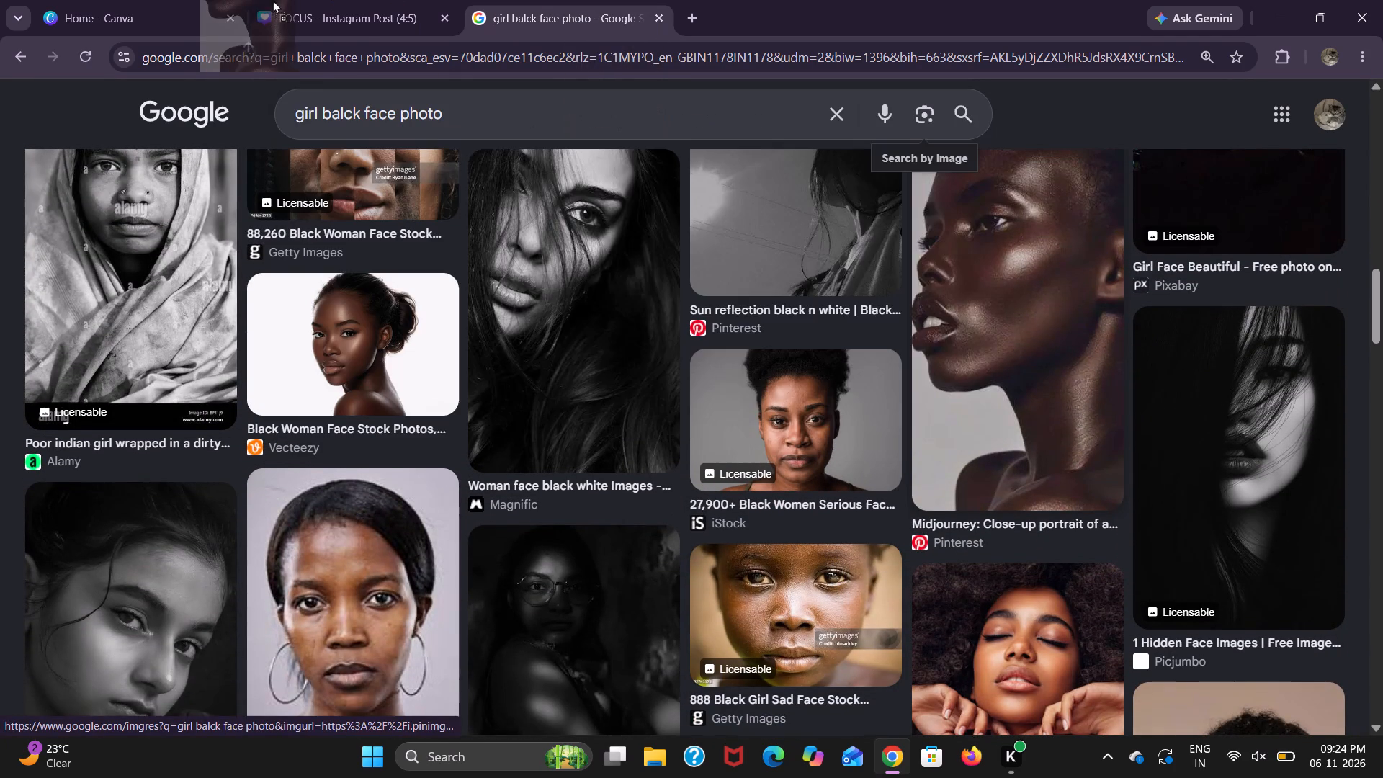
pyautogui.moveTo(272, 0); pyautogui.dragTo(1088, 368)
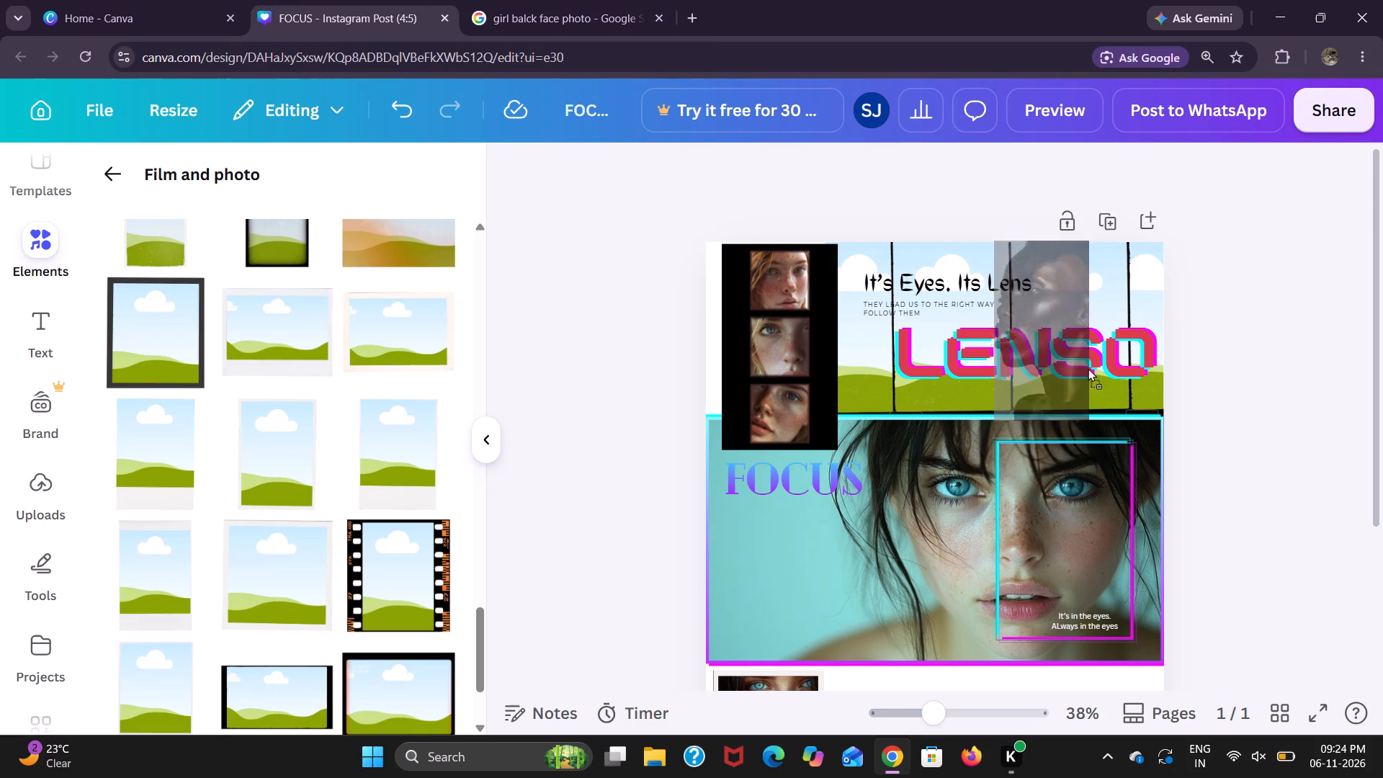
pyautogui.moveTo(1088, 368); pyautogui.dragTo(1108, 407)
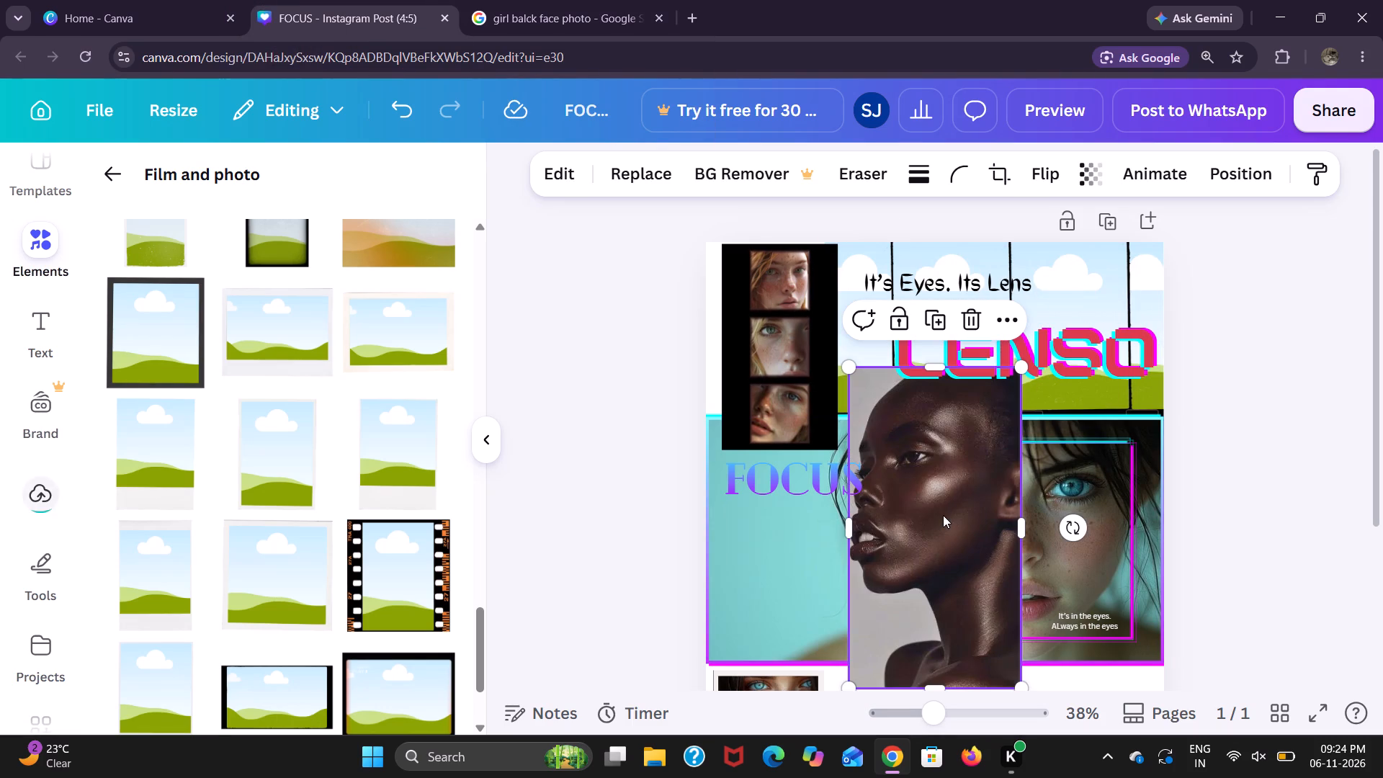
pyautogui.moveTo(937, 519); pyautogui.dragTo(1094, 365)
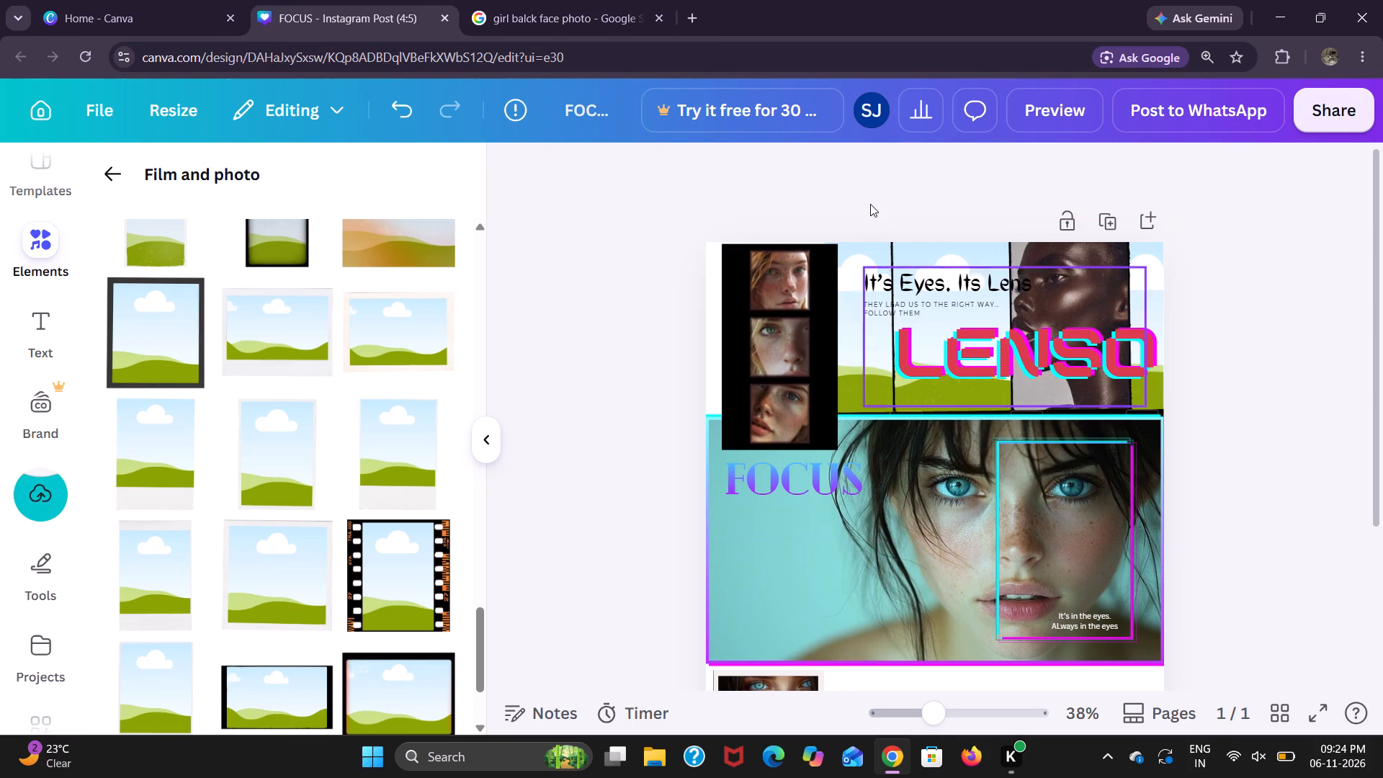
# Reword the image search to "girl brown face photo".
pyautogui.click(589, 0)
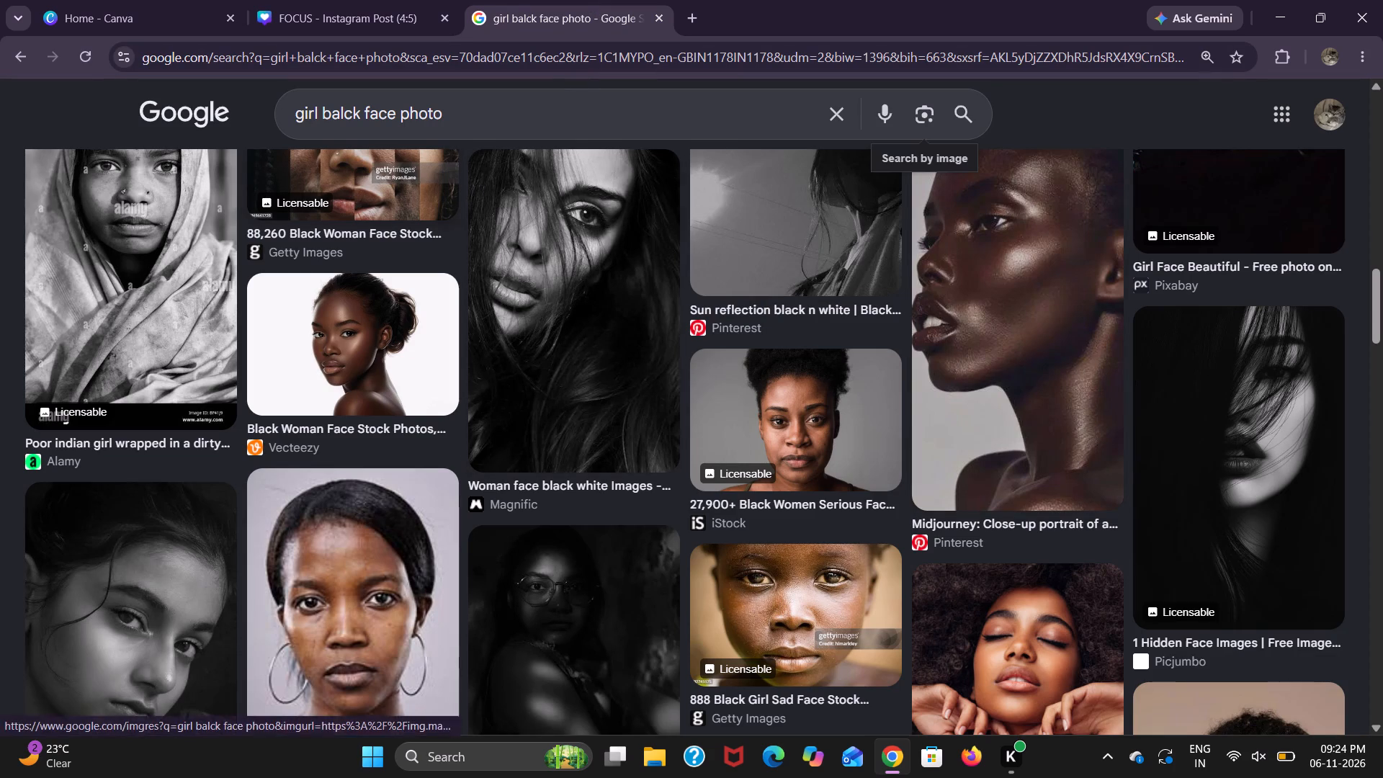
pyautogui.doubleClick(349, 116)
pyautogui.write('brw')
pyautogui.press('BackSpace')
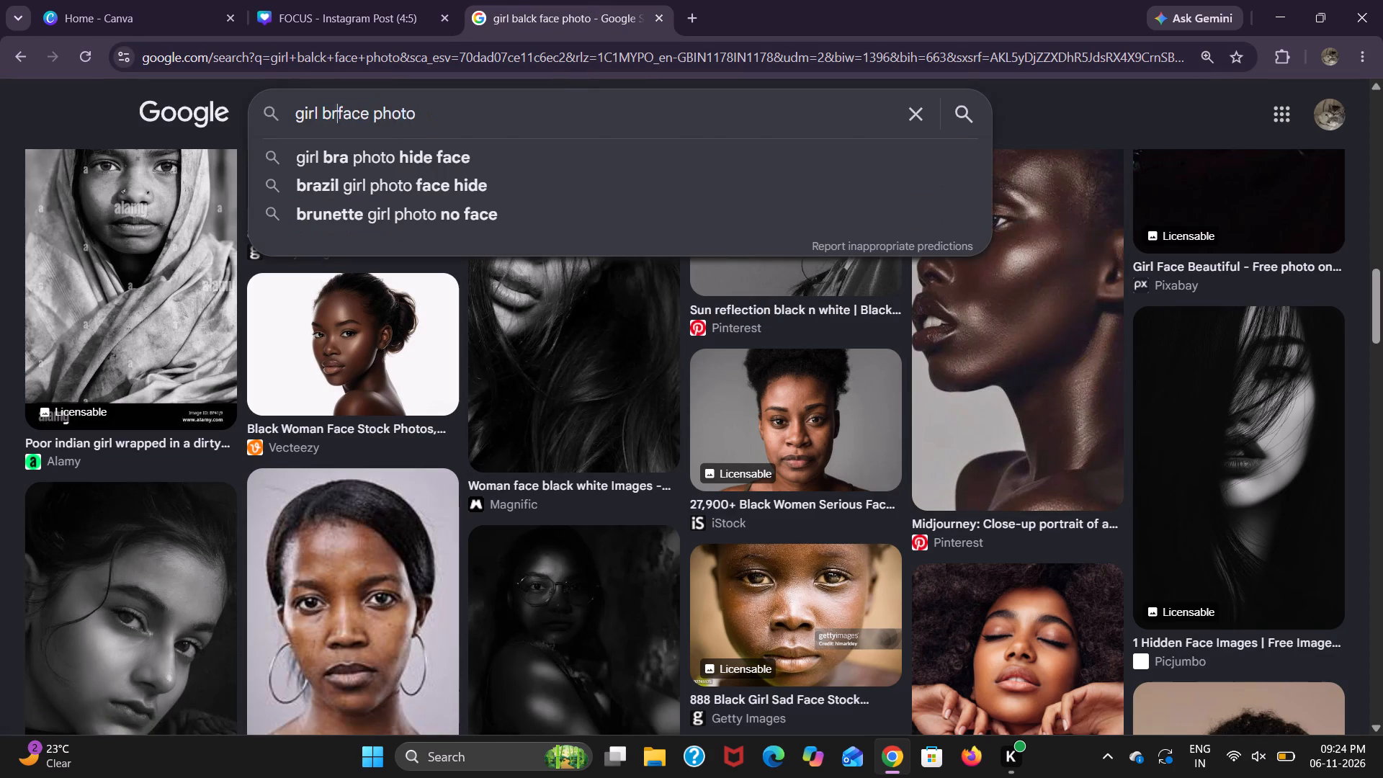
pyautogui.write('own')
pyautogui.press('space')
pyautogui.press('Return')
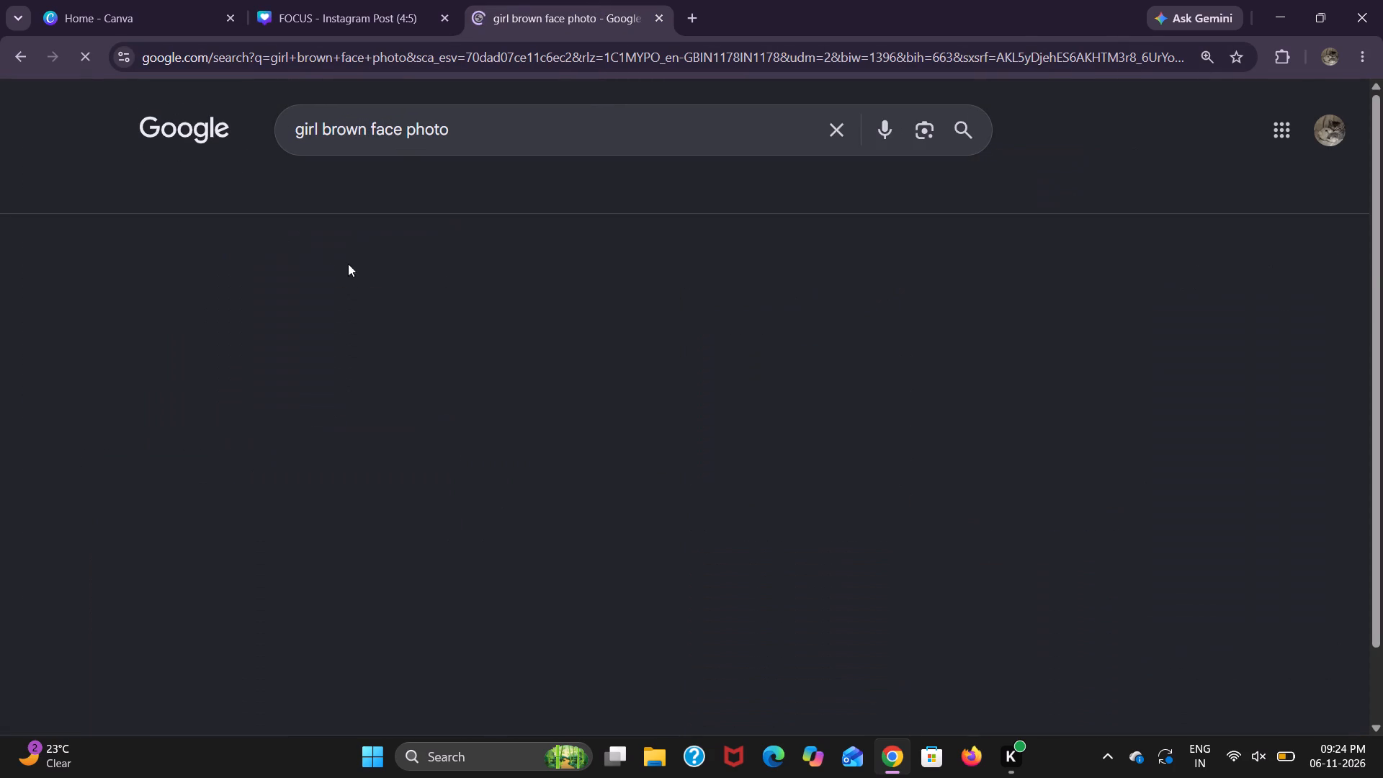
# Bring the portrait of the woman with a high bun and gold necklace against a brown background into the Canva design.
pyautogui.scroll(-1, 477, 464)
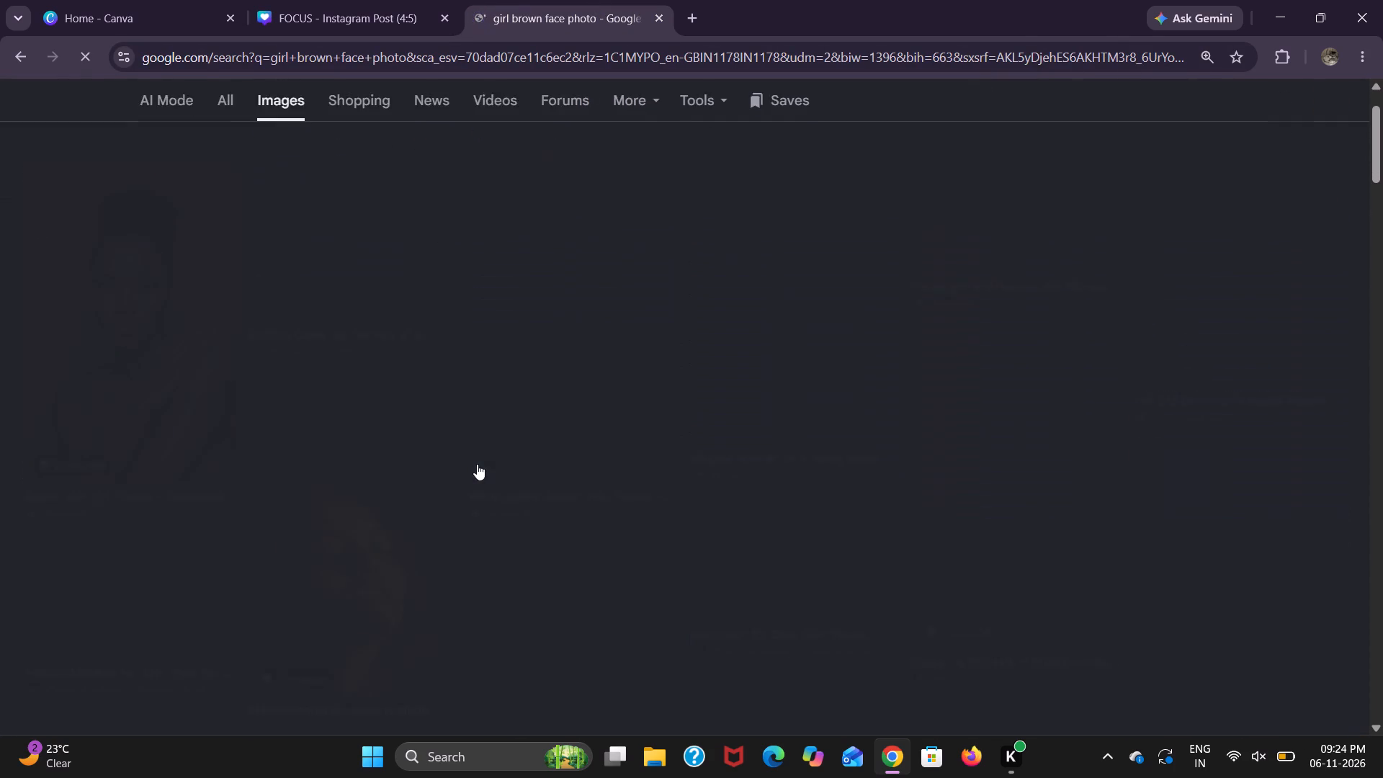
pyautogui.scroll(-1, 477, 464)
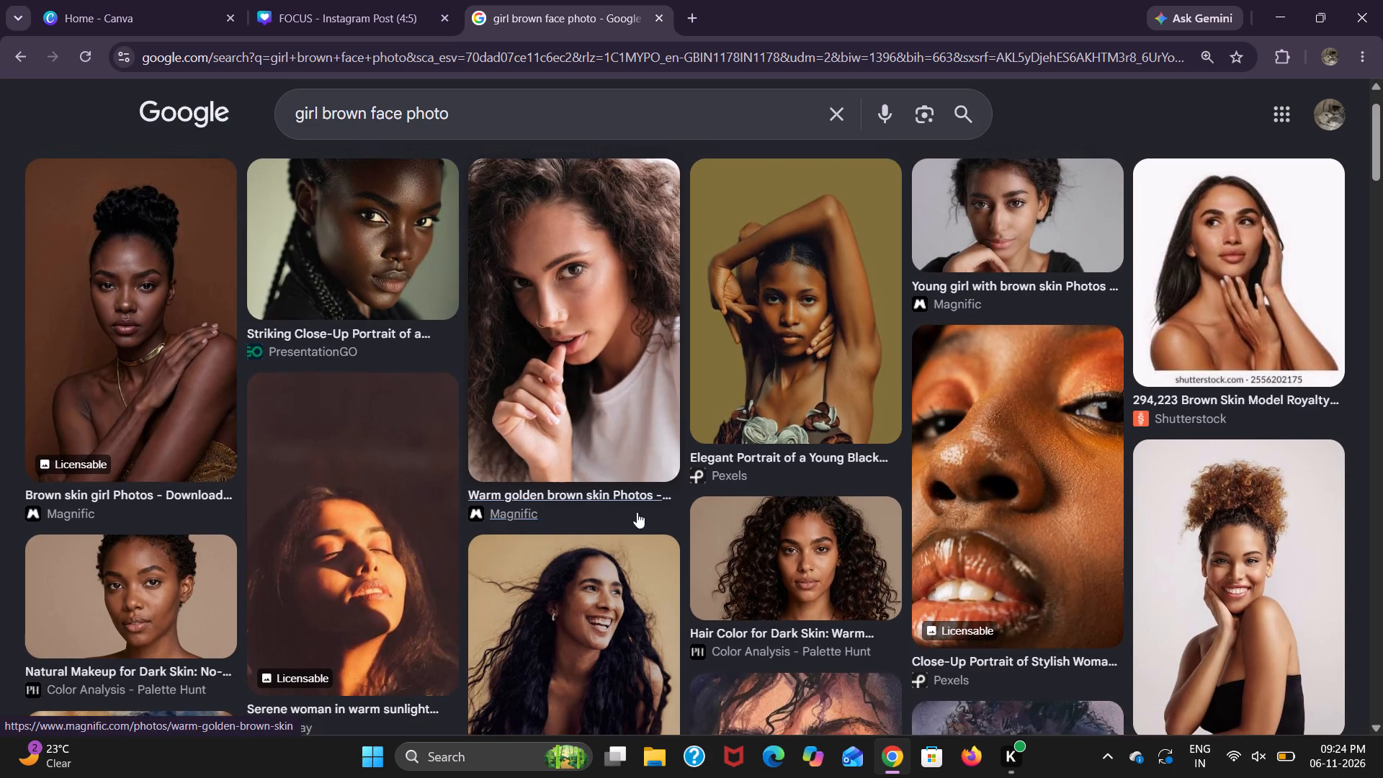
pyautogui.moveTo(195, 380); pyautogui.dragTo(372, 0)
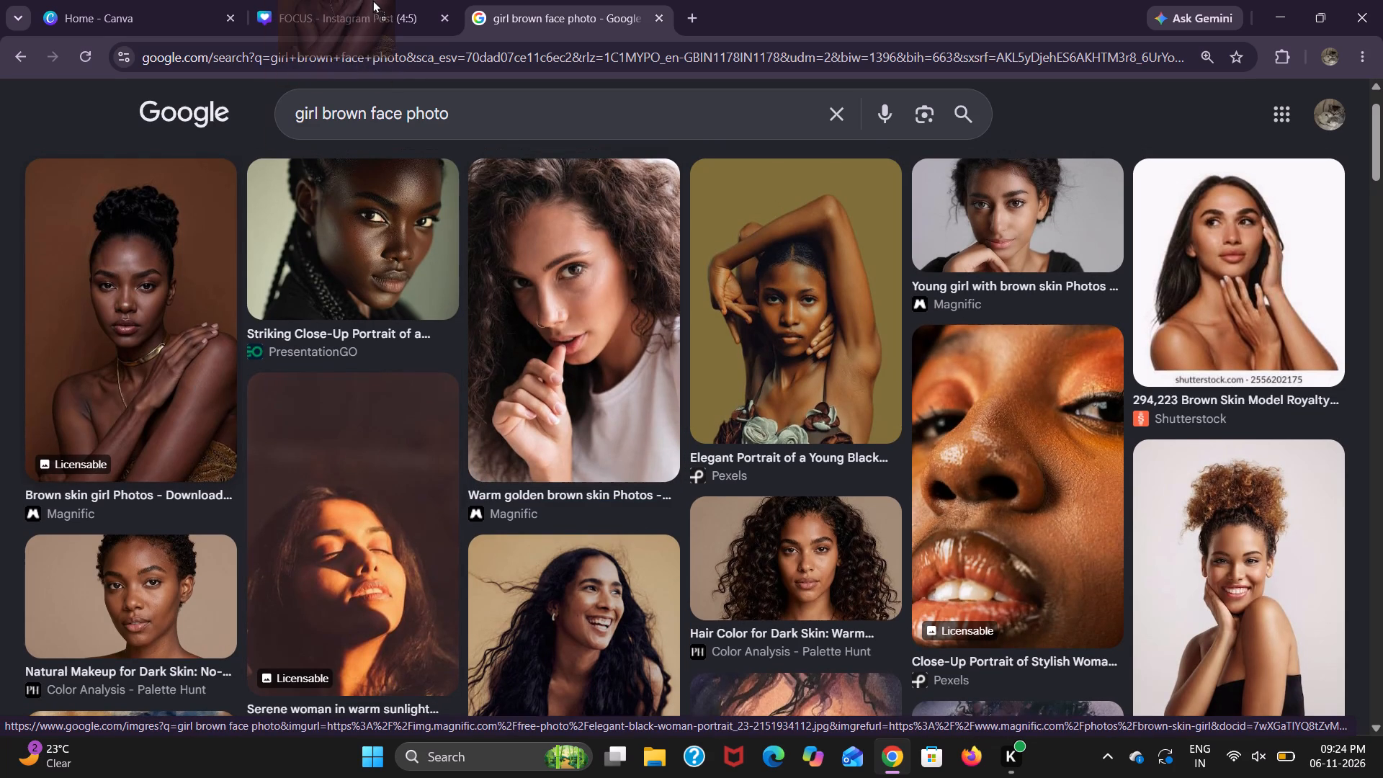
pyautogui.moveTo(372, 0); pyautogui.dragTo(998, 420)
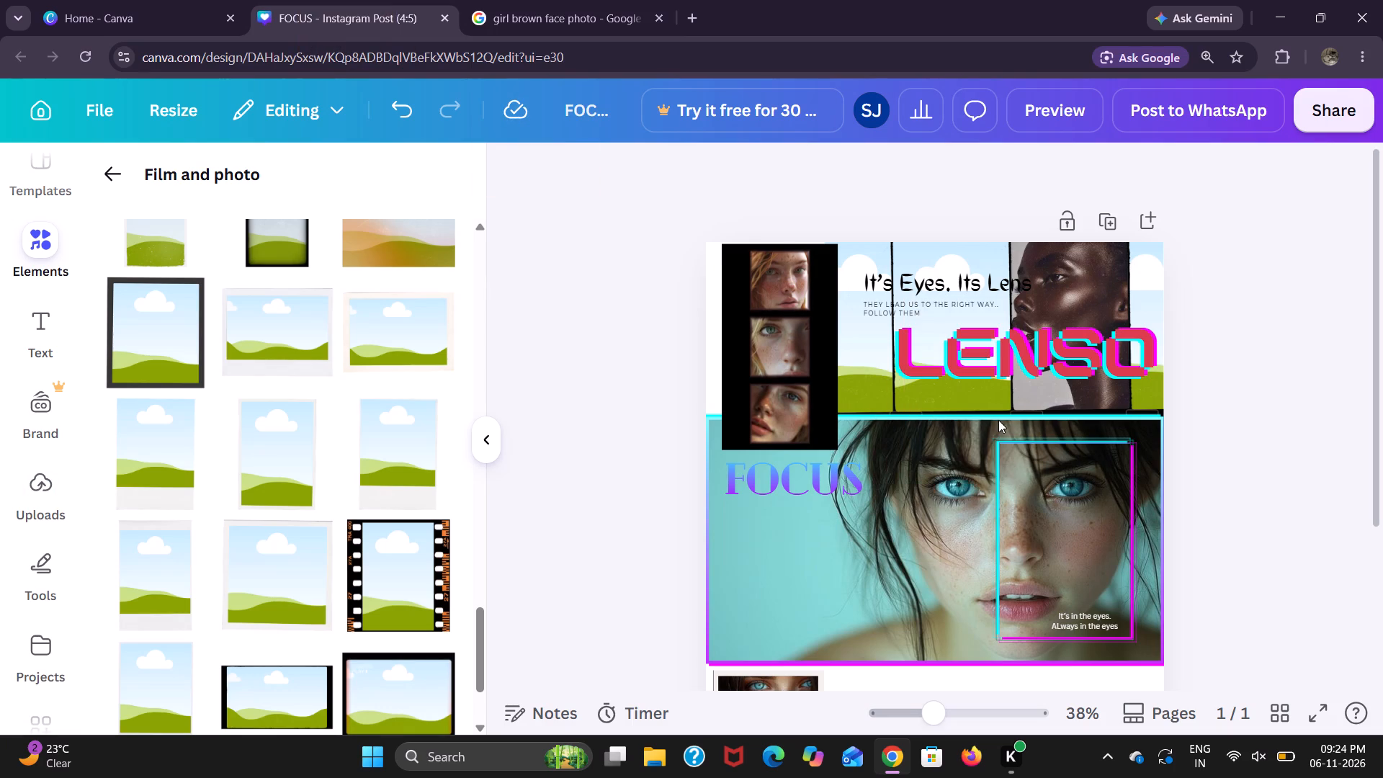
# Switch back to Google Images, change "brown" to "fair" in the search, and look over the portraits.
pyautogui.click(505, 15)
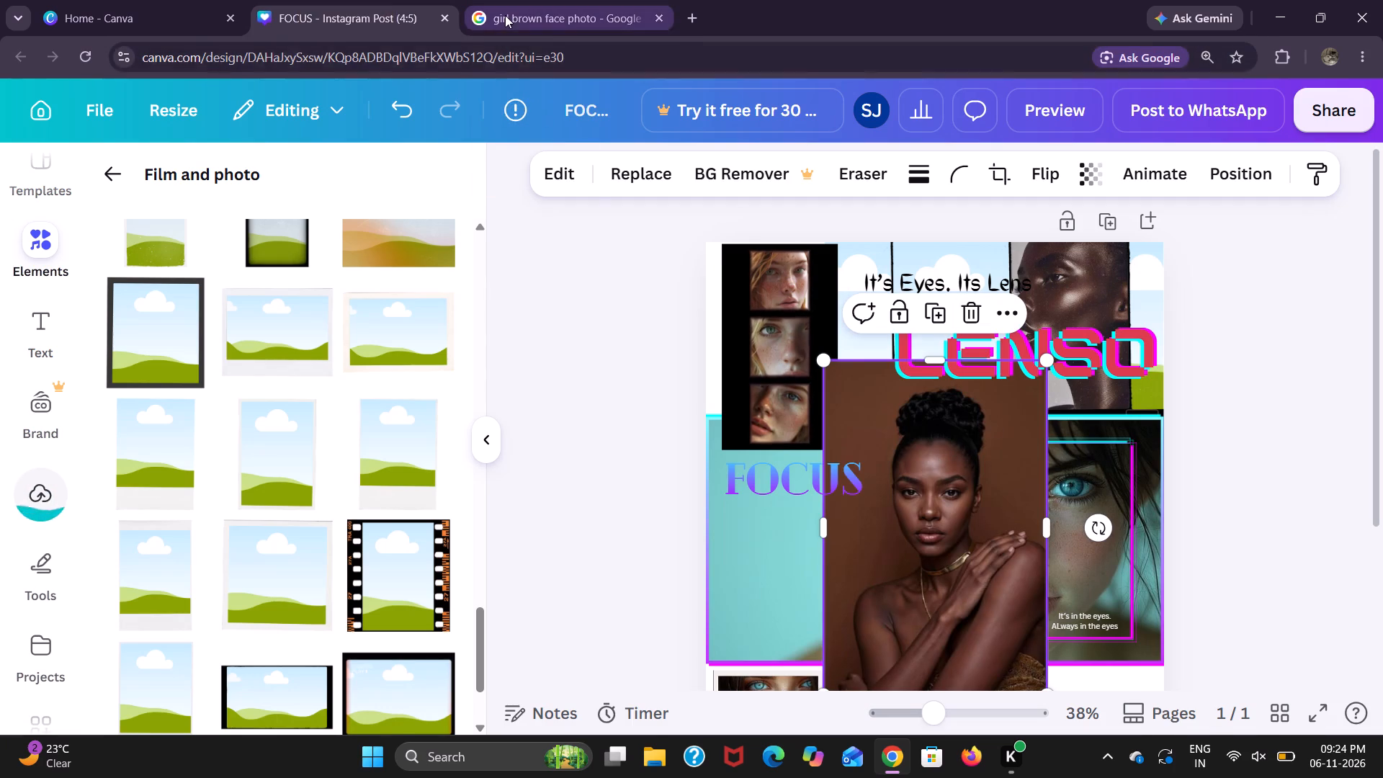
pyautogui.click(64, 106)
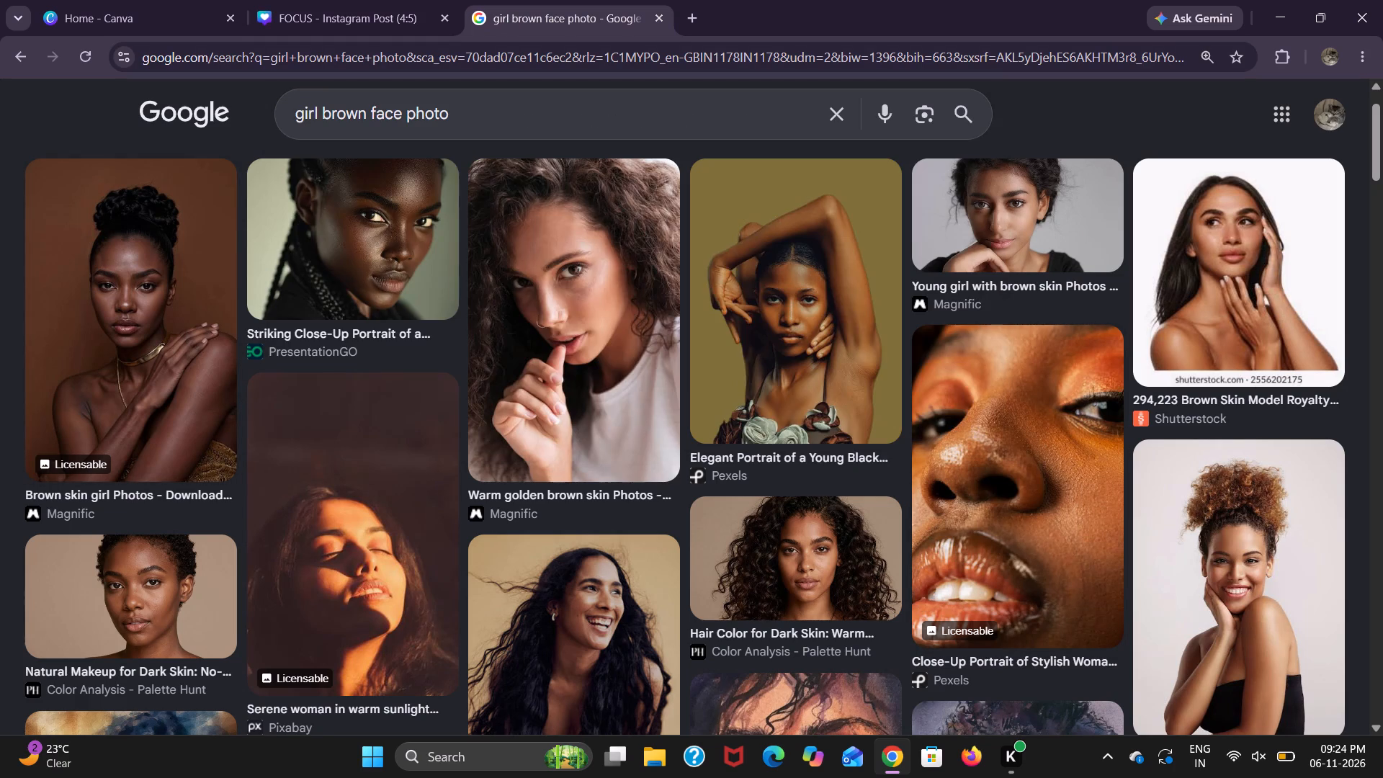
pyautogui.doubleClick(345, 106)
pyautogui.write('fair')
pyautogui.press('Return')
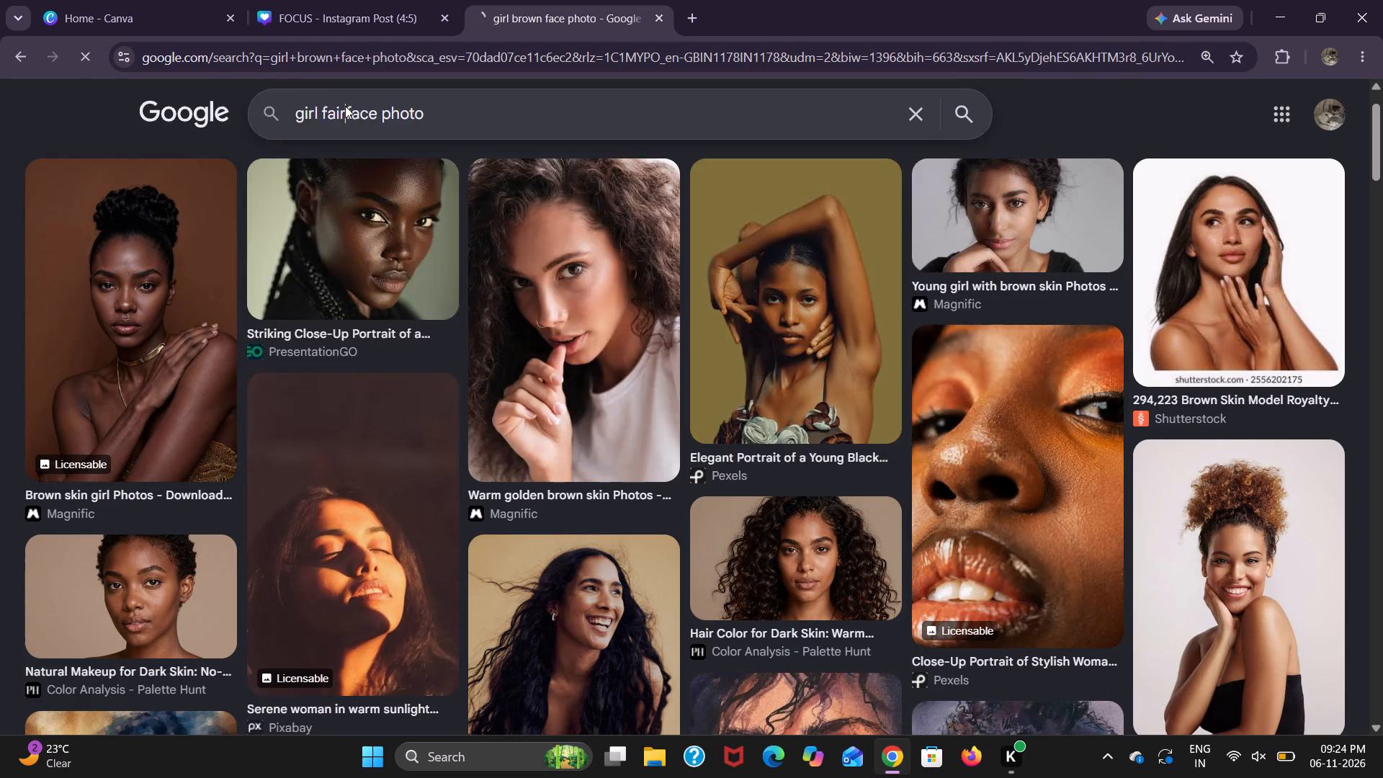
pyautogui.scroll(-2, 506, 384)
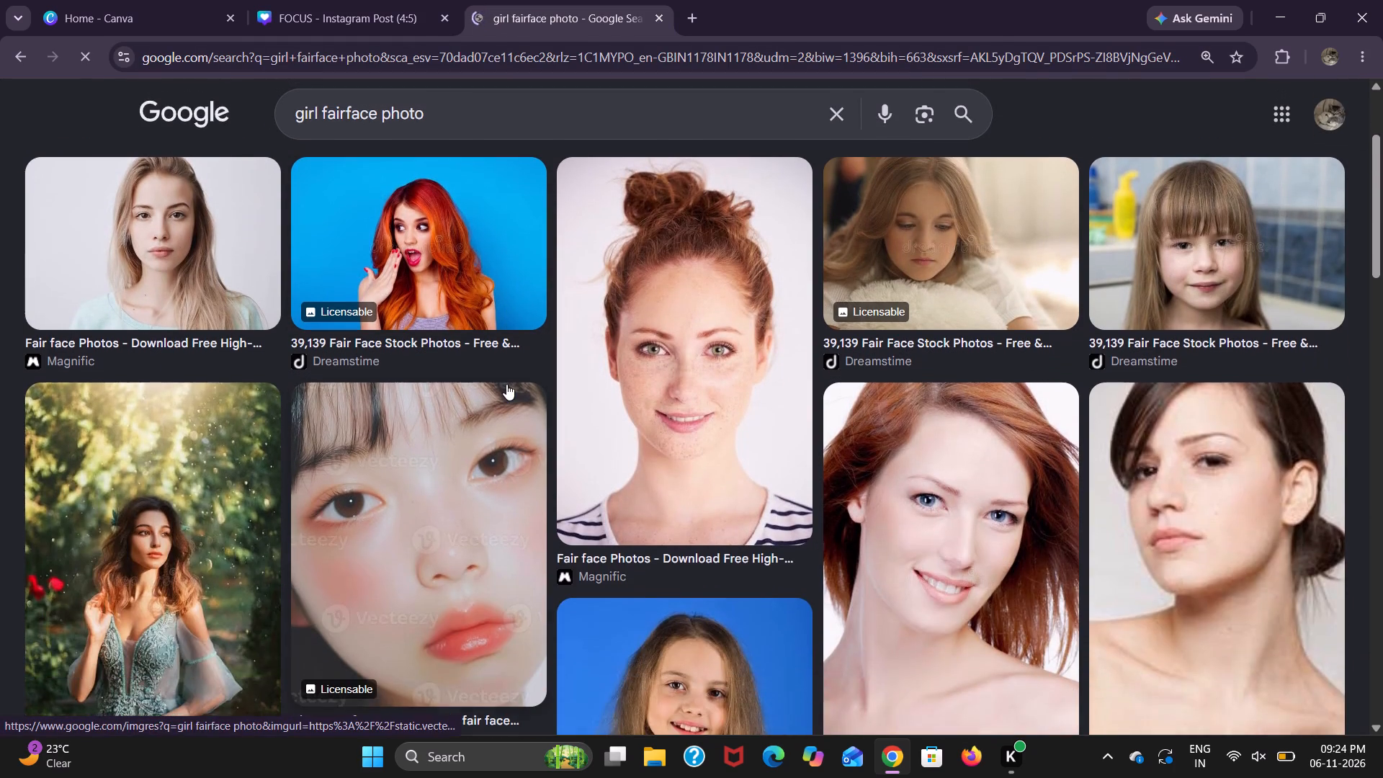
# Return to the "girl brown face photo" results and reword the image search to "girl pale face photo".
pyautogui.scroll(2, 442, 305)
pyautogui.click(328, 117)
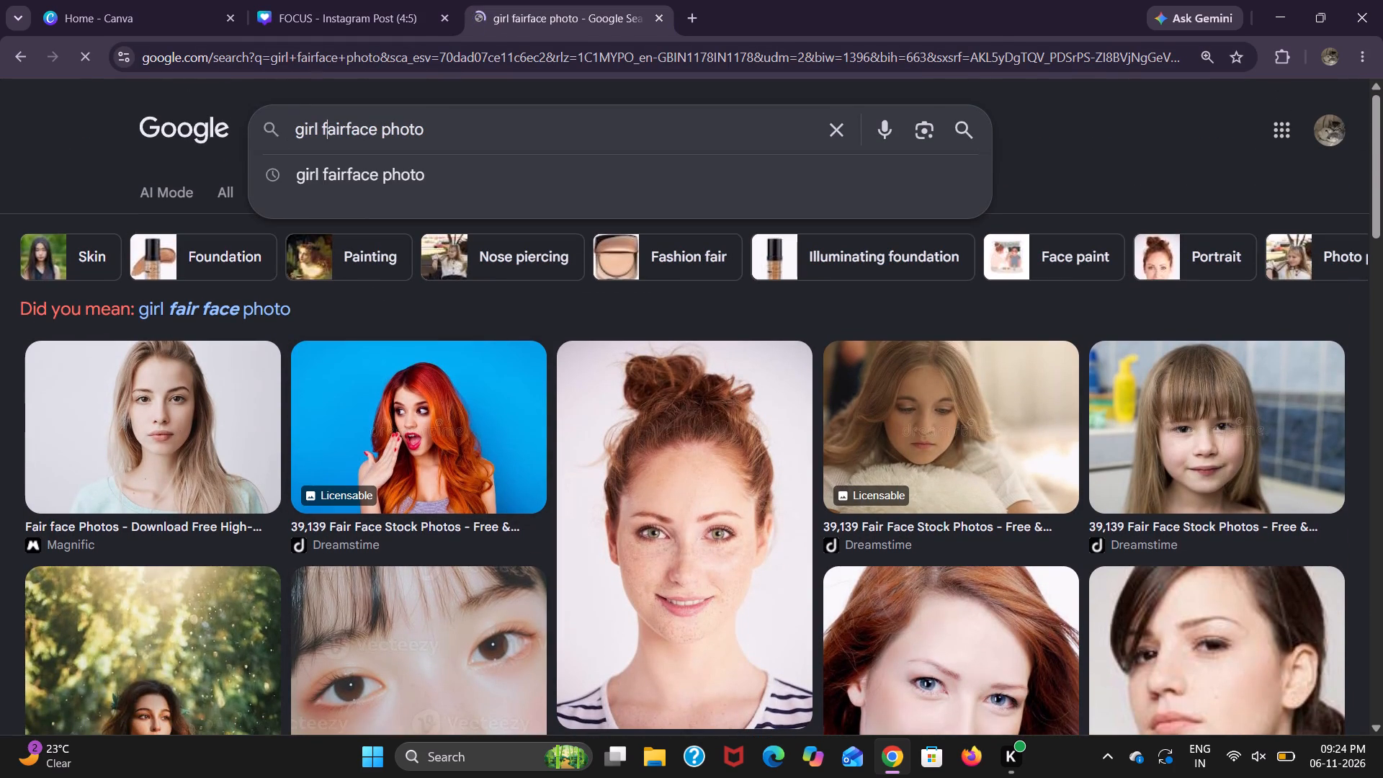
pyautogui.hotkey('ctrl', 'z')
pyautogui.hotkey('ctrl', 'z')
pyautogui.hscroll(12, 333, 130)
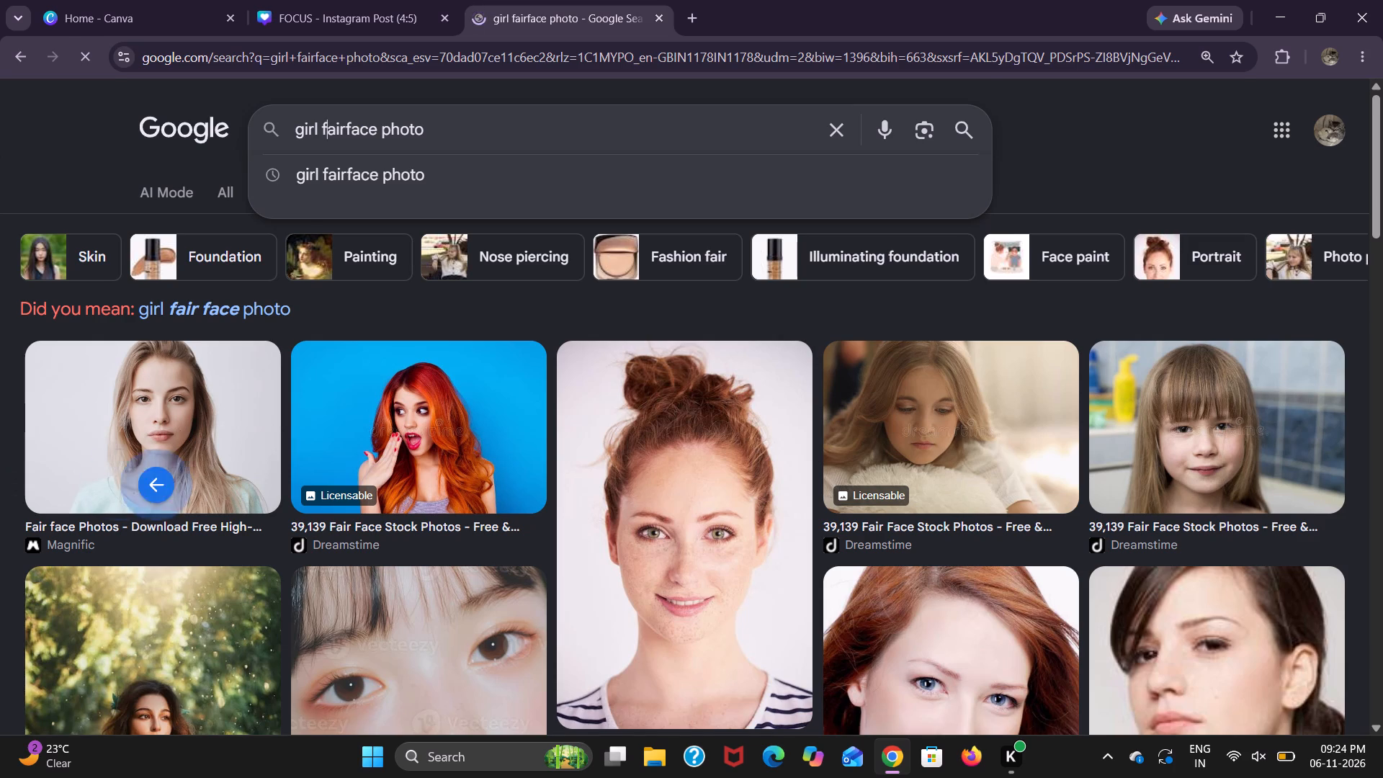
pyautogui.doubleClick(340, 116)
pyautogui.write('pale4')
pyautogui.press('BackSpace')
pyautogui.press('space')
pyautogui.press('Return')
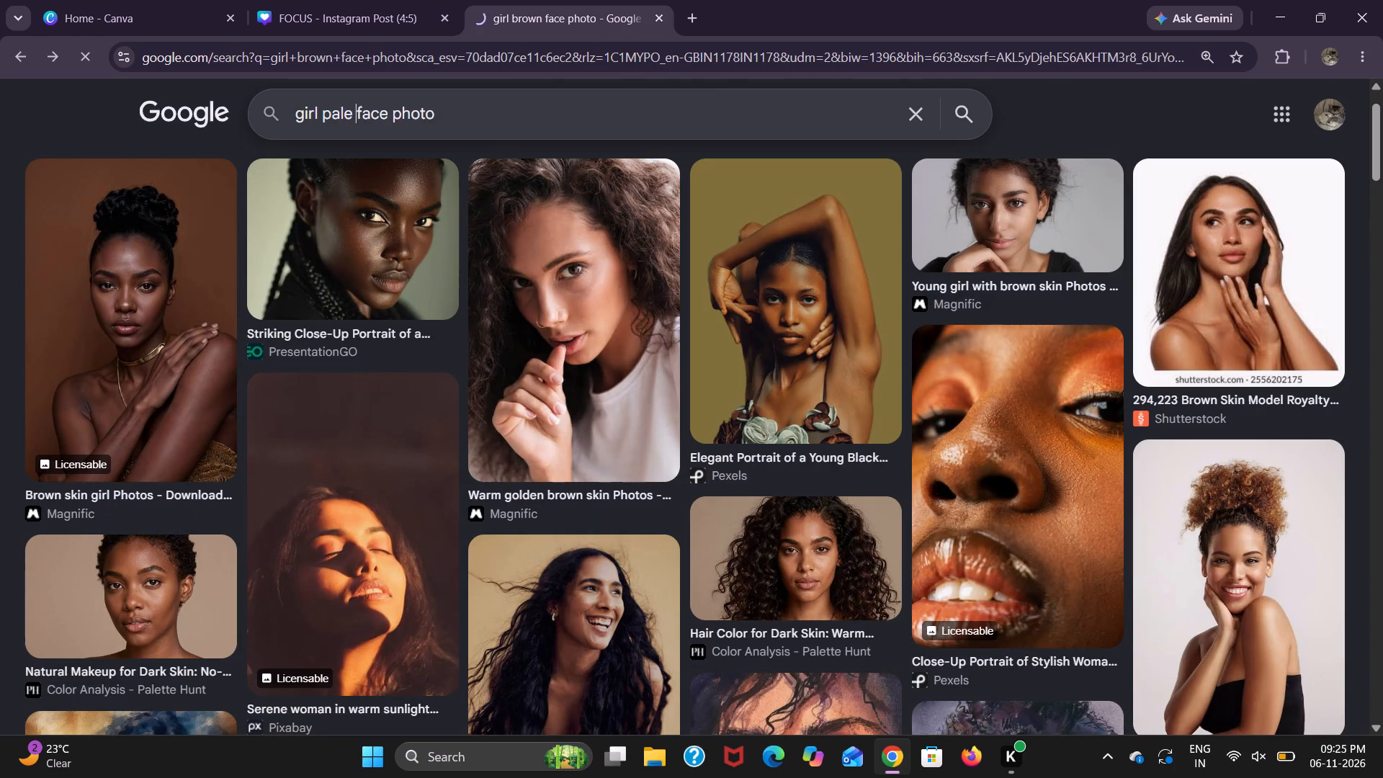
# Narrow the pale-face results to brunette hair and look through the portraits for ones suited to the film frame.
pyautogui.click(356, 271)
pyautogui.scroll(-1, 356, 271)
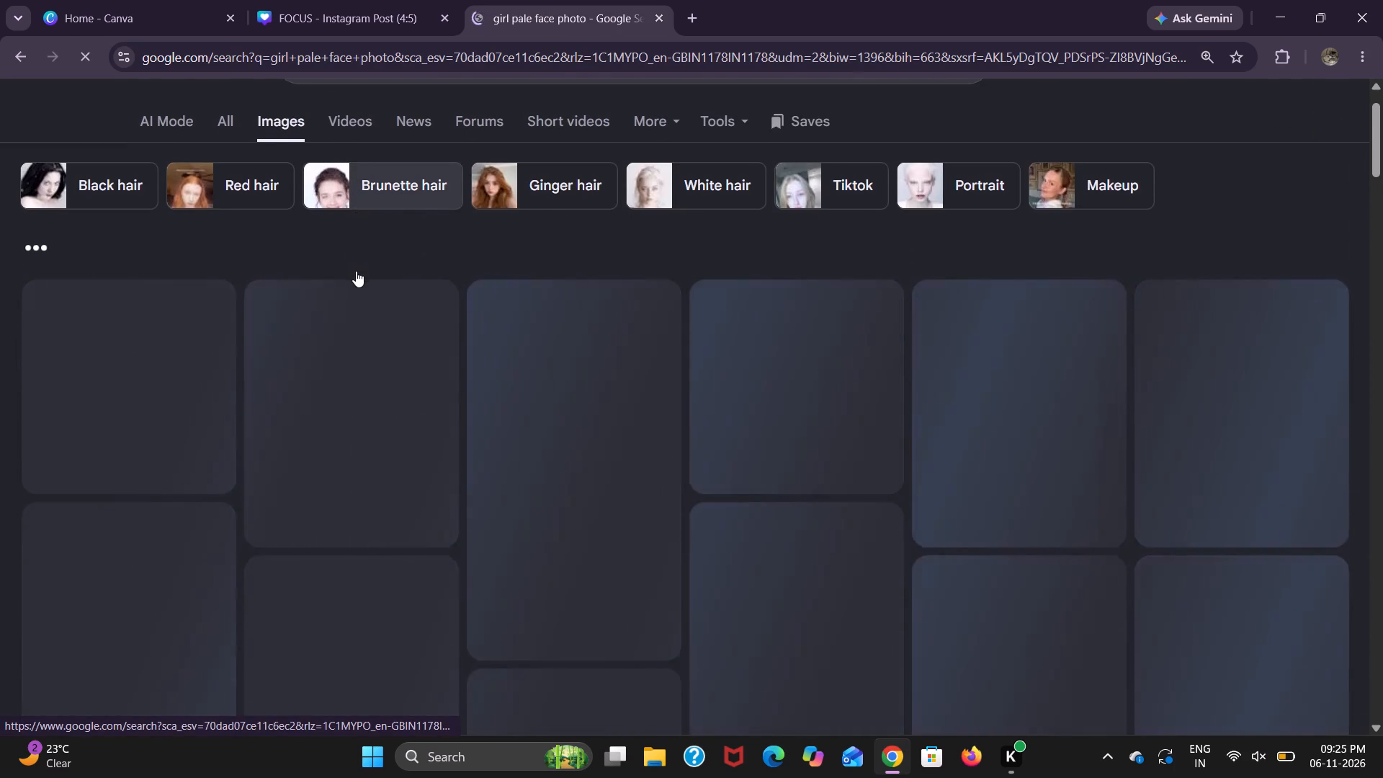
pyautogui.scroll(-2, 356, 271)
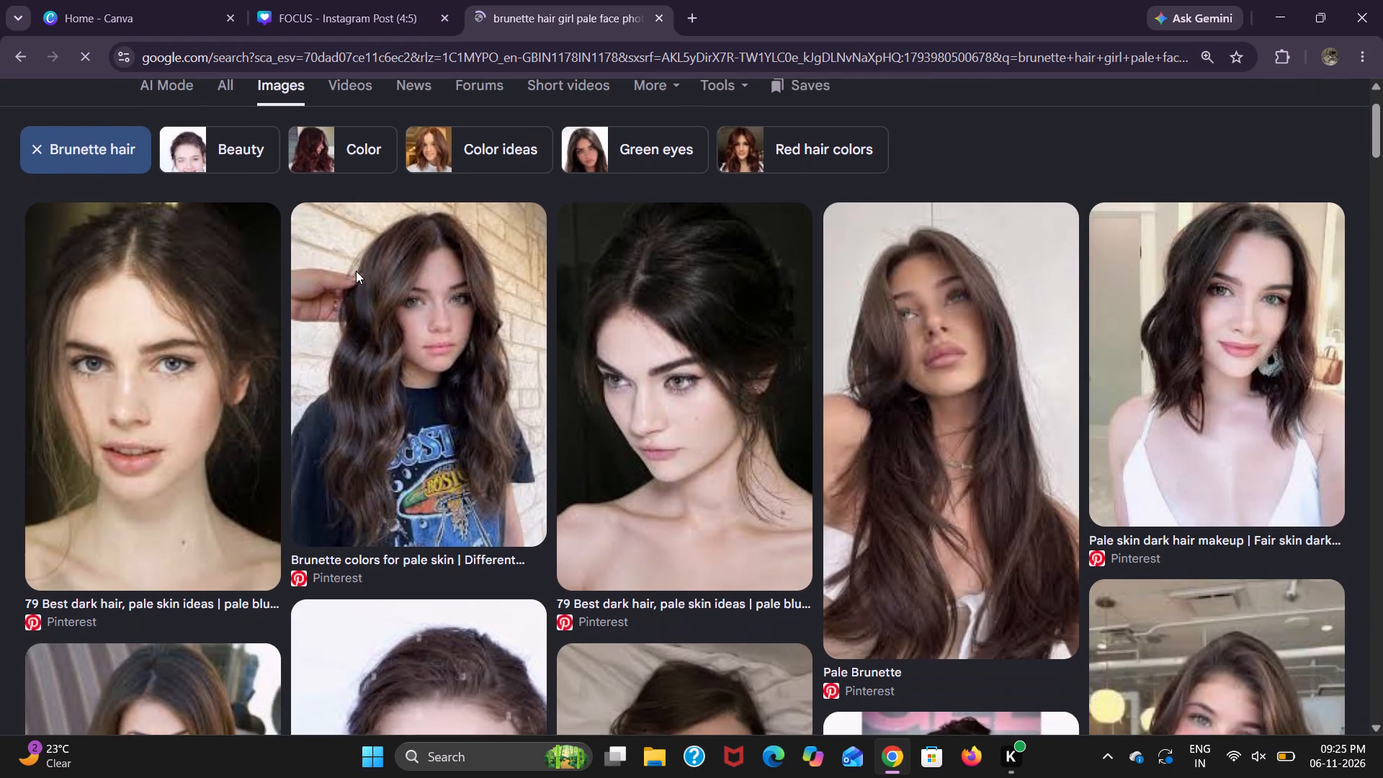
pyautogui.scroll(-9, 356, 271)
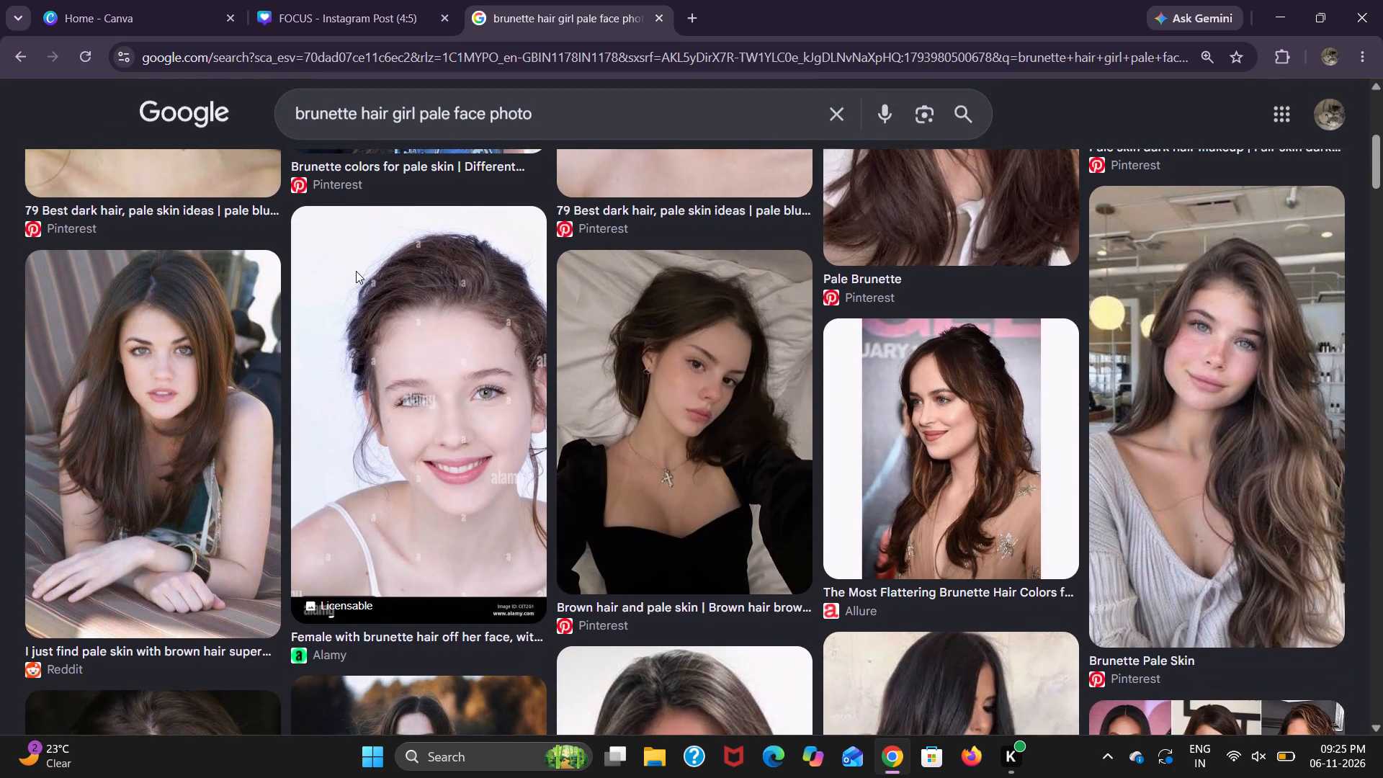
pyautogui.scroll(-3, 356, 271)
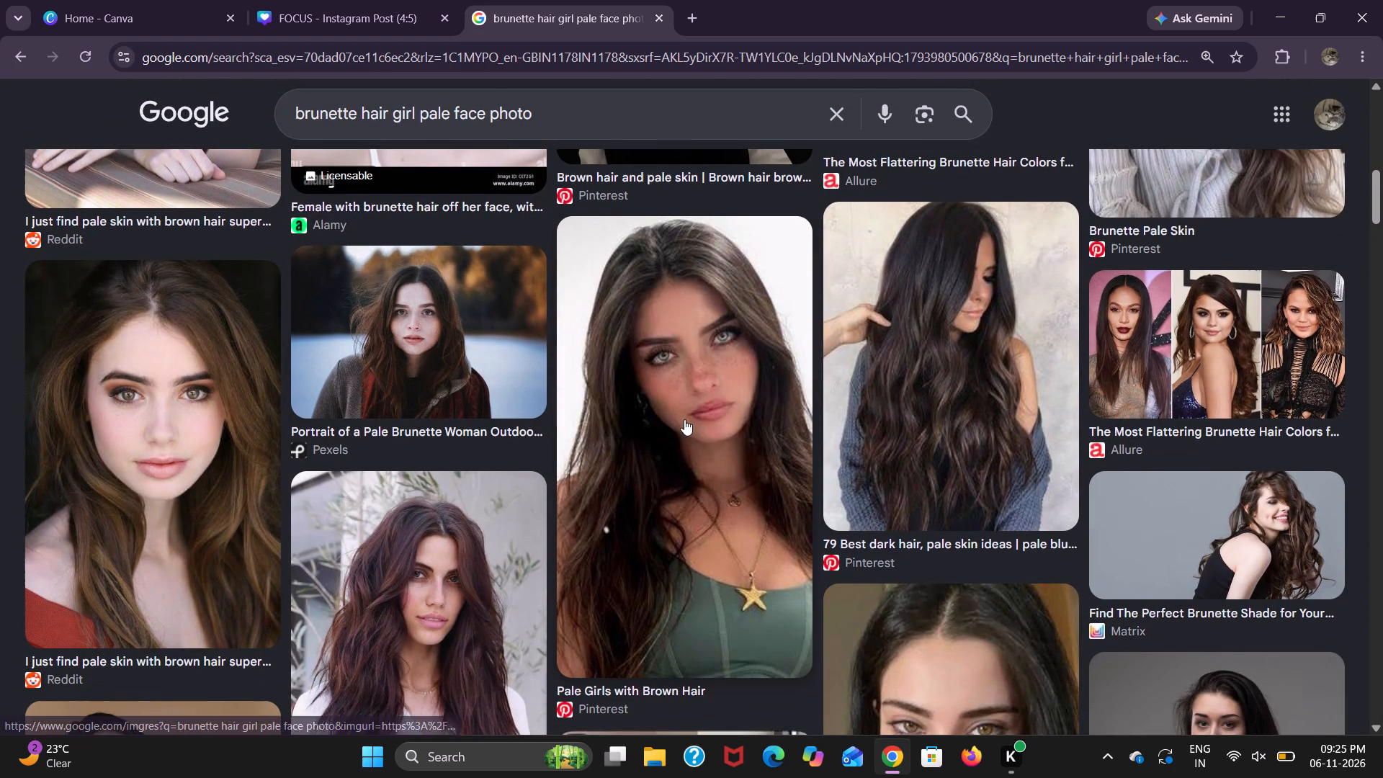
pyautogui.scroll(-7, 547, 425)
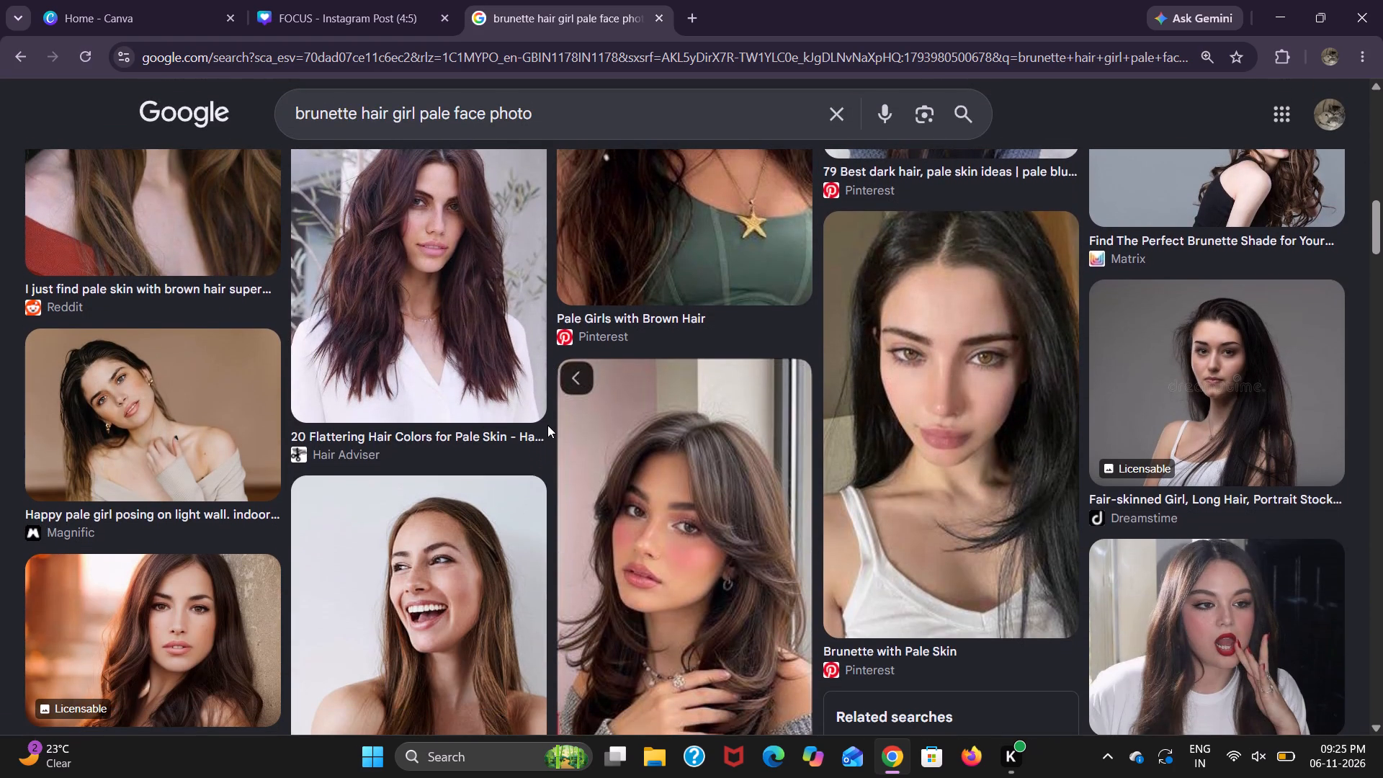
pyautogui.scroll(-6, 547, 425)
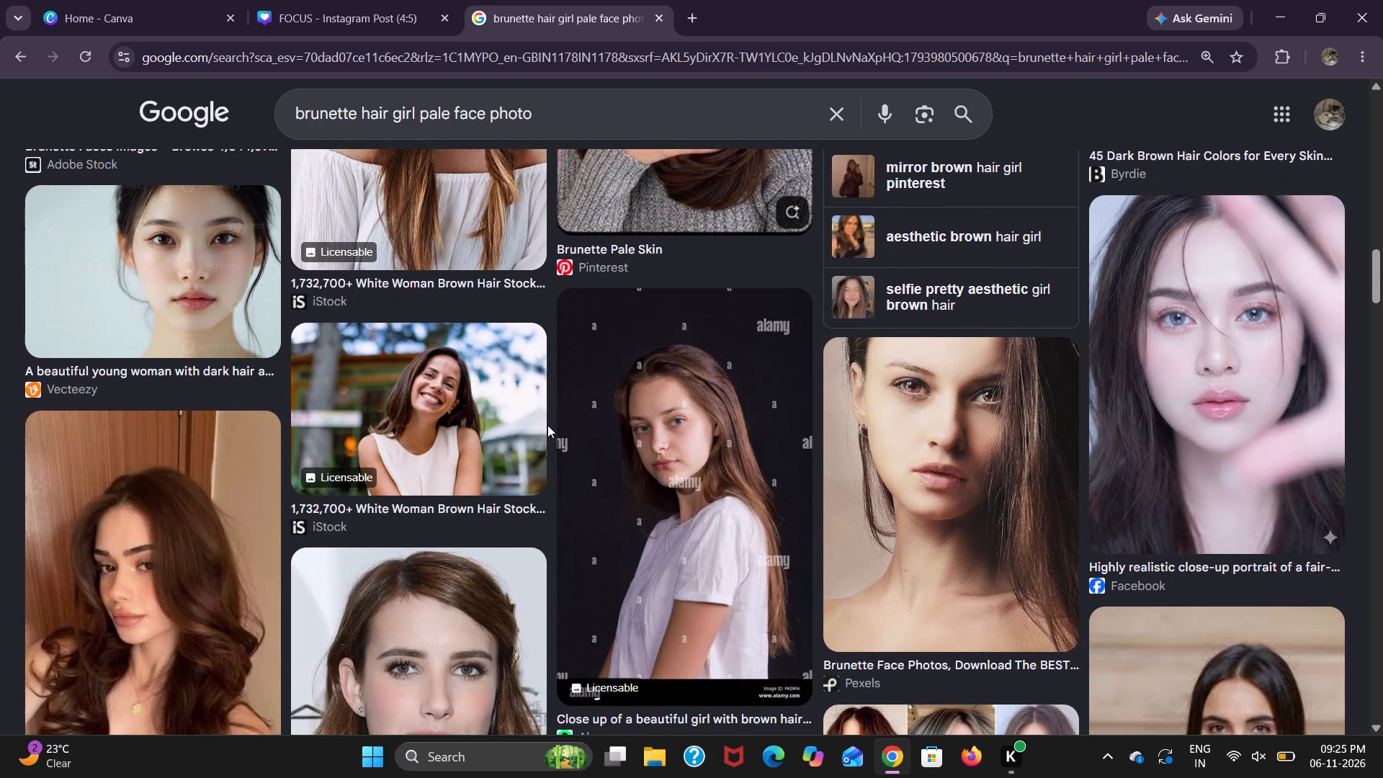
pyautogui.scroll(-6, 547, 425)
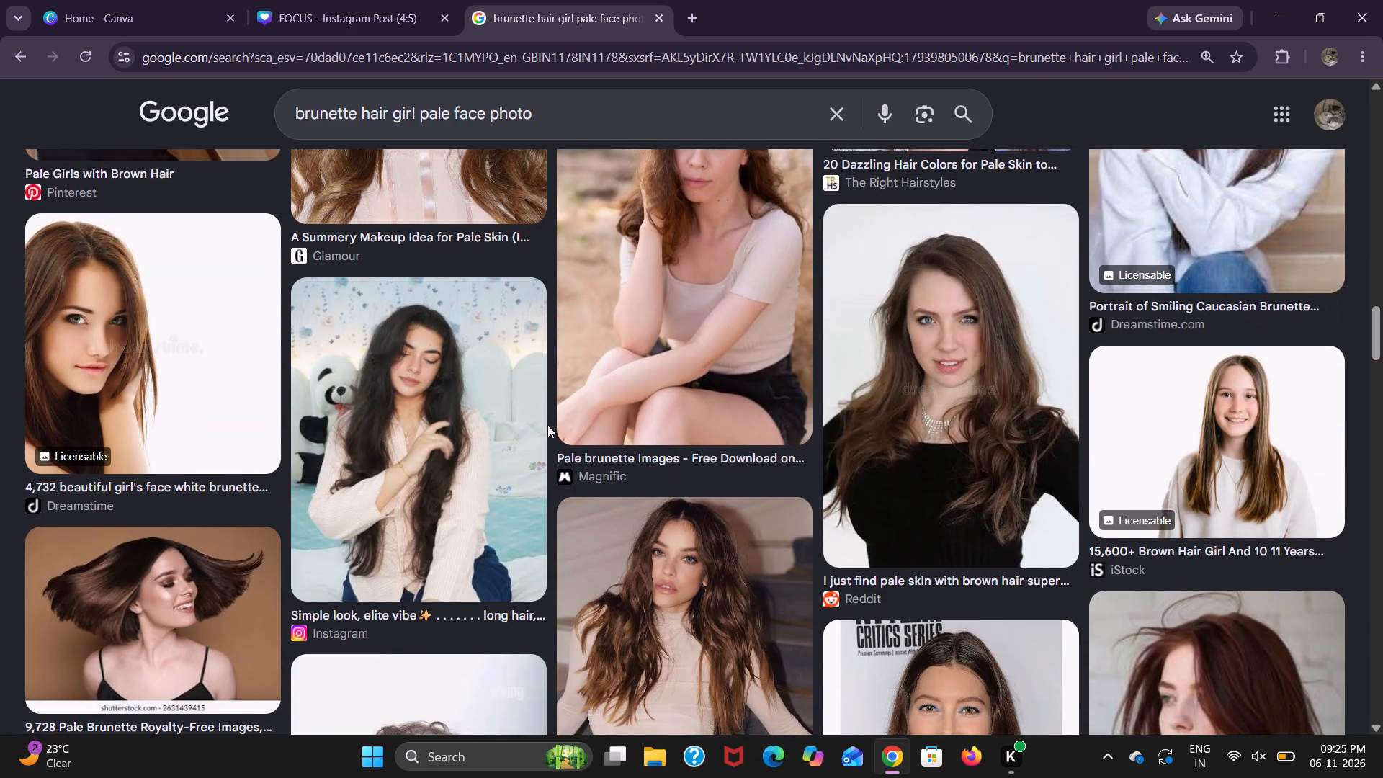
pyautogui.click(364, 0)
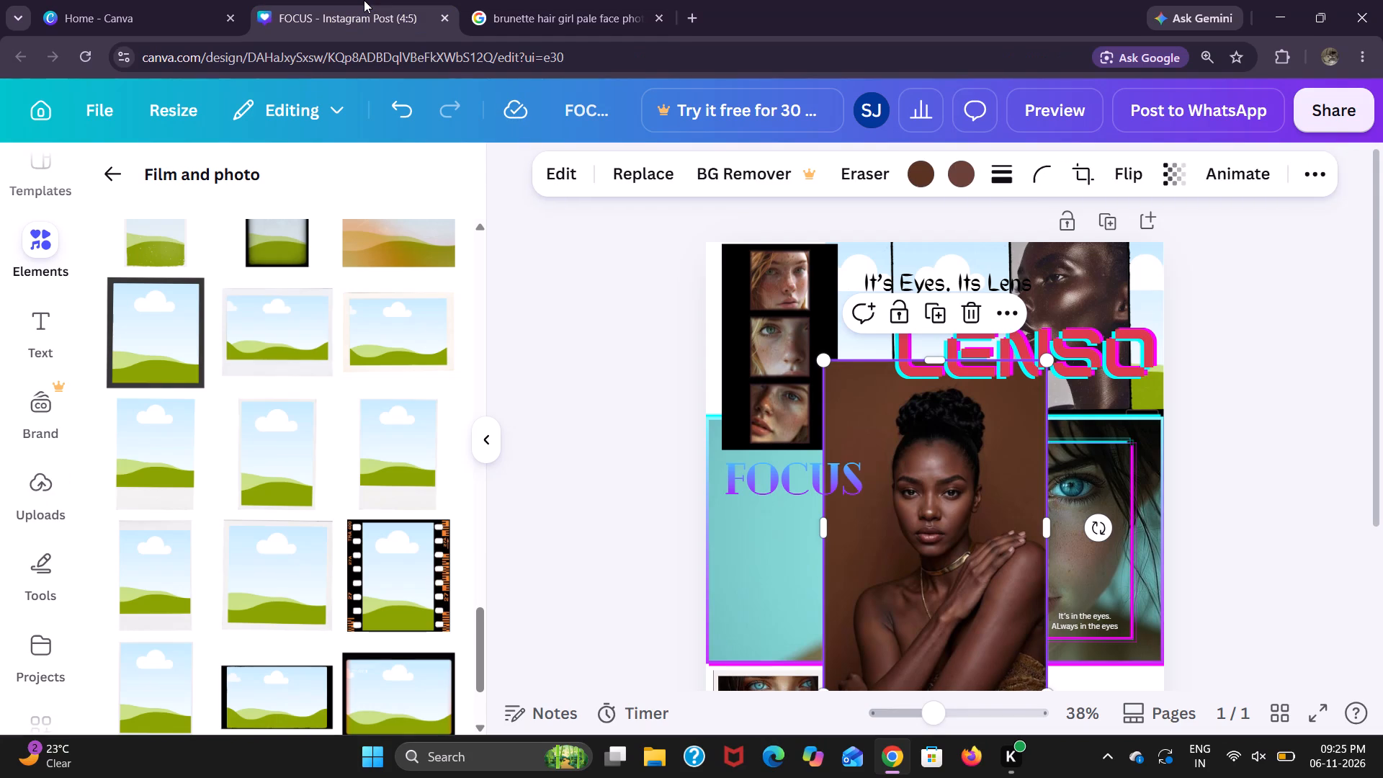
pyautogui.click(570, 0)
pyautogui.scroll(-2, 628, 340)
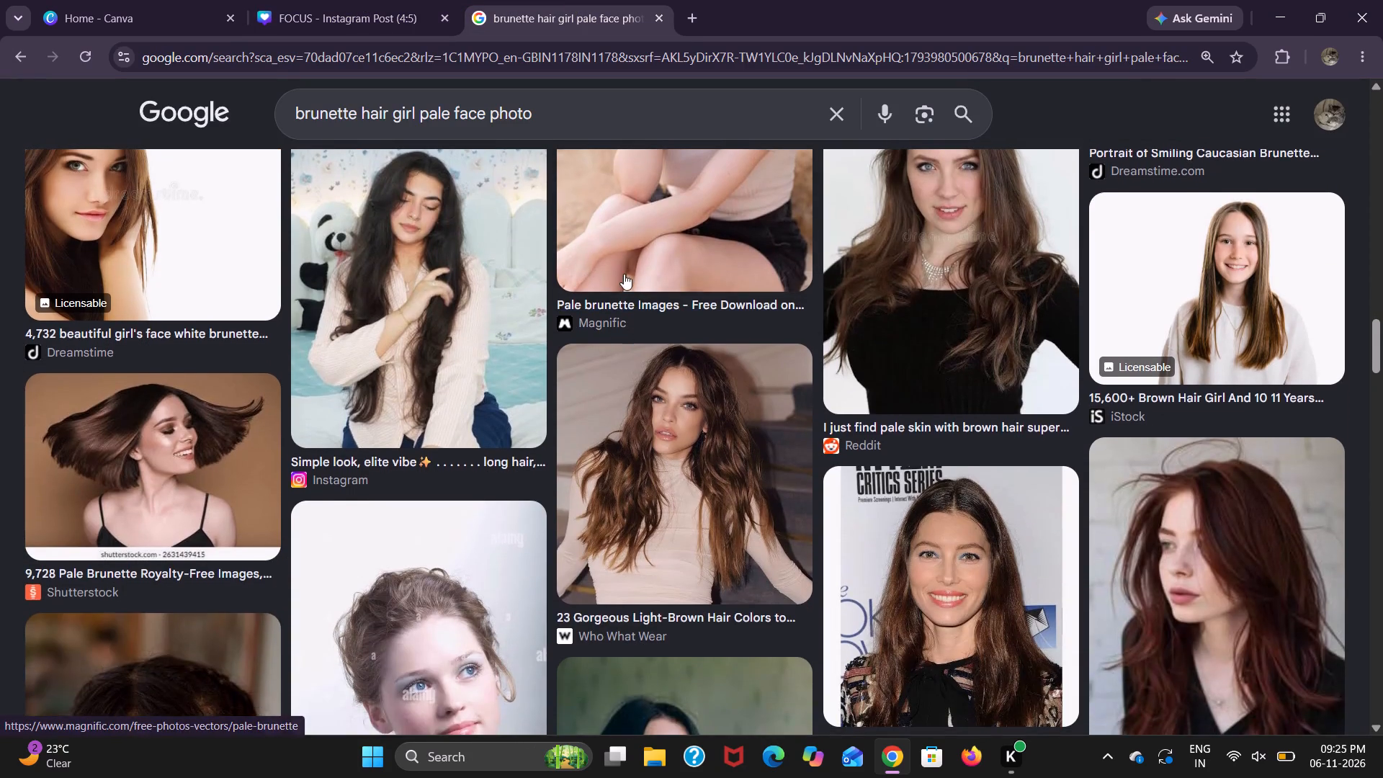
# Extend the image search to "brunette hair girl pale face photo no makeup".
pyautogui.scroll(3, 621, 250)
pyautogui.click(555, 112)
pyautogui.press('space')
pyautogui.write('no makeup')
pyautogui.press('Return')
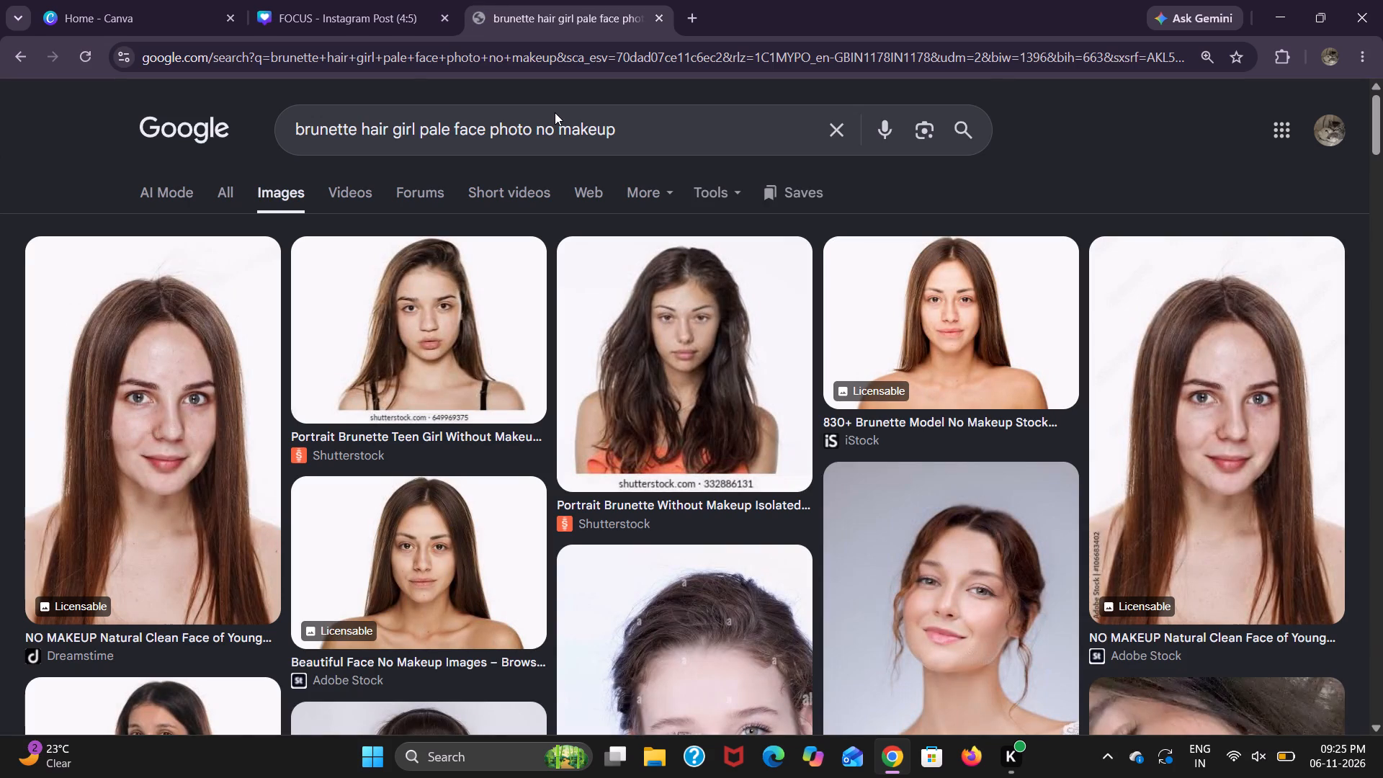
# Look through the no-makeup brunette image results for pale portraits suited to the film frame.
pyautogui.scroll(-11, 555, 112)
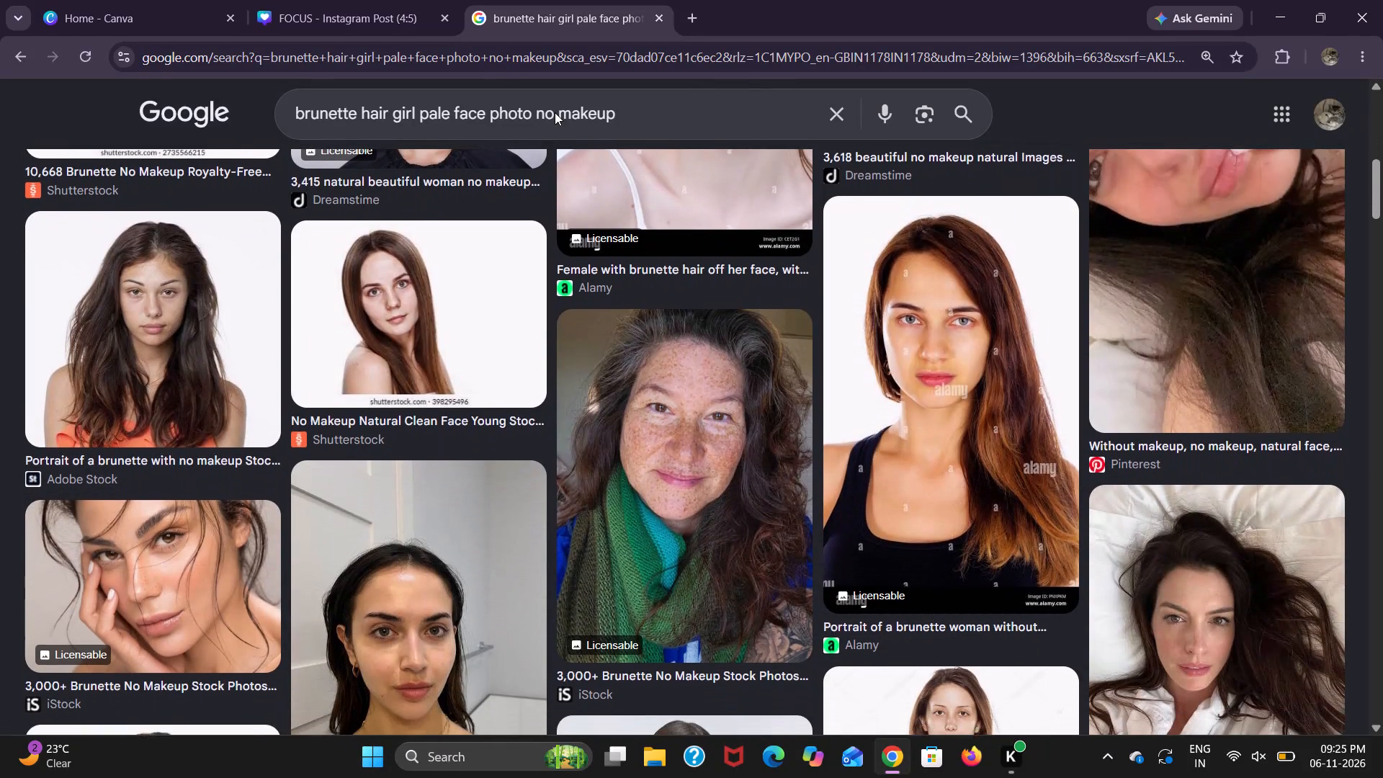
pyautogui.scroll(-8, 555, 112)
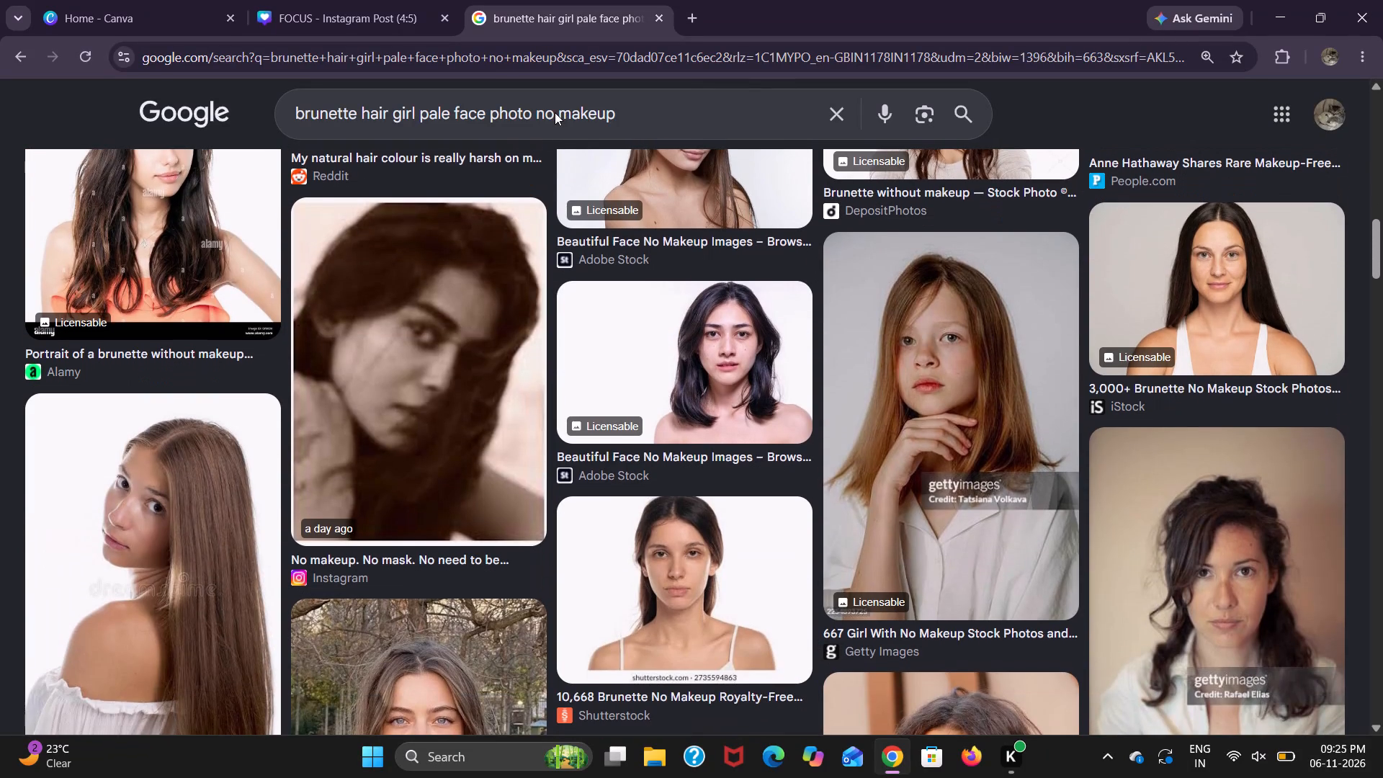
pyautogui.scroll(-5, 555, 112)
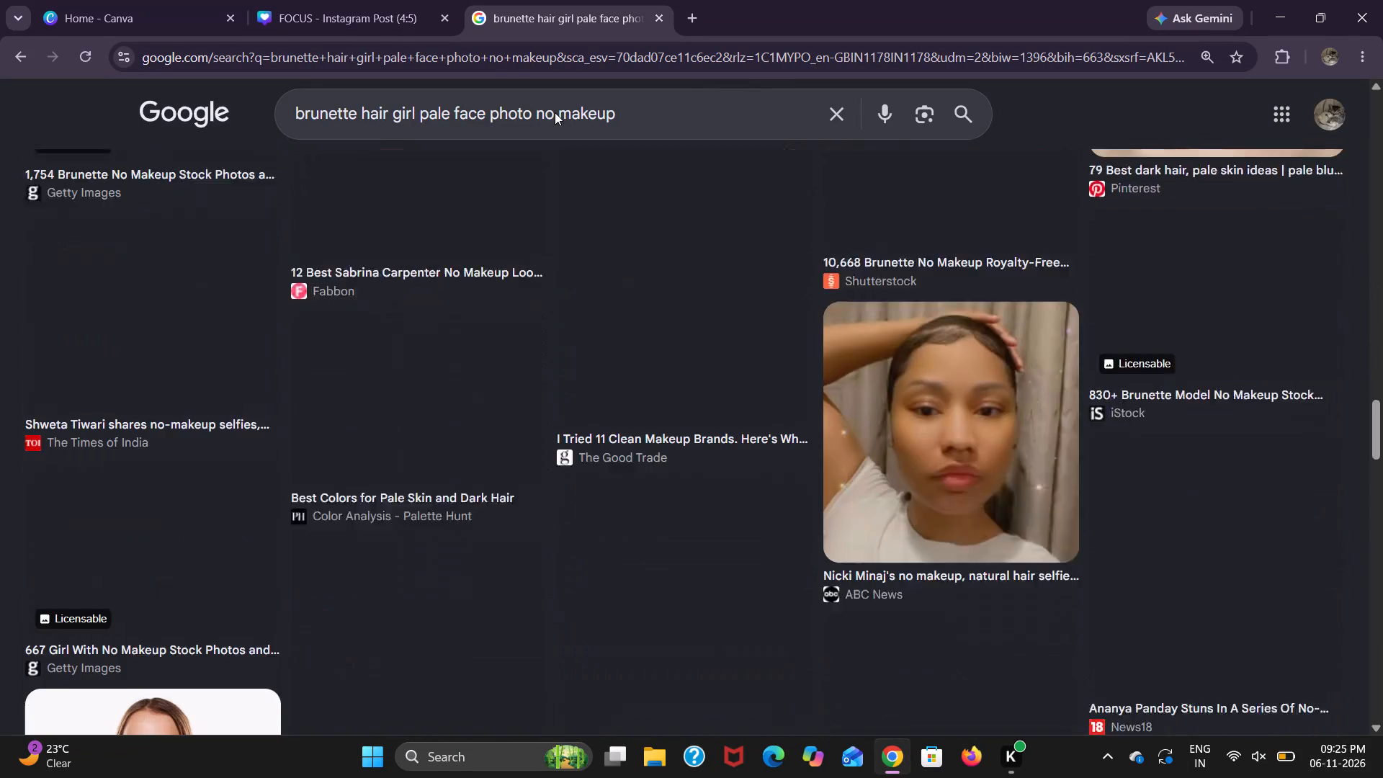
pyautogui.scroll(-2, 555, 112)
pyautogui.hscroll(1, 555, 112)
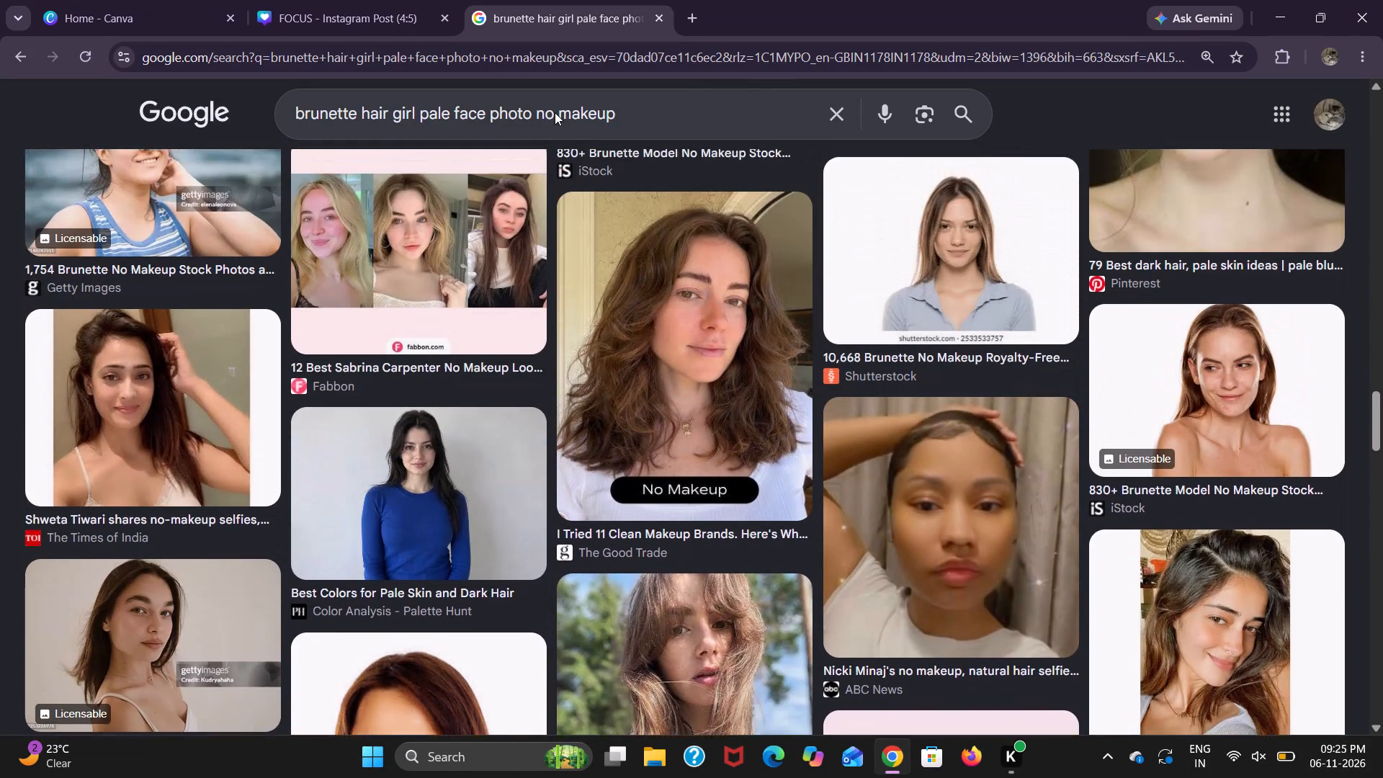
pyautogui.hscroll(1, 555, 112)
pyautogui.scroll(-5, 552, 103)
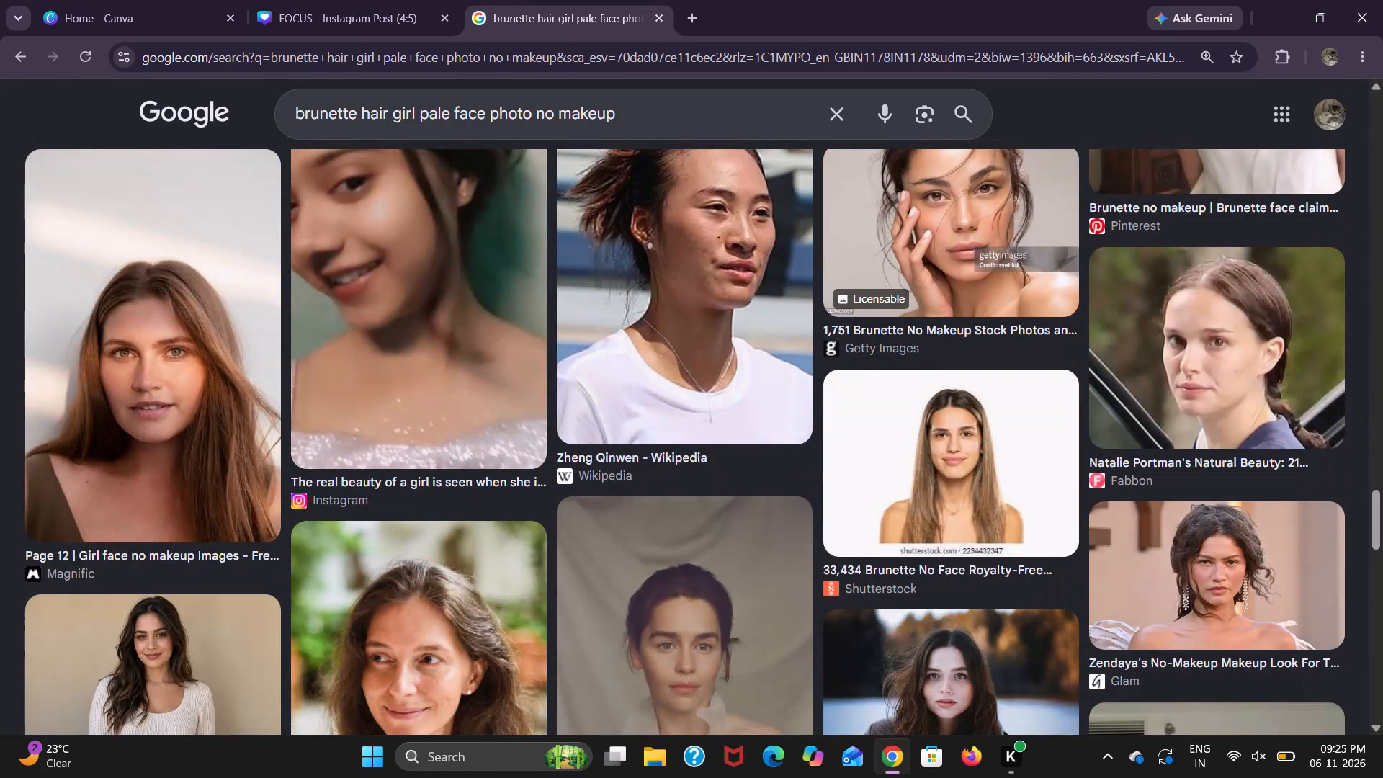
pyautogui.scroll(-8, 552, 184)
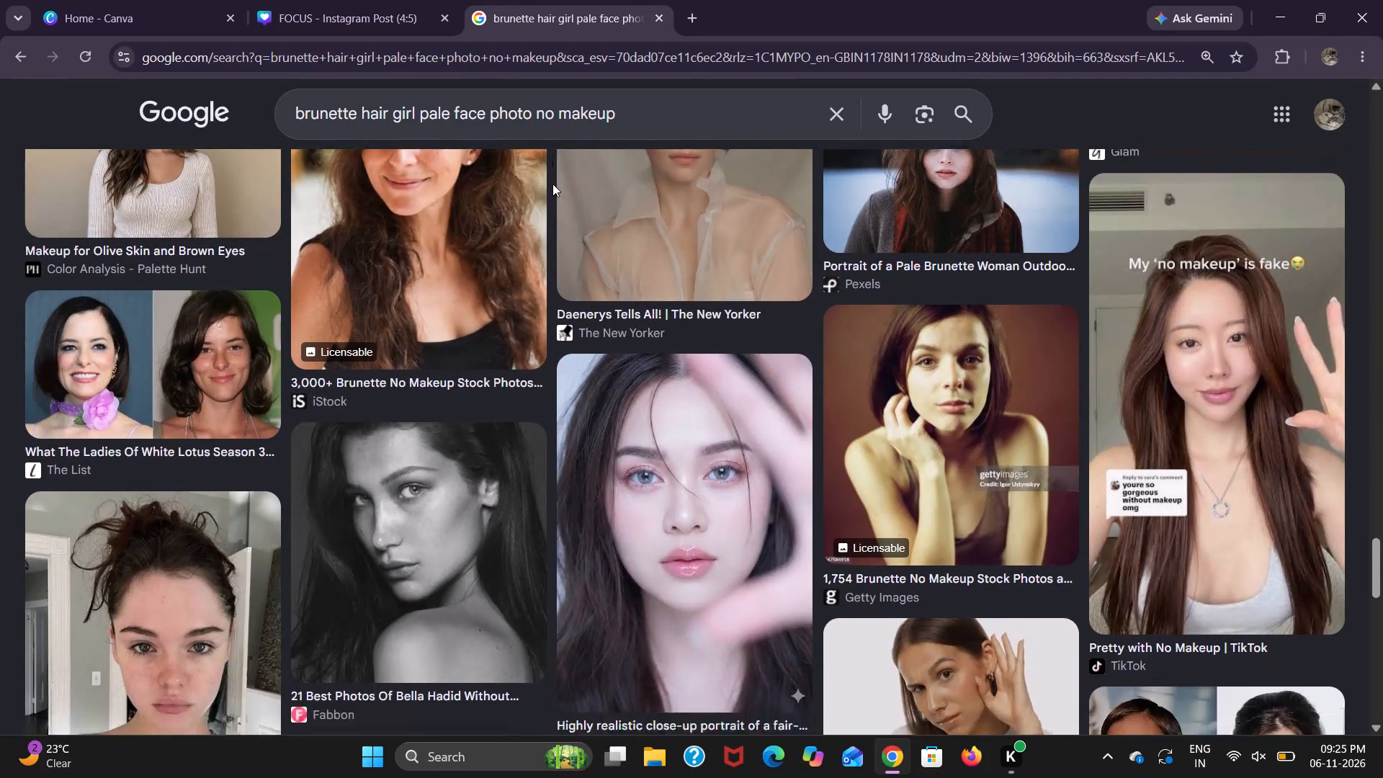
pyautogui.scroll(-1, 552, 184)
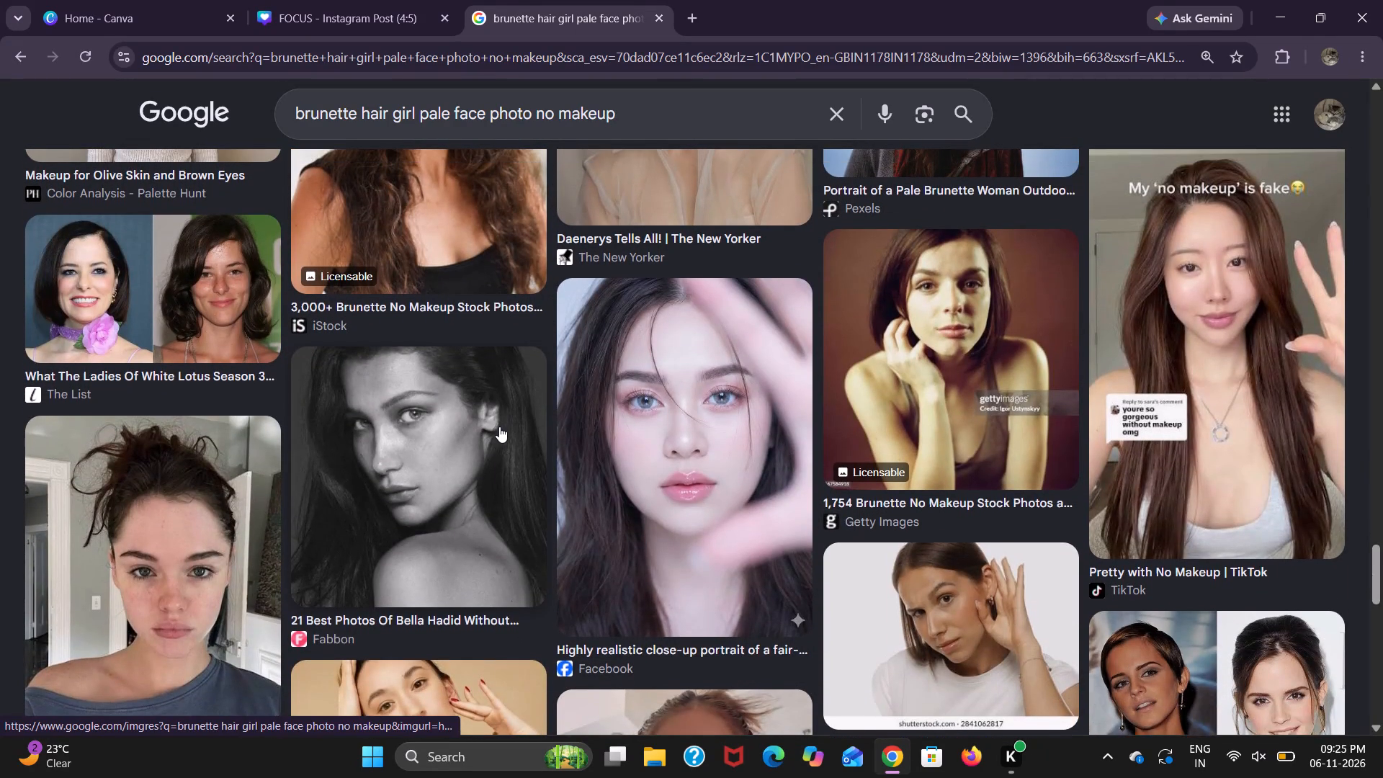
pyautogui.hscroll(1, 309, 503)
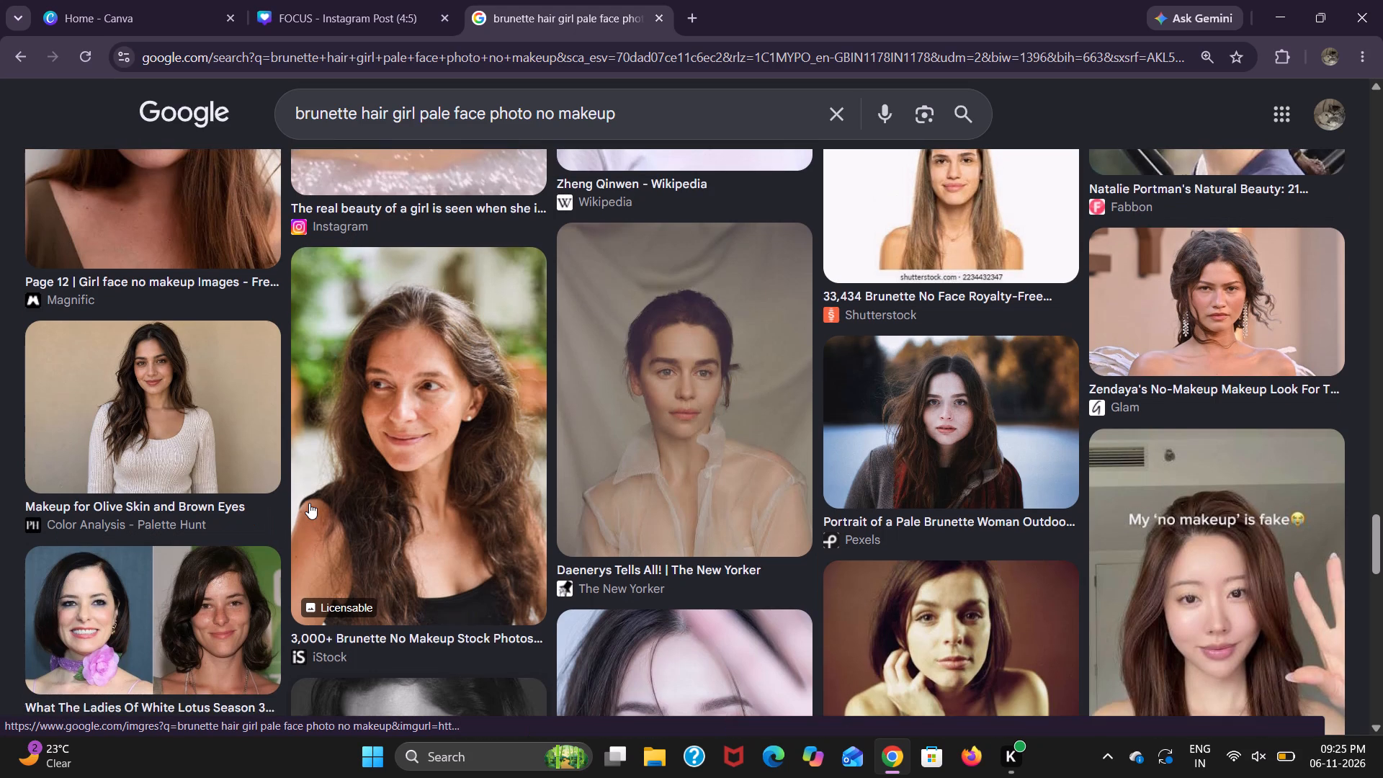
pyautogui.hscroll(2, 309, 503)
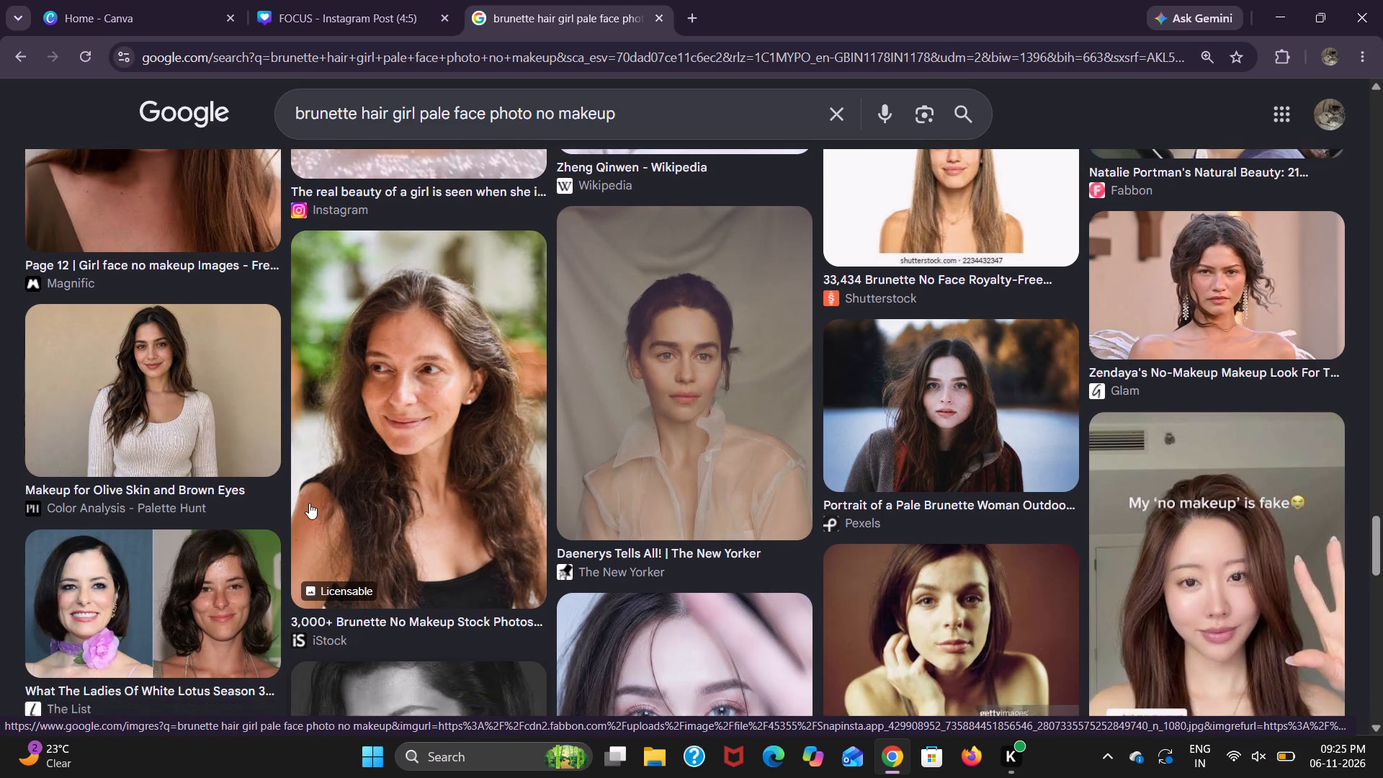
pyautogui.hscroll(2, 309, 503)
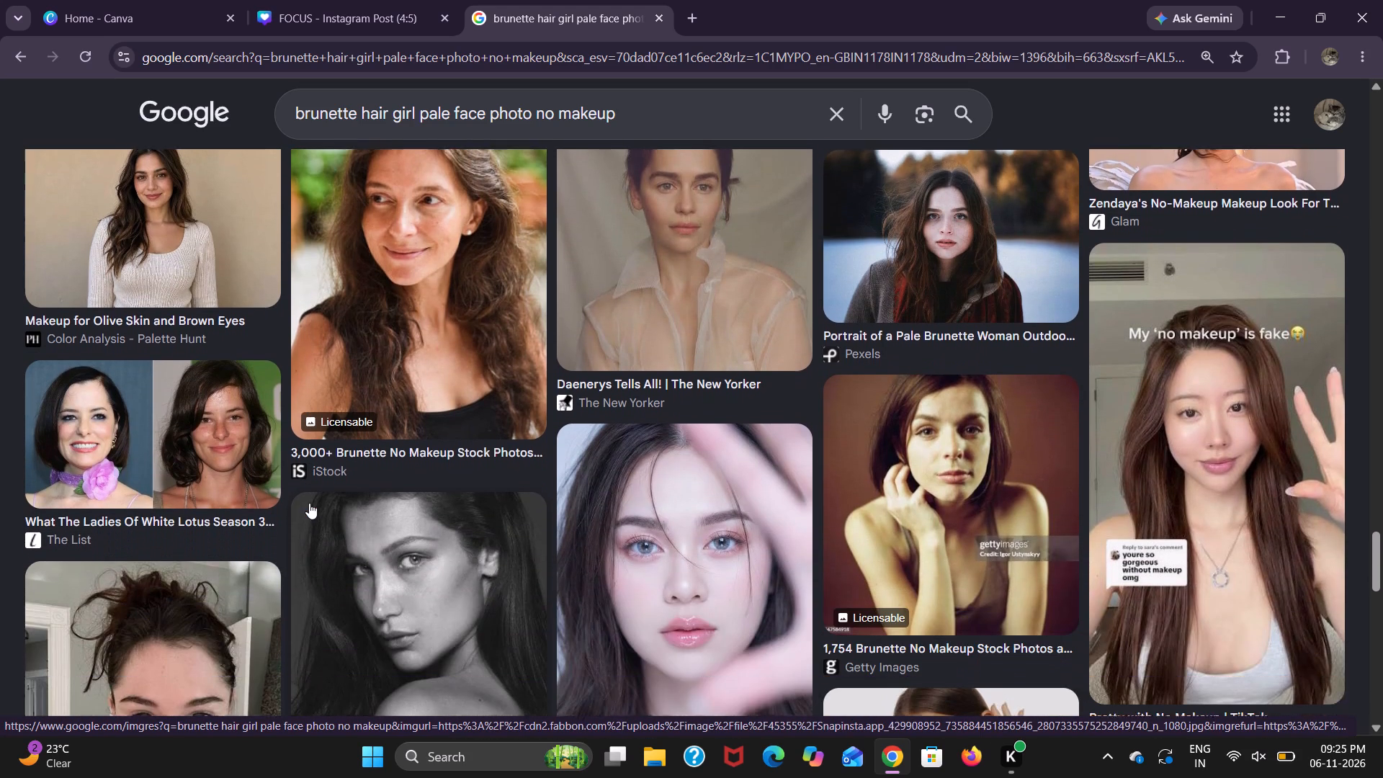
pyautogui.hscroll(1, 309, 503)
pyautogui.scroll(-6, 309, 503)
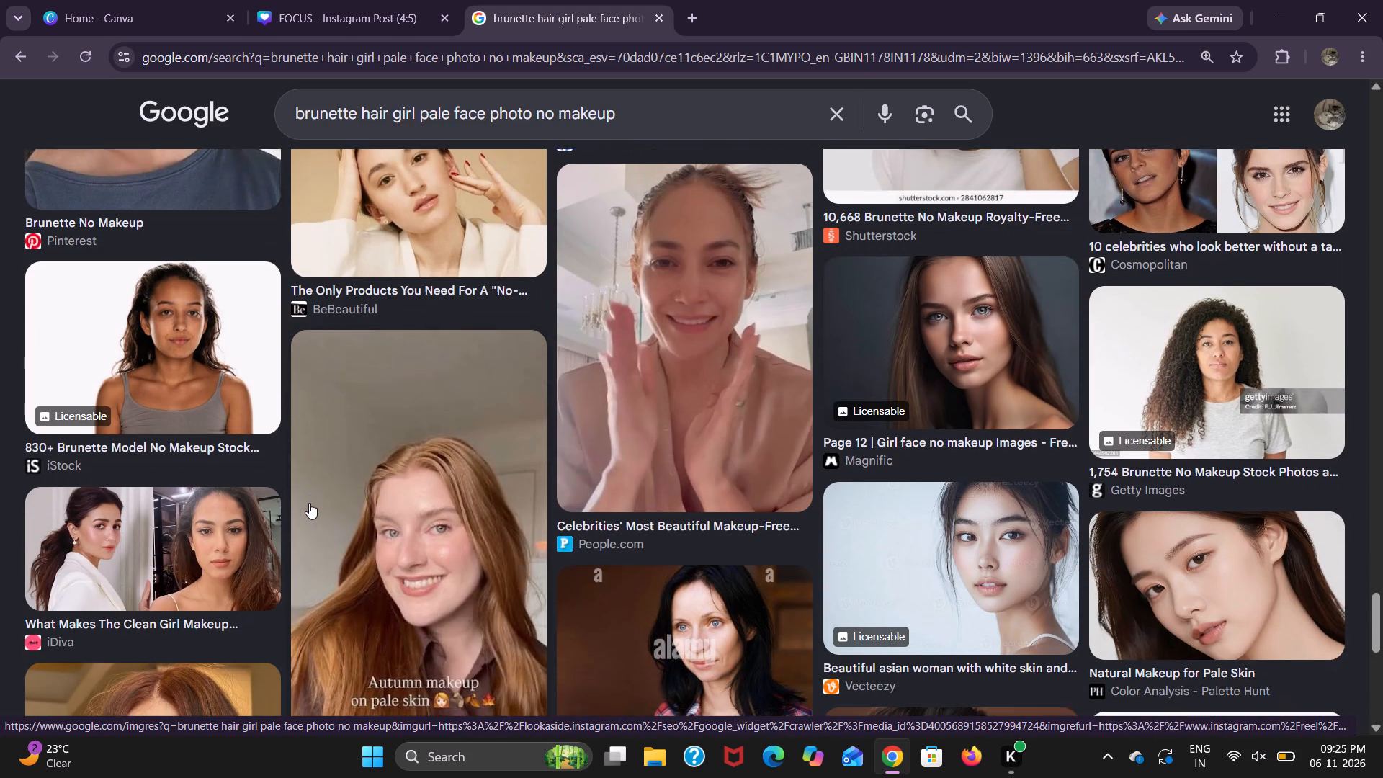
pyautogui.scroll(-8, 309, 503)
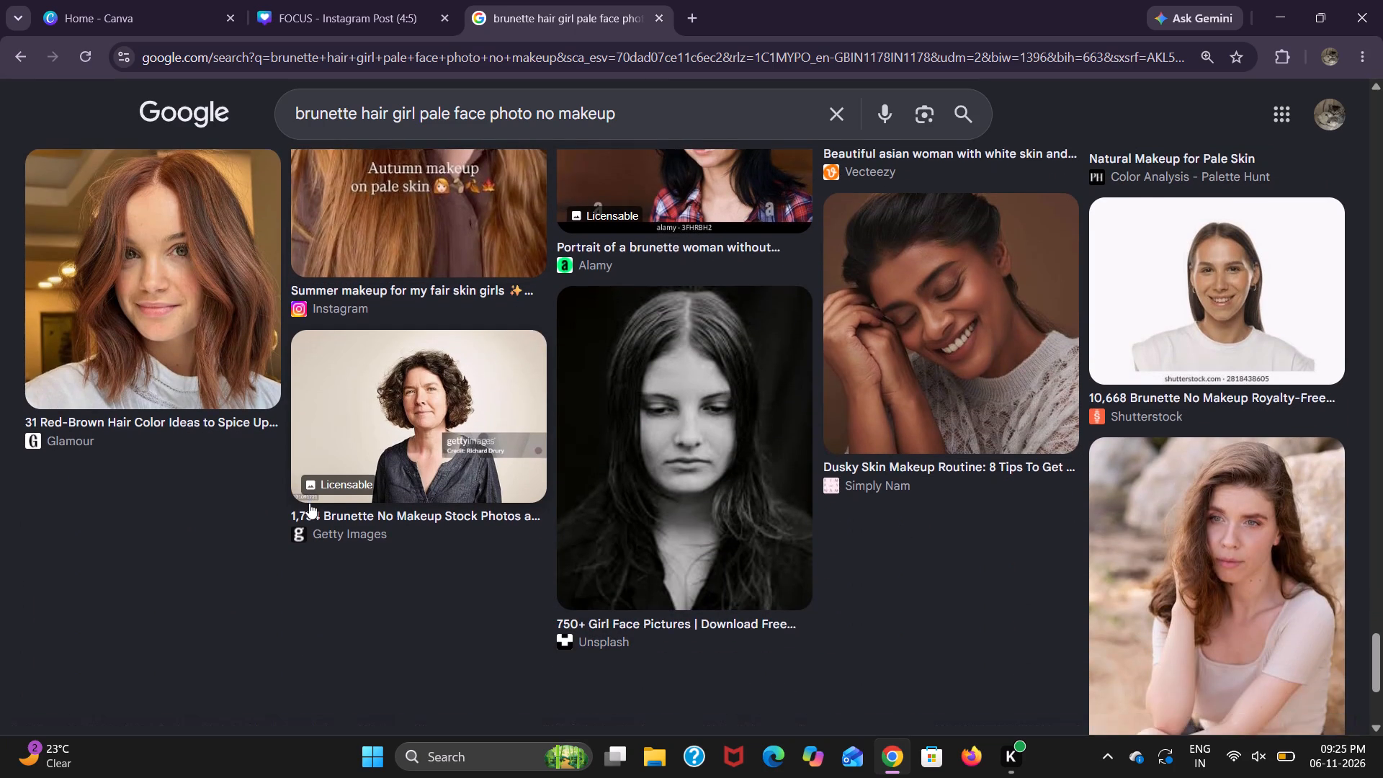
pyautogui.scroll(-8, 309, 503)
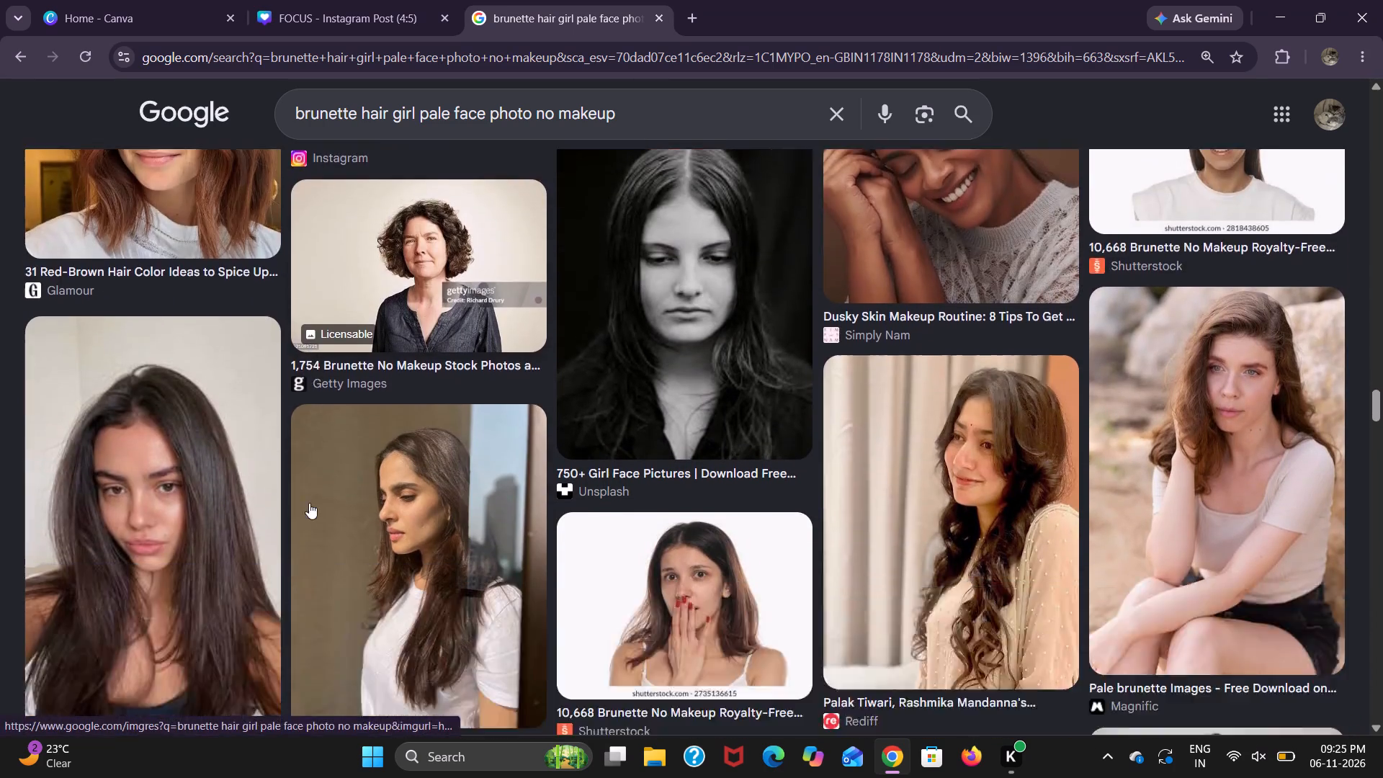
pyautogui.scroll(-2, 309, 503)
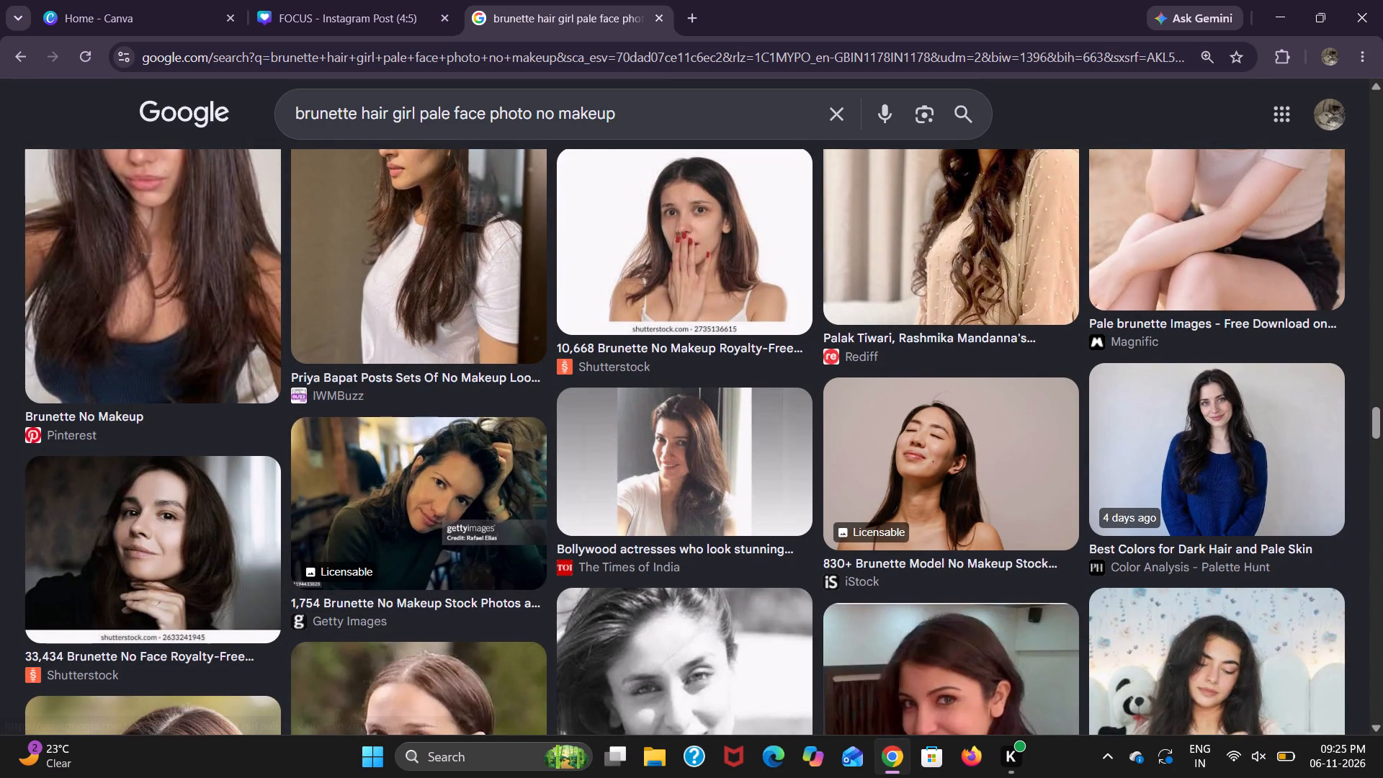
# Remove "brunette hair" from the image search so it reads "girl pale face photo no makeup".
pyautogui.moveTo(419, 109); pyautogui.dragTo(246, 111)
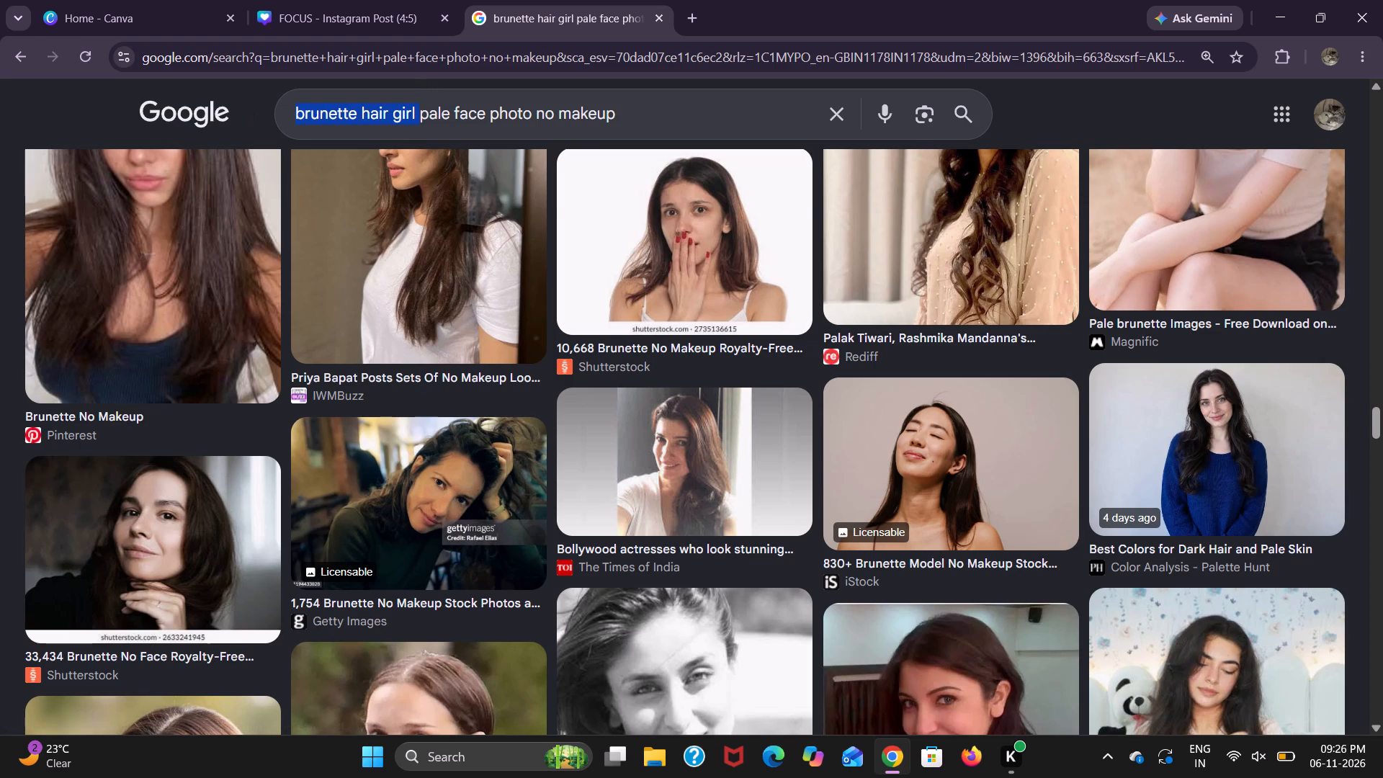
pyautogui.click(380, 94)
pyautogui.moveTo(392, 112); pyautogui.dragTo(36, 93)
pyautogui.press('BackSpace')
pyautogui.press('Return')
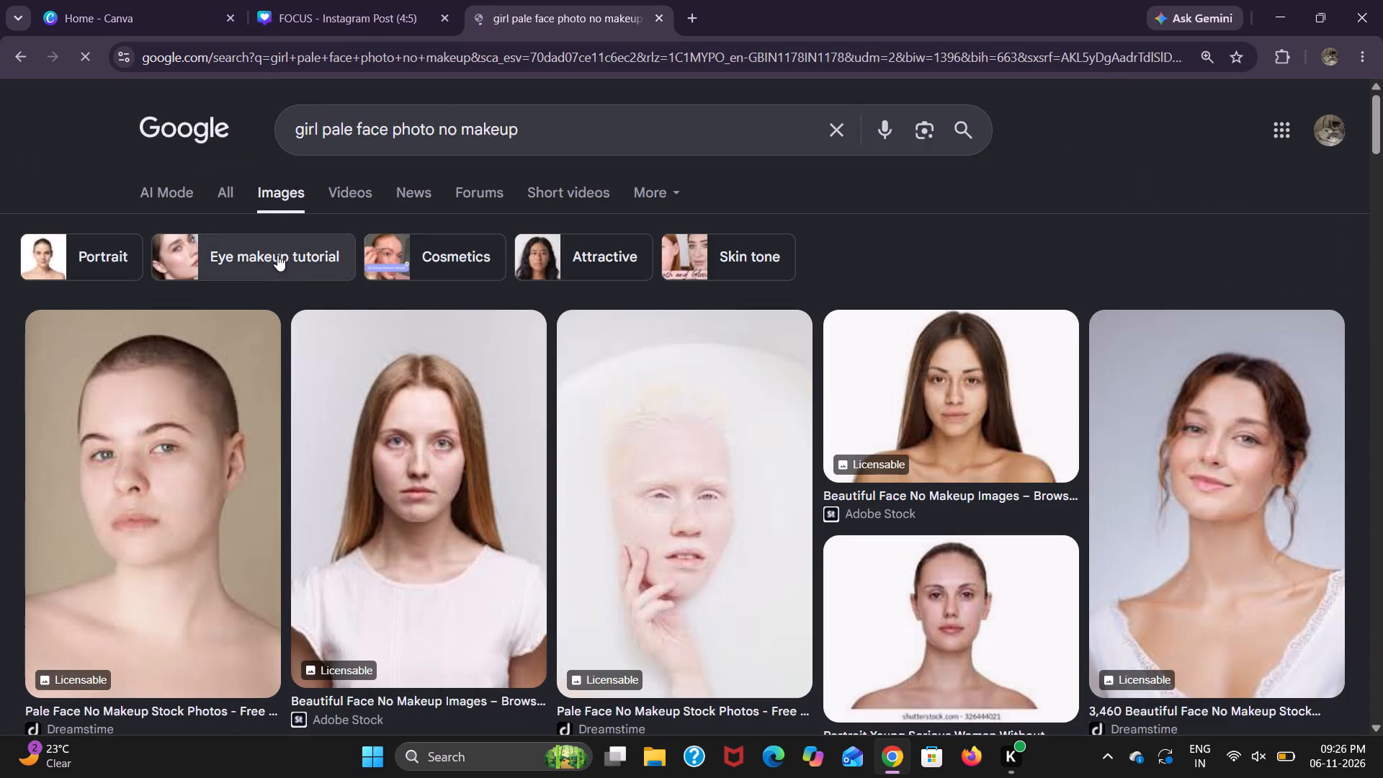
# Examine the pale-face no-makeup results for a close-up portrait that could fill the film frame.
pyautogui.scroll(-4, 283, 280)
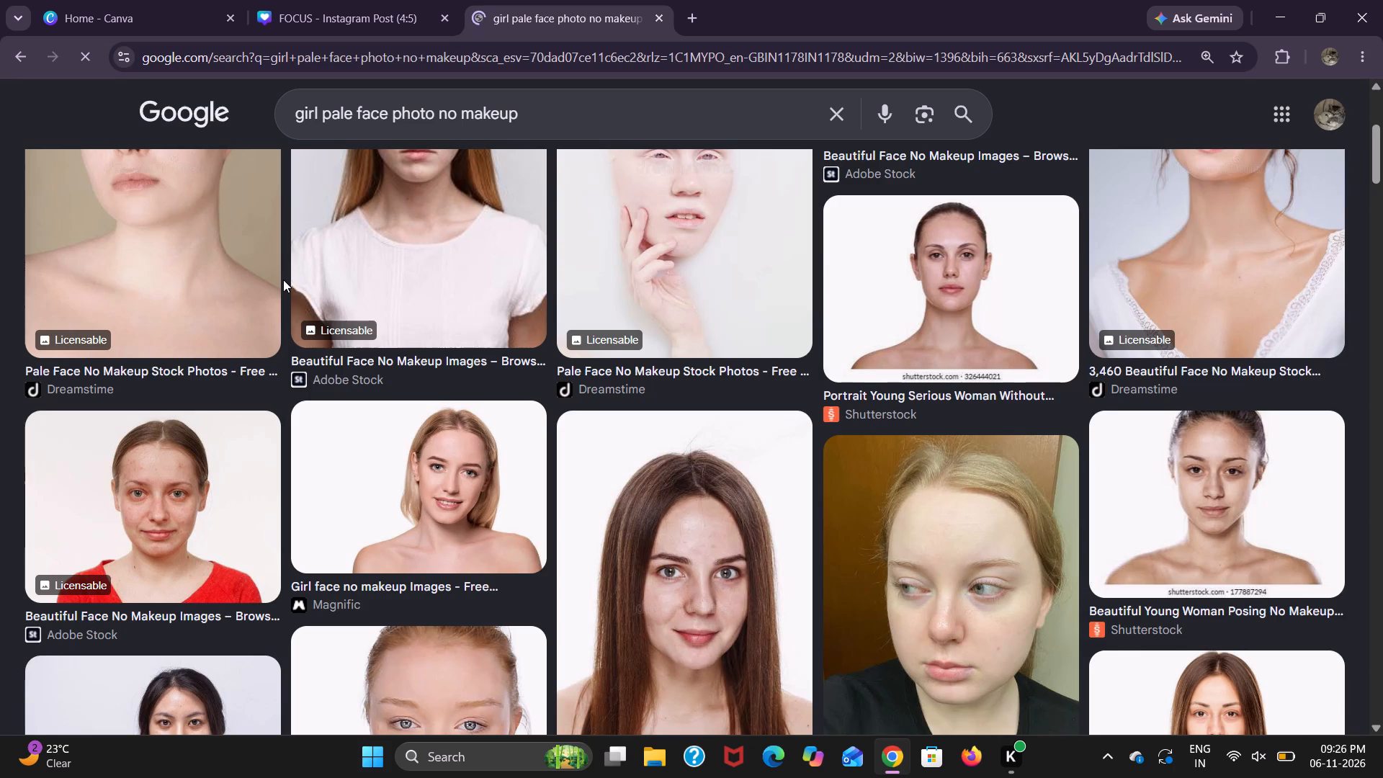
pyautogui.scroll(-10, 283, 280)
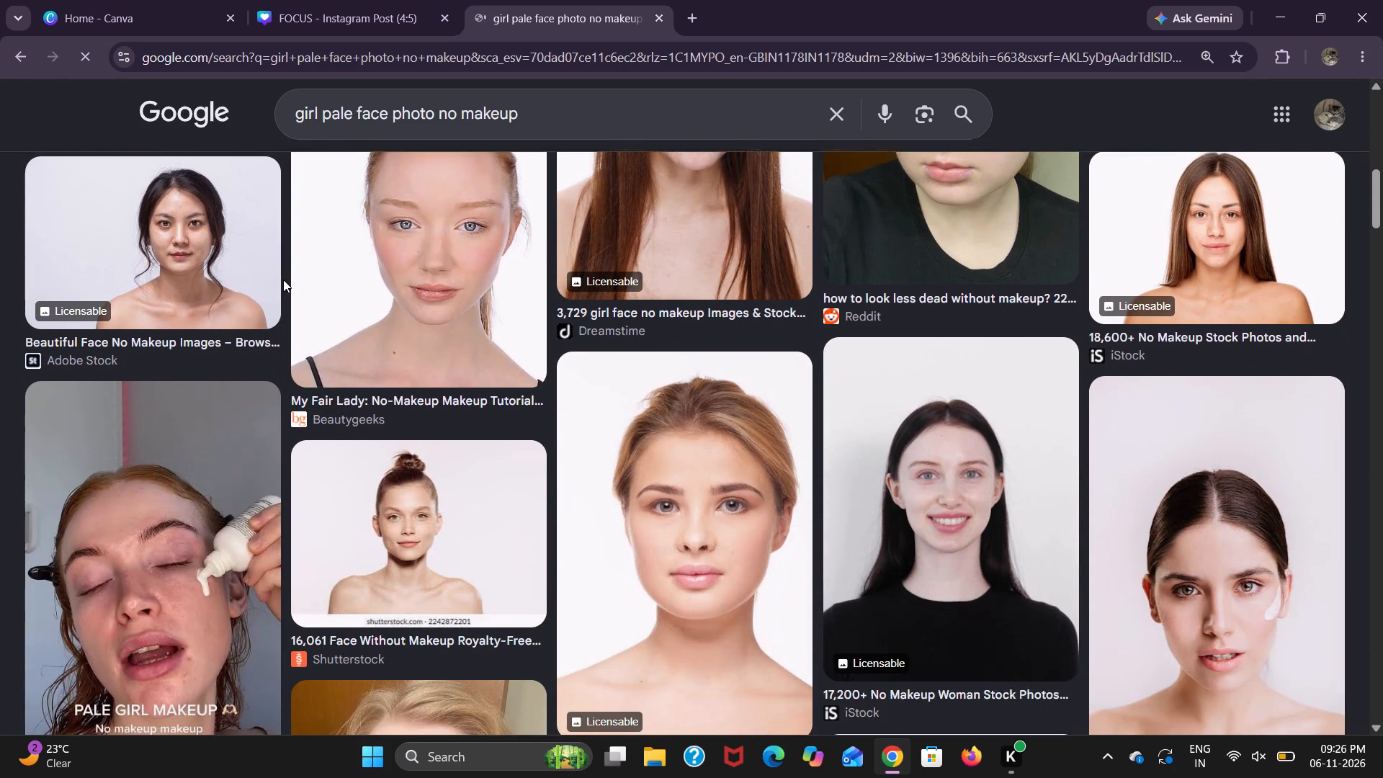
pyautogui.scroll(-6, 283, 280)
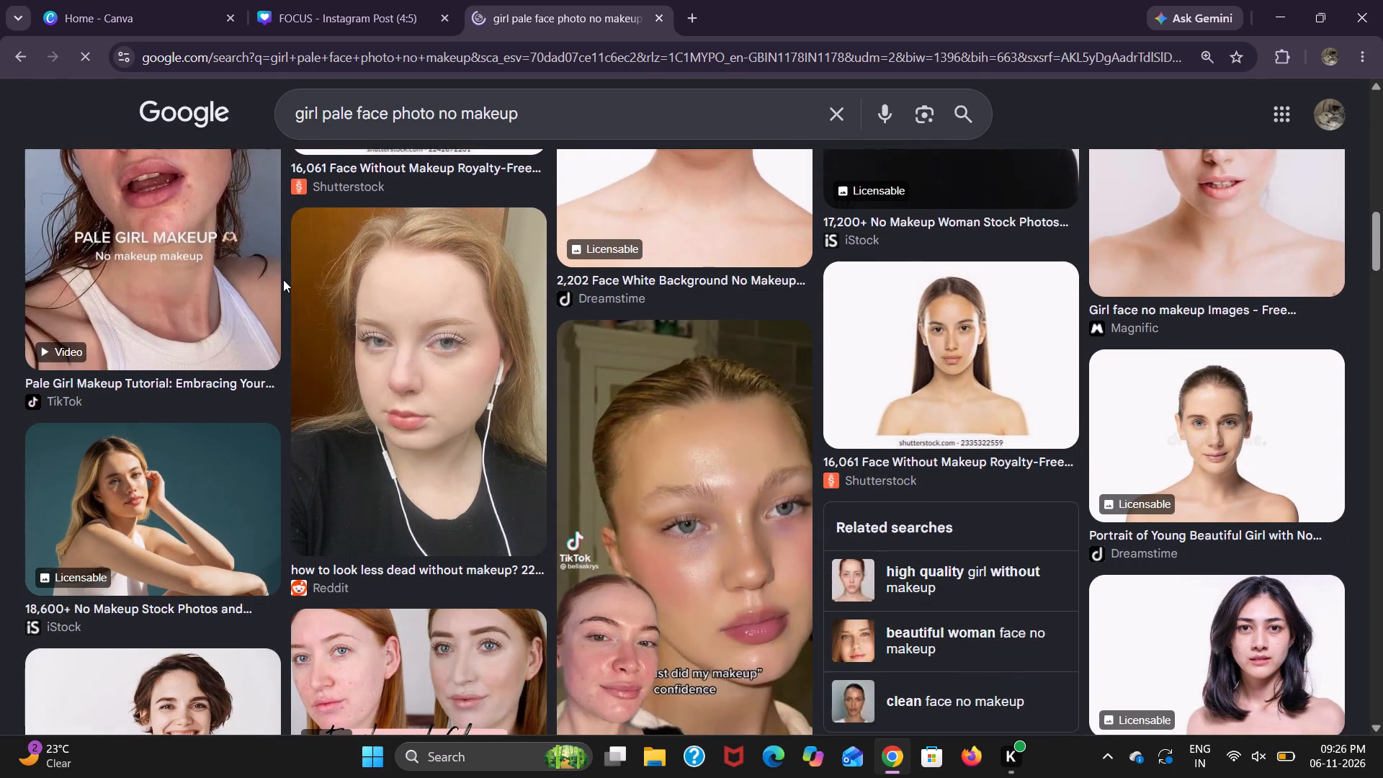
pyautogui.scroll(-6, 283, 280)
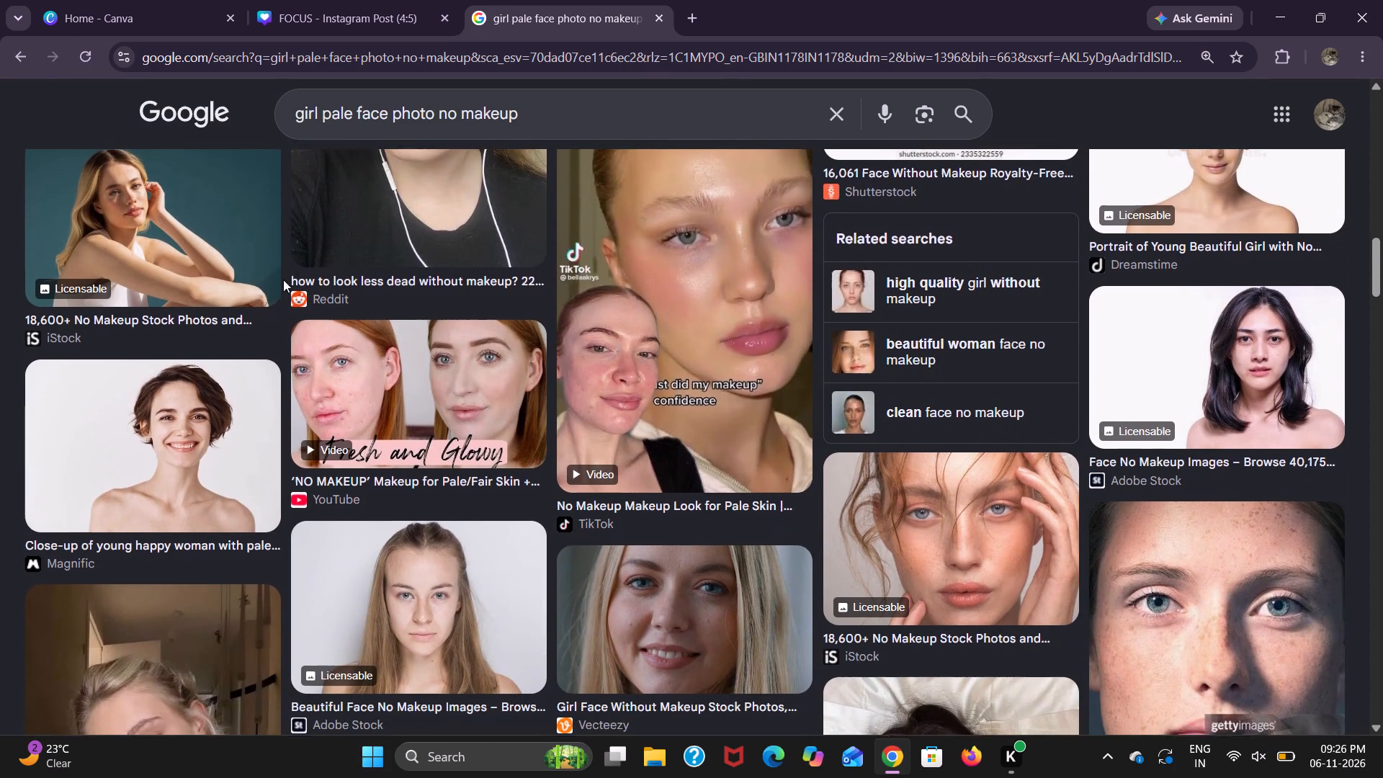
pyautogui.scroll(-7, 283, 280)
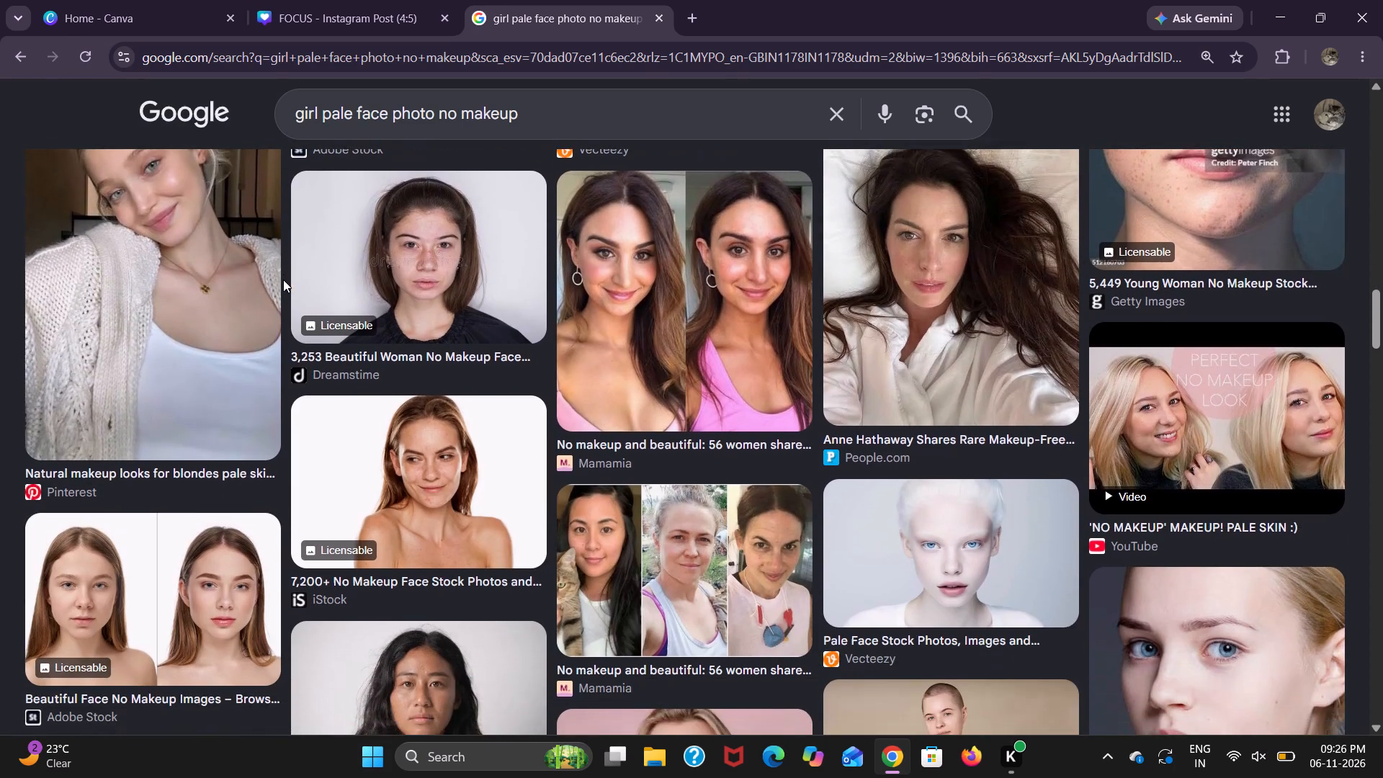
pyautogui.scroll(-2, 283, 280)
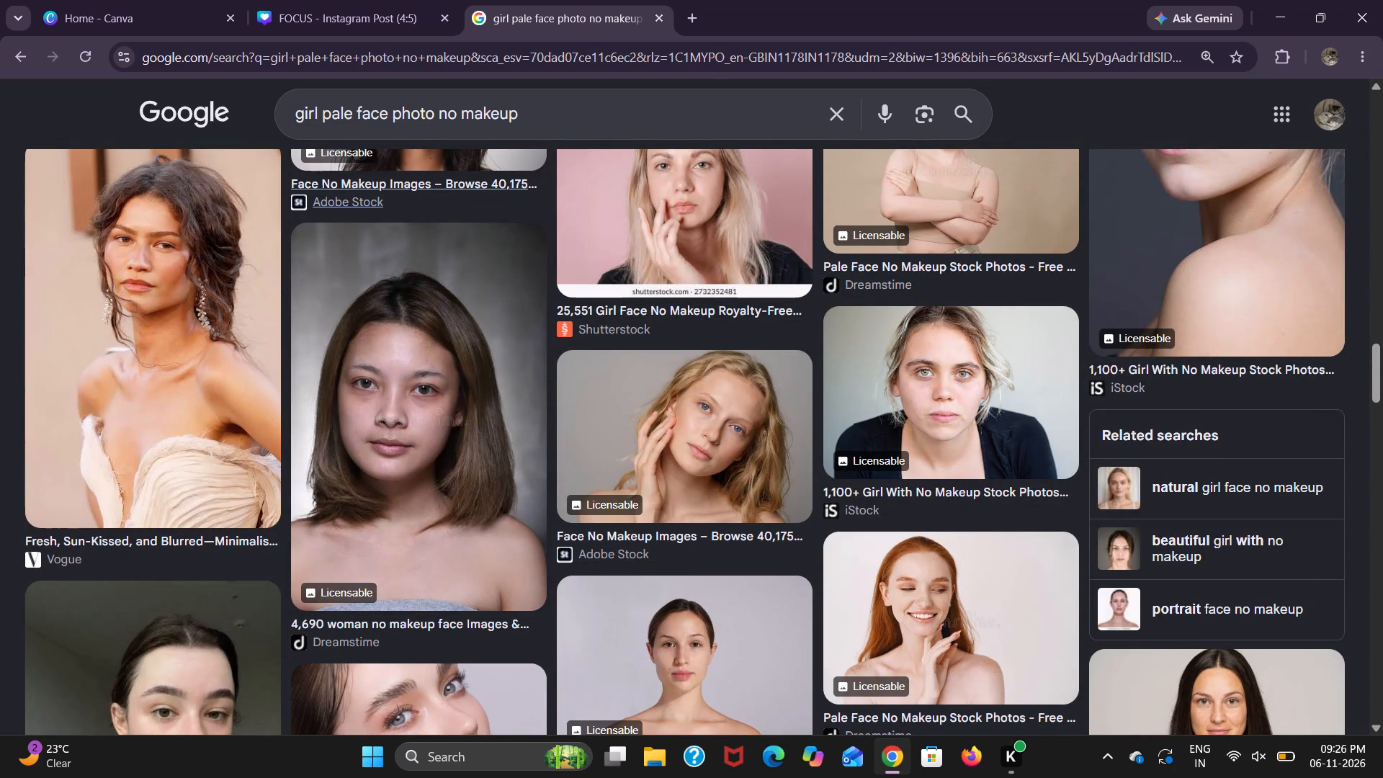
# Replace "pale" with "white" in the image search and run it.
pyautogui.doubleClick(326, 112)
pyautogui.write('white')
pyautogui.press('Return')
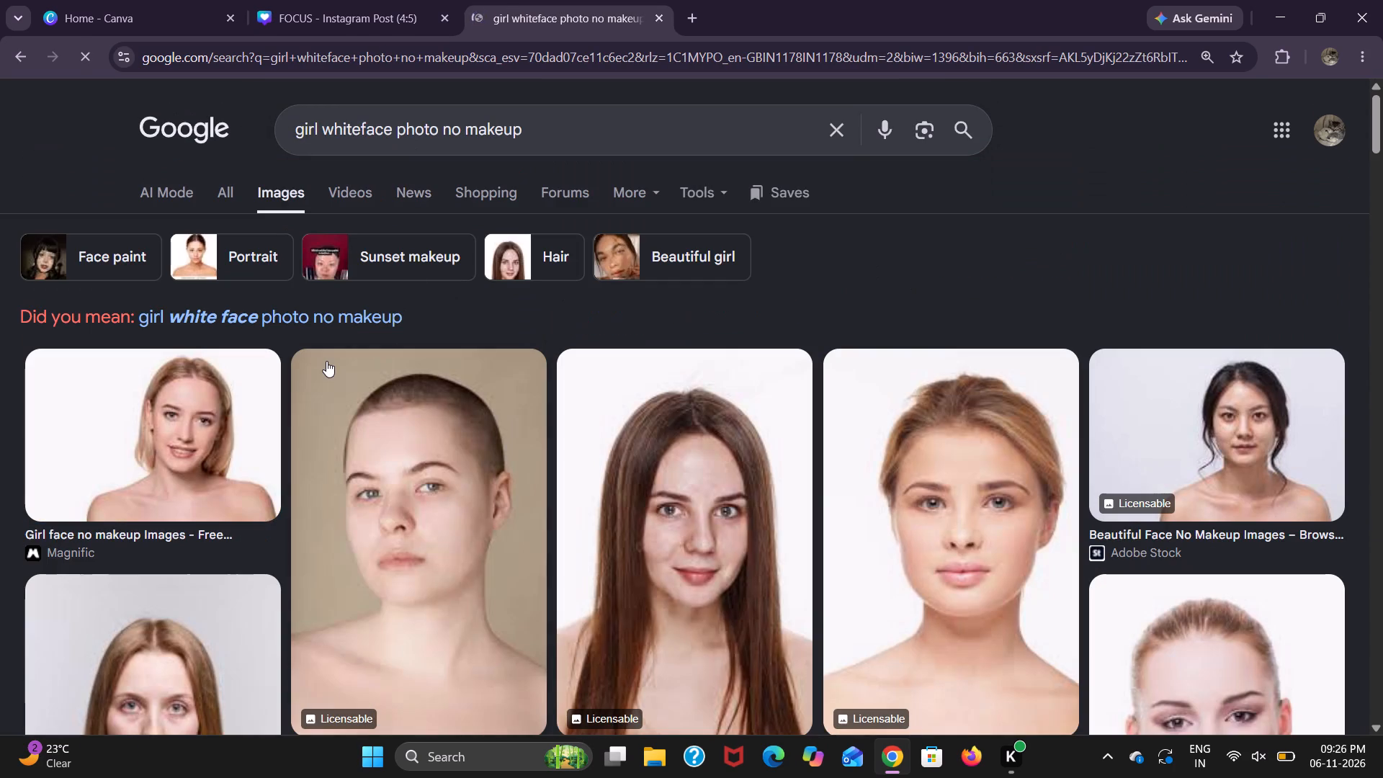
# Drop "no makeup" from the image search, leaving "girl whiteface photo".
pyautogui.scroll(-1, 326, 361)
pyautogui.moveTo(591, 109); pyautogui.dragTo(458, 115)
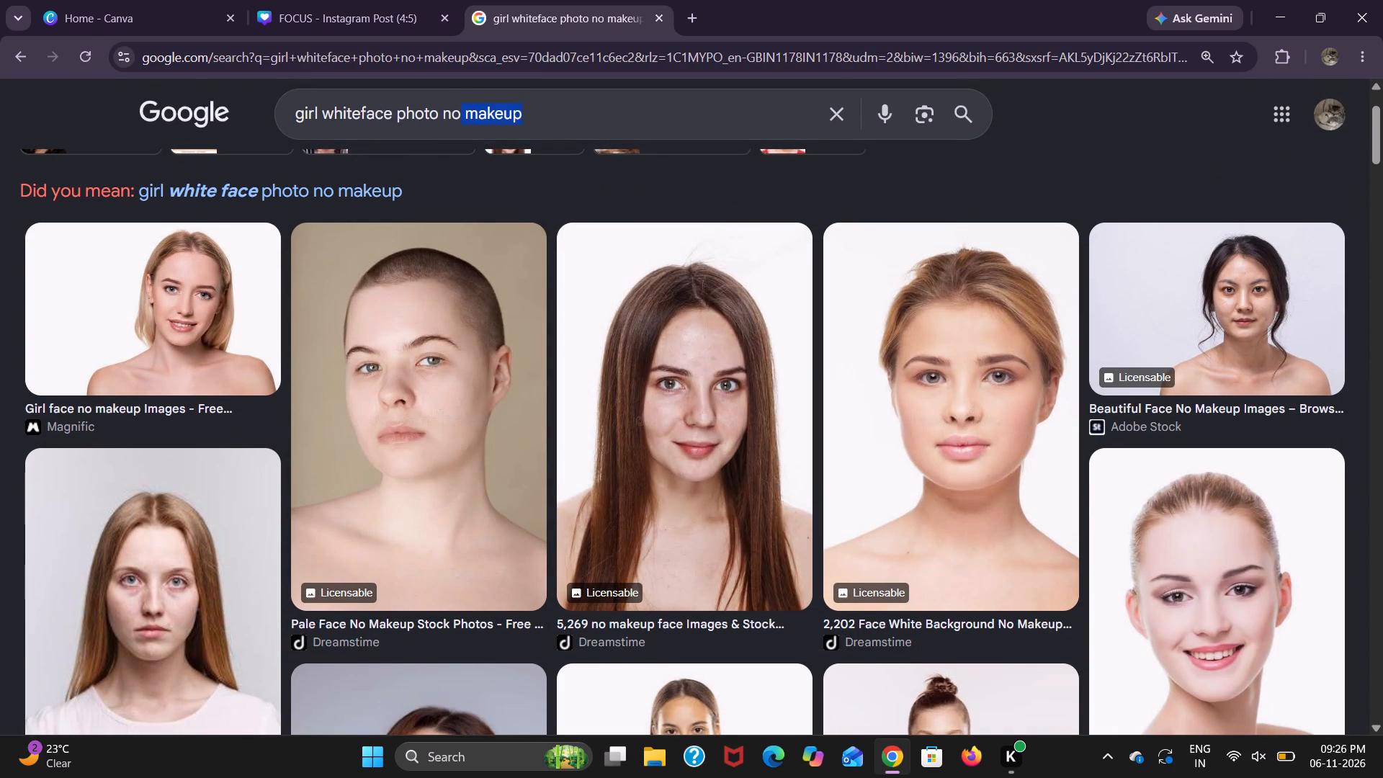
pyautogui.moveTo(458, 115); pyautogui.dragTo(444, 109)
pyautogui.press('BackSpace')
pyautogui.press('Return')
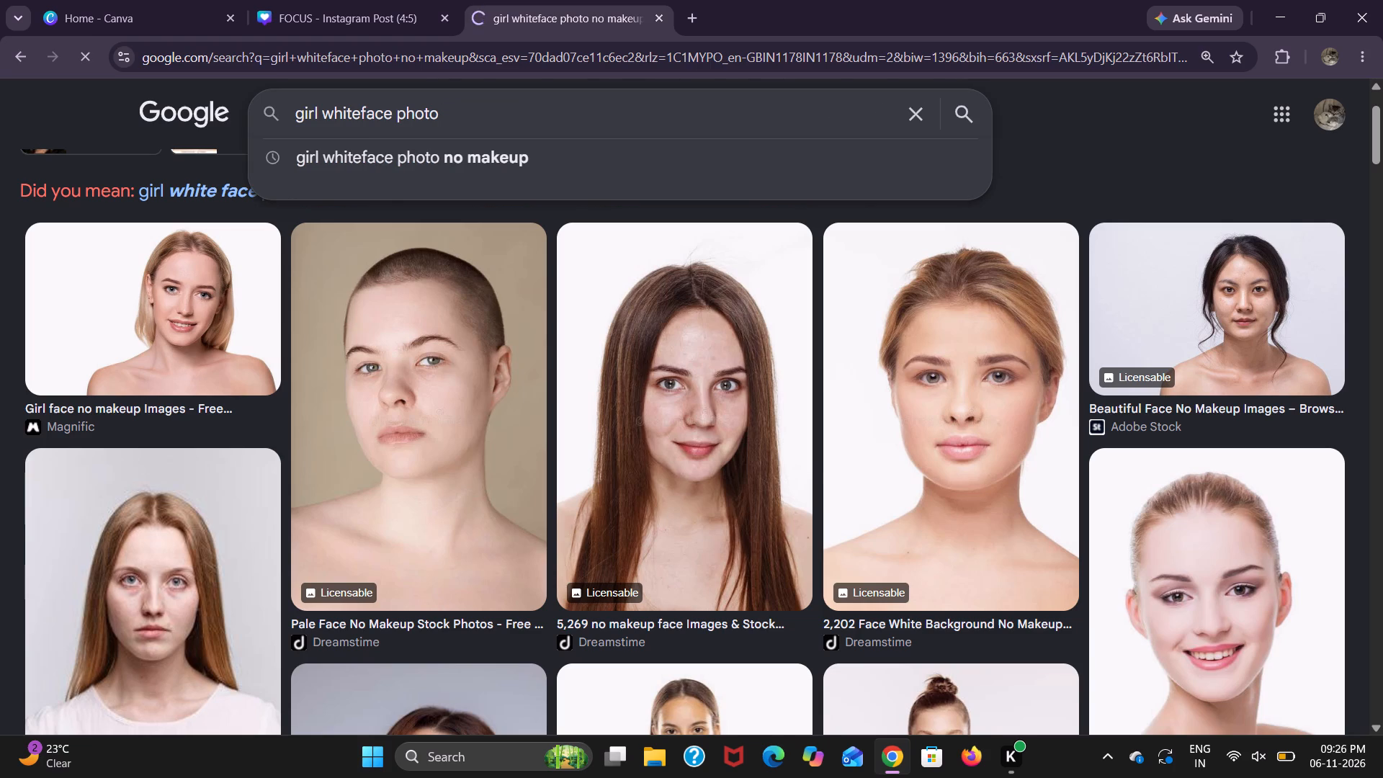
# Examine the "girl whiteface photo" results for a close-up portrait that suits the design.
pyautogui.scroll(-6, 293, 308)
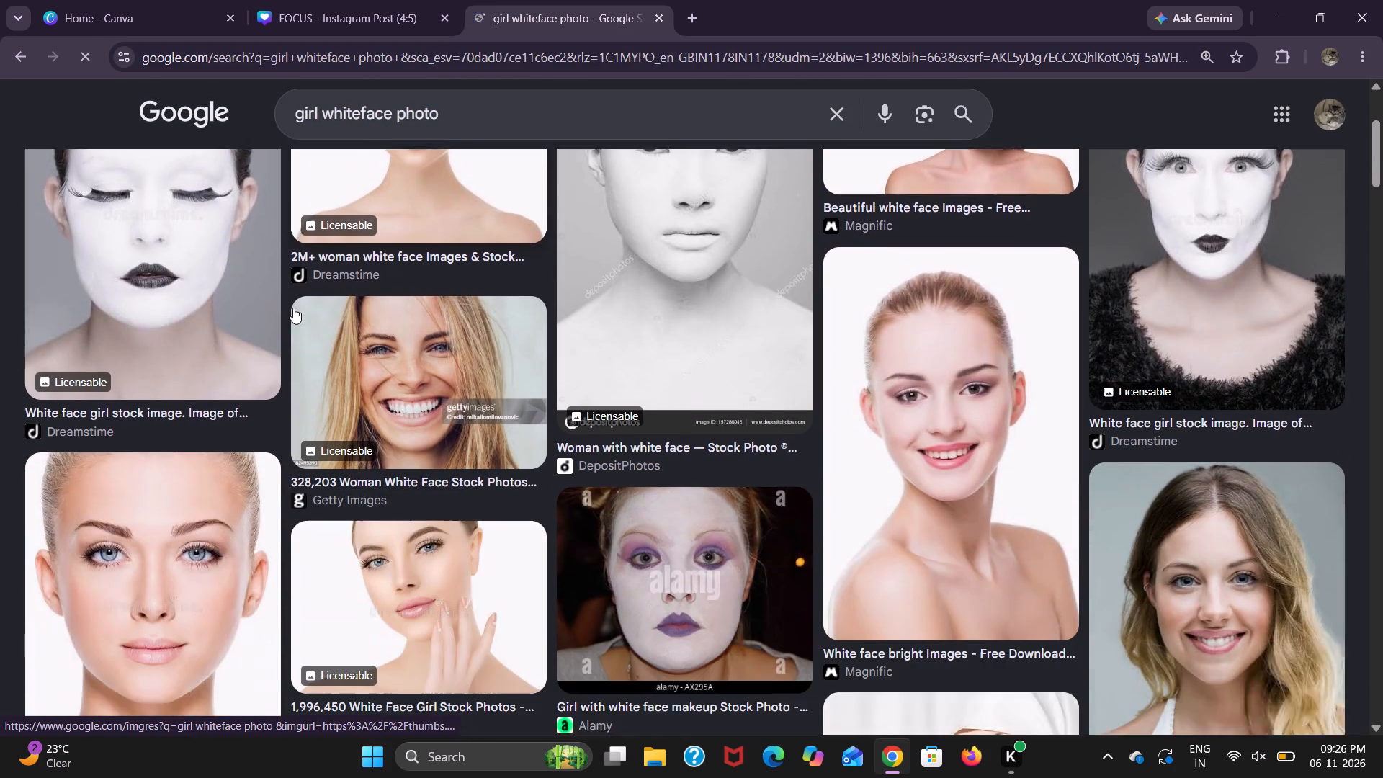
pyautogui.scroll(-6, 293, 308)
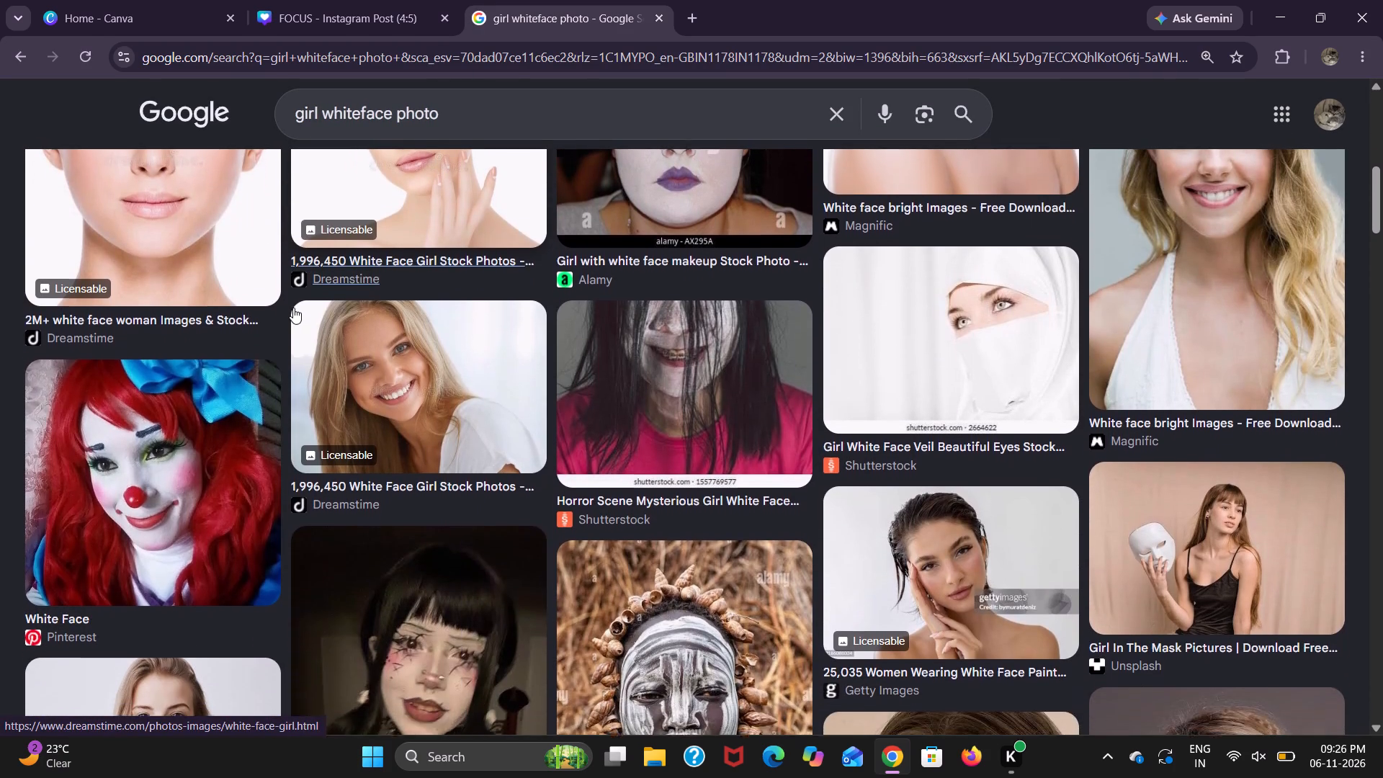
pyautogui.scroll(-10, 293, 308)
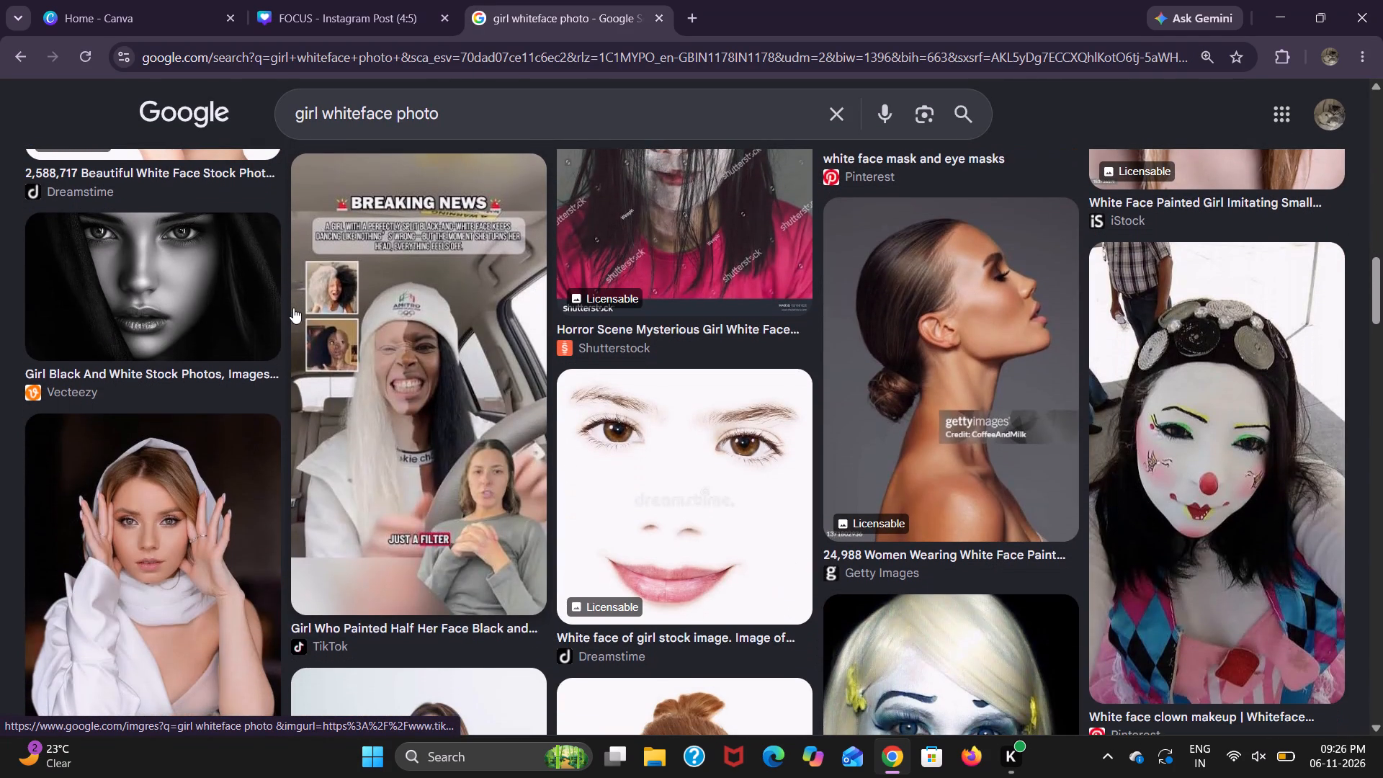
pyautogui.scroll(-5, 293, 308)
pyautogui.scroll(7, 293, 308)
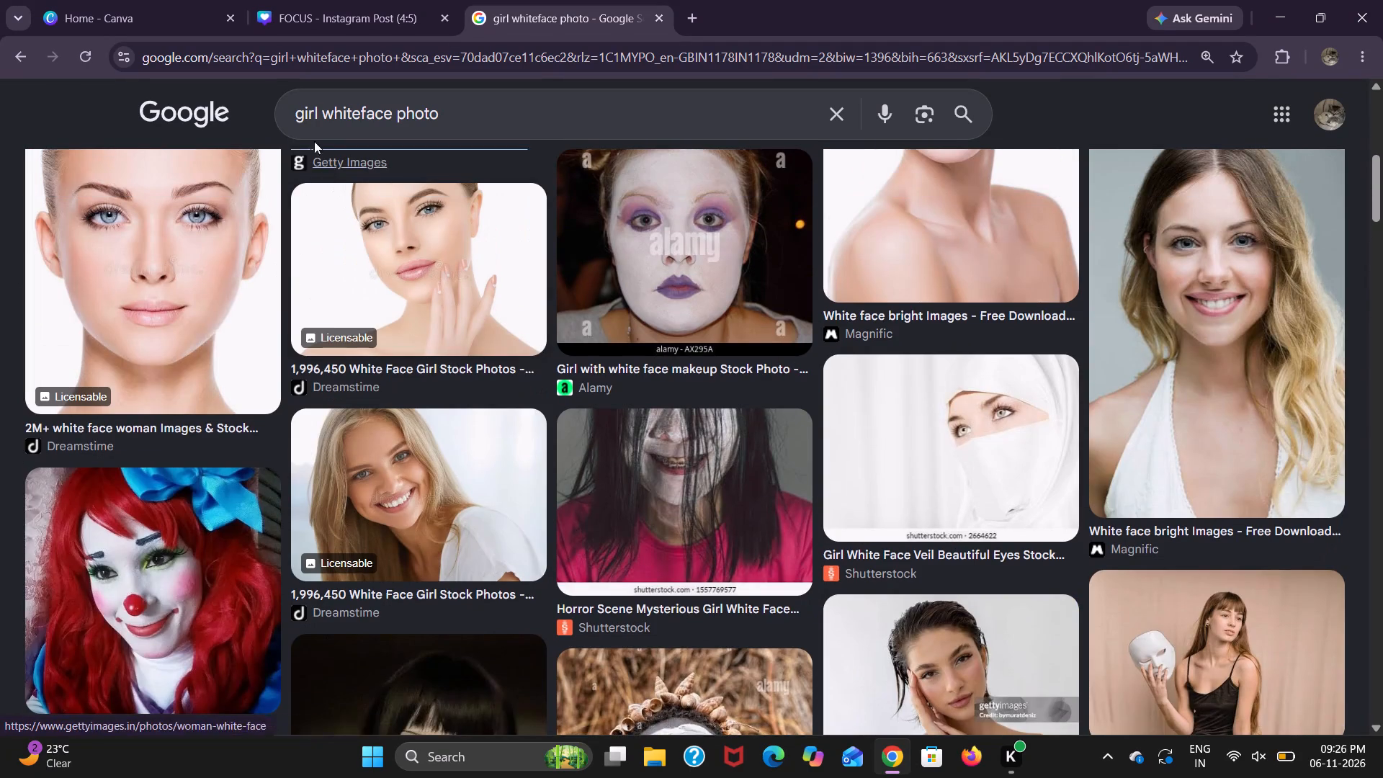
# Change the image search to "girl white skin face photo" and run it.
pyautogui.click(360, 112)
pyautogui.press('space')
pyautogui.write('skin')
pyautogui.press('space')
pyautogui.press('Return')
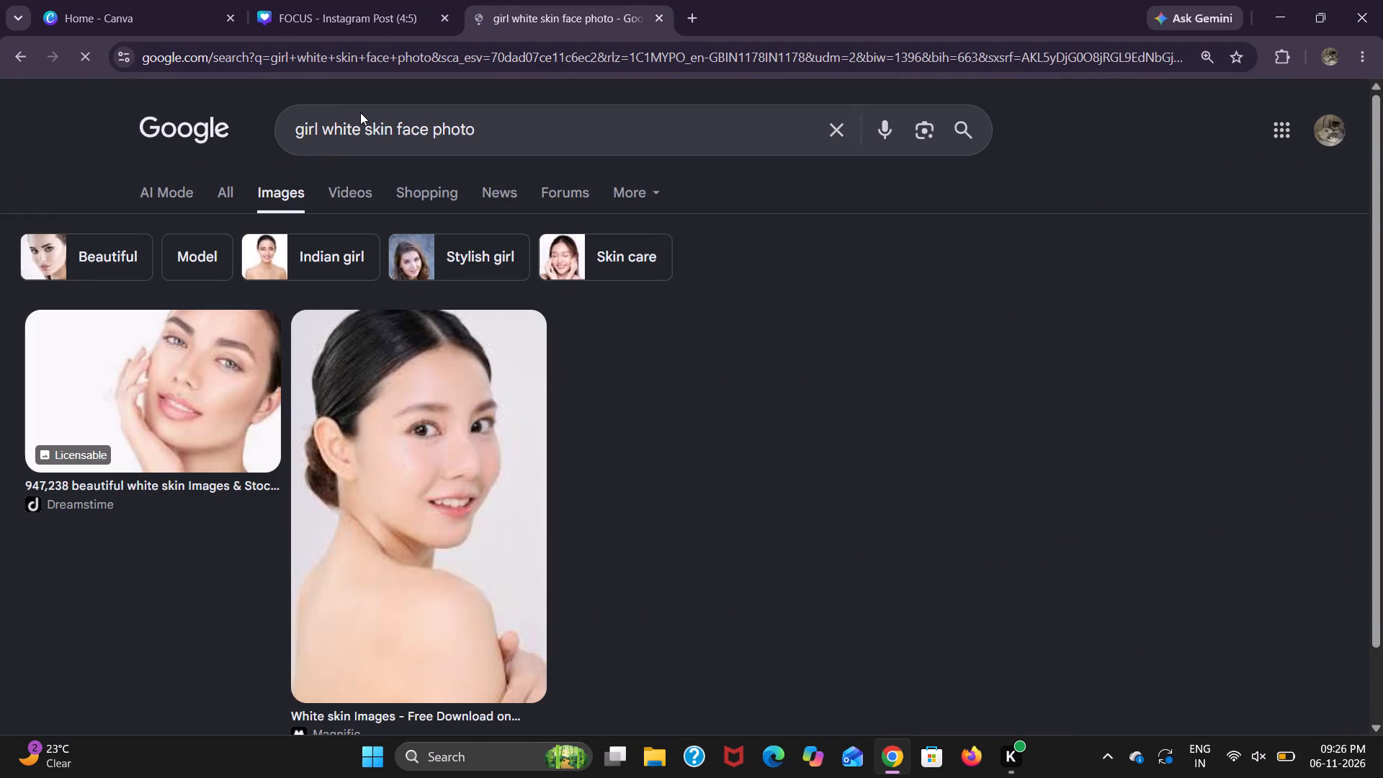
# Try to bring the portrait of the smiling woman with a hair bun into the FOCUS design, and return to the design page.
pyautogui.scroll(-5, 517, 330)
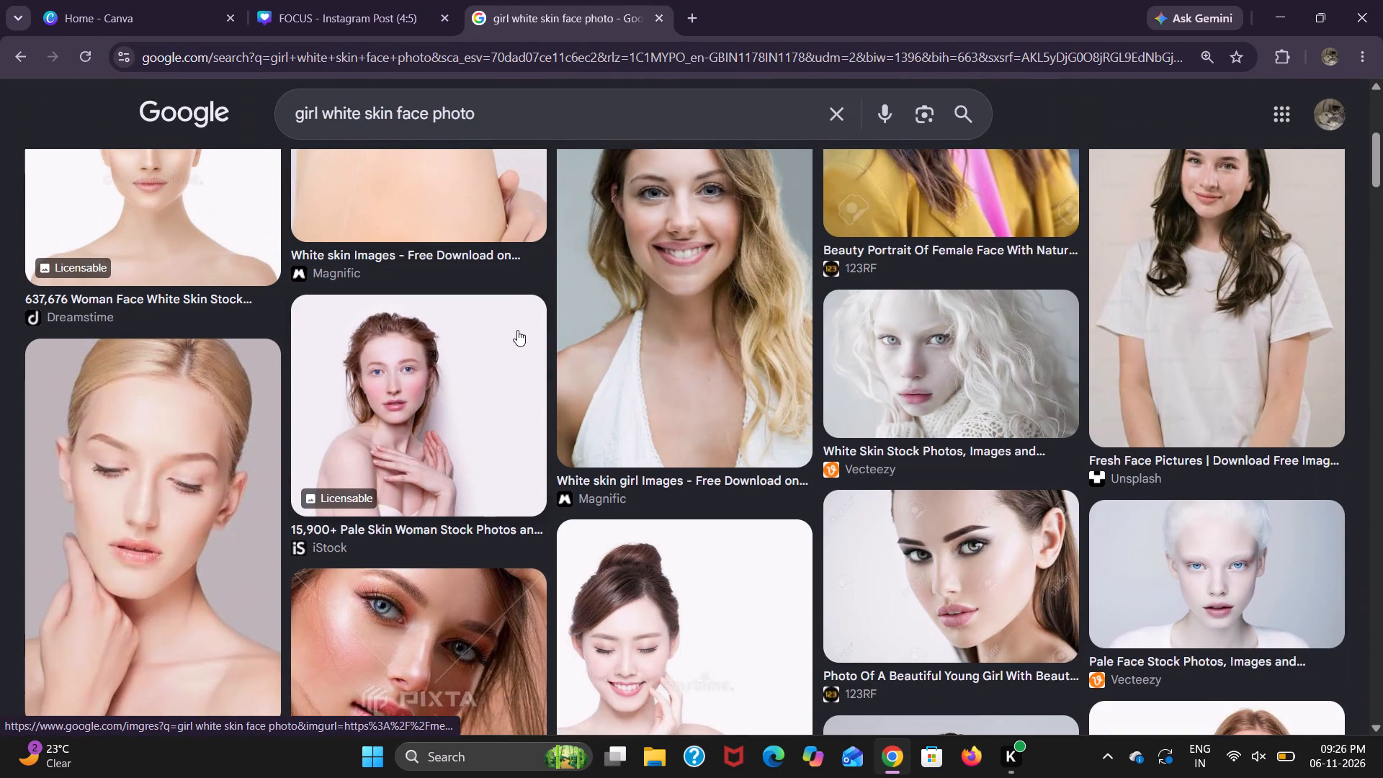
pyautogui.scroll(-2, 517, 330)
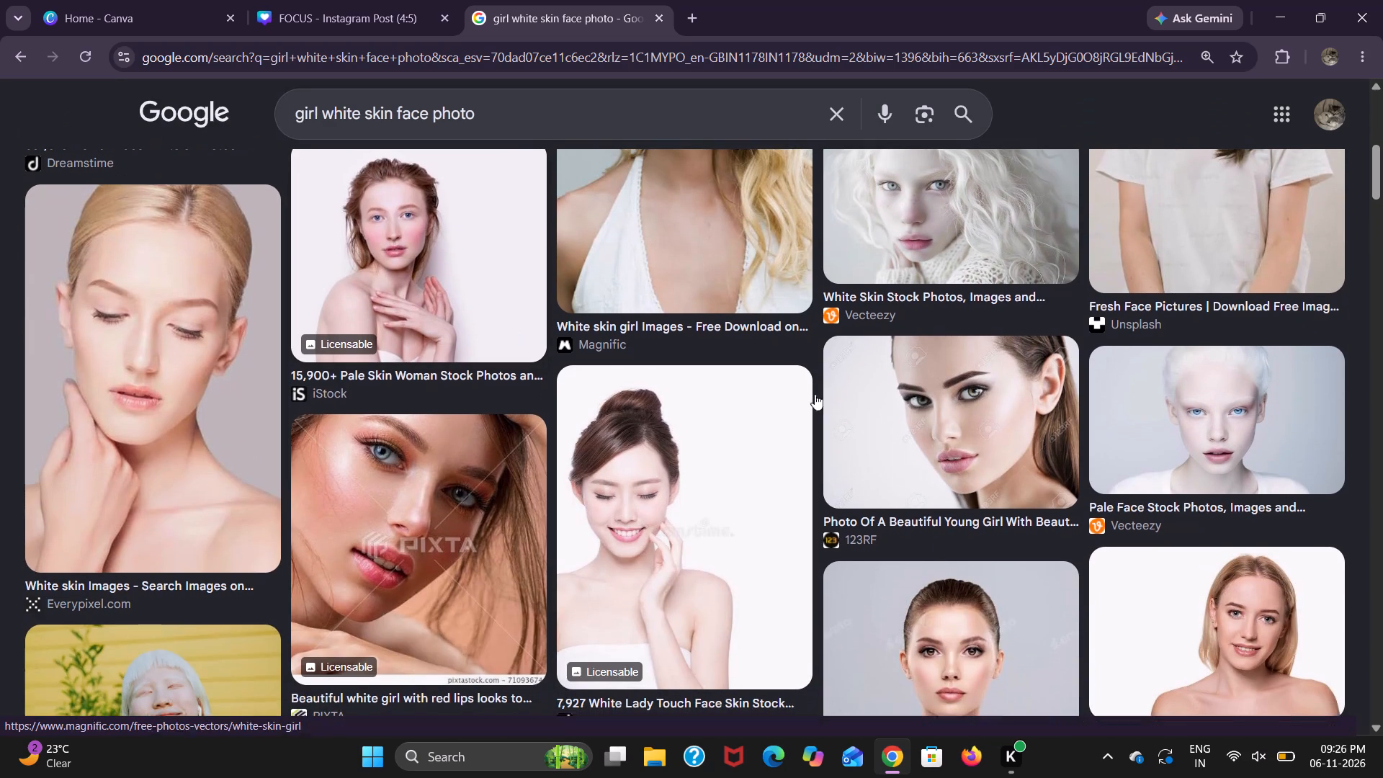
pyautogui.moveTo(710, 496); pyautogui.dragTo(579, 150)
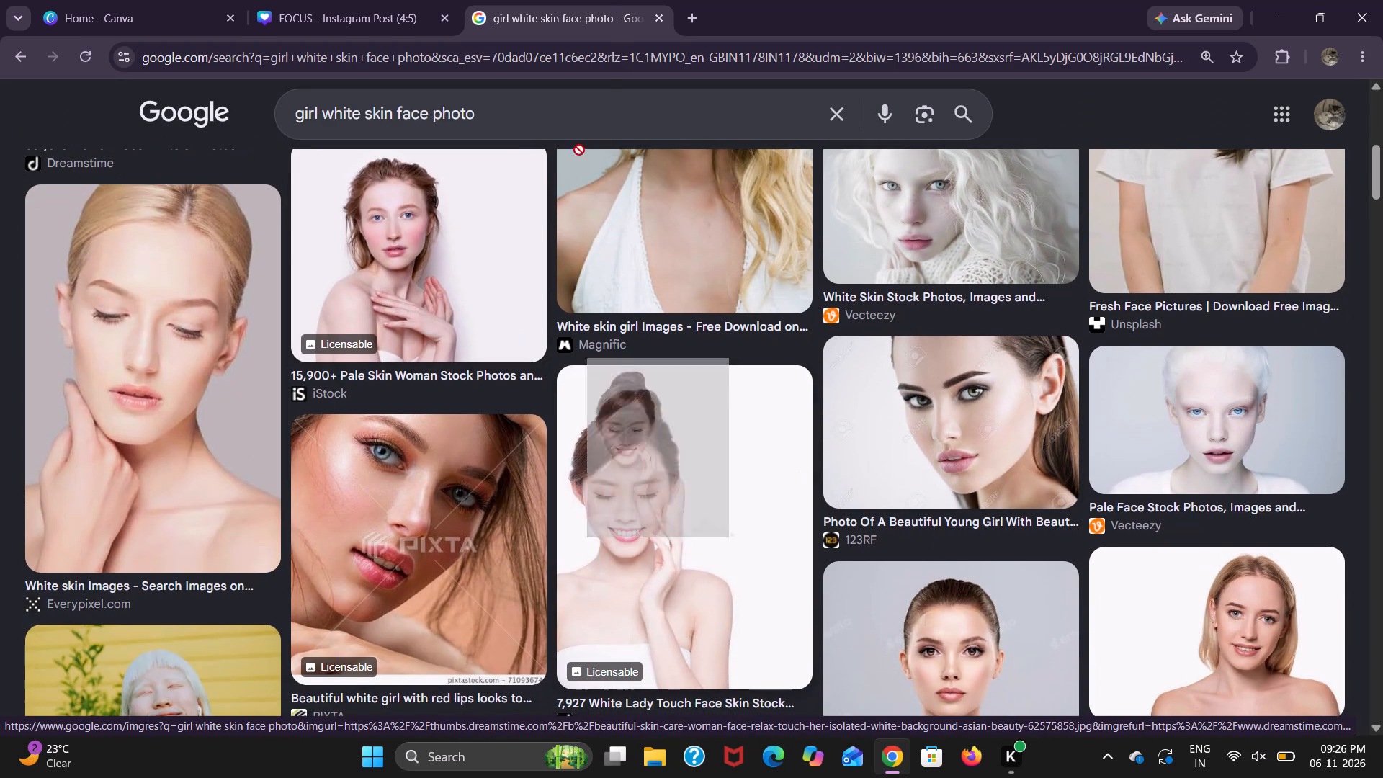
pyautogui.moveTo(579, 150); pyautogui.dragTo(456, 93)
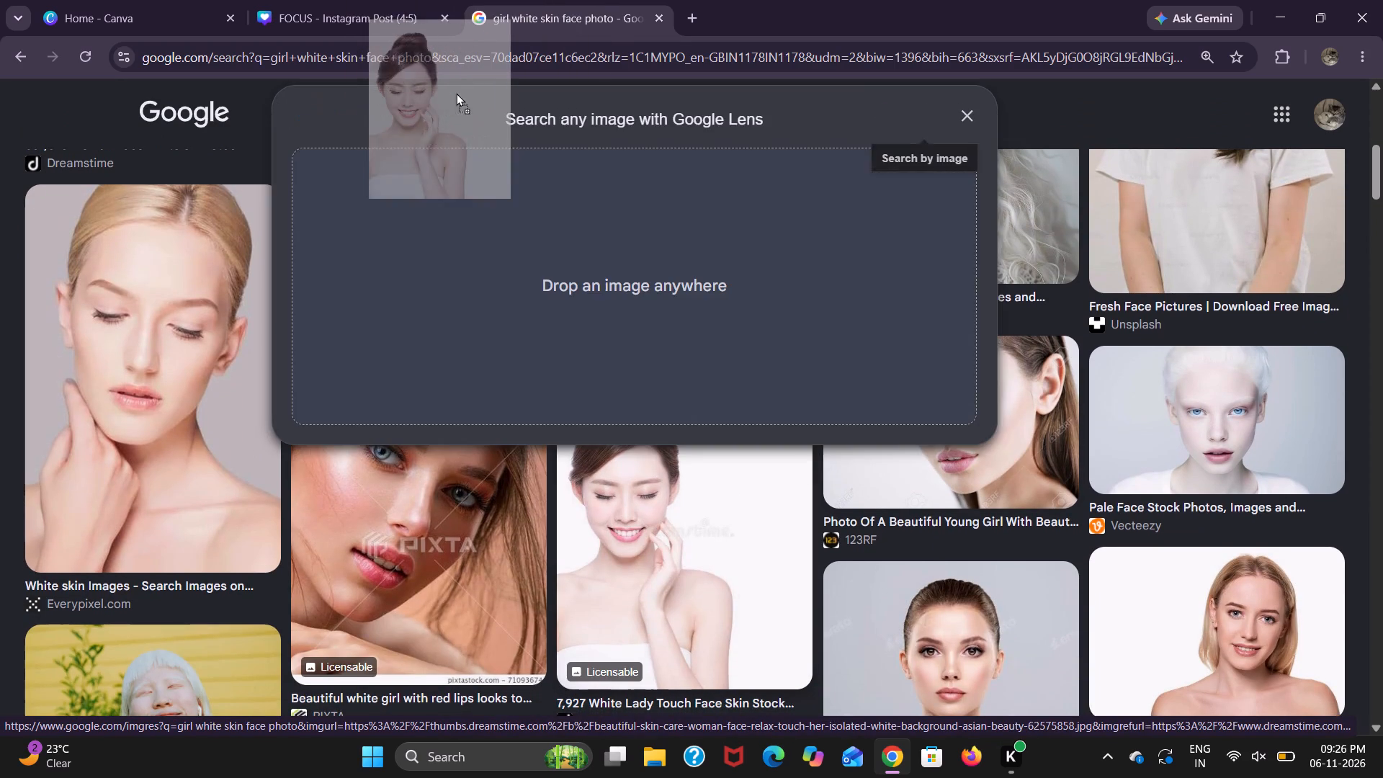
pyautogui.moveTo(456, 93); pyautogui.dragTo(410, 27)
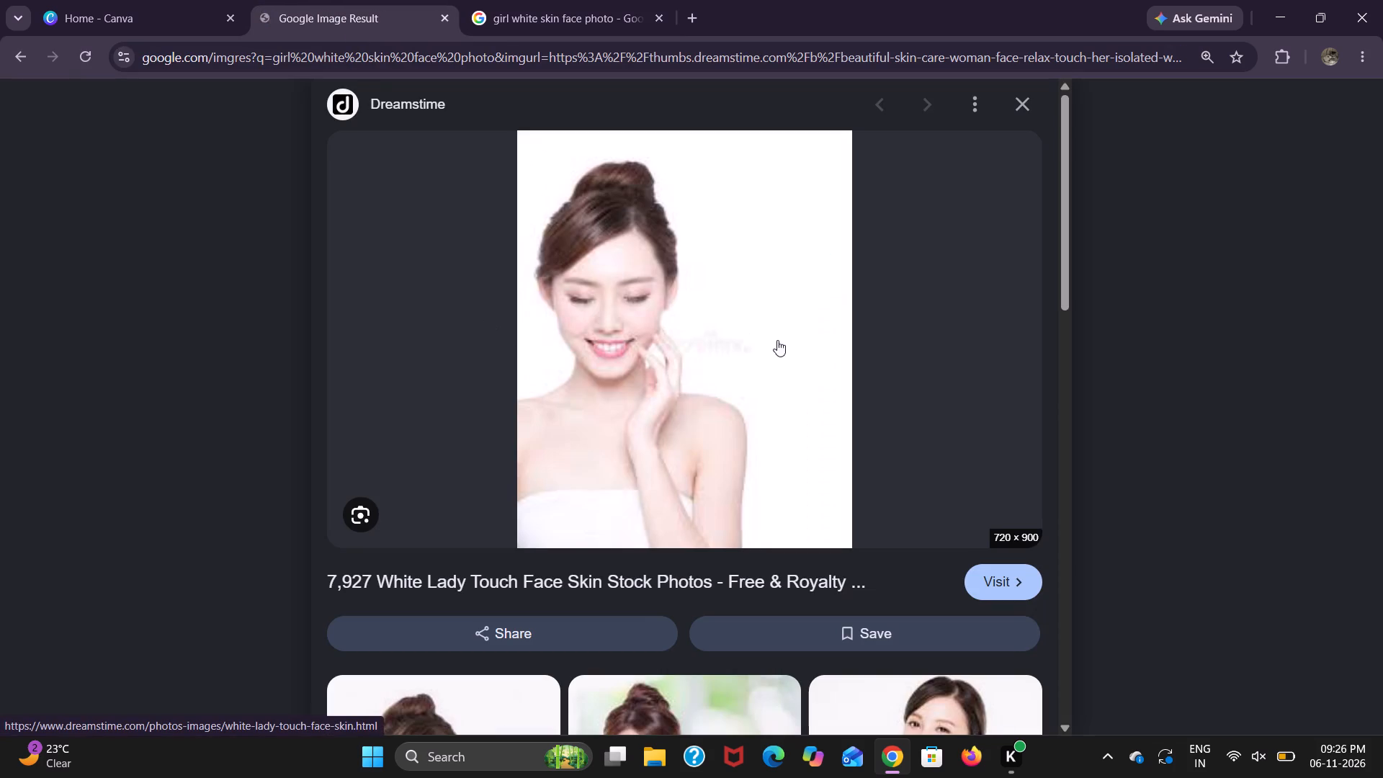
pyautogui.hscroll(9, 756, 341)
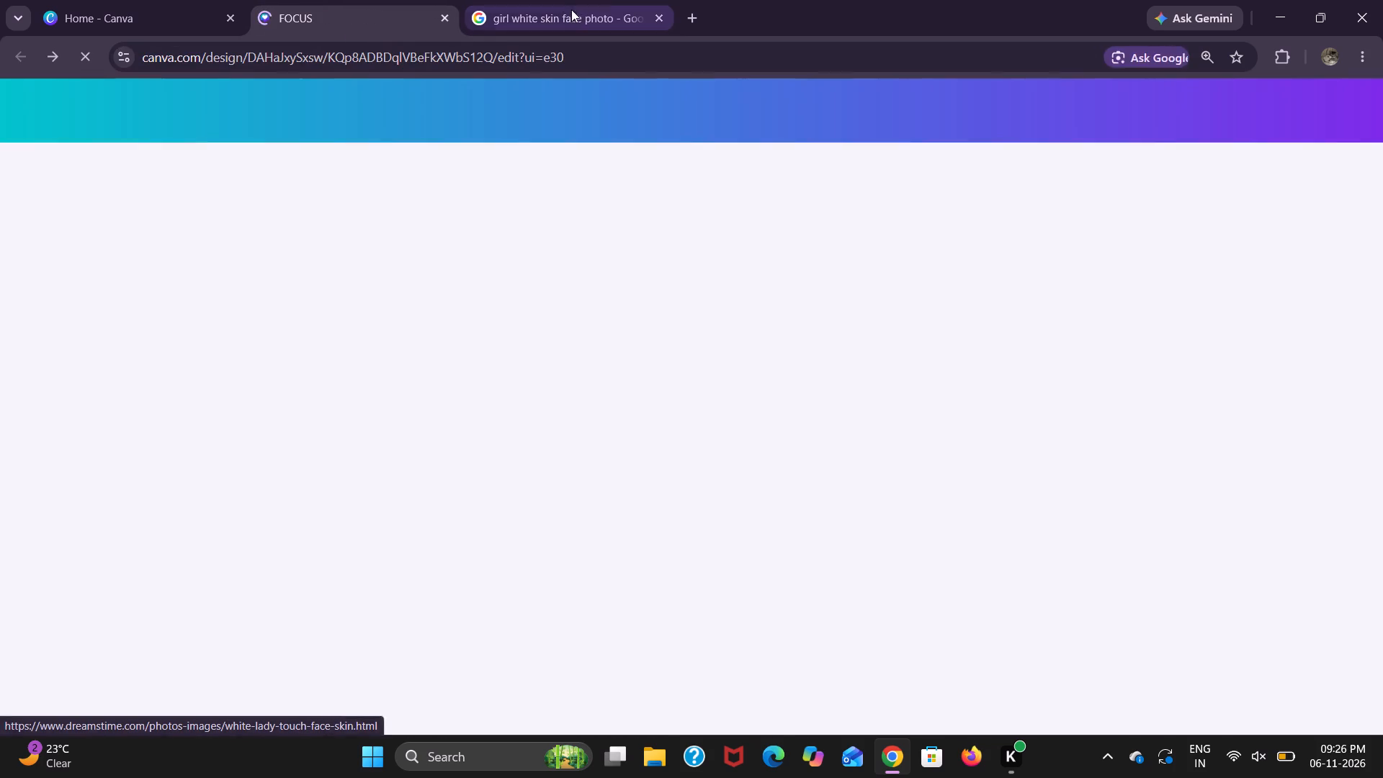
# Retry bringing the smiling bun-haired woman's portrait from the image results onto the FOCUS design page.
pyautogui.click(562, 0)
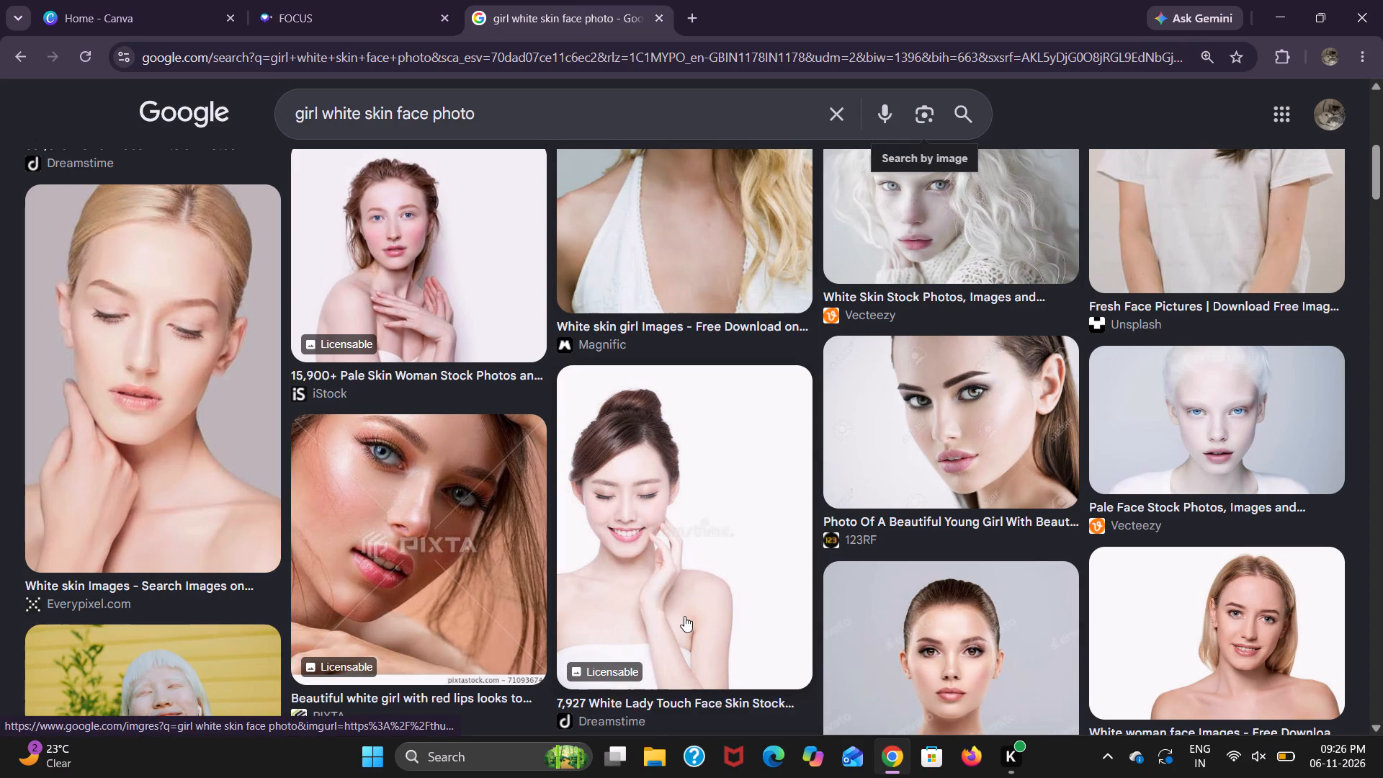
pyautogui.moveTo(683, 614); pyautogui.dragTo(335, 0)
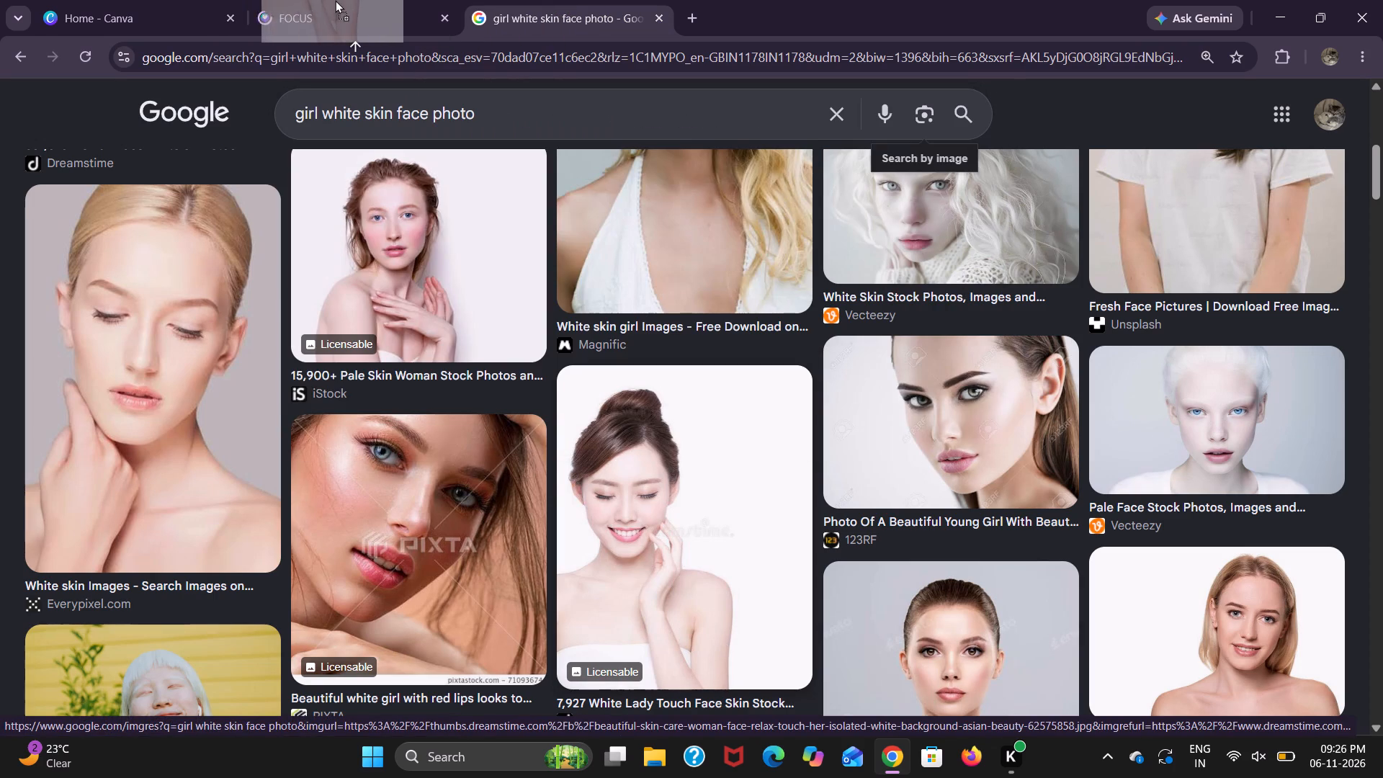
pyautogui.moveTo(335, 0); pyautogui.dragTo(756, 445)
# Check the FOCUS design and examine more white-skin face results for a different portrait to use.
pyautogui.click(570, 0)
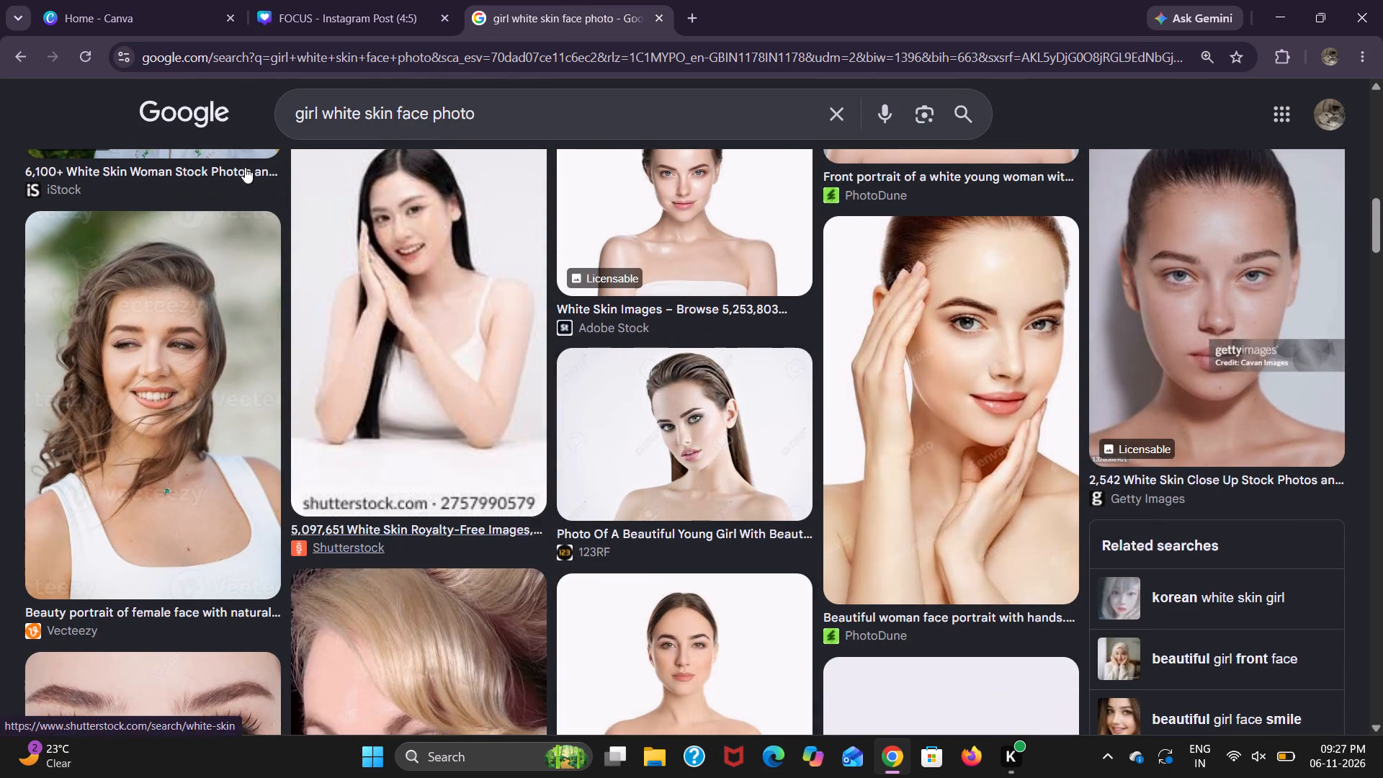
pyautogui.click(316, 1)
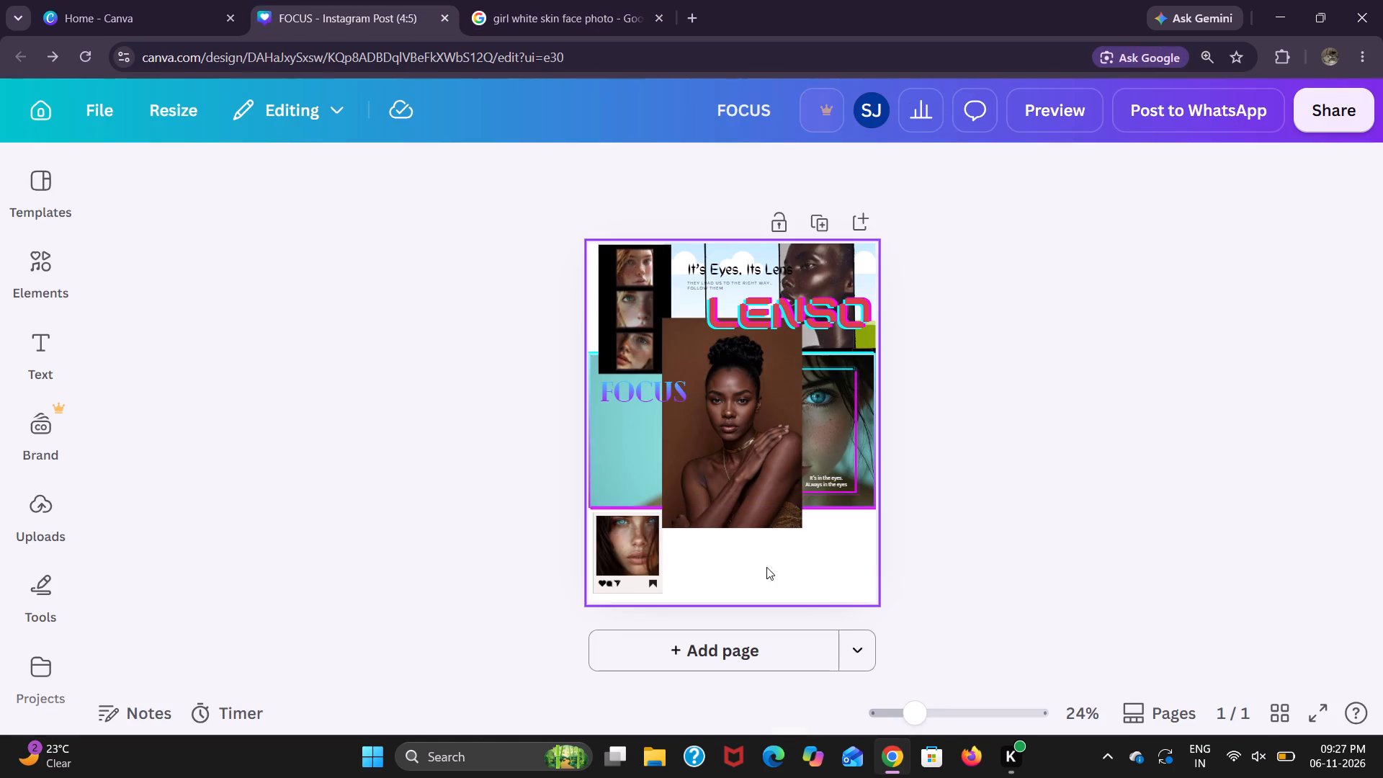
pyautogui.click(547, 0)
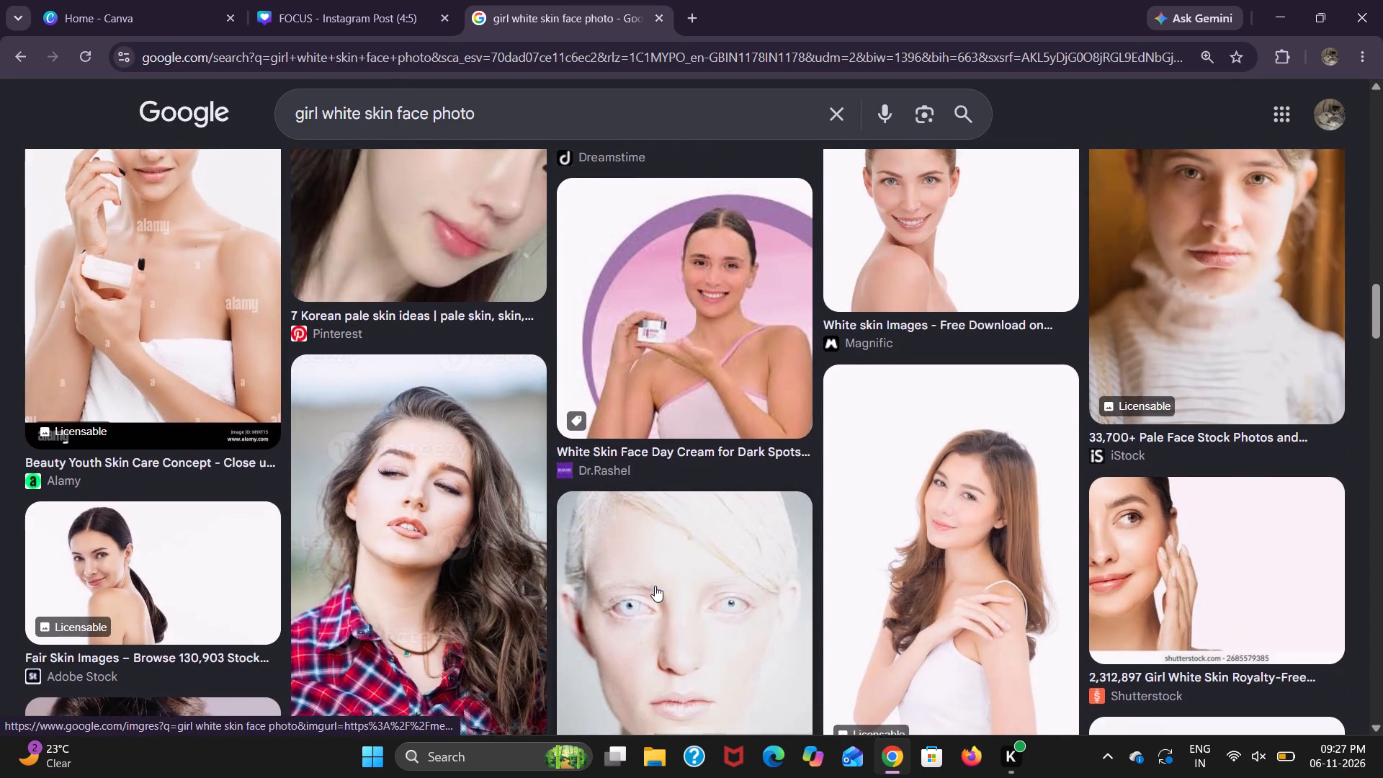
pyautogui.scroll(2, 655, 586)
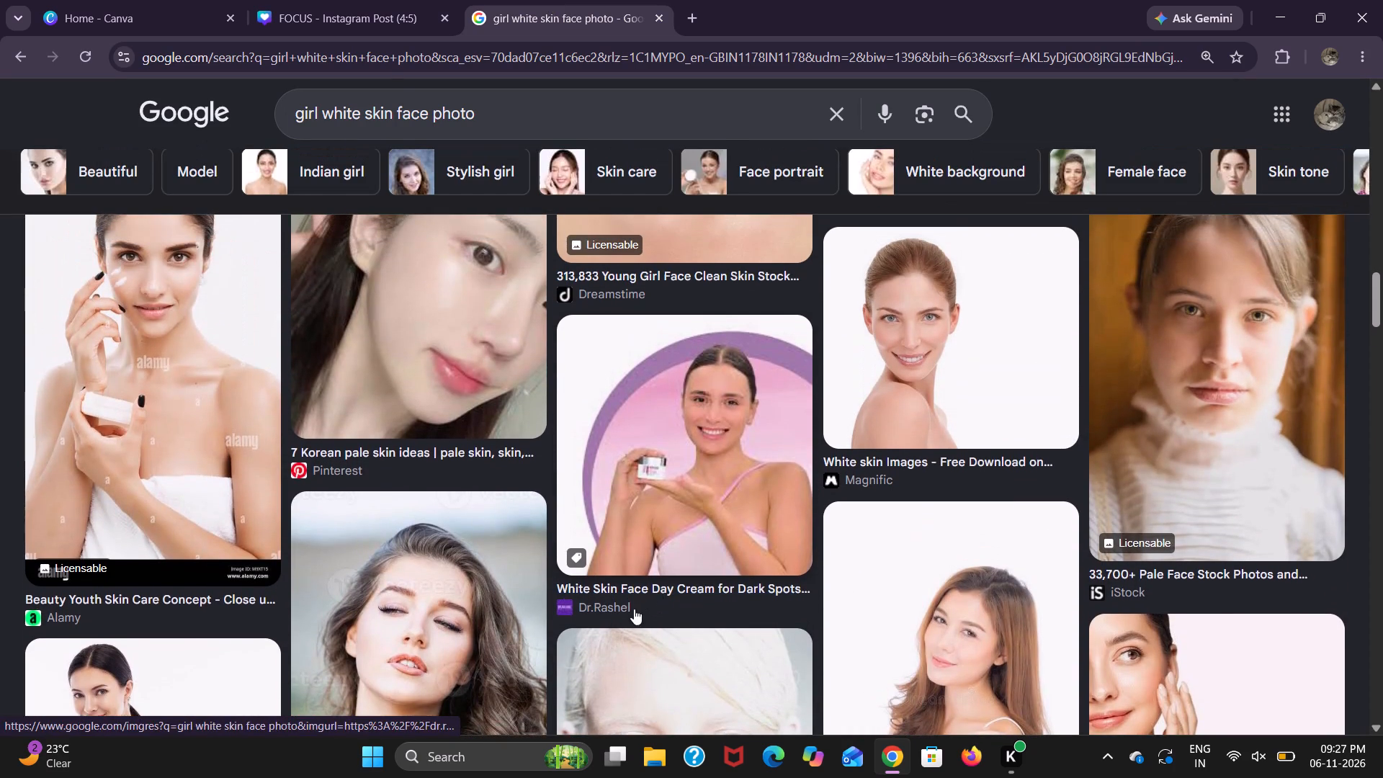
pyautogui.scroll(-8, 634, 609)
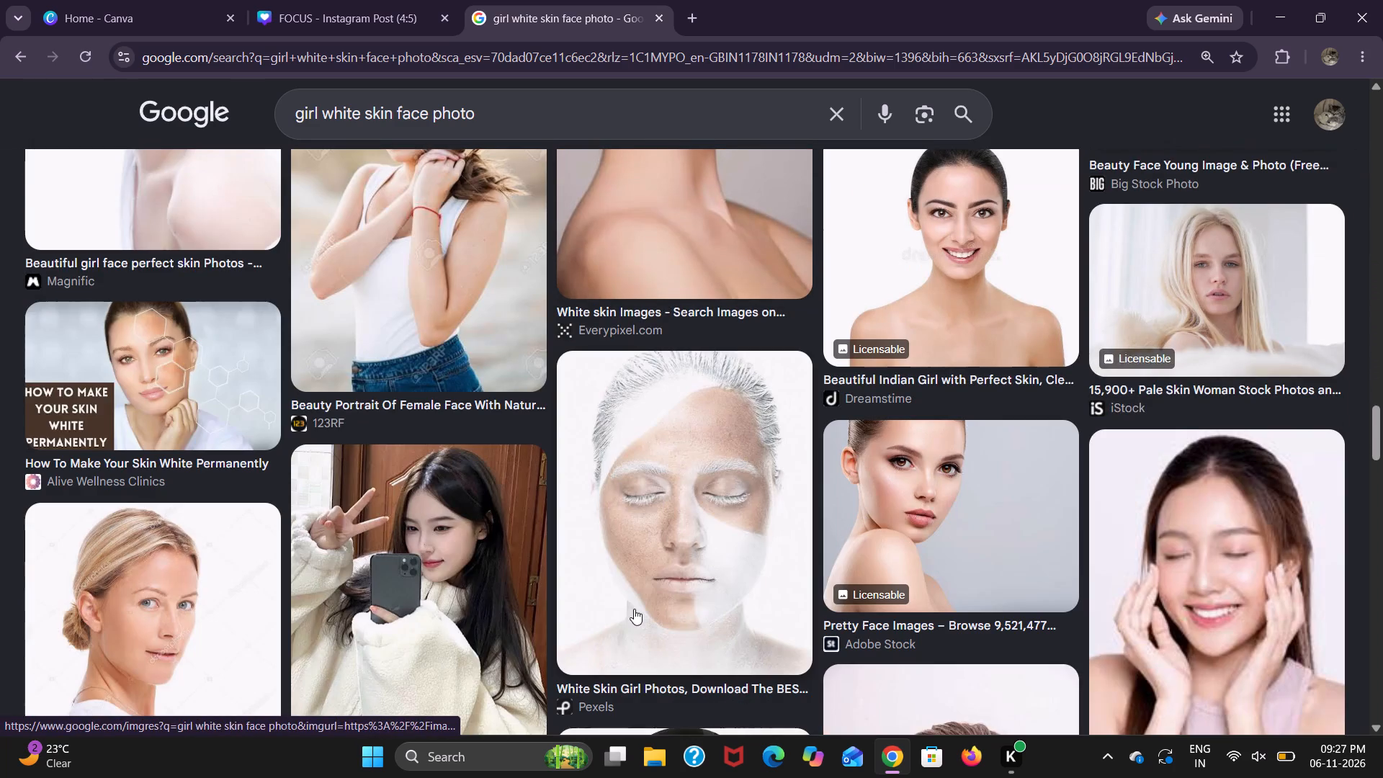
pyautogui.scroll(-1, 634, 609)
pyautogui.scroll(1, 634, 609)
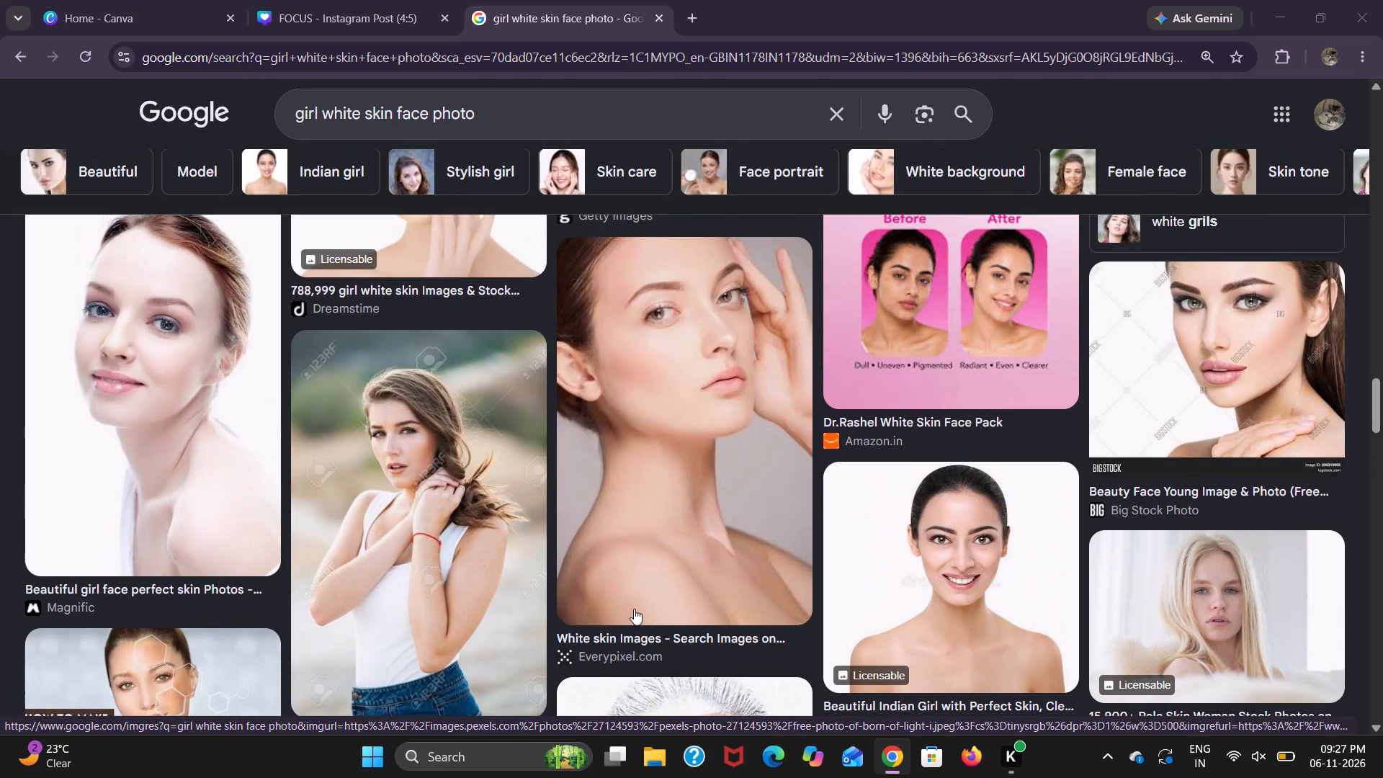
pyautogui.scroll(1, 634, 609)
# Add the Everypixel portrait of the woman with a hand raised beside her face to the middle of the FOCUS design page.
pyautogui.moveTo(682, 414); pyautogui.dragTo(390, 0)
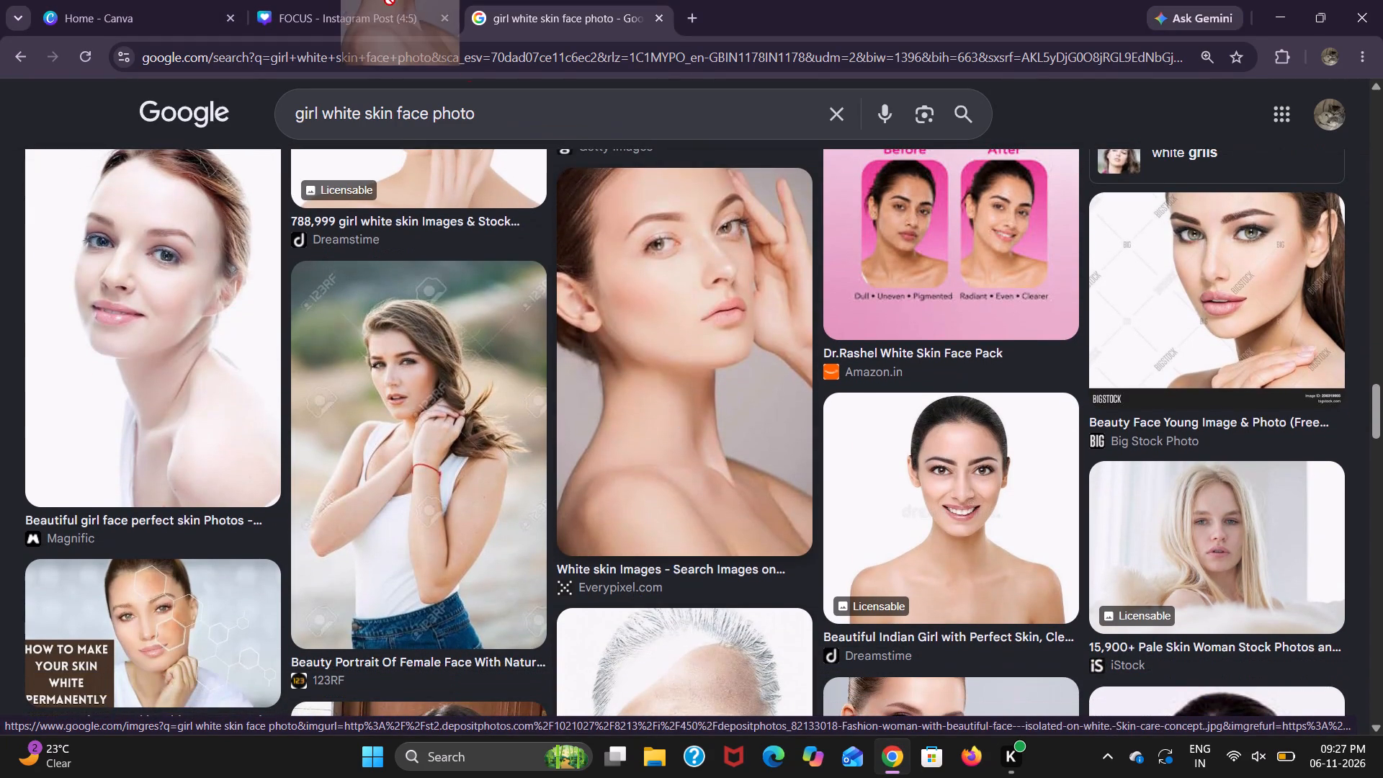
pyautogui.moveTo(390, 0); pyautogui.dragTo(715, 408)
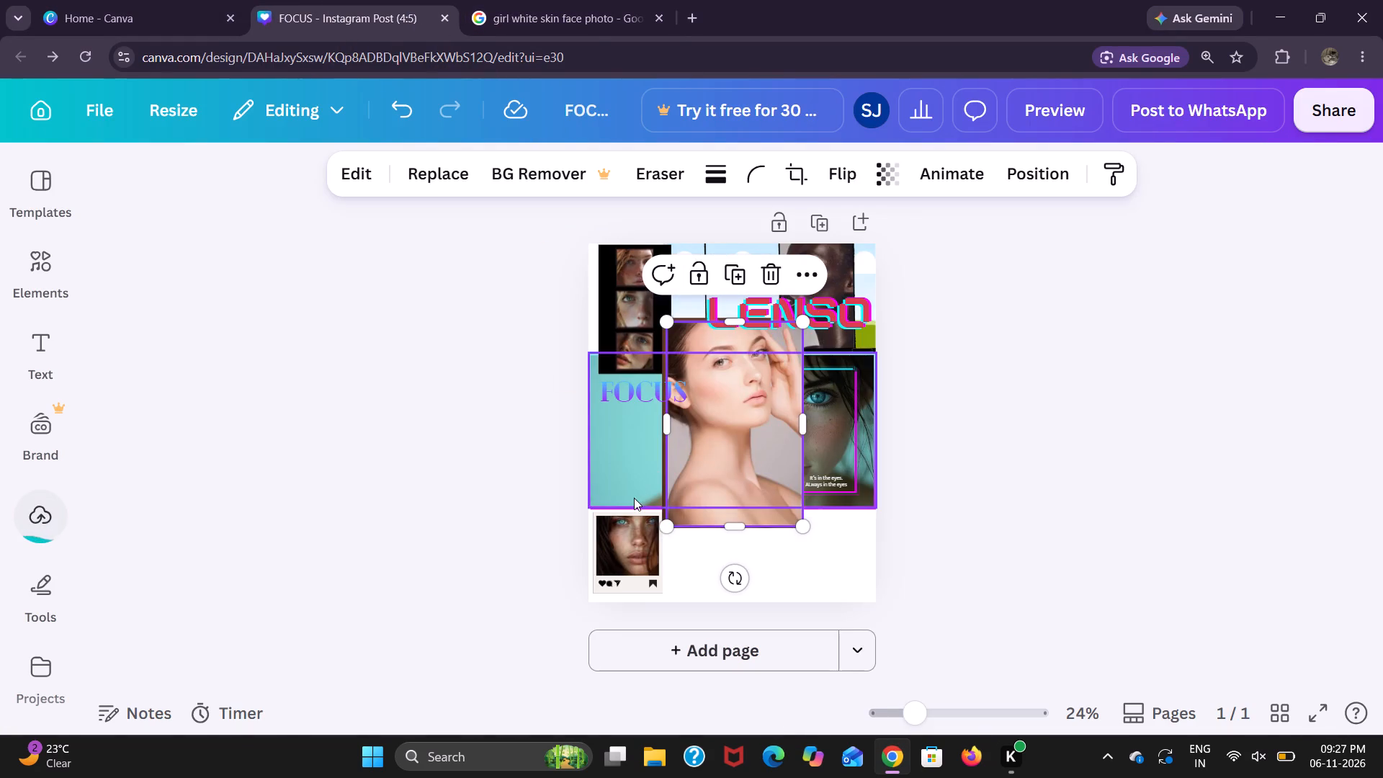
# Return to Google Images and replace "white" with "pale japenese" in the skin face photo search.
pyautogui.click(599, 0)
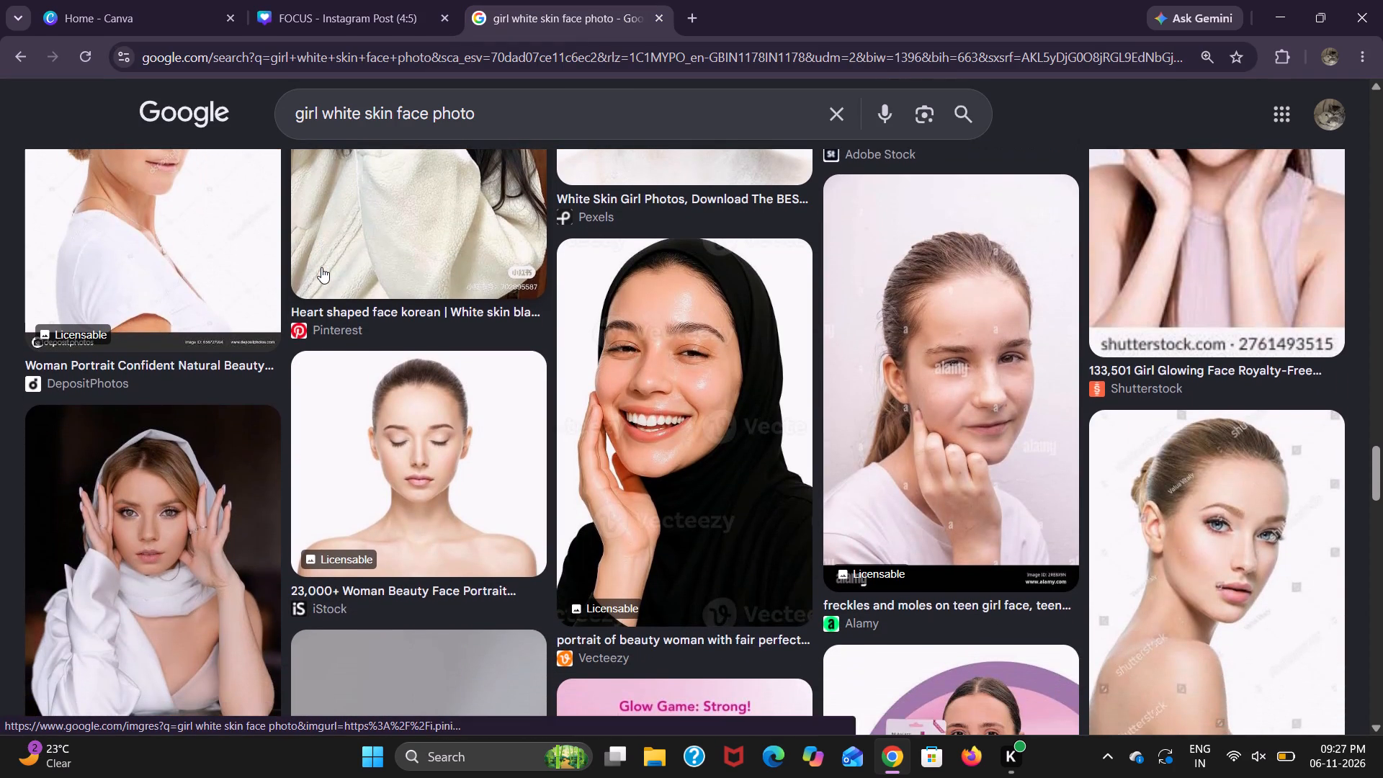
pyautogui.doubleClick(346, 106)
pyautogui.press('o')
pyautogui.press('BackSpace')
pyautogui.write('pale japenese')
pyautogui.press('Return')
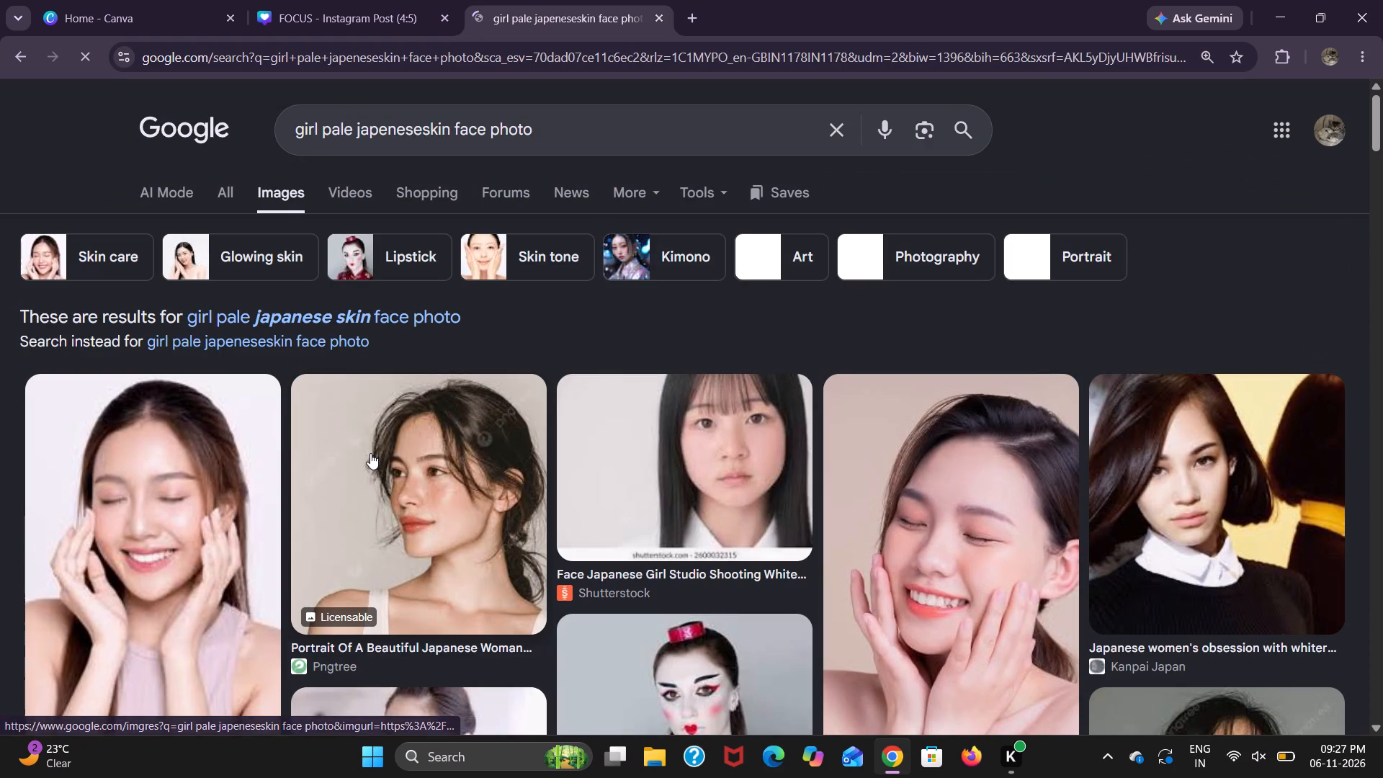
# Look through the Google Images results for pale Japanese skin face photos for another portrait suited to the film frame.
pyautogui.scroll(-3, 370, 453)
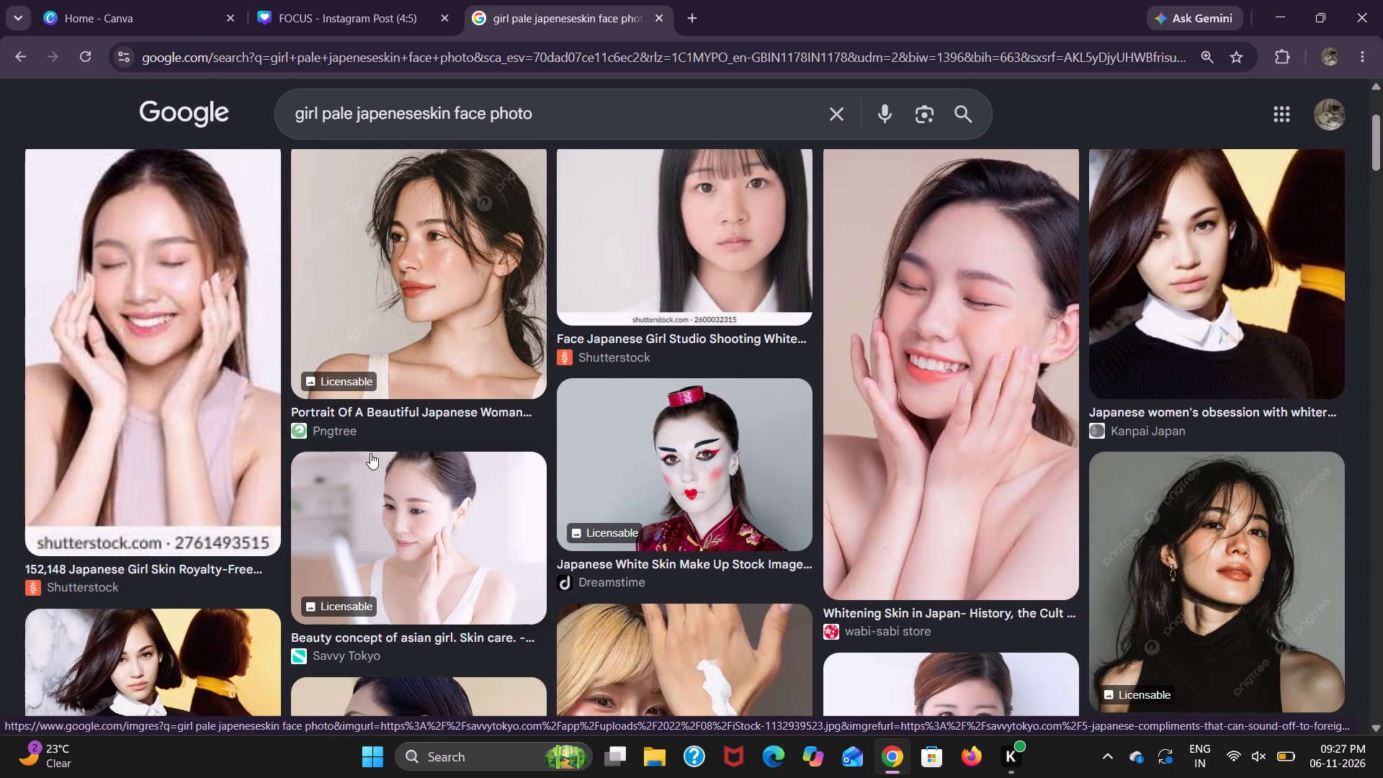
pyautogui.scroll(-5, 460, 328)
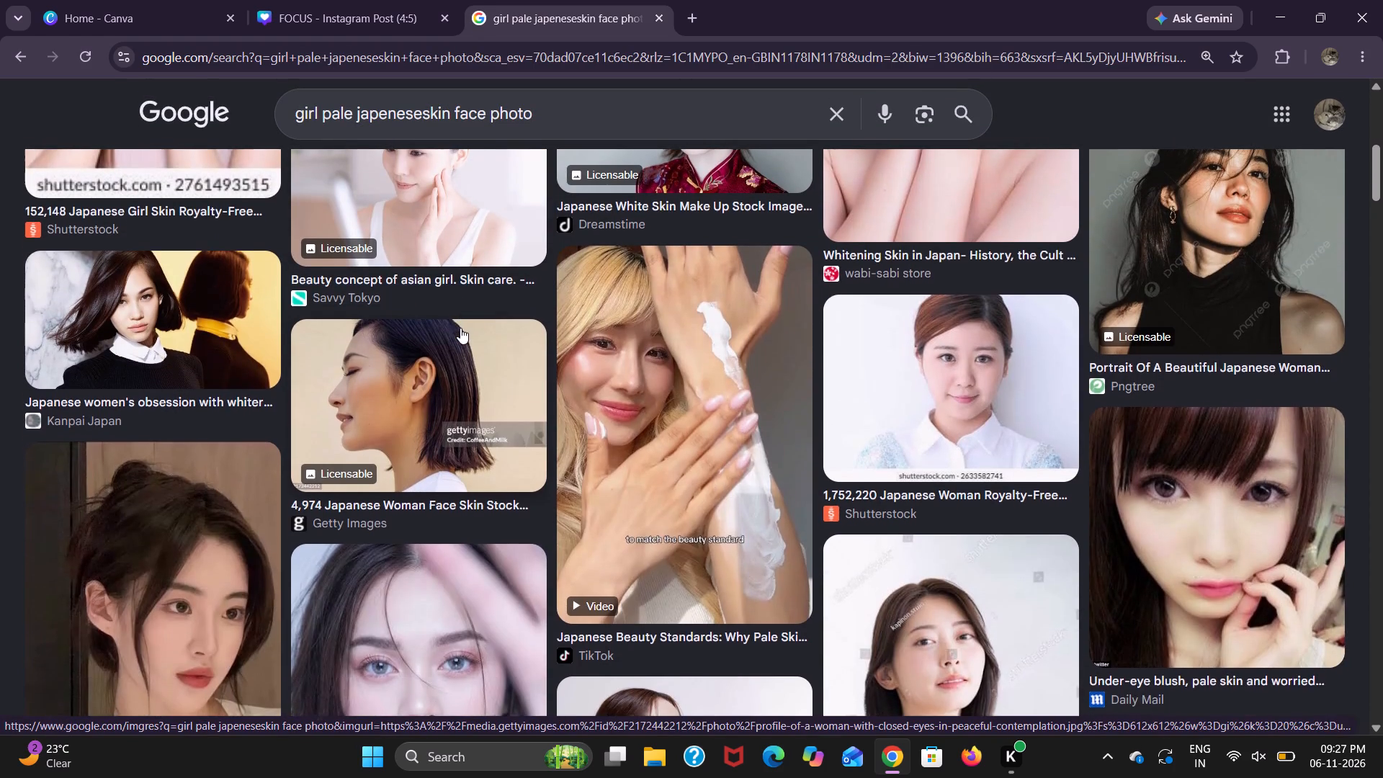
pyautogui.scroll(-1, 460, 328)
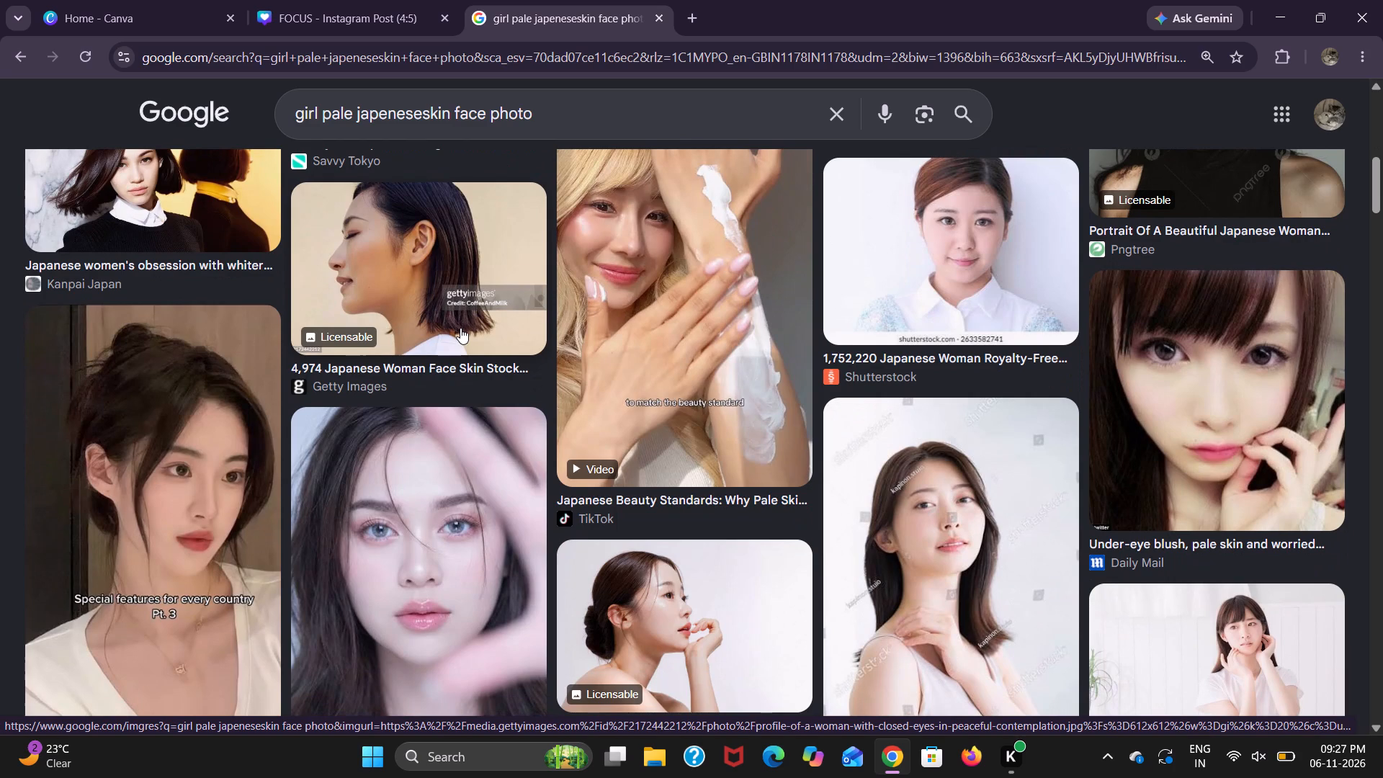
pyautogui.scroll(-7, 460, 328)
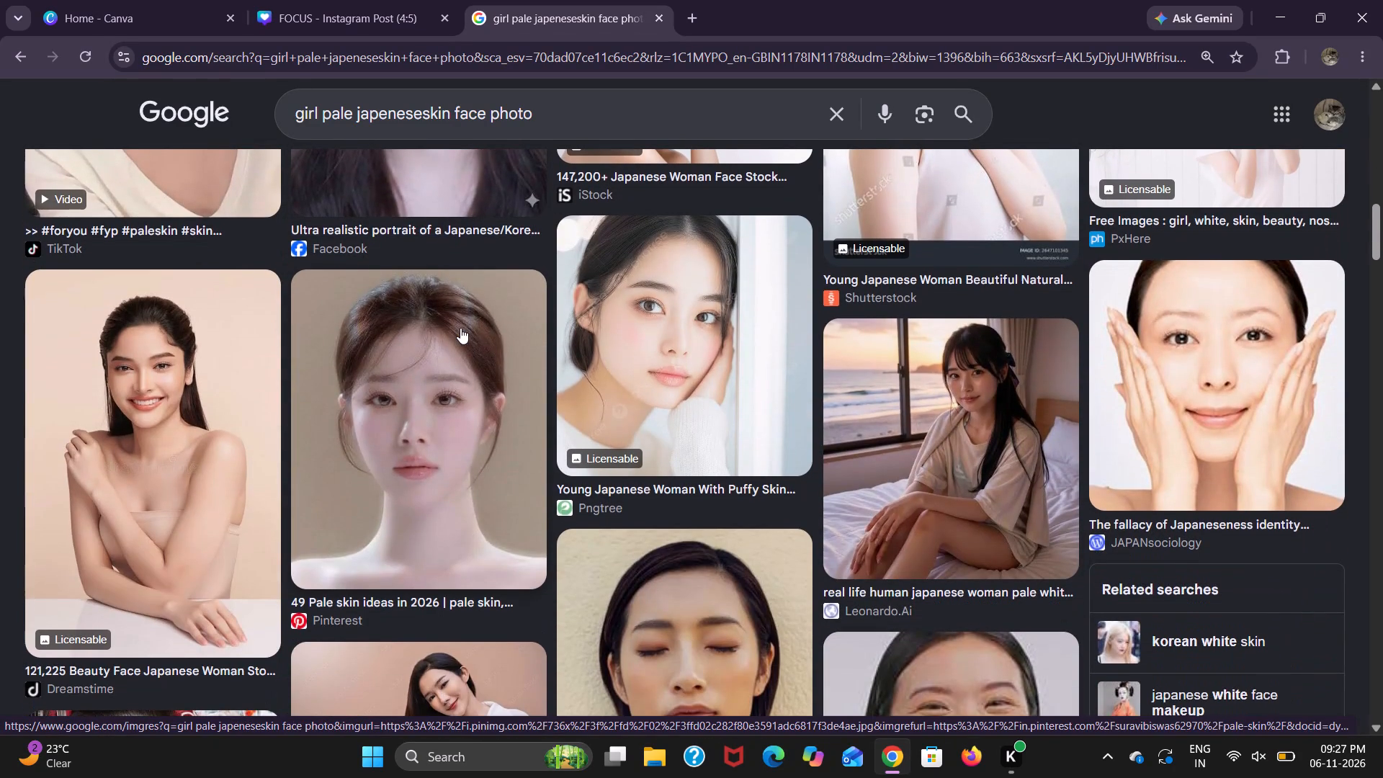
pyautogui.scroll(-1, 341, 439)
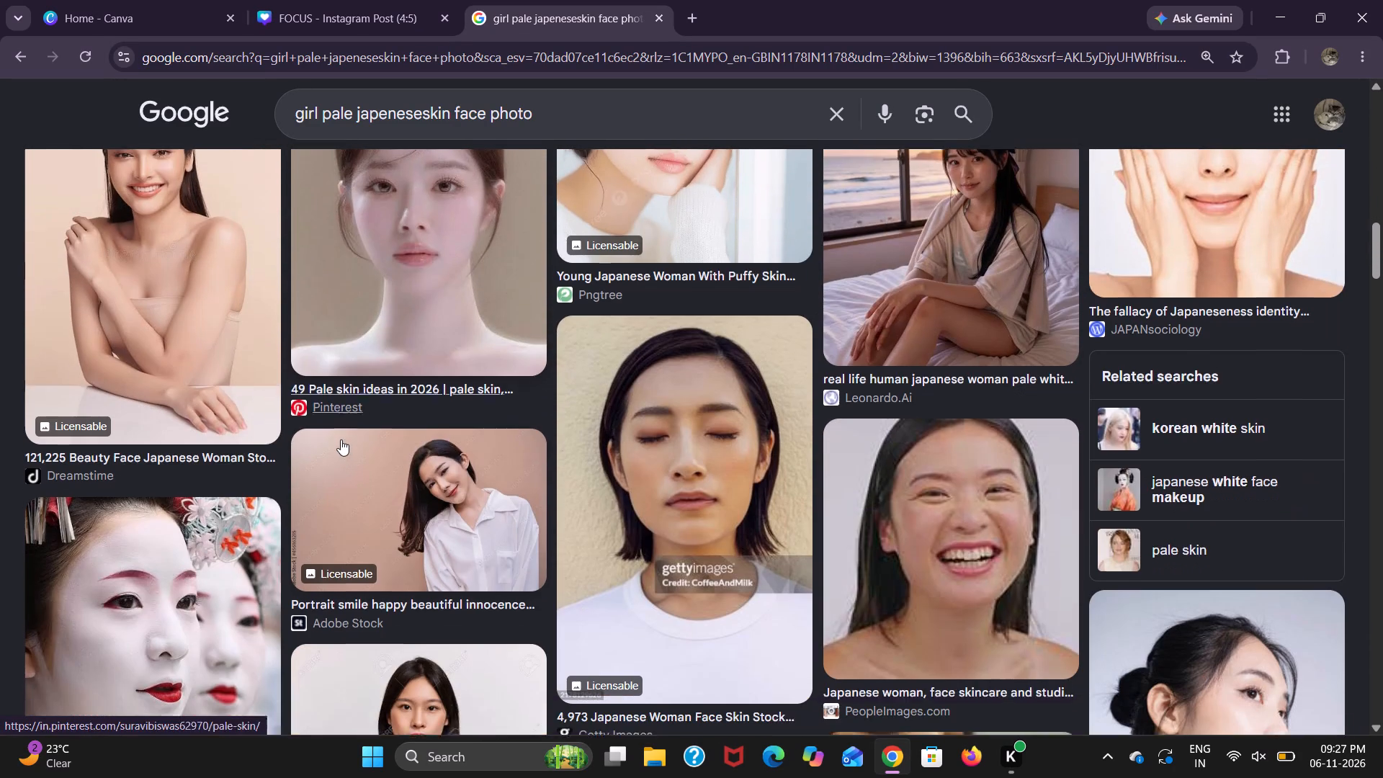
pyautogui.scroll(-5, 341, 439)
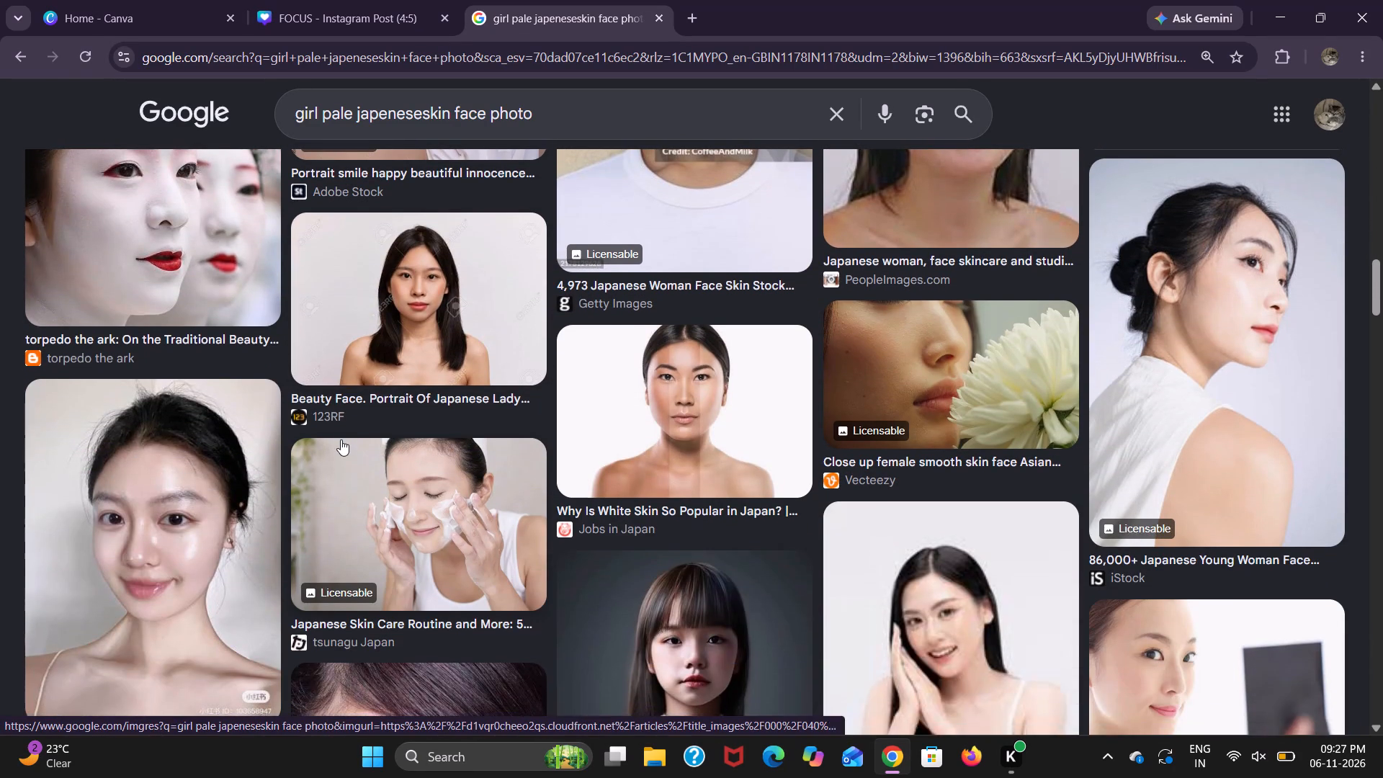
pyautogui.scroll(1, 120, 679)
pyautogui.scroll(-5, 120, 679)
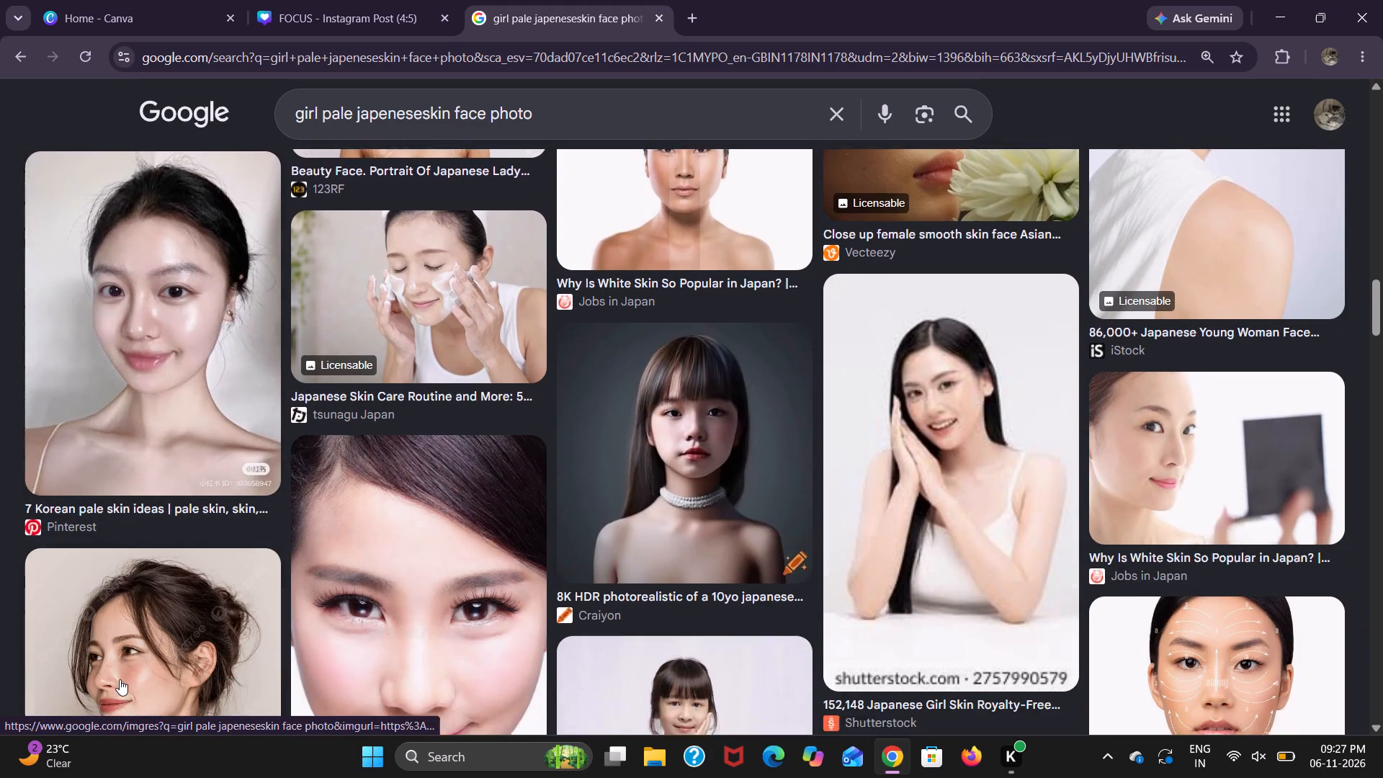
pyautogui.scroll(-6, 120, 679)
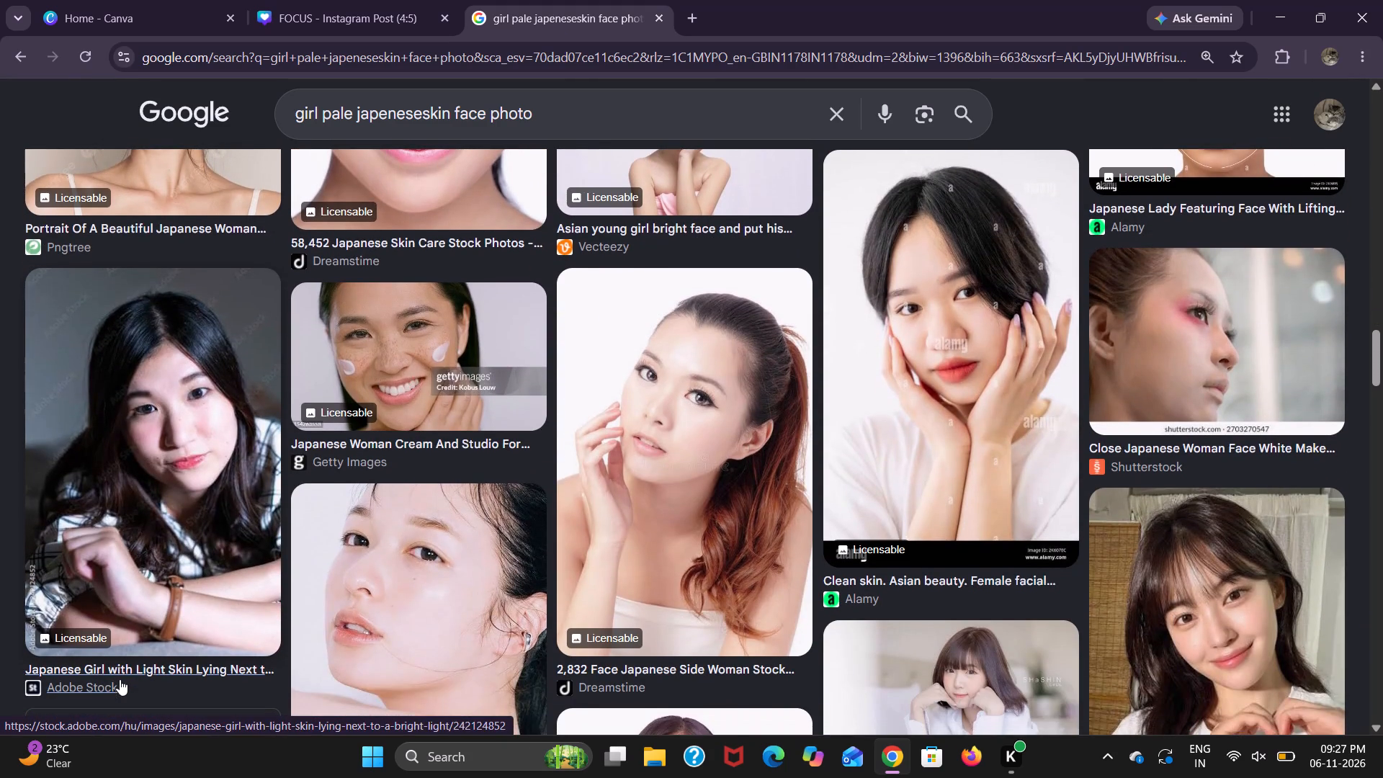
pyautogui.scroll(-6, 120, 679)
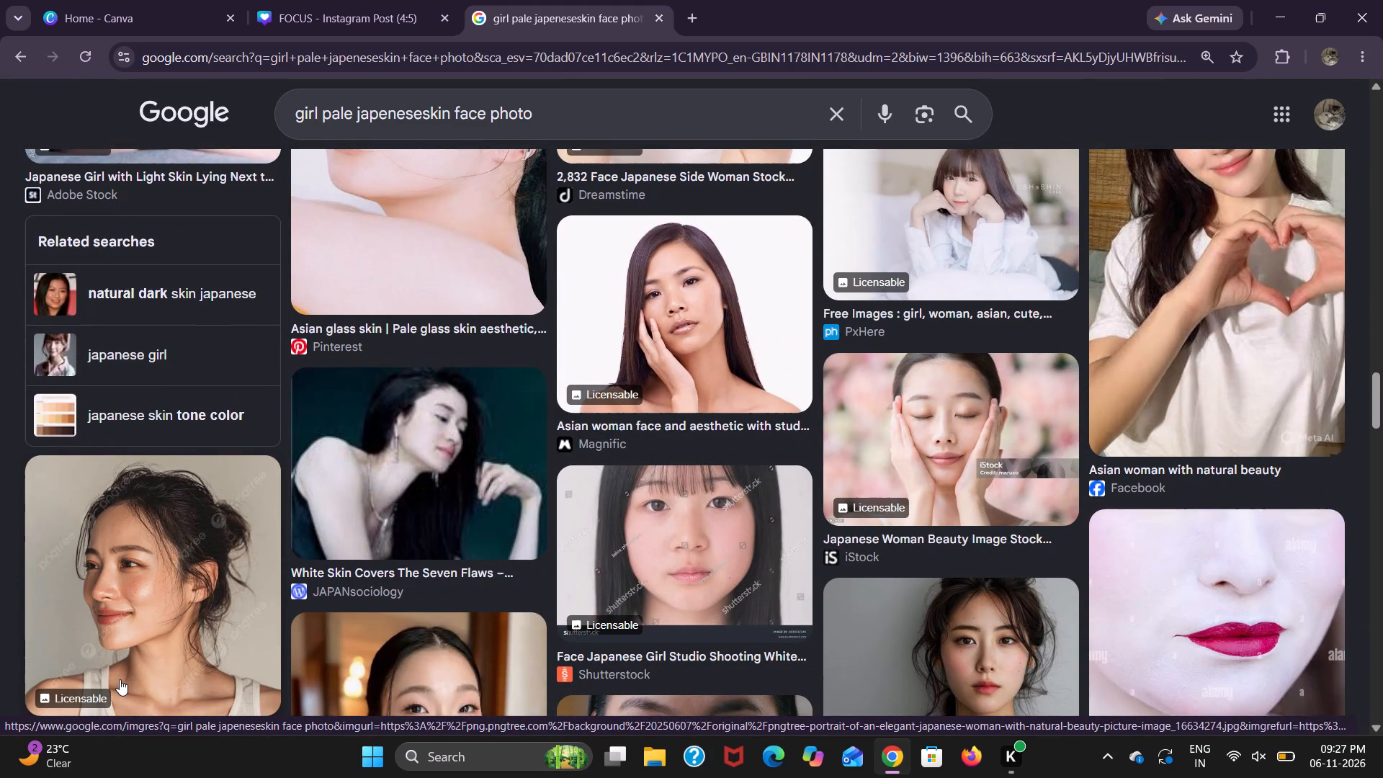
pyautogui.scroll(-3, 120, 679)
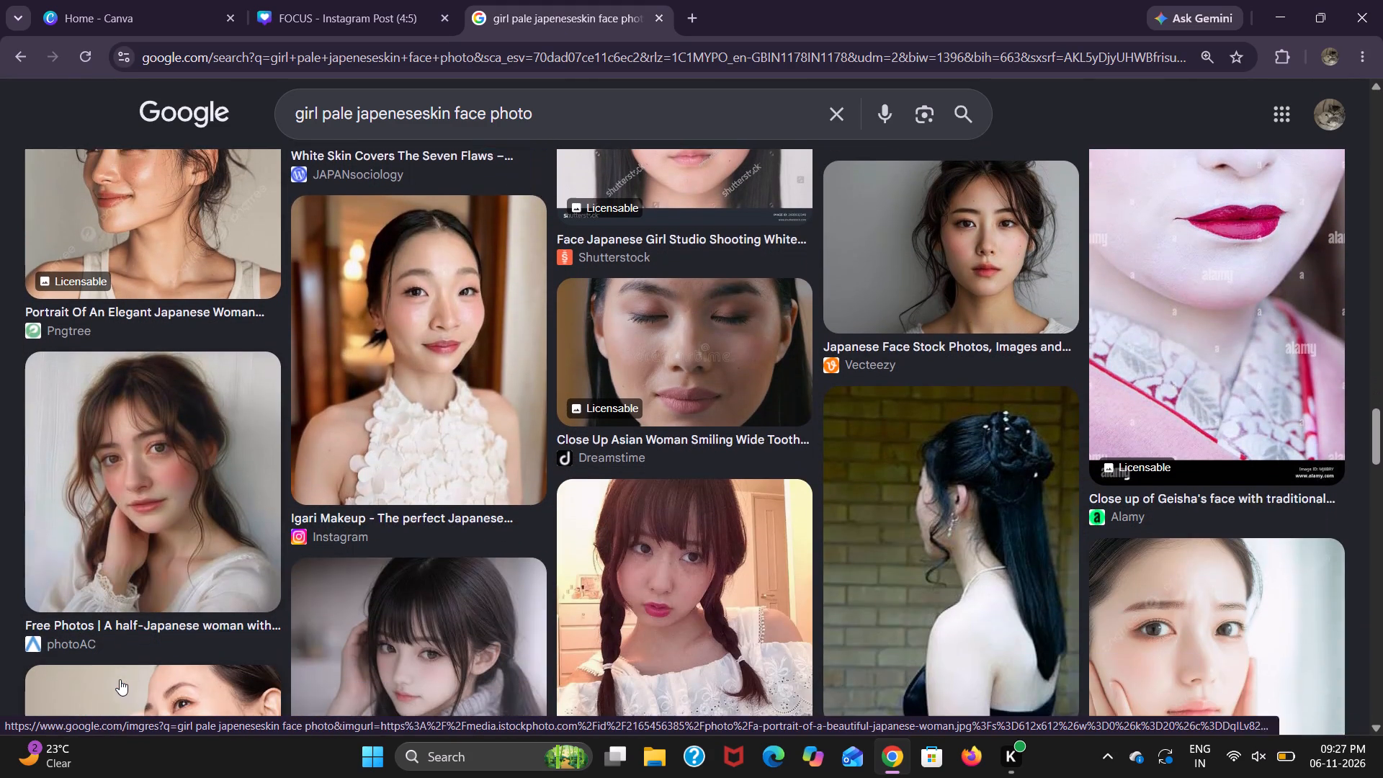
pyautogui.scroll(-9, 120, 679)
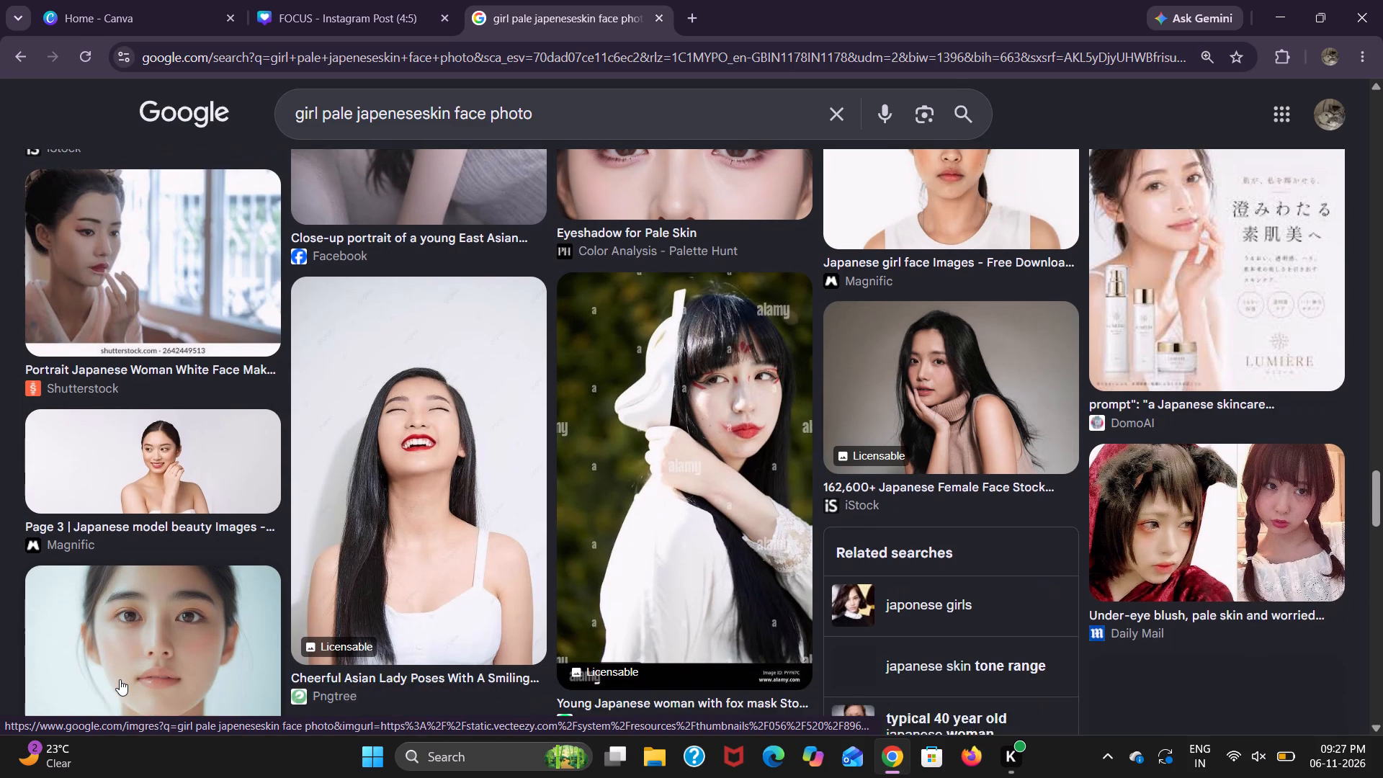
pyautogui.scroll(-6, 120, 679)
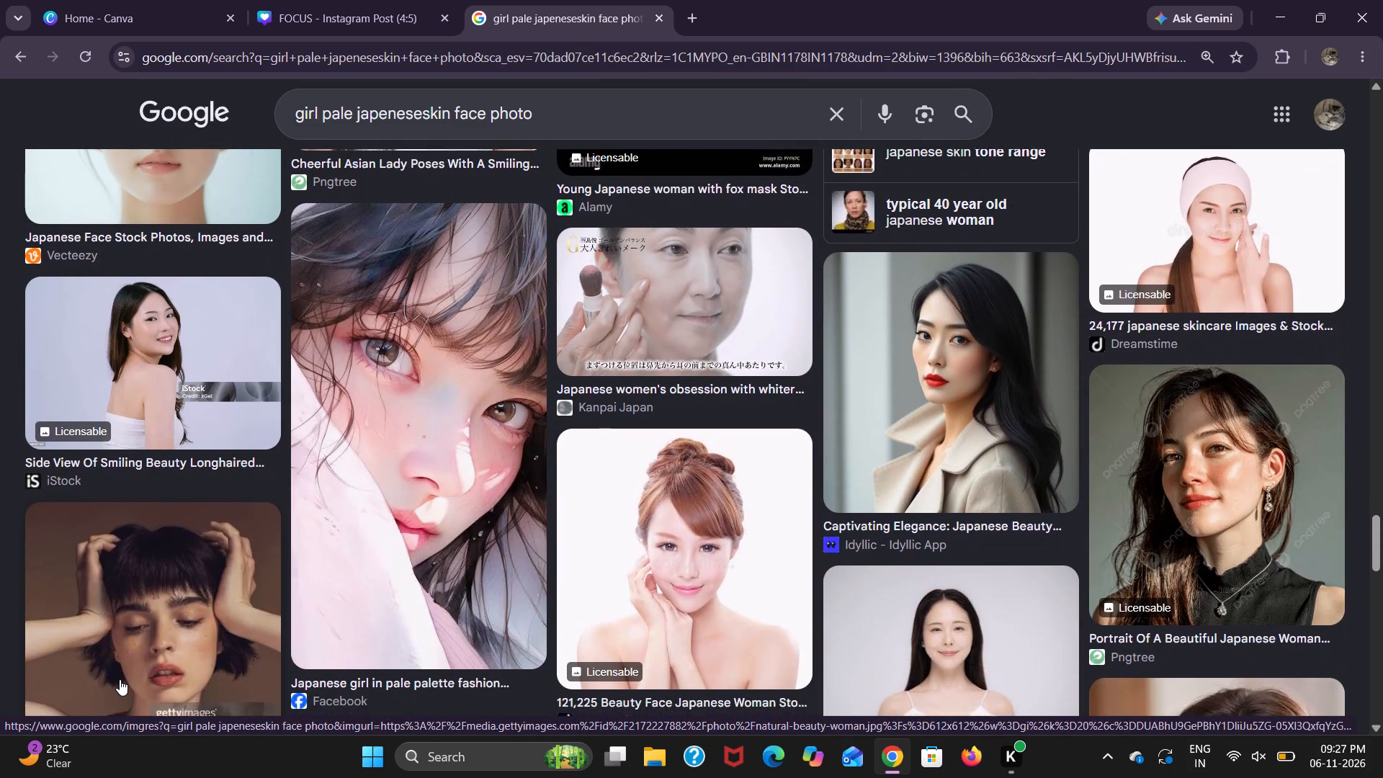
pyautogui.scroll(-3, 120, 679)
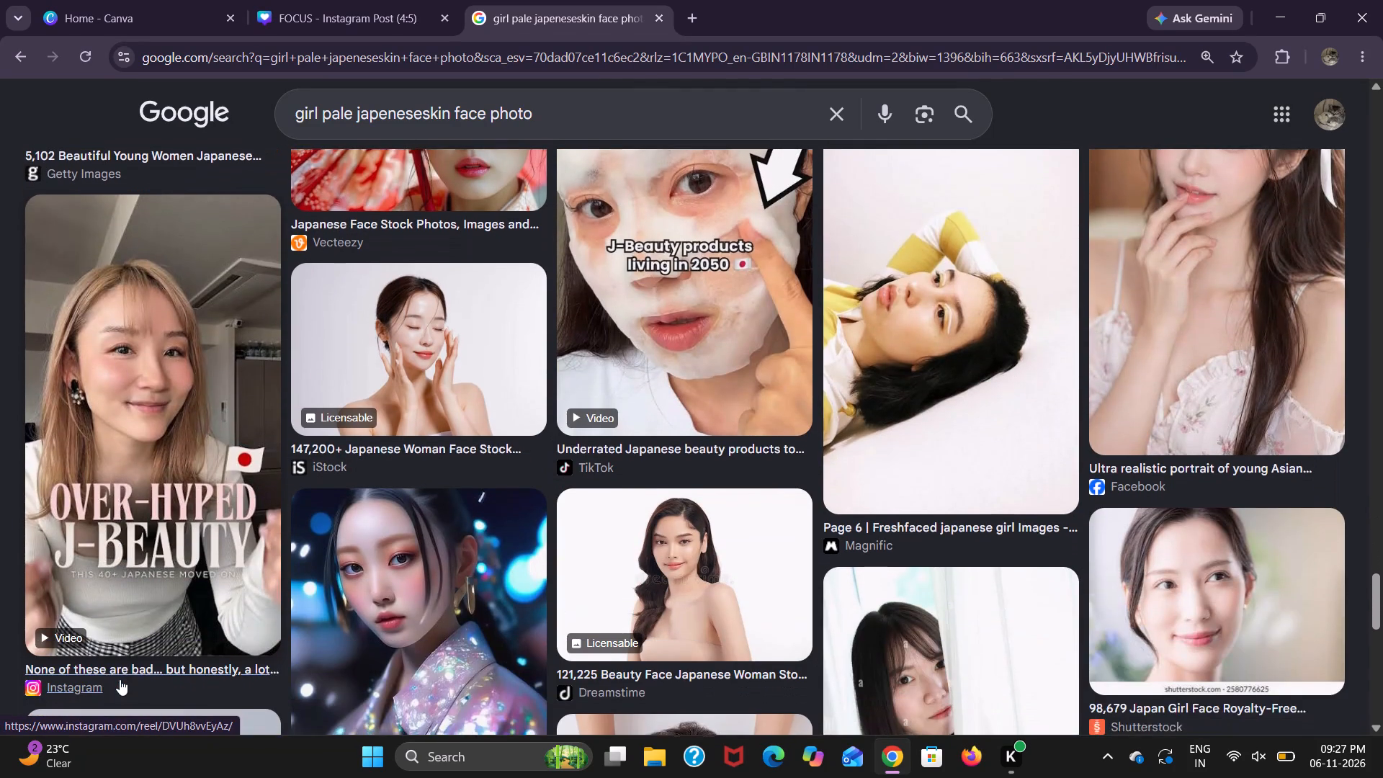
pyautogui.scroll(-4, 120, 679)
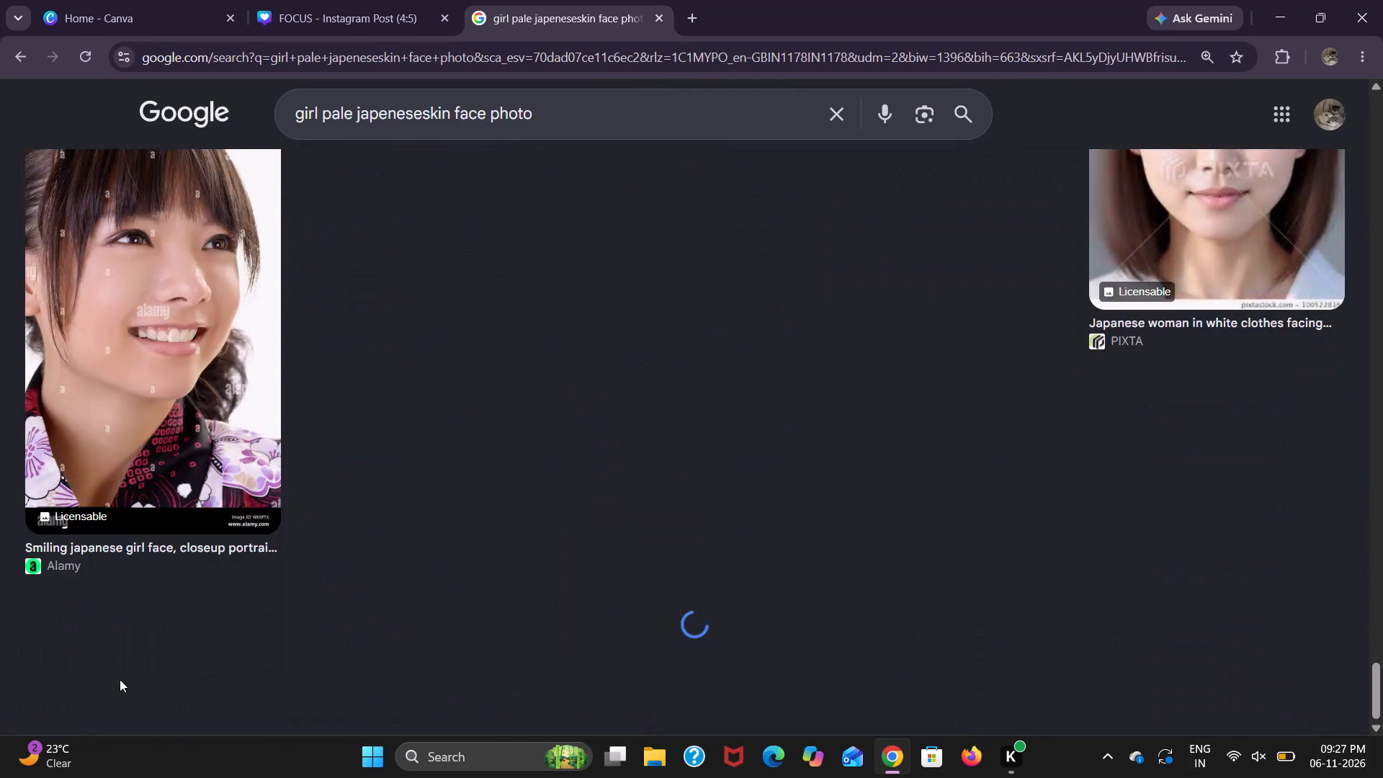
pyautogui.scroll(15, 120, 679)
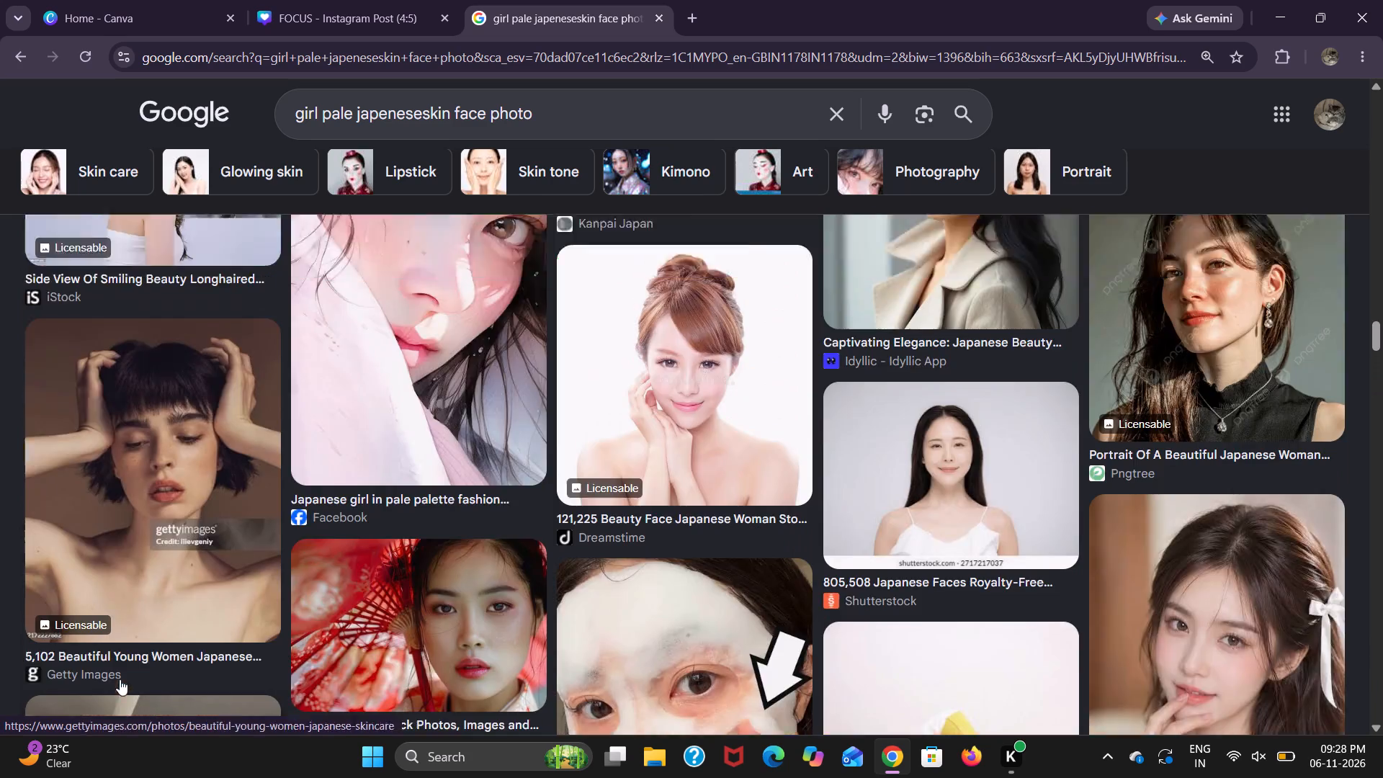
pyautogui.scroll(10, 120, 679)
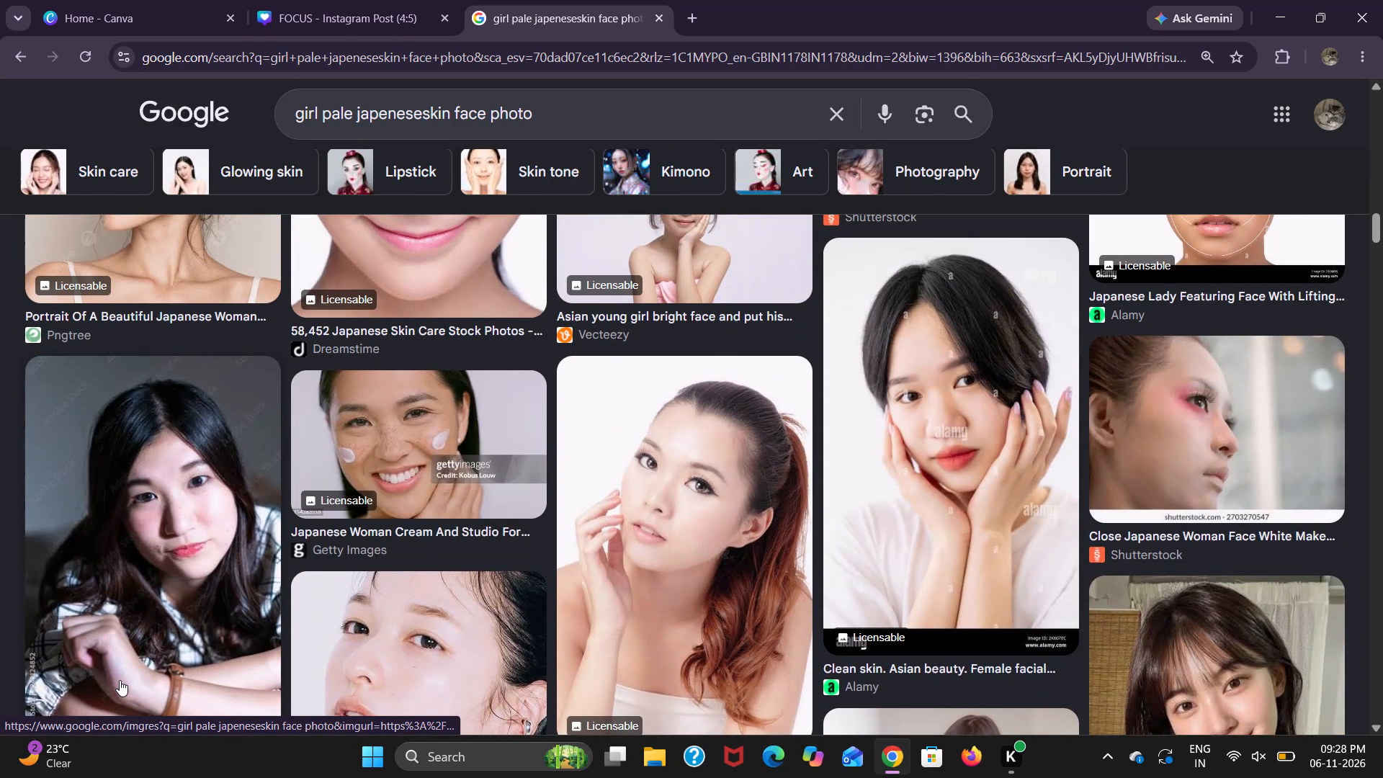
# Bring the smiling, closed-eyes portrait with both hands on the cheeks from the image results into the middle of the FOCUS design in Canva.
pyautogui.scroll(2, 120, 680)
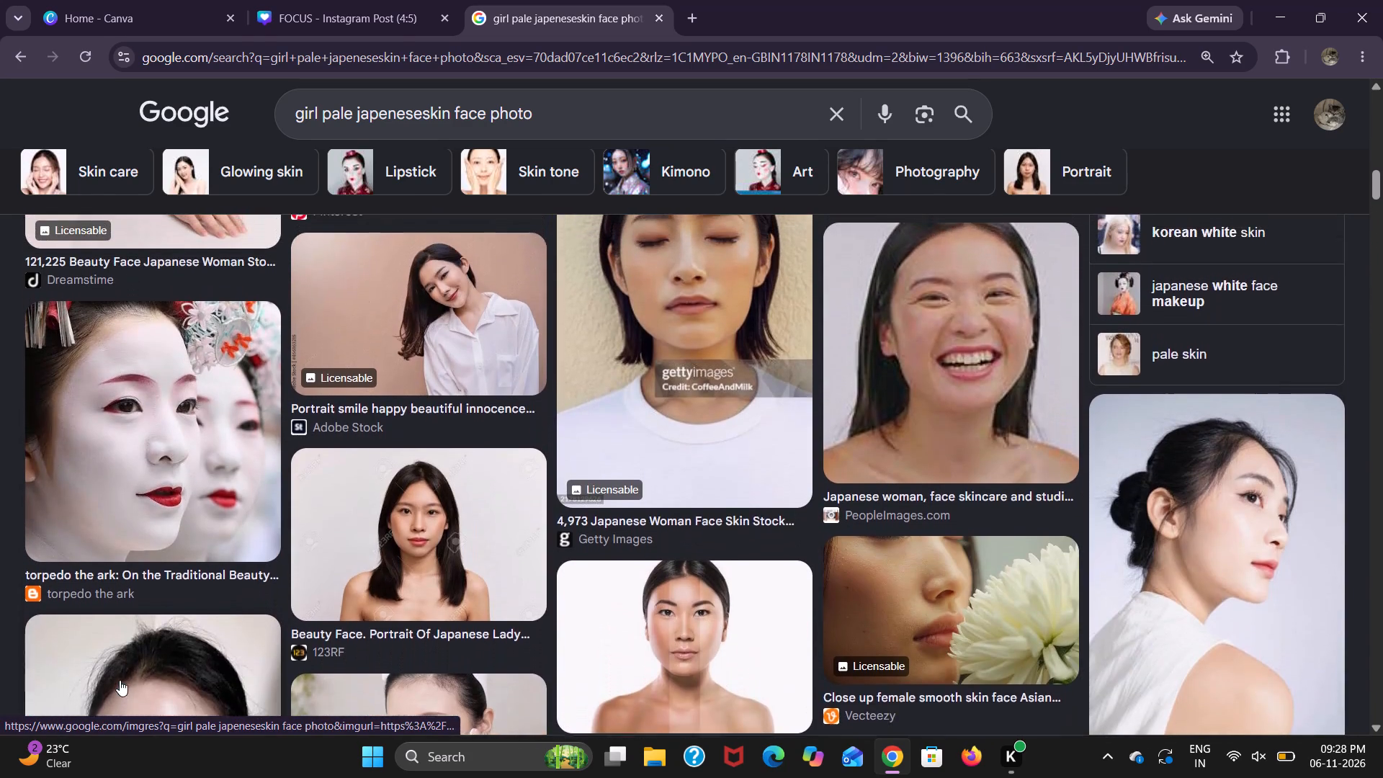
pyautogui.scroll(5, 120, 680)
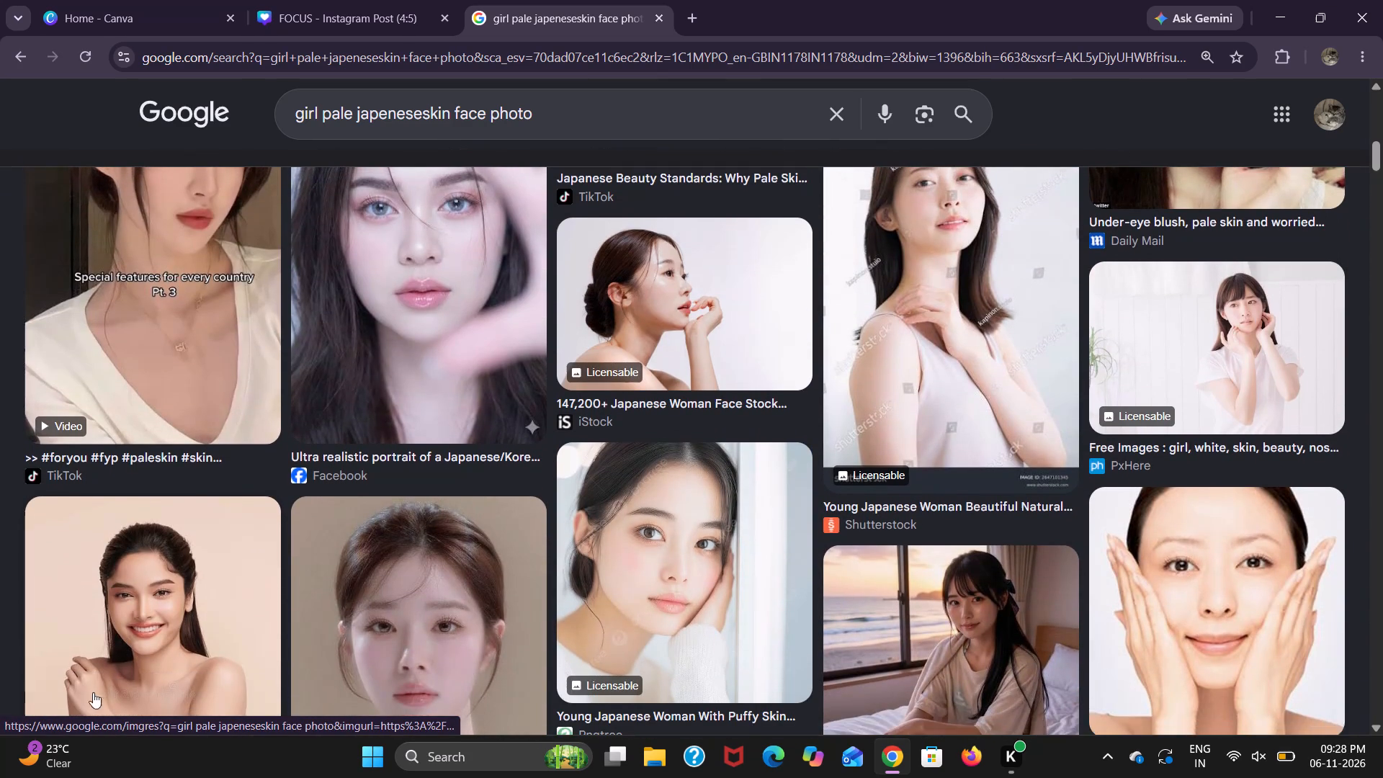
pyautogui.scroll(1, 223, 501)
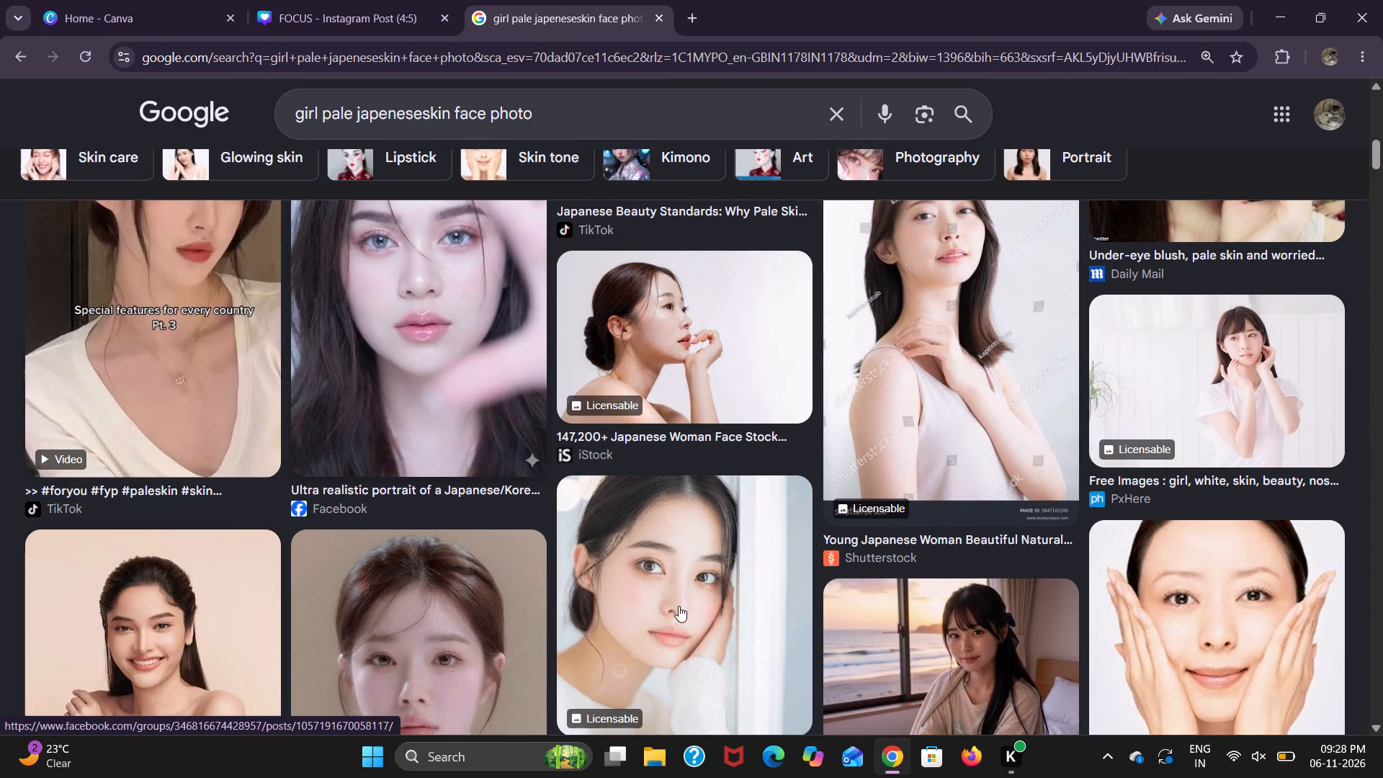
pyautogui.scroll(4, 967, 483)
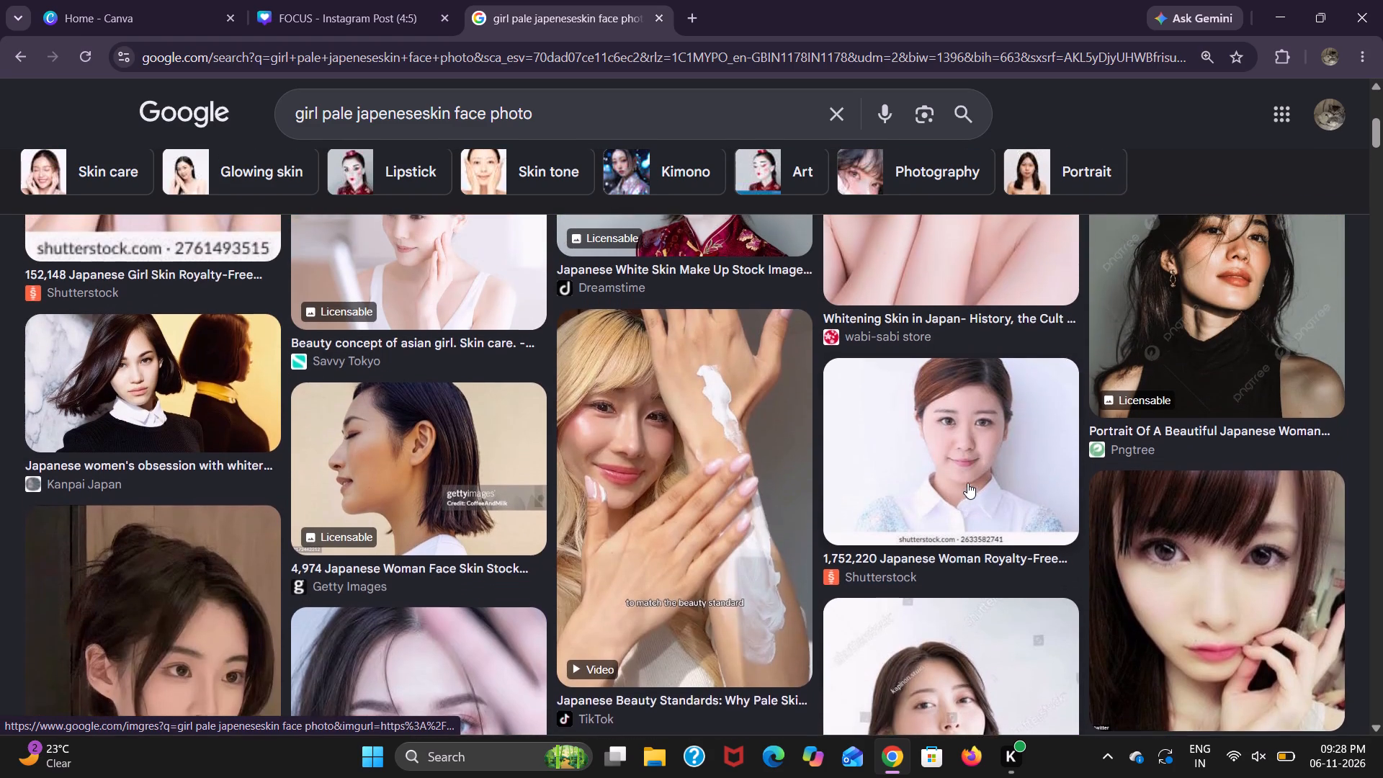
pyautogui.scroll(5, 967, 483)
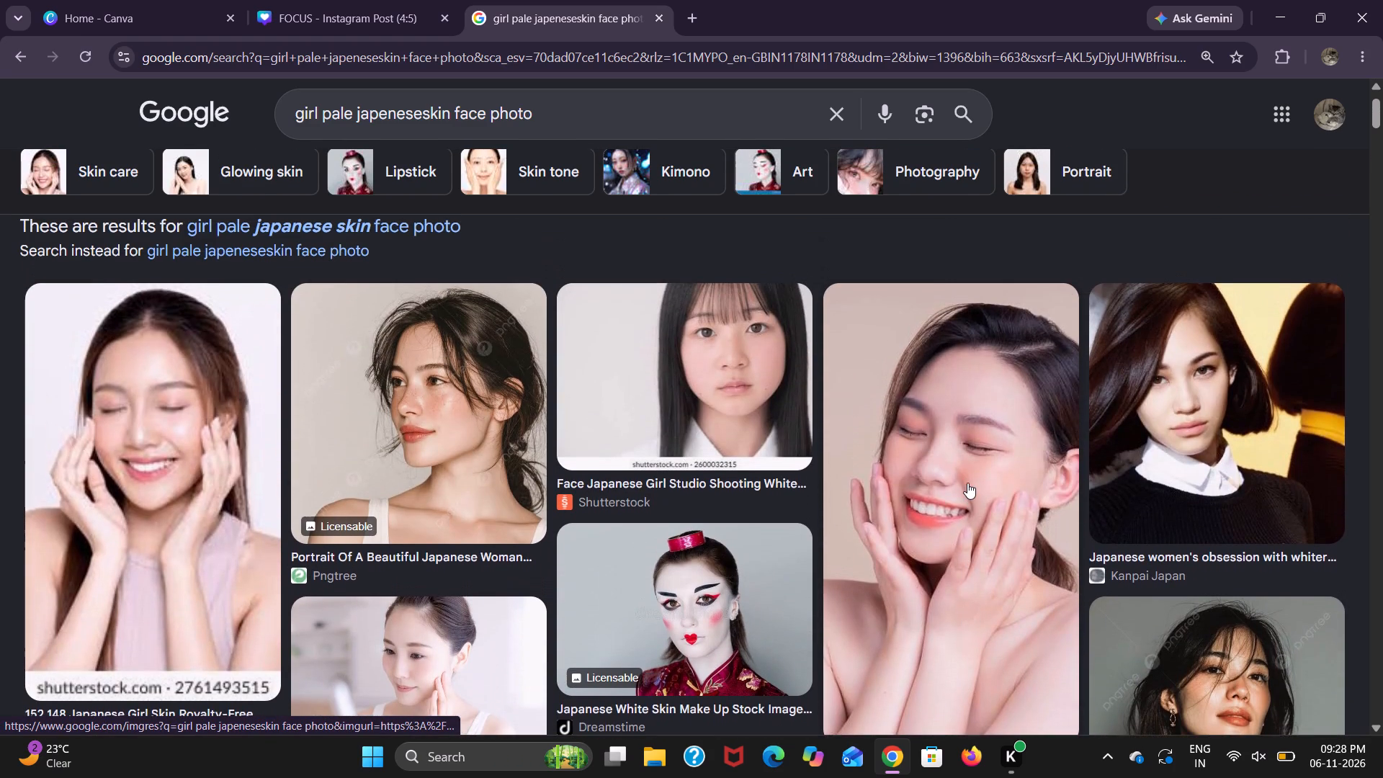
pyautogui.scroll(1, 967, 483)
pyautogui.moveTo(939, 541); pyautogui.dragTo(277, 0)
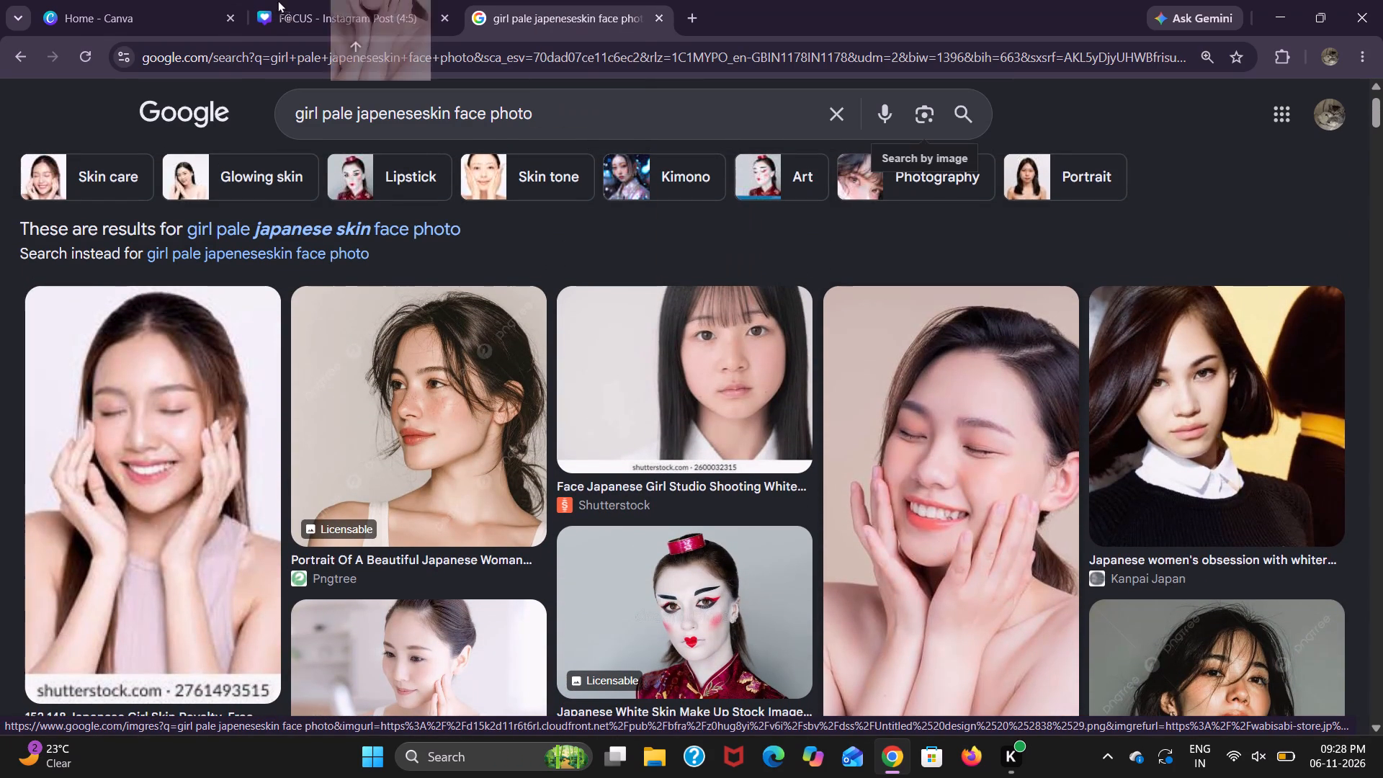
pyautogui.moveTo(277, 0); pyautogui.dragTo(585, 398)
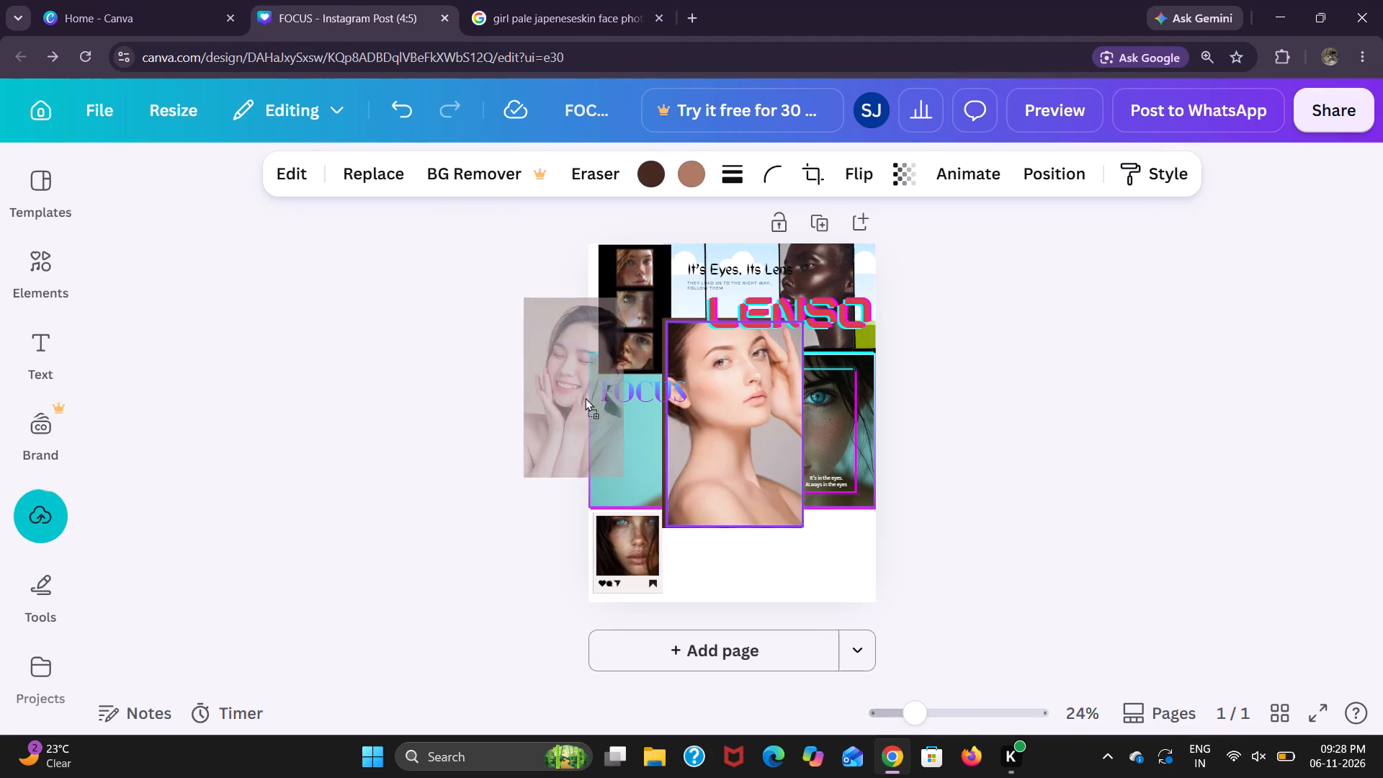
pyautogui.moveTo(585, 398); pyautogui.dragTo(818, 535)
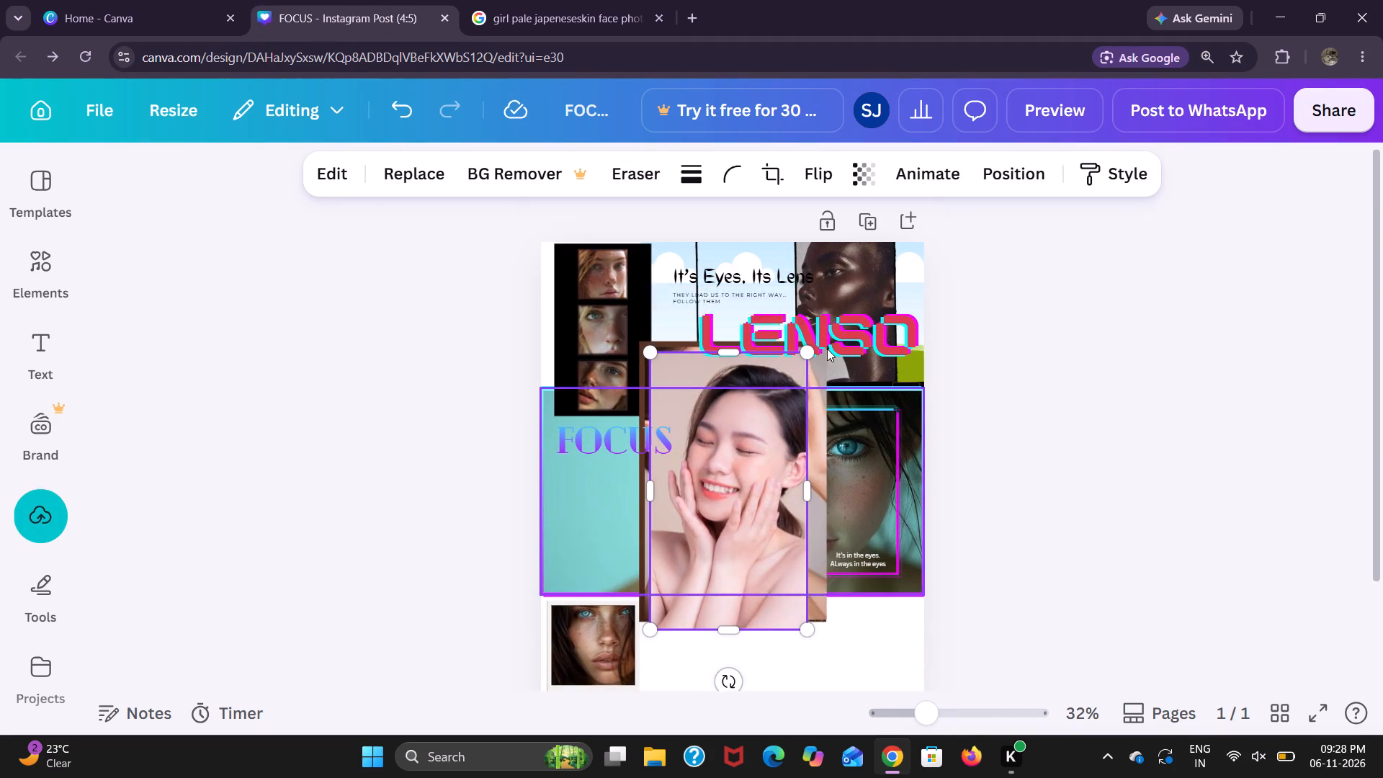
# Fill the first slot of the horizontal film frame with the smiling portrait and the second with the bare-shouldered raised-hand portrait.
pyautogui.moveTo(762, 416); pyautogui.dragTo(671, 287)
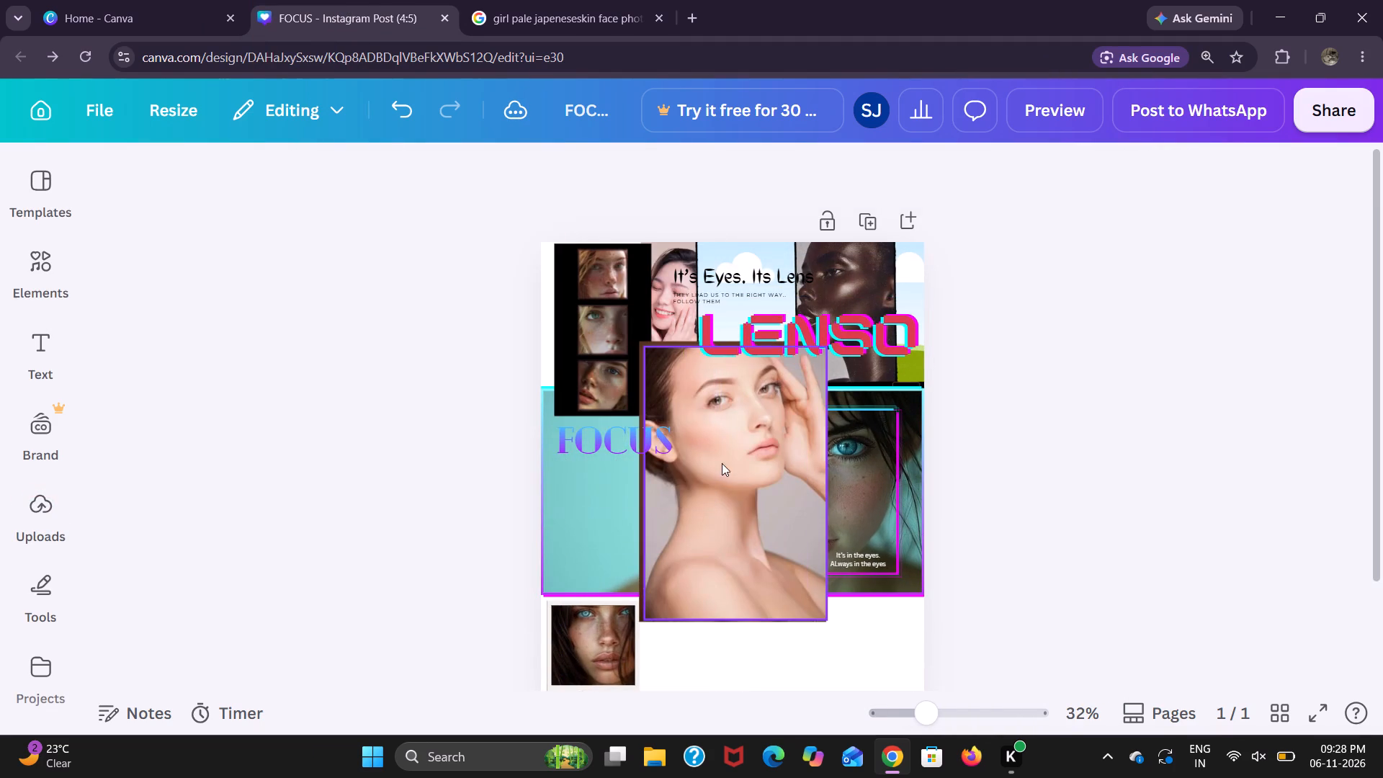
pyautogui.moveTo(722, 468); pyautogui.dragTo(738, 336)
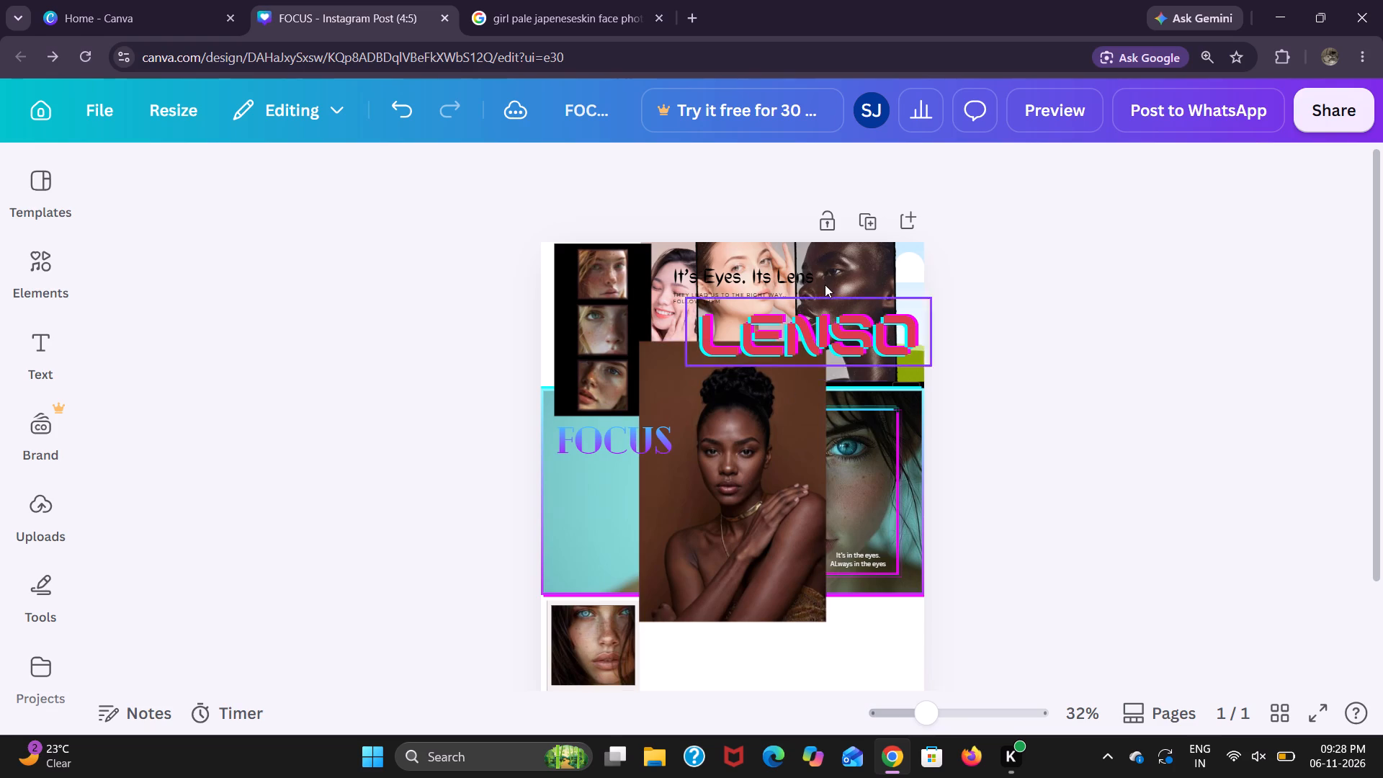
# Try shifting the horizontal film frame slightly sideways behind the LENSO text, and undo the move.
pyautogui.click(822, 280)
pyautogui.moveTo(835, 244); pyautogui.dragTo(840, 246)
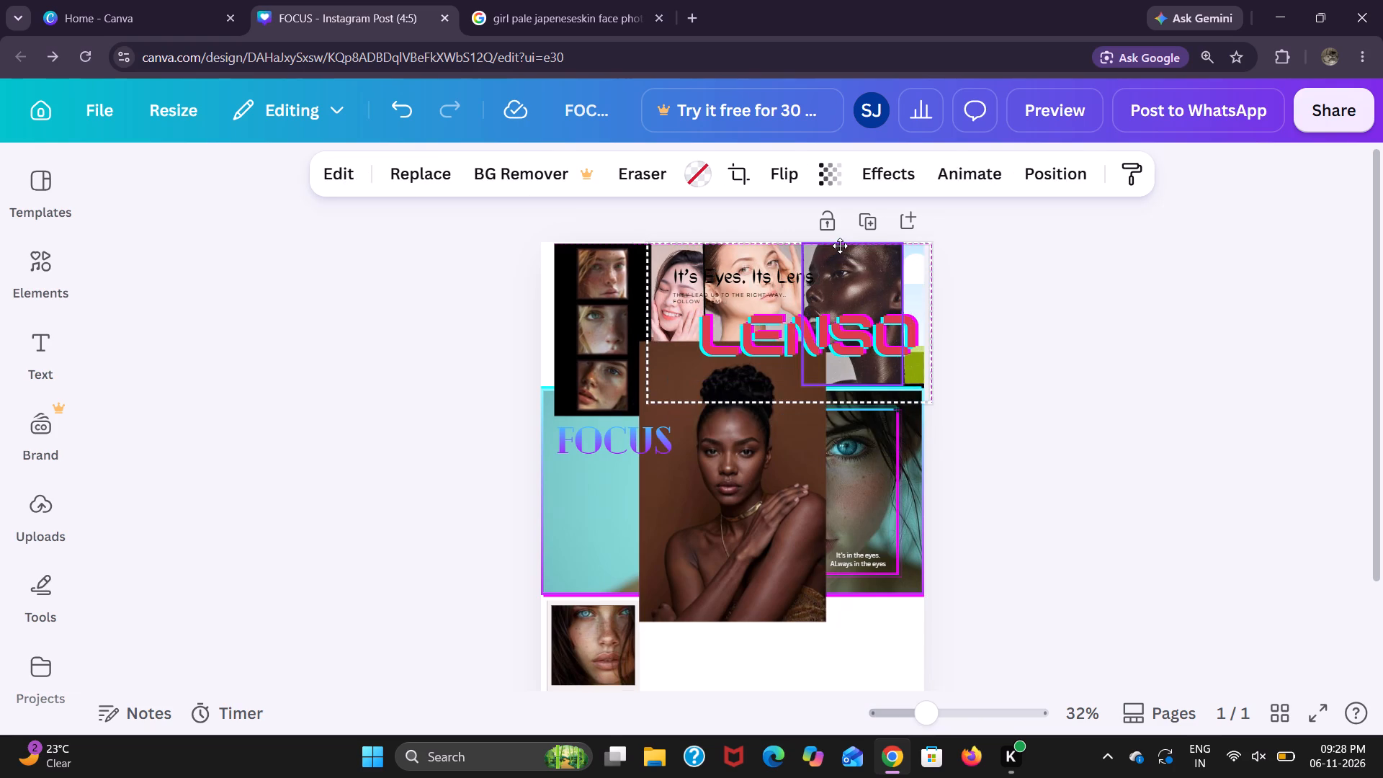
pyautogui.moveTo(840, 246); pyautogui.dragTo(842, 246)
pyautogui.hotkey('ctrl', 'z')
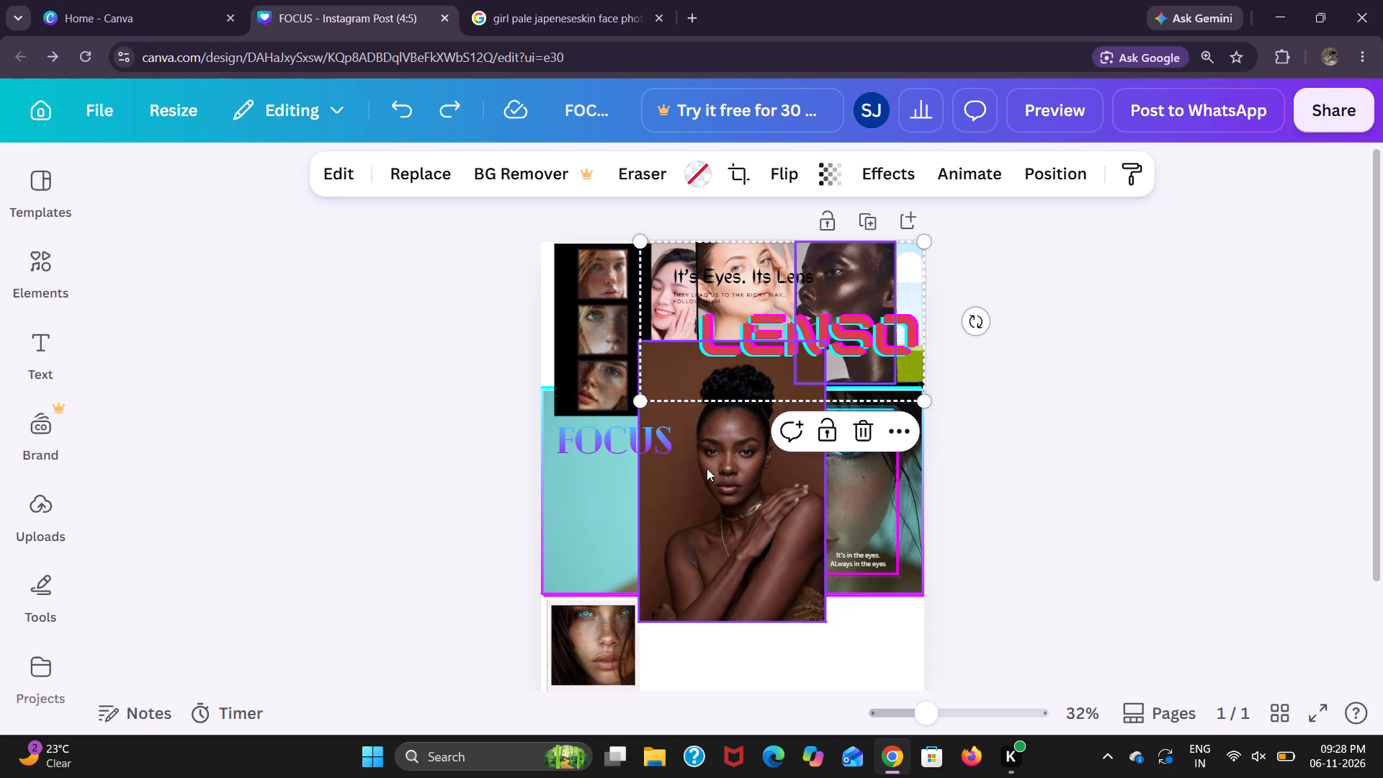
# Fill the last slot of the horizontal film frame with the brown-background portrait of the woman with crossed arms and a hair bun.
pyautogui.click(697, 485)
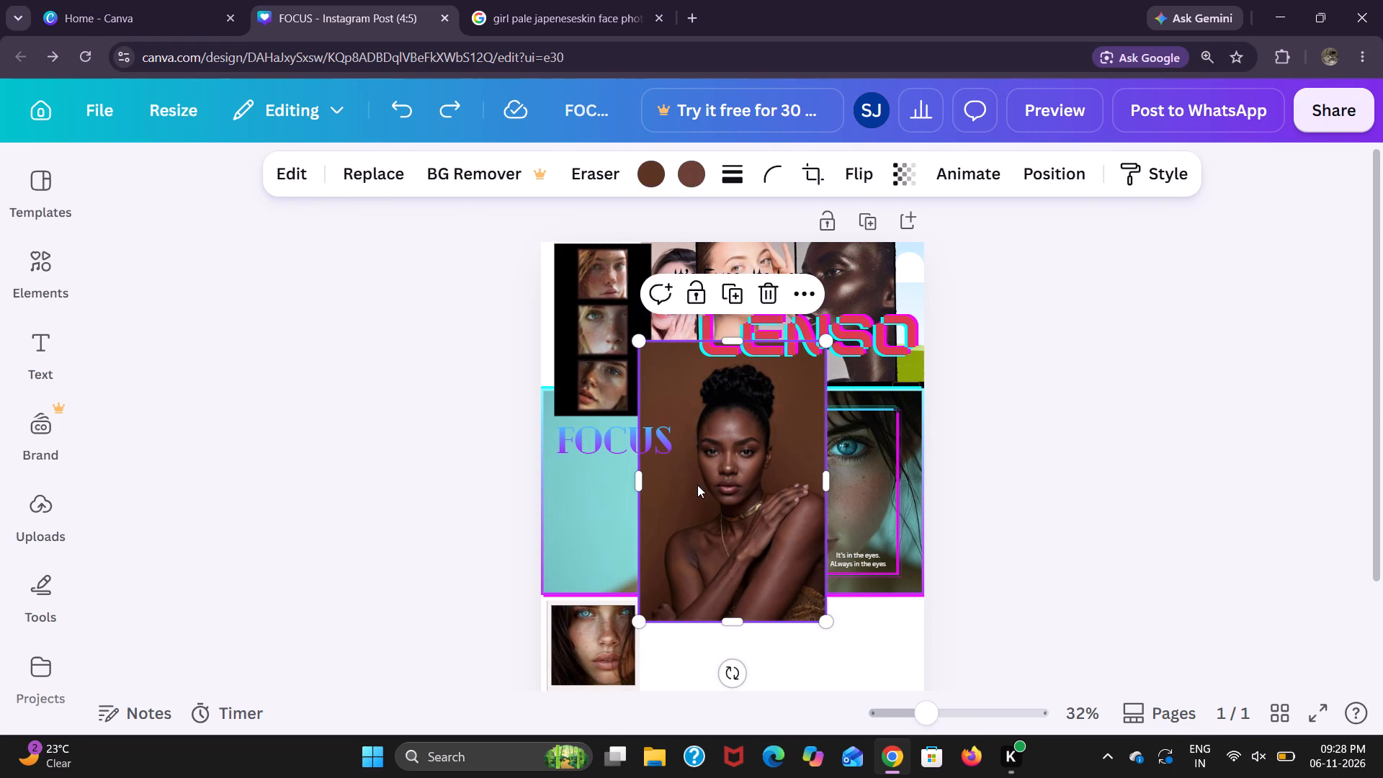
pyautogui.click(856, 249)
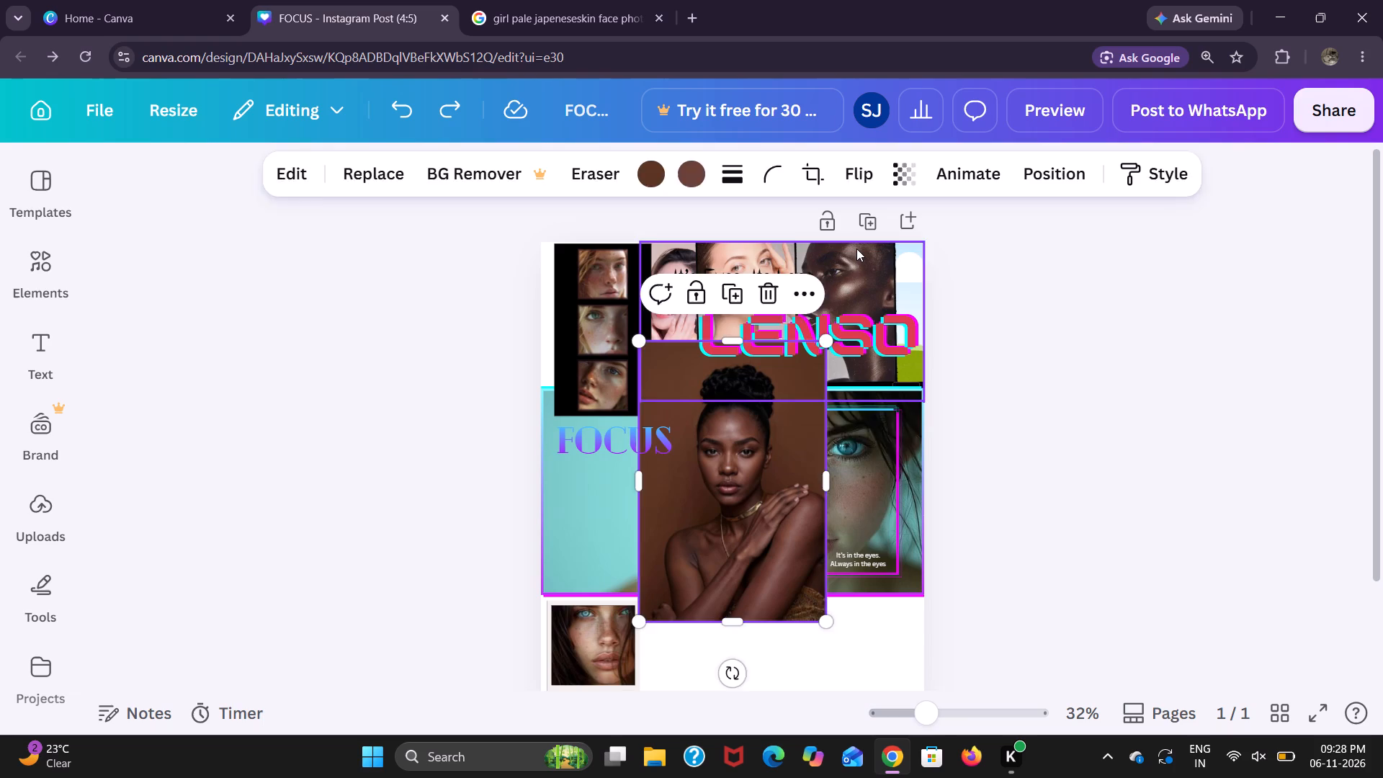
pyautogui.moveTo(856, 249); pyautogui.dragTo(843, 265)
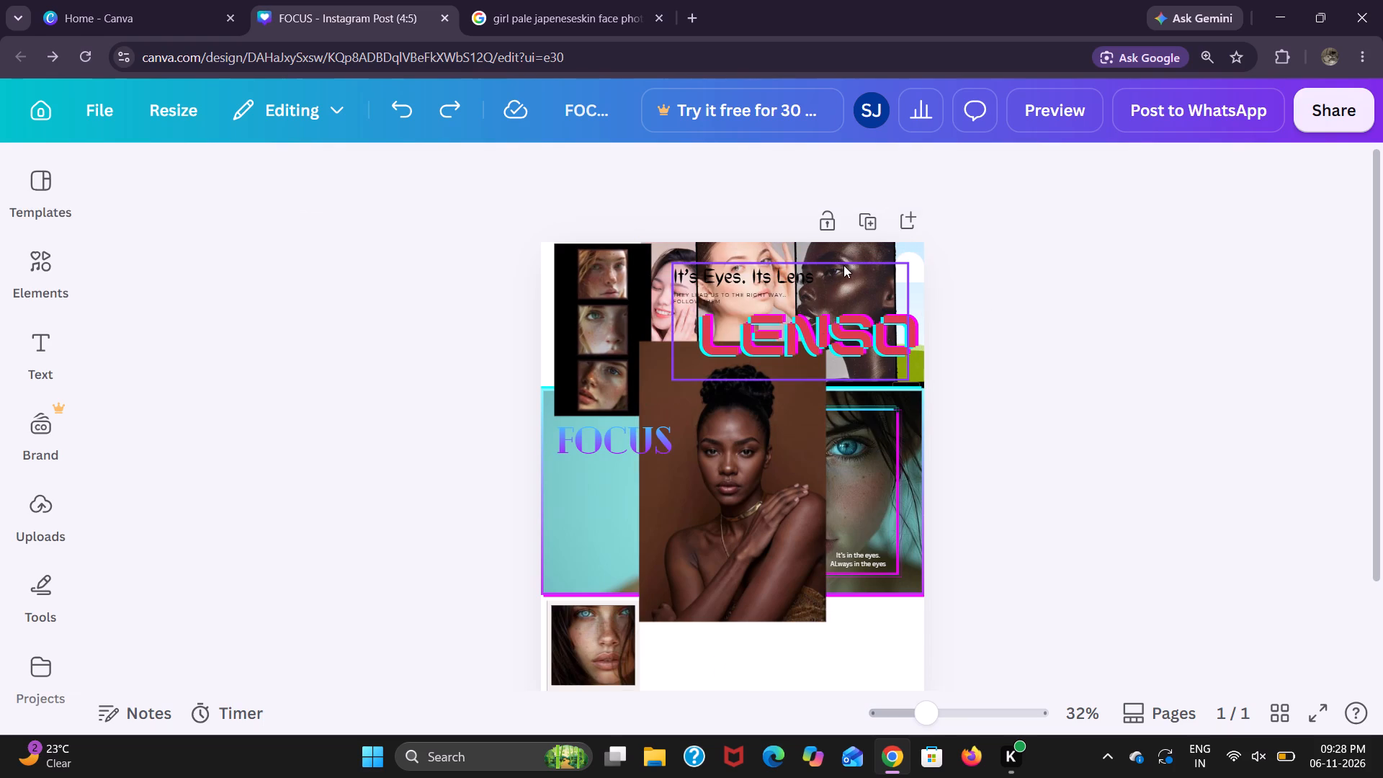
pyautogui.doubleClick(852, 257)
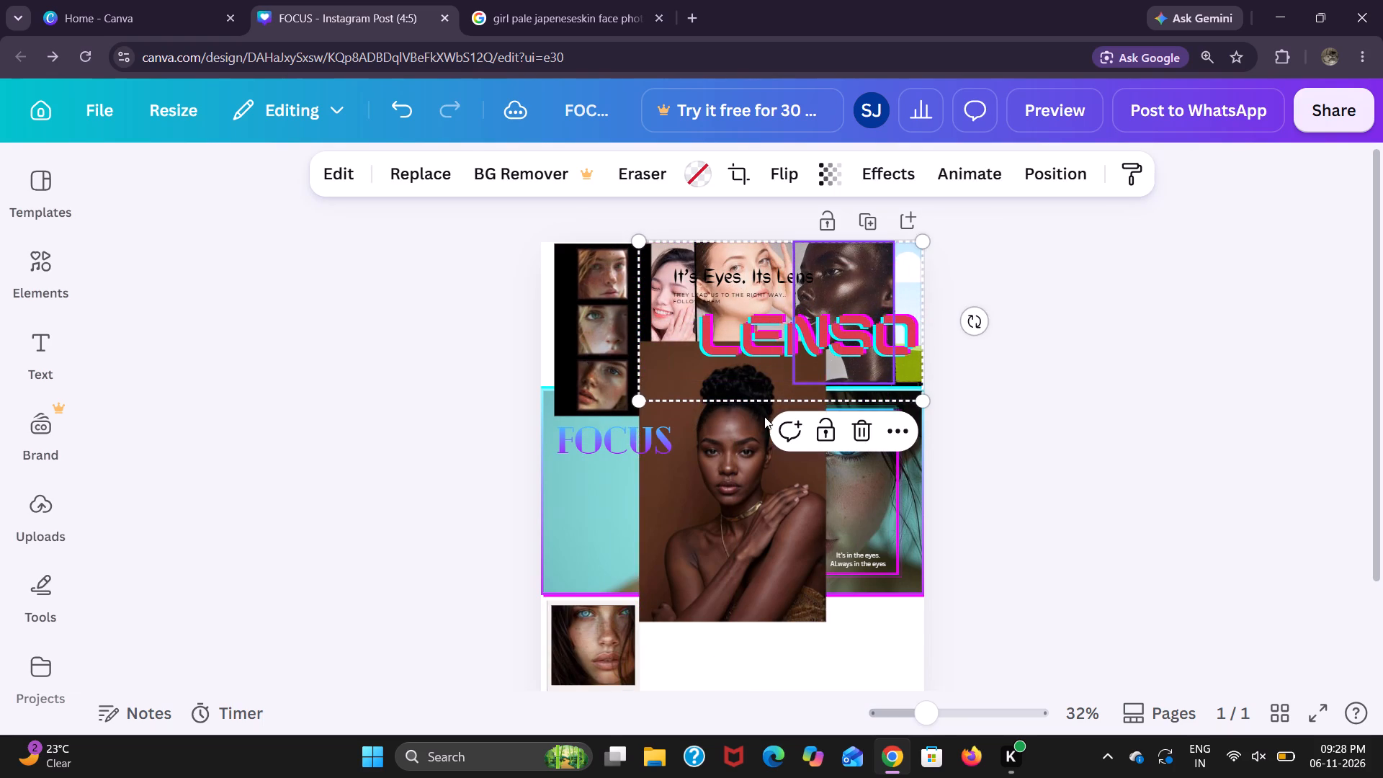
pyautogui.moveTo(742, 453); pyautogui.dragTo(907, 303)
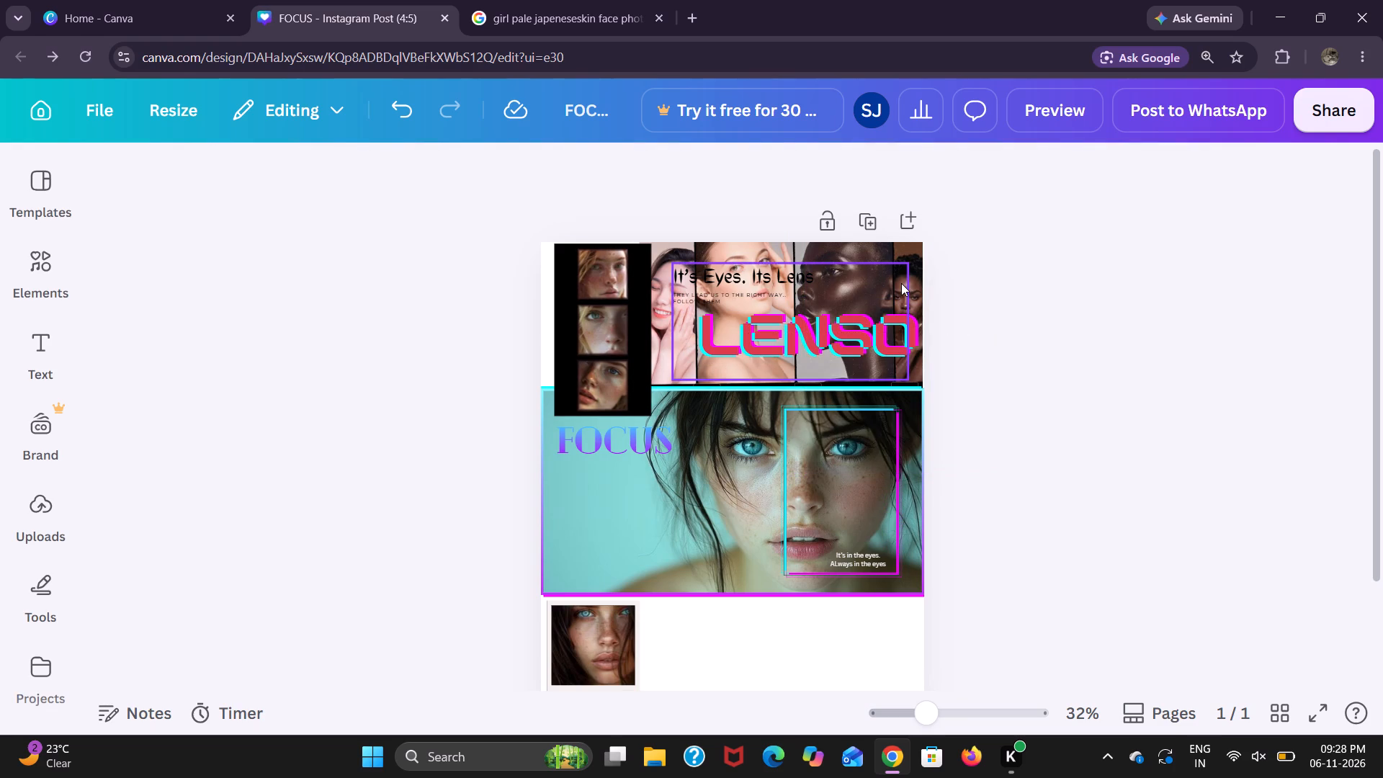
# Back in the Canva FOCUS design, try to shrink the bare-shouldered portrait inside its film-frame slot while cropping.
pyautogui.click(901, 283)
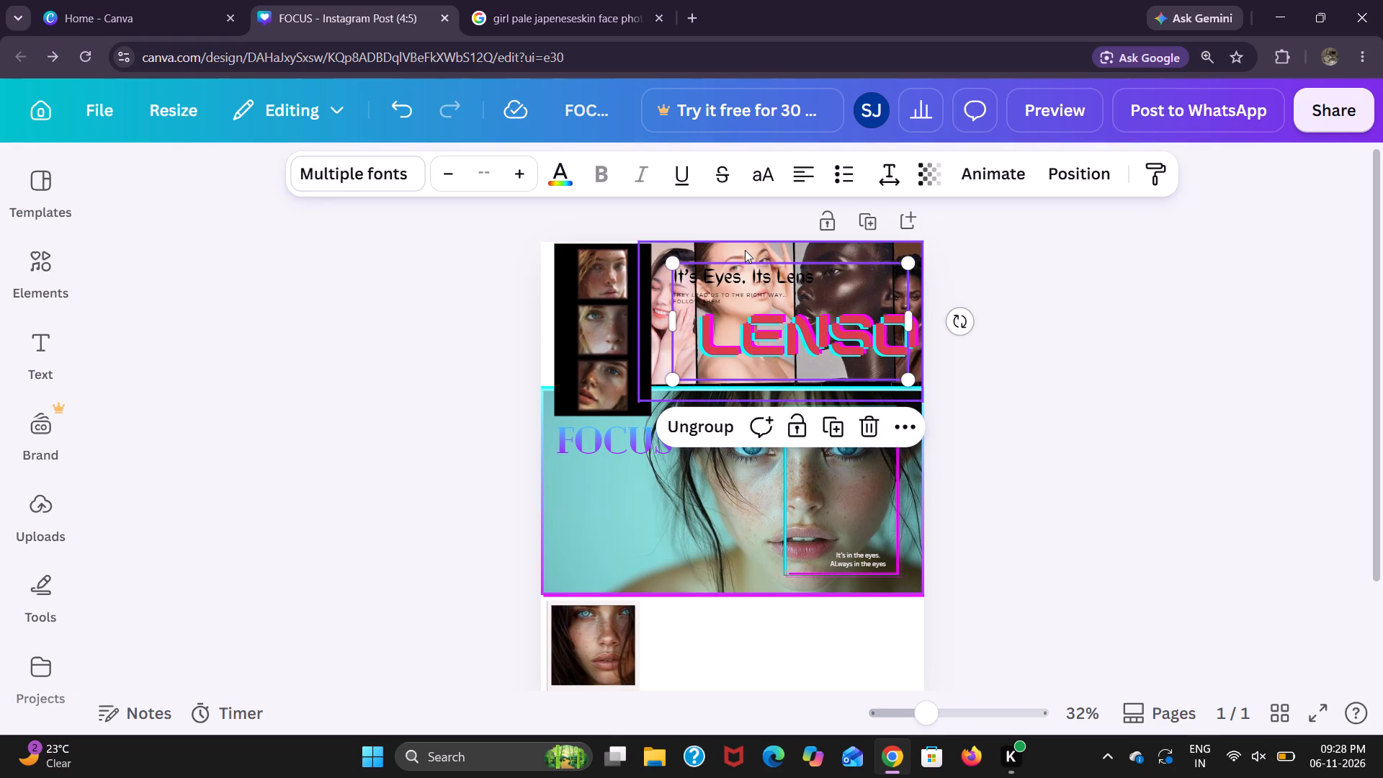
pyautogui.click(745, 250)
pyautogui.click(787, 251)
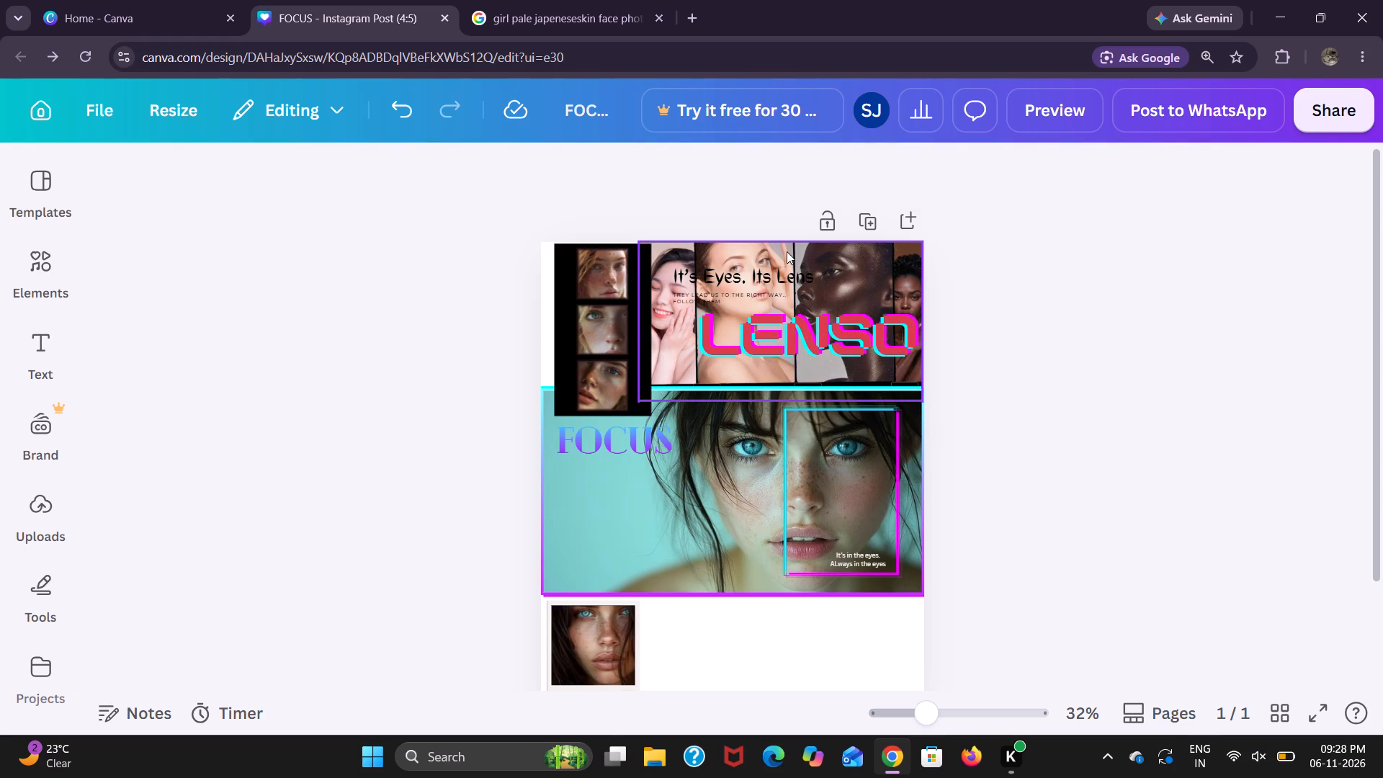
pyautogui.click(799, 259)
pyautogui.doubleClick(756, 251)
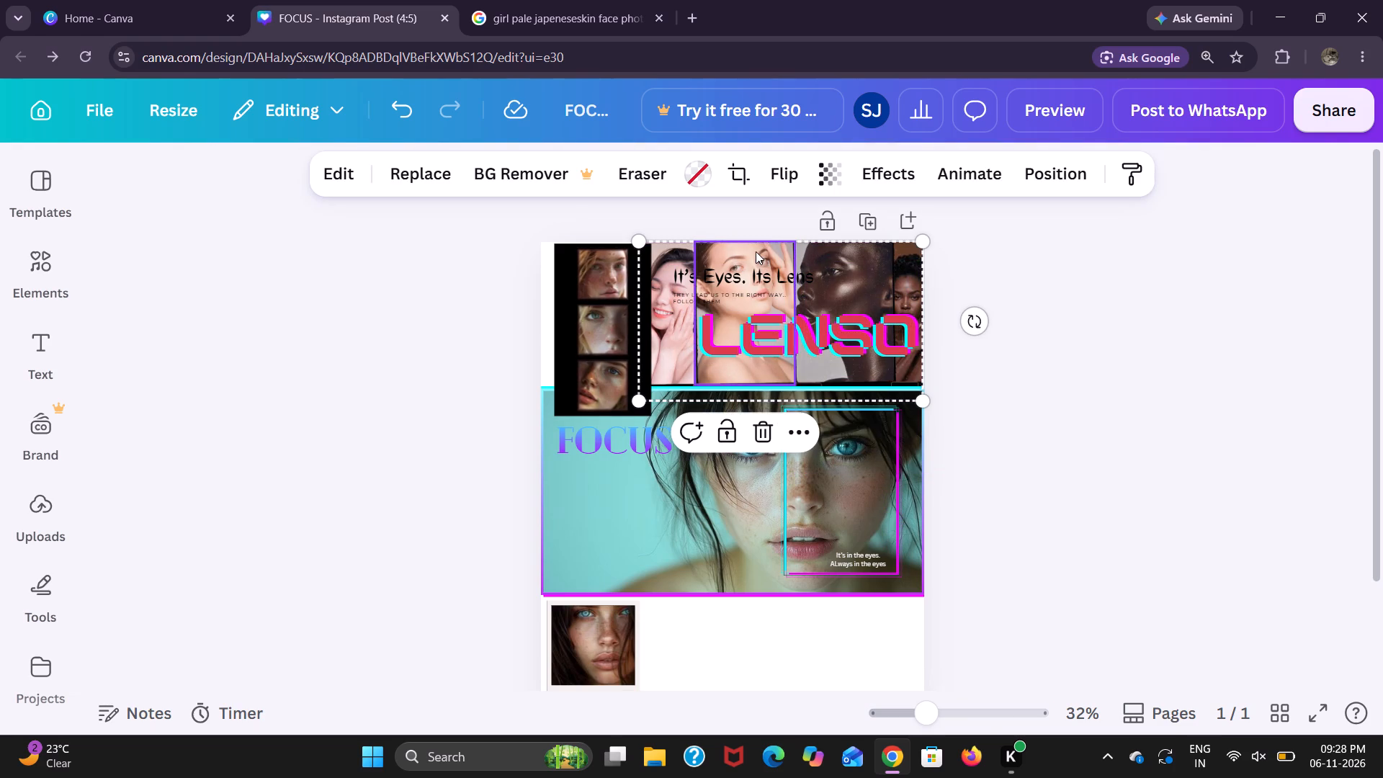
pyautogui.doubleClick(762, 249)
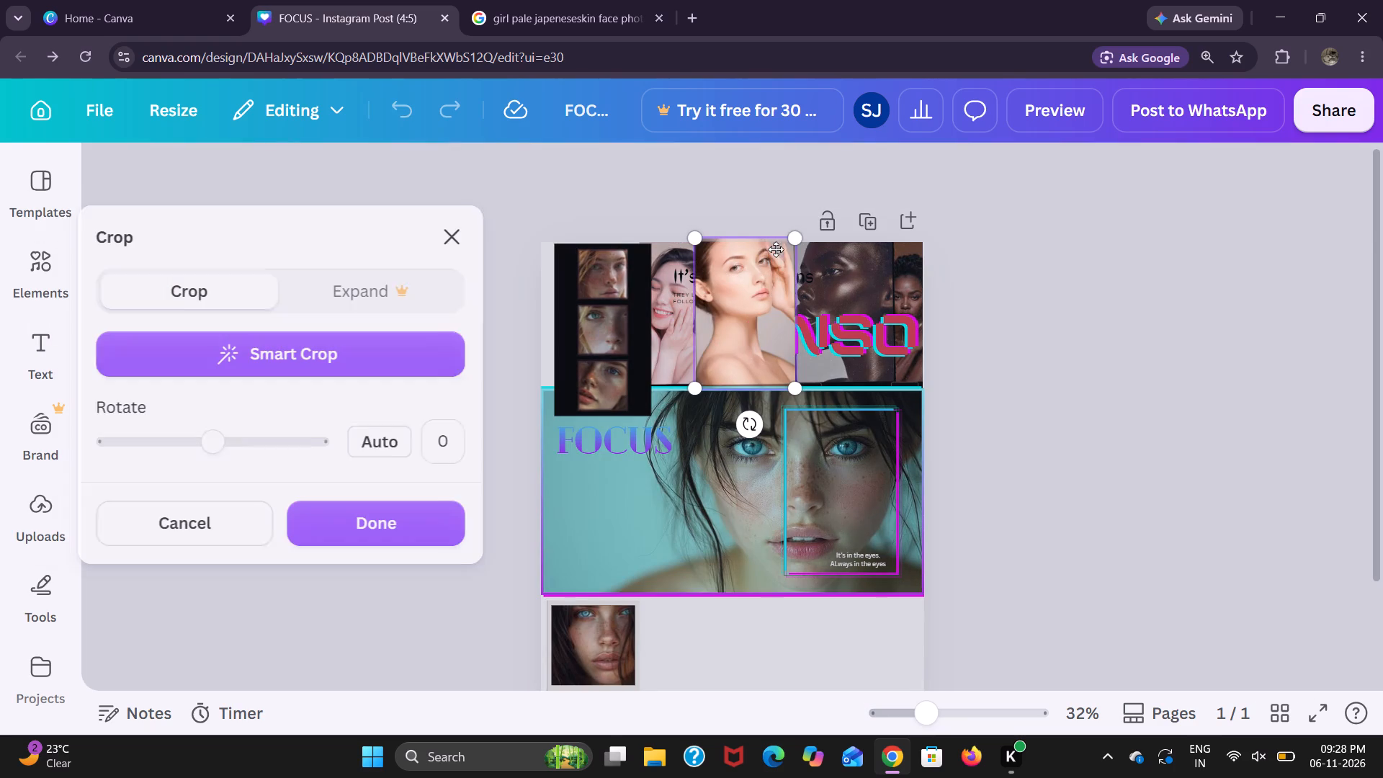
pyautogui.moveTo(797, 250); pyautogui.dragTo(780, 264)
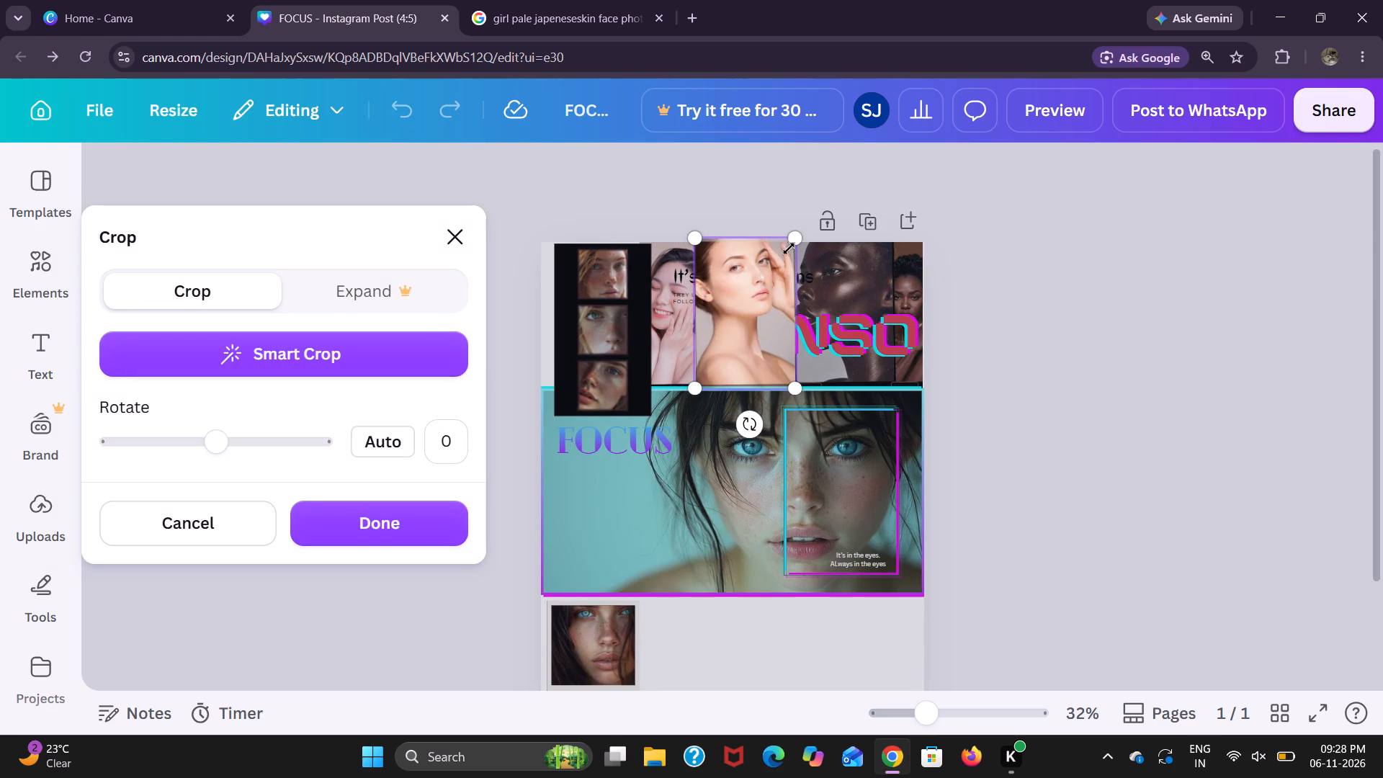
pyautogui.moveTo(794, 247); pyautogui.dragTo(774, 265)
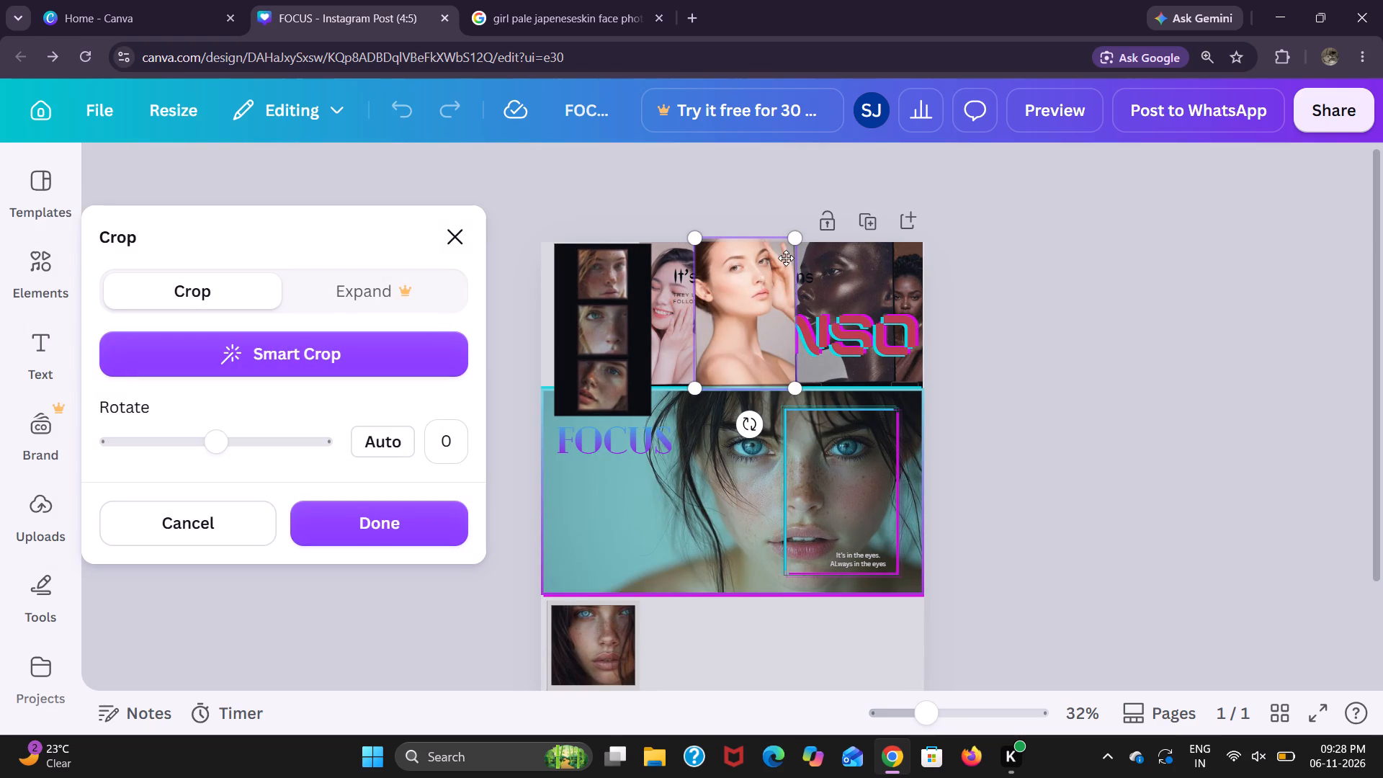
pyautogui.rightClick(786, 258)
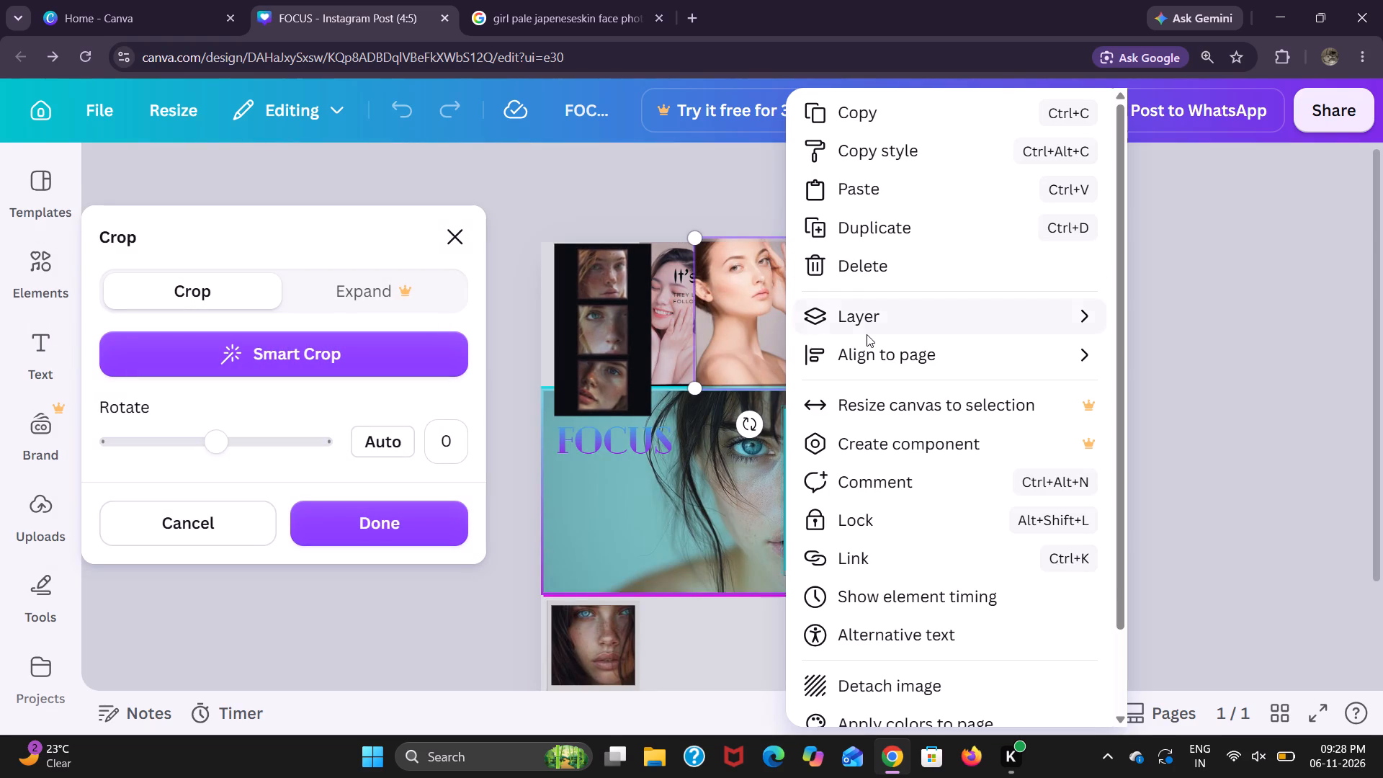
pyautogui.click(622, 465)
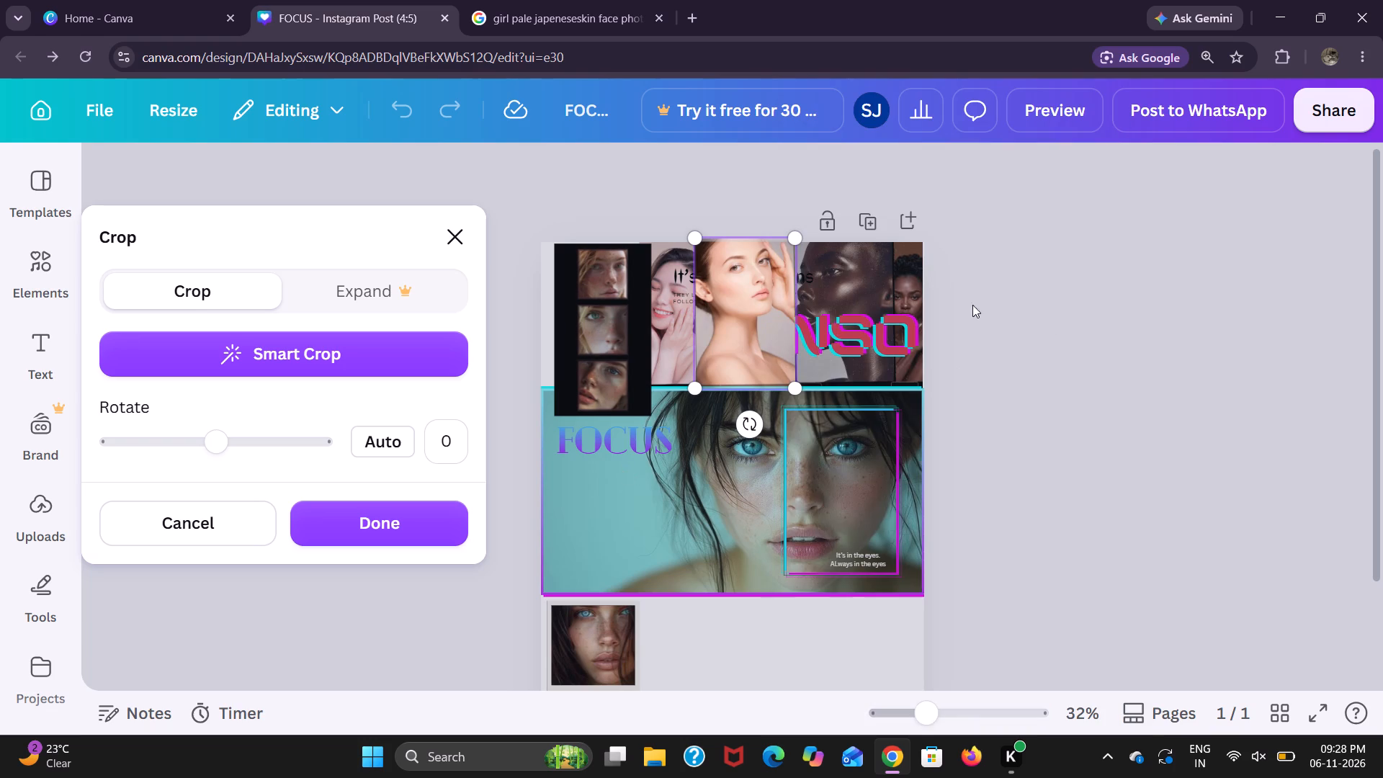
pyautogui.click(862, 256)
# Shift the black portrait film strip to the page's left edge and fit the wide film frame against the right edge.
pyautogui.moveTo(588, 330); pyautogui.dragTo(578, 330)
pyautogui.moveTo(661, 338); pyautogui.dragTo(653, 338)
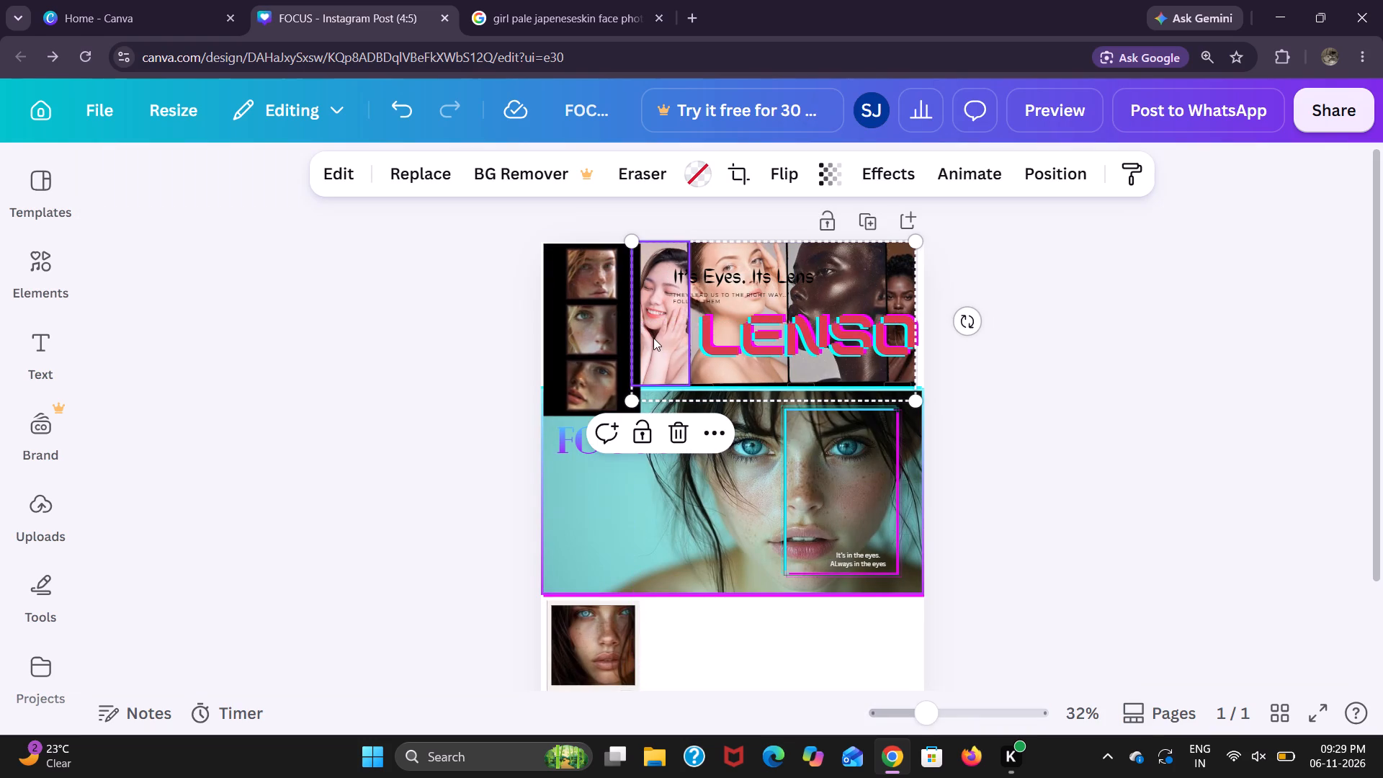
pyautogui.moveTo(671, 347); pyautogui.dragTo(671, 346)
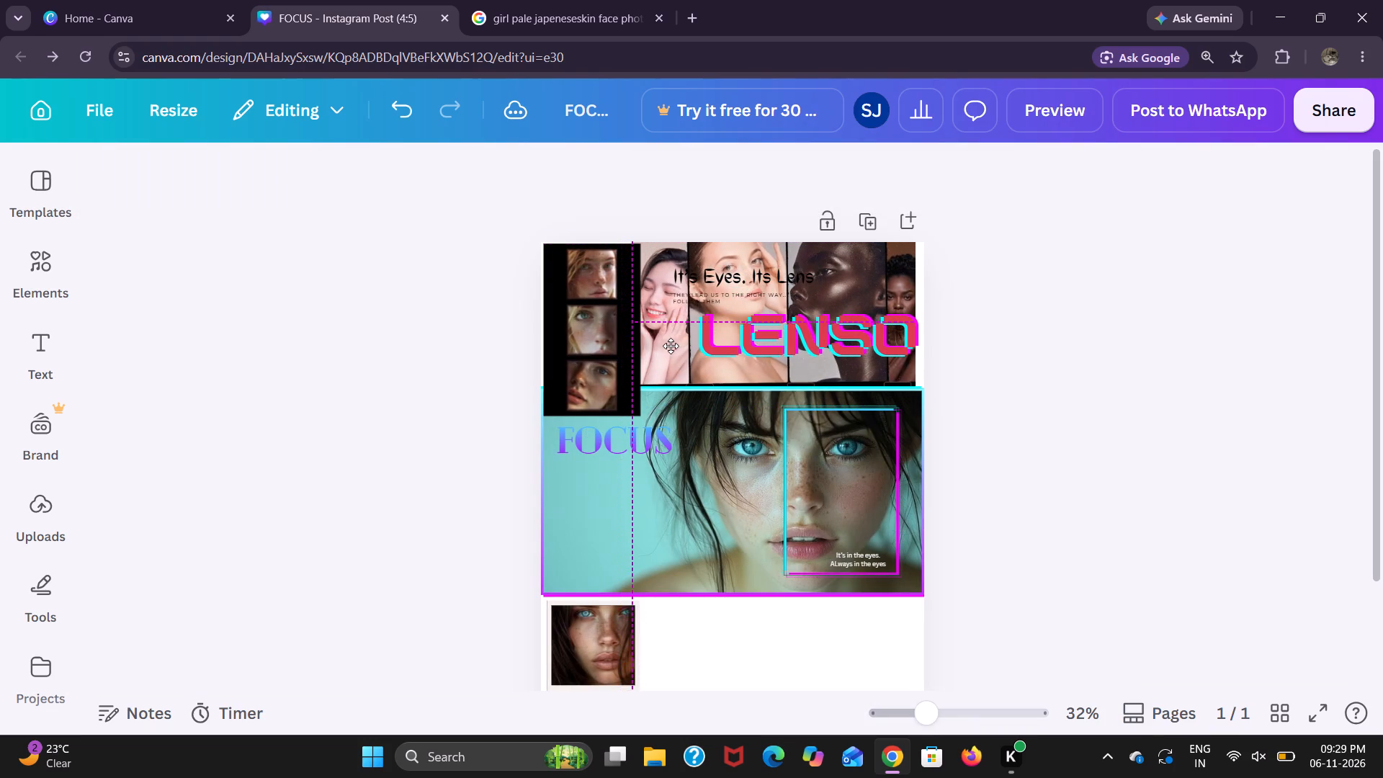
pyautogui.moveTo(671, 346); pyautogui.dragTo(678, 343)
pyautogui.click(964, 357)
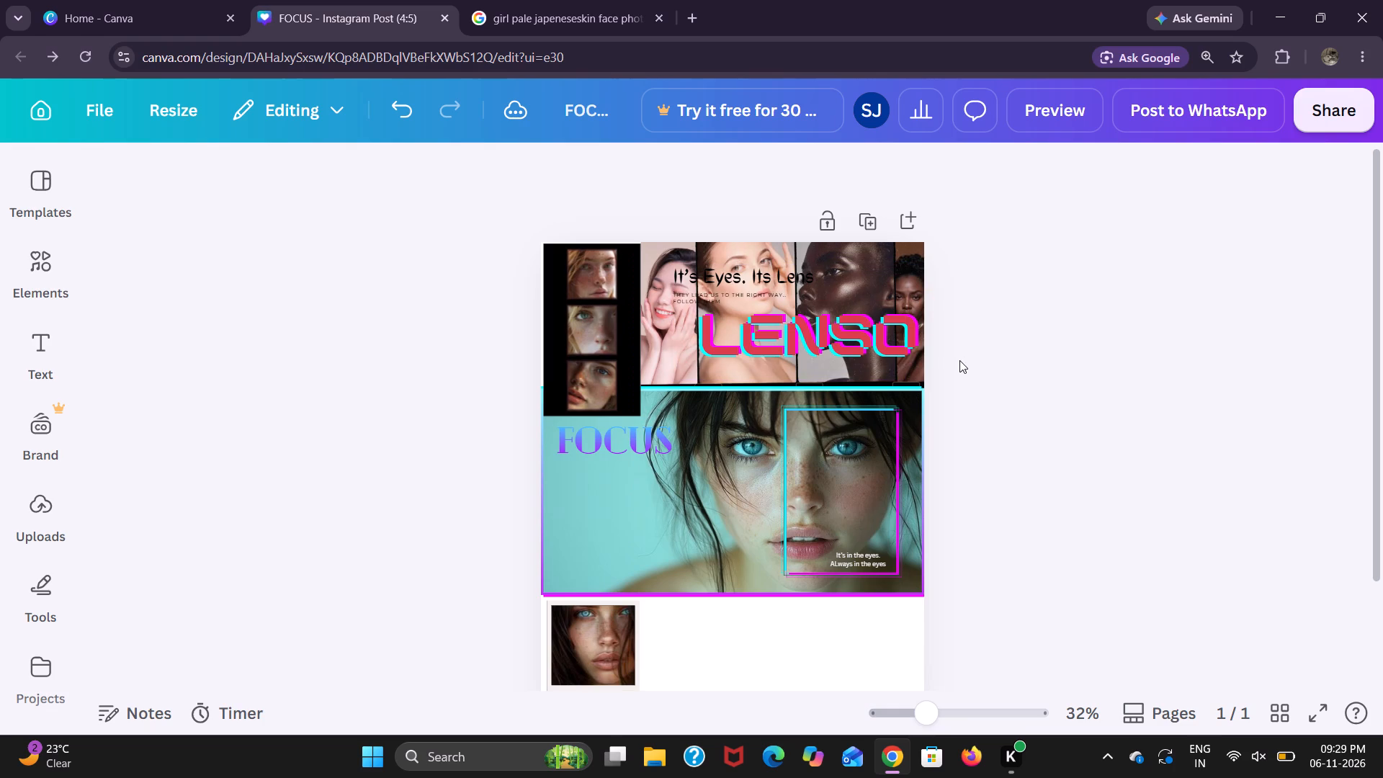
# Move the LENSO text slightly down, away from the headline above it.
pyautogui.moveTo(815, 341); pyautogui.dragTo(815, 351)
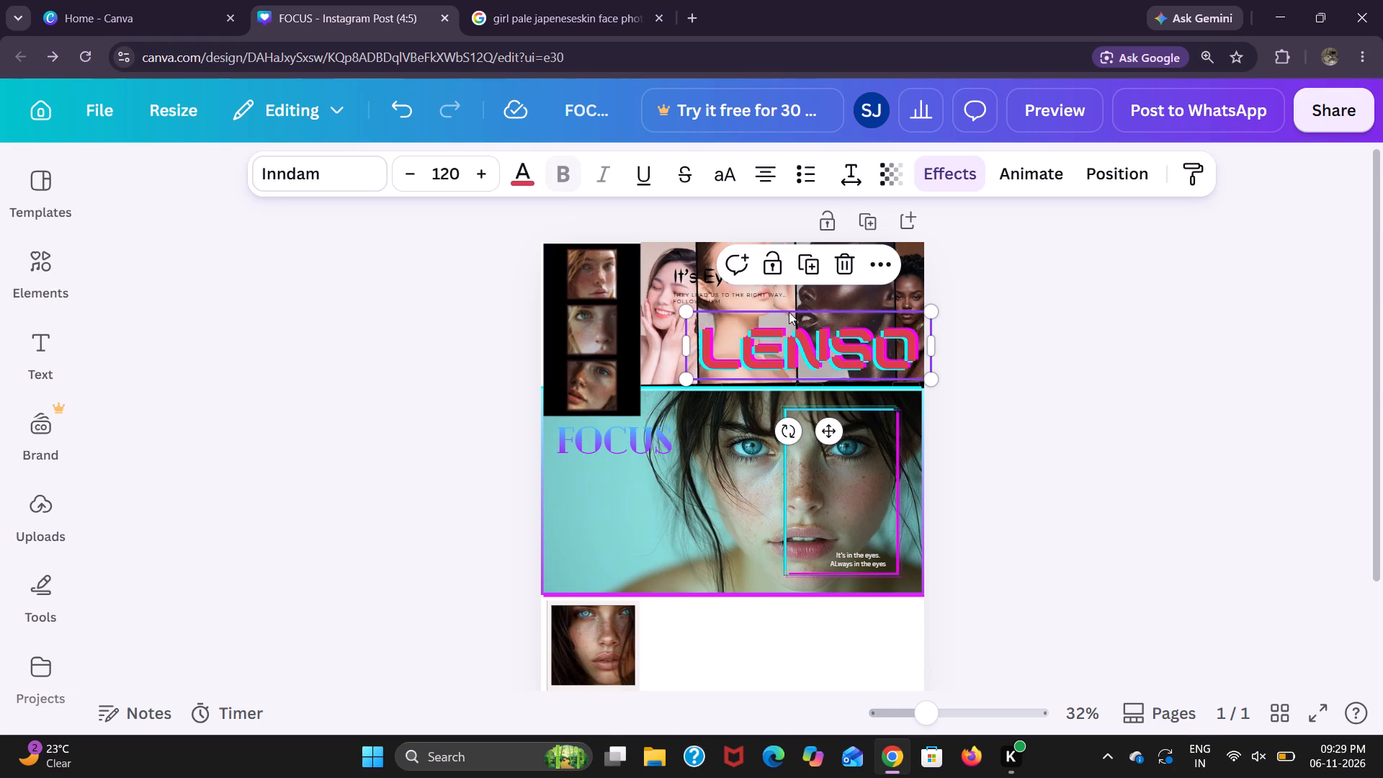
# Select the "It's Eyes. Its Lens" headline within its text group.
pyautogui.click(707, 286)
pyautogui.doubleClick(741, 283)
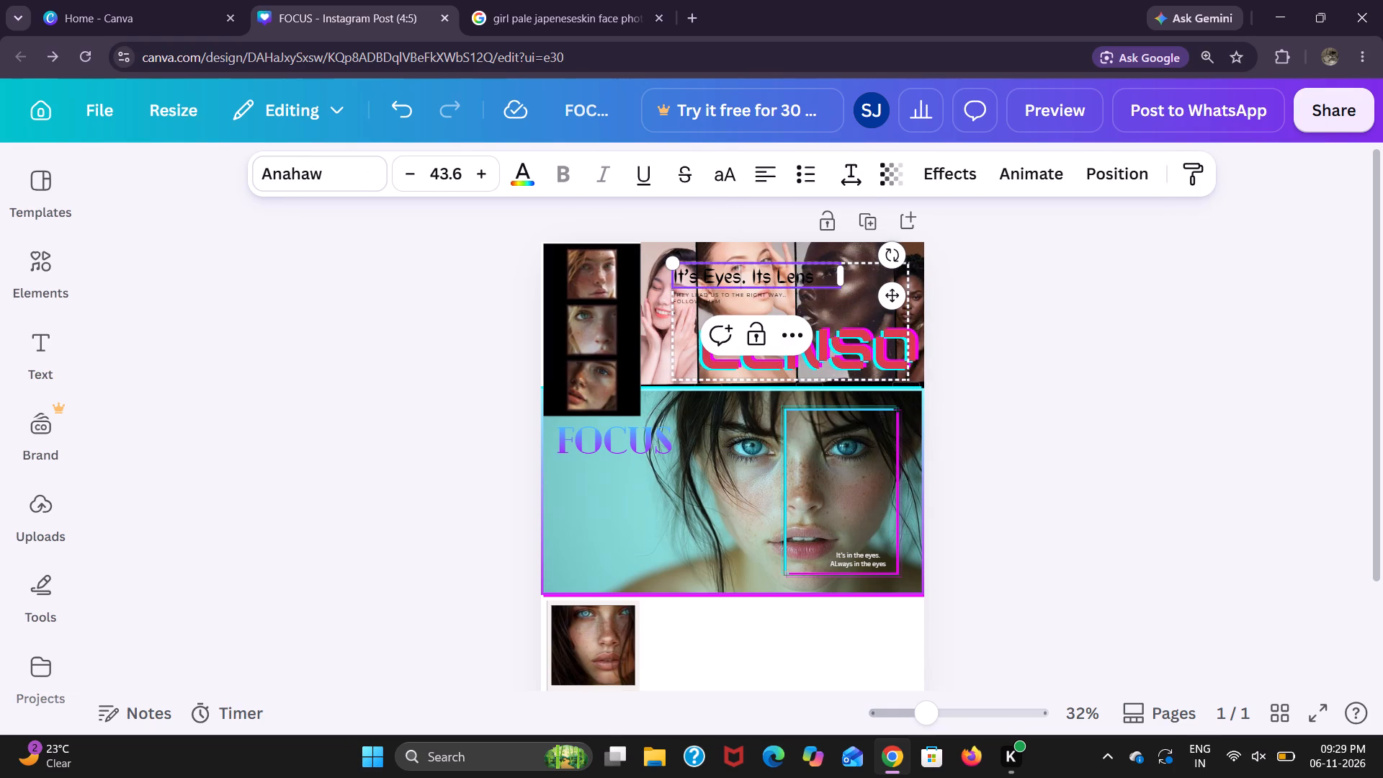
# Move the whole "It's Eyes. Its Lens" text group downward from the top of the wide film frame, toward the LENSO text.
pyautogui.click(793, 326)
pyautogui.click(857, 308)
pyautogui.doubleClick(832, 291)
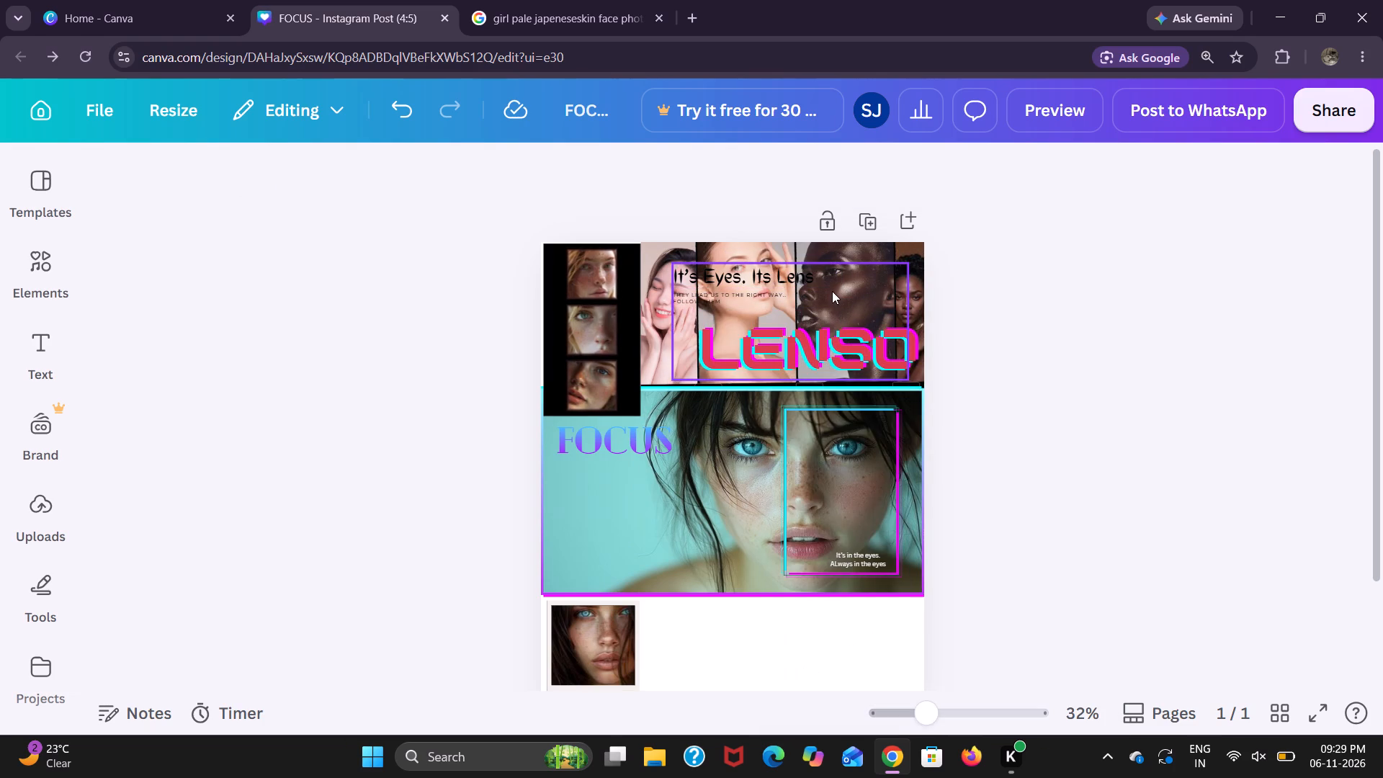
pyautogui.click(747, 280)
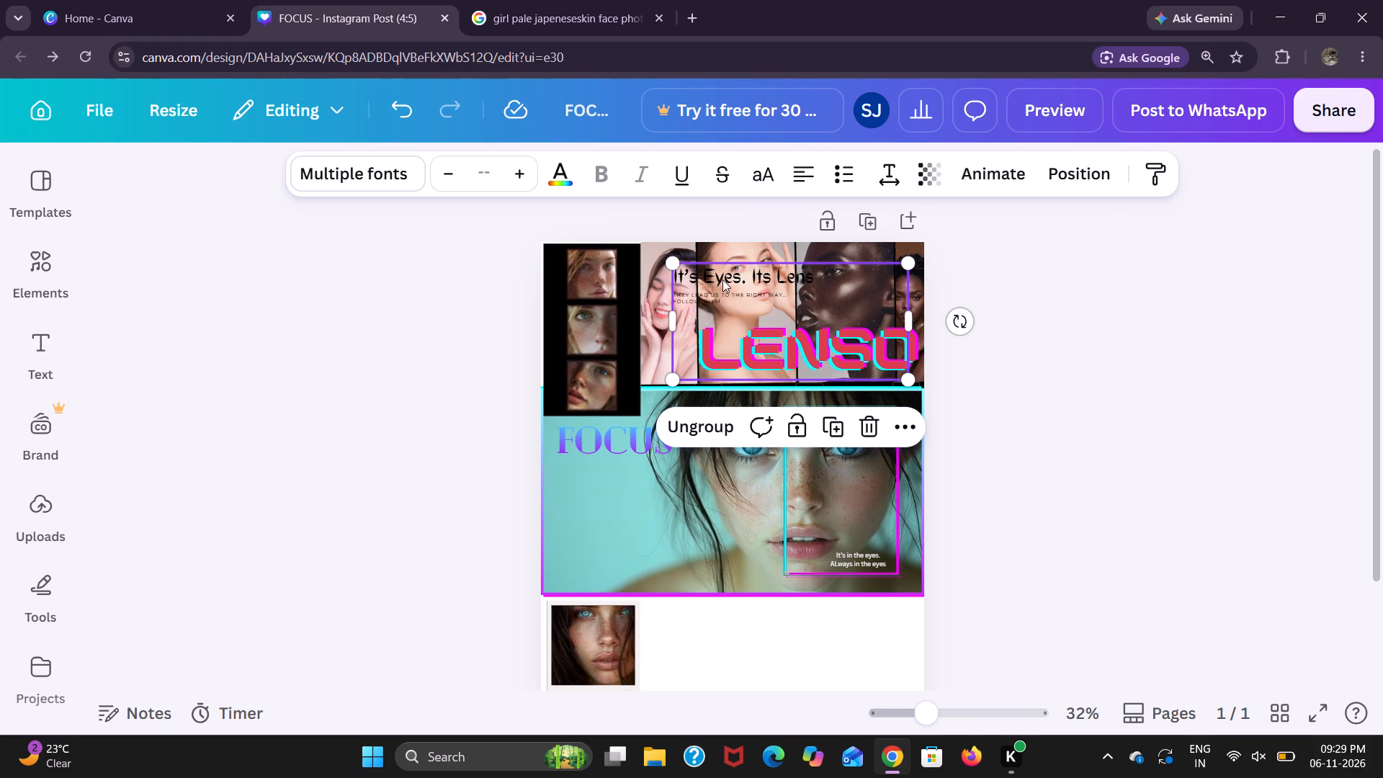
pyautogui.moveTo(743, 285); pyautogui.dragTo(738, 371)
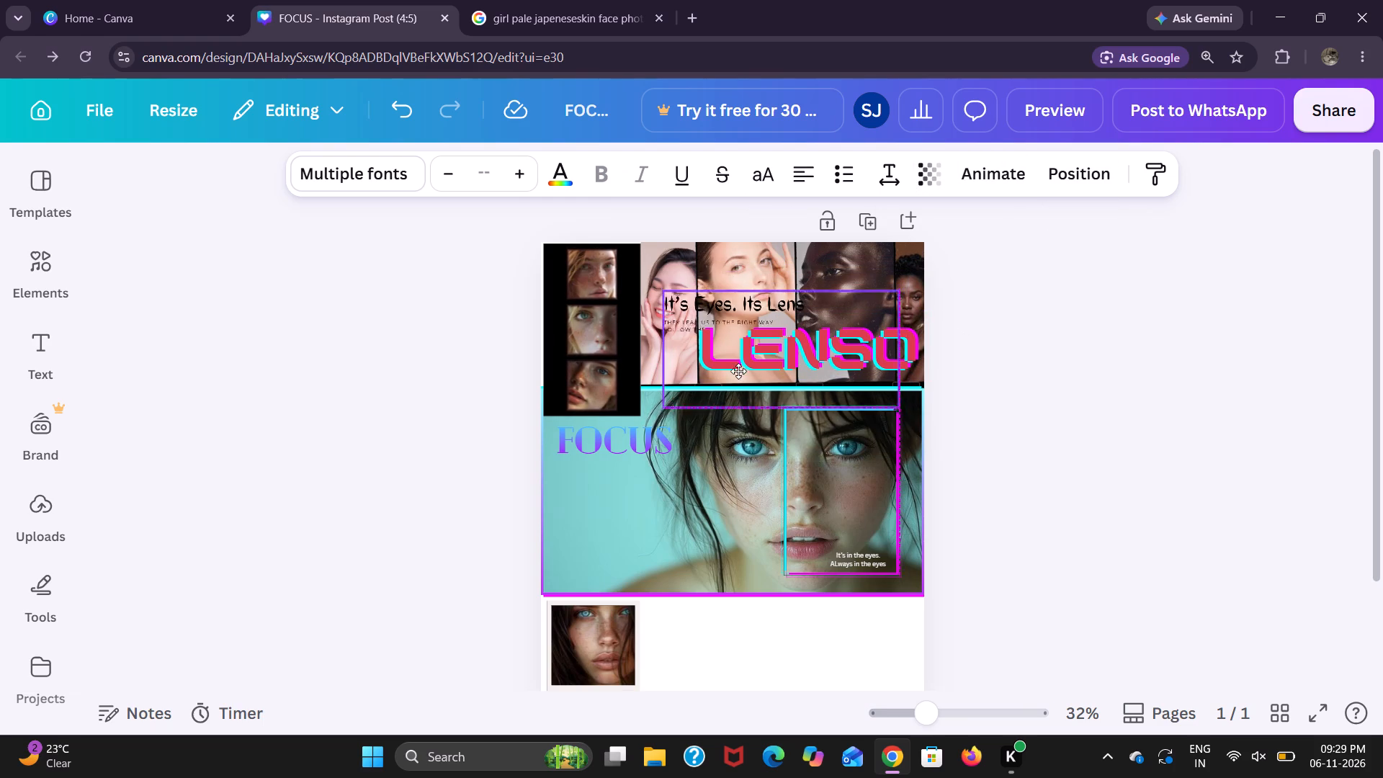
# Move the "It's Eyes, Its Lens" text group into the white area beside the Polaroid-style portrait, below the FOCUS image.
pyautogui.moveTo(738, 371); pyautogui.dragTo(758, 529)
pyautogui.moveTo(735, 519); pyautogui.dragTo(758, 600)
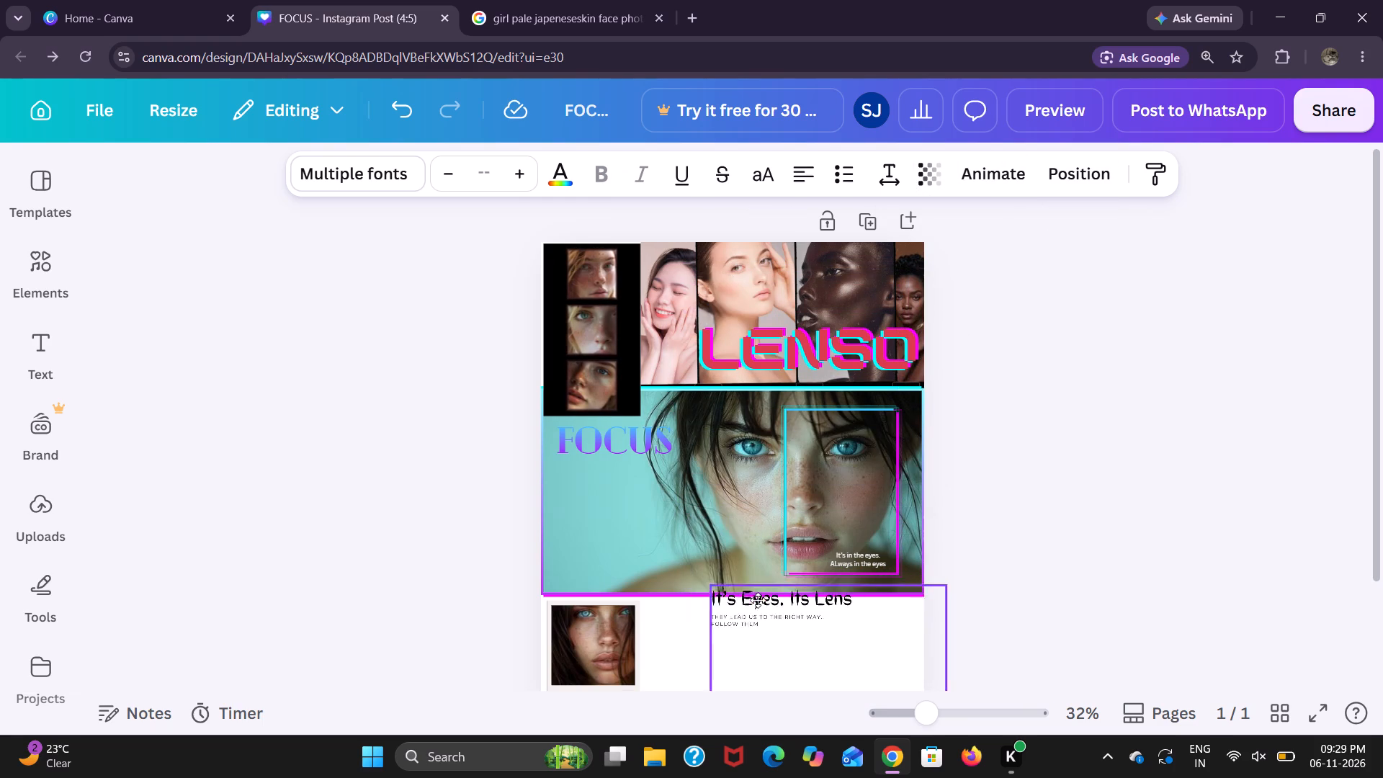
pyautogui.moveTo(758, 600); pyautogui.dragTo(689, 610)
pyautogui.click(1040, 612)
# Open the Elements library to browse graphics for the page.
pyautogui.scroll(-3, 1040, 612)
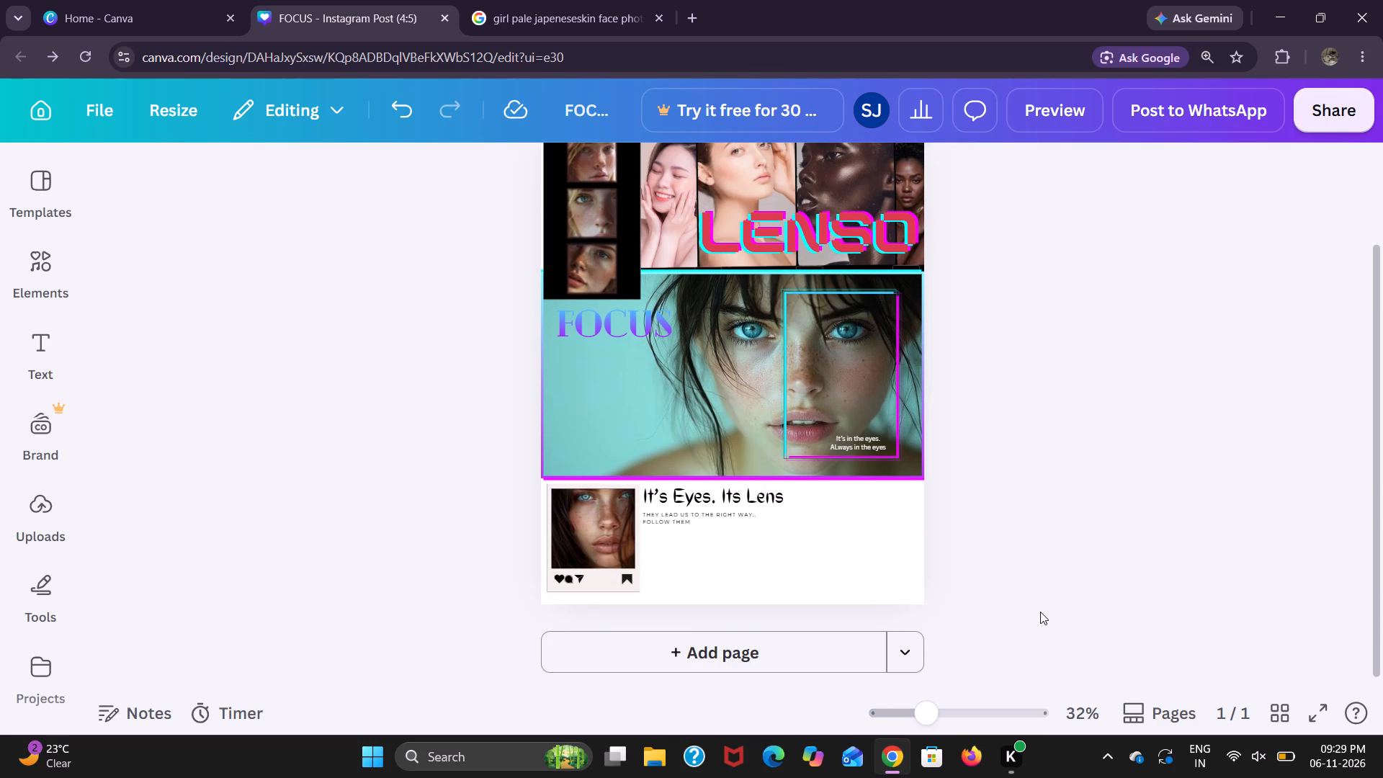
pyautogui.scroll(-2, 1040, 612)
pyautogui.click(25, 268)
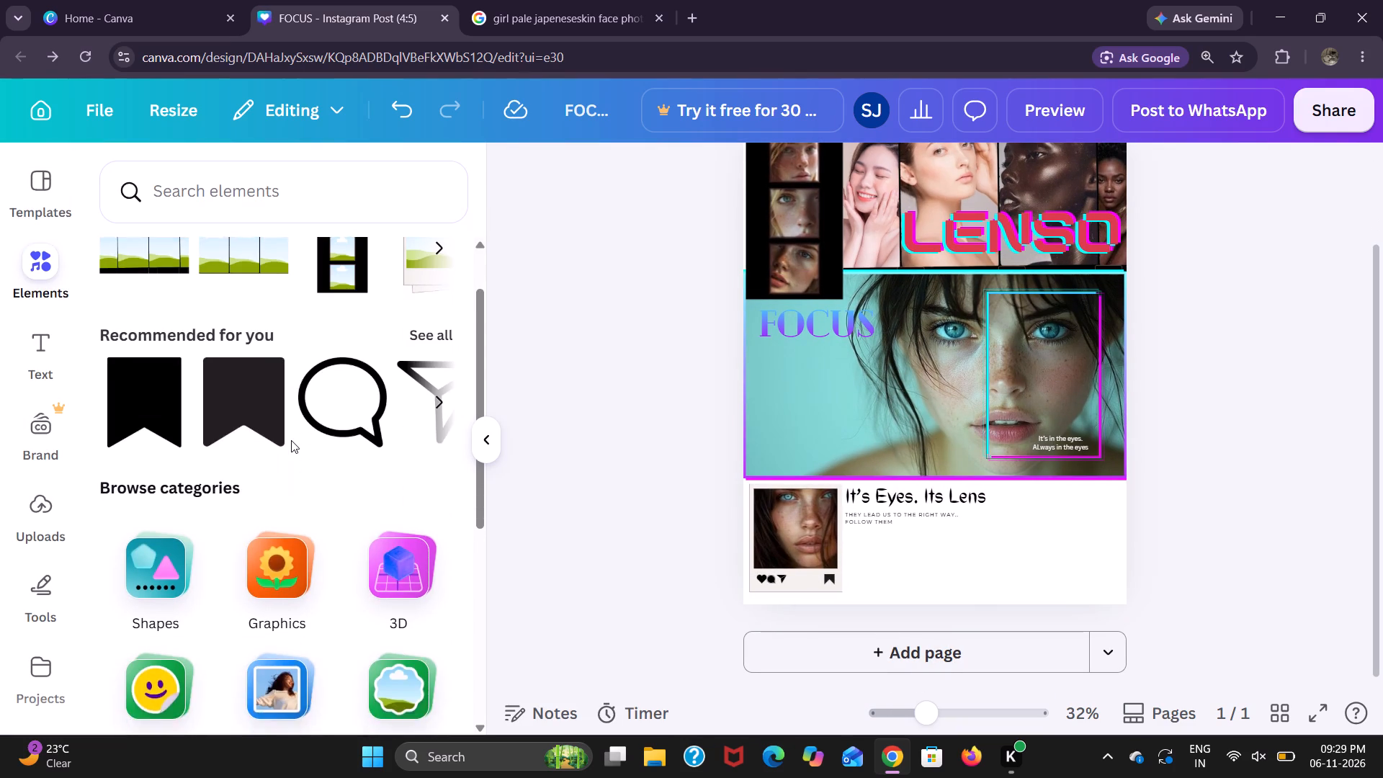
# Search the elements for "beautiful" and add the pink "Beautiful" script graphic to the page.
pyautogui.click(193, 203)
pyautogui.write('beautiful')
pyautogui.press('Return')
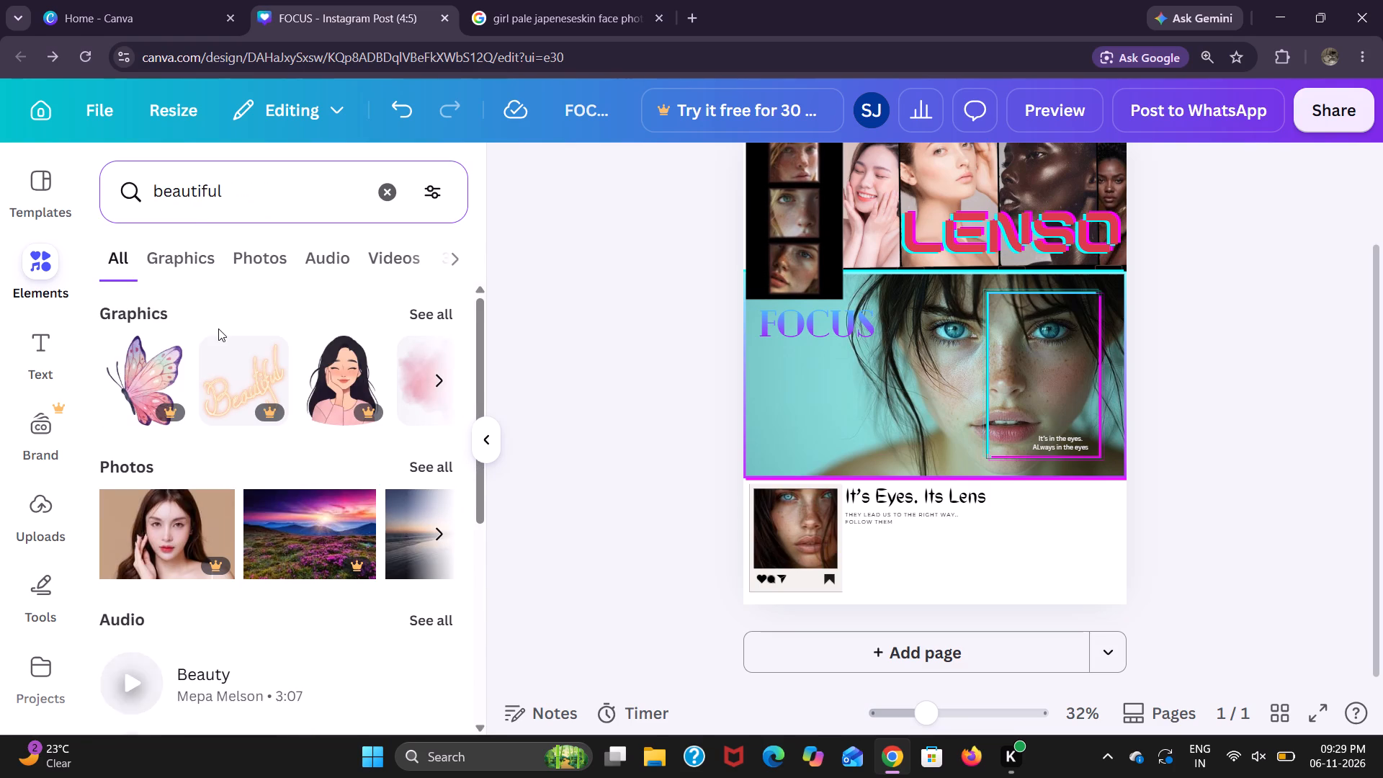
pyautogui.hscroll(1, 218, 328)
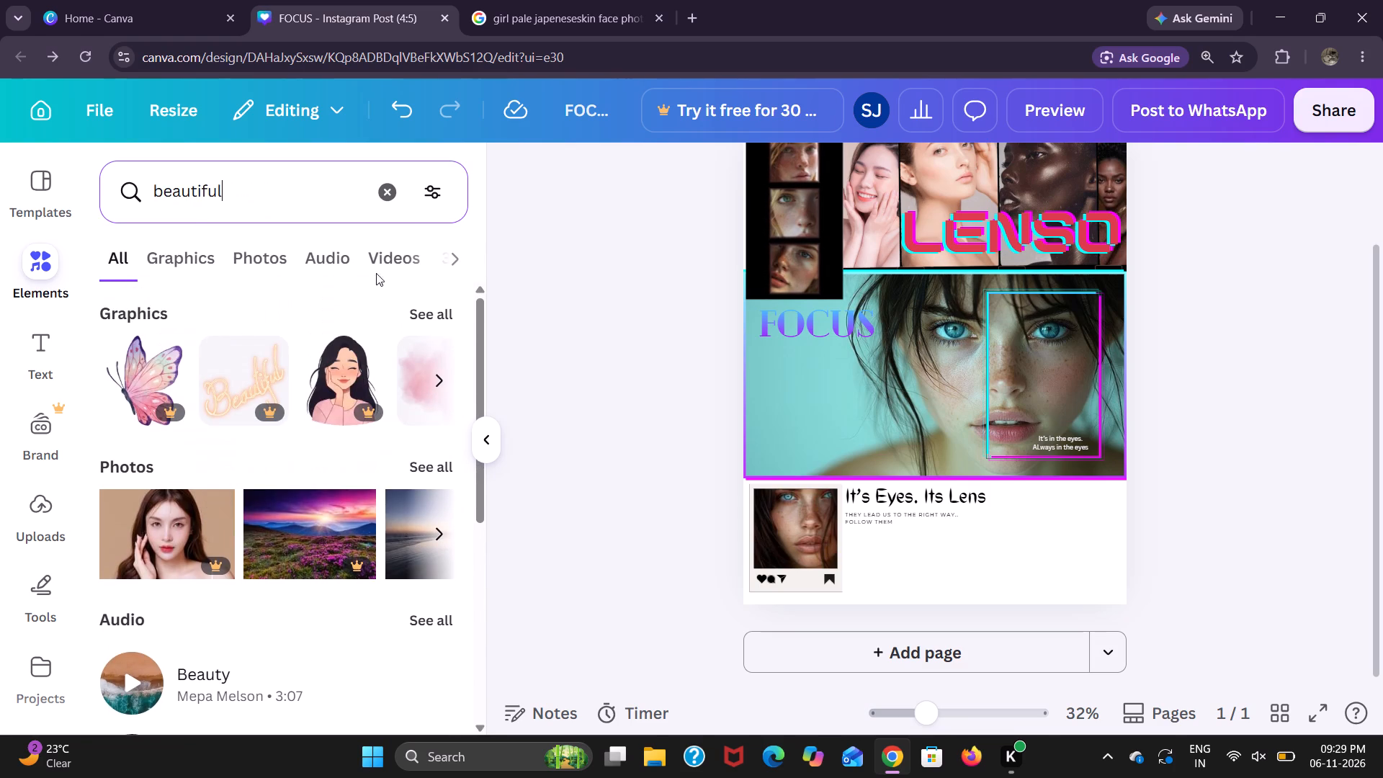
pyautogui.click(410, 319)
pyautogui.scroll(-1, 401, 356)
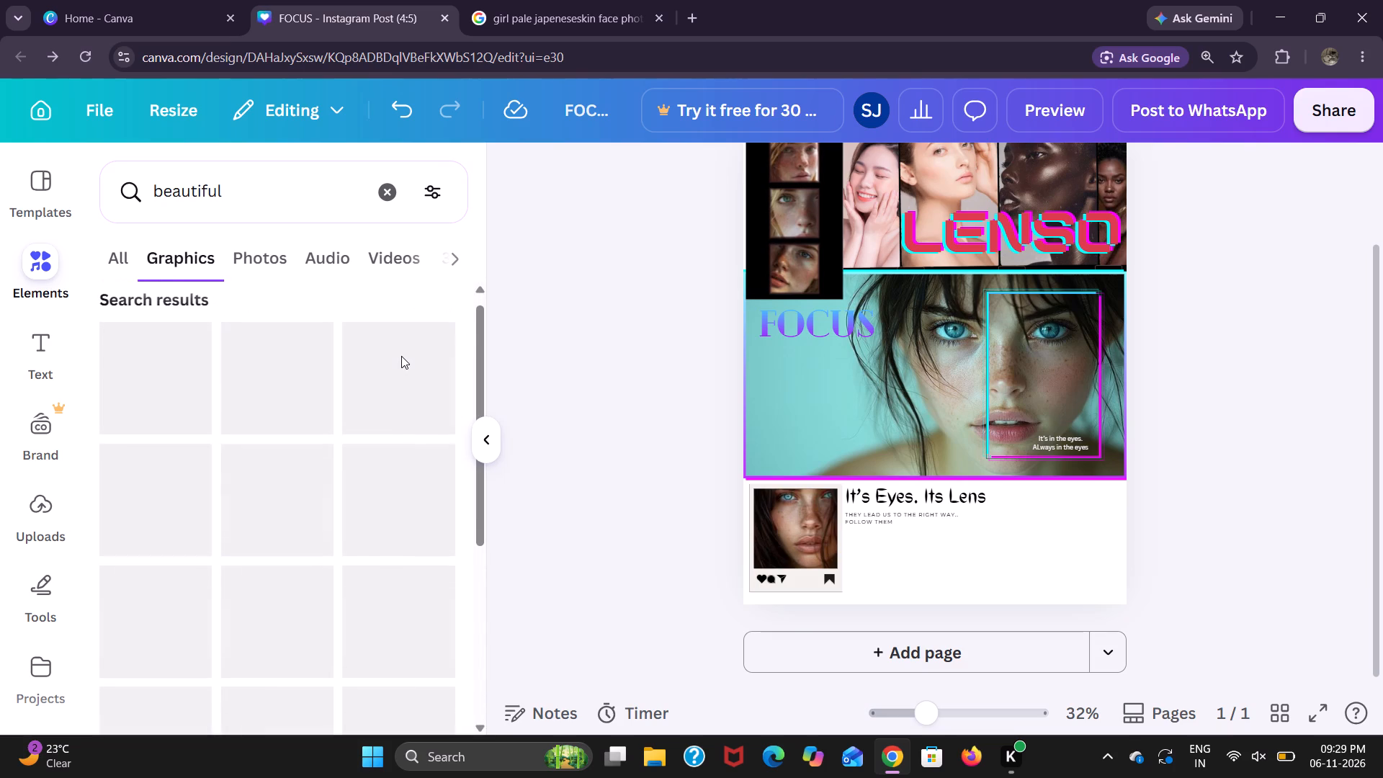
pyautogui.scroll(-1, 401, 356)
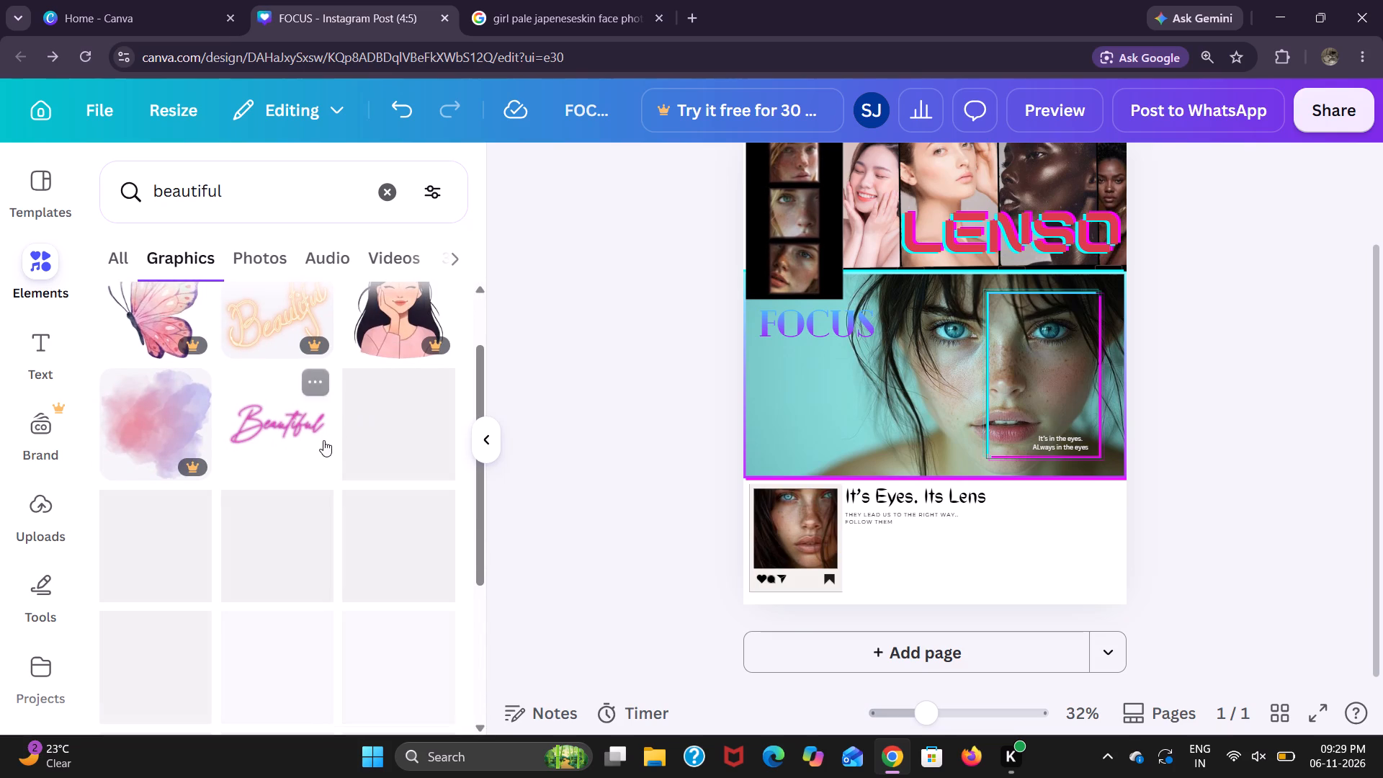
pyautogui.click(287, 456)
# Add the outline butterfly, robed woman, pink cosmetic jar and "It's a Beautiful Life" ticket graphics to the page.
pyautogui.scroll(-1, 411, 573)
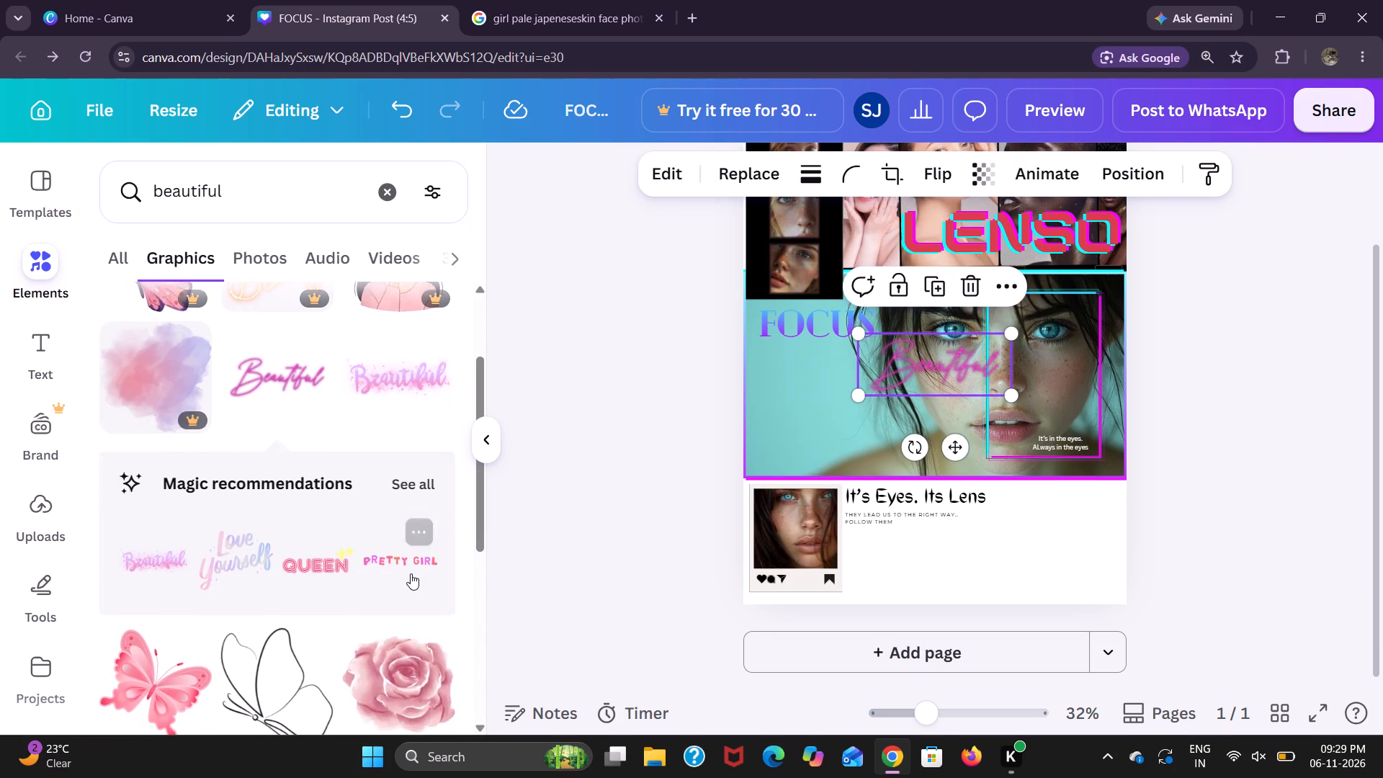
pyautogui.scroll(-4, 411, 573)
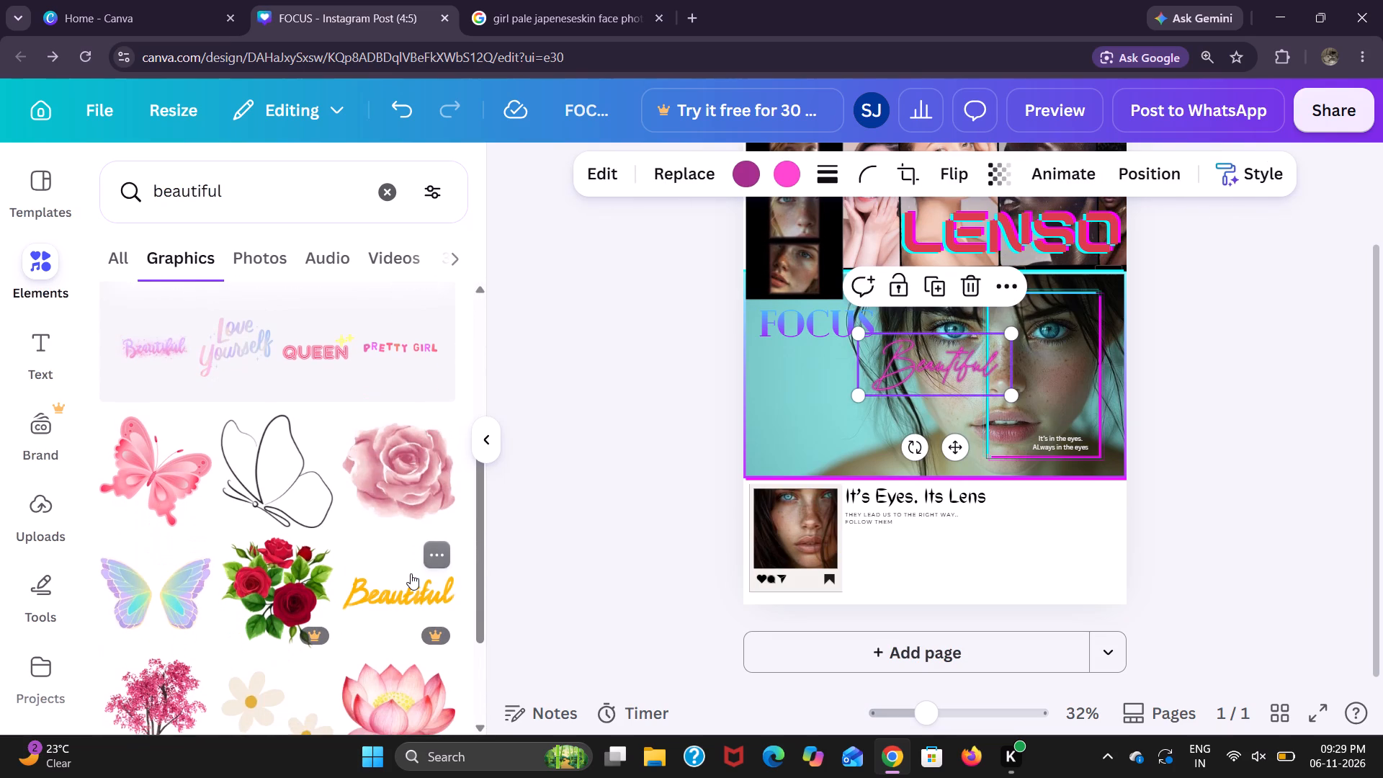
pyautogui.click(243, 504)
pyautogui.scroll(-4, 243, 504)
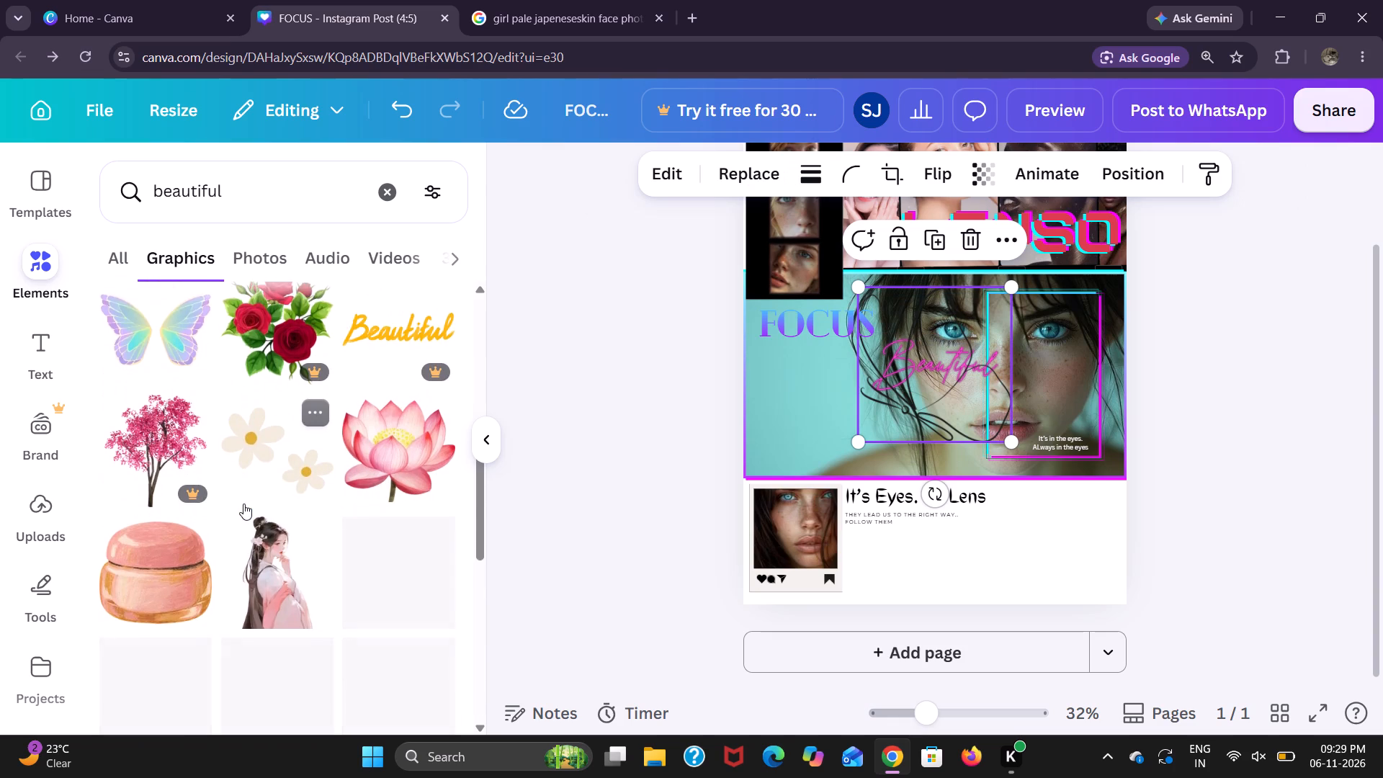
pyautogui.scroll(-2, 243, 504)
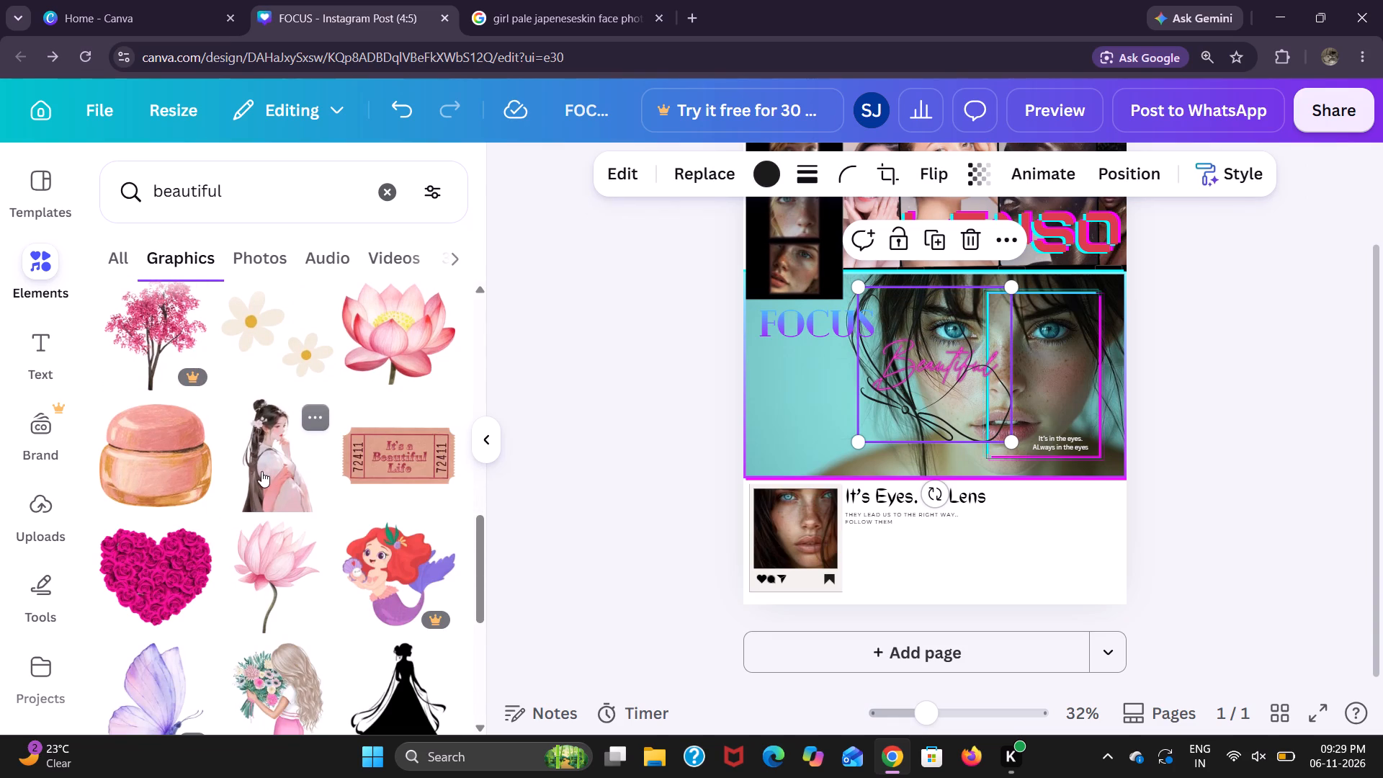
pyautogui.click(250, 479)
pyautogui.click(176, 476)
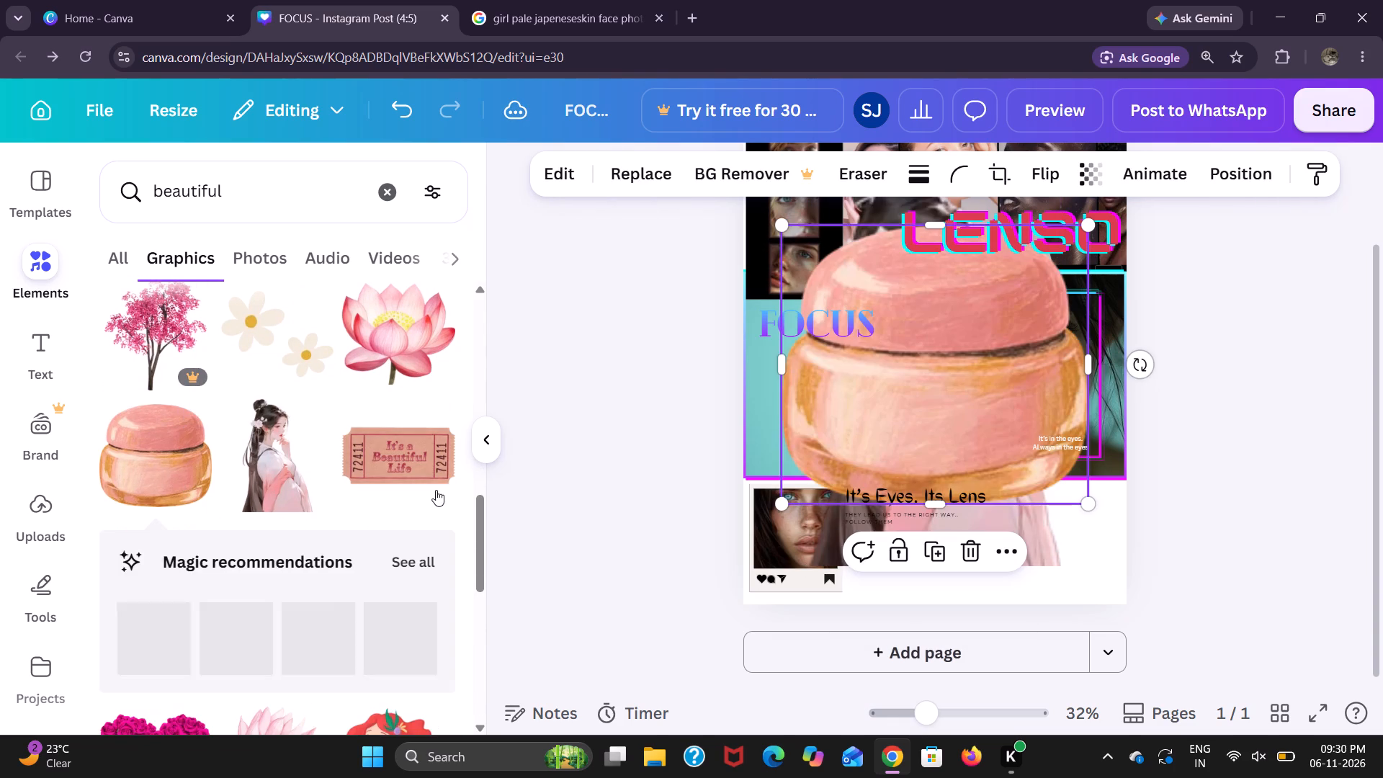
pyautogui.click(434, 492)
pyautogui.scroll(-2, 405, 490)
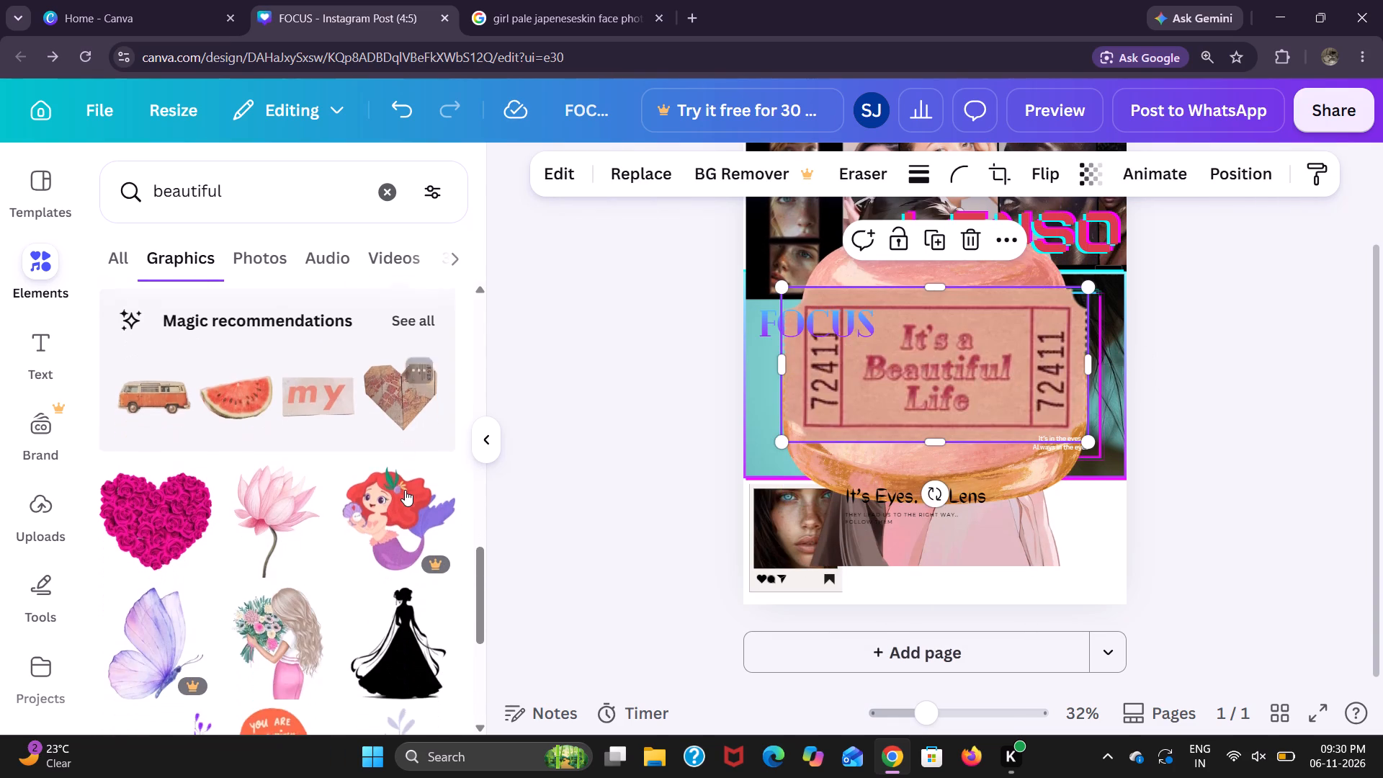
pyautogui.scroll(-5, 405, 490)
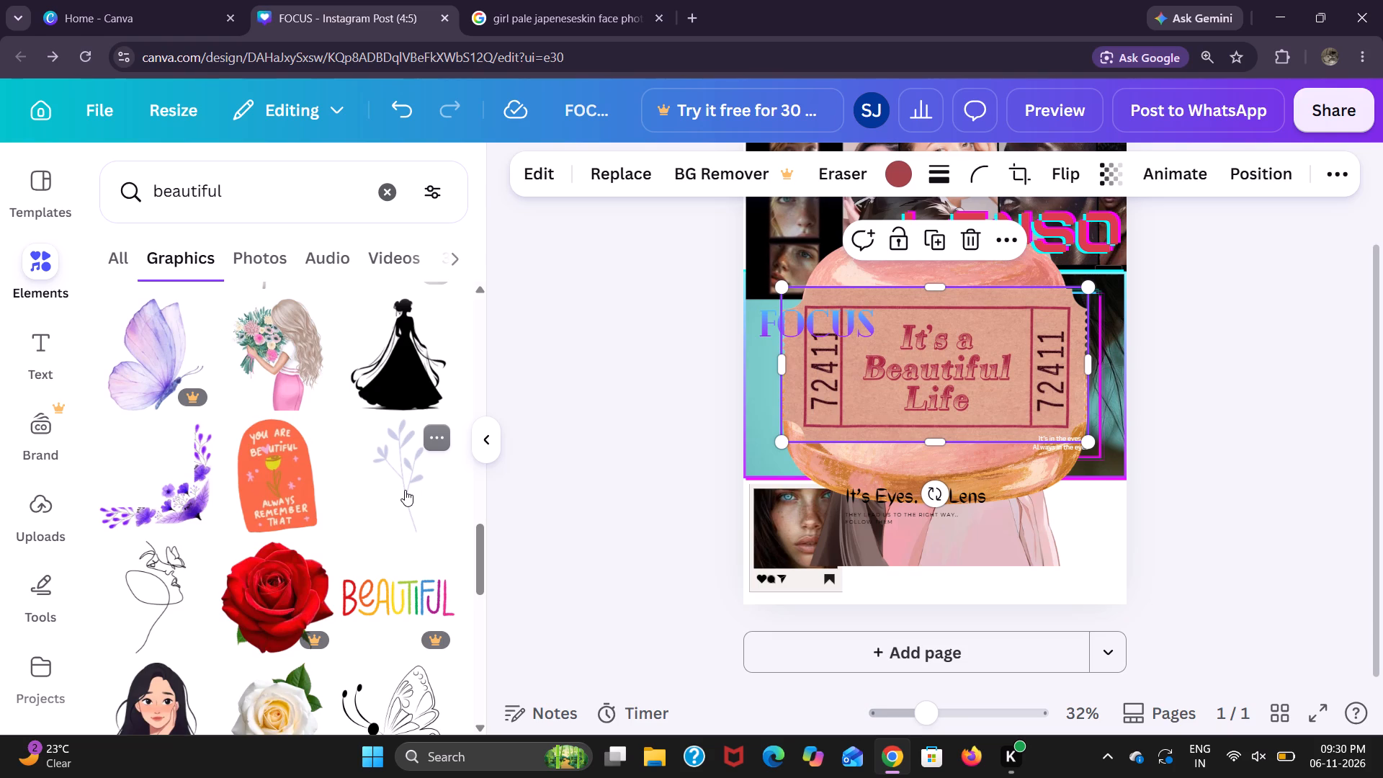
# Add the line-art face graphic with a butterfly on its head from the "beautiful" results to the page.
pyautogui.scroll(-1, 405, 490)
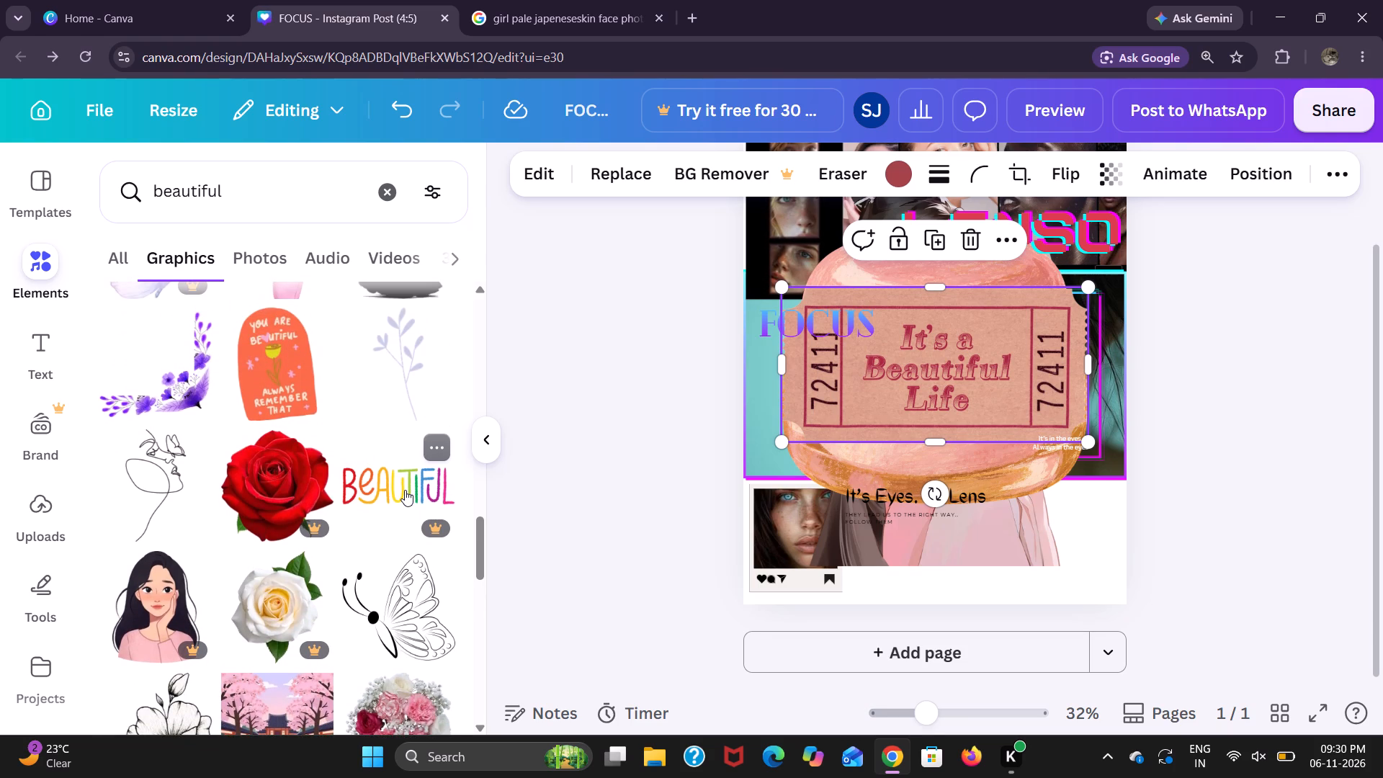
pyautogui.scroll(-2, 405, 490)
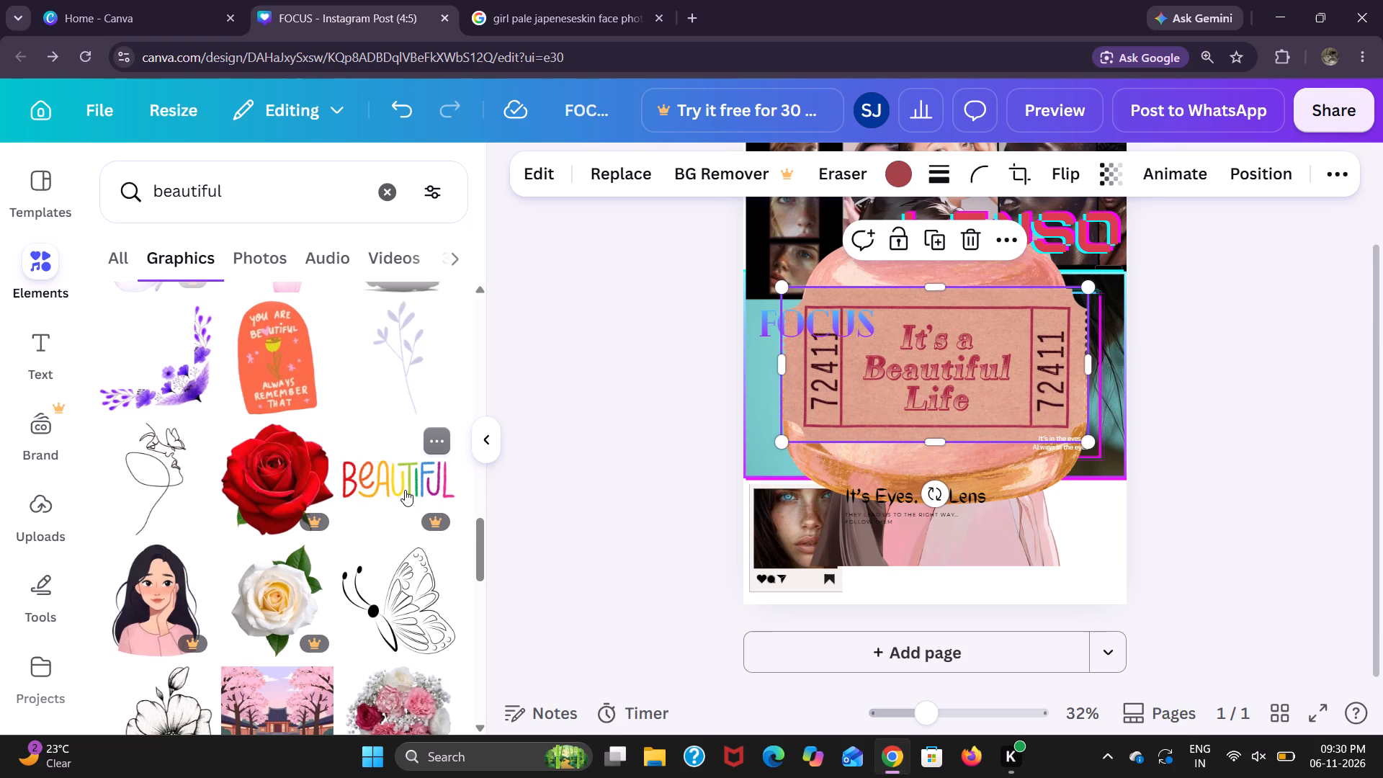
pyautogui.scroll(-1, 405, 490)
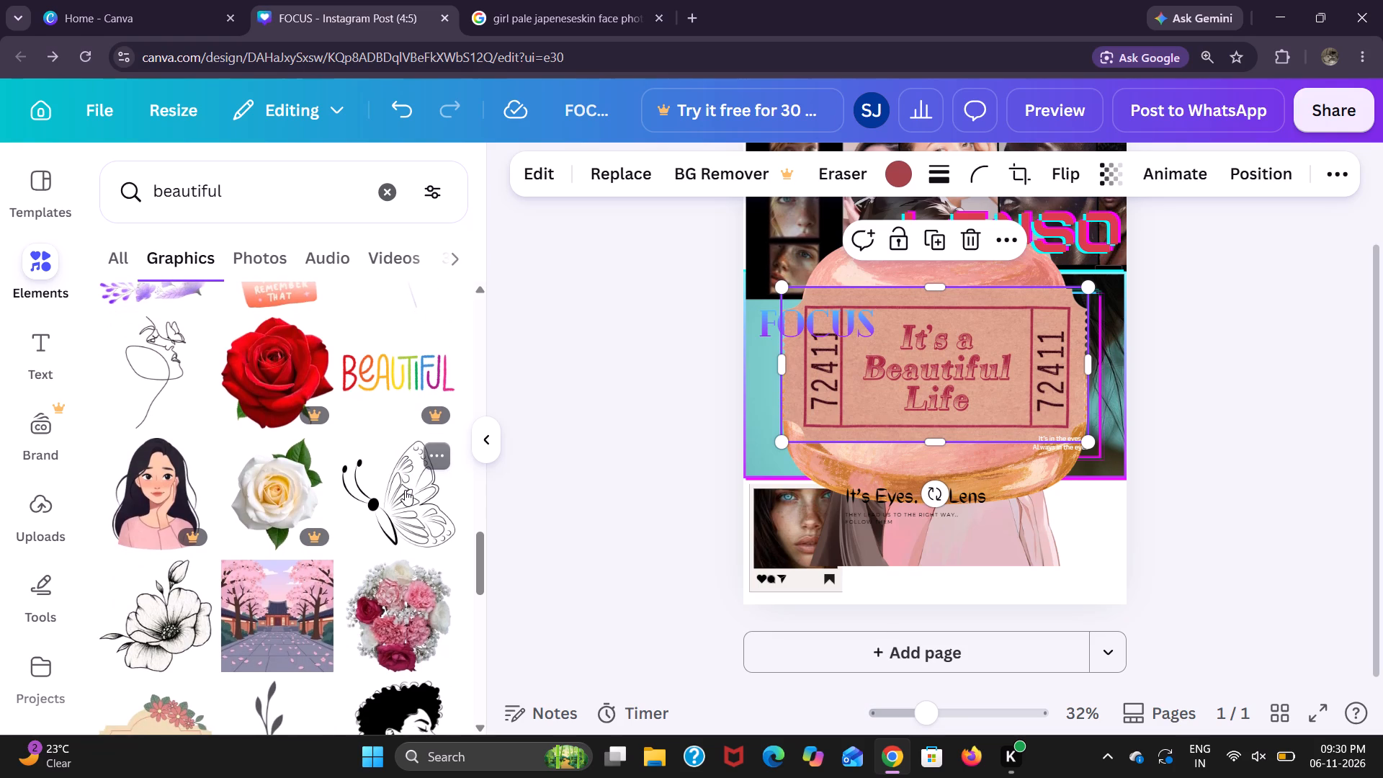
pyautogui.scroll(-2, 405, 490)
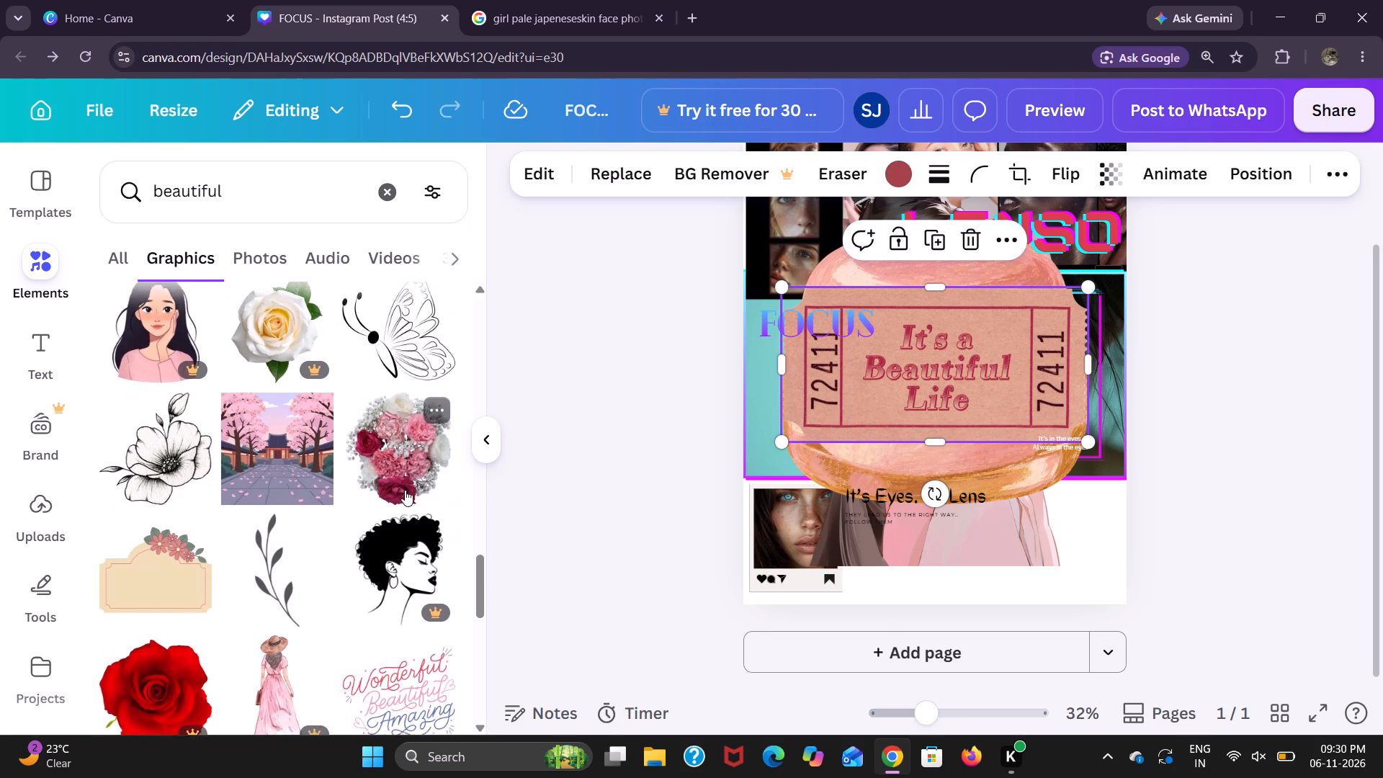
pyautogui.scroll(-1, 405, 490)
pyautogui.hscroll(1, 405, 490)
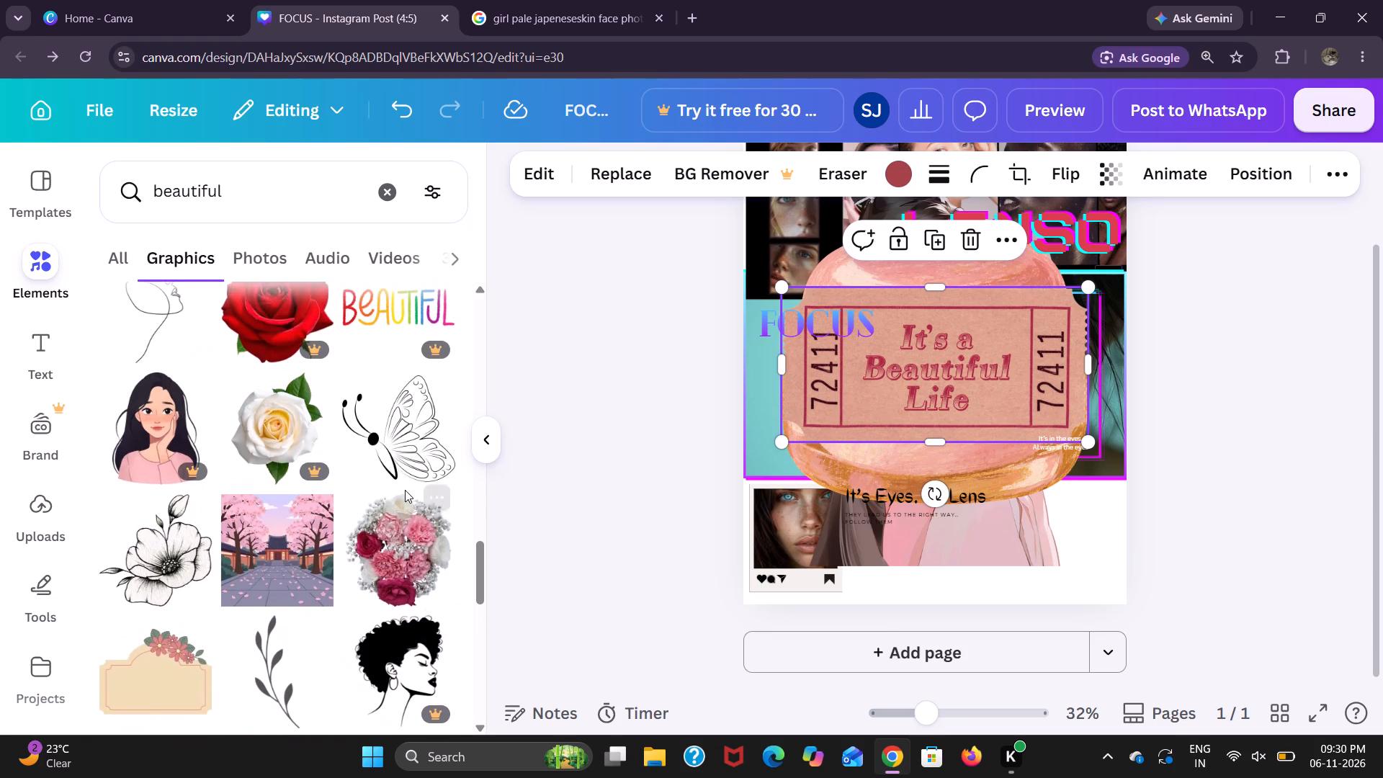
pyautogui.hscroll(1, 405, 490)
pyautogui.scroll(2, 405, 490)
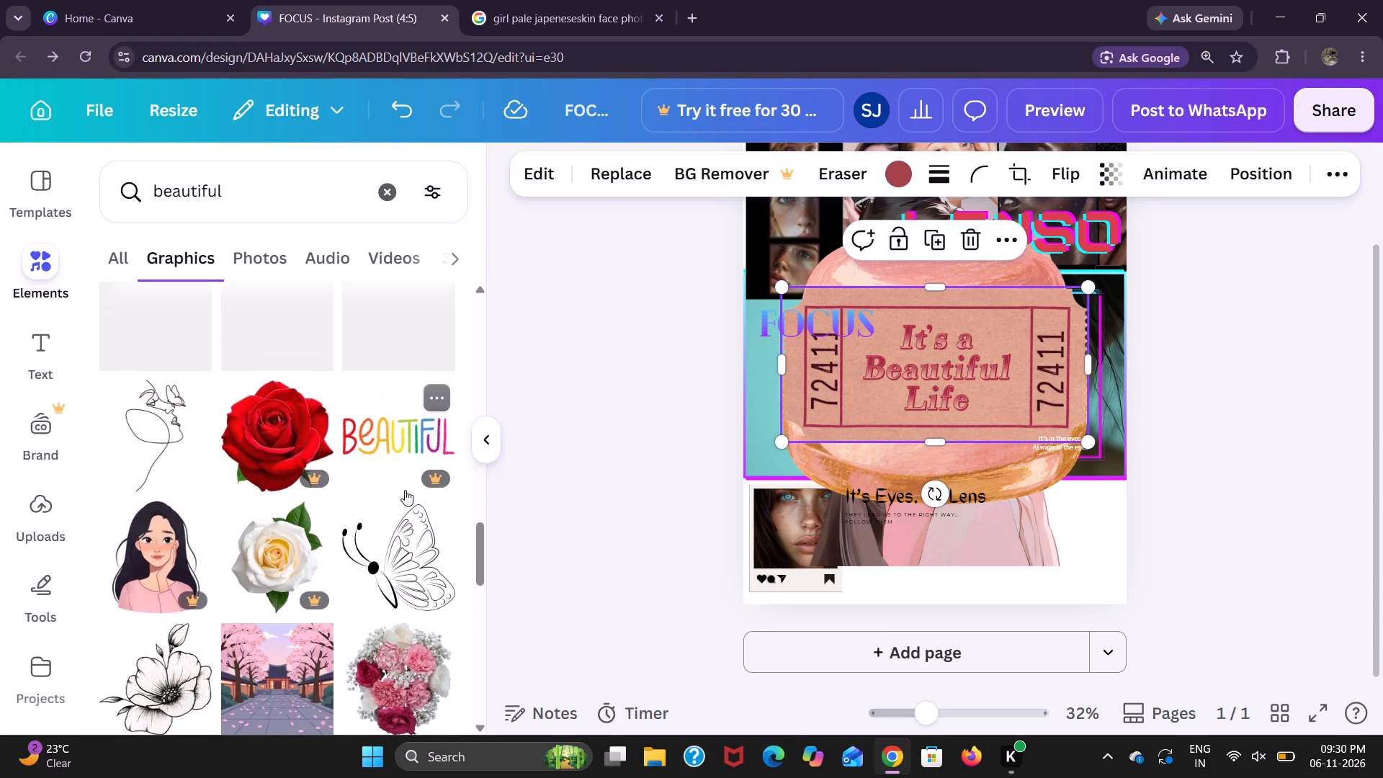
pyautogui.scroll(2, 396, 511)
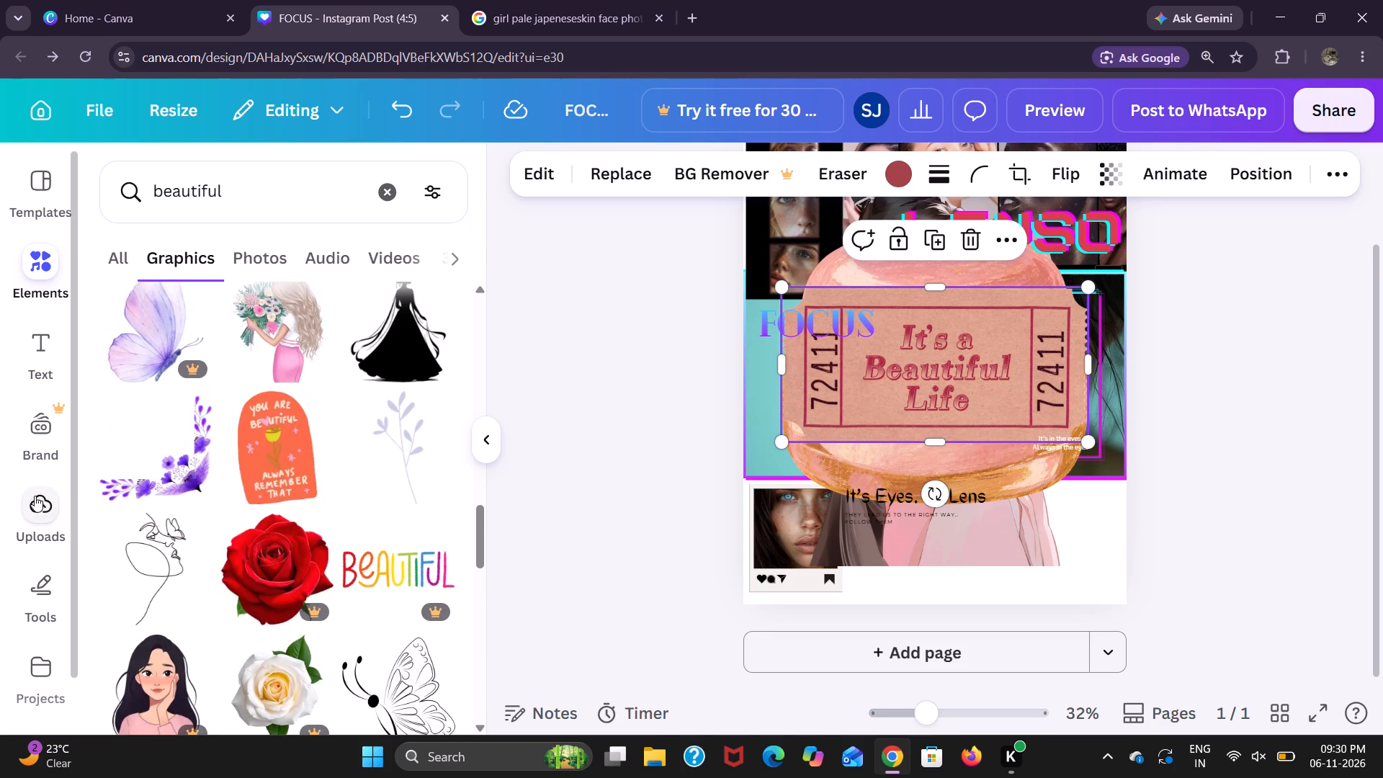
pyautogui.click(125, 556)
# Browse the "beautiful" graphics results for more decorations suited to the post.
pyautogui.scroll(2, 171, 531)
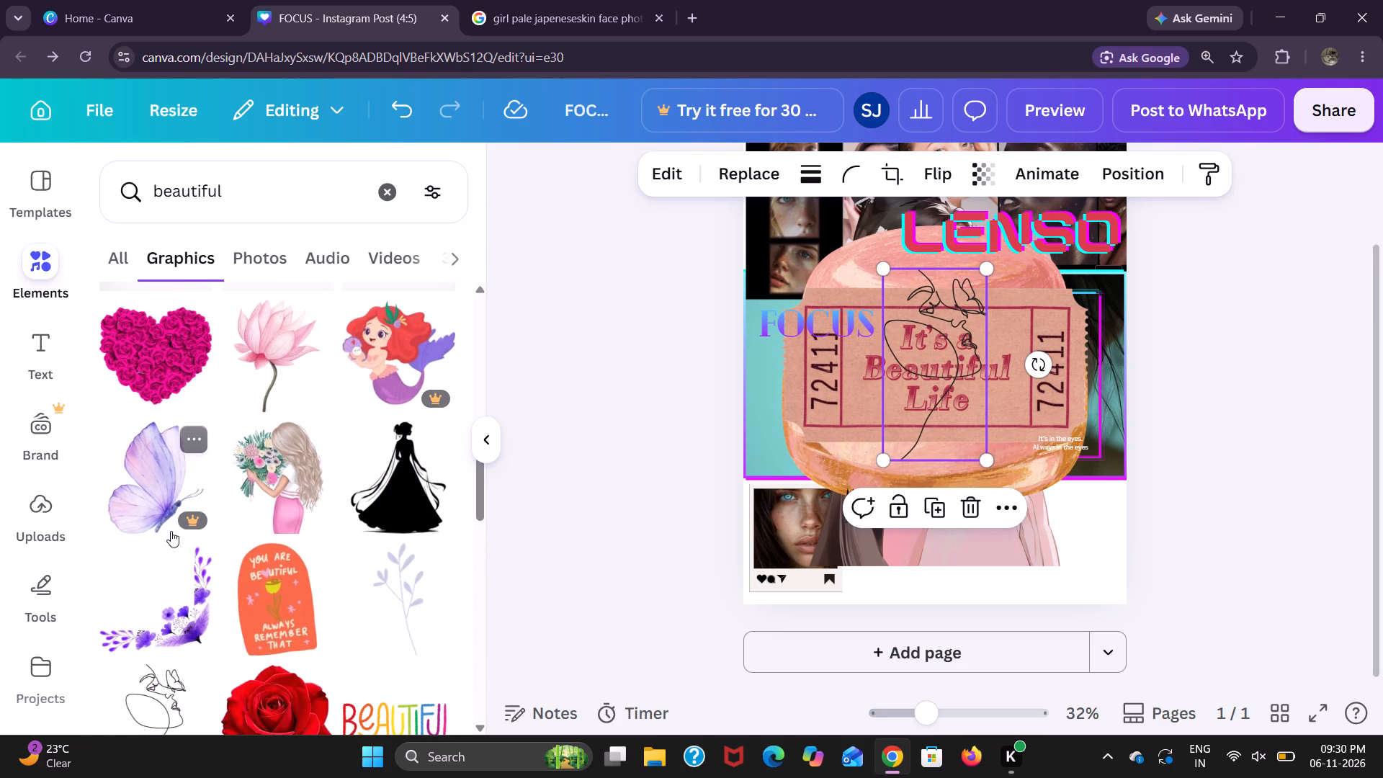
pyautogui.scroll(-2, 346, 578)
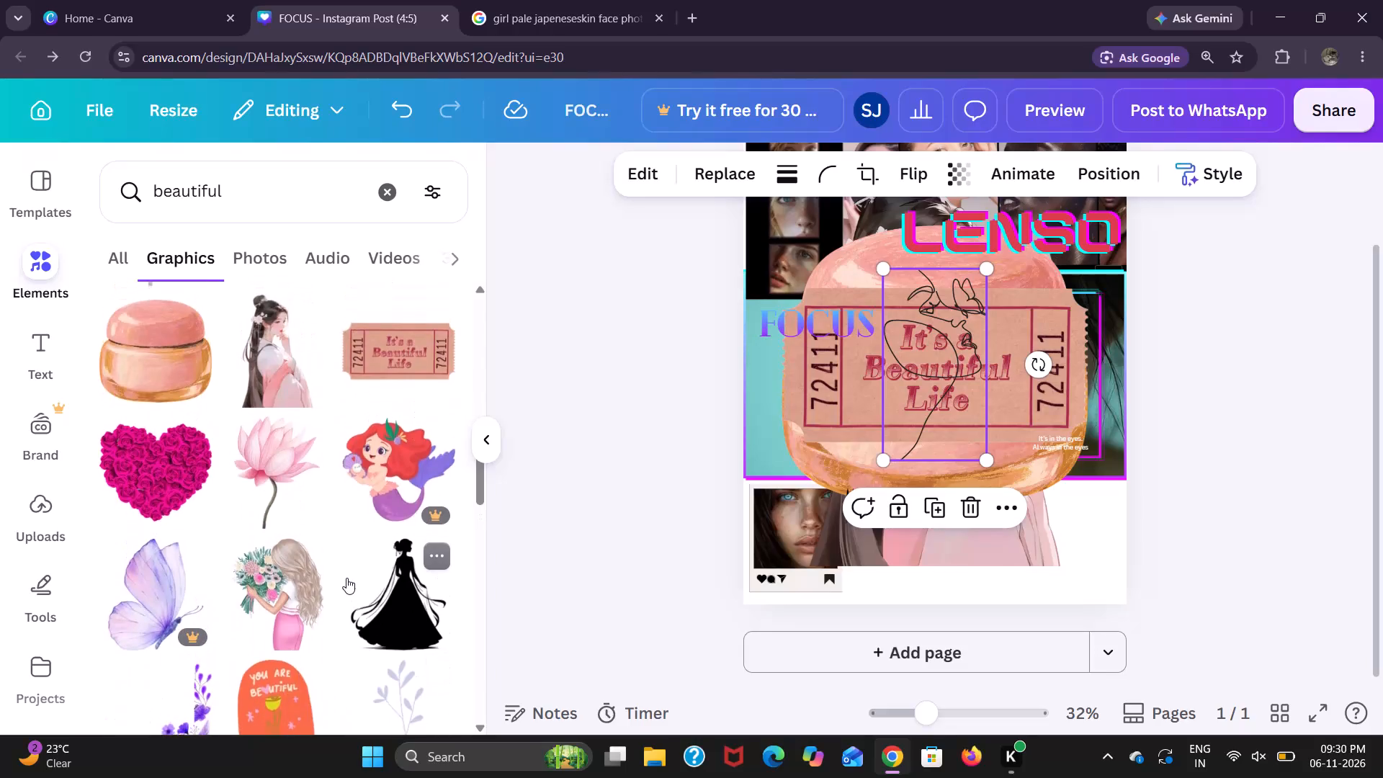
pyautogui.scroll(-3, 346, 578)
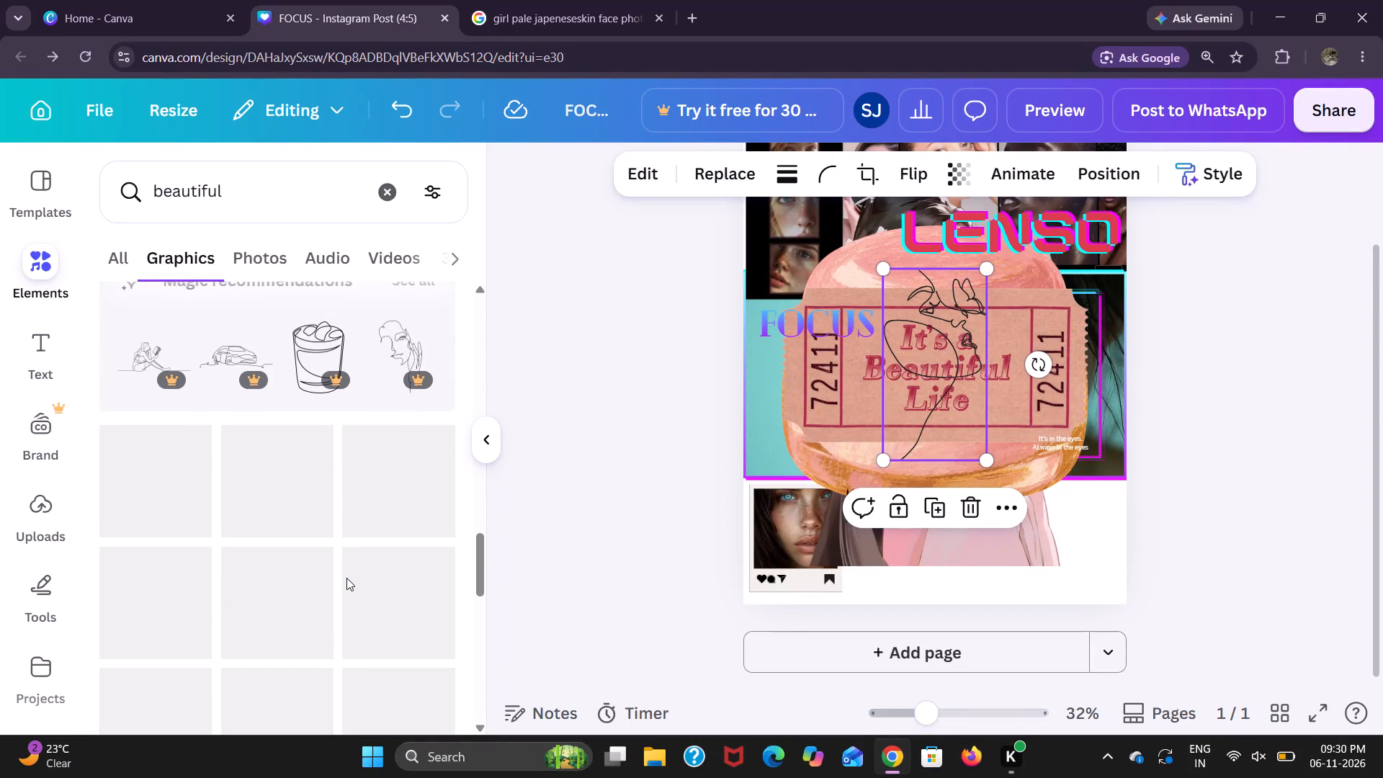
pyautogui.scroll(-1, 346, 578)
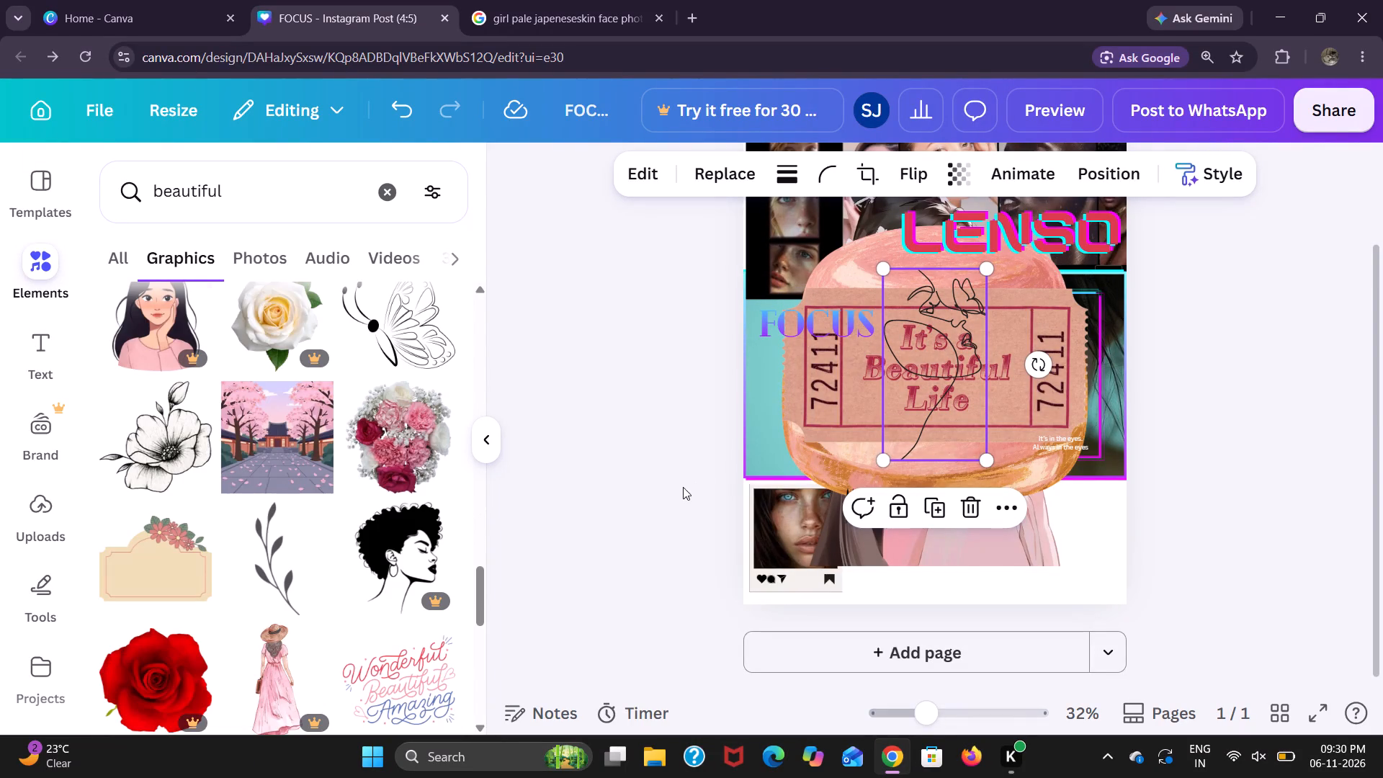
pyautogui.scroll(1, 358, 514)
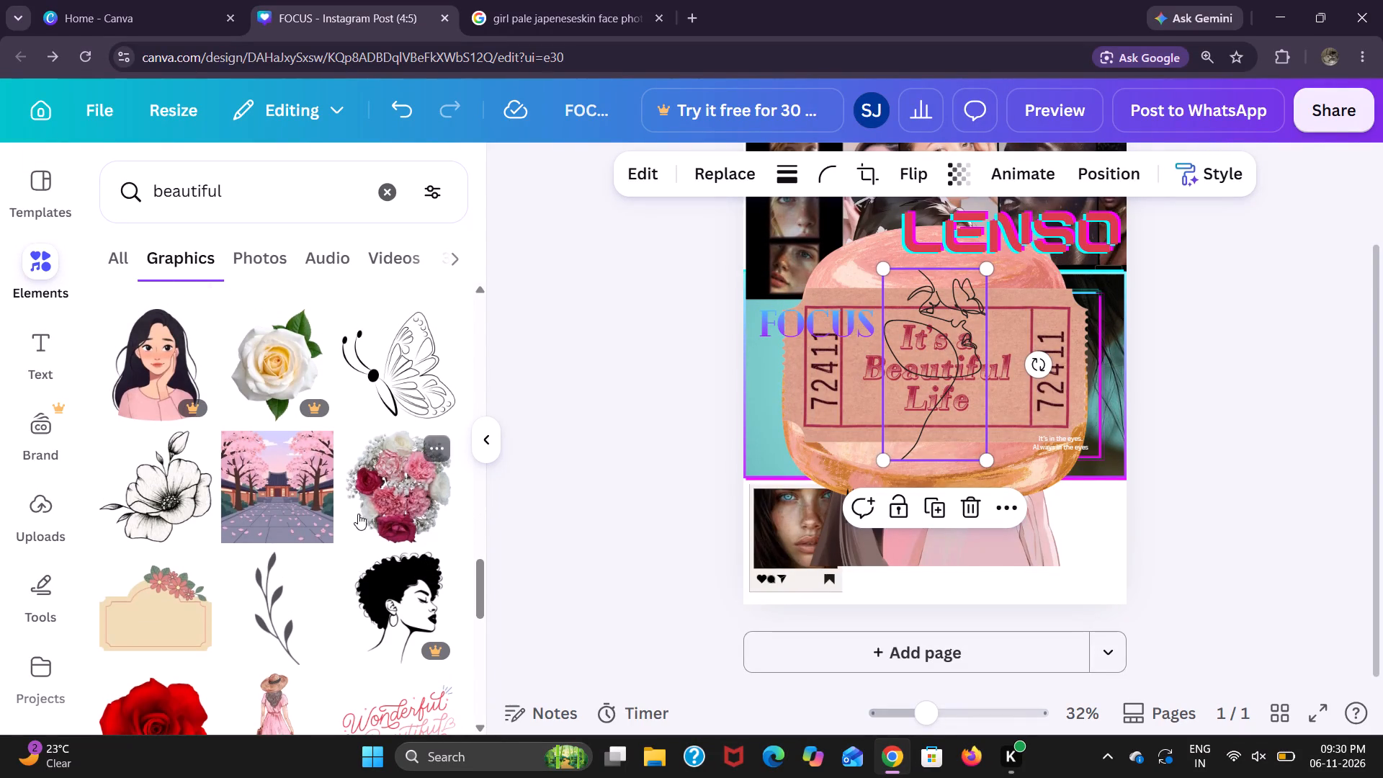
pyautogui.scroll(1, 358, 514)
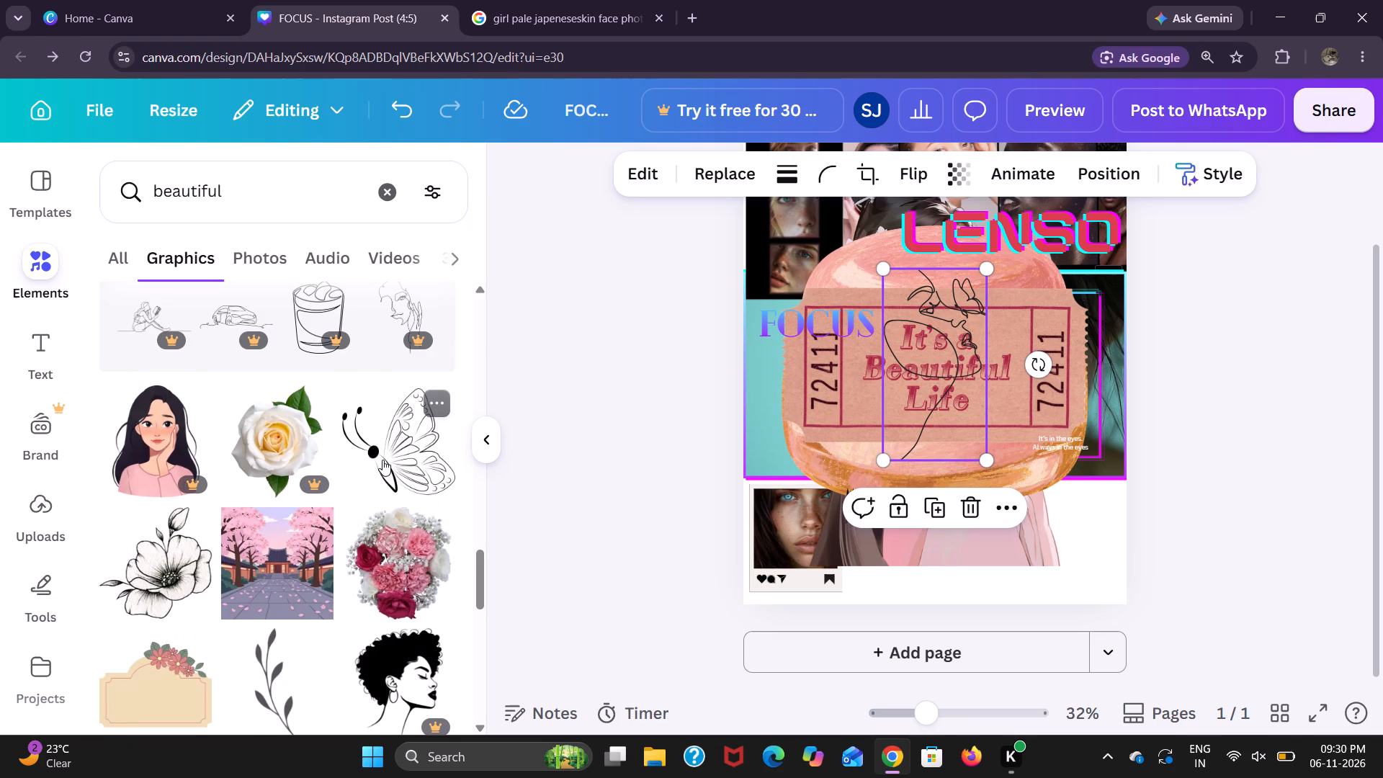
pyautogui.scroll(-4, 382, 460)
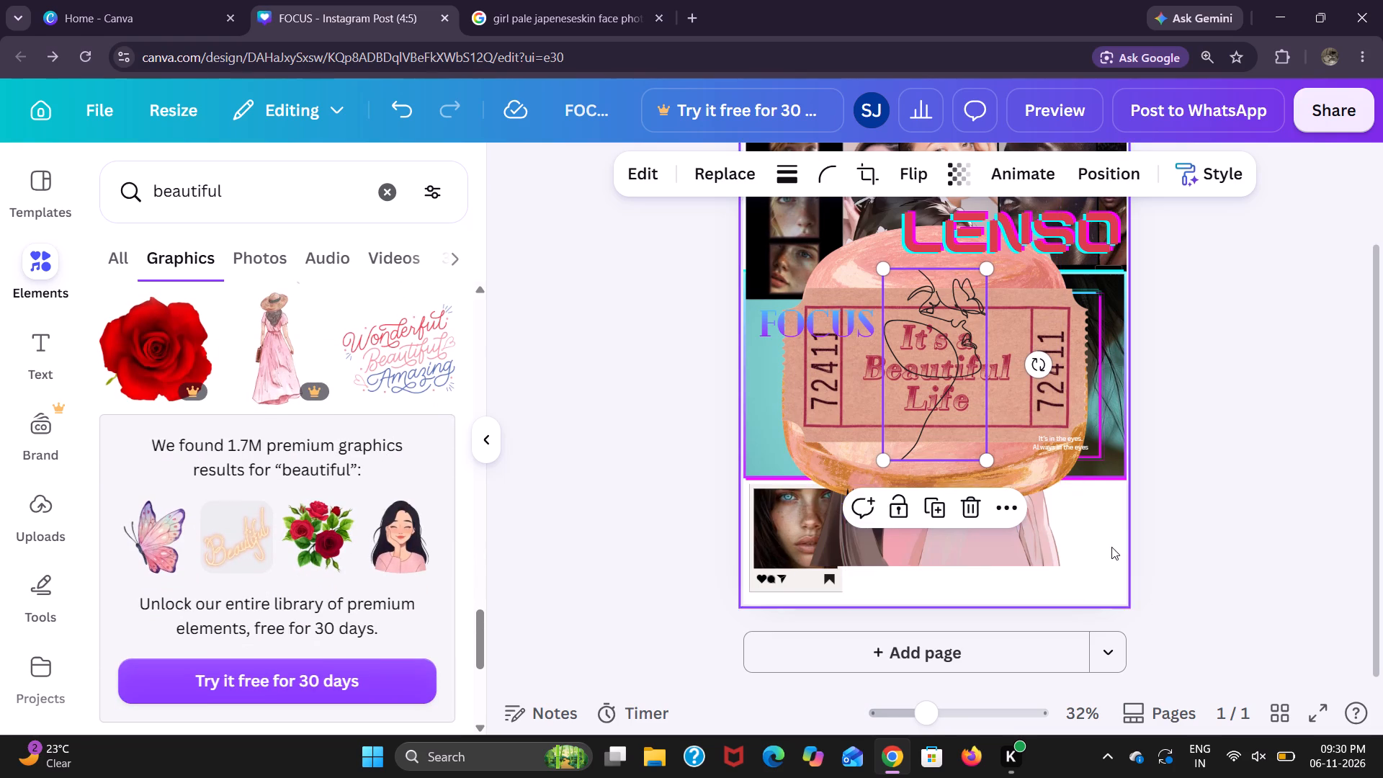
# Shrink the line-art face graphic and place it in the lower-left corner of the turquoise FOCUS photo.
pyautogui.scroll(1, 1111, 547)
pyautogui.click(921, 485)
pyautogui.moveTo(929, 437); pyautogui.dragTo(930, 540)
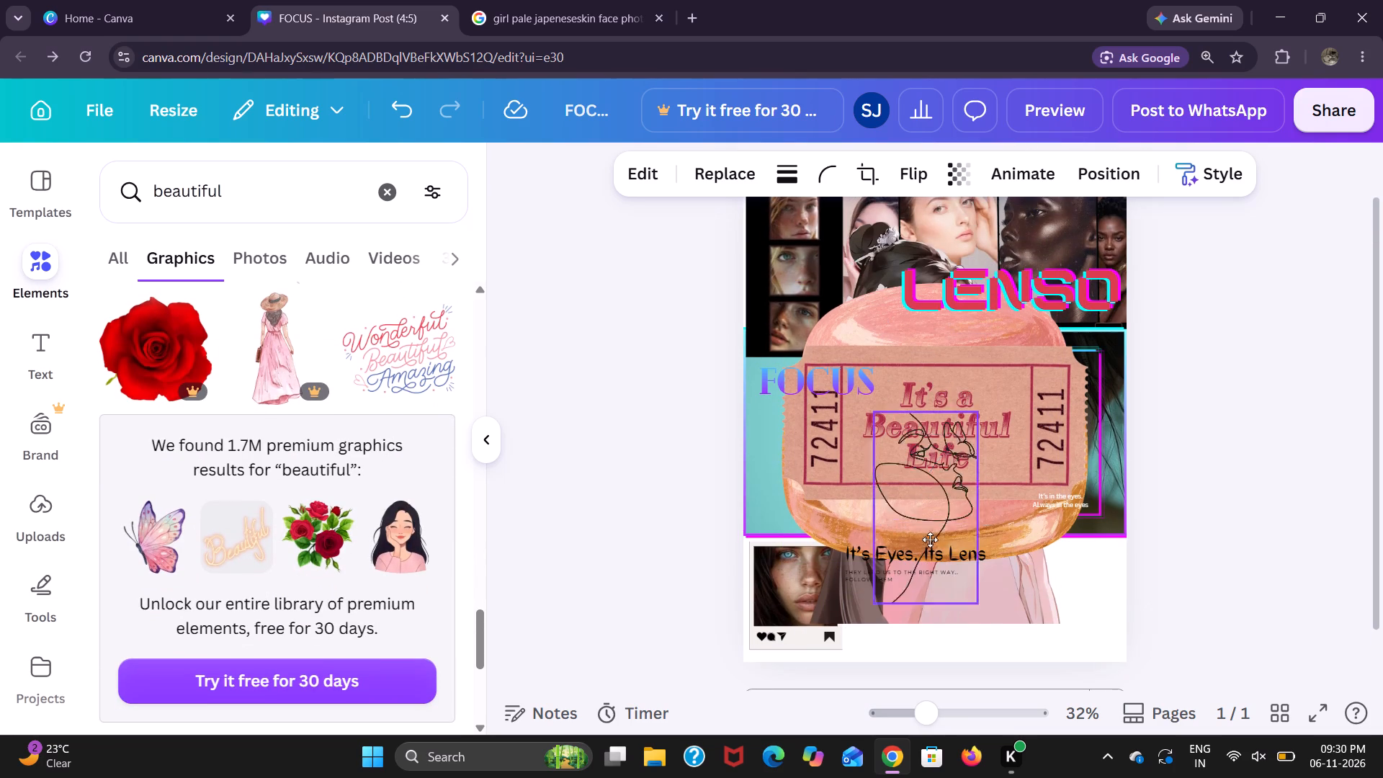
pyautogui.moveTo(930, 540); pyautogui.dragTo(994, 549)
pyautogui.moveTo(944, 440); pyautogui.dragTo(1030, 496)
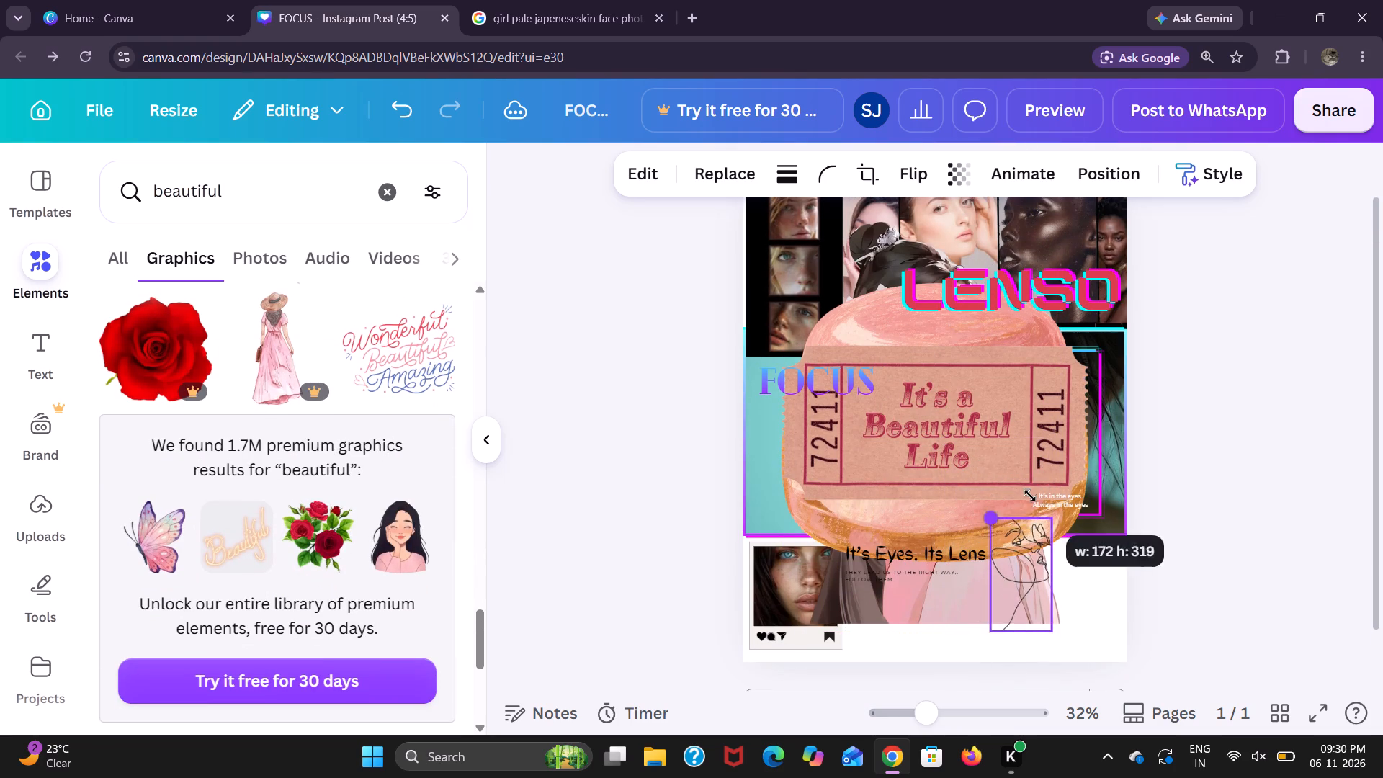
pyautogui.moveTo(1030, 496); pyautogui.dragTo(1031, 495)
pyautogui.moveTo(1021, 560); pyautogui.dragTo(772, 484)
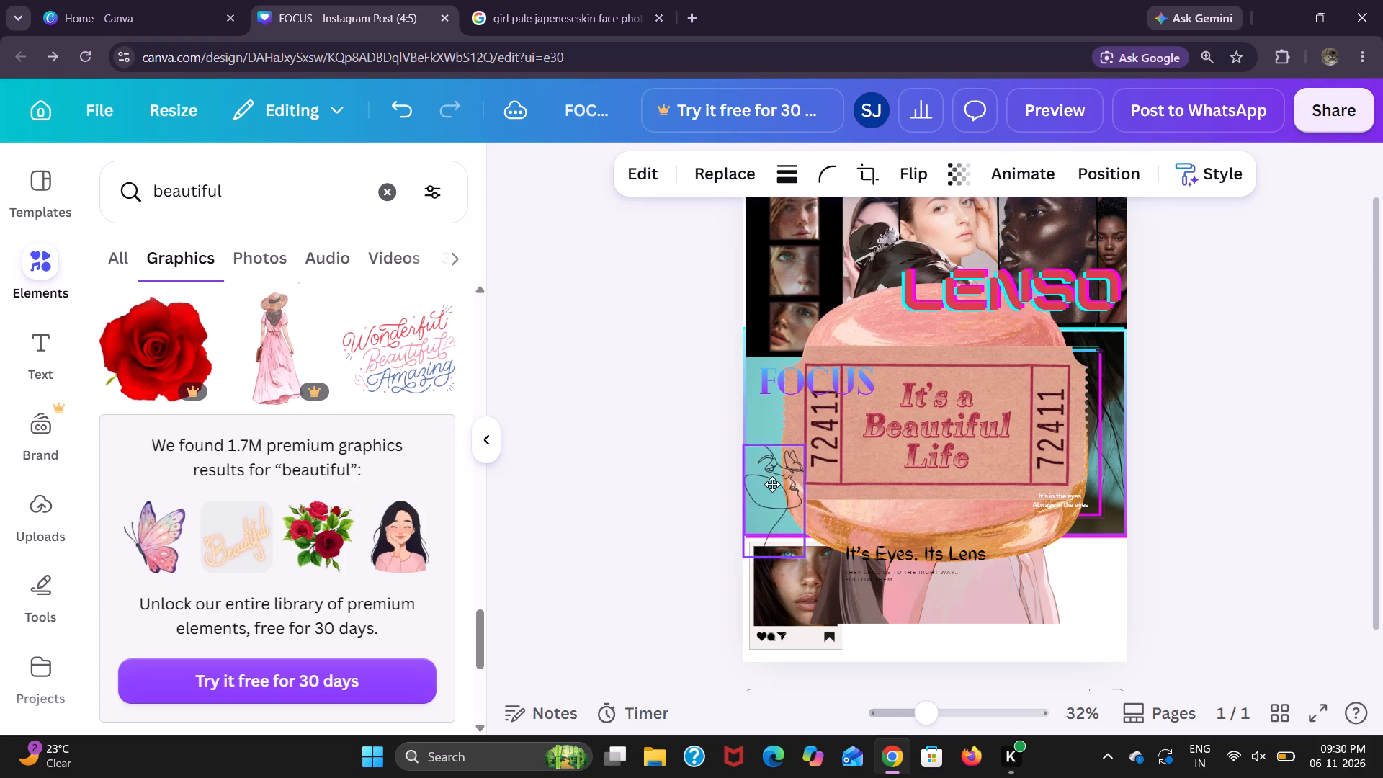
pyautogui.moveTo(772, 484); pyautogui.dragTo(772, 464)
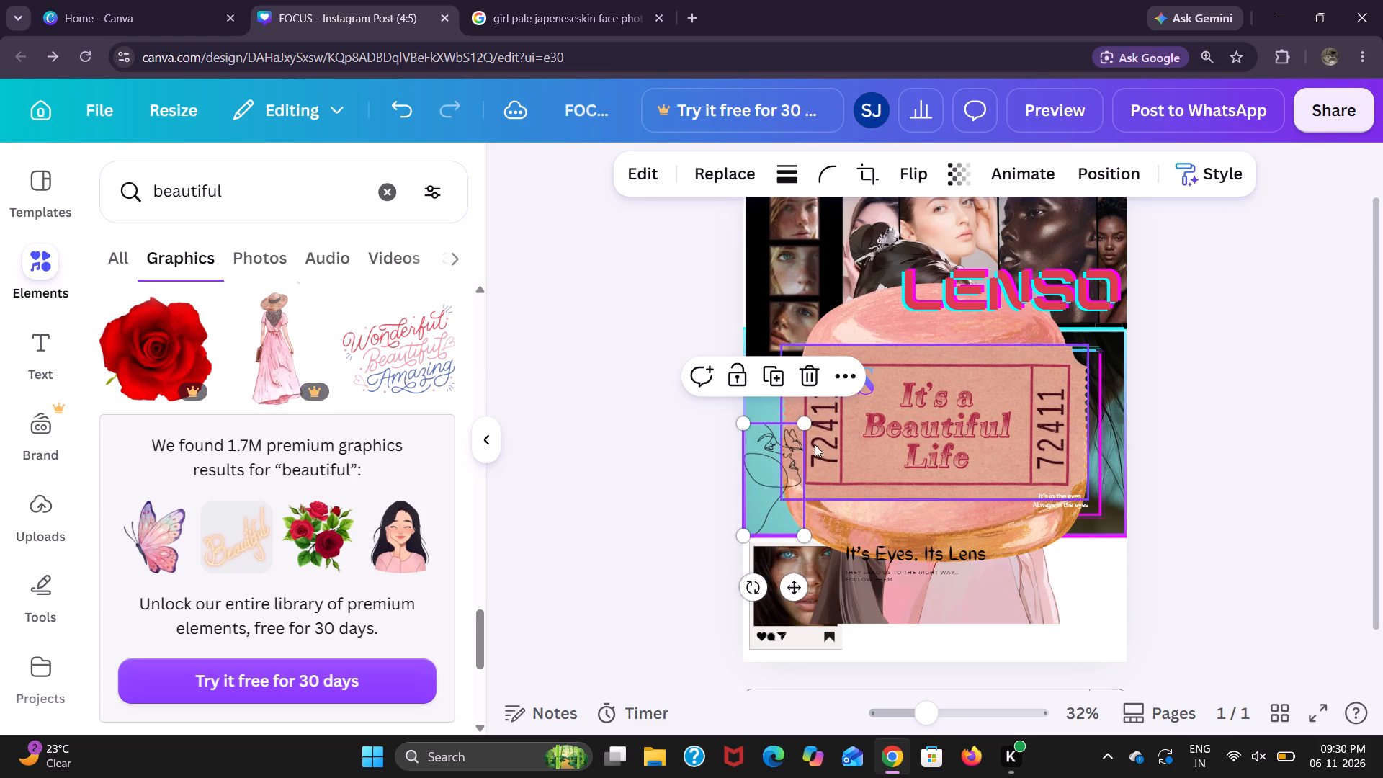
pyautogui.click(809, 432)
pyautogui.click(793, 445)
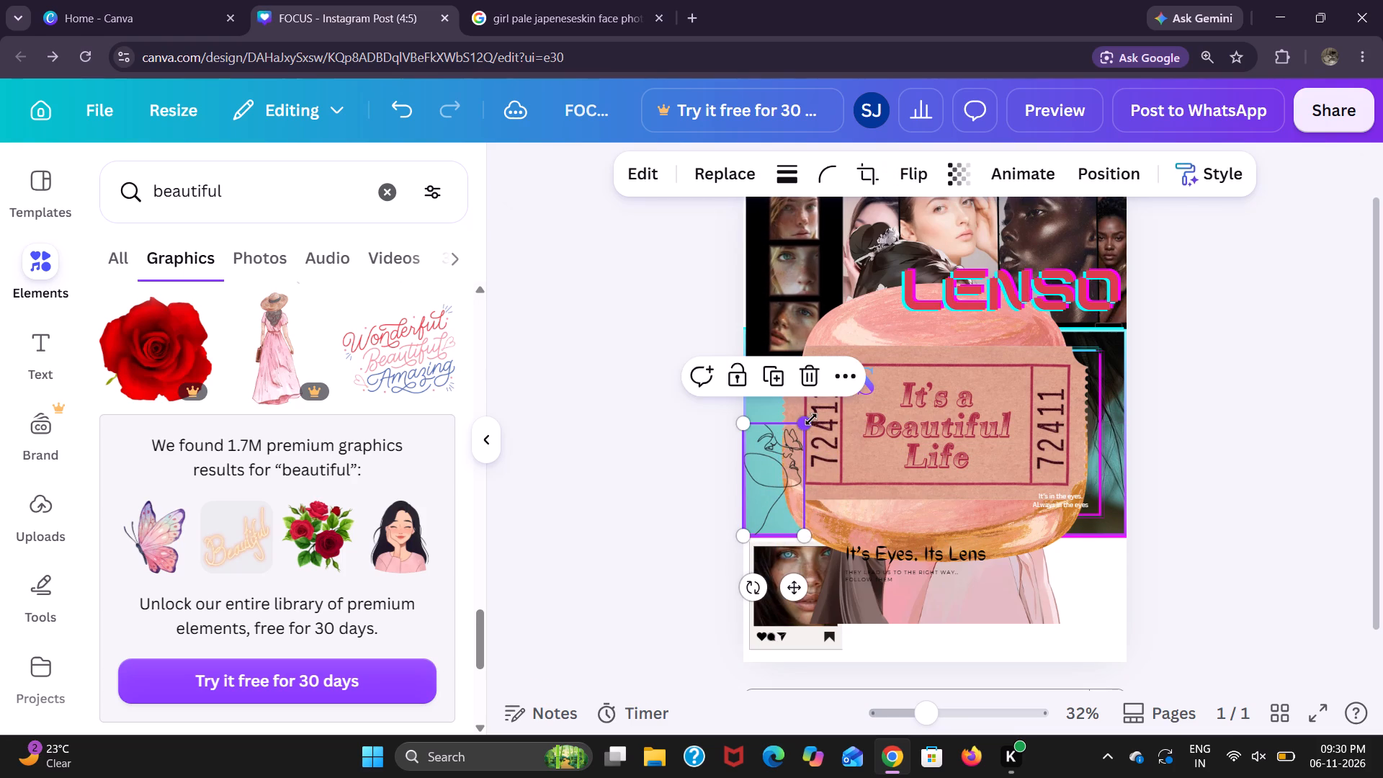
pyautogui.moveTo(810, 425); pyautogui.dragTo(781, 470)
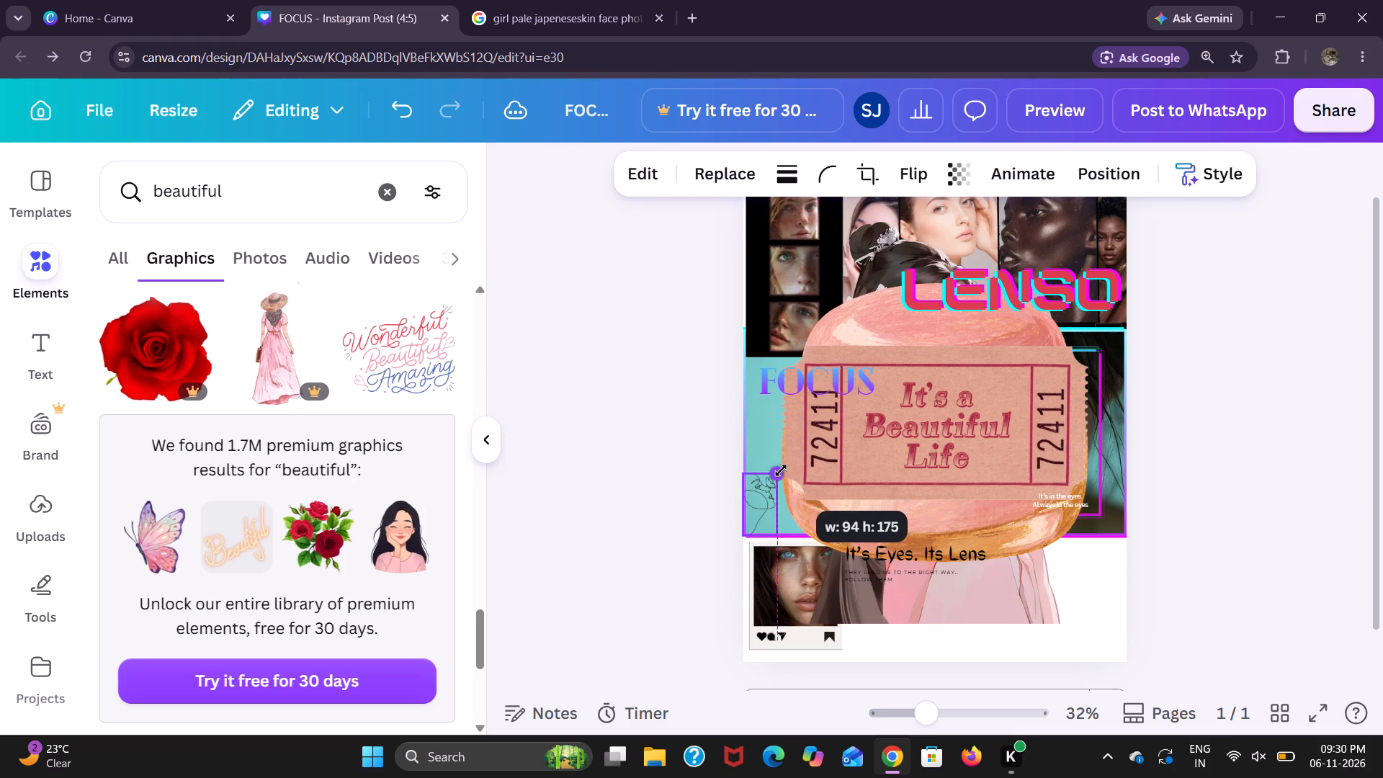
pyautogui.moveTo(781, 470); pyautogui.dragTo(780, 464)
# Shrink the "It's a Beautiful Life" ticket graphic and place it in the bottom-right corner of the page.
pyautogui.click(940, 446)
pyautogui.moveTo(918, 411); pyautogui.dragTo(1007, 560)
pyautogui.scroll(-2, 1242, 475)
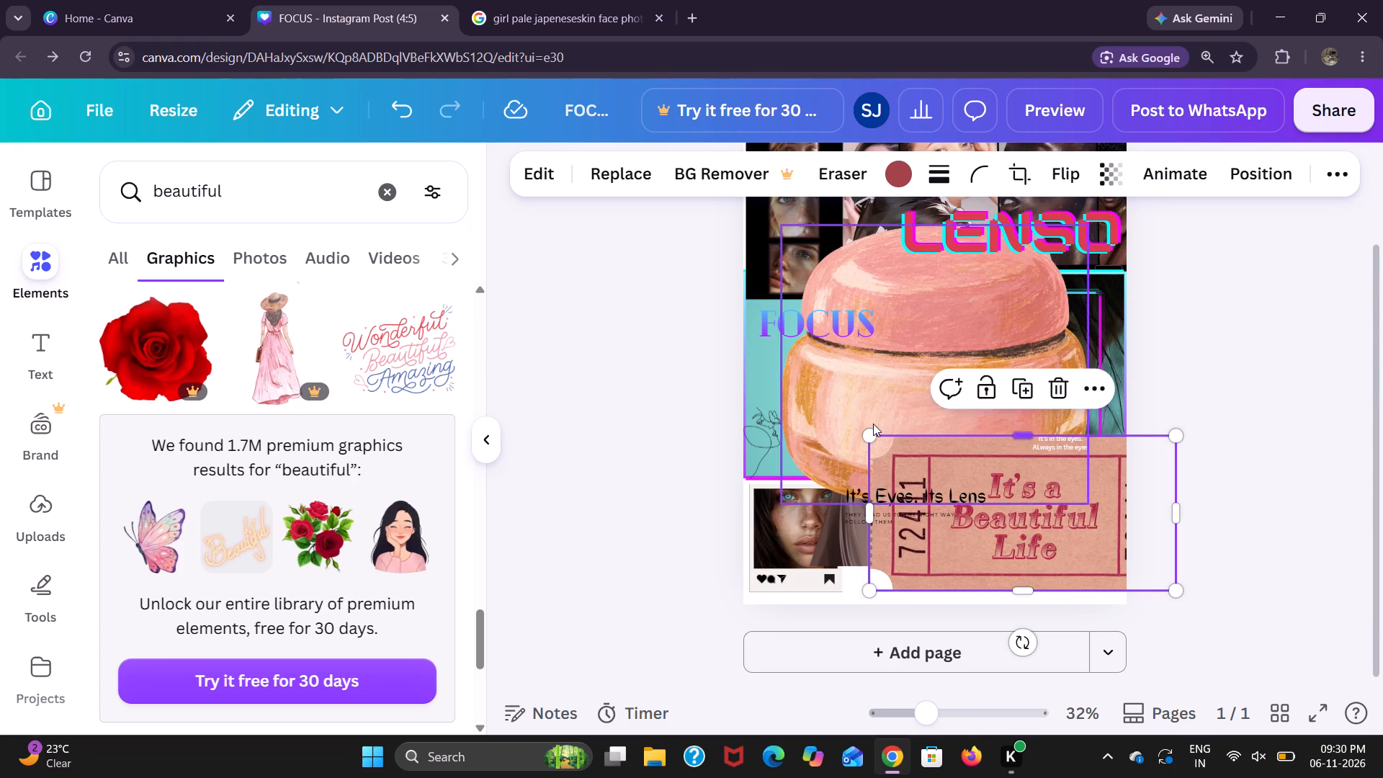
pyautogui.moveTo(865, 430); pyautogui.dragTo(1039, 565)
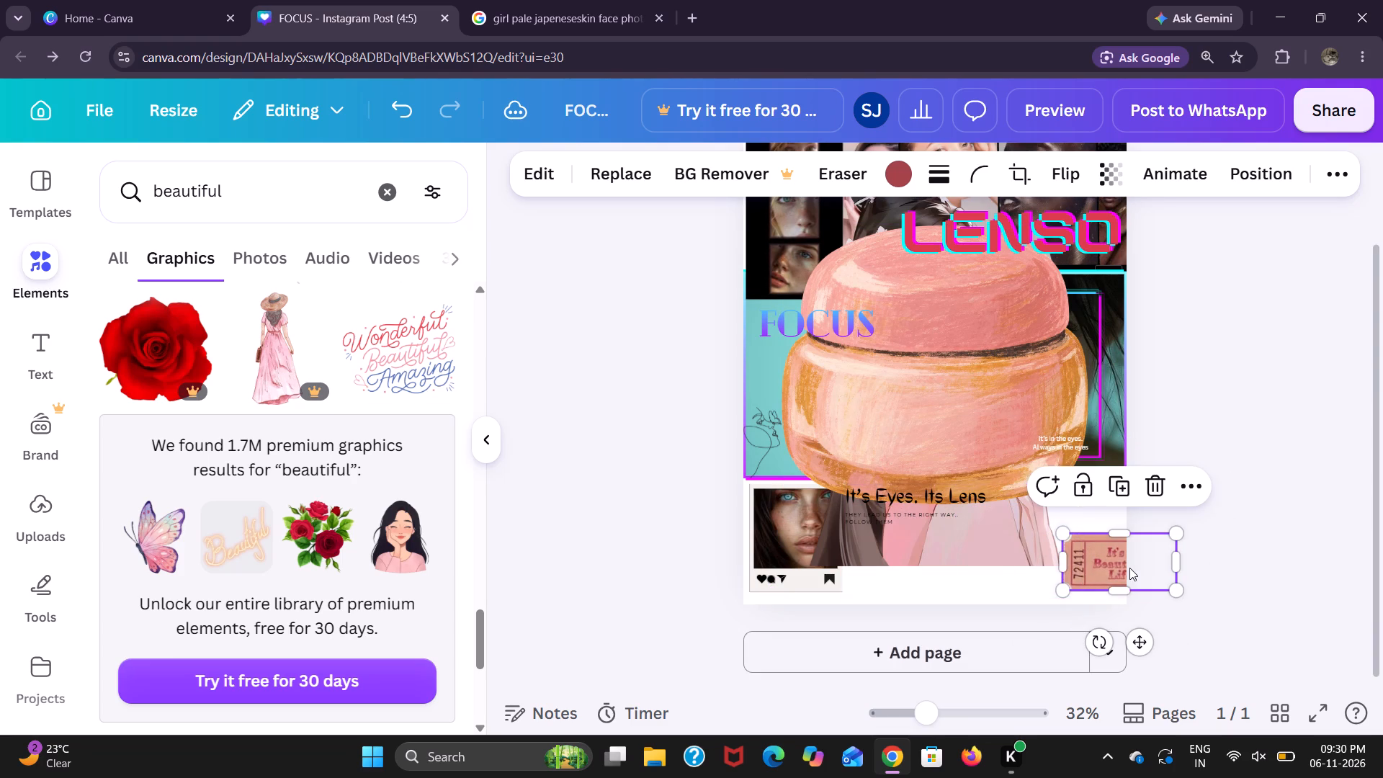
pyautogui.moveTo(1129, 568); pyautogui.dragTo(1065, 573)
# Scale the pink cosmetic jar graphic down to less than half its size, keeping its lower-left corner in place.
pyautogui.click(1004, 328)
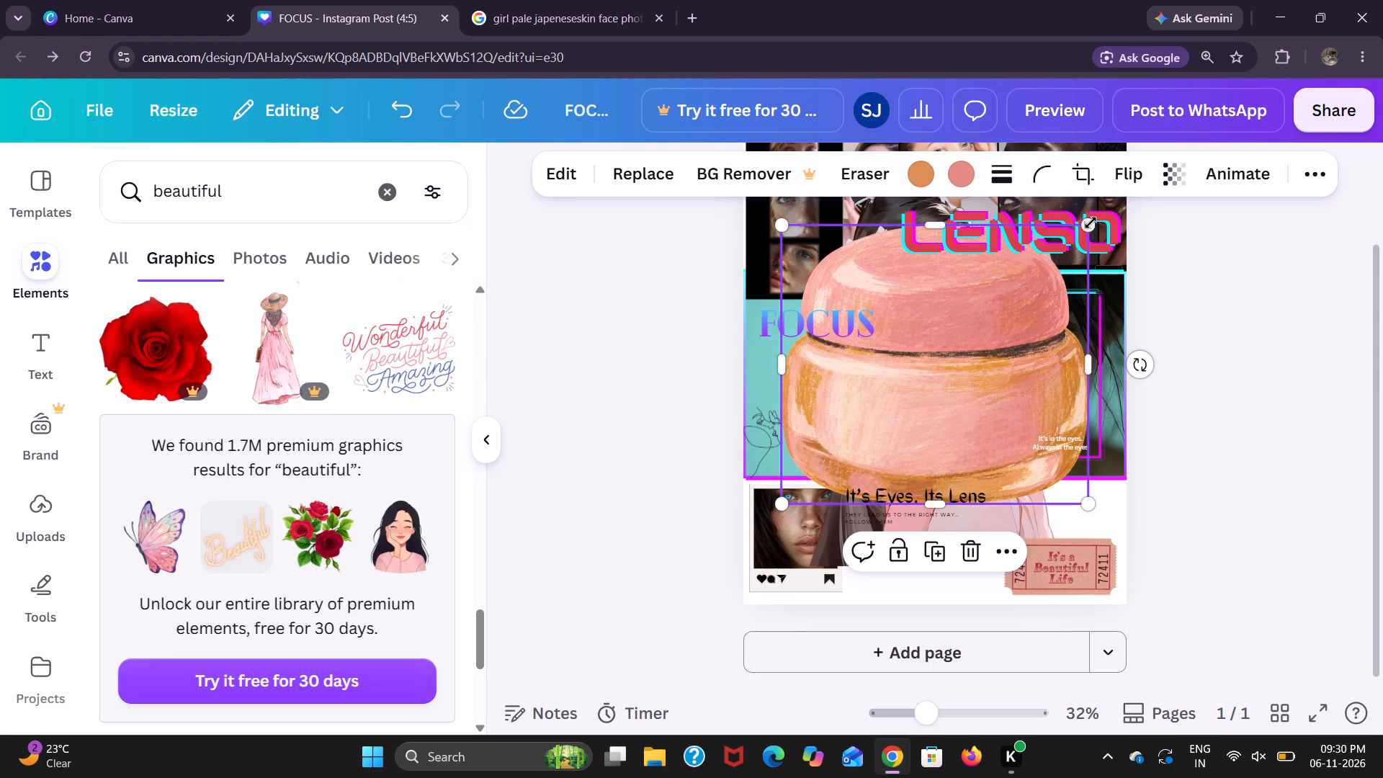
pyautogui.moveTo(1082, 238); pyautogui.dragTo(994, 298)
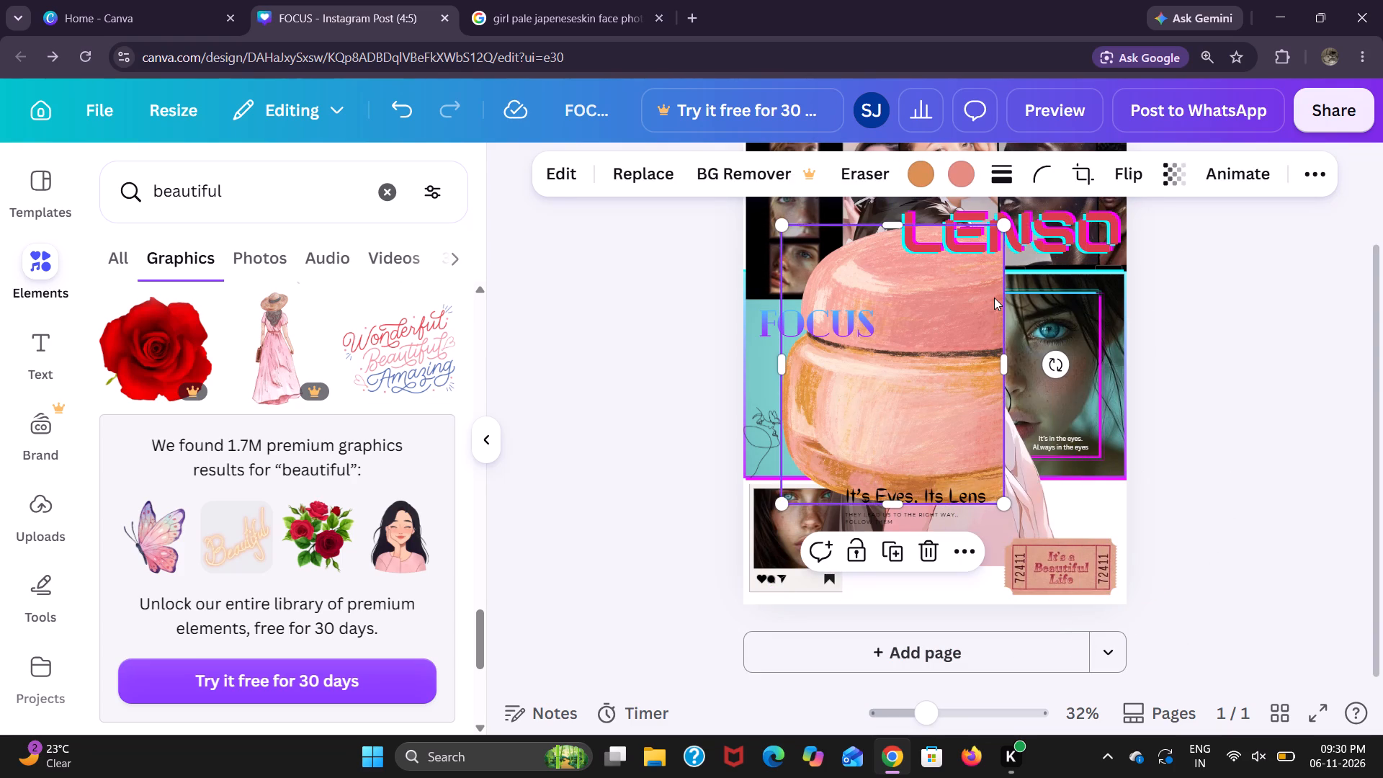
pyautogui.hotkey('ctrl', 'z')
pyautogui.moveTo(1089, 222); pyautogui.dragTo(1034, 264)
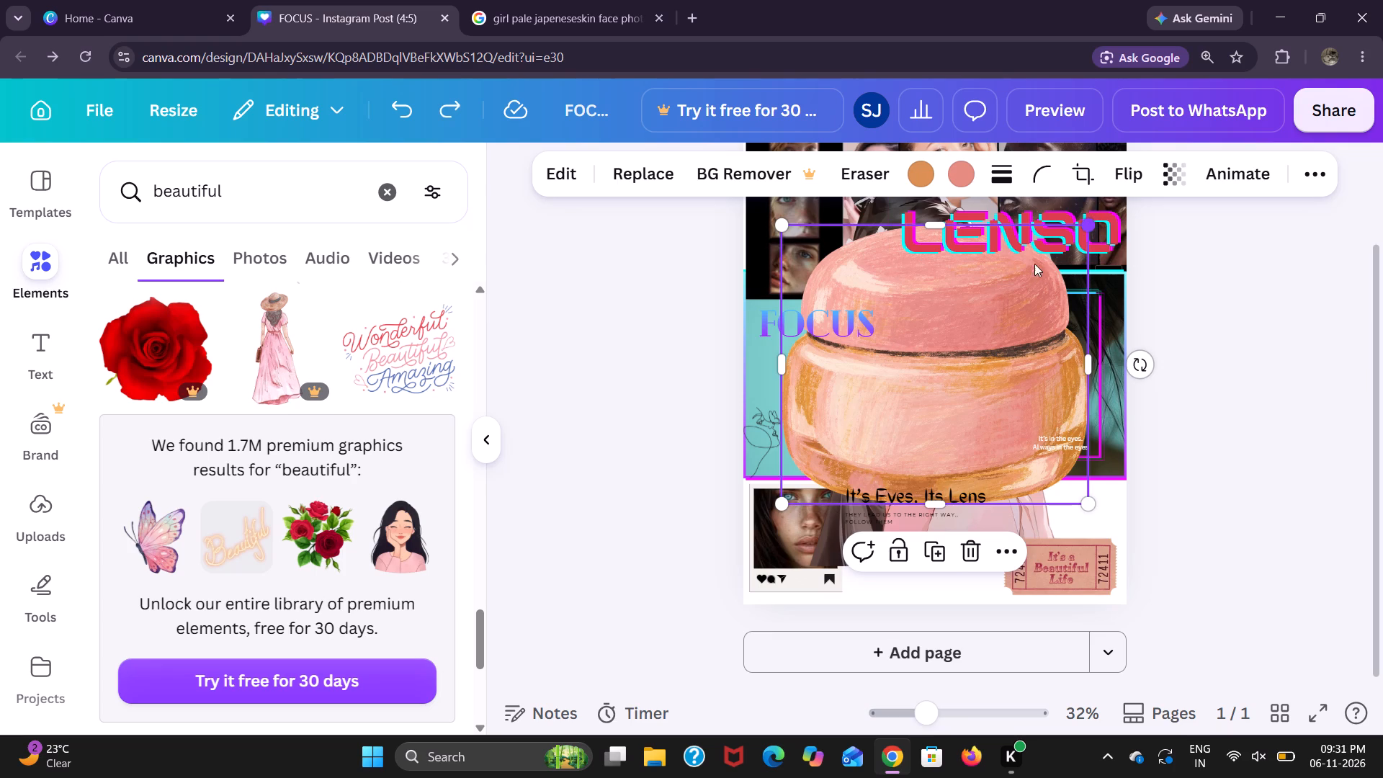
pyautogui.moveTo(1034, 264); pyautogui.dragTo(930, 402)
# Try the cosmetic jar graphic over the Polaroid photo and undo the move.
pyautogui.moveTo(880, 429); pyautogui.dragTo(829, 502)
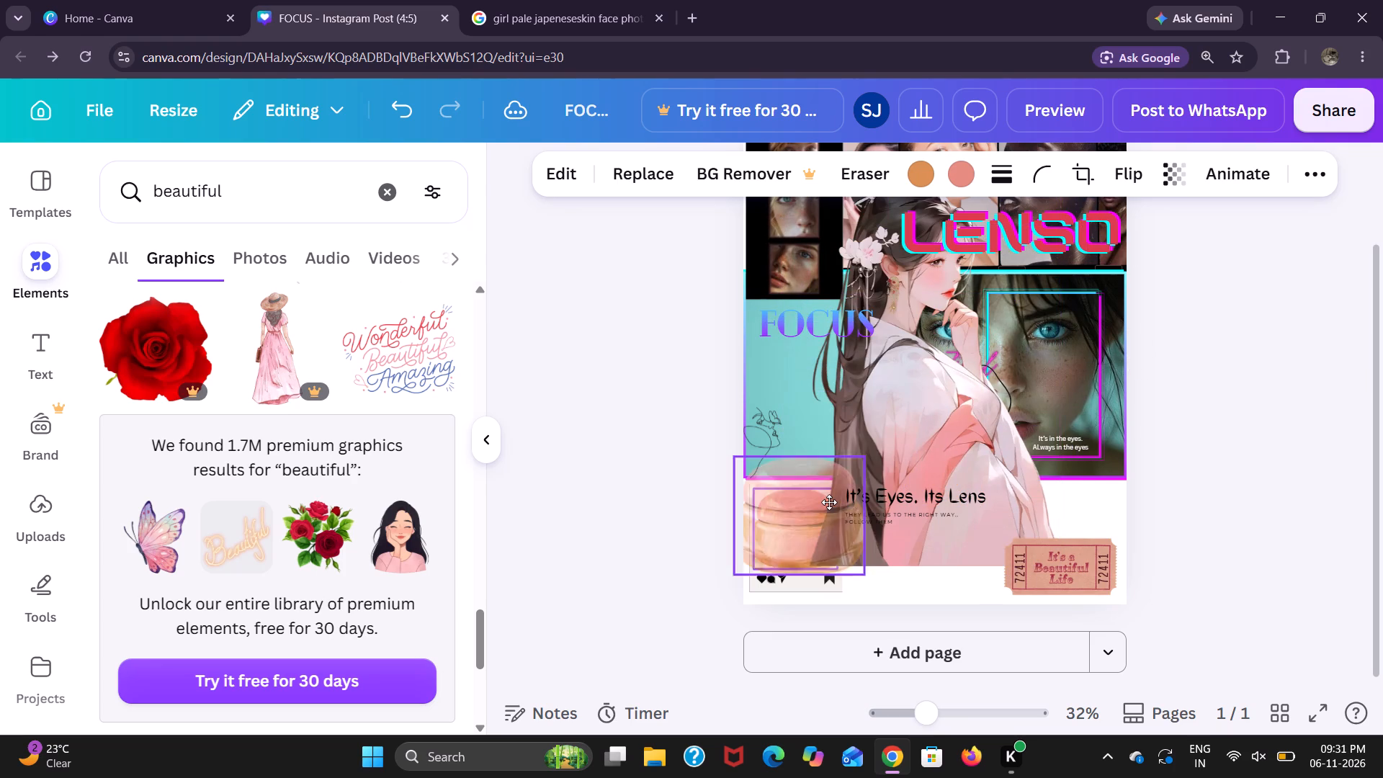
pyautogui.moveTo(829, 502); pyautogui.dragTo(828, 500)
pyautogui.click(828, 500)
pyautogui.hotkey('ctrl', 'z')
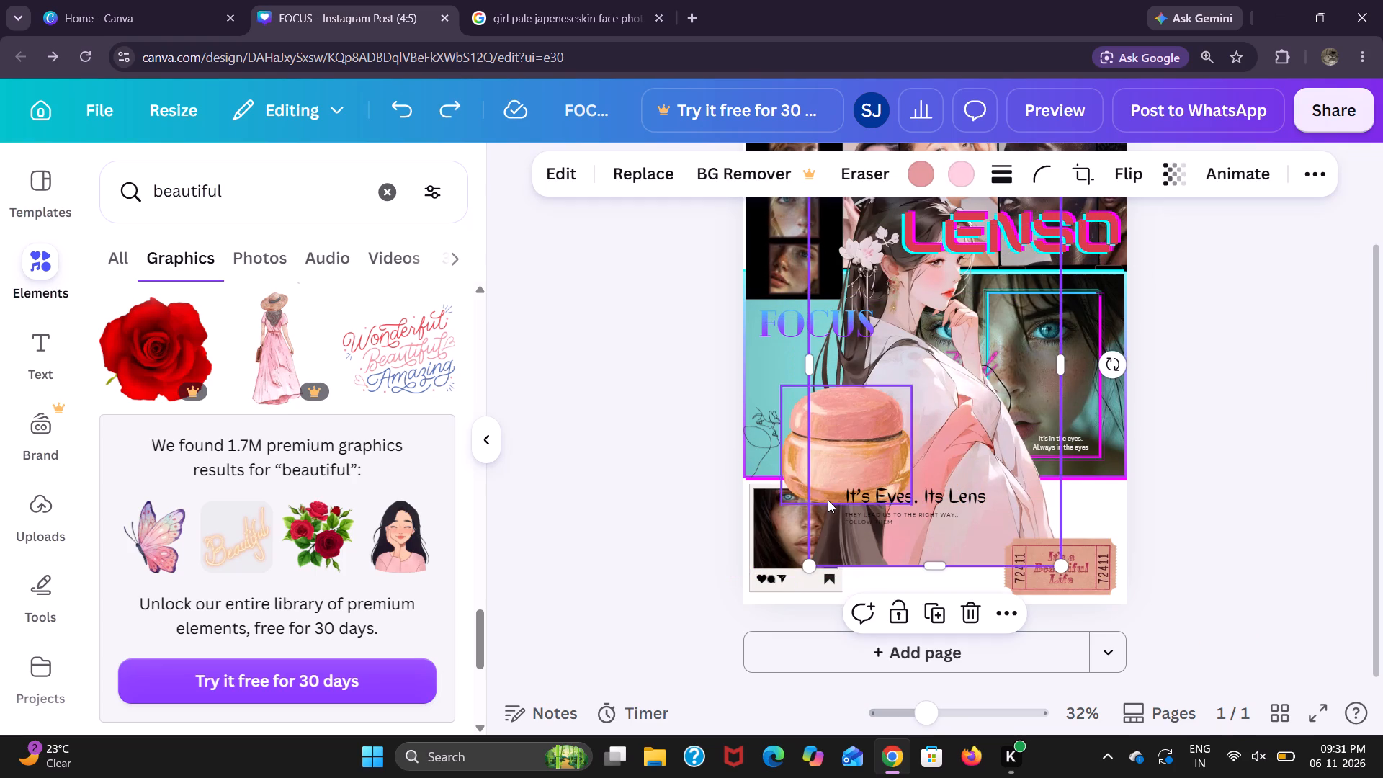
# Shrink the robed woman graphic and place it behind the ticket at the bottom of the page, right of the headline.
pyautogui.click(983, 448)
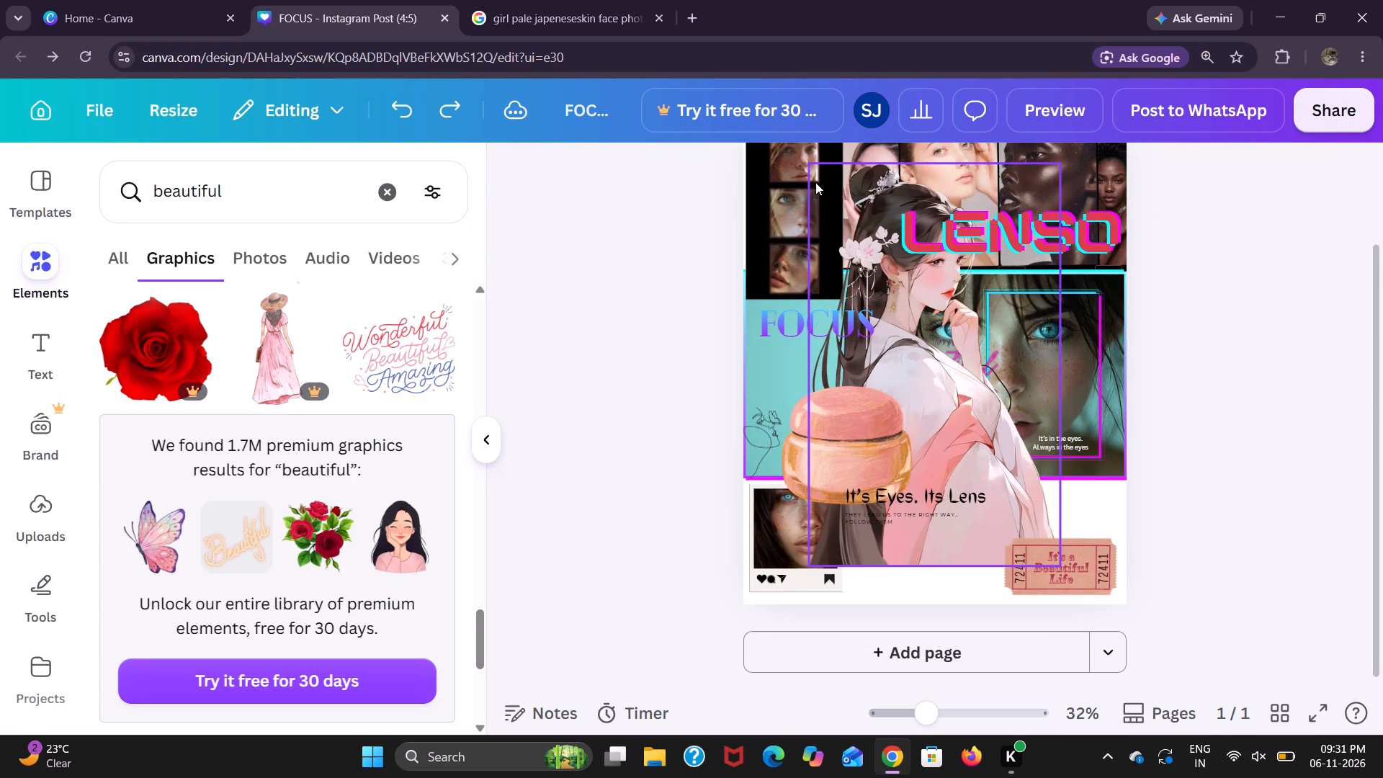
pyautogui.click(912, 285)
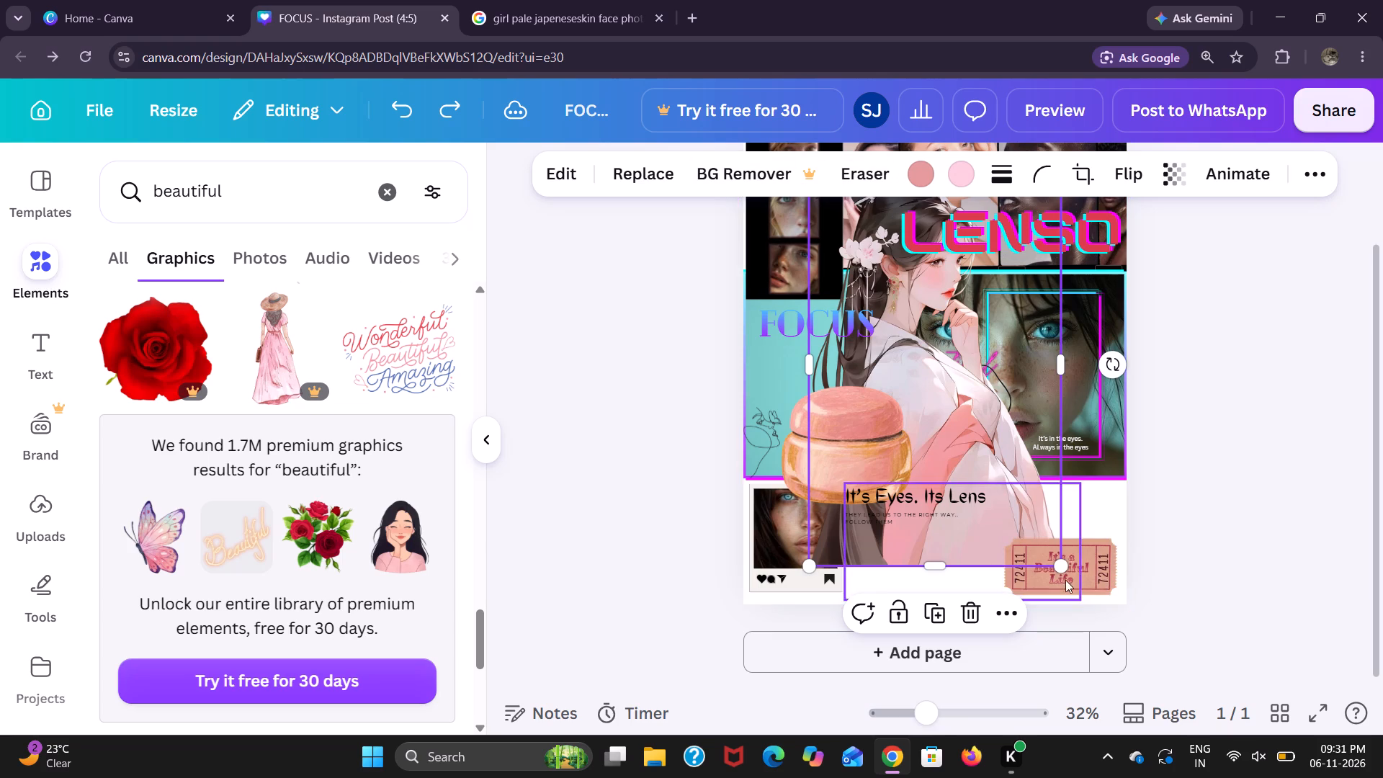
pyautogui.moveTo(1055, 567); pyautogui.dragTo(959, 483)
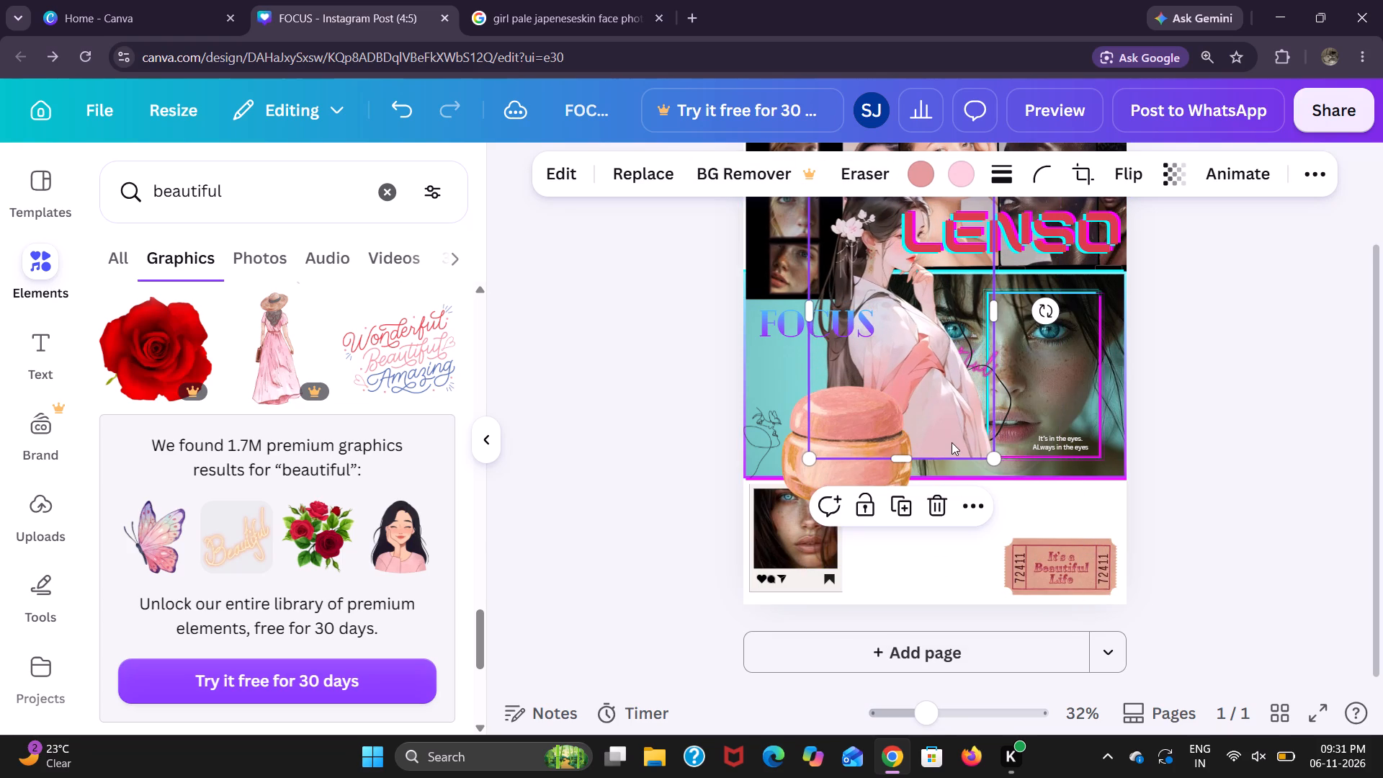
pyautogui.moveTo(934, 401); pyautogui.dragTo(1026, 563)
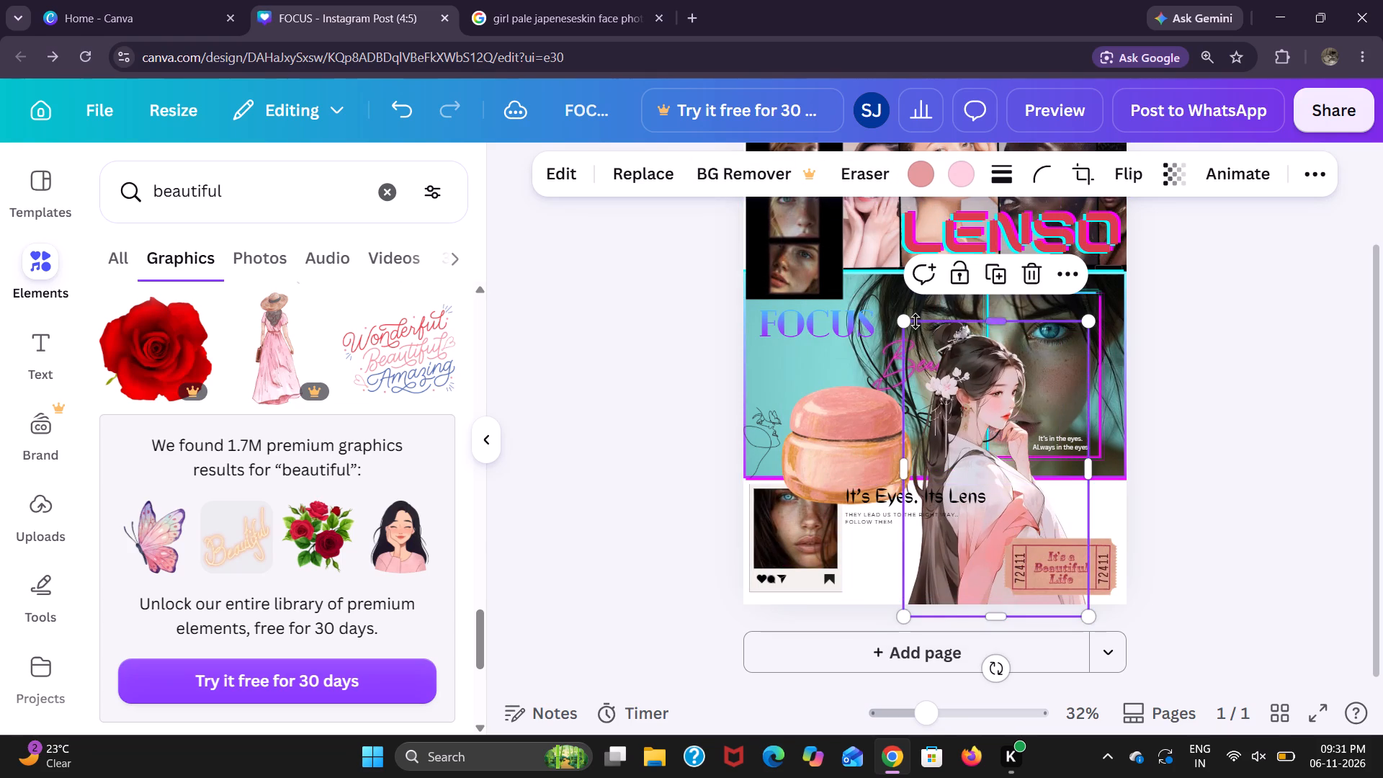
pyautogui.moveTo(912, 323); pyautogui.dragTo(1032, 434)
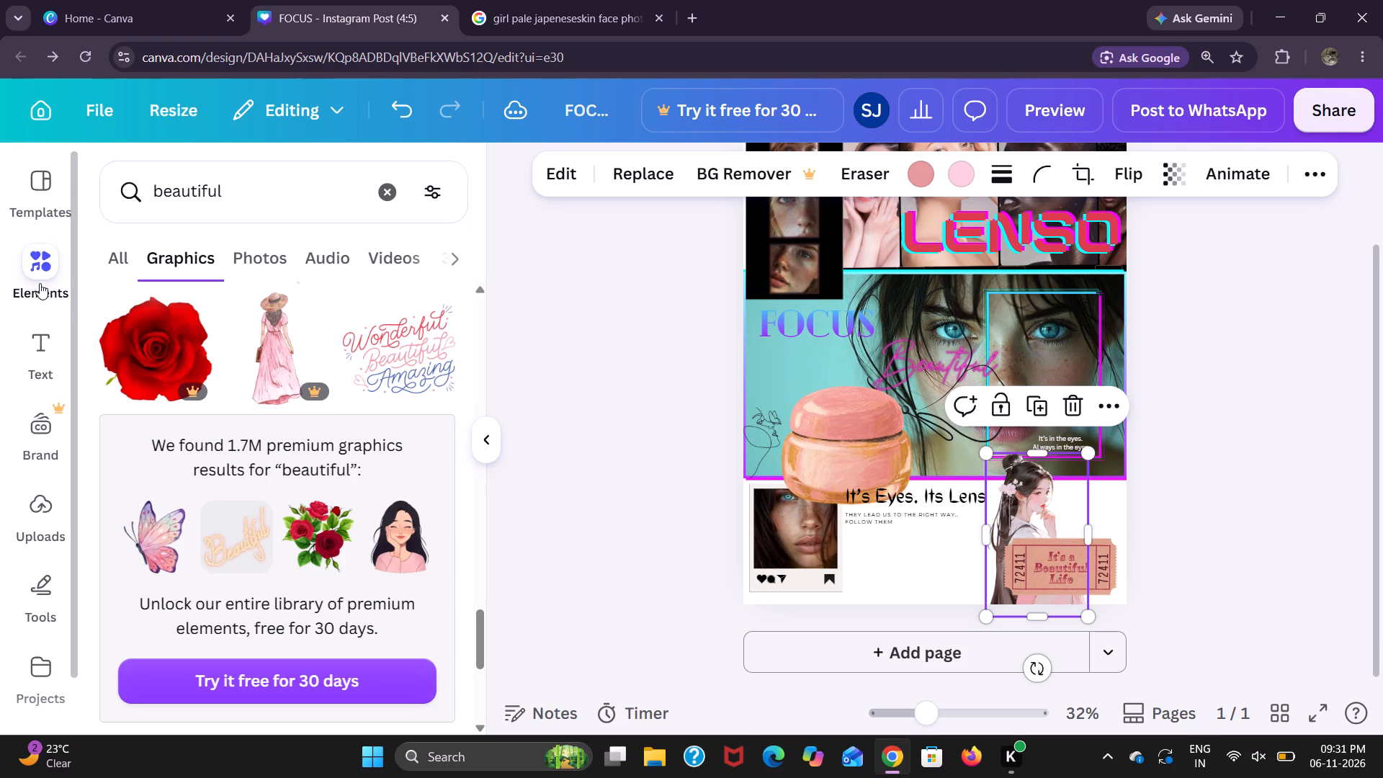
# Clear the "beautiful" element search and add the torn brown cardboard frame with the perforated bottom edge from the Paper frames collection.
pyautogui.click(48, 184)
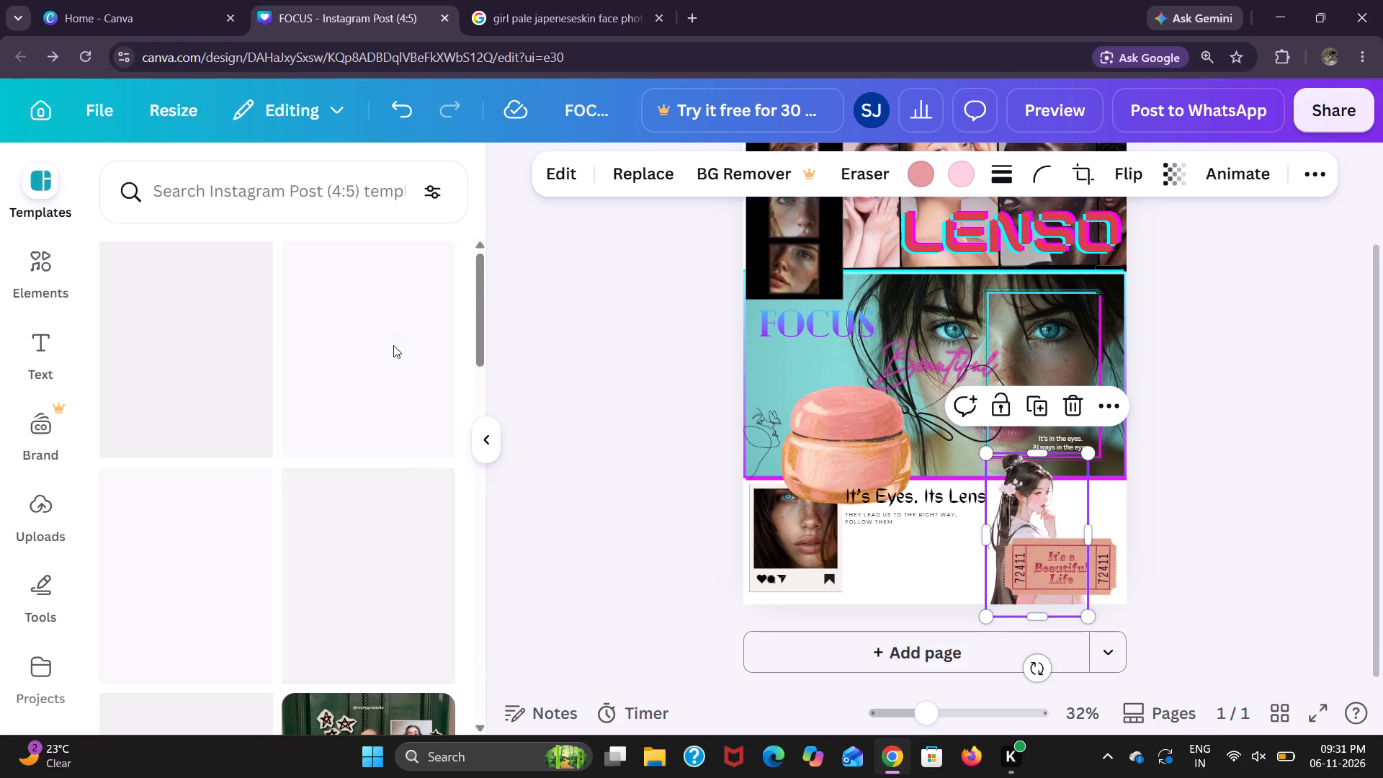
pyautogui.click(54, 268)
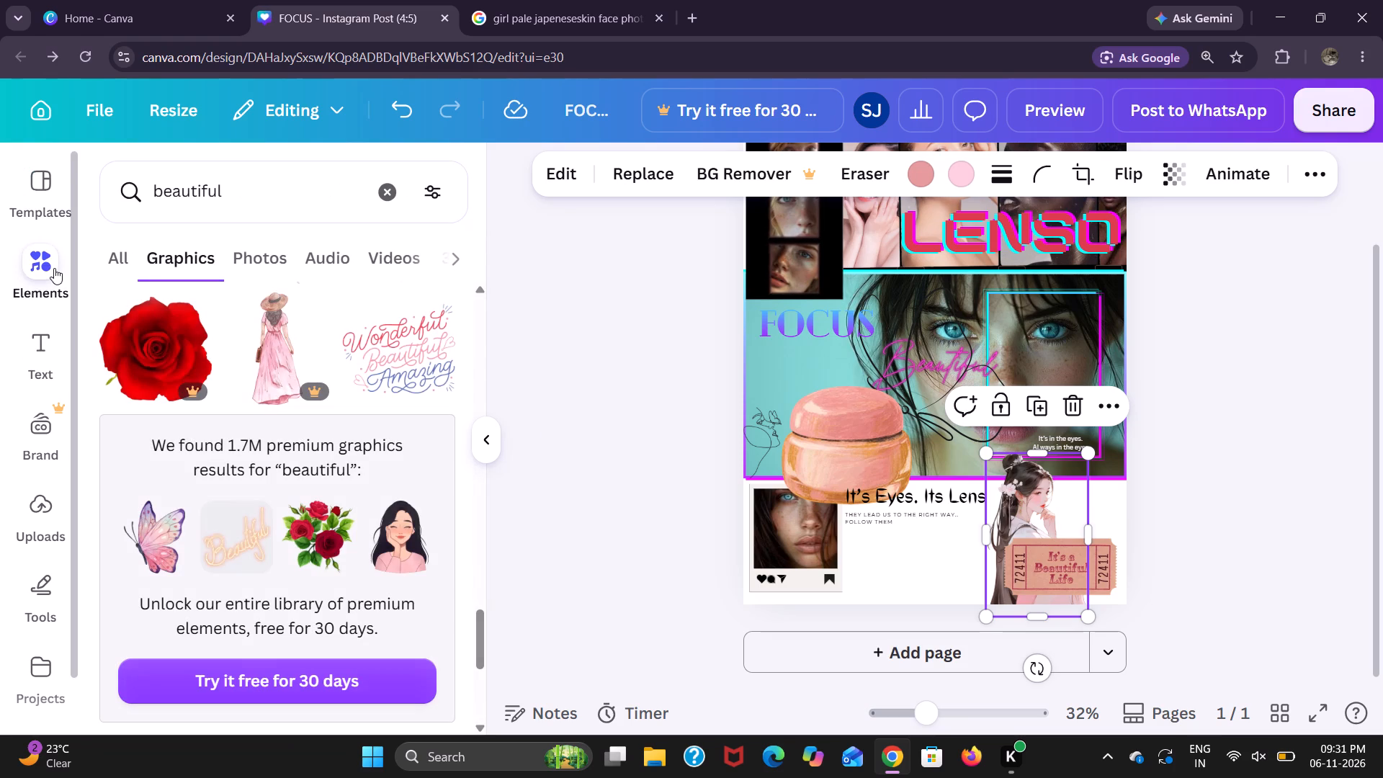
pyautogui.click(382, 195)
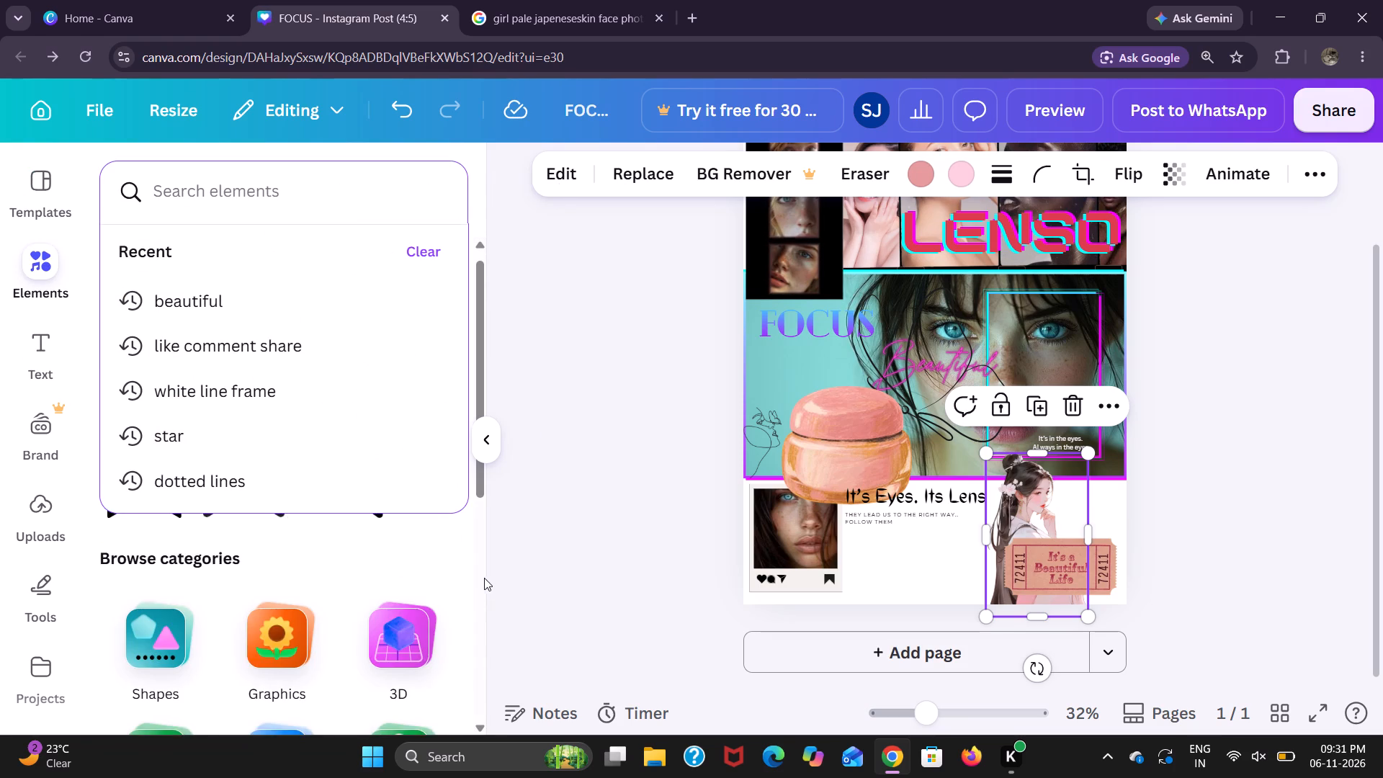
pyautogui.scroll(-2, 396, 684)
pyautogui.click(412, 642)
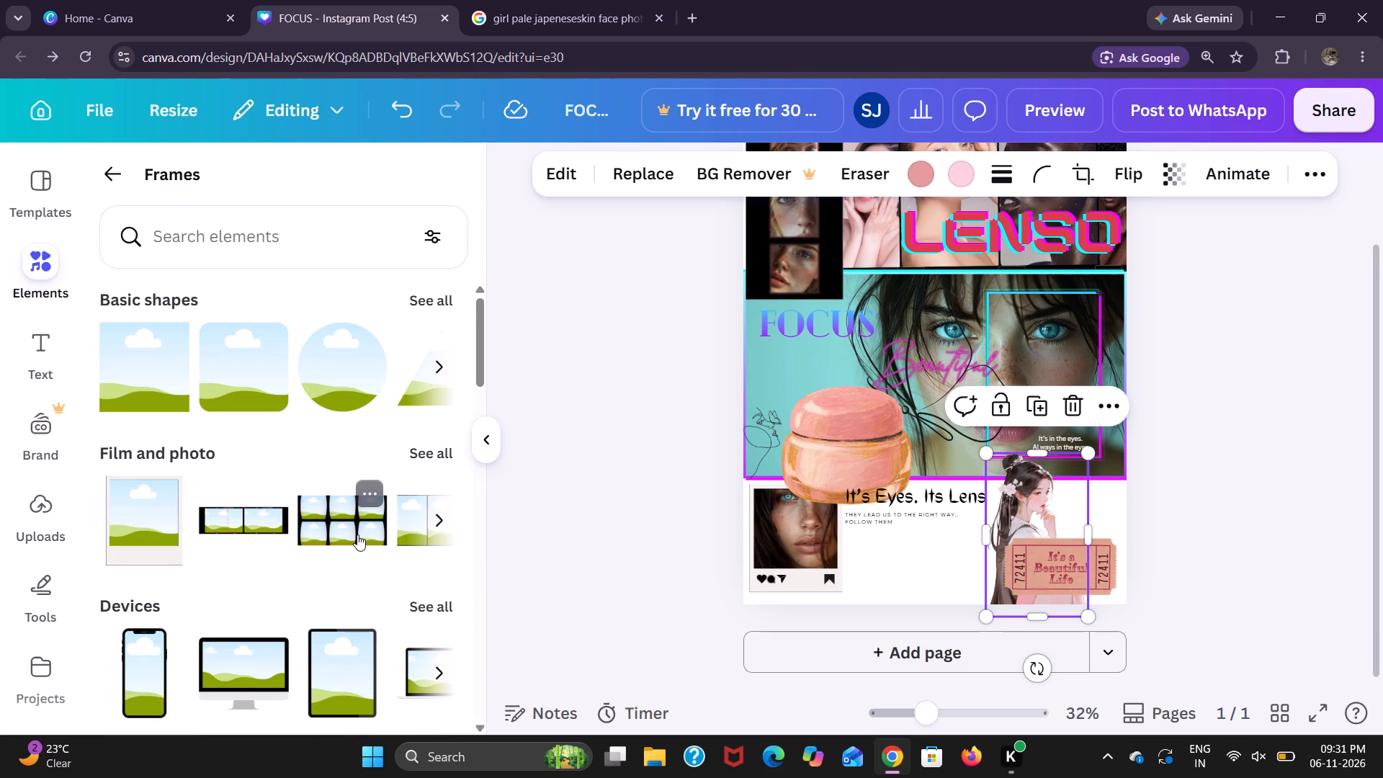
pyautogui.scroll(-5, 357, 535)
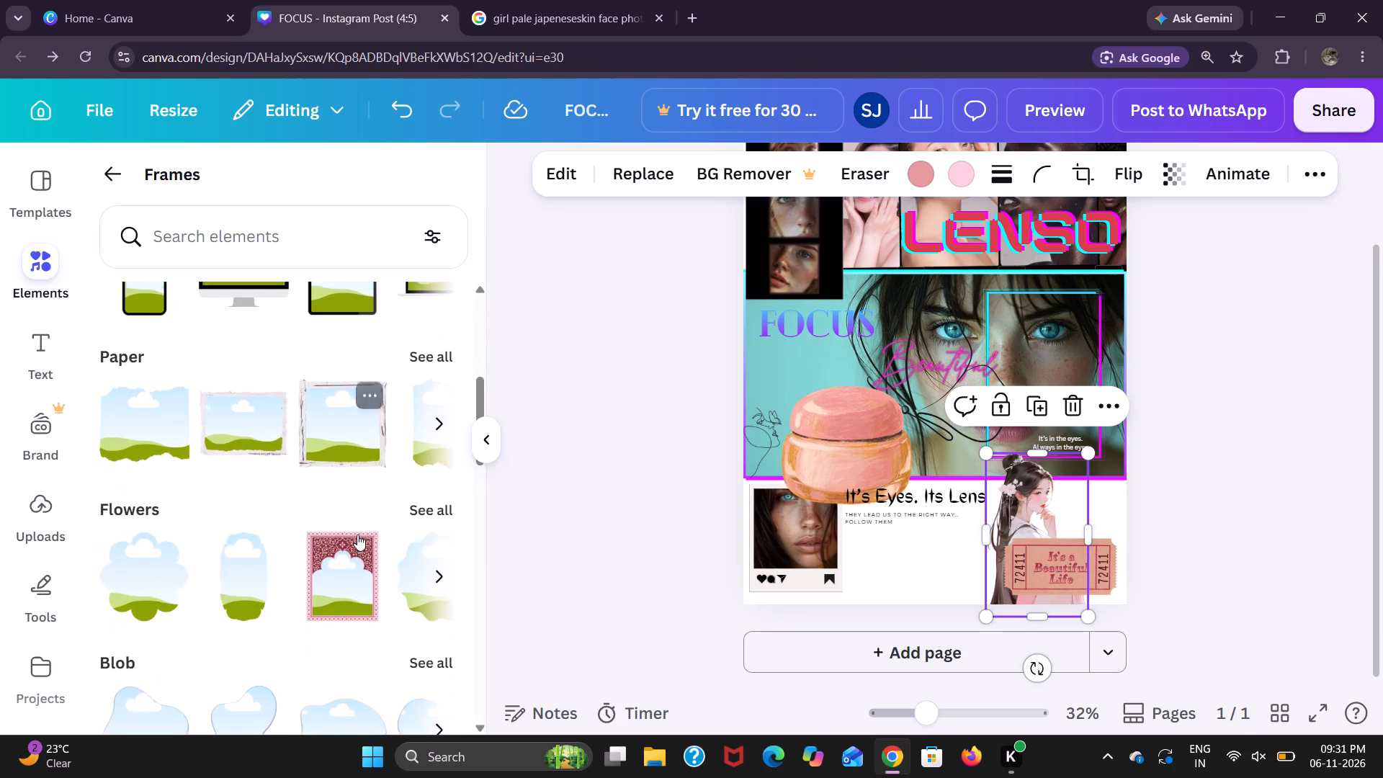
pyautogui.scroll(-1, 357, 535)
pyautogui.click(419, 327)
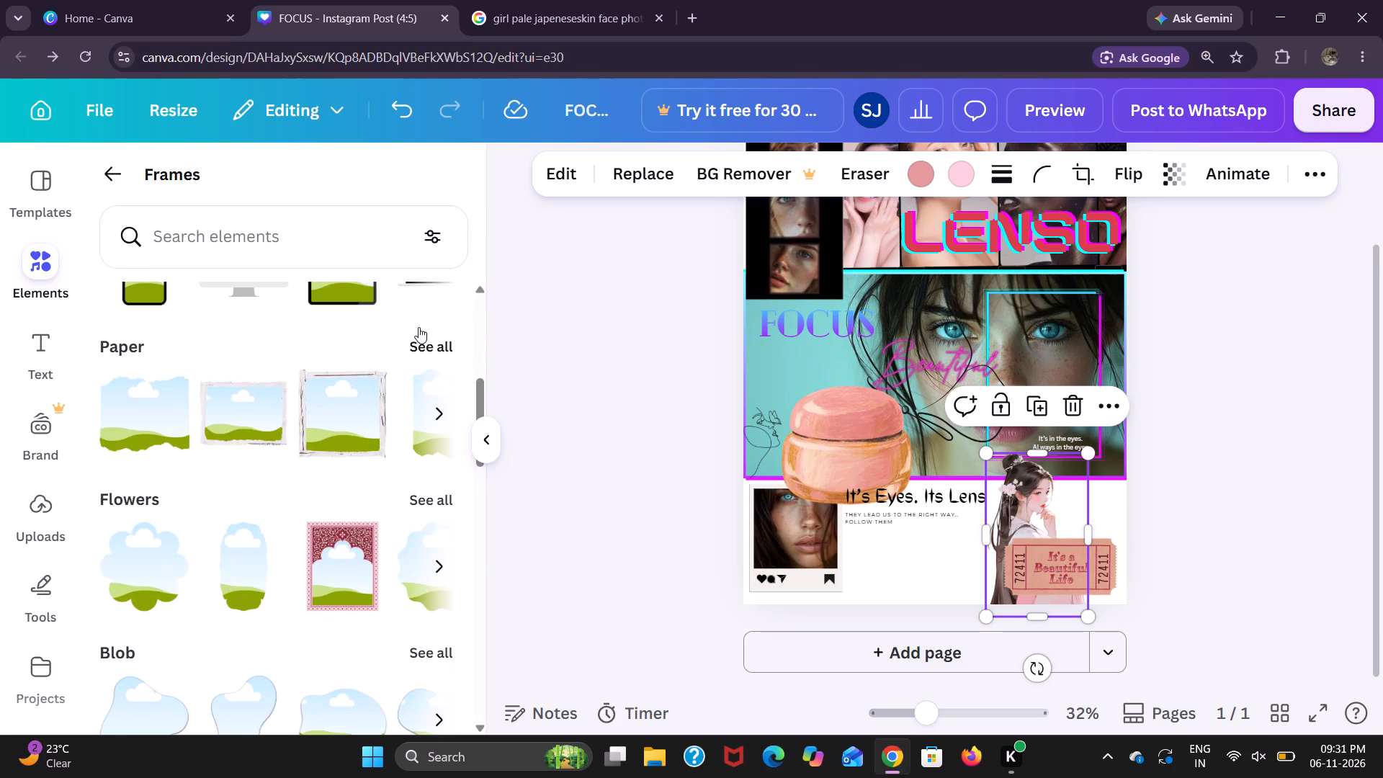
pyautogui.scroll(-7, 362, 458)
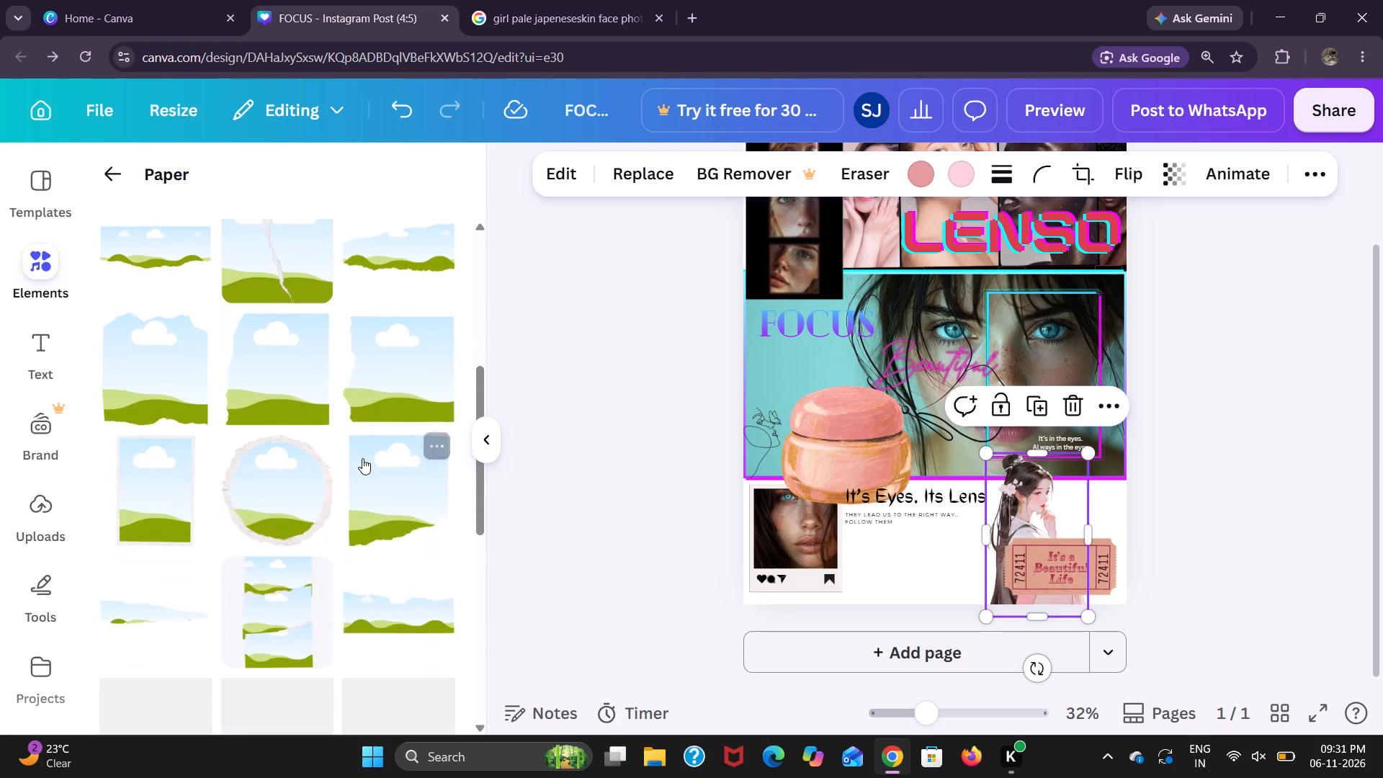
pyautogui.scroll(-5, 362, 458)
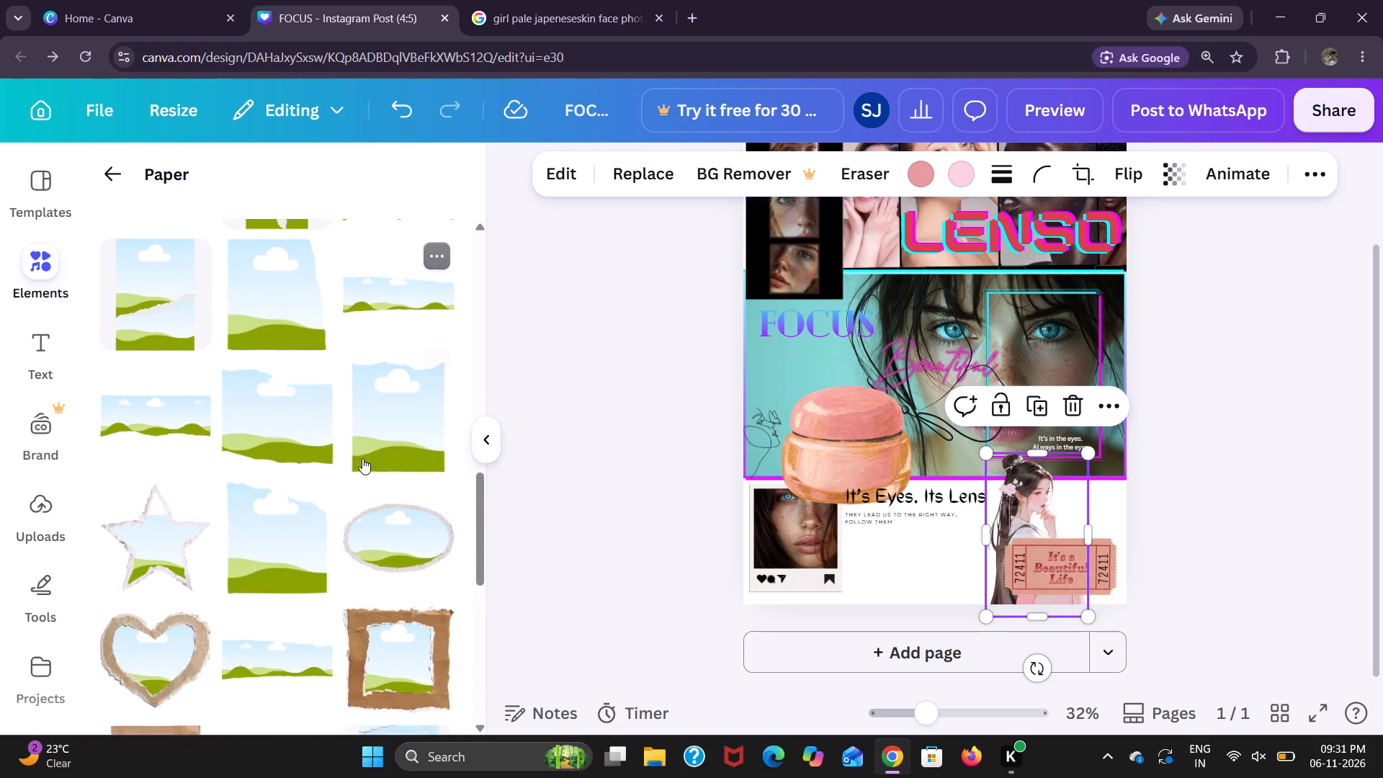
pyautogui.scroll(-2, 362, 458)
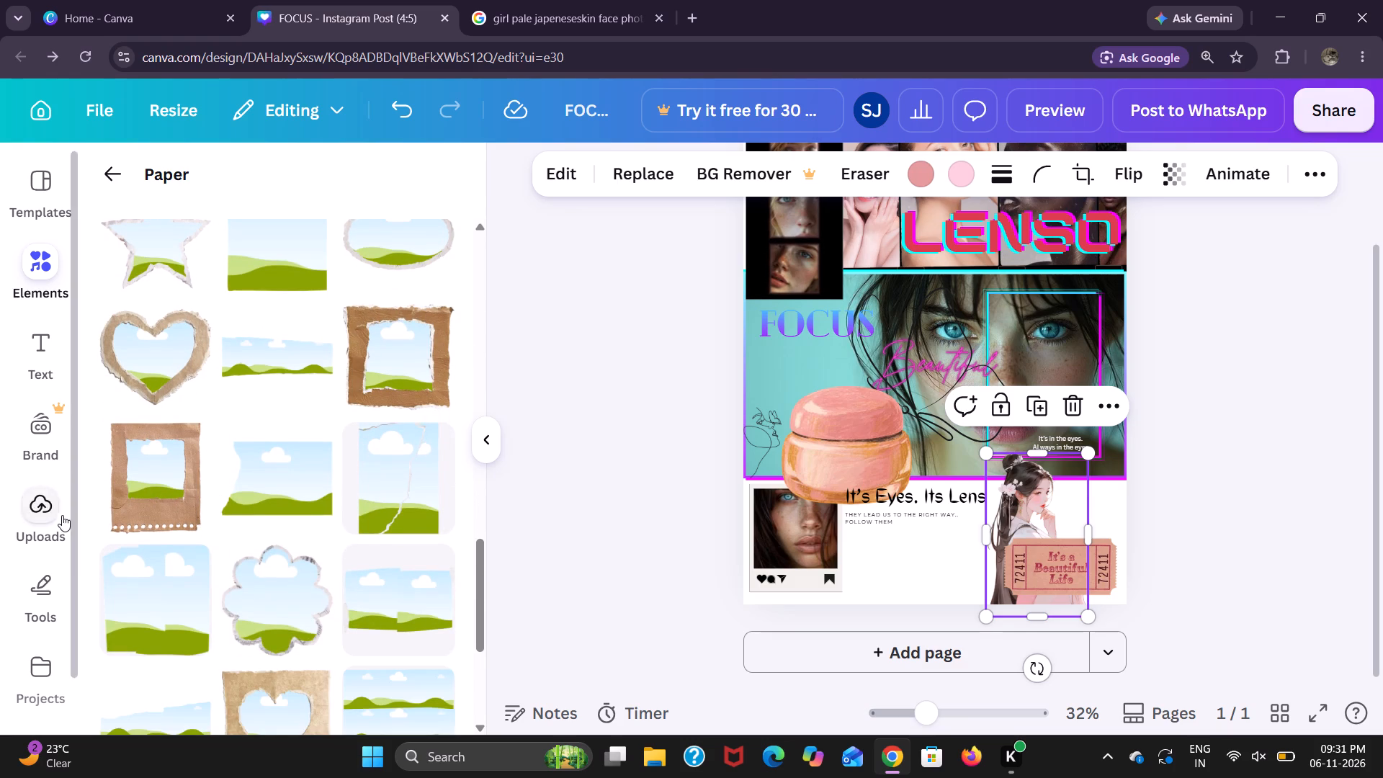
pyautogui.click(150, 485)
# Look through more of the Paper frames collection for another frame for the page.
pyautogui.scroll(-4, 314, 523)
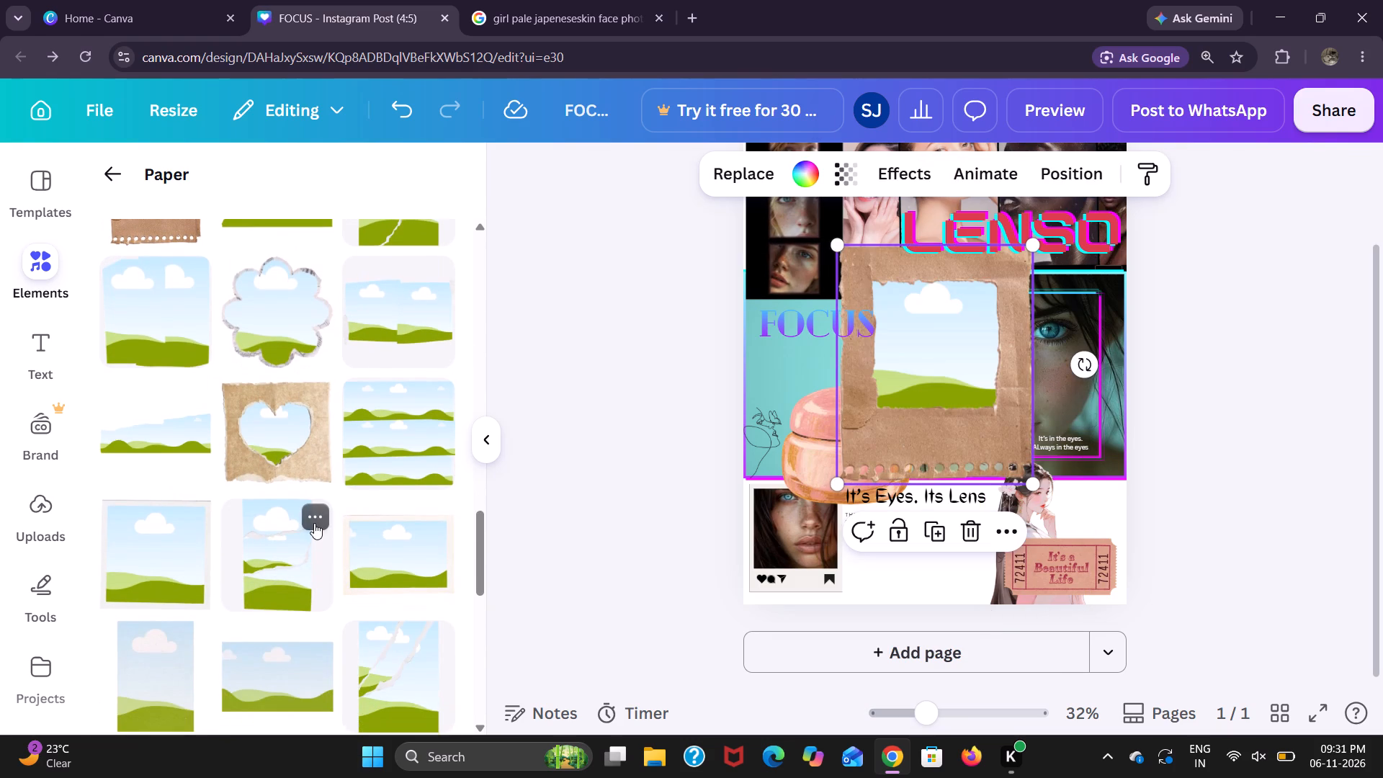
pyautogui.scroll(-5, 312, 425)
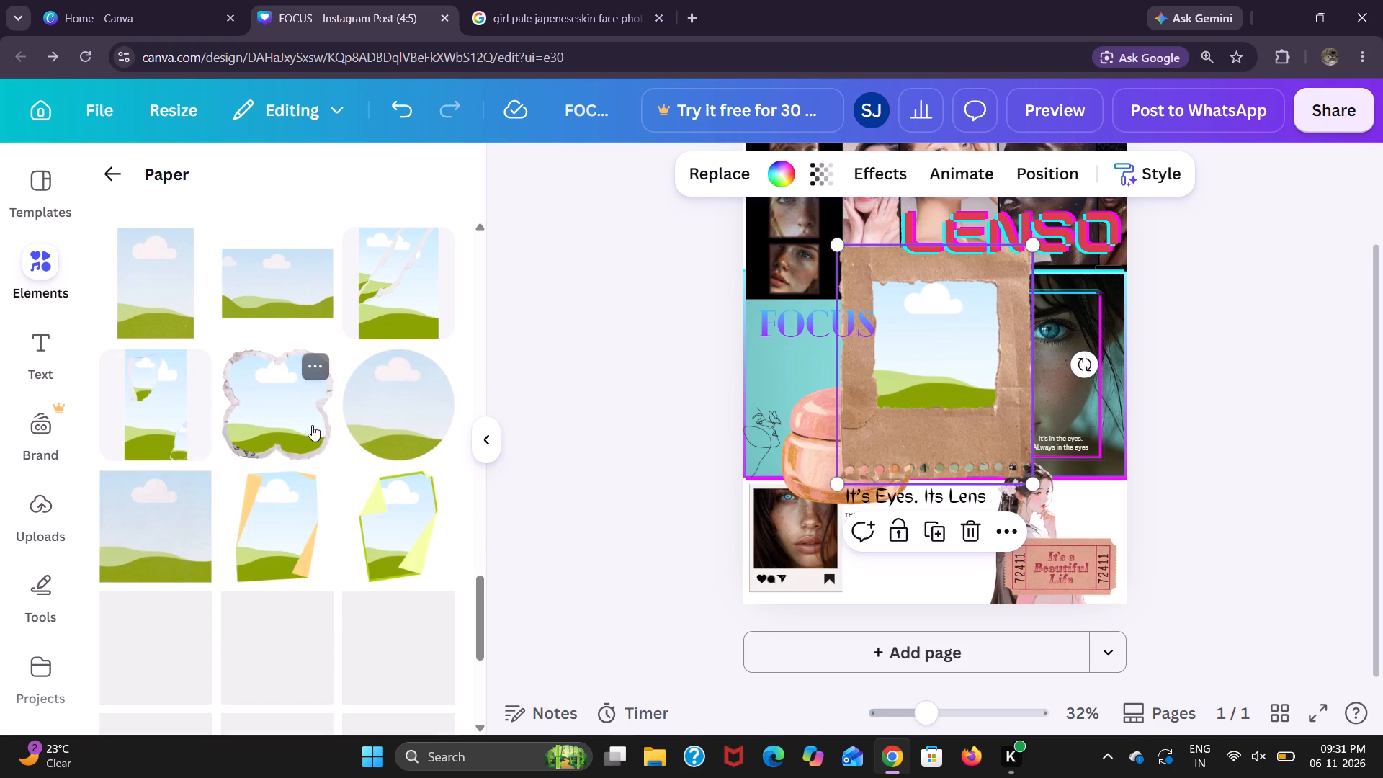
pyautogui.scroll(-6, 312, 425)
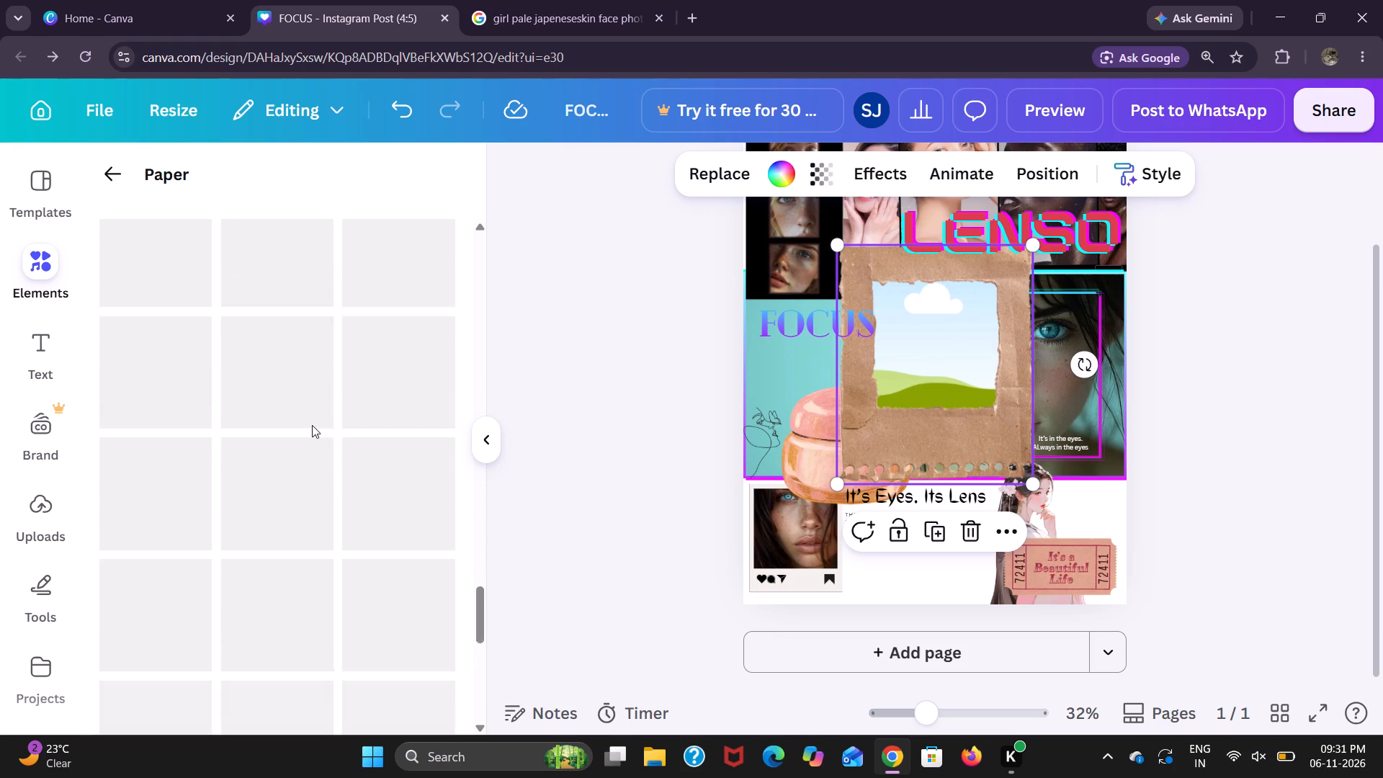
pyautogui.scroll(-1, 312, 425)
# Leave the Paper frames and open the full Flowers frame collection.
pyautogui.click(114, 173)
pyautogui.scroll(-1, 228, 449)
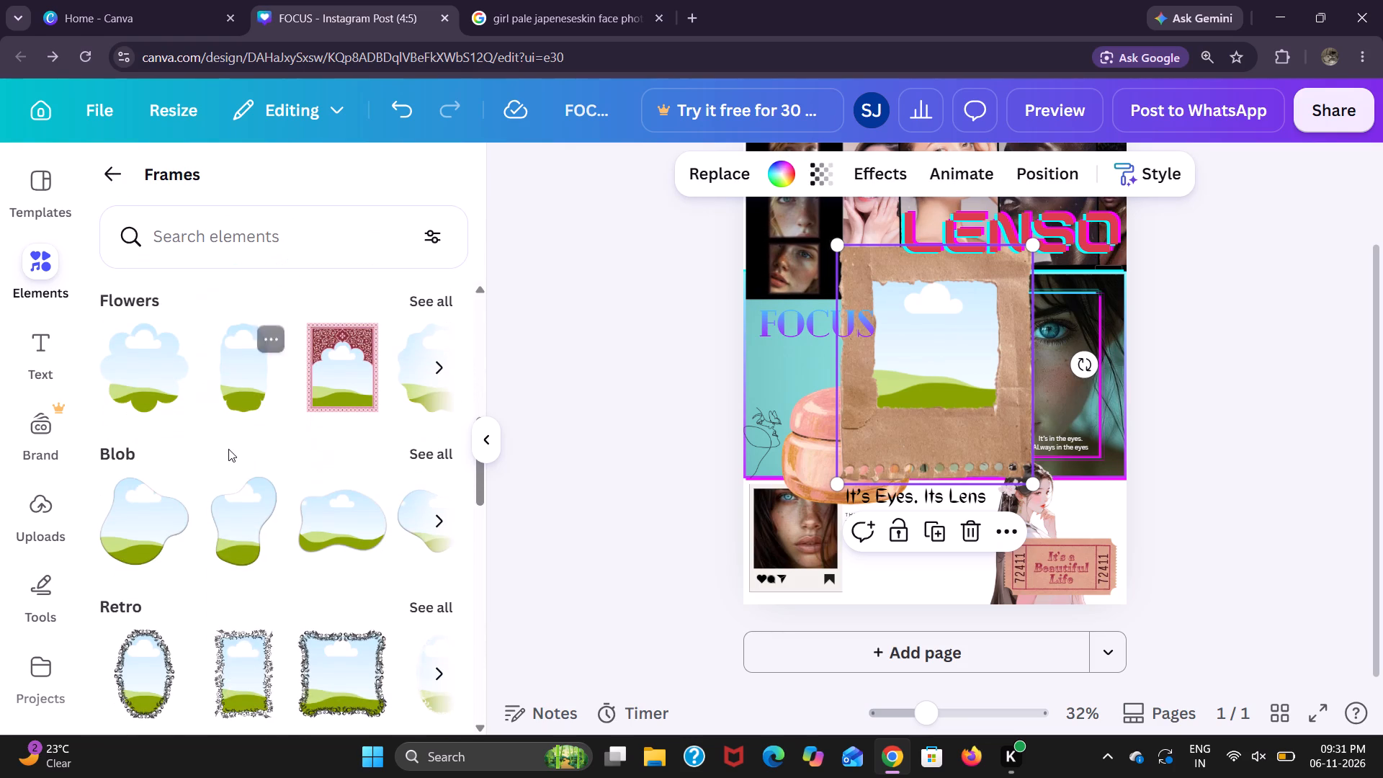
pyautogui.scroll(-2, 228, 449)
pyautogui.click(435, 308)
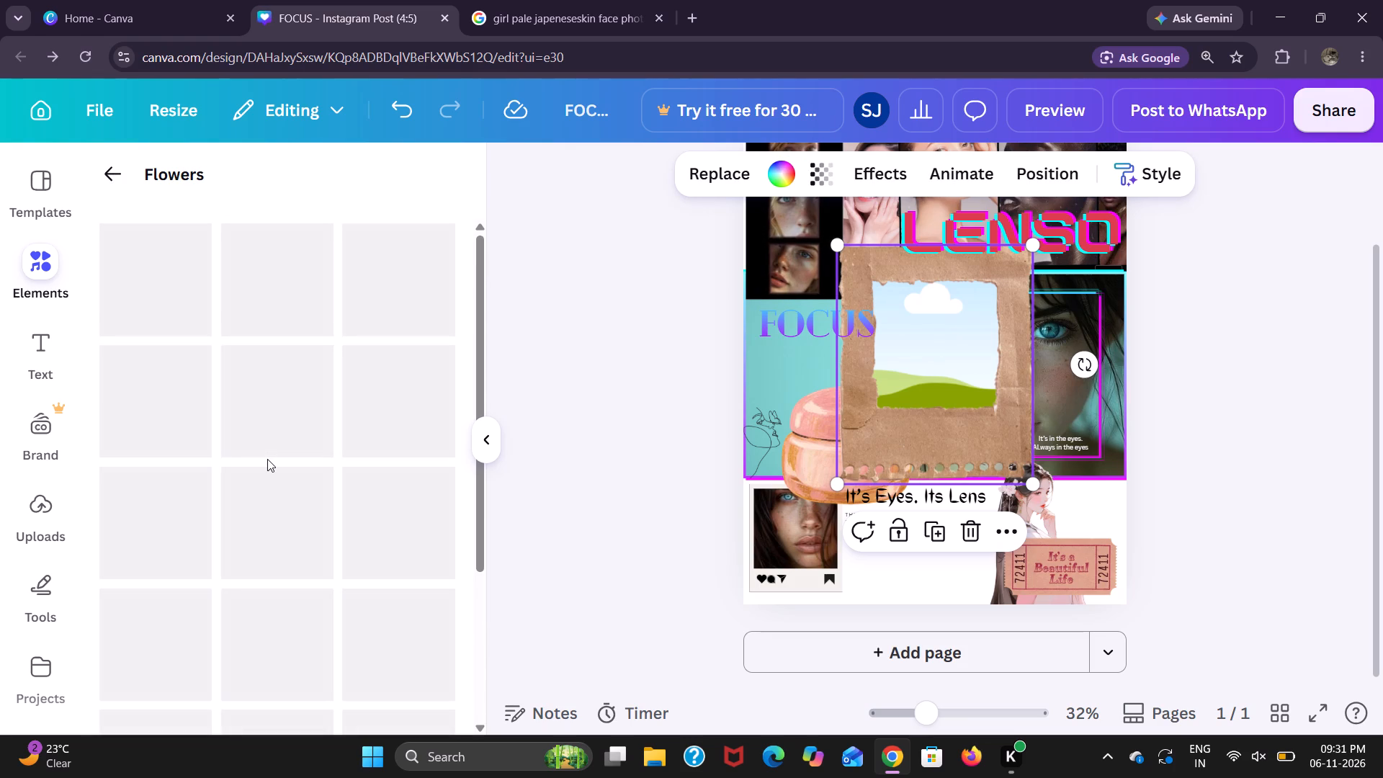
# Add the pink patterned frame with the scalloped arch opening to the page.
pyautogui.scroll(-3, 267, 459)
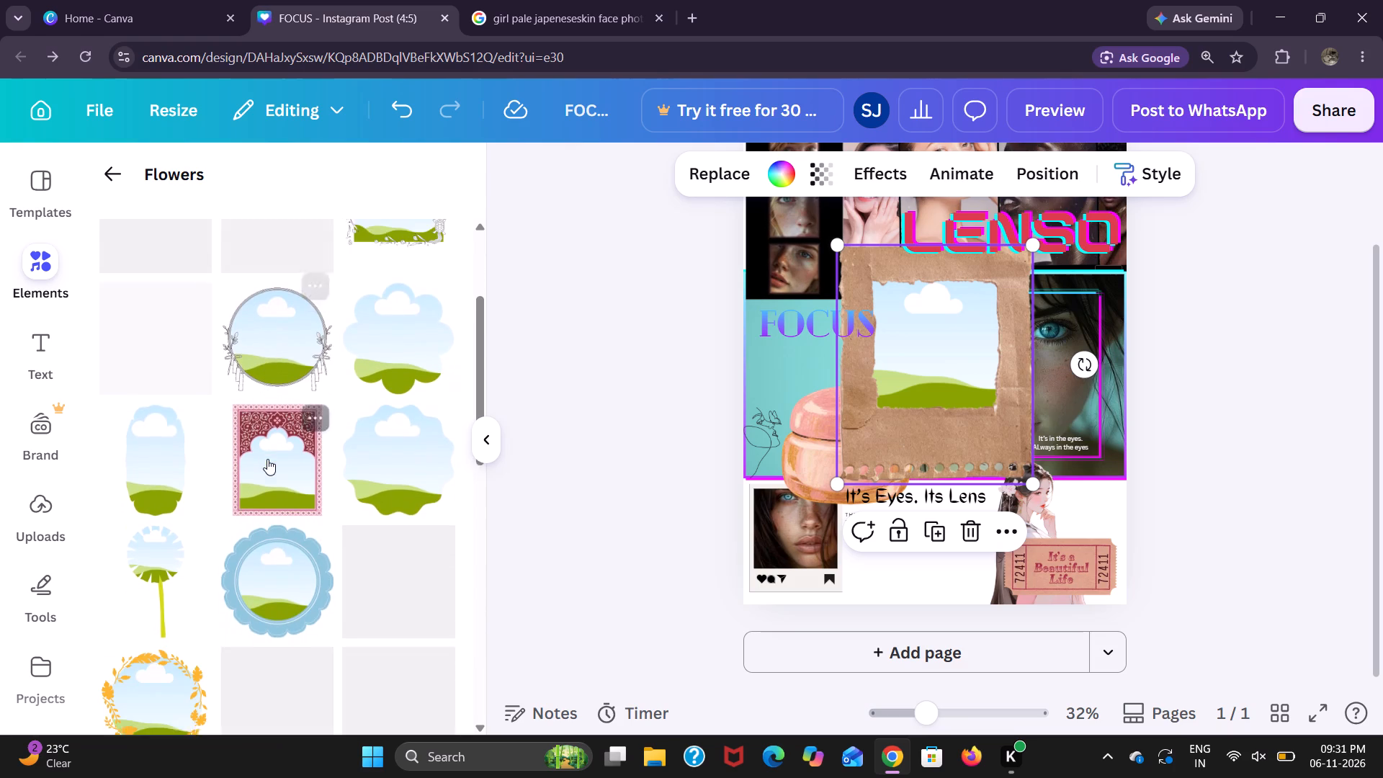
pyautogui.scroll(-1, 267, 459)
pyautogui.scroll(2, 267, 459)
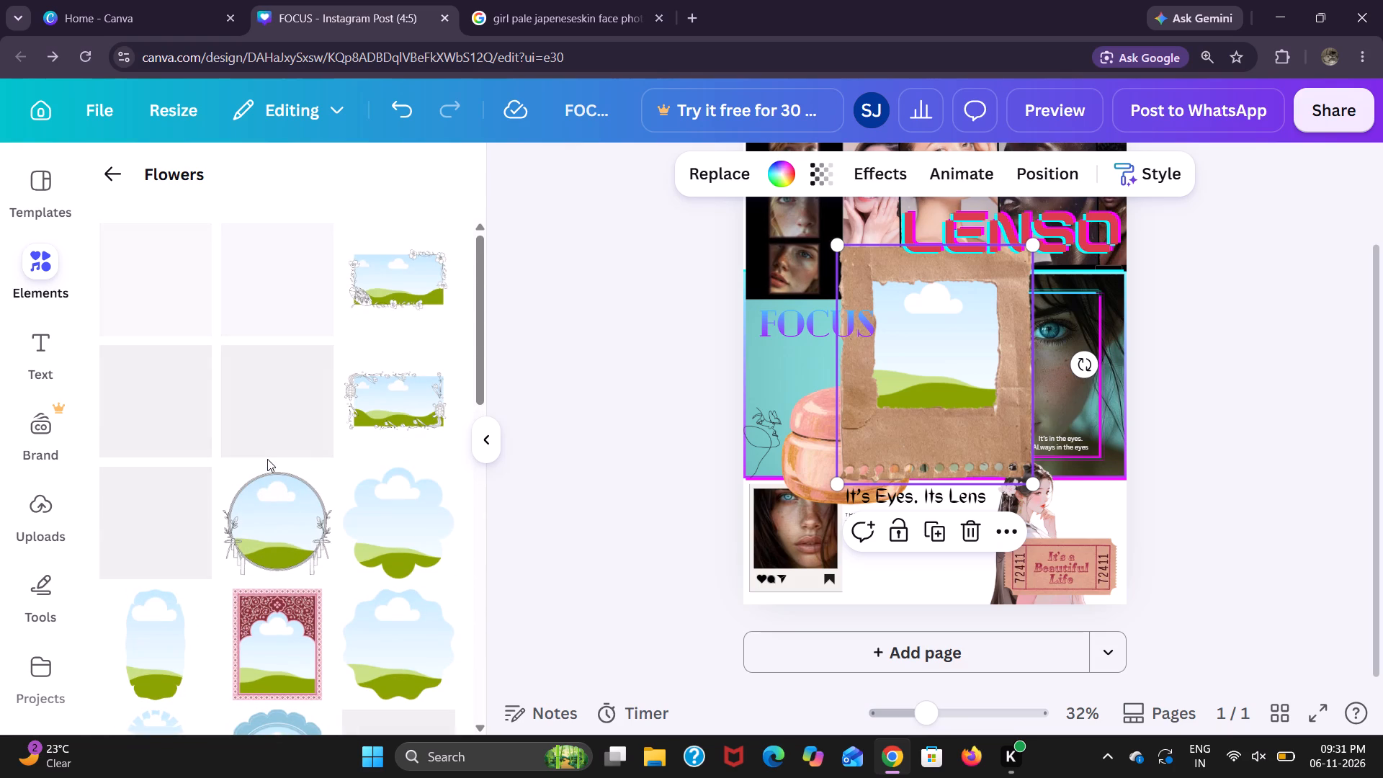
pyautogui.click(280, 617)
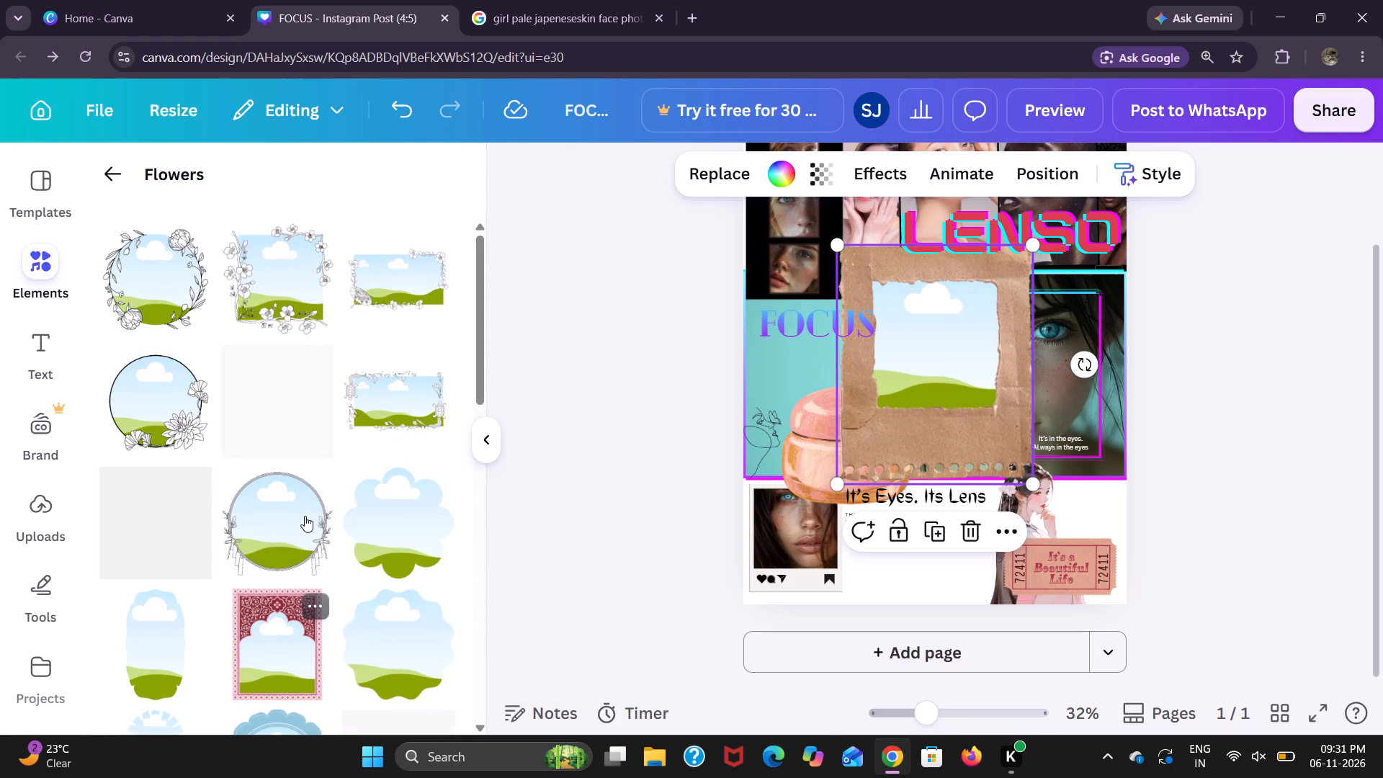
# Add the arched flower frame with red leaves and place it over the Polaroid at the page's lower left.
pyautogui.scroll(-10, 307, 511)
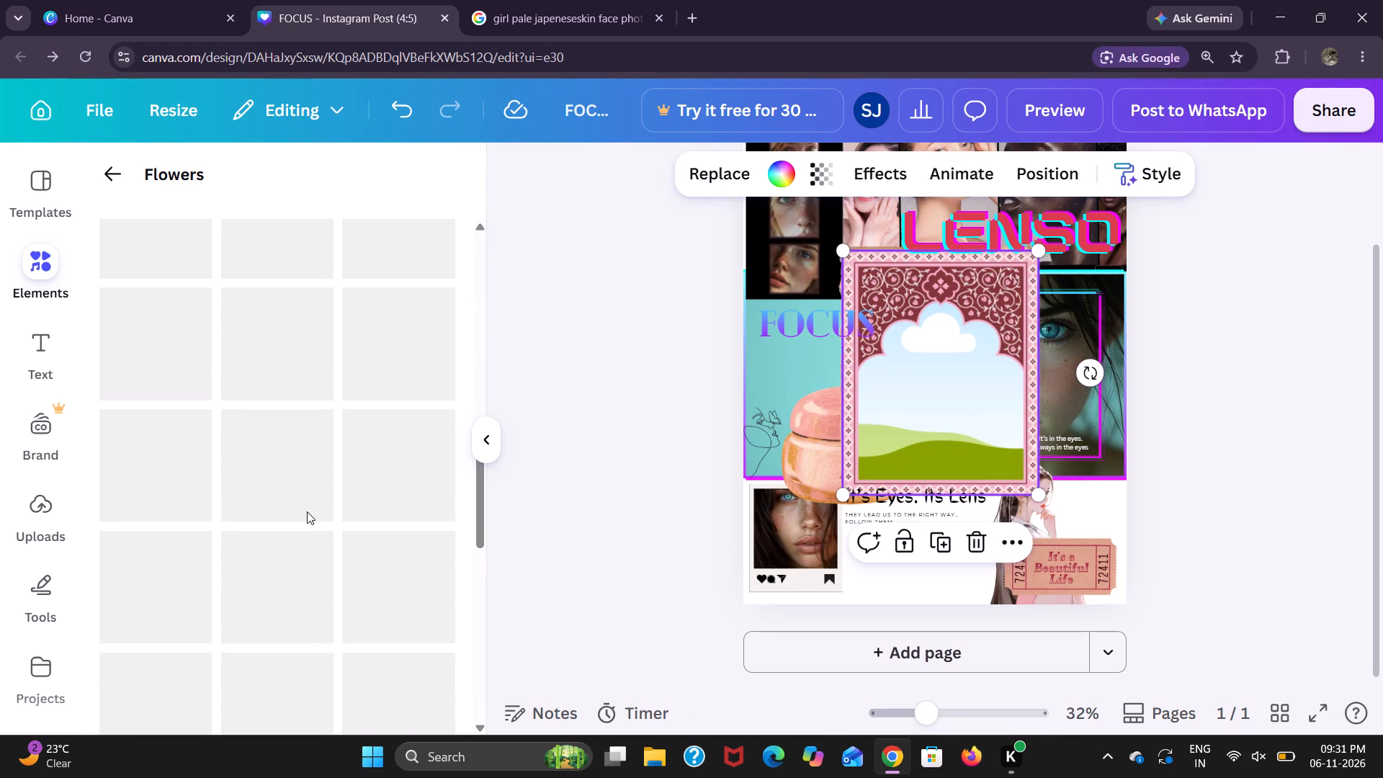
pyautogui.hscroll(1, 307, 511)
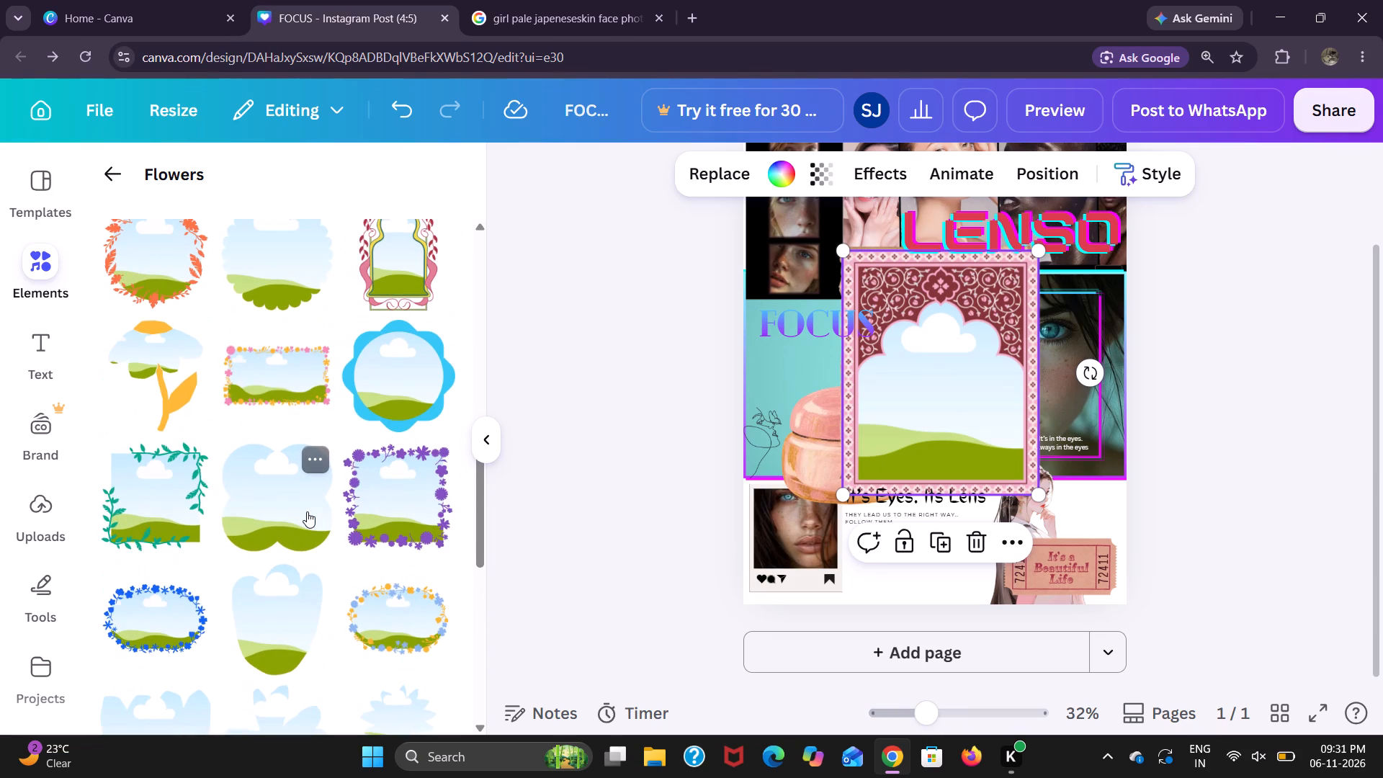
pyautogui.hscroll(1, 307, 511)
pyautogui.click(398, 310)
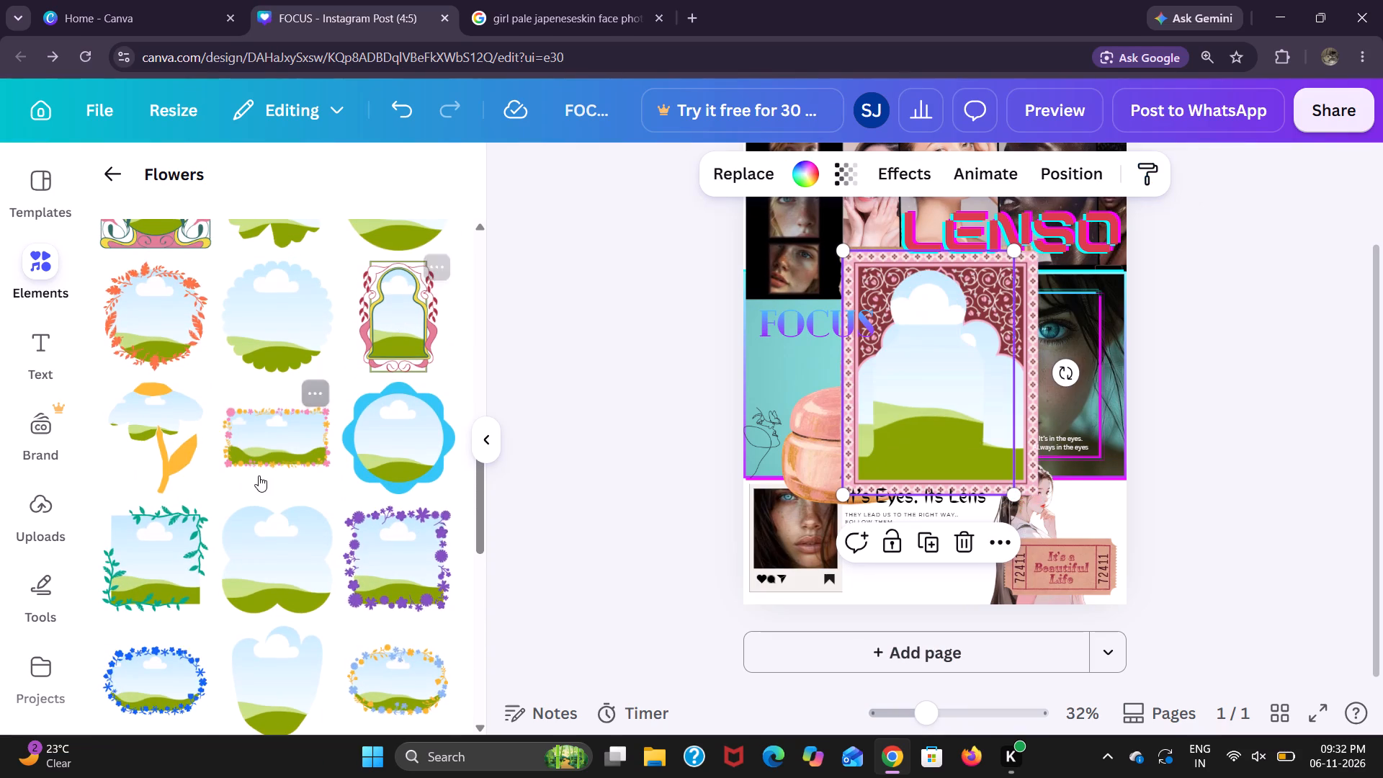
pyautogui.scroll(-4, 259, 475)
pyautogui.moveTo(943, 376); pyautogui.dragTo(851, 423)
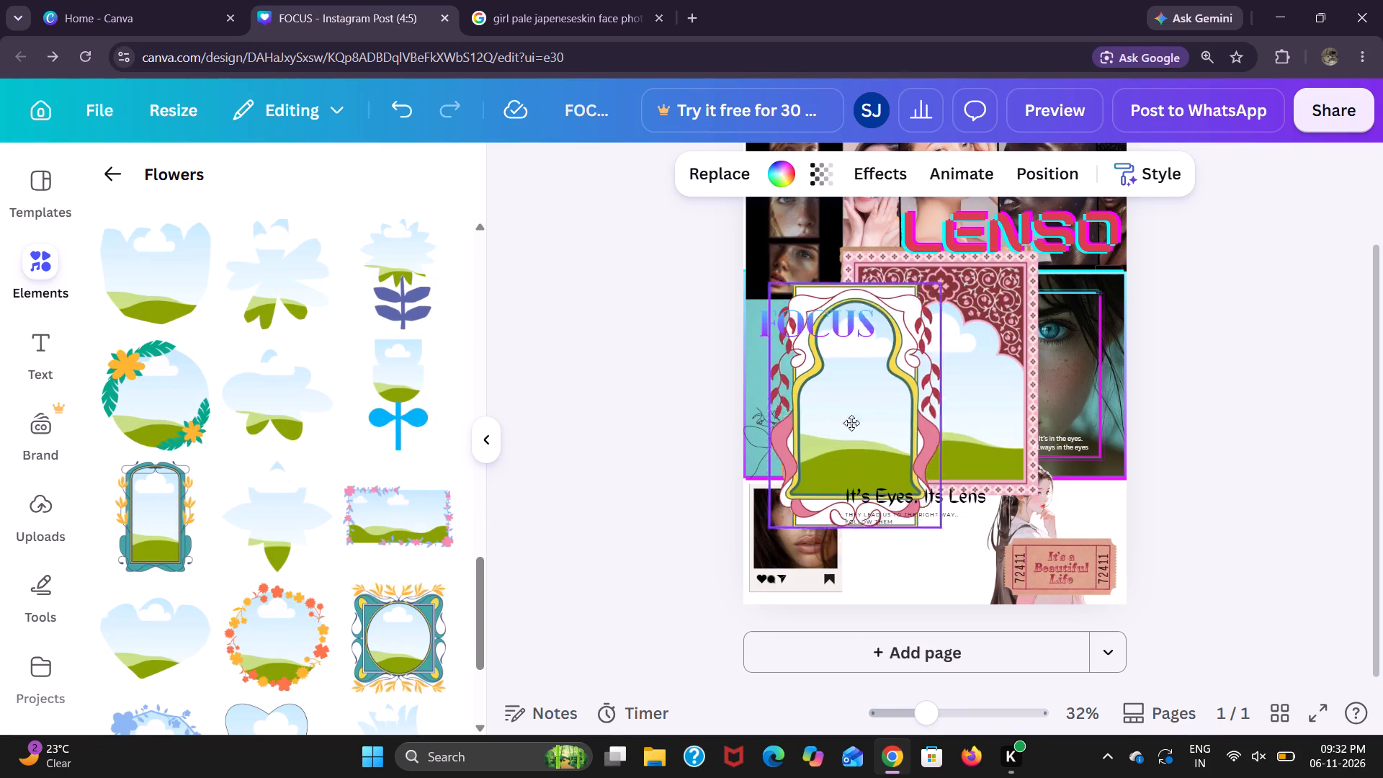
pyautogui.moveTo(851, 423); pyautogui.dragTo(871, 498)
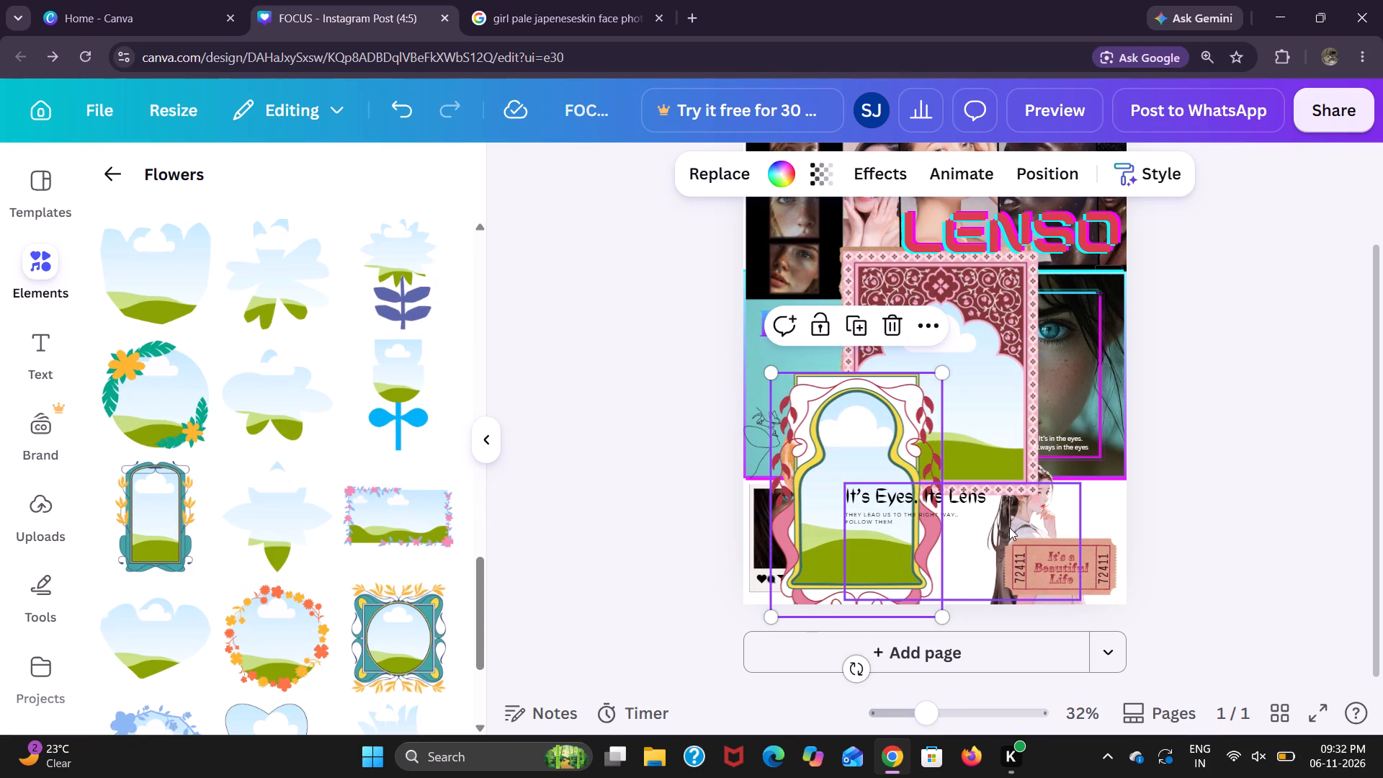
# Select the robed-woman illustration behind the ticket and open its additional options.
pyautogui.click(1008, 528)
pyautogui.click(1057, 506)
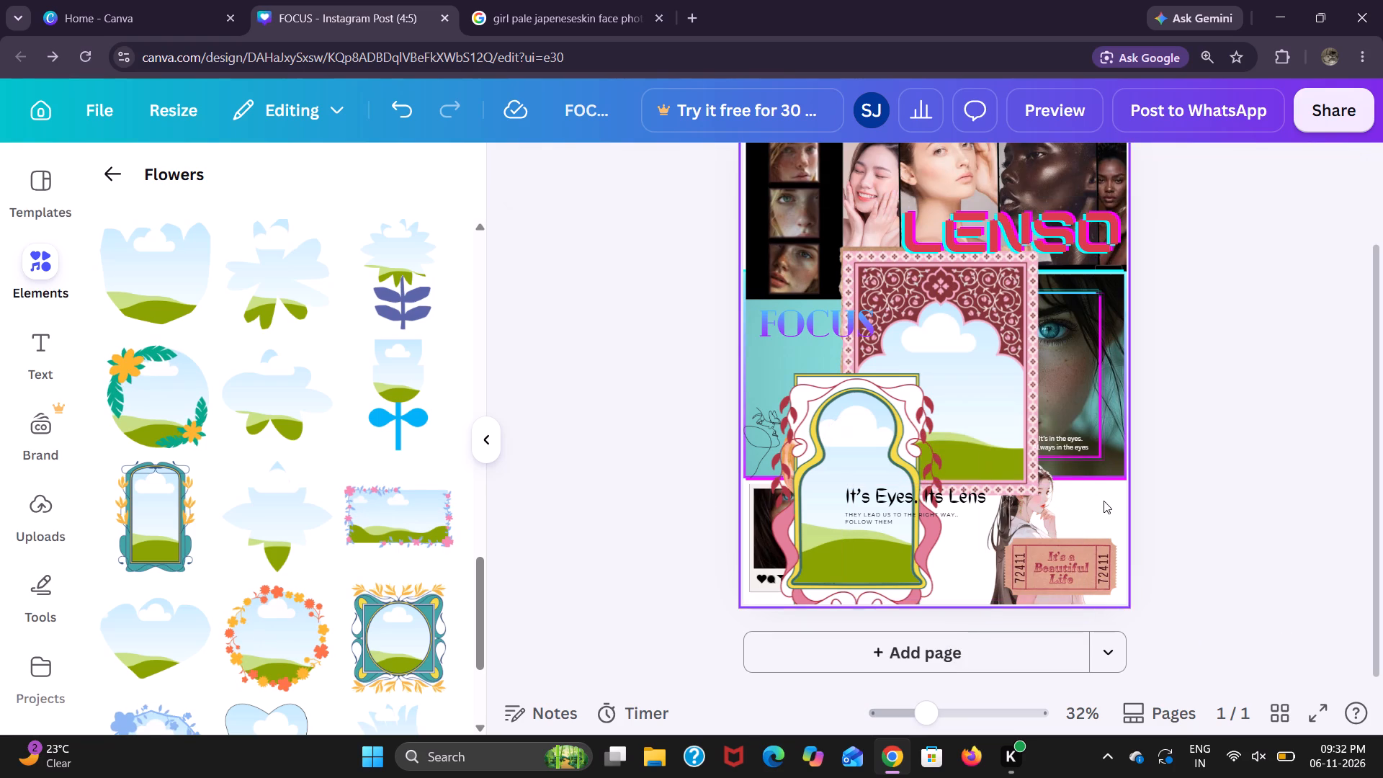
pyautogui.click(1068, 508)
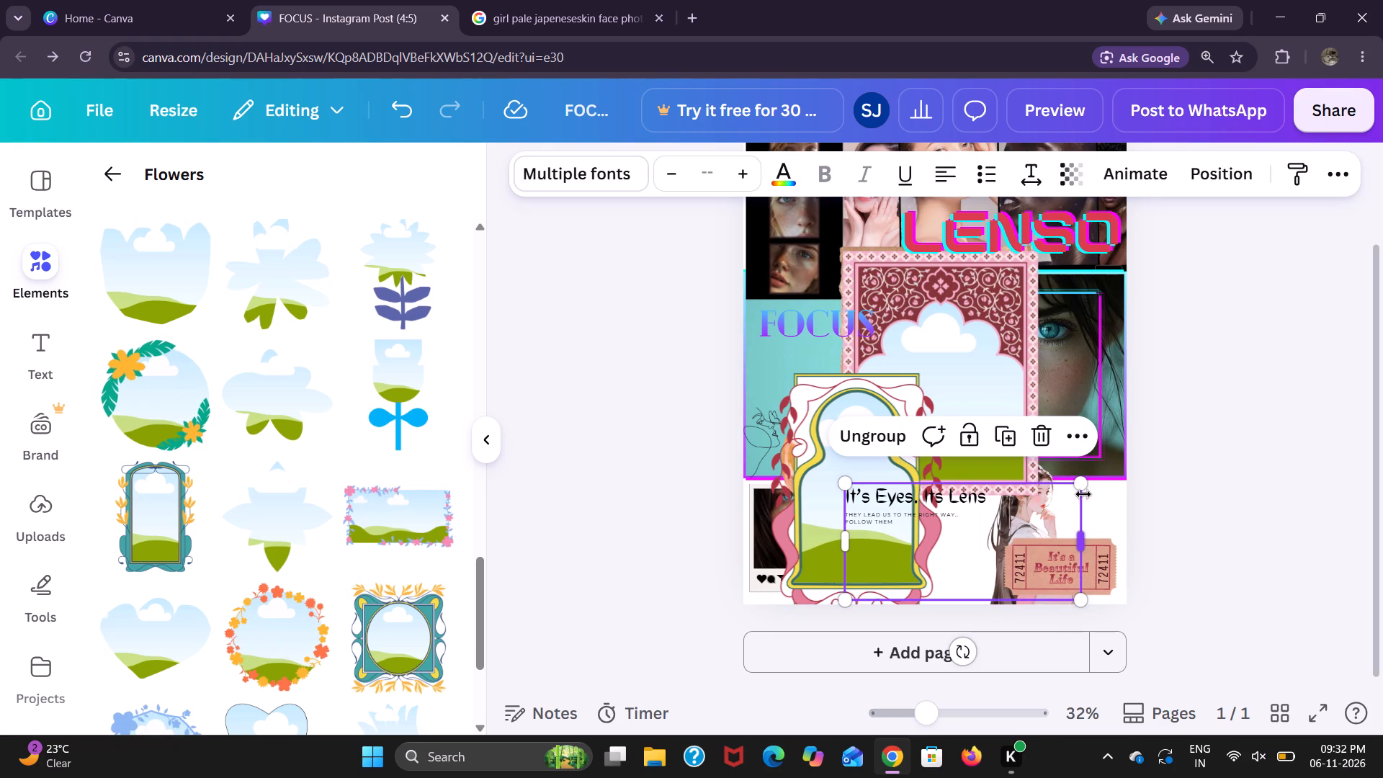
pyautogui.click(1156, 500)
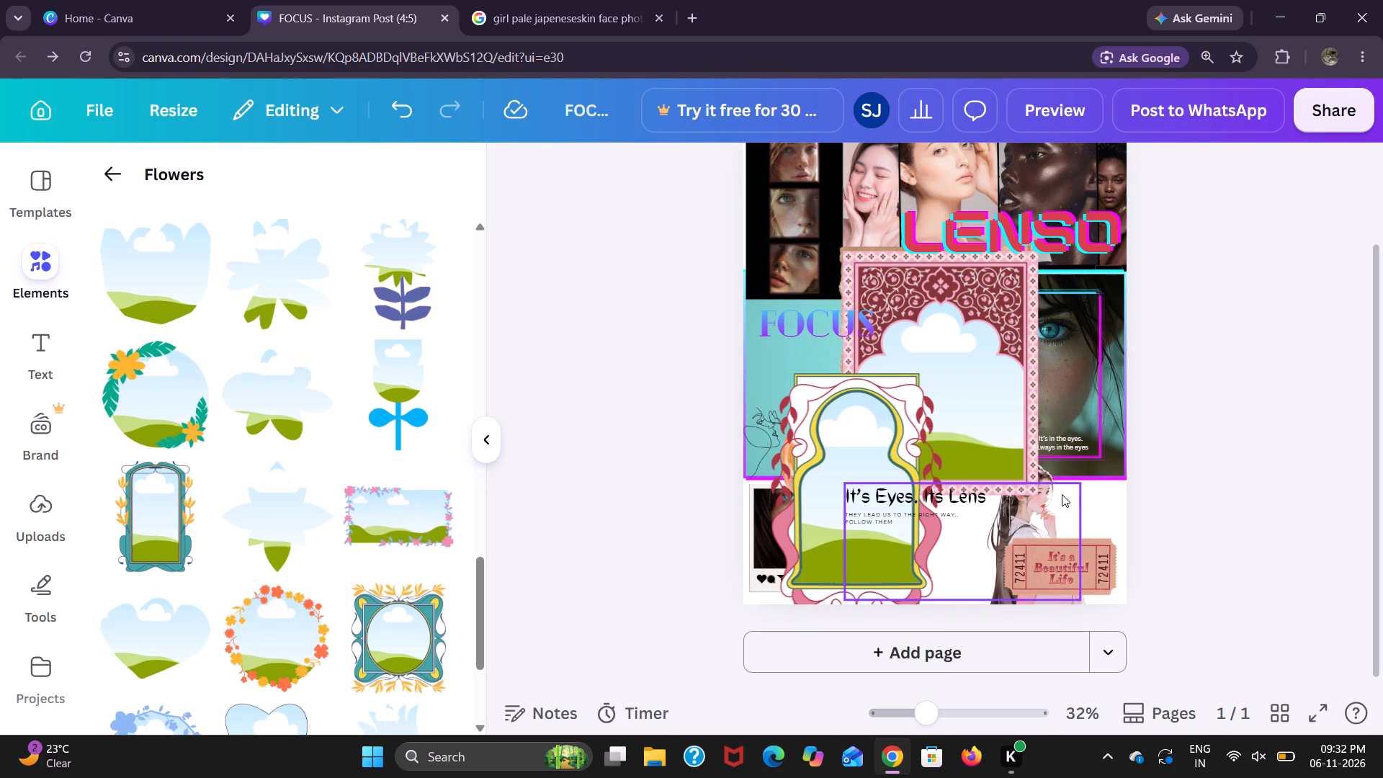
pyautogui.click(1044, 465)
pyautogui.click(1094, 406)
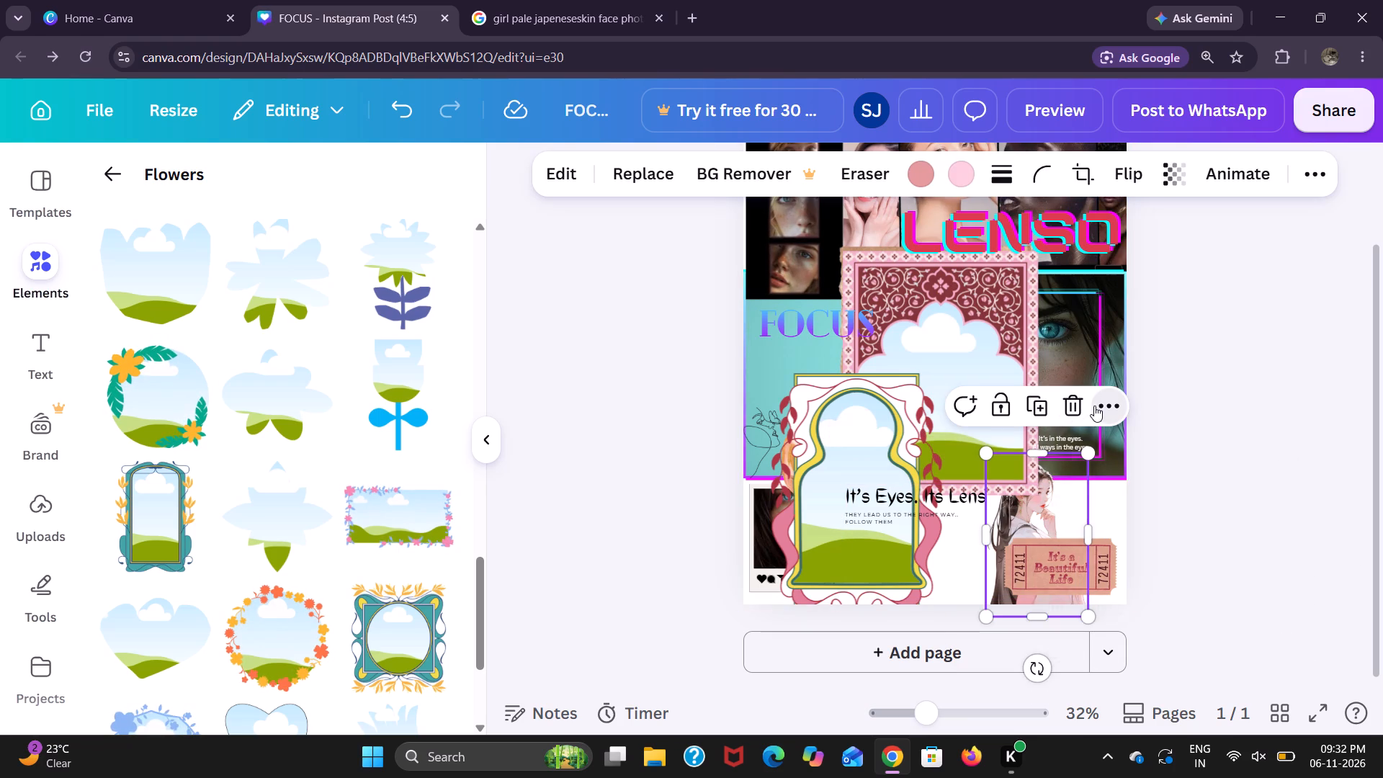
pyautogui.click(1086, 568)
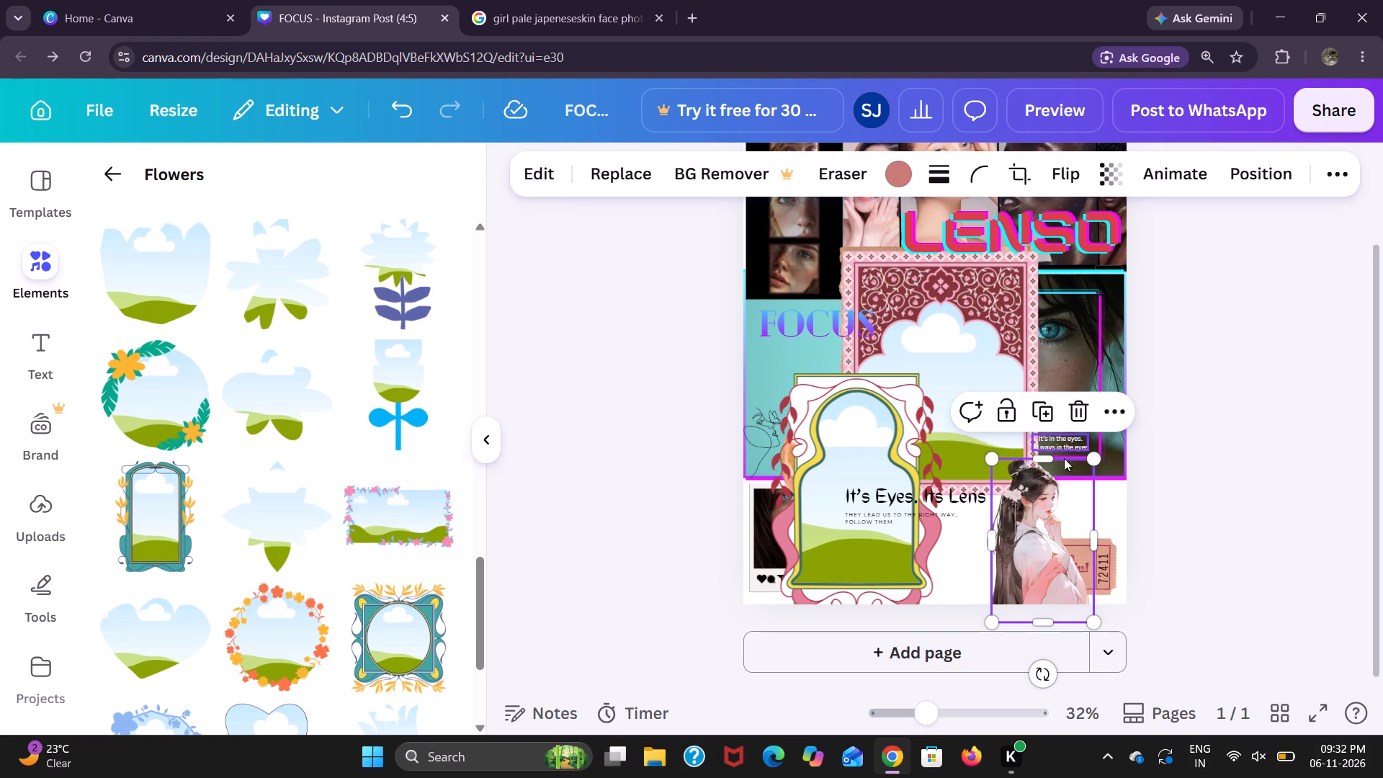
# Fill the arched flower frame with the robed-woman illustration that sits behind the ticket.
pyautogui.moveTo(1041, 495); pyautogui.dragTo(861, 464)
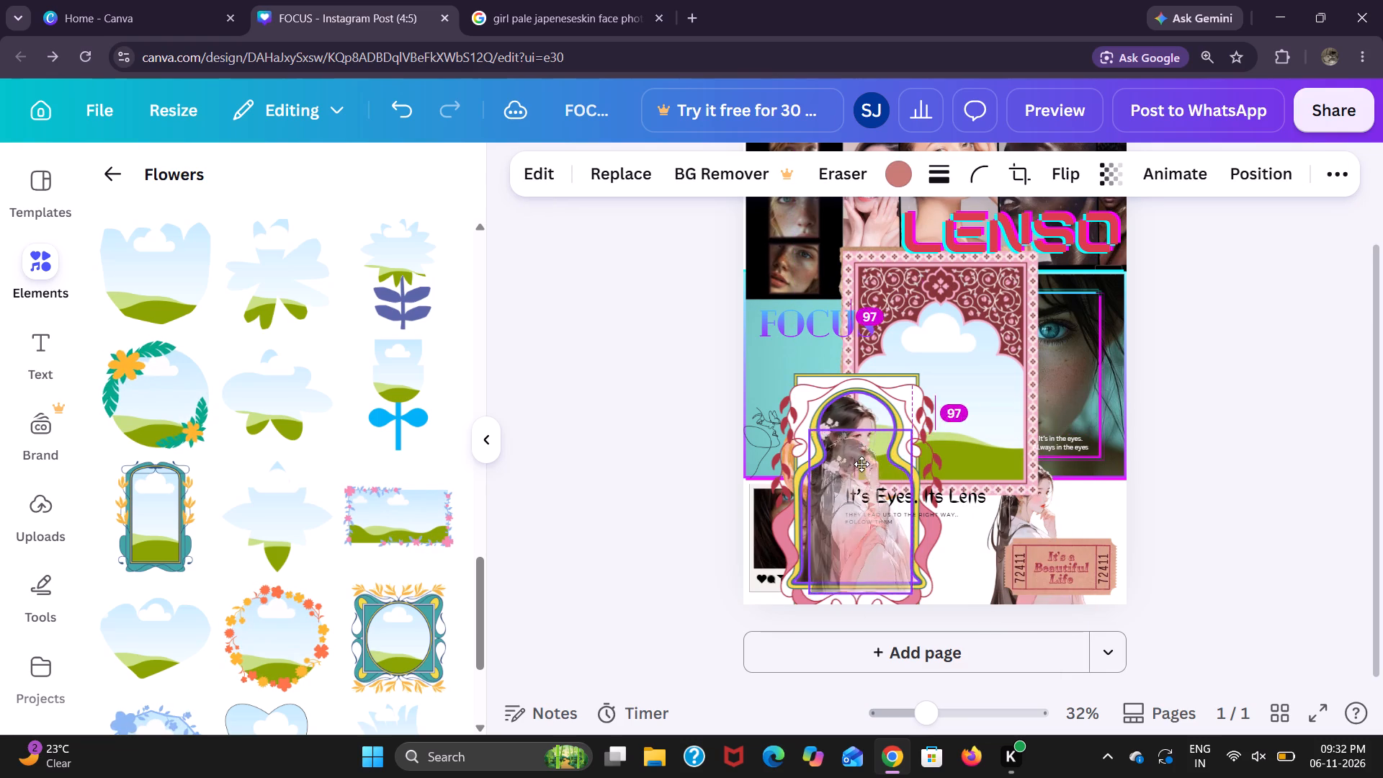
pyautogui.moveTo(861, 464); pyautogui.dragTo(886, 452)
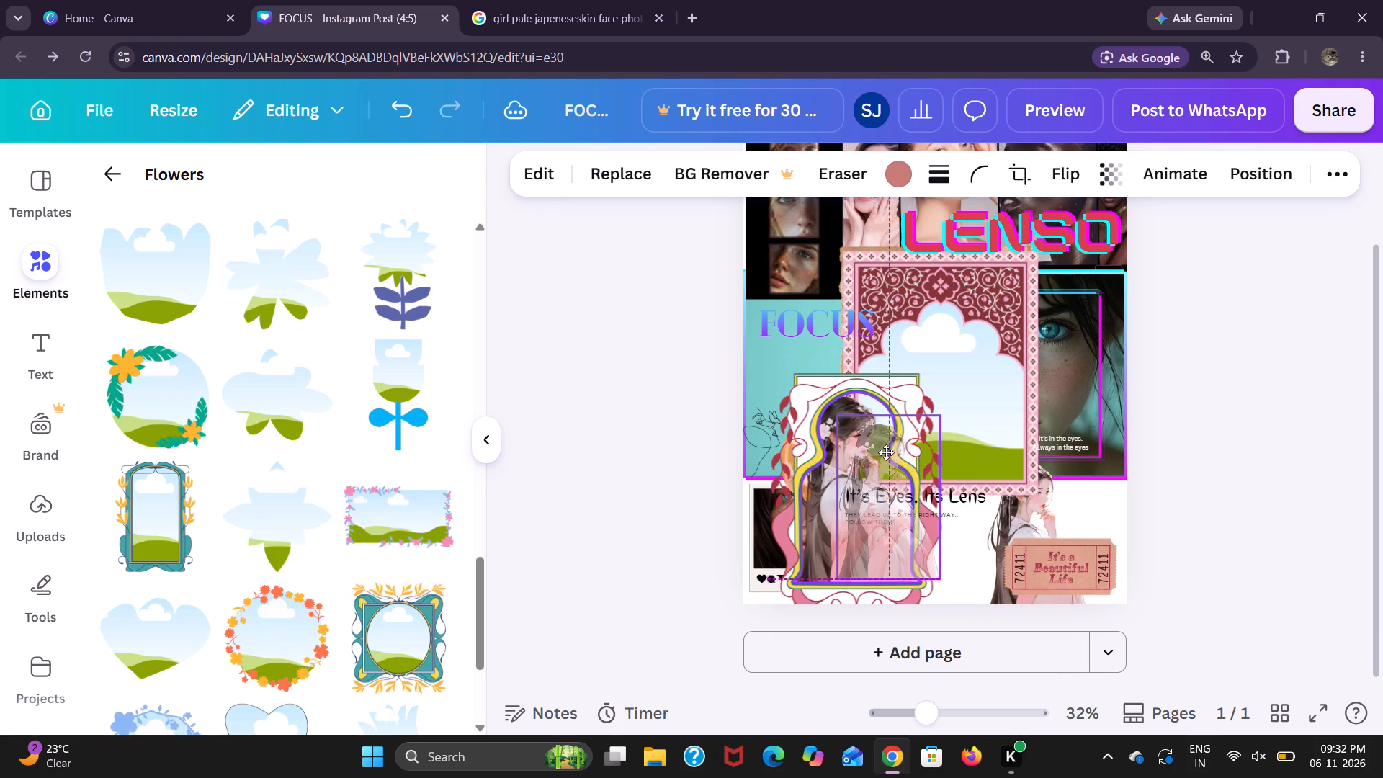
pyautogui.moveTo(886, 452); pyautogui.dragTo(886, 451)
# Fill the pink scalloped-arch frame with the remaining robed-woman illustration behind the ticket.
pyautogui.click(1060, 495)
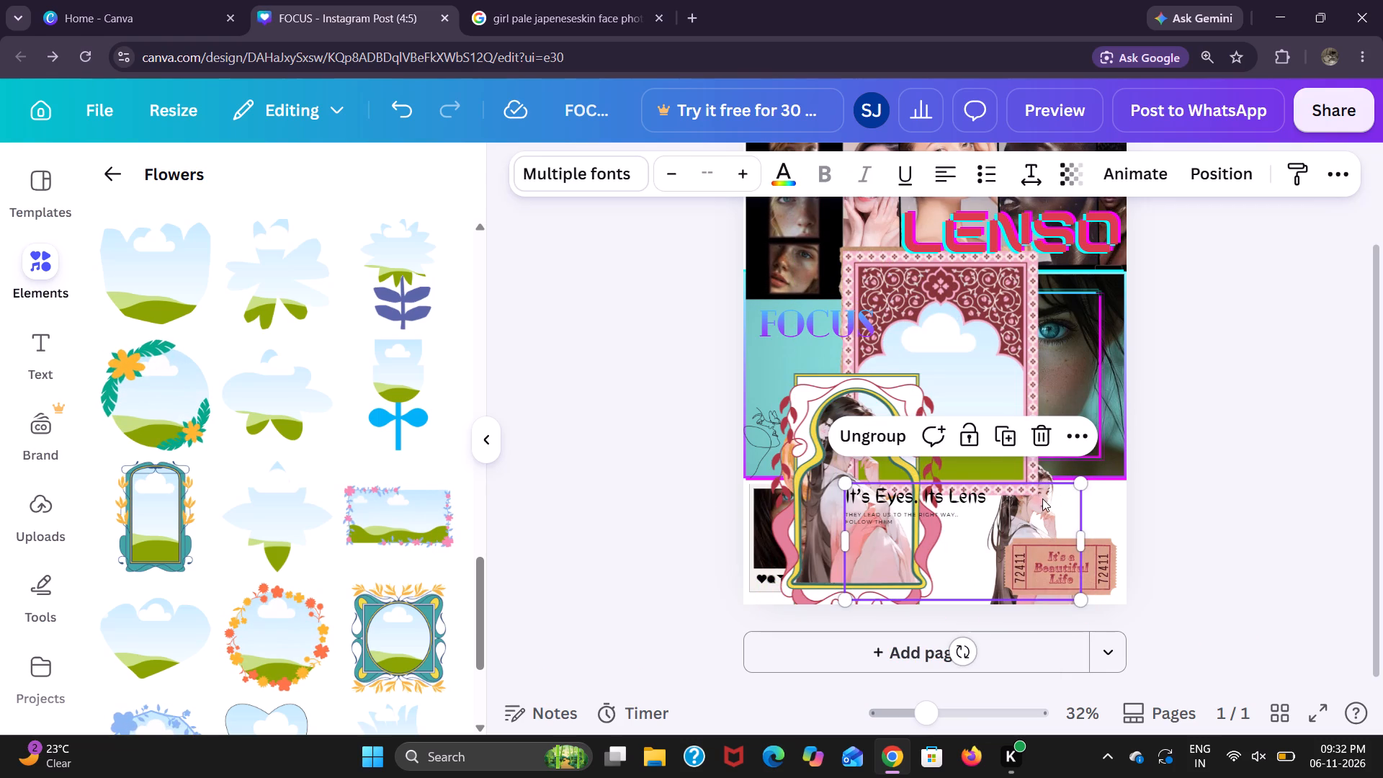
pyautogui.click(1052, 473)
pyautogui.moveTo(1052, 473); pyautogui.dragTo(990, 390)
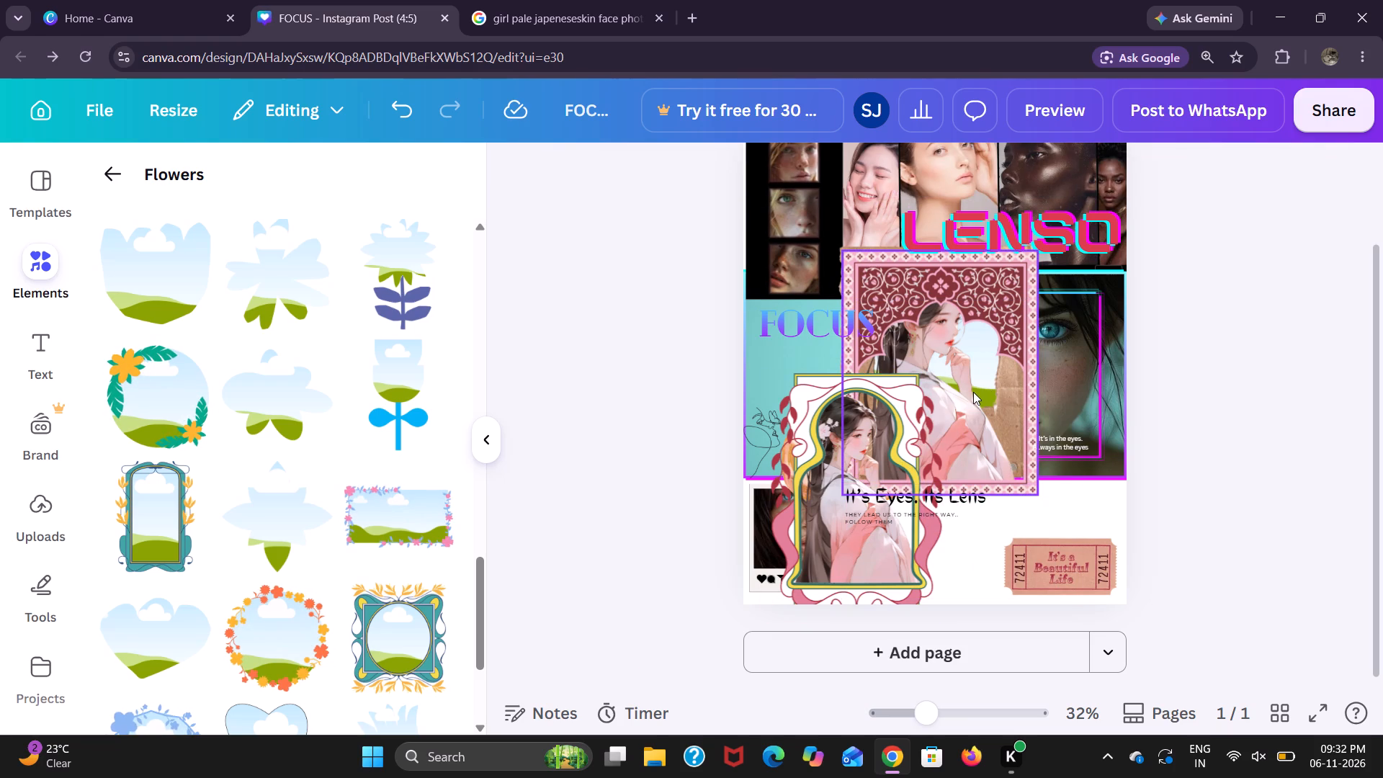
# Delete the robed-woman illustration inside the pink patterned frame and the pink frame itself.
pyautogui.click(972, 391)
pyautogui.press('Delete')
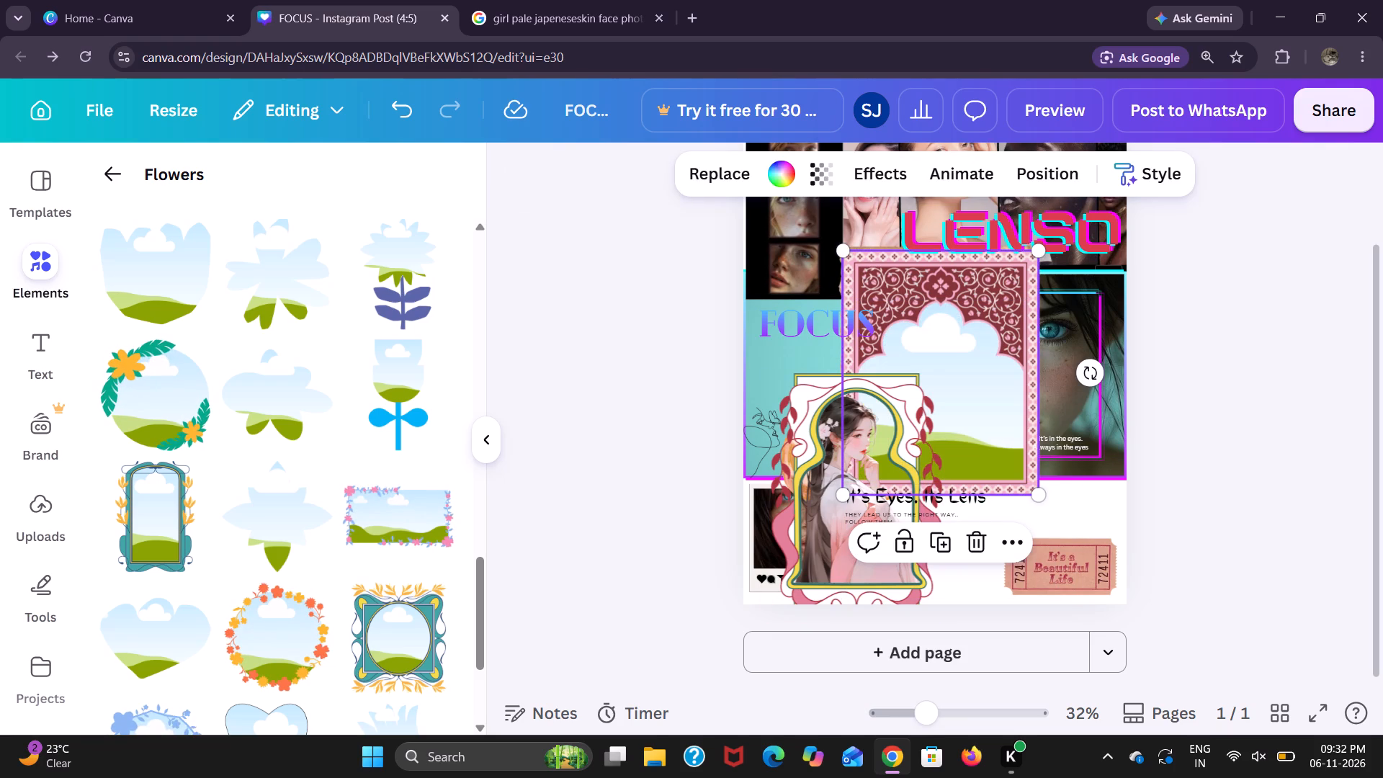
pyautogui.click(959, 354)
pyautogui.press('Delete')
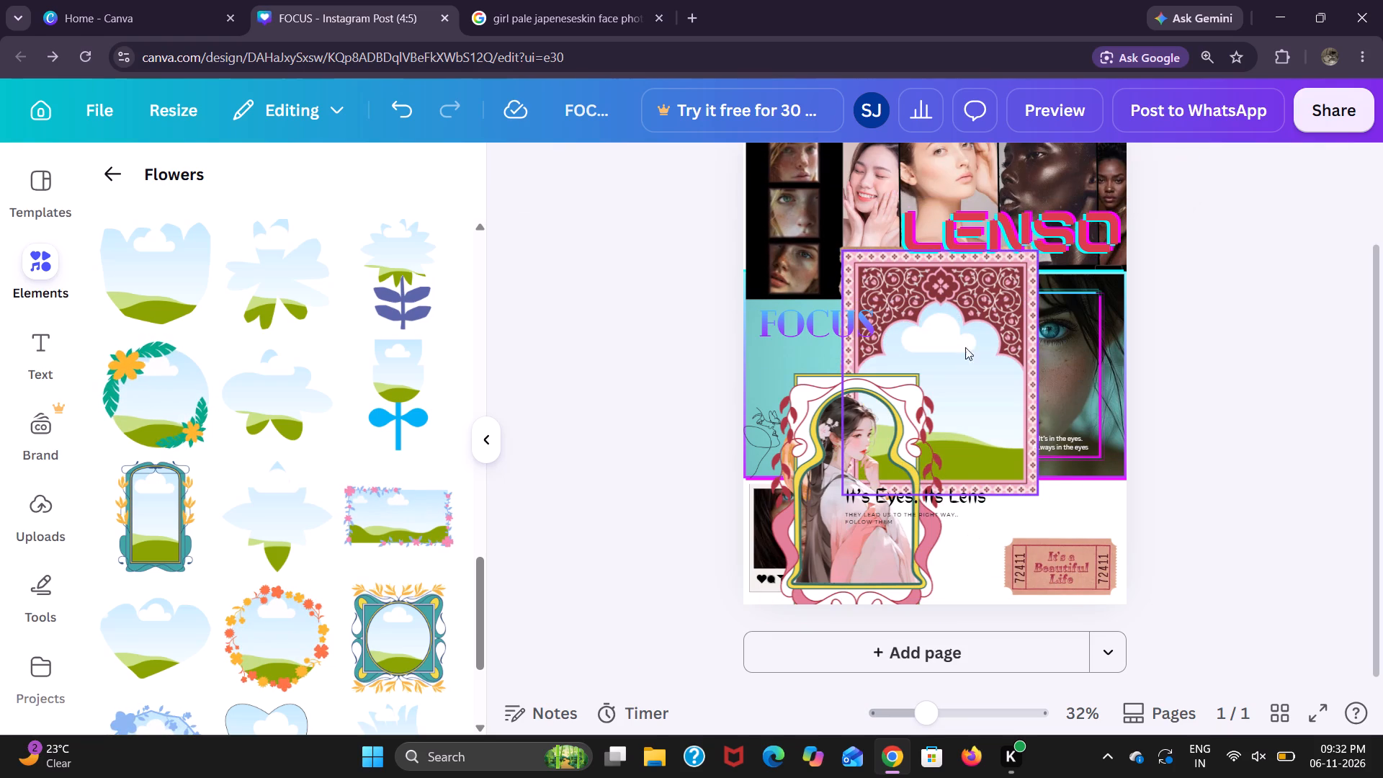
pyautogui.rightClick(985, 326)
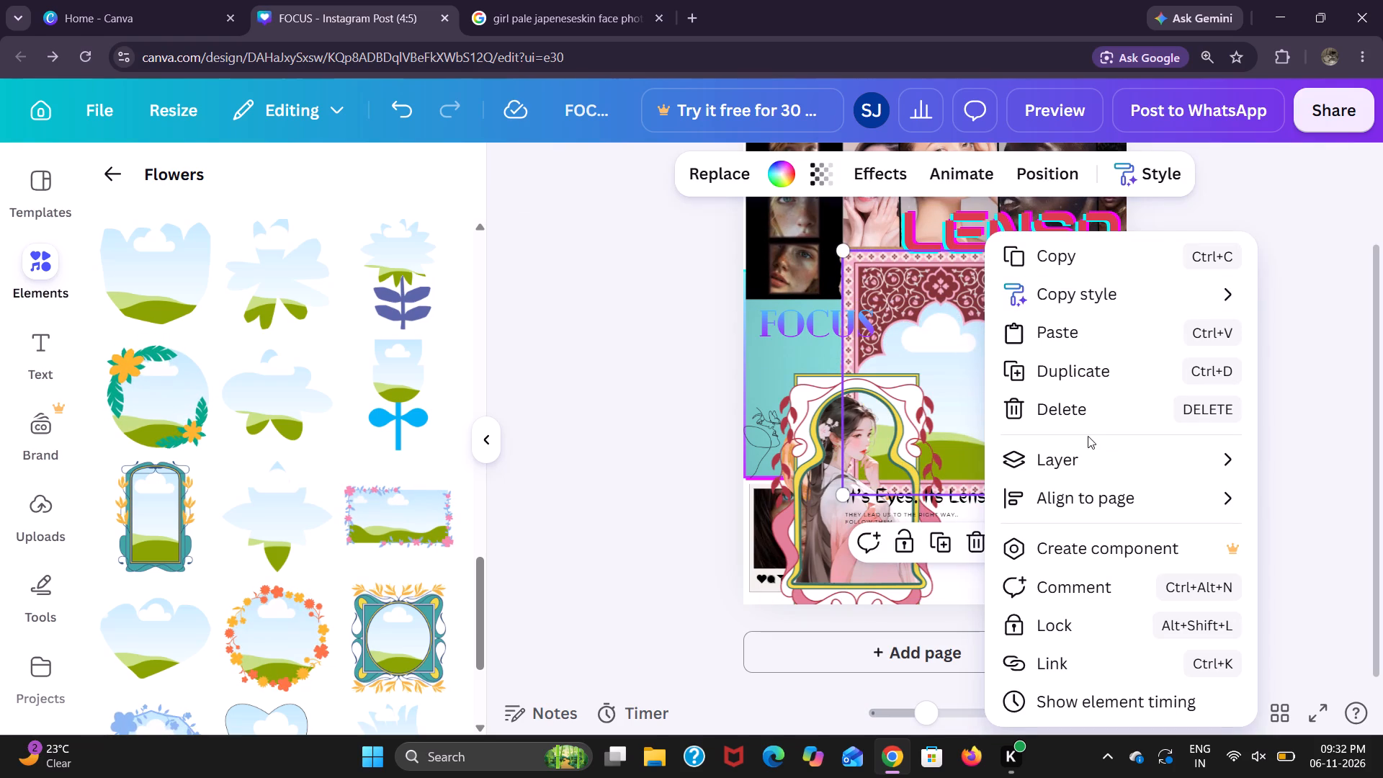
pyautogui.click(1047, 412)
# Delete the brown torn-paper frame covering the middle of the page.
pyautogui.click(962, 328)
pyautogui.rightClick(962, 328)
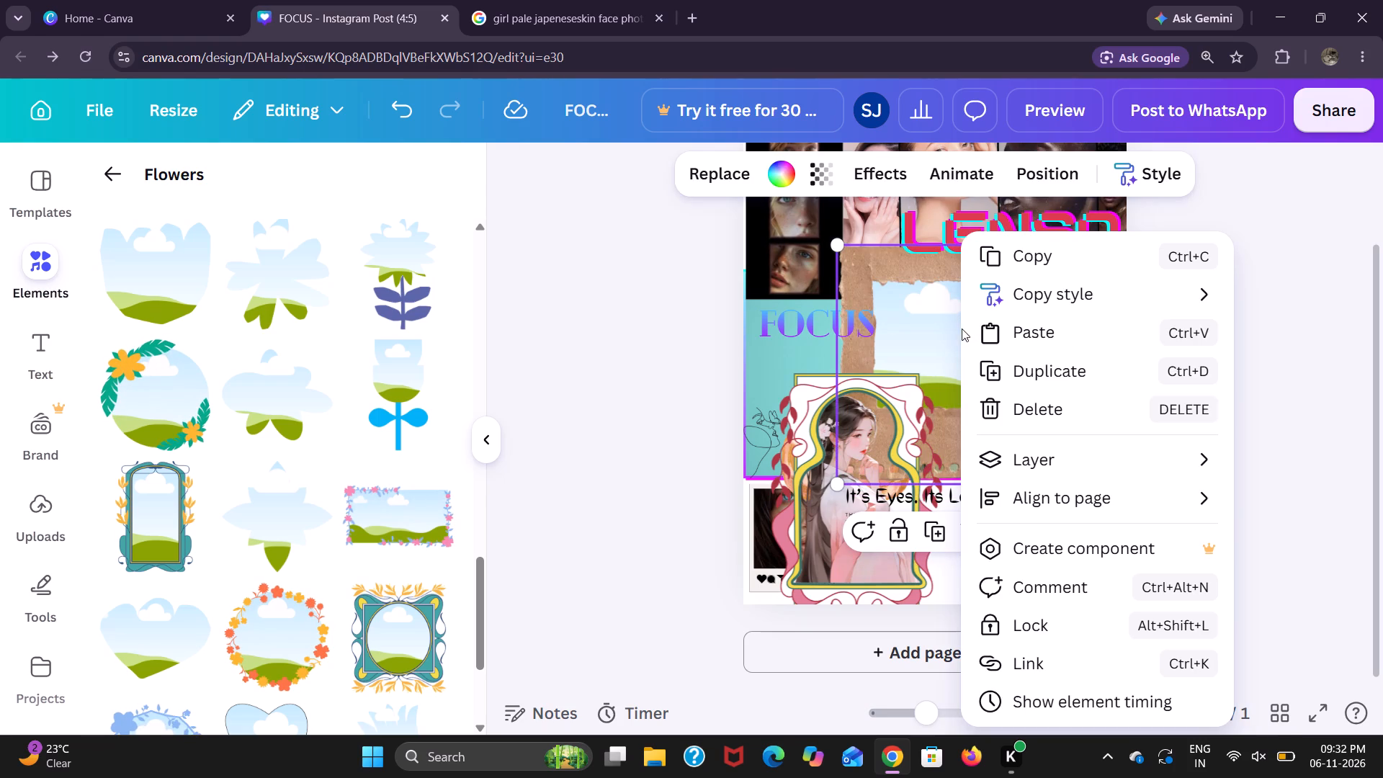
pyautogui.click(1020, 406)
# Move the filled arched flower frame to the page's lower right, partly over the ticket.
pyautogui.moveTo(887, 425); pyautogui.dragTo(981, 468)
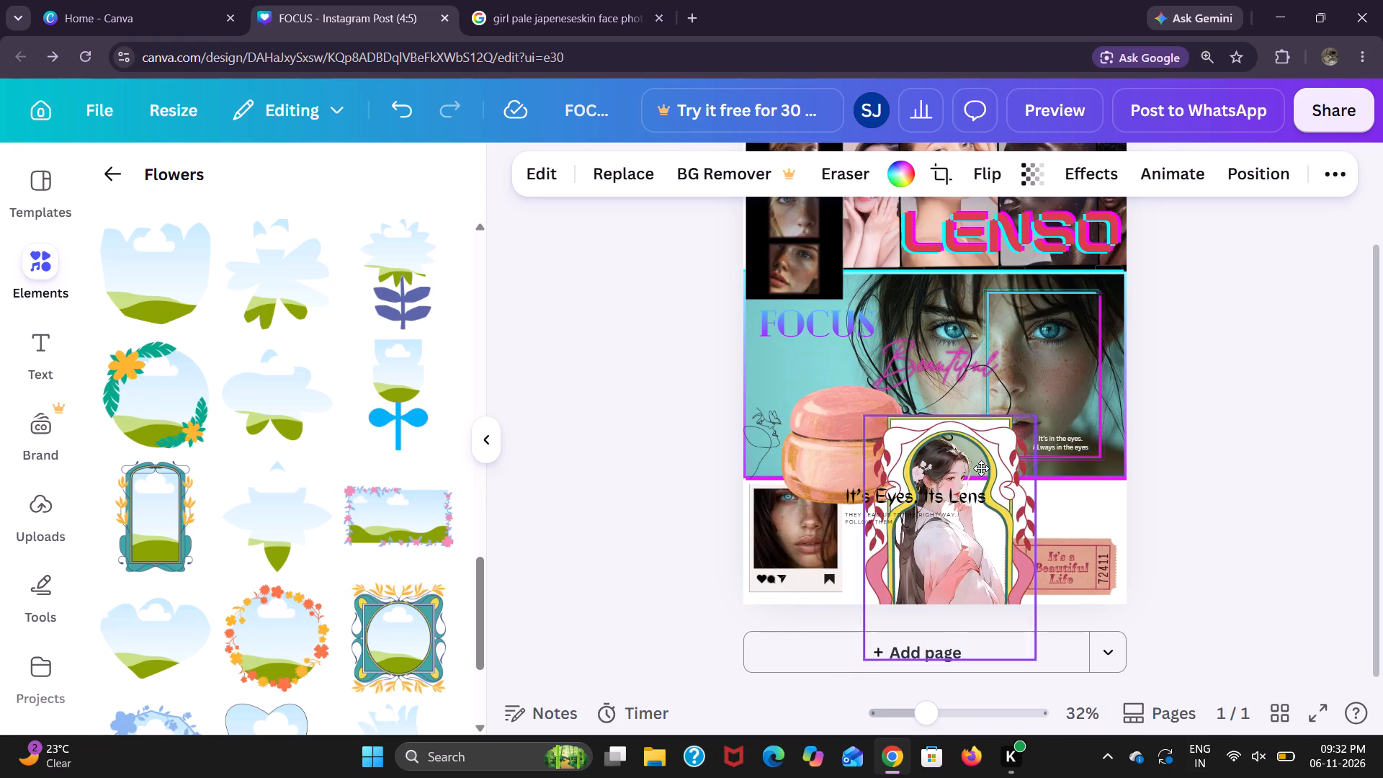
pyautogui.moveTo(981, 468); pyautogui.dragTo(1025, 434)
pyautogui.click(1021, 465)
# Open the crop of the robed-woman illustration in the arched frame and adjust its position within the arch.
pyautogui.doubleClick(1048, 467)
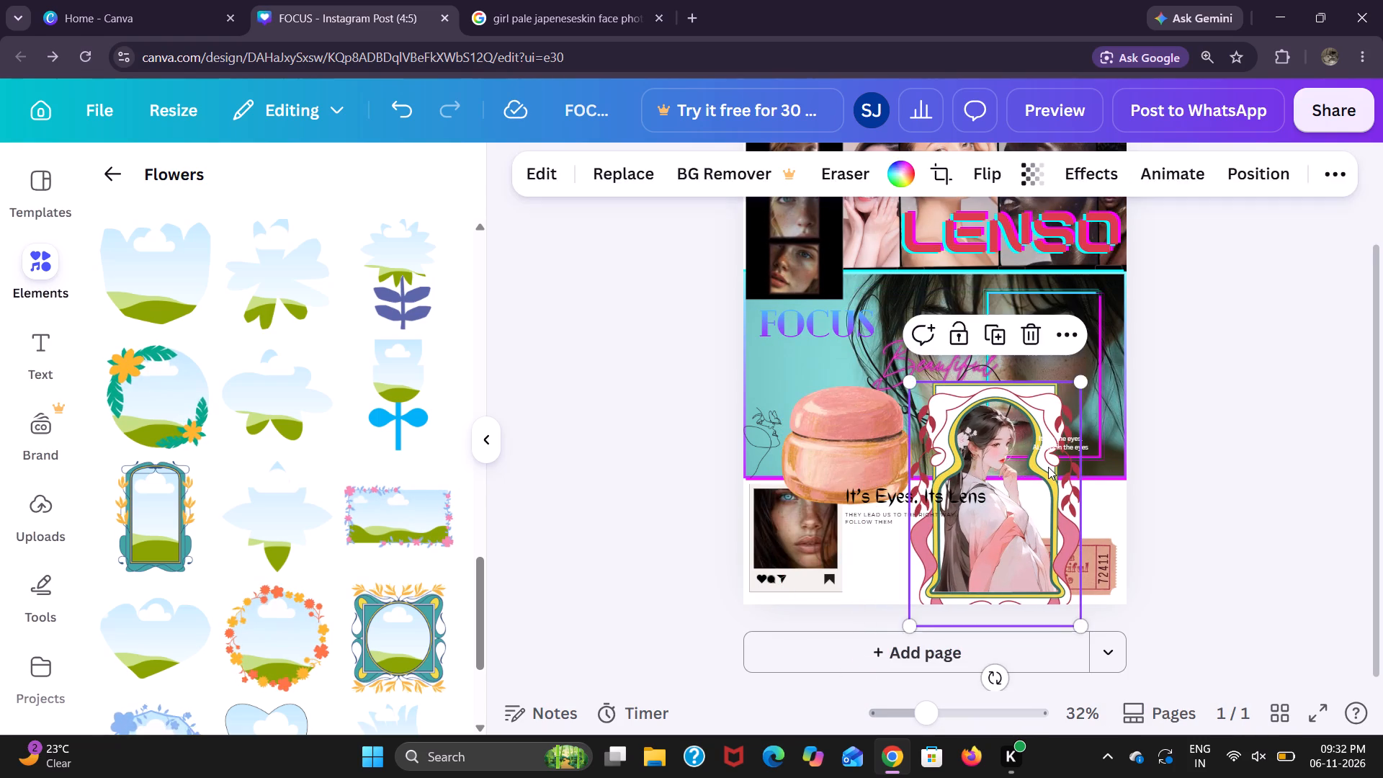
pyautogui.click(996, 491)
pyautogui.click(996, 491)
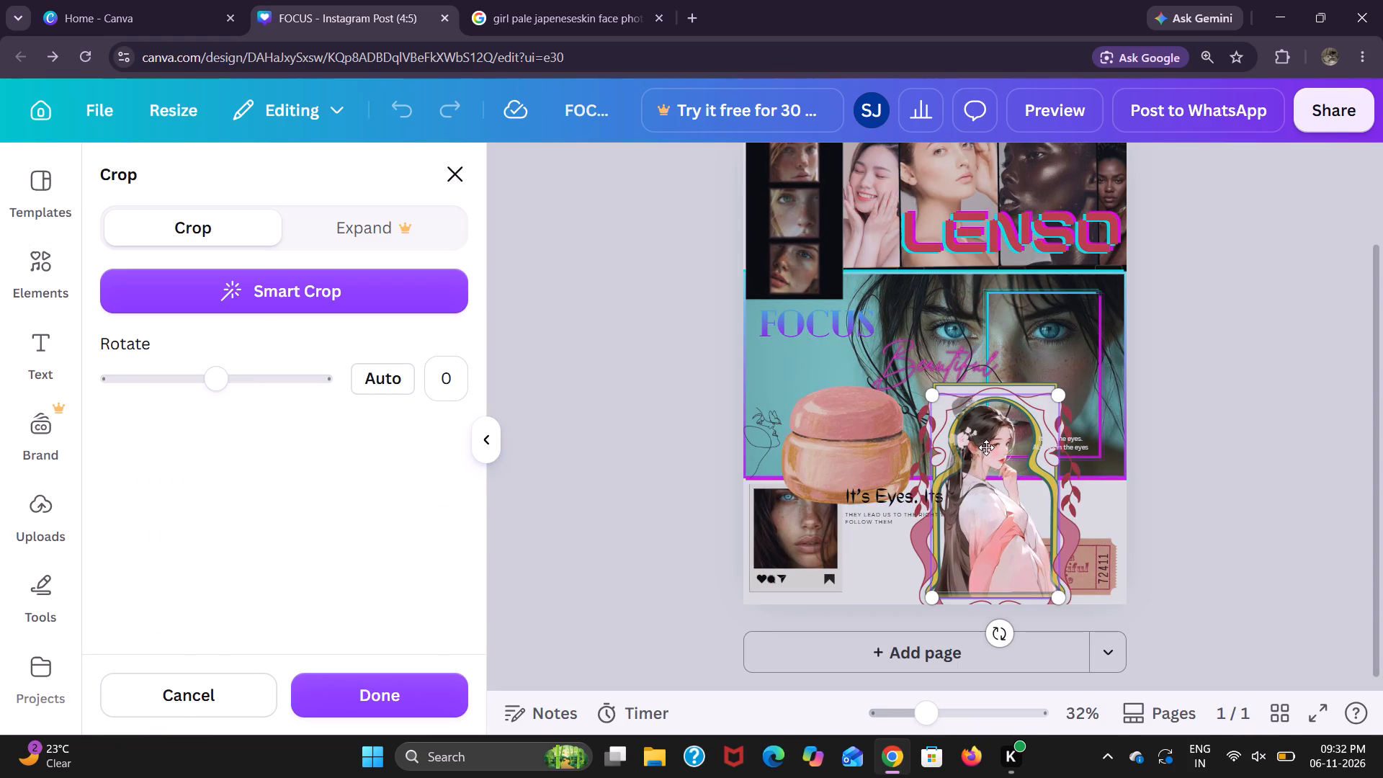
pyautogui.moveTo(937, 401); pyautogui.dragTo(969, 421)
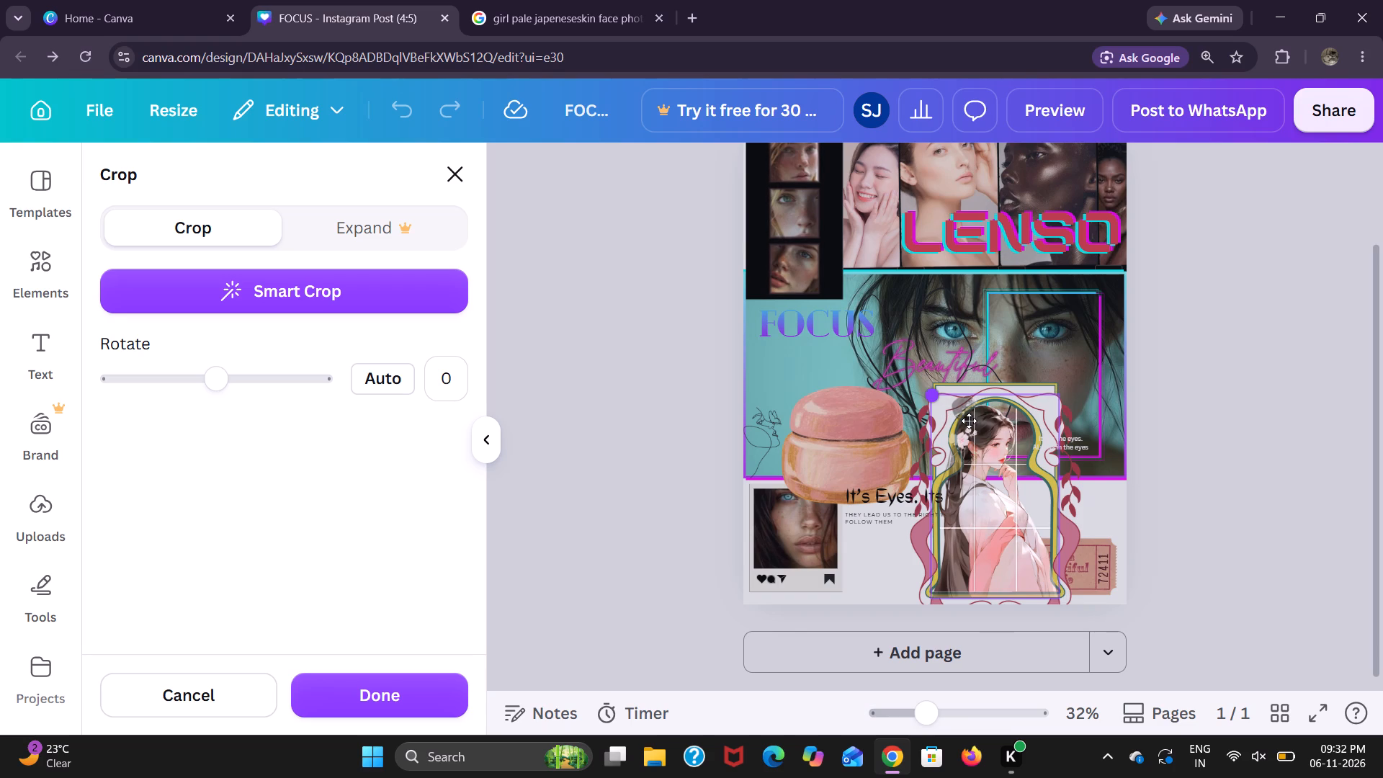
pyautogui.moveTo(969, 421); pyautogui.dragTo(967, 419)
pyautogui.moveTo(984, 470); pyautogui.dragTo(1055, 483)
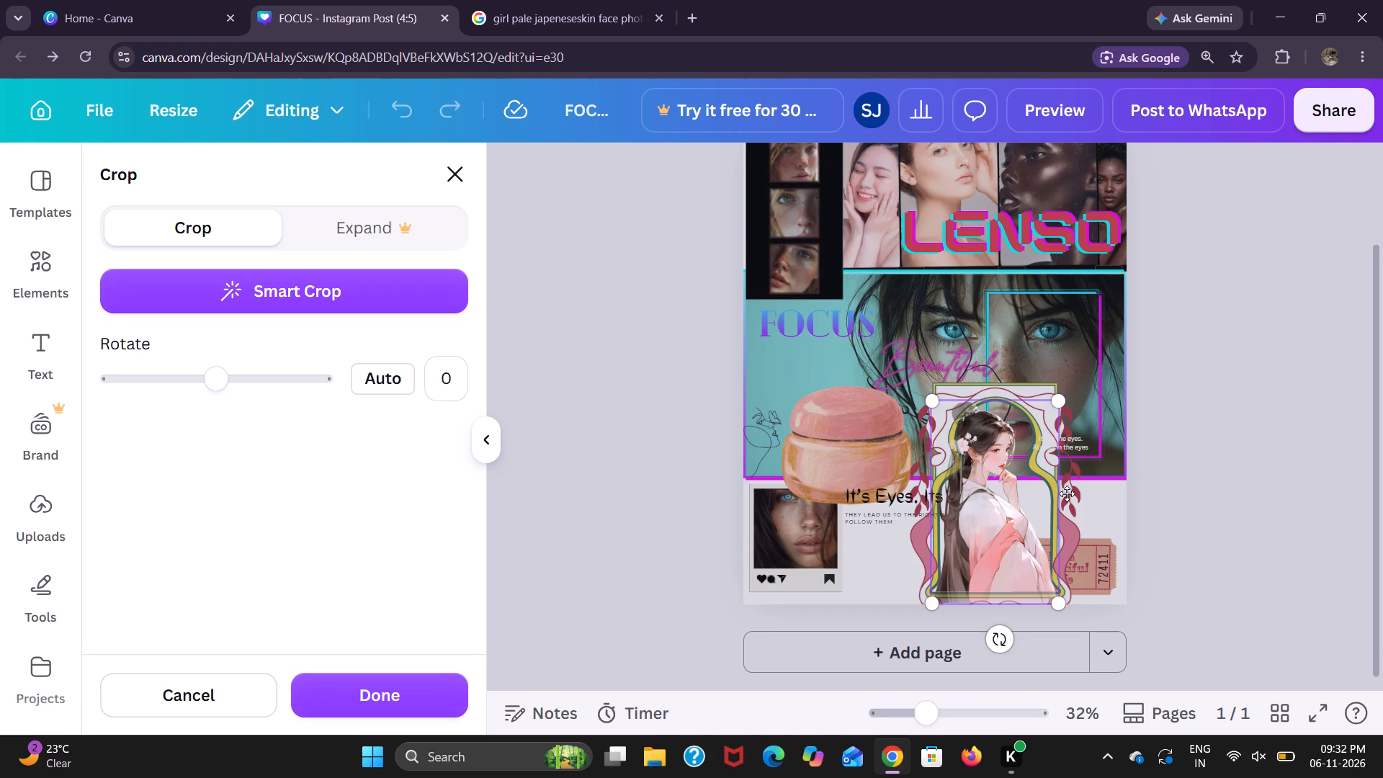
pyautogui.moveTo(999, 508); pyautogui.dragTo(1013, 493)
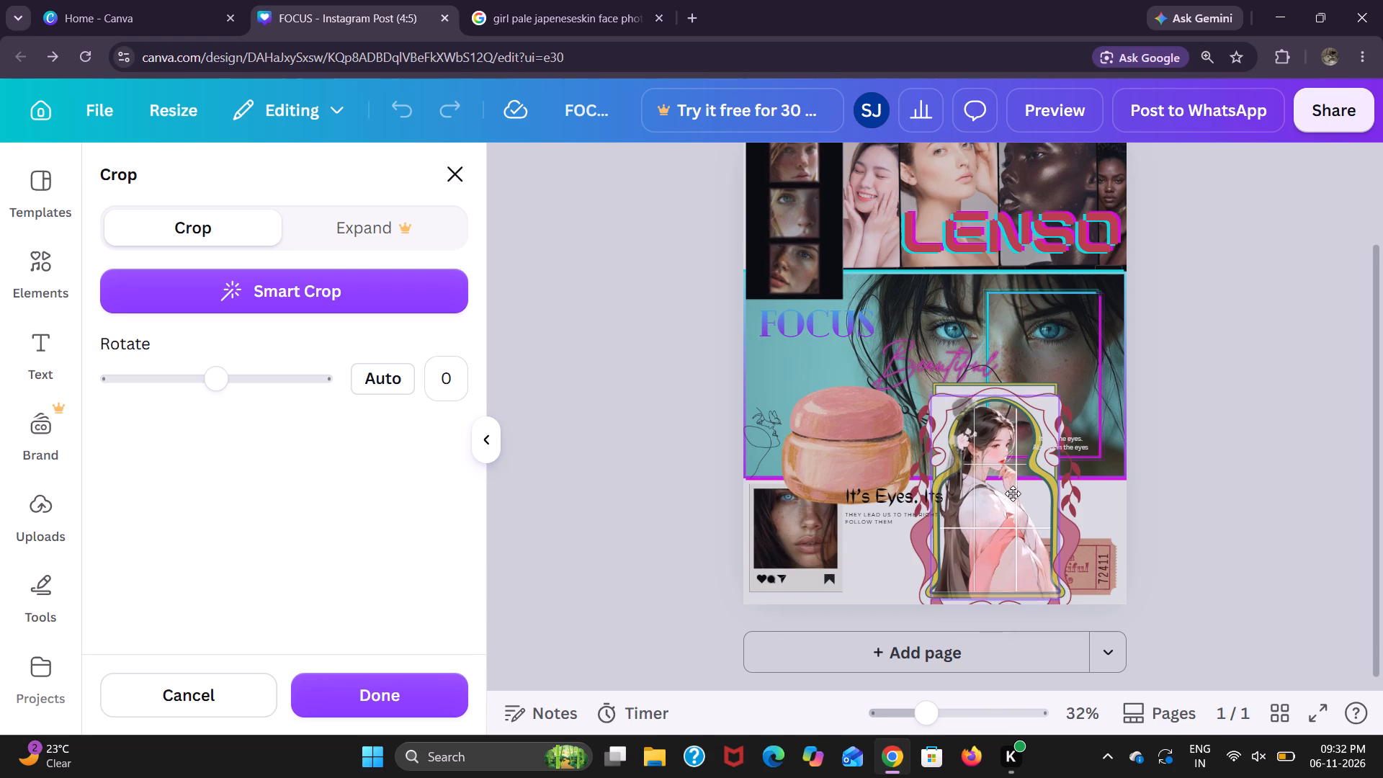
# Enlarge and reposition the robed-woman image within the leafy arch frame's crop.
pyautogui.moveTo(1013, 493); pyautogui.dragTo(1011, 501)
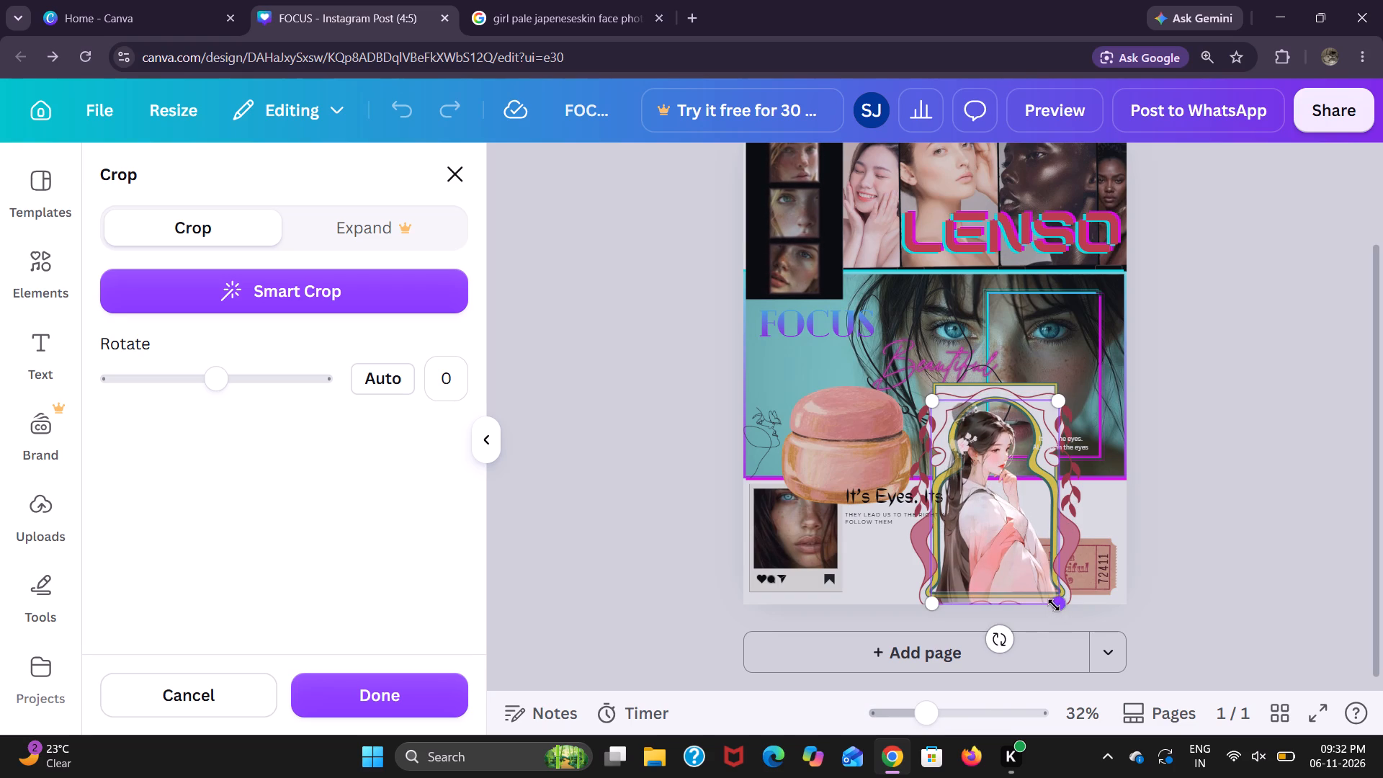
pyautogui.moveTo(1054, 605); pyautogui.dragTo(1074, 607)
pyautogui.moveTo(989, 545); pyautogui.dragTo(1011, 538)
pyautogui.click(1203, 509)
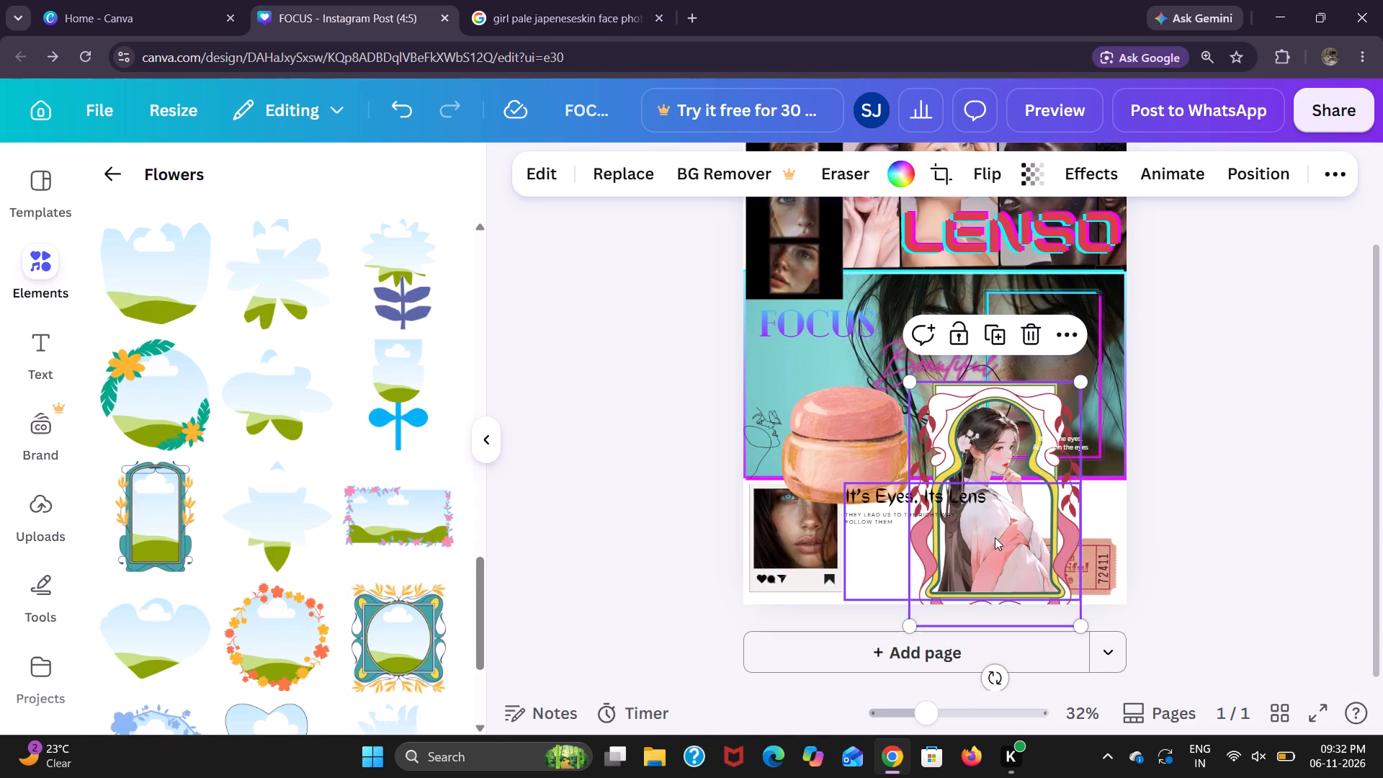
# Shrink the leafy arch frame so it fits in the white strip below the FOCUS image.
pyautogui.click(995, 537)
pyautogui.click(1045, 560)
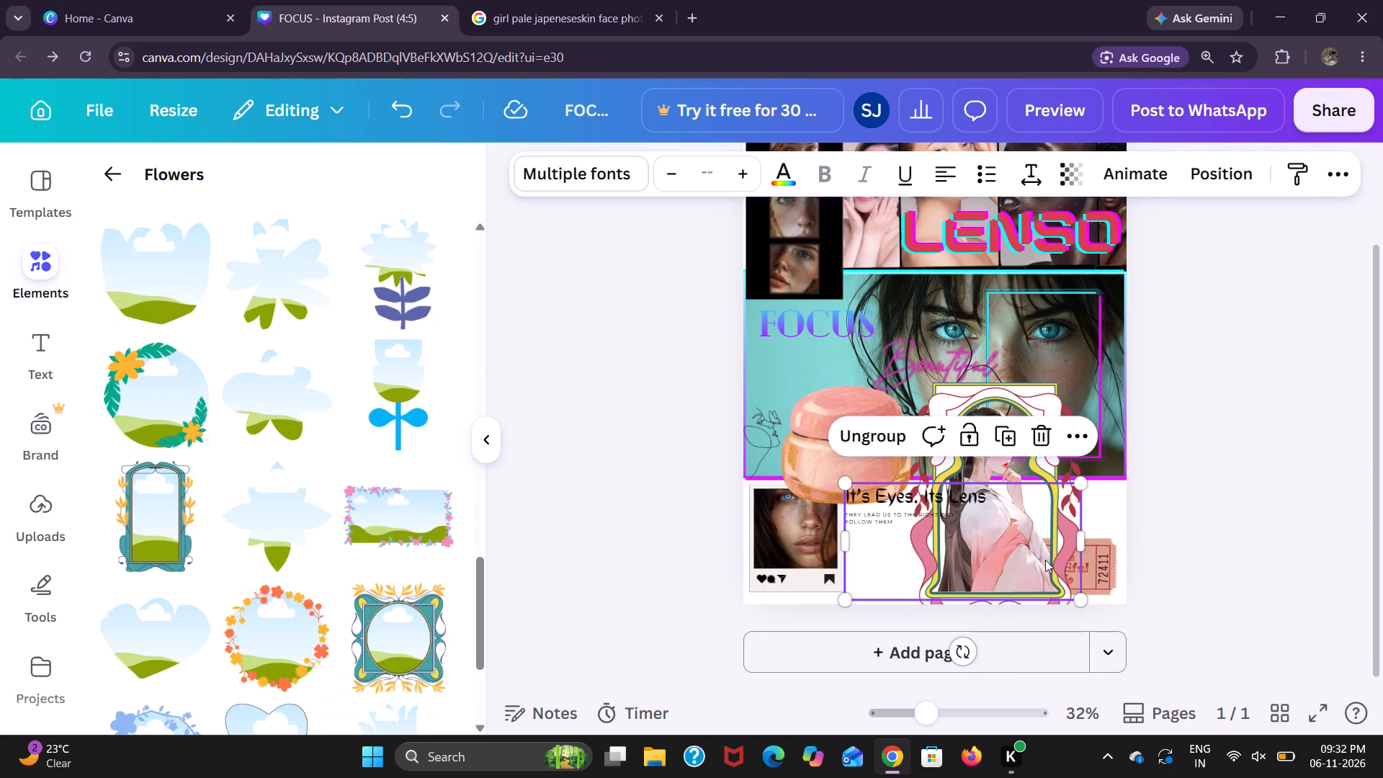
pyautogui.click(967, 421)
pyautogui.moveTo(908, 376); pyautogui.dragTo(990, 462)
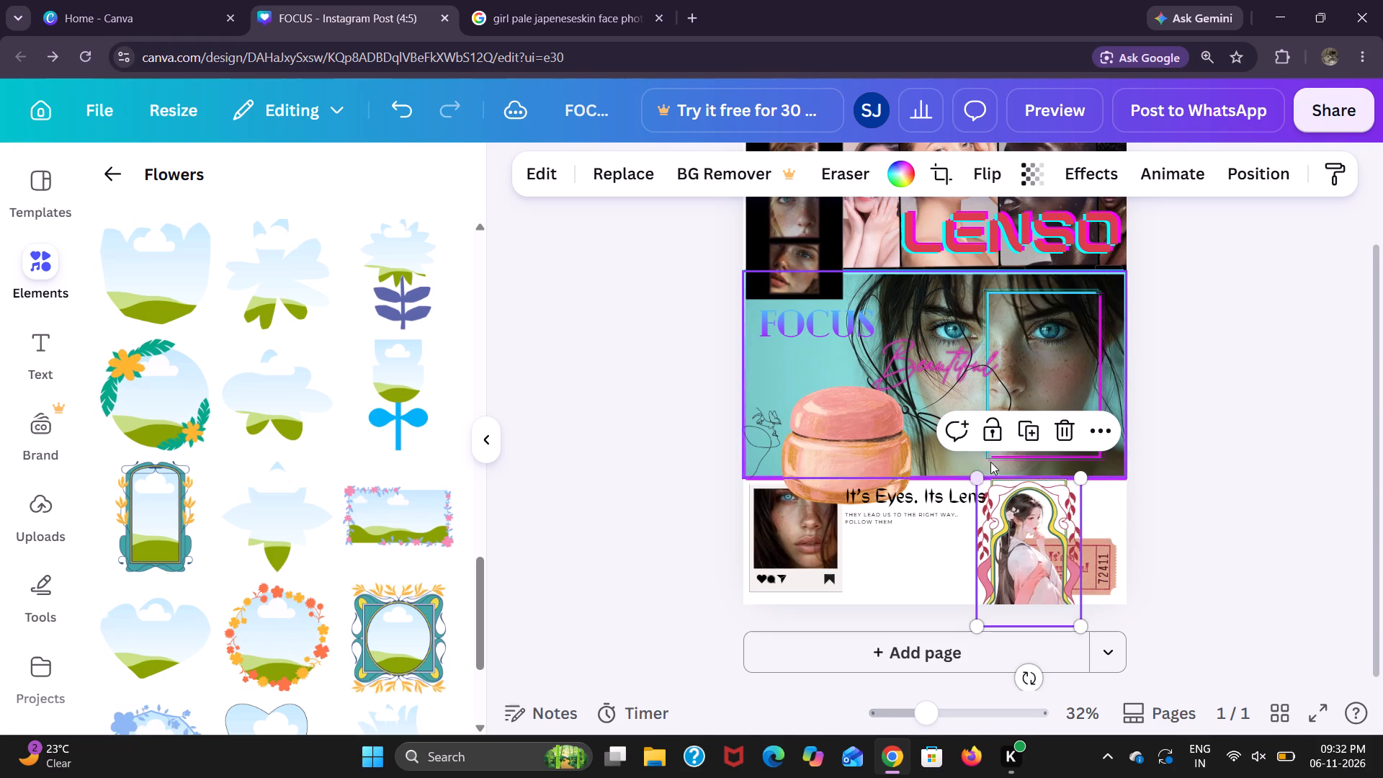
# Move the "It's a Beautiful Life" ticket left, underneath the headline text.
pyautogui.click(1042, 565)
pyautogui.moveTo(1099, 581); pyautogui.dragTo(972, 589)
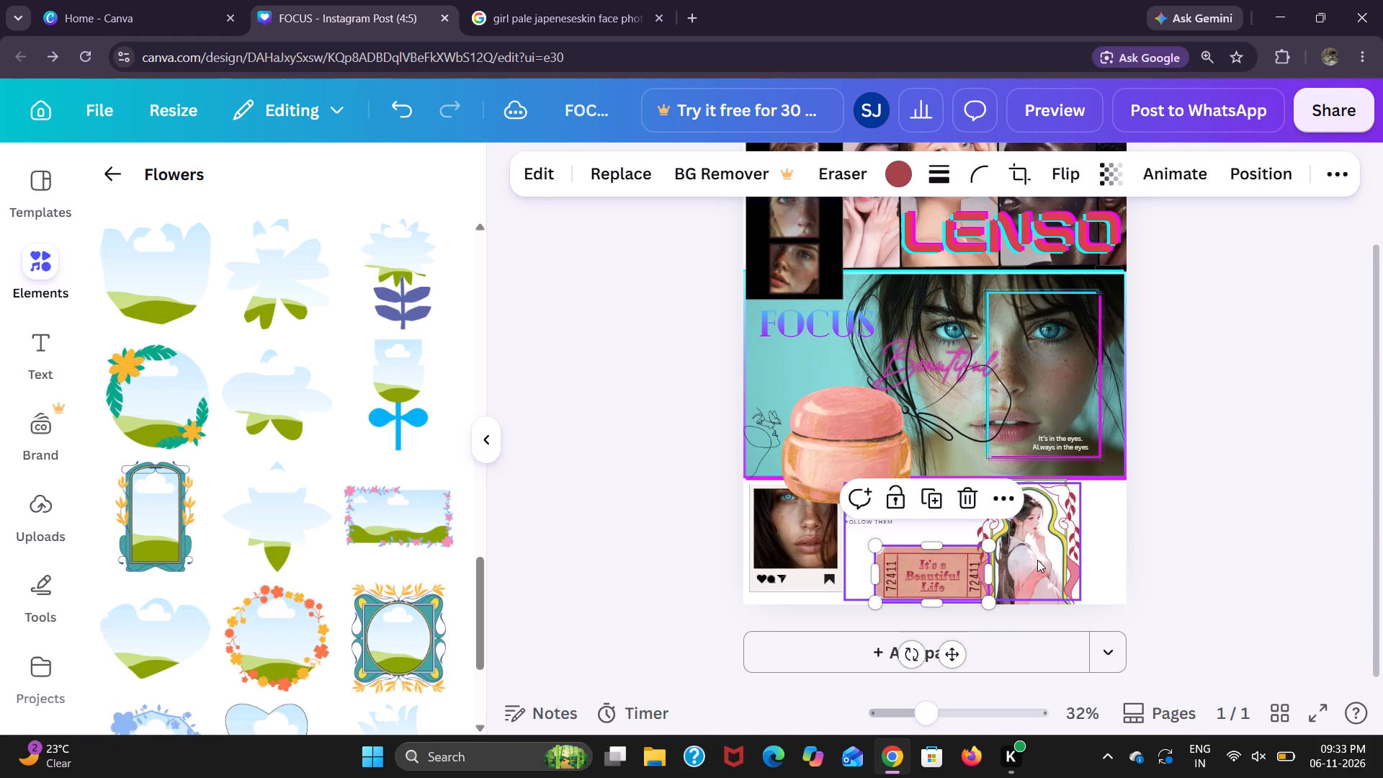
# Shift the "It's Eyes, Its Lens" text group slightly left, toward the Polaroid.
pyautogui.moveTo(1040, 560); pyautogui.dragTo(1062, 560)
pyautogui.moveTo(1062, 560); pyautogui.dragTo(1028, 562)
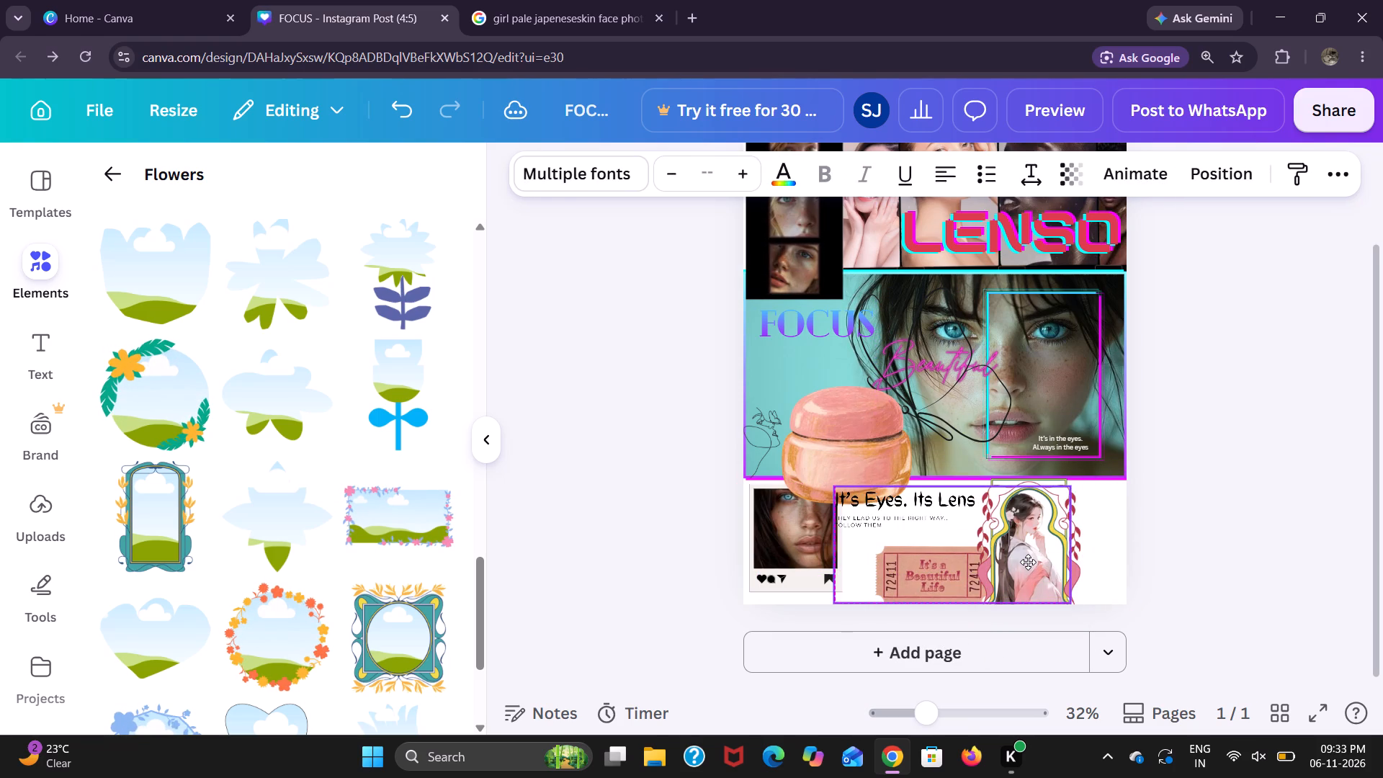
pyautogui.moveTo(1028, 562); pyautogui.dragTo(1031, 560)
# Move the leafy arch frame with the robed woman against the page's right edge.
pyautogui.click(1096, 557)
pyautogui.moveTo(1074, 553); pyautogui.dragTo(1121, 552)
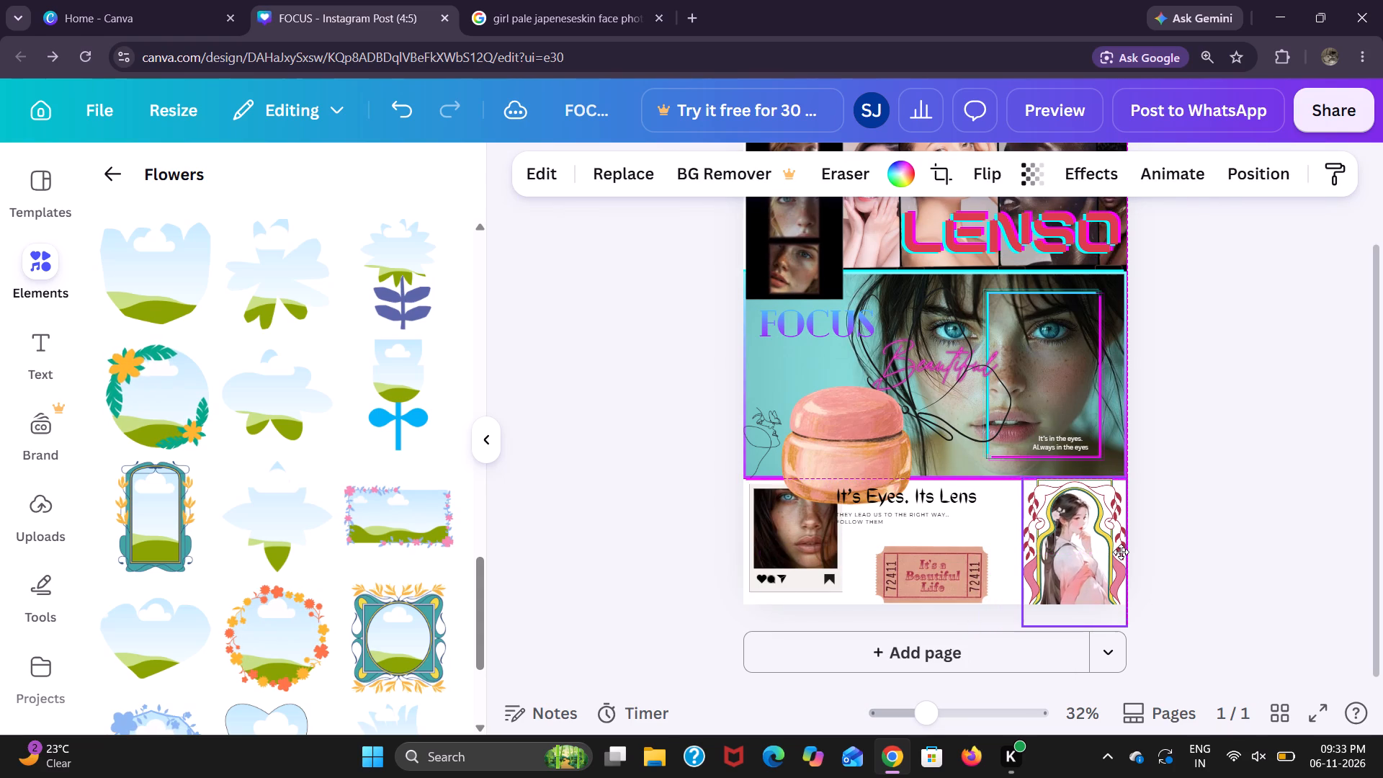
pyautogui.moveTo(1121, 552); pyautogui.dragTo(1120, 552)
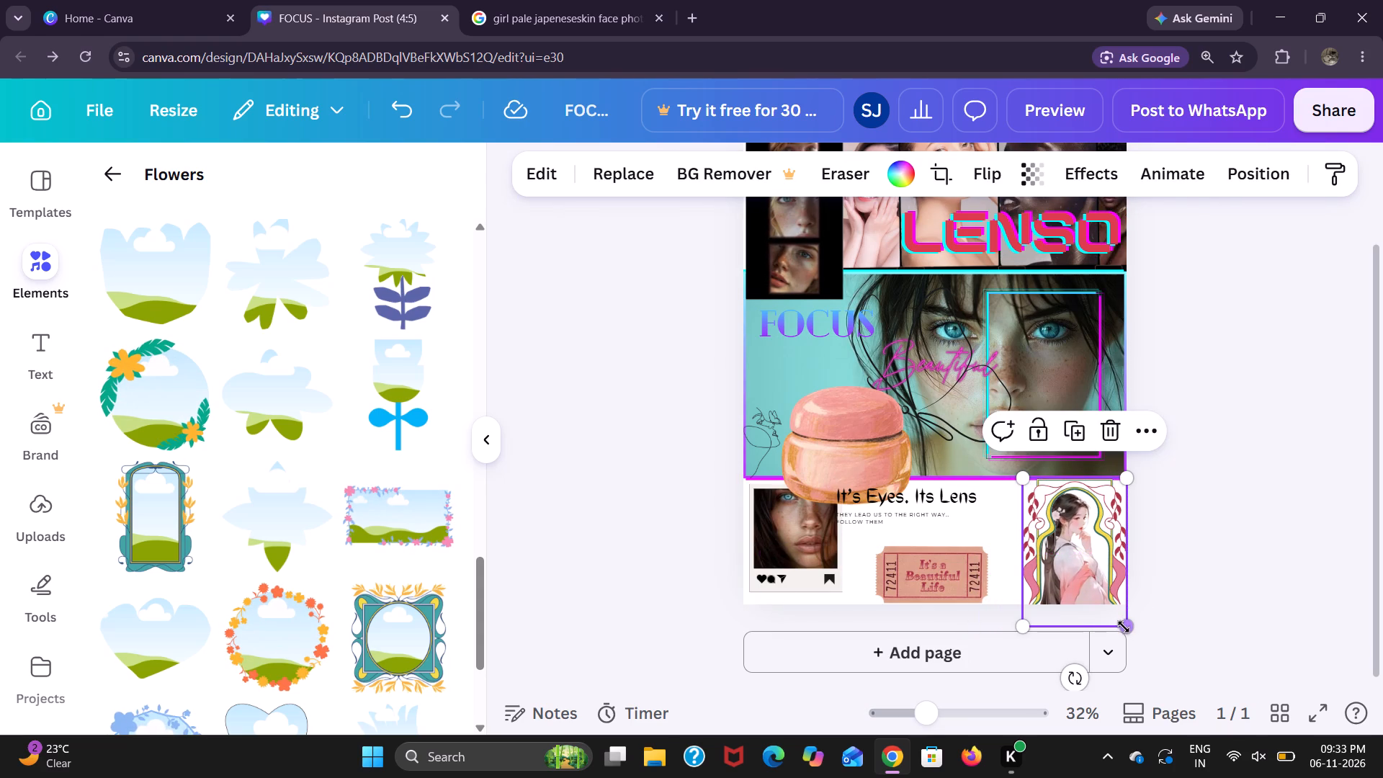
# Shrink the leafy arch frame with the robed woman slightly so it fits within the white bottom strip.
pyautogui.moveTo(1124, 626); pyautogui.dragTo(1102, 611)
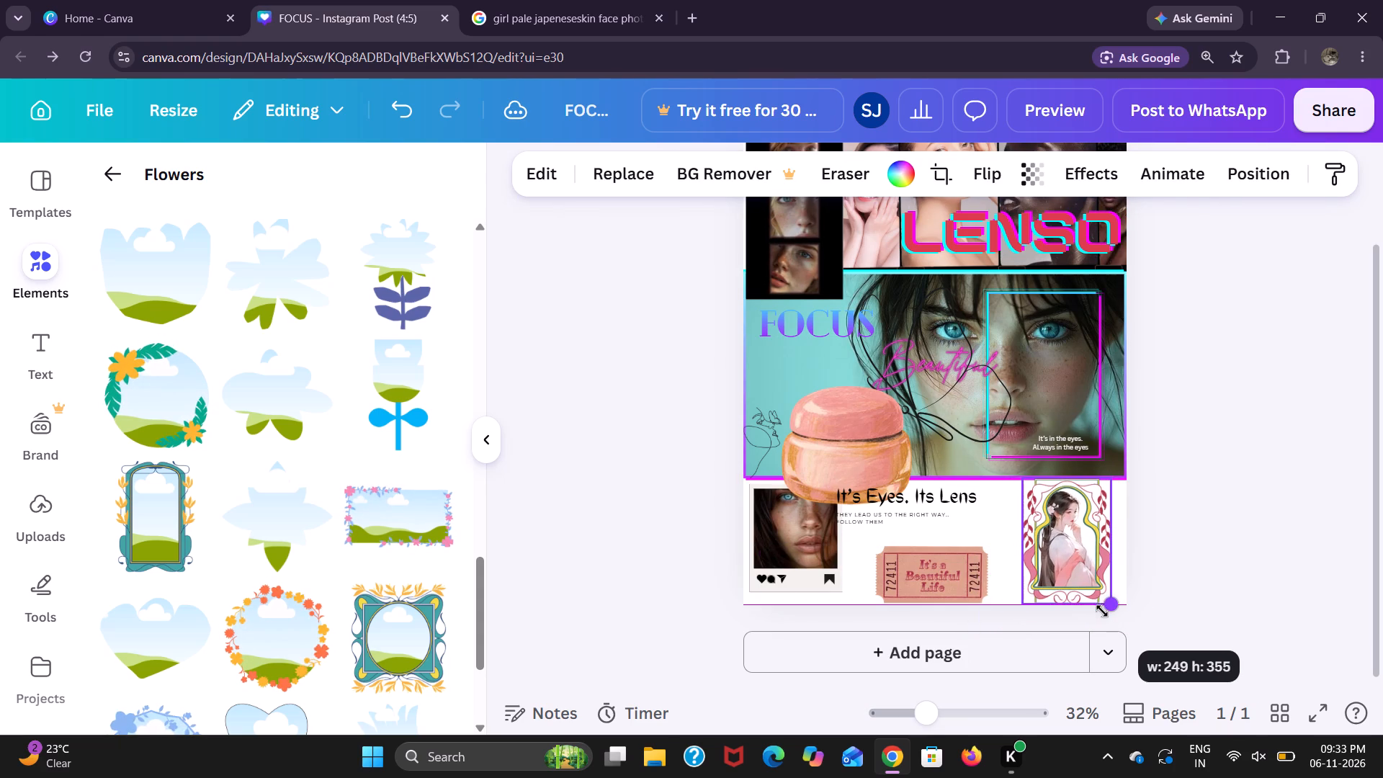
# Enlarge the leafy arch frame with the robed woman to about 275 wide by 392 high.
pyautogui.moveTo(1102, 611); pyautogui.dragTo(1109, 620)
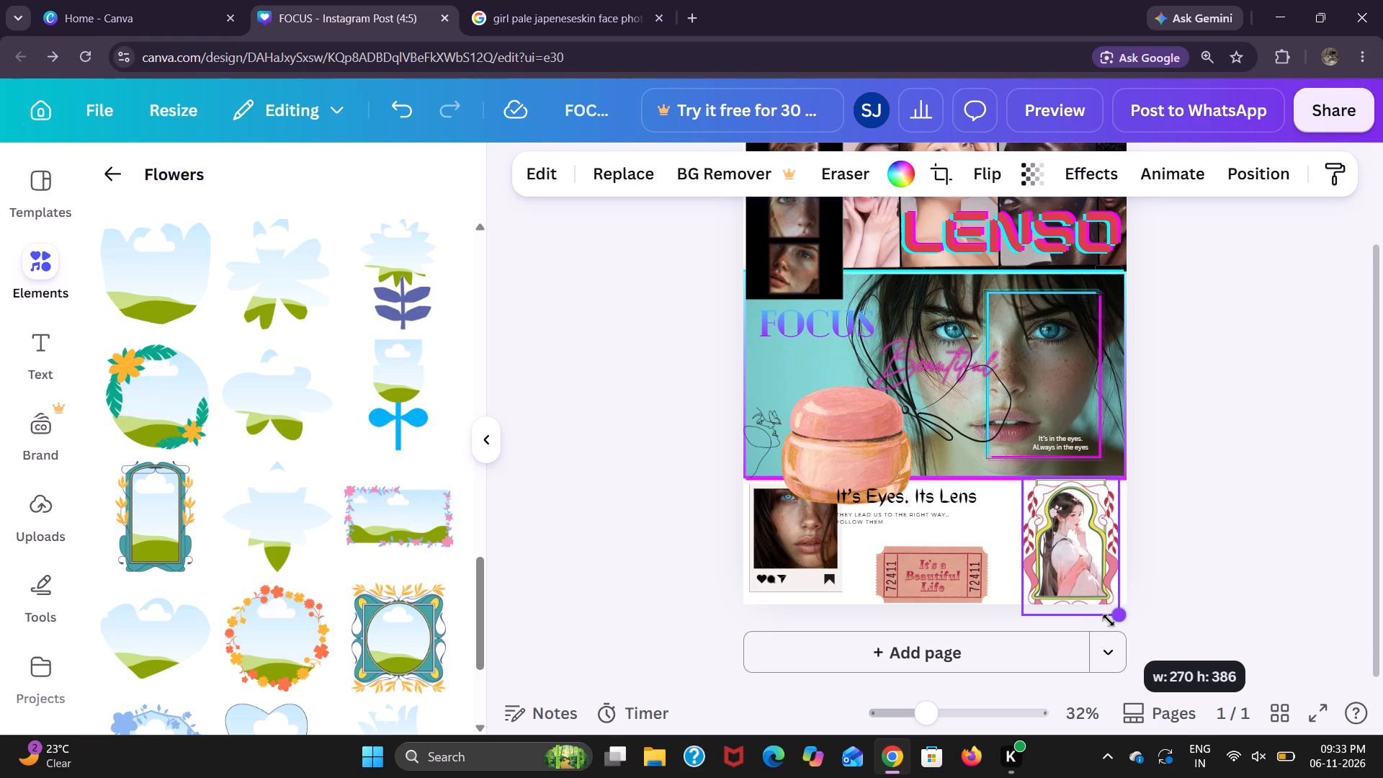
pyautogui.moveTo(1109, 620); pyautogui.dragTo(1113, 620)
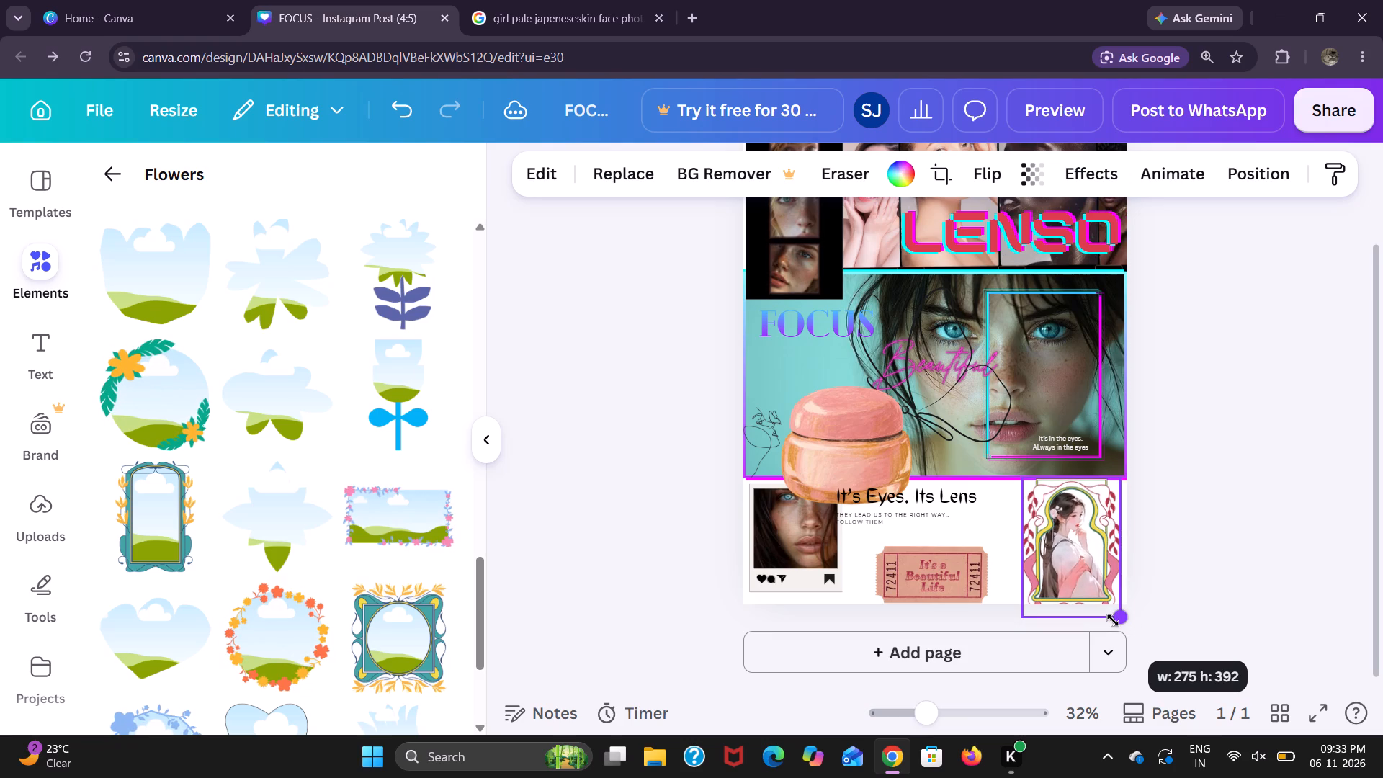
pyautogui.moveTo(1113, 620); pyautogui.dragTo(1113, 621)
pyautogui.click(1167, 586)
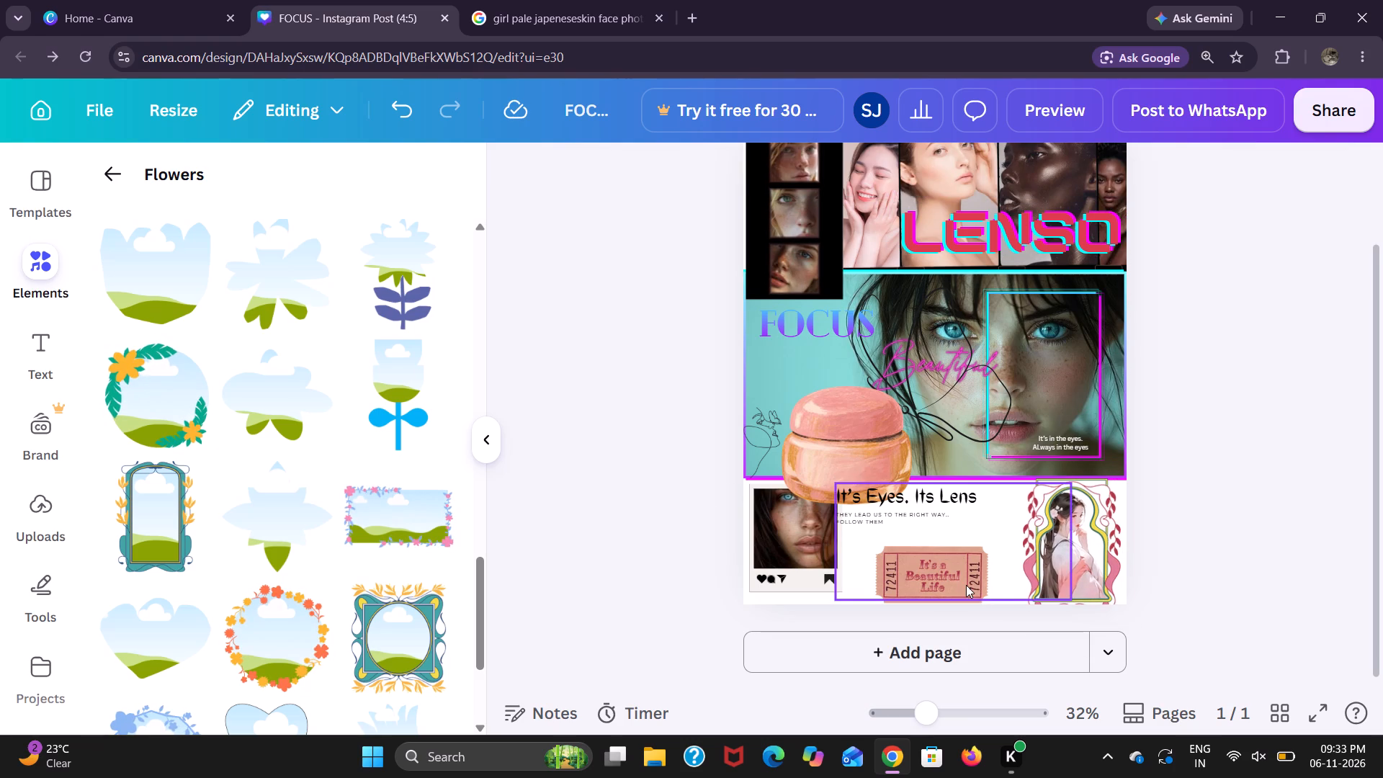
# Move the peach cosmetic jar from the main eye photo down into the white bottom strip beside the Polaroid.
pyautogui.click(926, 586)
pyautogui.moveTo(848, 444); pyautogui.dragTo(805, 418)
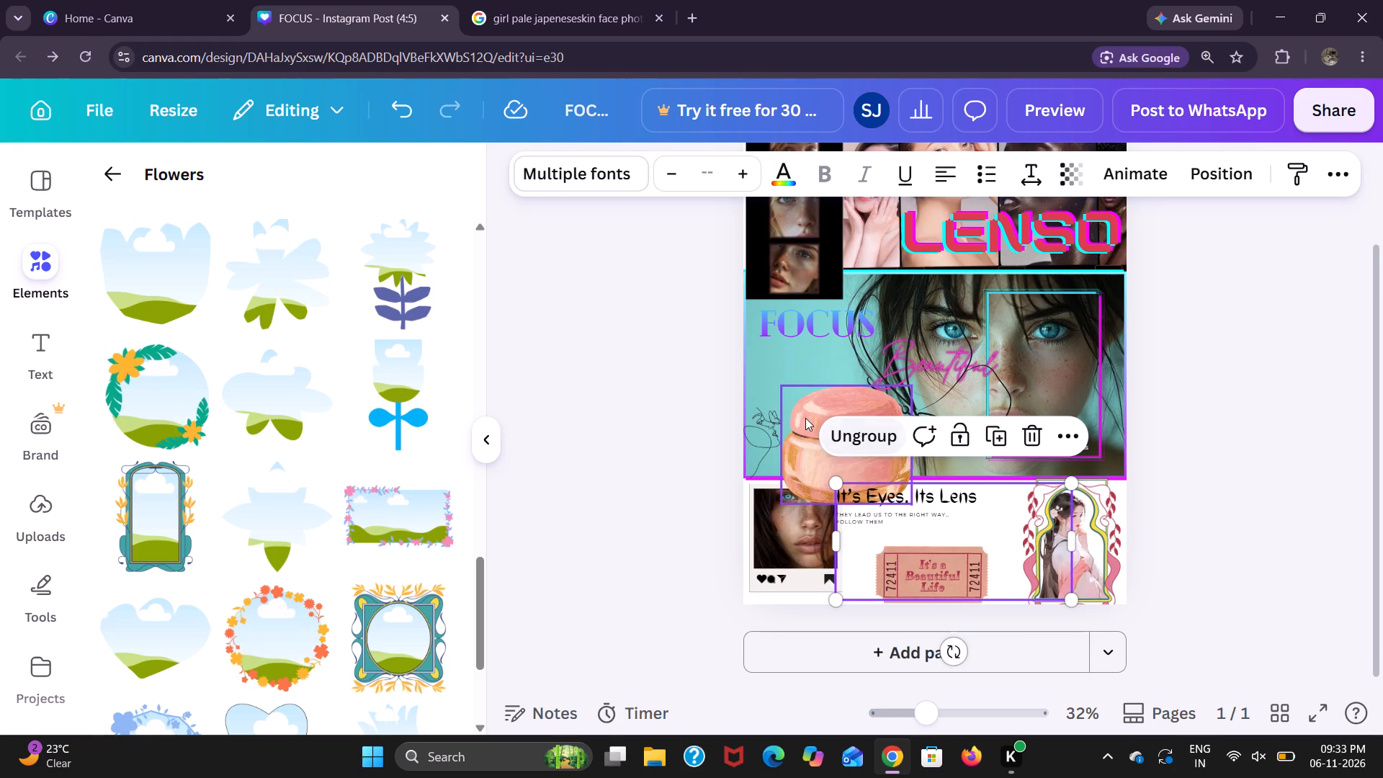
pyautogui.click(815, 426)
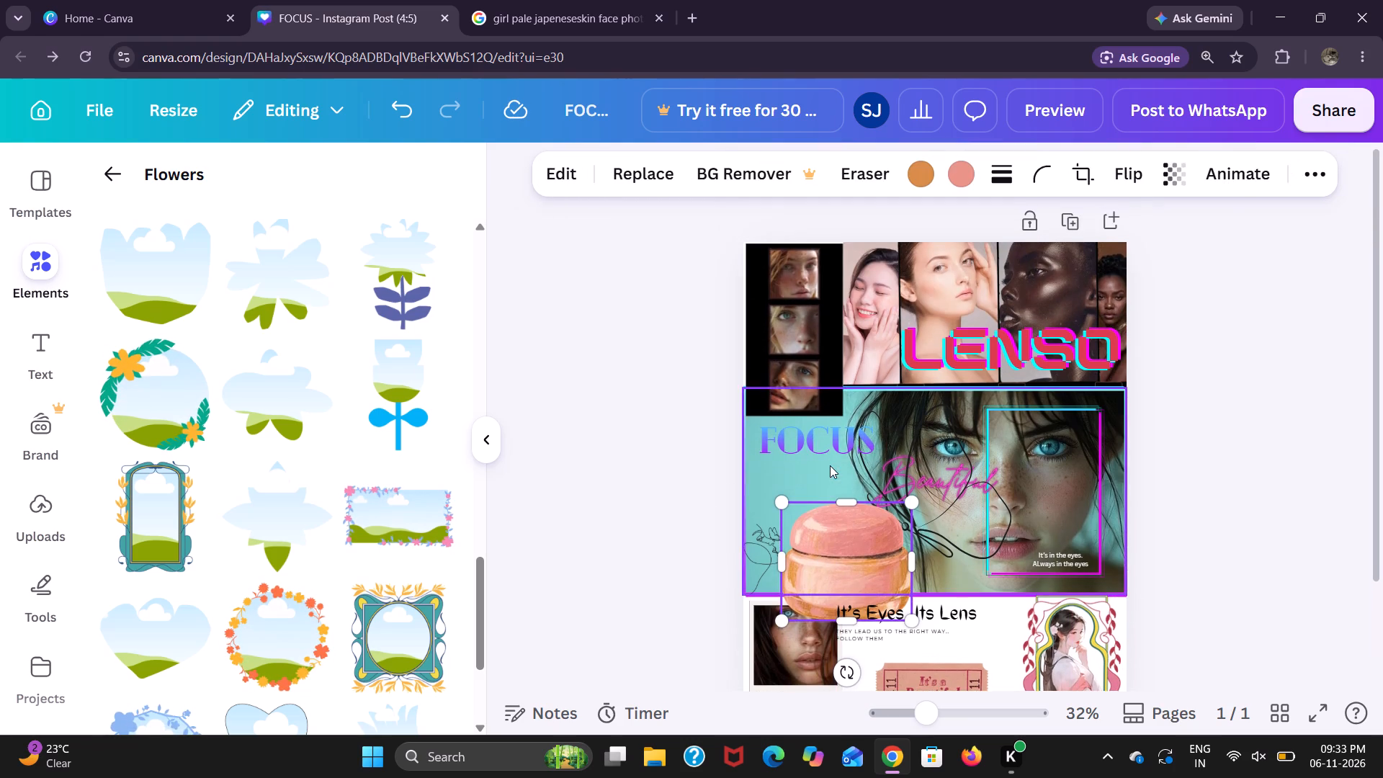
pyautogui.moveTo(846, 494); pyautogui.dragTo(836, 479)
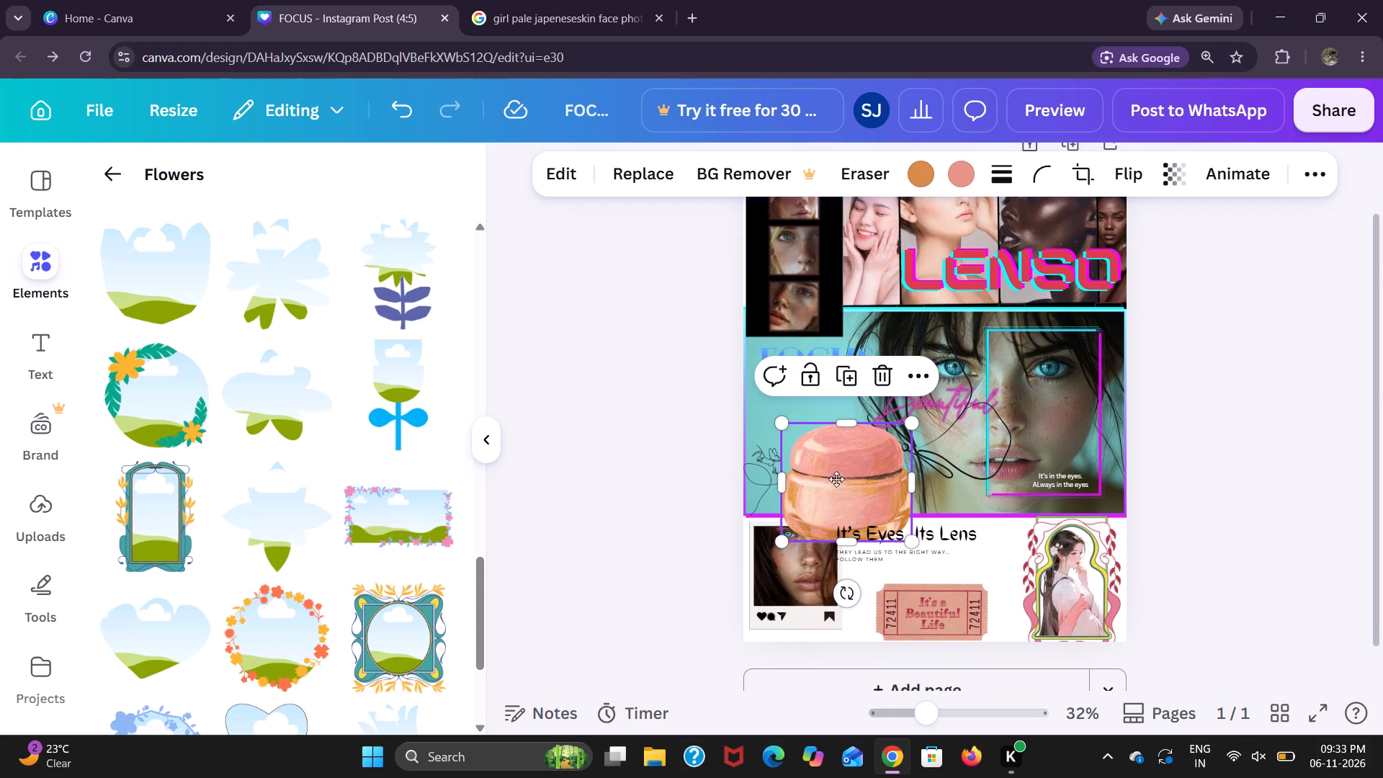
pyautogui.moveTo(836, 479); pyautogui.dragTo(1129, 533)
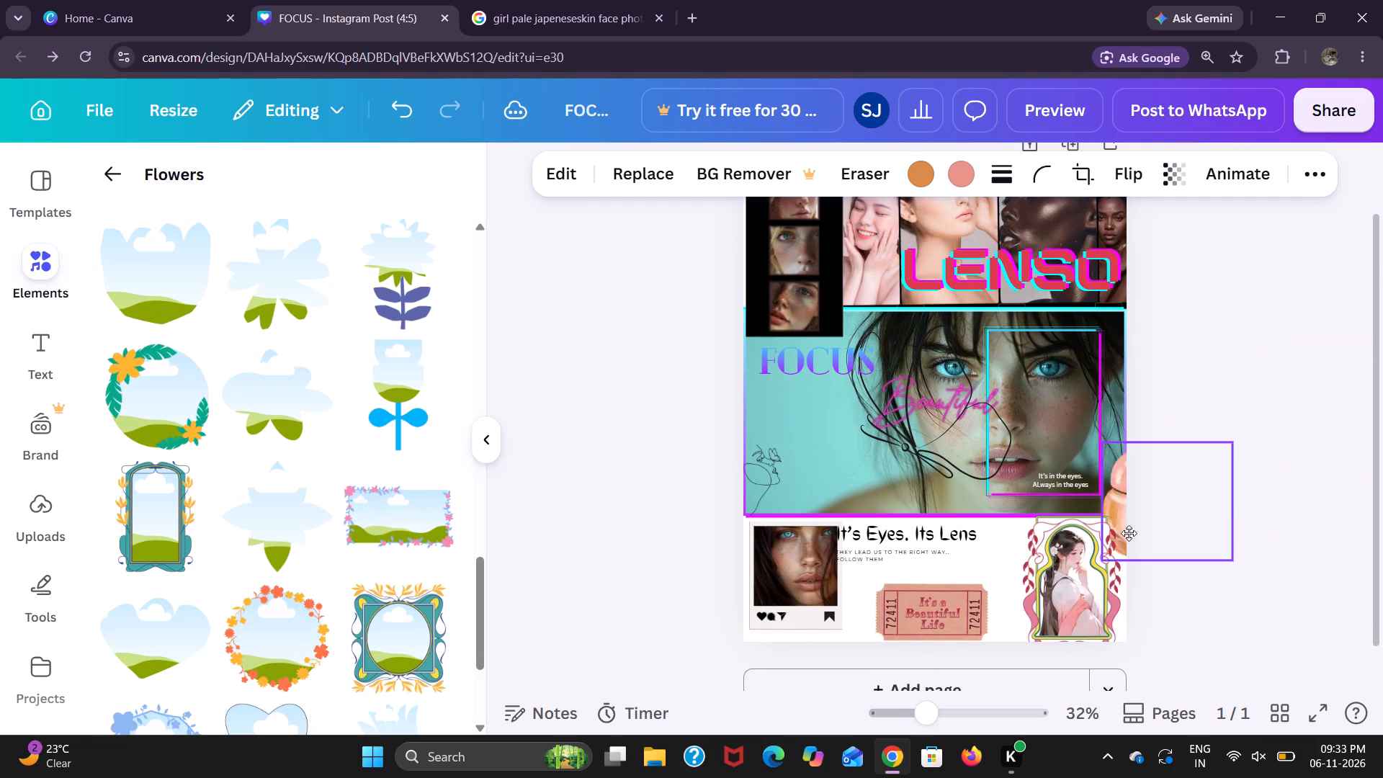
pyautogui.moveTo(1129, 533); pyautogui.dragTo(877, 588)
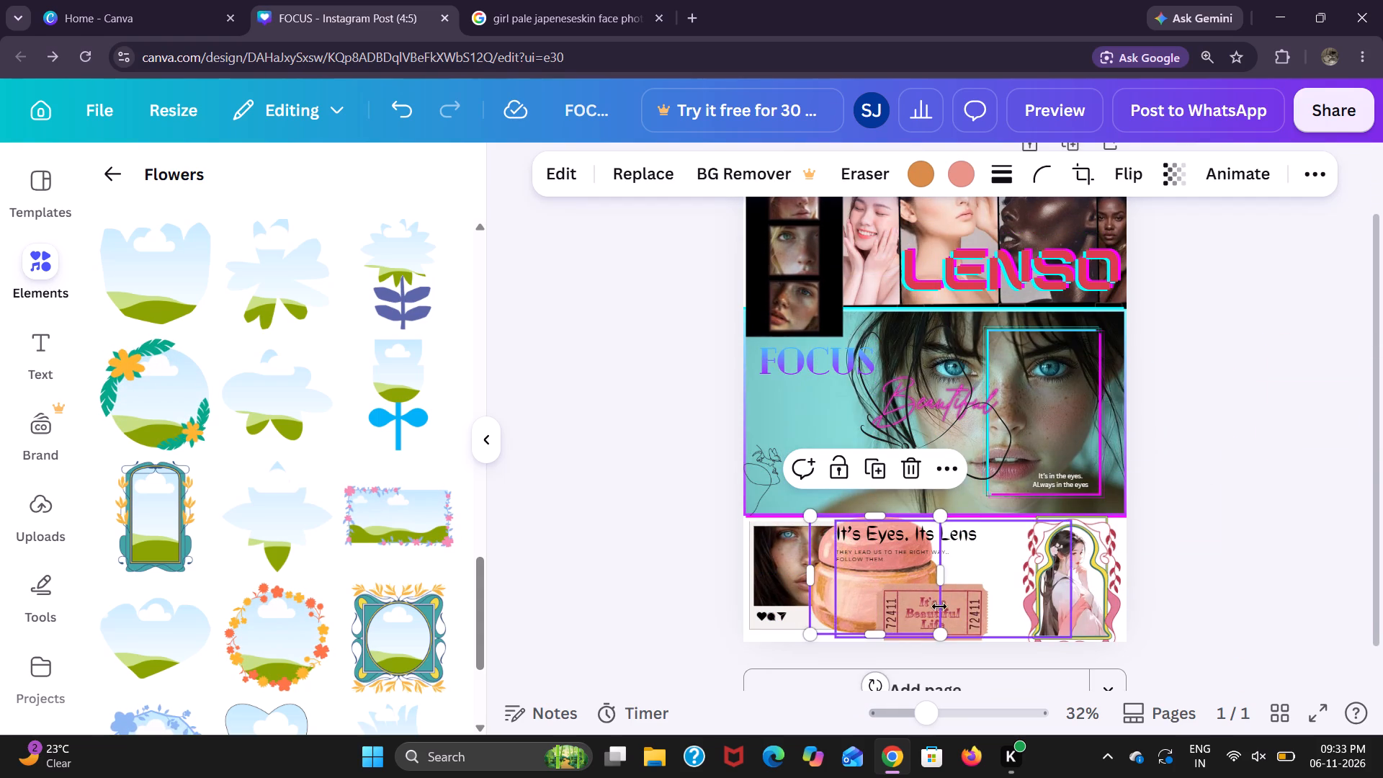
# Shrink the peach cosmetic jar to about half its size.
pyautogui.moveTo(936, 639); pyautogui.dragTo(870, 583)
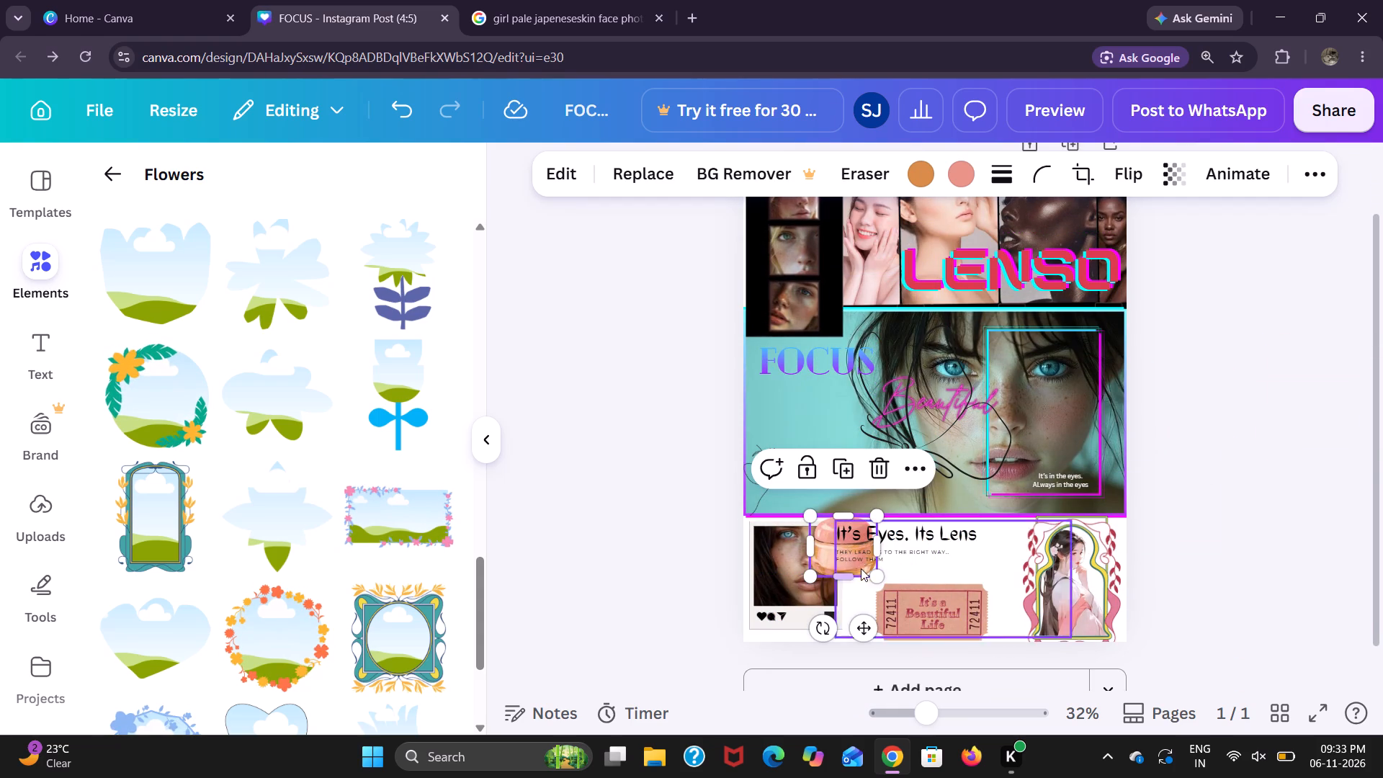
pyautogui.click(861, 568)
pyautogui.click(919, 591)
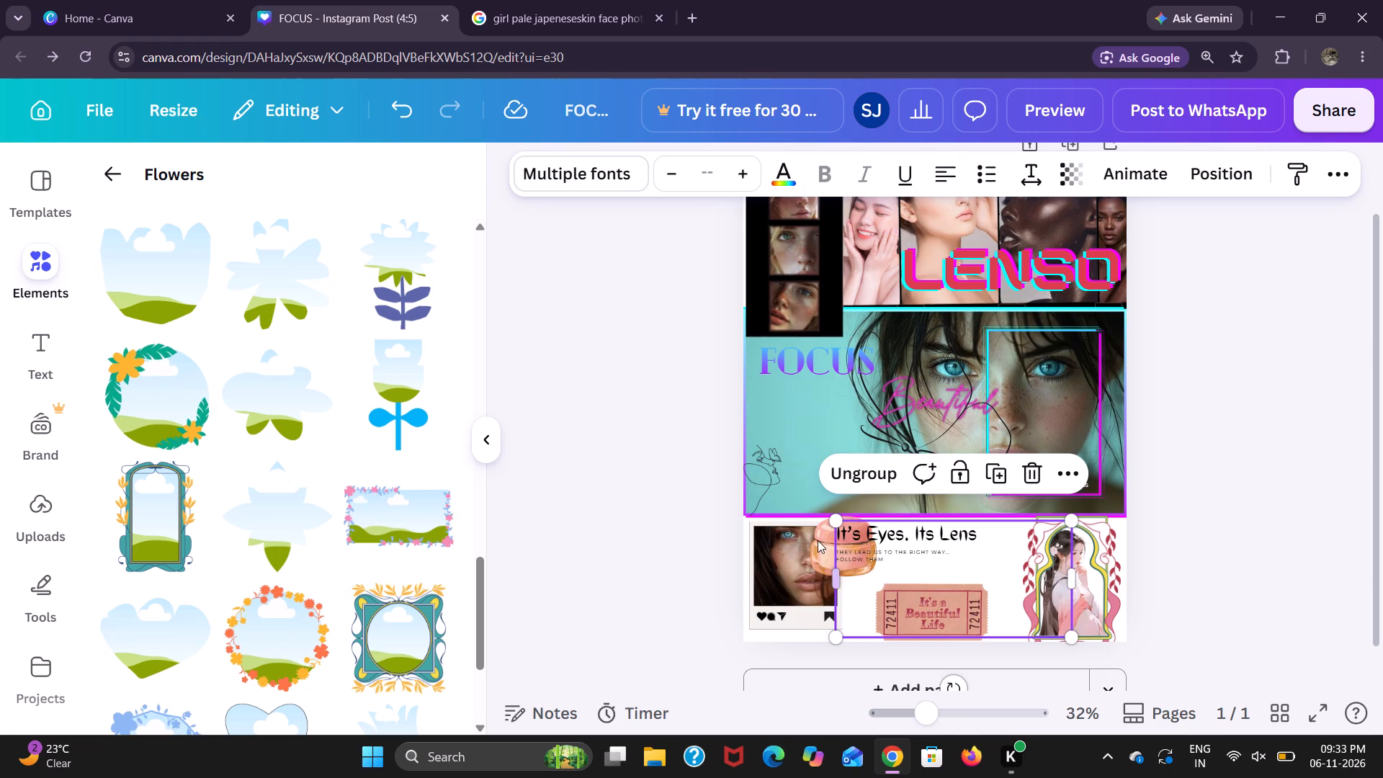
# Nudge the peach jar up so it overlaps the magenta line above the "It's Eyes, Its Lens" headline.
pyautogui.click(816, 537)
pyautogui.moveTo(818, 536); pyautogui.dragTo(815, 522)
pyautogui.moveTo(823, 533); pyautogui.dragTo(813, 524)
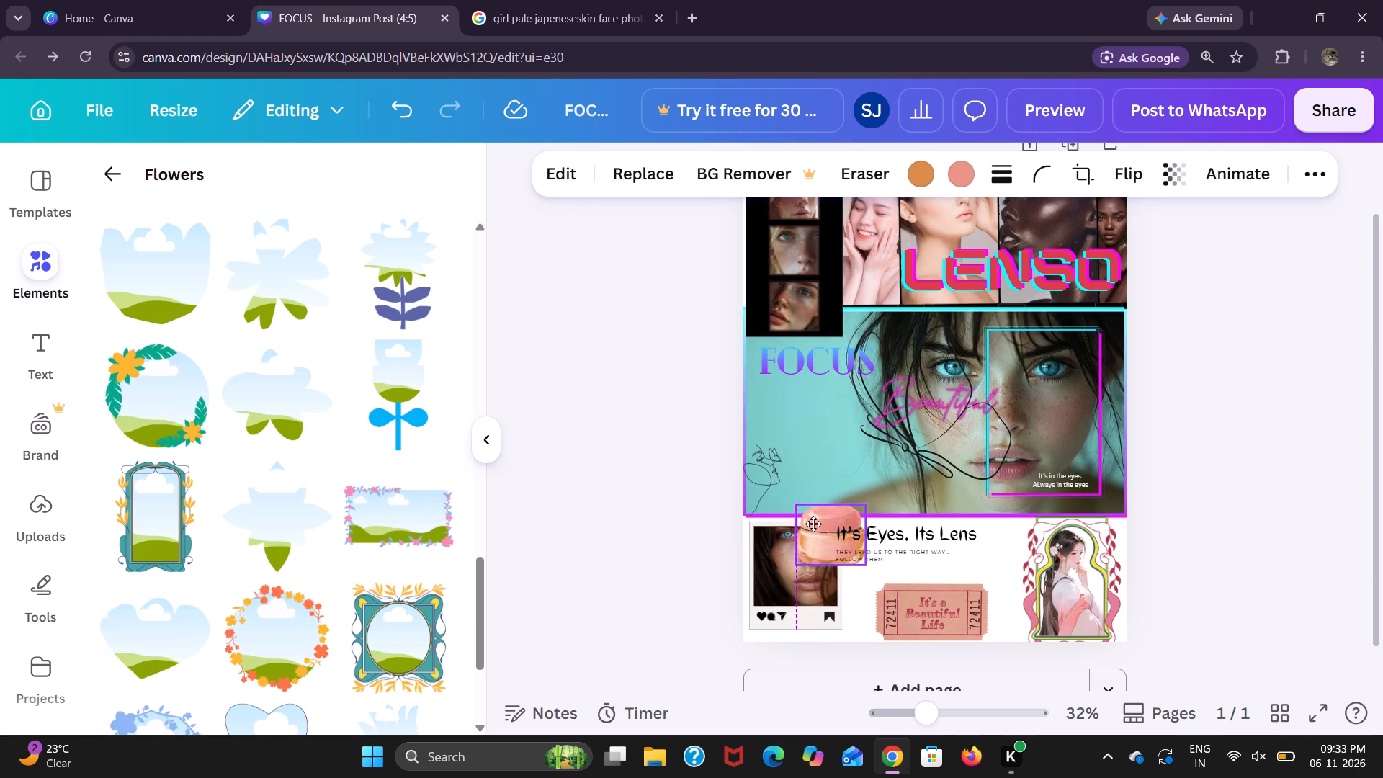
pyautogui.moveTo(813, 524); pyautogui.dragTo(825, 521)
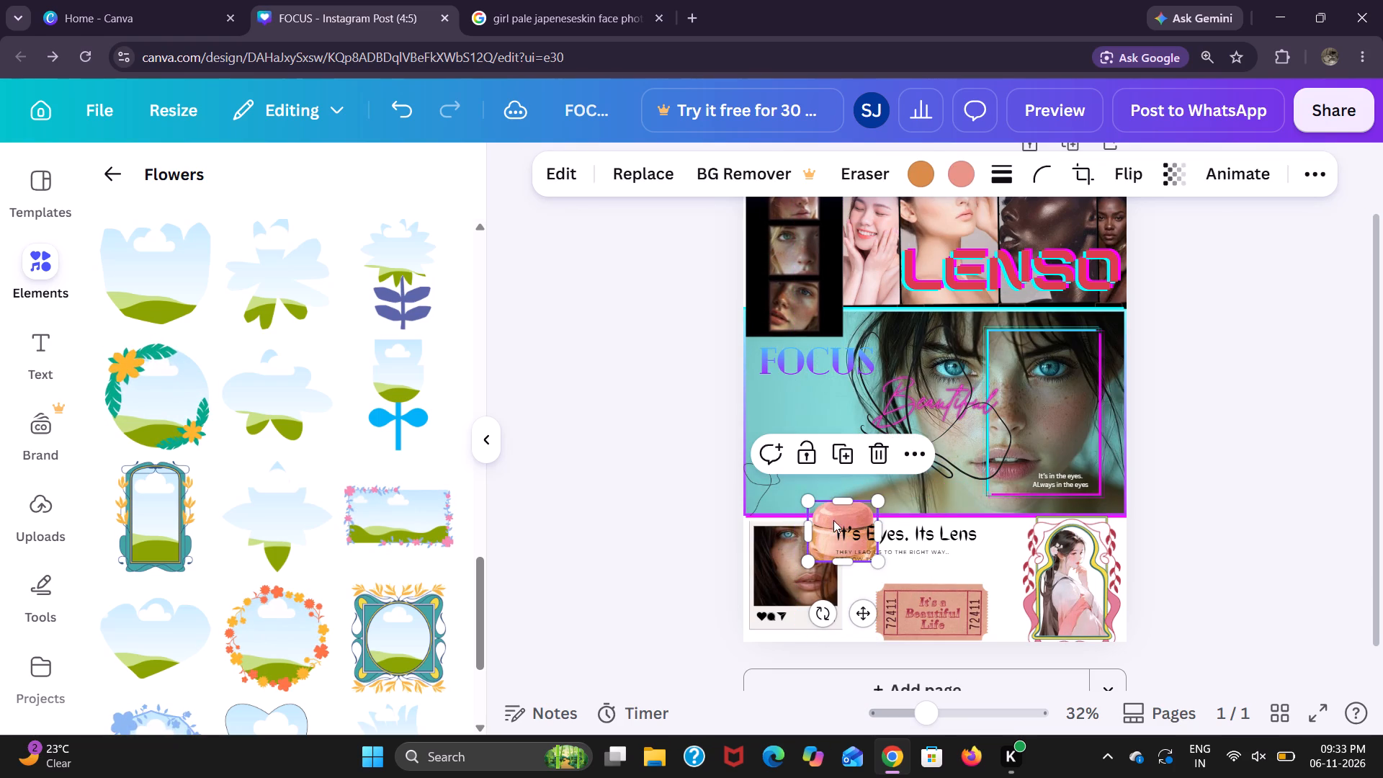
# Resize the peach jar to a small accent at the start of the "It's Eyes, Its Lens" headline.
pyautogui.moveTo(876, 504); pyautogui.dragTo(898, 475)
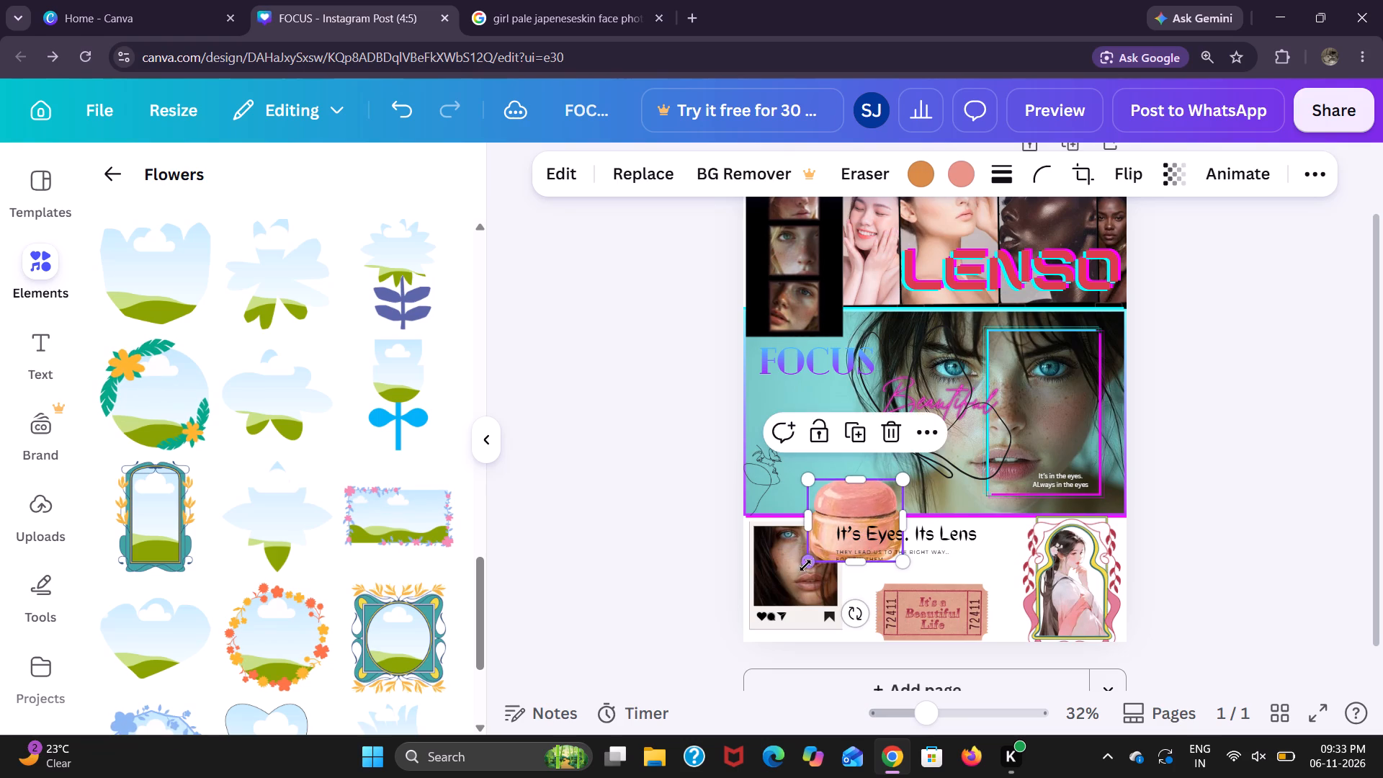
pyautogui.moveTo(809, 567); pyautogui.dragTo(818, 531)
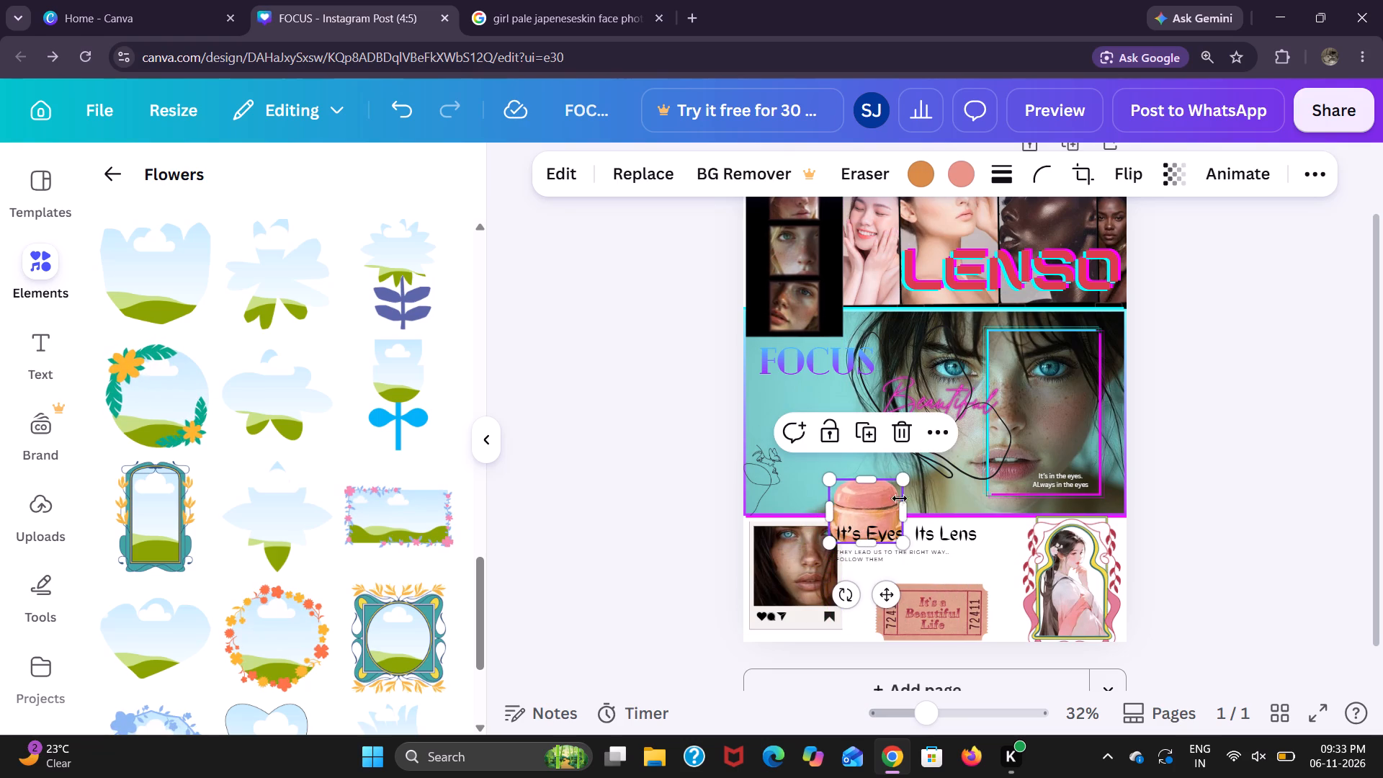
pyautogui.moveTo(904, 483); pyautogui.dragTo(875, 504)
pyautogui.click(828, 505)
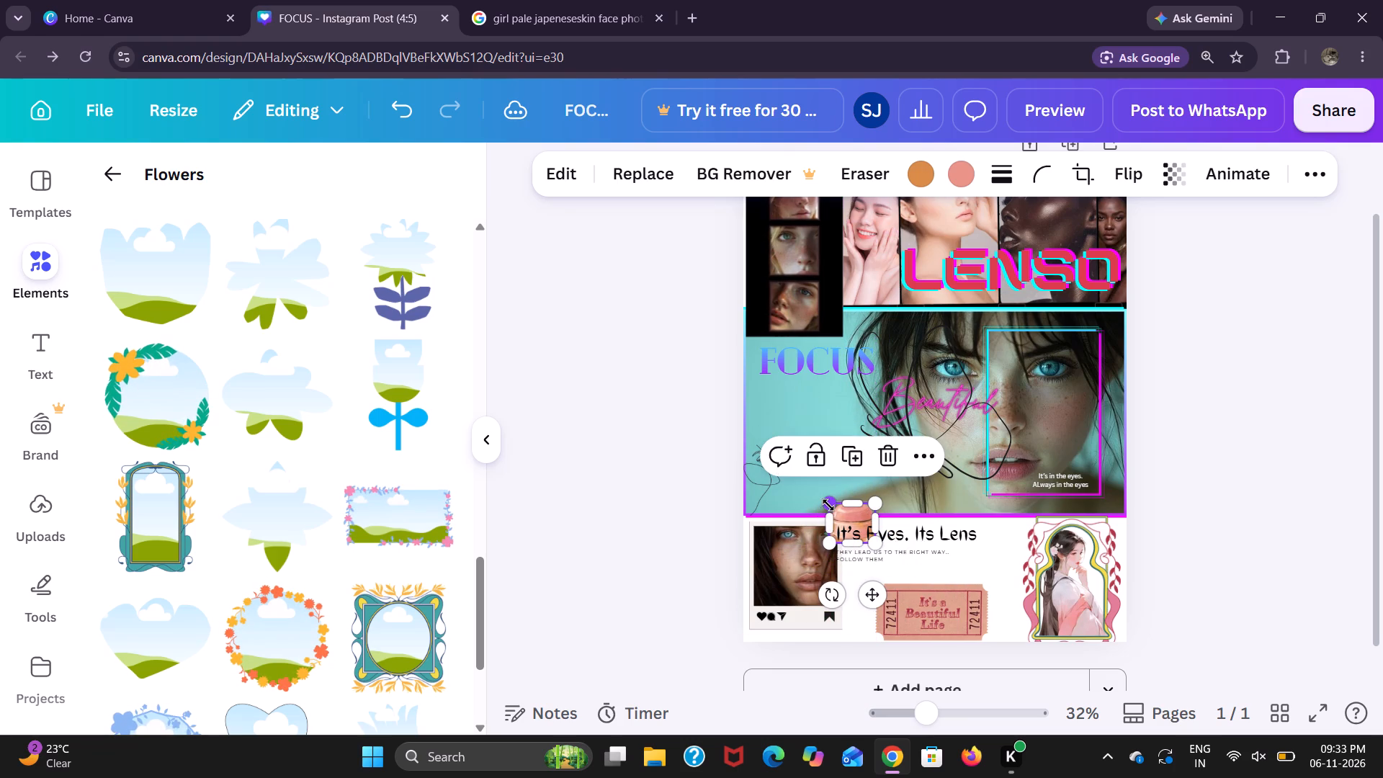
pyautogui.click(616, 594)
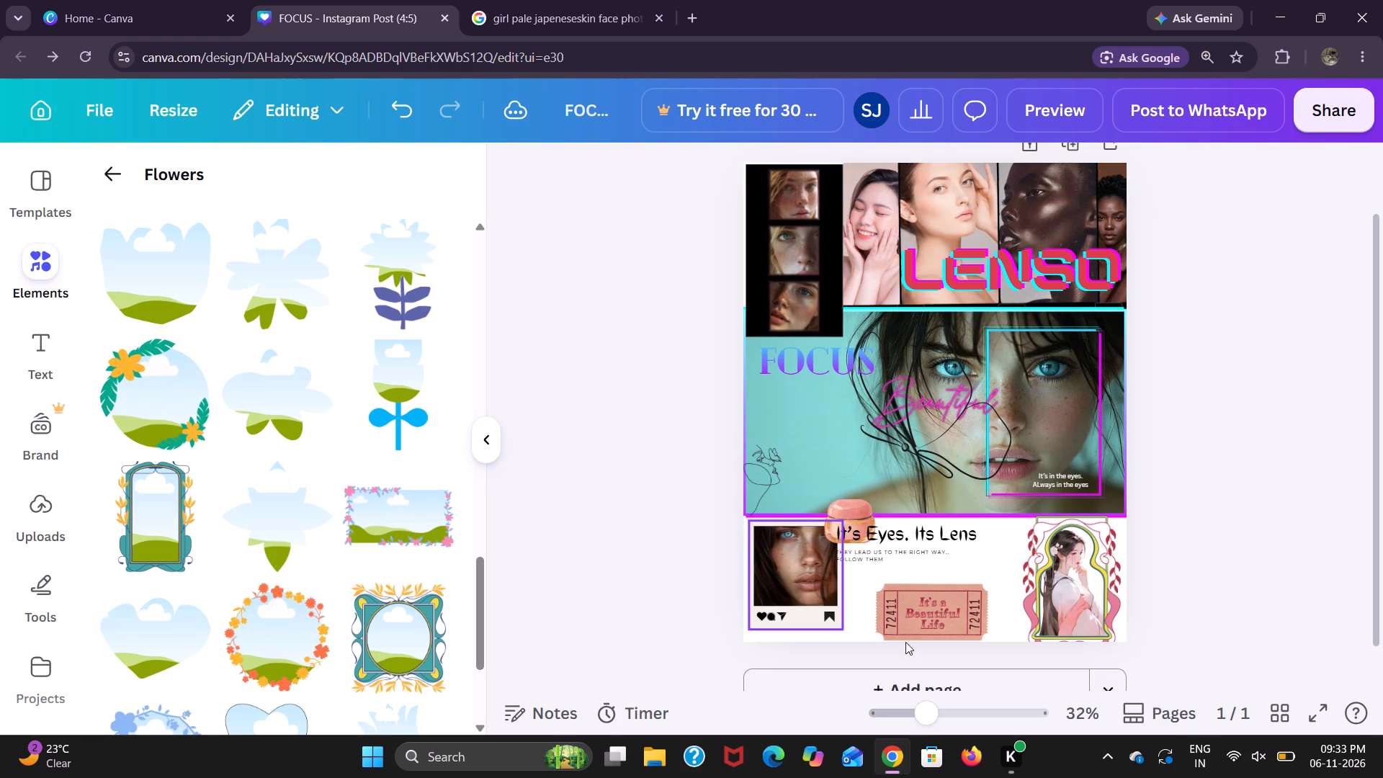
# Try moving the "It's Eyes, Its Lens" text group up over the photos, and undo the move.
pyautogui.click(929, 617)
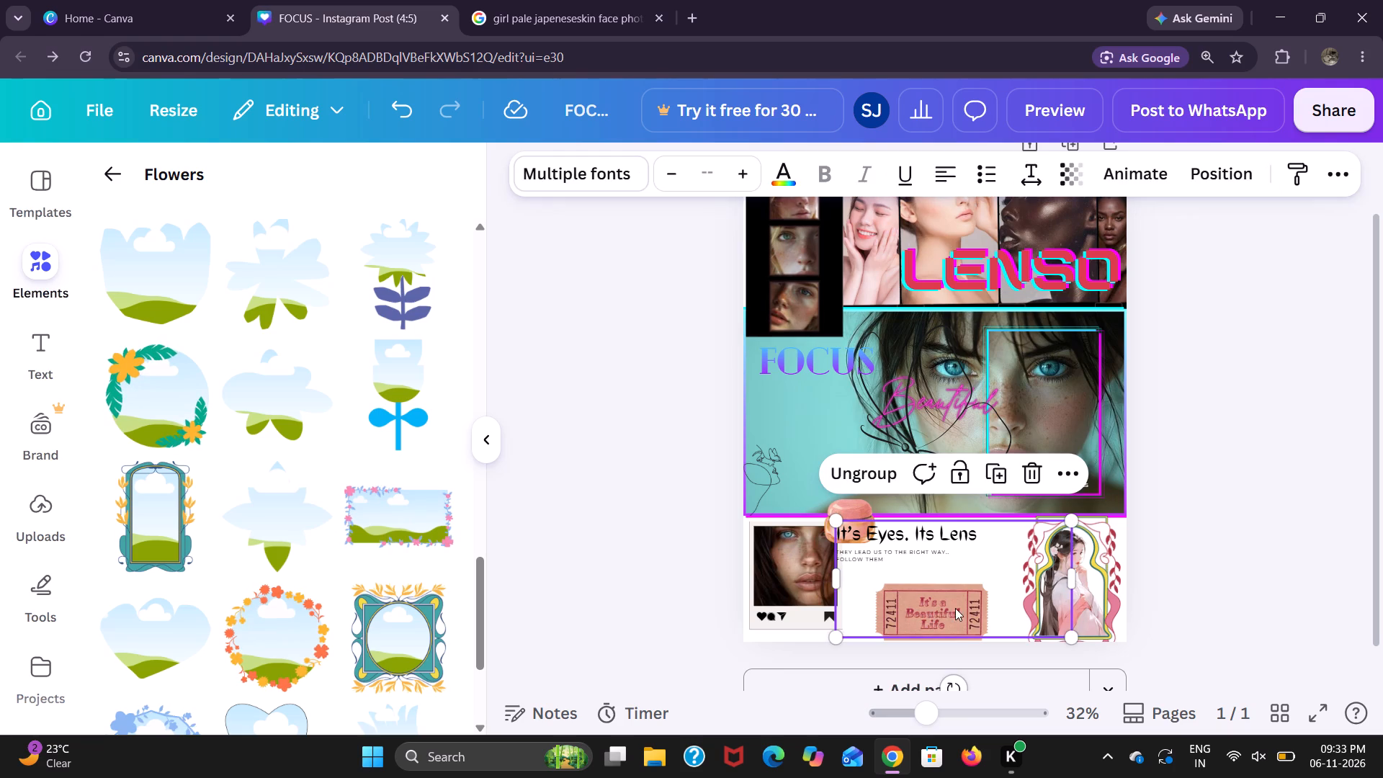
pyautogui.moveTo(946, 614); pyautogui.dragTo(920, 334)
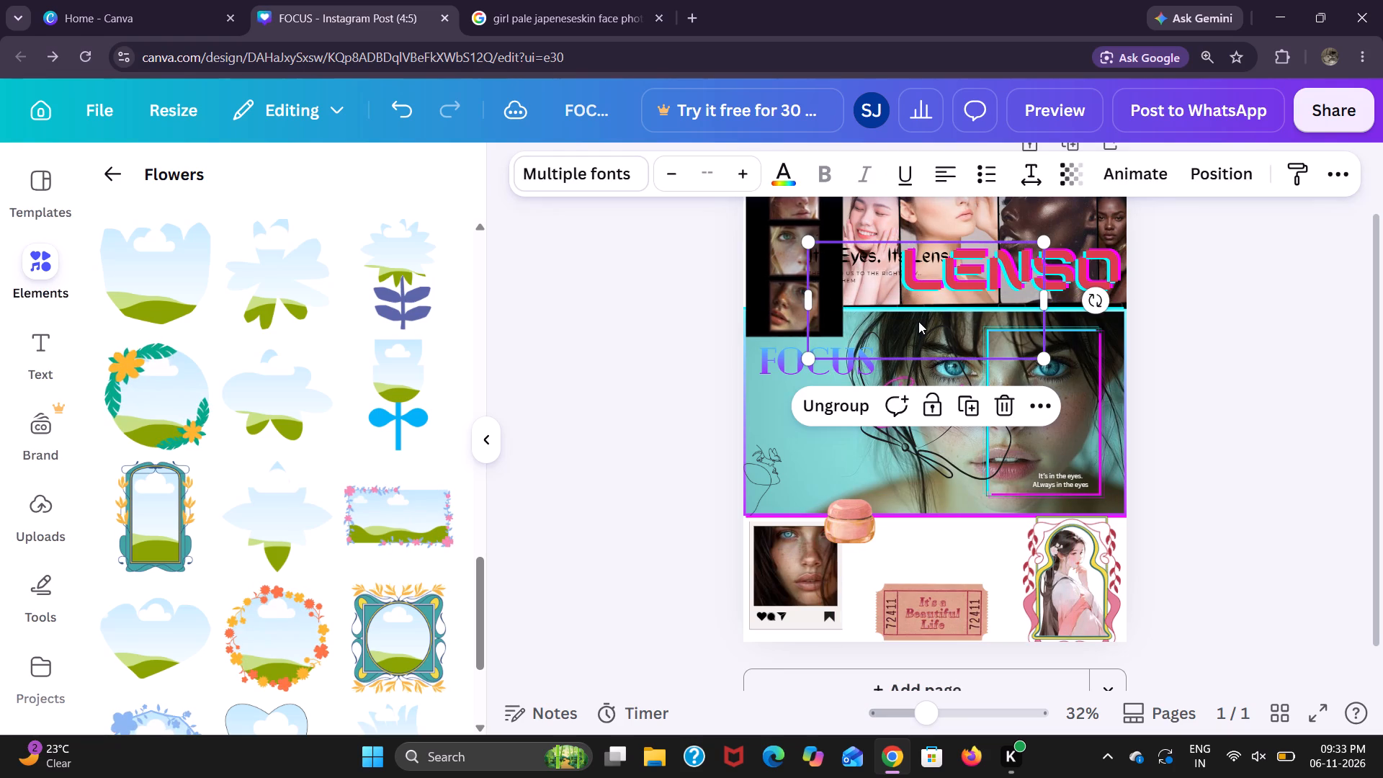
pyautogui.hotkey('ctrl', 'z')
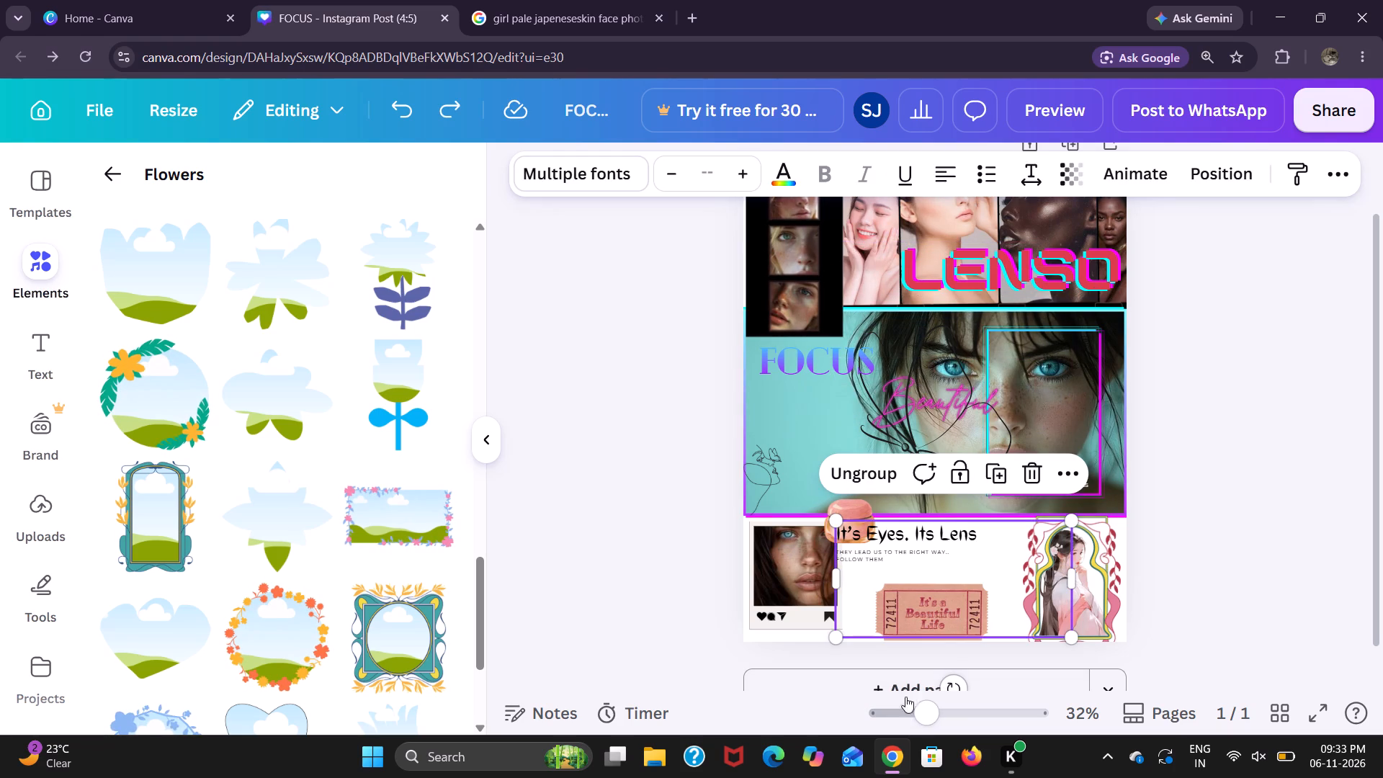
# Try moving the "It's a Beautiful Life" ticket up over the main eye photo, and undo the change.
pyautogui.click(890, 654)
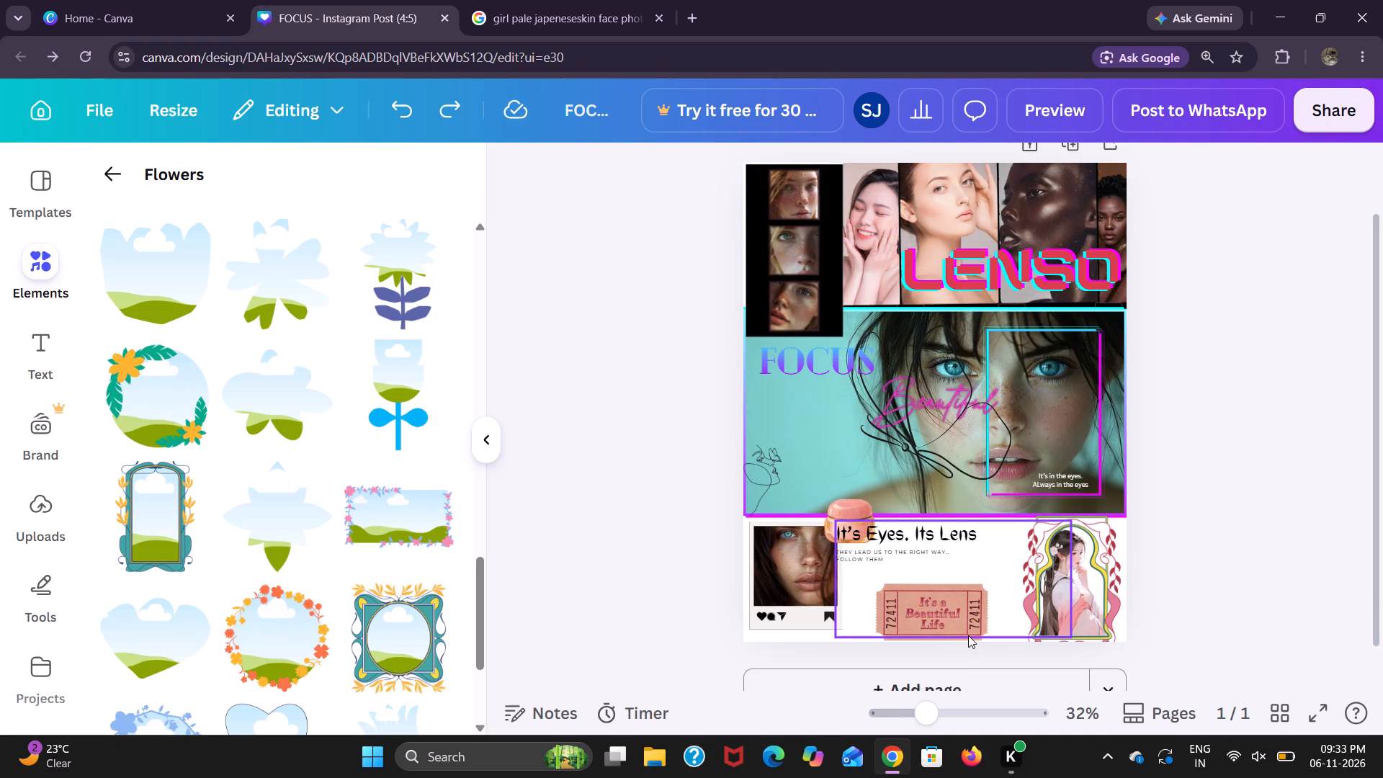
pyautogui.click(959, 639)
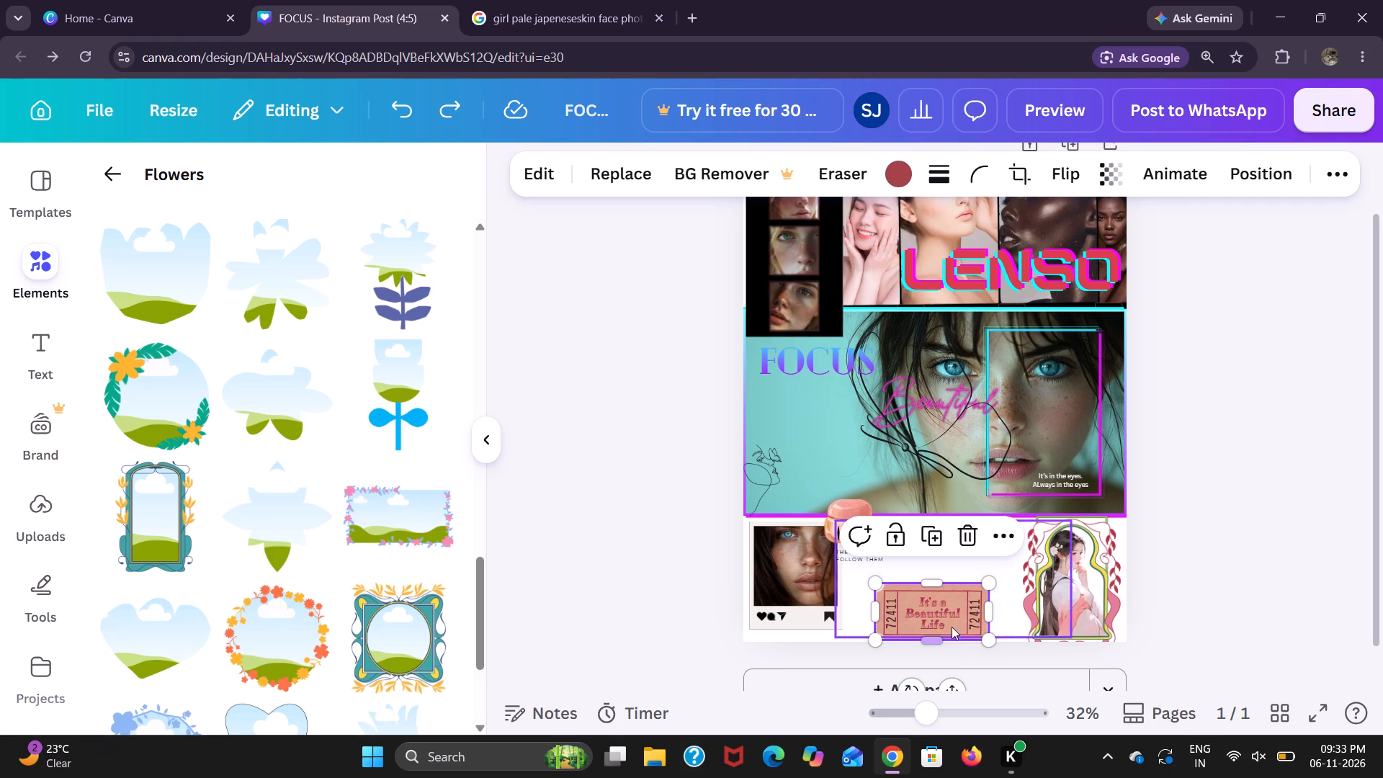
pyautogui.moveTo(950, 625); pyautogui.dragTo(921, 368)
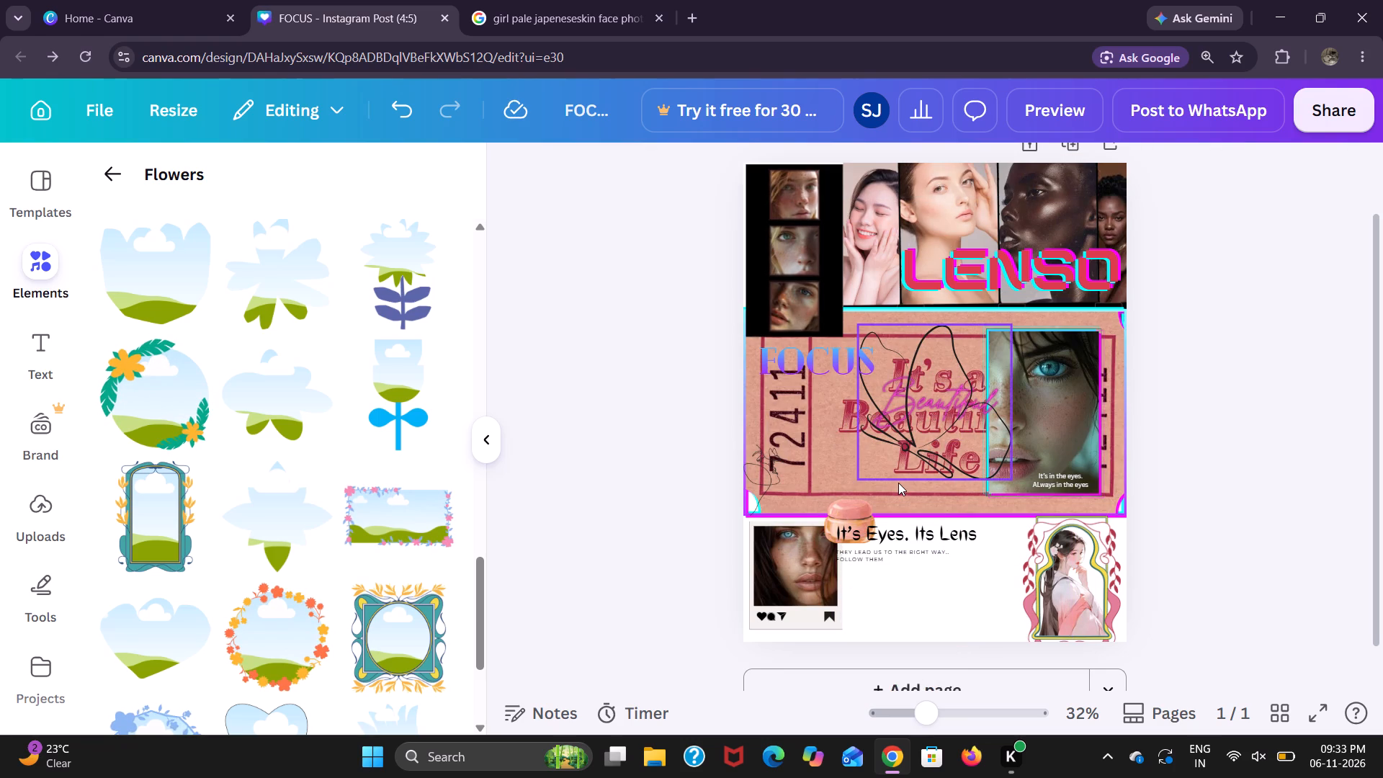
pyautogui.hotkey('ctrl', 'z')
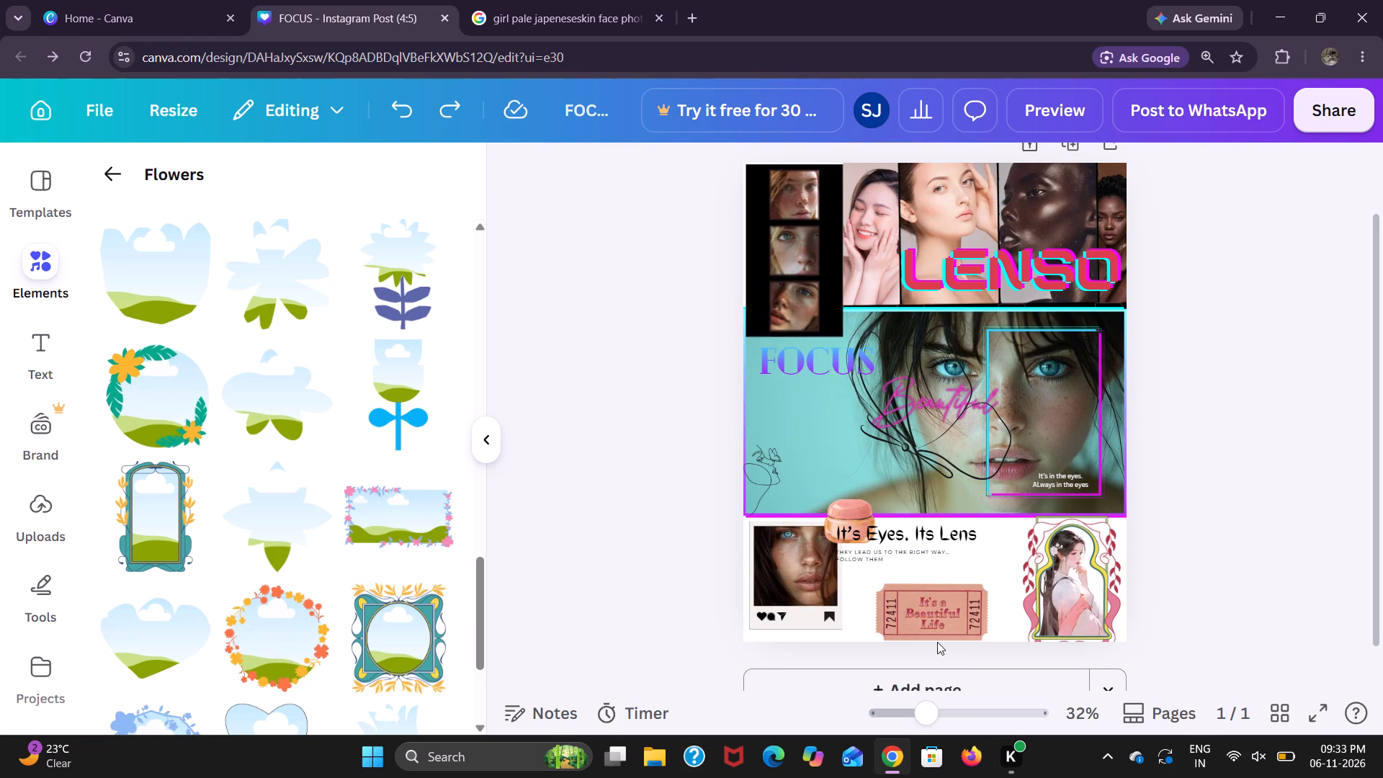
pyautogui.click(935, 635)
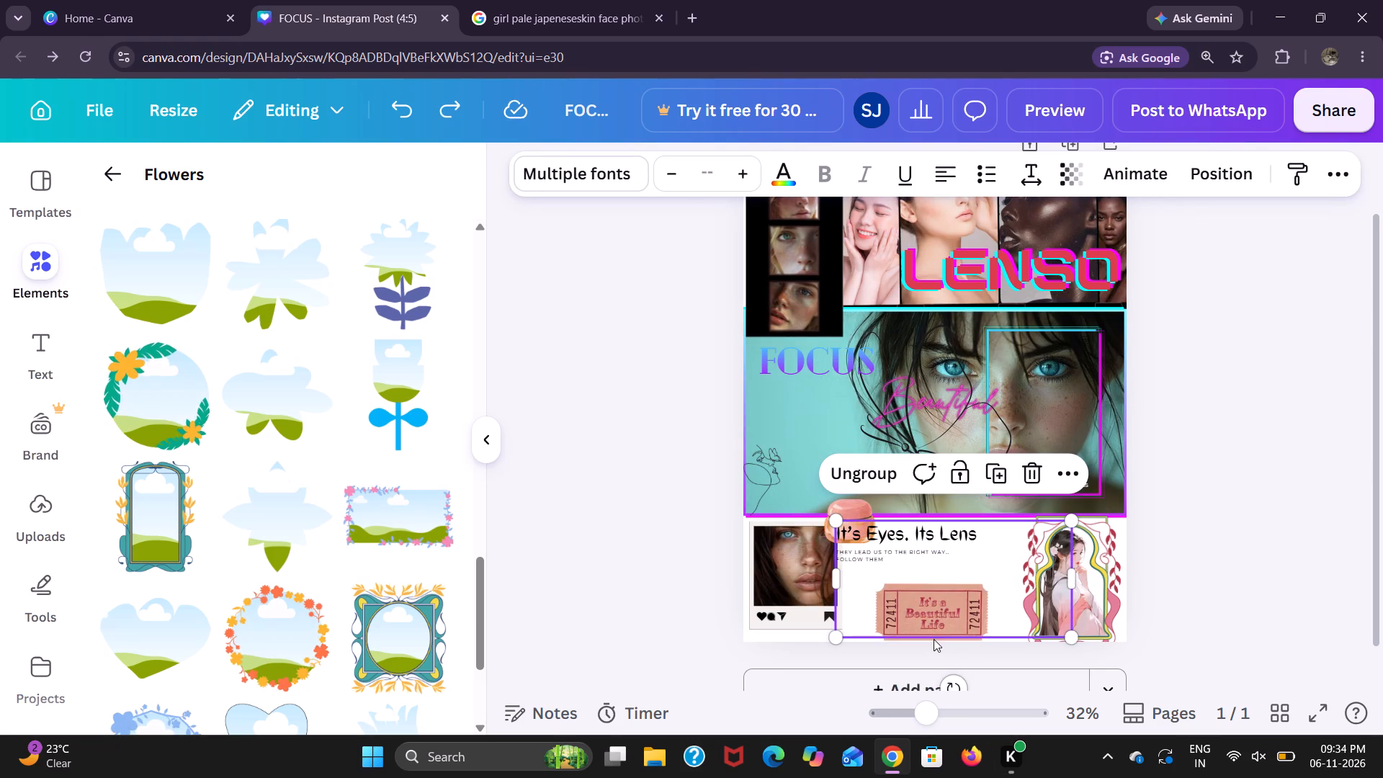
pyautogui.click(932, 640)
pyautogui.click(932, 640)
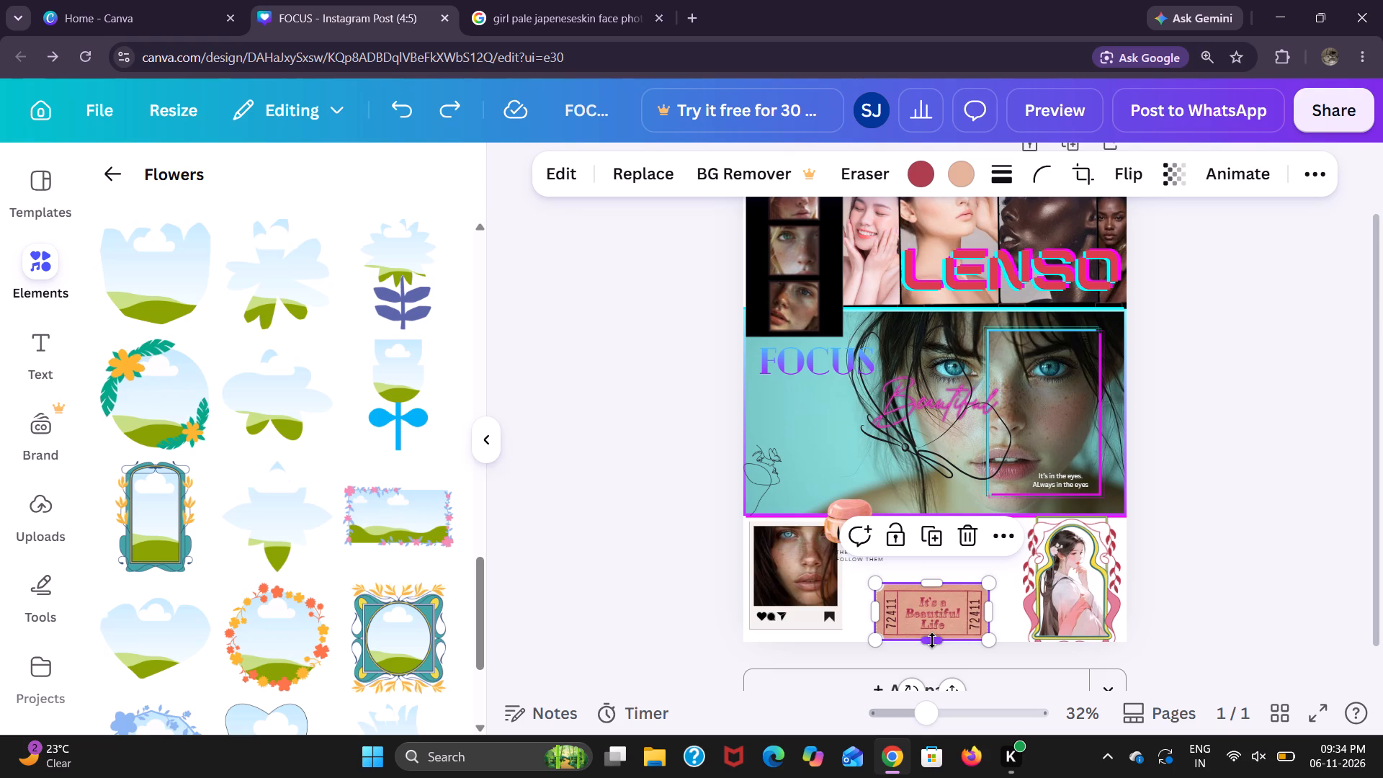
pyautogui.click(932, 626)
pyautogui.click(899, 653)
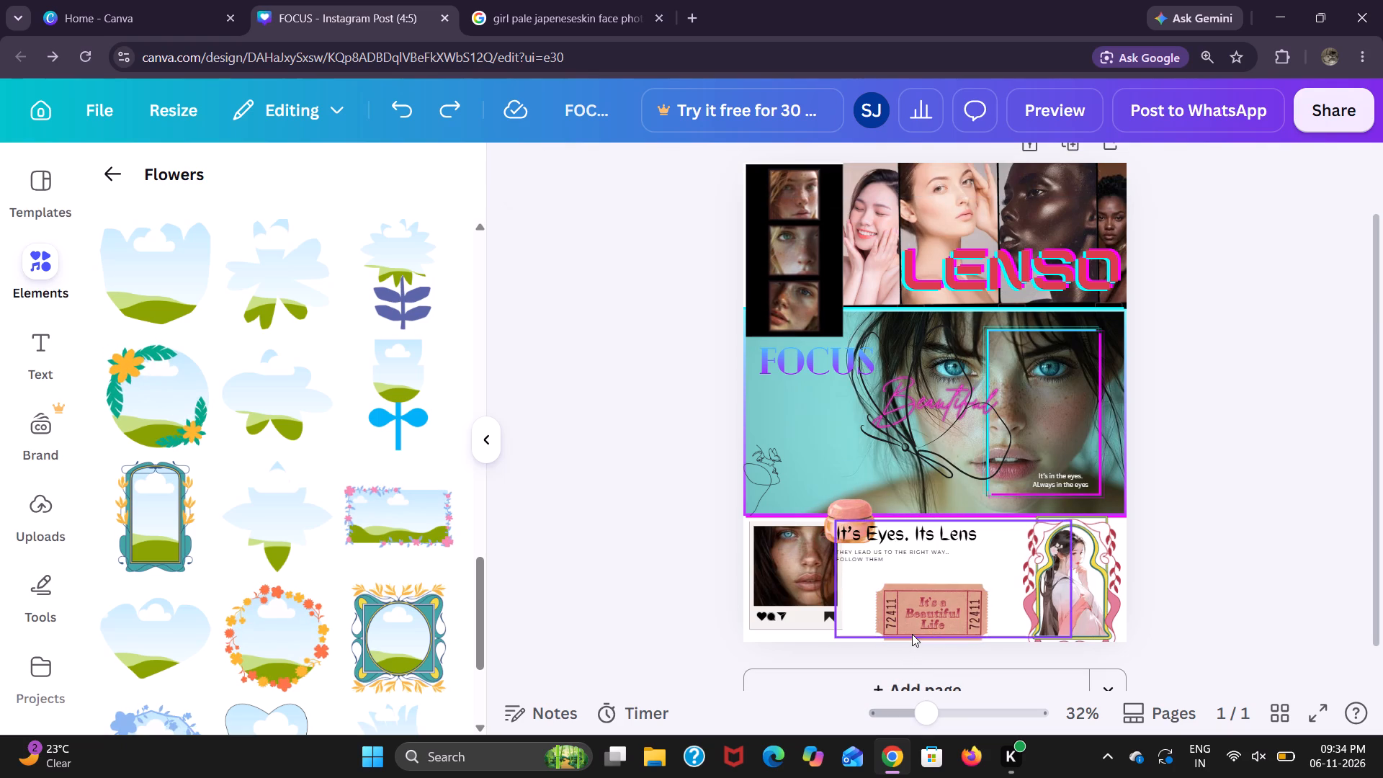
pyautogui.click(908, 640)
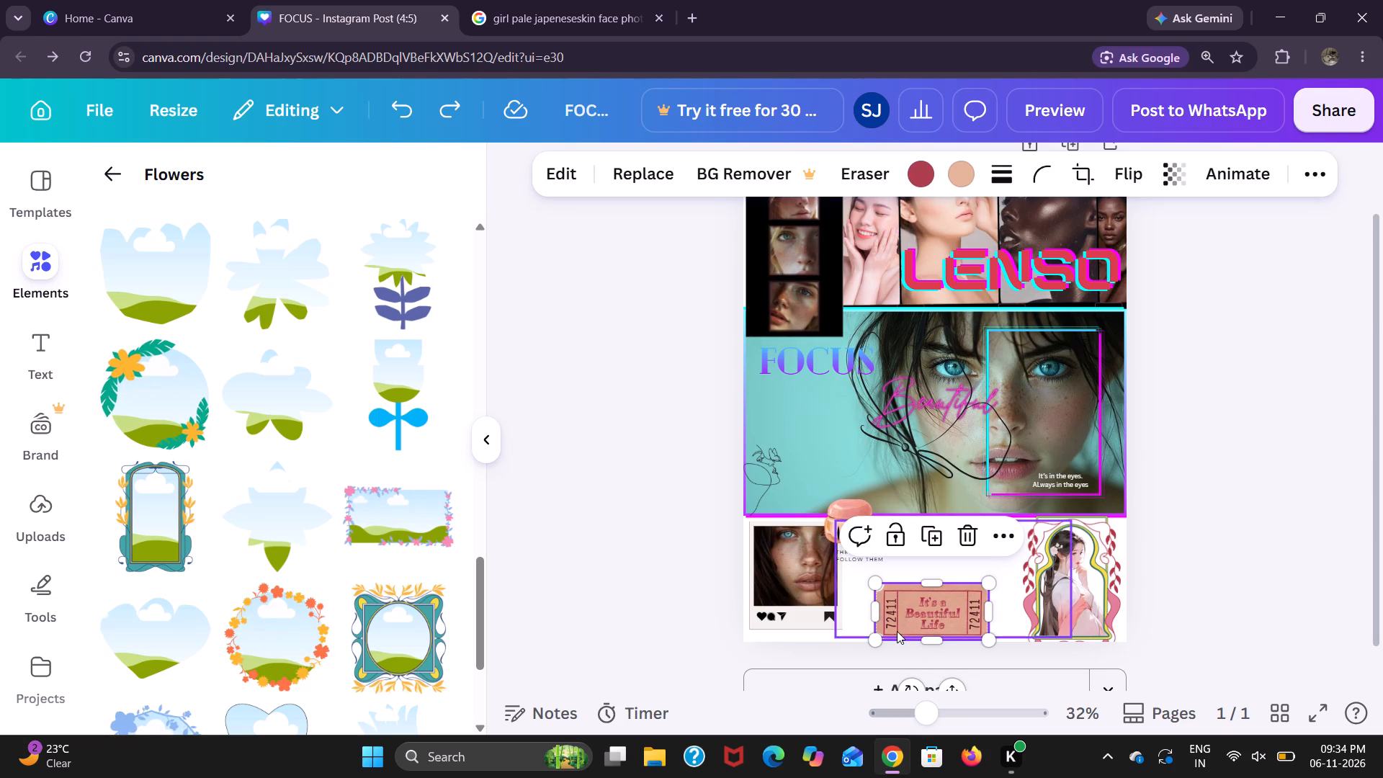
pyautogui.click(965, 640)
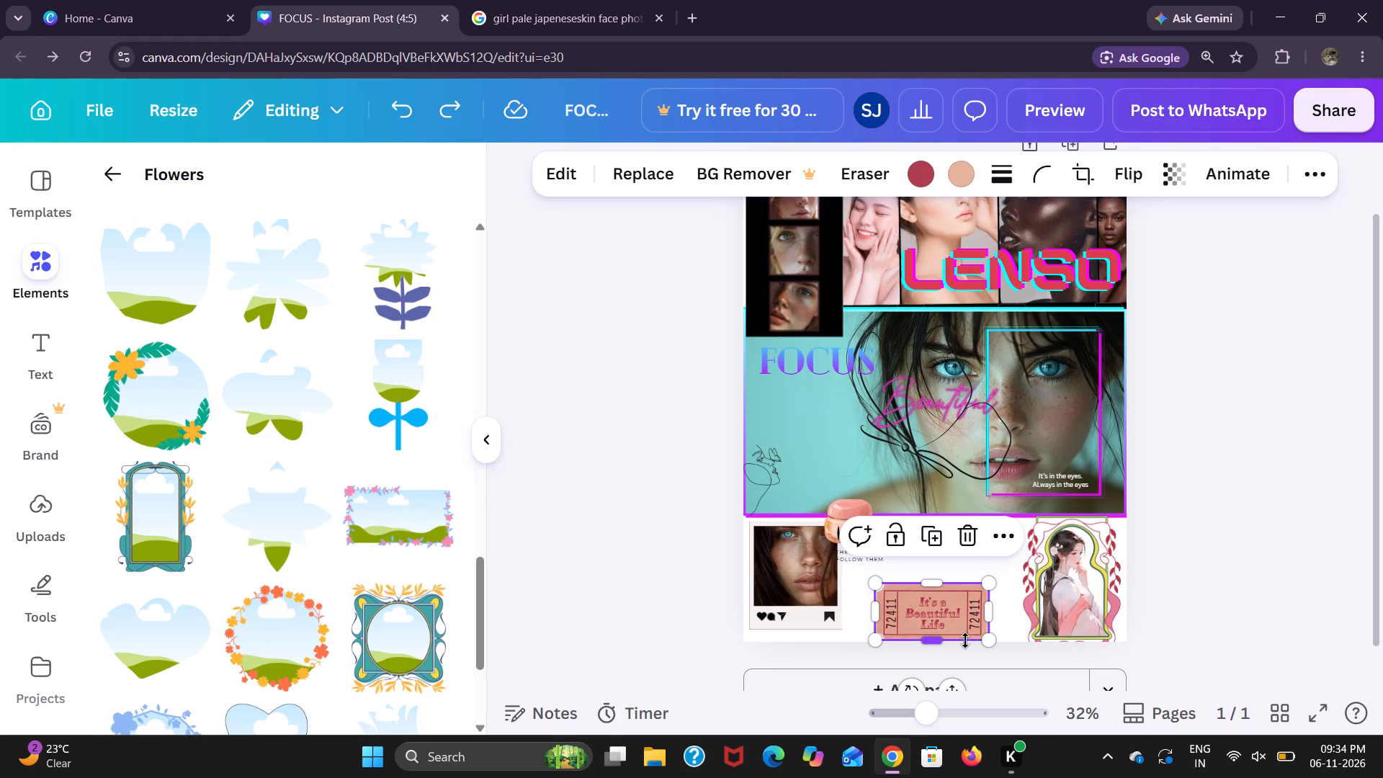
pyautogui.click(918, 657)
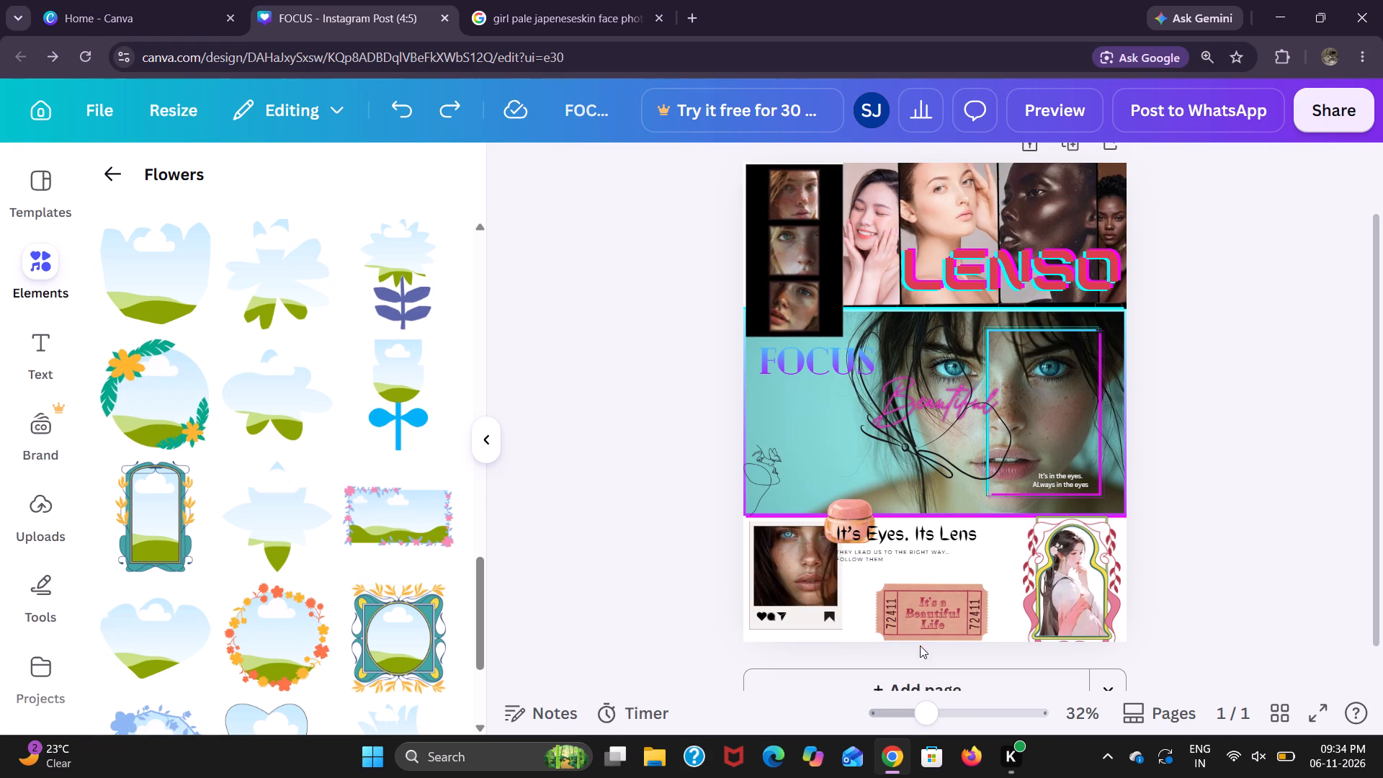
# Shrink the "It's Eyes, Its Lens" text group so it no longer overlaps the arch frame or the ticket's lower part.
pyautogui.moveTo(913, 638); pyautogui.dragTo(952, 514)
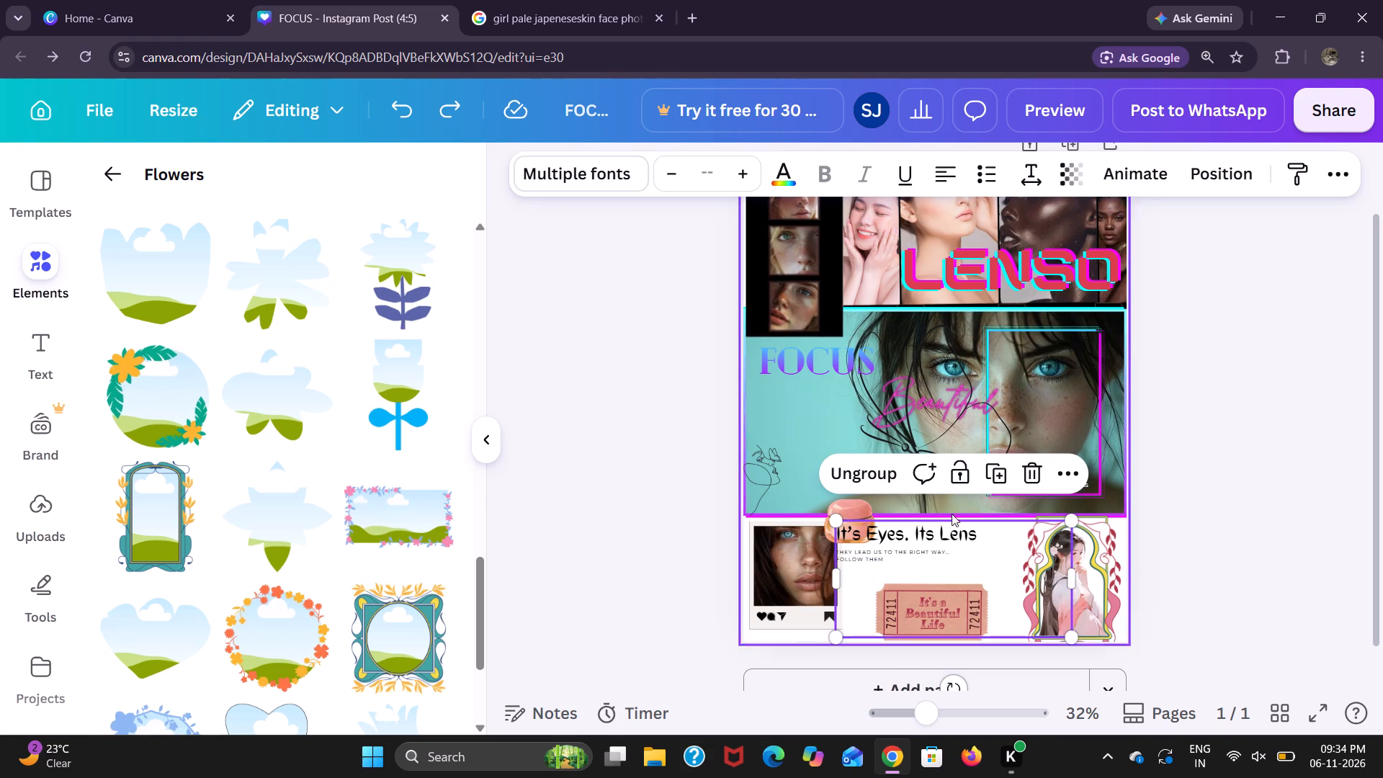
pyautogui.moveTo(952, 514); pyautogui.dragTo(934, 514)
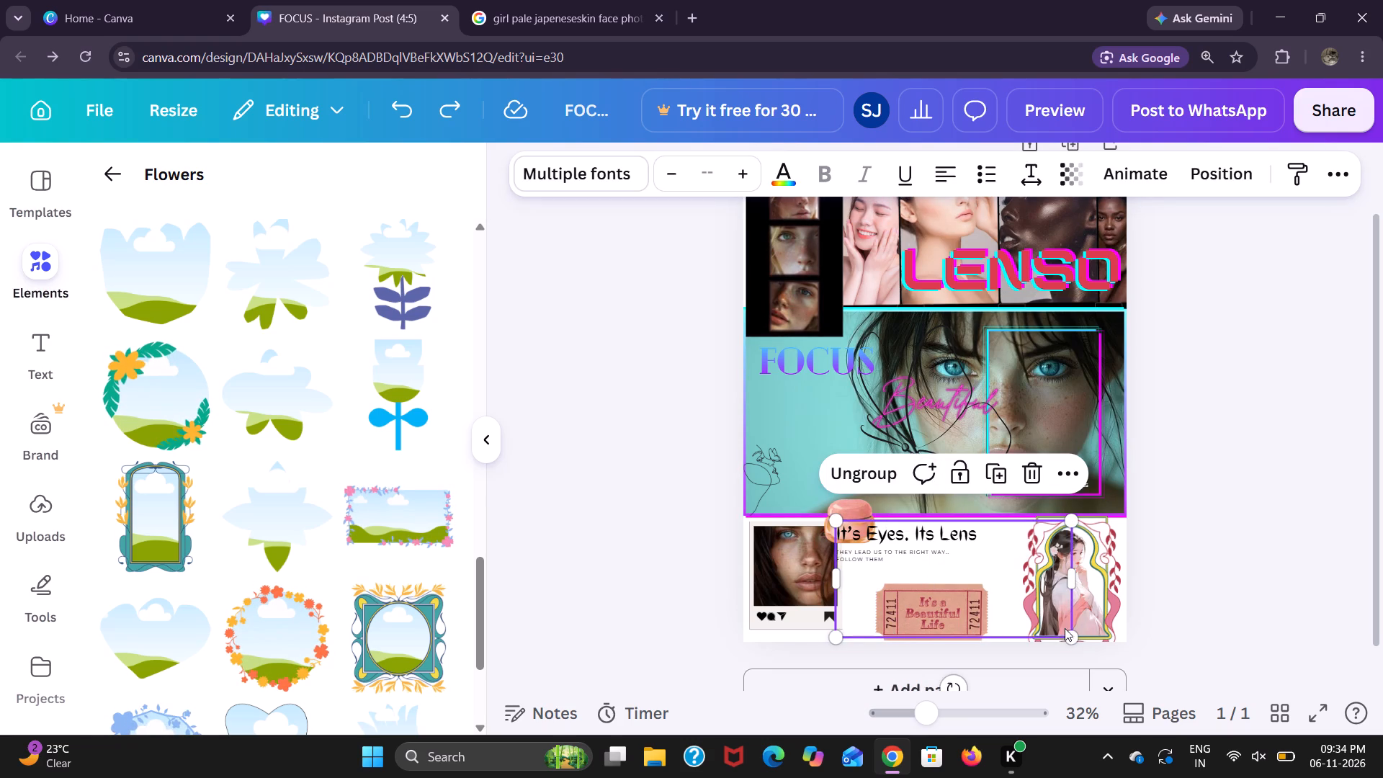
pyautogui.moveTo(1073, 630); pyautogui.dragTo(999, 600)
# Move the "It's a Beautiful Life" ticket slightly closer to the framed eye photo, keeping it below the "It's Eyes, Its Lens" text.
pyautogui.moveTo(968, 620); pyautogui.dragTo(943, 366)
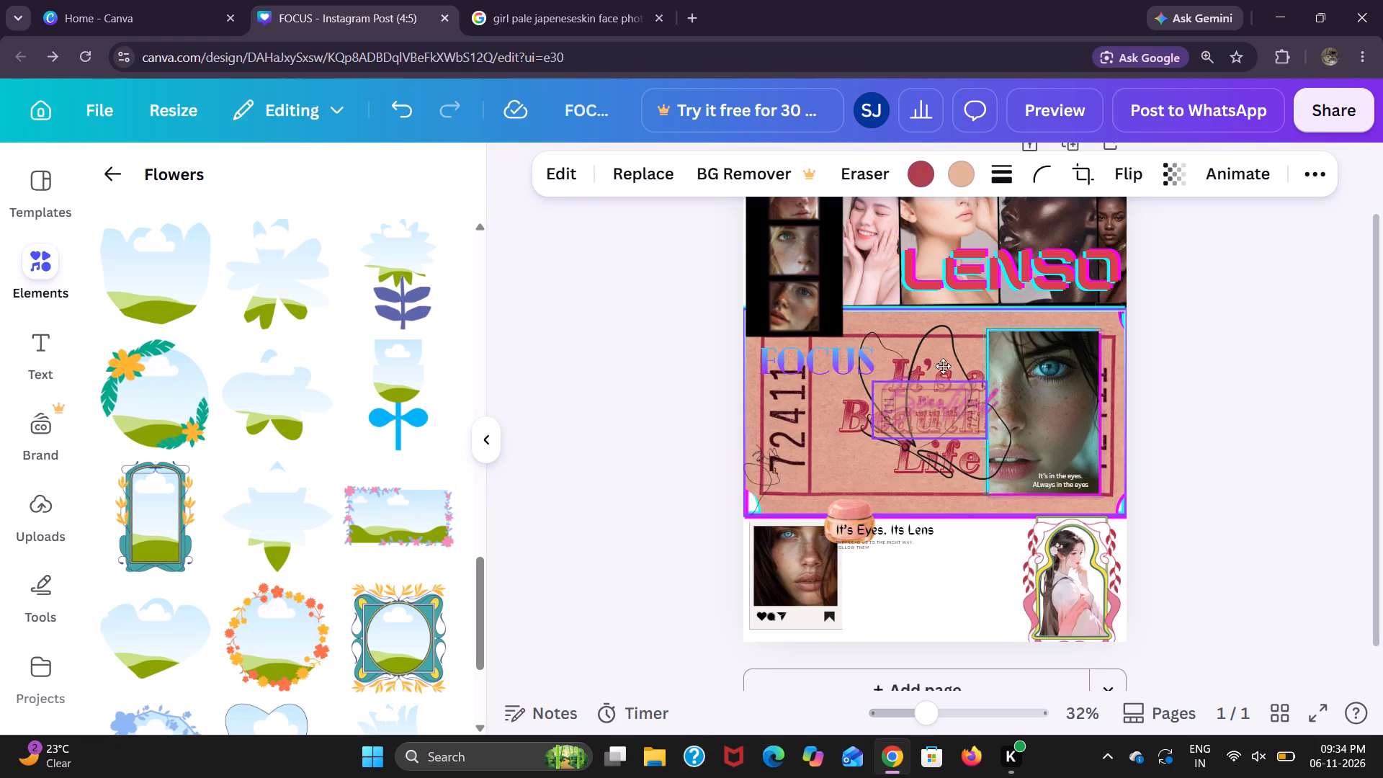
pyautogui.moveTo(943, 366); pyautogui.dragTo(916, 317)
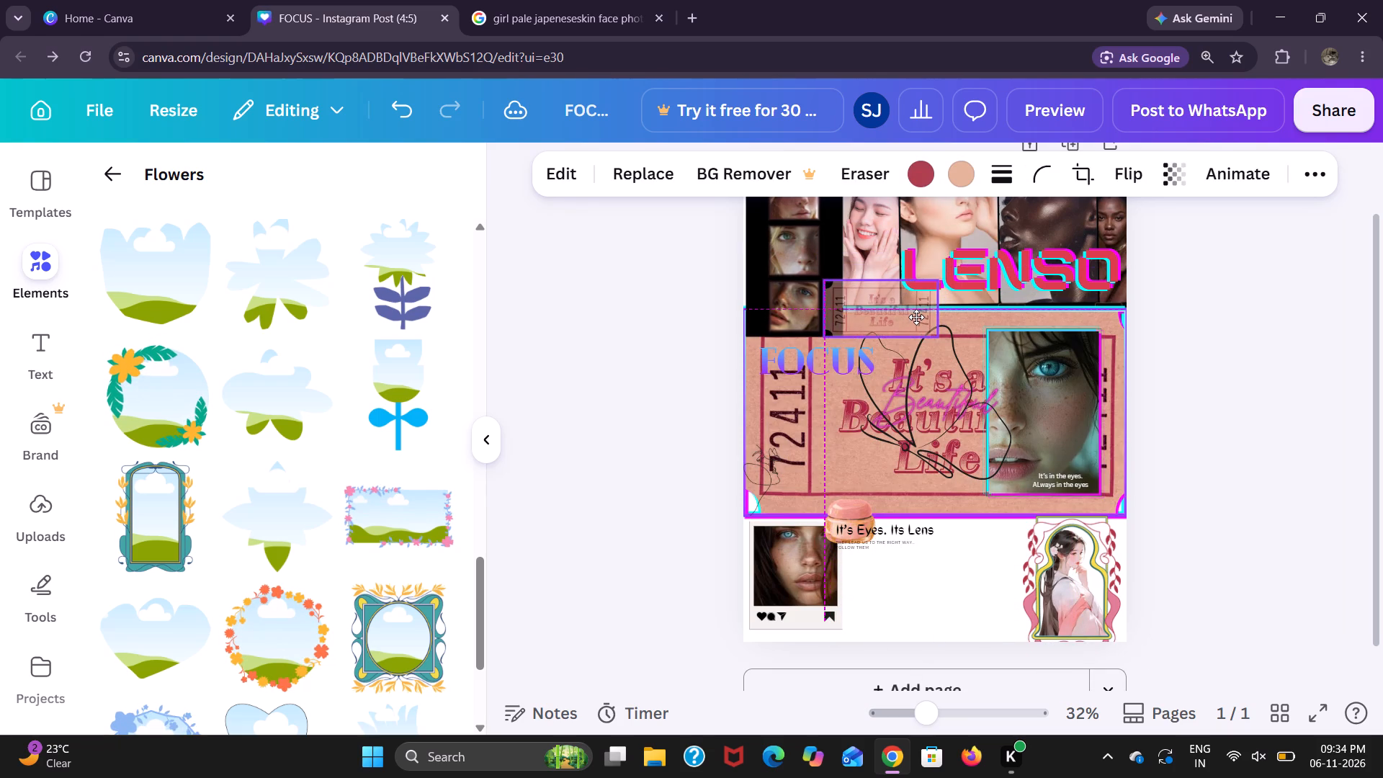
pyautogui.moveTo(916, 317); pyautogui.dragTo(895, 308)
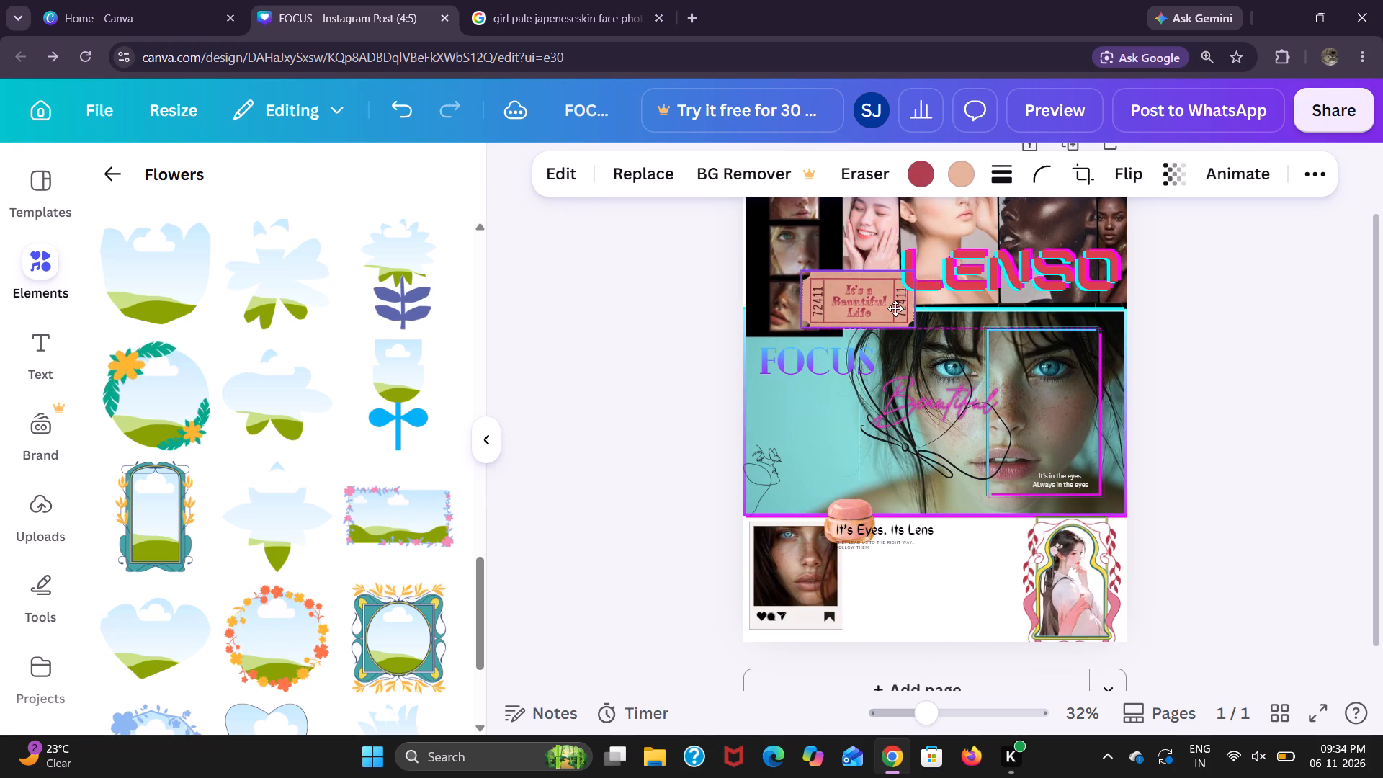
pyautogui.moveTo(895, 308); pyautogui.dragTo(1154, 294)
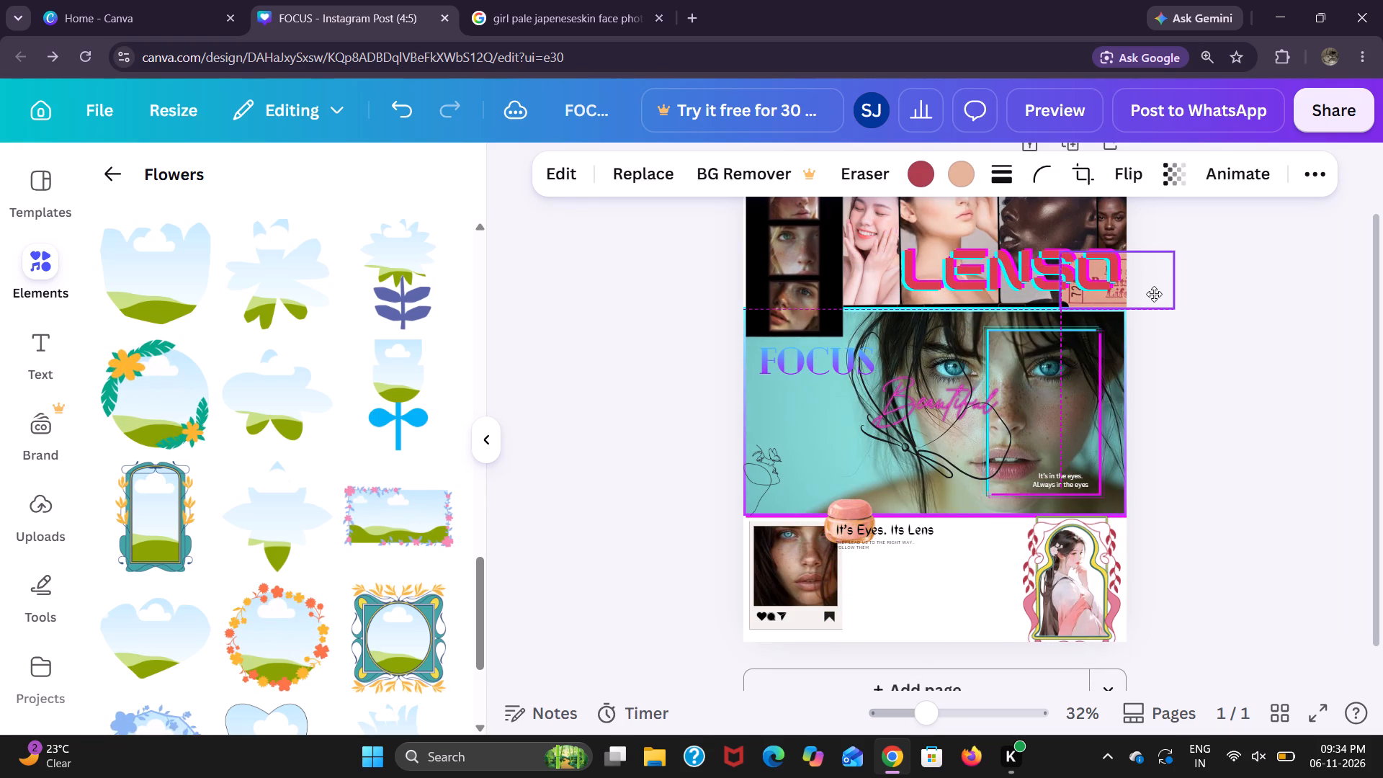
pyautogui.moveTo(1154, 294); pyautogui.dragTo(943, 566)
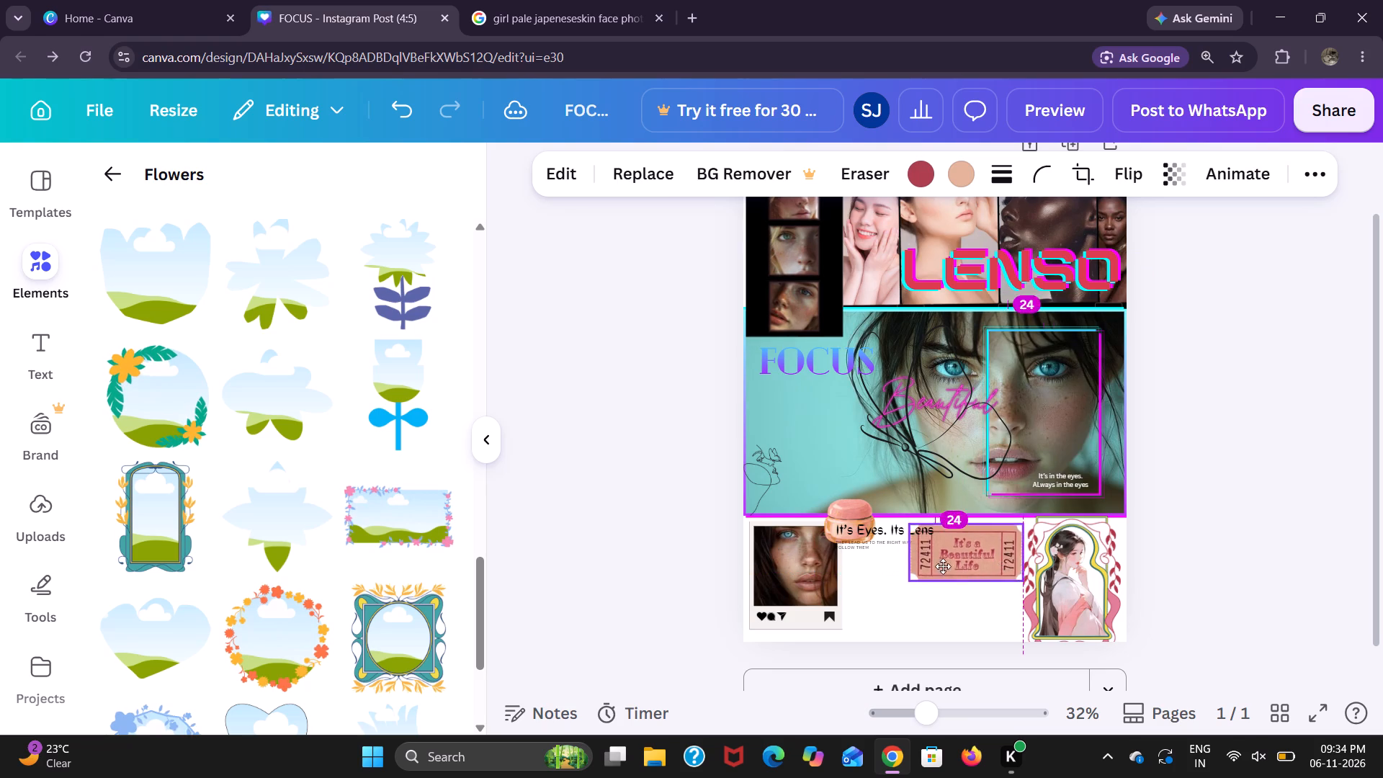
pyautogui.moveTo(943, 566); pyautogui.dragTo(937, 627)
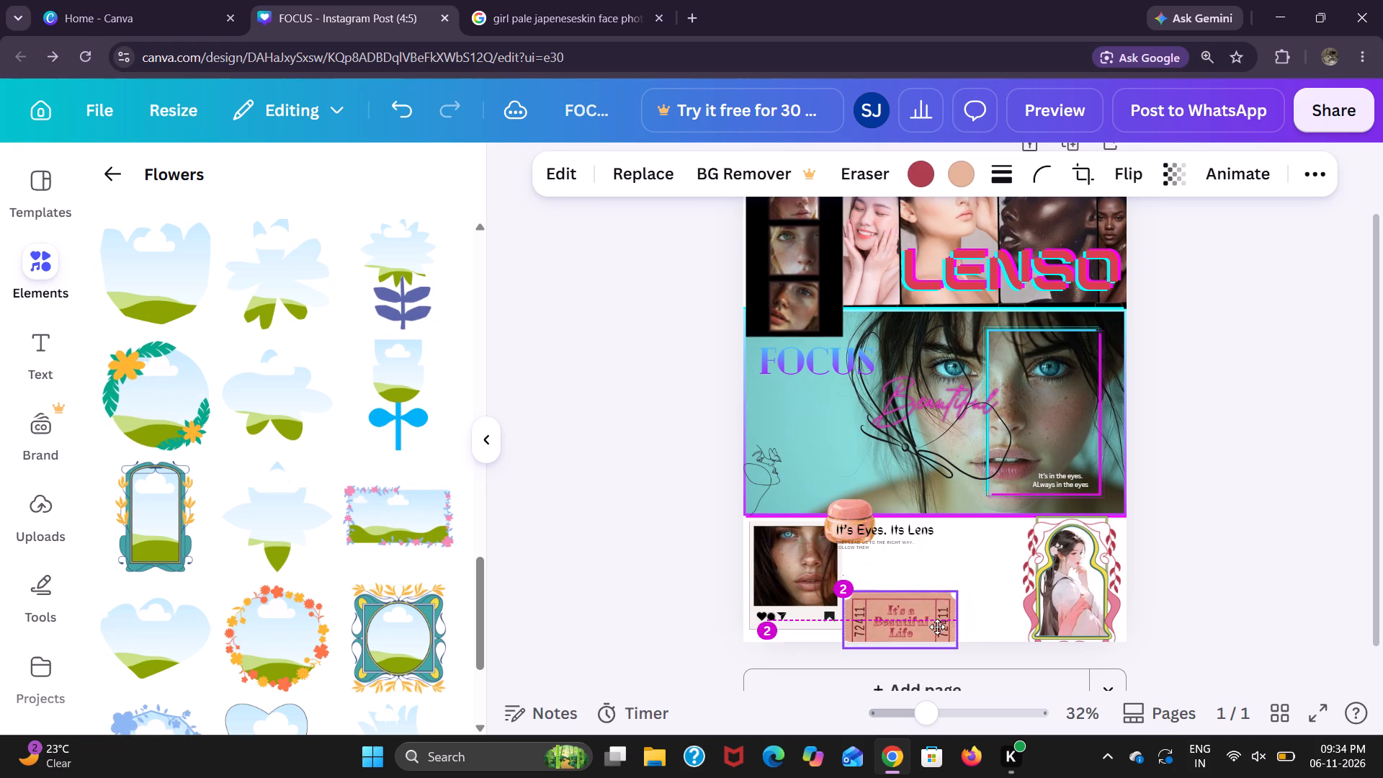
pyautogui.moveTo(937, 627); pyautogui.dragTo(829, 571)
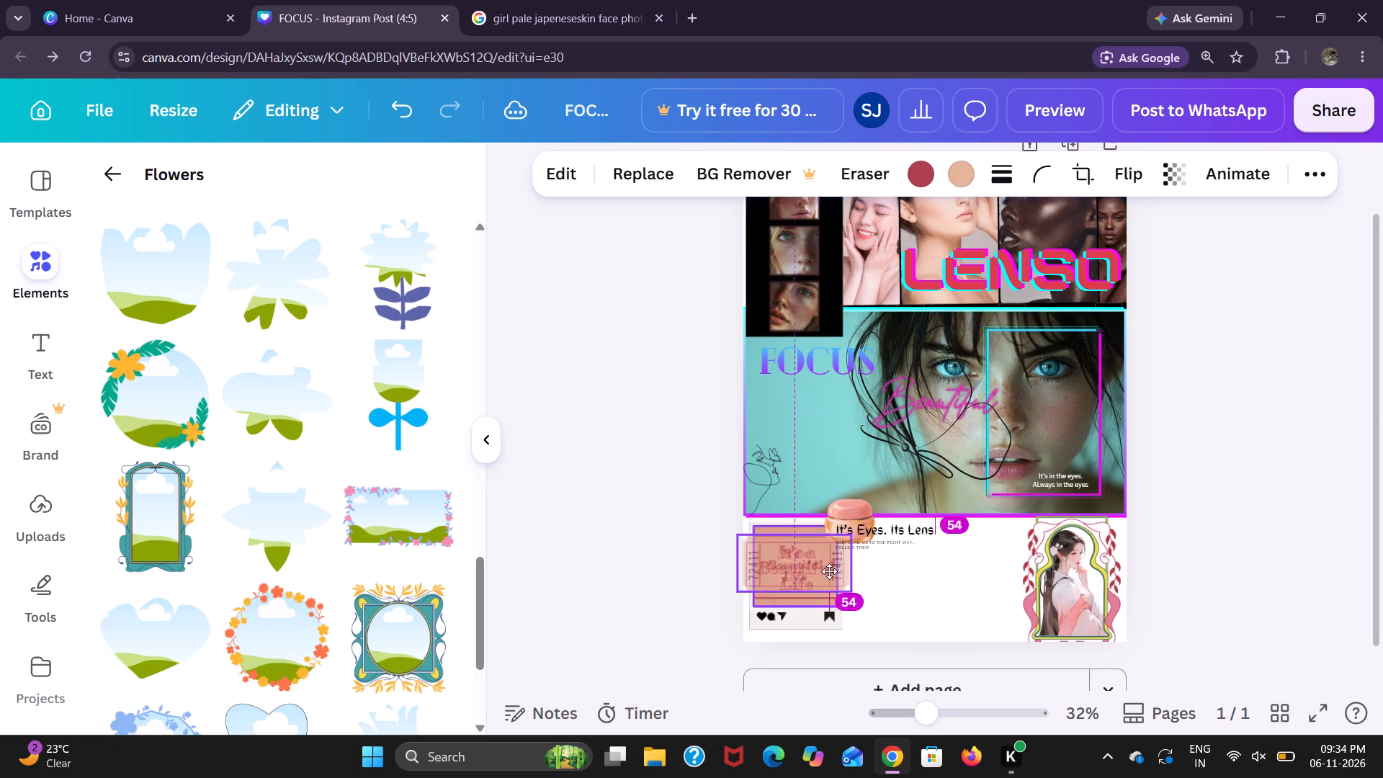
pyautogui.moveTo(829, 571); pyautogui.dragTo(916, 596)
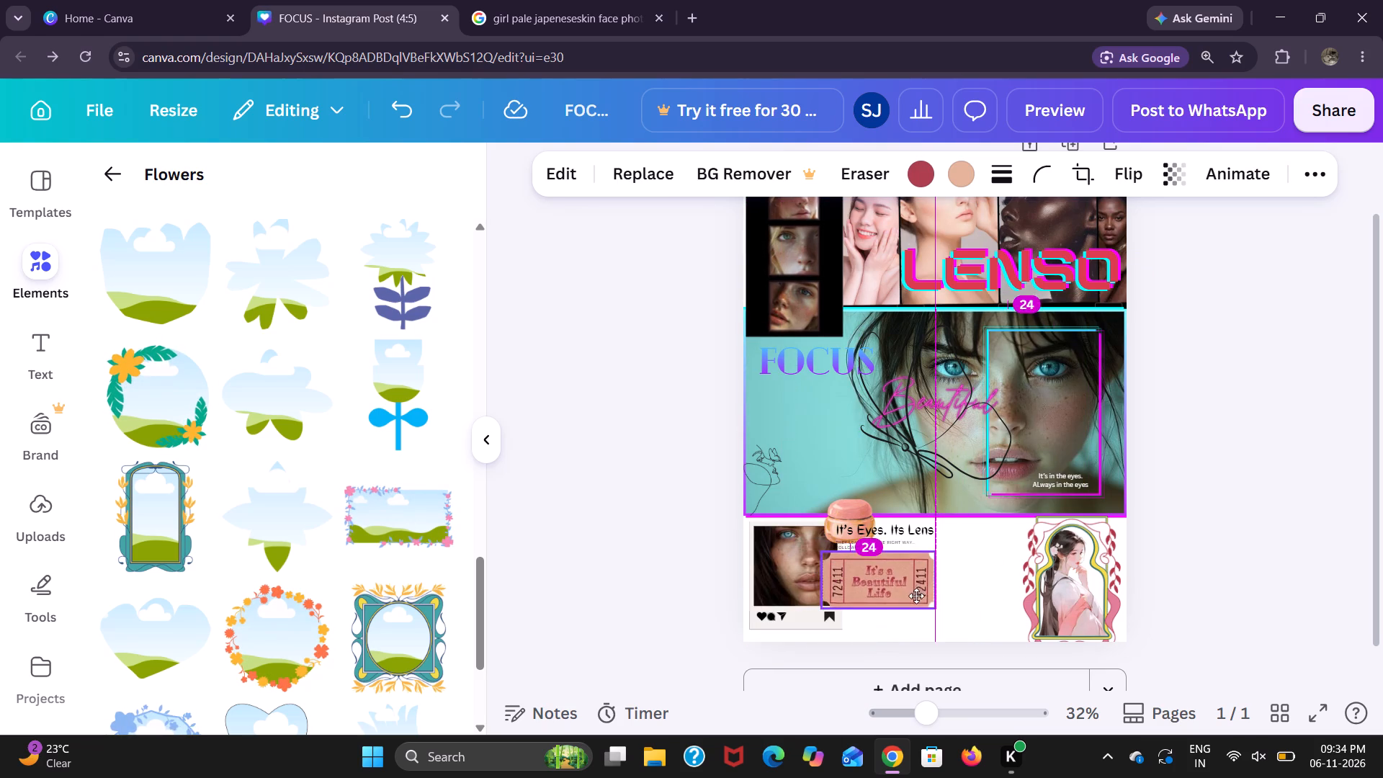
pyautogui.moveTo(916, 596); pyautogui.dragTo(952, 616)
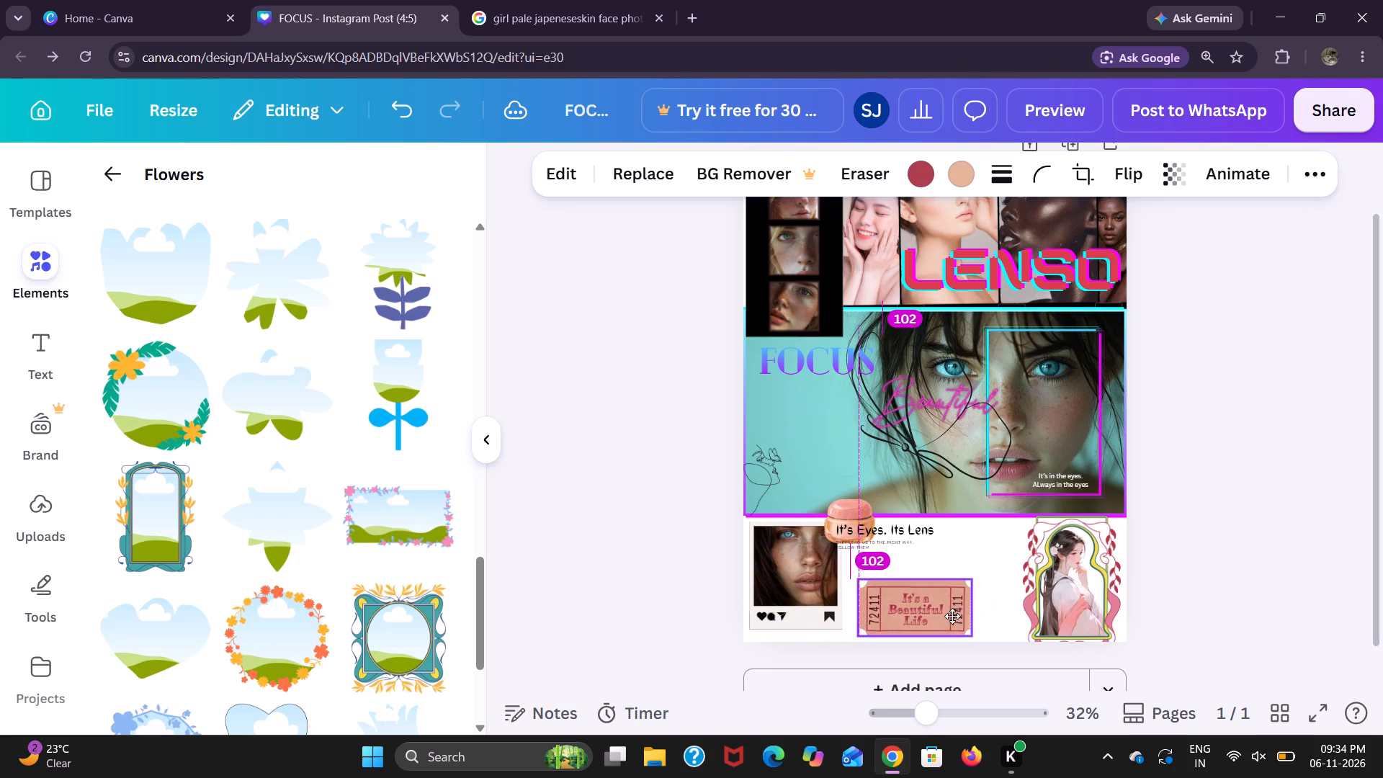
pyautogui.moveTo(952, 616); pyautogui.dragTo(939, 614)
# Enlarge the "It's Eyes, Its Lens" text group so its box reaches over the arch frame and down to the page's lower edge.
pyautogui.click(898, 560)
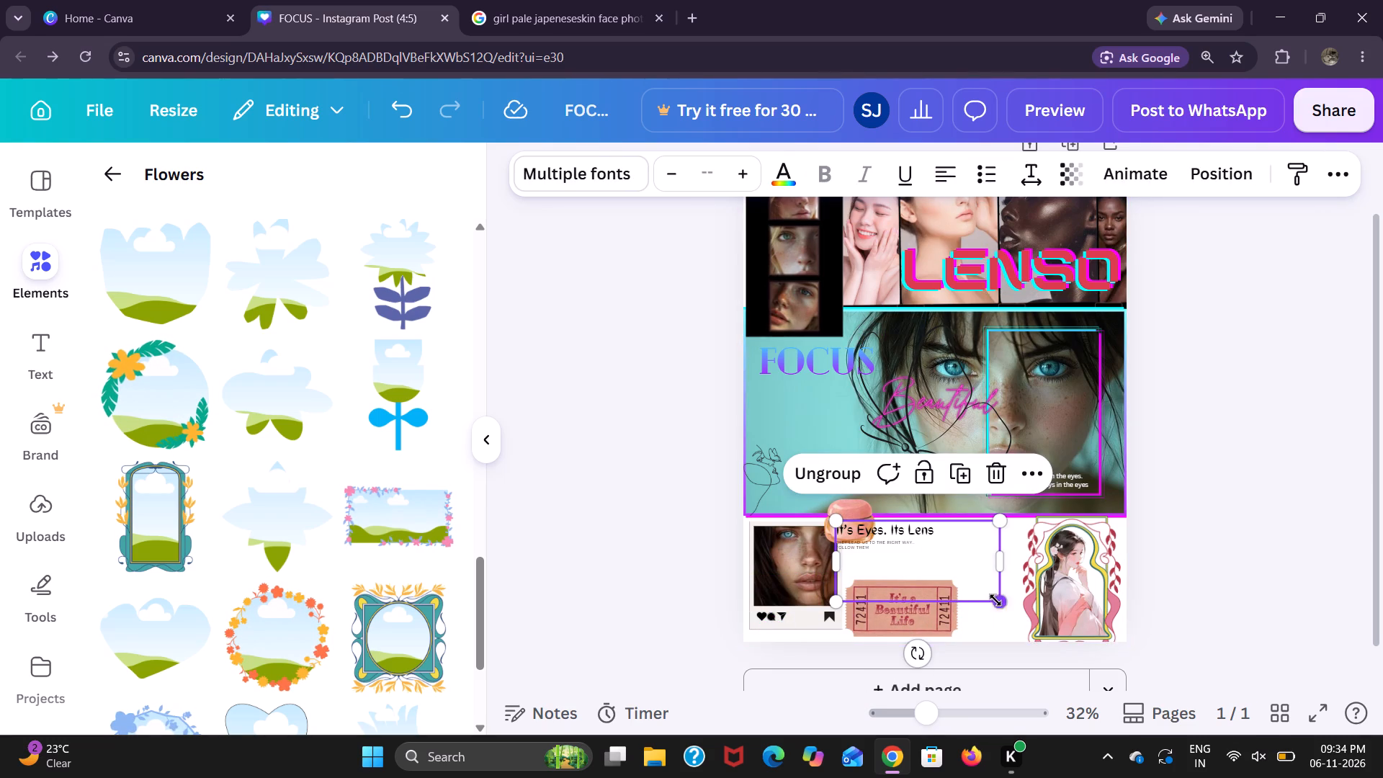
pyautogui.moveTo(998, 602); pyautogui.dragTo(1080, 633)
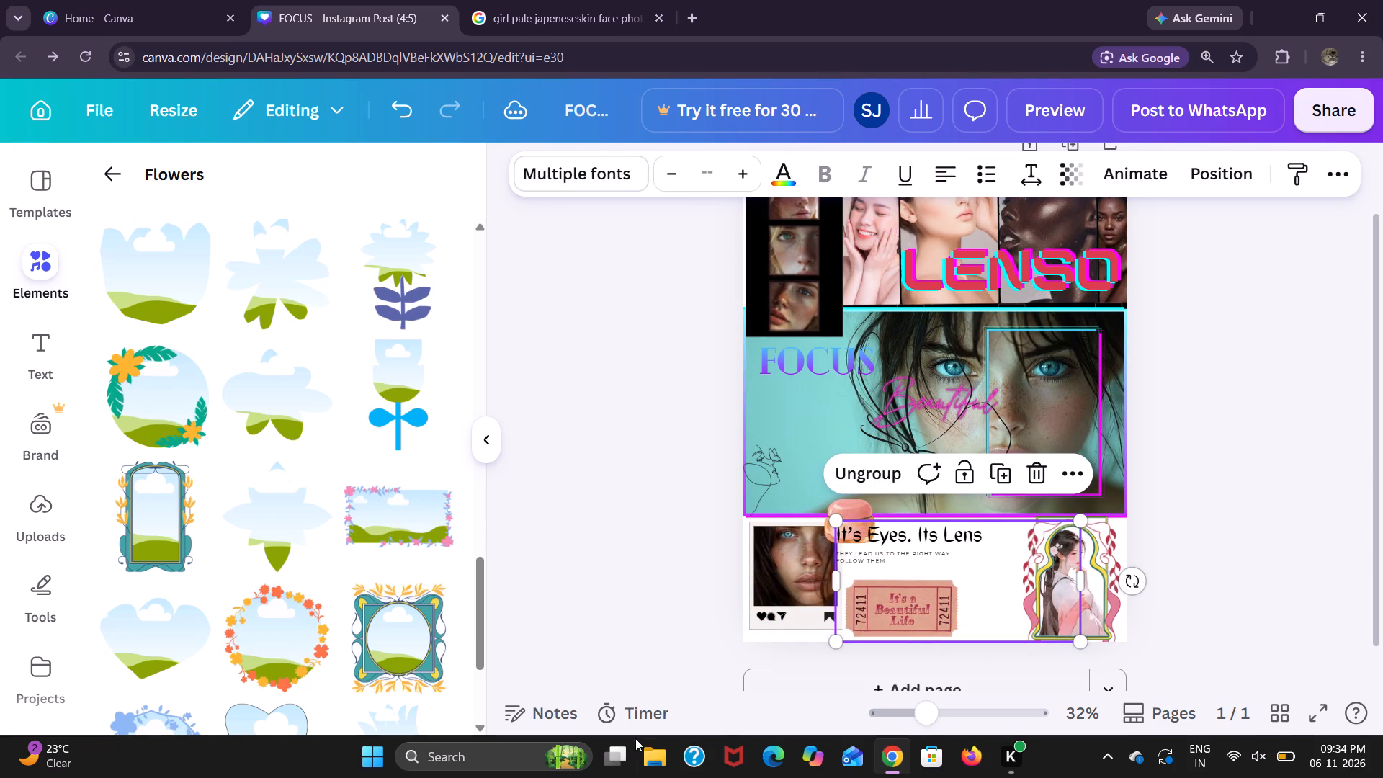
# Add the rectangular landscape frame with the pink flower border from the Flowers frames to the page.
pyautogui.scroll(-1, 262, 759)
pyautogui.scroll(-2, 355, 597)
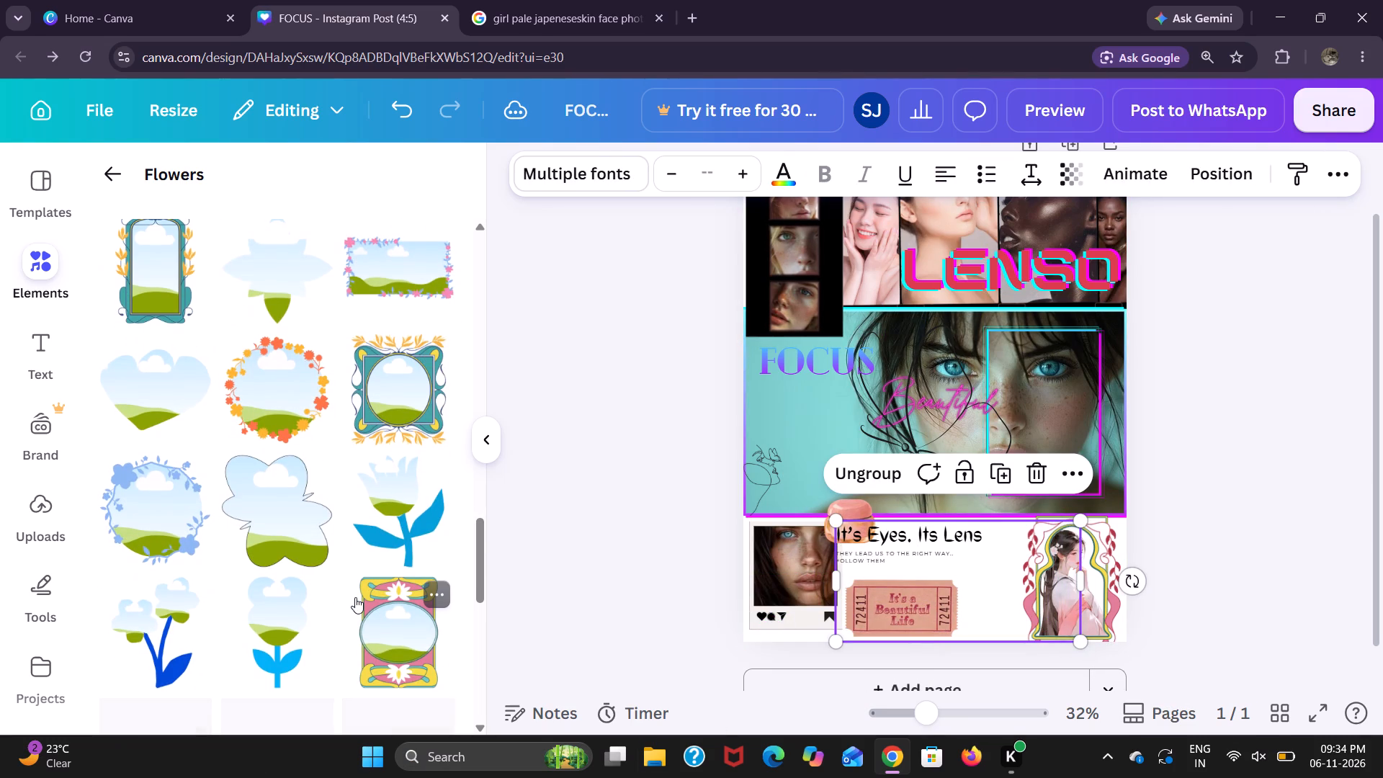
pyautogui.scroll(-2, 355, 597)
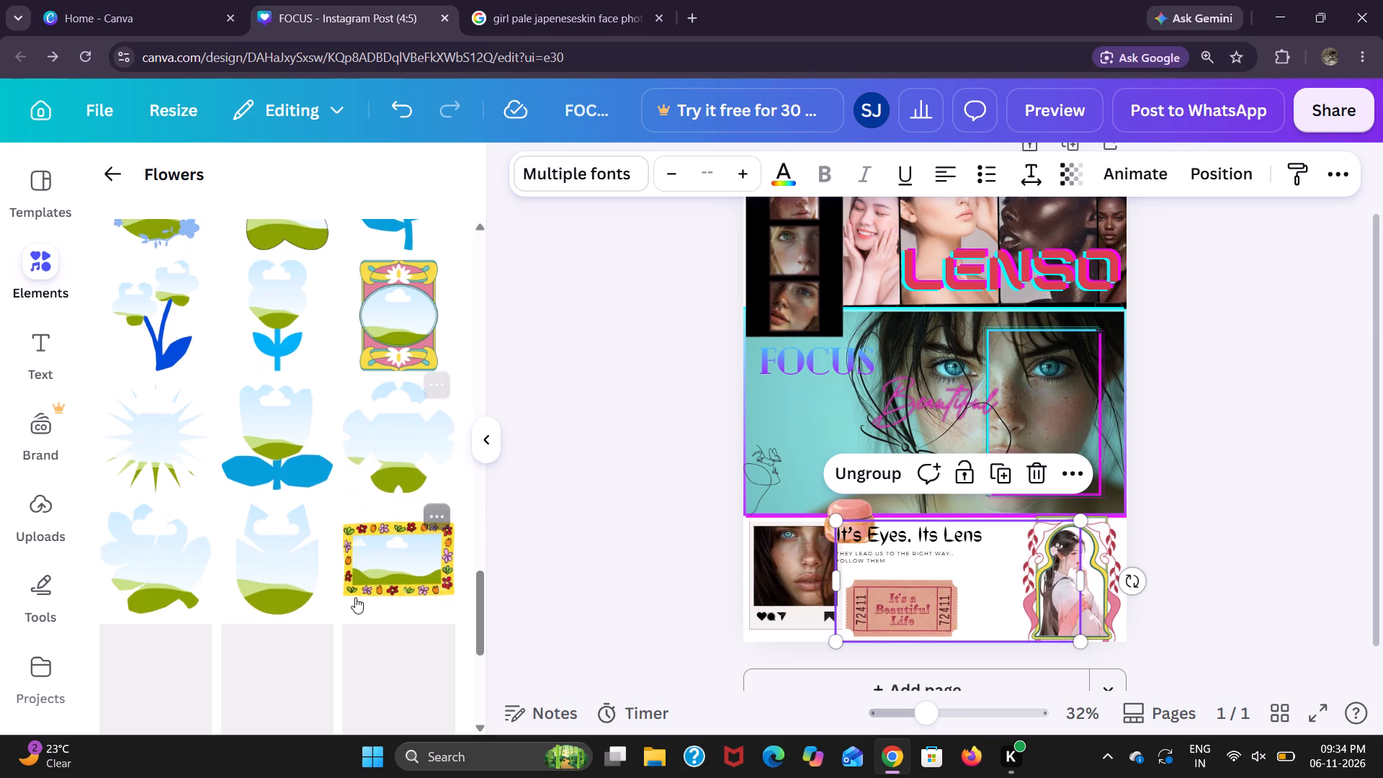
pyautogui.scroll(2, 355, 597)
pyautogui.click(401, 488)
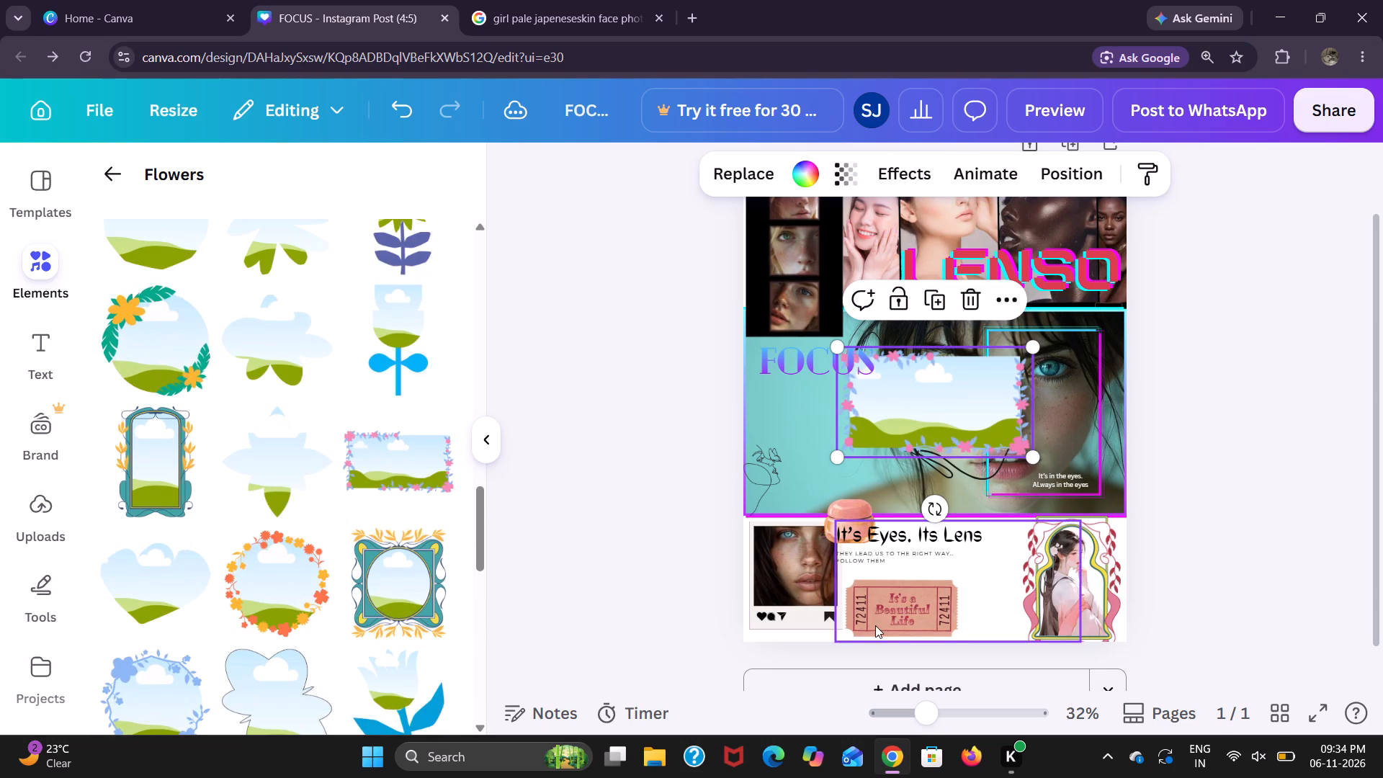
# Shrink the "It's Eyes, Its Lens" text group clear of the ticket, and drop the ticket image into the pink flower-bordered frame.
pyautogui.click(855, 654)
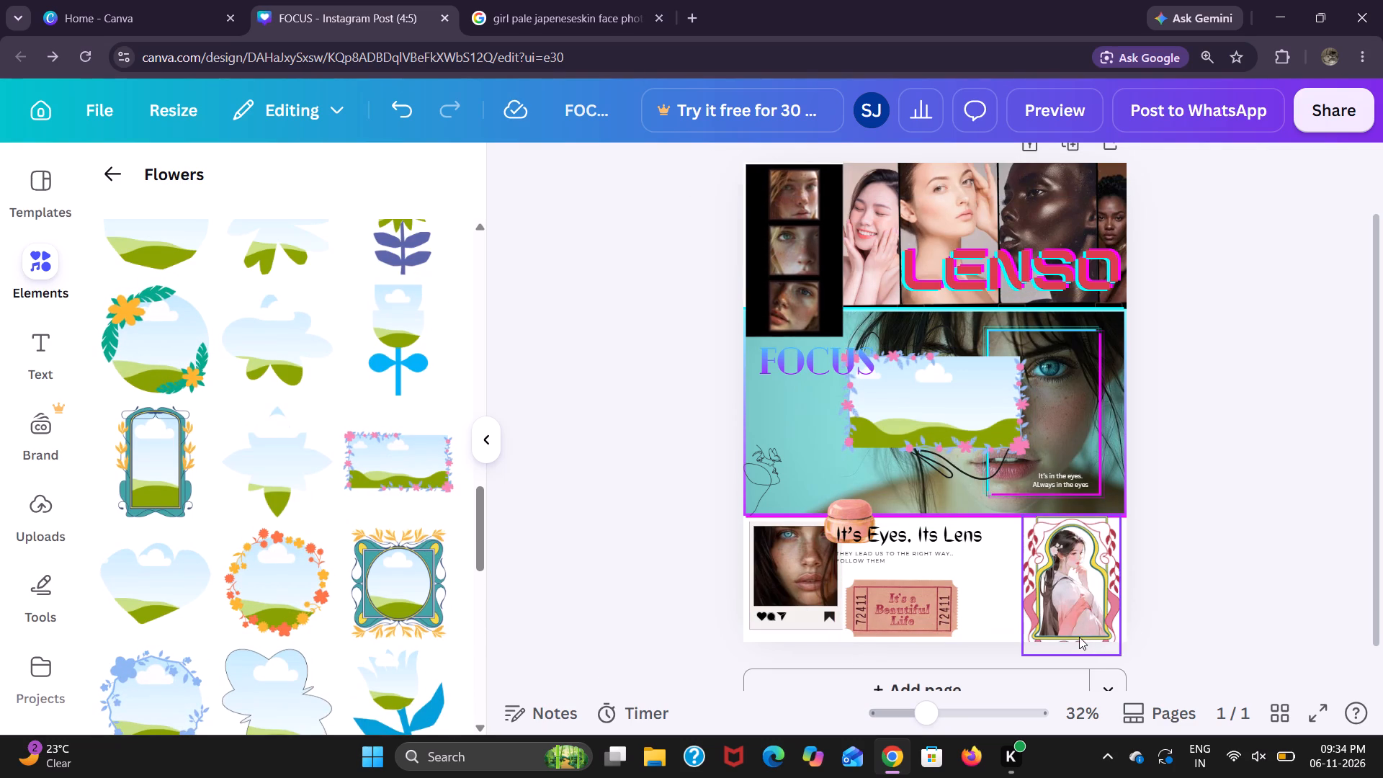
pyautogui.click(1012, 610)
pyautogui.moveTo(1079, 640); pyautogui.dragTo(926, 548)
pyautogui.moveTo(913, 602); pyautogui.dragTo(944, 424)
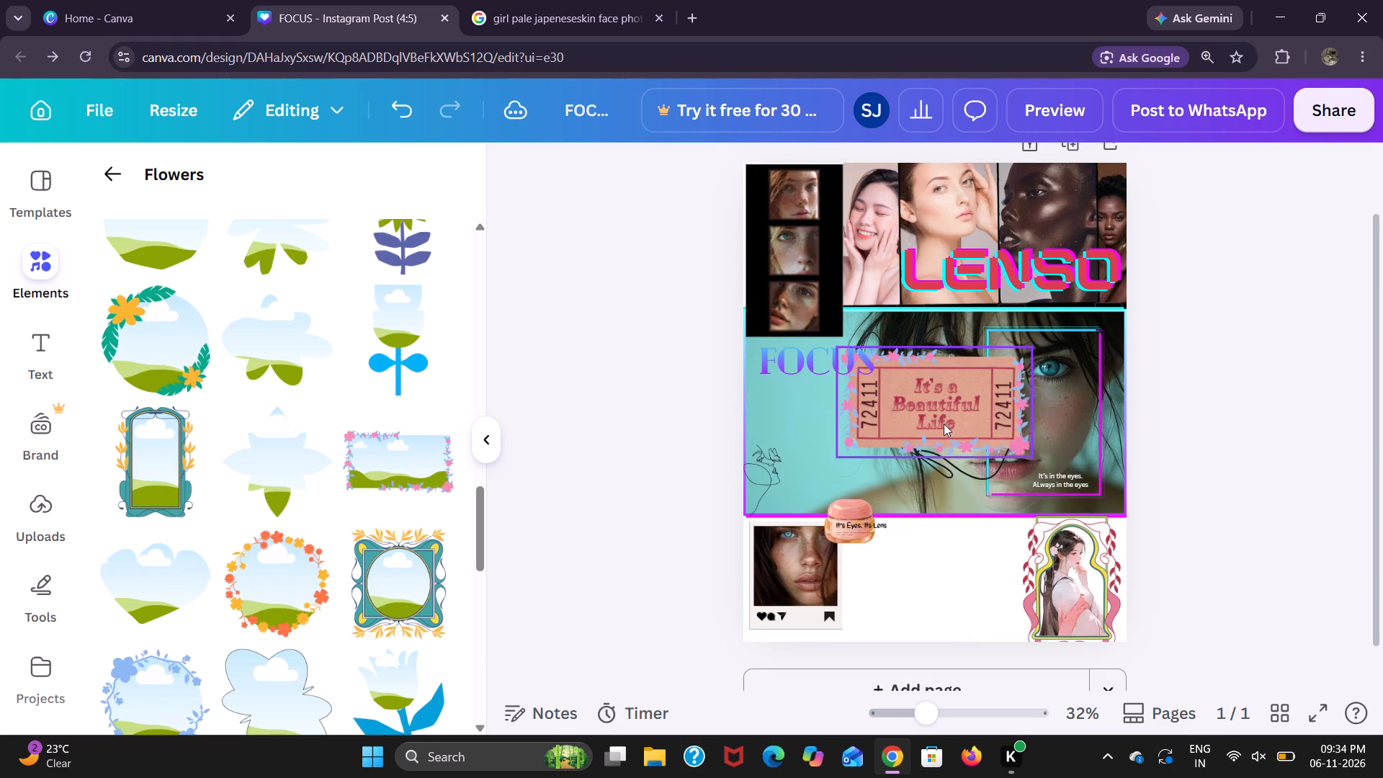
# Place the flower-bordered ticket in the white bottom strip, shrunk to about half size, directly beside the leafy arch frame.
pyautogui.moveTo(946, 401); pyautogui.dragTo(962, 591)
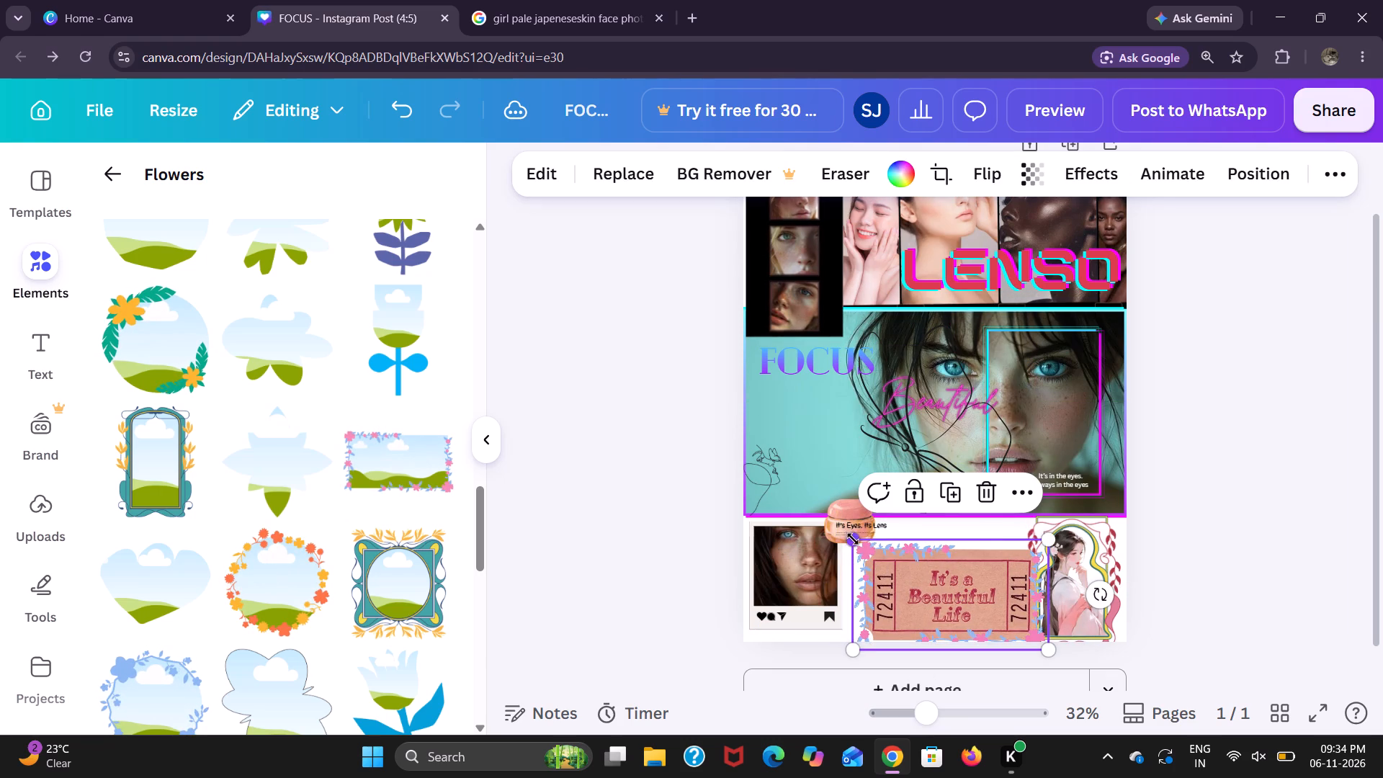
pyautogui.moveTo(854, 540); pyautogui.dragTo(950, 590)
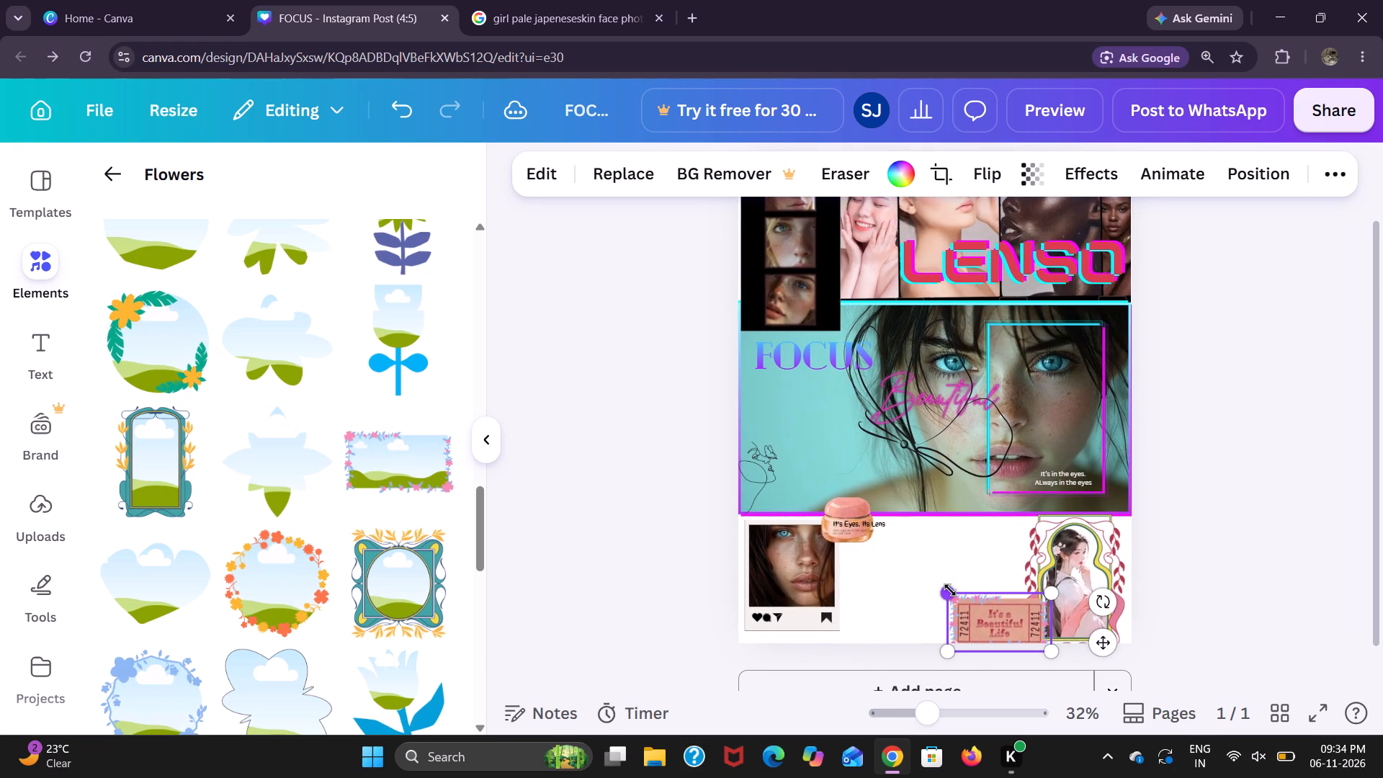
pyautogui.moveTo(997, 619); pyautogui.dragTo(959, 604)
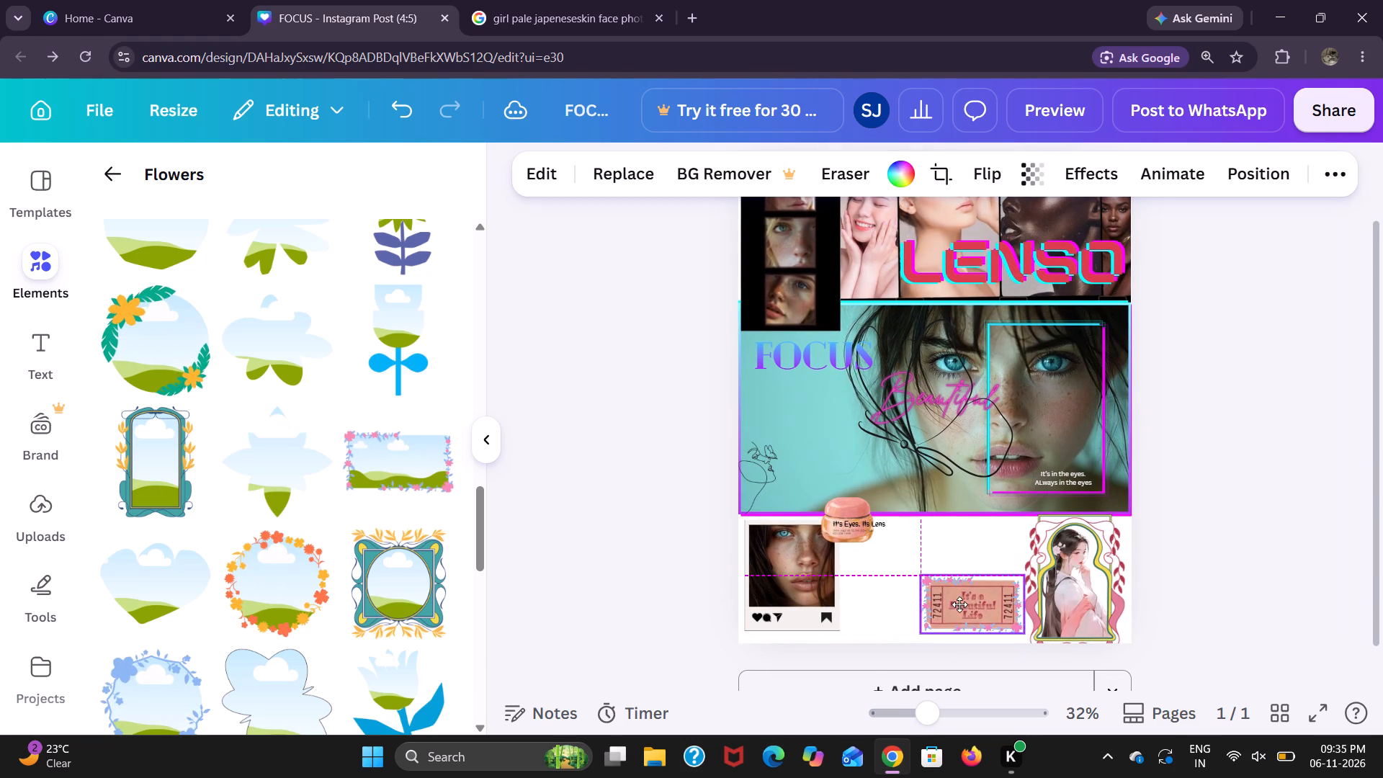
pyautogui.moveTo(959, 604); pyautogui.dragTo(967, 607)
# Enlarge the "It's Eyes, Its Lens" text group to about 780 by 385 and shift it slightly down beside the Polaroid.
pyautogui.click(870, 544)
pyautogui.moveTo(923, 565); pyautogui.dragTo(1096, 704)
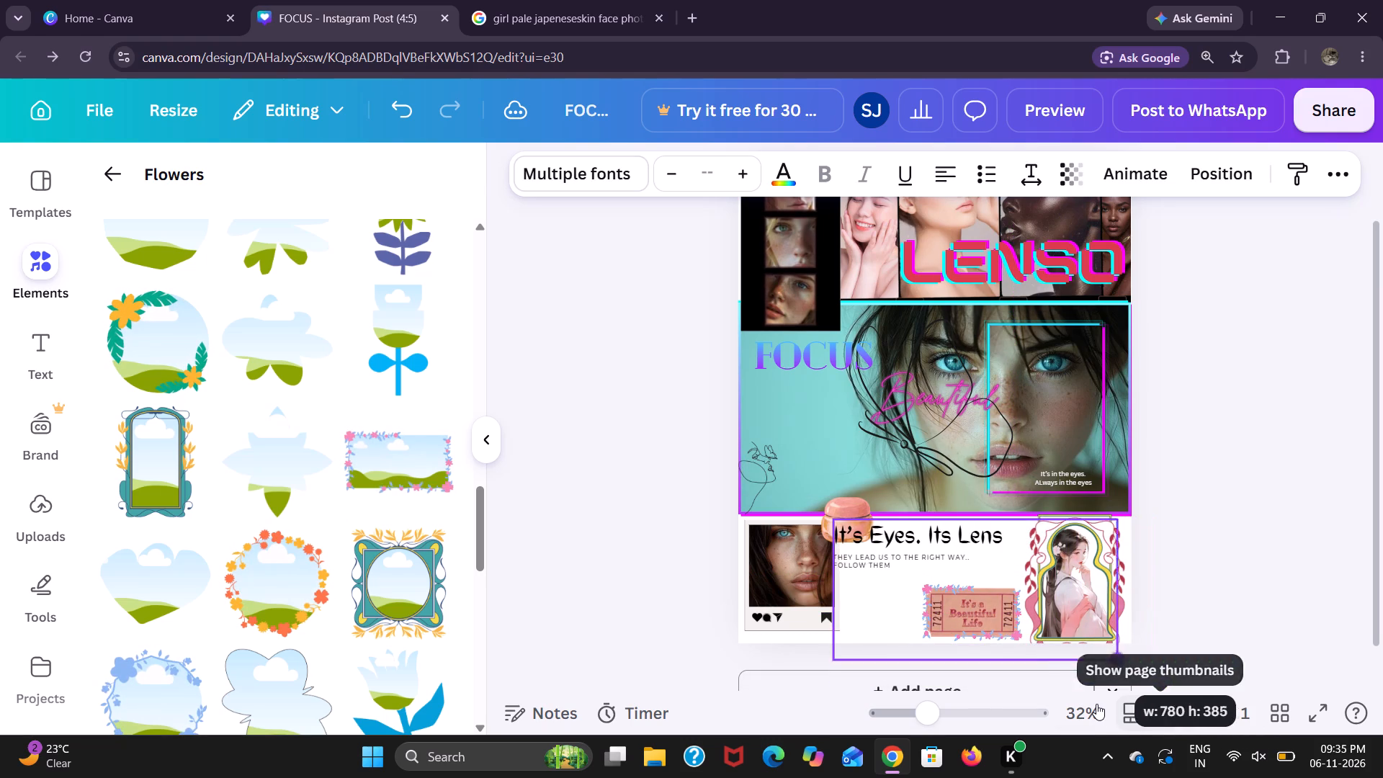
pyautogui.moveTo(1096, 704); pyautogui.dragTo(1096, 704)
pyautogui.moveTo(960, 573); pyautogui.dragTo(967, 590)
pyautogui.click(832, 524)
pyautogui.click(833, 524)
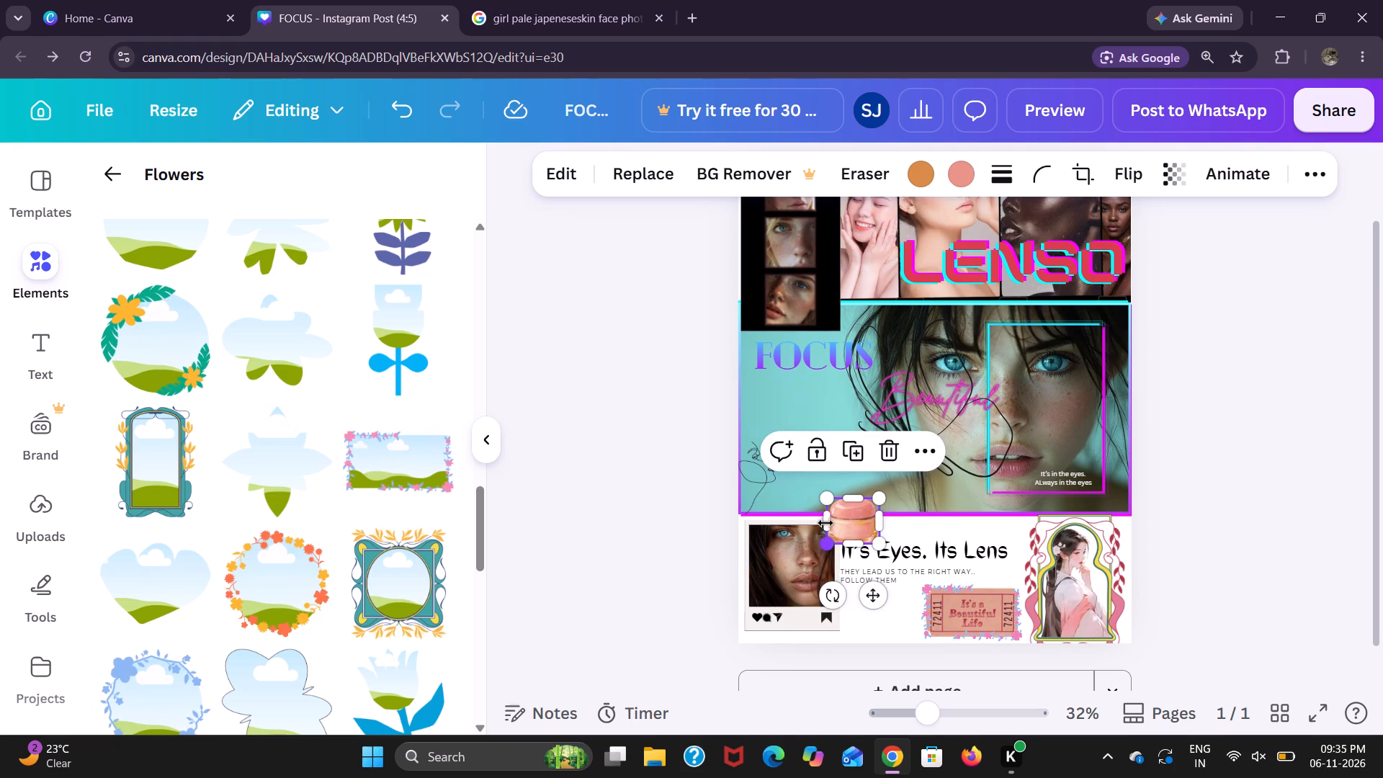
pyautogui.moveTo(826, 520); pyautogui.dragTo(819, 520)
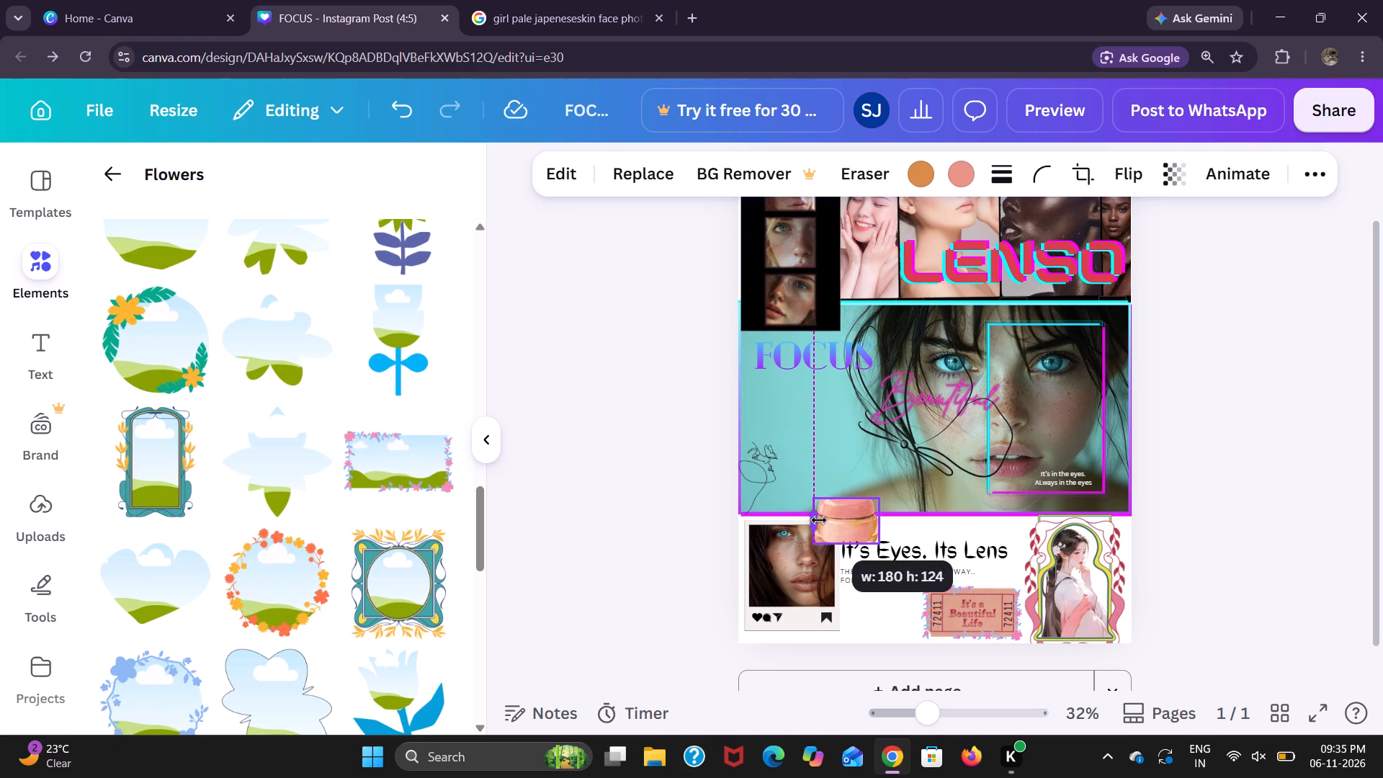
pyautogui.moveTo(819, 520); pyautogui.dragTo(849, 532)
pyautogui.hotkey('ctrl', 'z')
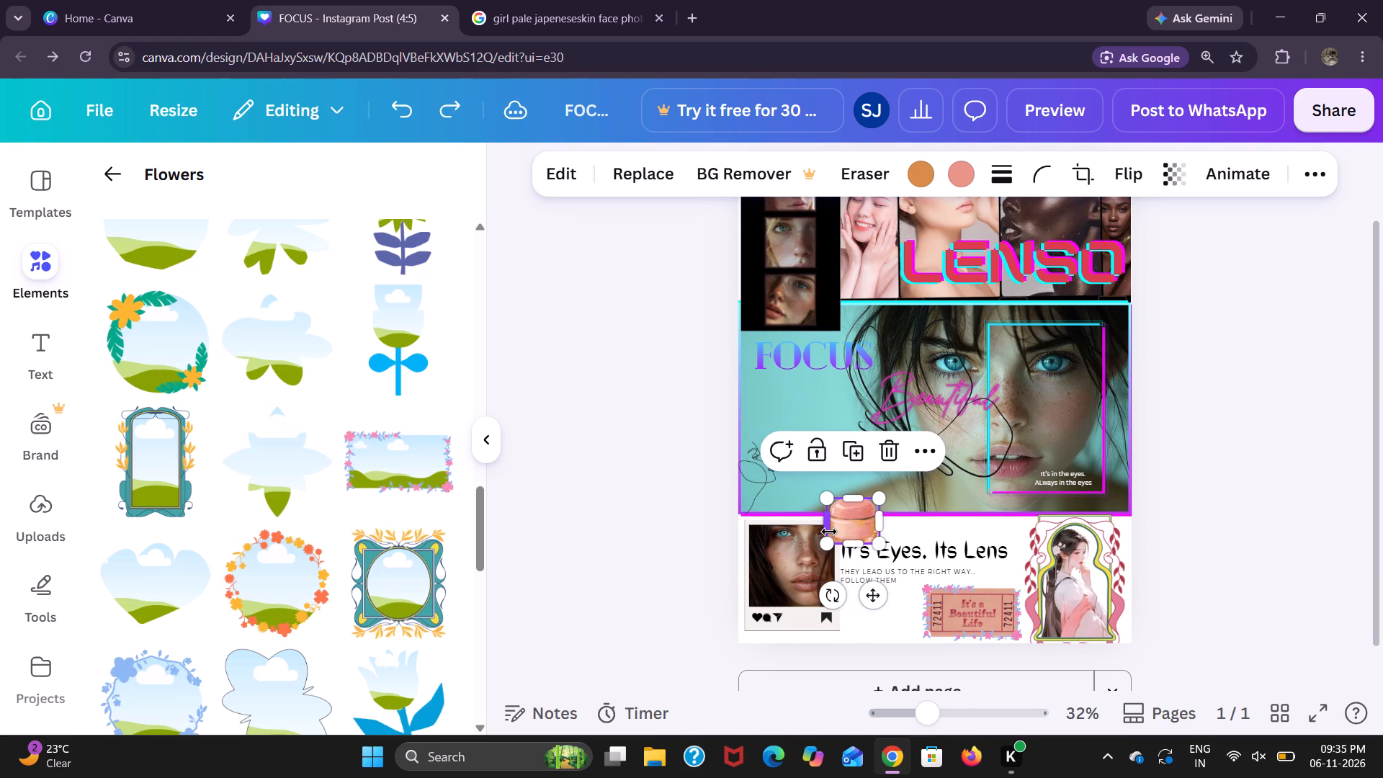
# Enlarge the pink cosmetic jar slightly, extending it over the Polaroid's upper corner.
pyautogui.moveTo(828, 547); pyautogui.dragTo(816, 552)
# Increase the font size of the "They lead us to the right way.. Follow them" text by seven points.
pyautogui.click(904, 595)
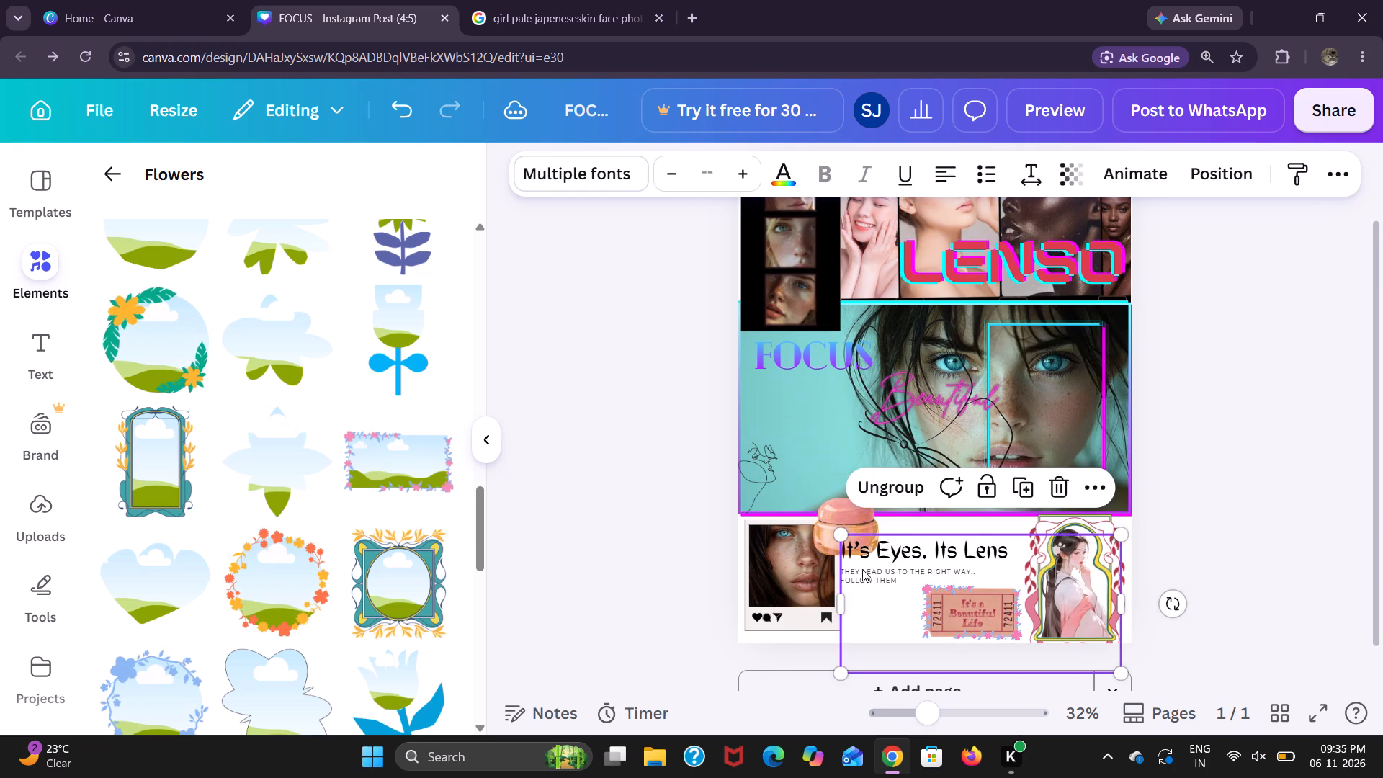
pyautogui.click(862, 572)
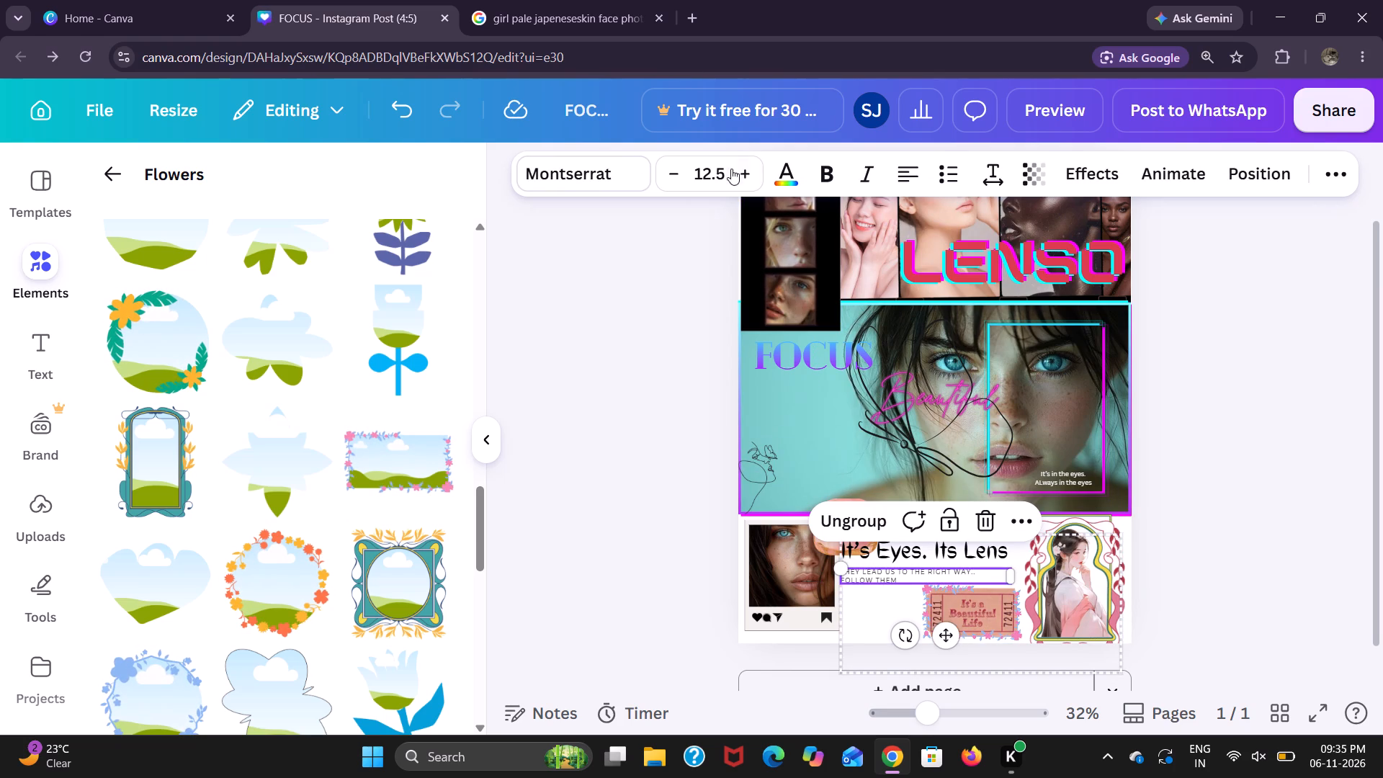
pyautogui.doubleClick(737, 175)
pyautogui.doubleClick(737, 175)
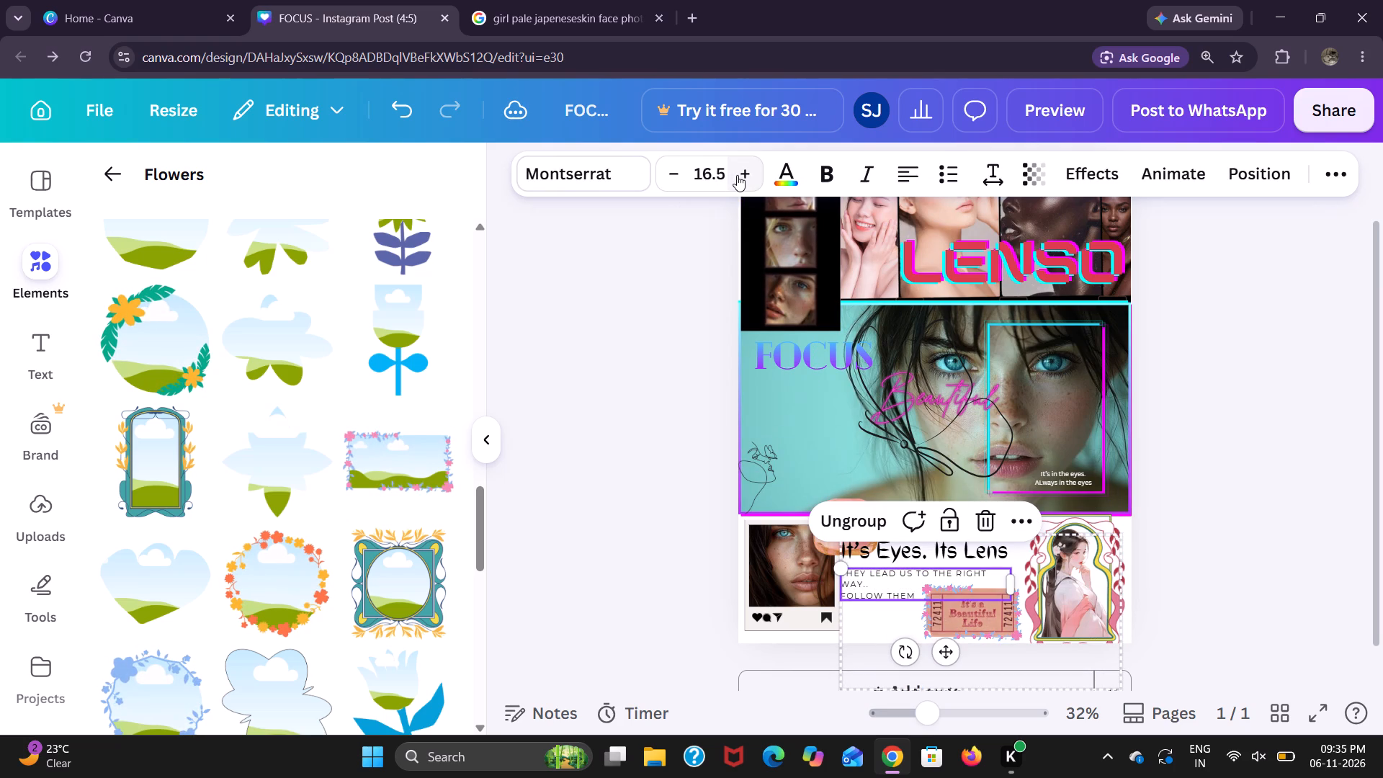
pyautogui.click(737, 175)
pyautogui.click(737, 175)
pyautogui.click(737, 175)
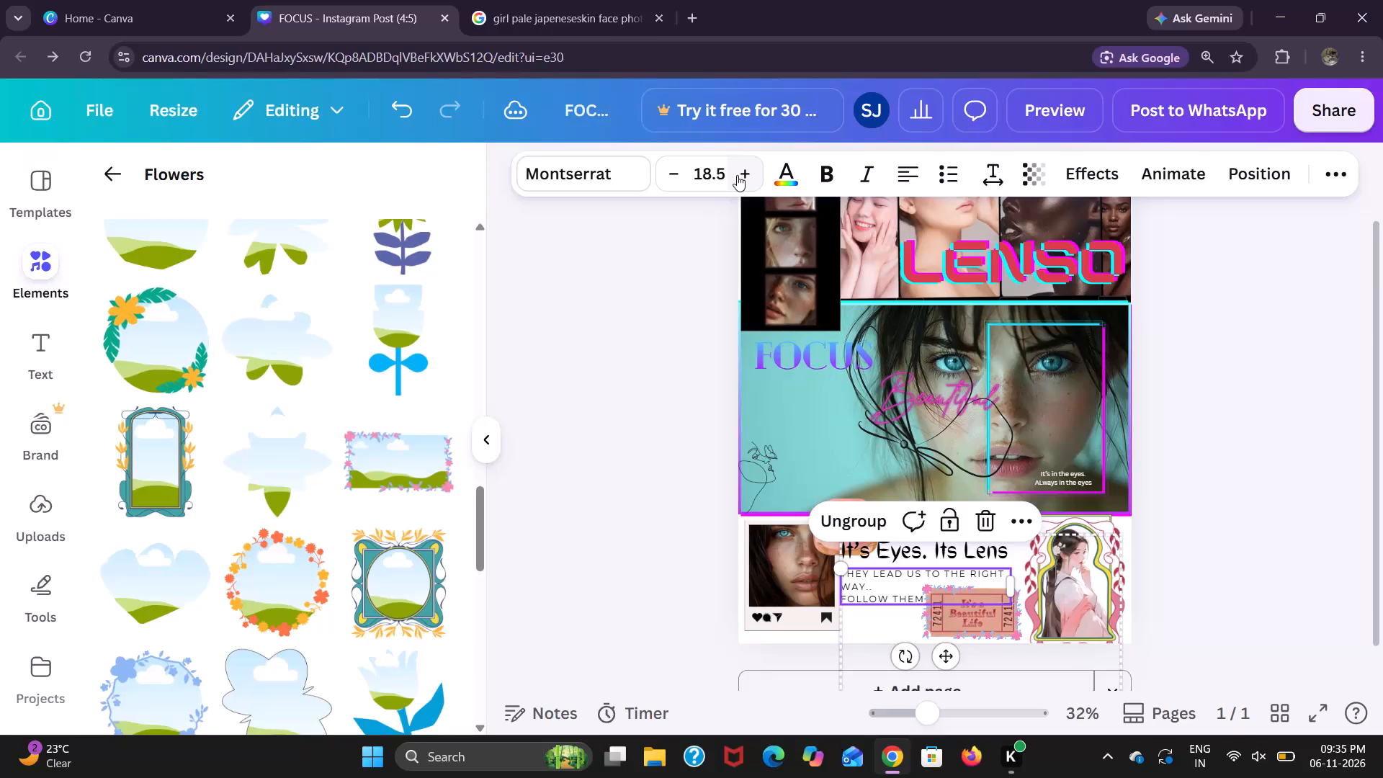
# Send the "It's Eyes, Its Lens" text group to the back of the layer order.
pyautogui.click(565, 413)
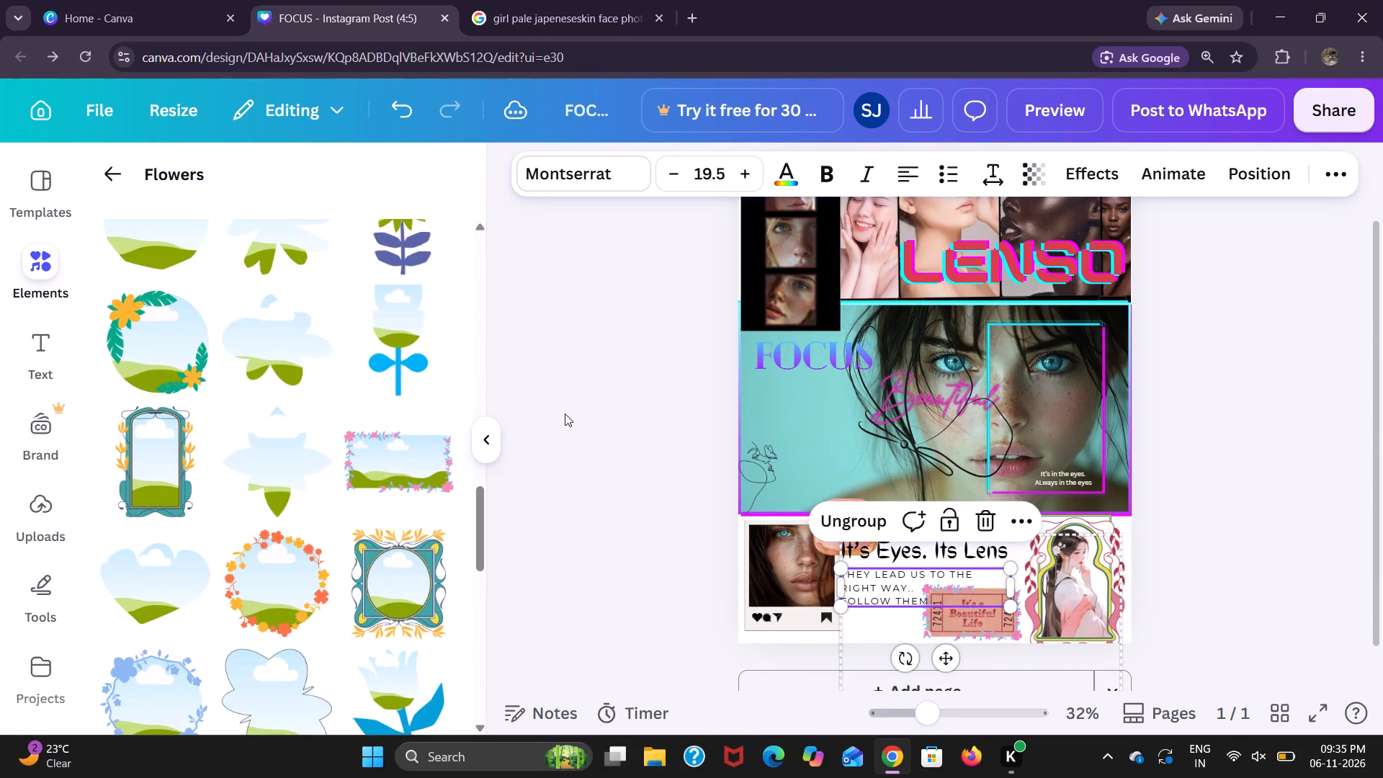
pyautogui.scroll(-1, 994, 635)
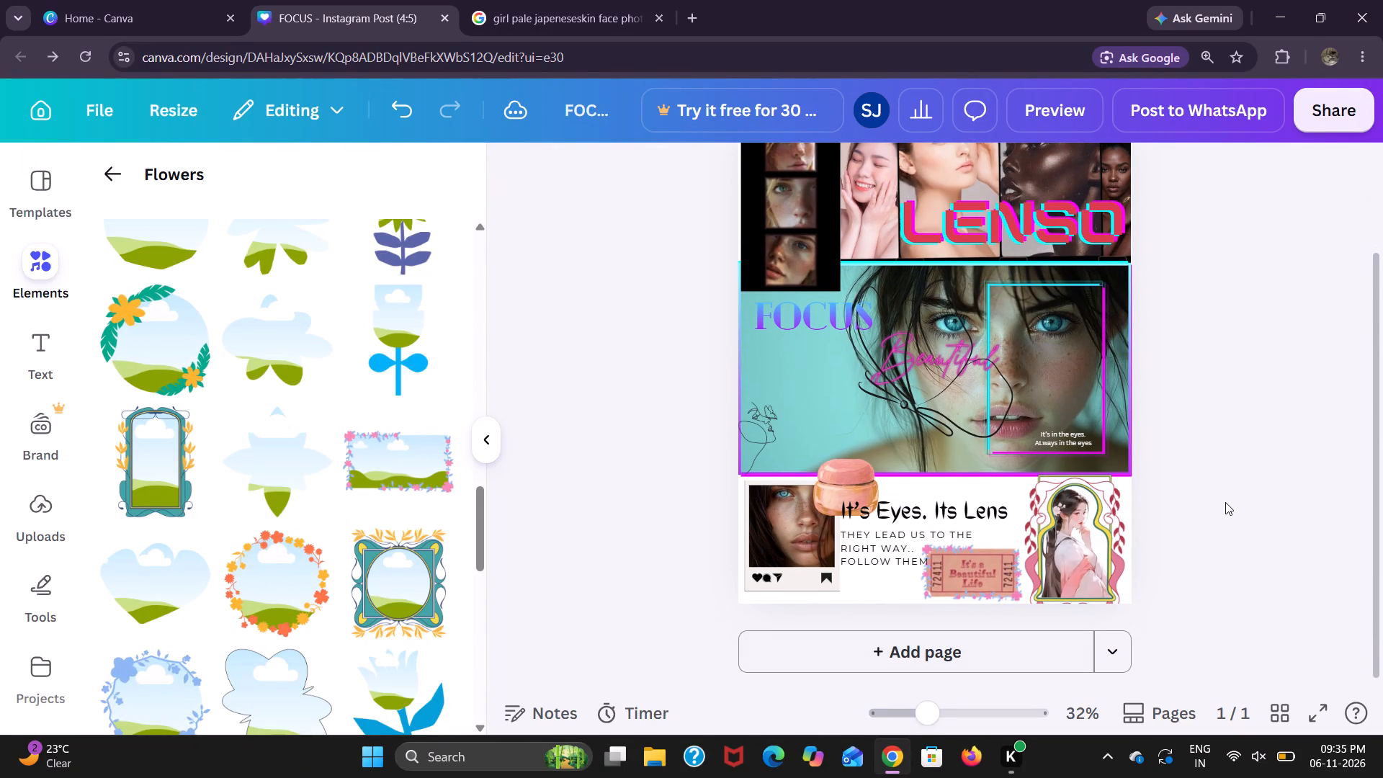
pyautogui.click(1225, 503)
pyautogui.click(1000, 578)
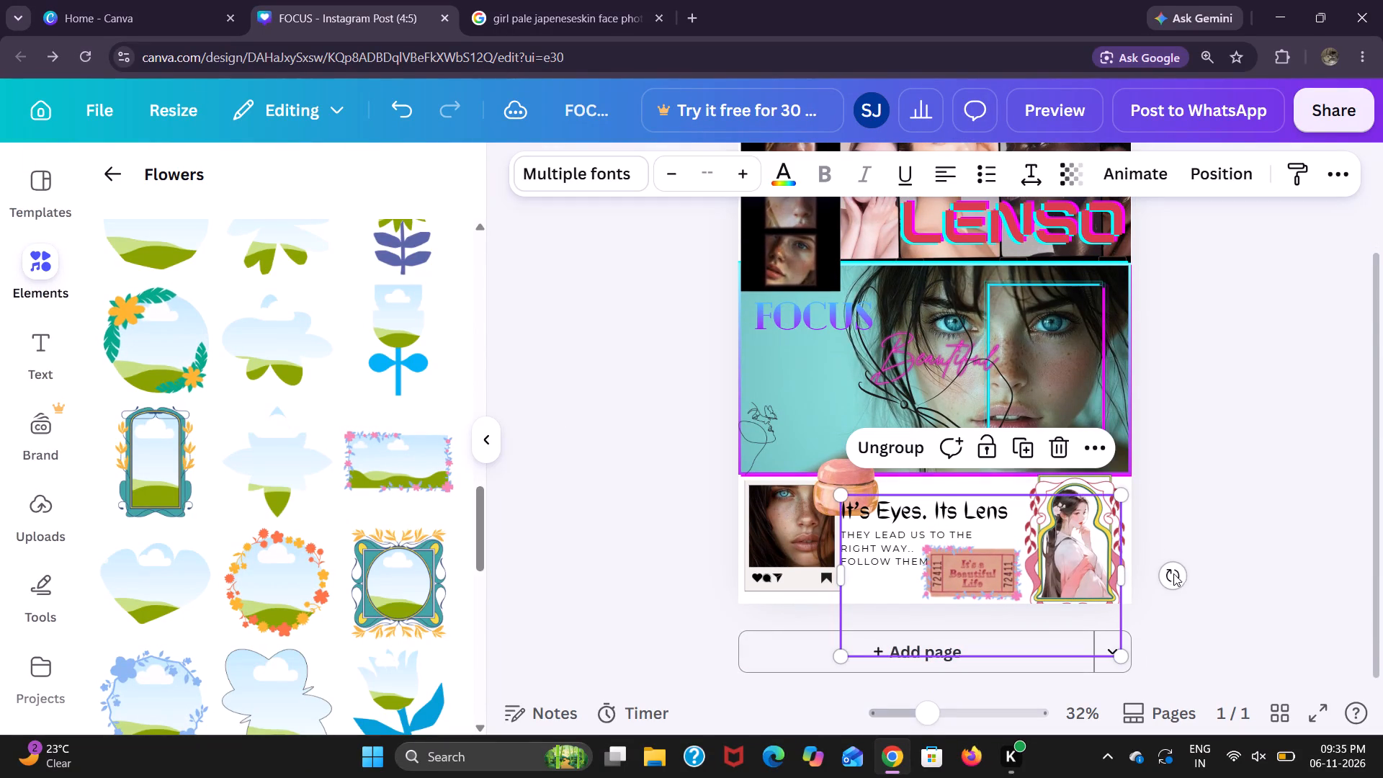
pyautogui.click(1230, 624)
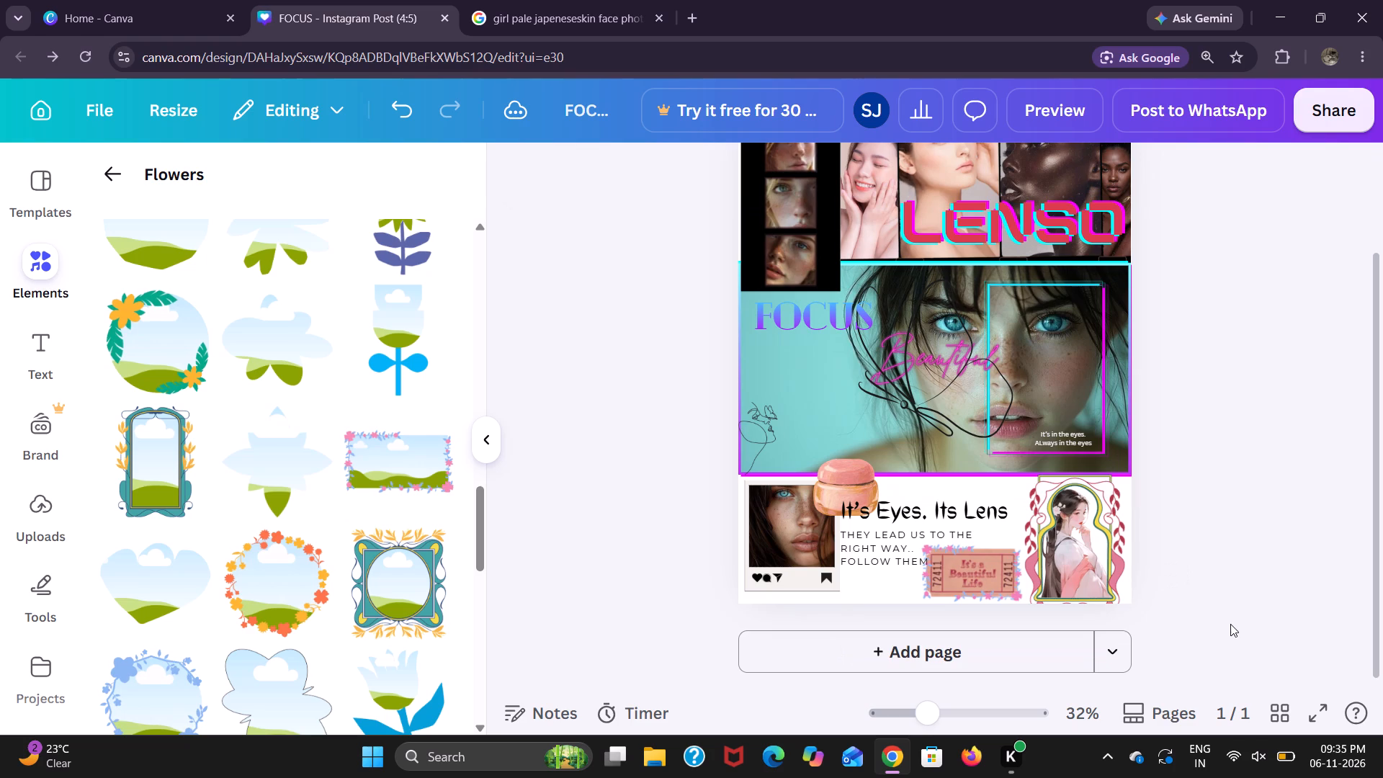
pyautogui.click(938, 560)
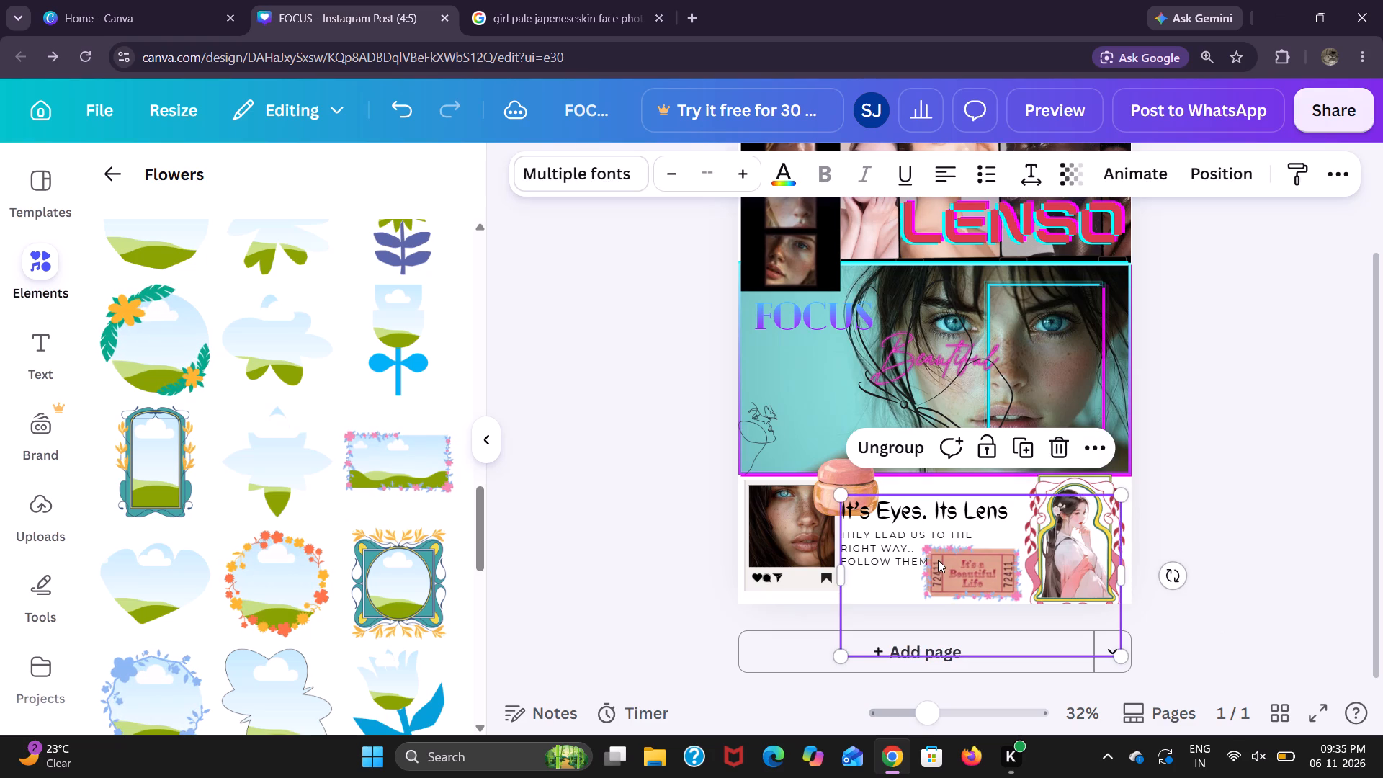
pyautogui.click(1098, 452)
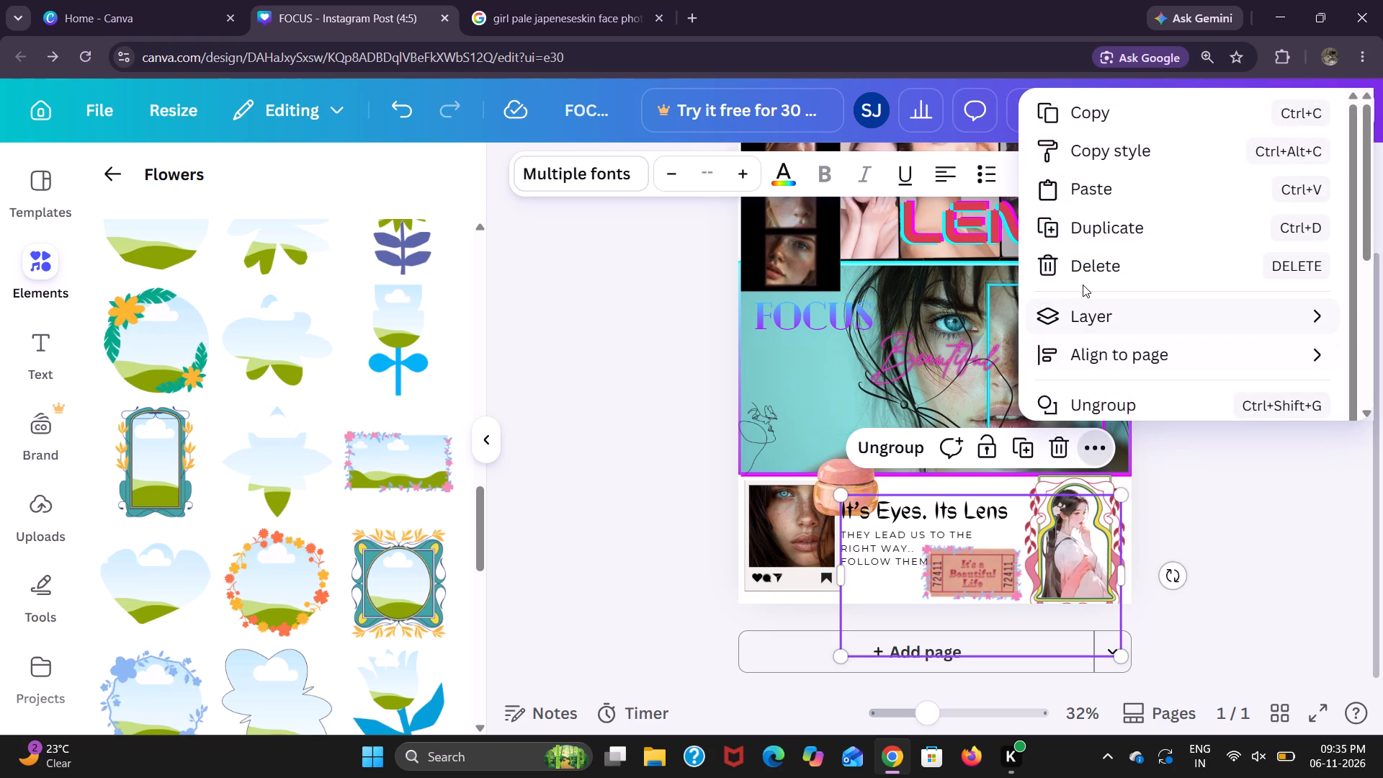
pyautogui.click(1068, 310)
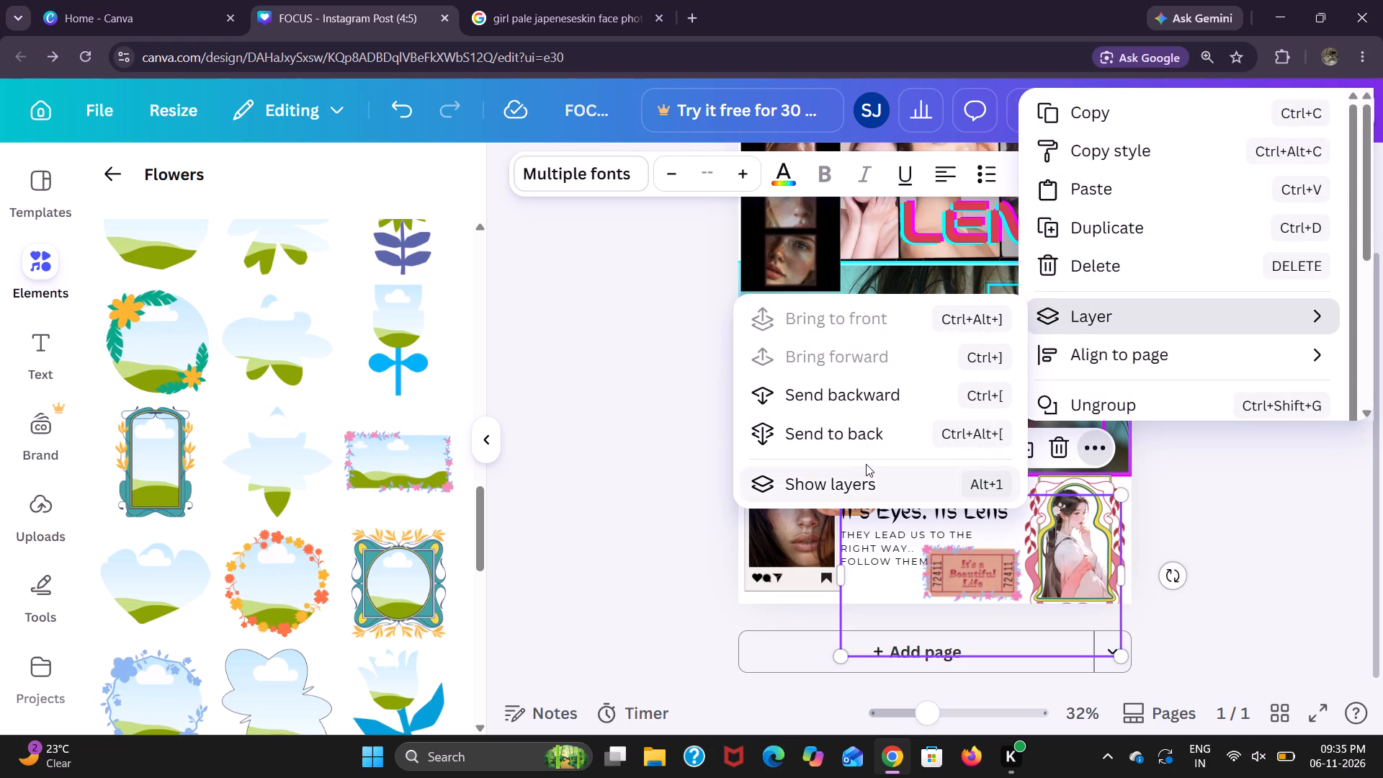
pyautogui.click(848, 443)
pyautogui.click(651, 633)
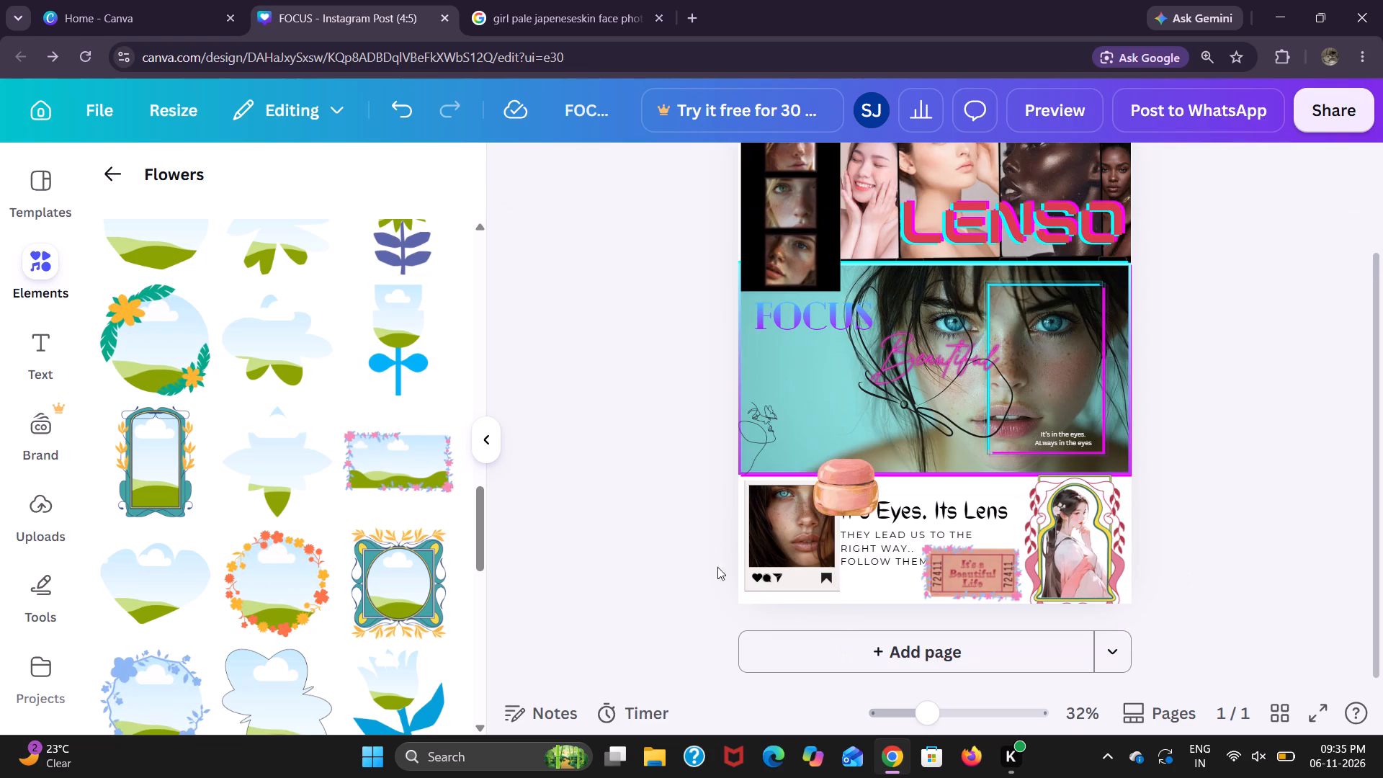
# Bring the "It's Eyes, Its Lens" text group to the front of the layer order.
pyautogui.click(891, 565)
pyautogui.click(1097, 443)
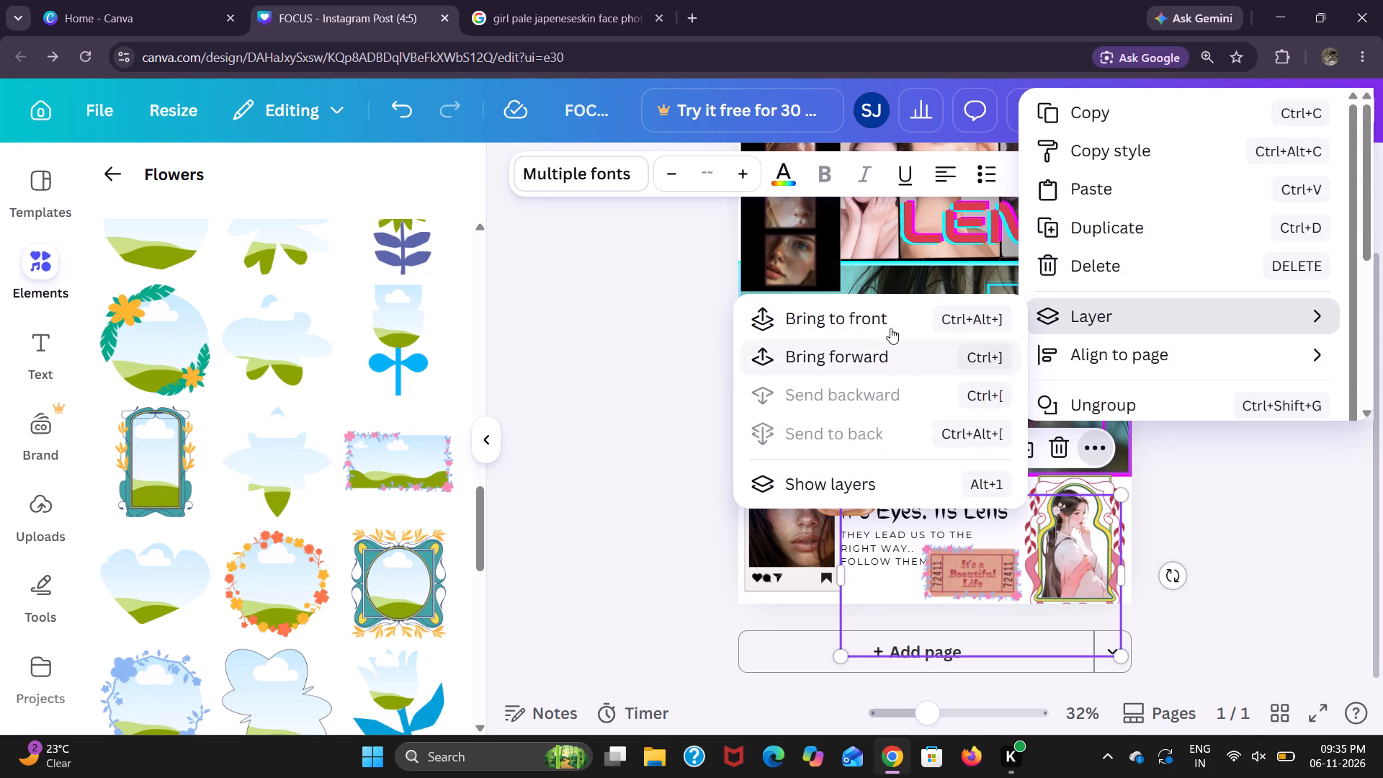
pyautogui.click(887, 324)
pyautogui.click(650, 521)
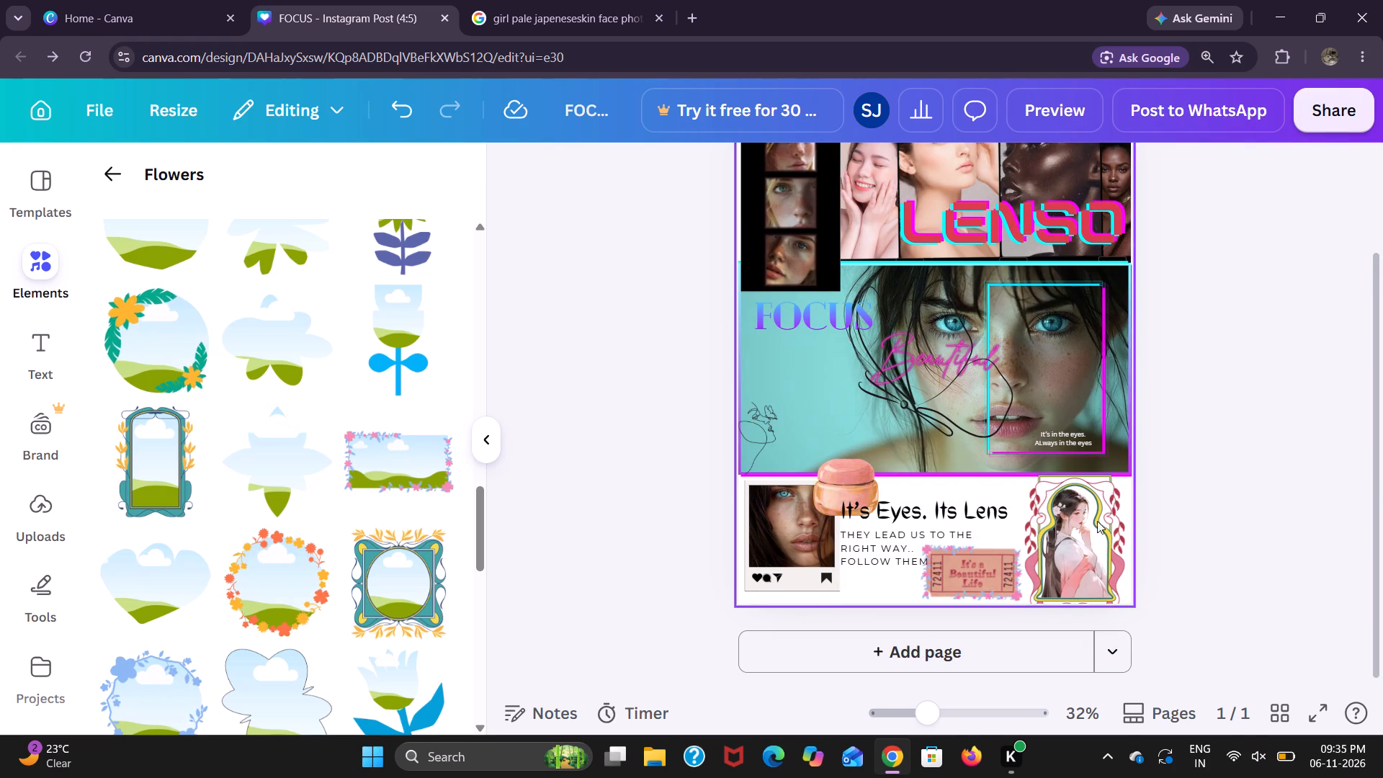
# Shrink the row of portraits behind LENSO slightly from its corner by the film strip, making the first portrait about 152 by 384.
pyautogui.scroll(1, 1157, 516)
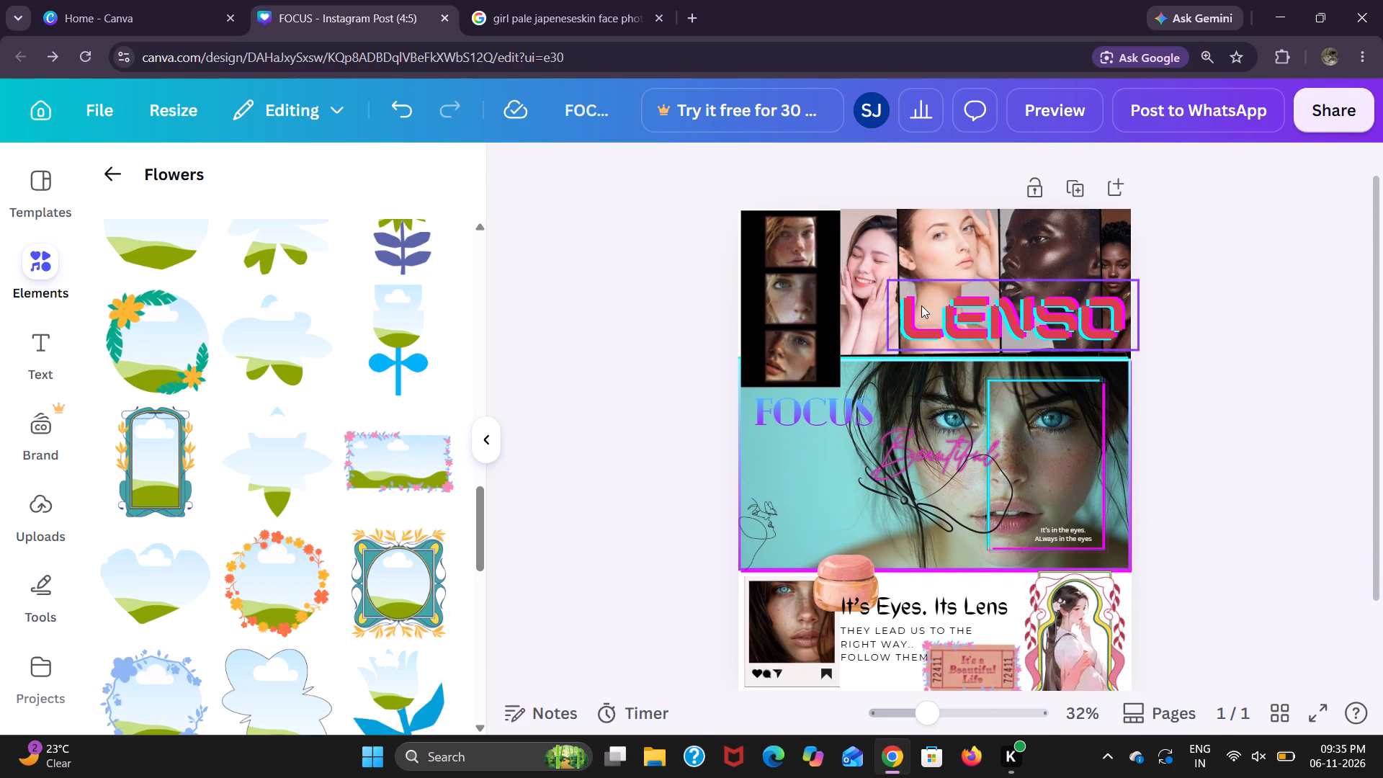
pyautogui.click(874, 326)
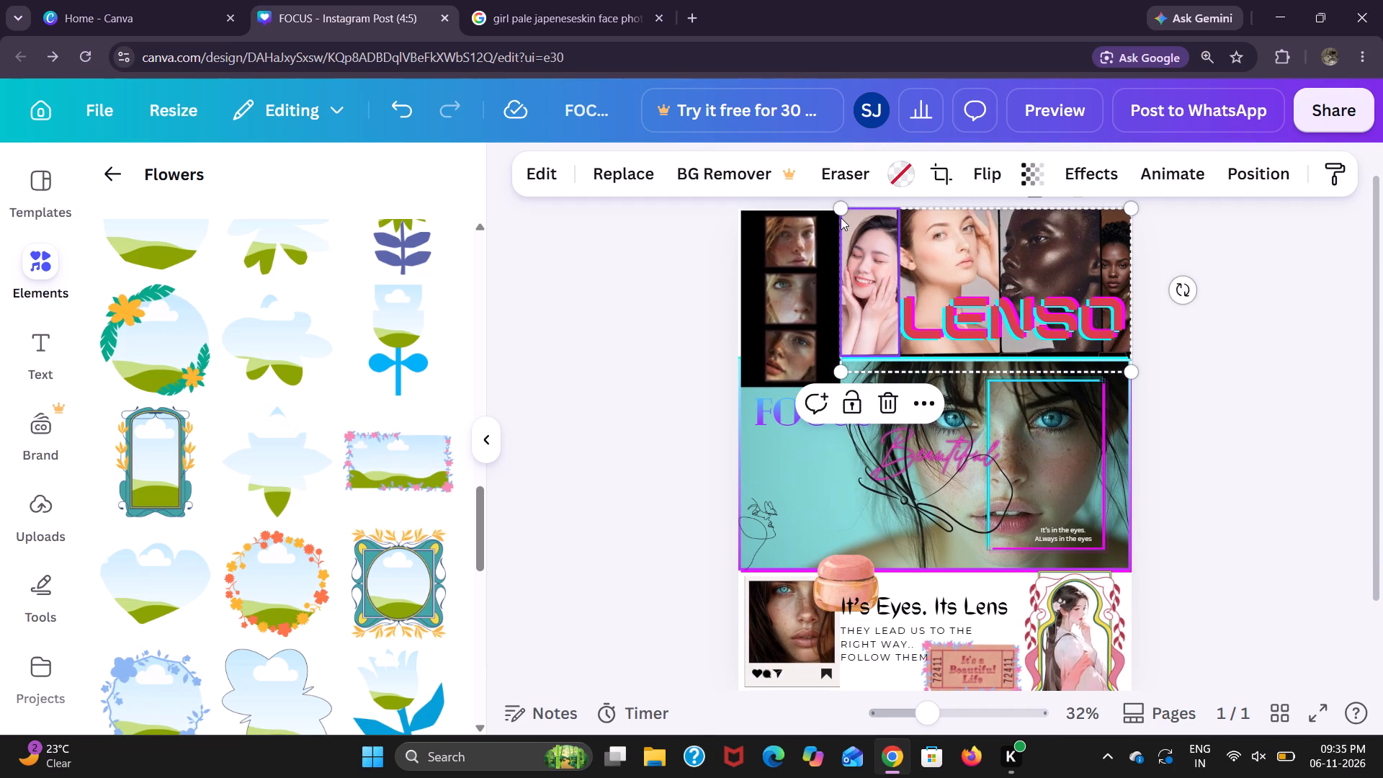
pyautogui.moveTo(843, 212); pyautogui.dragTo(855, 220)
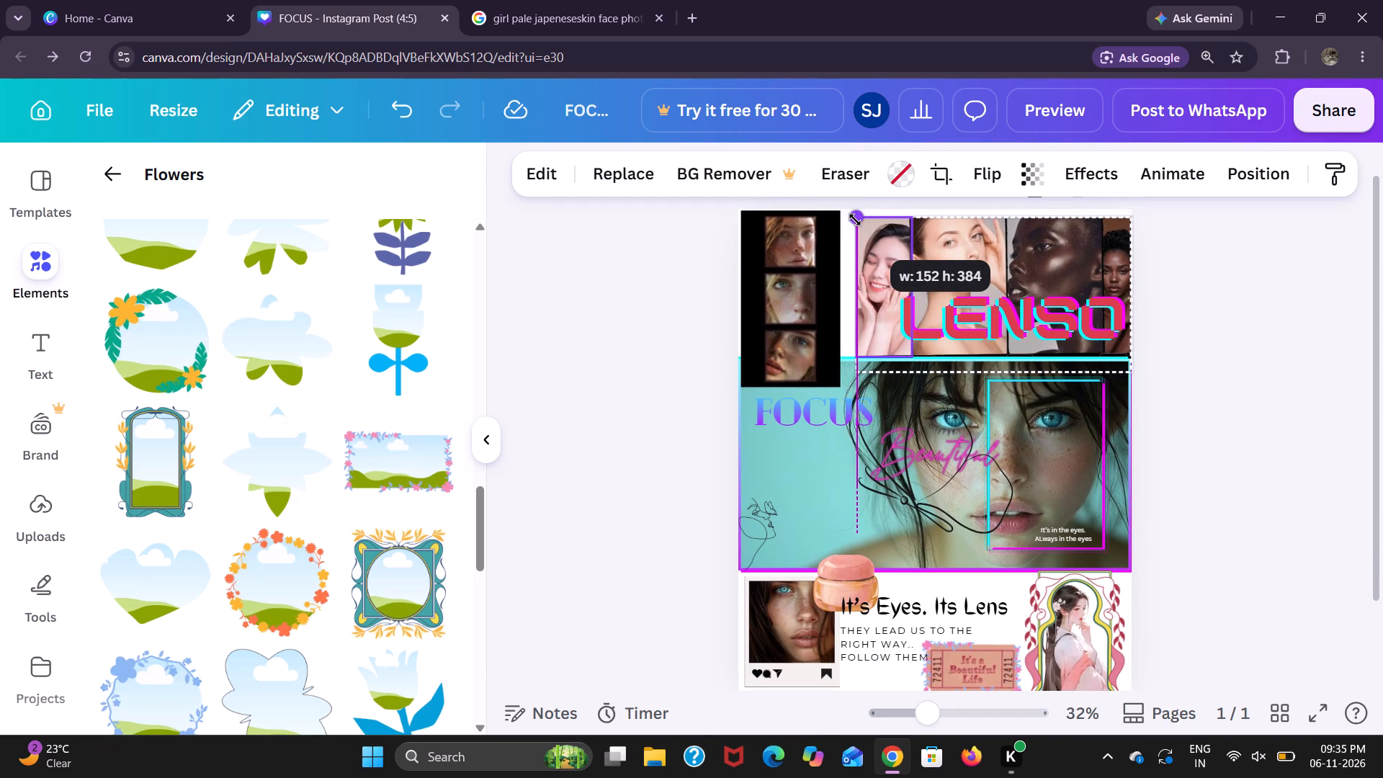
# Resize the smiling woman's photo in the top portrait row to about 158 by 398, leaving a thin gap beside the film strip.
pyautogui.moveTo(855, 220); pyautogui.dragTo(846, 219)
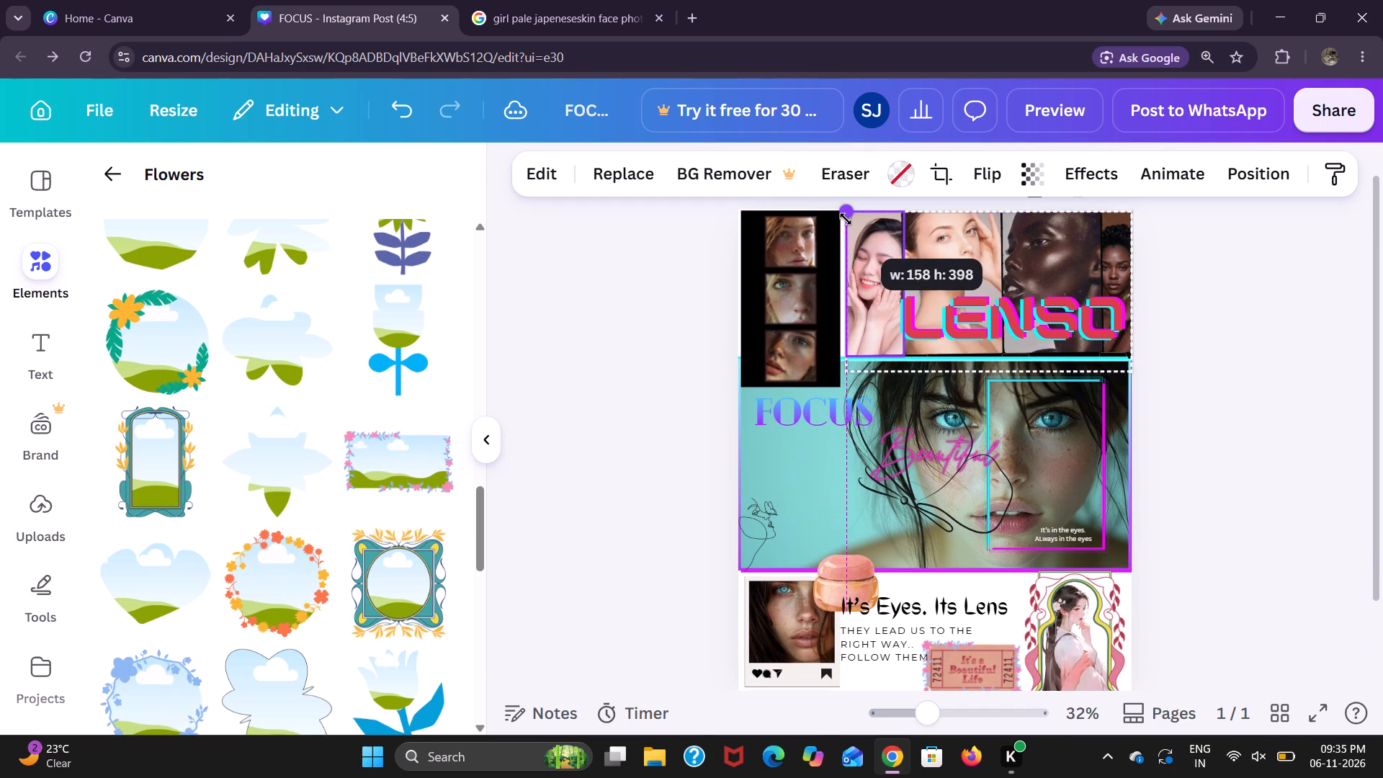
pyautogui.click(1284, 233)
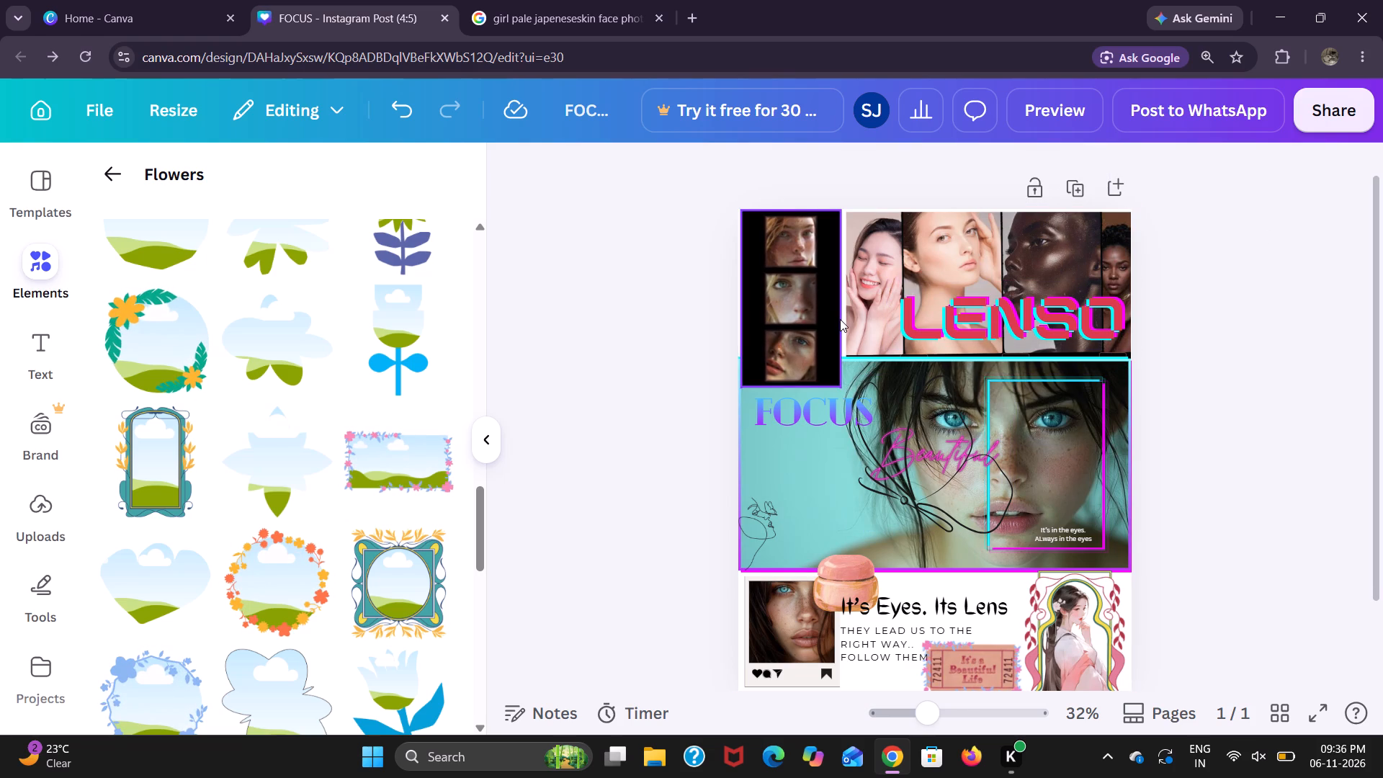
# Leave the Flowers frames, search the elements for "glitch line", and show all the graphics results.
pyautogui.hscroll(-1, 472, 437)
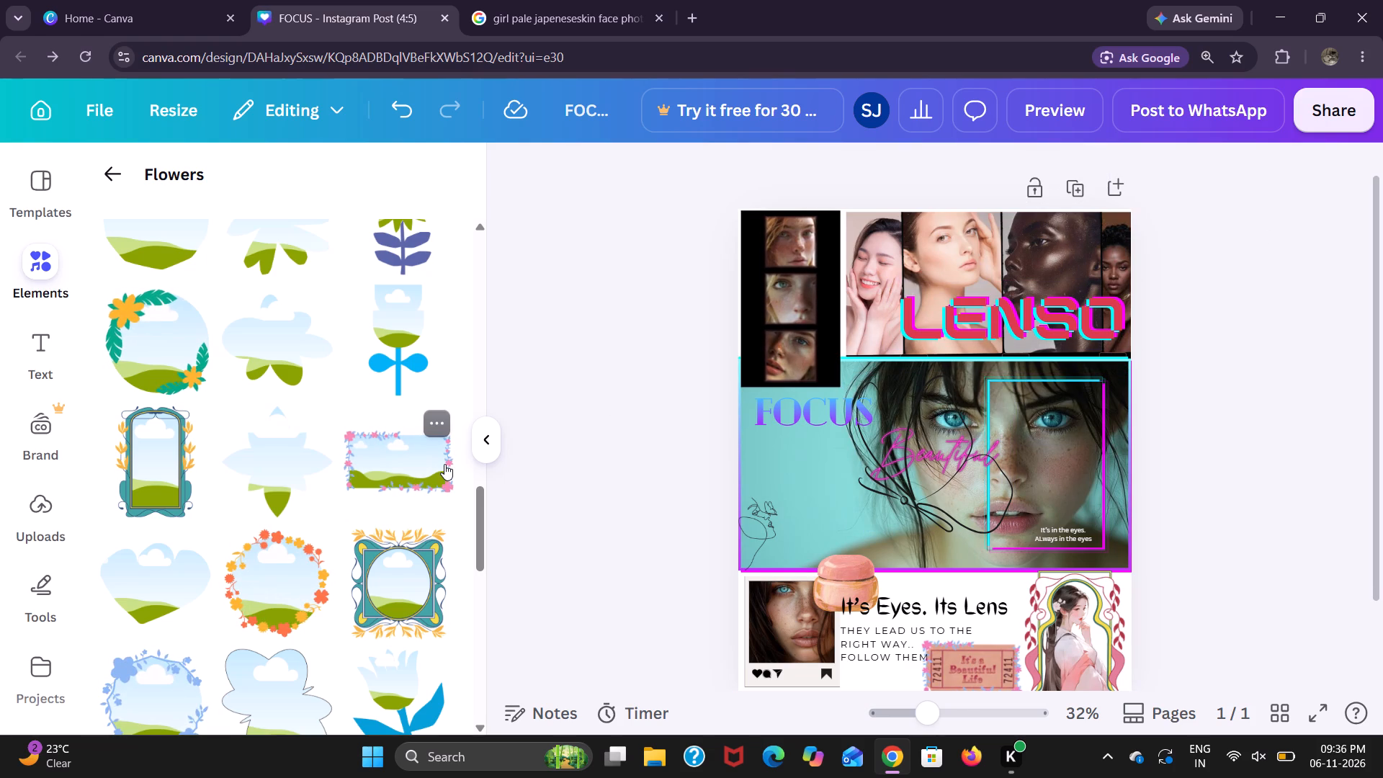
pyautogui.scroll(-5, 444, 464)
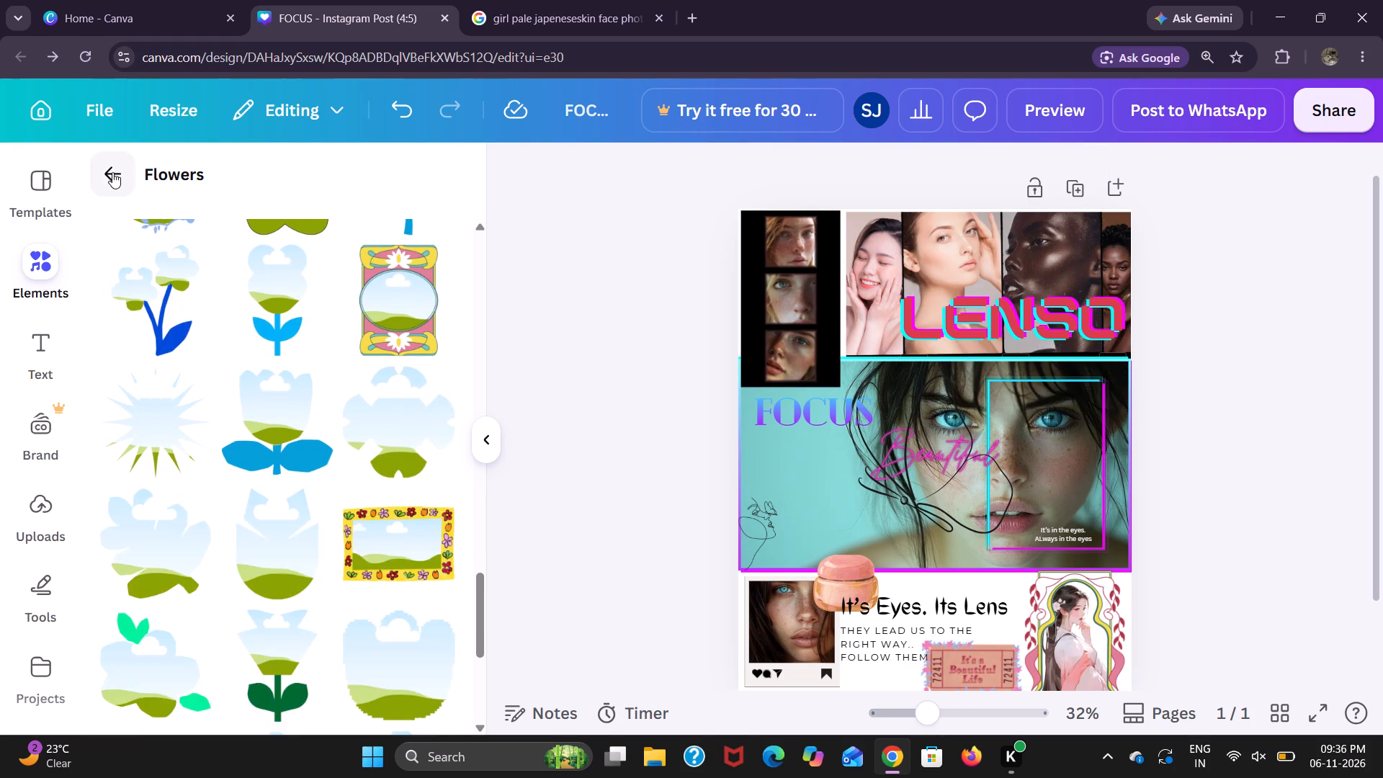
pyautogui.click(114, 172)
pyautogui.click(112, 158)
pyautogui.click(189, 204)
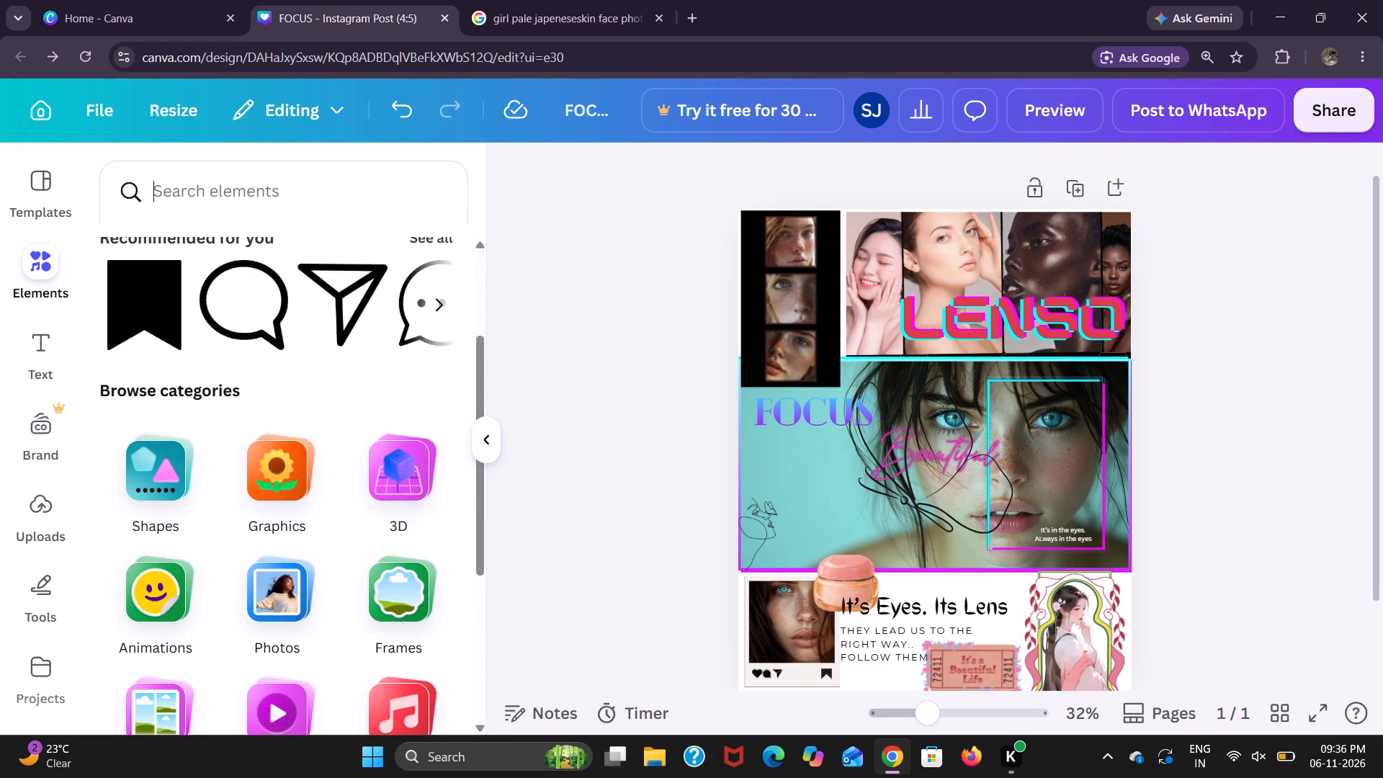
pyautogui.write('glitch line')
pyautogui.press('Return')
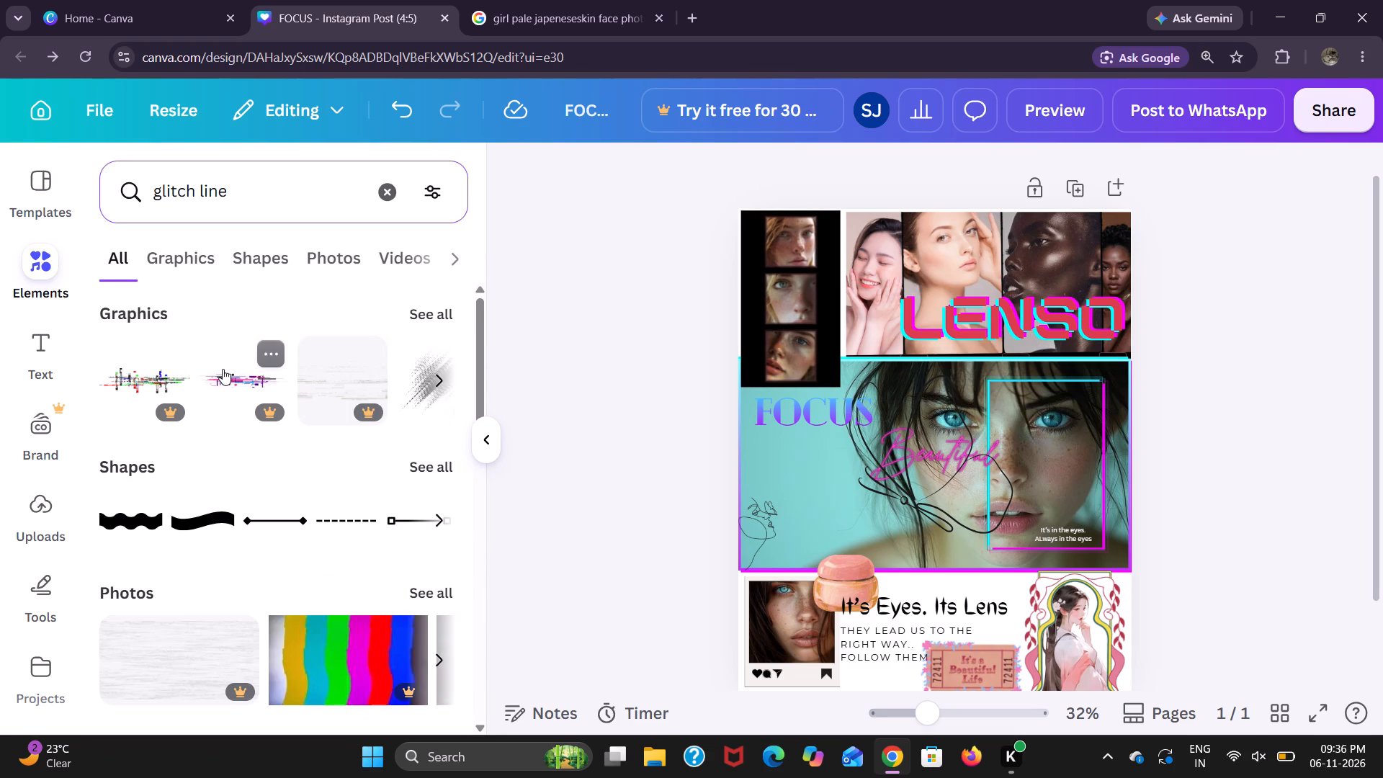
pyautogui.click(425, 313)
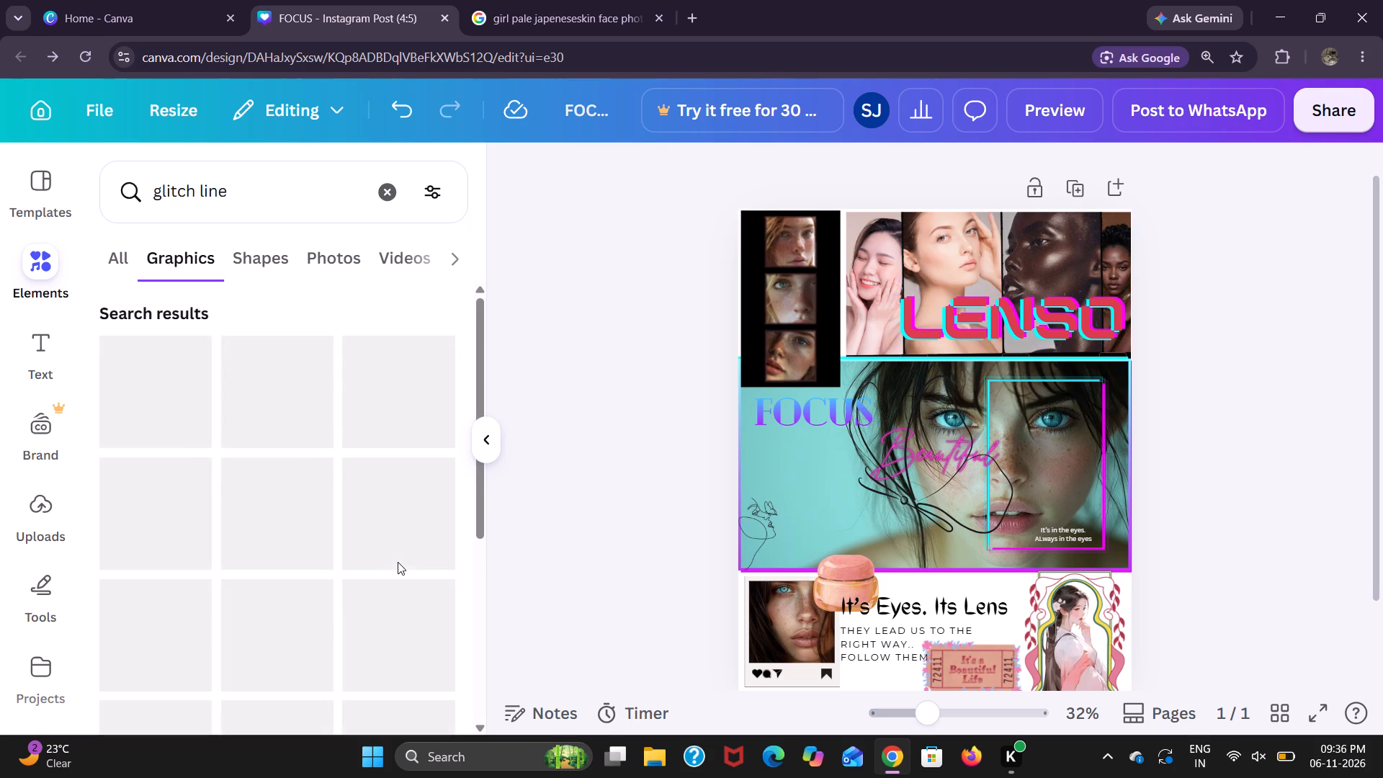
# Look through the "glitch line" graphics for a line suited to the portrait collage.
pyautogui.scroll(-1, 398, 562)
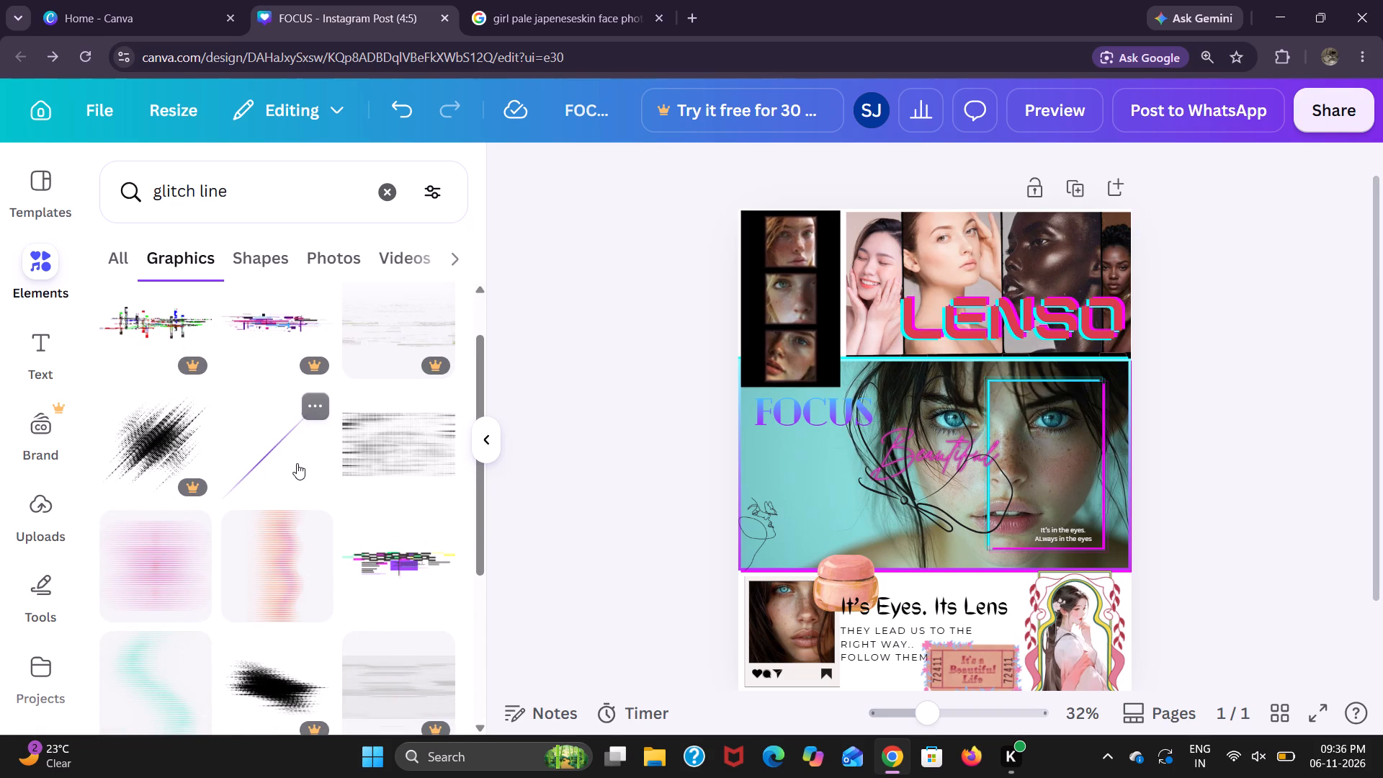
pyautogui.scroll(-2, 281, 552)
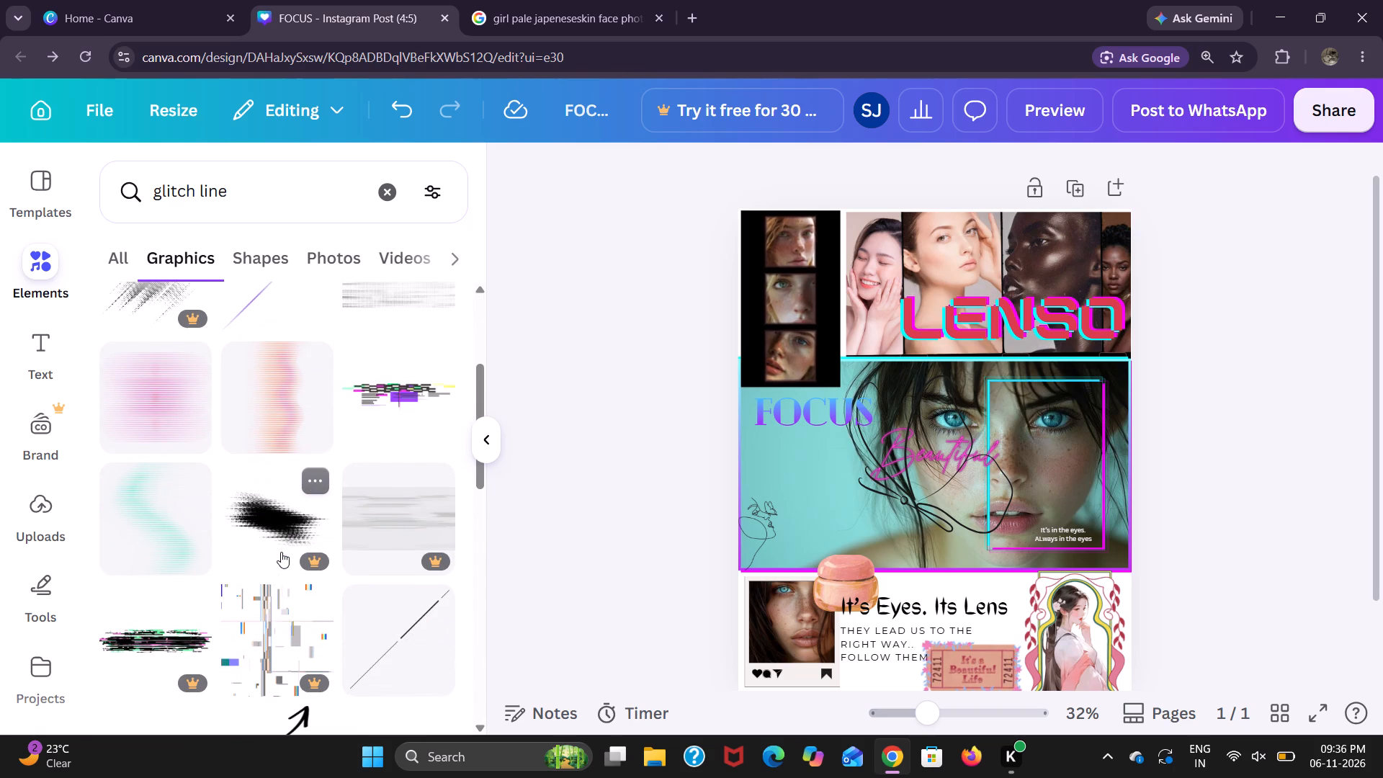
pyautogui.scroll(-2, 281, 552)
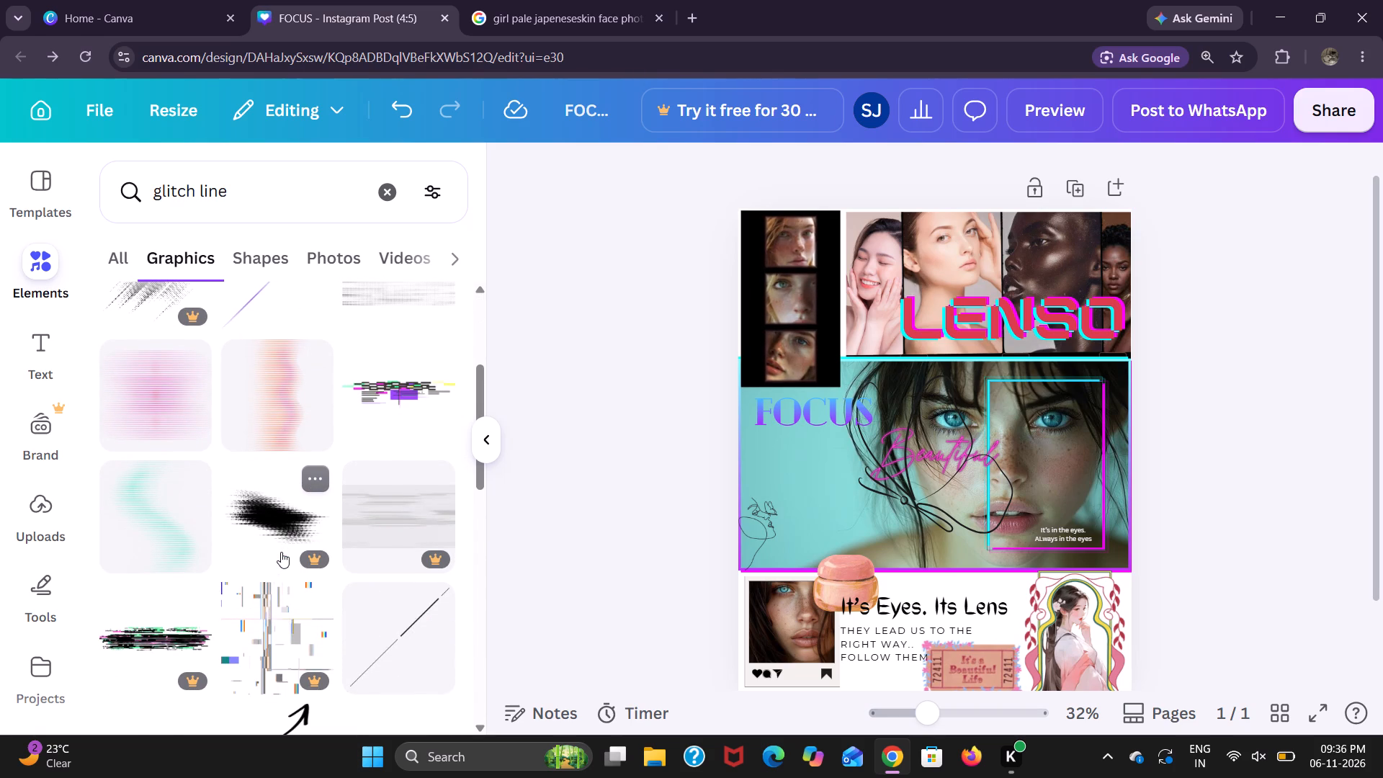
pyautogui.scroll(-4, 281, 552)
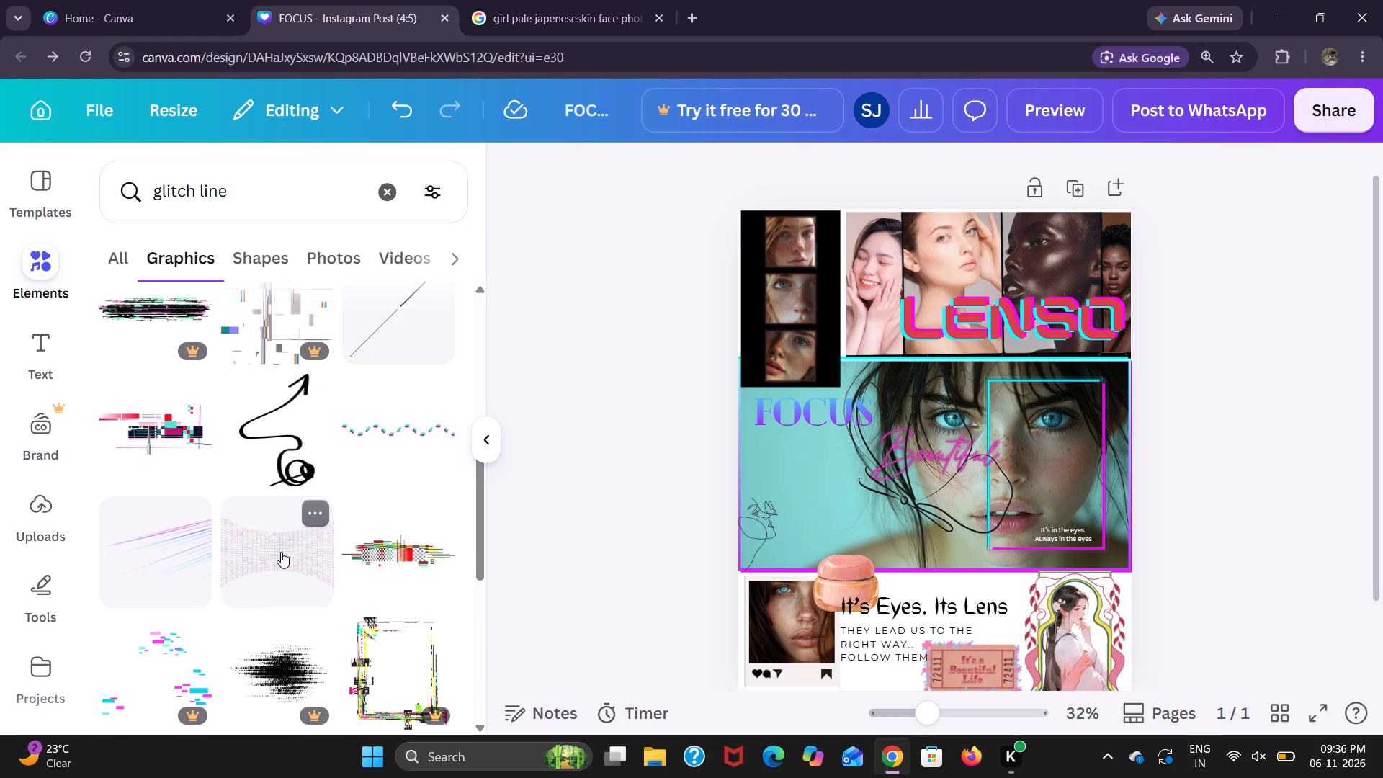
pyautogui.scroll(-2, 236, 558)
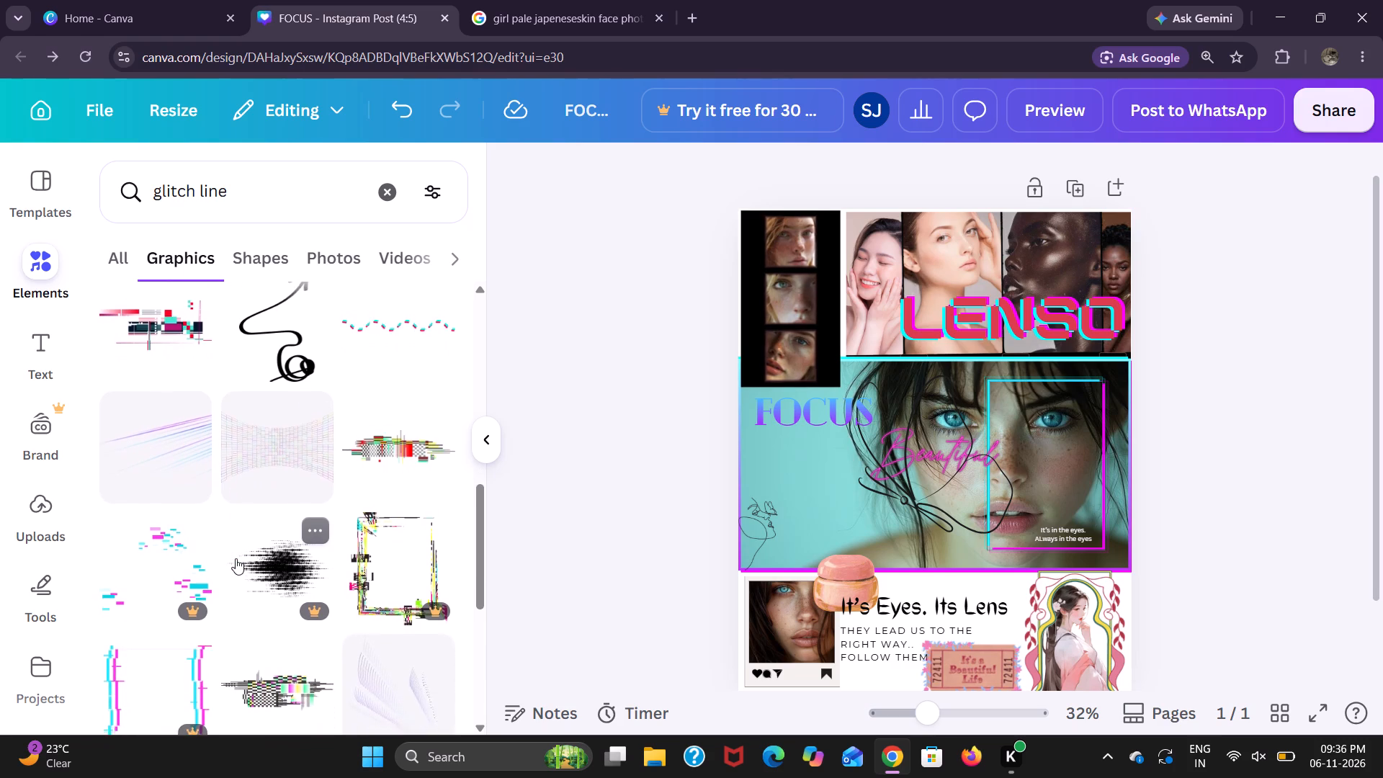
pyautogui.scroll(-4, 236, 558)
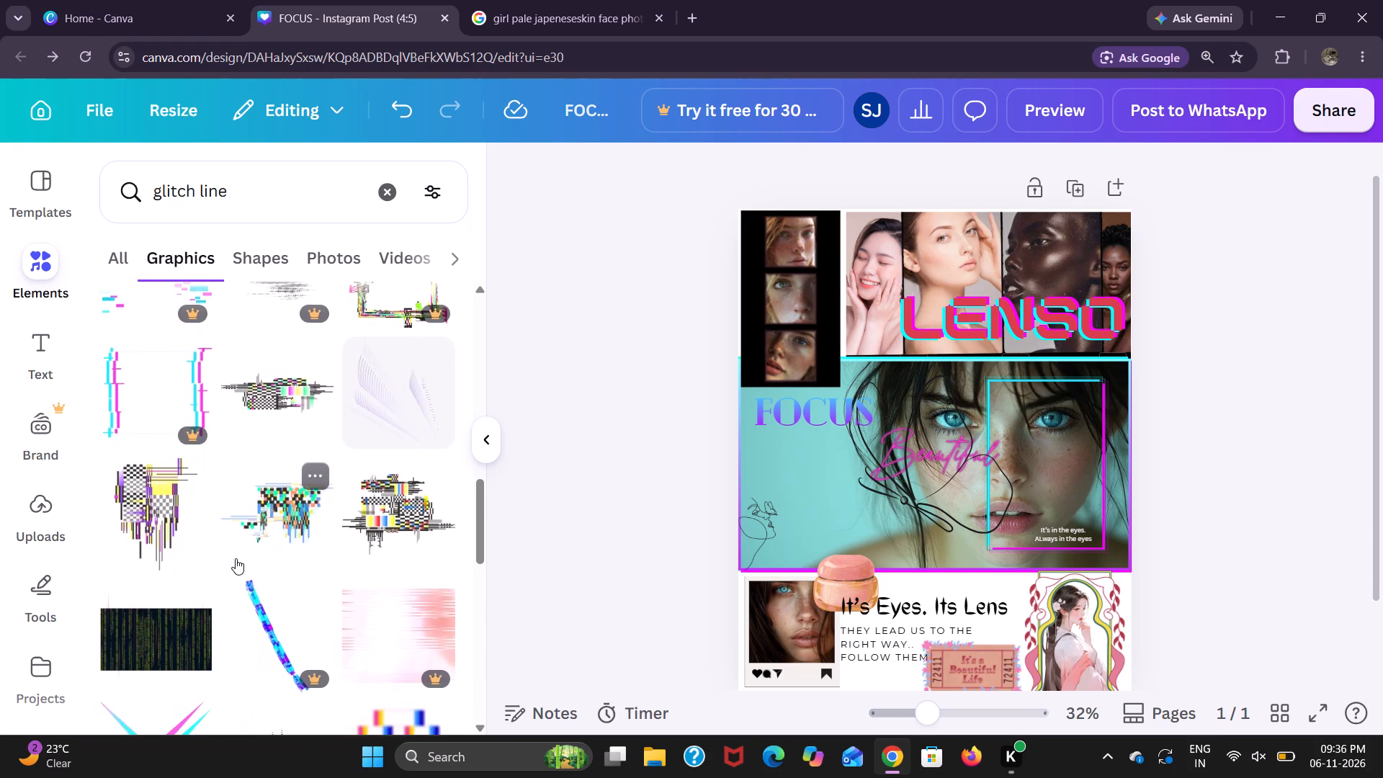
pyautogui.scroll(-1, 236, 558)
pyautogui.scroll(6, 236, 558)
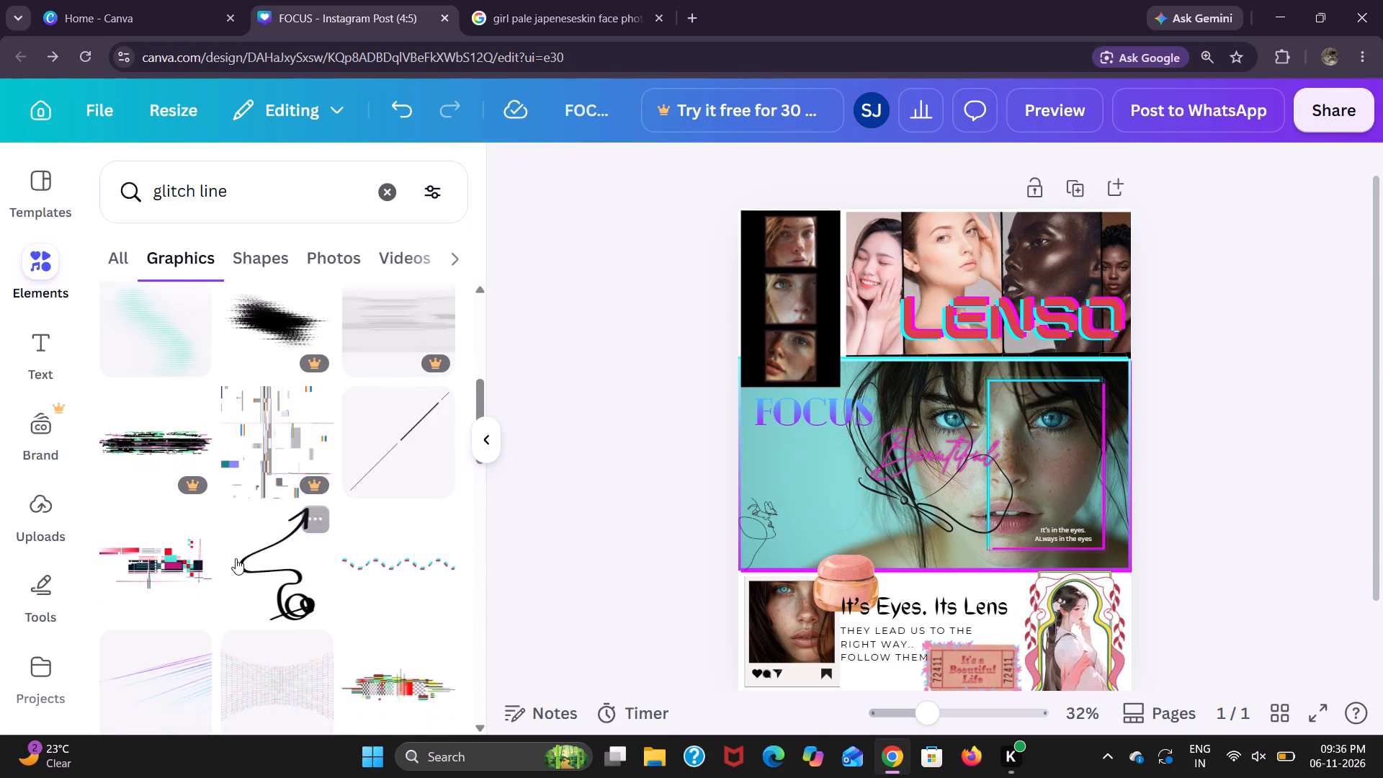
pyautogui.scroll(5, 236, 558)
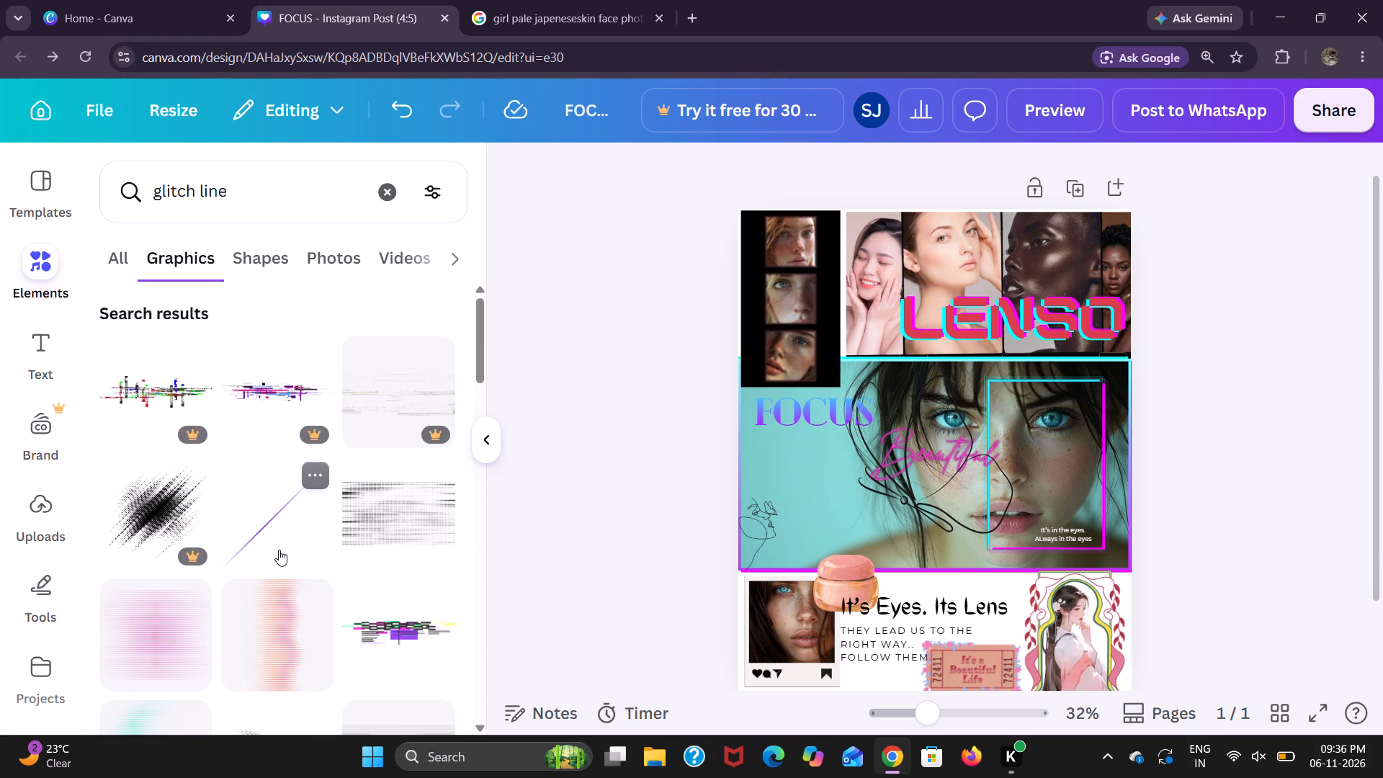
# Add the thin purple diagonal line graphic, enlarged and placed across the film strip.
pyautogui.click(267, 552)
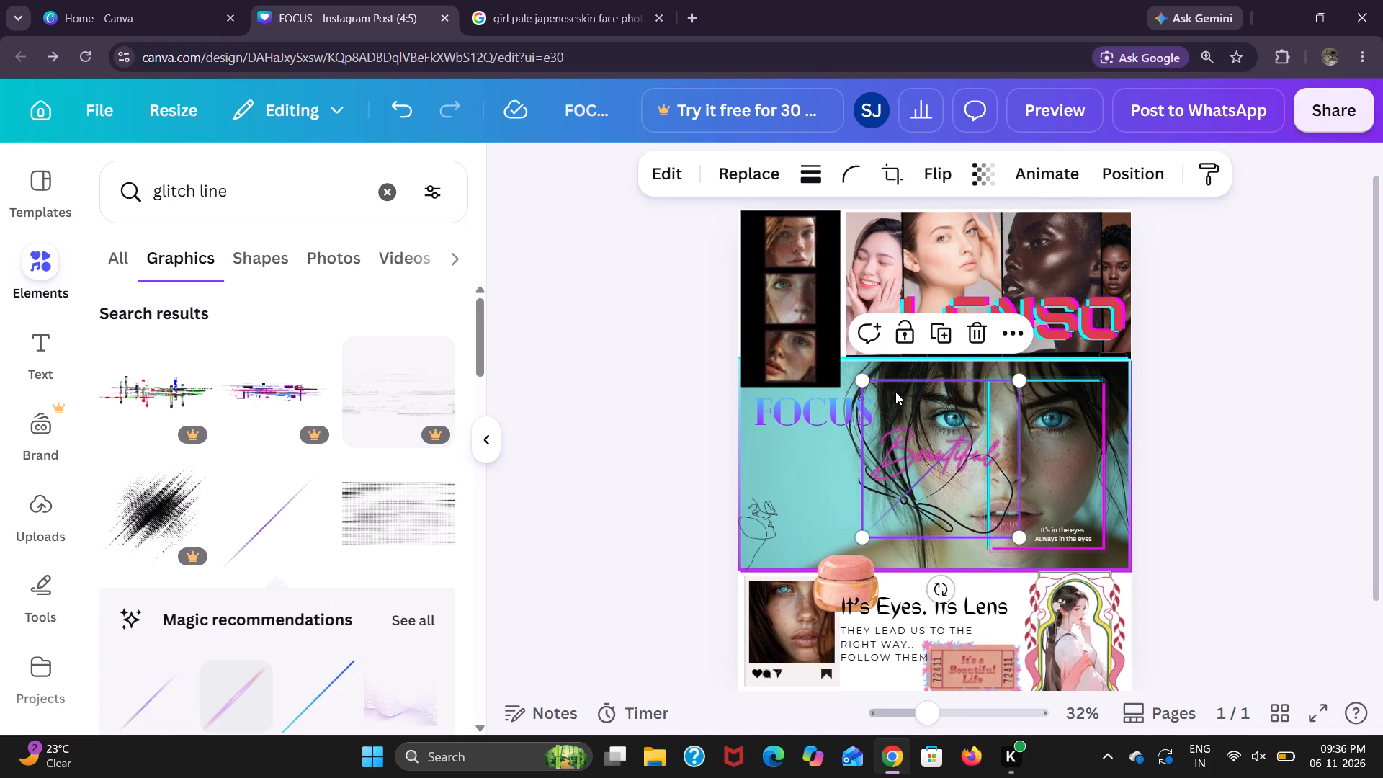
pyautogui.moveTo(865, 386); pyautogui.dragTo(751, 329)
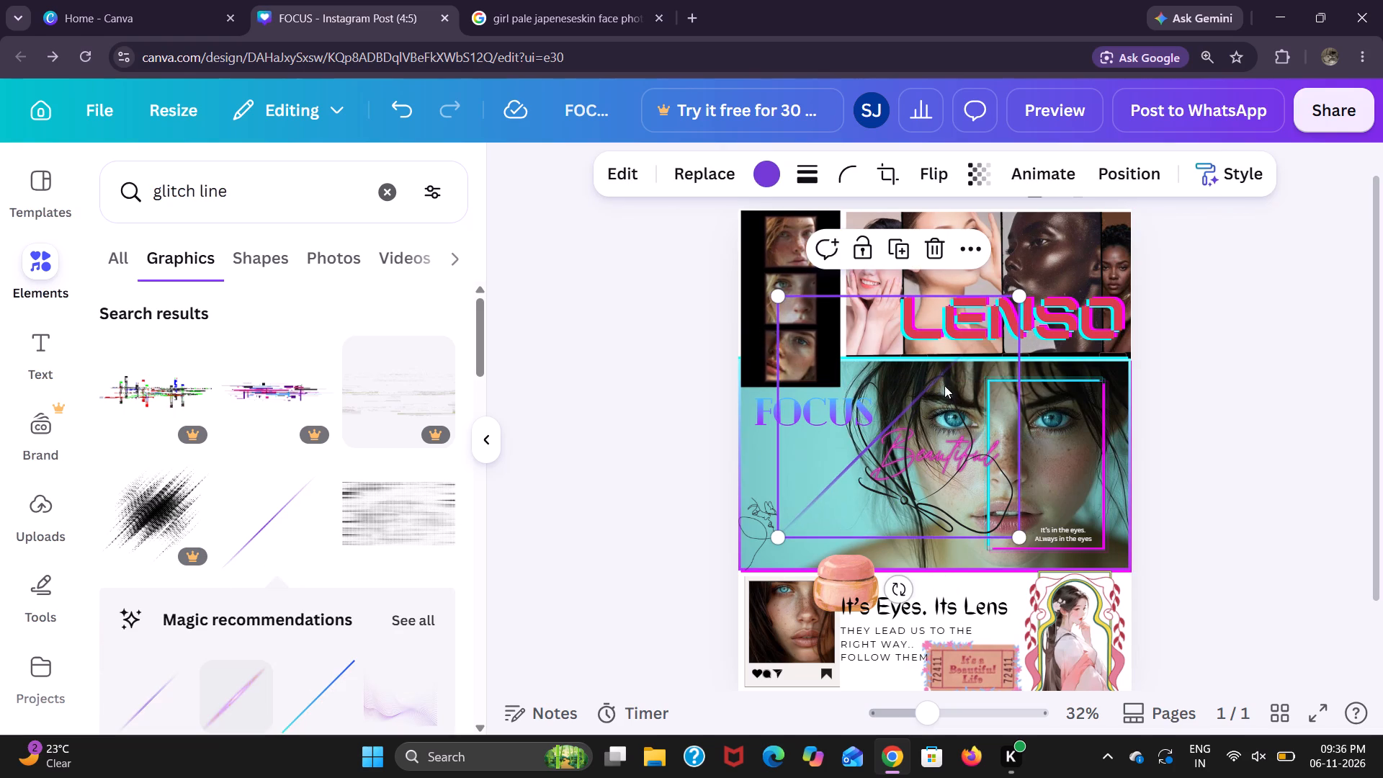
pyautogui.moveTo(930, 383); pyautogui.dragTo(849, 300)
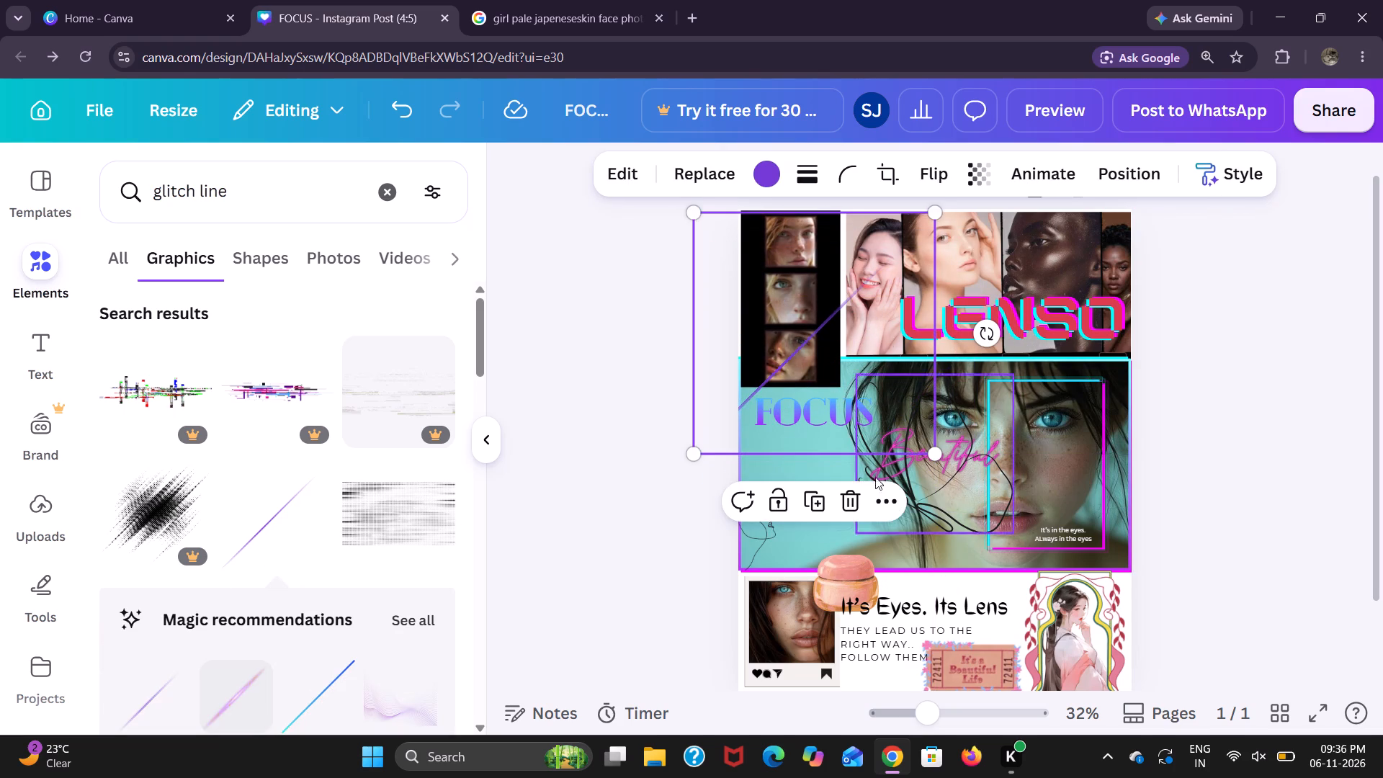
# Rotate the purple line upright and align it in the thin gap between the film strip and the smiling woman's photo.
pyautogui.moveTo(989, 332); pyautogui.dragTo(910, 247)
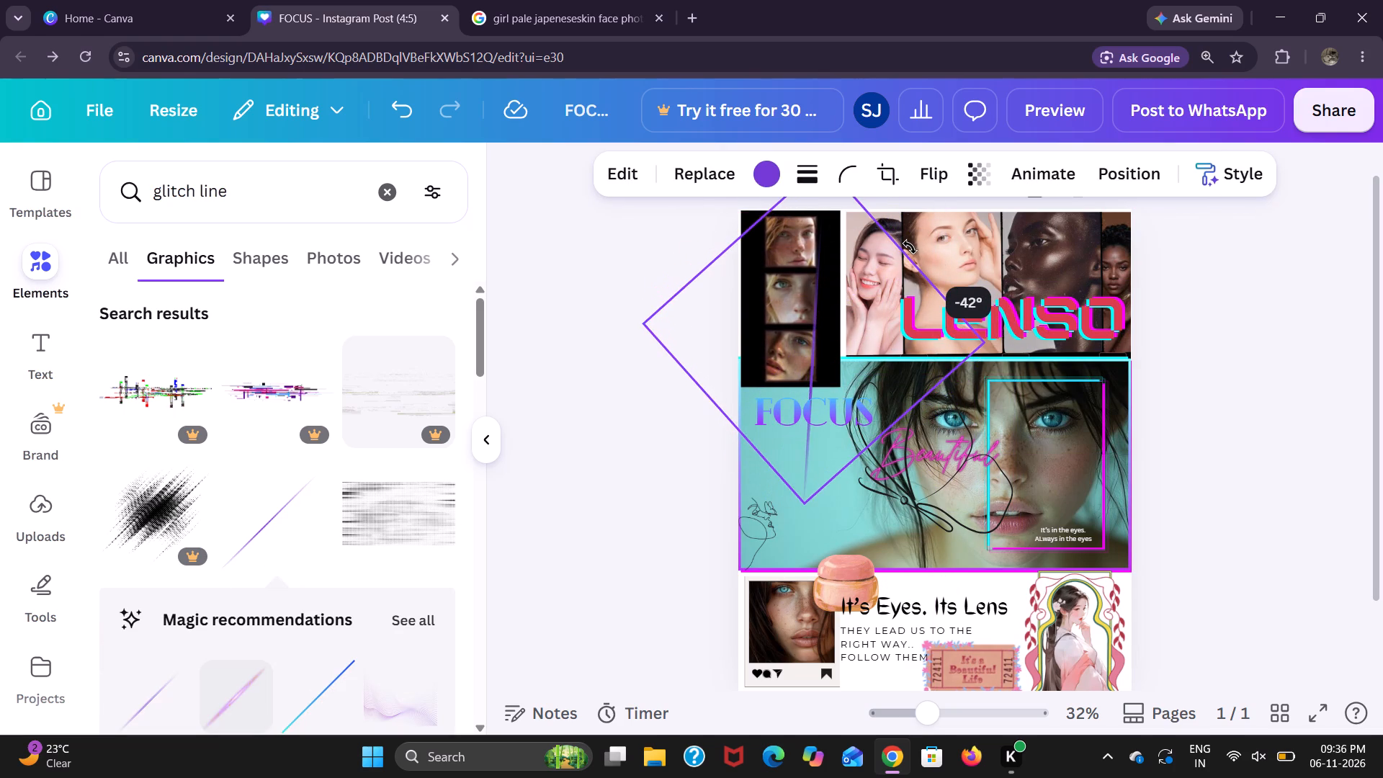
pyautogui.moveTo(910, 247); pyautogui.dragTo(903, 242)
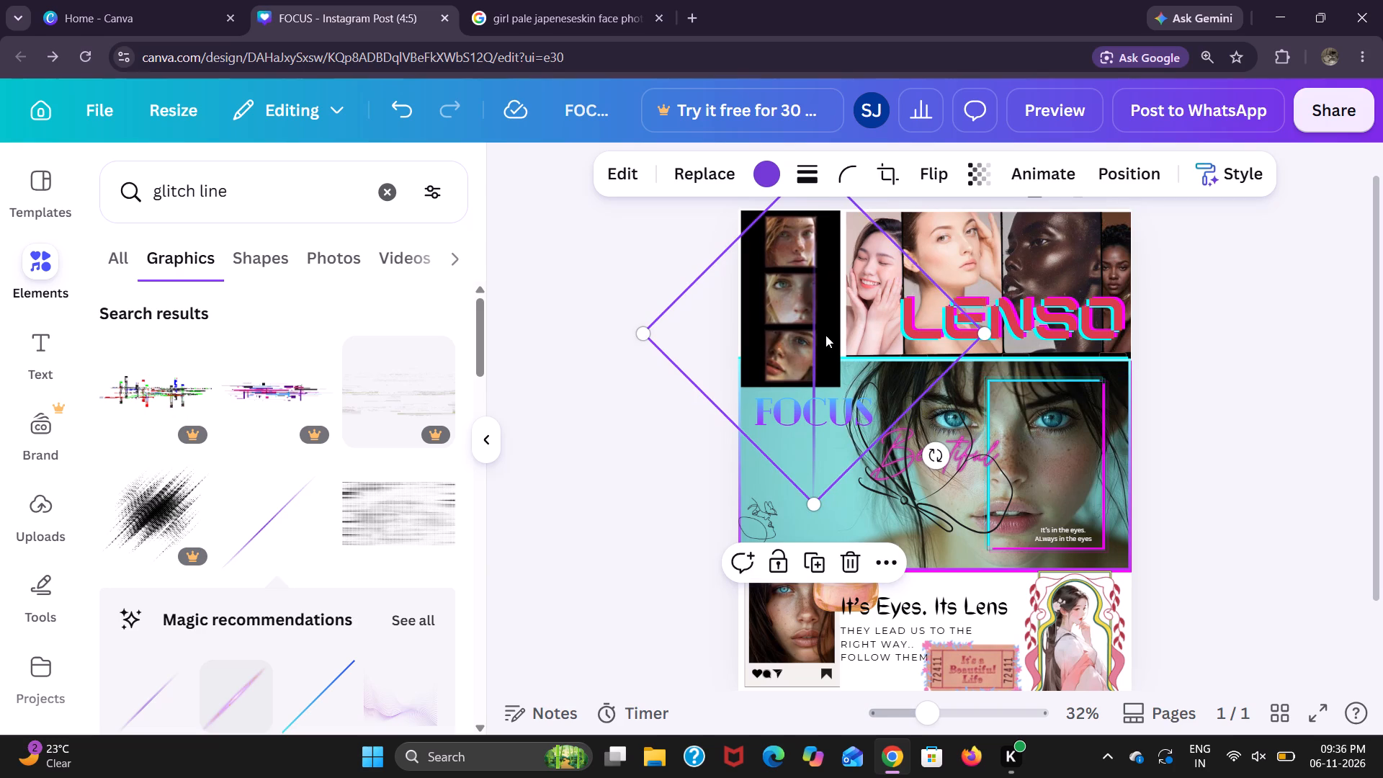
pyautogui.moveTo(814, 339); pyautogui.dragTo(843, 310)
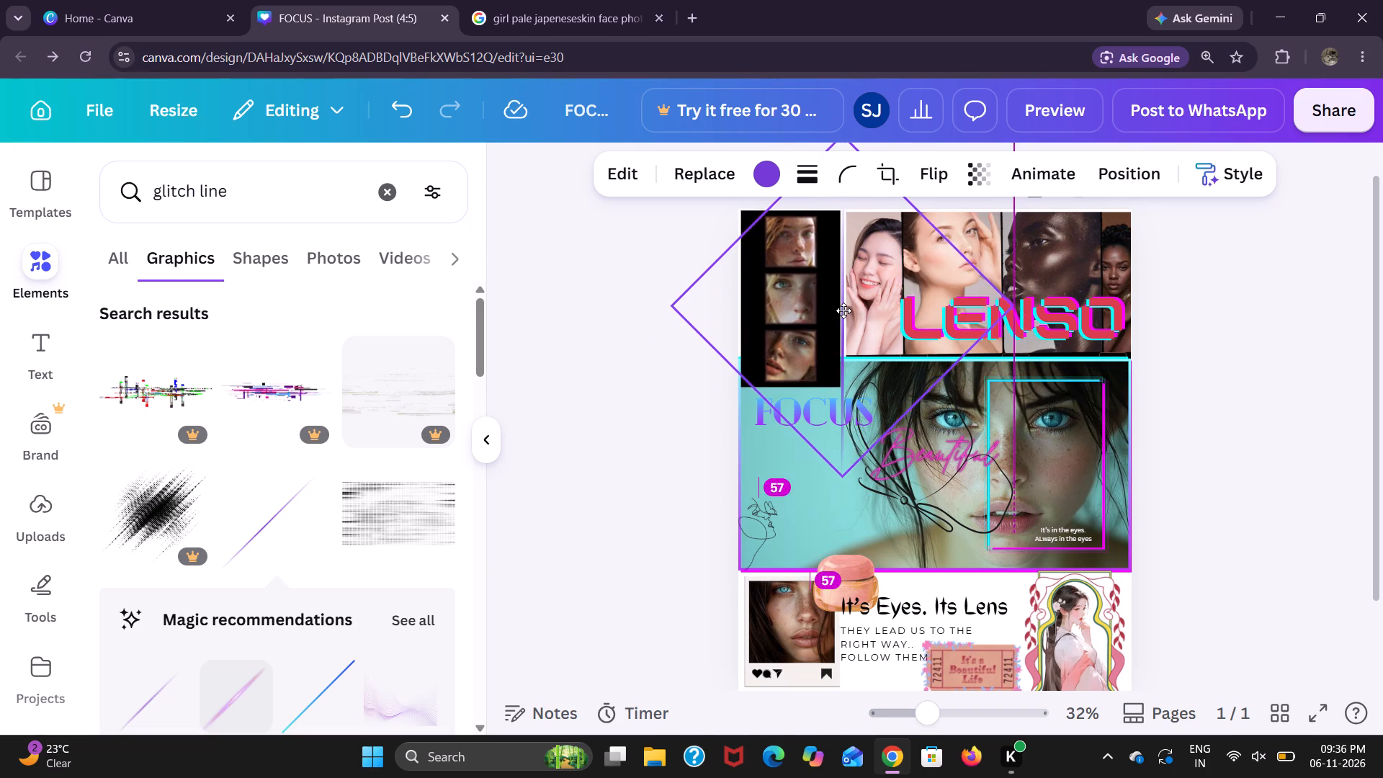
pyautogui.moveTo(843, 310); pyautogui.dragTo(843, 307)
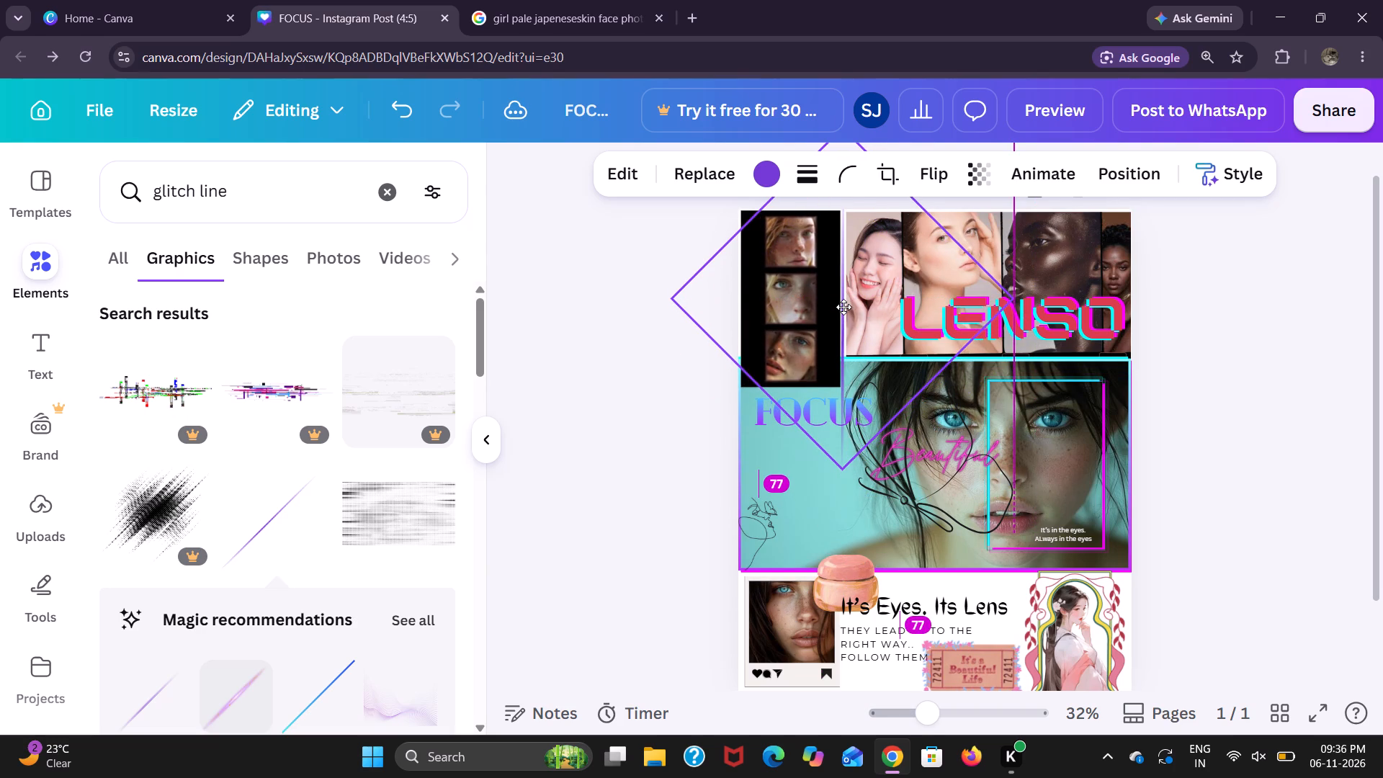
pyautogui.moveTo(843, 307); pyautogui.dragTo(843, 305)
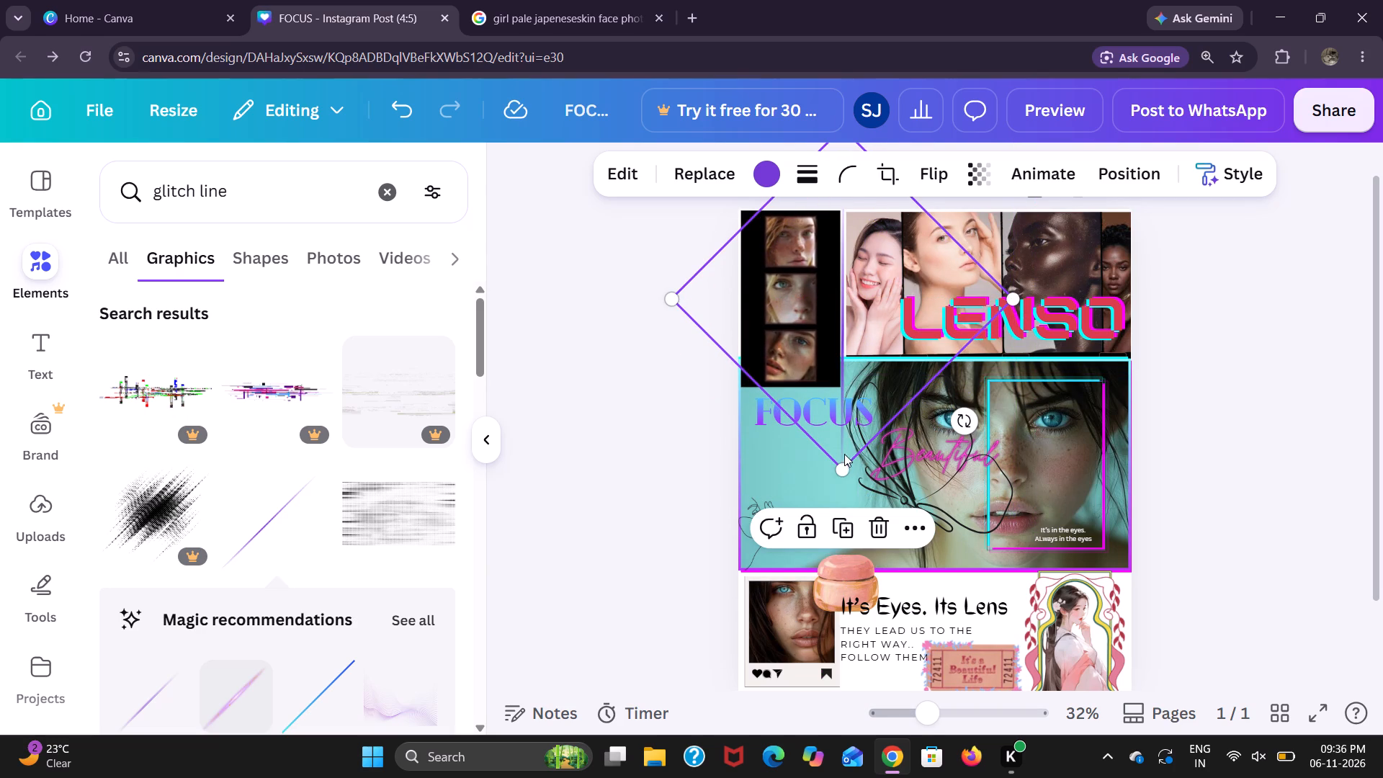
# Shrink the upright purple line from its lower end to about 642 by 642.
pyautogui.moveTo(843, 470); pyautogui.dragTo(845, 450)
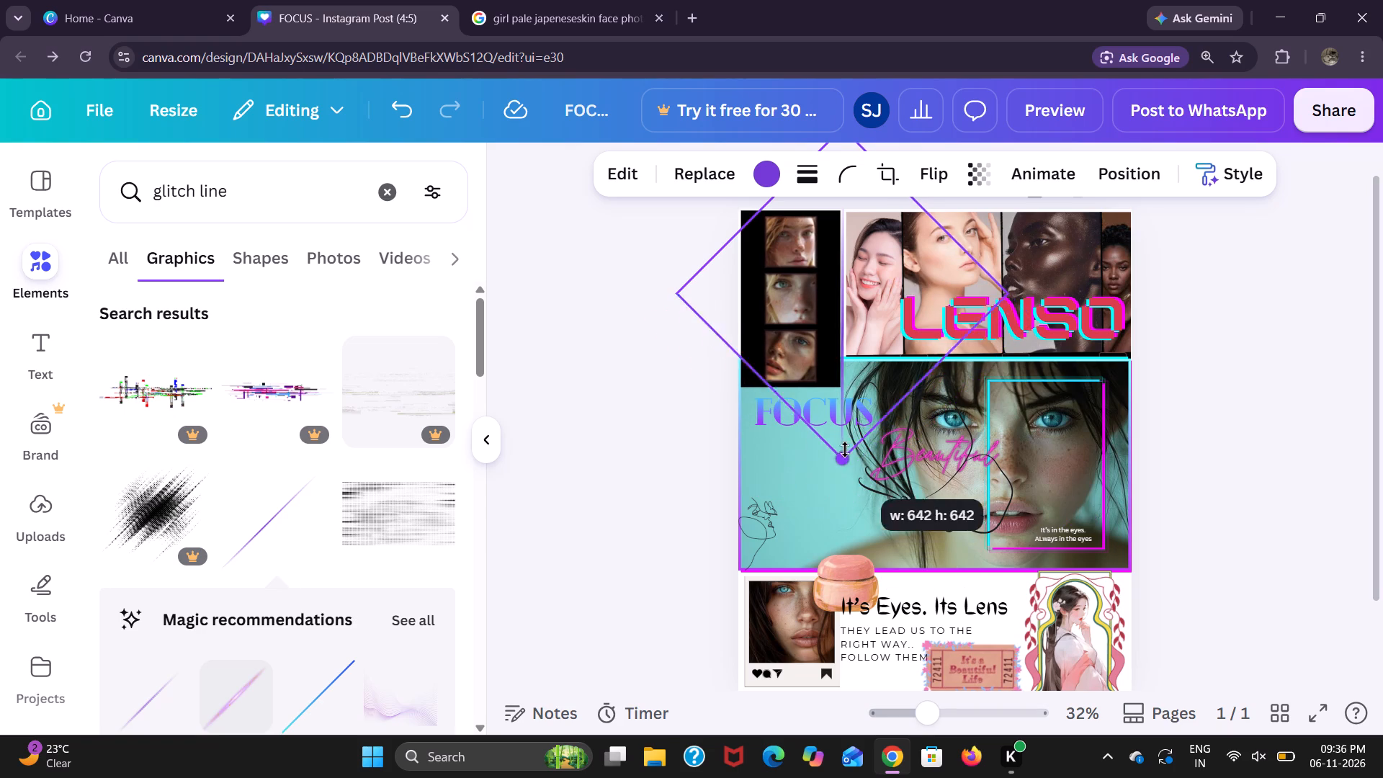
# Lengthen the vertical purple line and move it up along the gap between the film strip and the portrait row.
pyautogui.moveTo(845, 450); pyautogui.dragTo(846, 592)
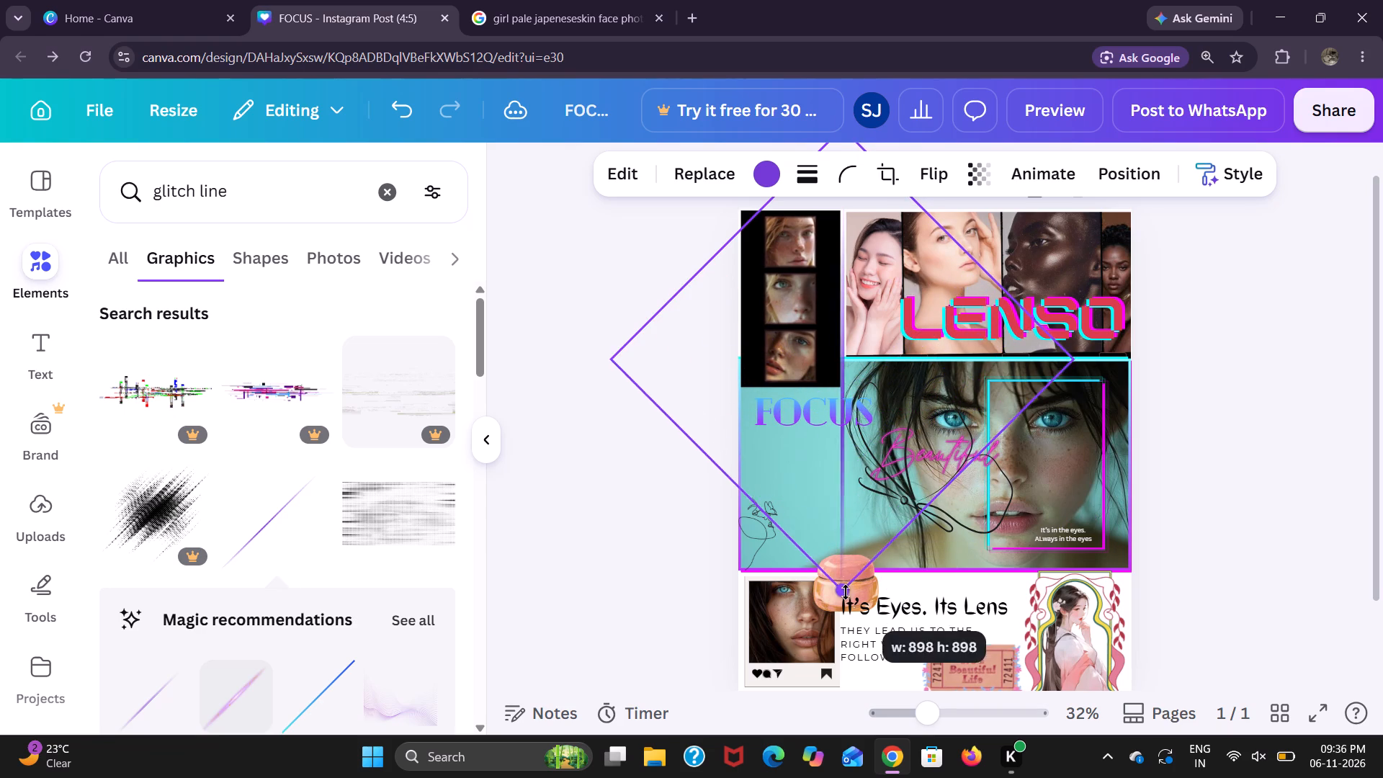
pyautogui.moveTo(846, 592); pyautogui.dragTo(860, 578)
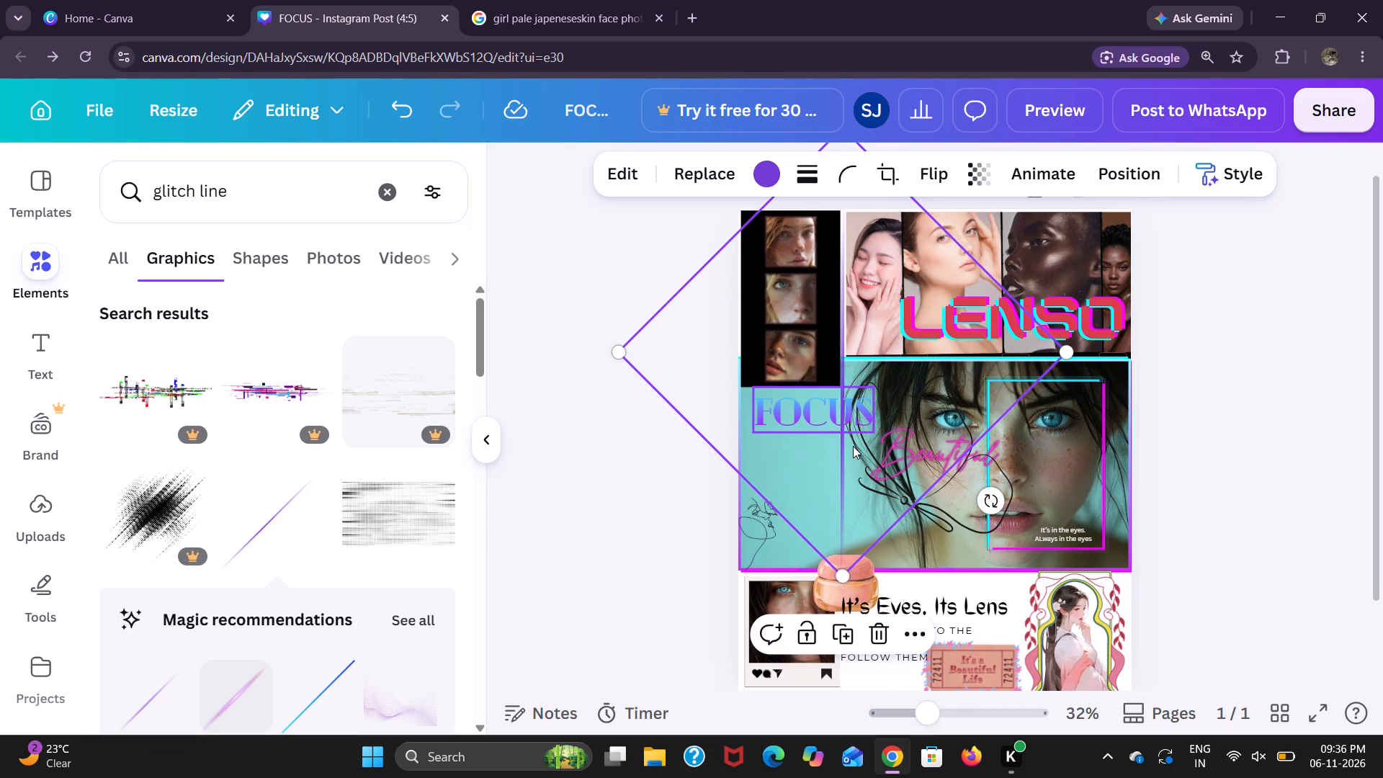
pyautogui.moveTo(841, 470); pyautogui.dragTo(846, 369)
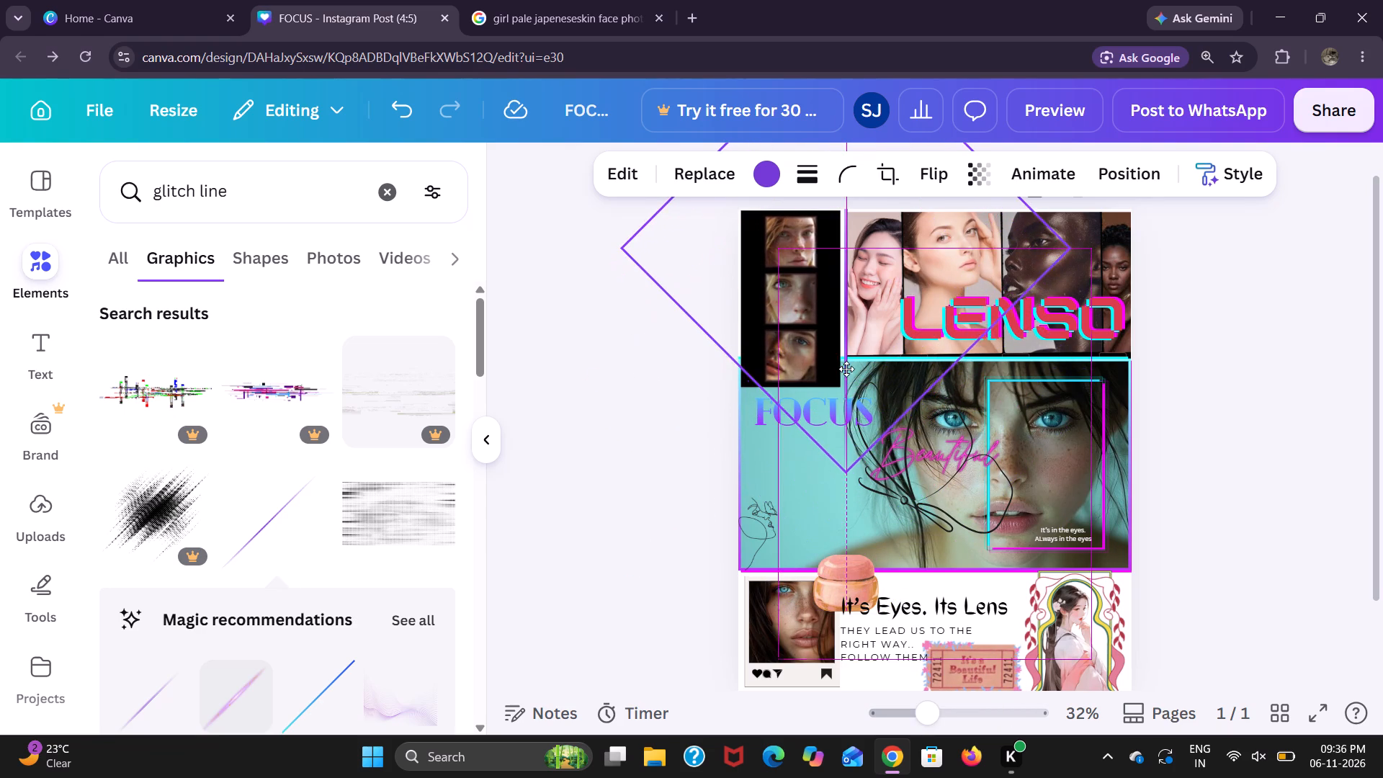
pyautogui.moveTo(846, 369); pyautogui.dragTo(841, 348)
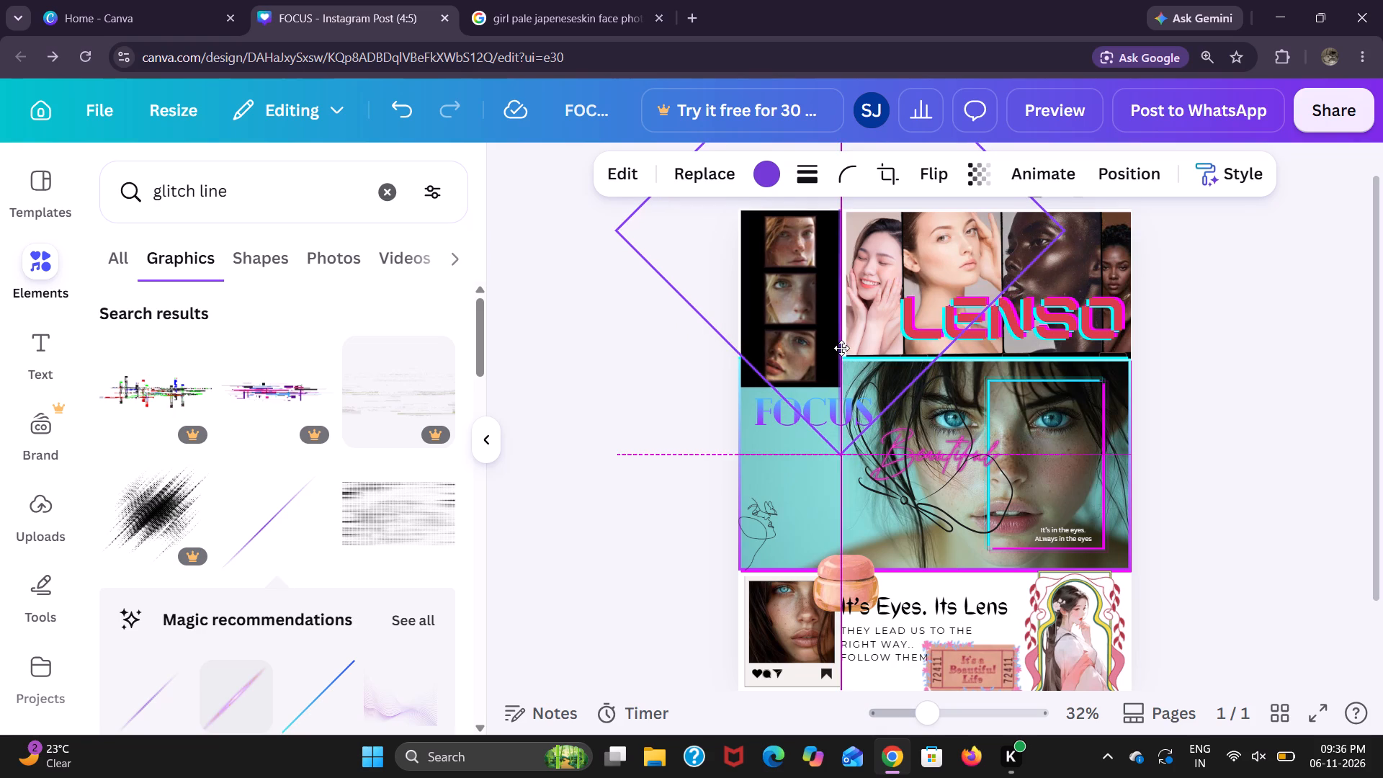
pyautogui.moveTo(841, 348); pyautogui.dragTo(842, 347)
pyautogui.click(1244, 339)
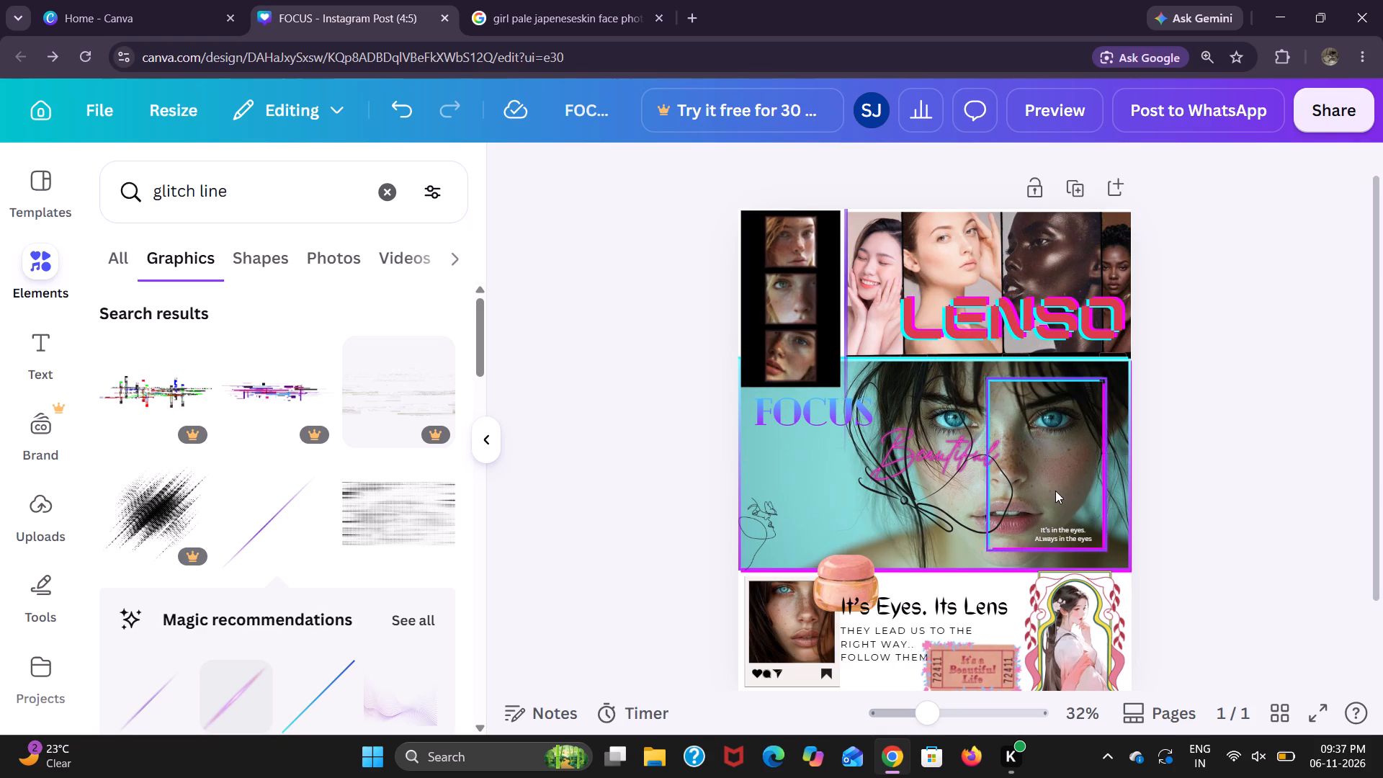
# Move the FOCUS title slightly down and toward the page's left edge.
pyautogui.moveTo(823, 418); pyautogui.dragTo(817, 442)
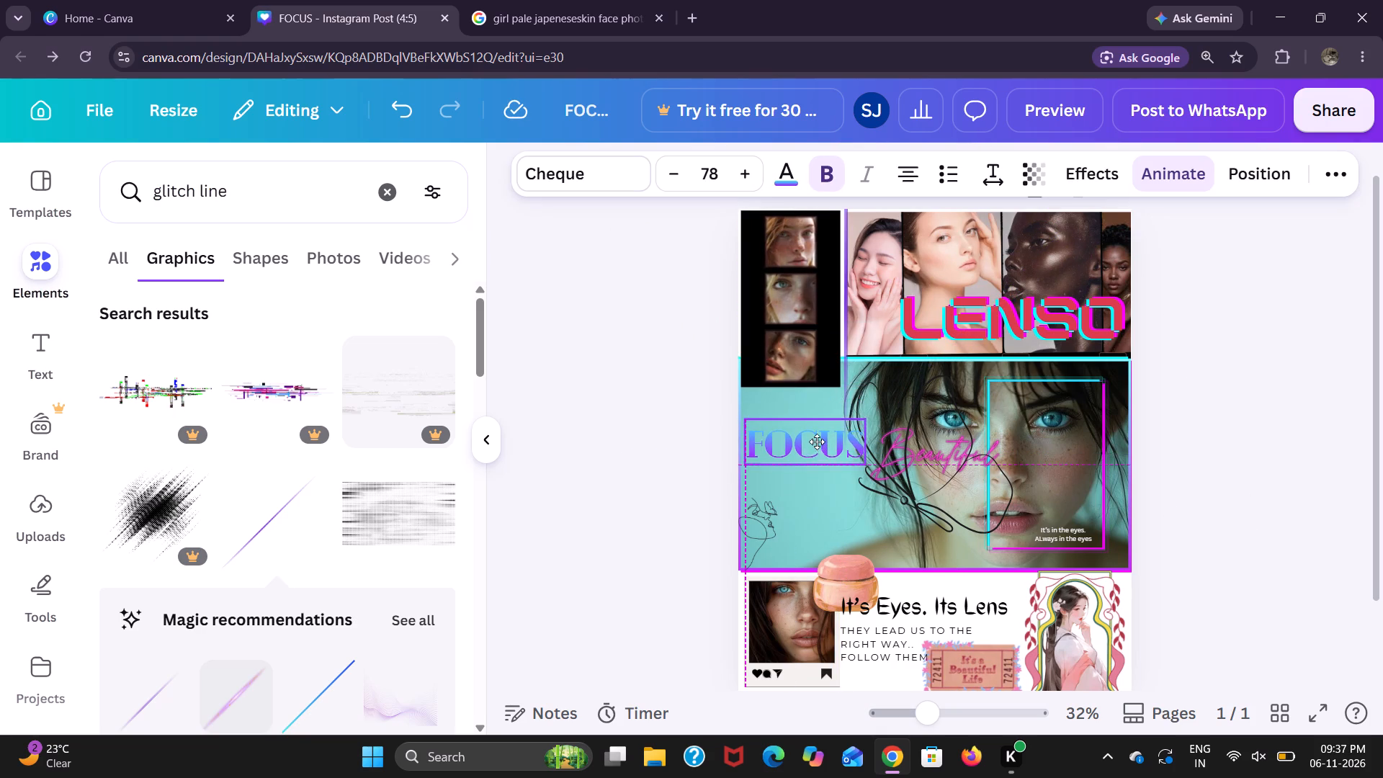
pyautogui.moveTo(817, 442); pyautogui.dragTo(817, 434)
# Move the large black line drawing off the woman's face, down over the headline text in the white bottom strip.
pyautogui.click(926, 481)
pyautogui.click(921, 480)
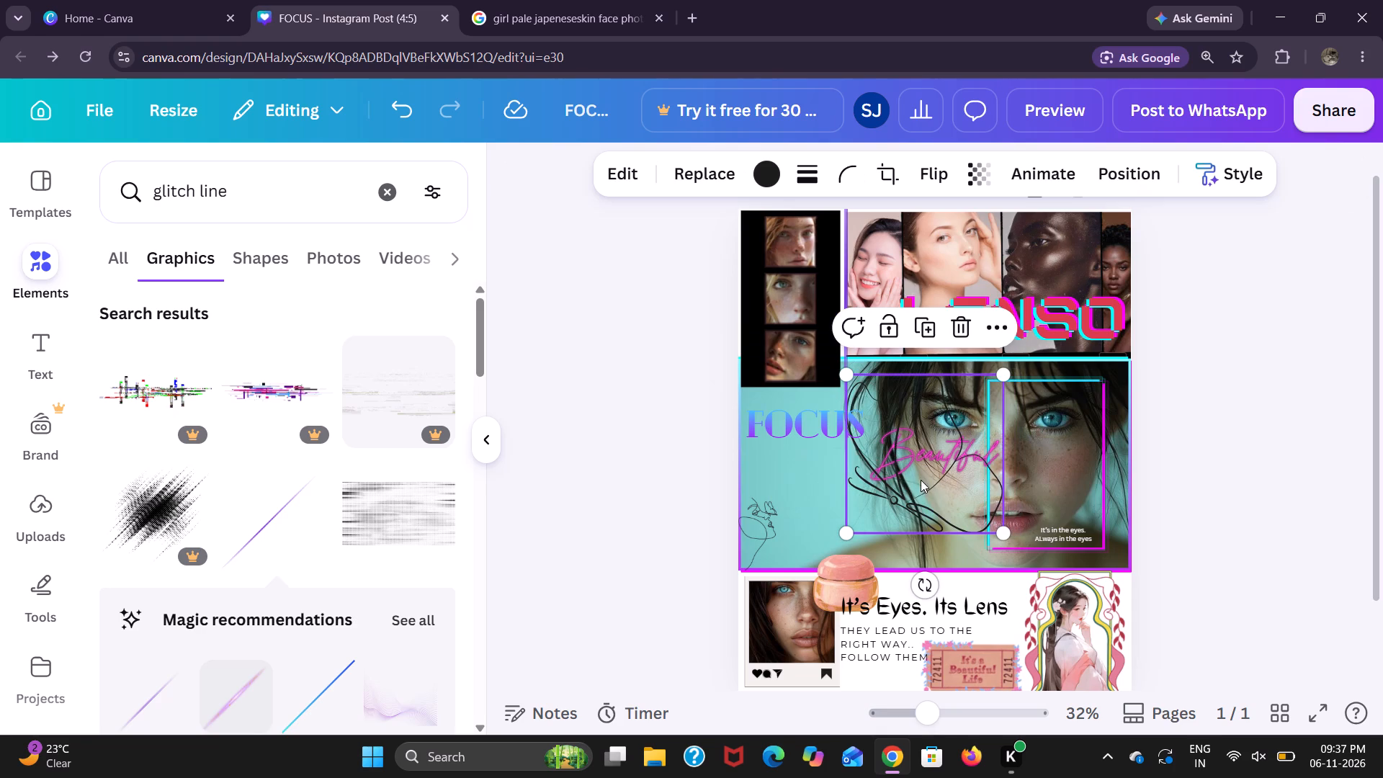
pyautogui.moveTo(991, 432); pyautogui.dragTo(869, 443)
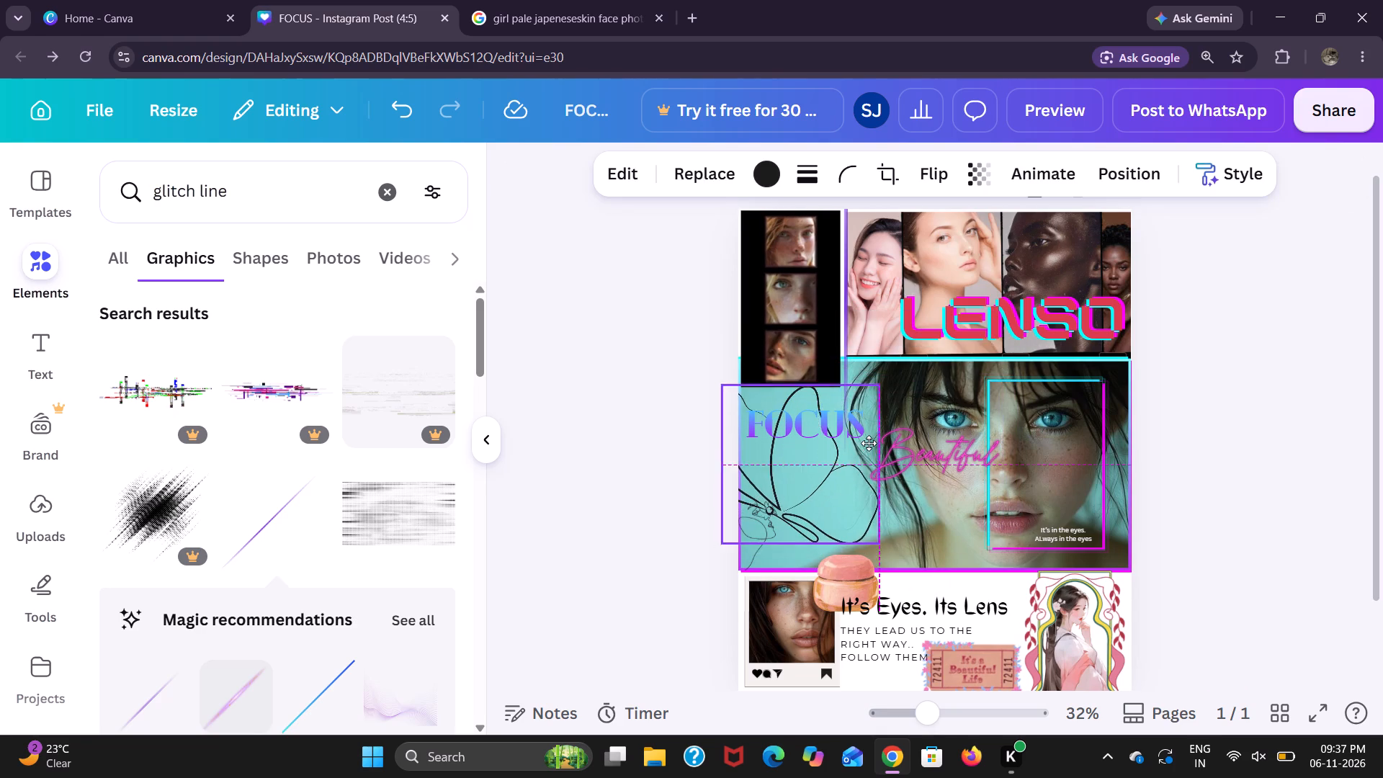
pyautogui.moveTo(869, 443); pyautogui.dragTo(870, 445)
pyautogui.moveTo(870, 445); pyautogui.dragTo(993, 586)
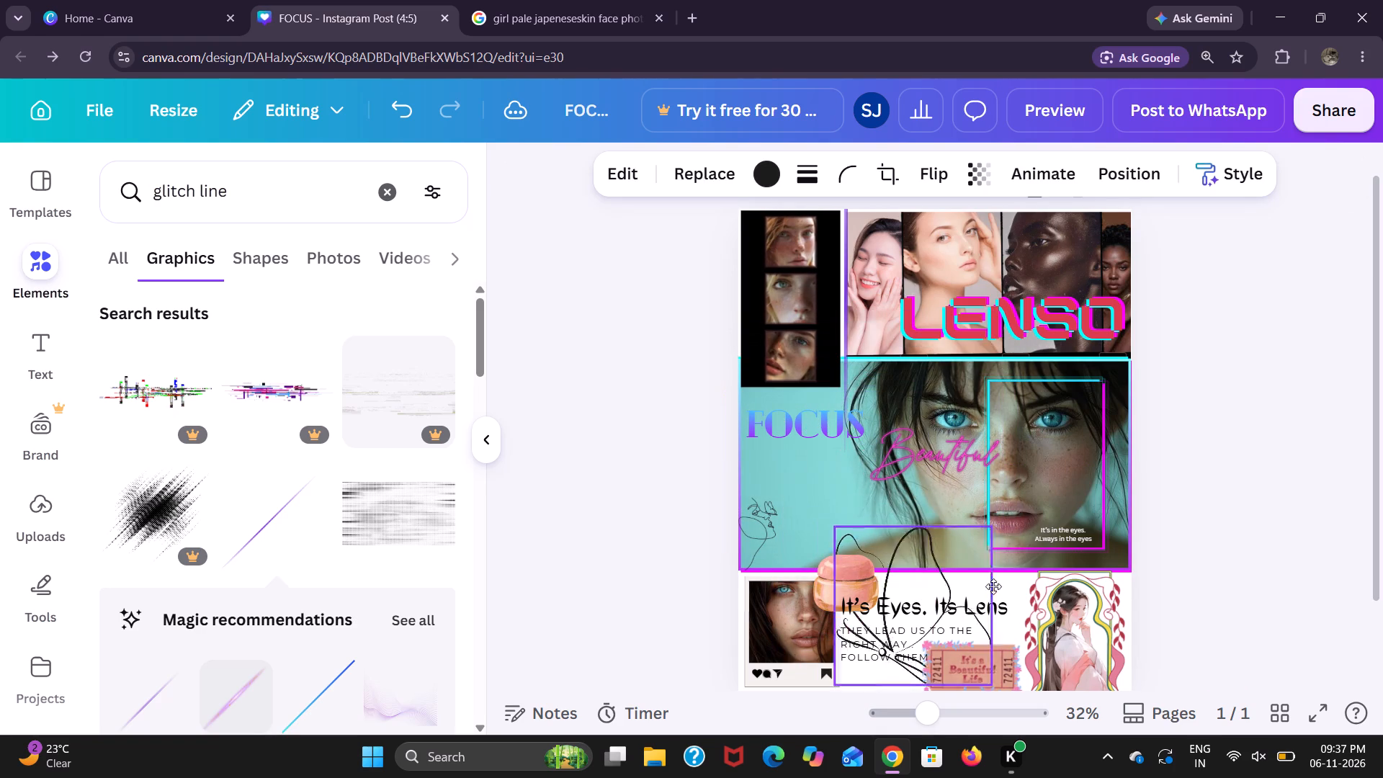
pyautogui.moveTo(993, 586); pyautogui.dragTo(994, 586)
# Shrink the pink "Beautiful" script to about 243 by 98 and tuck it under the end of the FOCUS title.
pyautogui.click(932, 445)
pyautogui.moveTo(932, 445); pyautogui.dragTo(836, 450)
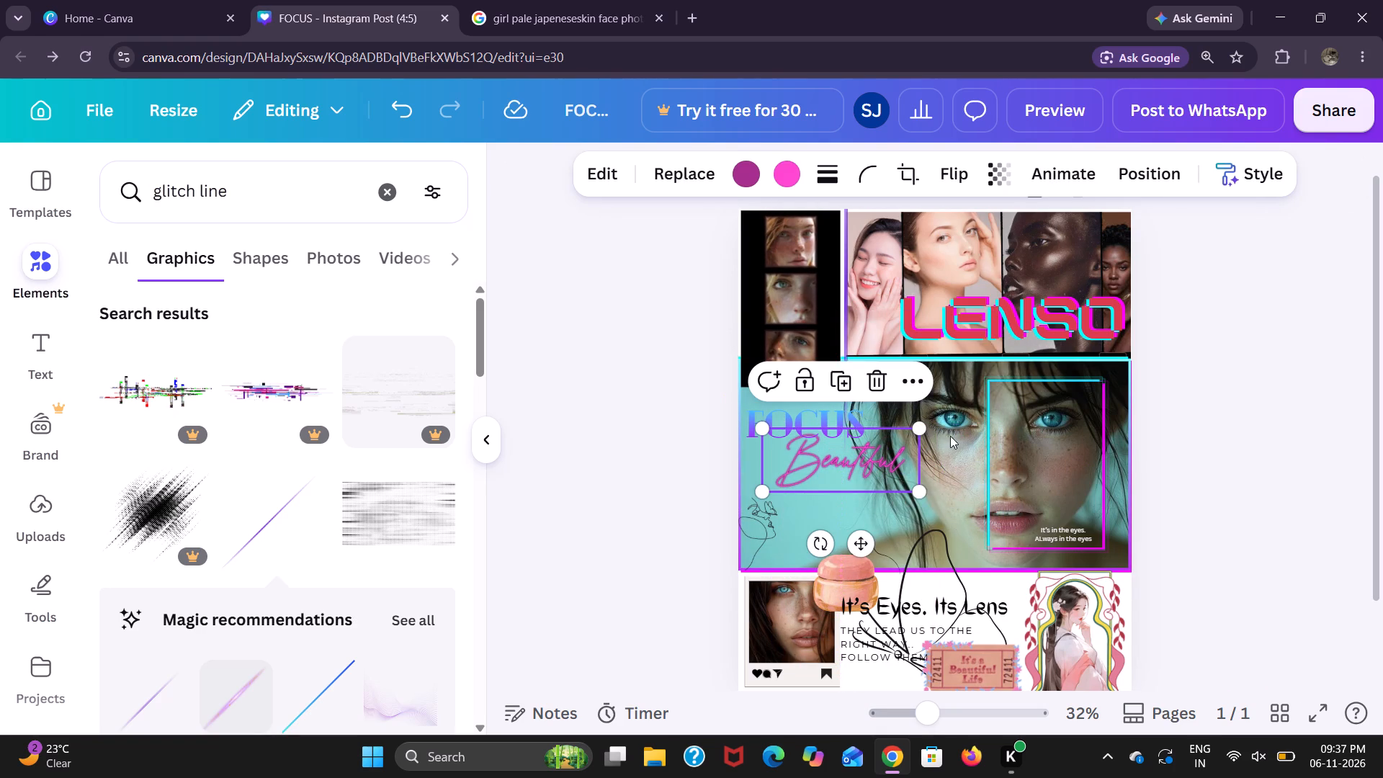
pyautogui.moveTo(915, 492); pyautogui.dragTo(844, 462)
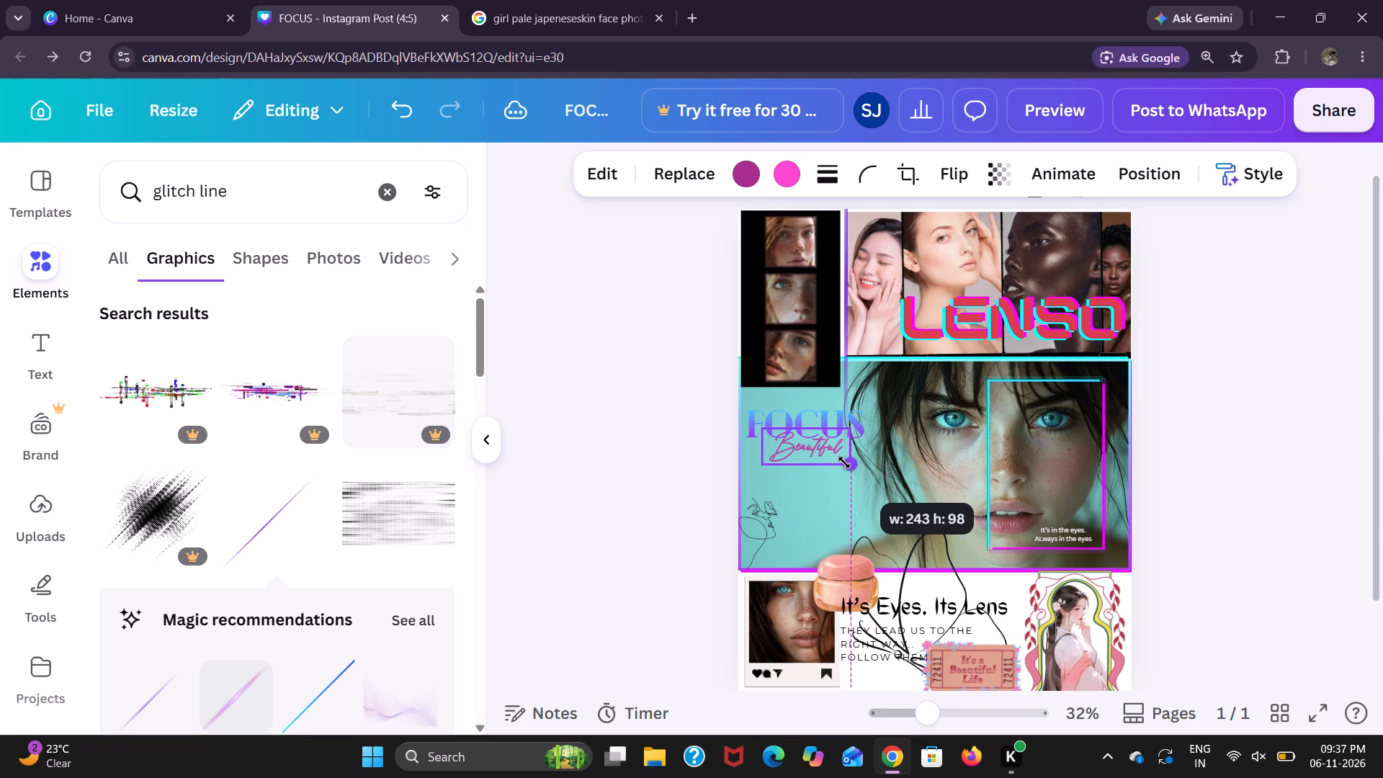
pyautogui.moveTo(844, 462); pyautogui.dragTo(843, 460)
pyautogui.moveTo(830, 455); pyautogui.dragTo(839, 454)
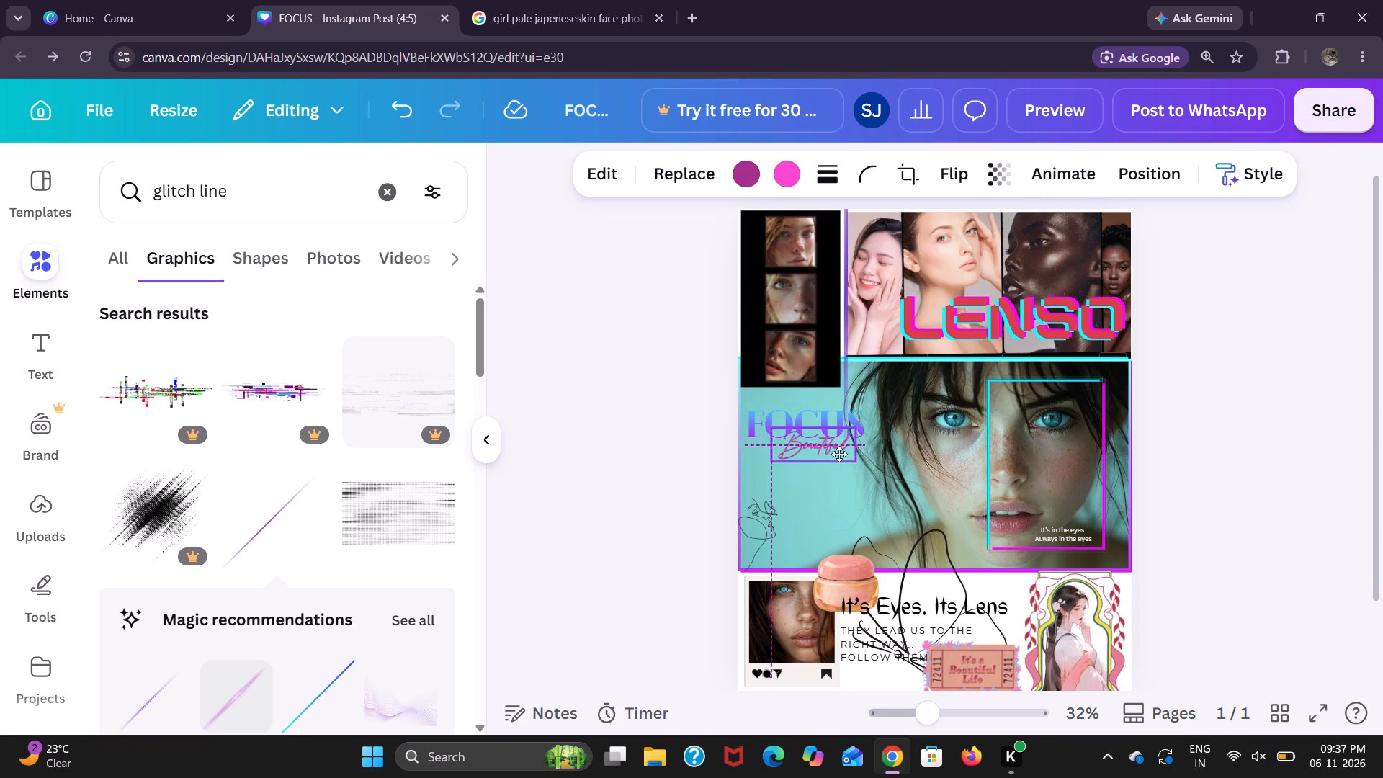
pyautogui.moveTo(839, 454); pyautogui.dragTo(851, 455)
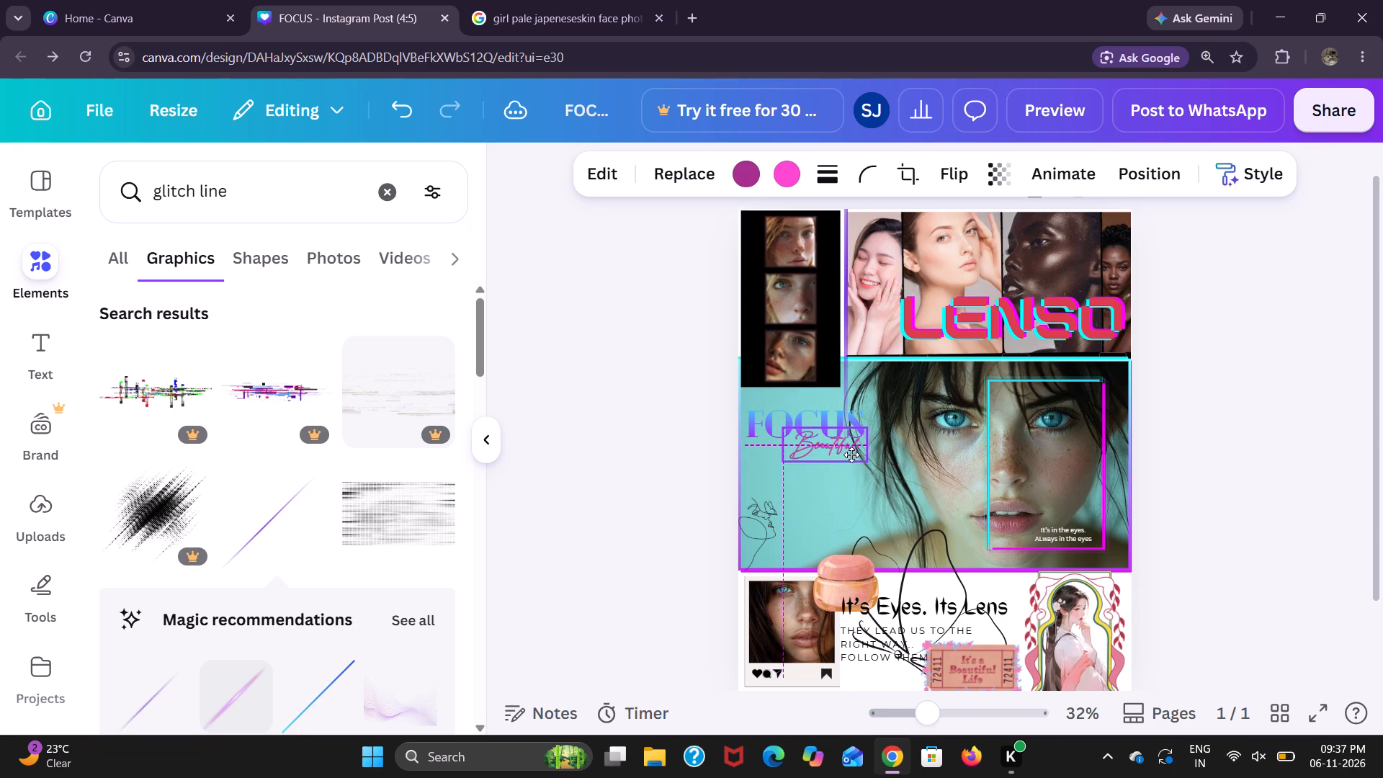
pyautogui.moveTo(851, 455); pyautogui.dragTo(851, 453)
# Move the black butterfly line drawing off the headline onto the woman's cheek inside the neon frame, and shrink it to fit.
pyautogui.click(900, 566)
pyautogui.moveTo(959, 598); pyautogui.dragTo(995, 534)
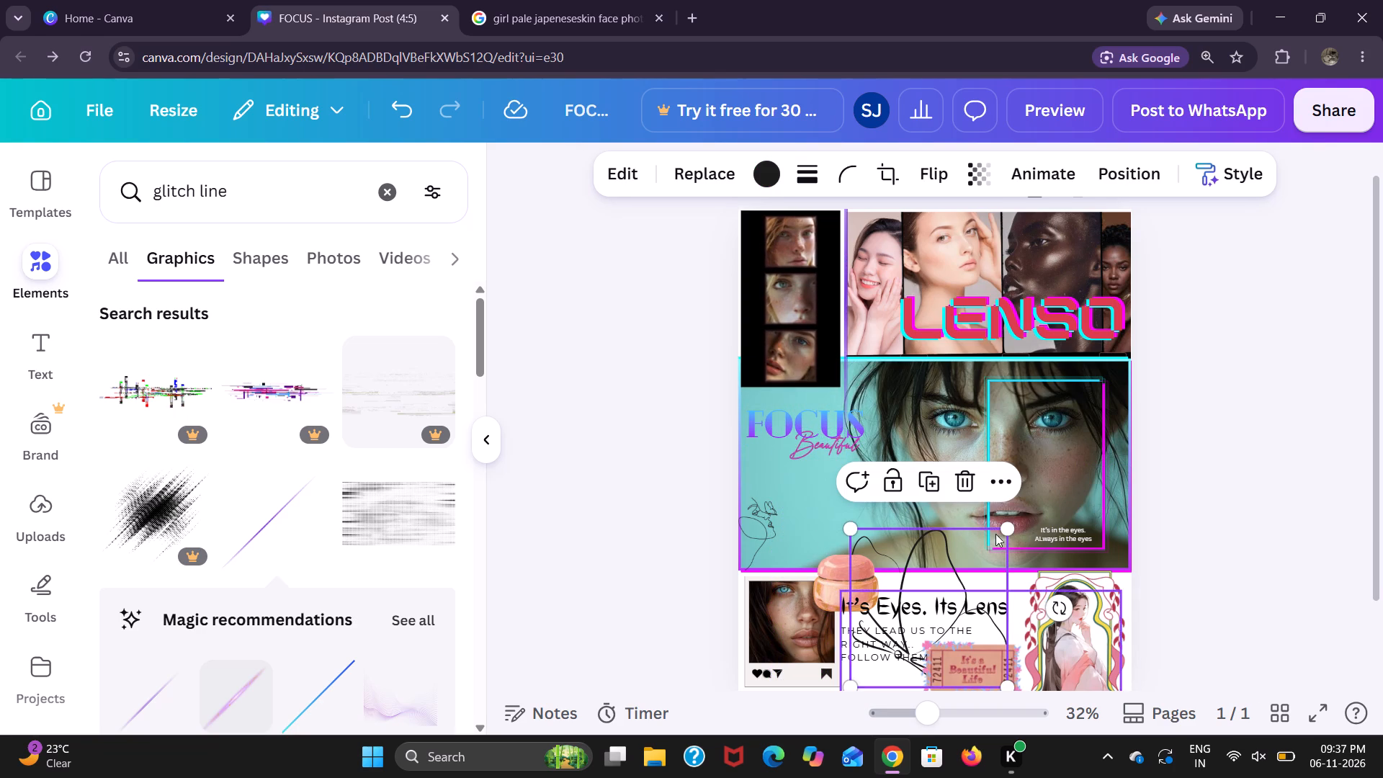
pyautogui.moveTo(995, 534); pyautogui.dragTo(1083, 453)
pyautogui.scroll(-1, 1228, 558)
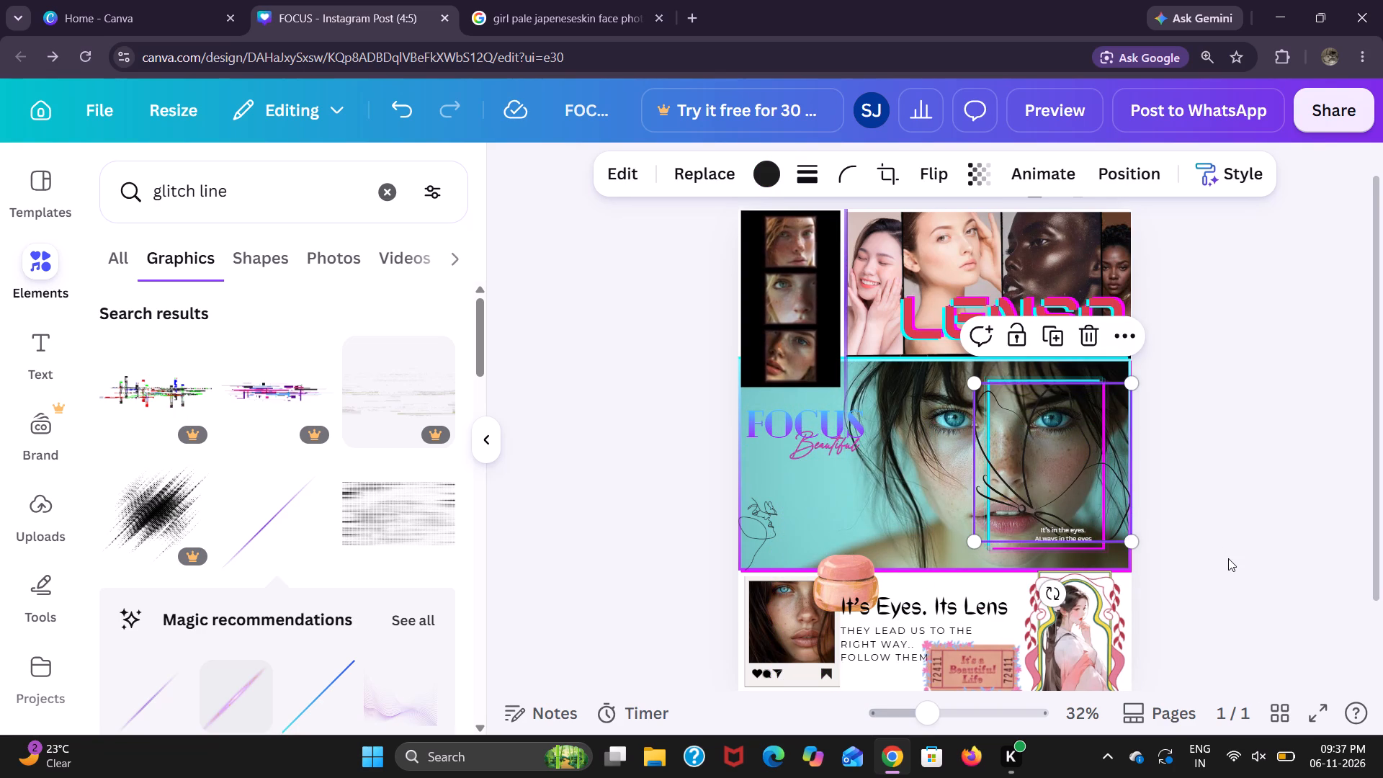
pyautogui.scroll(-1, 1228, 558)
pyautogui.moveTo(1132, 506); pyautogui.dragTo(1060, 446)
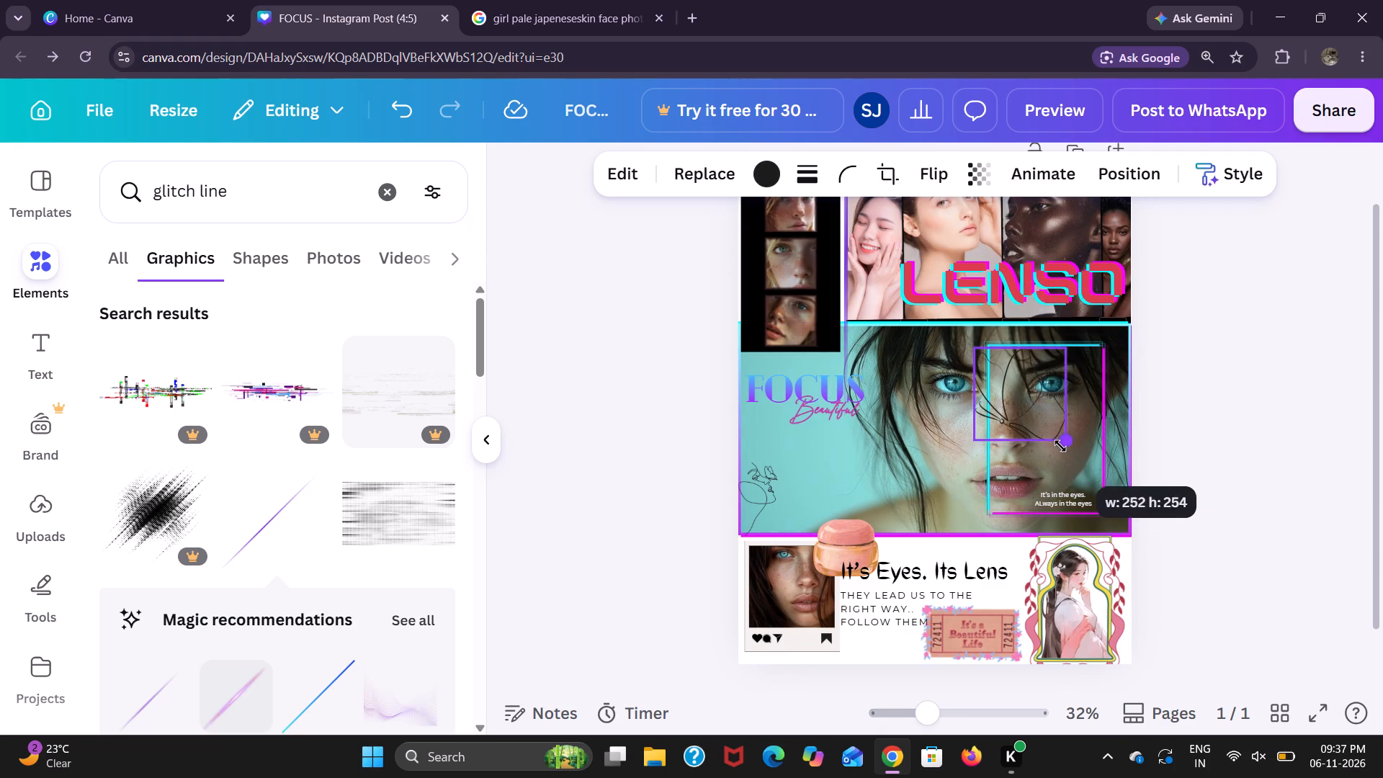
pyautogui.moveTo(1060, 446); pyautogui.dragTo(1055, 440)
pyautogui.moveTo(1029, 410); pyautogui.dragTo(1075, 448)
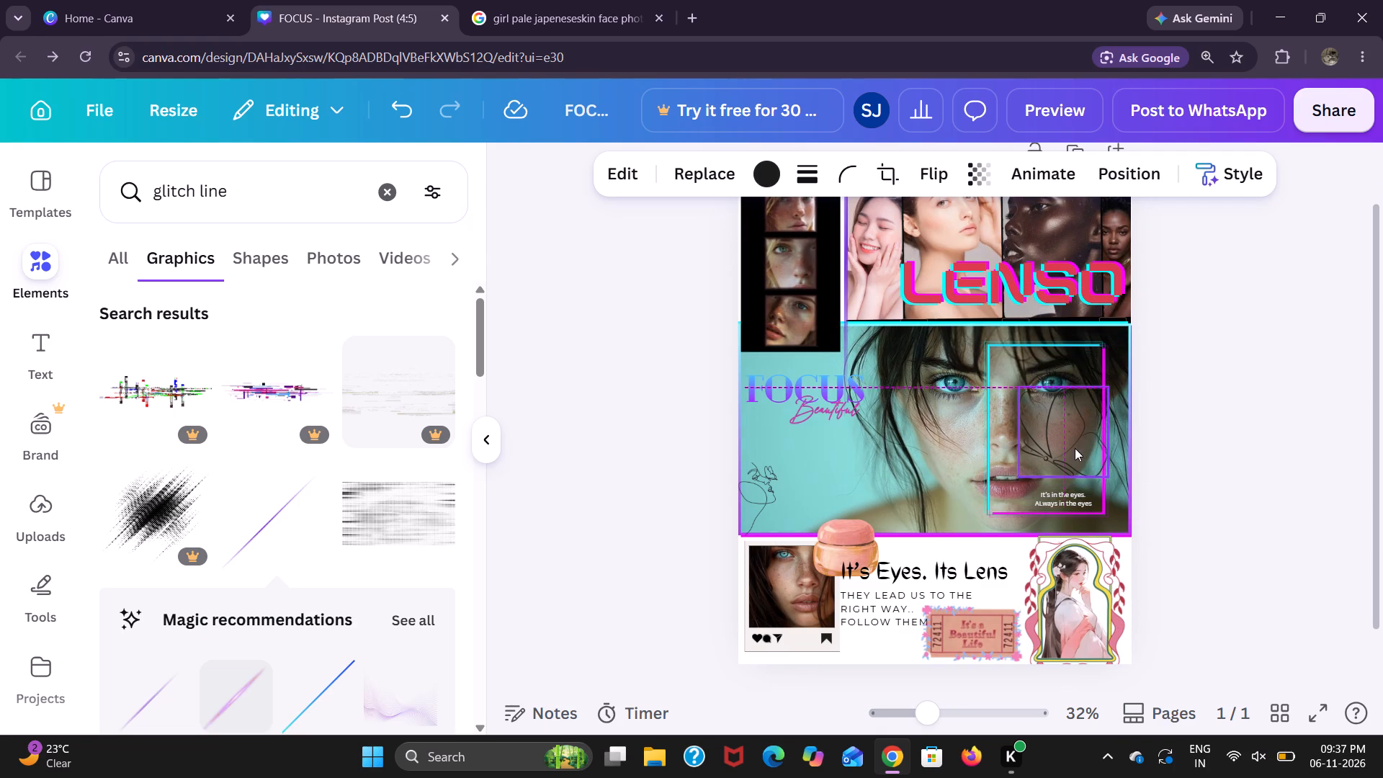
pyautogui.moveTo(1114, 478); pyautogui.dragTo(1047, 437)
pyautogui.moveTo(1038, 410); pyautogui.dragTo(1057, 444)
pyautogui.hscroll(-1, 1057, 444)
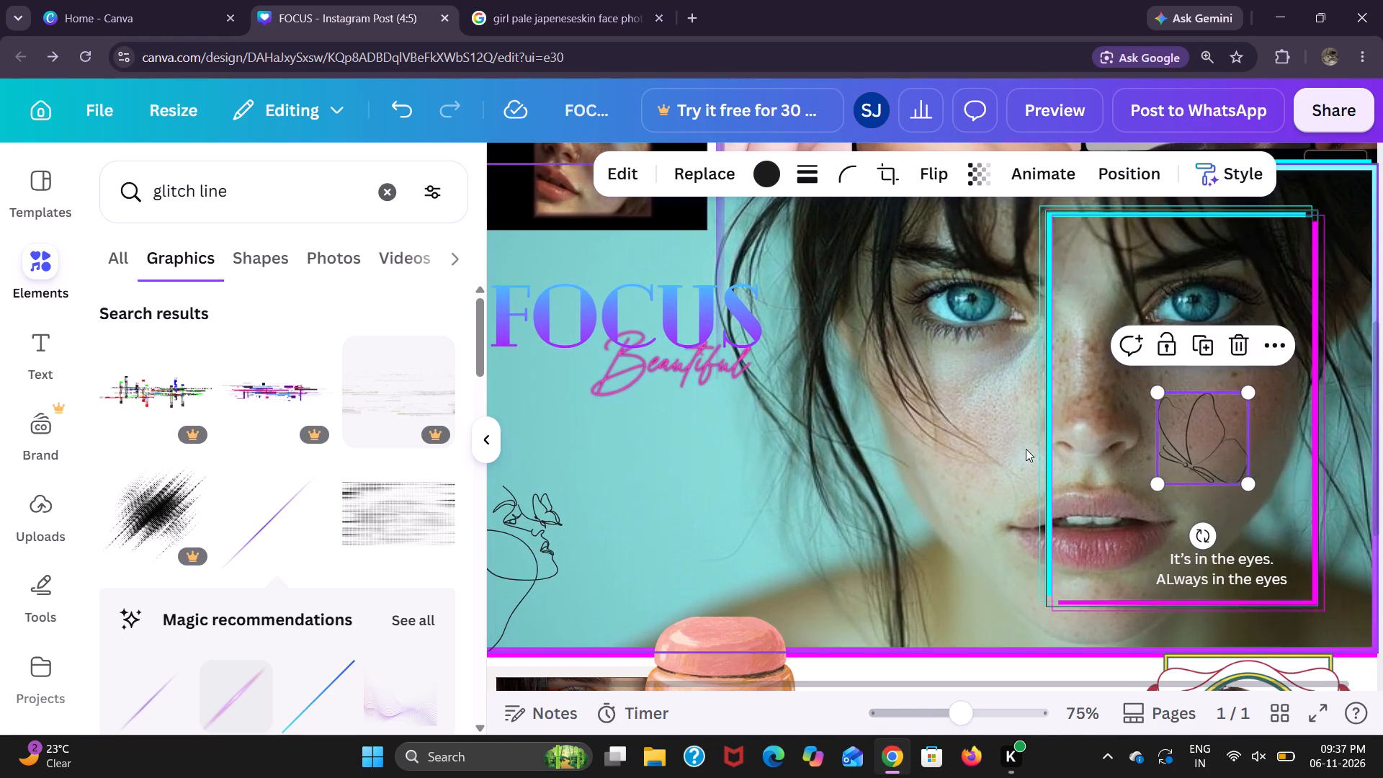
pyautogui.moveTo(1026, 454); pyautogui.dragTo(956, 459)
pyautogui.hotkey('ctrl', 'z')
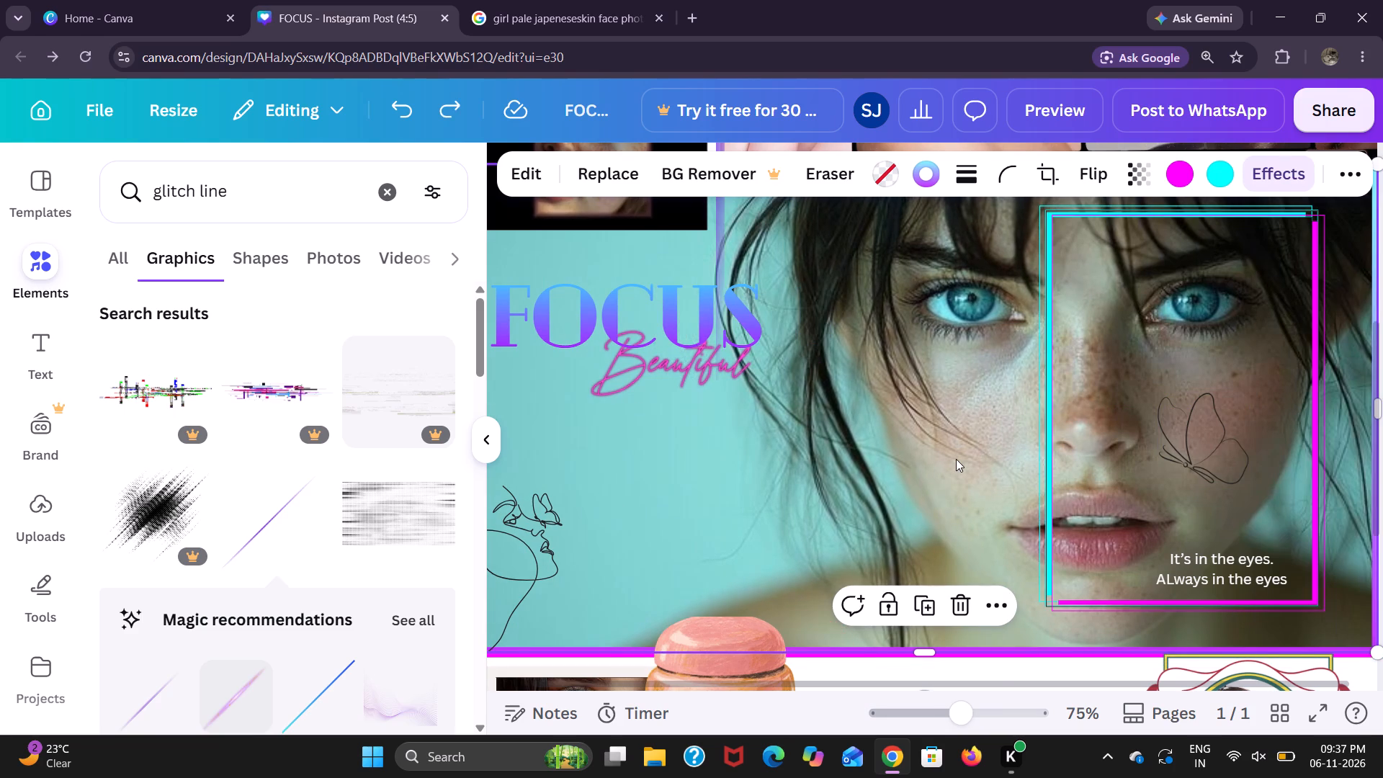
# Enlarge the butterfly drawing to about 185 by 186 and position it on the cheek between the eye and the "It's in the eyes" caption.
pyautogui.click(1206, 432)
pyautogui.moveTo(1193, 416); pyautogui.dragTo(1178, 372)
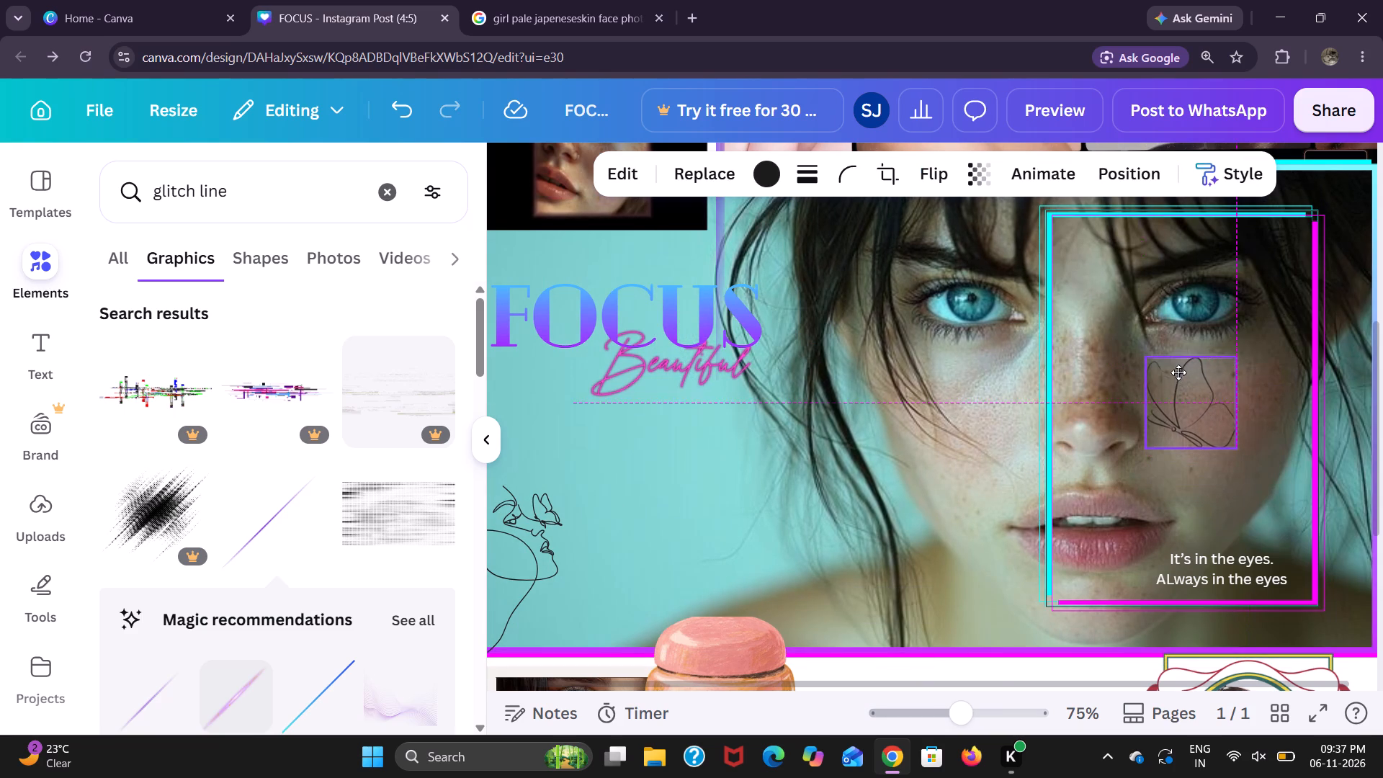
pyautogui.moveTo(1178, 372); pyautogui.dragTo(1178, 371)
pyautogui.moveTo(1233, 431); pyautogui.dragTo(1295, 483)
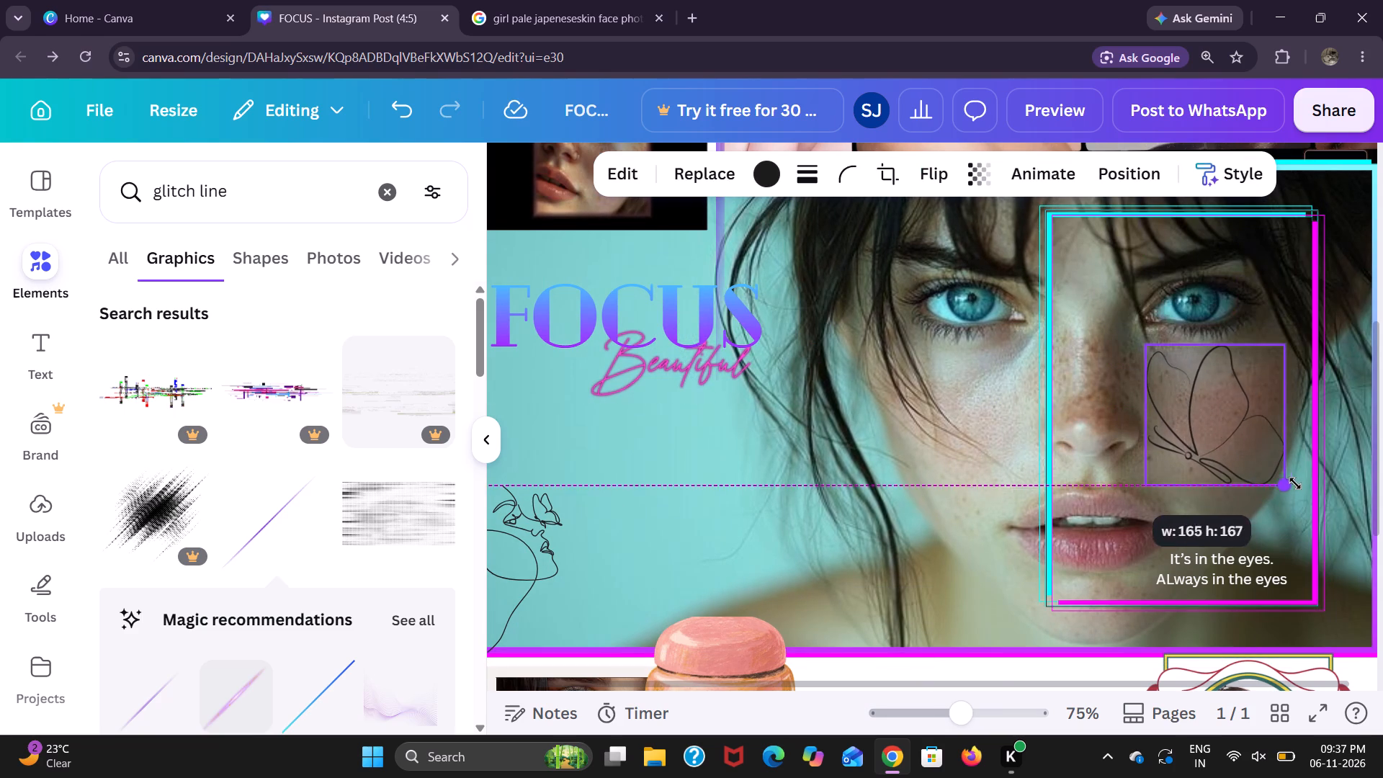
pyautogui.moveTo(1295, 483); pyautogui.dragTo(1296, 483)
pyautogui.moveTo(1250, 447); pyautogui.dragTo(1240, 452)
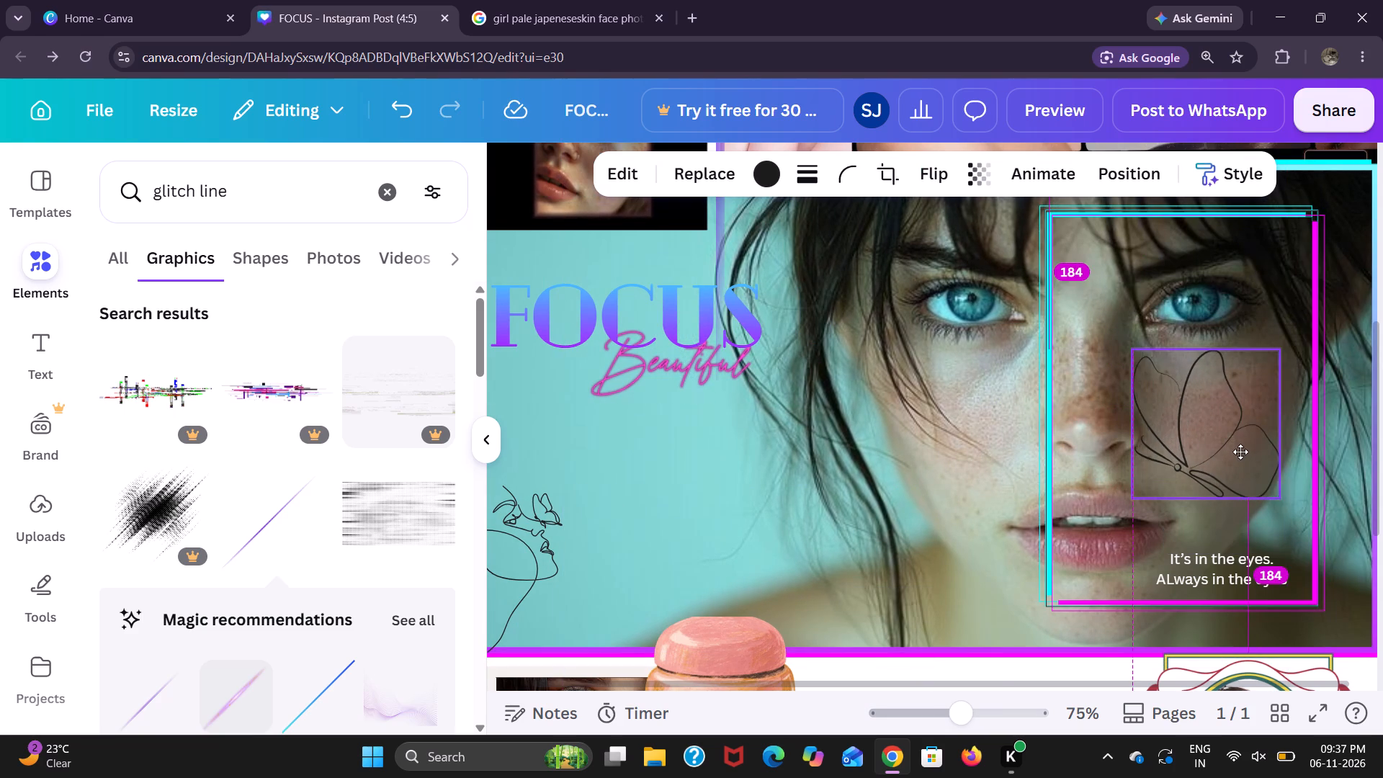
pyautogui.moveTo(1240, 452); pyautogui.dragTo(1229, 454)
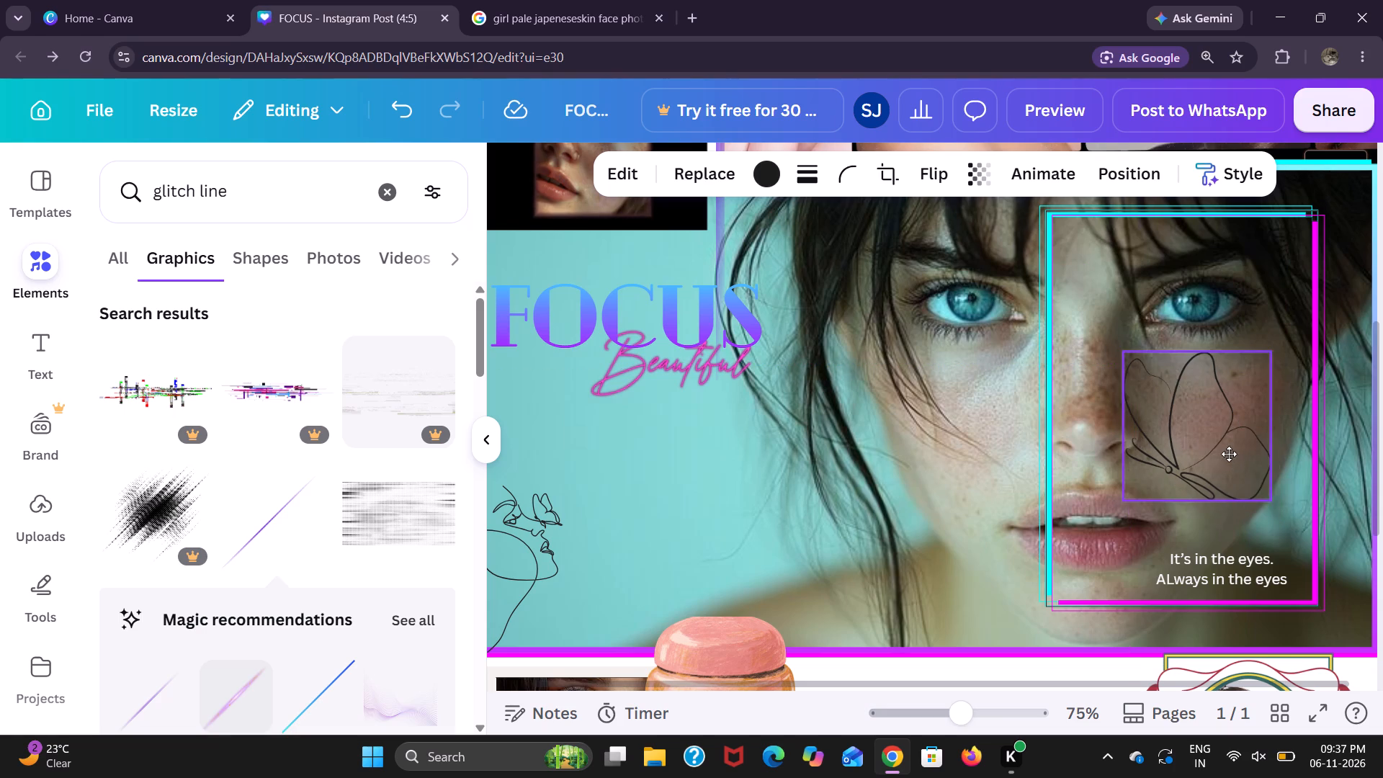
pyautogui.moveTo(1229, 454); pyautogui.dragTo(1227, 464)
pyautogui.moveTo(1268, 362); pyautogui.dragTo(1274, 352)
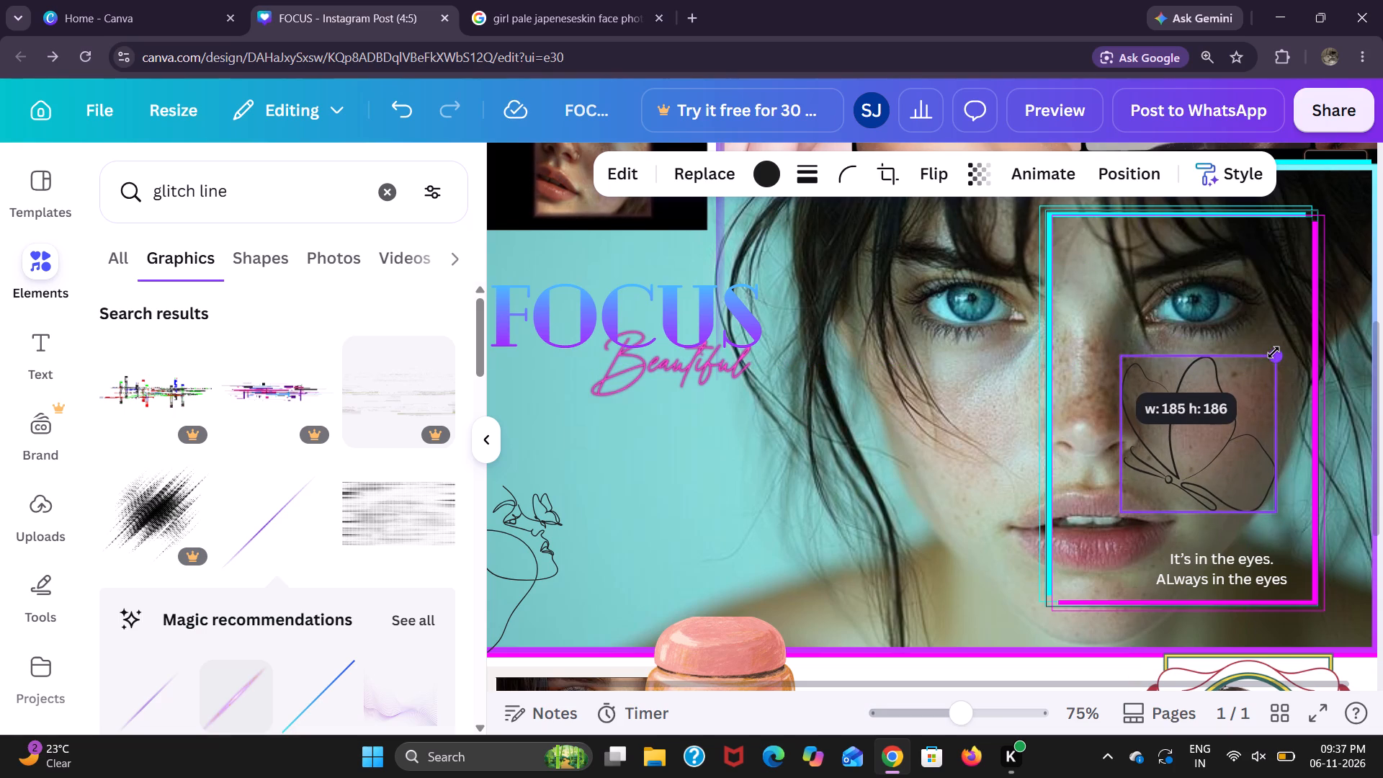
pyautogui.moveTo(1274, 352); pyautogui.dragTo(1276, 347)
pyautogui.click(760, 519)
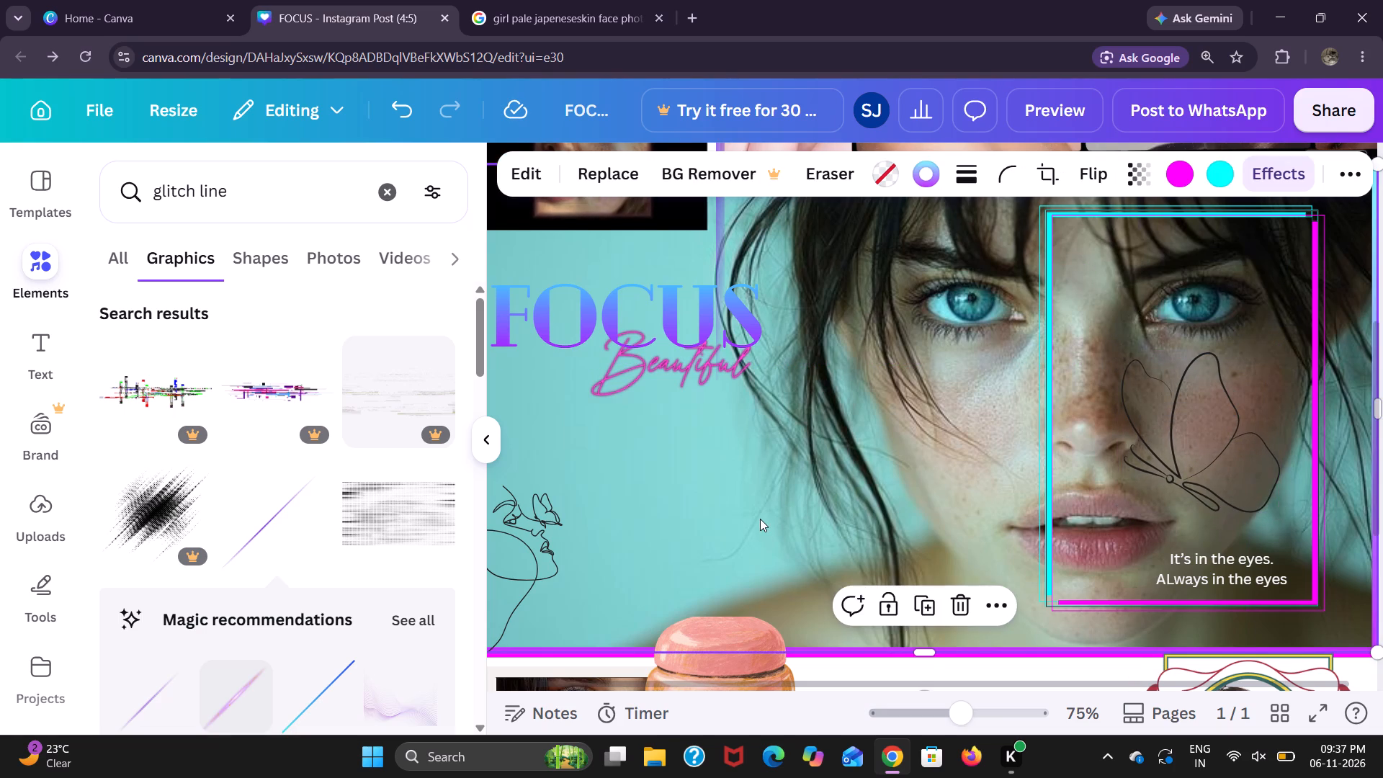
# Stretch the top edge of the Glitch close-up photo upward to meet the portrait row, covering the black gap.
pyautogui.click(1258, 511)
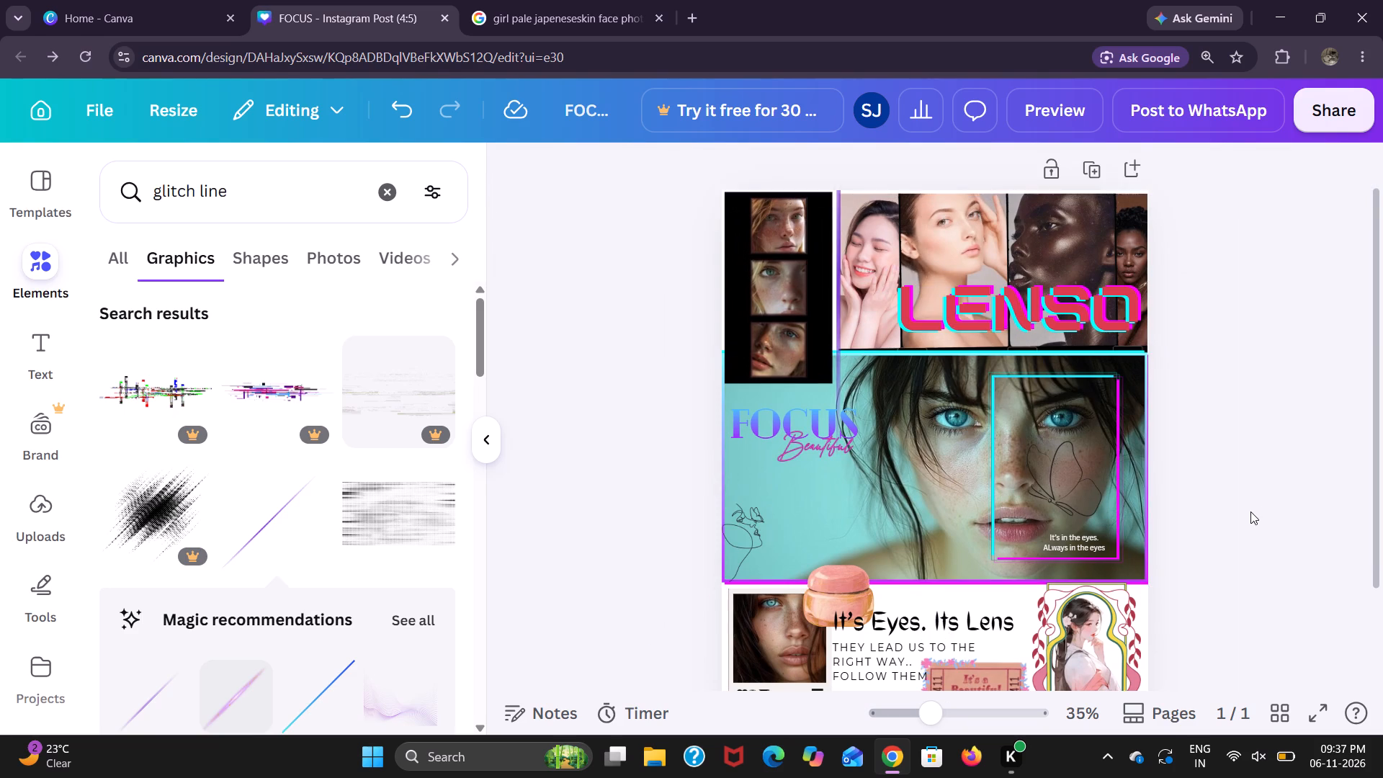
pyautogui.scroll(-1, 1250, 511)
pyautogui.click(985, 448)
pyautogui.click(887, 417)
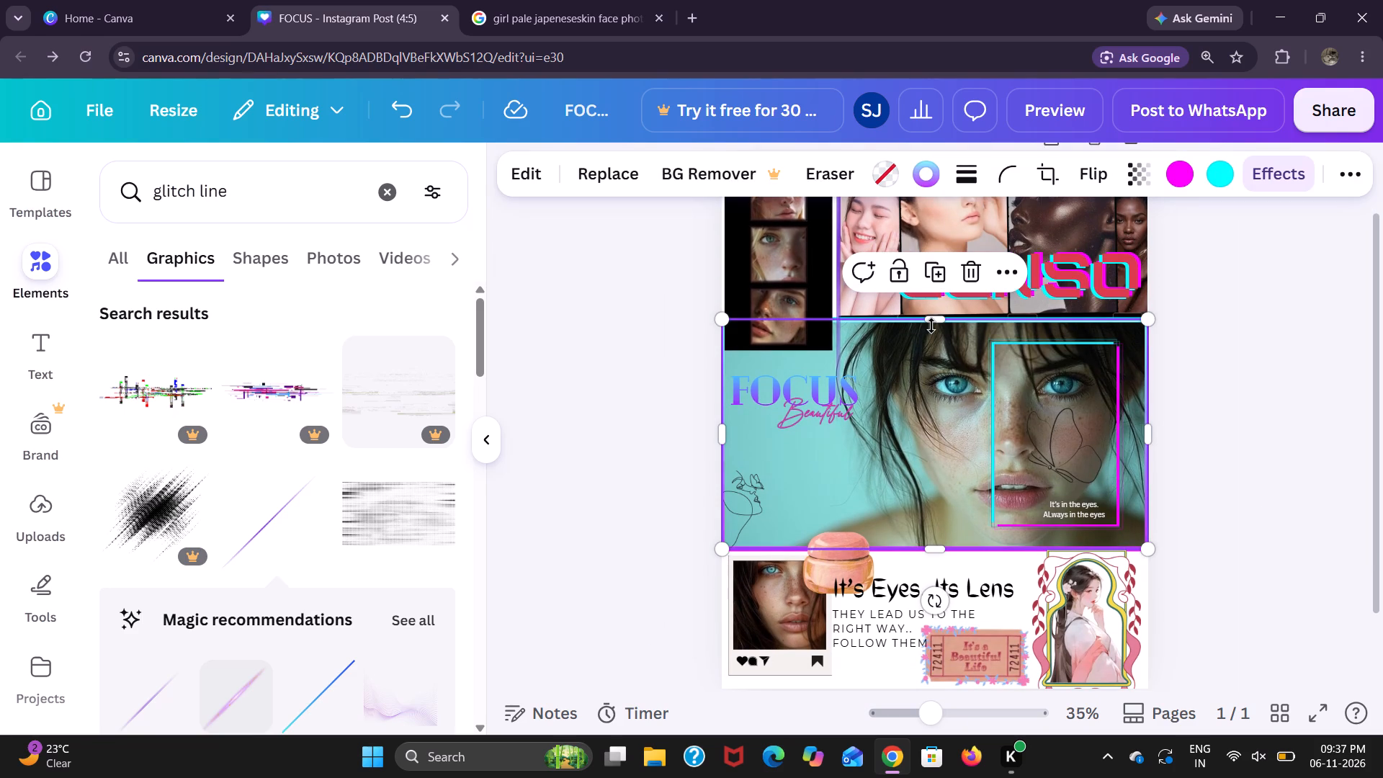
pyautogui.click(962, 367)
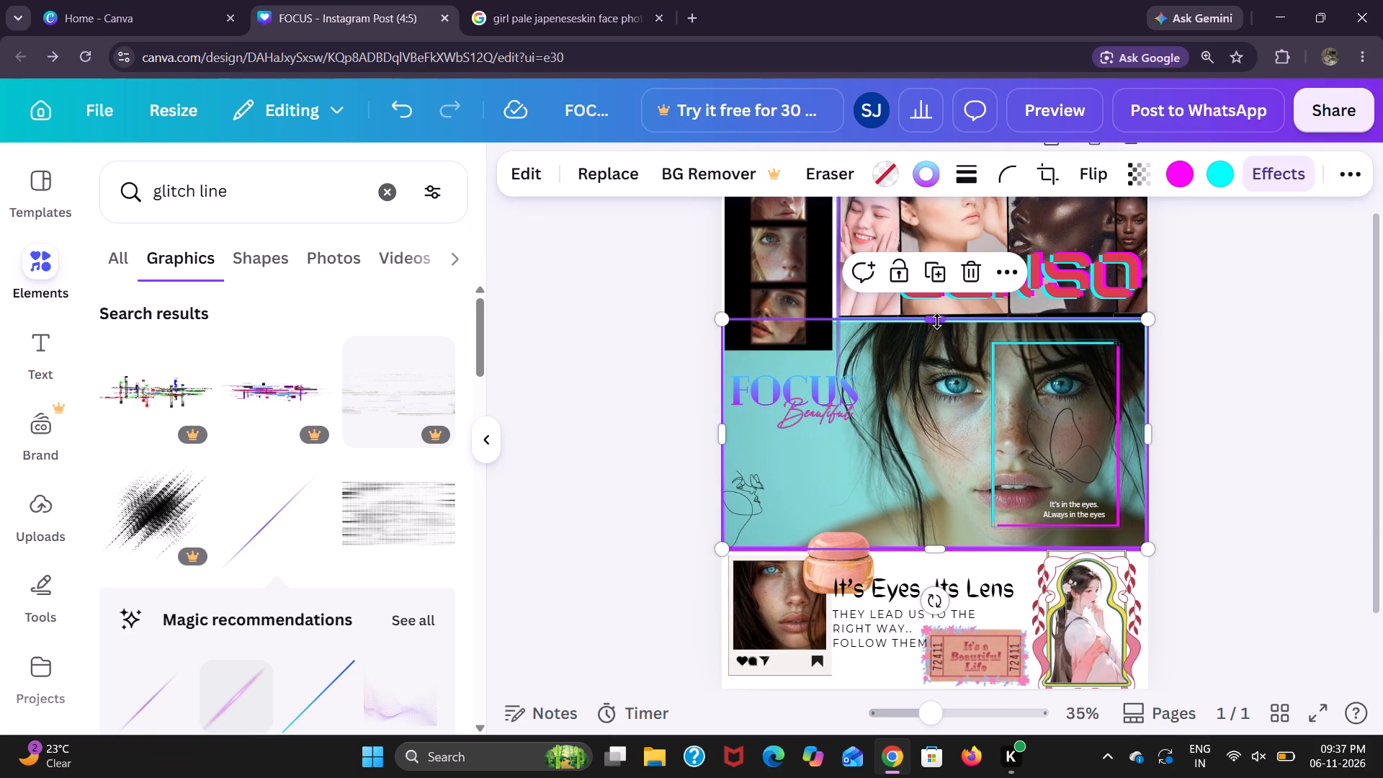
pyautogui.doubleClick(937, 322)
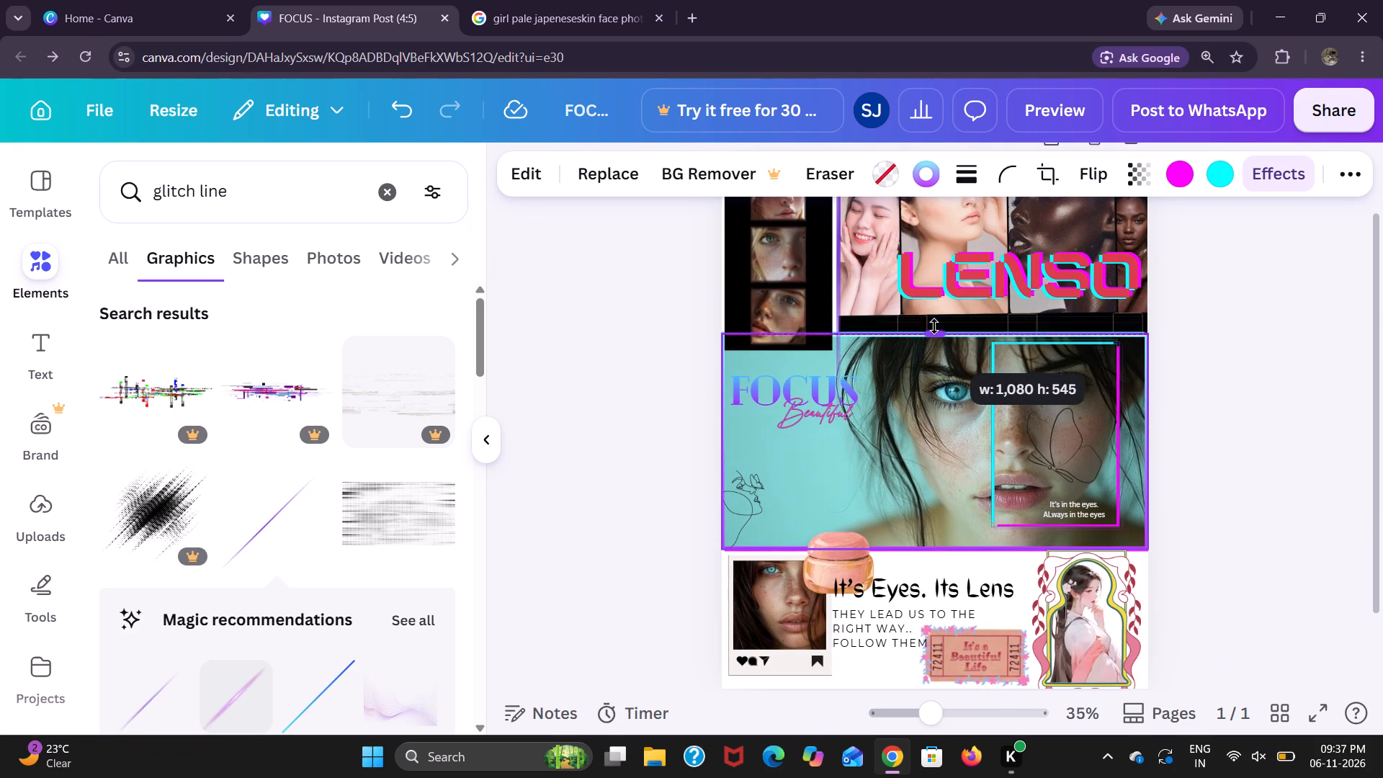
pyautogui.click(1189, 442)
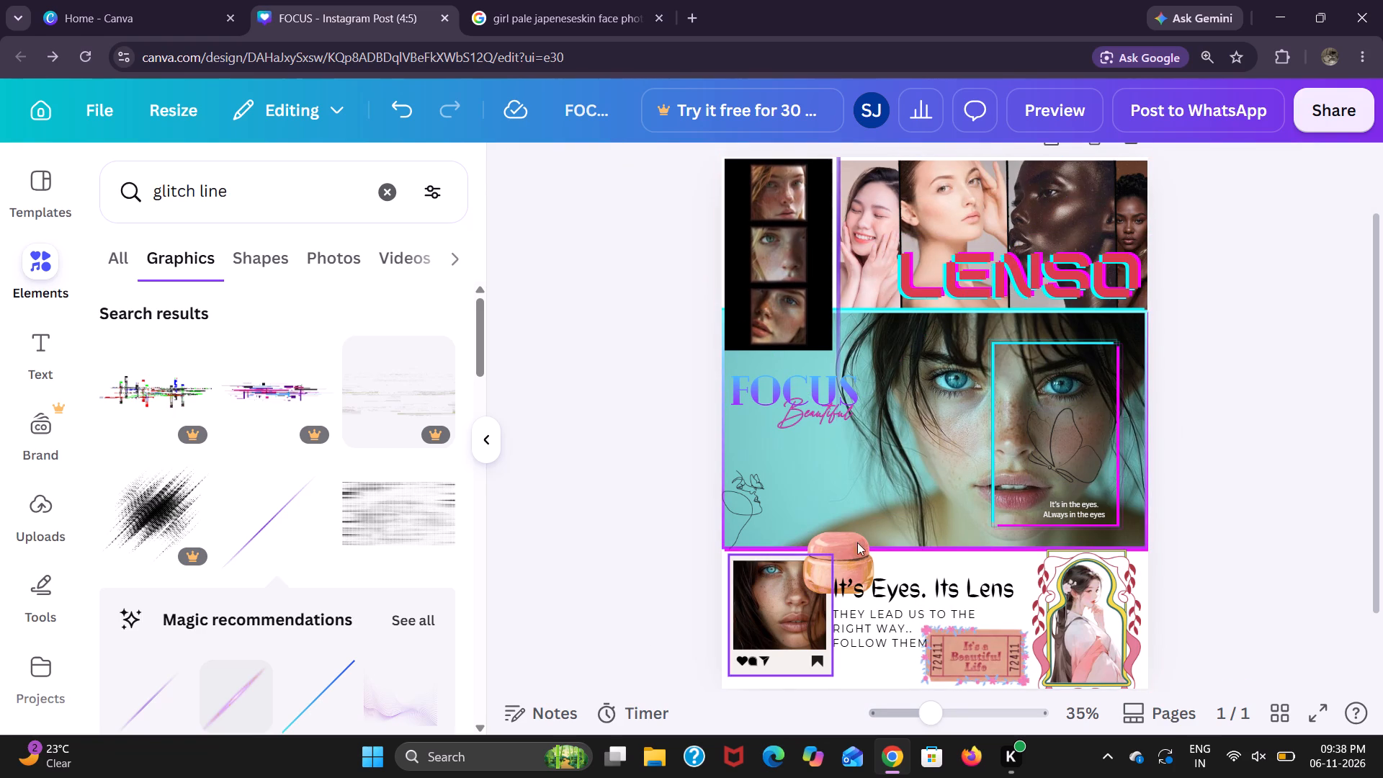
# Add the fine curved grid graphic from the glitch line results and place it over the headline text in the white bottom strip.
pyautogui.scroll(-2, 169, 550)
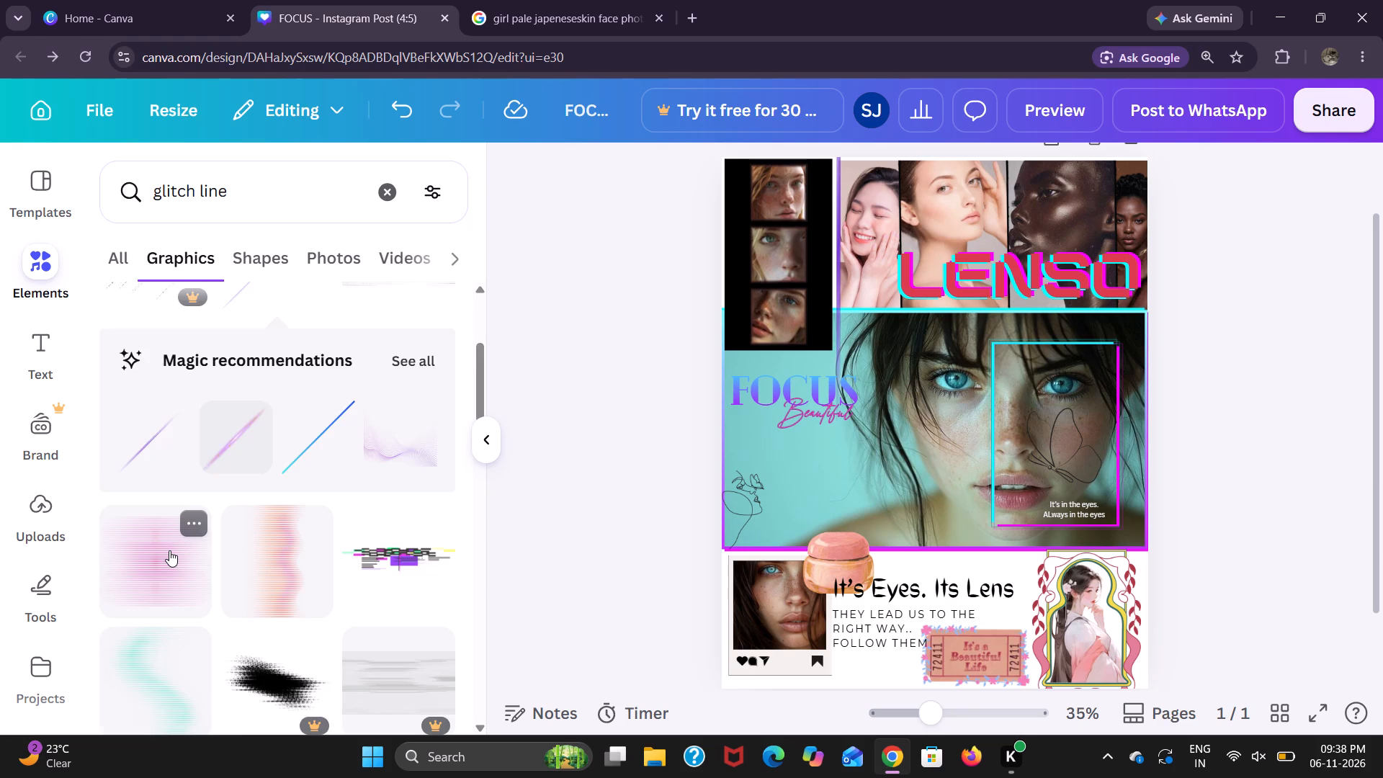
pyautogui.scroll(-2, 169, 550)
pyautogui.scroll(1, 169, 550)
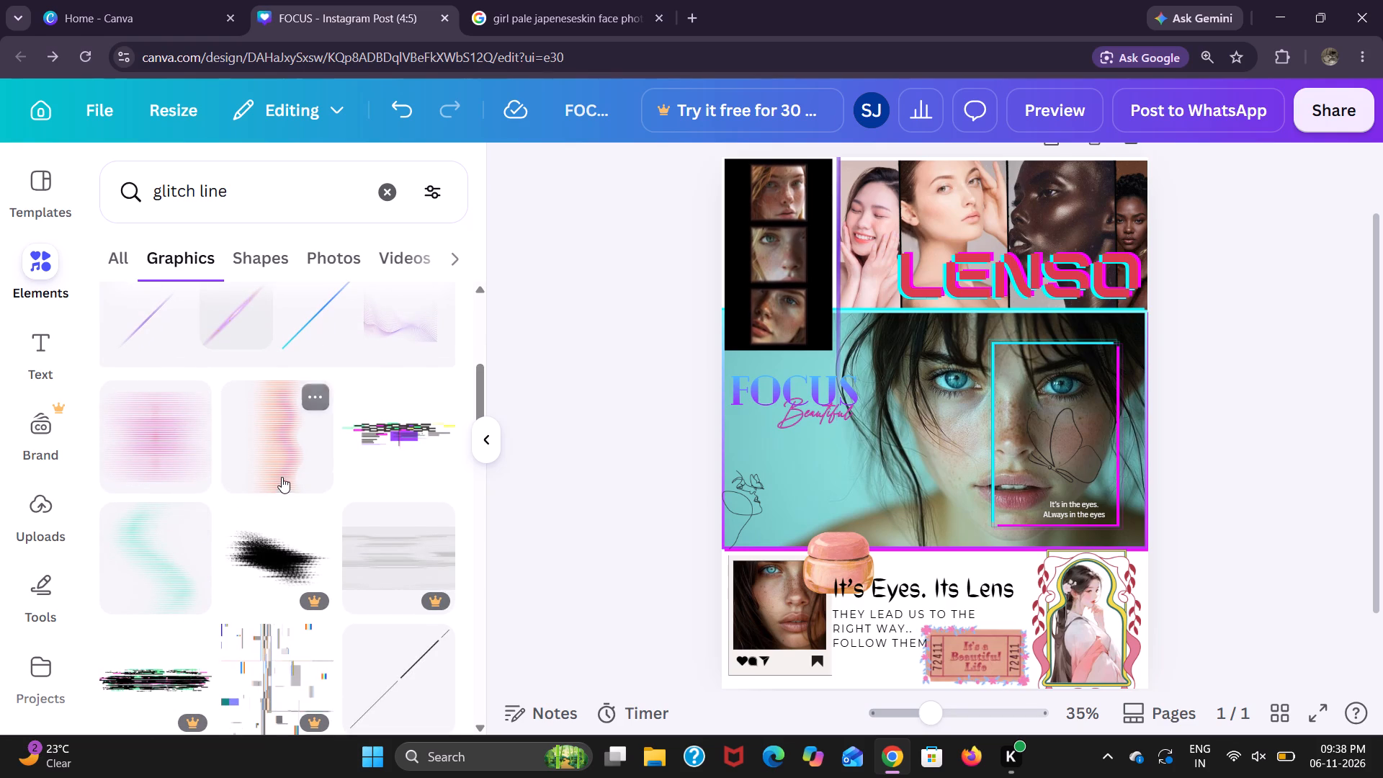
pyautogui.scroll(1, 192, 545)
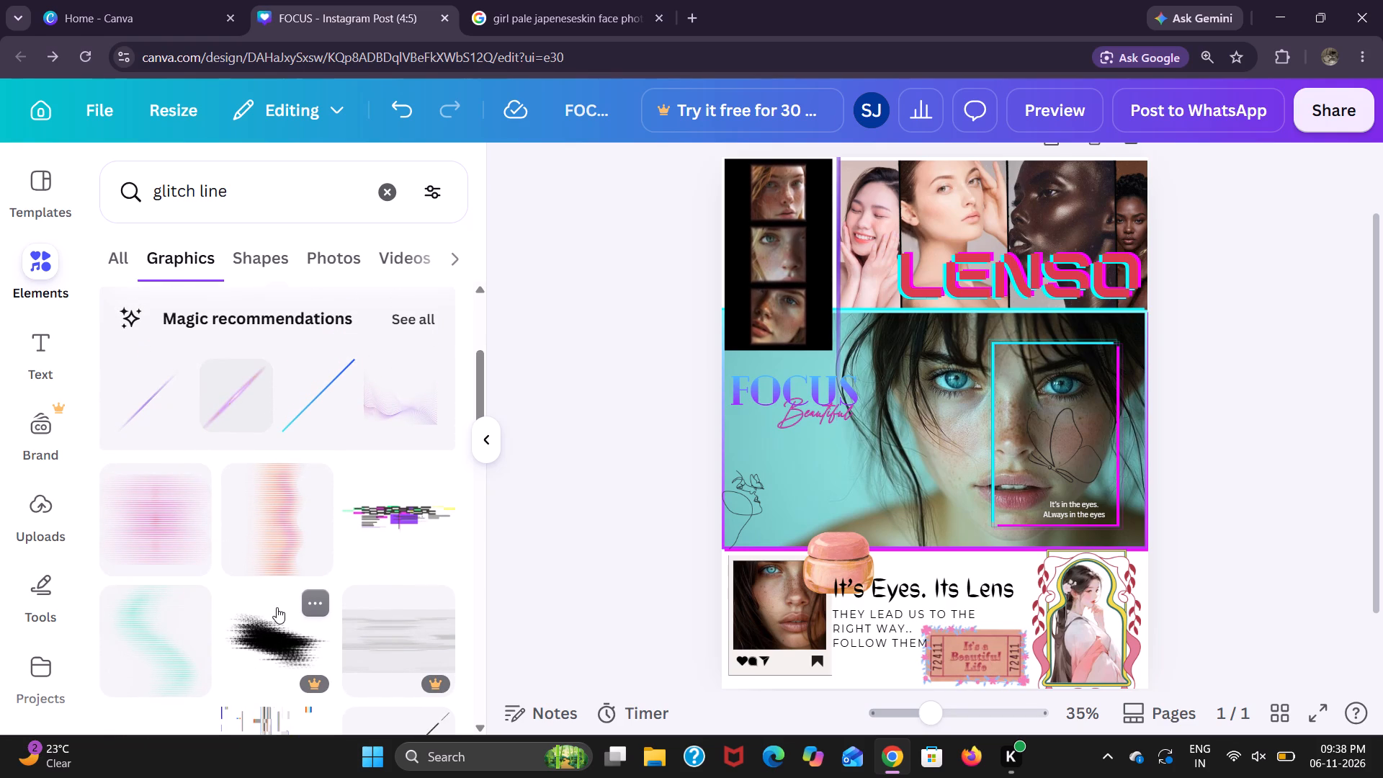
pyautogui.scroll(-8, 277, 607)
pyautogui.scroll(1, 277, 607)
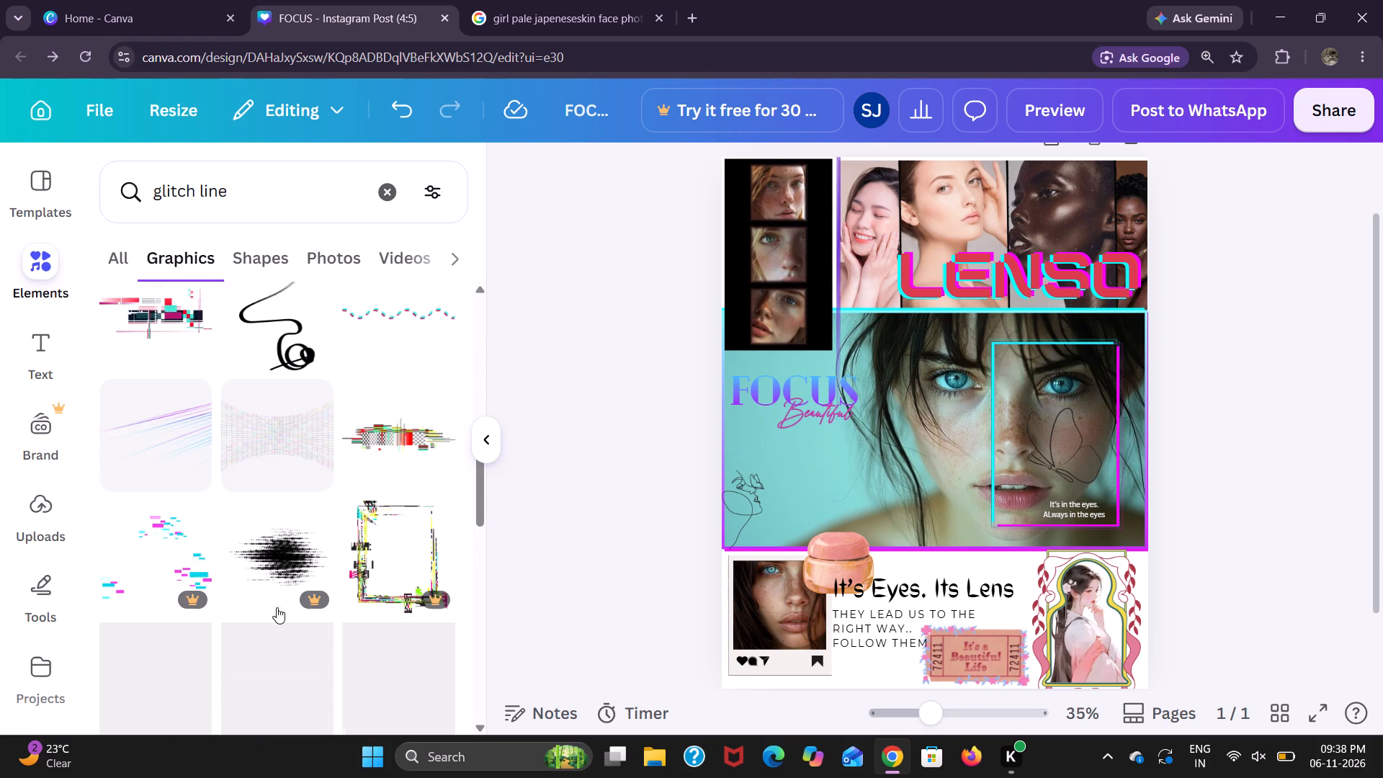
pyautogui.scroll(2, 277, 607)
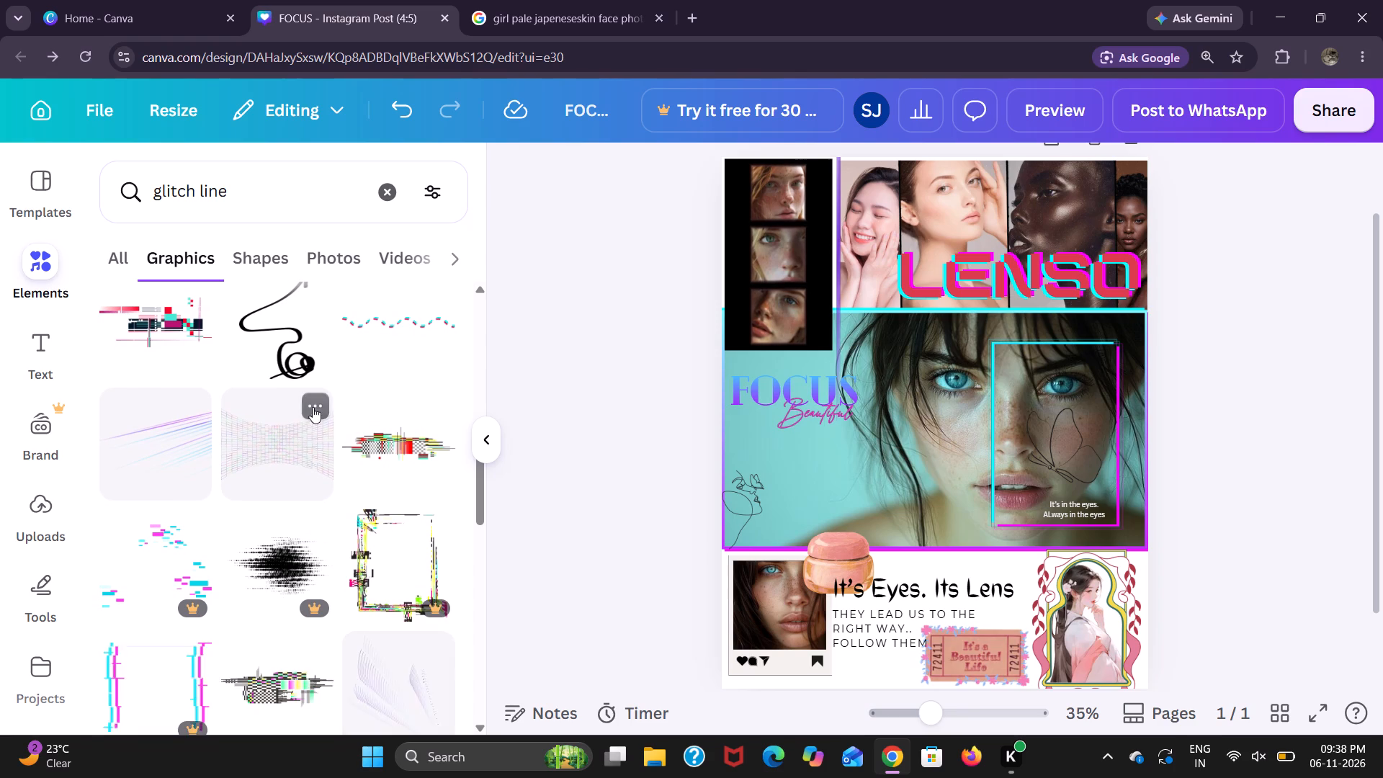
pyautogui.click(313, 411)
pyautogui.click(659, 395)
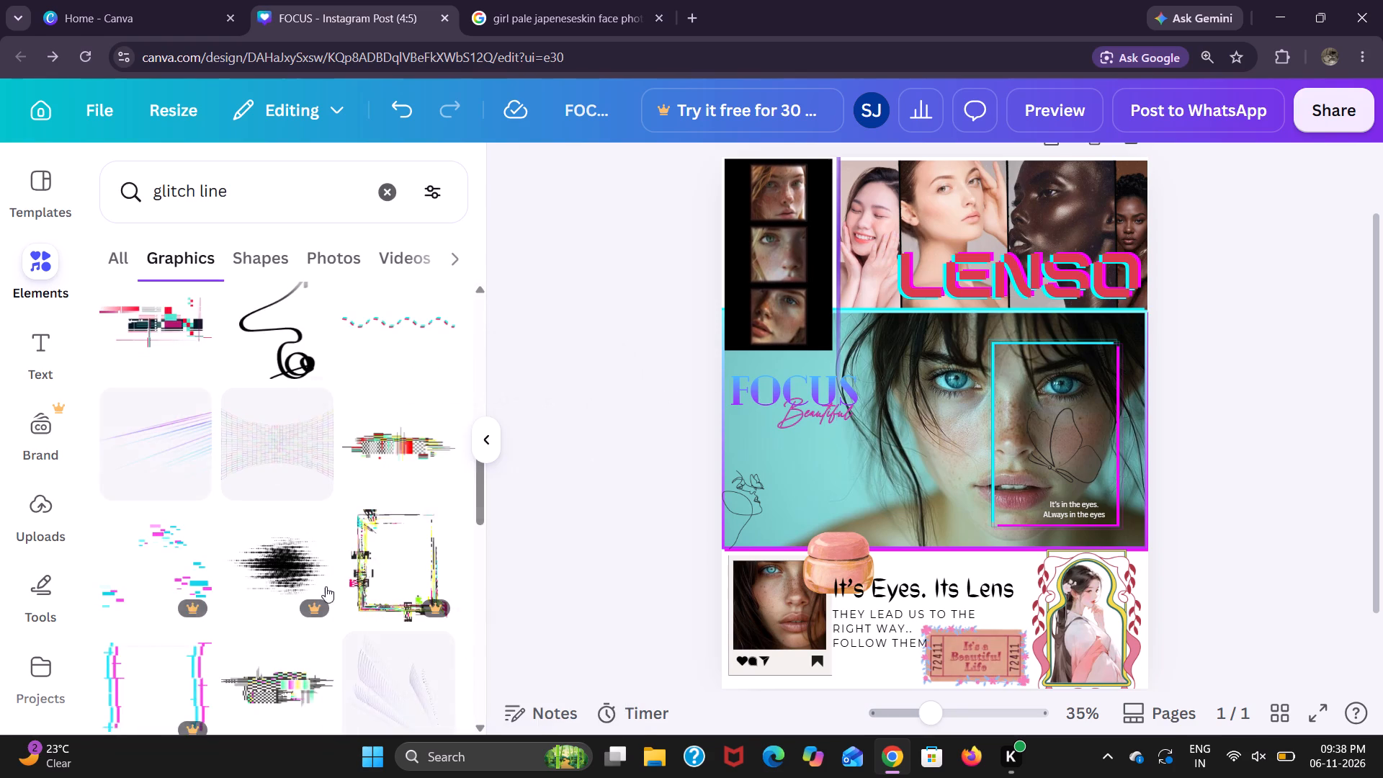
pyautogui.hscroll(2, 317, 592)
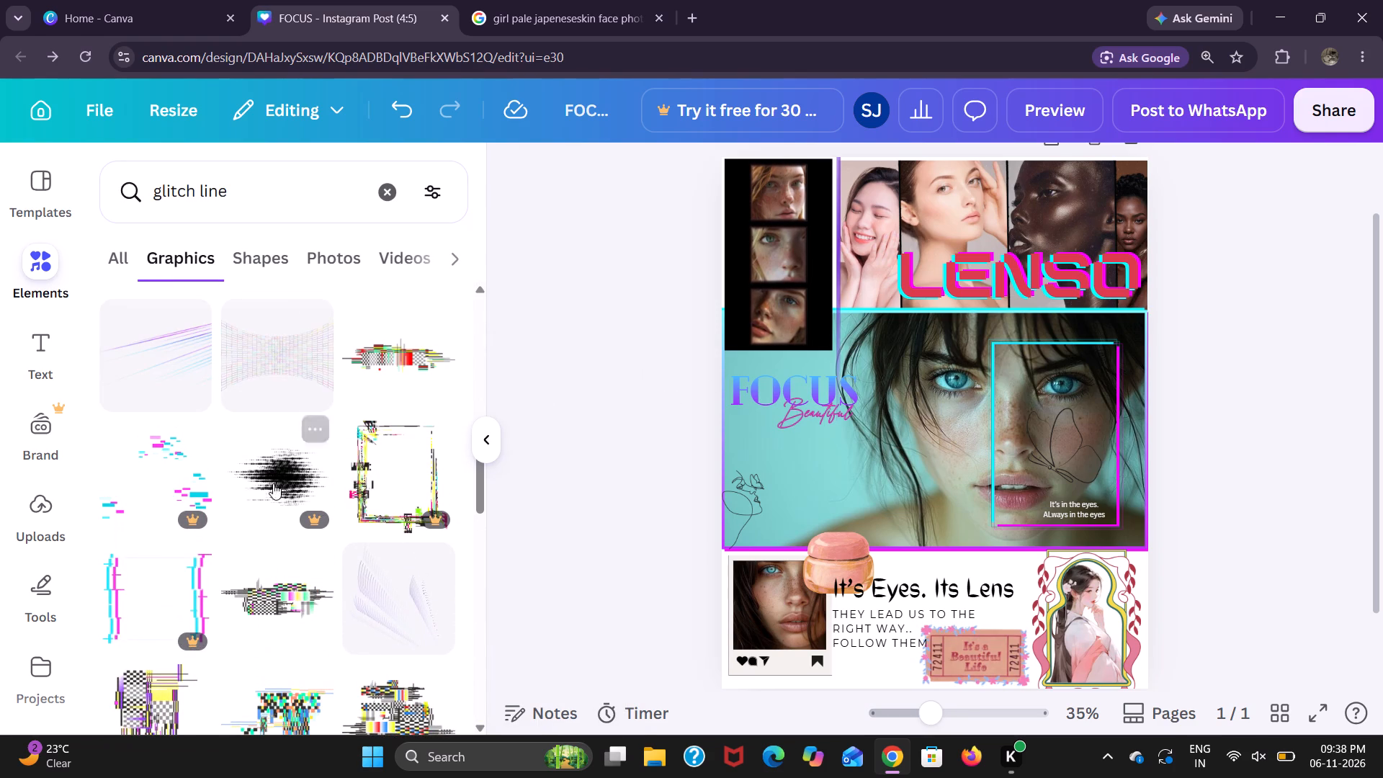
pyautogui.click(265, 401)
pyautogui.moveTo(961, 453); pyautogui.dragTo(838, 573)
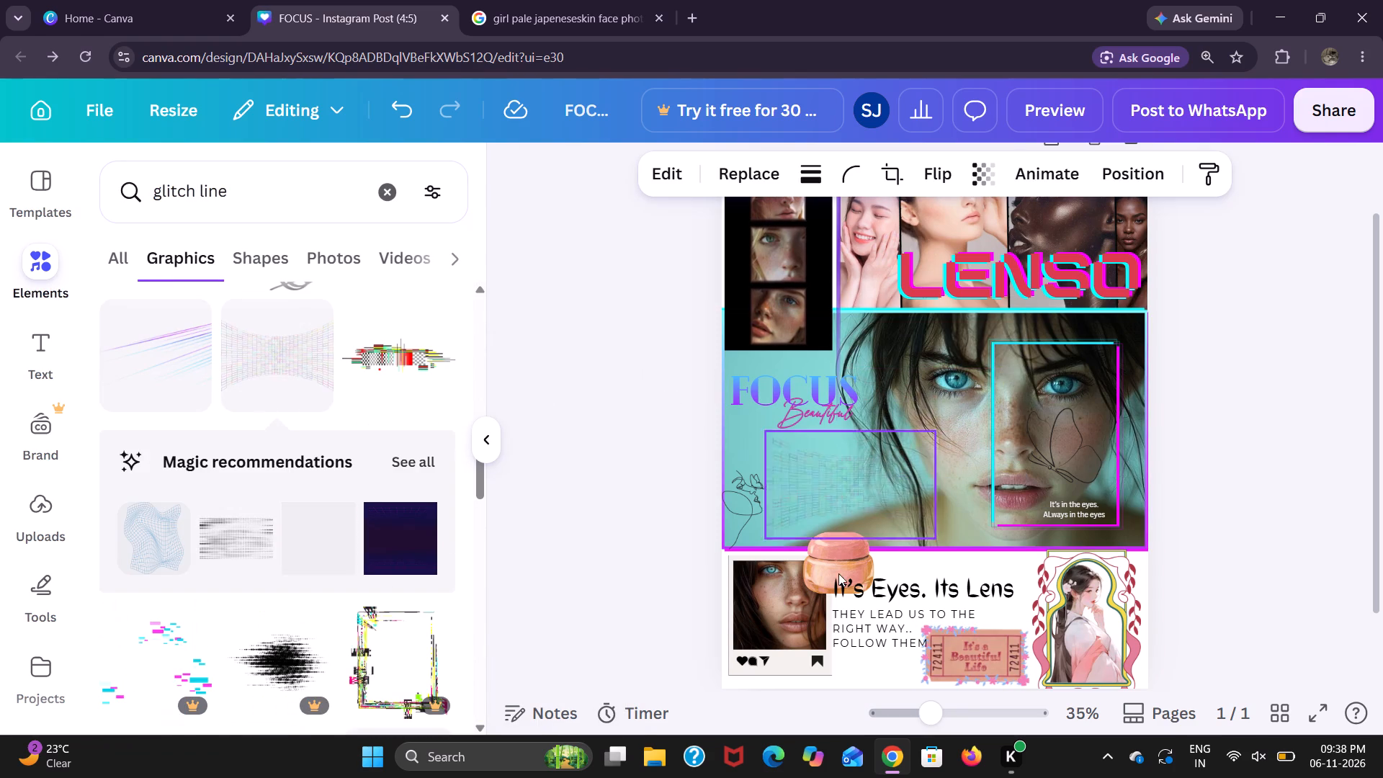
pyautogui.moveTo(838, 573); pyautogui.dragTo(905, 660)
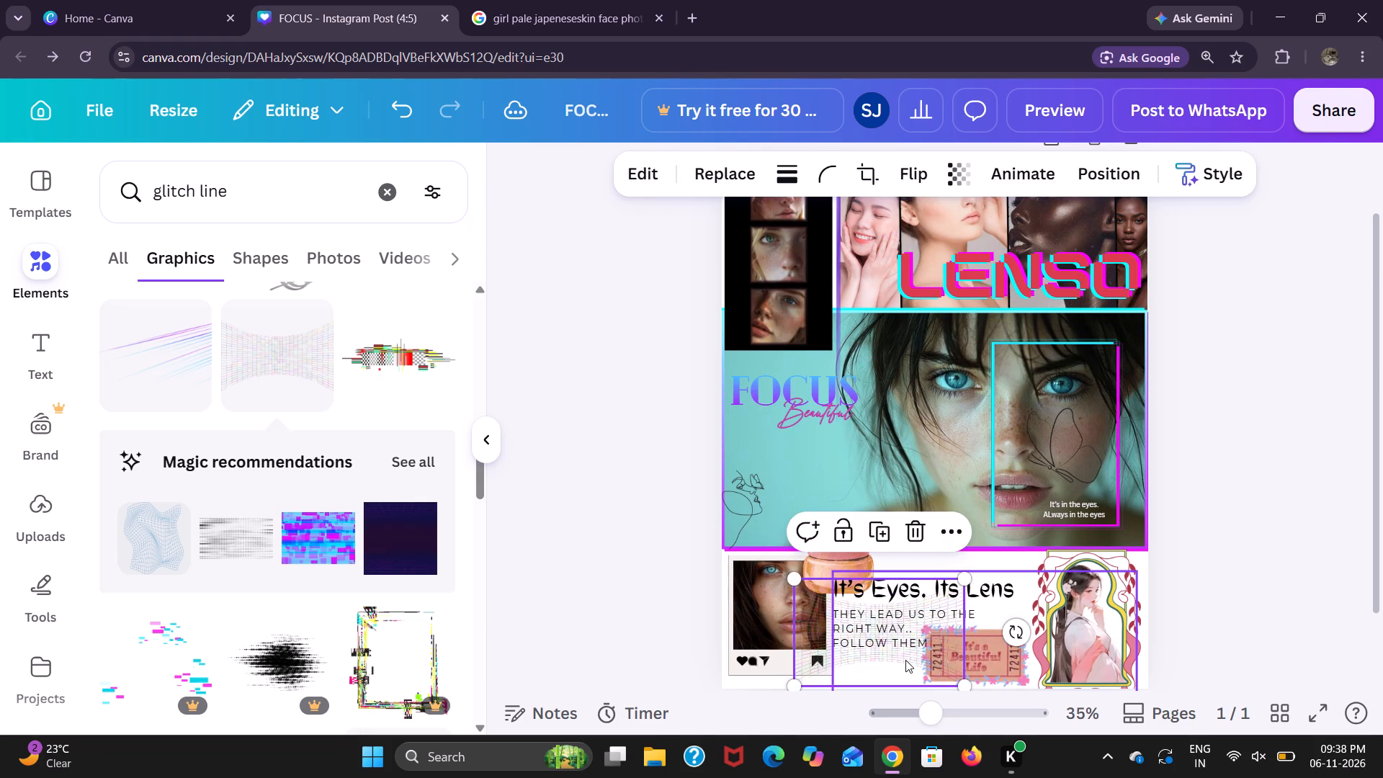
# Enlarge the grid graphic so it spans the headline text and the pink ticket.
pyautogui.scroll(-1, 905, 660)
pyautogui.moveTo(964, 599); pyautogui.dragTo(1041, 586)
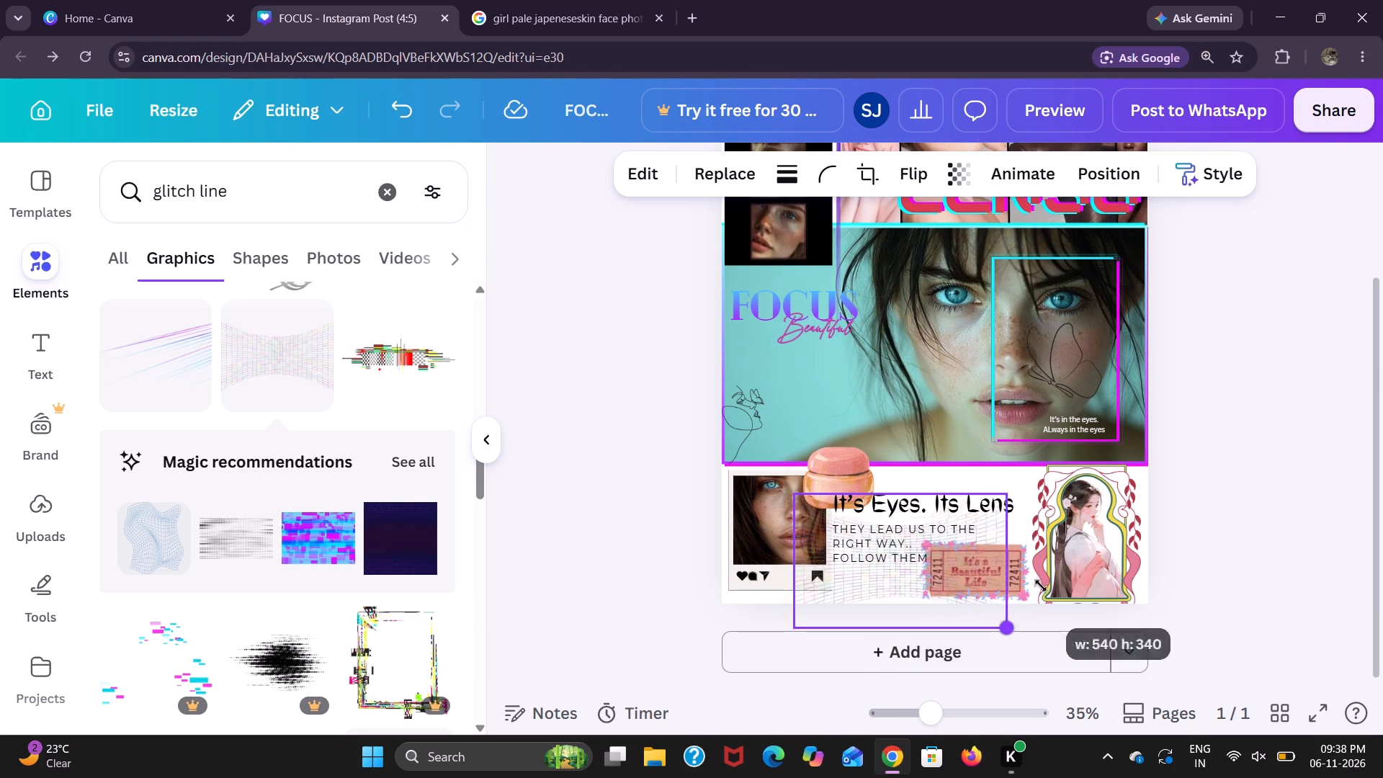
pyautogui.moveTo(1041, 586); pyautogui.dragTo(1061, 584)
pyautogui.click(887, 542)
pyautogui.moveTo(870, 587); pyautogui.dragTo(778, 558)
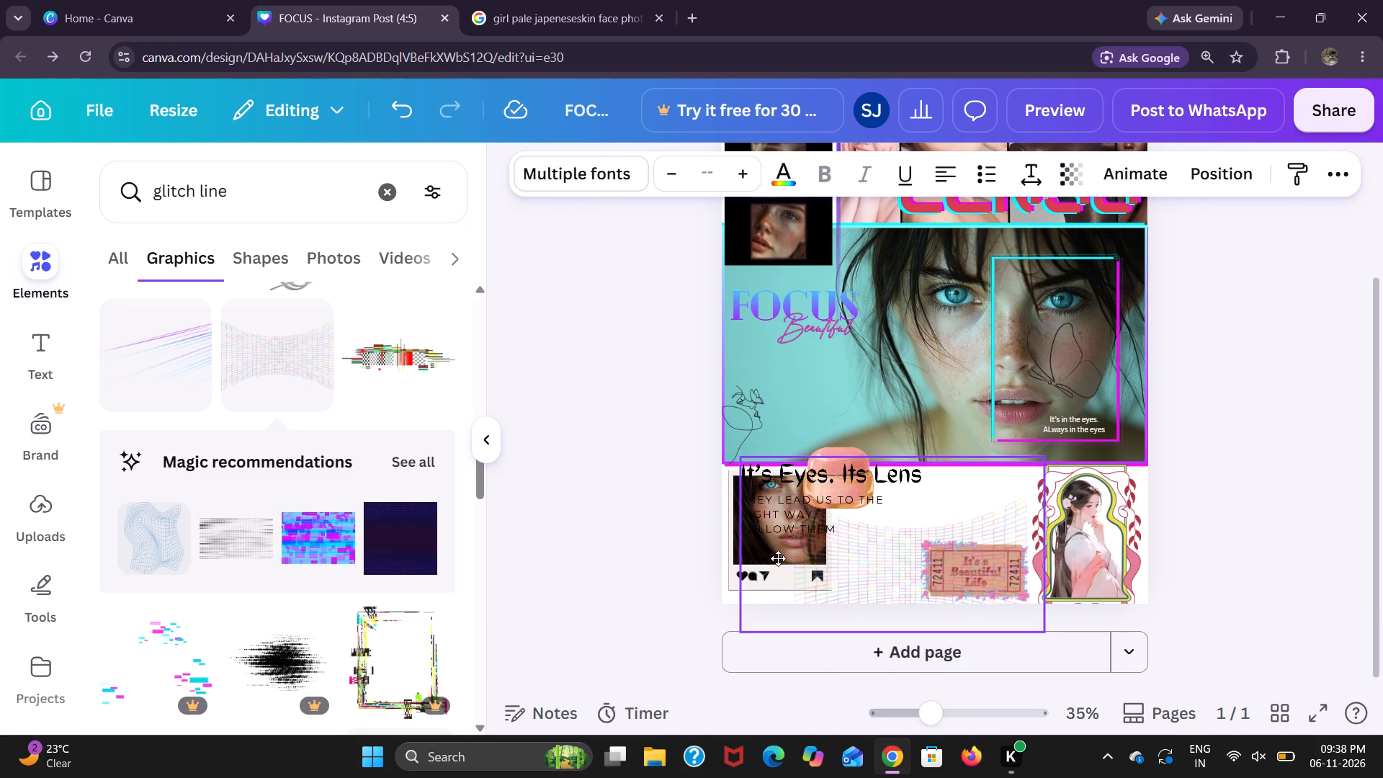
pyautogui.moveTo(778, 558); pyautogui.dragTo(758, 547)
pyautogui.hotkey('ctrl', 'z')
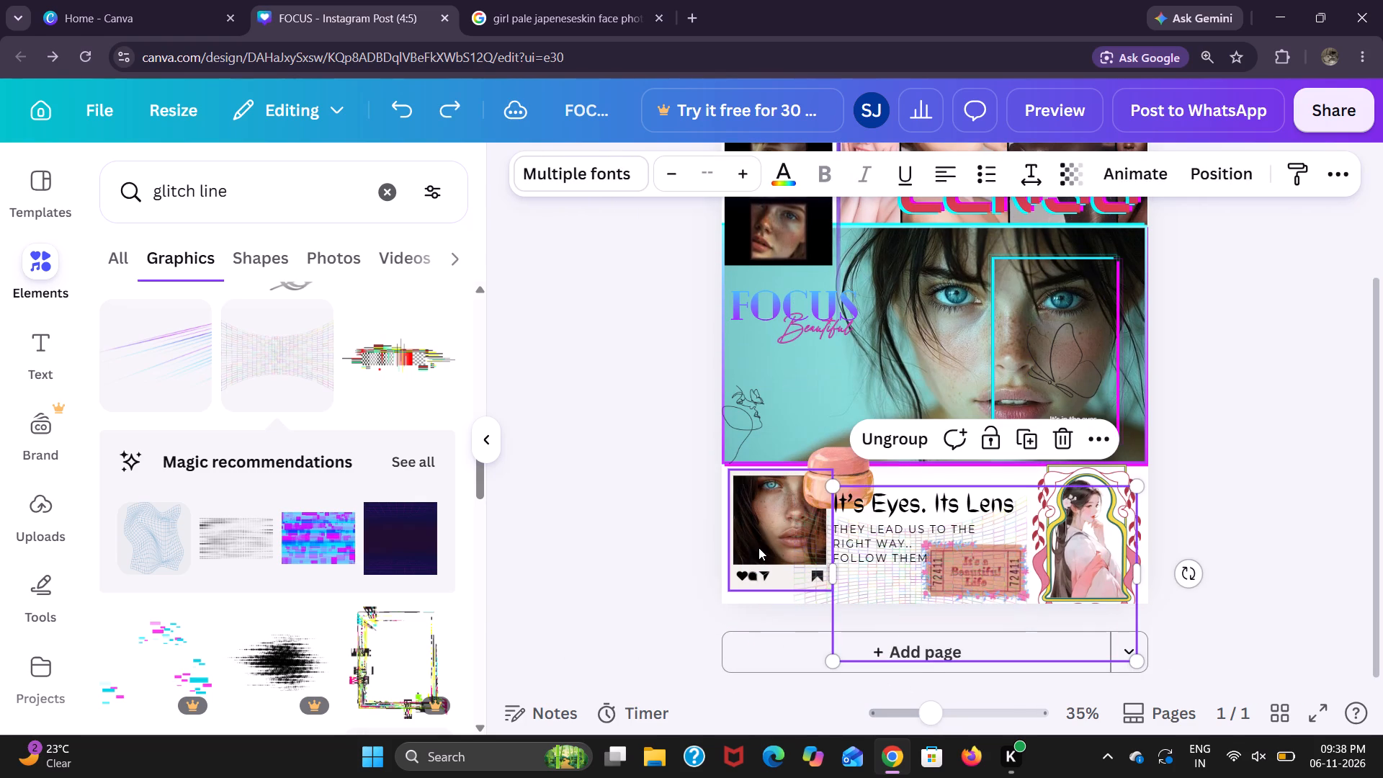
# Enlarge the grid graphic across the page width, to about 1,073 by 676.
pyautogui.click(801, 596)
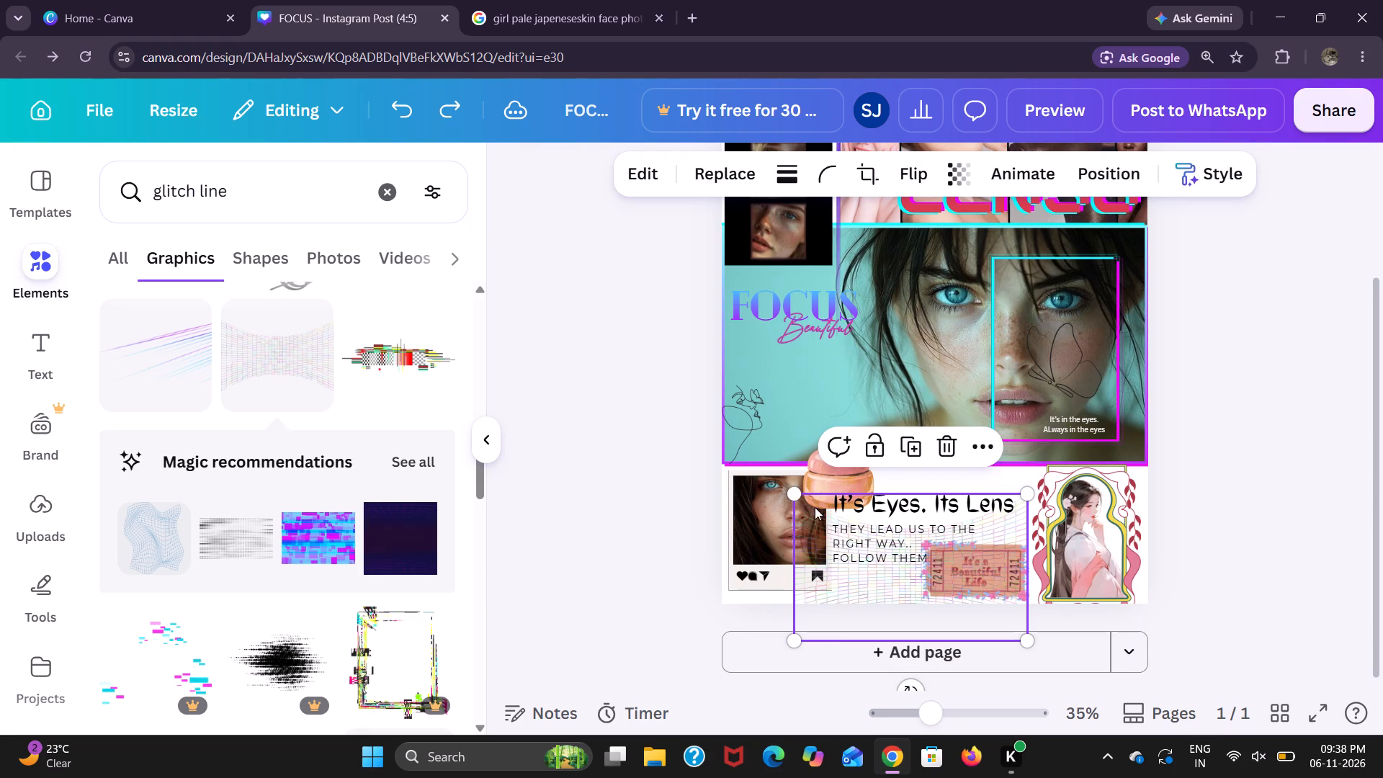
pyautogui.moveTo(794, 495); pyautogui.dragTo(715, 475)
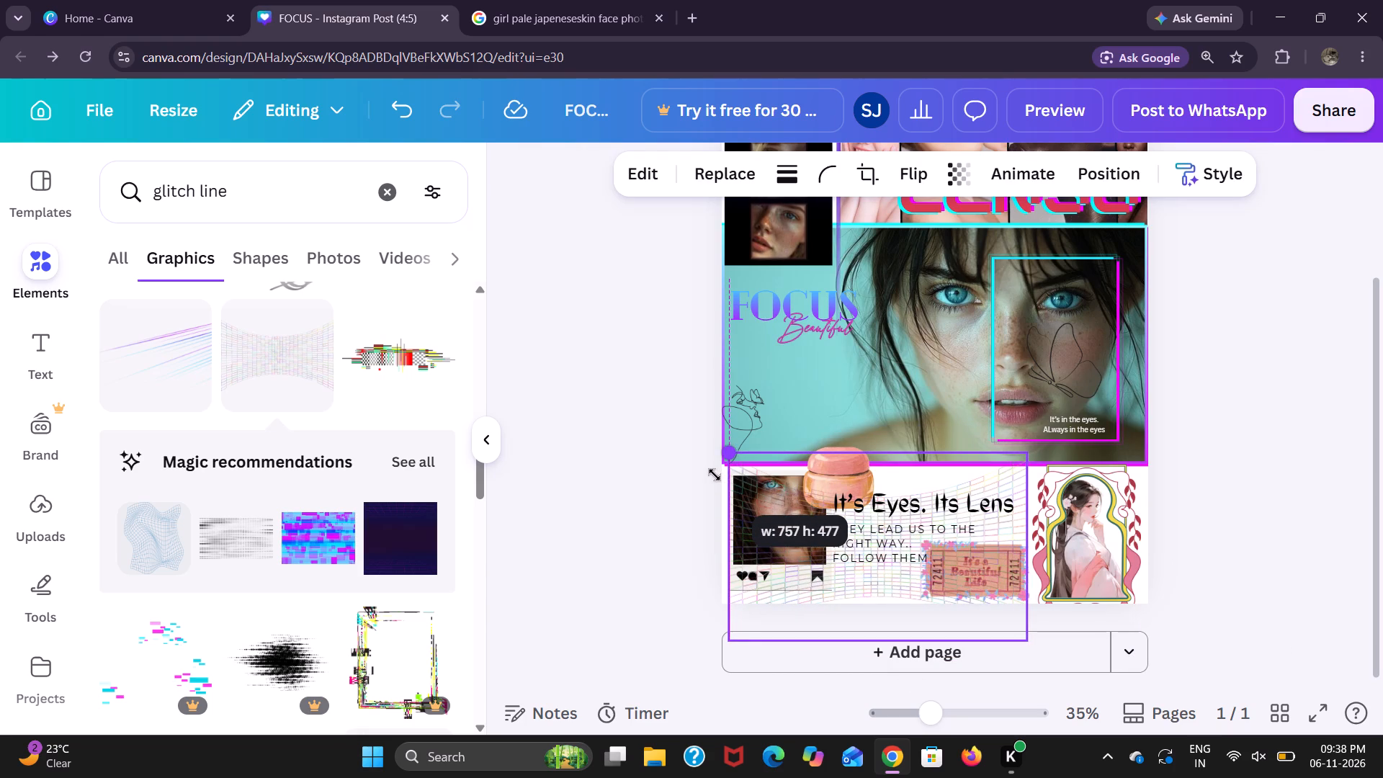
pyautogui.moveTo(715, 475); pyautogui.dragTo(711, 475)
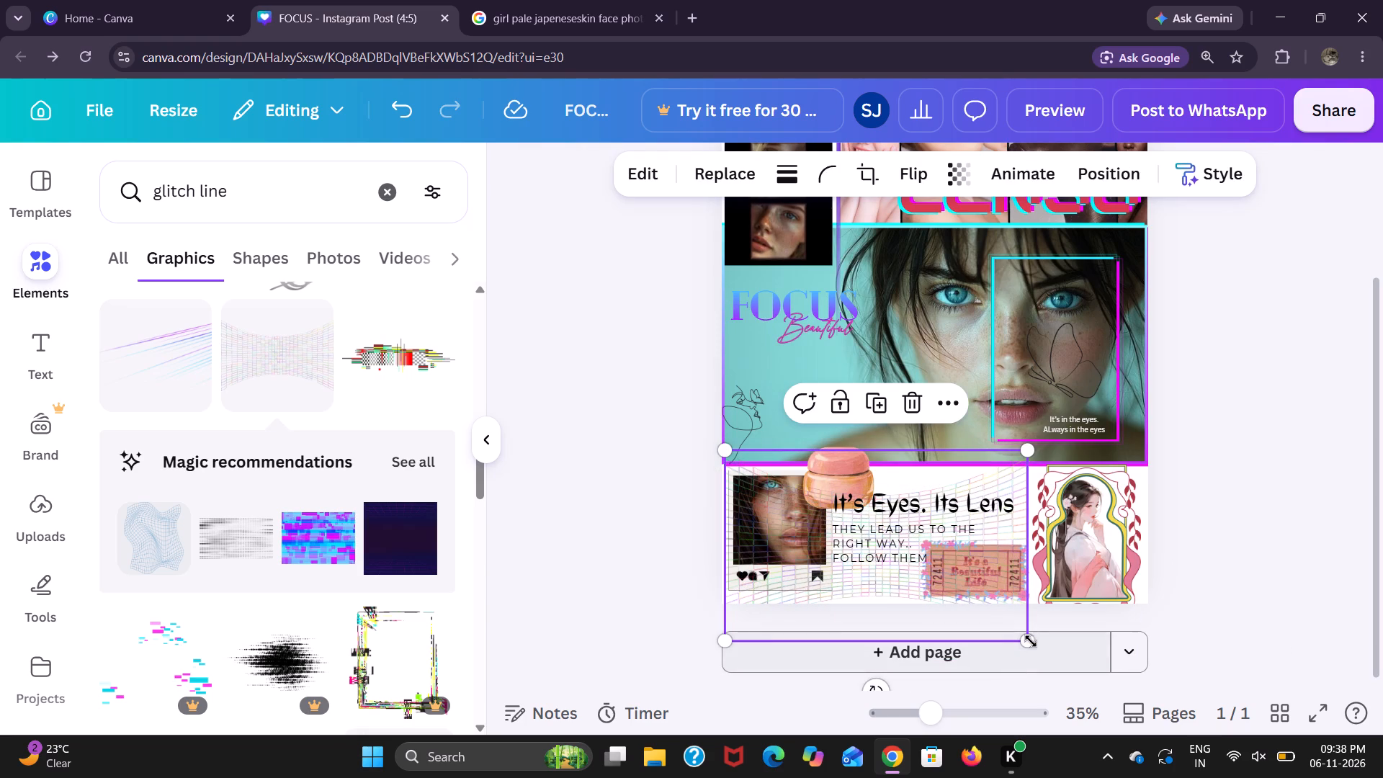
pyautogui.moveTo(1031, 638); pyautogui.dragTo(1229, 595)
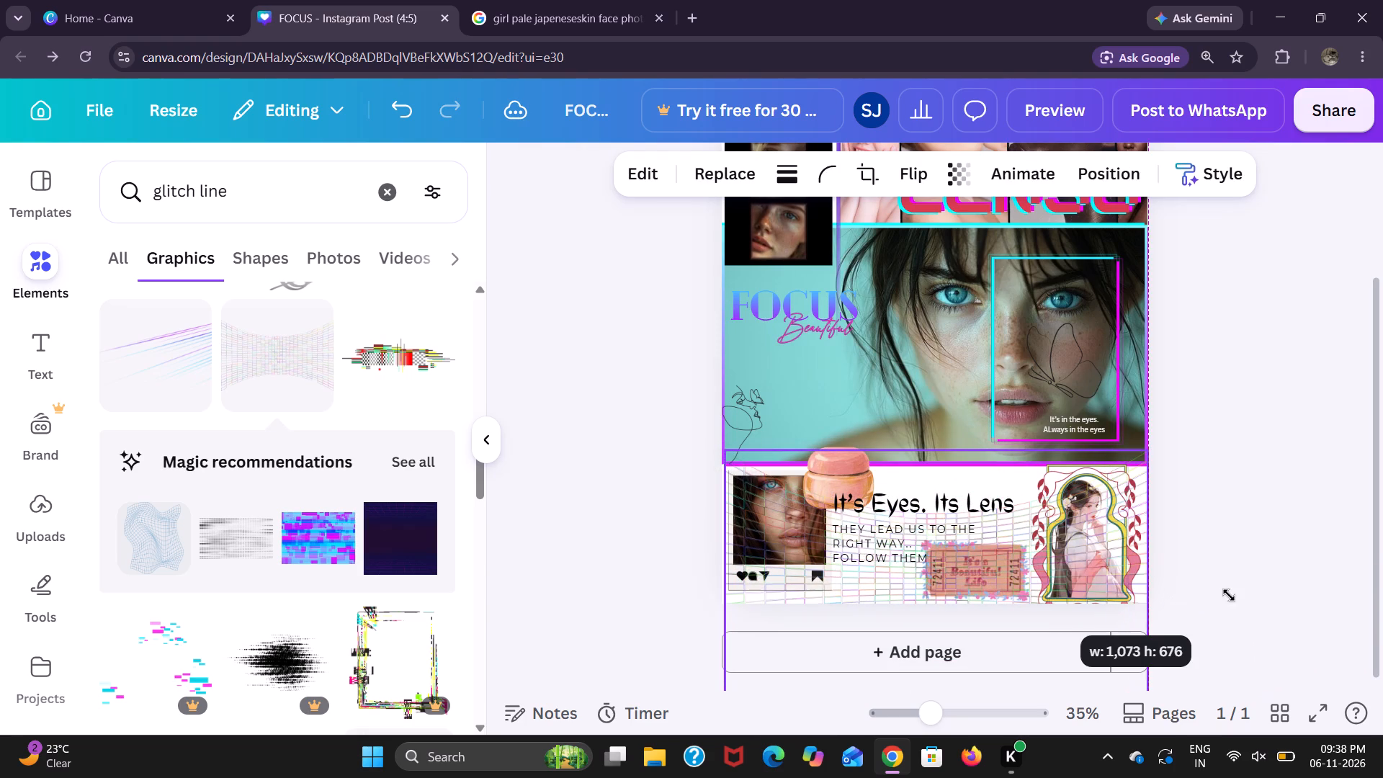
pyautogui.moveTo(1229, 595); pyautogui.dragTo(1230, 595)
# Move the grid graphic up the page so it covers the white bottom strip and overlaps the close-up photo's lower edge.
pyautogui.moveTo(1003, 471); pyautogui.dragTo(1004, 465)
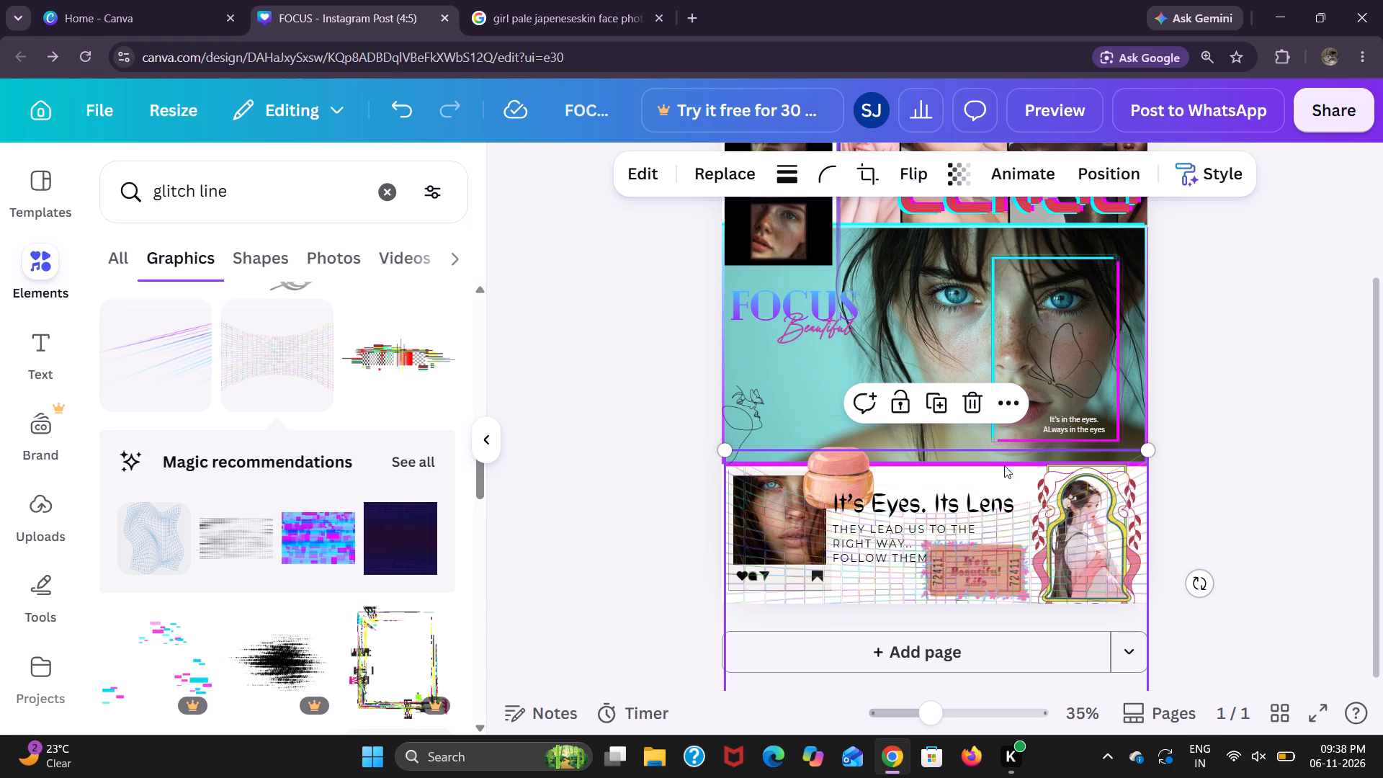
pyautogui.moveTo(1004, 465); pyautogui.dragTo(1005, 424)
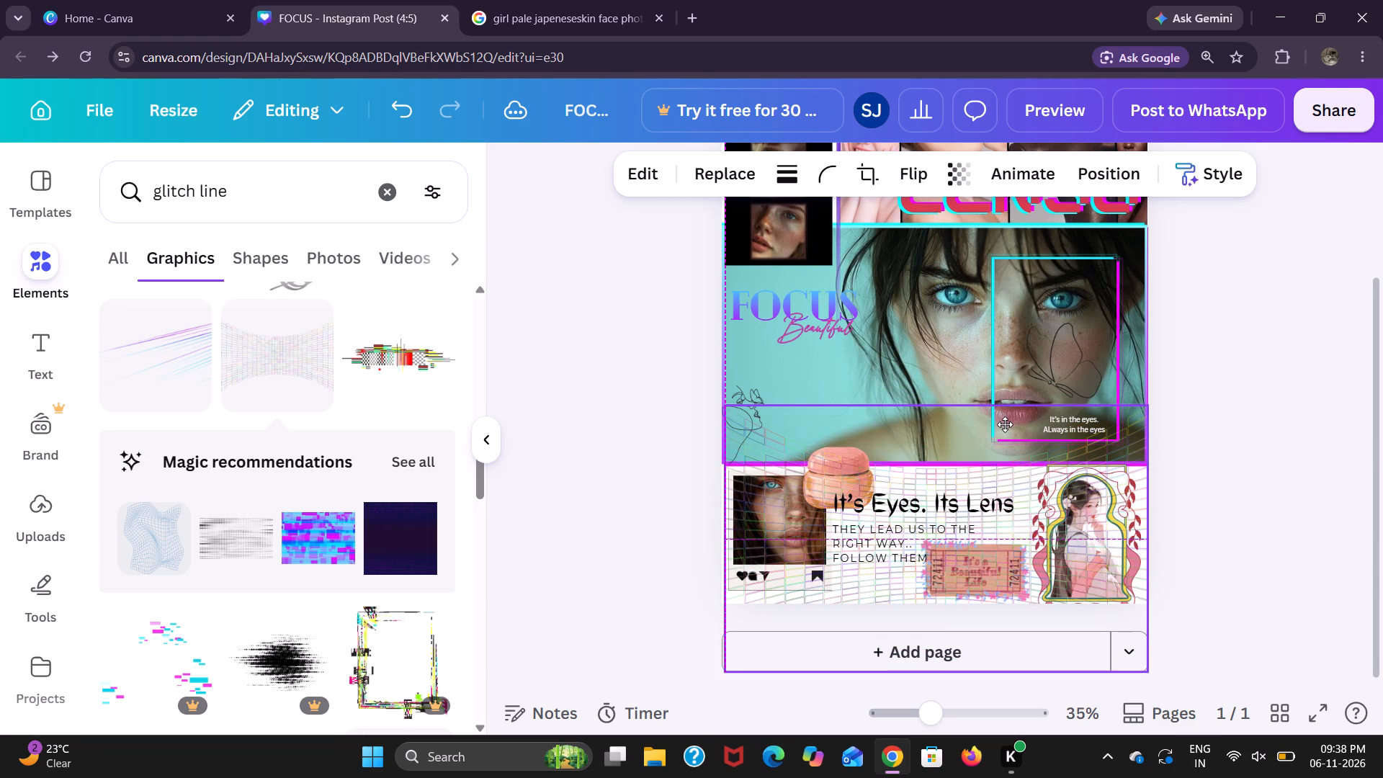
pyautogui.moveTo(1005, 424); pyautogui.dragTo(1004, 423)
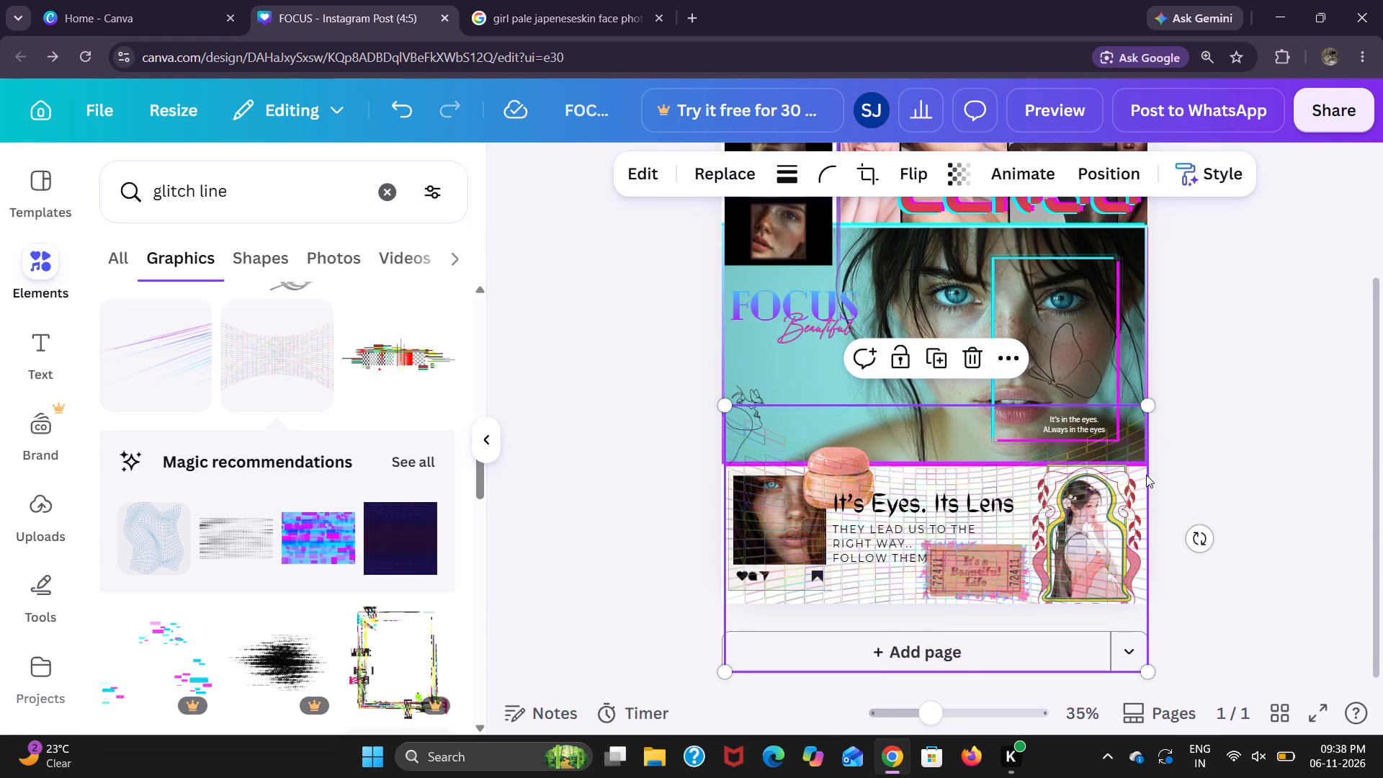
# Send the grid graphic to the back, behind the photos, text and ticket.
pyautogui.rightClick(1146, 475)
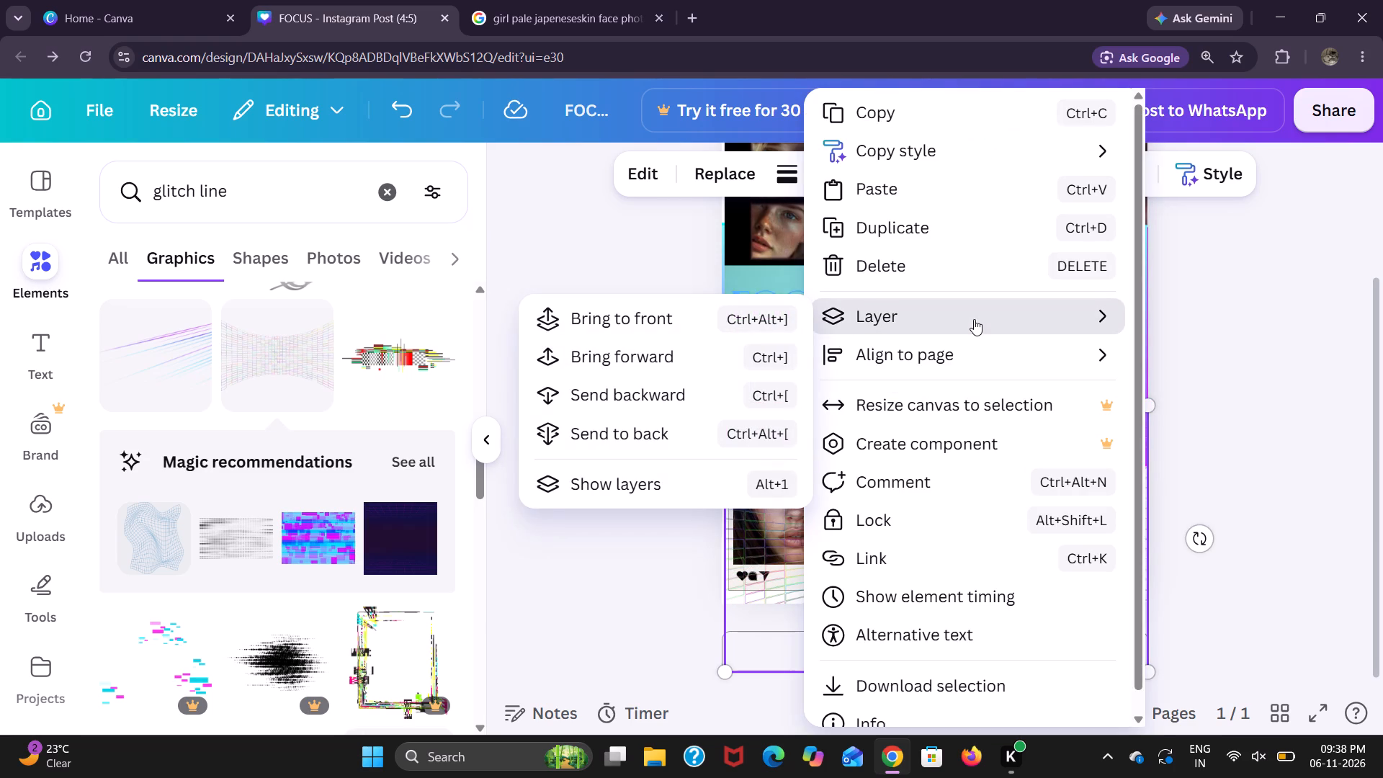
pyautogui.click(619, 426)
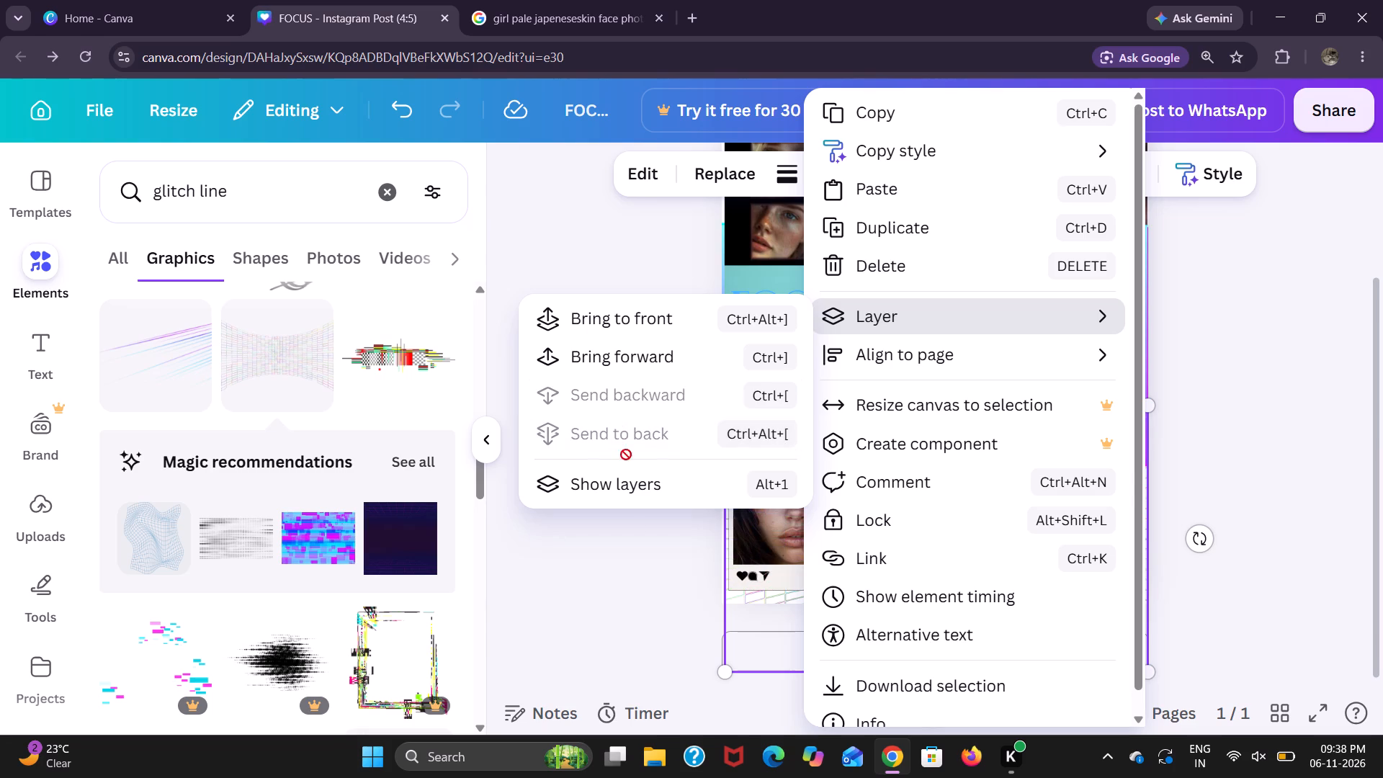
pyautogui.click(640, 596)
# Enlarge the grid graphic past the page's left edge, to about 1,103 by 695.
pyautogui.click(721, 405)
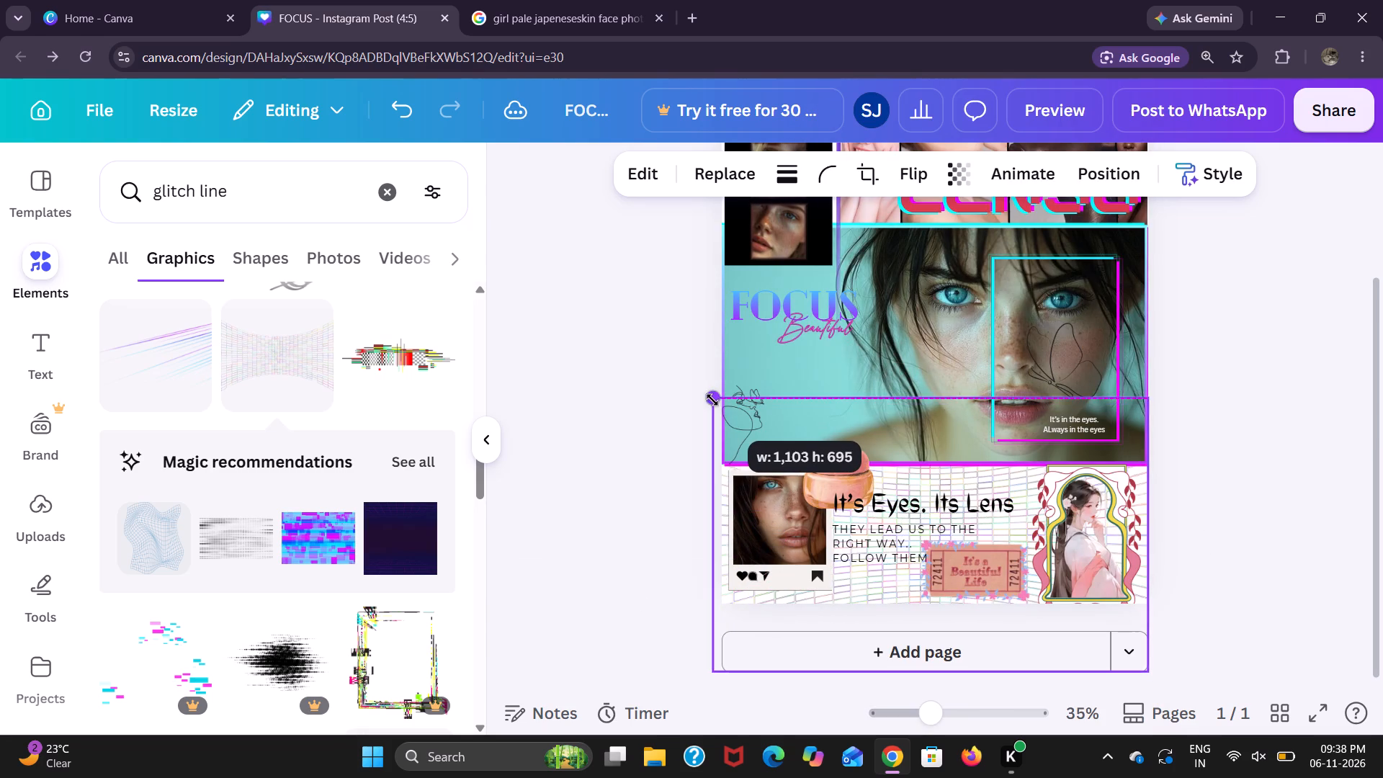
pyautogui.click(1226, 481)
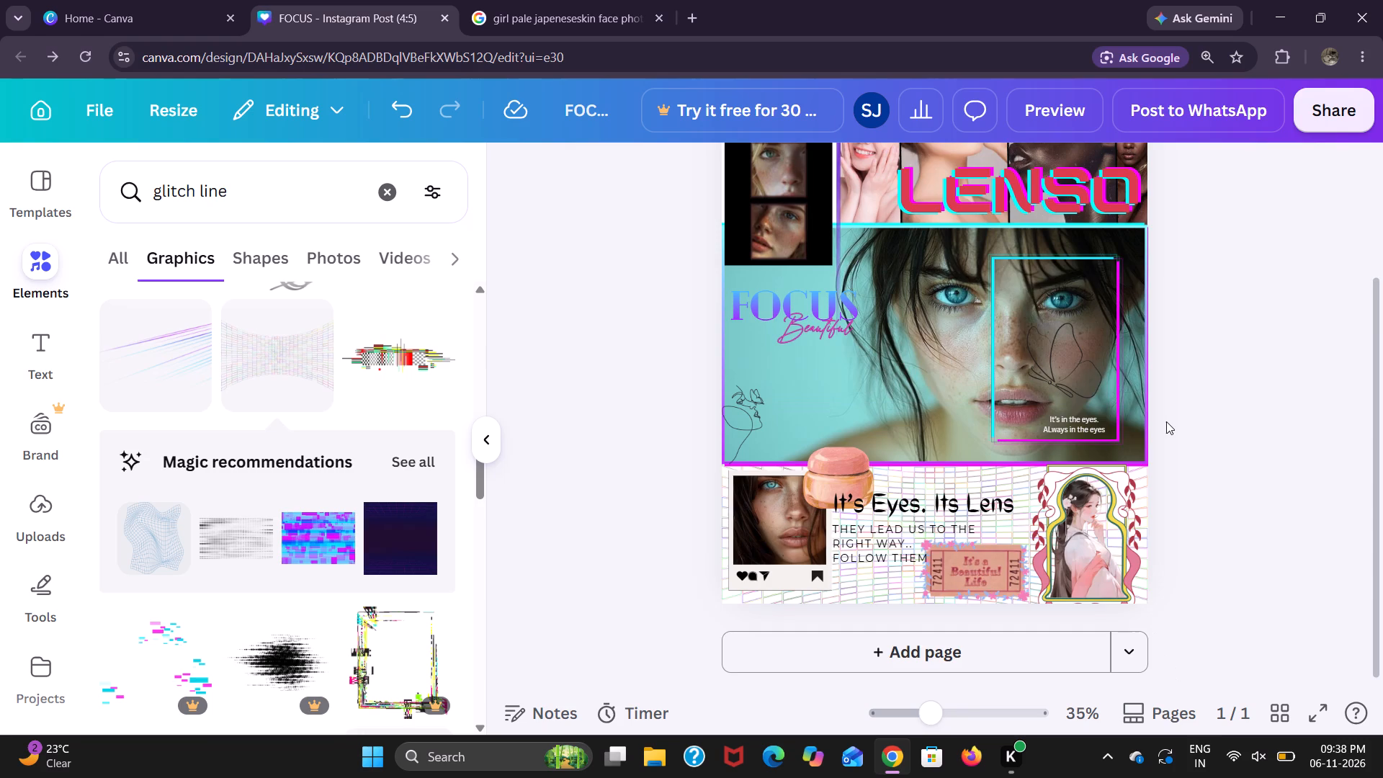
# Review the whole page layout and play the animated design in full screen.
pyautogui.scroll(1, 1166, 421)
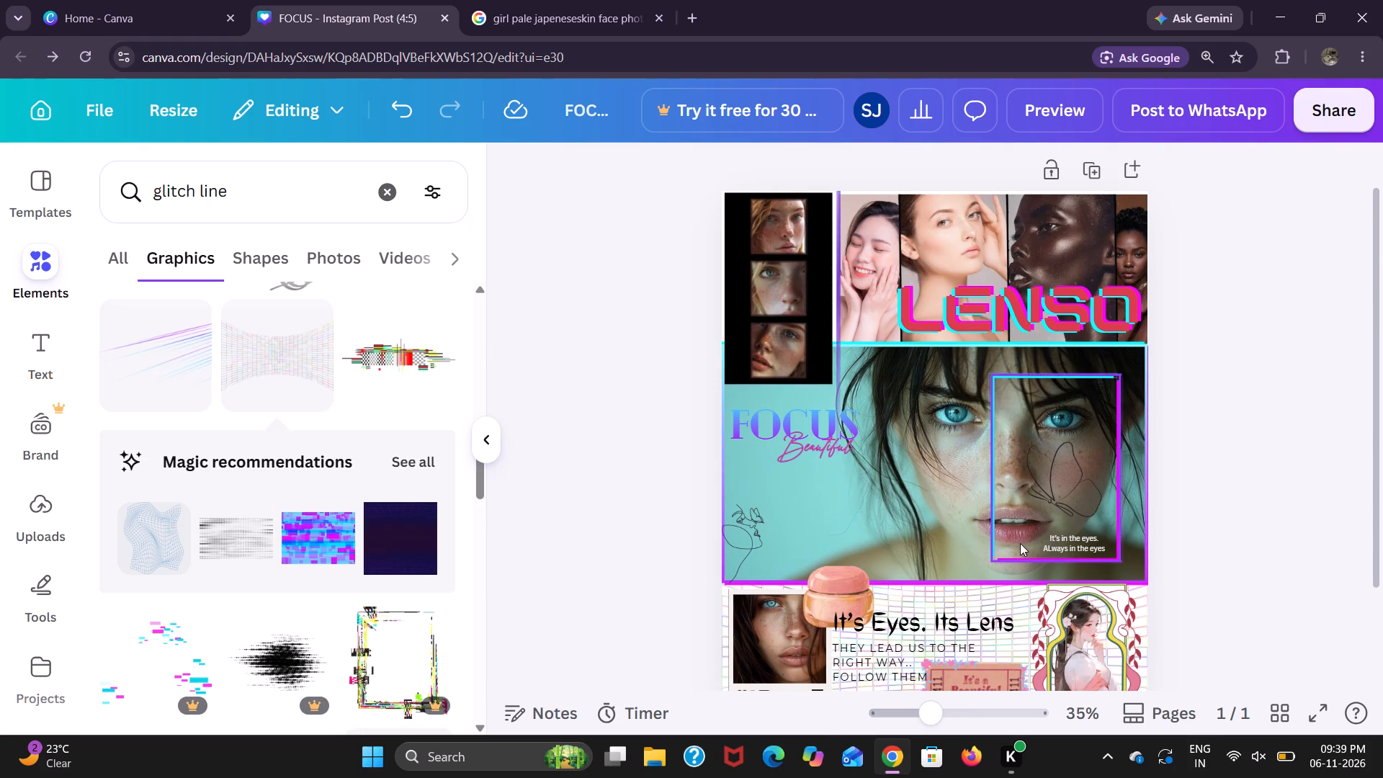
pyautogui.scroll(-2, 1045, 510)
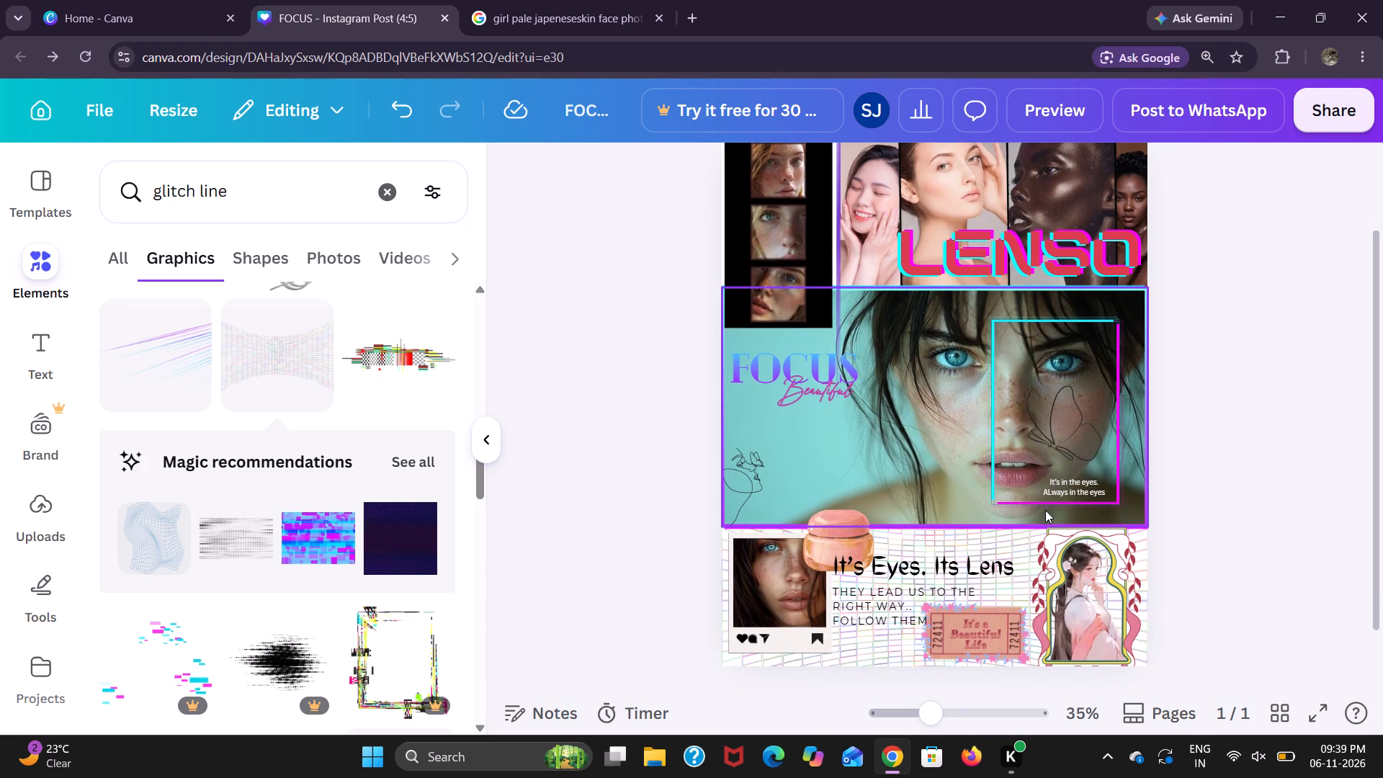
pyautogui.scroll(-1, 1045, 510)
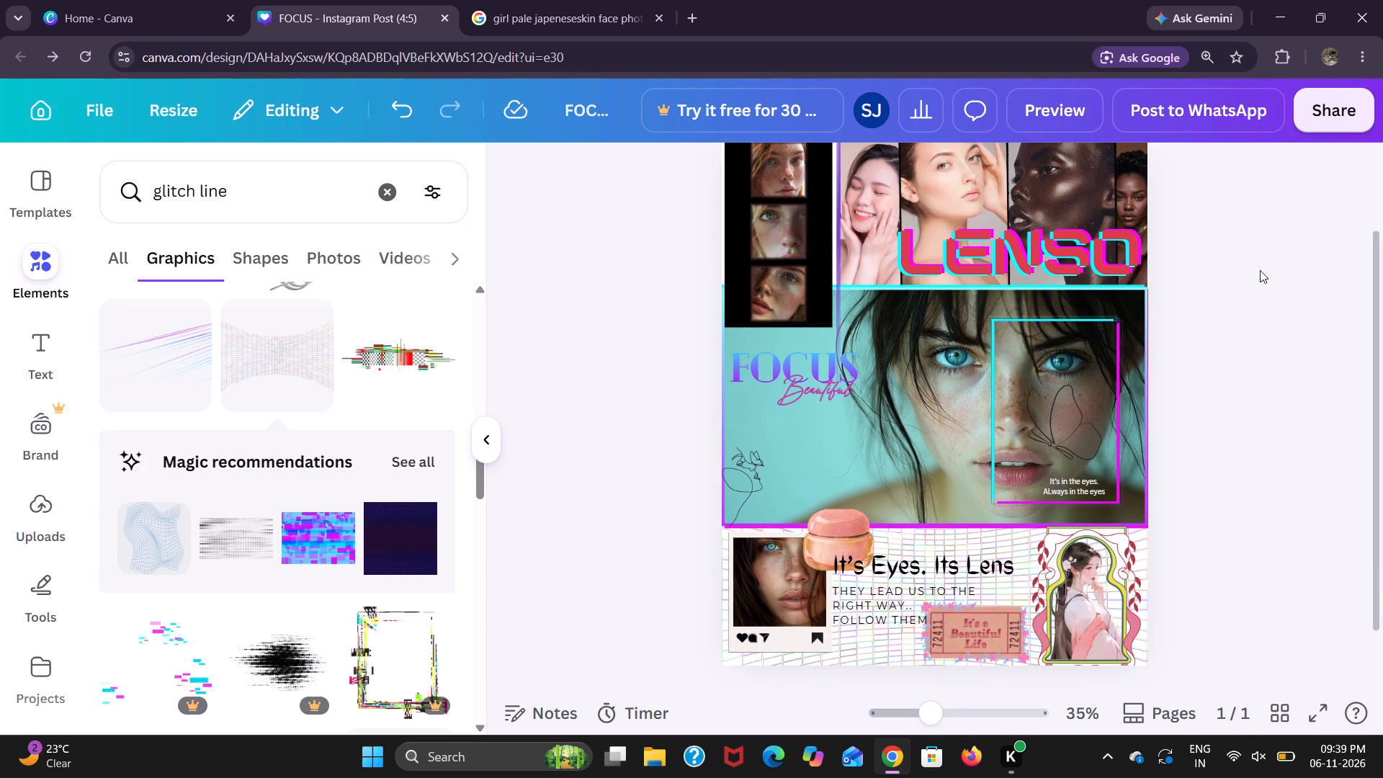
pyautogui.click(1261, 298)
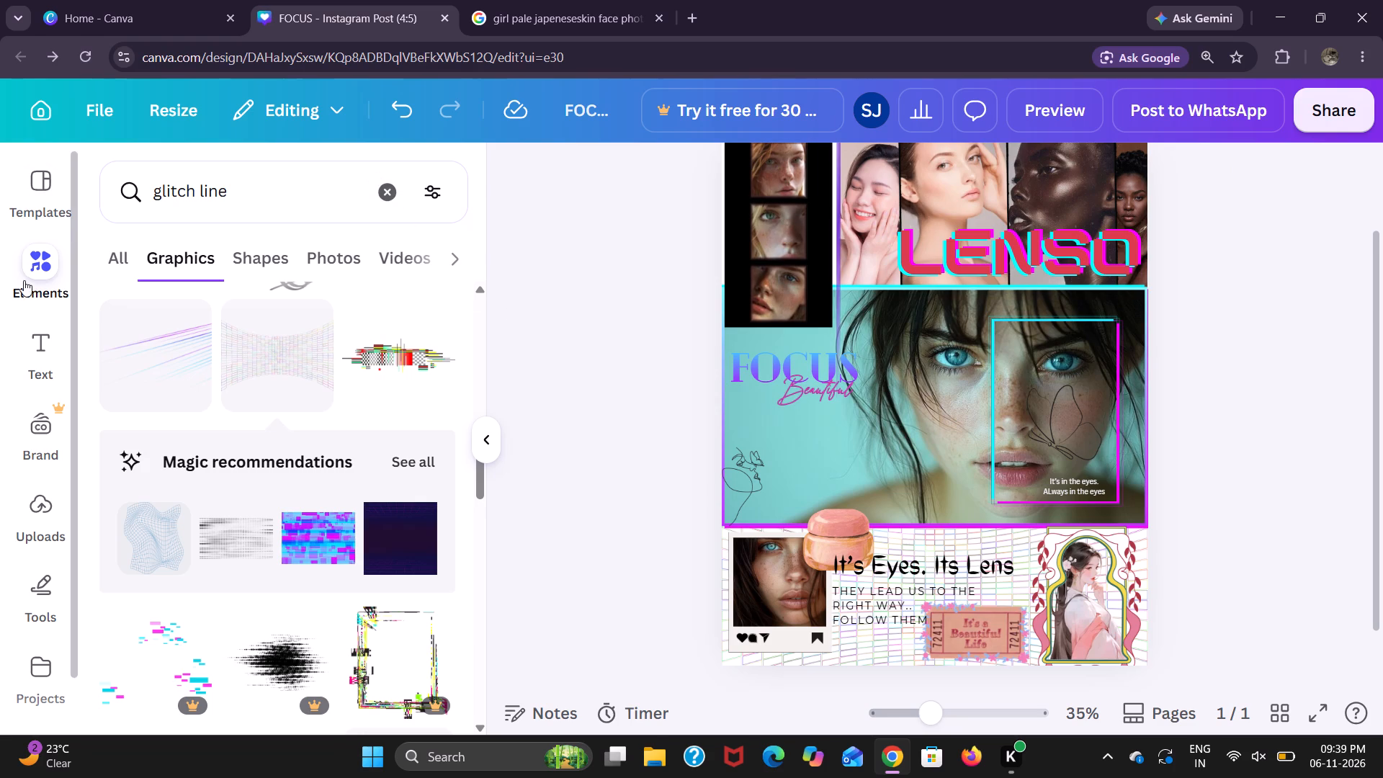
pyautogui.click(23, 280)
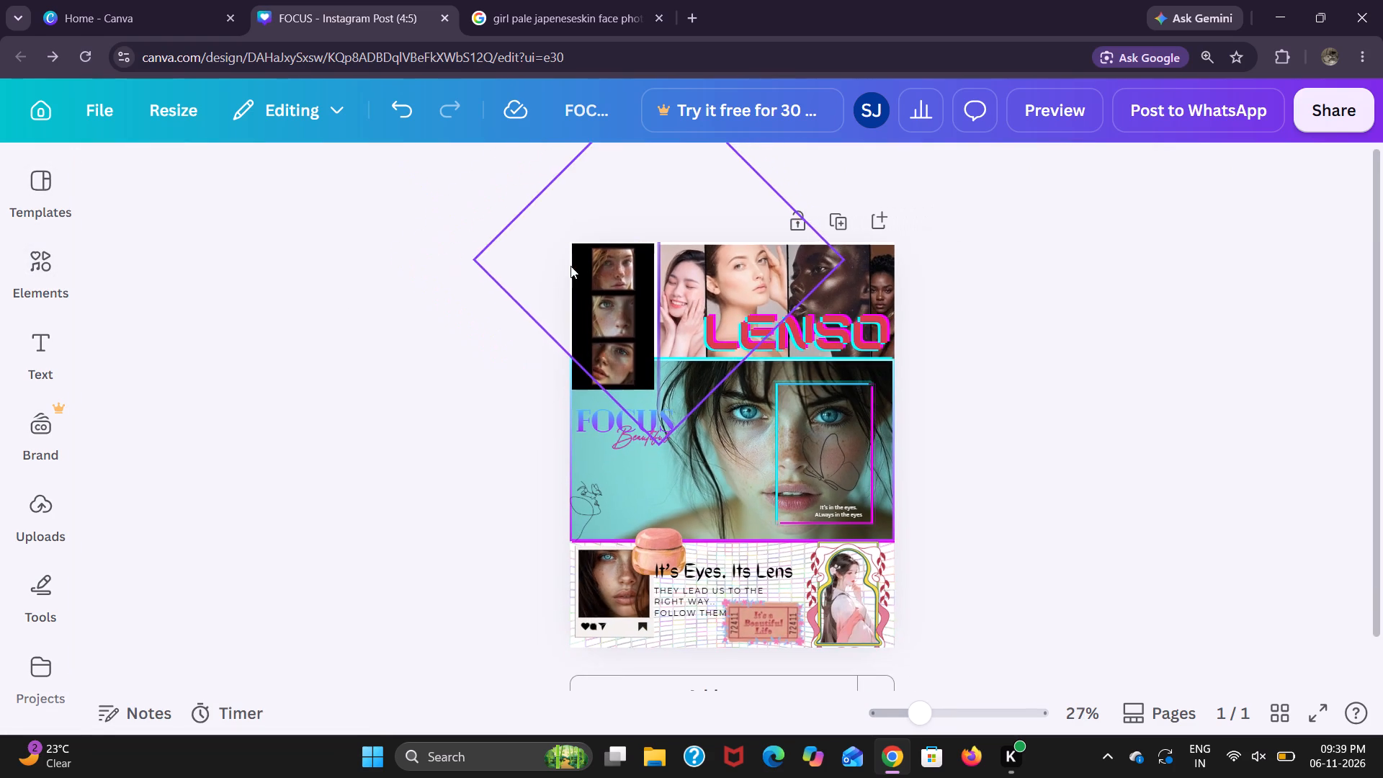
pyautogui.scroll(-2, 840, 516)
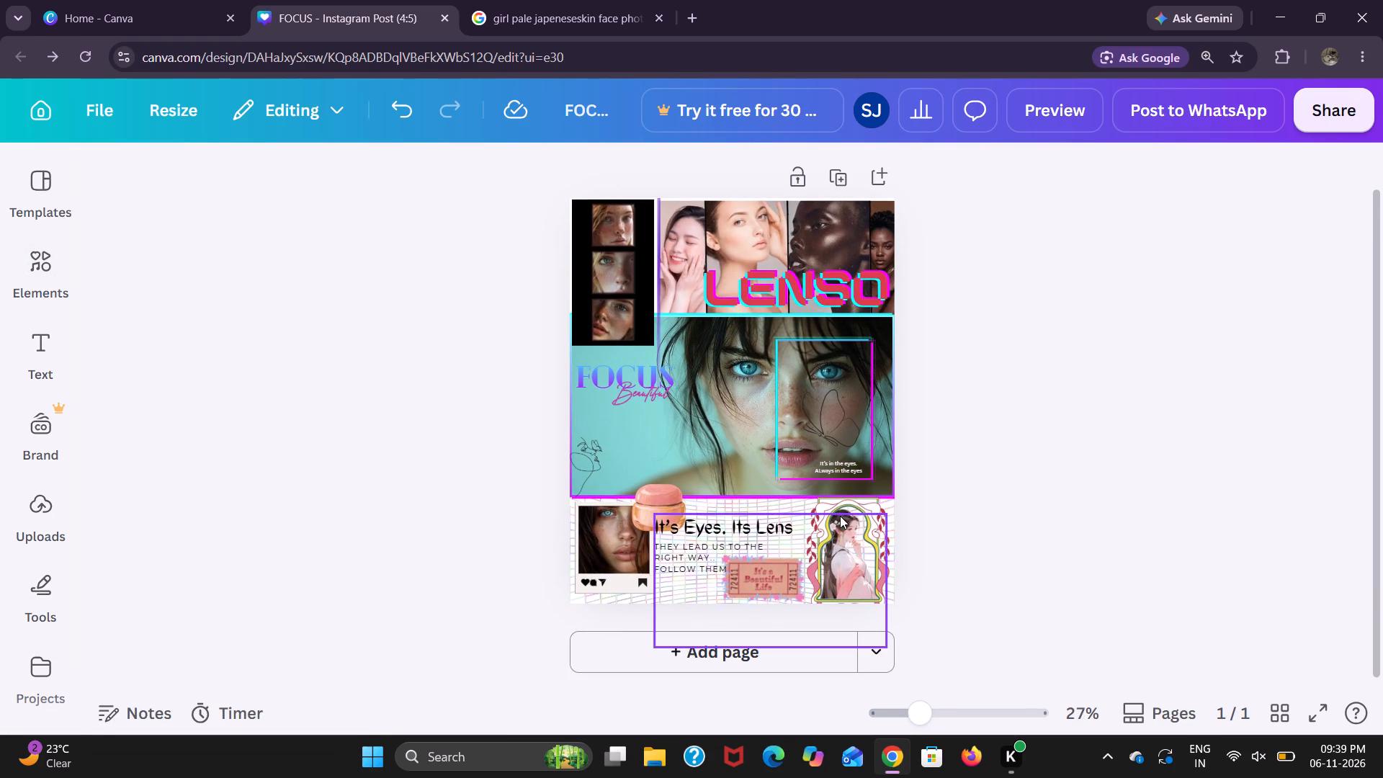
pyautogui.scroll(-1, 840, 516)
pyautogui.click(1319, 711)
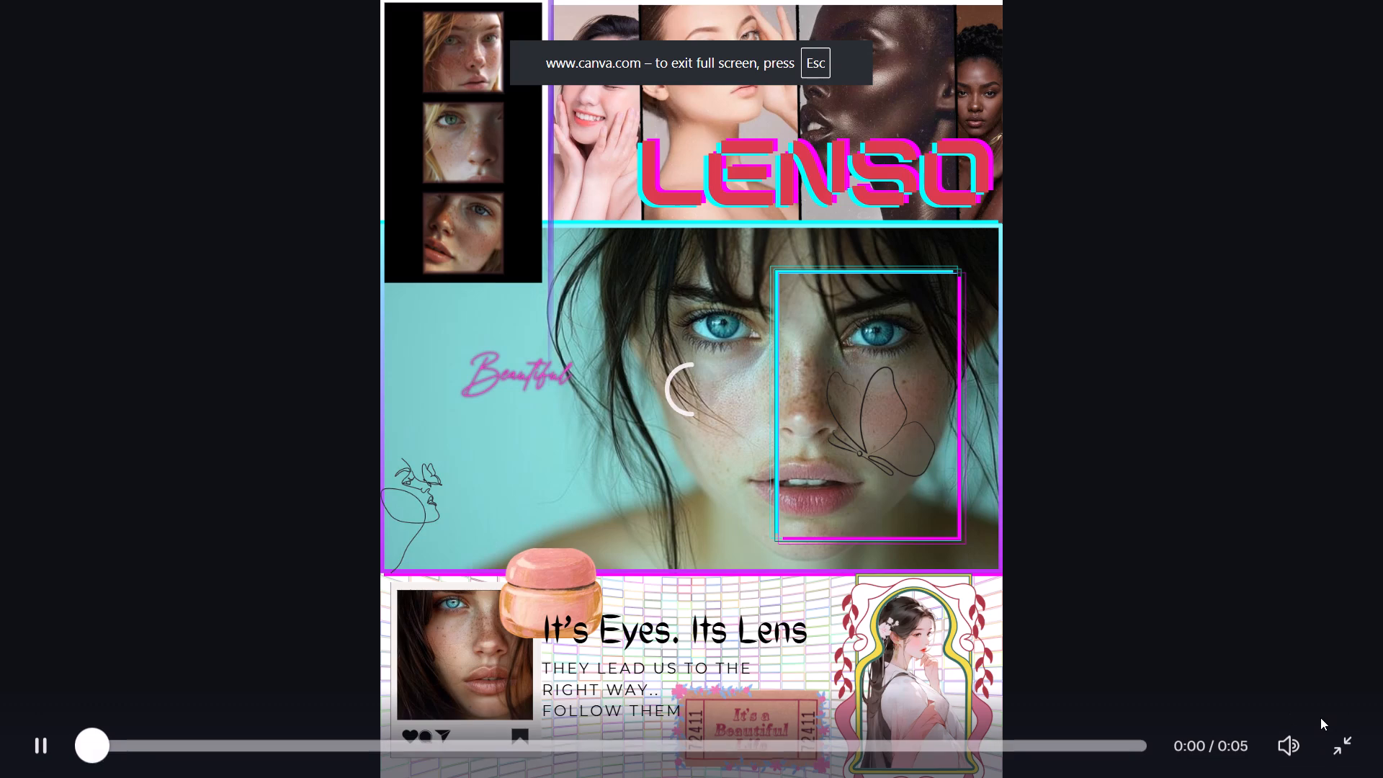
pyautogui.press('Escape')
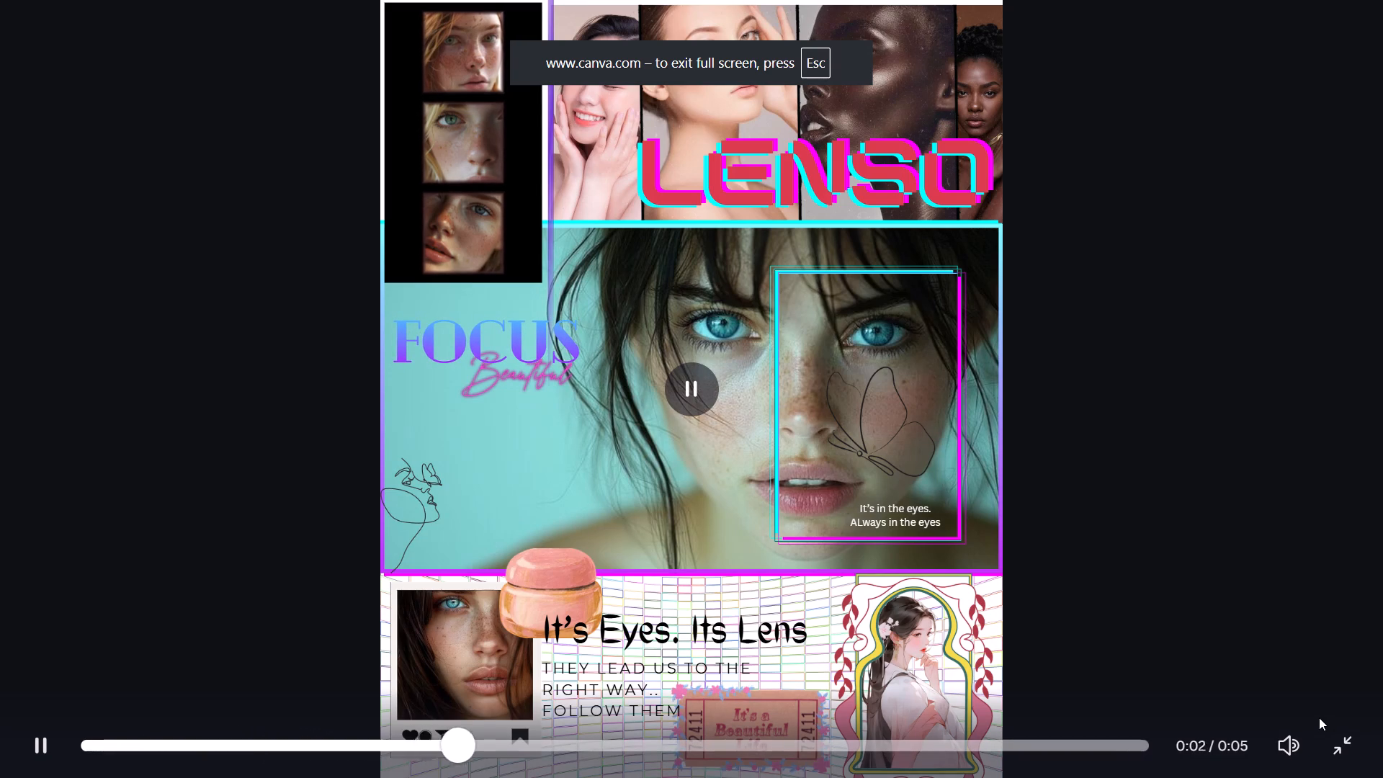
# Apply the Neon entrance animation to the large blue-eyed portrait photo across the middle of the page.
pyautogui.click(718, 338)
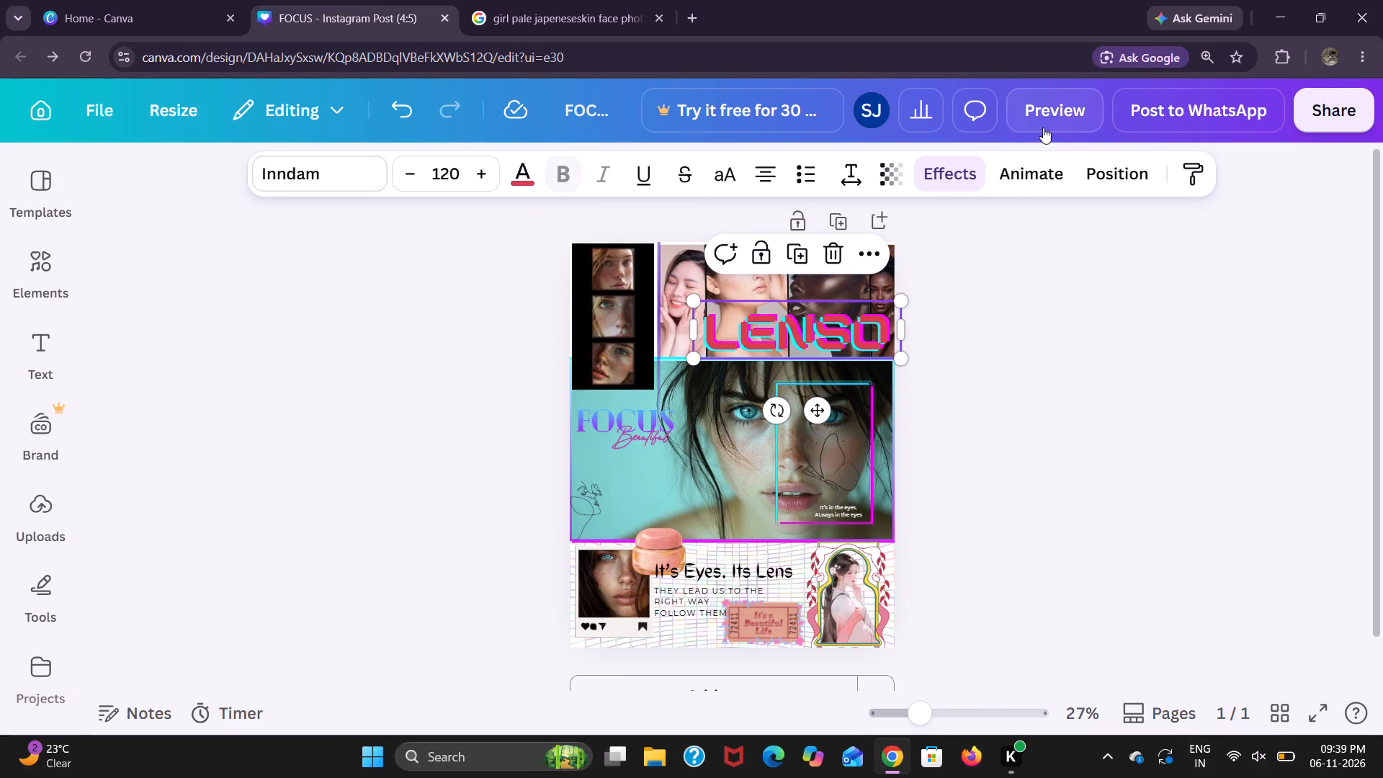
pyautogui.click(946, 334)
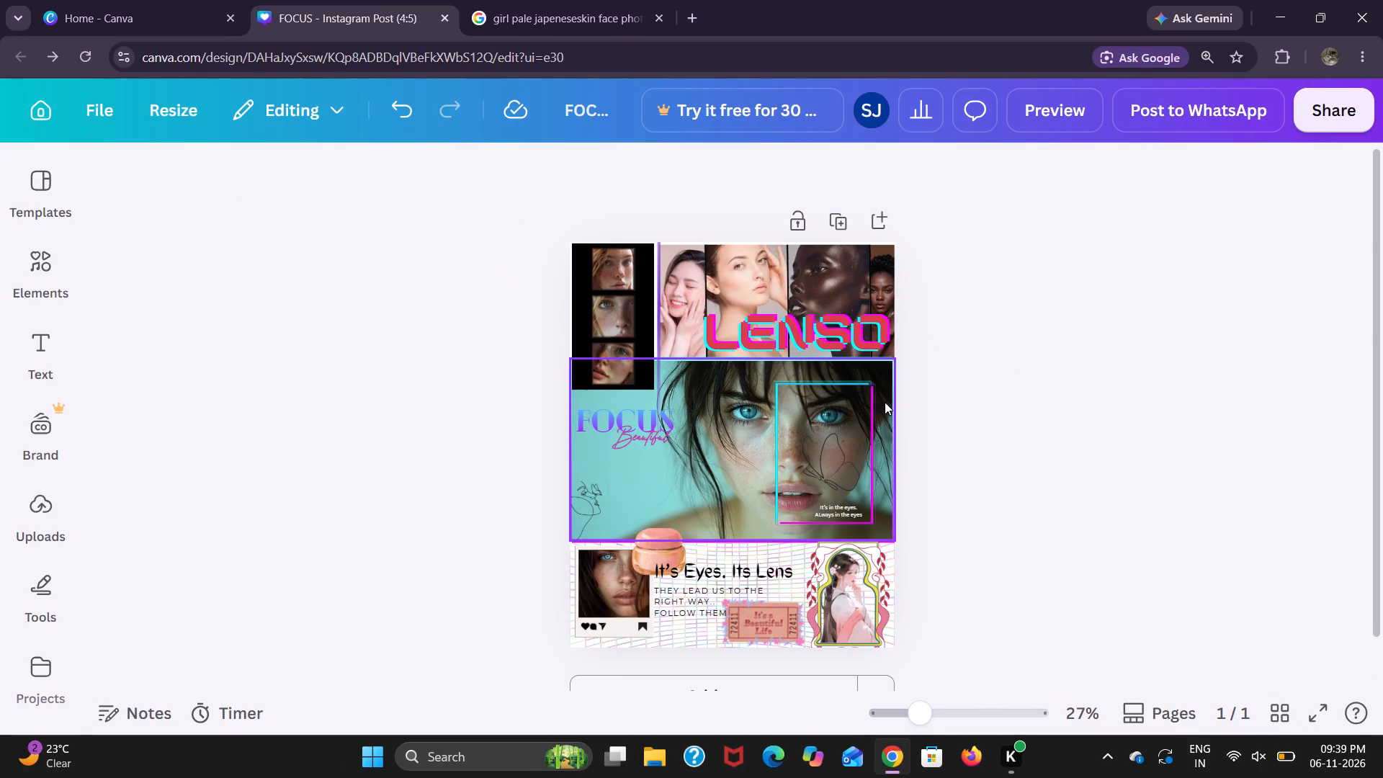
pyautogui.click(853, 370)
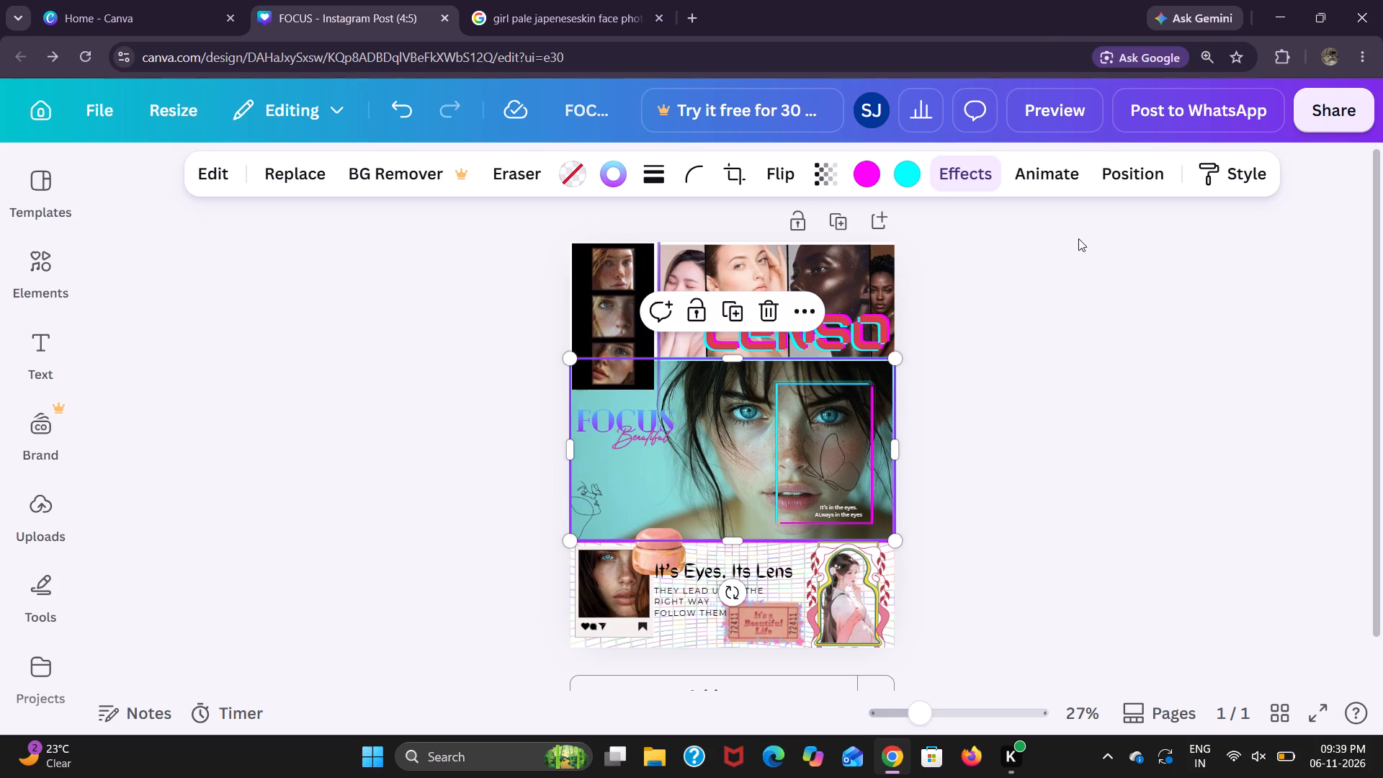
pyautogui.click(1032, 179)
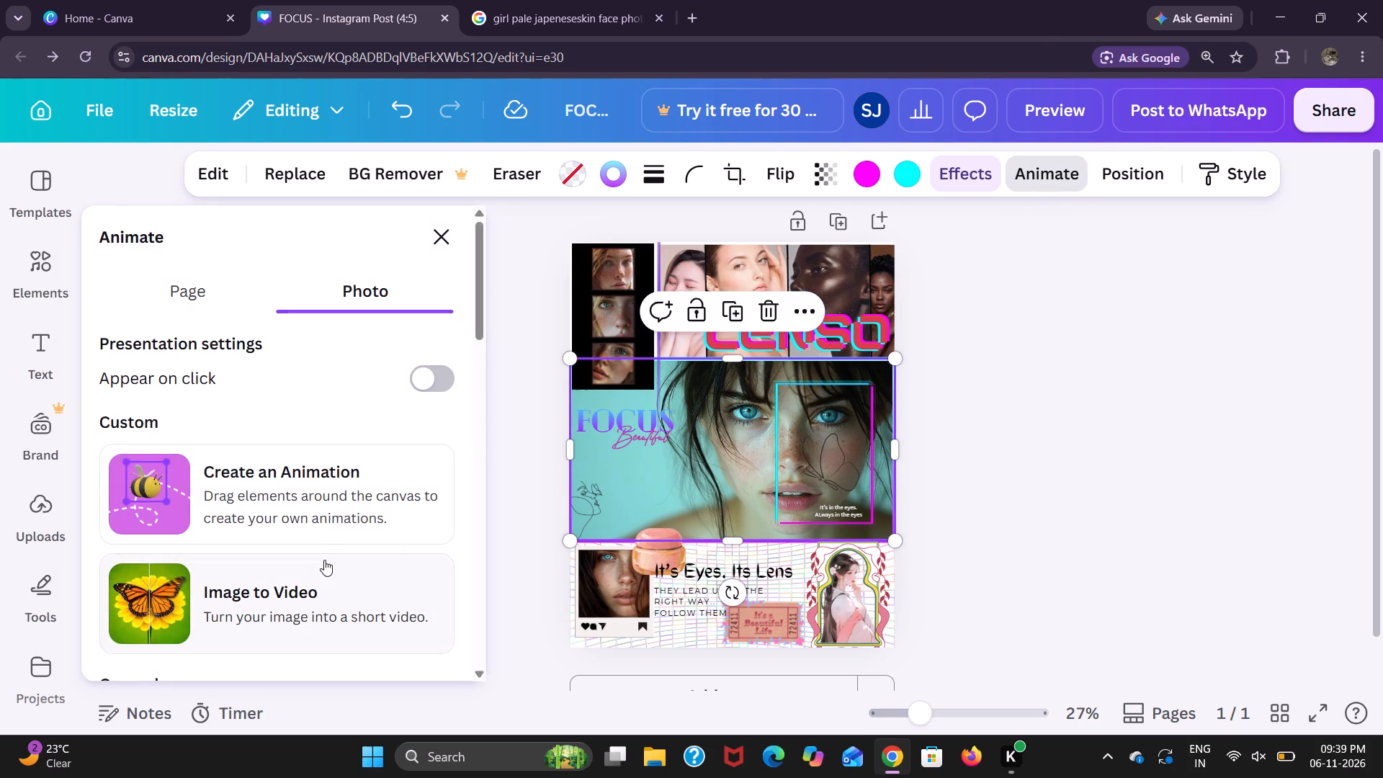
pyautogui.scroll(-3, 324, 560)
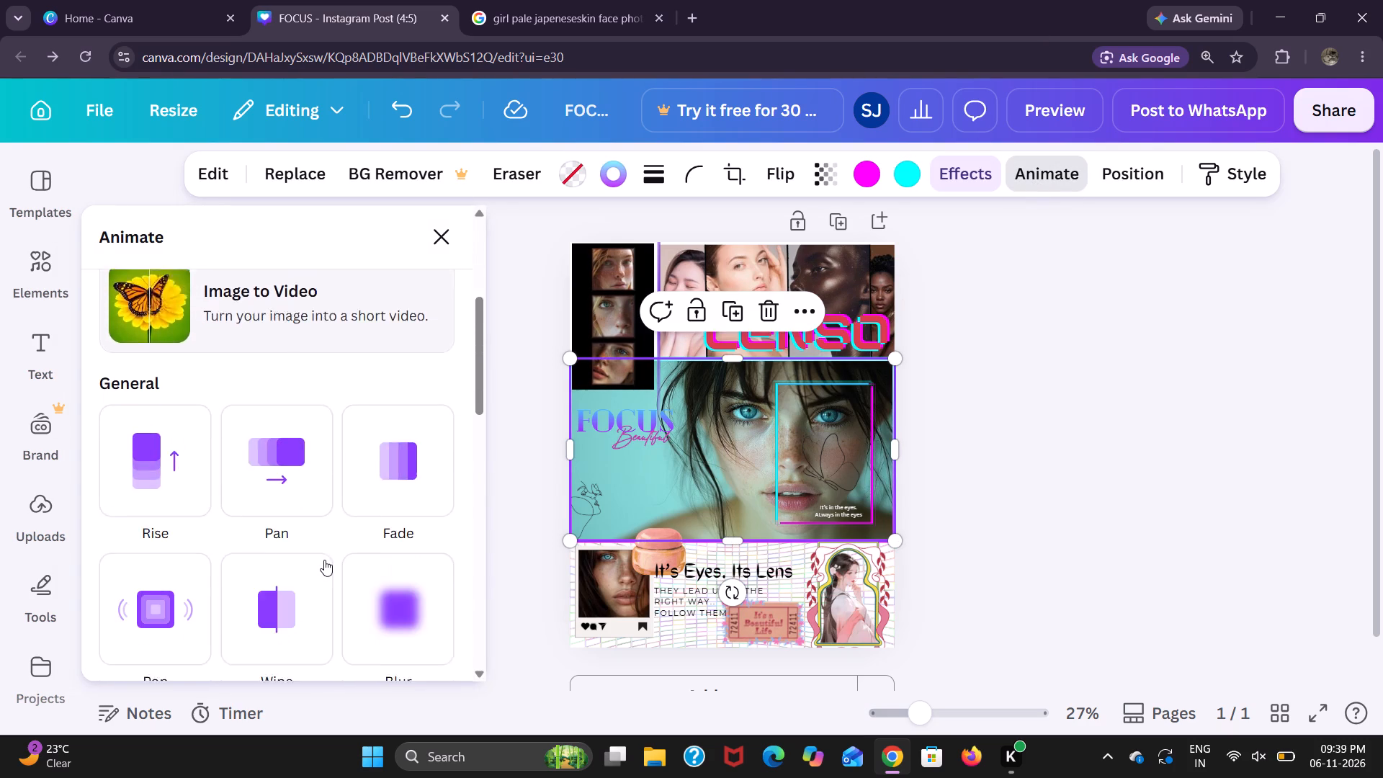
pyautogui.scroll(-1, 324, 560)
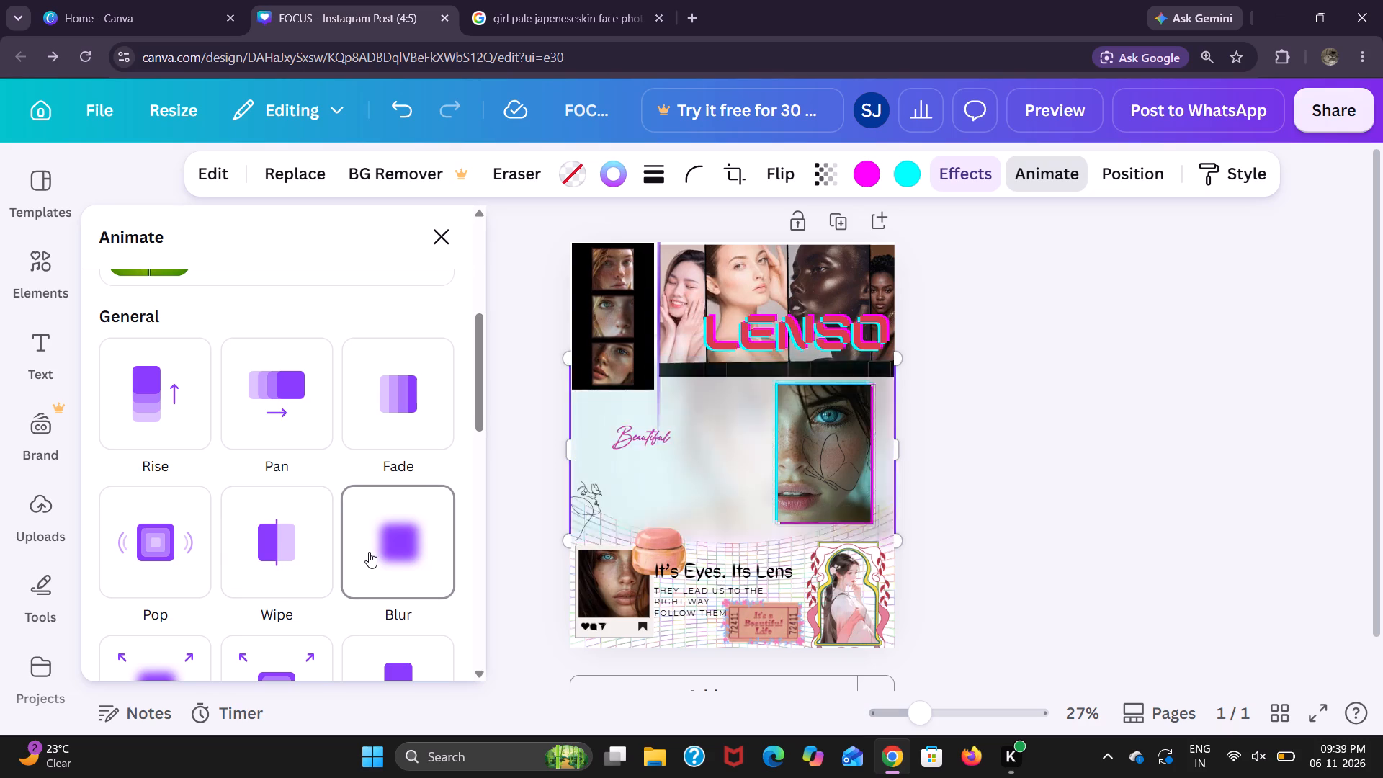
pyautogui.scroll(-2, 369, 552)
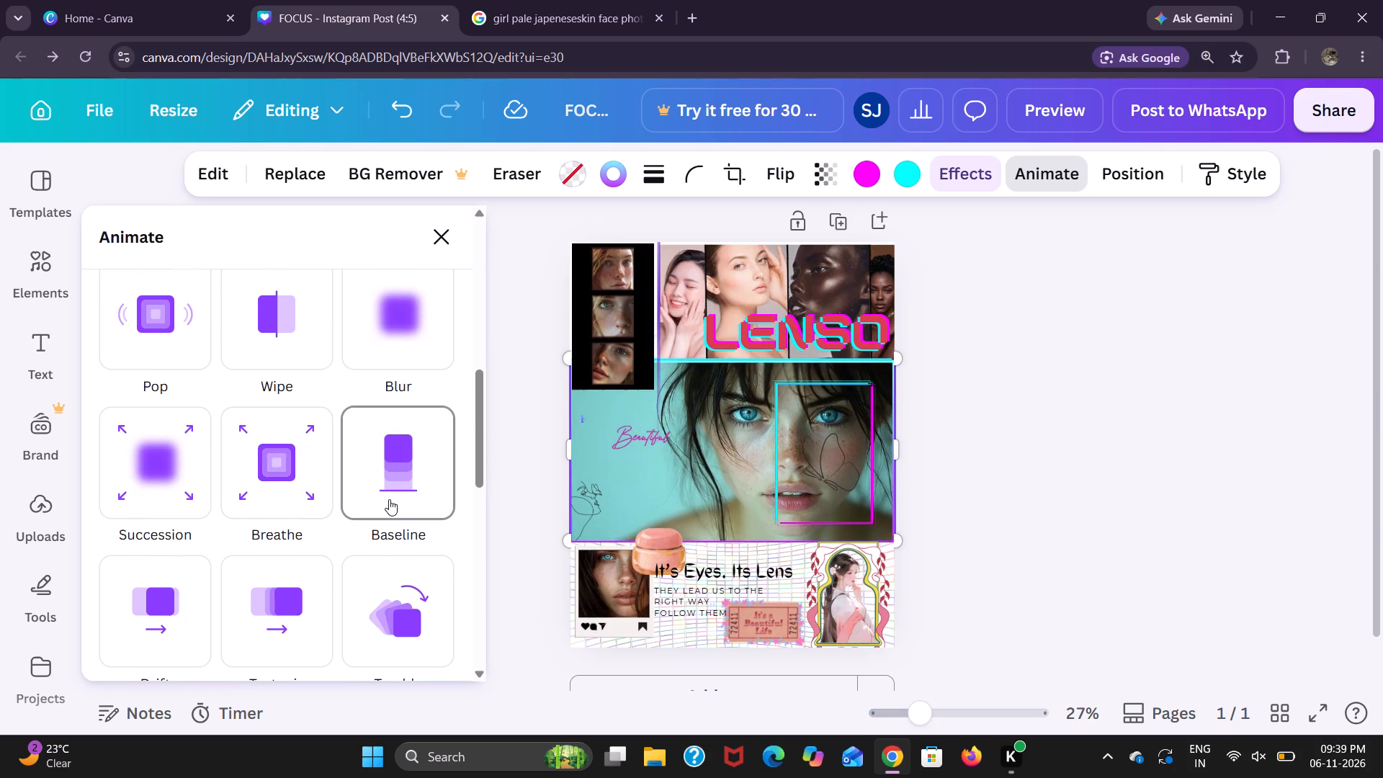
pyautogui.scroll(-1, 289, 506)
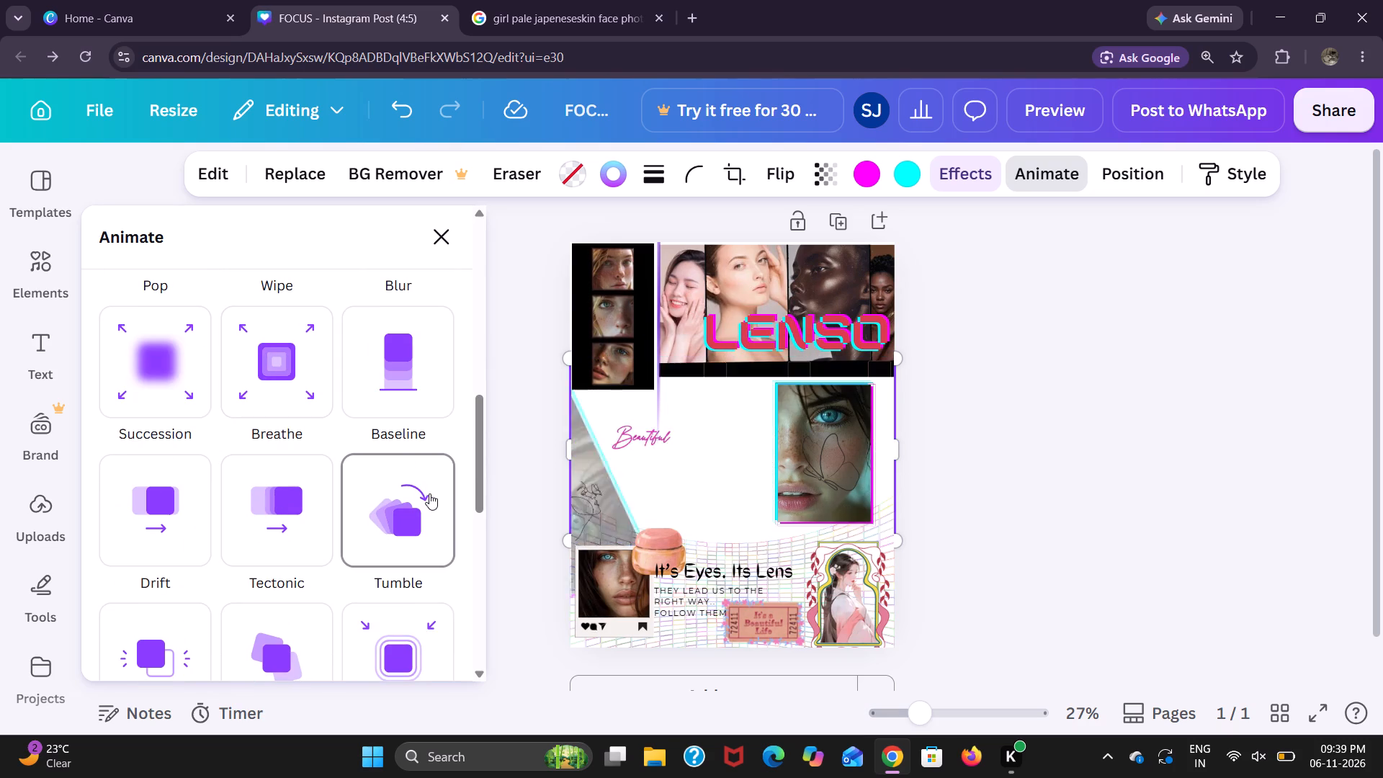
pyautogui.scroll(-2, 429, 493)
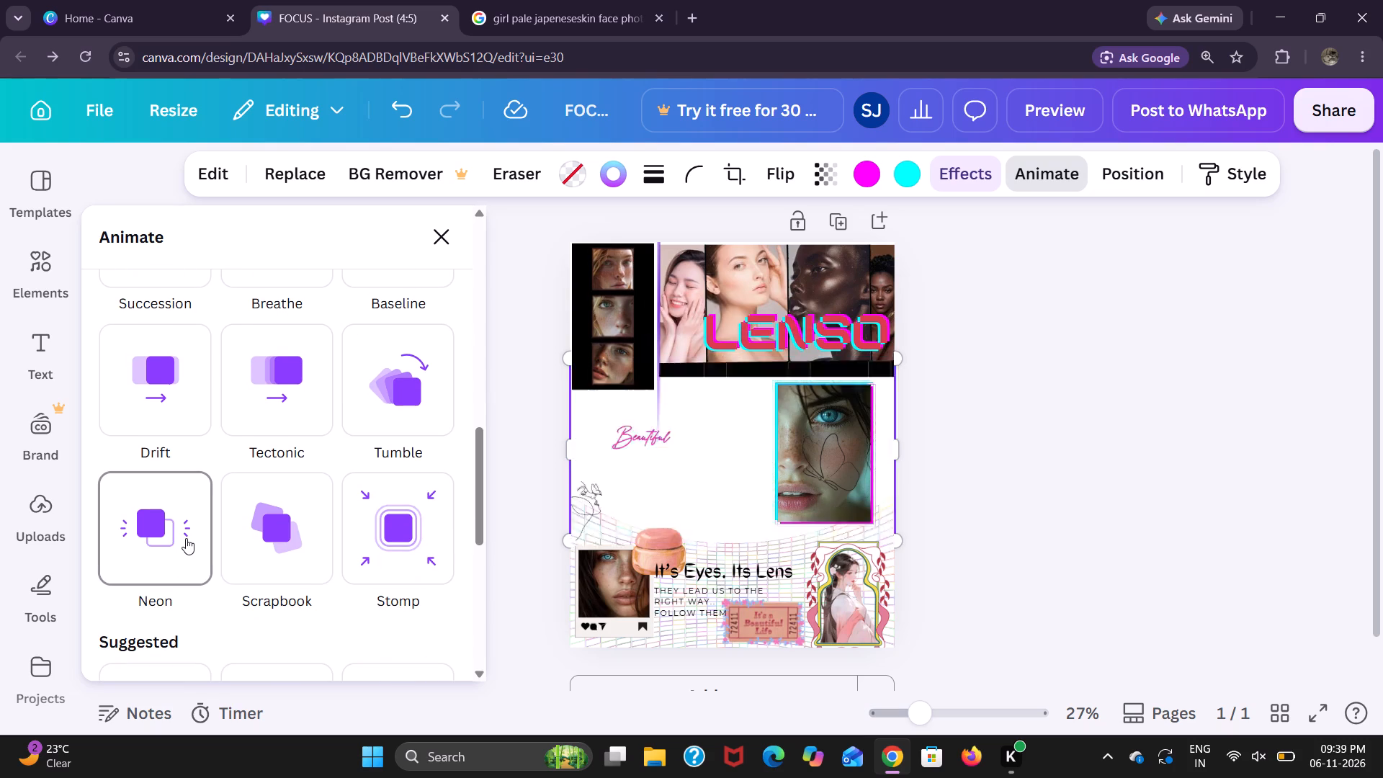
pyautogui.click(186, 538)
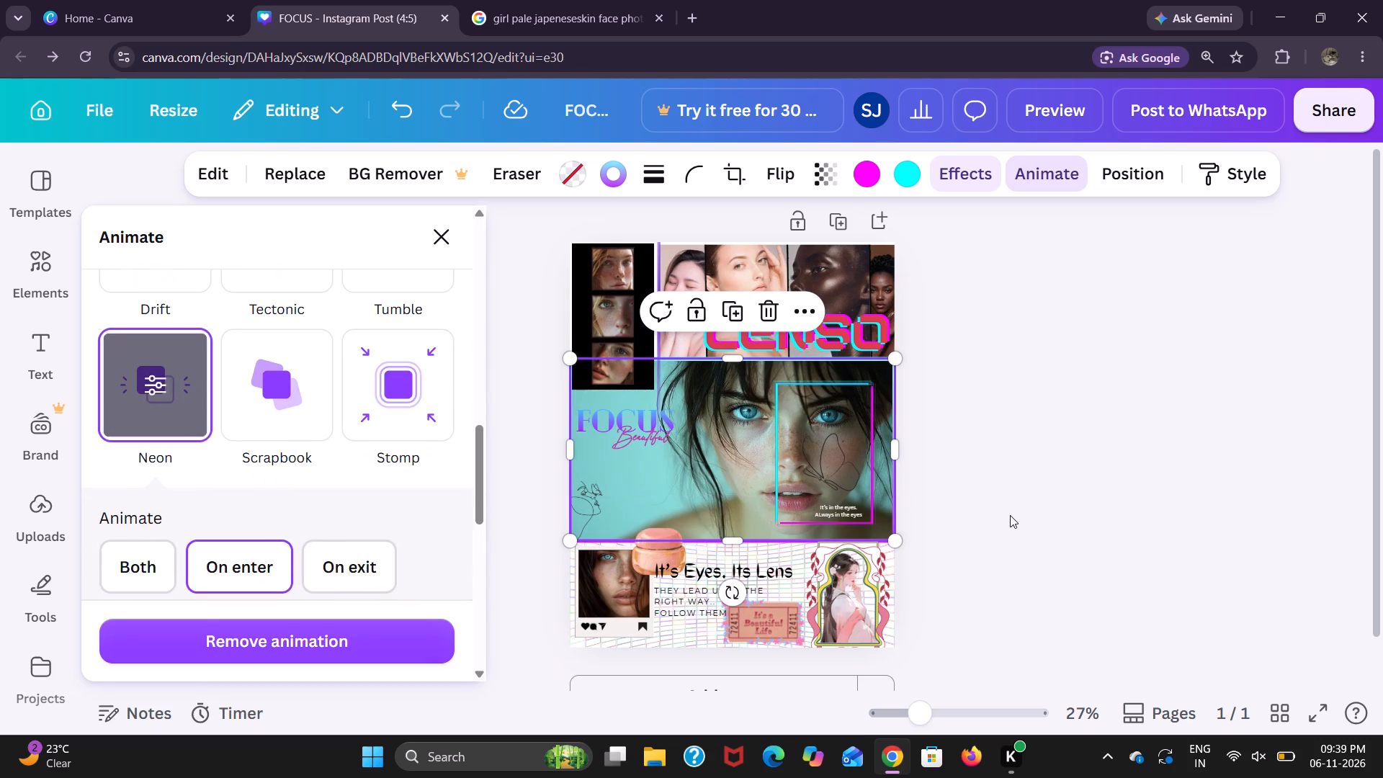
pyautogui.click(1013, 517)
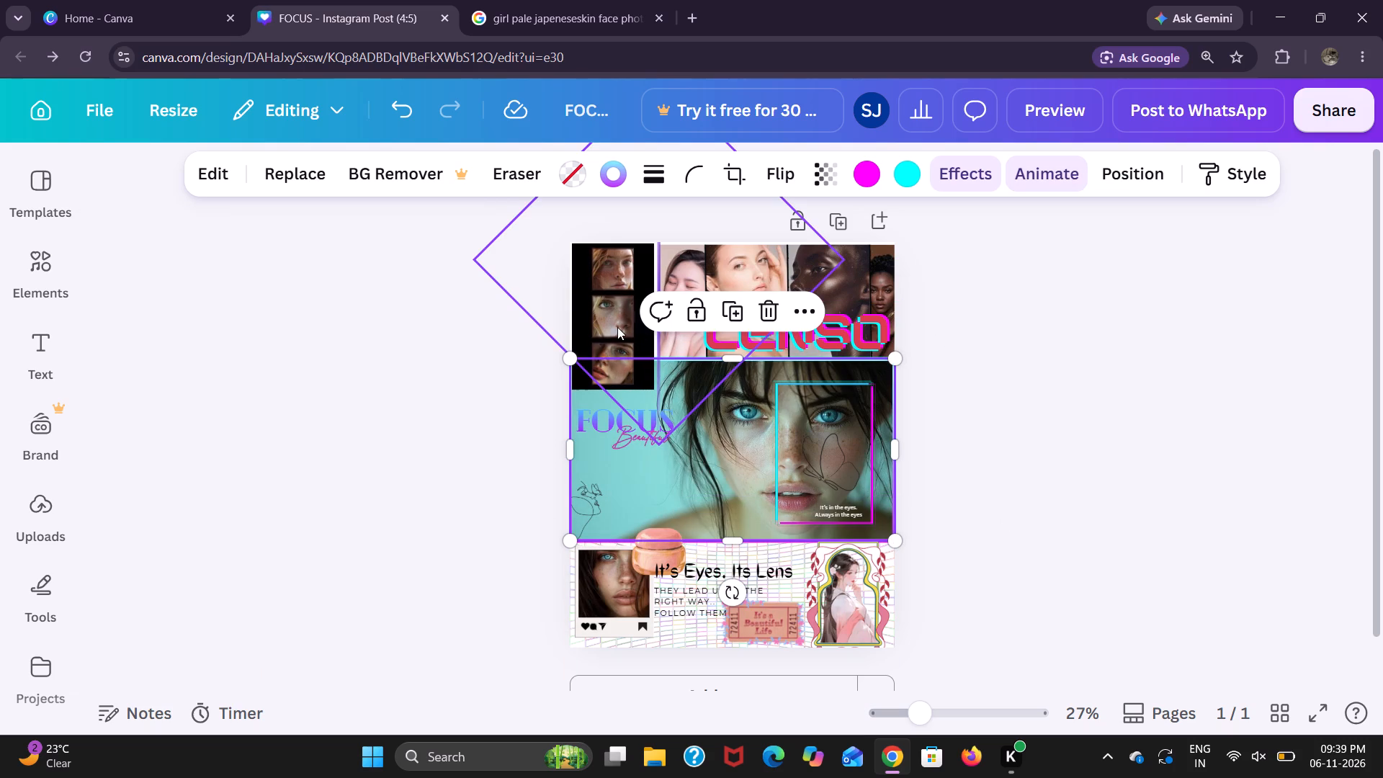
# Apply the Wiggle add-on animation effect to the purple divider line beside the film strip.
pyautogui.click(617, 327)
pyautogui.click(840, 182)
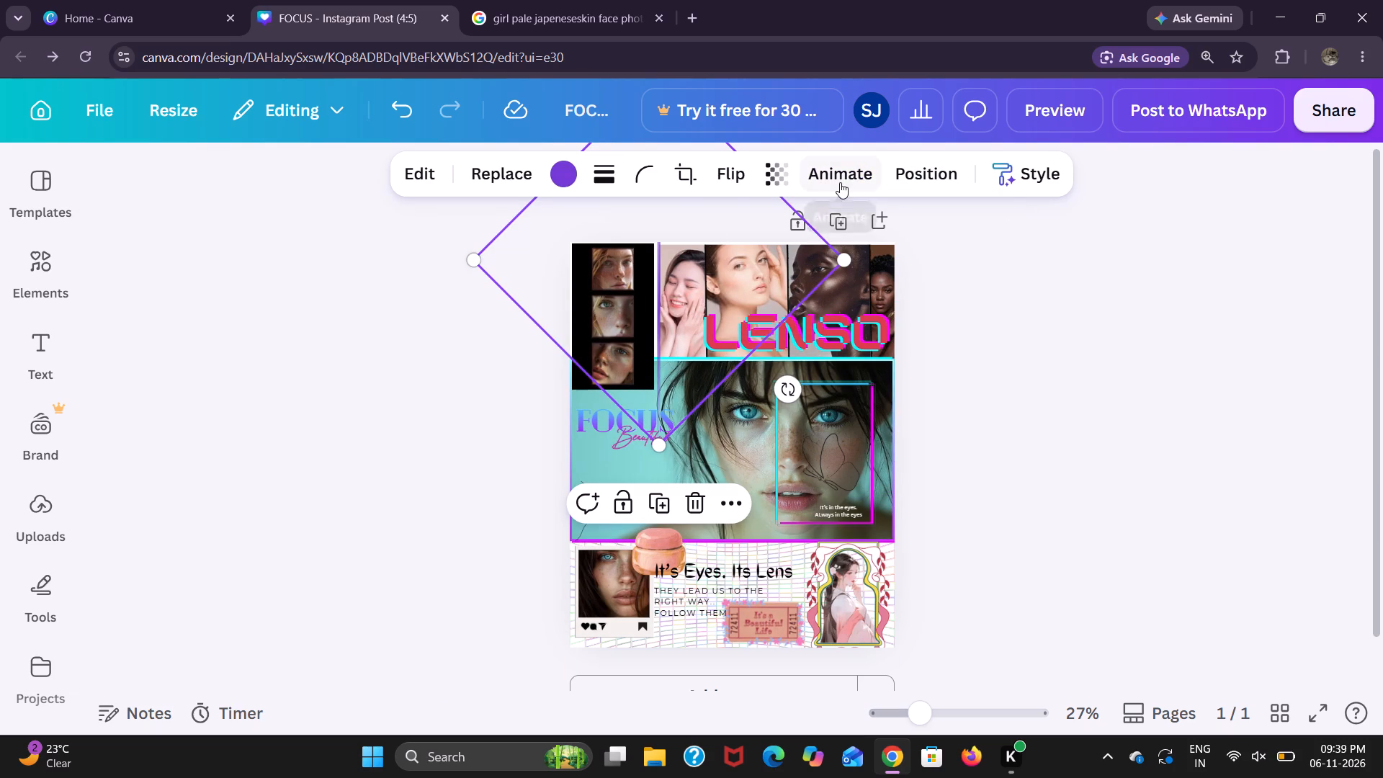
pyautogui.scroll(-1, 344, 505)
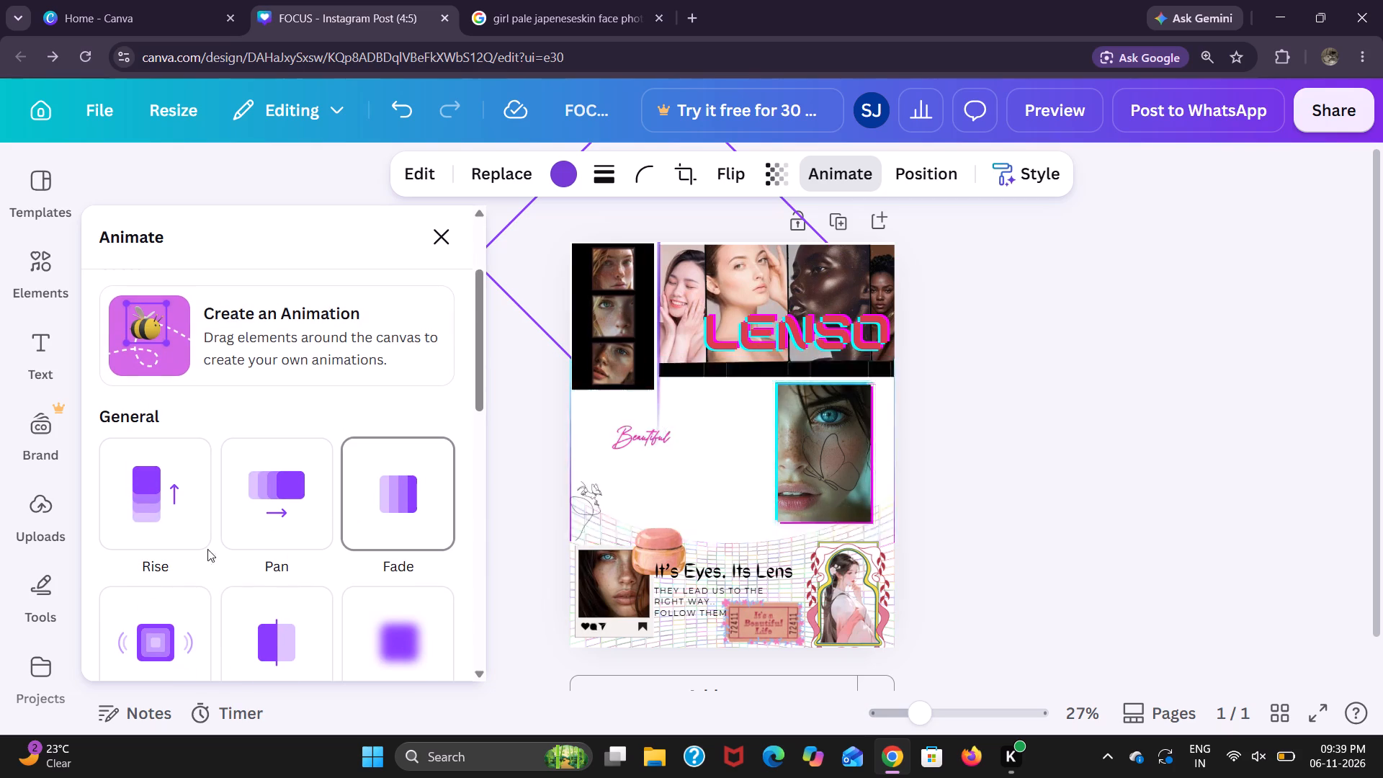
pyautogui.scroll(-5, 127, 591)
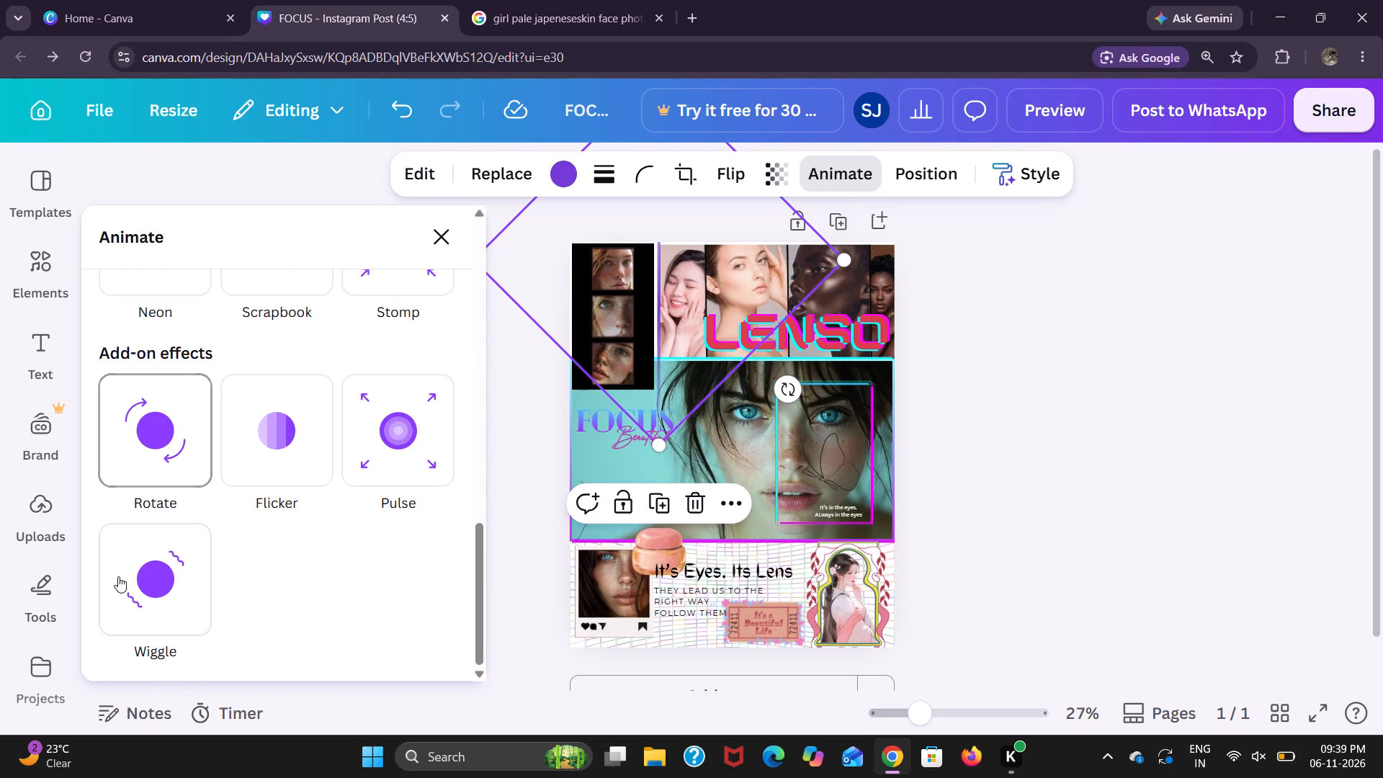
pyautogui.click(119, 581)
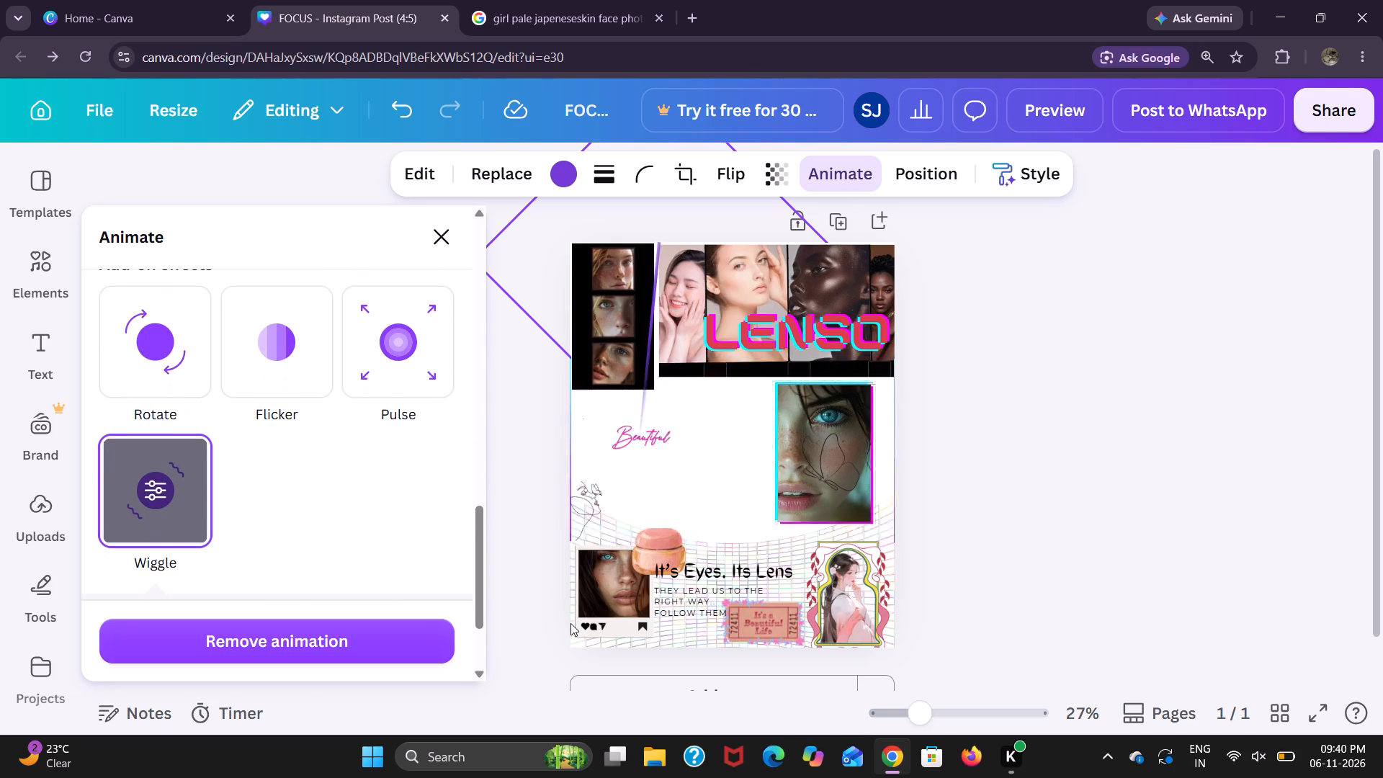
pyautogui.click(532, 522)
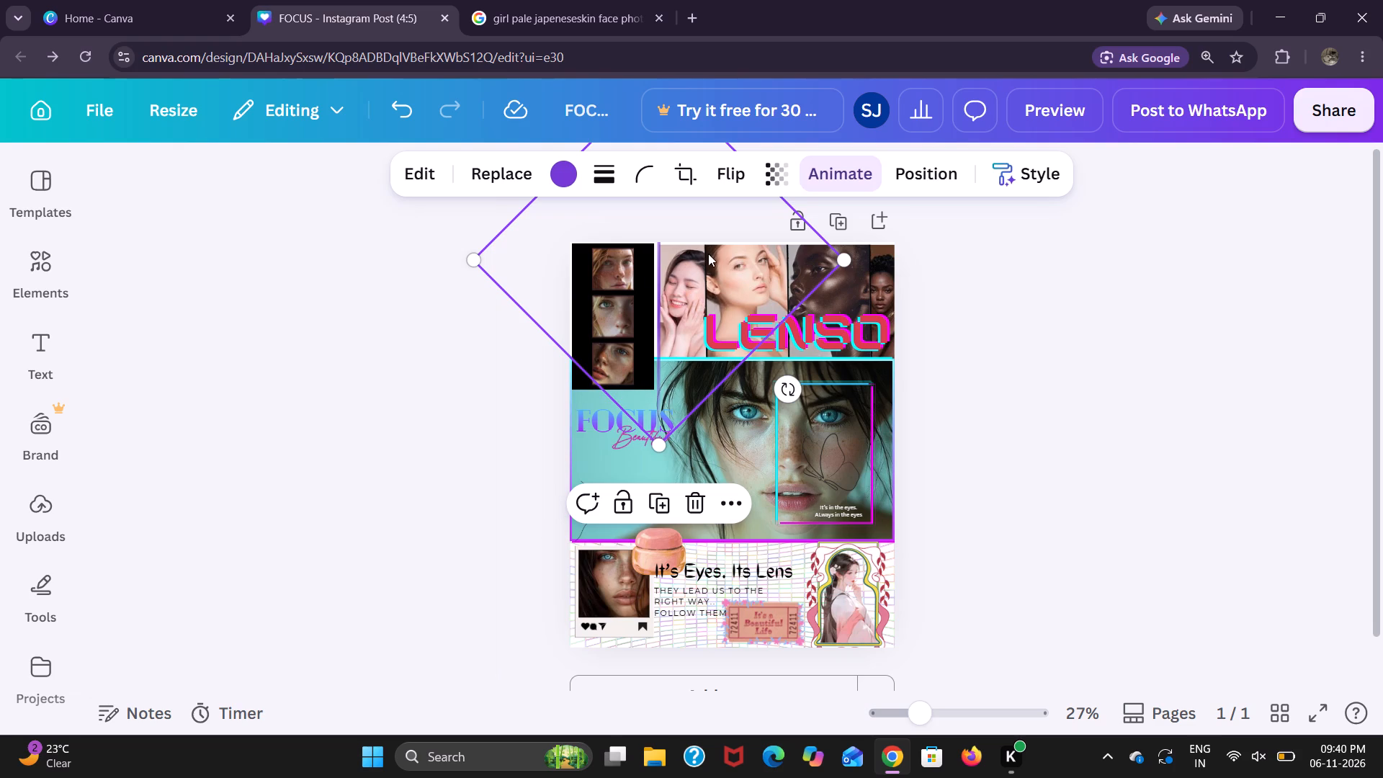
pyautogui.click(609, 290)
pyautogui.click(517, 372)
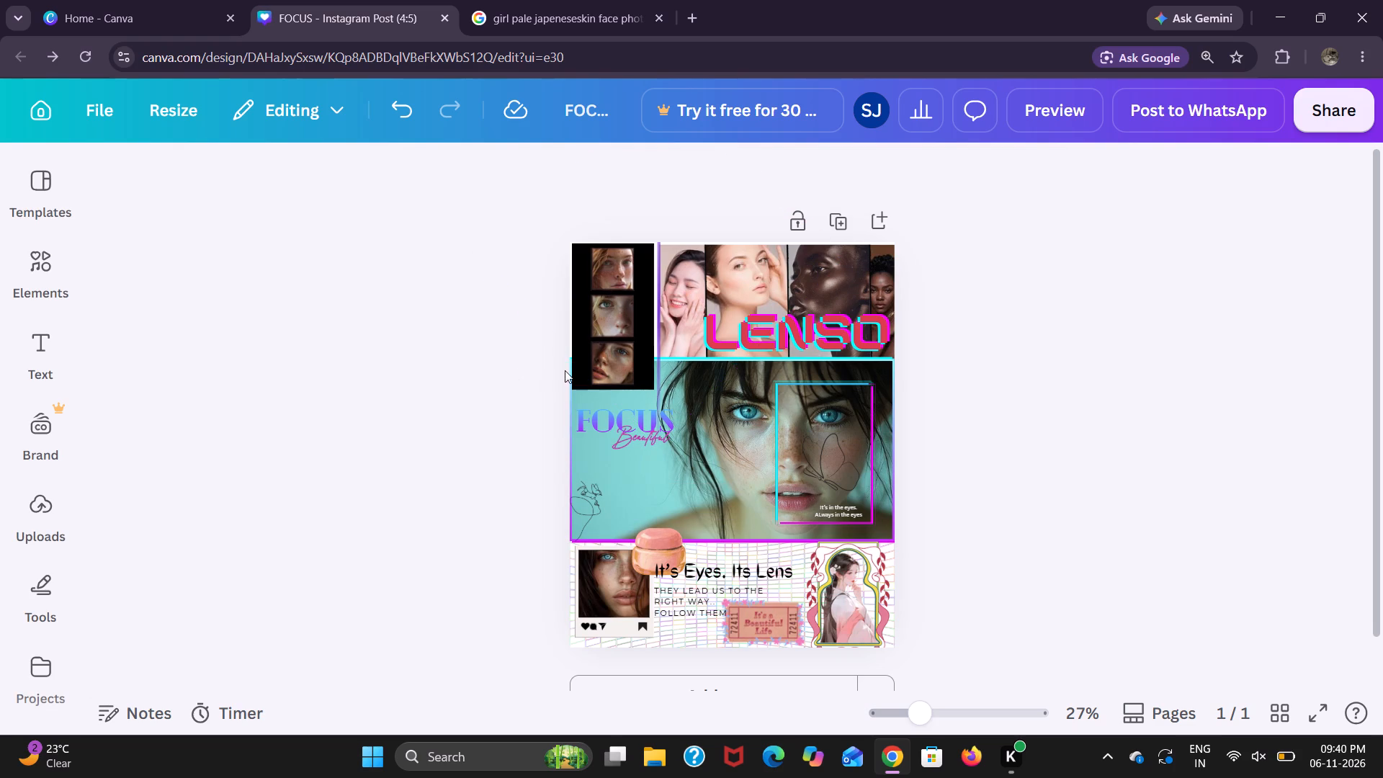
# Try the Fade animation on the black three-portrait strip, and set its animation to Breathe.
pyautogui.click(583, 374)
pyautogui.click(728, 176)
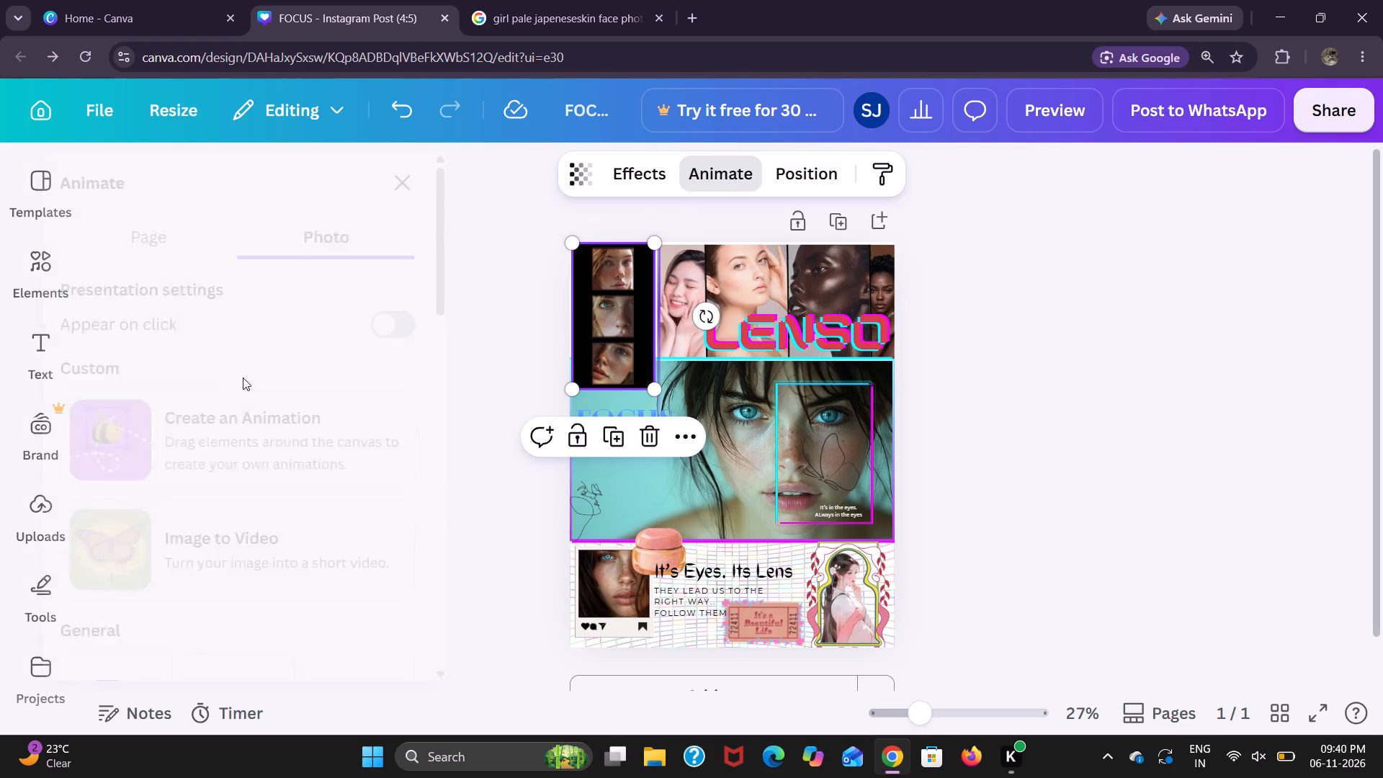
pyautogui.scroll(-4, 235, 385)
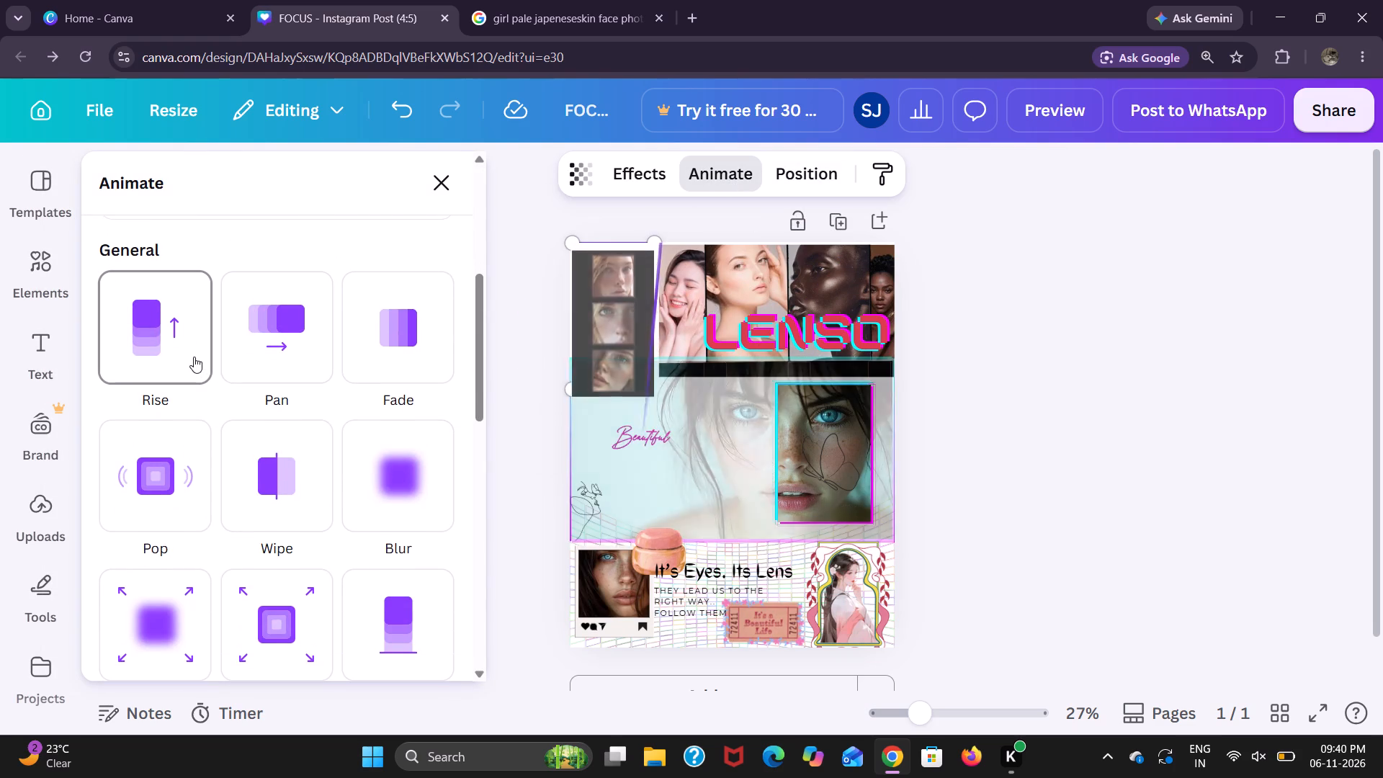
pyautogui.click(361, 352)
pyautogui.scroll(-2, 198, 488)
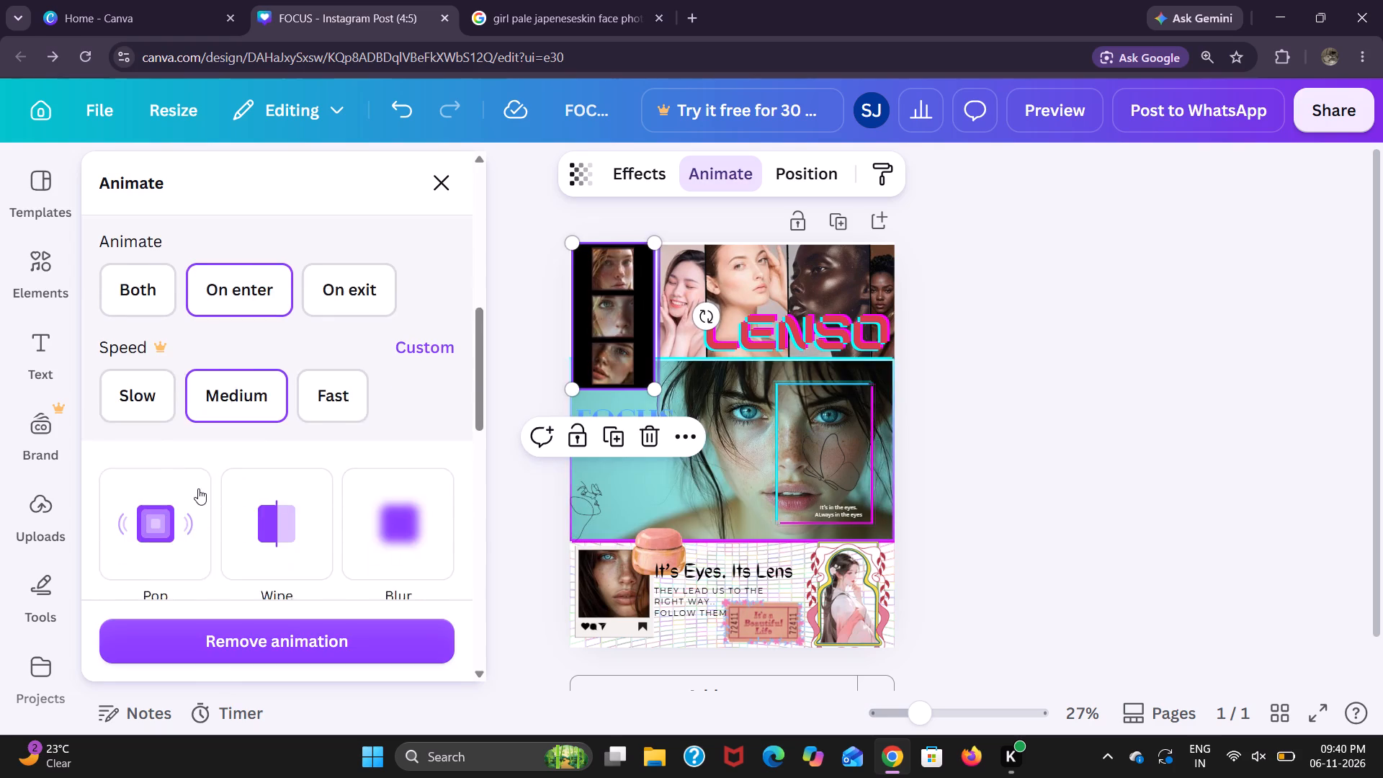
pyautogui.scroll(-3, 198, 488)
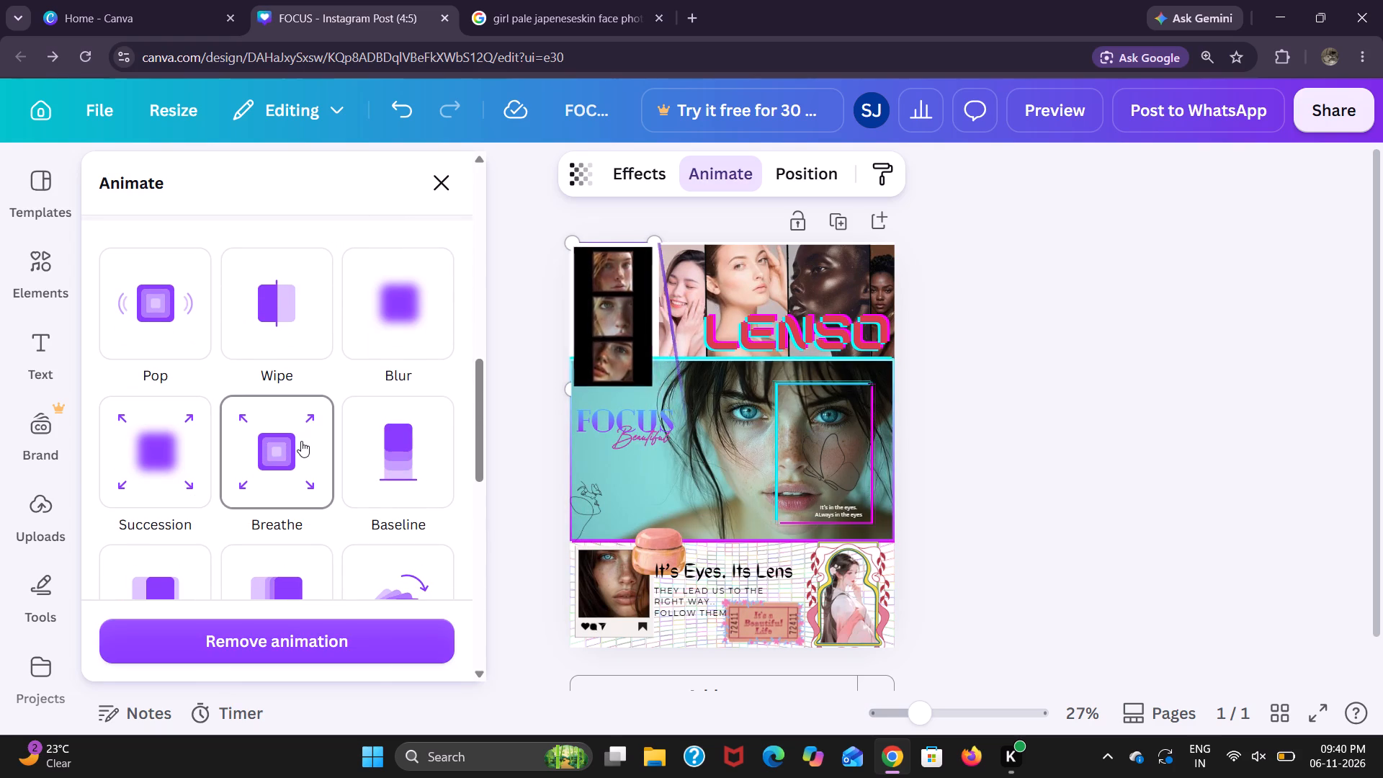
pyautogui.click(301, 441)
# Open the animation options for the portrait row behind the LENSO text and browse the general effects.
pyautogui.doubleClick(697, 287)
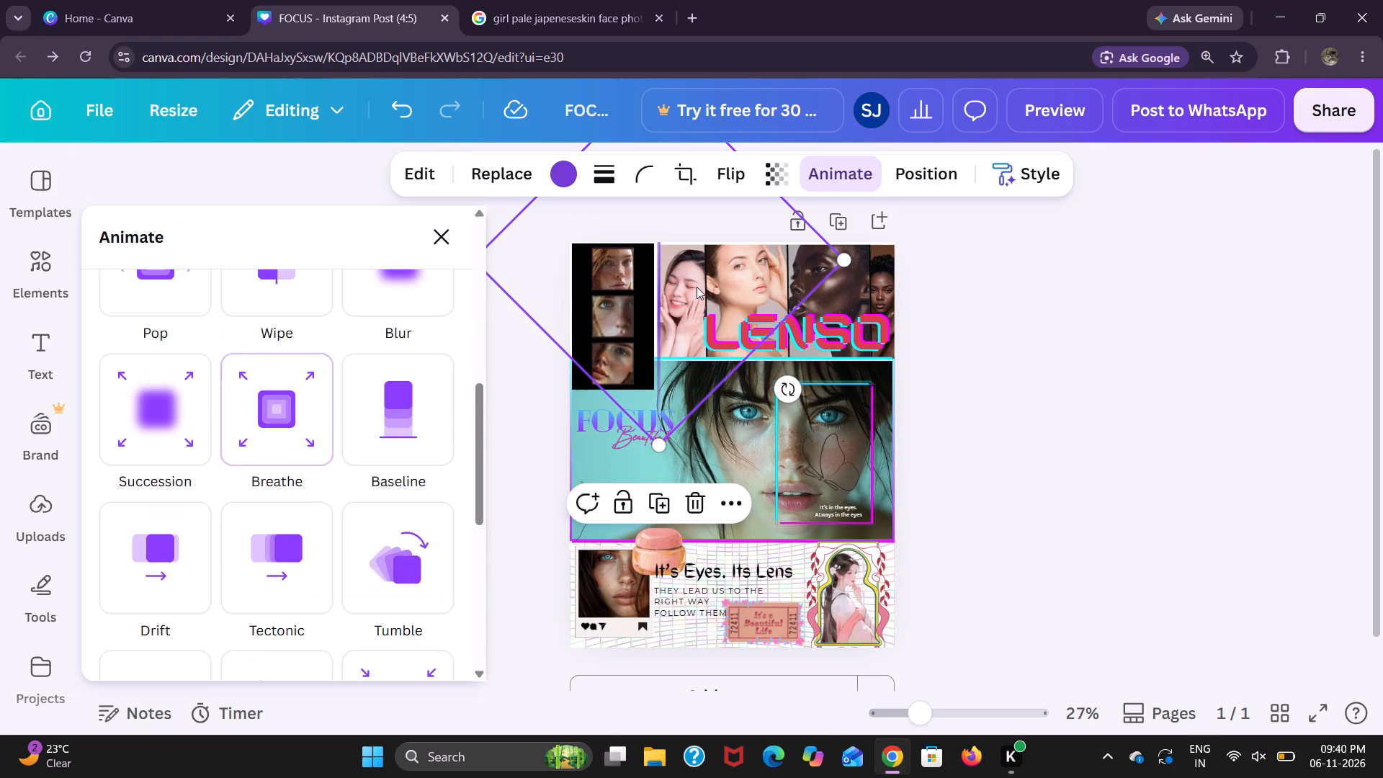
pyautogui.click(864, 301)
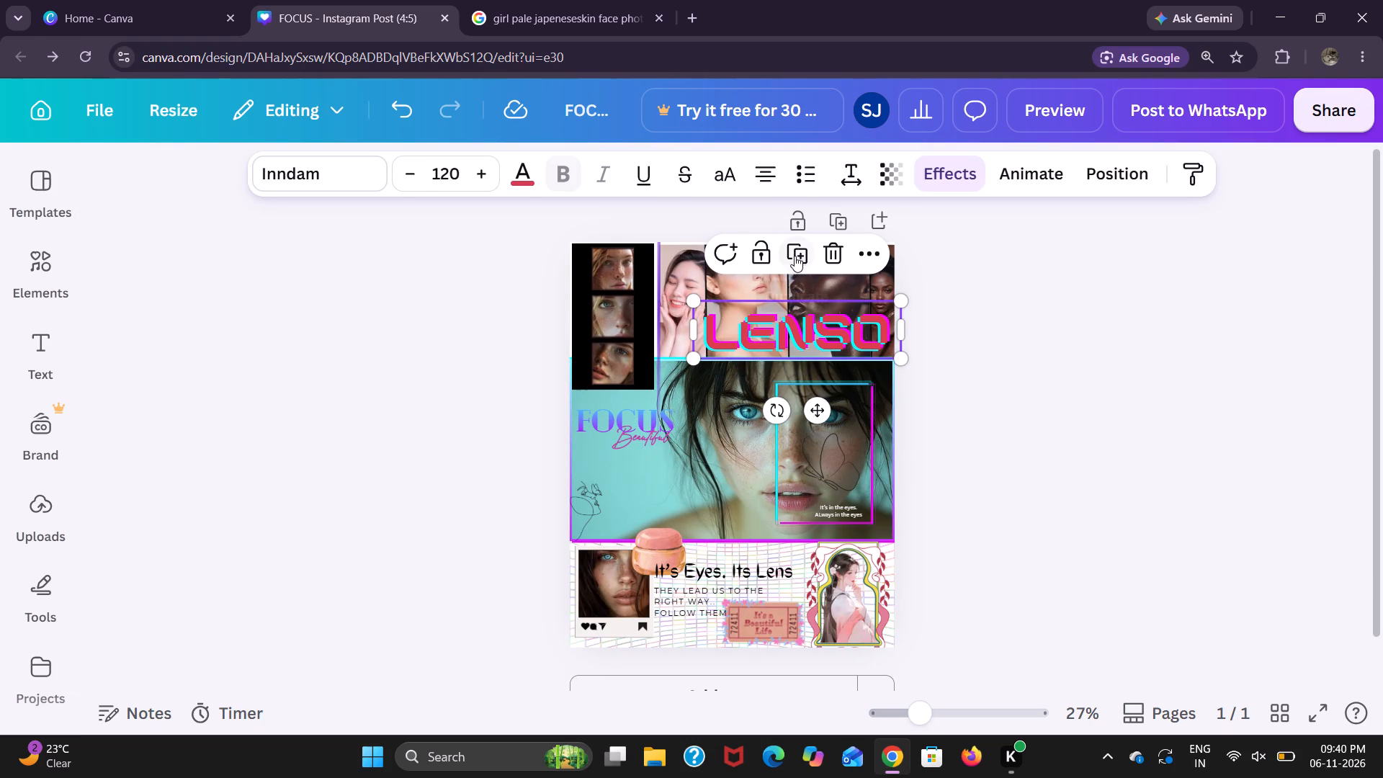
pyautogui.click(780, 280)
pyautogui.click(863, 287)
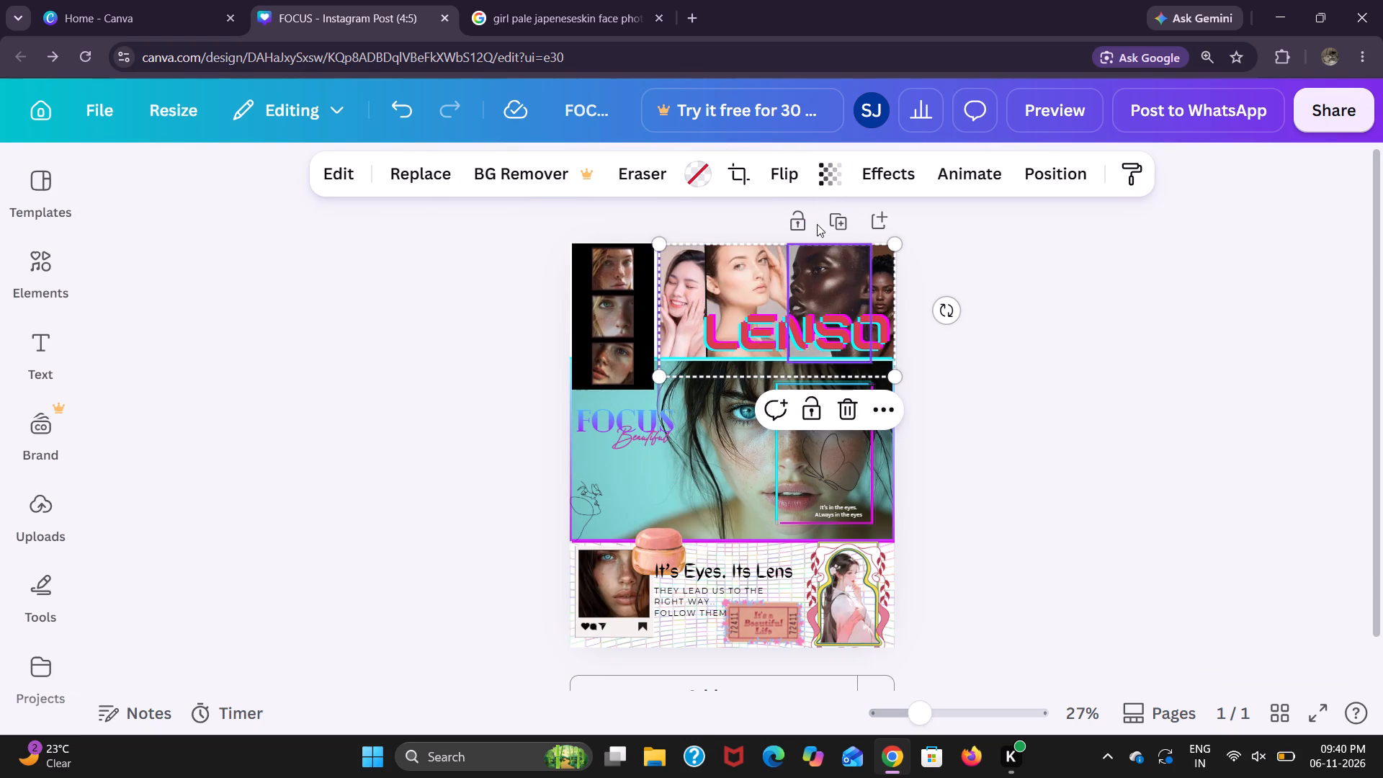
pyautogui.click(934, 196)
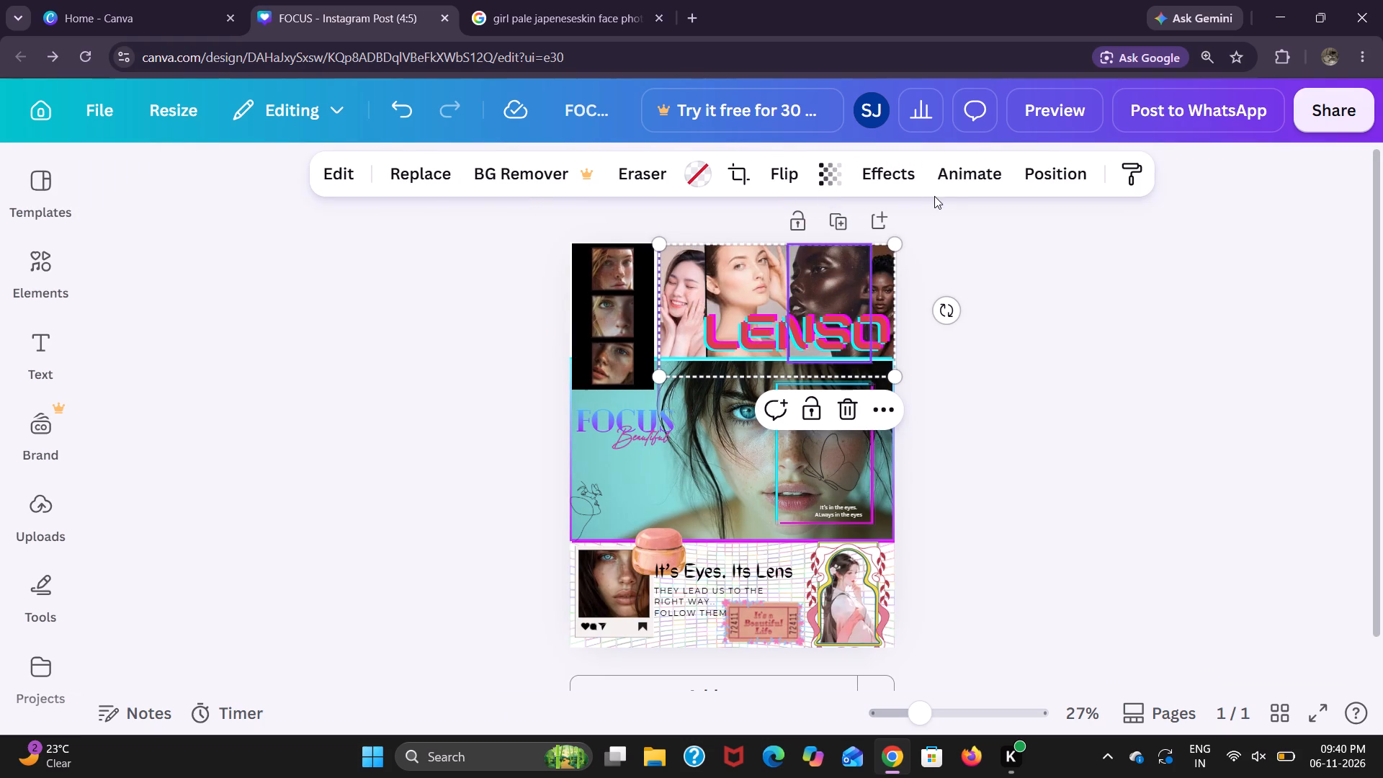
pyautogui.click(943, 190)
pyautogui.scroll(-2, 241, 622)
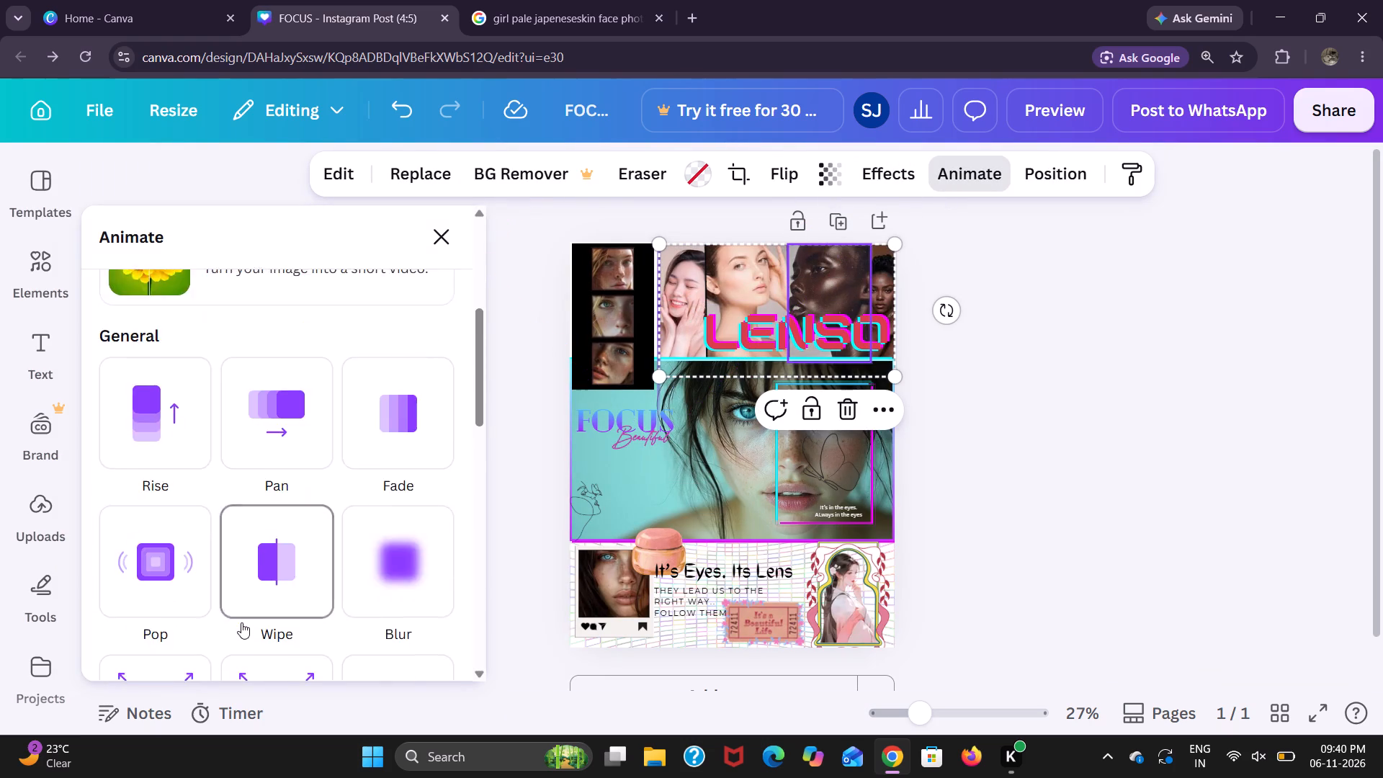
pyautogui.scroll(-4, 406, 625)
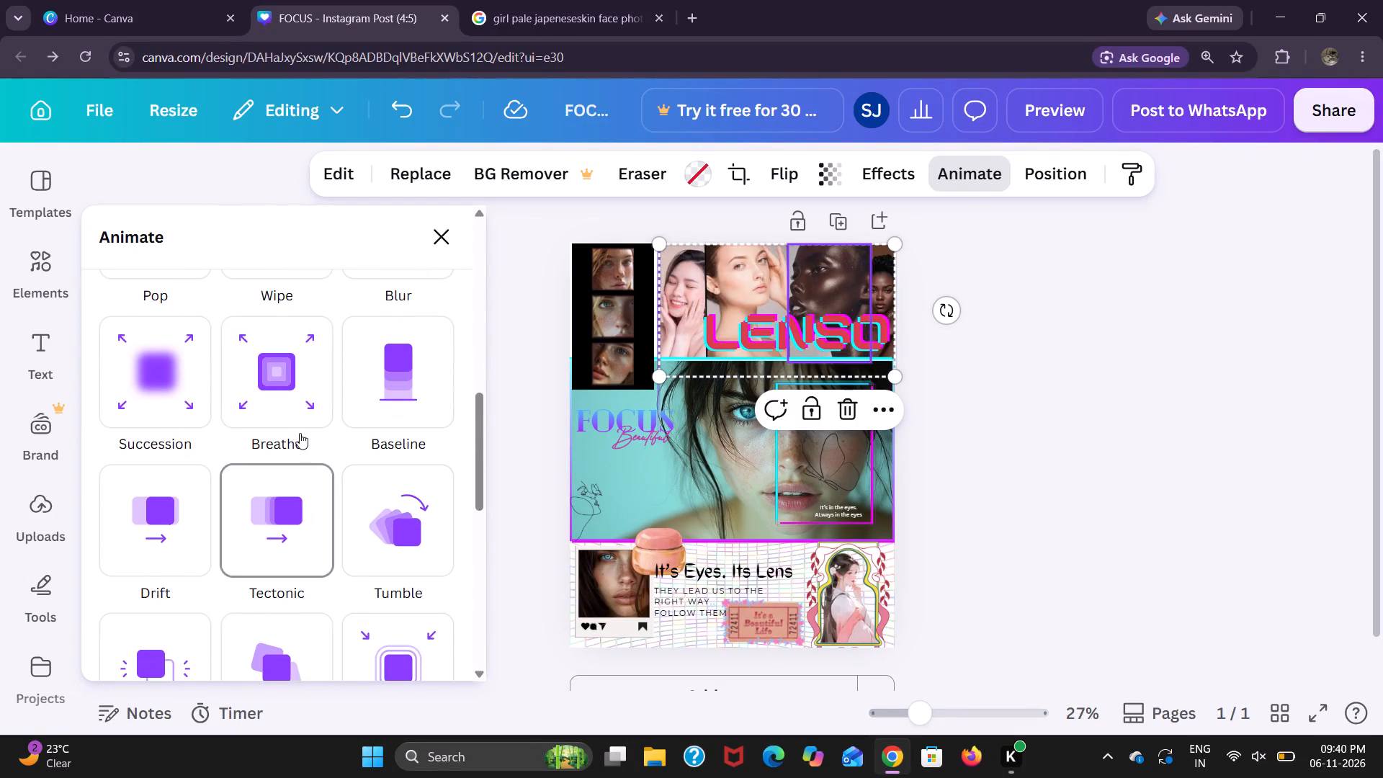
# Apply the Breathe animation to the portrait row behind the LENSO text.
pyautogui.click(294, 426)
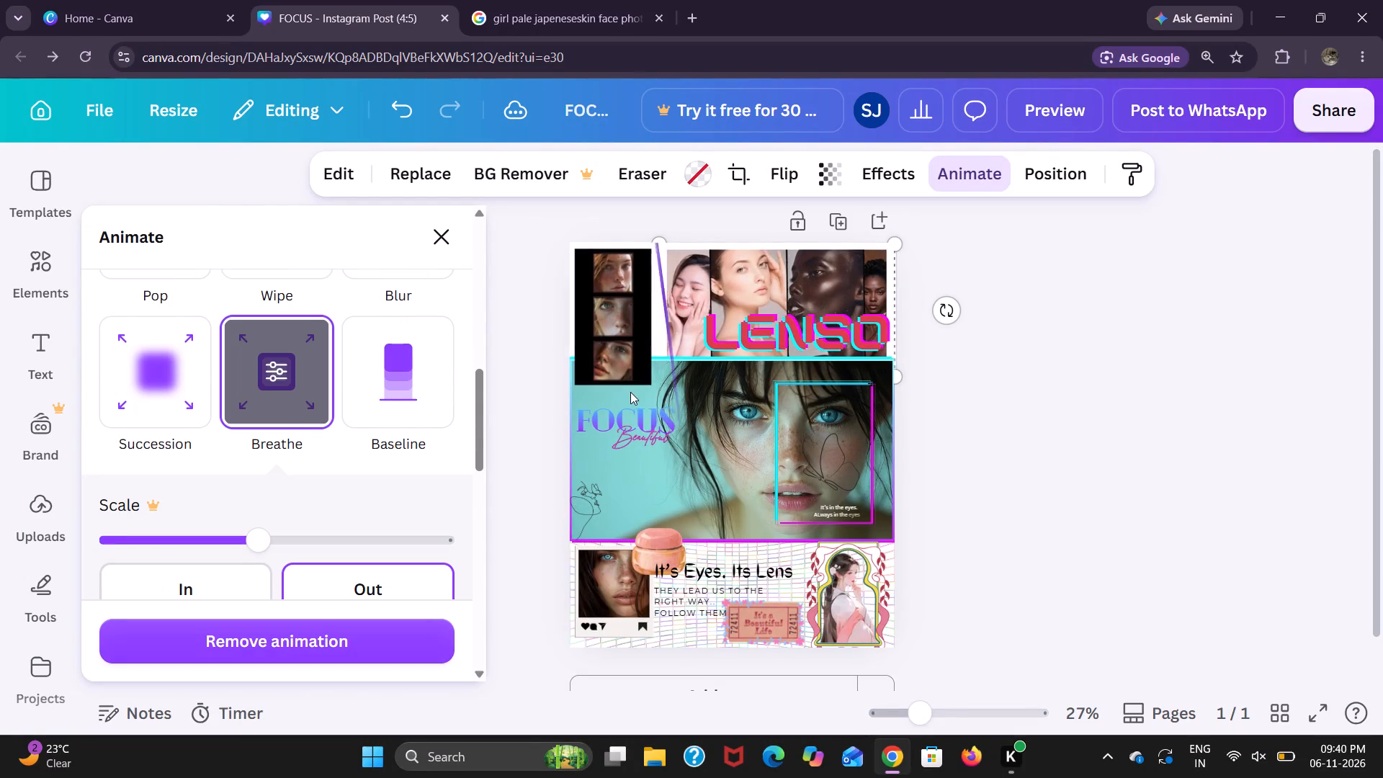
# Apply the Bounce text animation to the LENSO title over the portrait row.
pyautogui.click(841, 342)
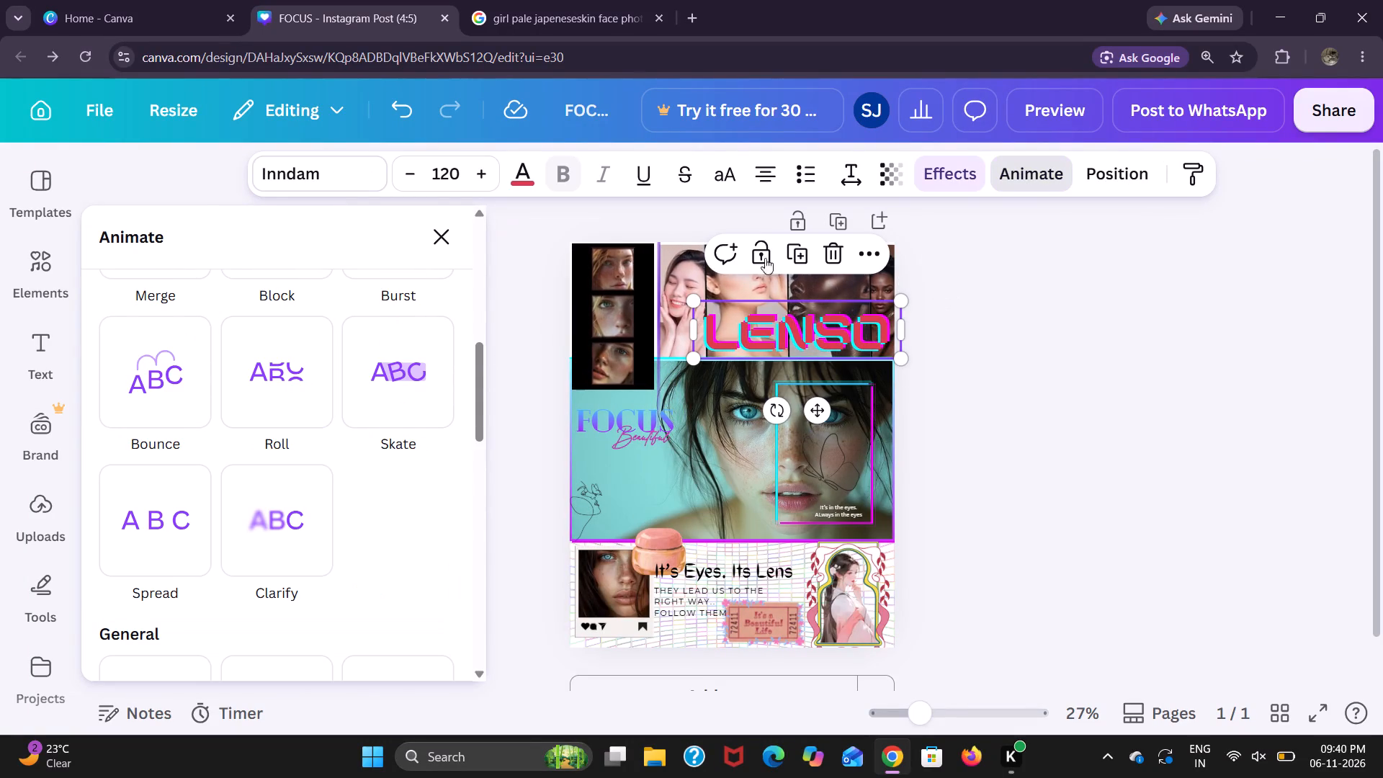
pyautogui.click(1024, 174)
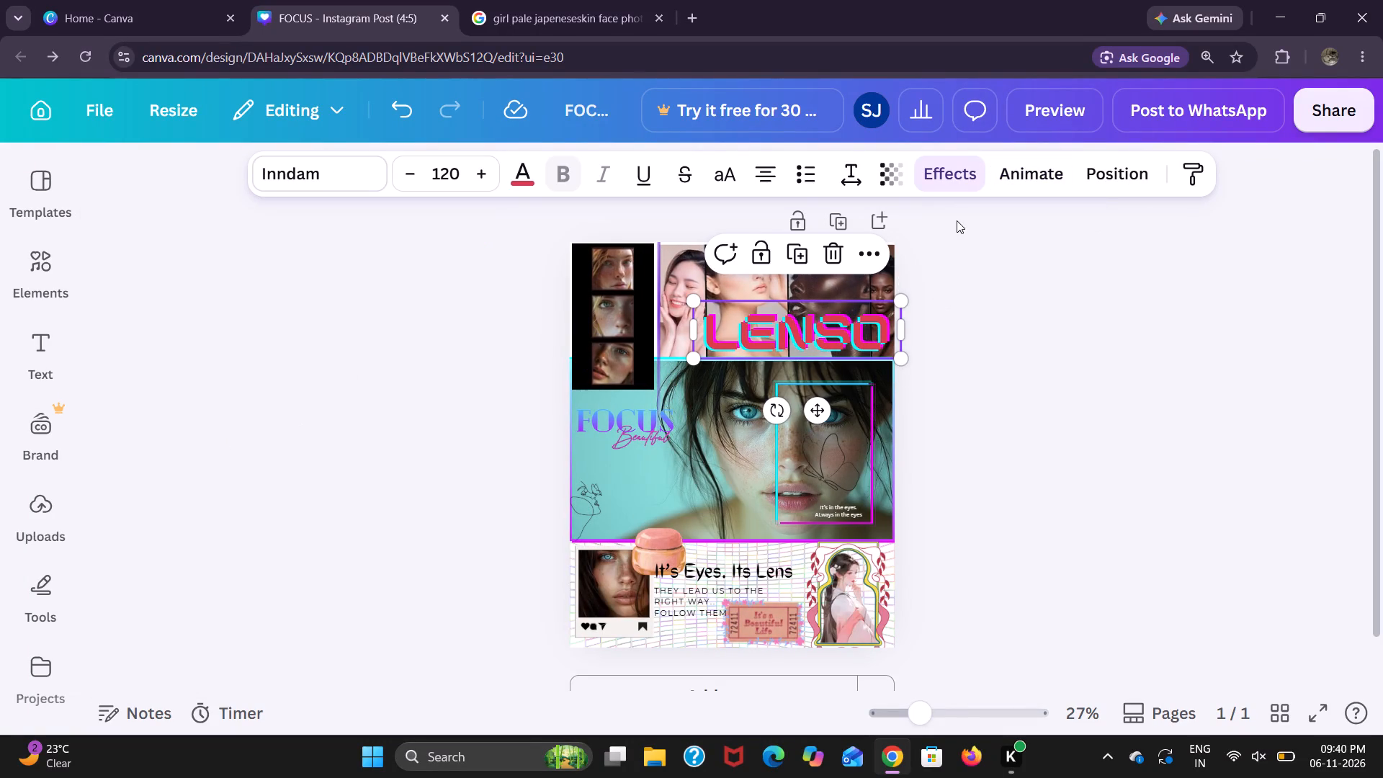
pyautogui.click(1016, 168)
pyautogui.scroll(-3, 334, 413)
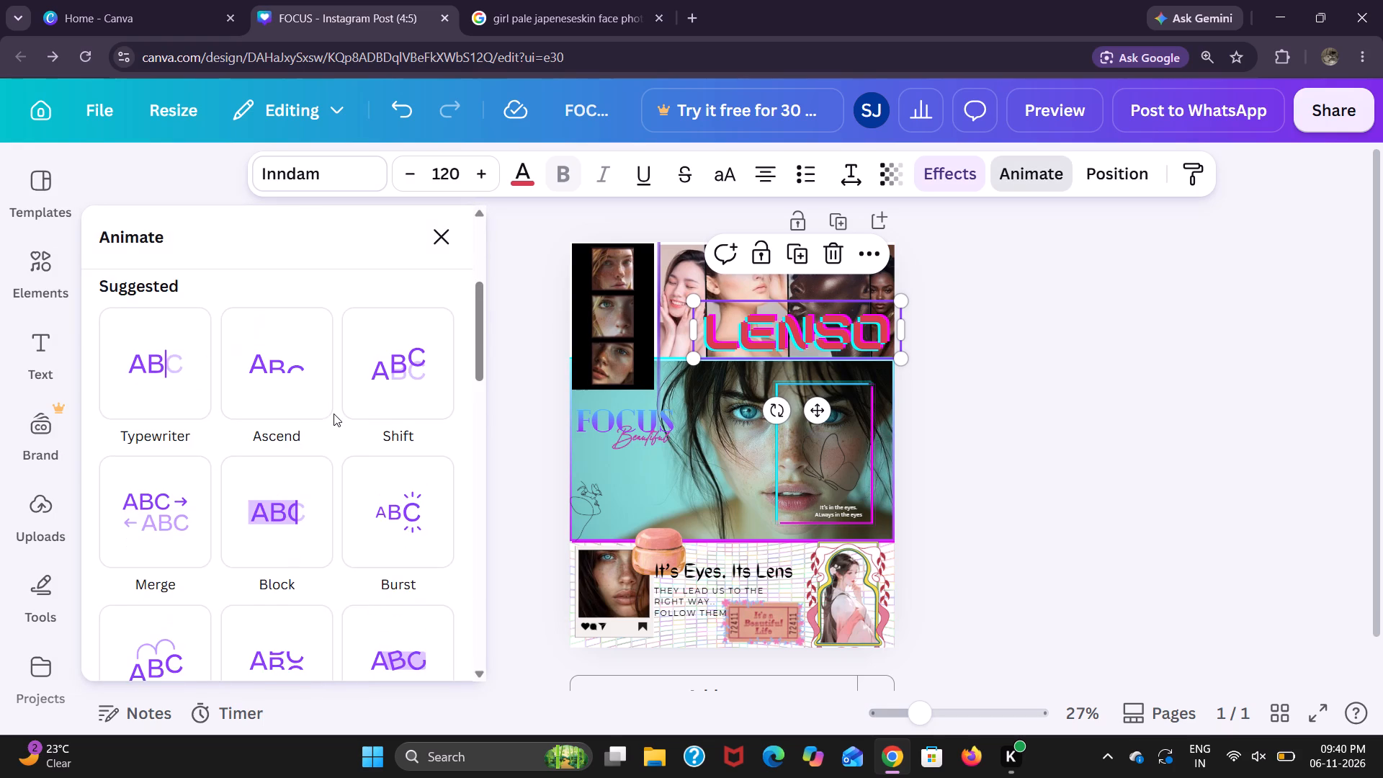
pyautogui.scroll(-1, 334, 413)
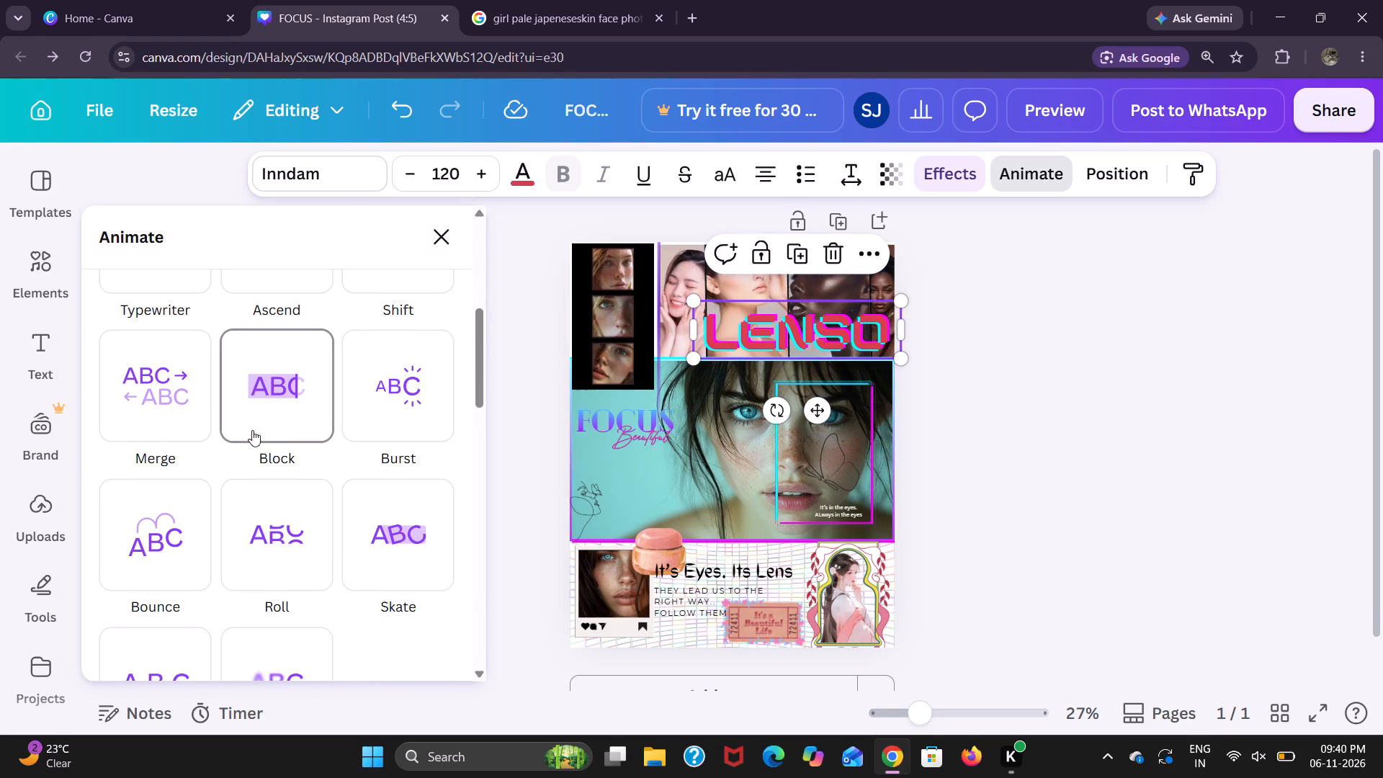
pyautogui.click(176, 544)
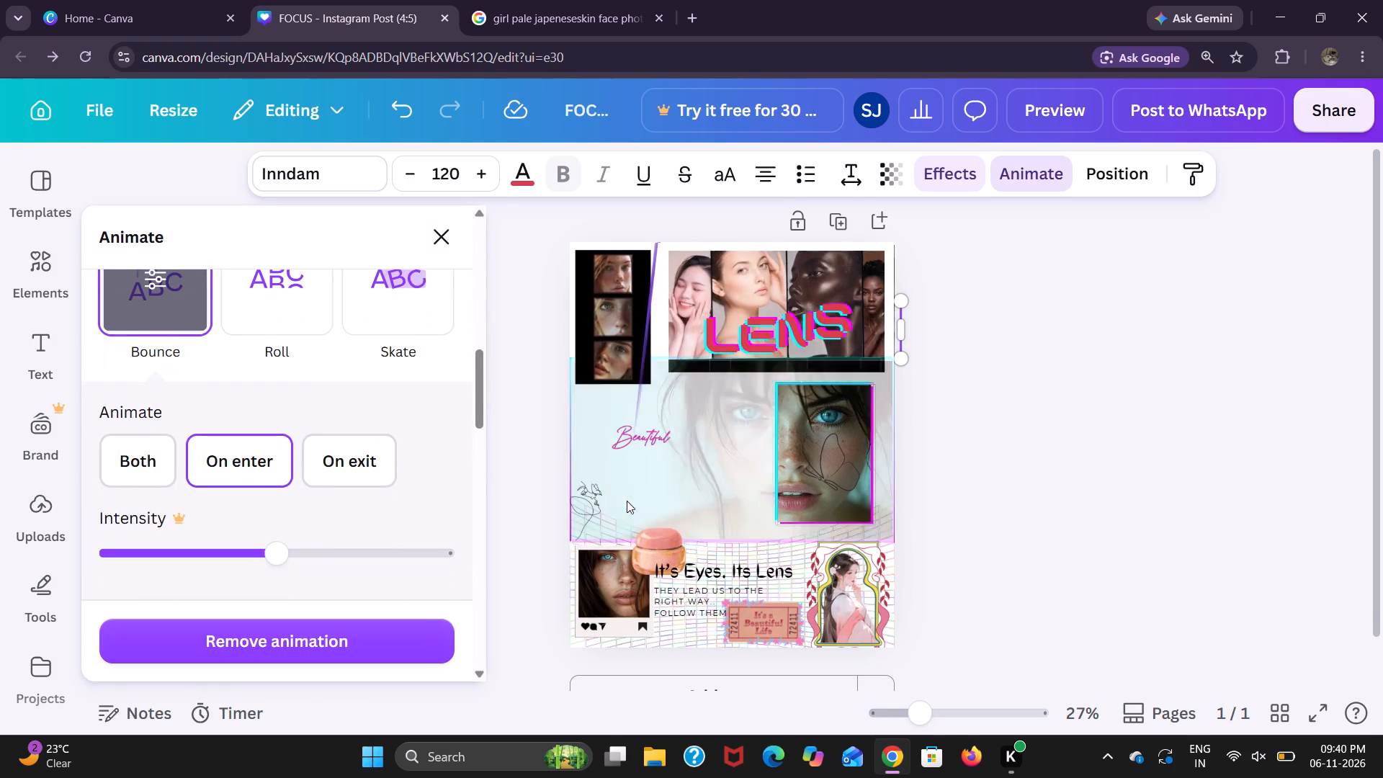
# Apply the Breathe animation to the social-post style portrait frame beside the "It's Eyes, Its Lens" text.
pyautogui.click(611, 602)
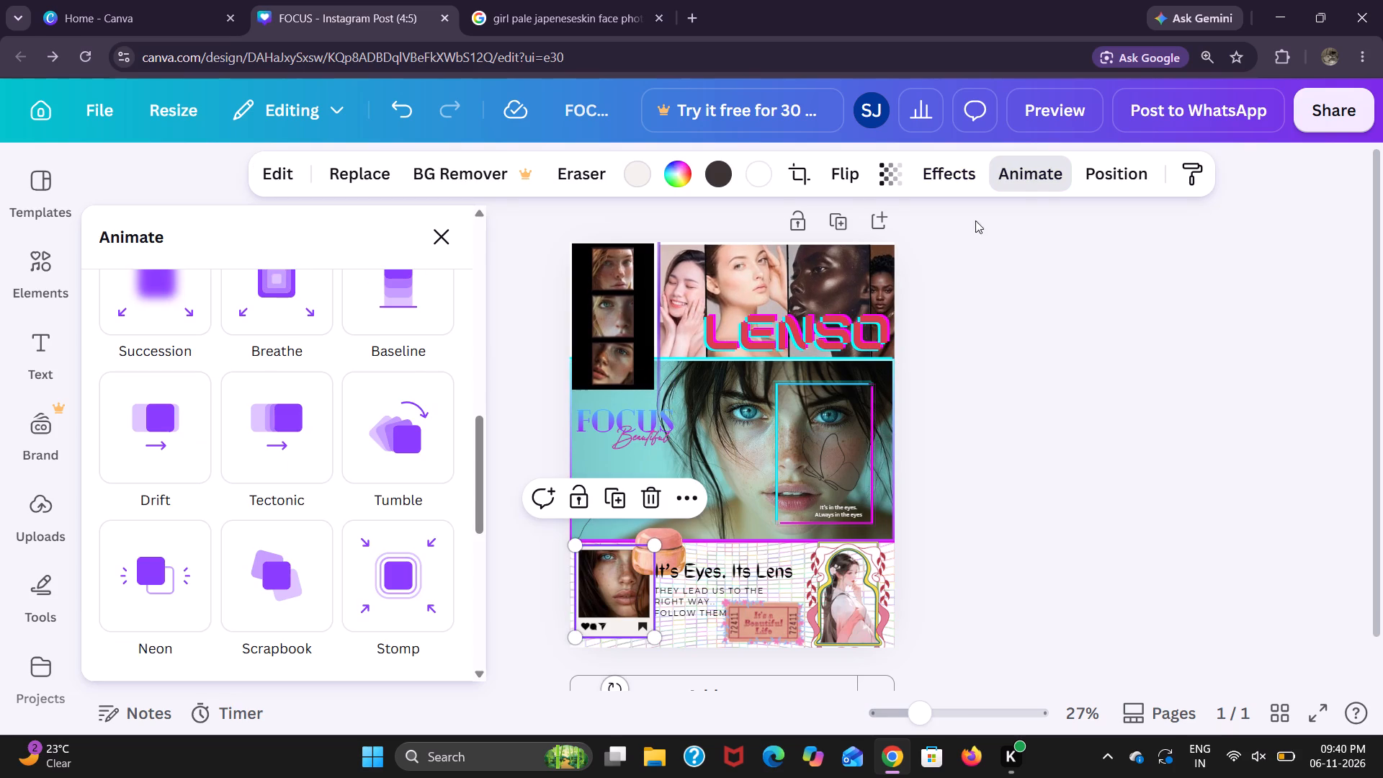
pyautogui.click(1044, 171)
pyautogui.click(1062, 163)
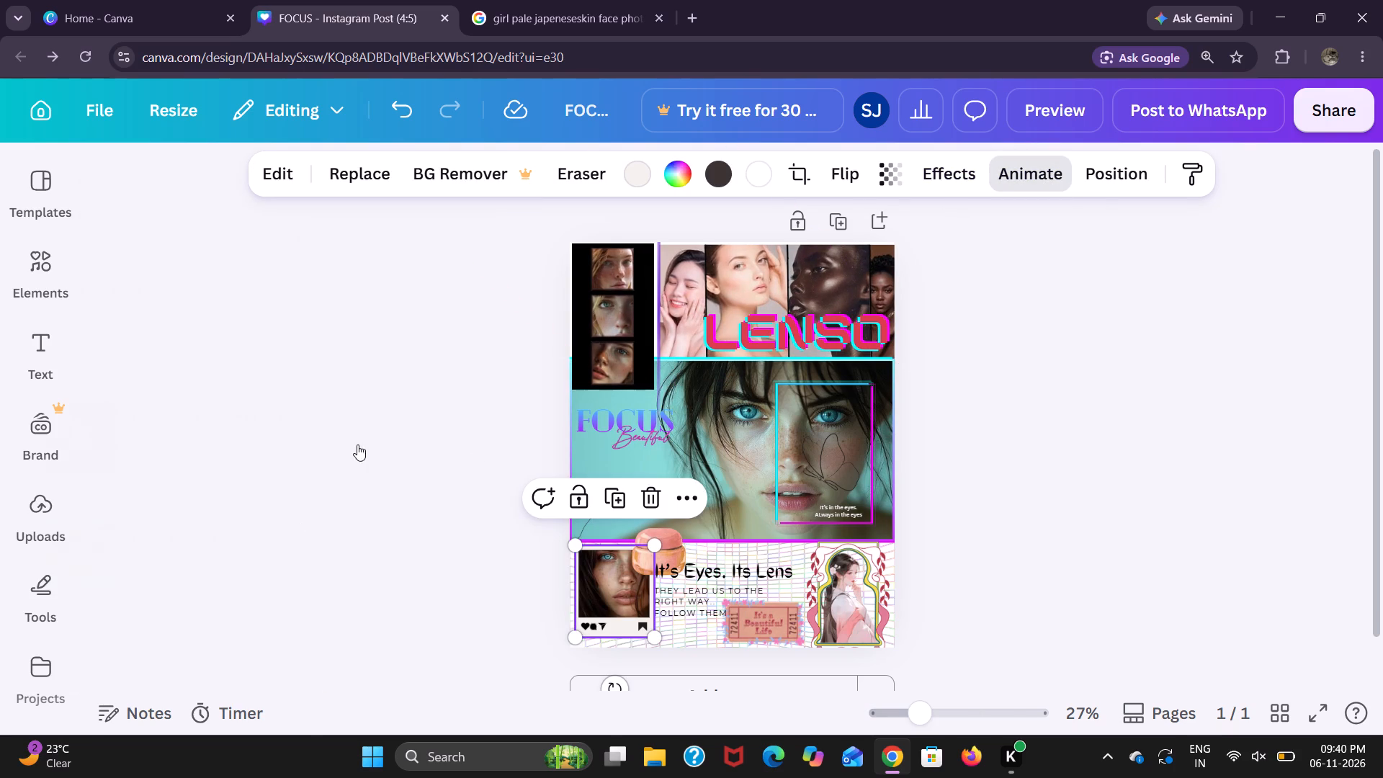
pyautogui.scroll(-8, 300, 505)
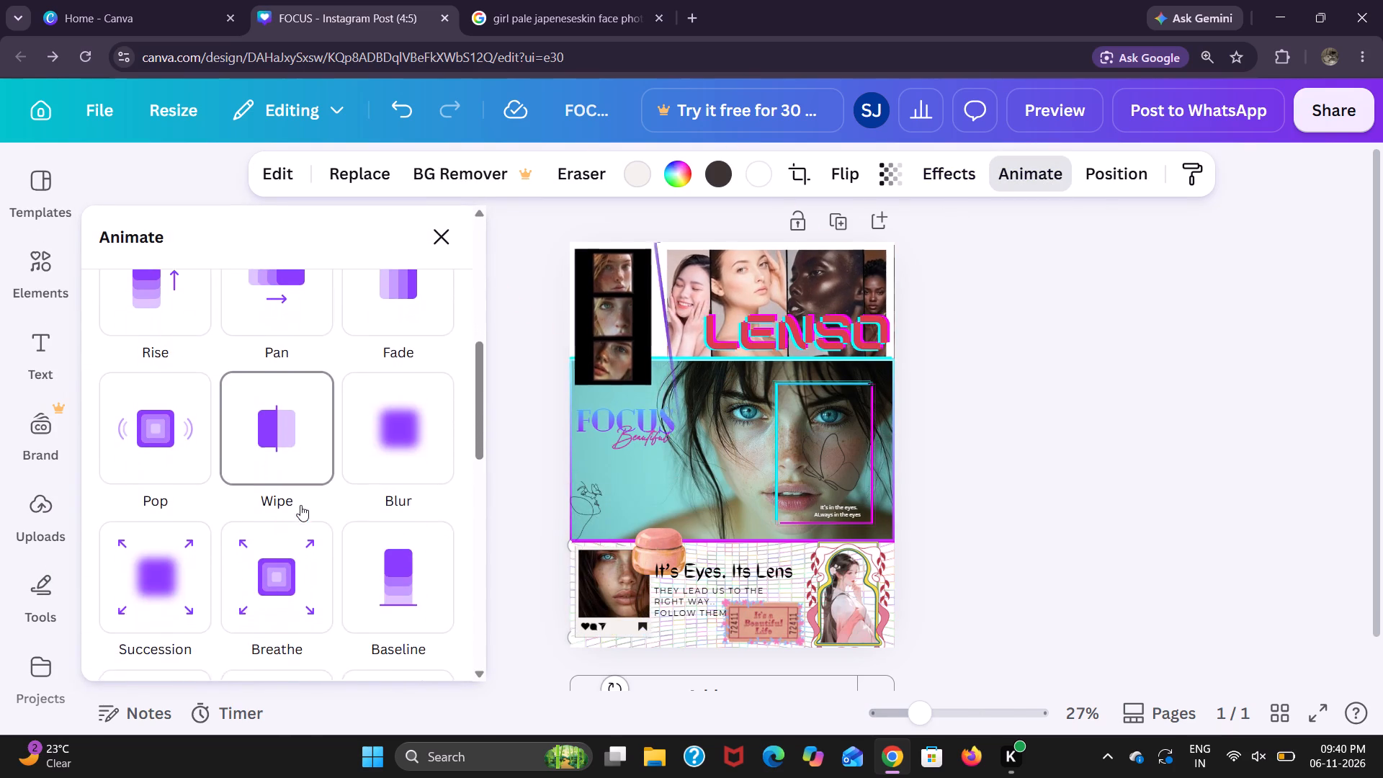
pyautogui.scroll(-1, 300, 505)
pyautogui.click(261, 442)
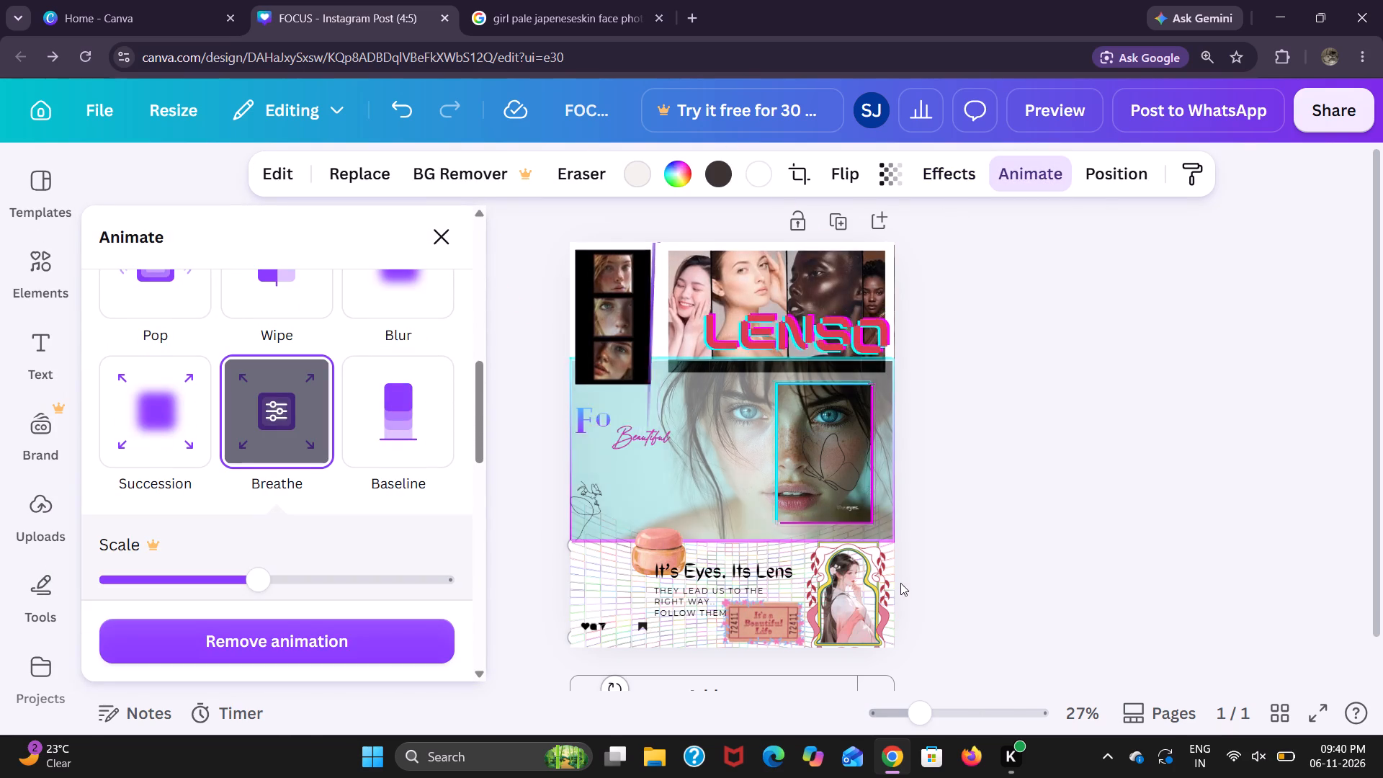
pyautogui.click(967, 563)
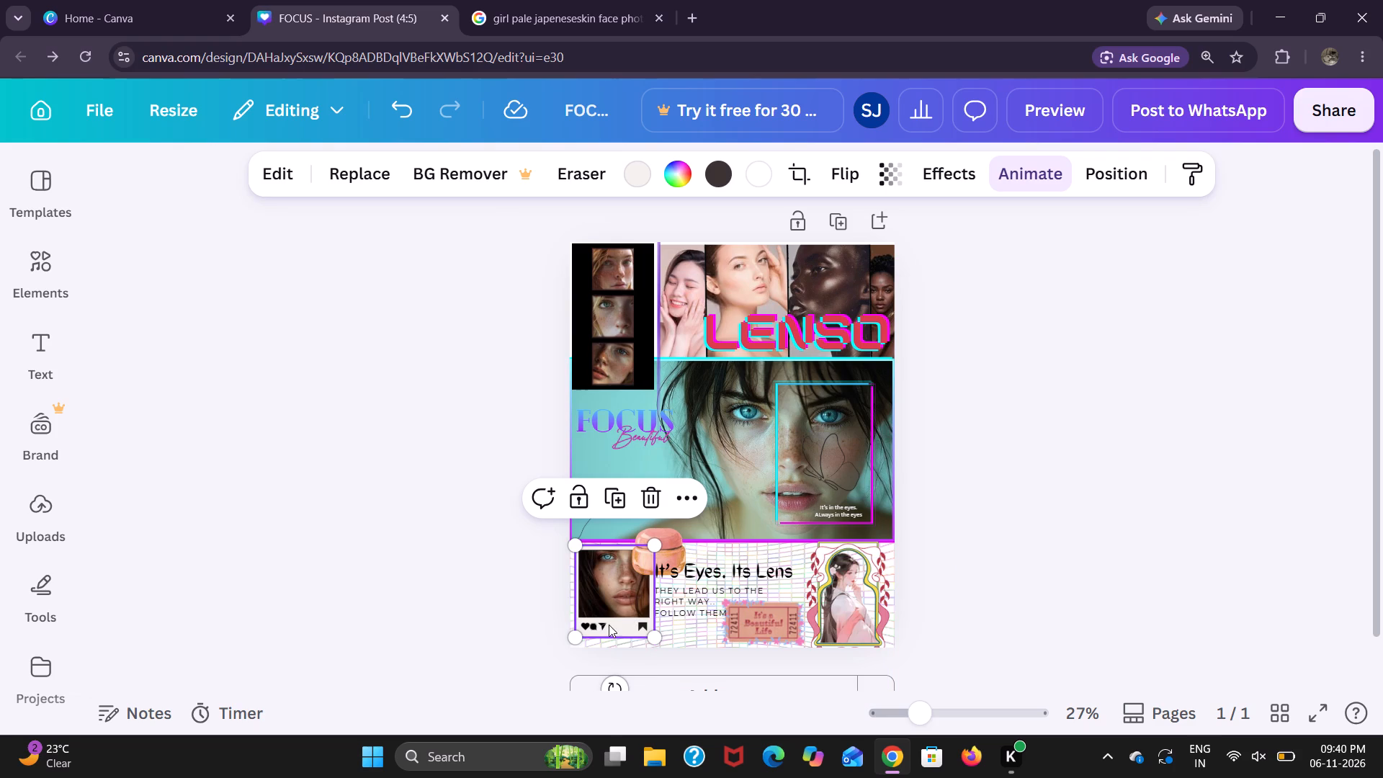
pyautogui.click(609, 625)
# Open the animation options for the grouped "It's Eyes, Its Lens" text block.
pyautogui.click(746, 596)
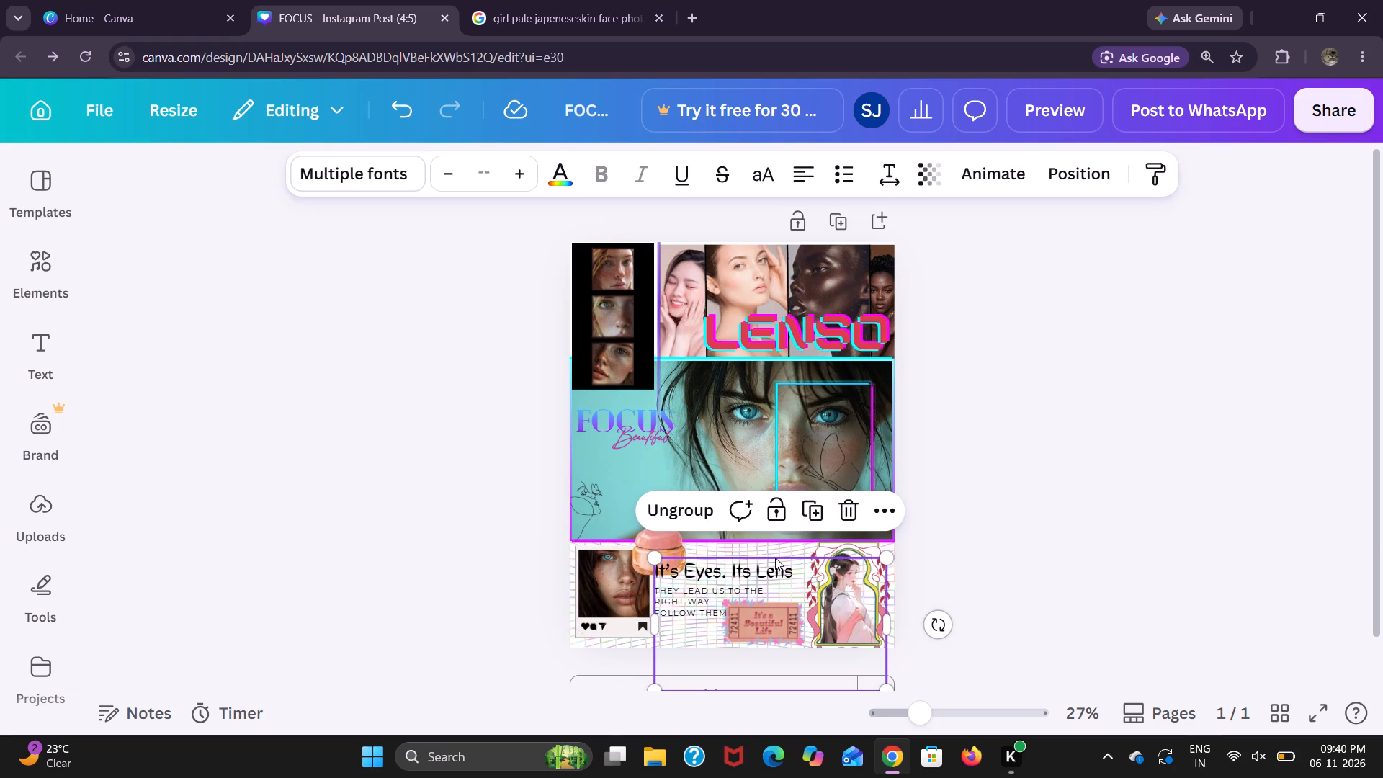
pyautogui.click(997, 175)
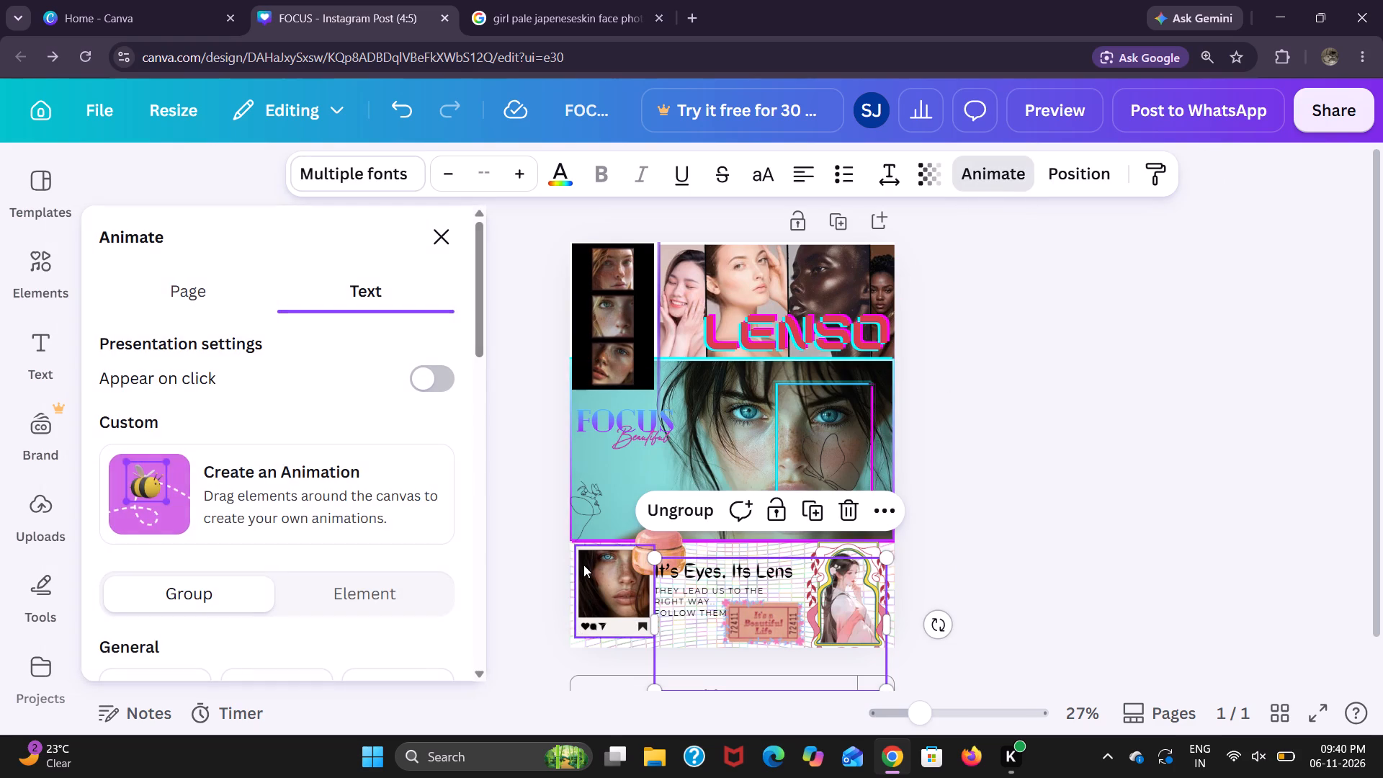
# Look through the general animation effects, including Succession, for the grouped "It's Eyes. Its Lens" text.
pyautogui.scroll(-3, 260, 584)
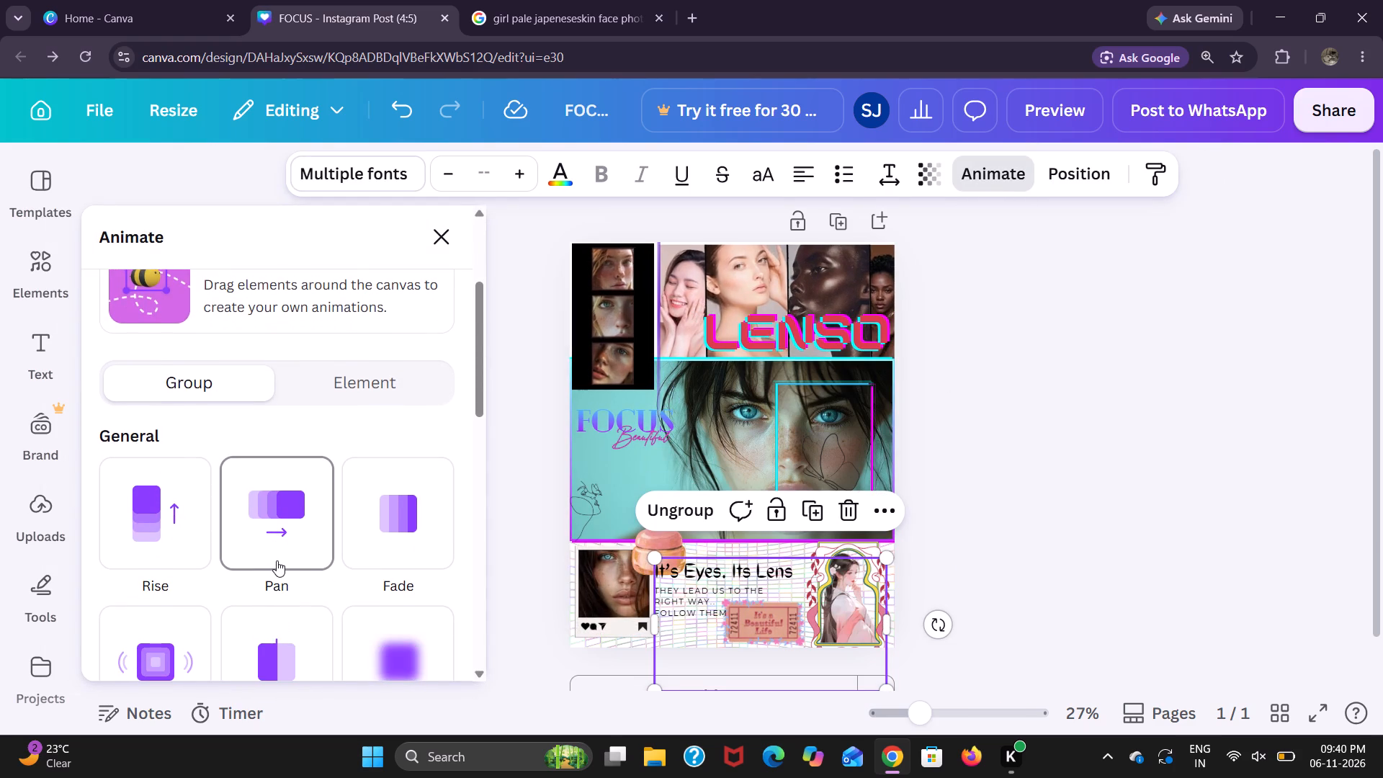
pyautogui.scroll(-1, 328, 522)
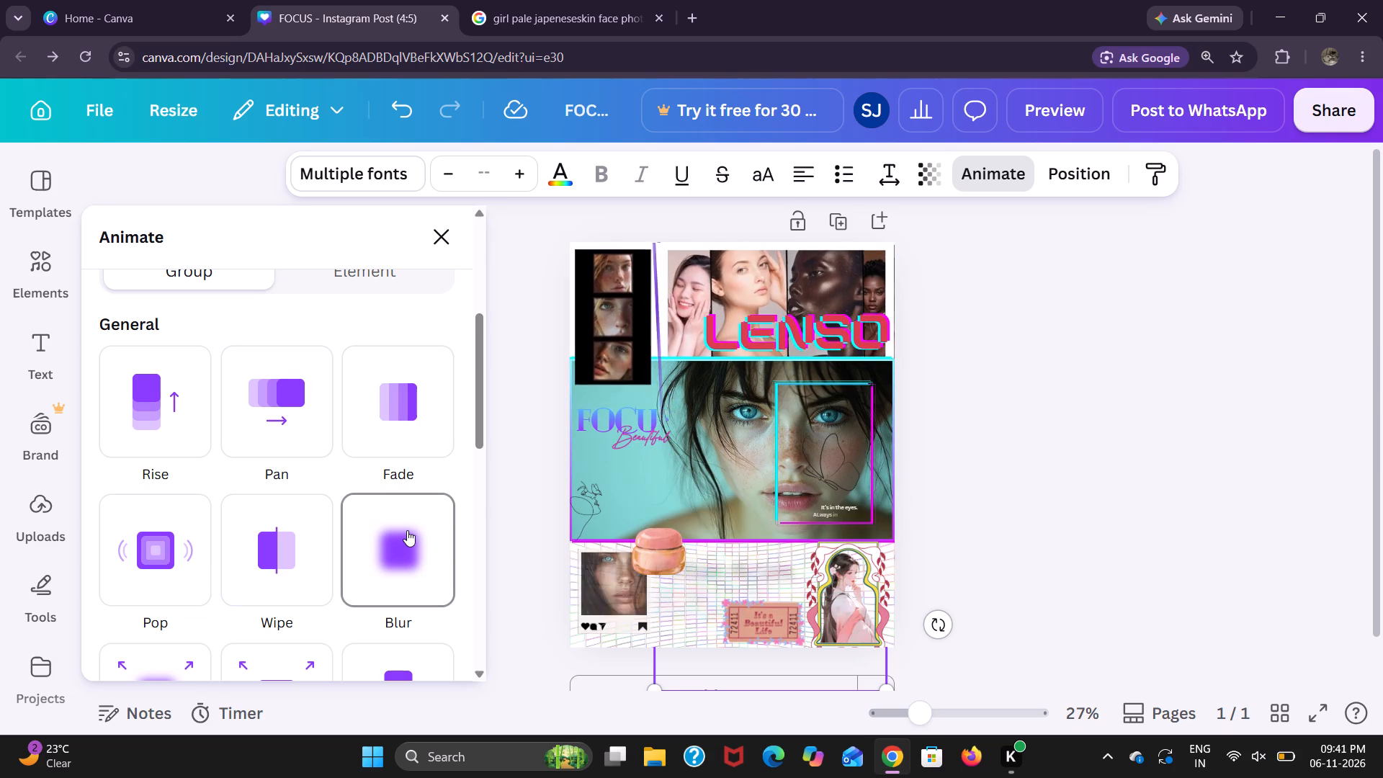
pyautogui.scroll(-2, 418, 494)
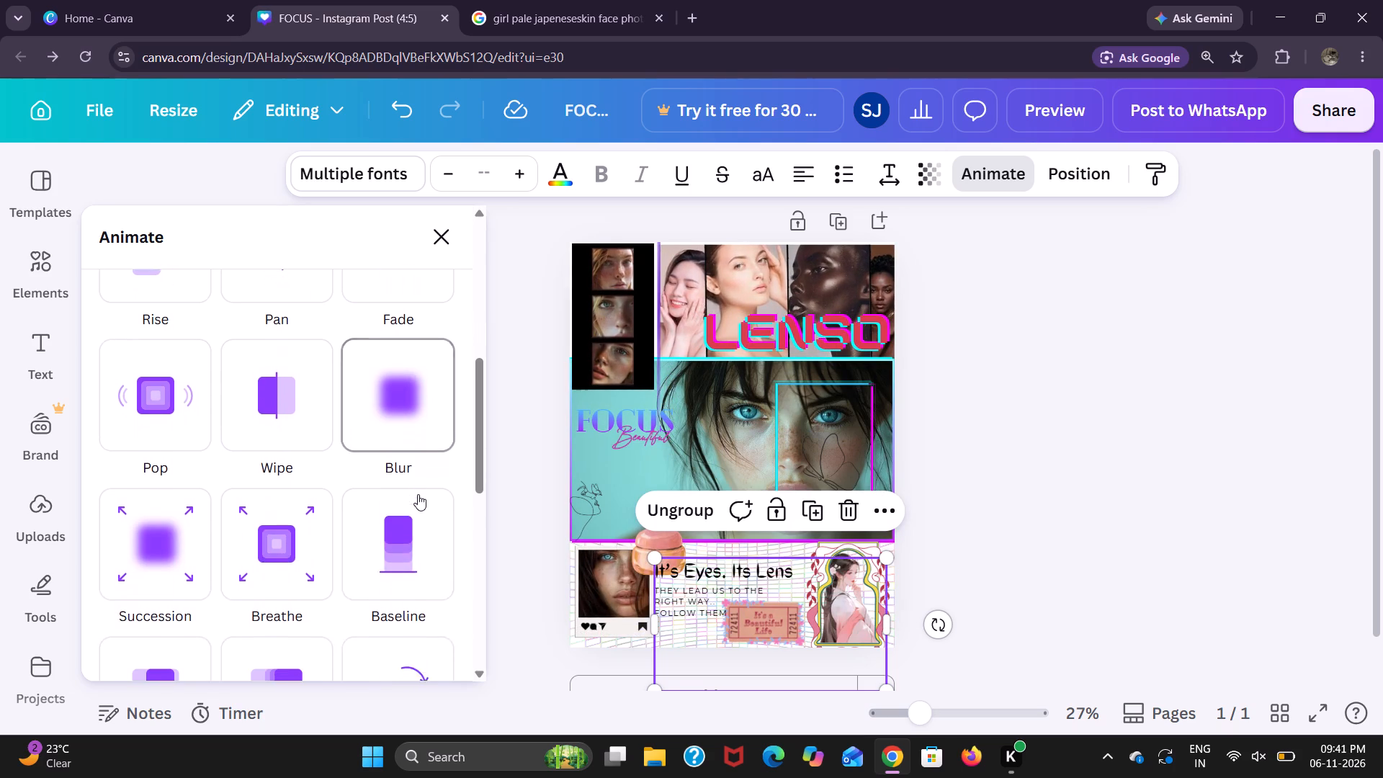
pyautogui.scroll(-1, 418, 494)
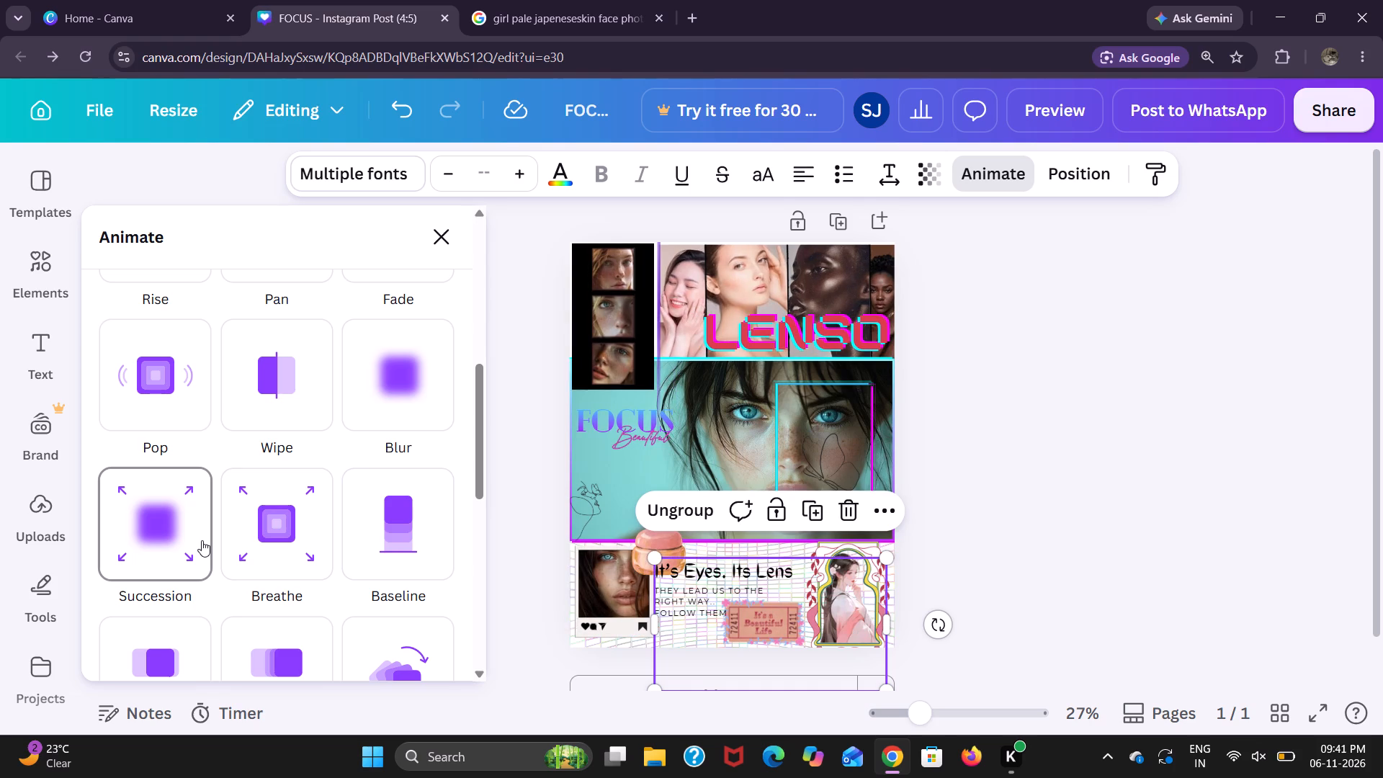
pyautogui.rightClick(202, 540)
pyautogui.click(140, 545)
pyautogui.click(847, 597)
pyautogui.click(937, 583)
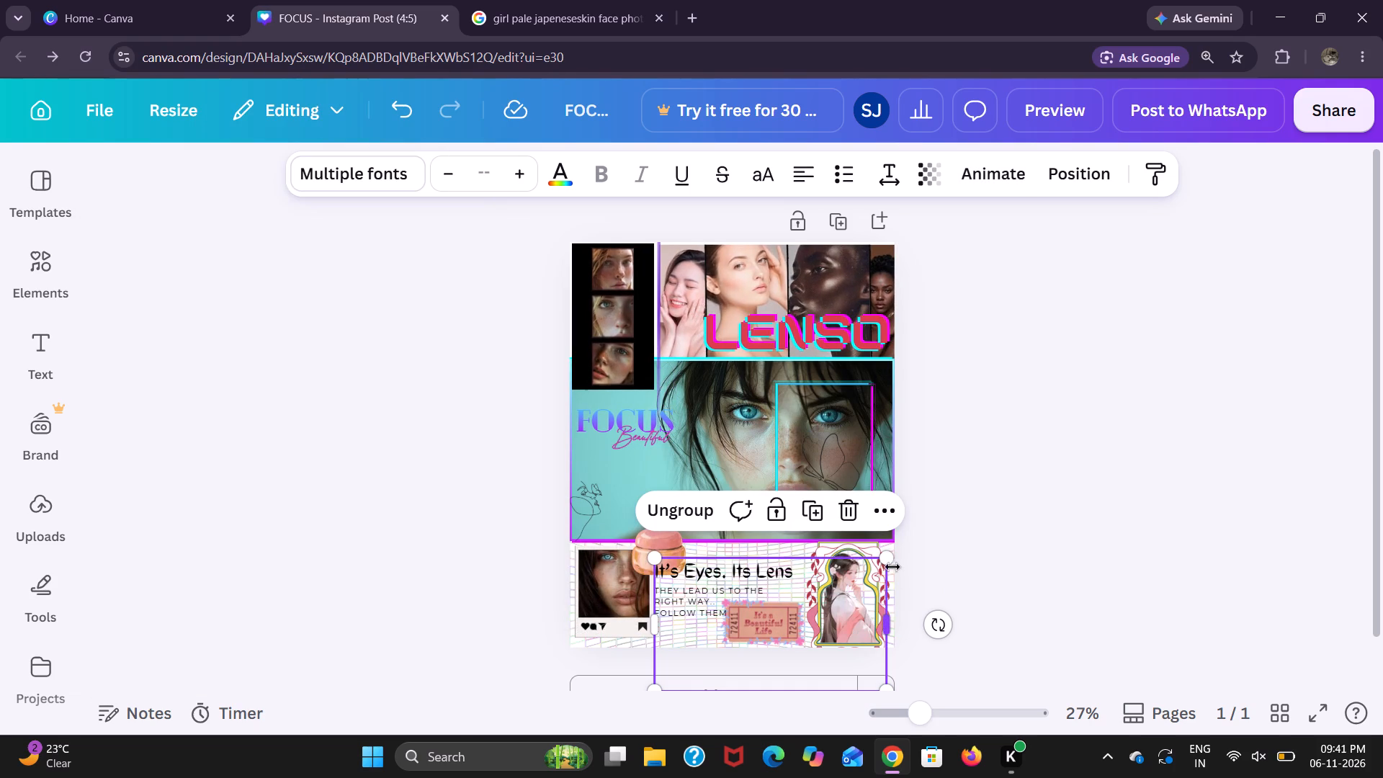
pyautogui.click(893, 568)
pyautogui.click(959, 527)
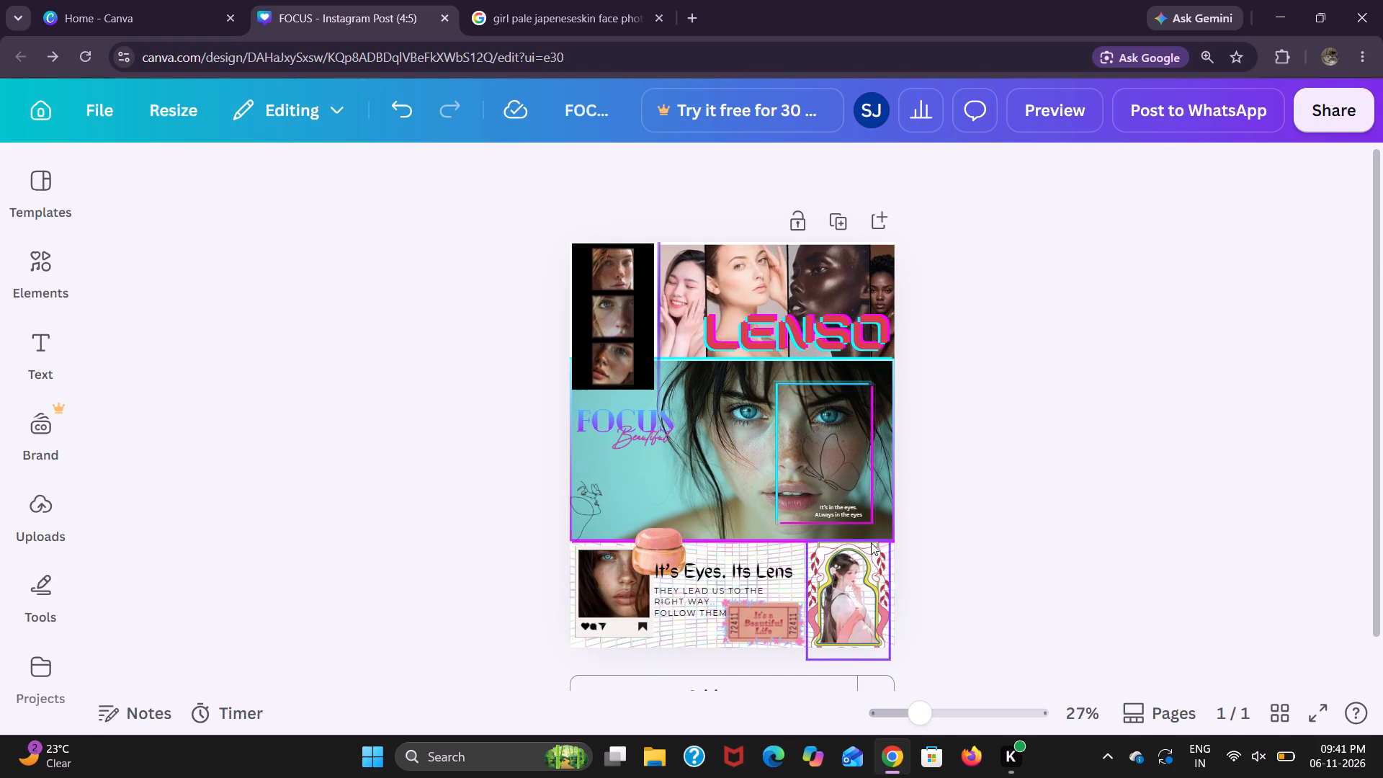
# Apply the Flicker add-on effect to the ornate framed illustration of the woman beside the ticket, and preview the design full screen.
pyautogui.click(867, 550)
pyautogui.click(959, 172)
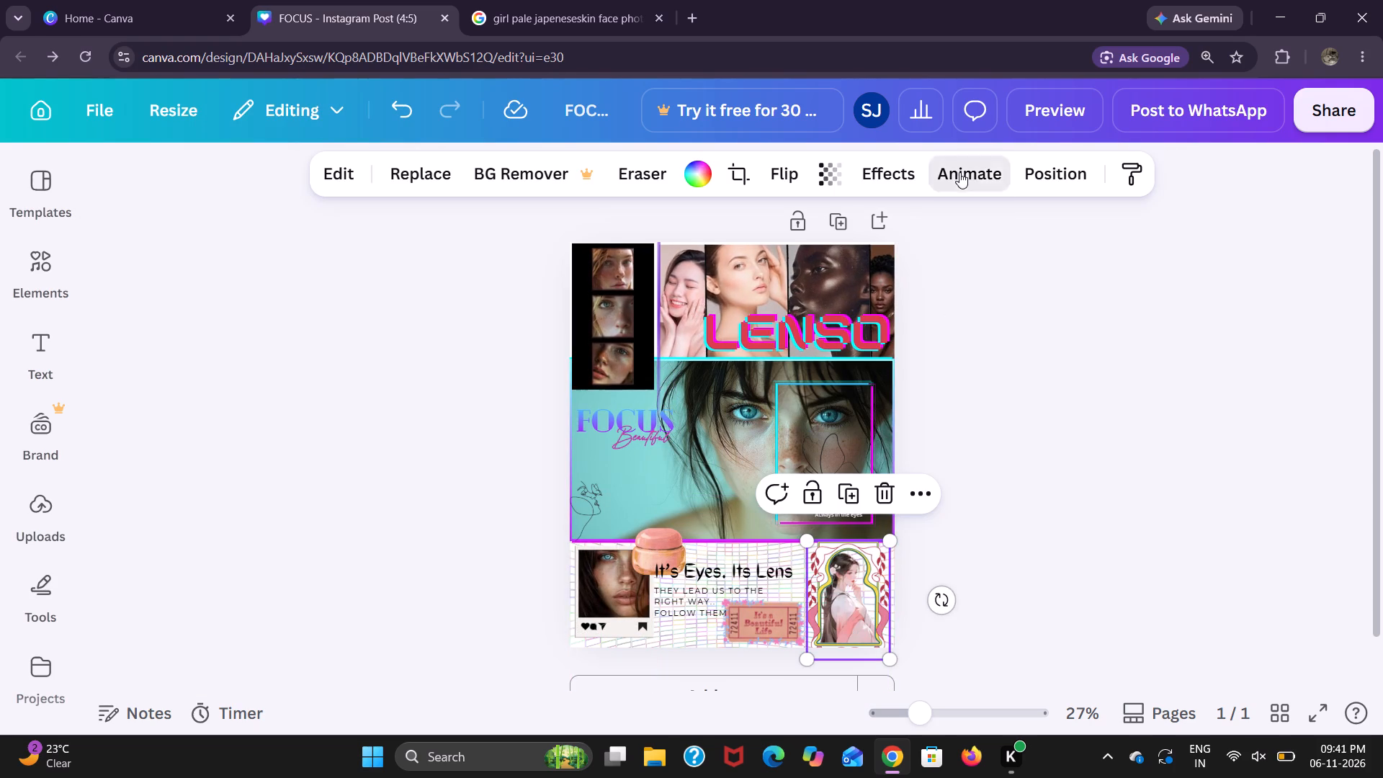
pyautogui.scroll(-5, 382, 594)
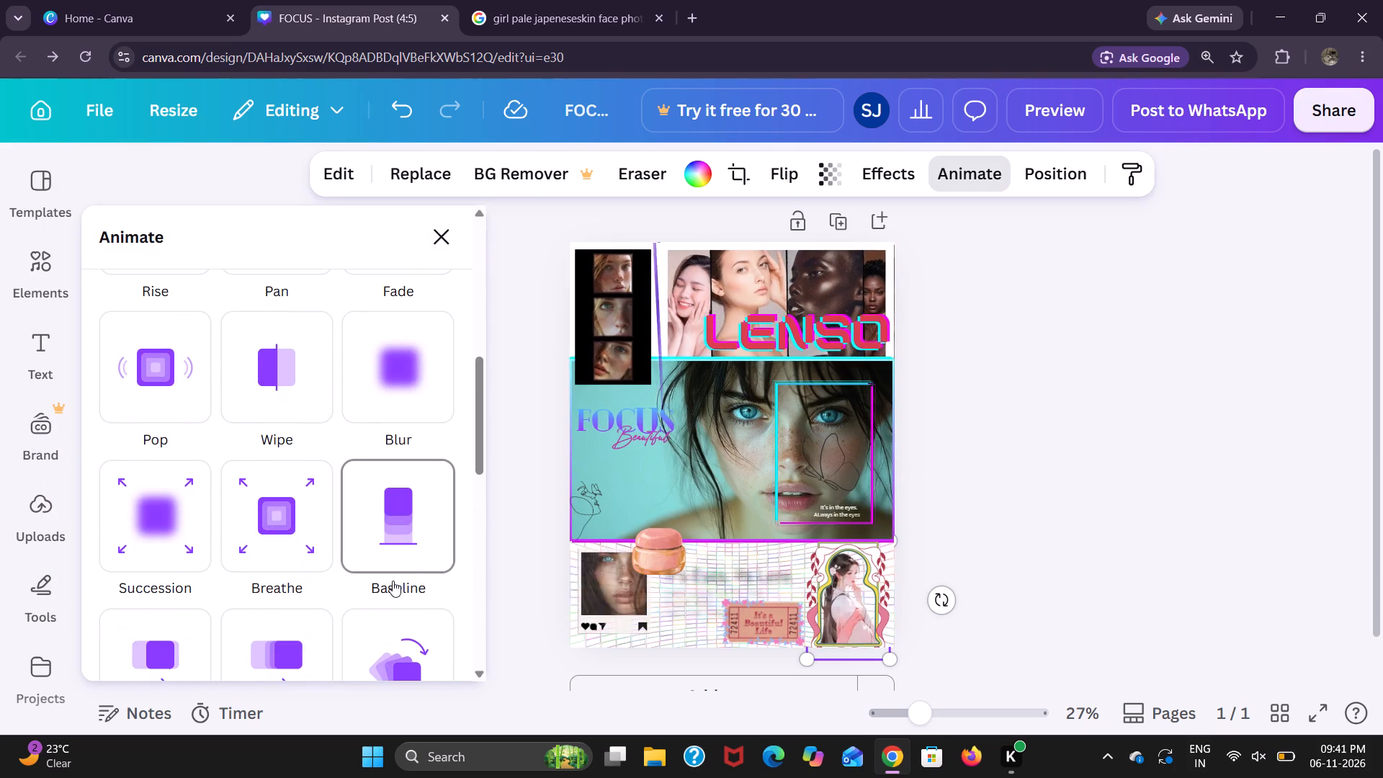
pyautogui.scroll(-2, 465, 483)
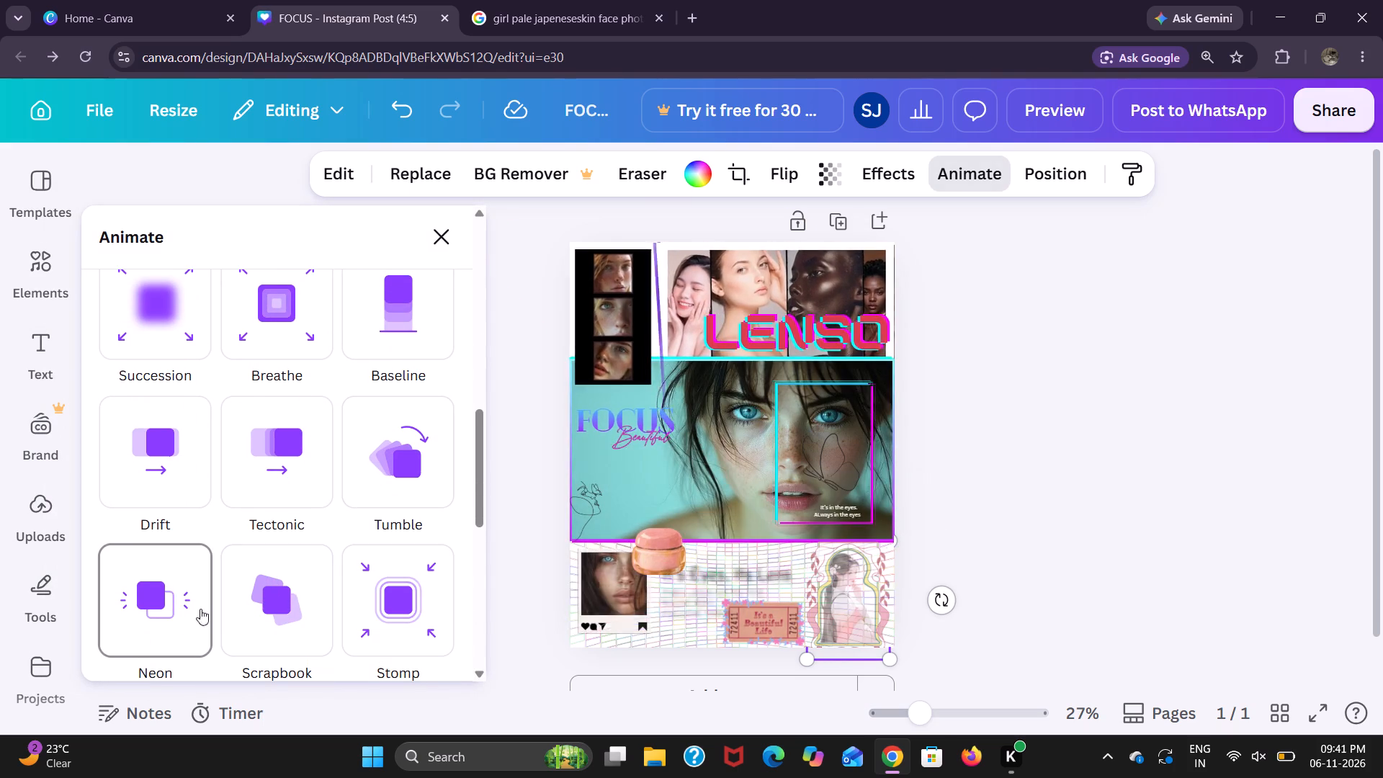
pyautogui.scroll(-2, 284, 601)
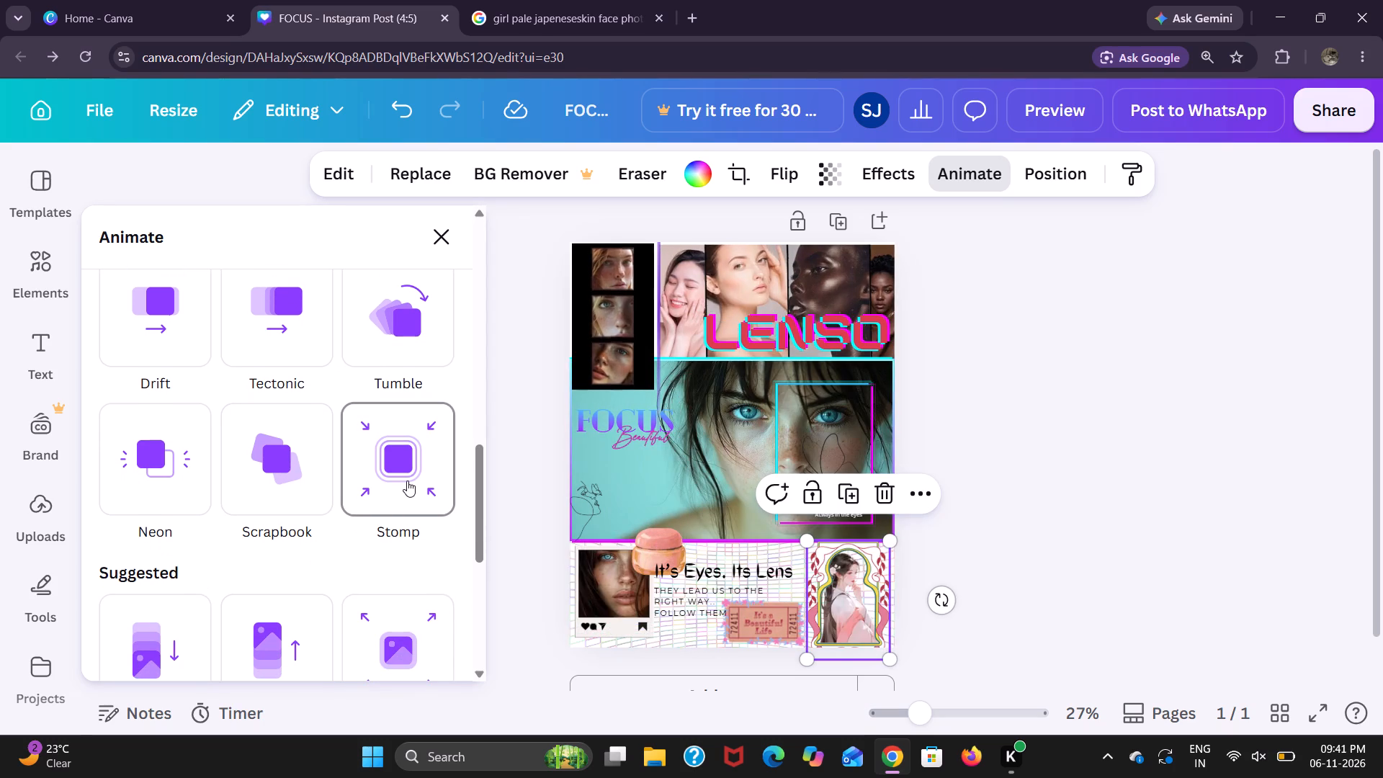
pyautogui.scroll(-5, 407, 480)
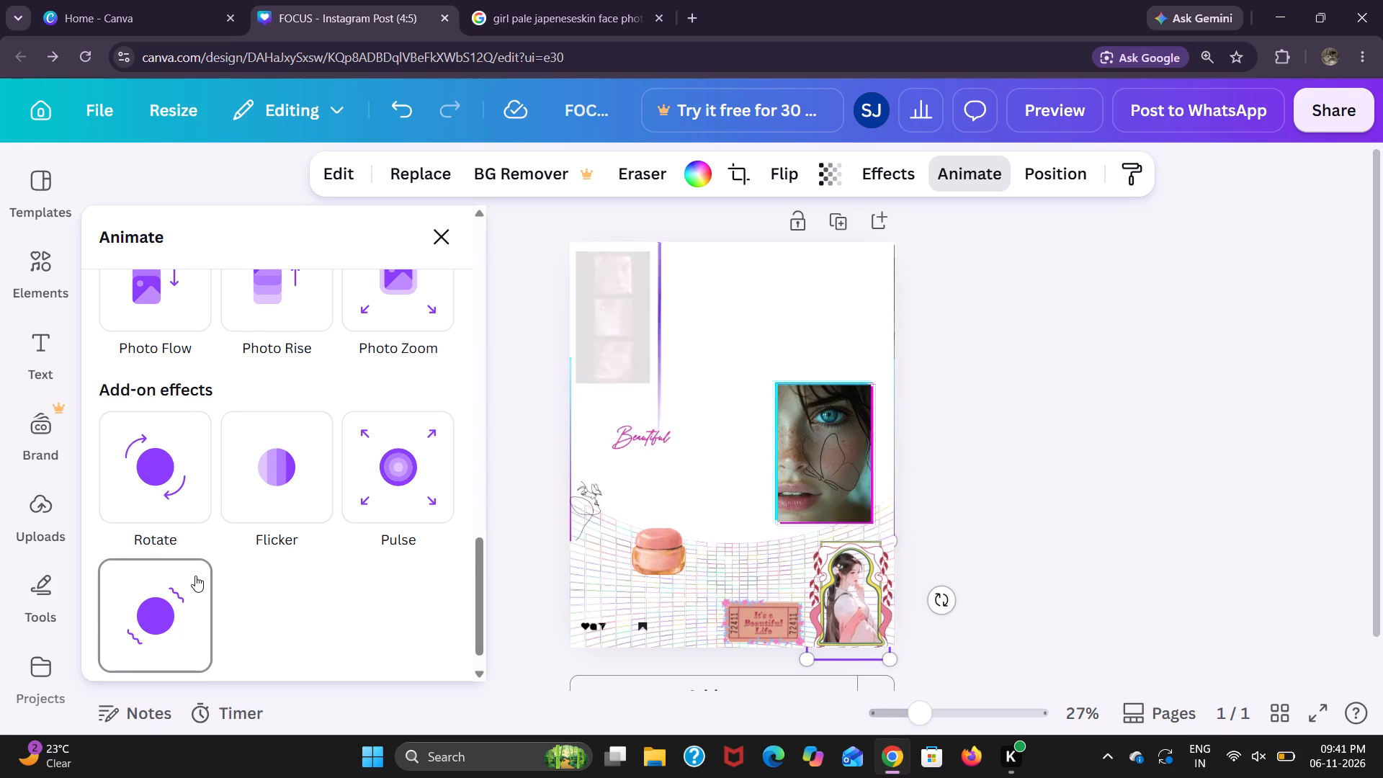
pyautogui.click(272, 477)
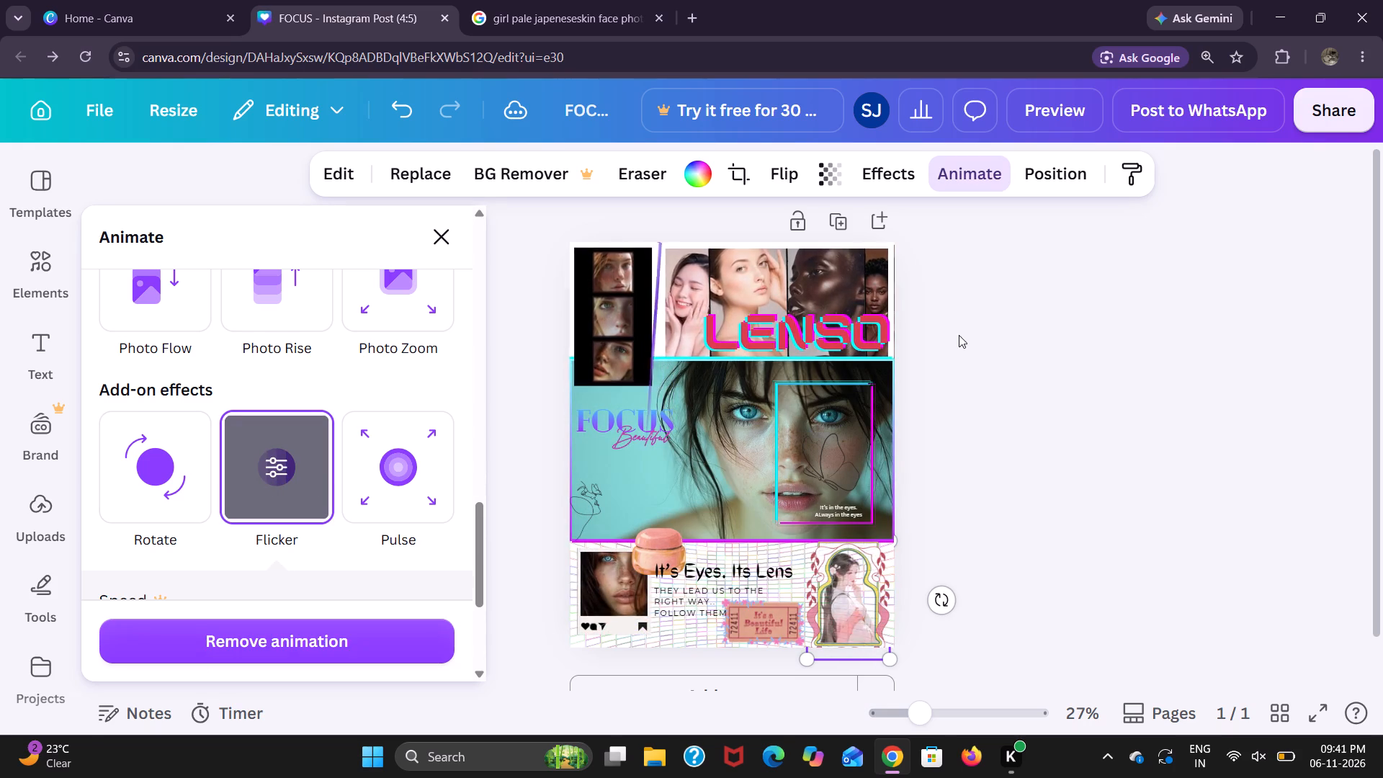
pyautogui.click(1315, 720)
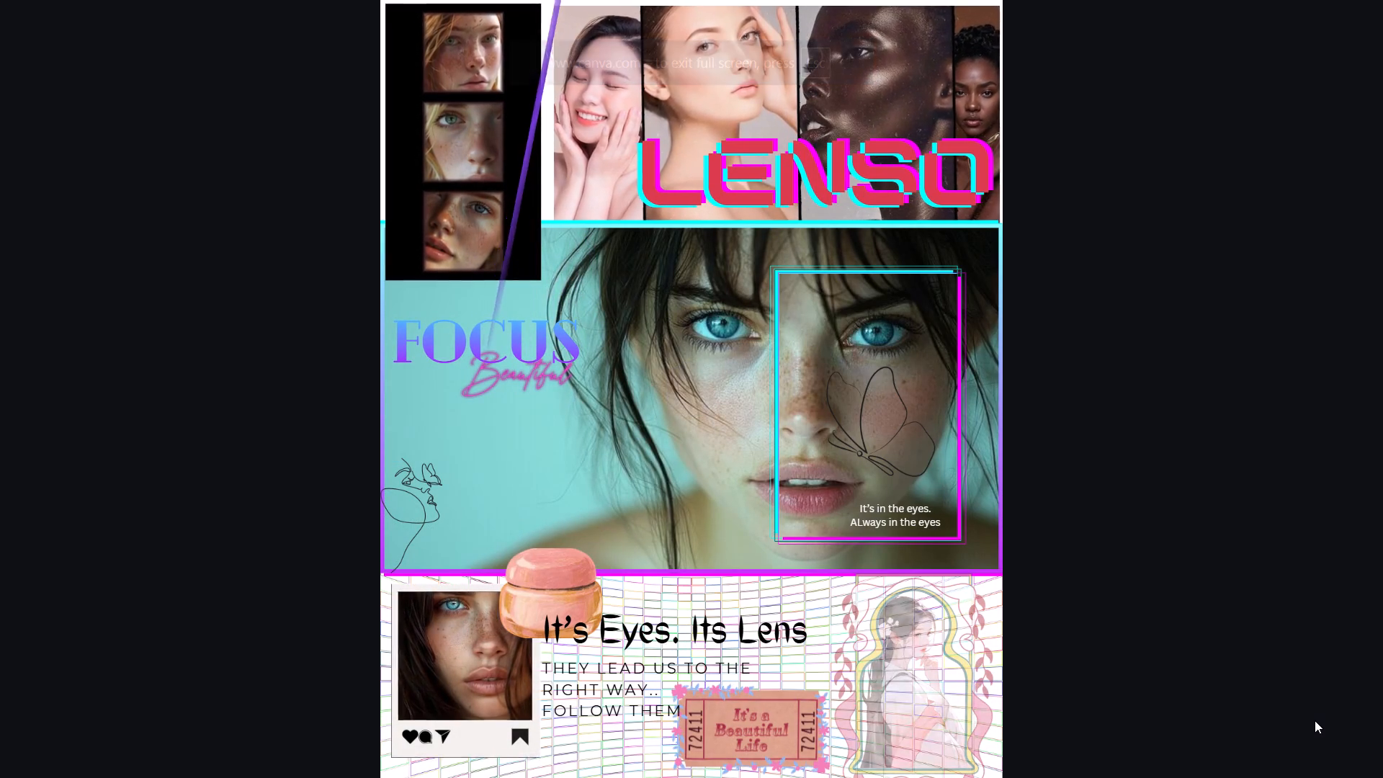
pyautogui.press('Escape')
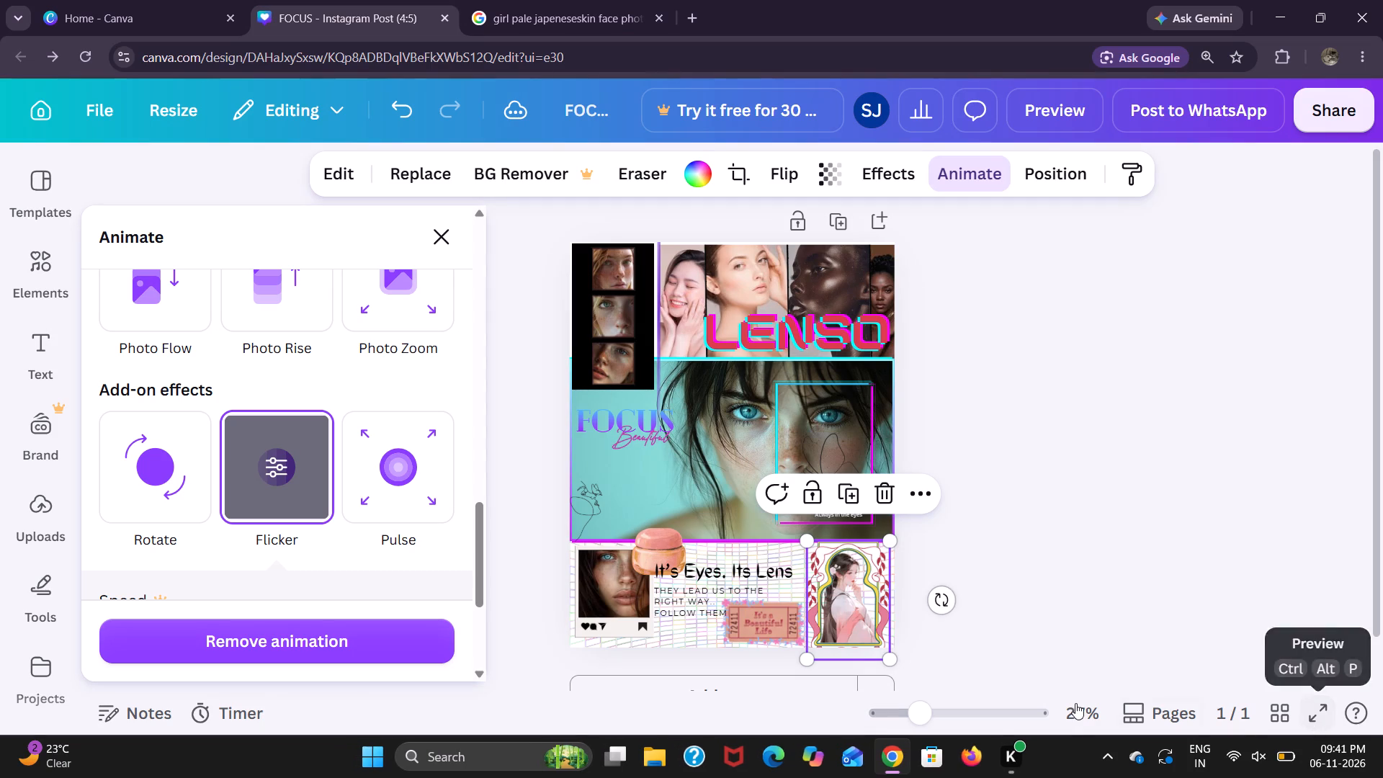
# Set the framed woman illustration's animation to Tectonic and preview the design full screen.
pyautogui.scroll(1, 243, 478)
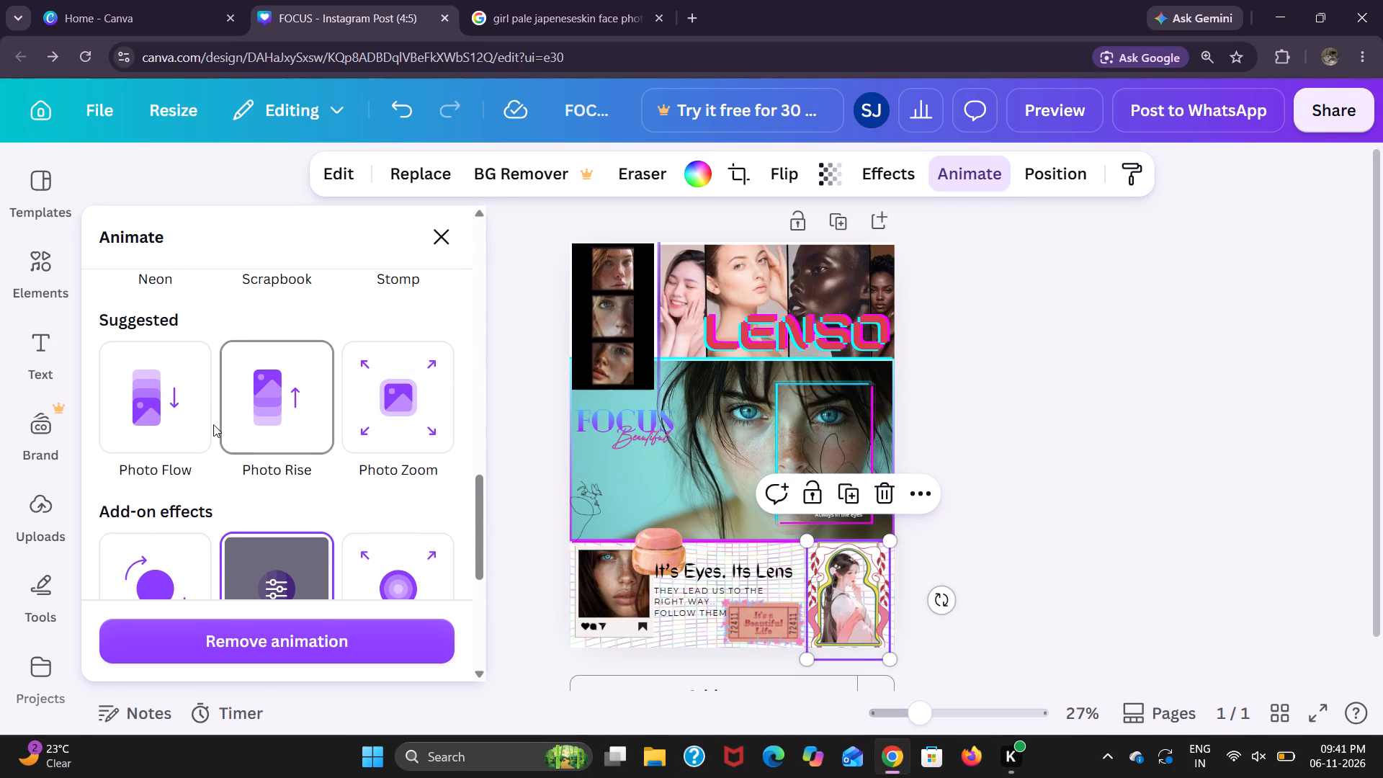
pyautogui.scroll(4, 190, 429)
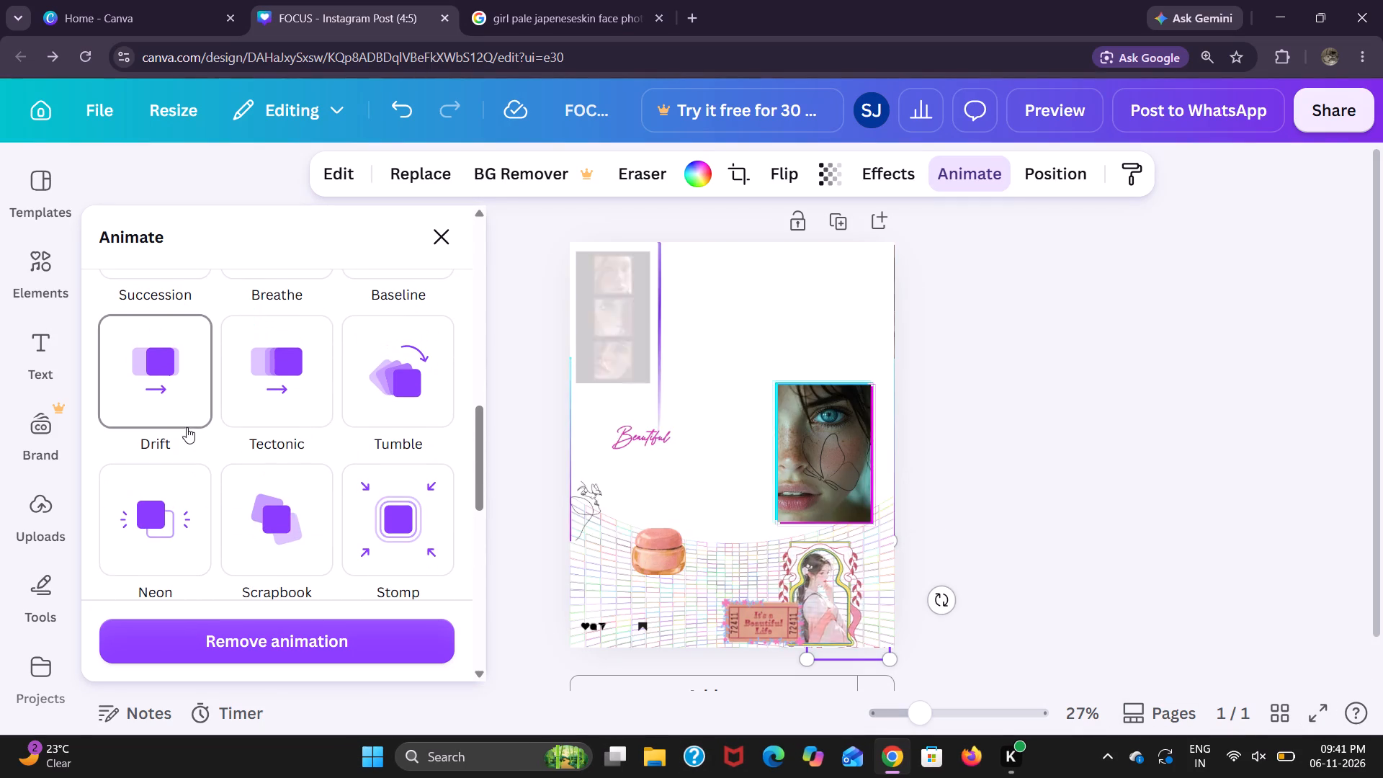
pyautogui.scroll(1, 174, 422)
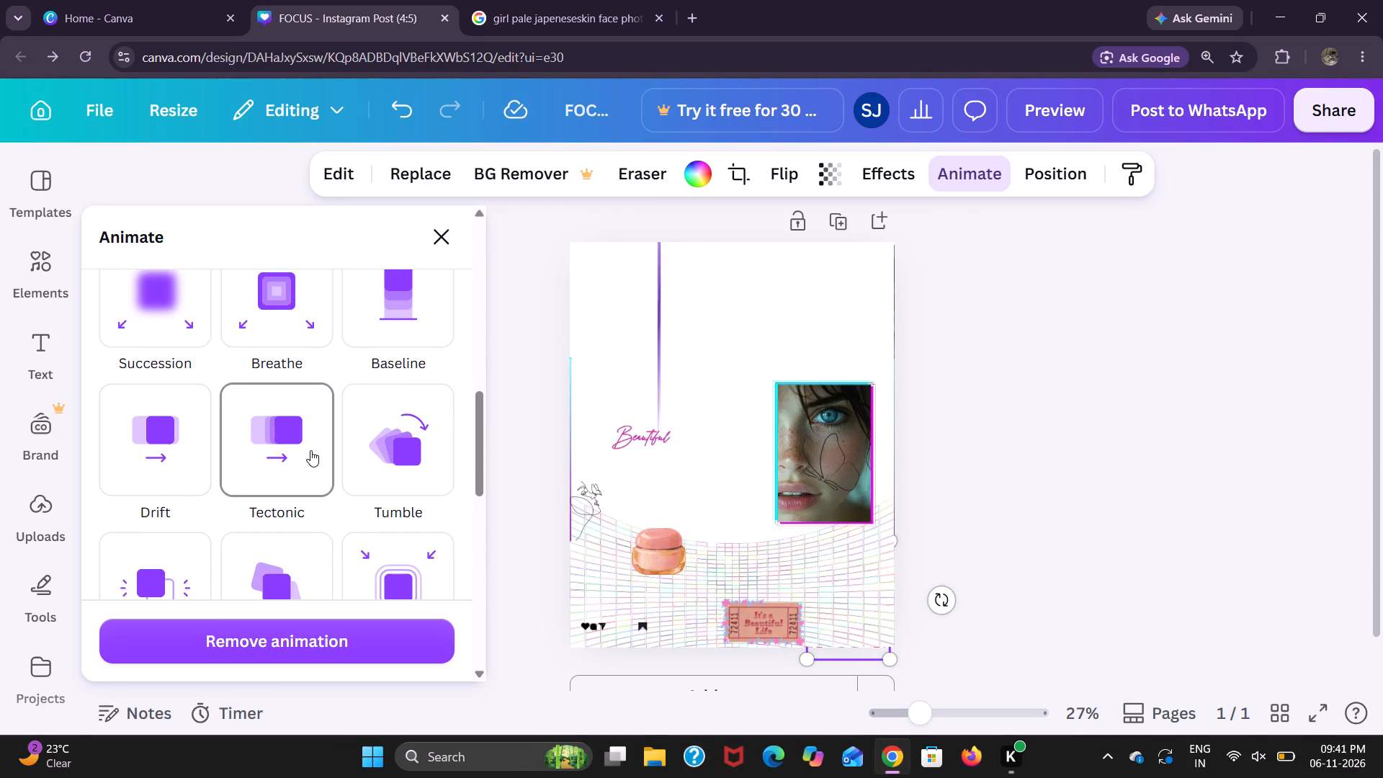
pyautogui.scroll(2, 310, 450)
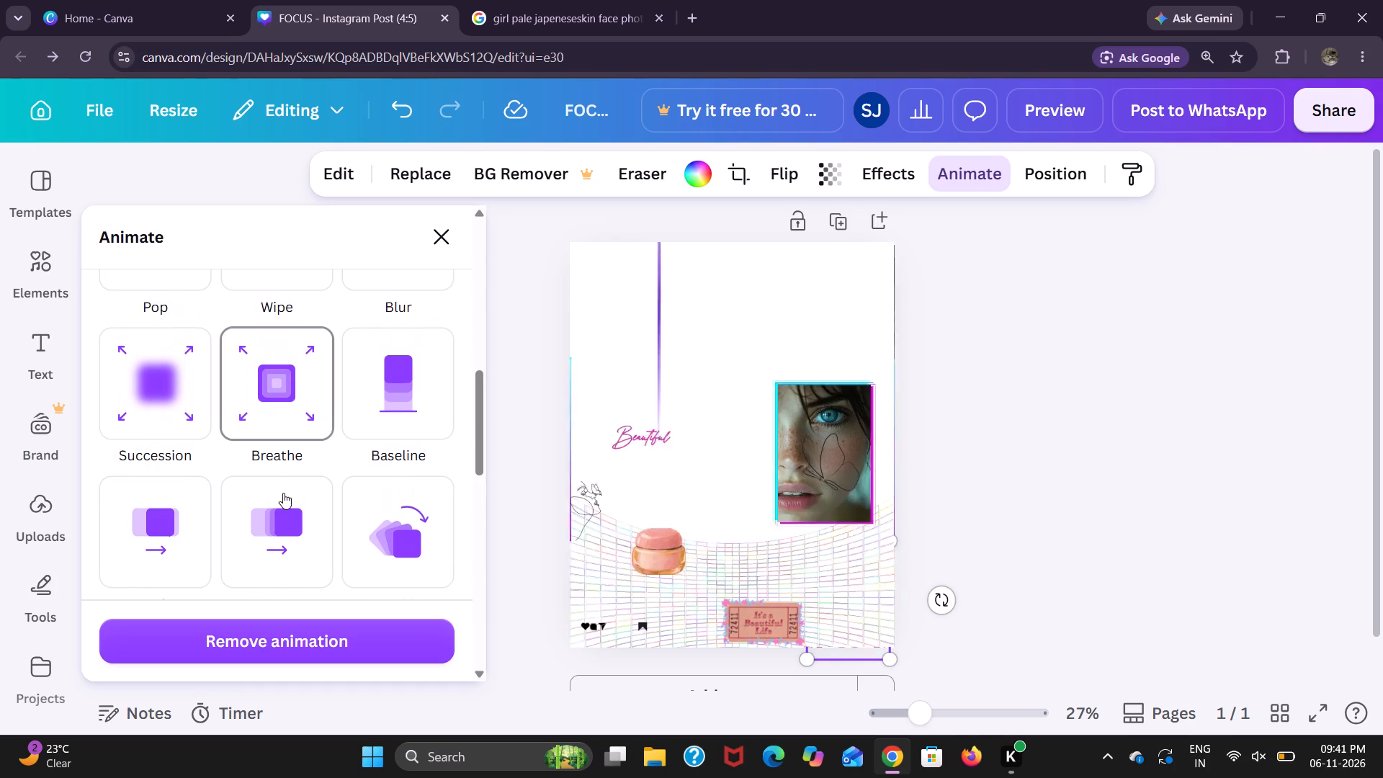
pyautogui.click(282, 495)
pyautogui.click(1320, 727)
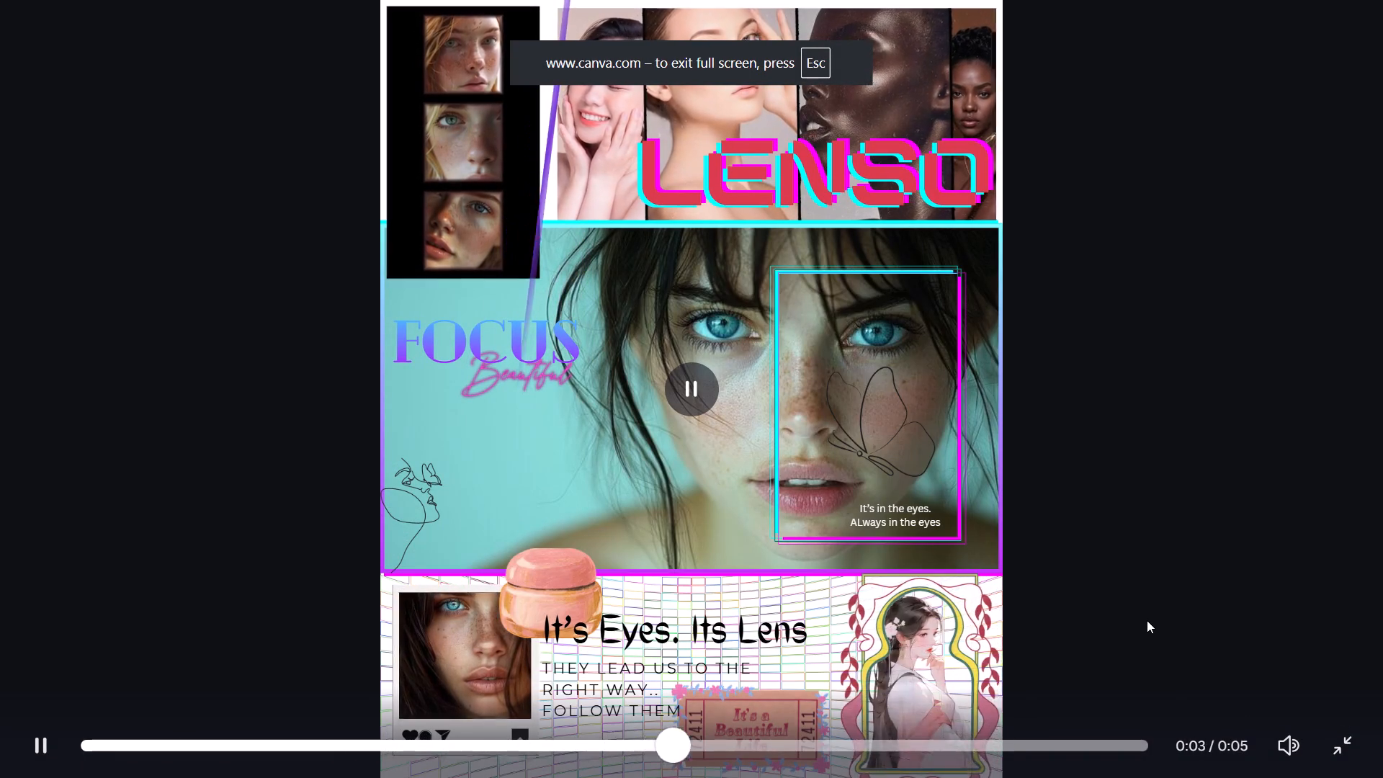
pyautogui.press('Escape')
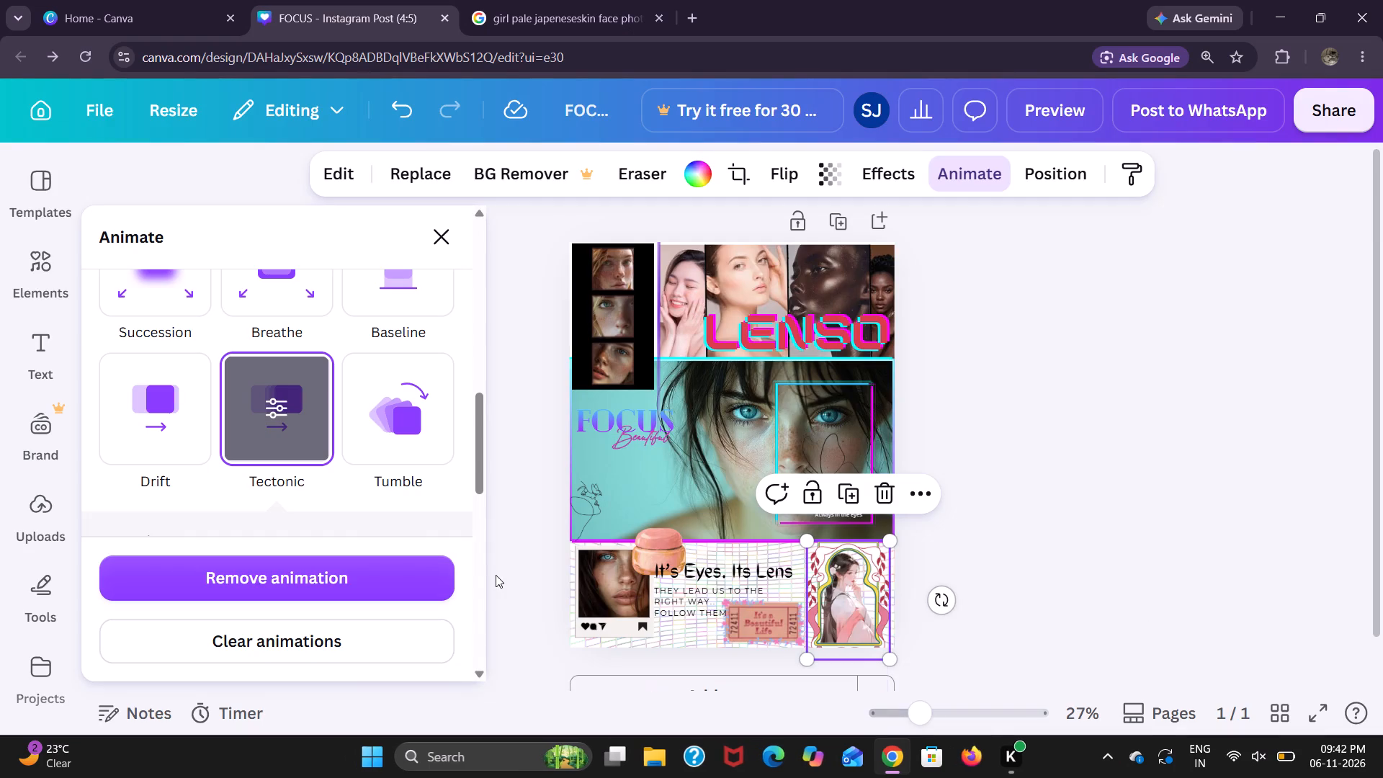
# Set the framed woman illustration's animation to Fade and play the animated design in full screen.
pyautogui.scroll(2, 473, 447)
pyautogui.scroll(2, 266, 425)
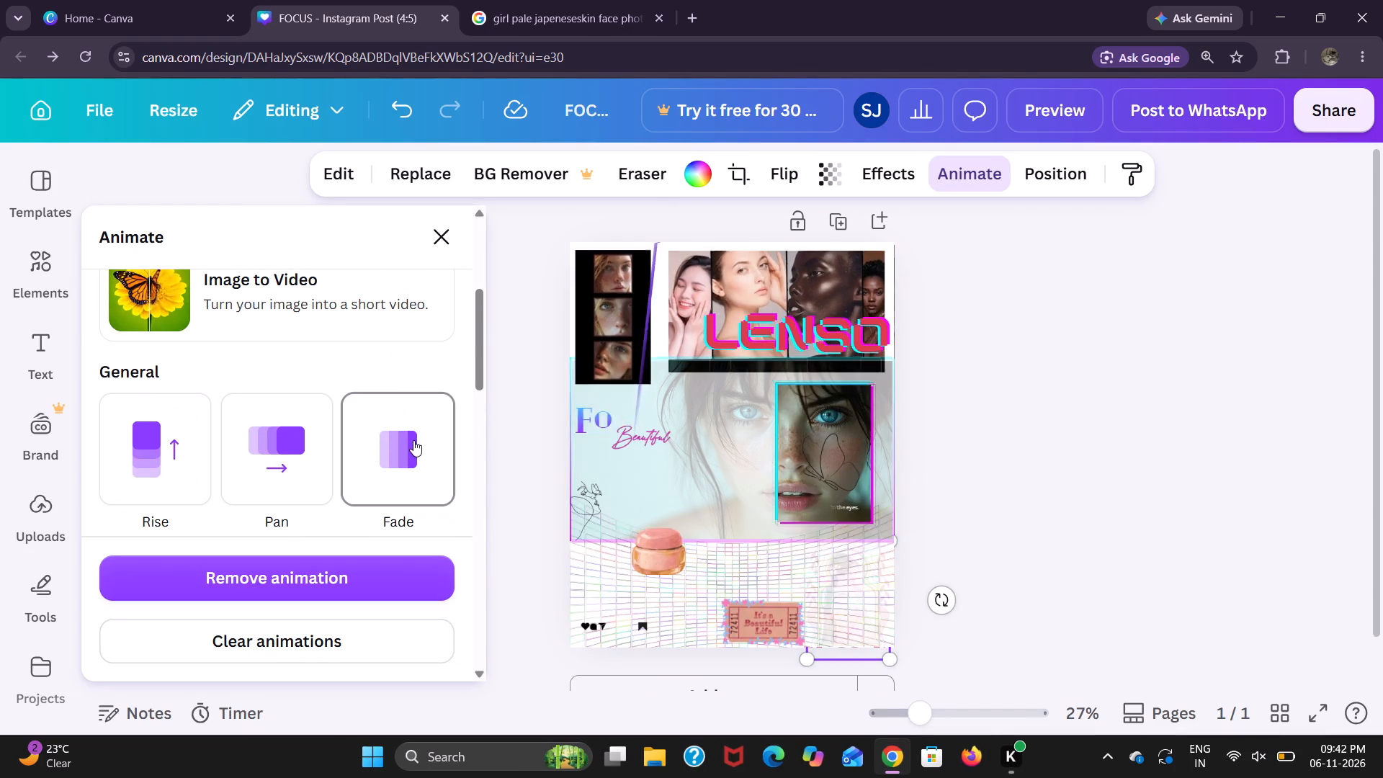
pyautogui.click(446, 449)
pyautogui.click(522, 444)
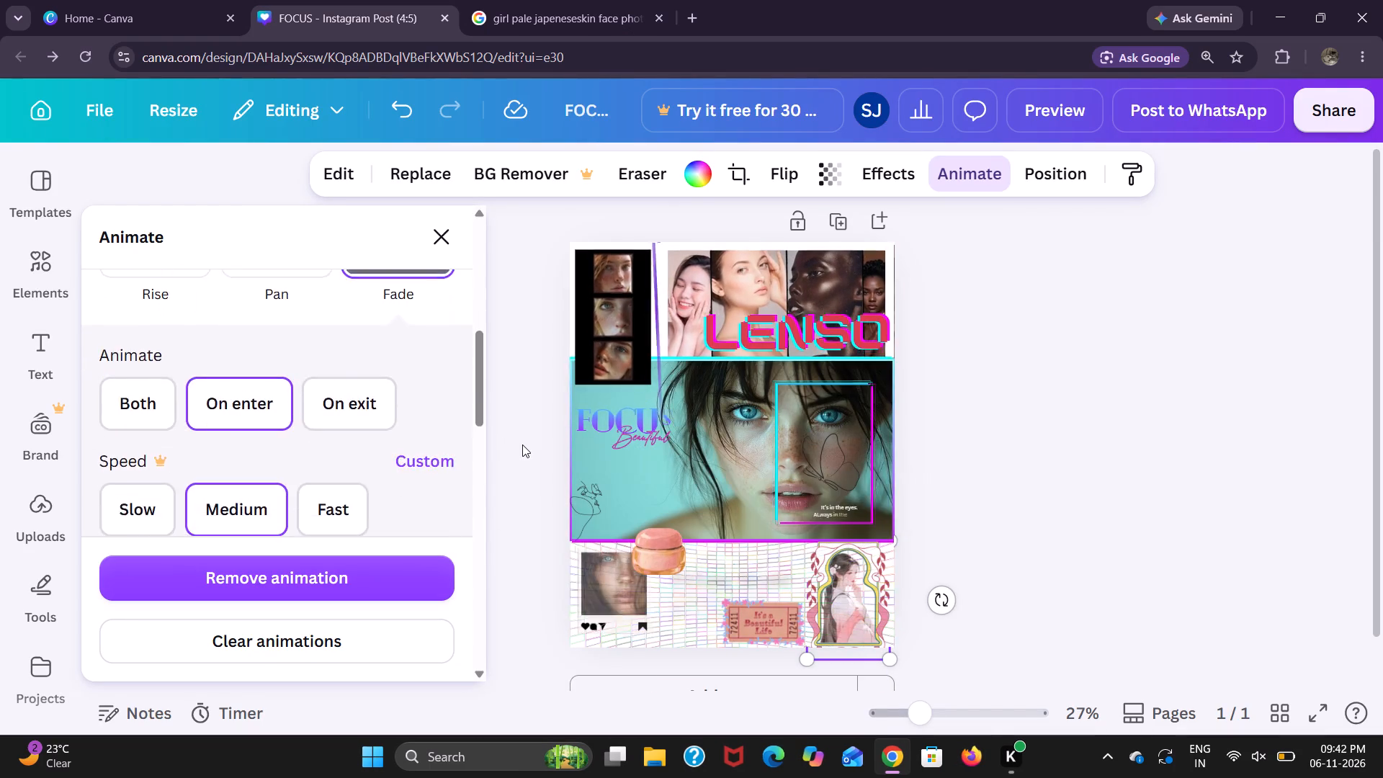
pyautogui.click(1335, 722)
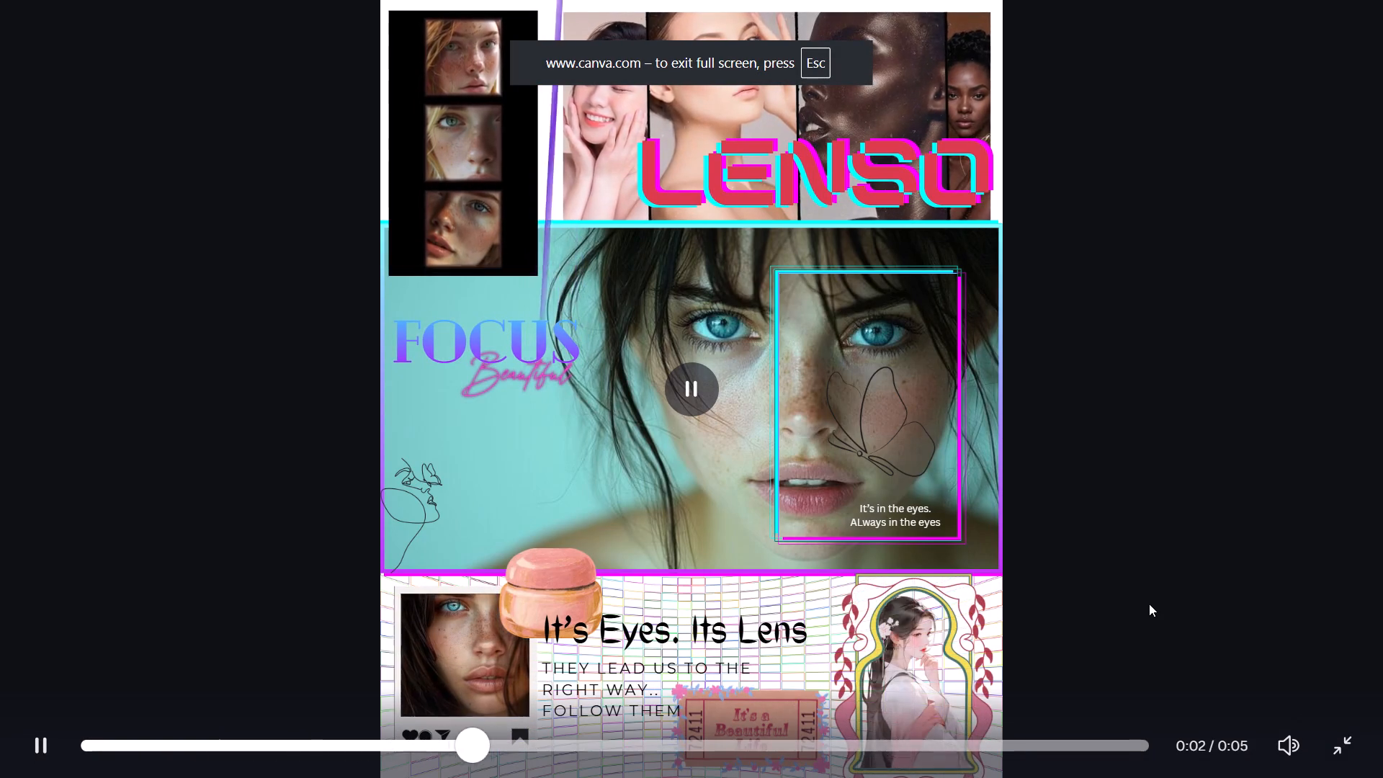
pyautogui.press('Escape')
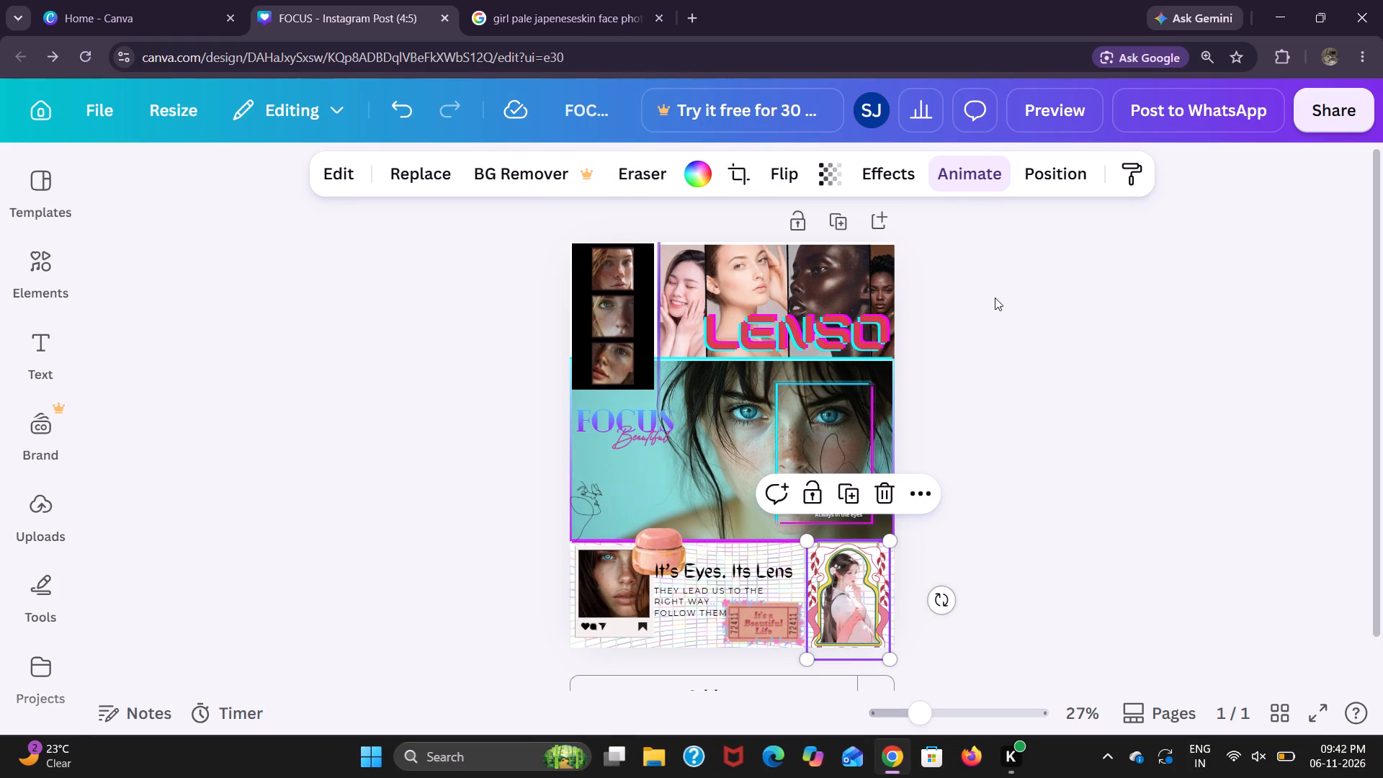
# Remove the Flicker effect from the framed woman illustration and look over its Fade animation settings.
pyautogui.click(951, 172)
pyautogui.scroll(1, 290, 452)
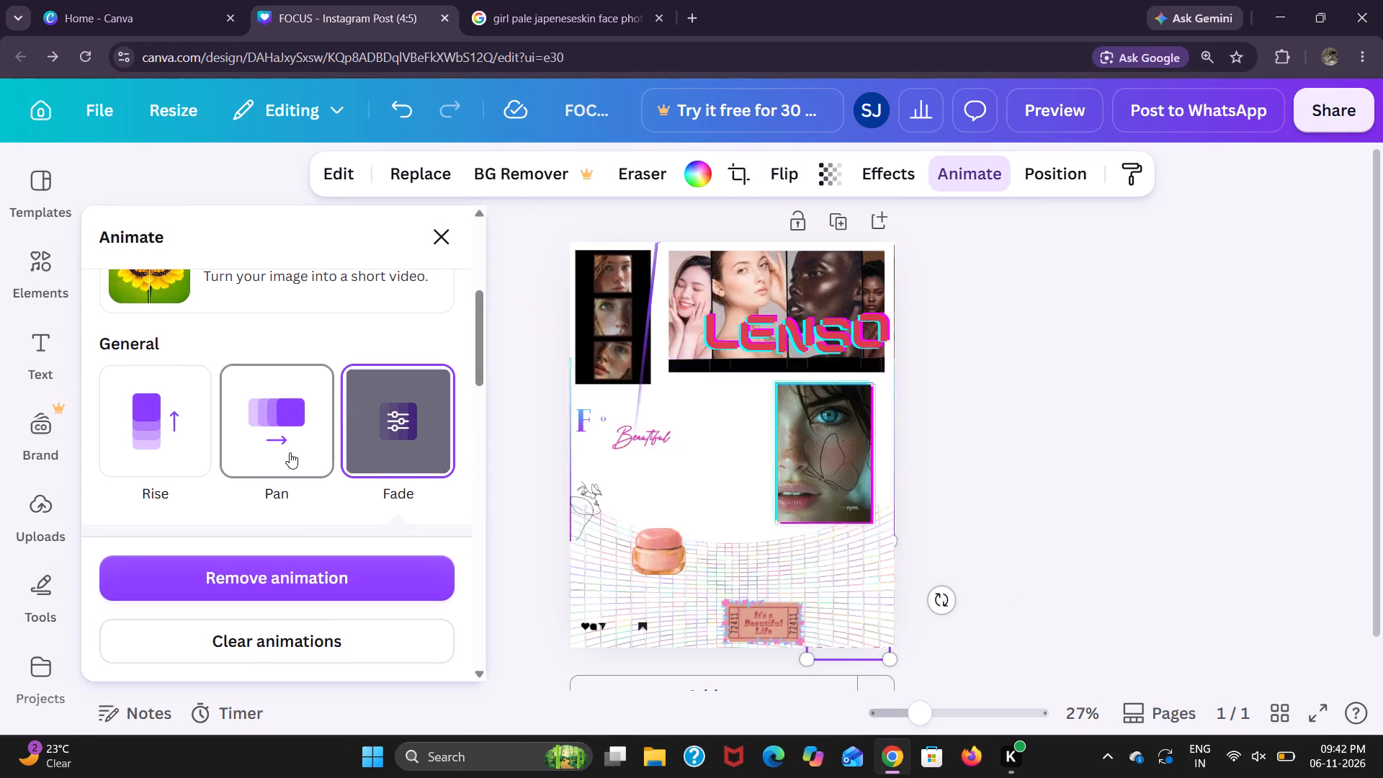
pyautogui.scroll(1, 290, 452)
pyautogui.scroll(-10, 215, 454)
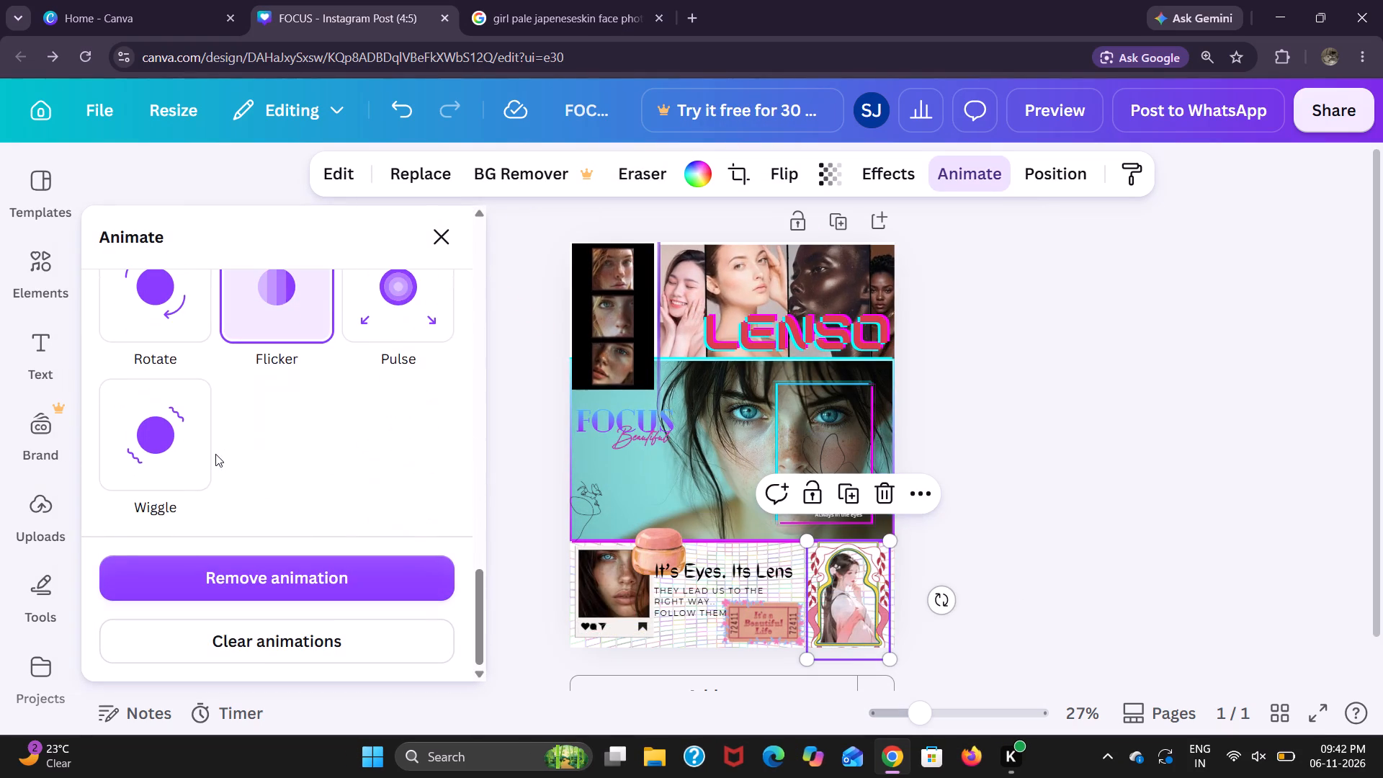
pyautogui.click(299, 313)
pyautogui.scroll(9, 299, 313)
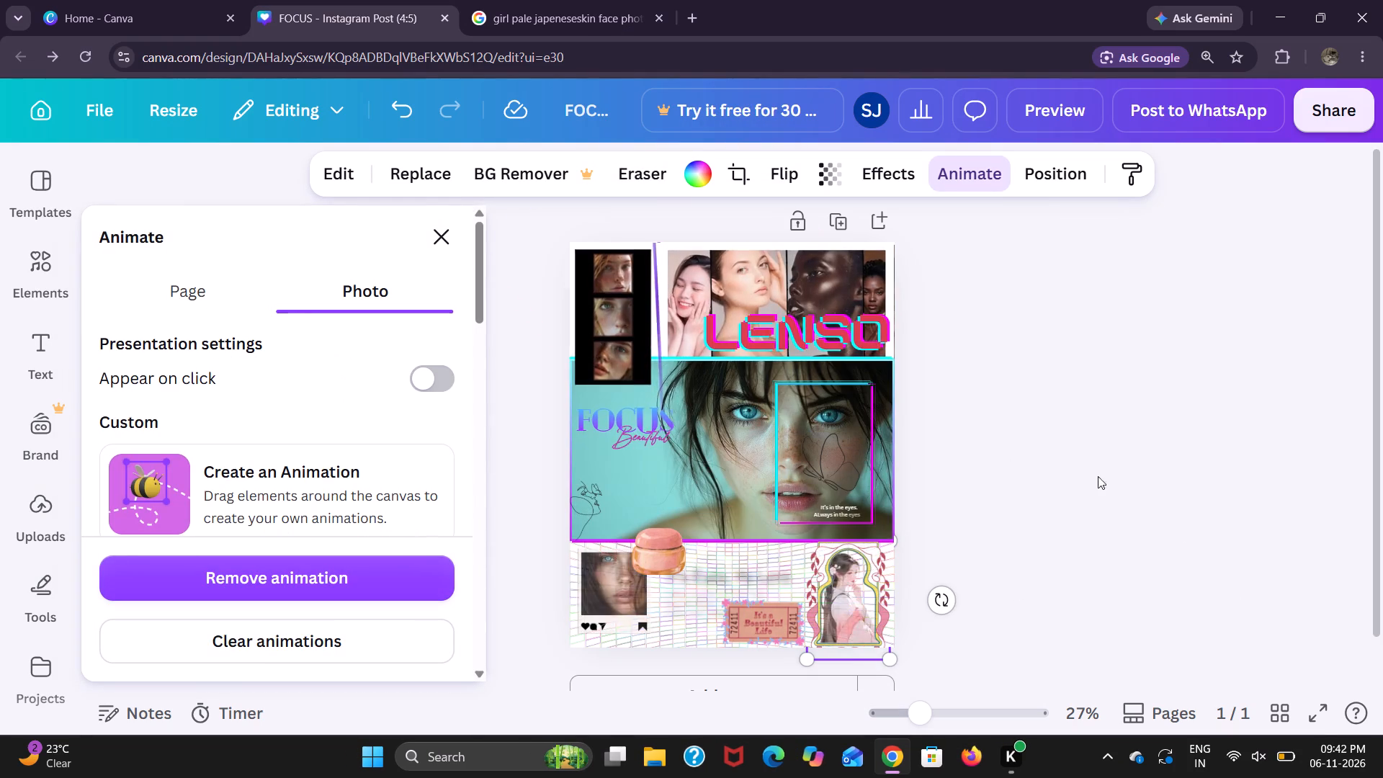
pyautogui.scroll(-7, 299, 401)
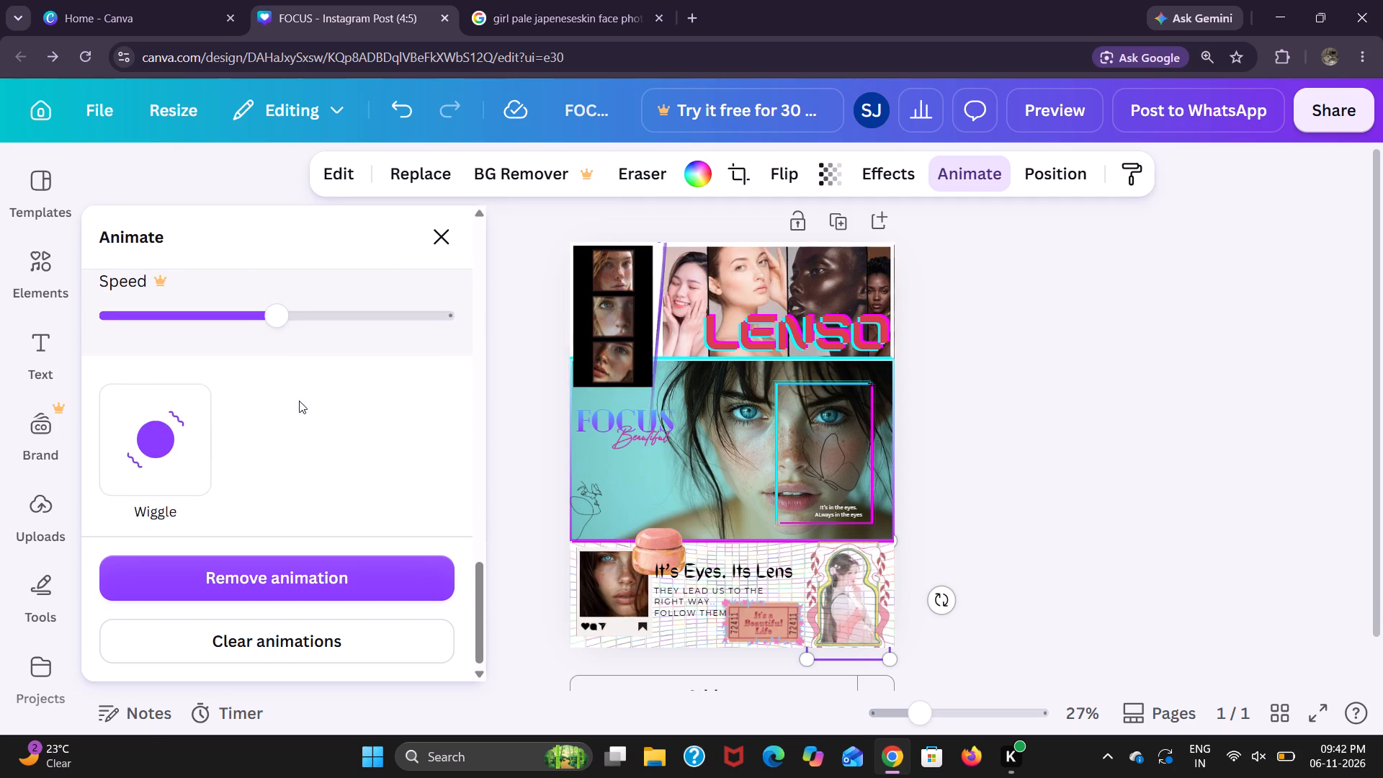
pyautogui.scroll(2, 286, 254)
pyautogui.click(253, 359)
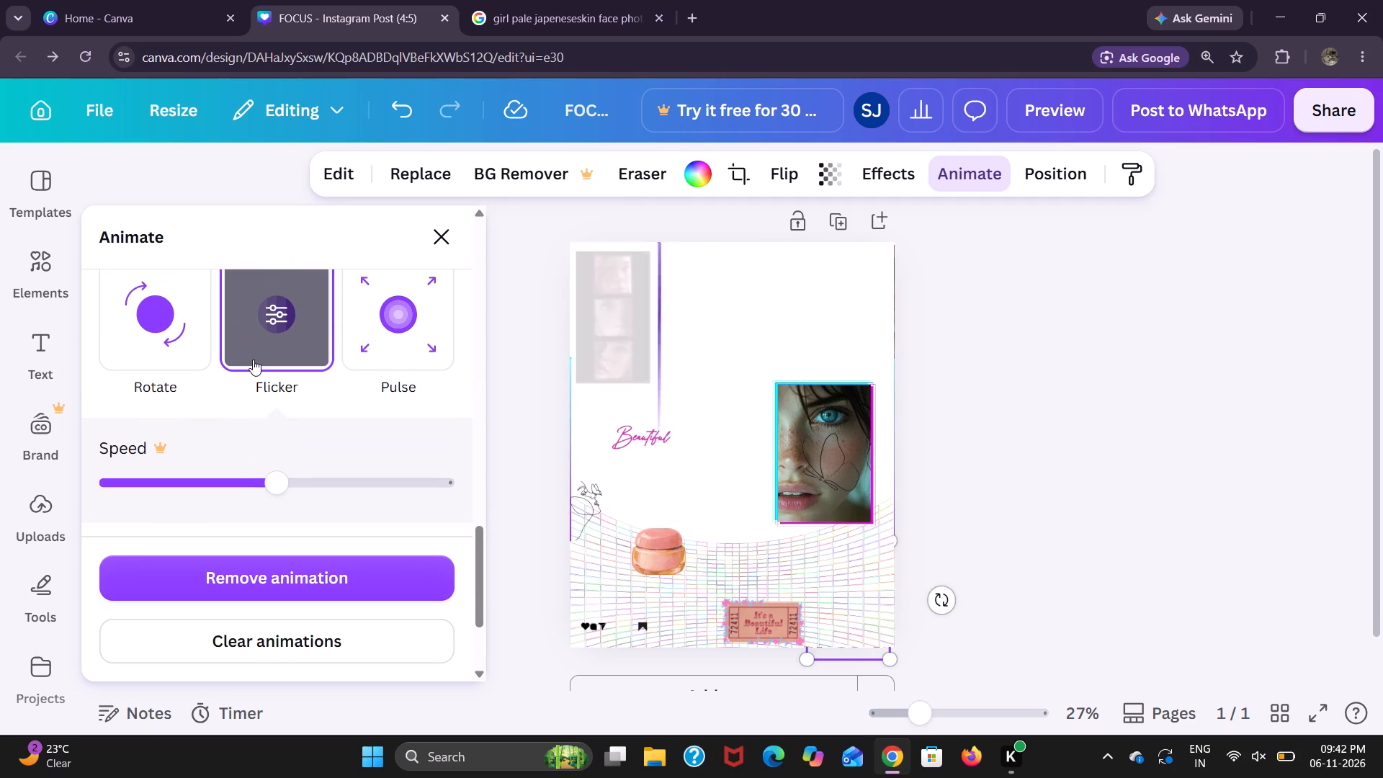
pyautogui.click(293, 560)
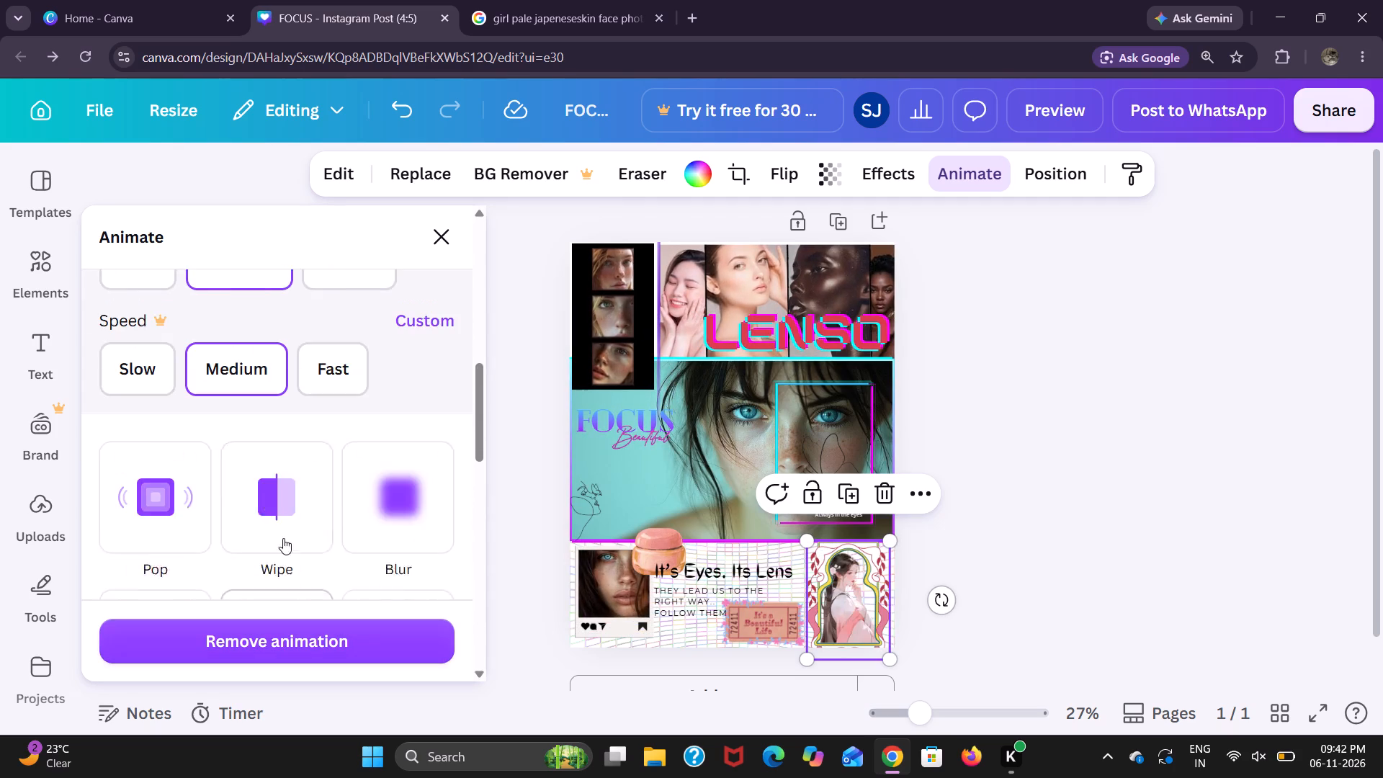
pyautogui.scroll(-8, 282, 524)
pyautogui.scroll(16, 282, 524)
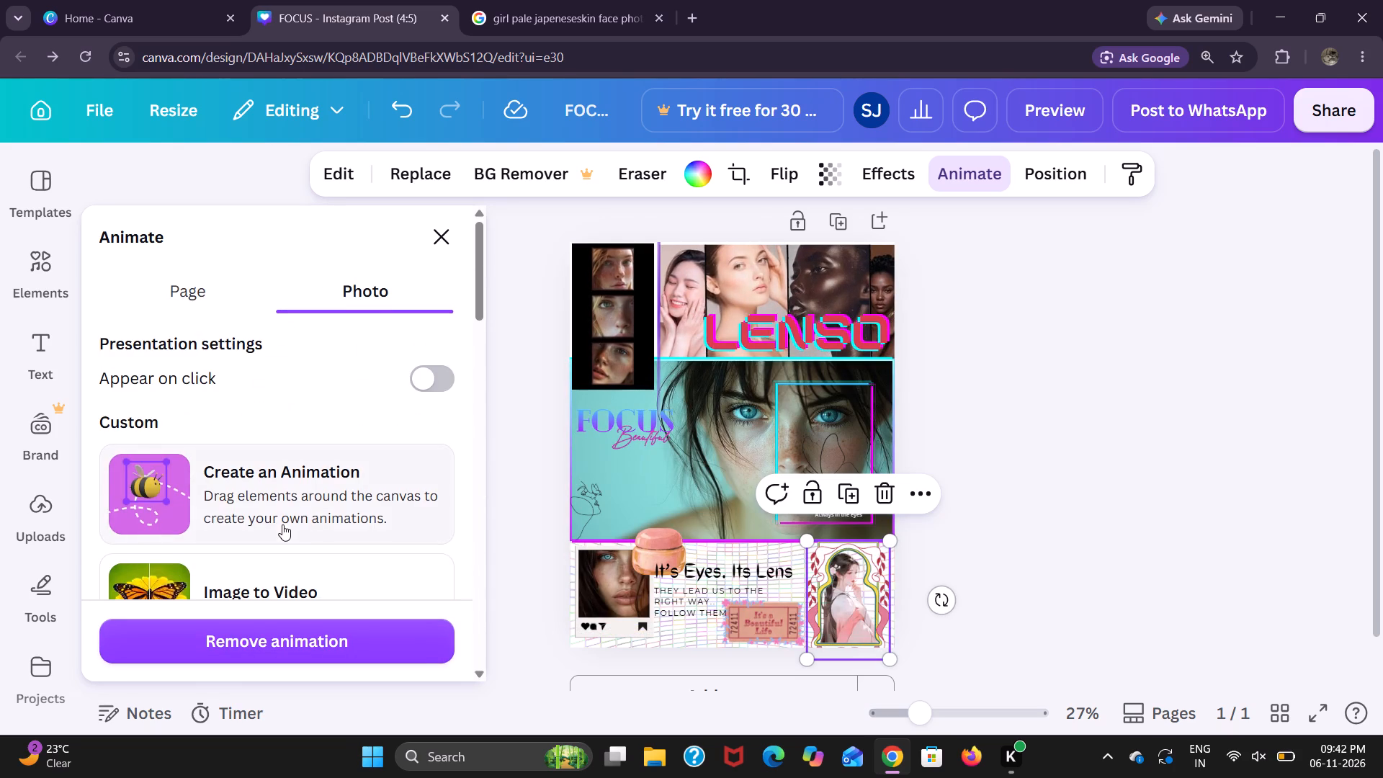
pyautogui.scroll(-4, 391, 506)
pyautogui.scroll(-1, 366, 383)
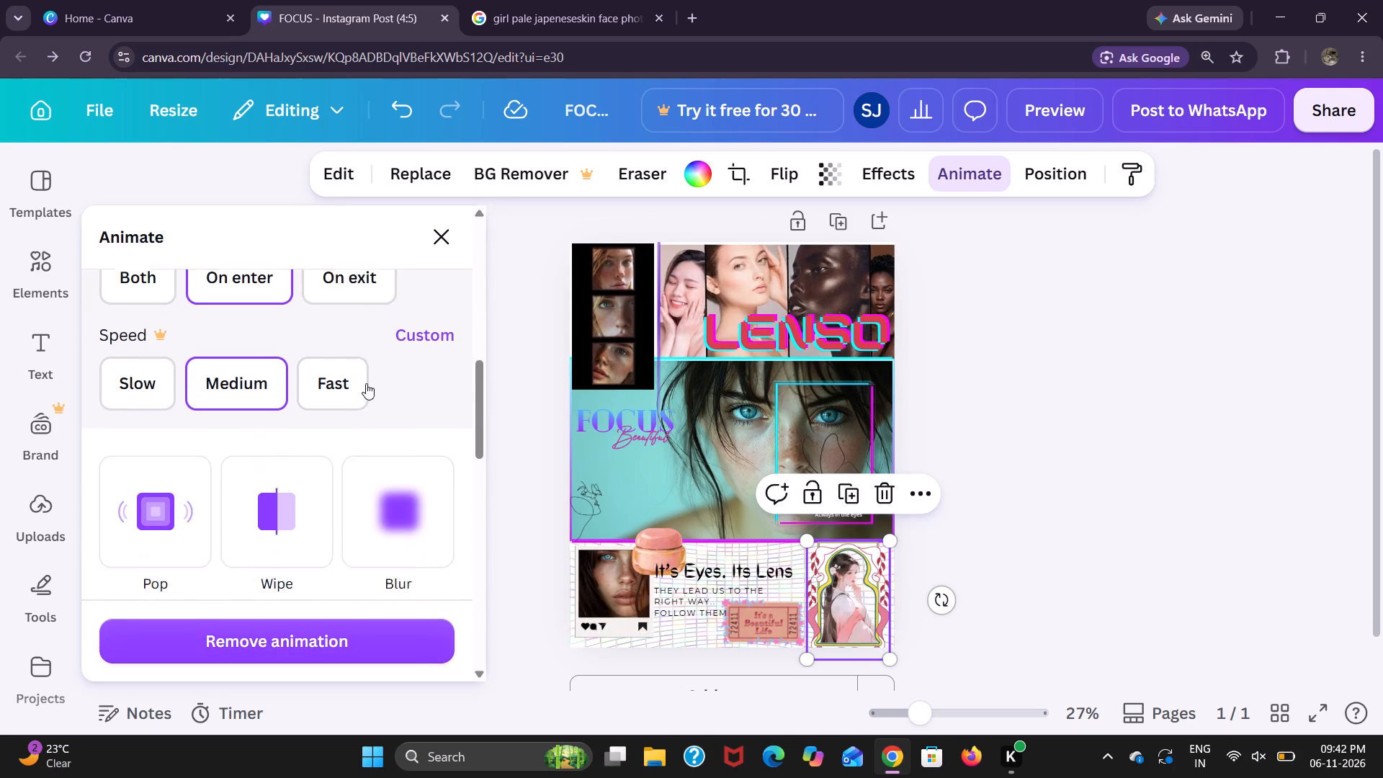
pyautogui.scroll(-1, 366, 383)
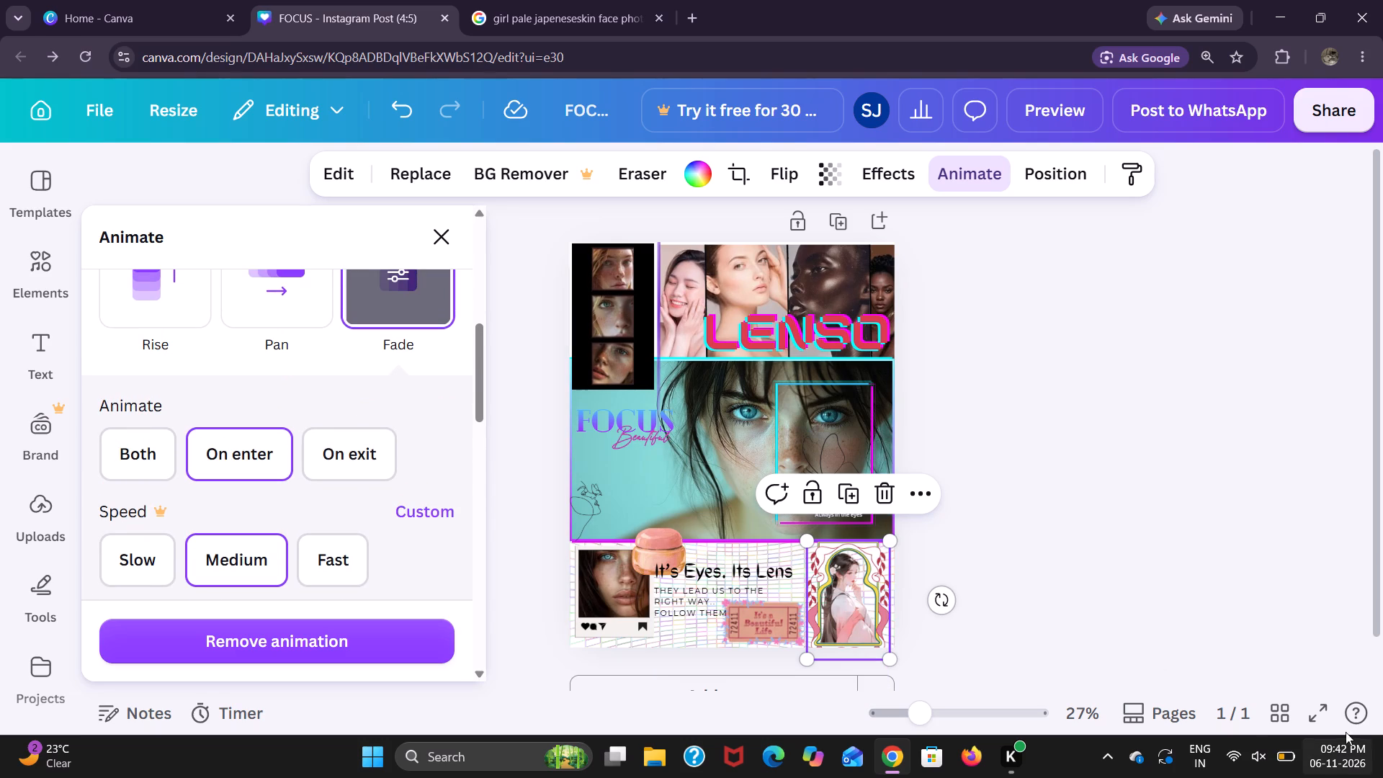
# Play the animated design in full screen to check the framed woman illustration's Fade animation.
pyautogui.click(1325, 716)
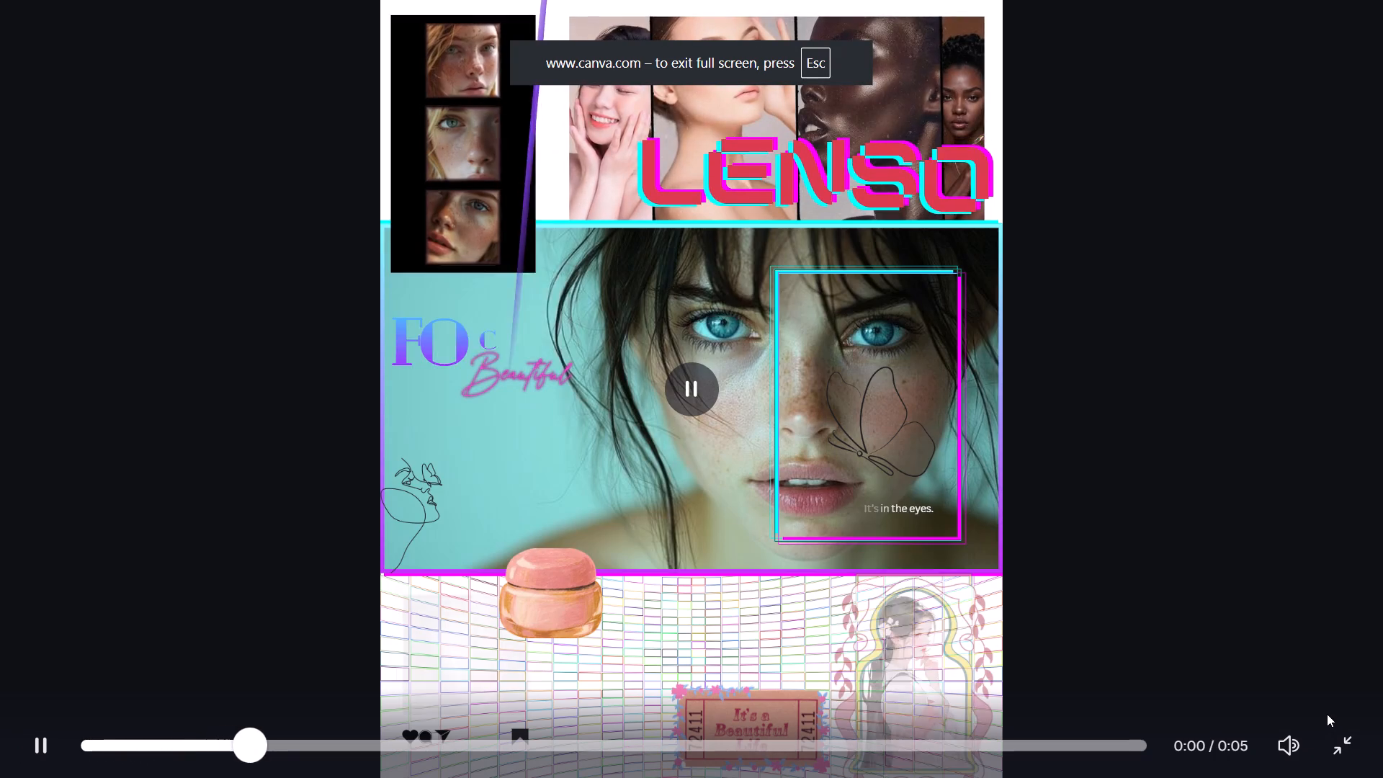
pyautogui.press('Escape')
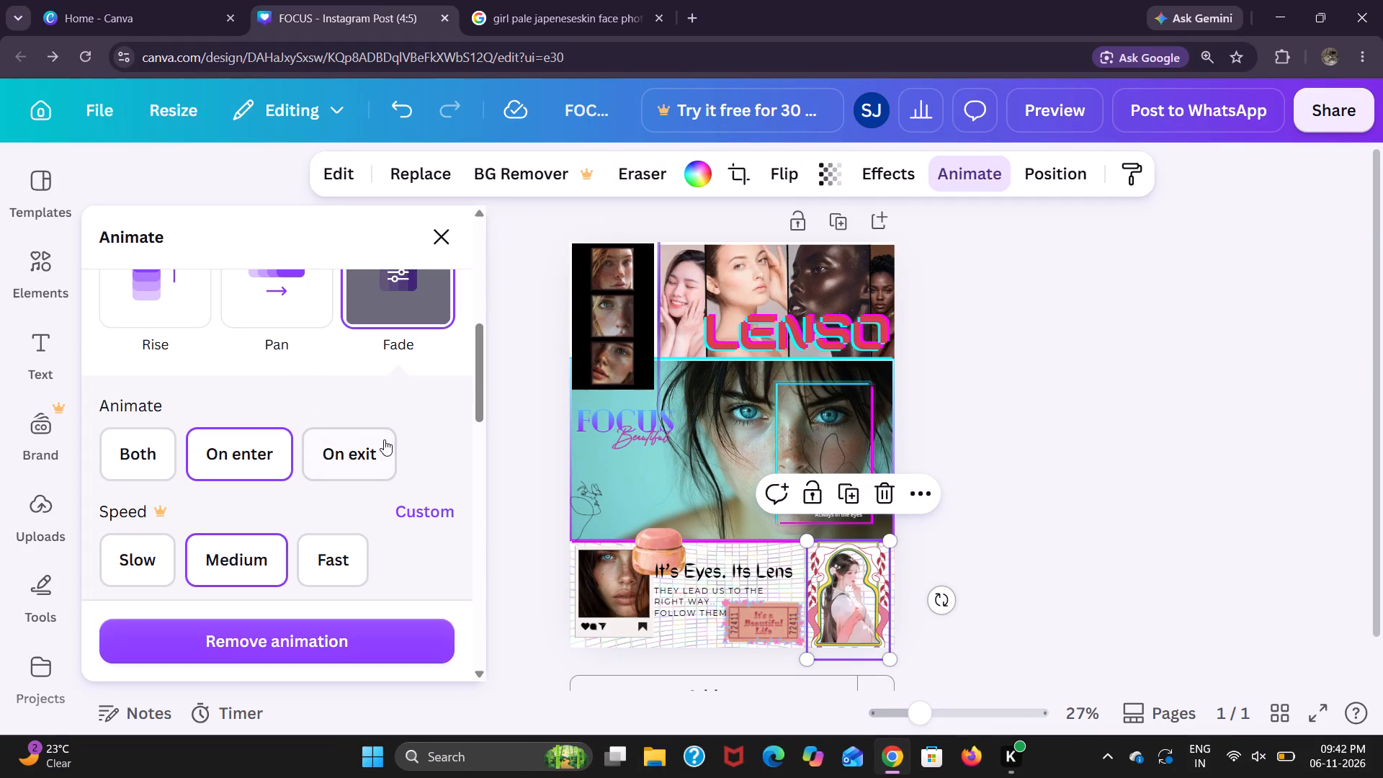
# Look through the remaining animation effects for the framed woman illustration, from Pop and Wipe through Drift, Tectonic and Tumble.
pyautogui.scroll(-4, 384, 439)
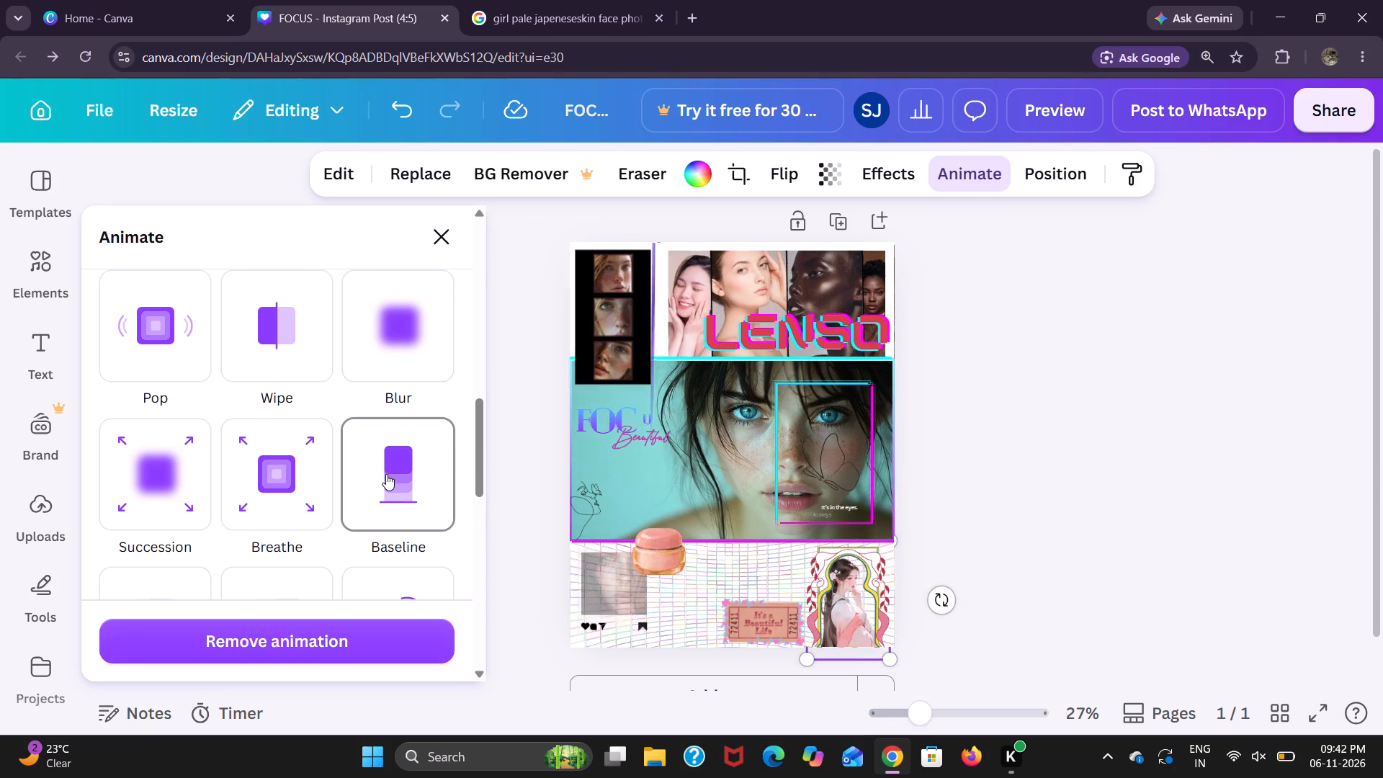
pyautogui.scroll(-1, 258, 501)
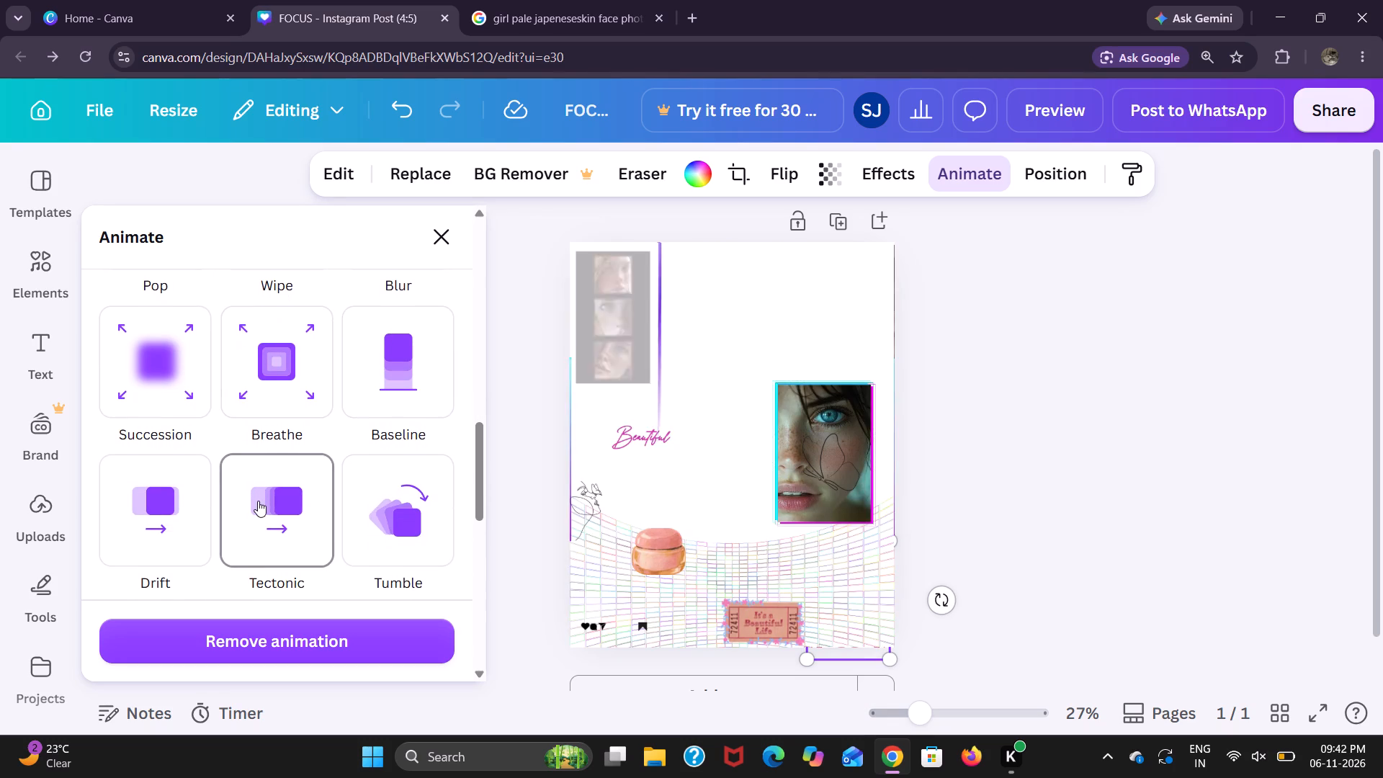
pyautogui.scroll(-1, 258, 501)
pyautogui.scroll(-1, 177, 501)
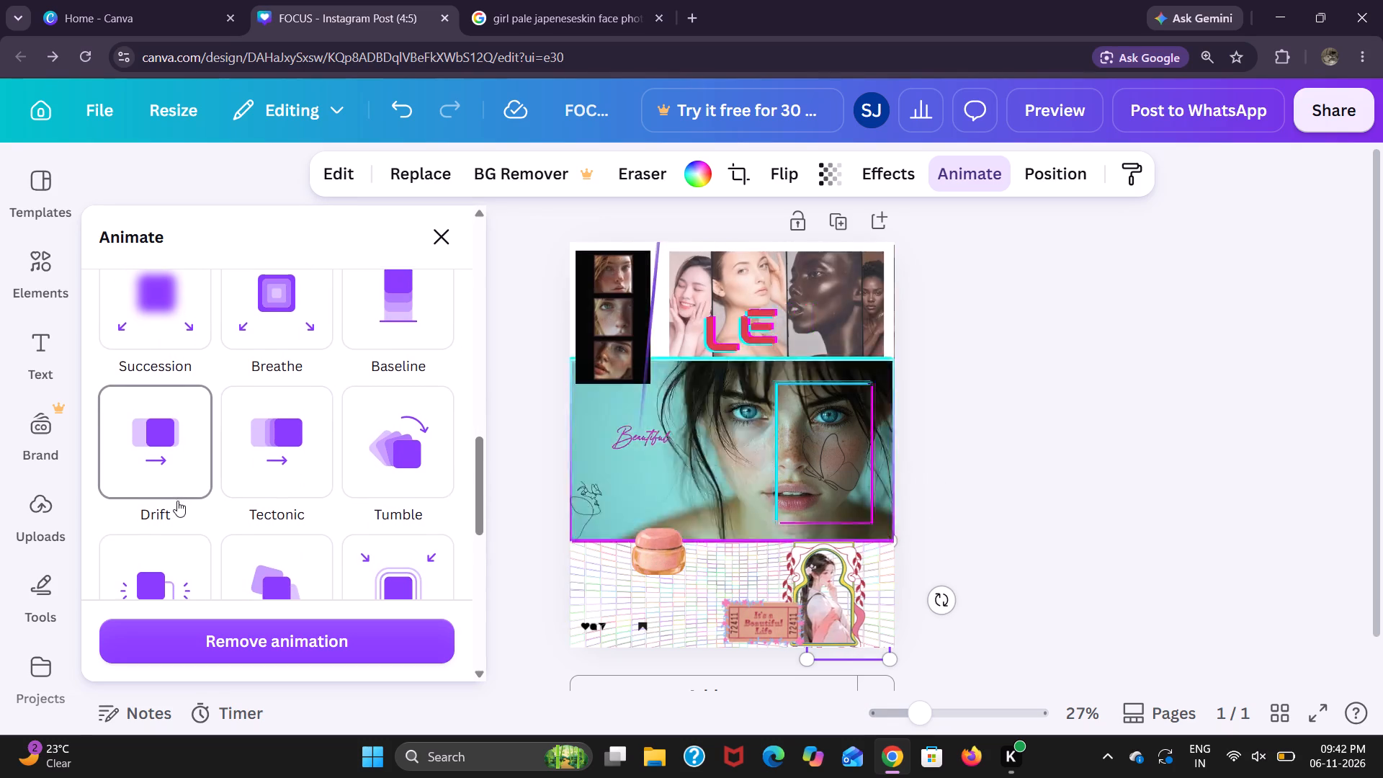
pyautogui.scroll(-3, 177, 501)
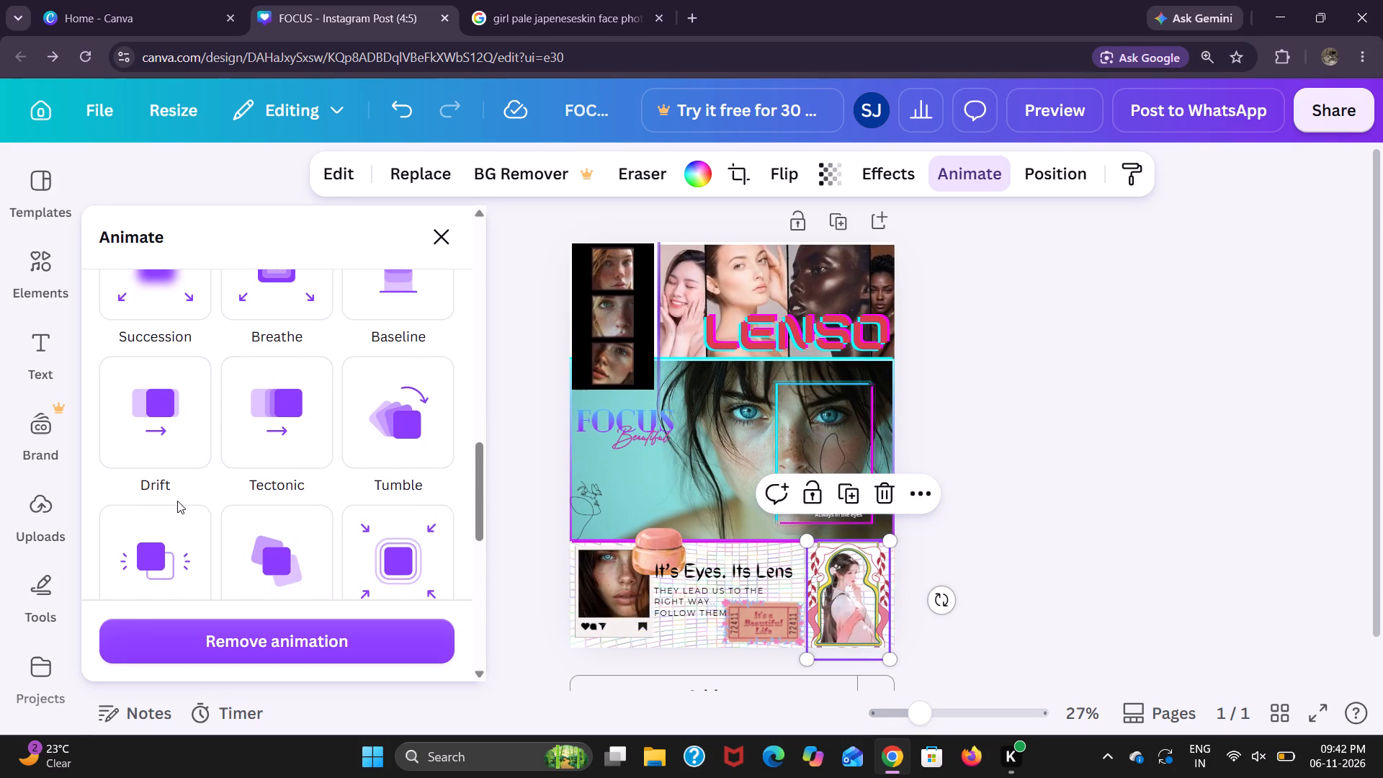
pyautogui.scroll(-2, 177, 501)
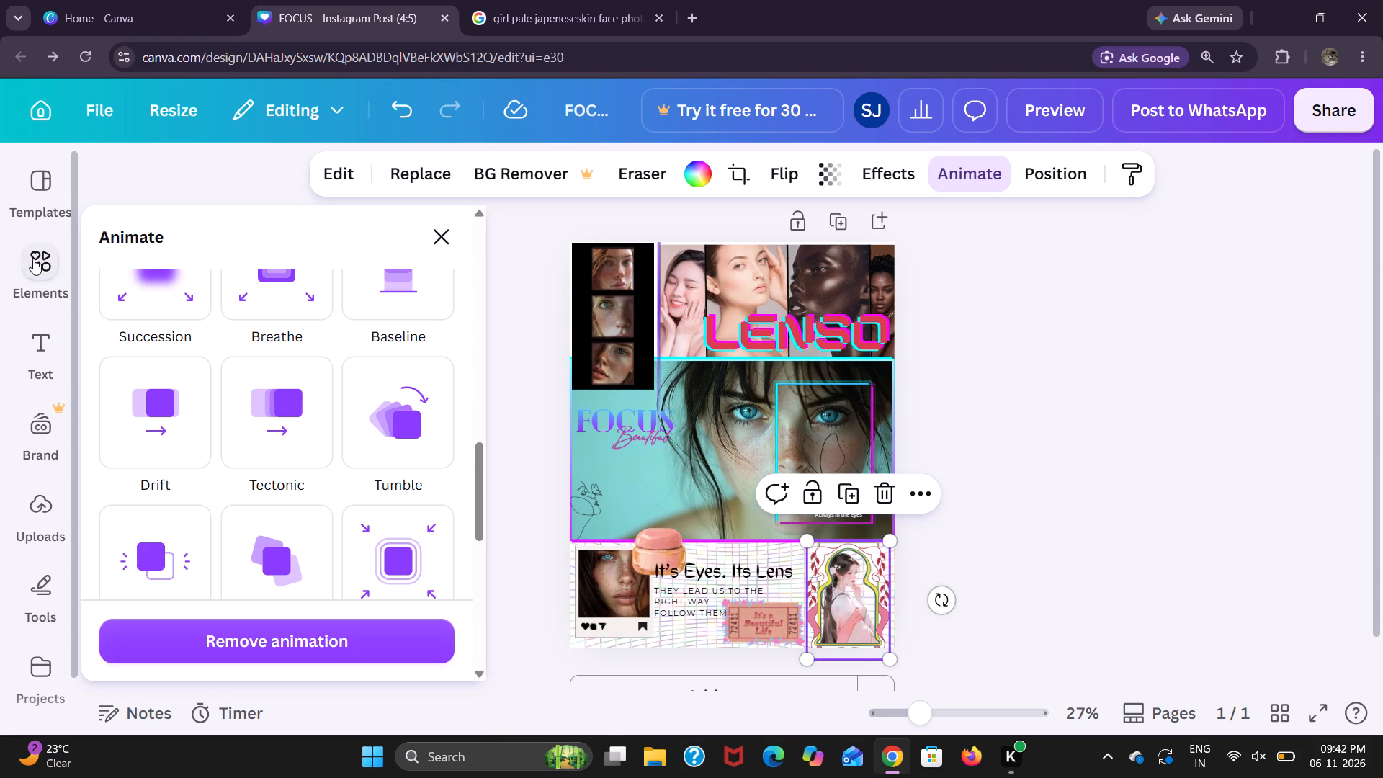
# Add the blue Retro Futuristic Wireframe graphic from the glitch line search's Magic recommendations, keeping a single copy on the page.
pyautogui.click(33, 259)
pyautogui.scroll(-1, 258, 401)
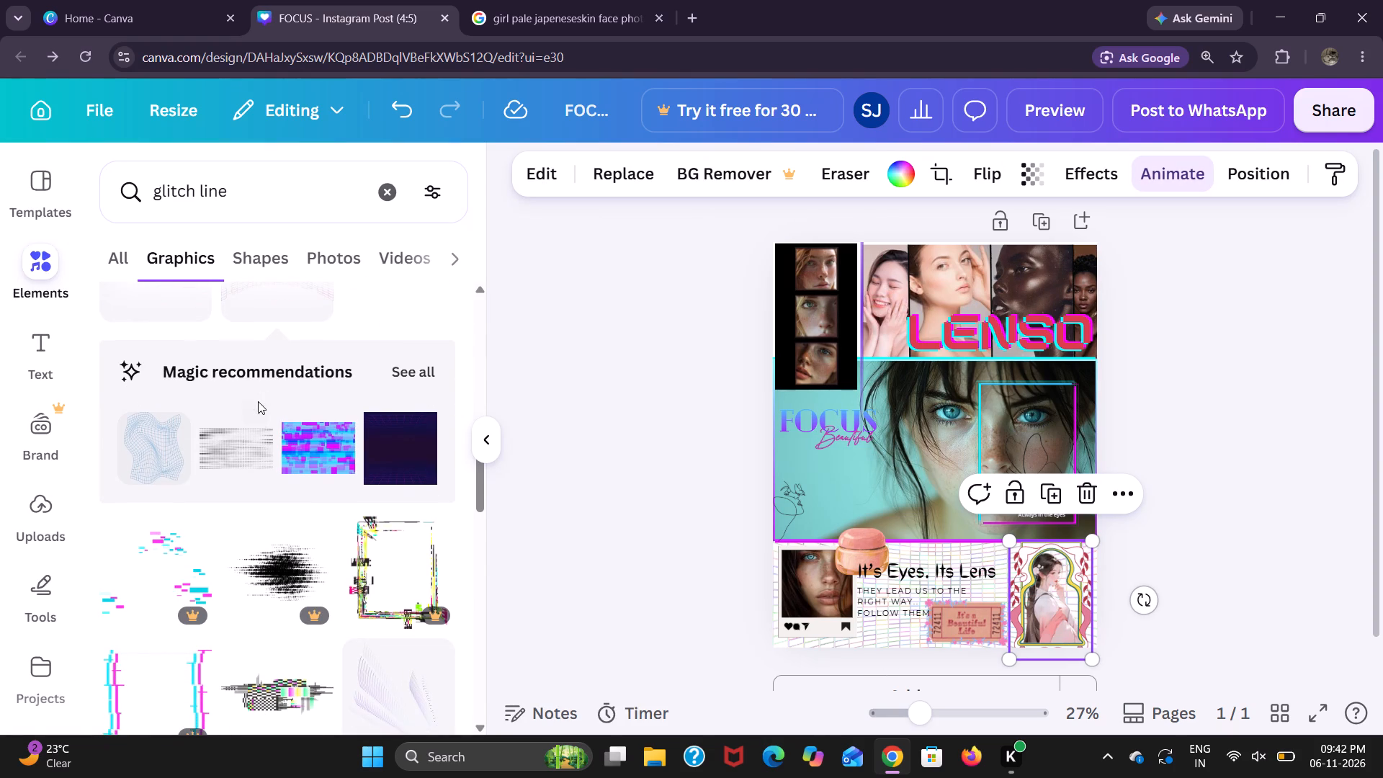
pyautogui.scroll(-2, 258, 401)
pyautogui.click(166, 429)
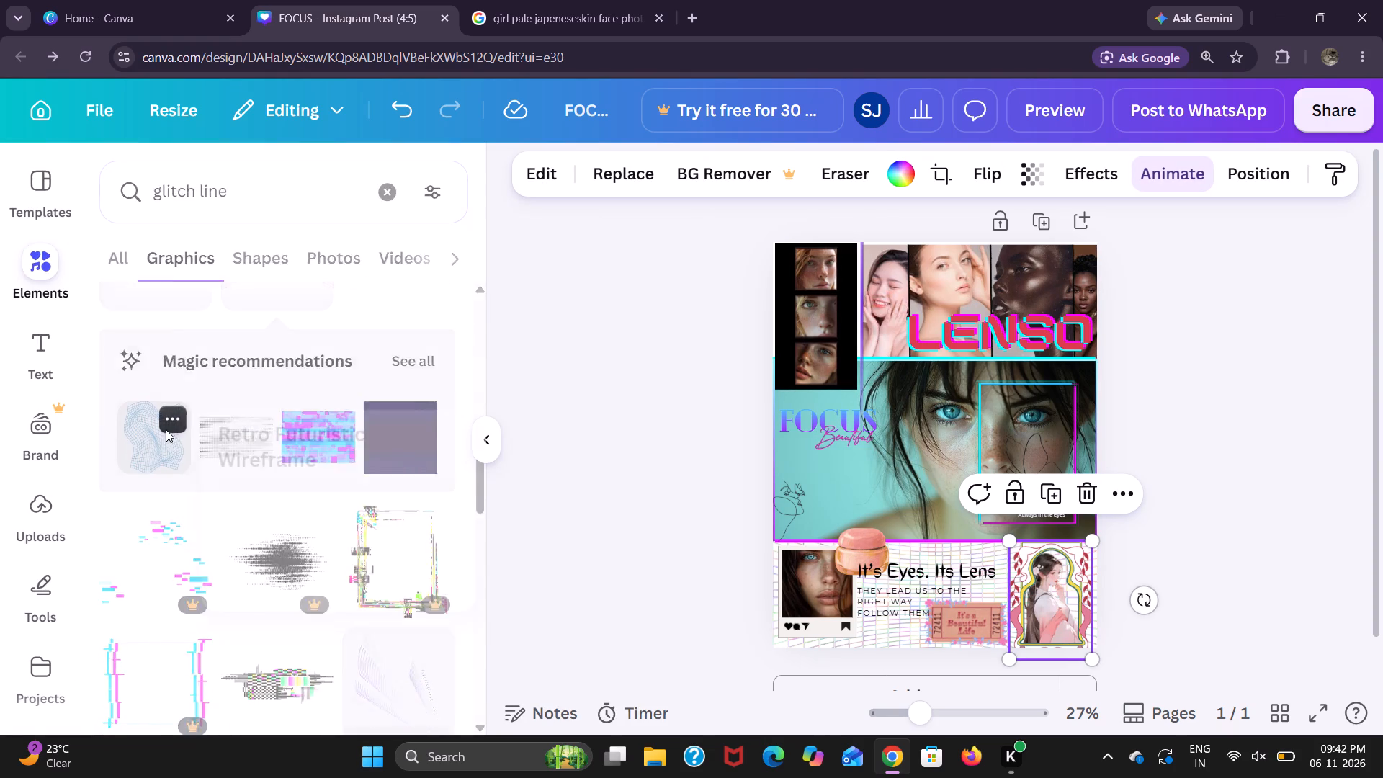
pyautogui.click(151, 450)
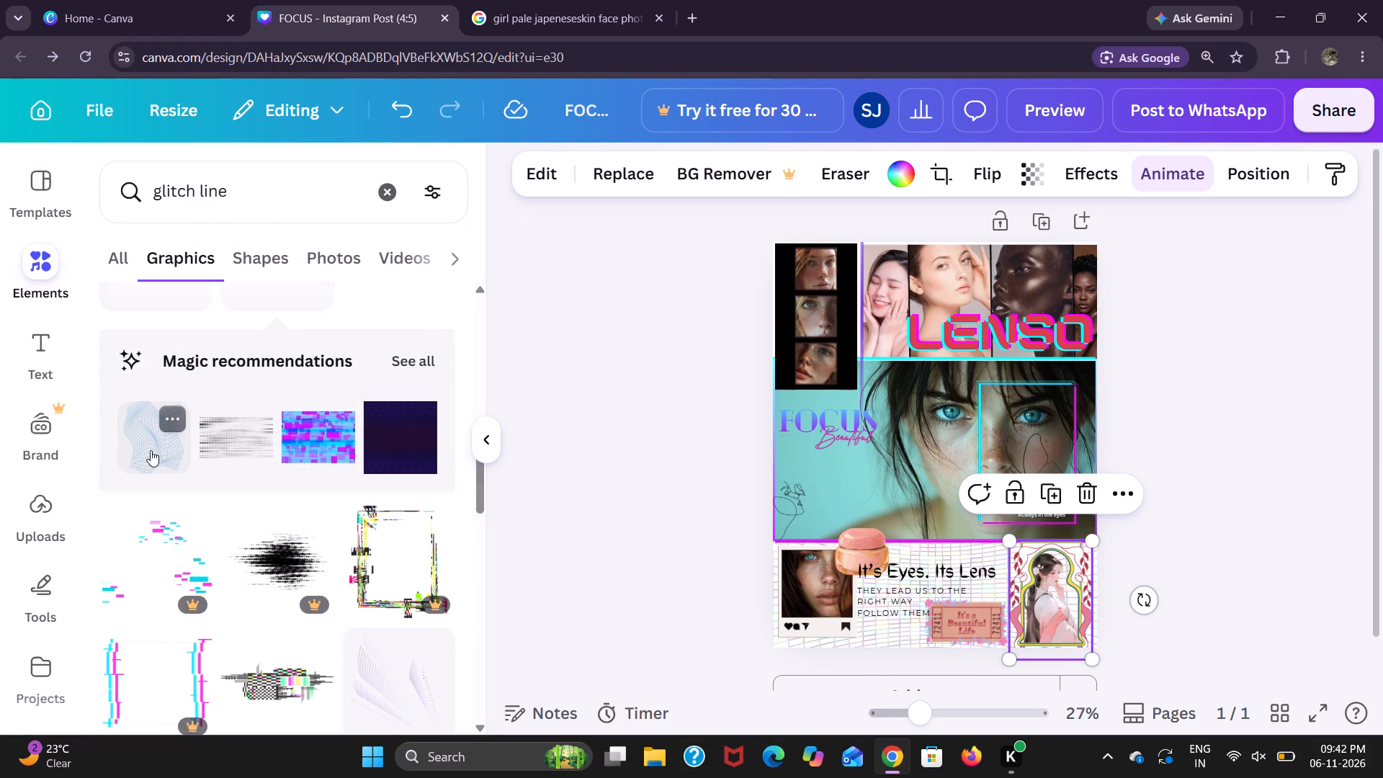
pyautogui.click(151, 450)
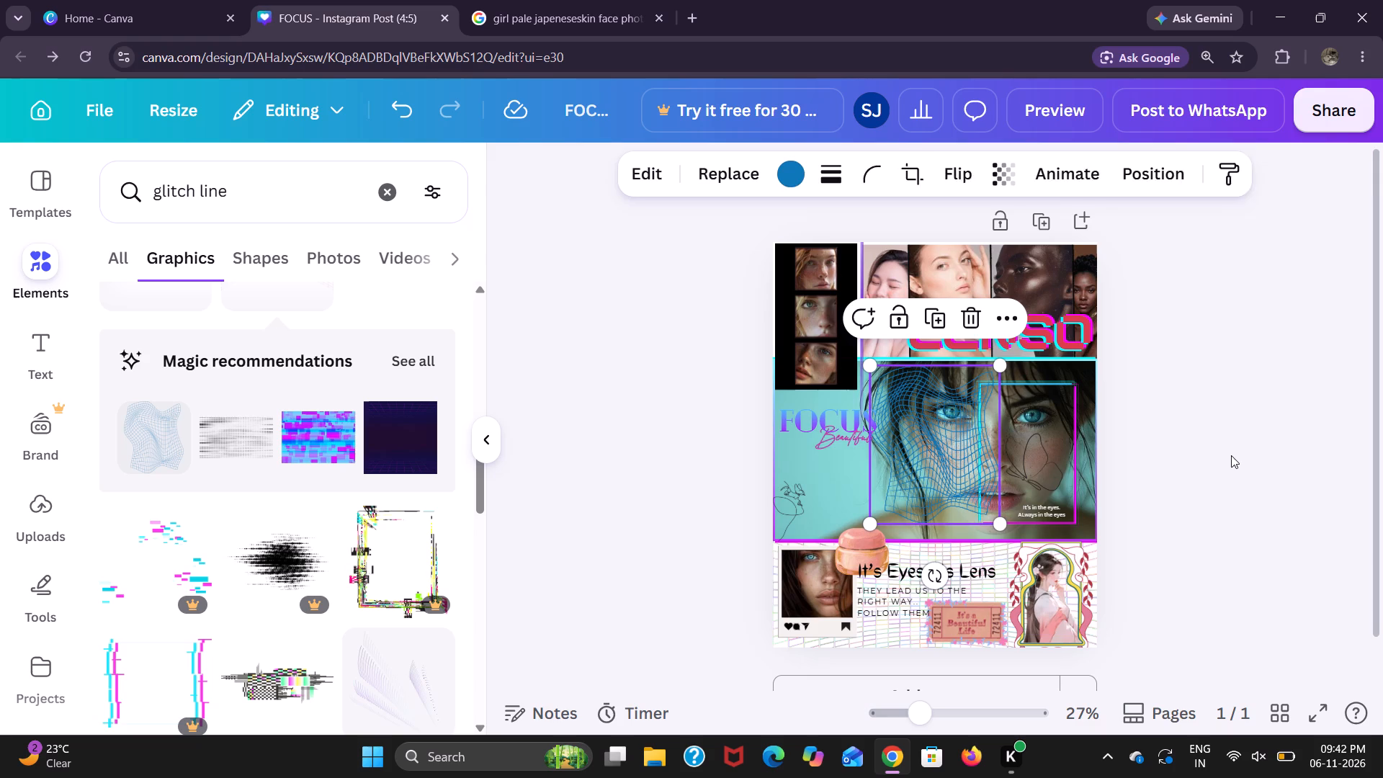
pyautogui.press('Delete')
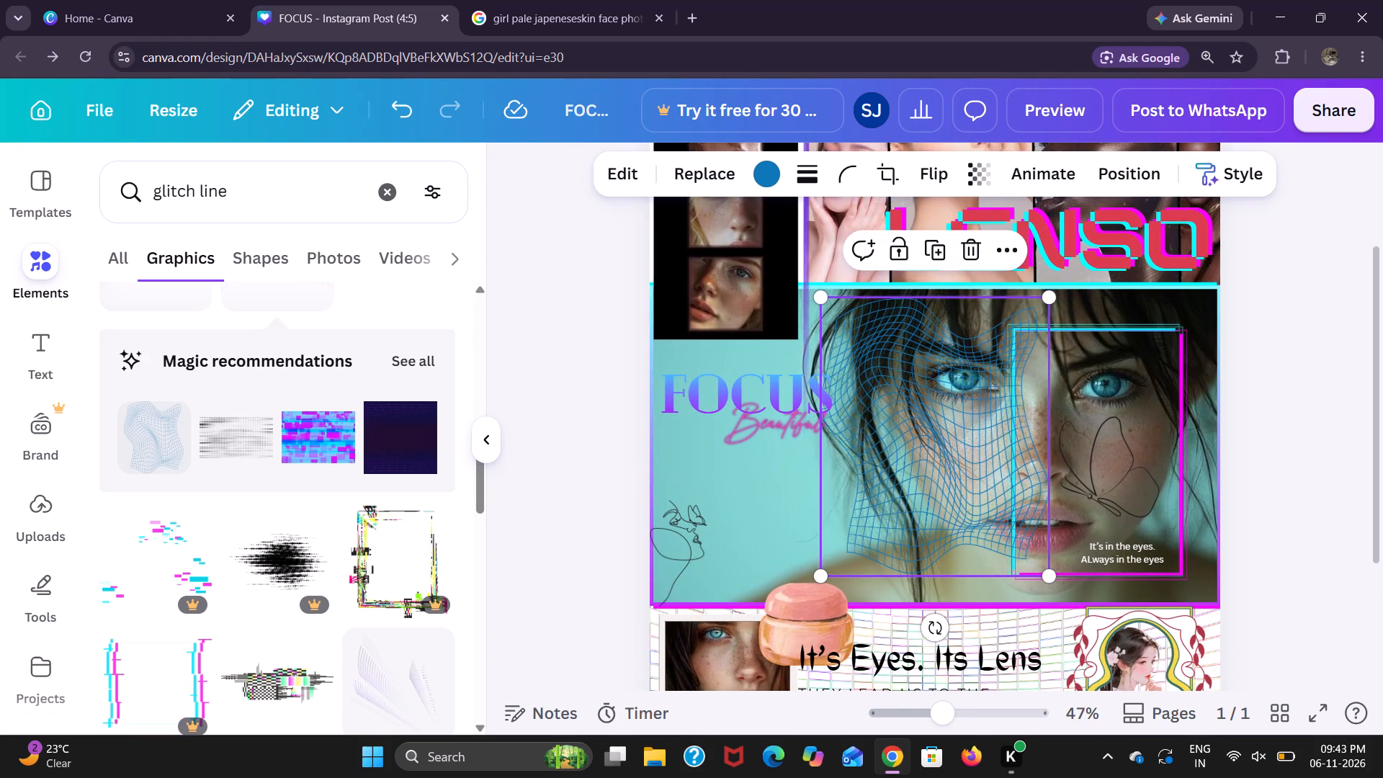
pyautogui.click(133, 418)
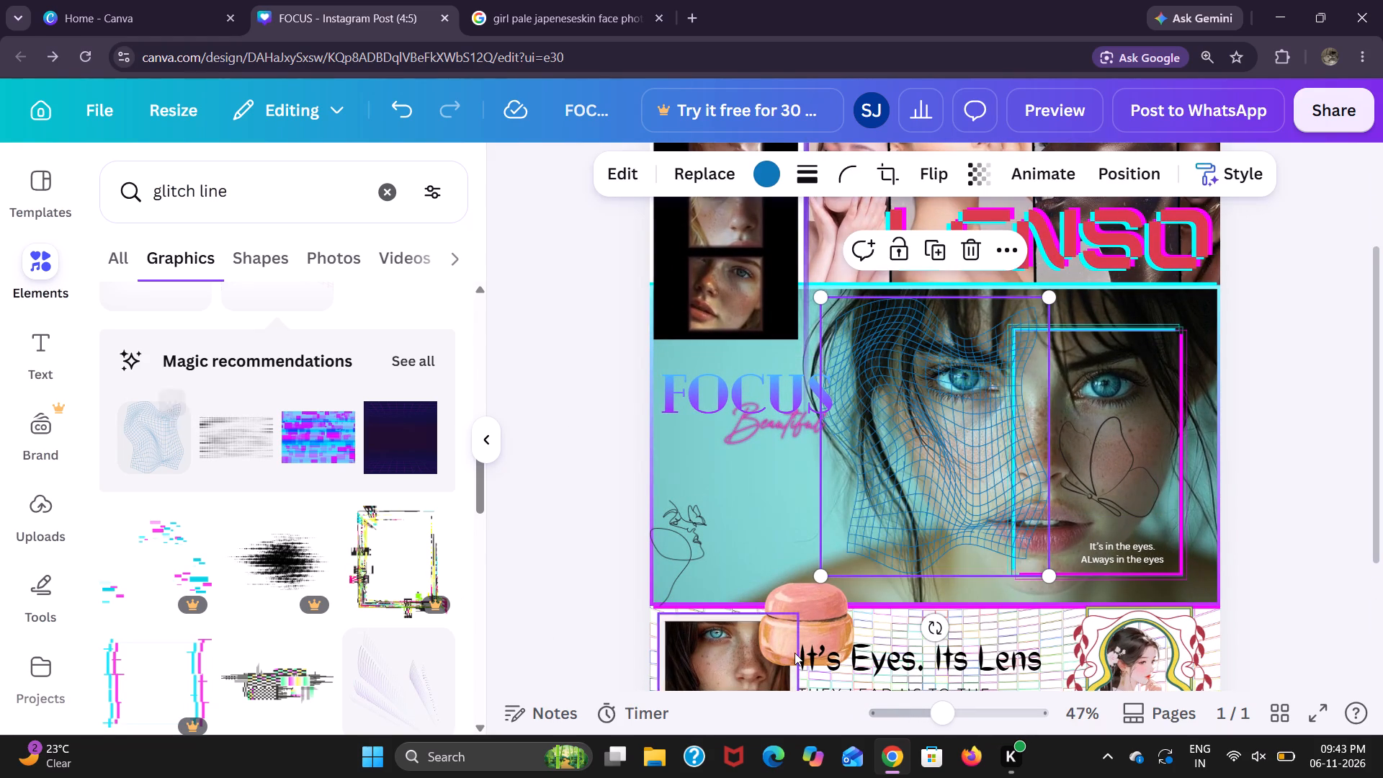
# Move the blue wireframe graphic off the large portrait and down onto the small freckled portrait in the social post frame.
pyautogui.moveTo(894, 534); pyautogui.dragTo(729, 500)
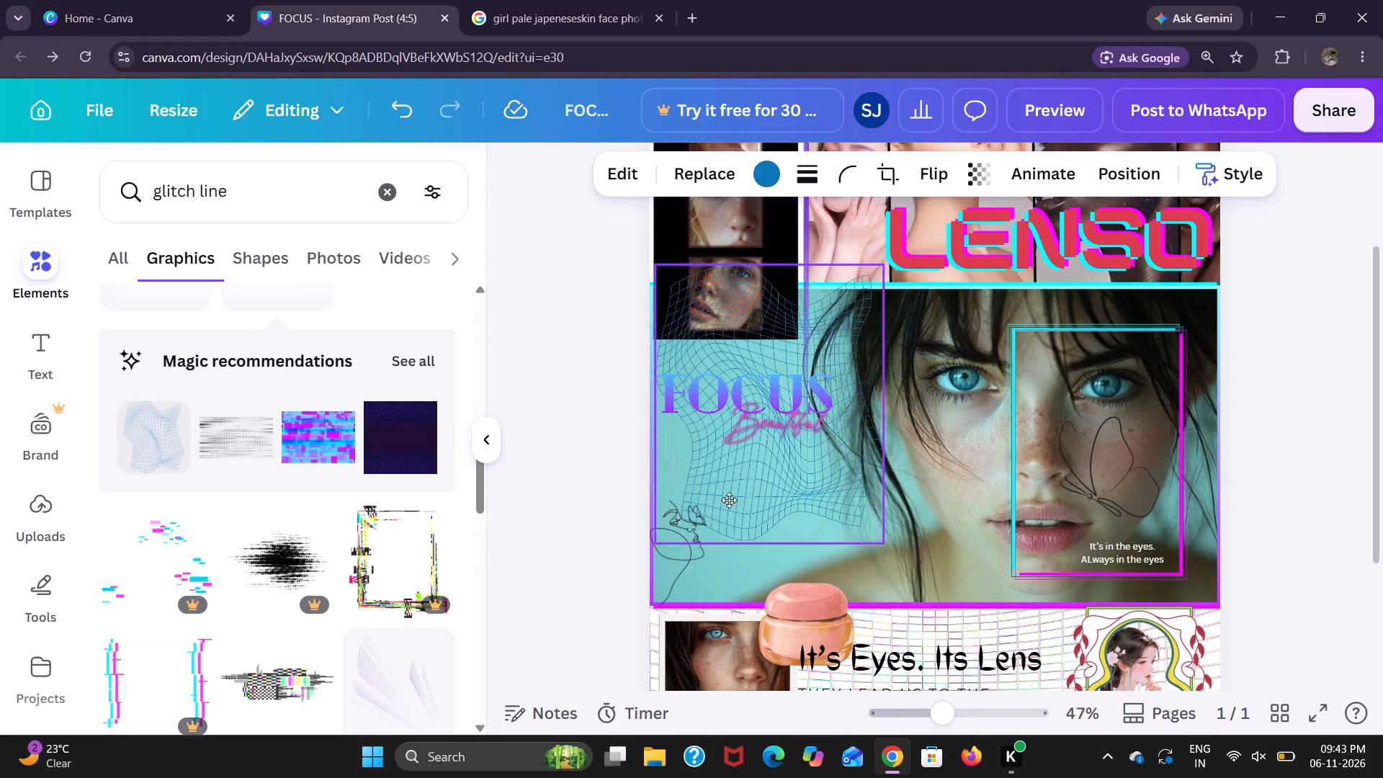
pyautogui.moveTo(729, 500); pyautogui.dragTo(715, 477)
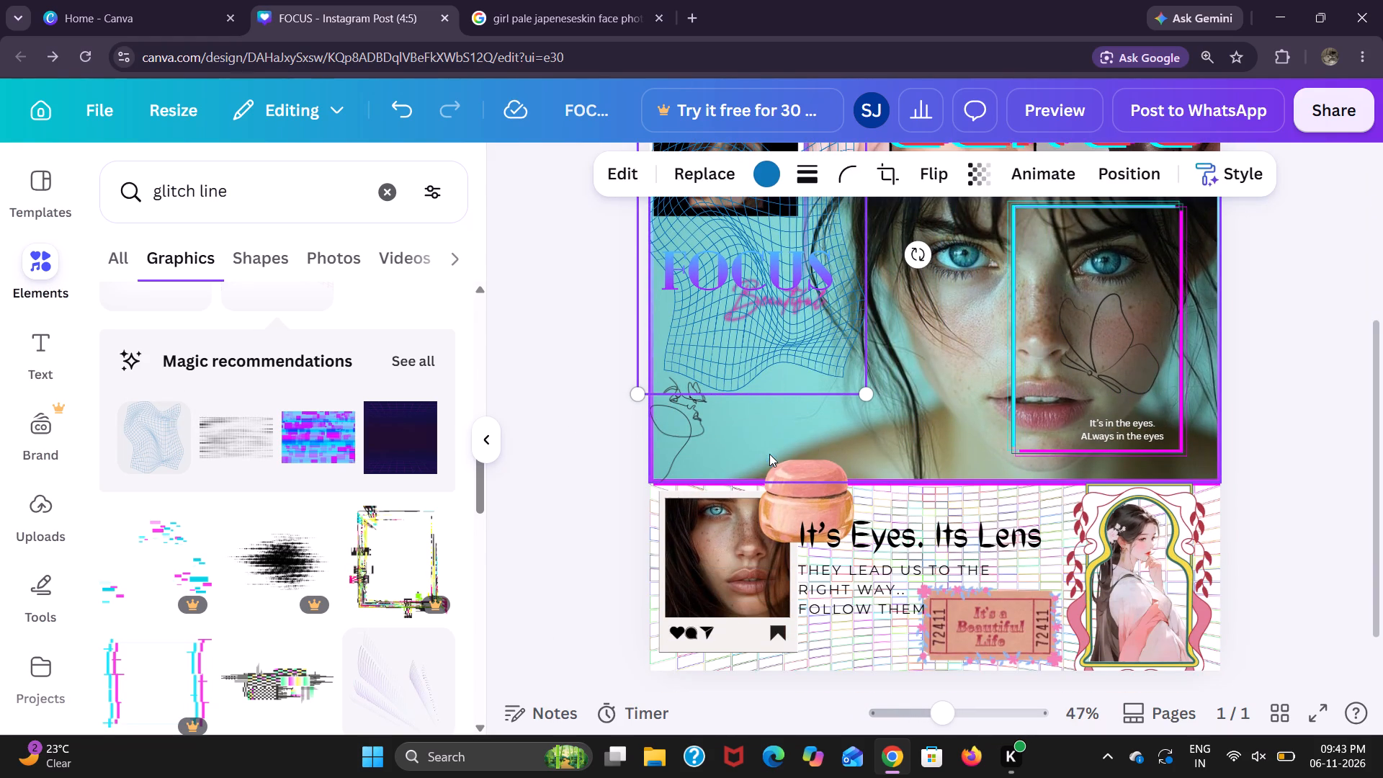
pyautogui.moveTo(785, 301); pyautogui.dragTo(726, 523)
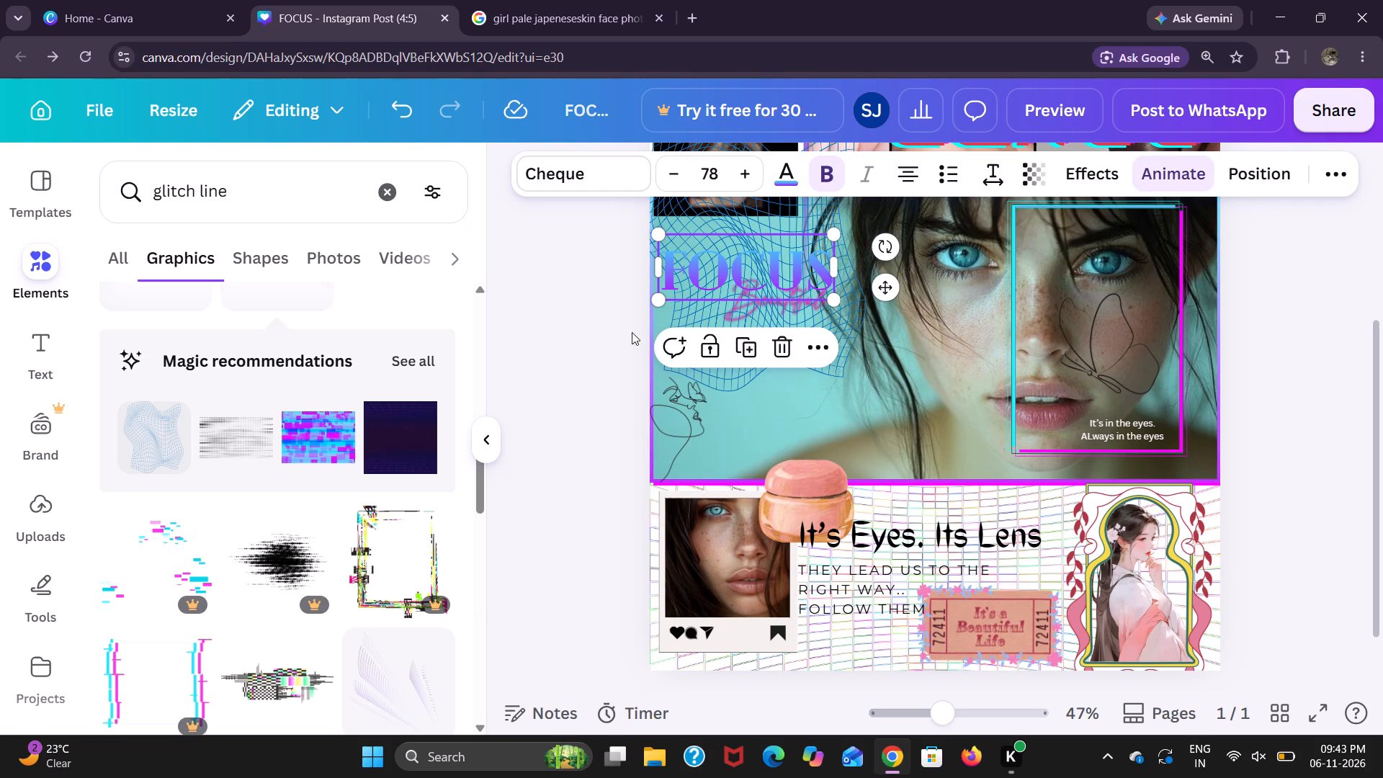
pyautogui.click(612, 340)
pyautogui.moveTo(715, 340); pyautogui.dragTo(712, 602)
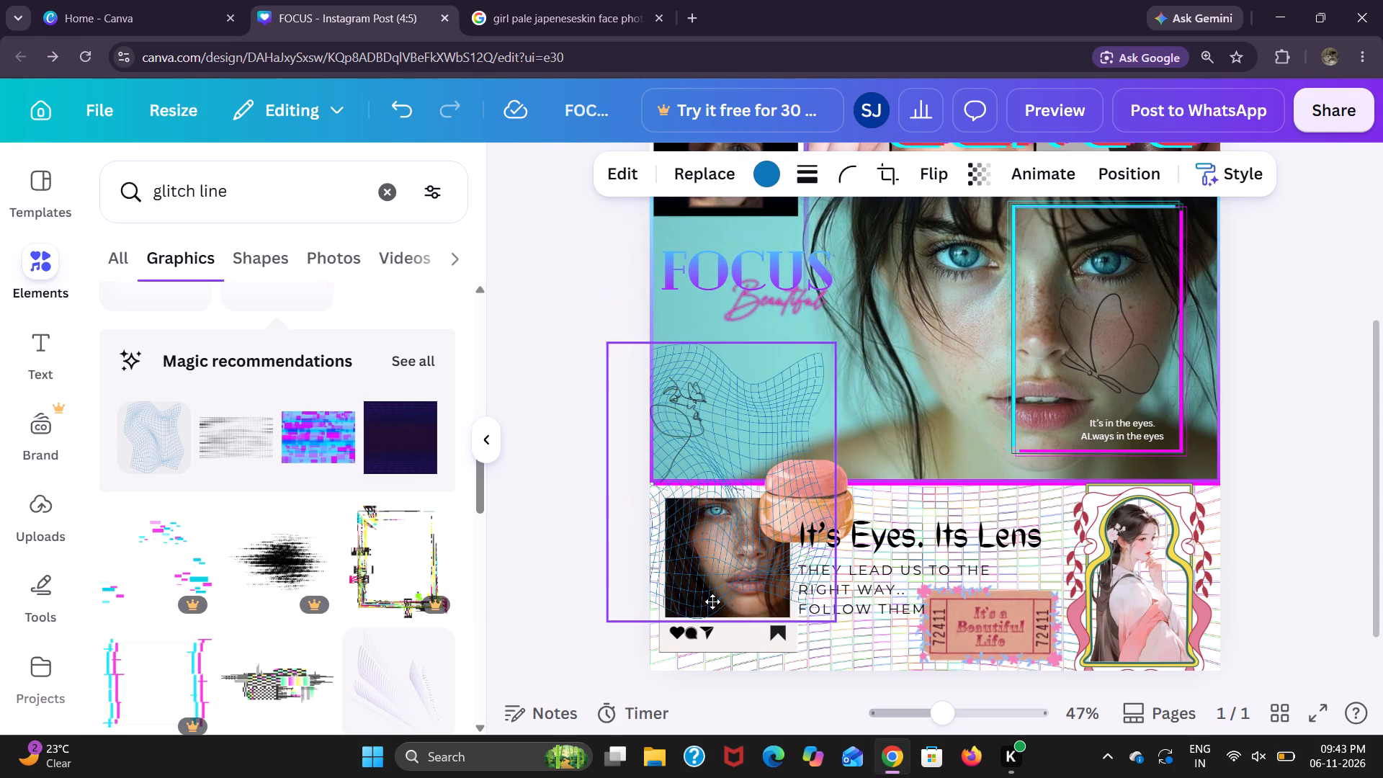
pyautogui.moveTo(712, 602); pyautogui.dragTo(717, 603)
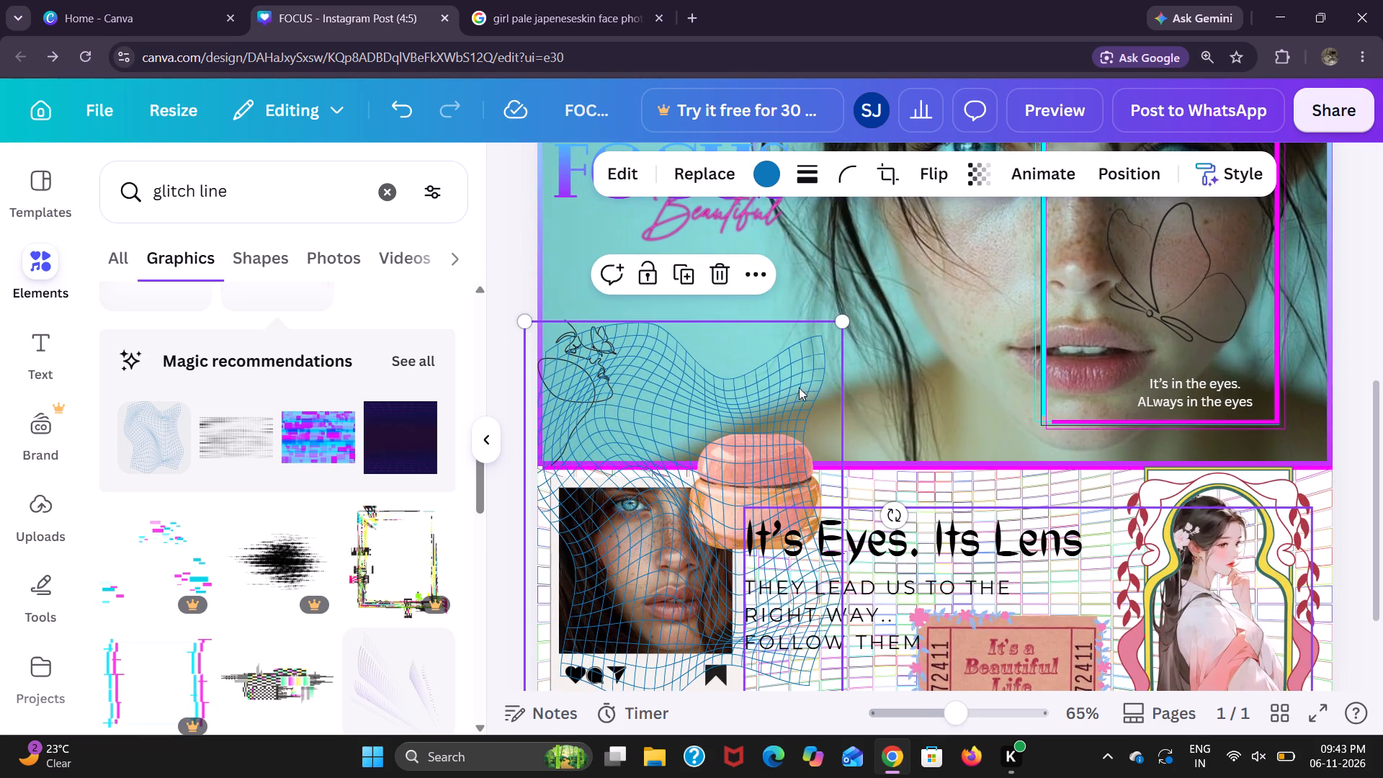
# Shrink the blue wireframe graphic and position it over the cheek of the small freckled portrait, below the eye.
pyautogui.moveTo(837, 313); pyautogui.dragTo(698, 540)
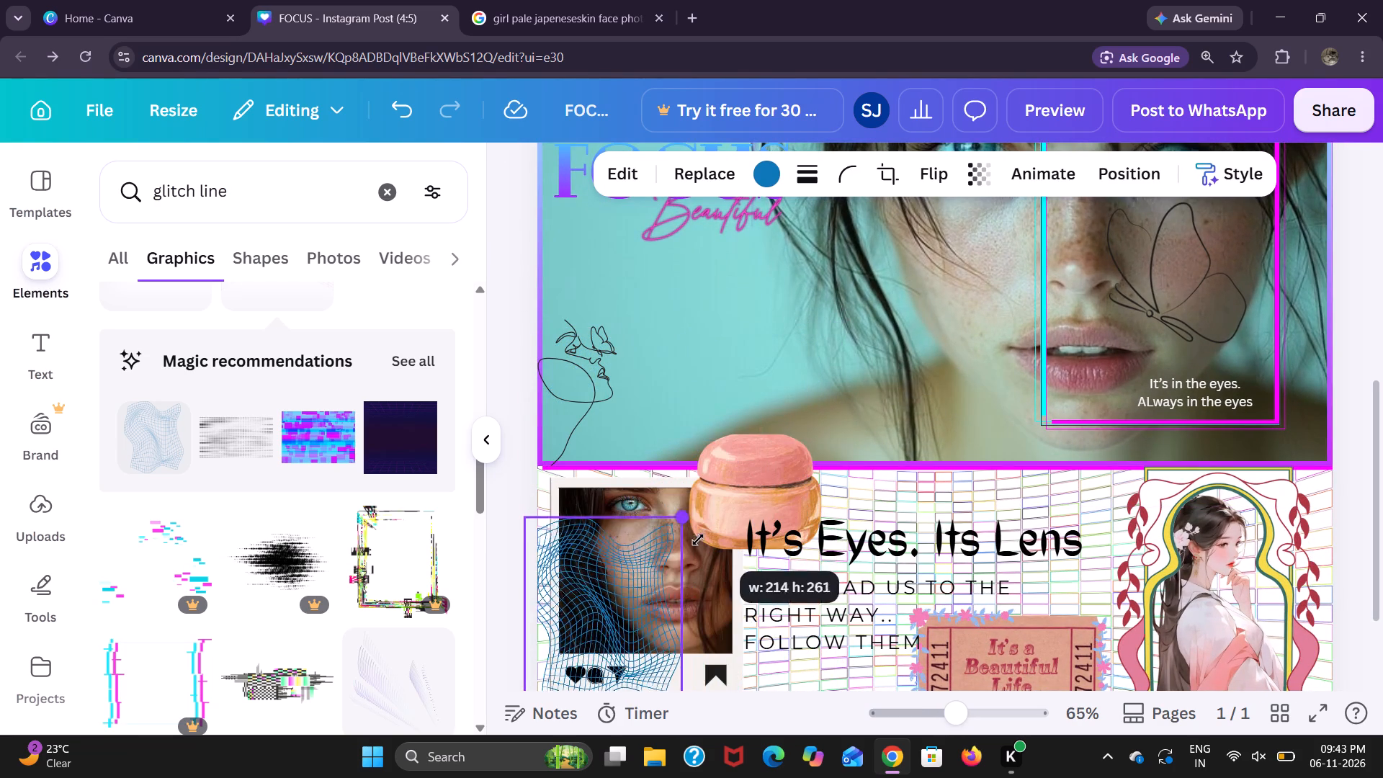
pyautogui.moveTo(698, 540); pyautogui.dragTo(678, 563)
pyautogui.moveTo(626, 635); pyautogui.dragTo(668, 563)
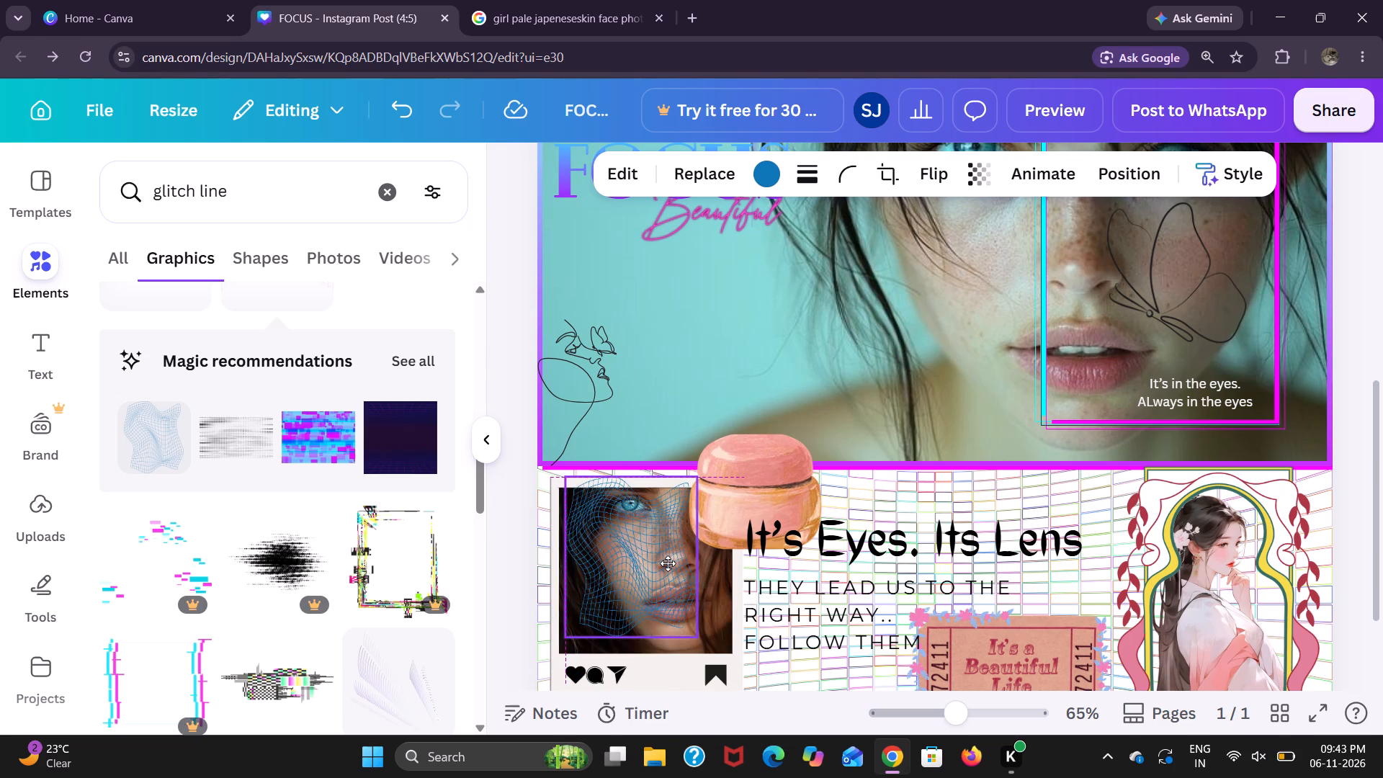
pyautogui.moveTo(668, 563); pyautogui.dragTo(684, 574)
pyautogui.moveTo(712, 487); pyautogui.dragTo(645, 559)
pyautogui.moveTo(622, 599); pyautogui.dragTo(640, 552)
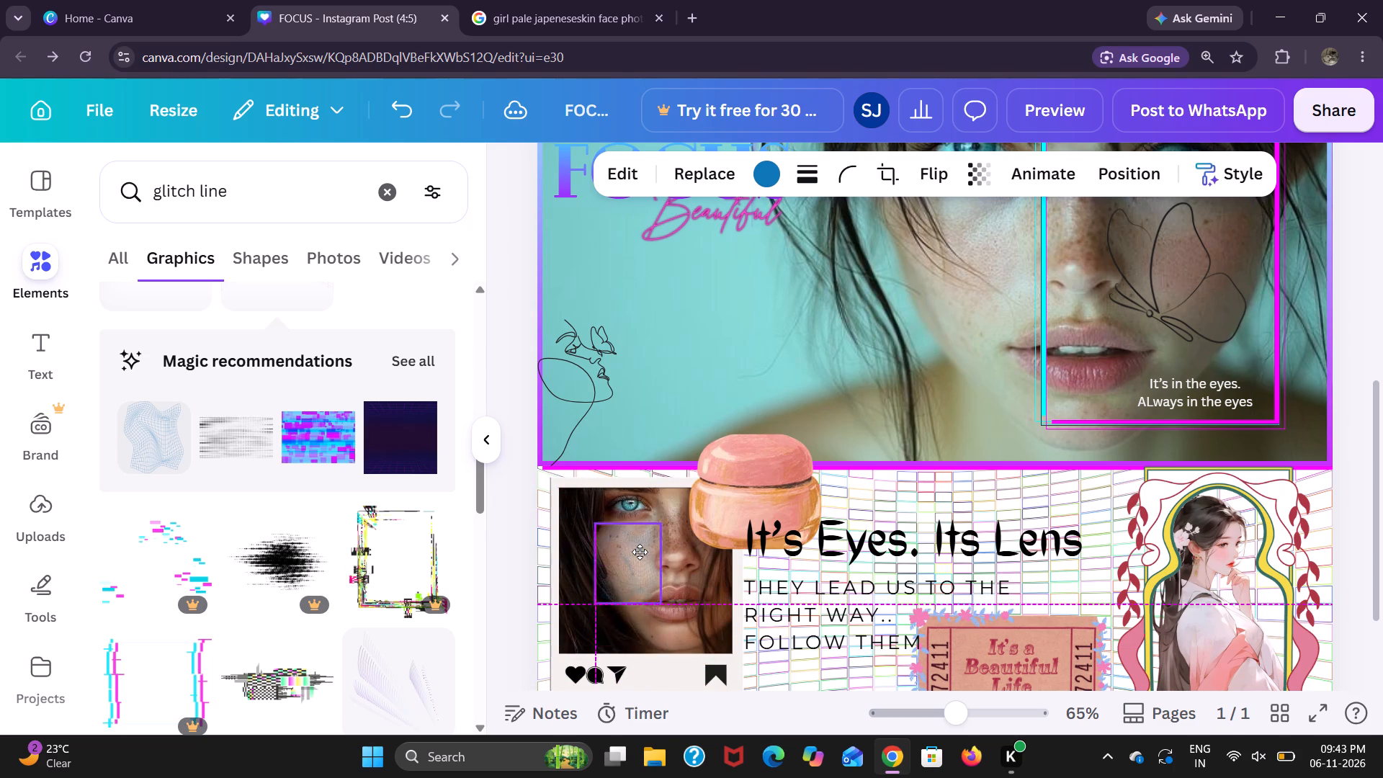
pyautogui.moveTo(640, 552); pyautogui.dragTo(641, 550)
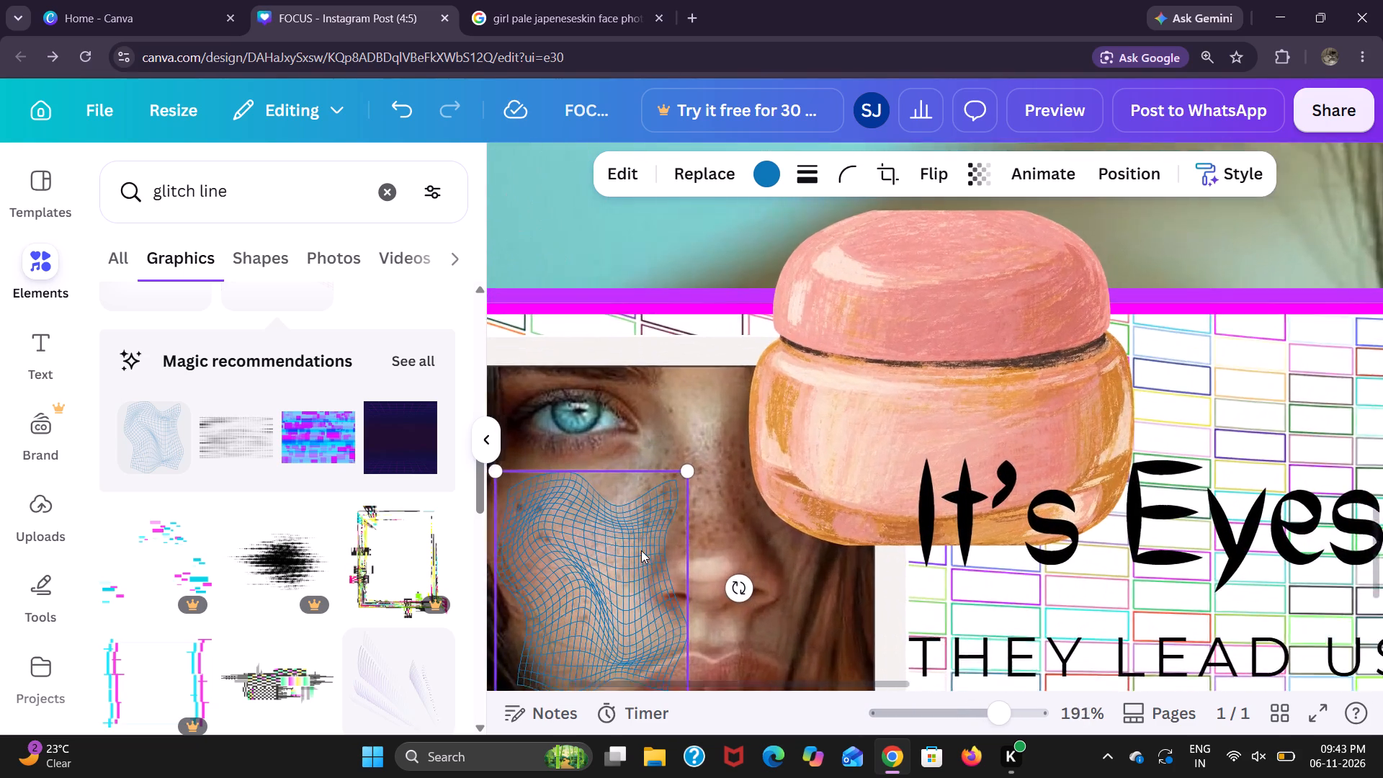
# Enlarge the blue wireframe mesh graphic and position it over the cheek of the Polaroid portrait.
pyautogui.moveTo(641, 550); pyautogui.dragTo(607, 514)
pyautogui.moveTo(708, 545); pyautogui.dragTo(740, 627)
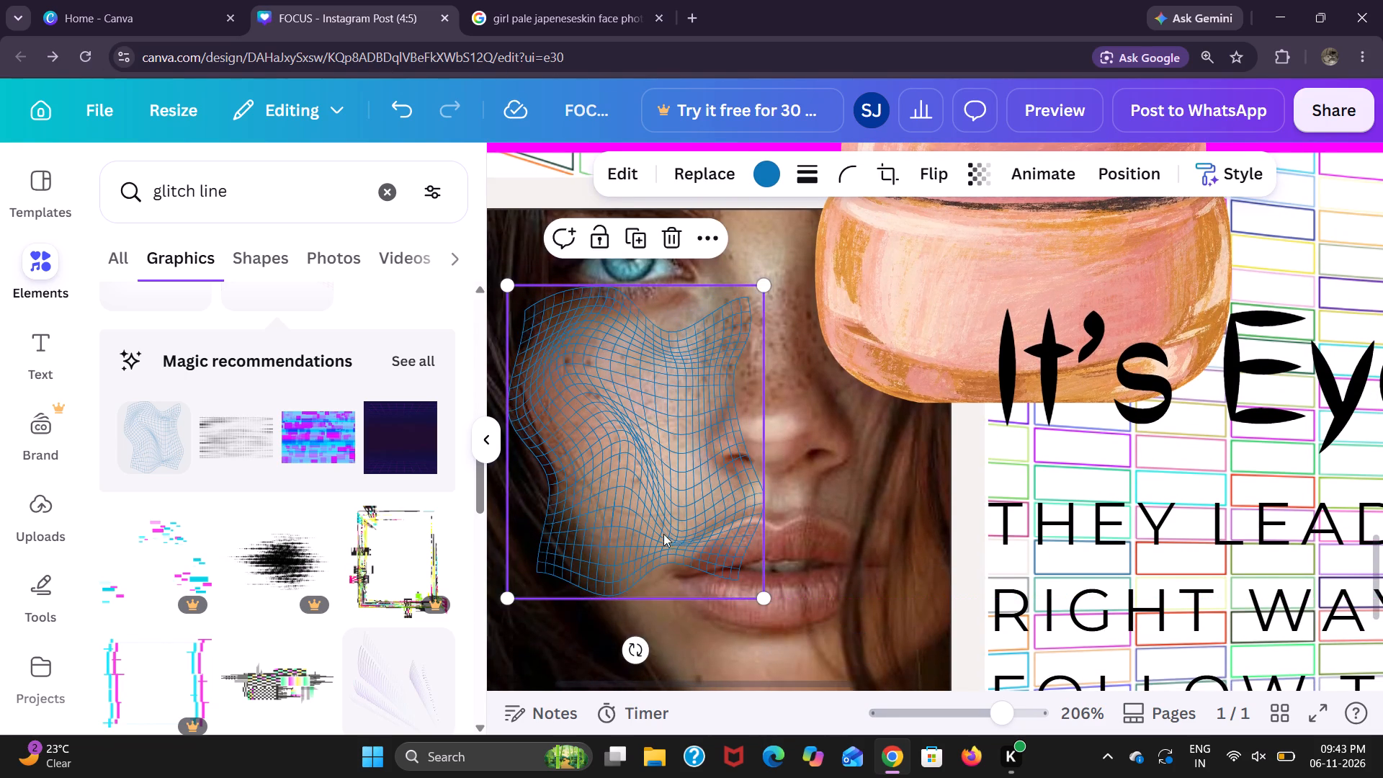
pyautogui.moveTo(663, 532); pyautogui.dragTo(644, 529)
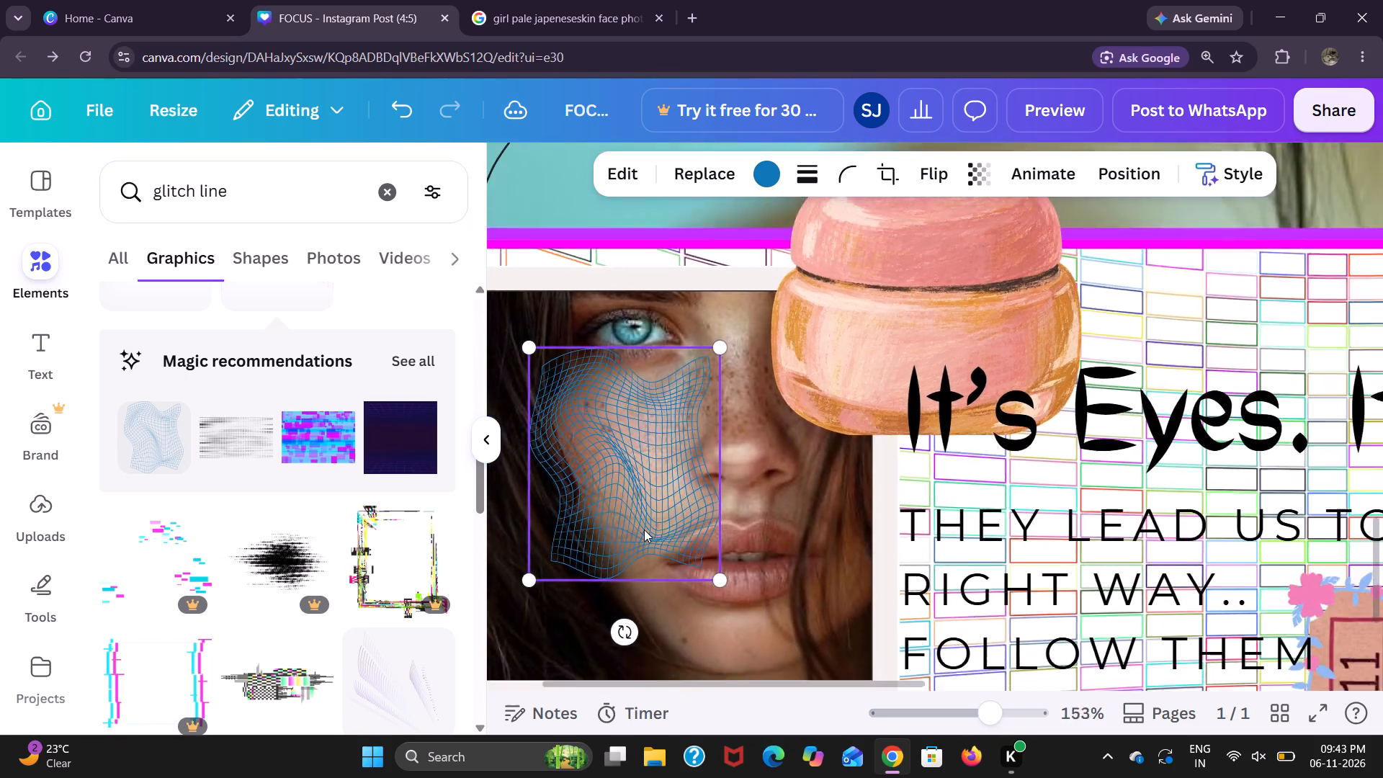
pyautogui.click(776, 0)
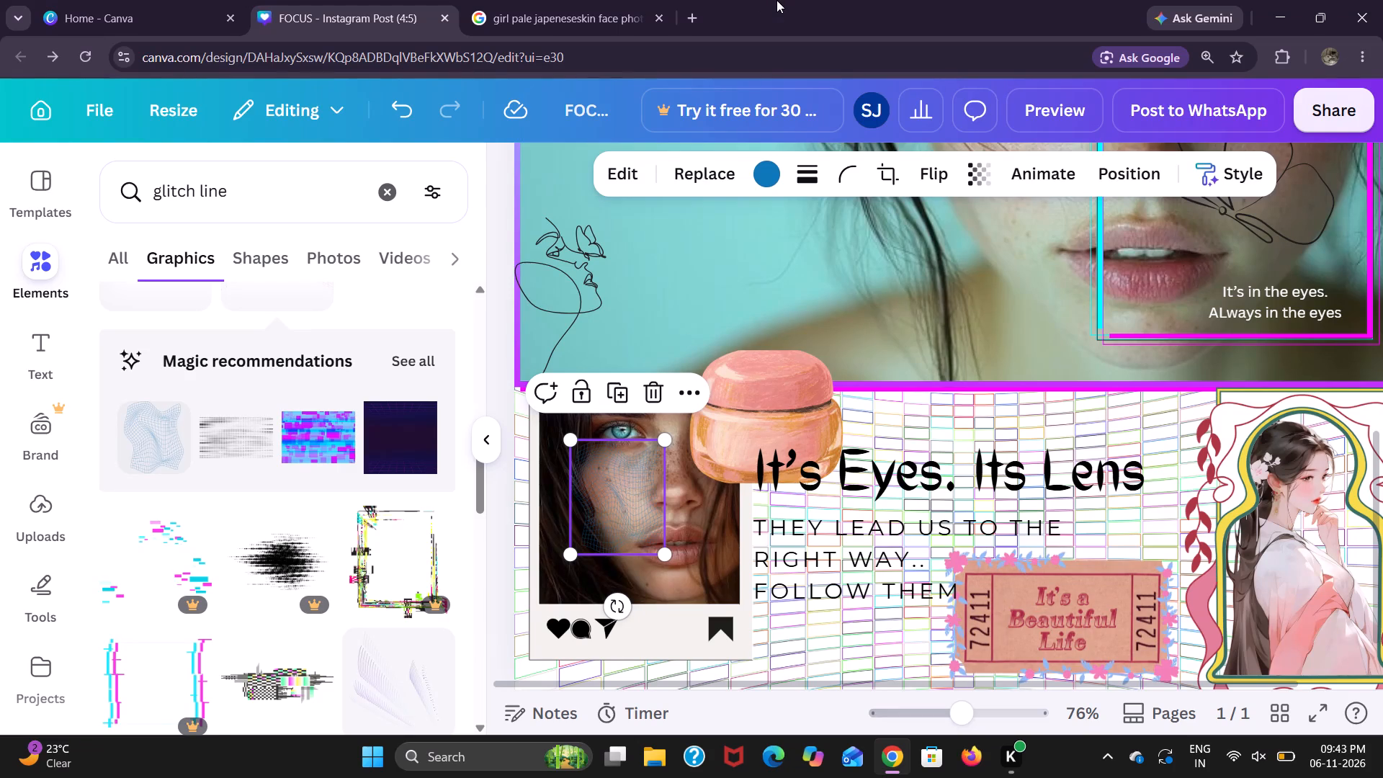
pyautogui.scroll(2, 596, 604)
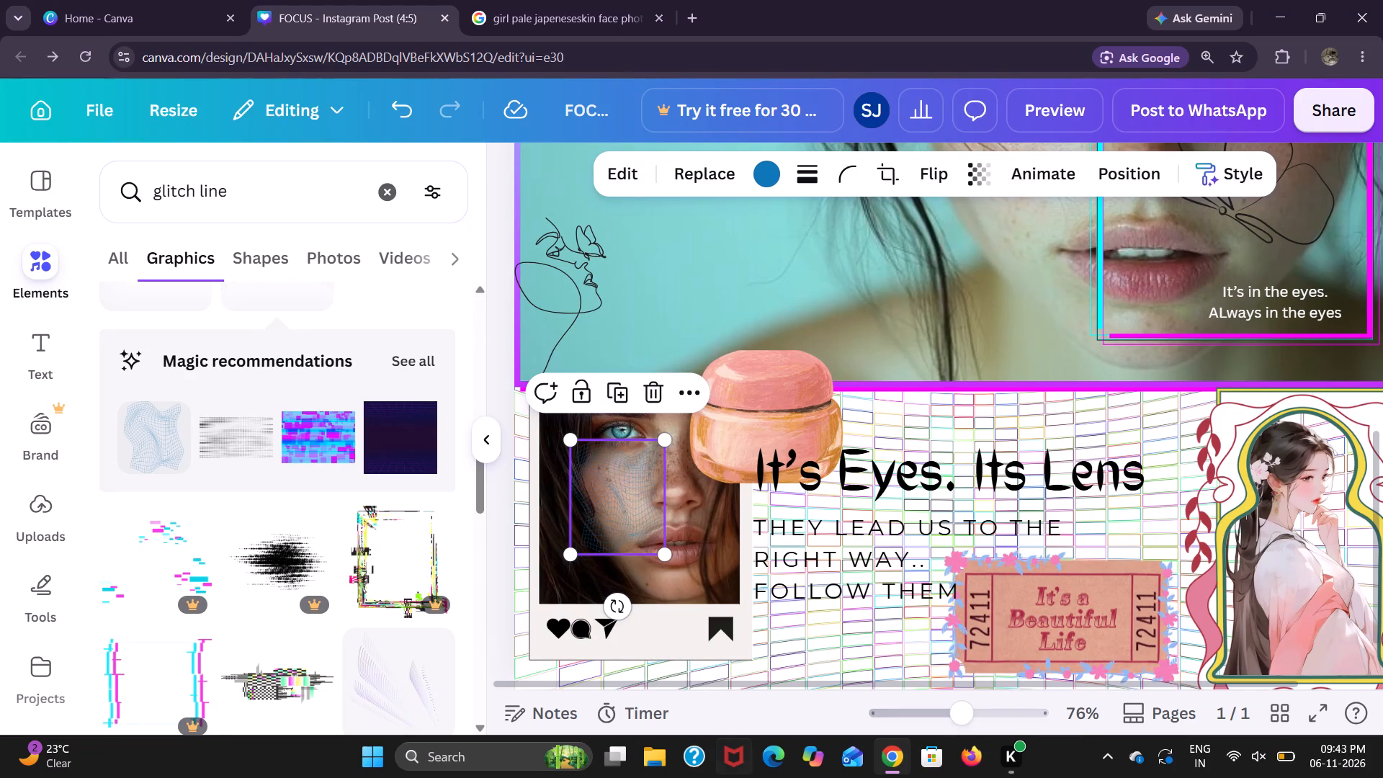
pyautogui.scroll(2, 743, 777)
pyautogui.click(348, 768)
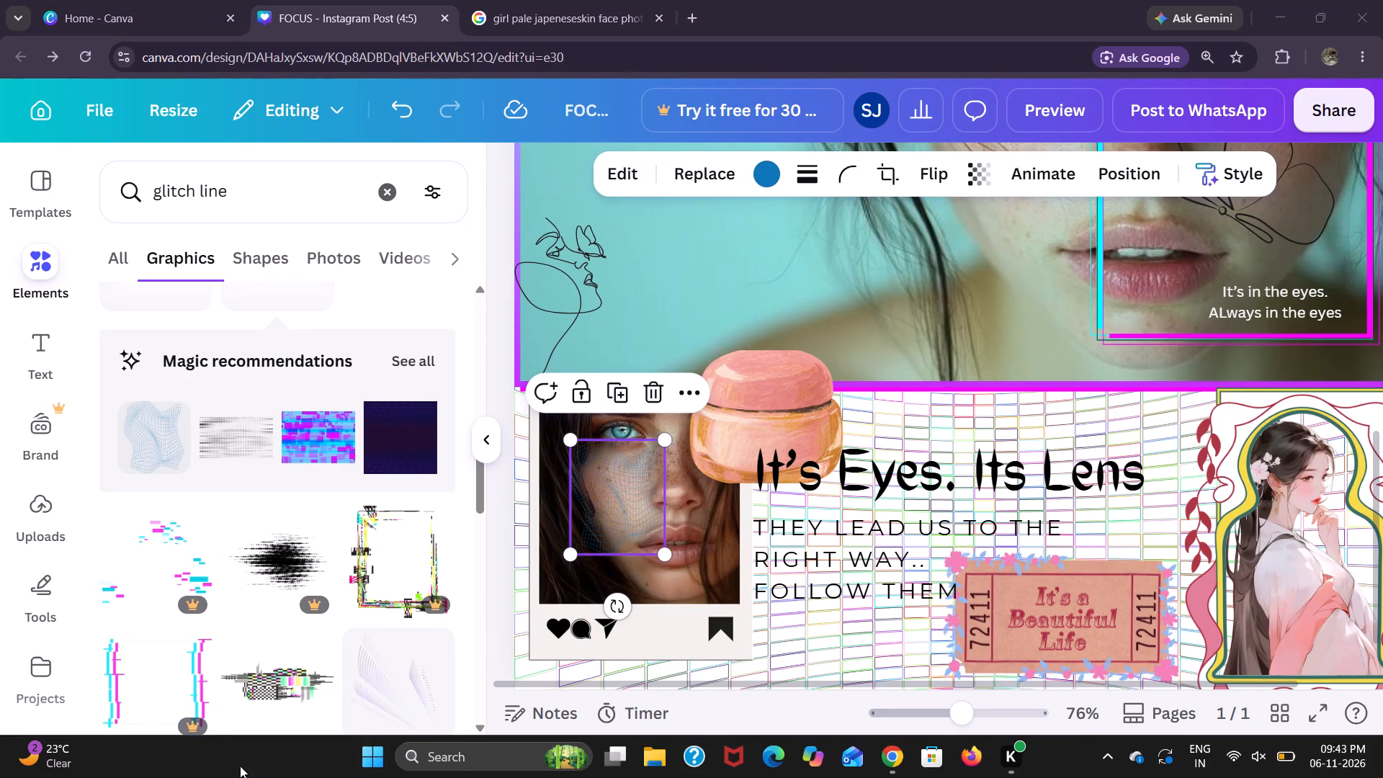
pyautogui.click(240, 766)
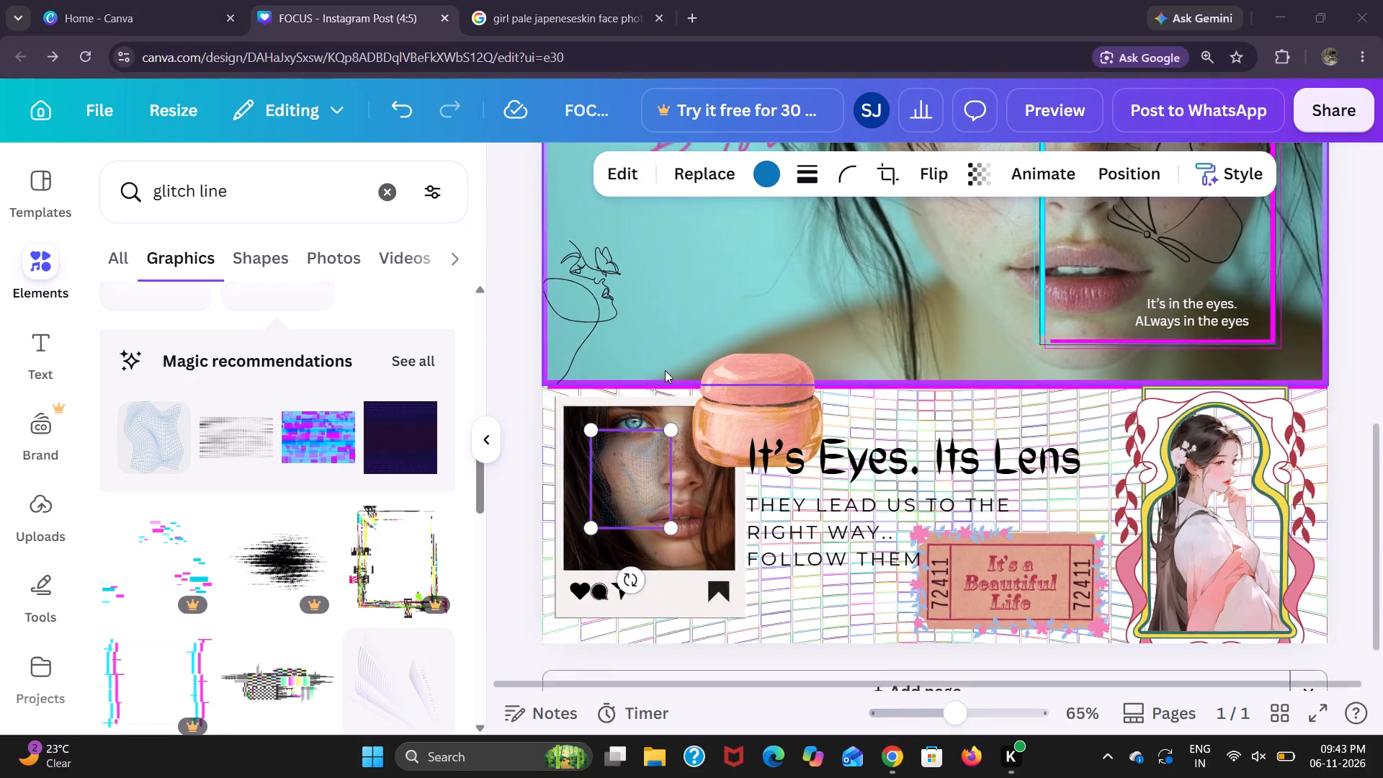
pyautogui.click(619, 414)
pyautogui.scroll(1, 670, 532)
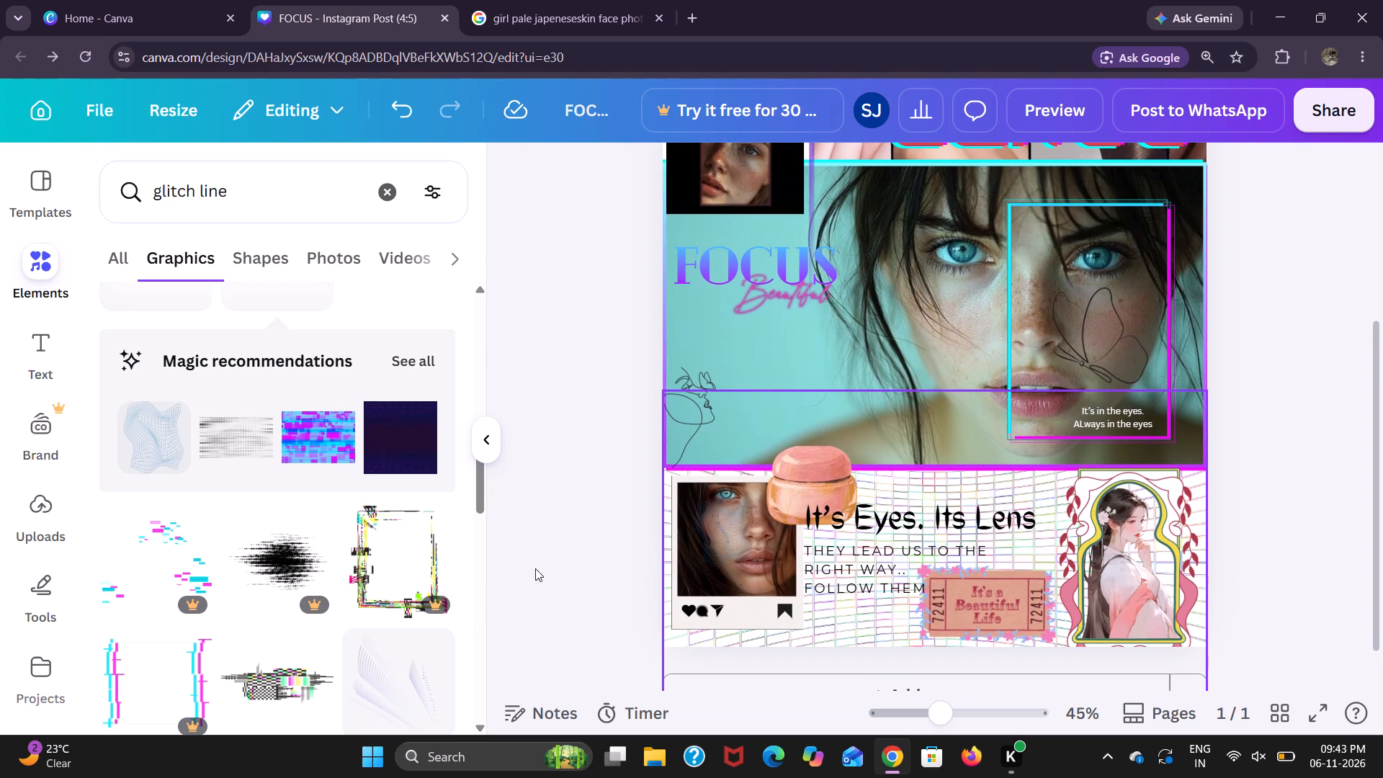
# Look through more of the "glitch line" graphics for another glitch element to use in the design.
pyautogui.scroll(-7, 433, 594)
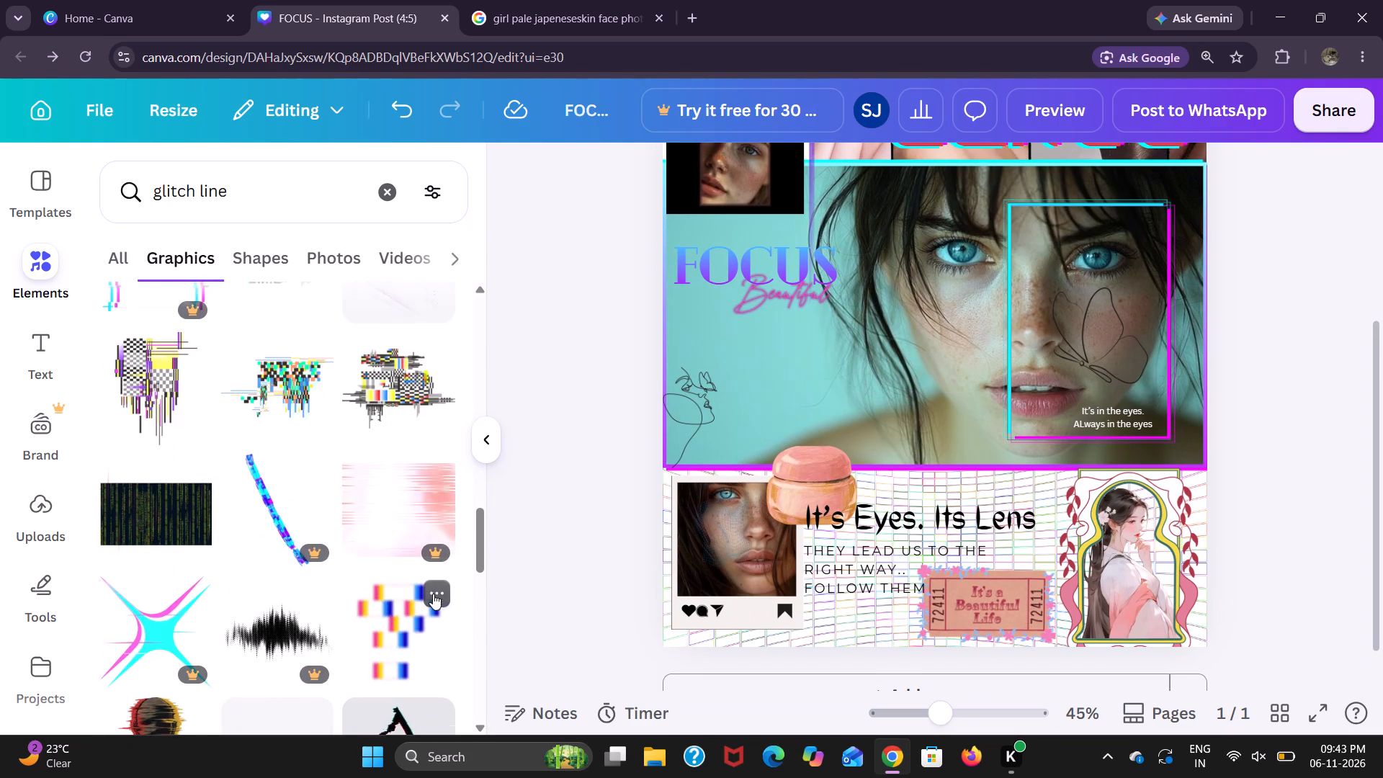
pyautogui.scroll(-2, 433, 594)
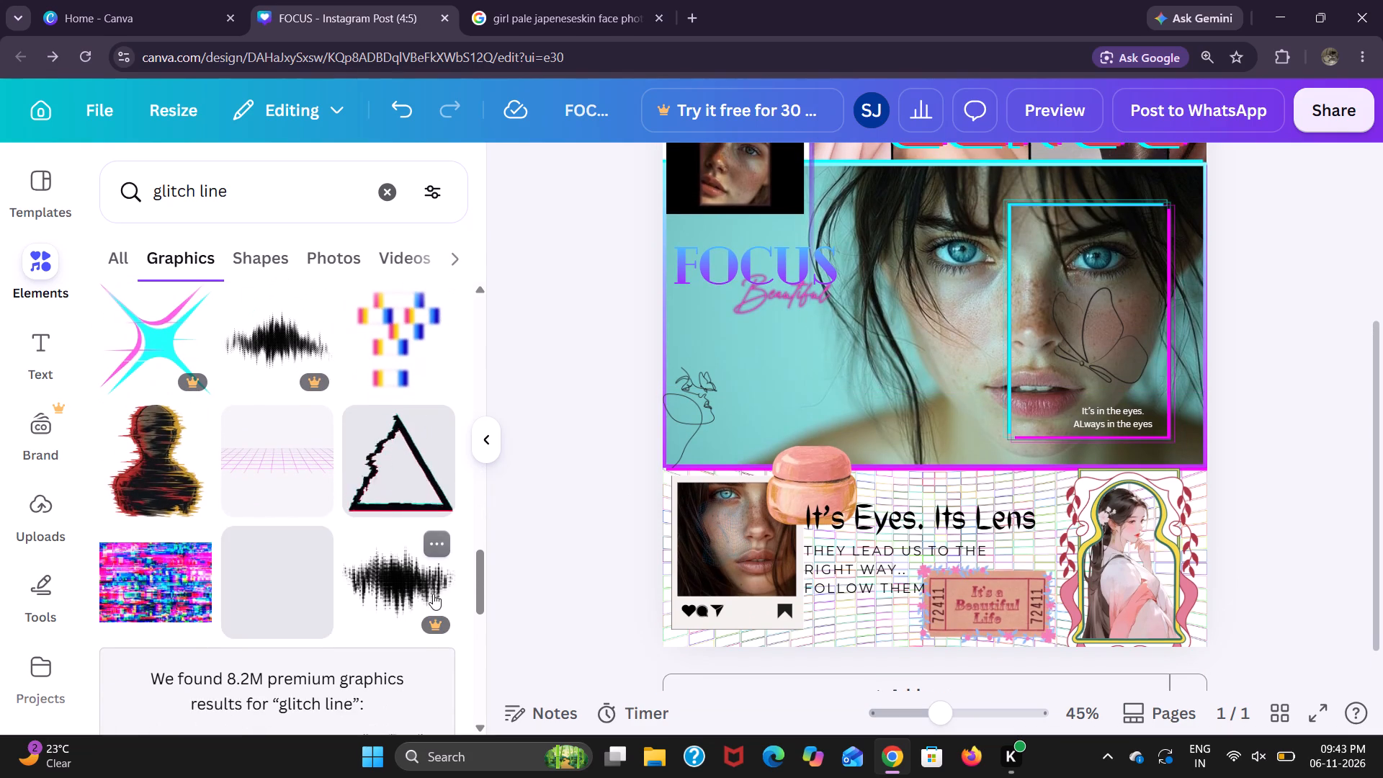
pyautogui.scroll(-3, 433, 594)
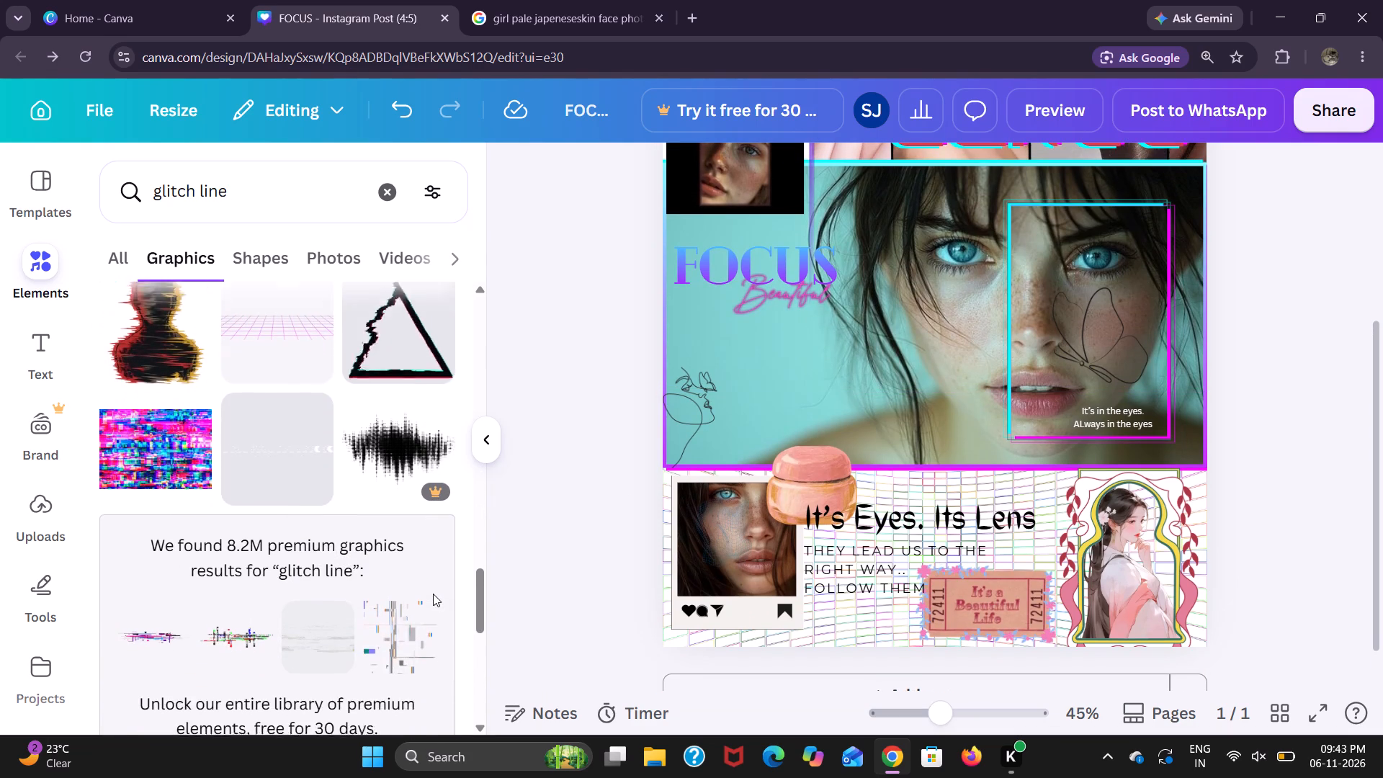
pyautogui.scroll(-3, 433, 594)
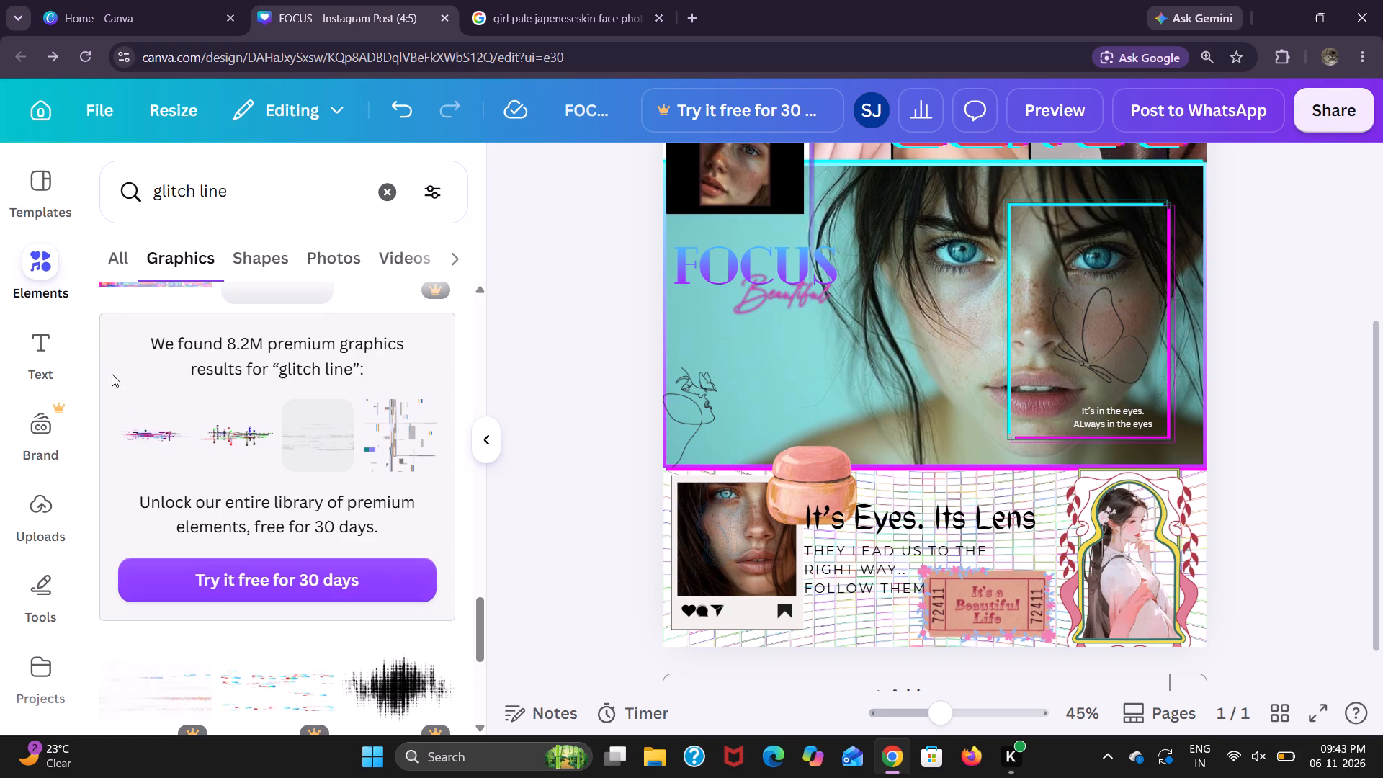
pyautogui.click(60, 249)
pyautogui.click(26, 281)
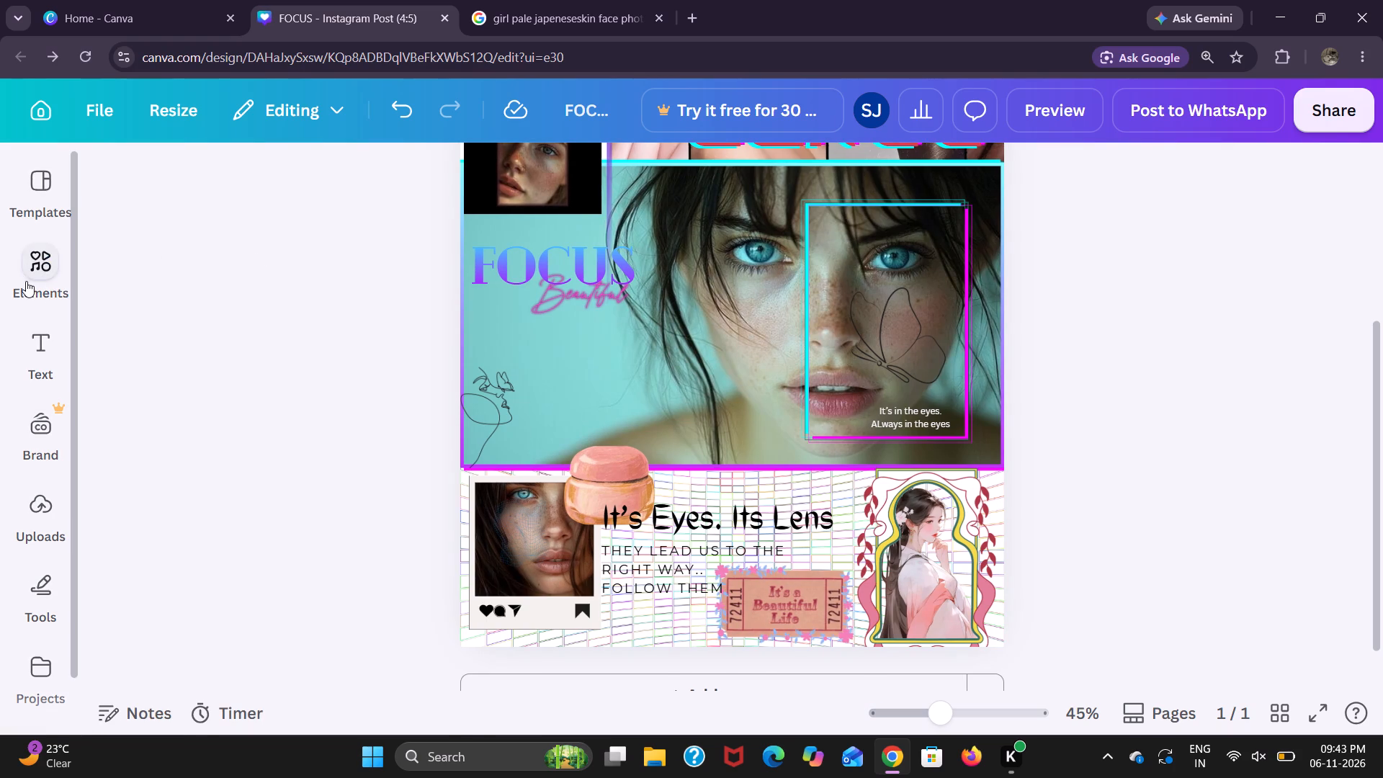
# Search the elements library for "lens" and look through the graphics, photos, 3D, video and audio results.
pyautogui.click(373, 194)
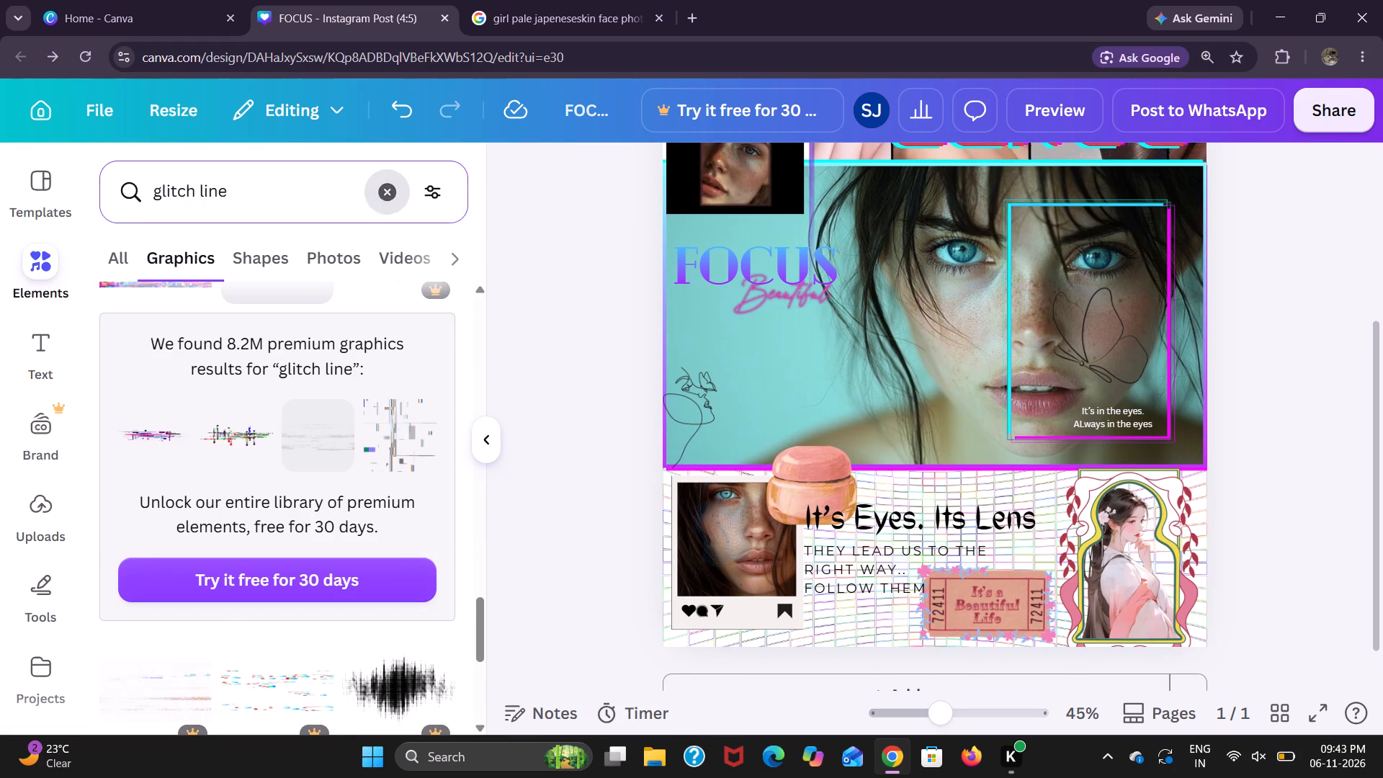
pyautogui.write('len')
pyautogui.press('Return')
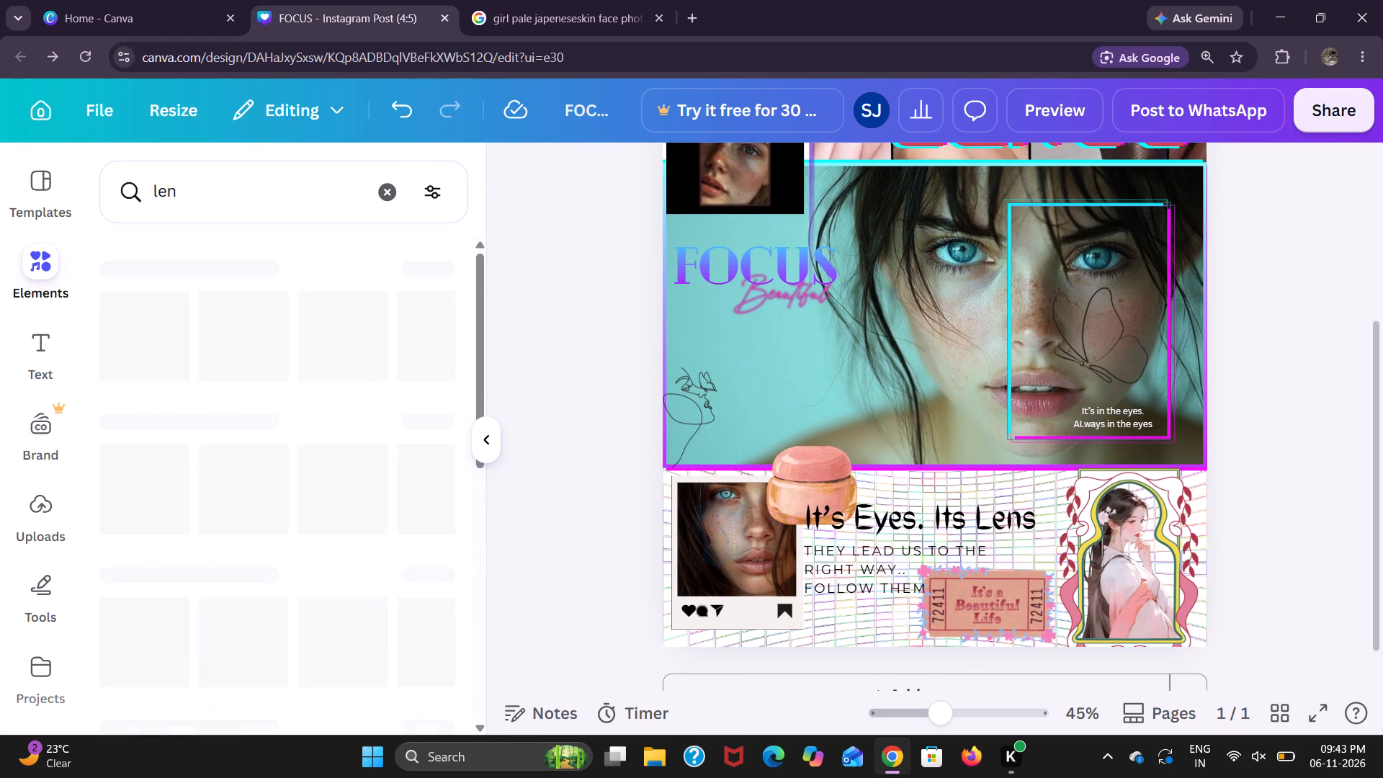
pyautogui.click(179, 182)
pyautogui.press('s')
pyautogui.press('Return')
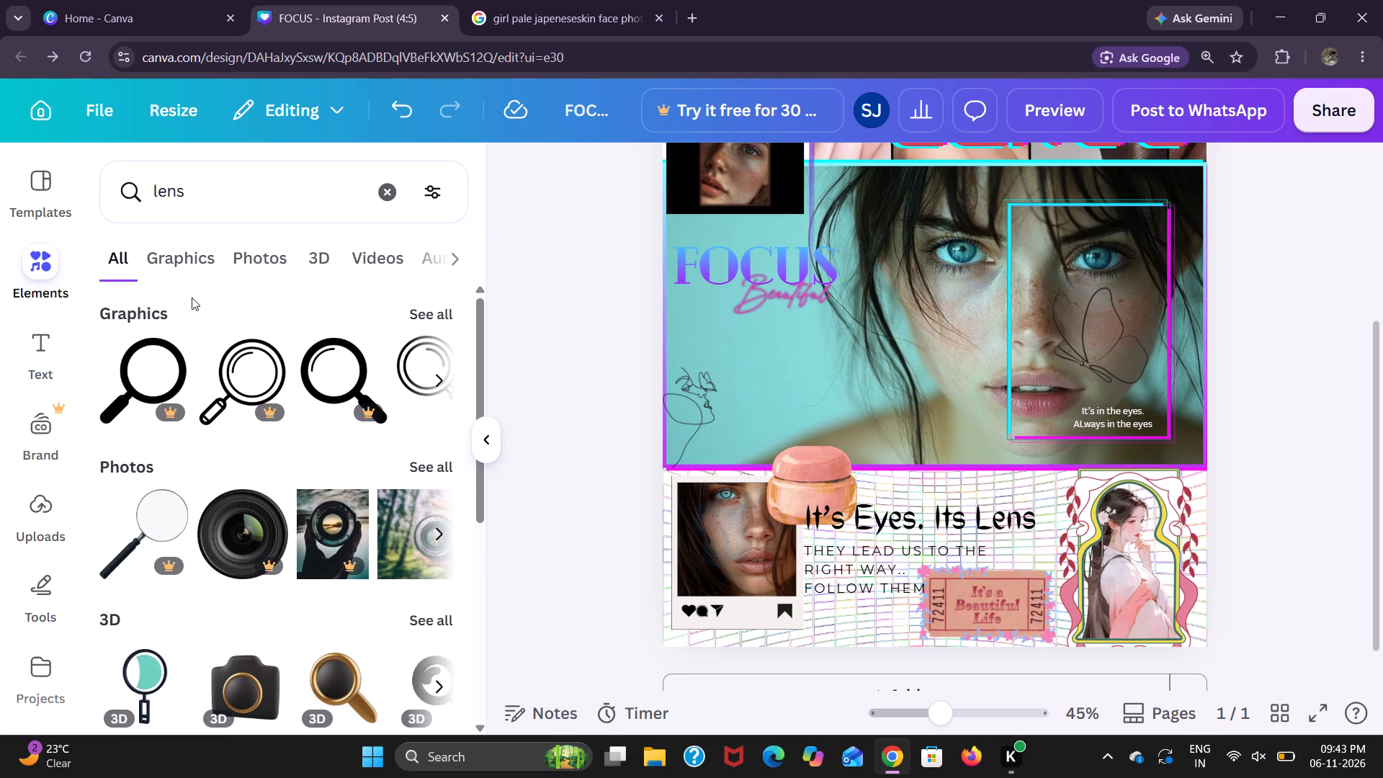
pyautogui.scroll(-1, 254, 480)
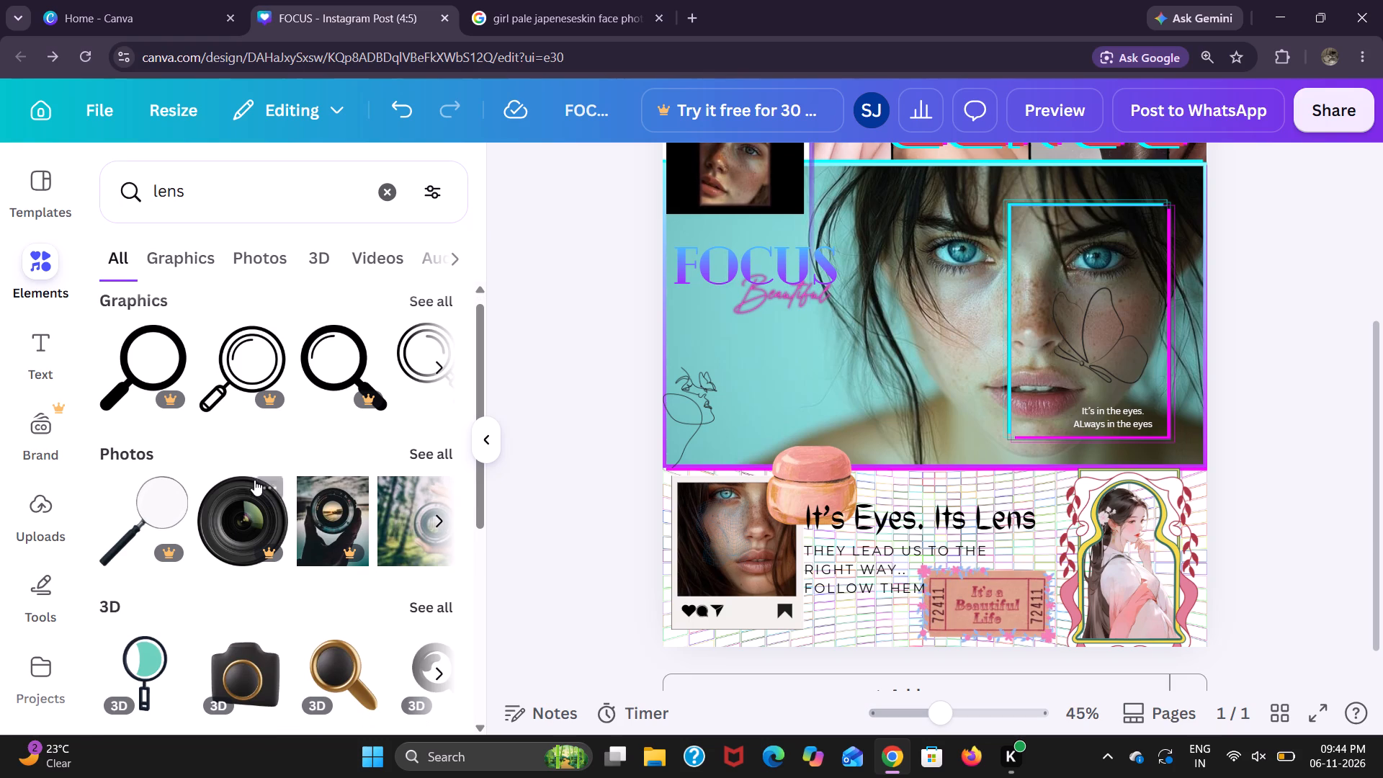
pyautogui.scroll(-3, 254, 480)
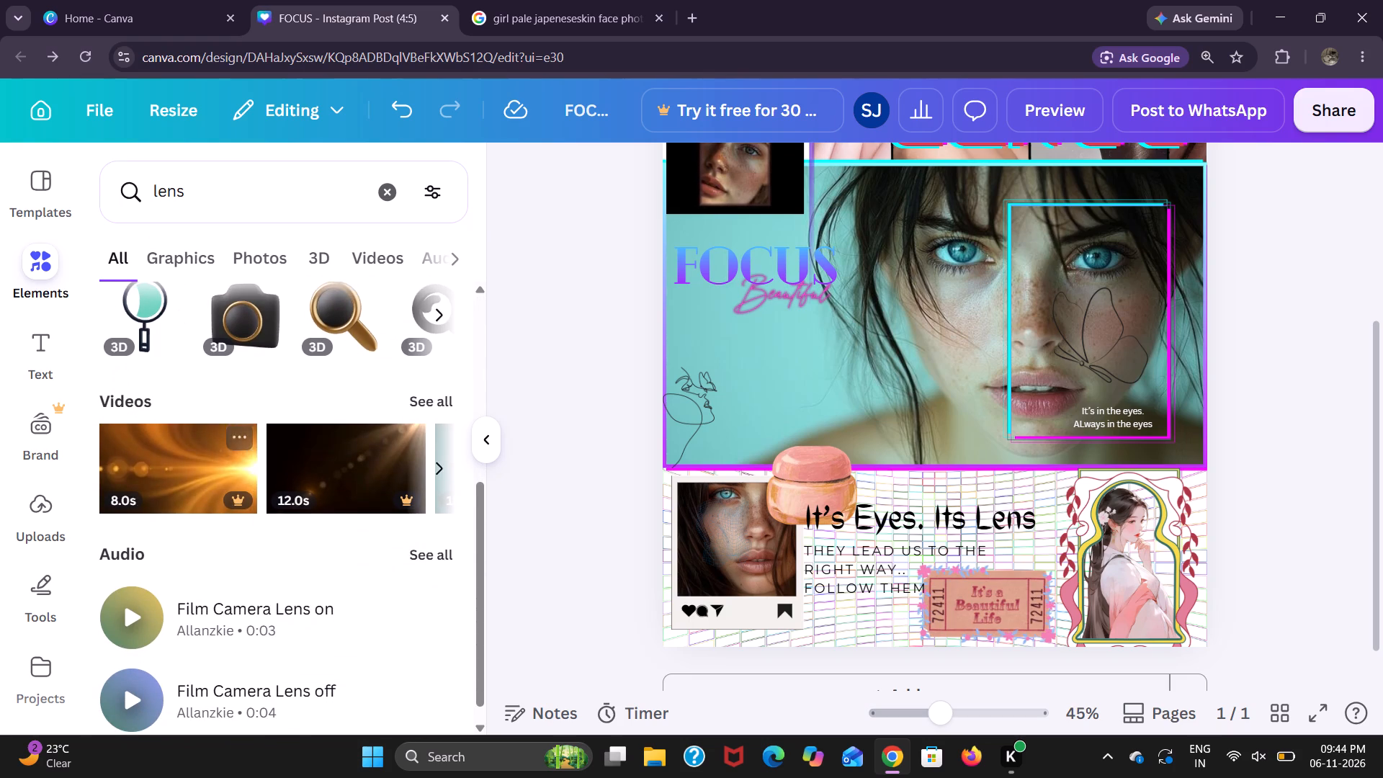
# Change the elements search to "eye lens".
pyautogui.click(169, 209)
pyautogui.press('Left')
pyautogui.press('Left')
pyautogui.press('Left')
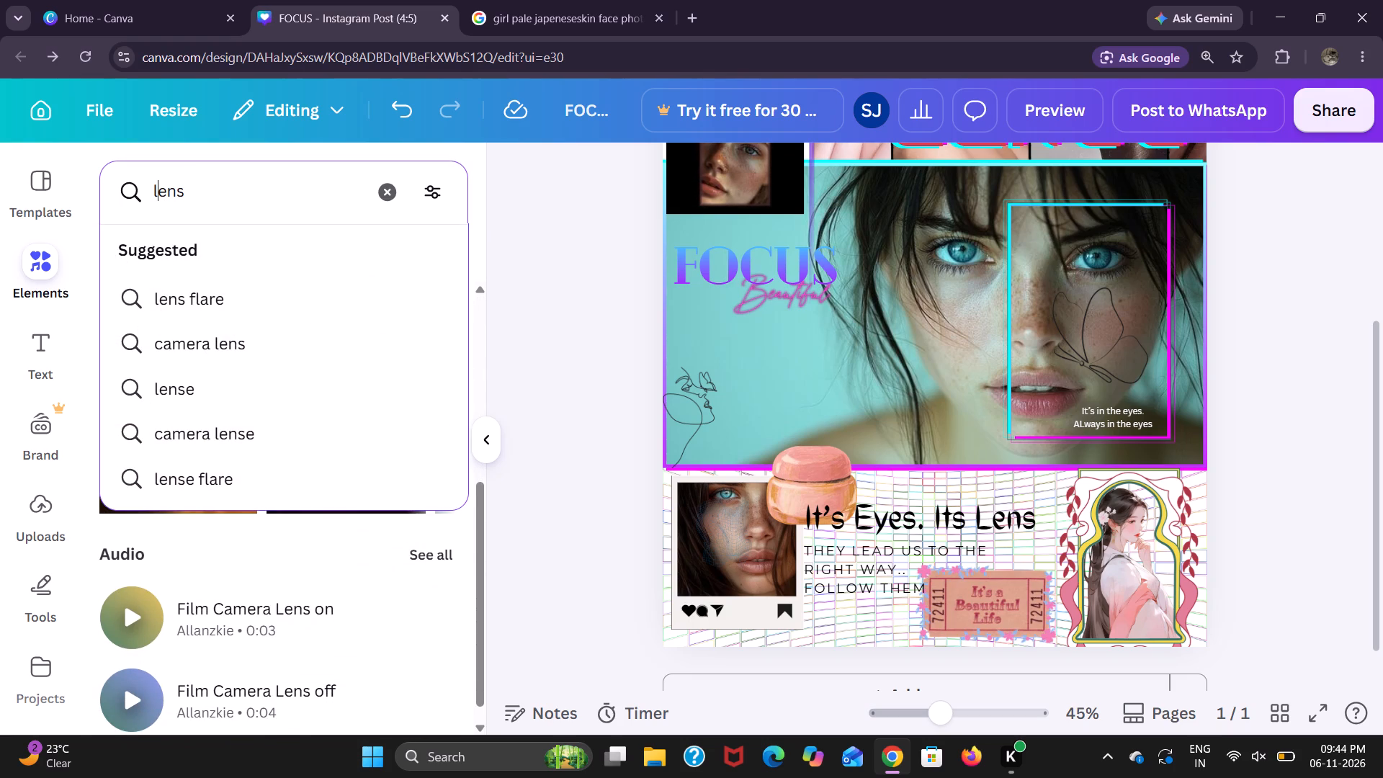
pyautogui.write('eye')
pyautogui.press('space')
pyautogui.press('Return')
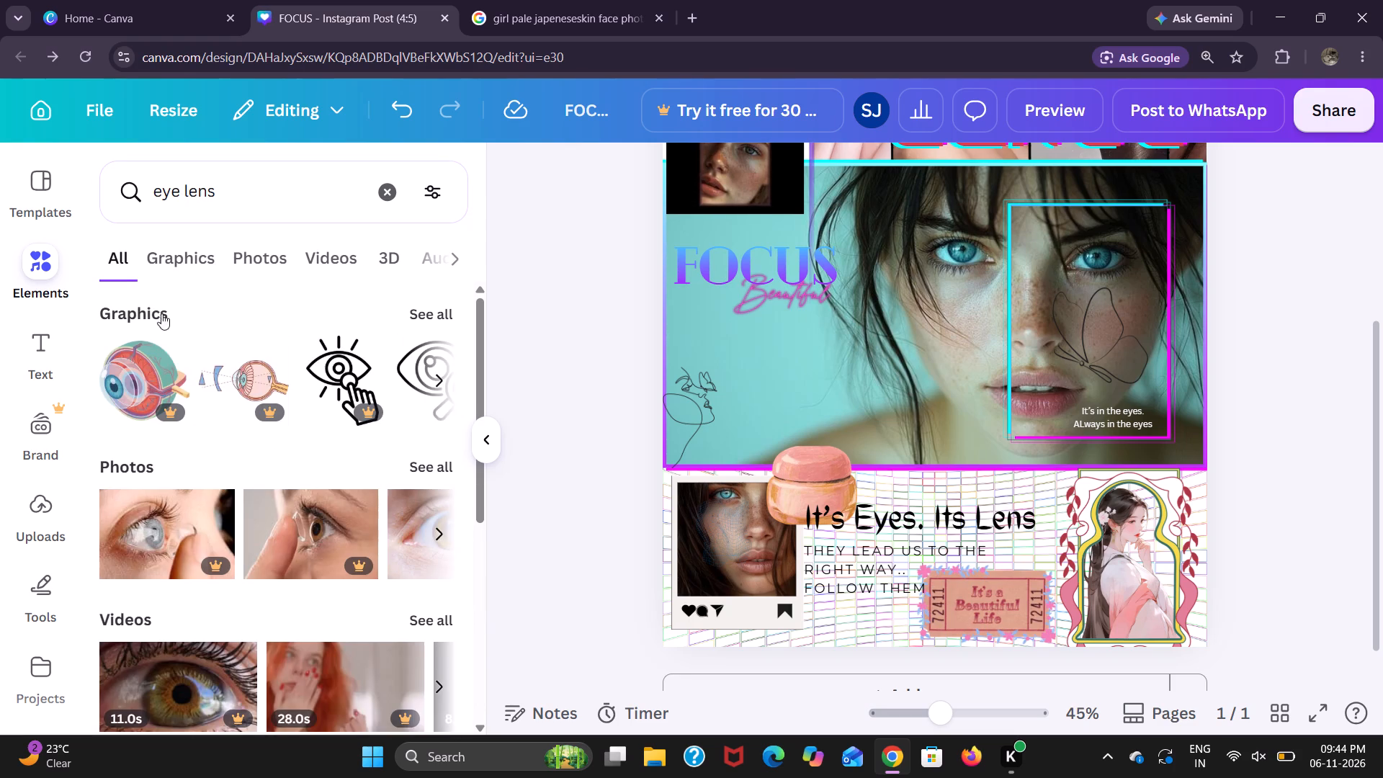
pyautogui.scroll(-1, 185, 464)
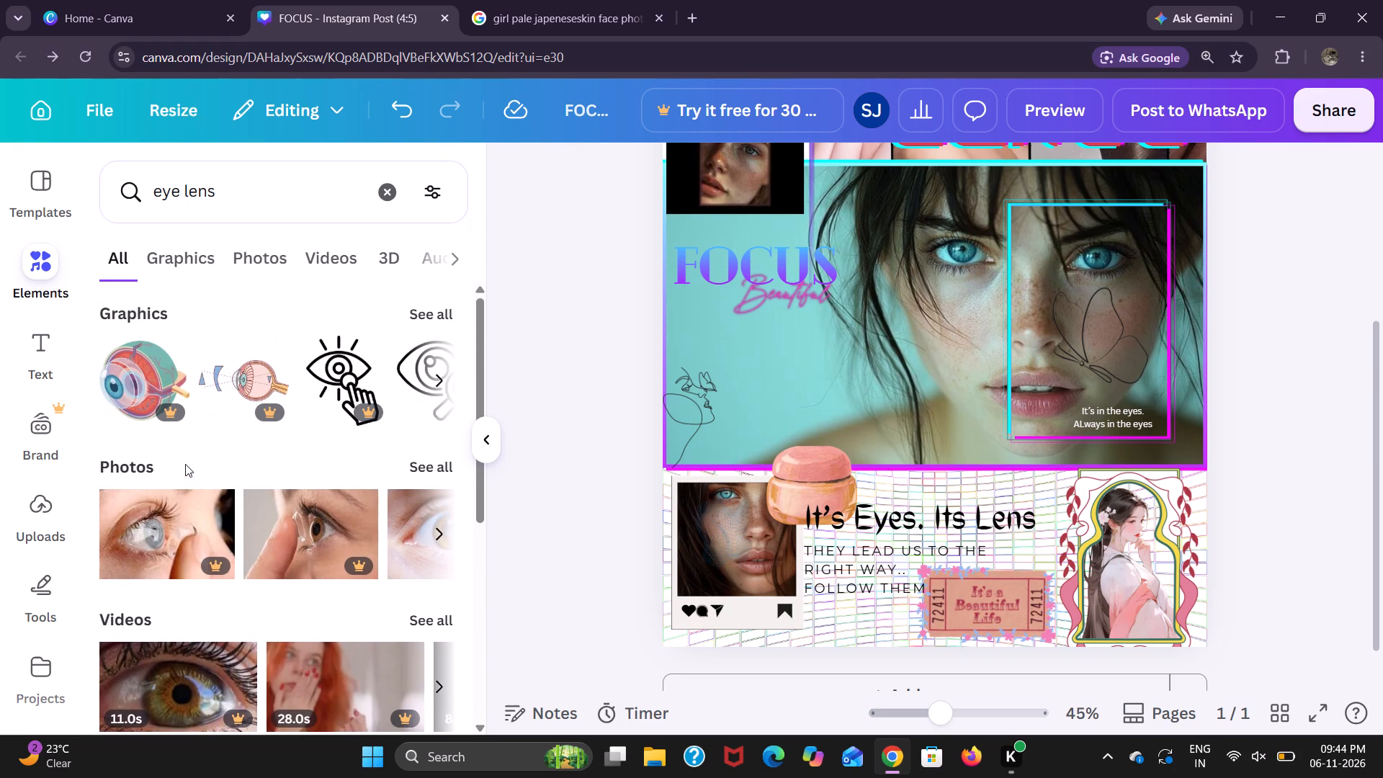
# Look through the full set of eye lens graphics for a suitable eye illustration, and clear the search.
pyautogui.click(420, 321)
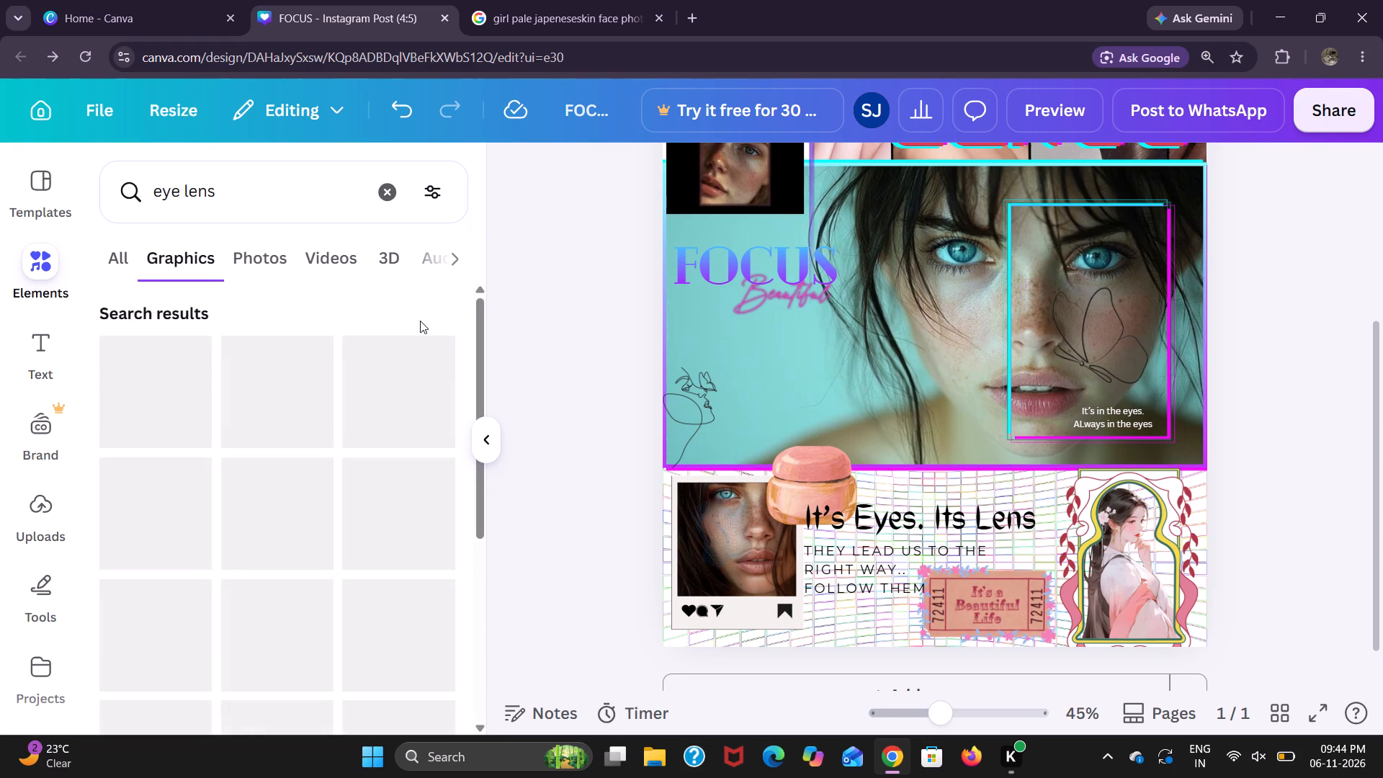
pyautogui.scroll(-2, 420, 321)
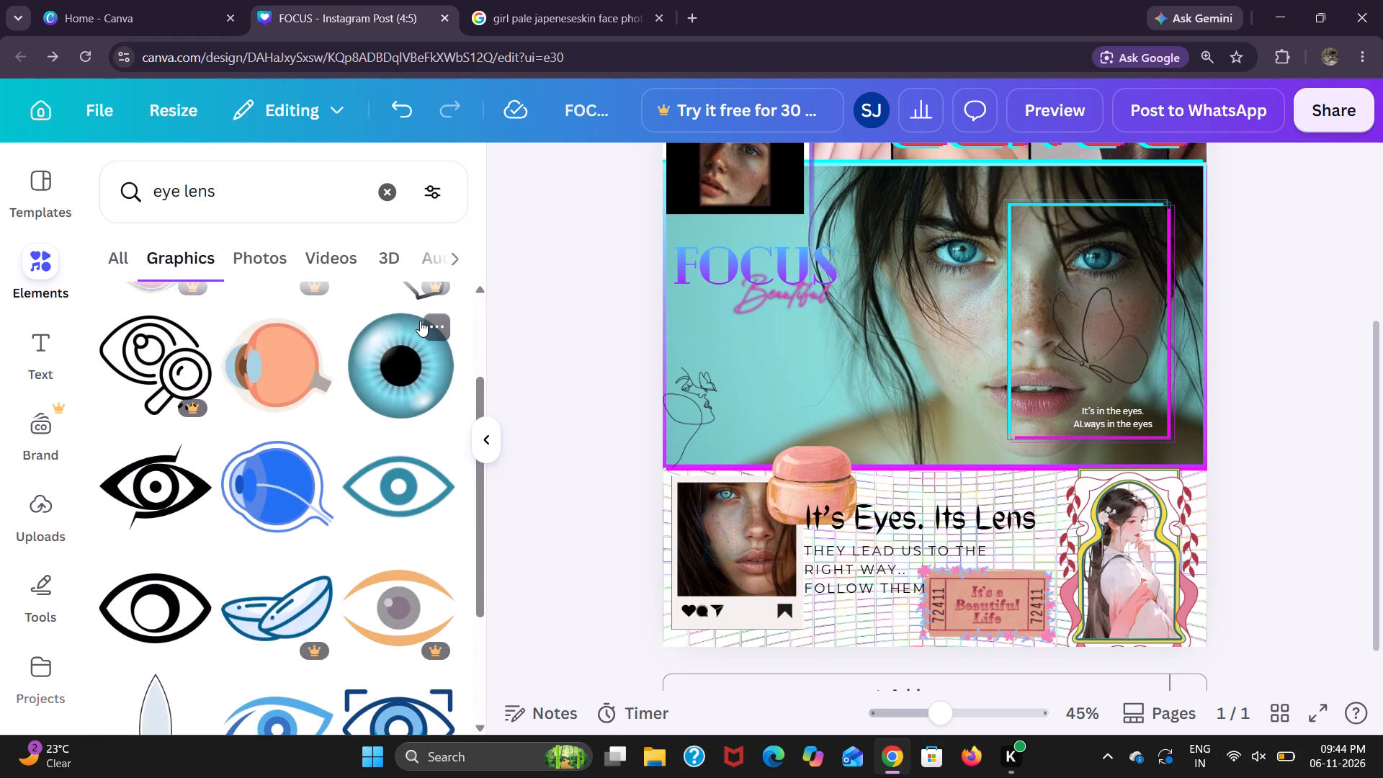
pyautogui.scroll(-2, 420, 321)
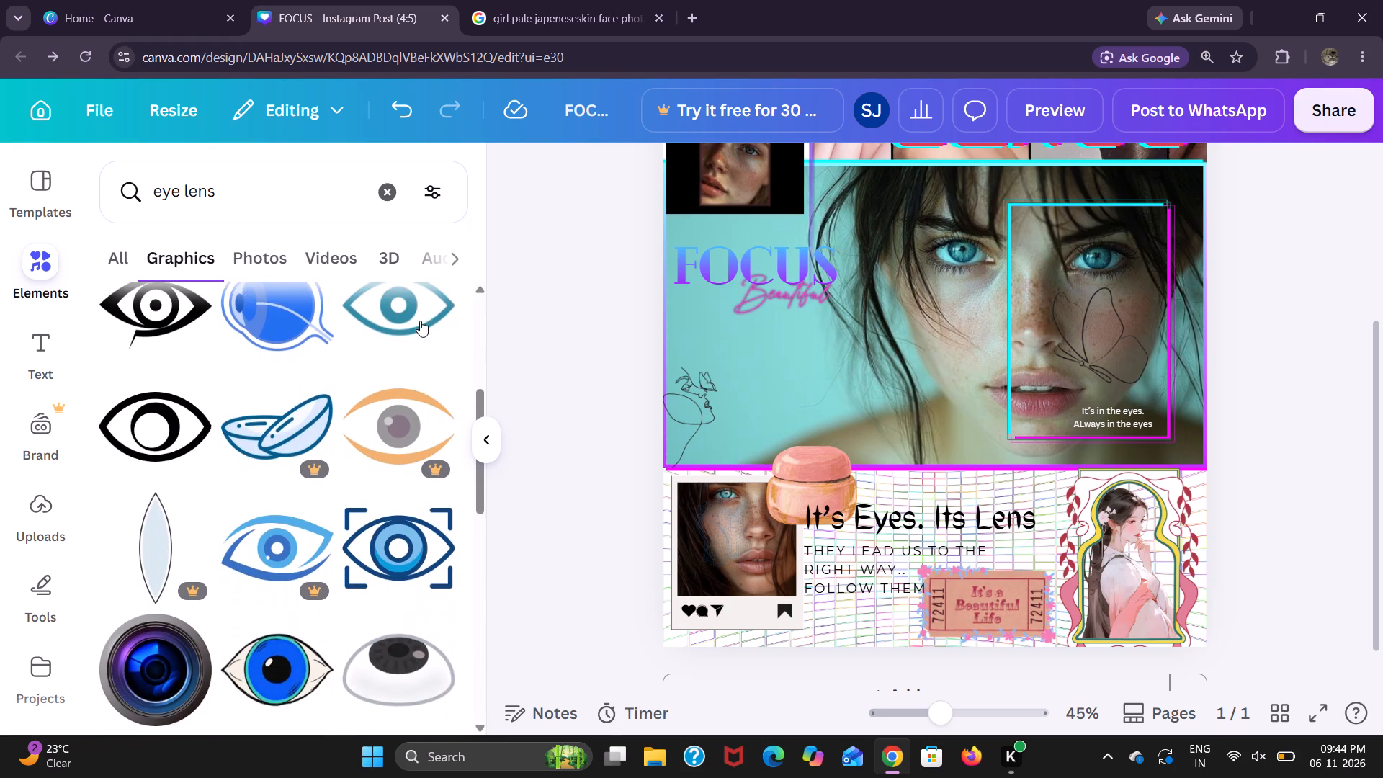
pyautogui.scroll(-7, 420, 321)
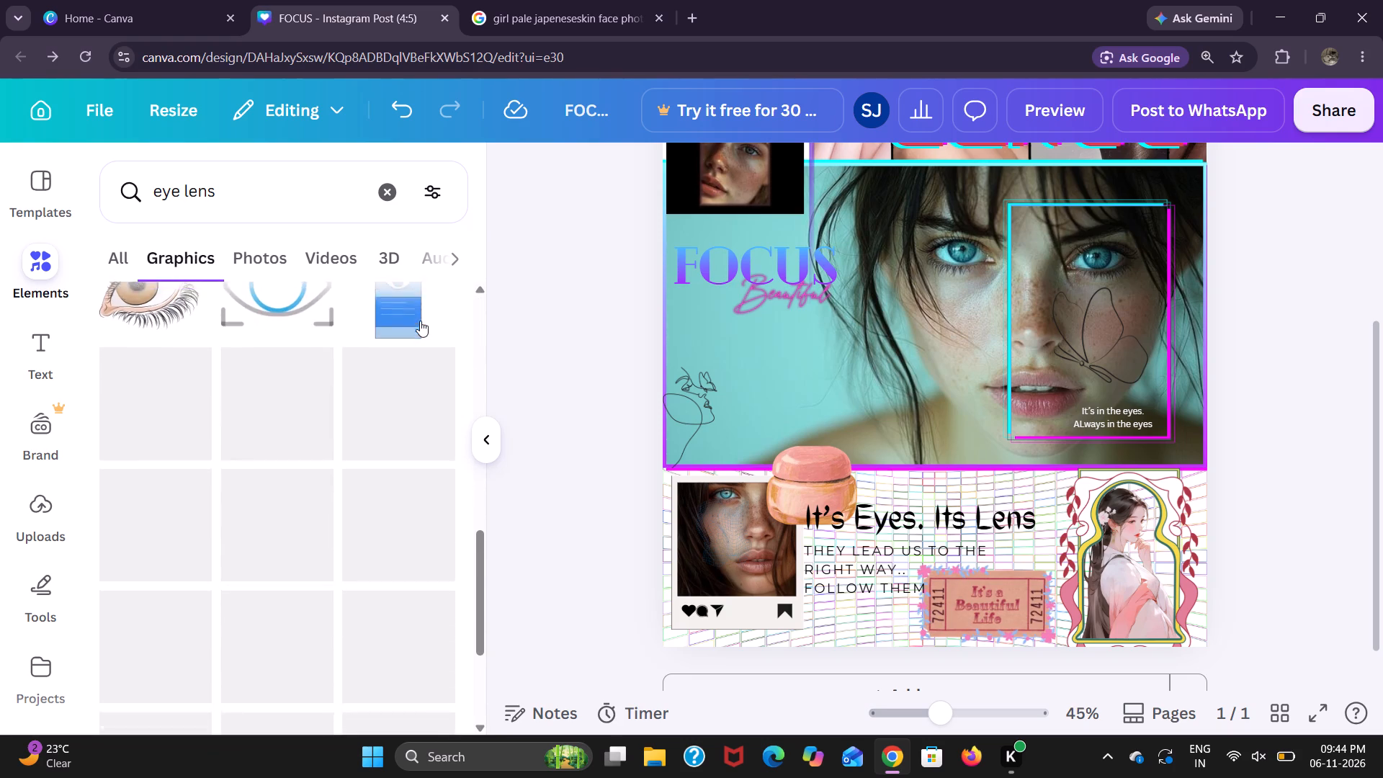
pyautogui.scroll(1, 420, 321)
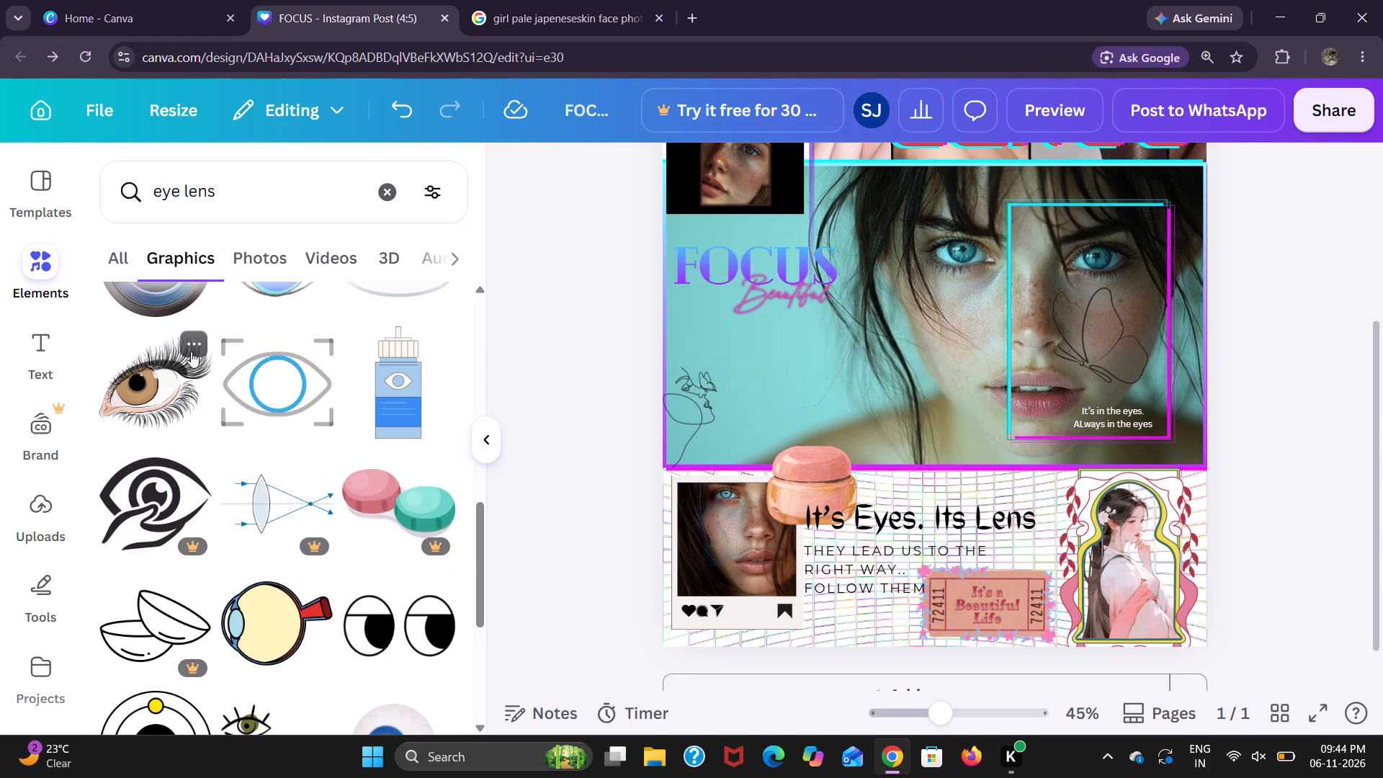
pyautogui.scroll(-9, 218, 482)
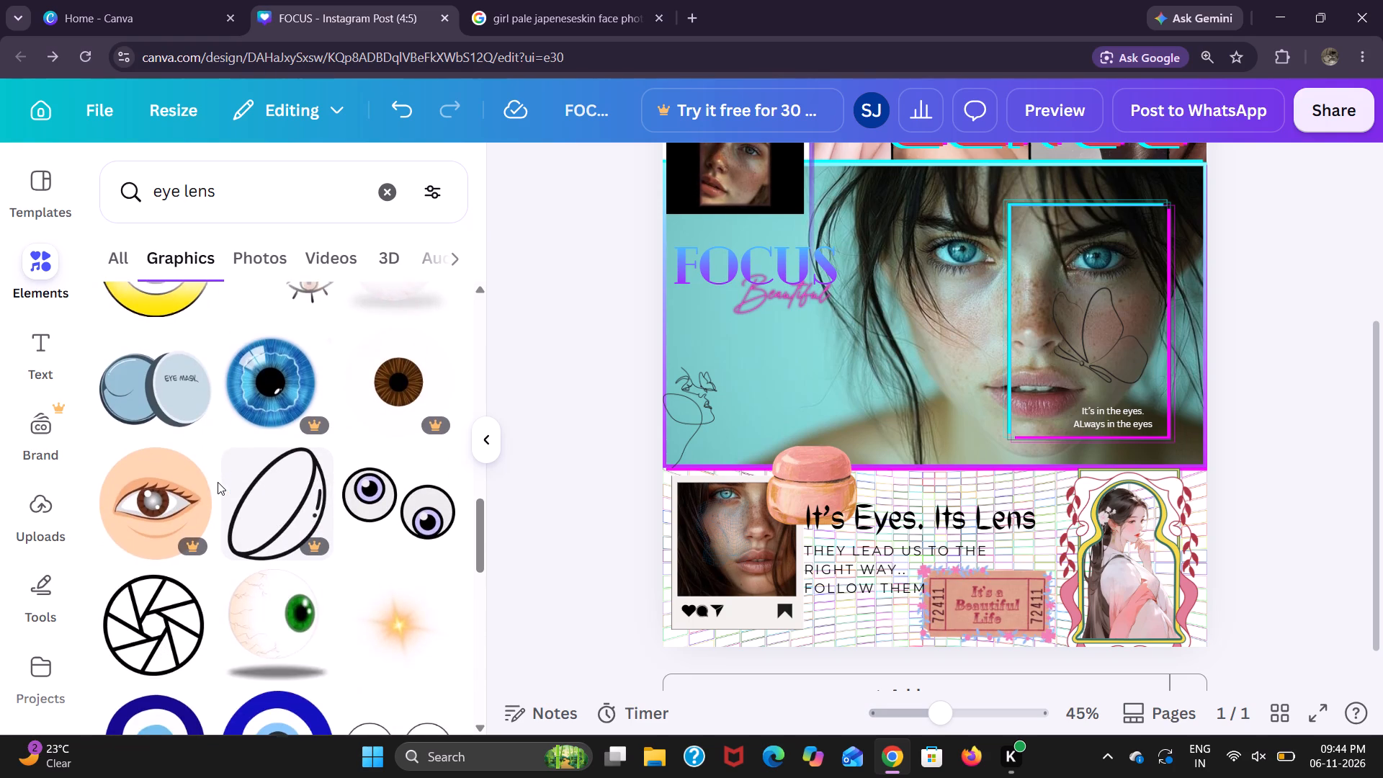
pyautogui.scroll(-4, 218, 482)
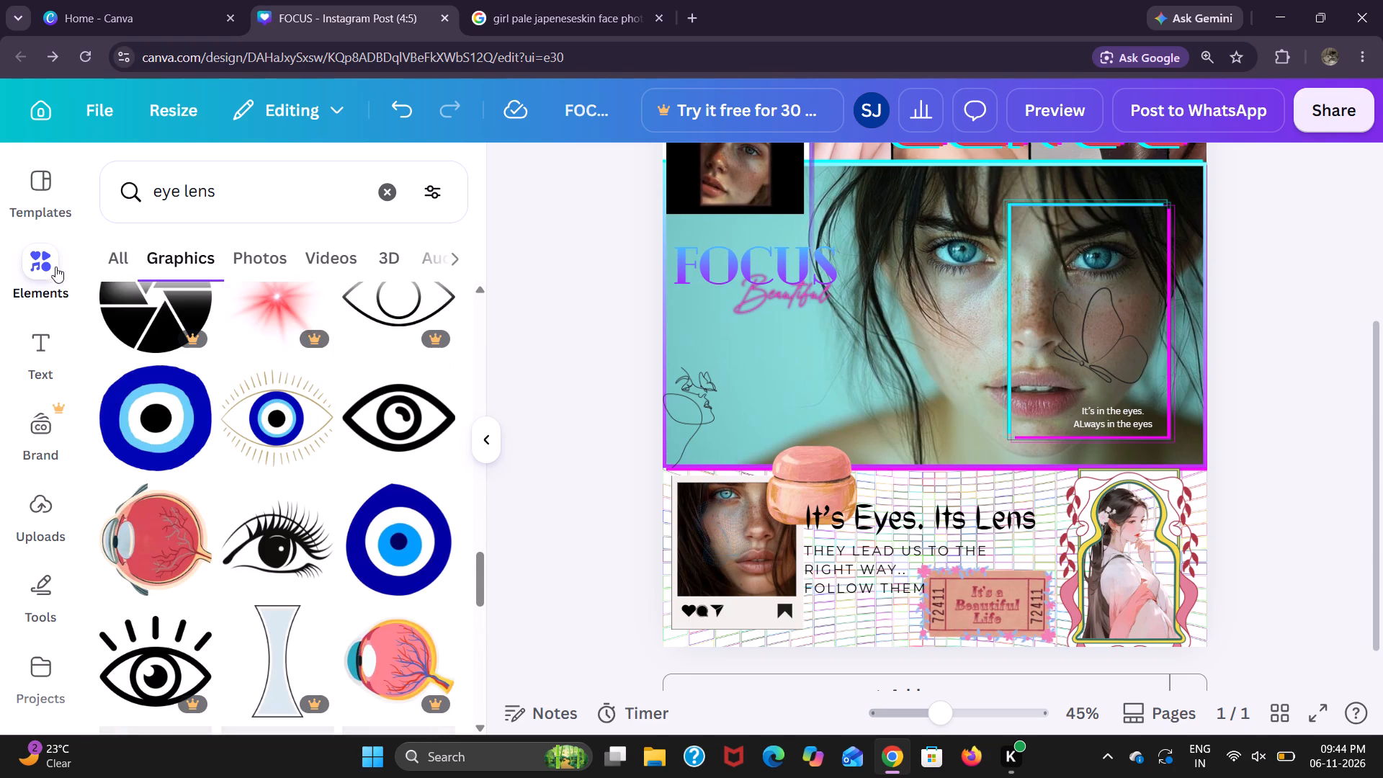
pyautogui.click(390, 209)
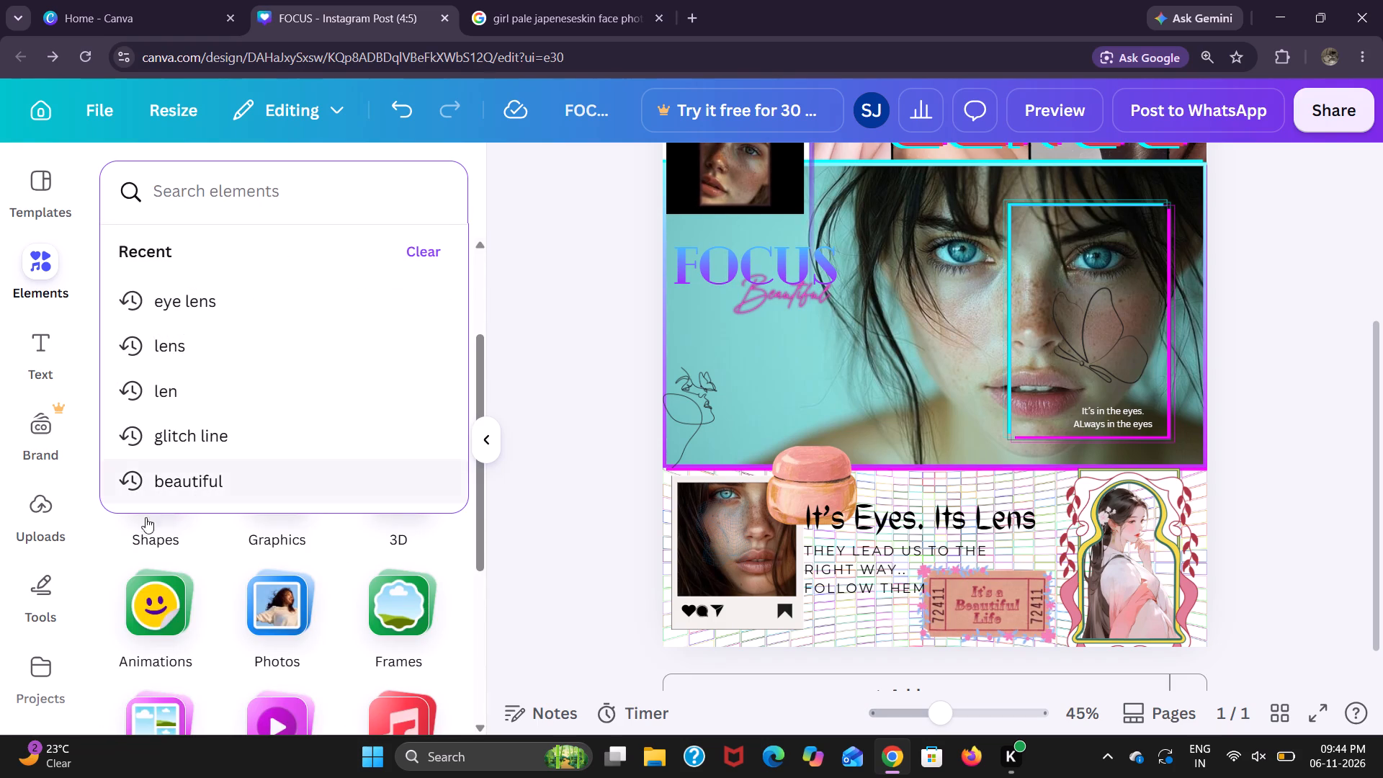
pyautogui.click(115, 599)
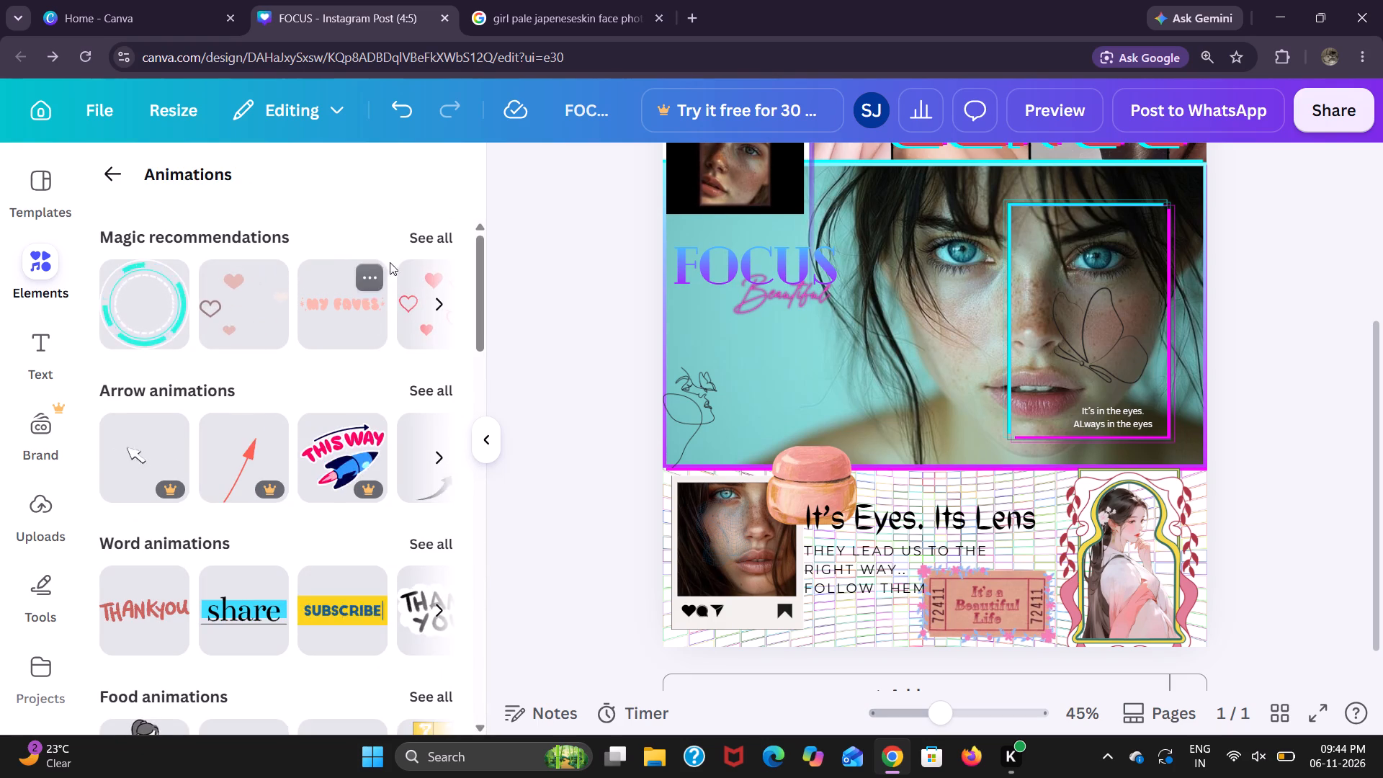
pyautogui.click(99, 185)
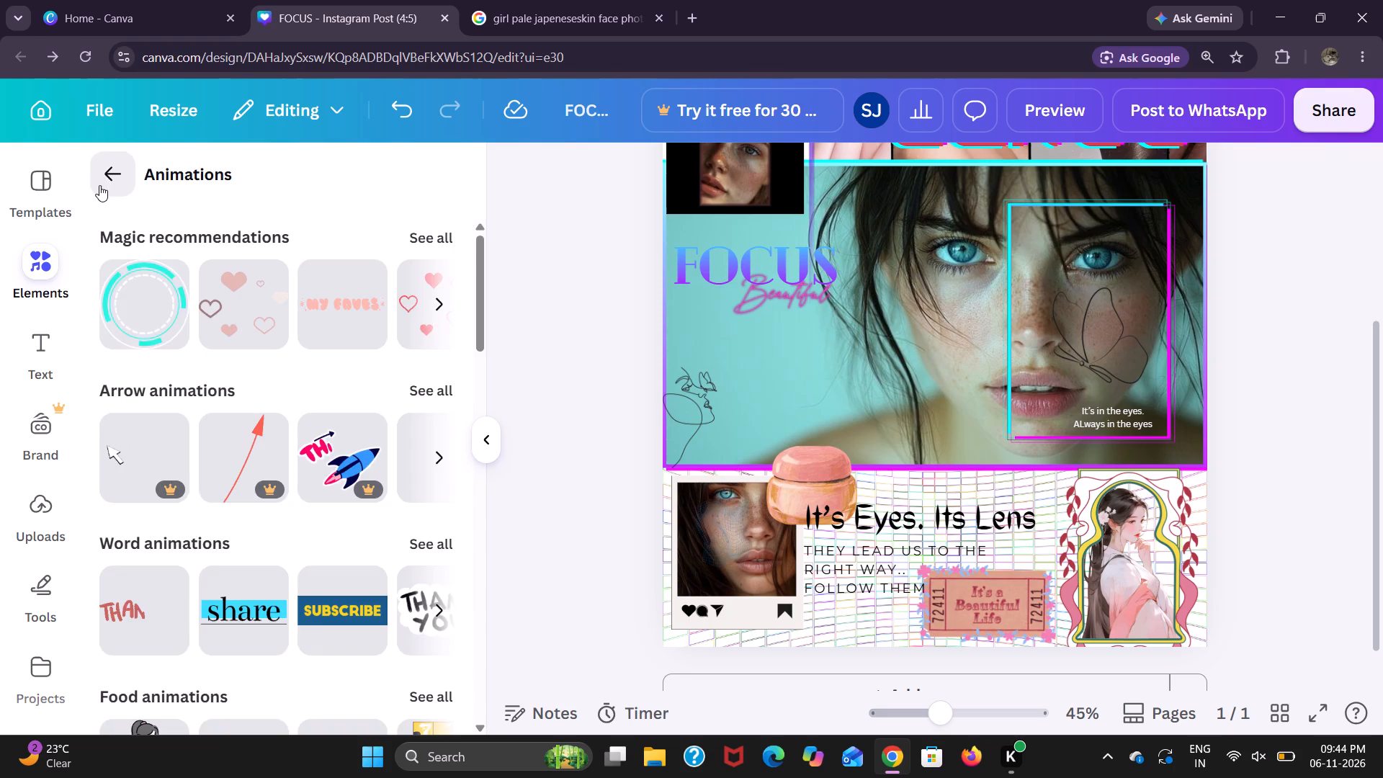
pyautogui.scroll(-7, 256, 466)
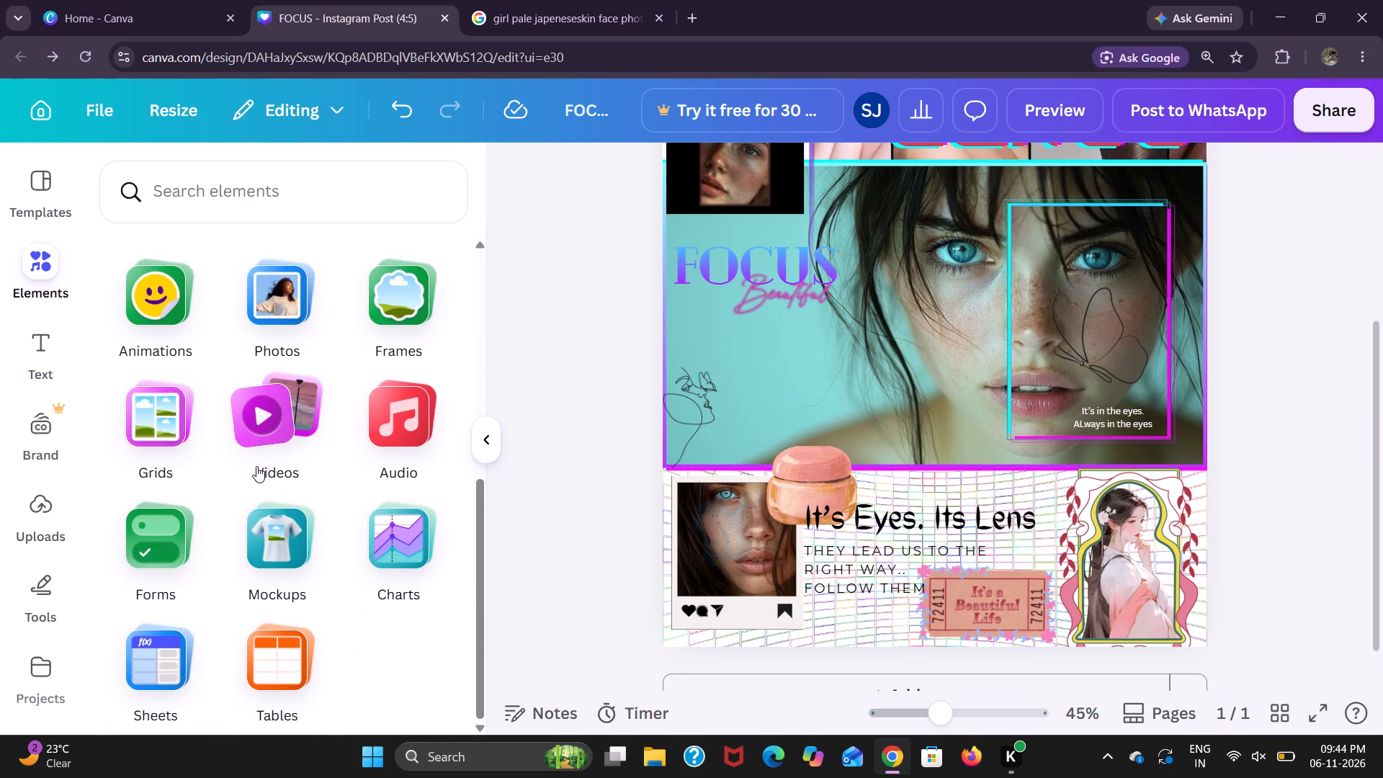
# Switch to the Google Images tab, look back through the earlier girl face photo searches, and return to the Canva design.
pyautogui.click(516, 0)
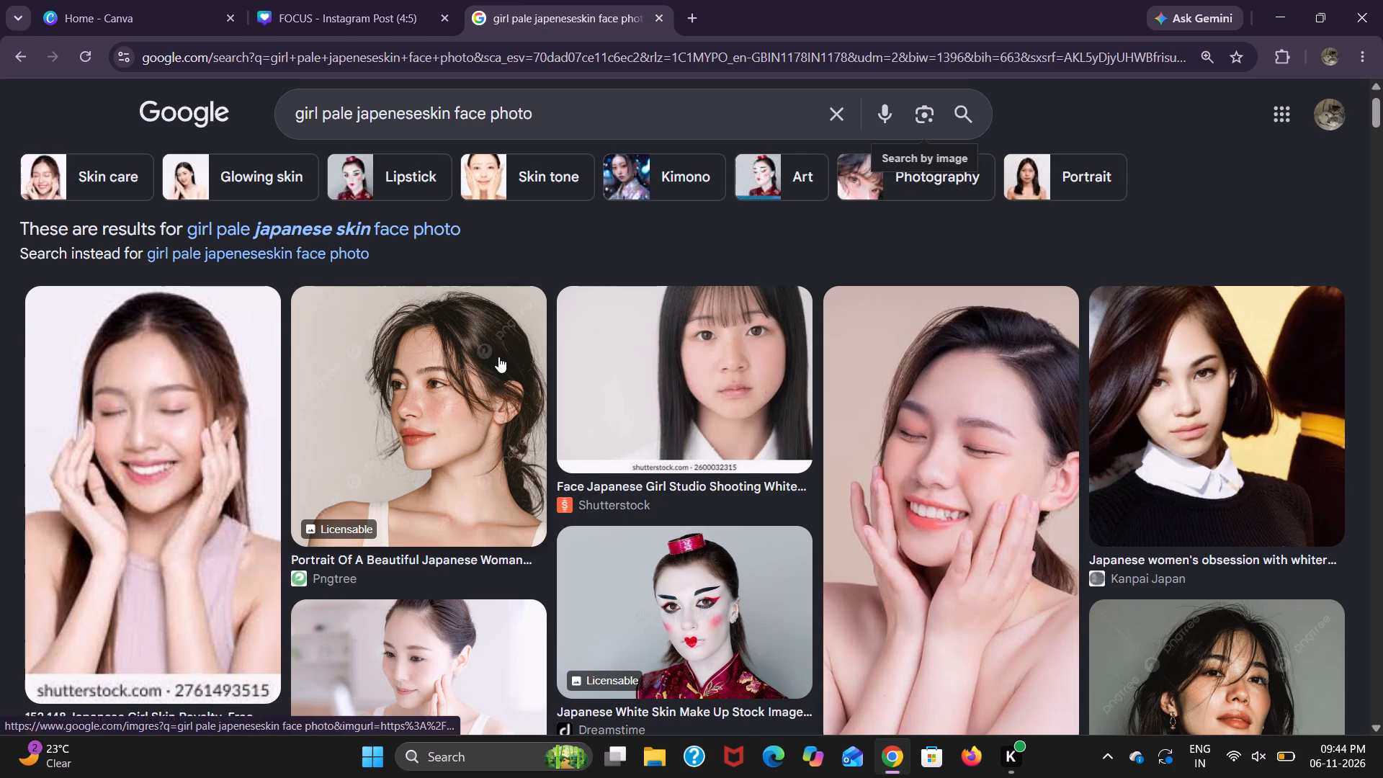
pyautogui.scroll(-3, 498, 357)
pyautogui.hscroll(6, 498, 357)
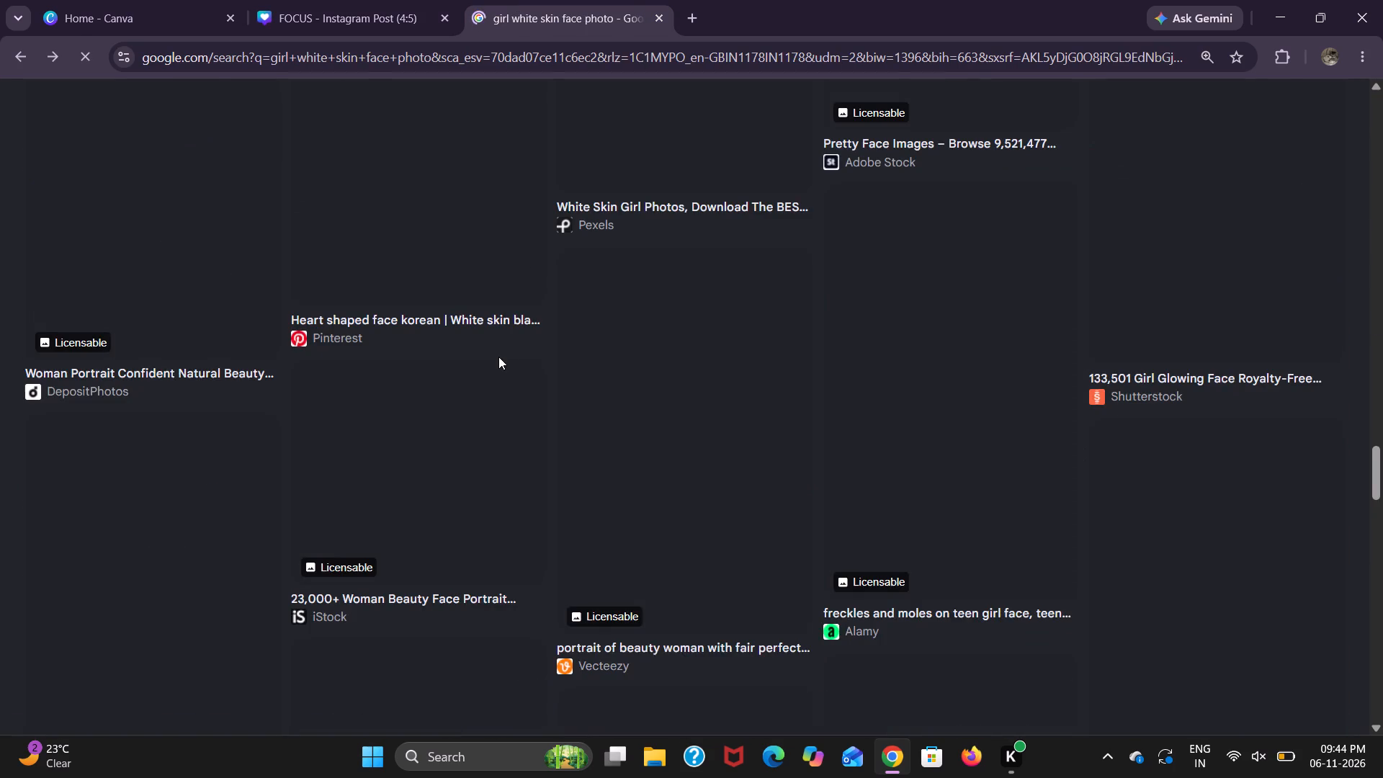
pyautogui.scroll(9, 498, 357)
pyautogui.hscroll(8, 498, 357)
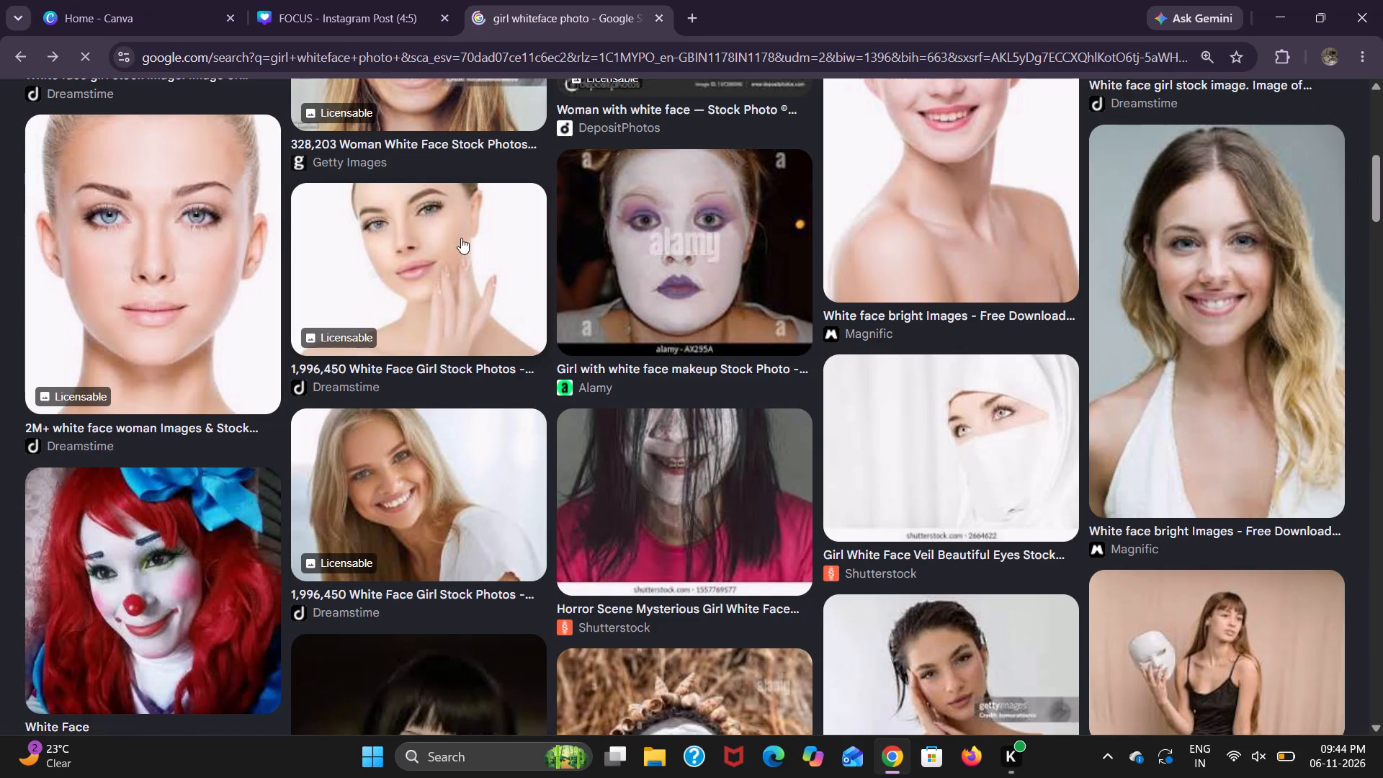
pyautogui.hscroll(19, 416, 231)
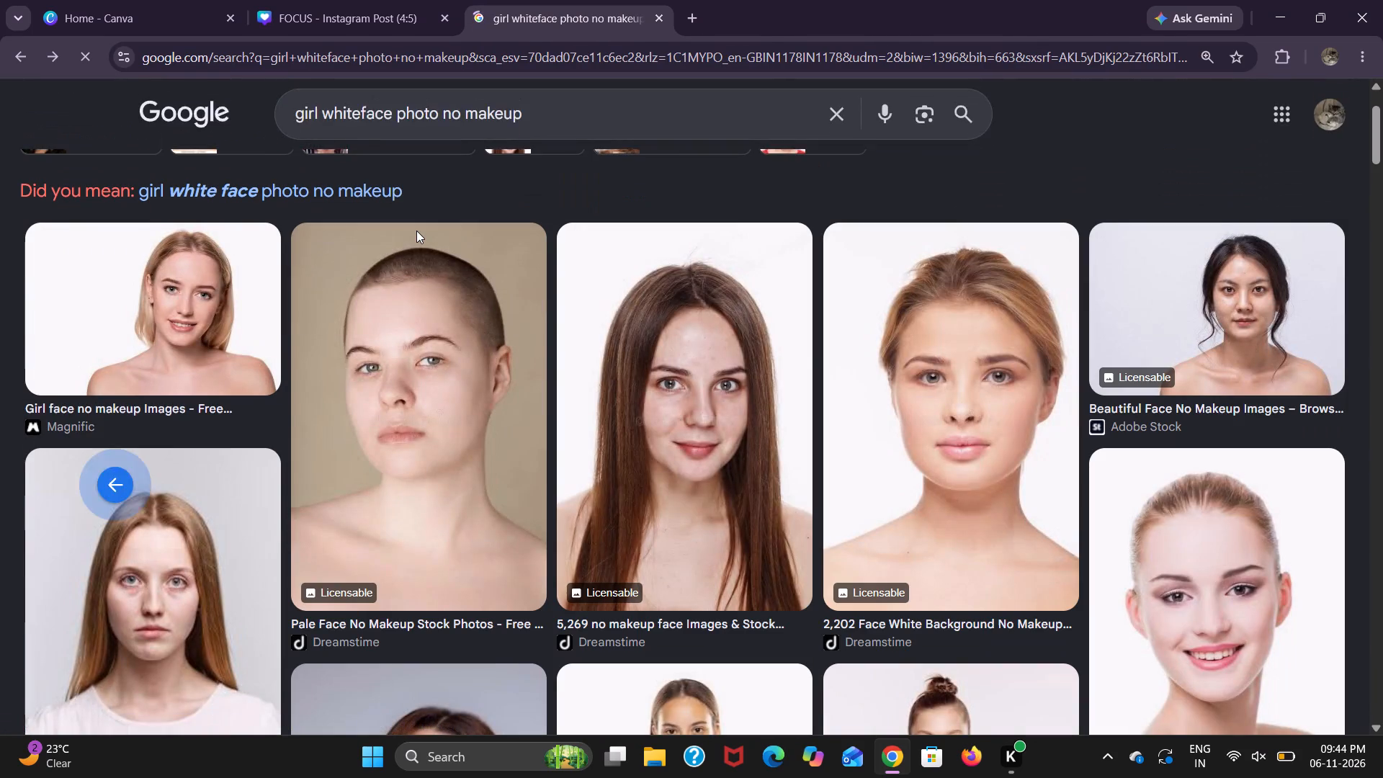
pyautogui.click(294, 0)
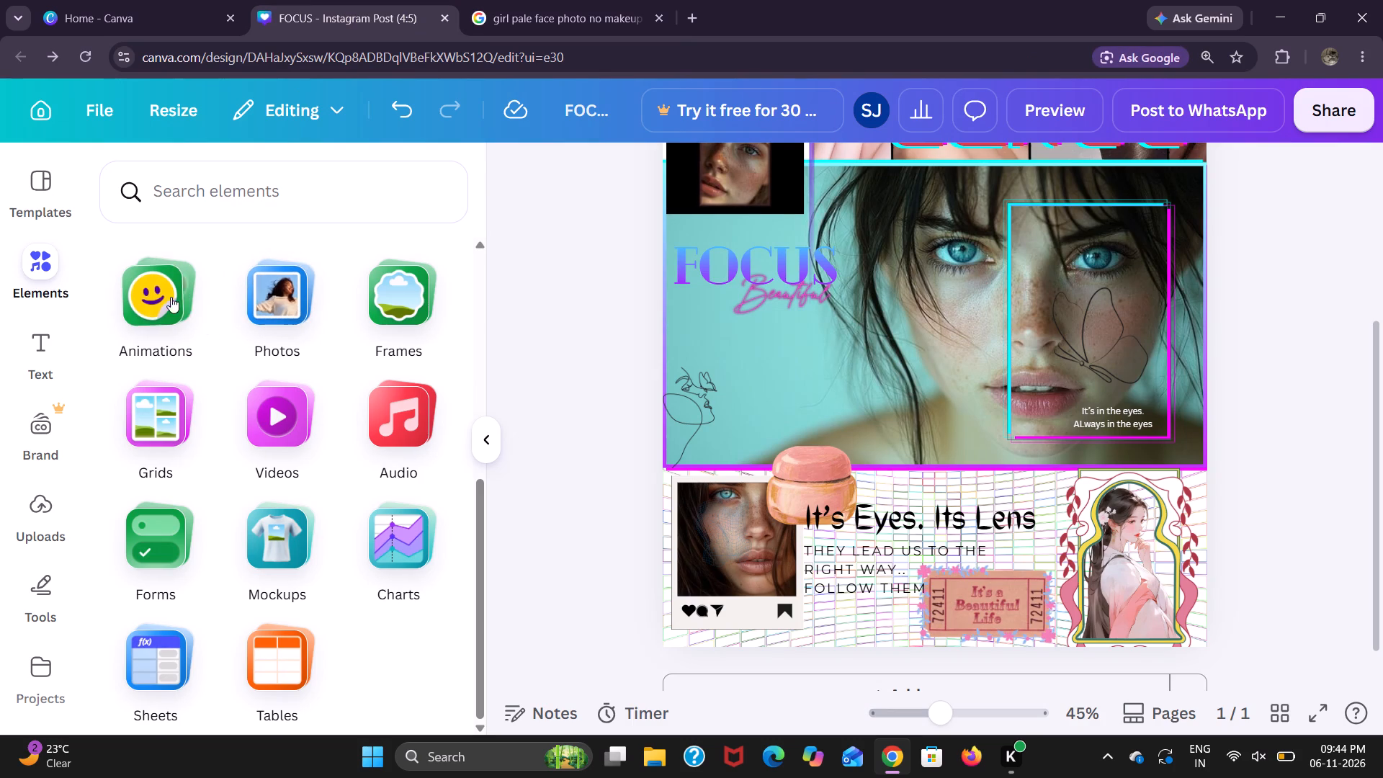
# Look through the text library's default styles, dynamic text, apps and font combinations for a style to use in the design.
pyautogui.click(48, 374)
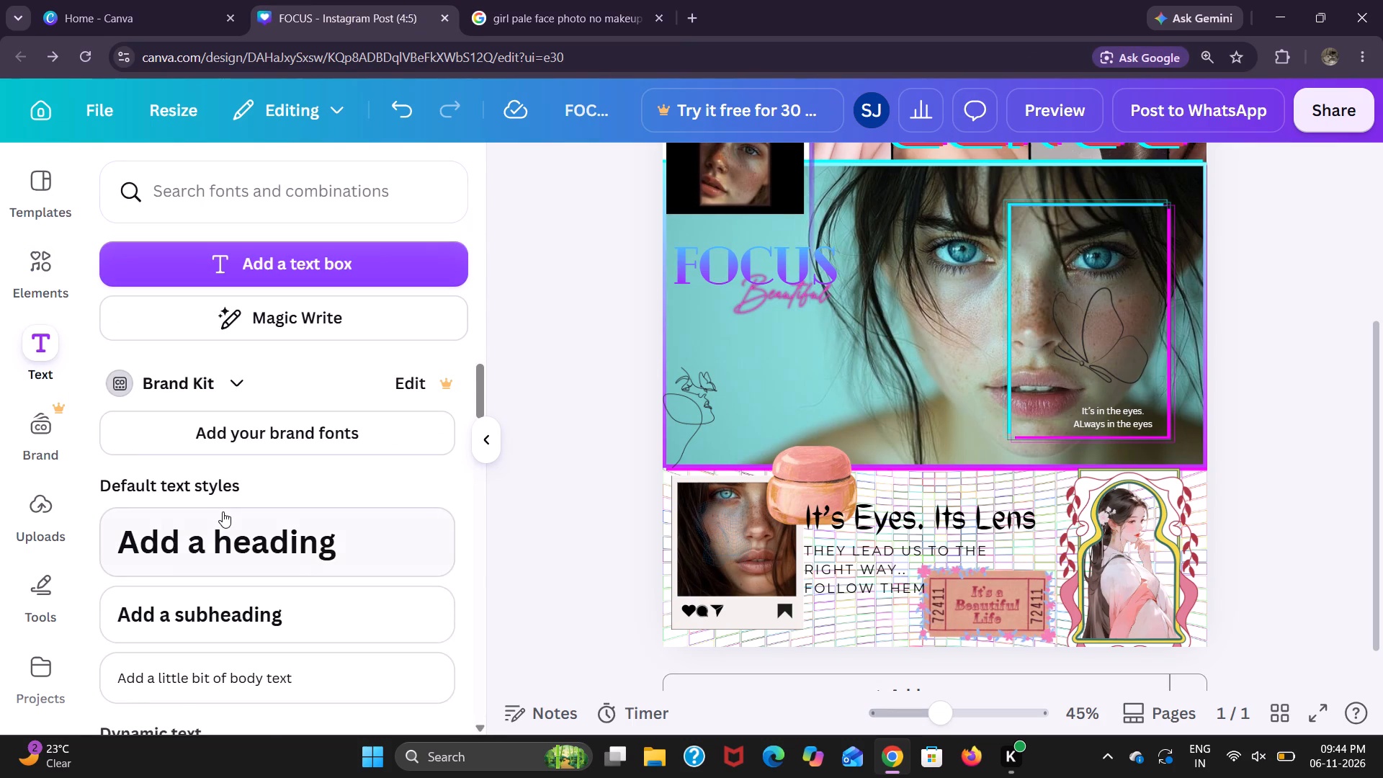
pyautogui.scroll(-5, 223, 511)
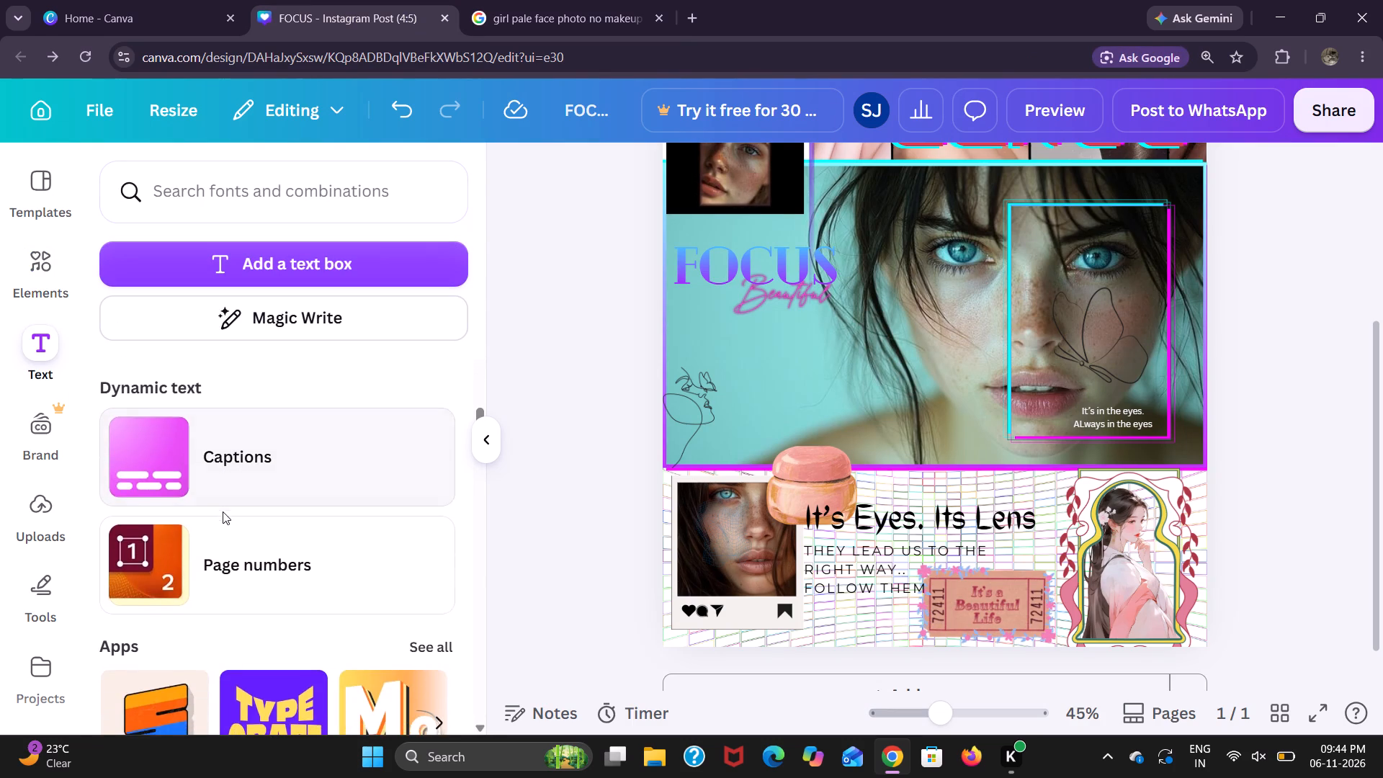
pyautogui.scroll(-3, 223, 511)
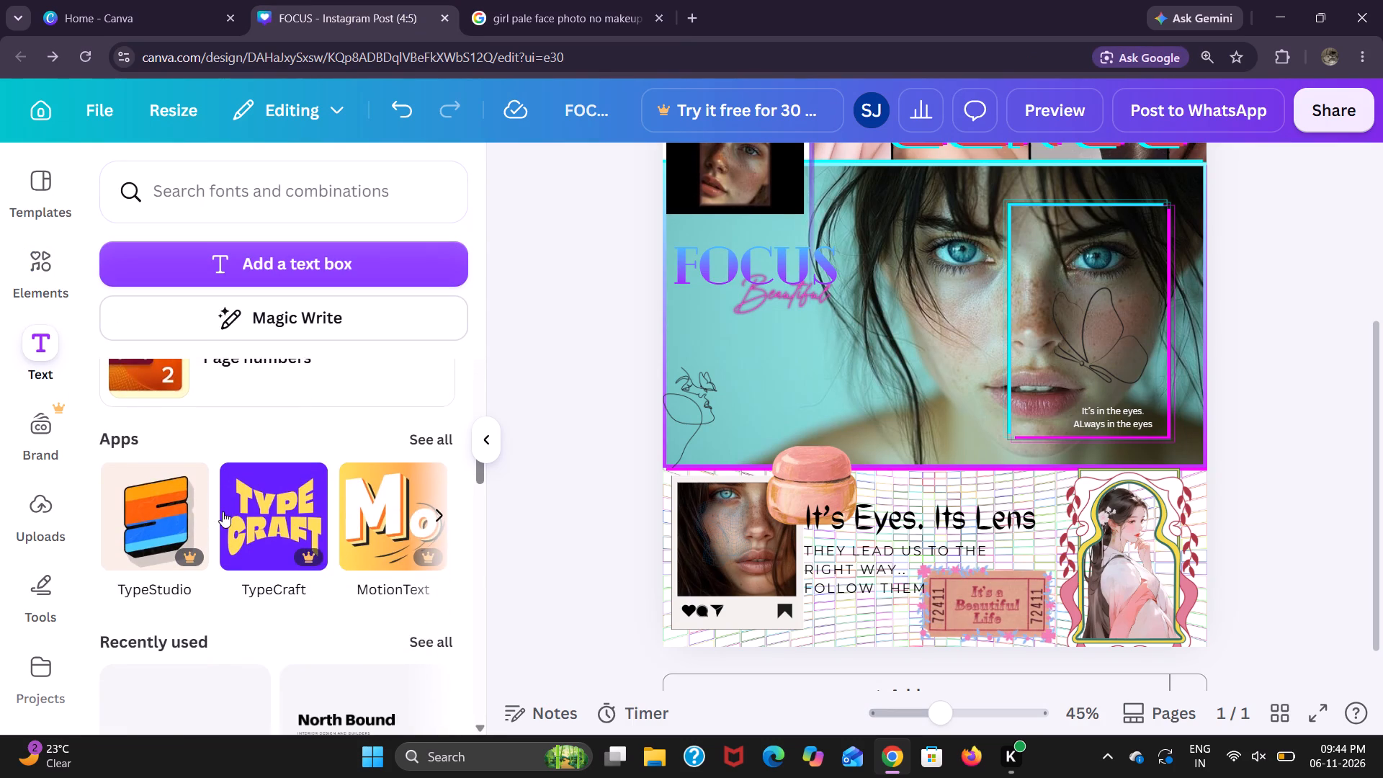
pyautogui.scroll(-6, 223, 511)
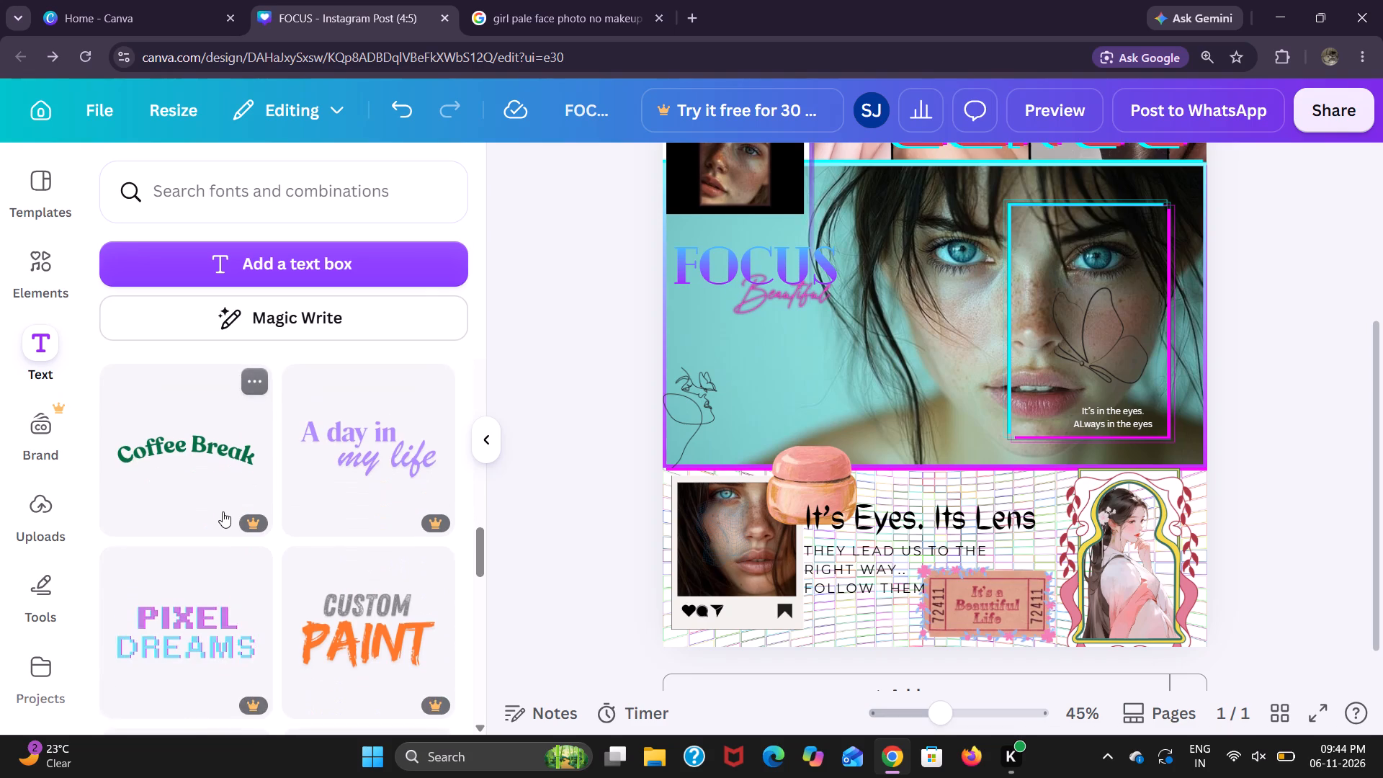
pyautogui.scroll(-9, 223, 511)
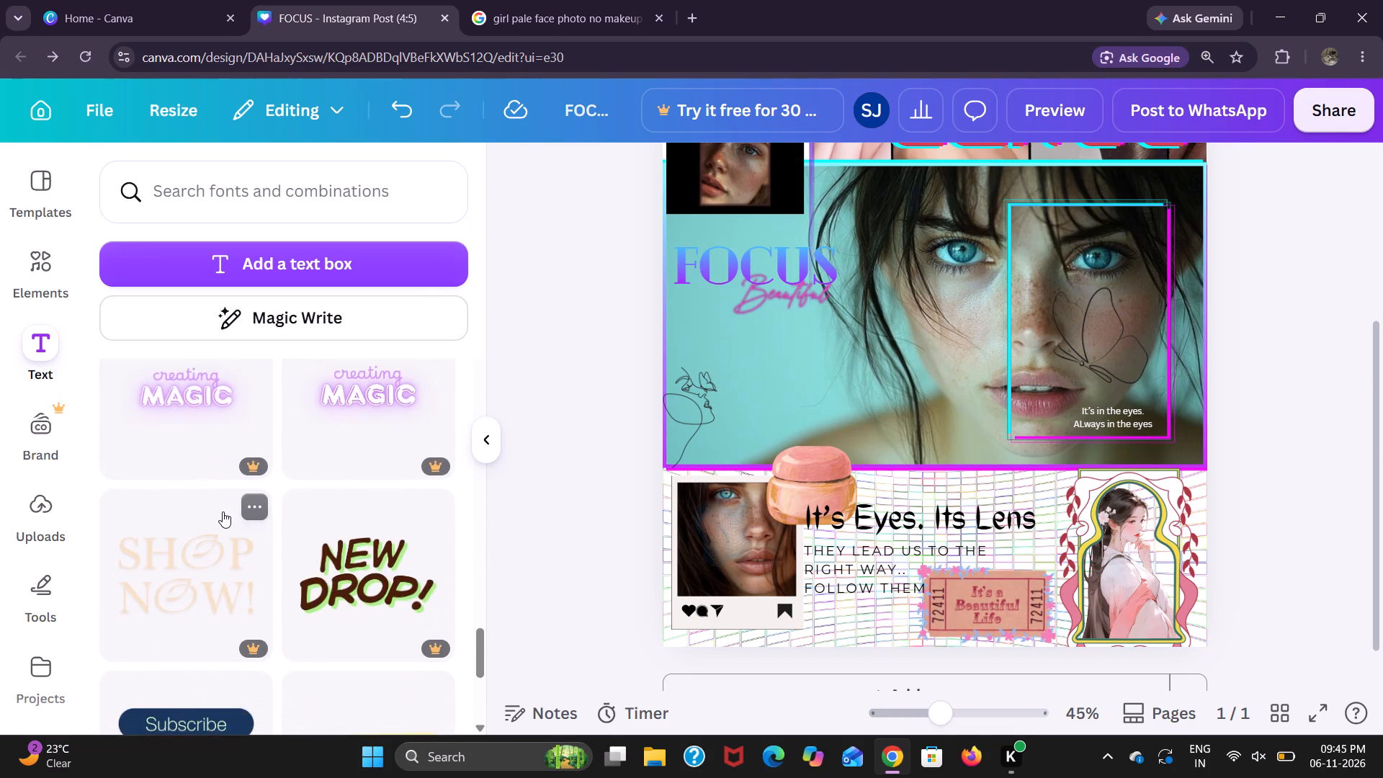
pyautogui.scroll(1, 223, 511)
pyautogui.scroll(-4, 223, 511)
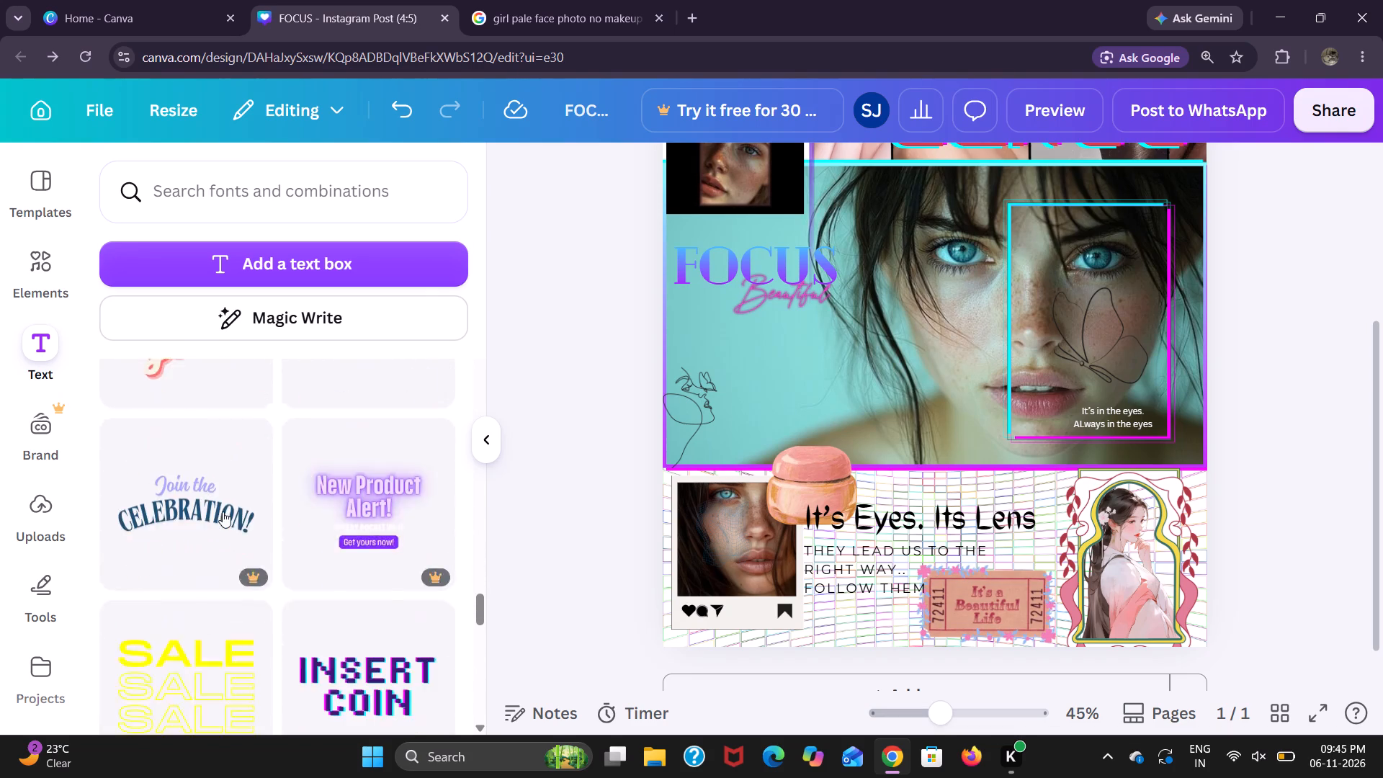
pyautogui.scroll(-4, 223, 511)
pyautogui.scroll(20, 223, 511)
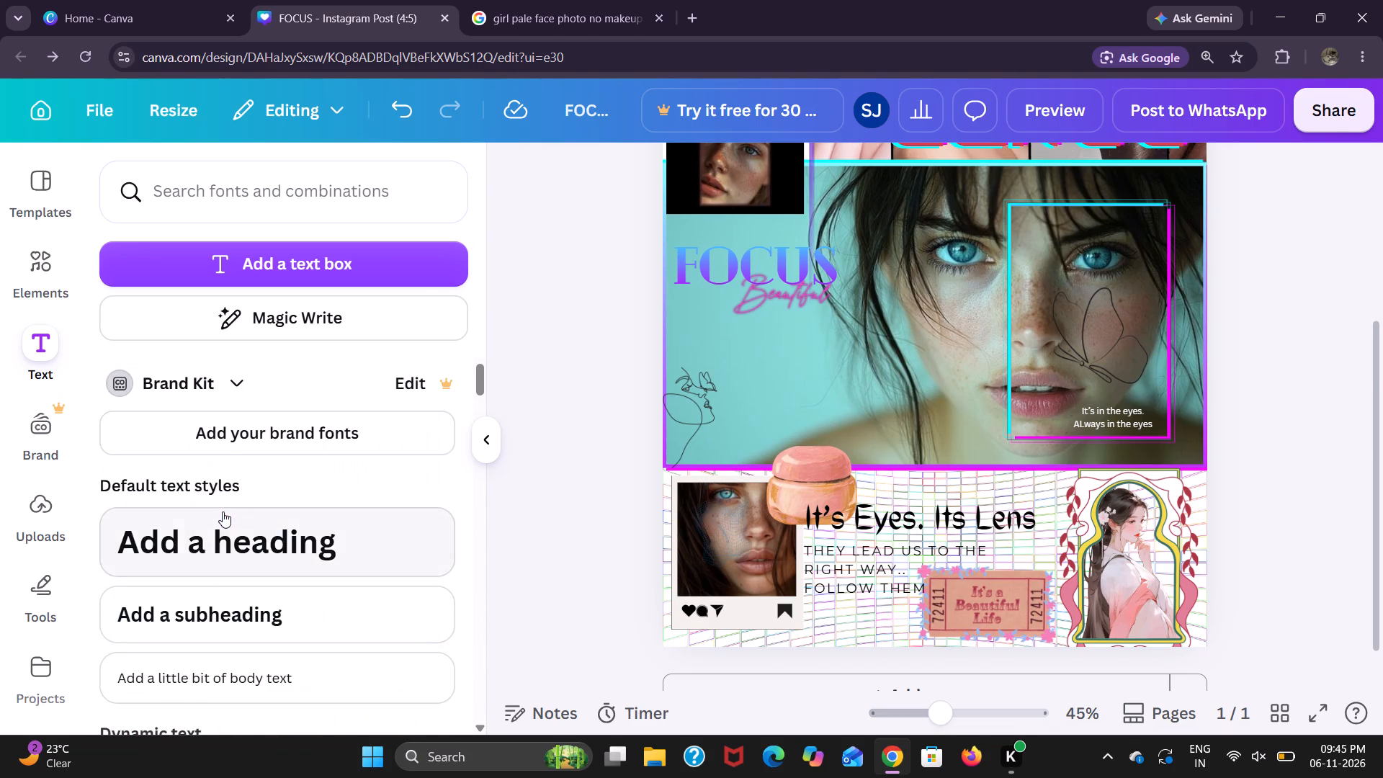
# Add a body text box reading "Every one is beautiful" over the large blue-eyed portrait.
pyautogui.scroll(-1, 223, 511)
pyautogui.click(194, 609)
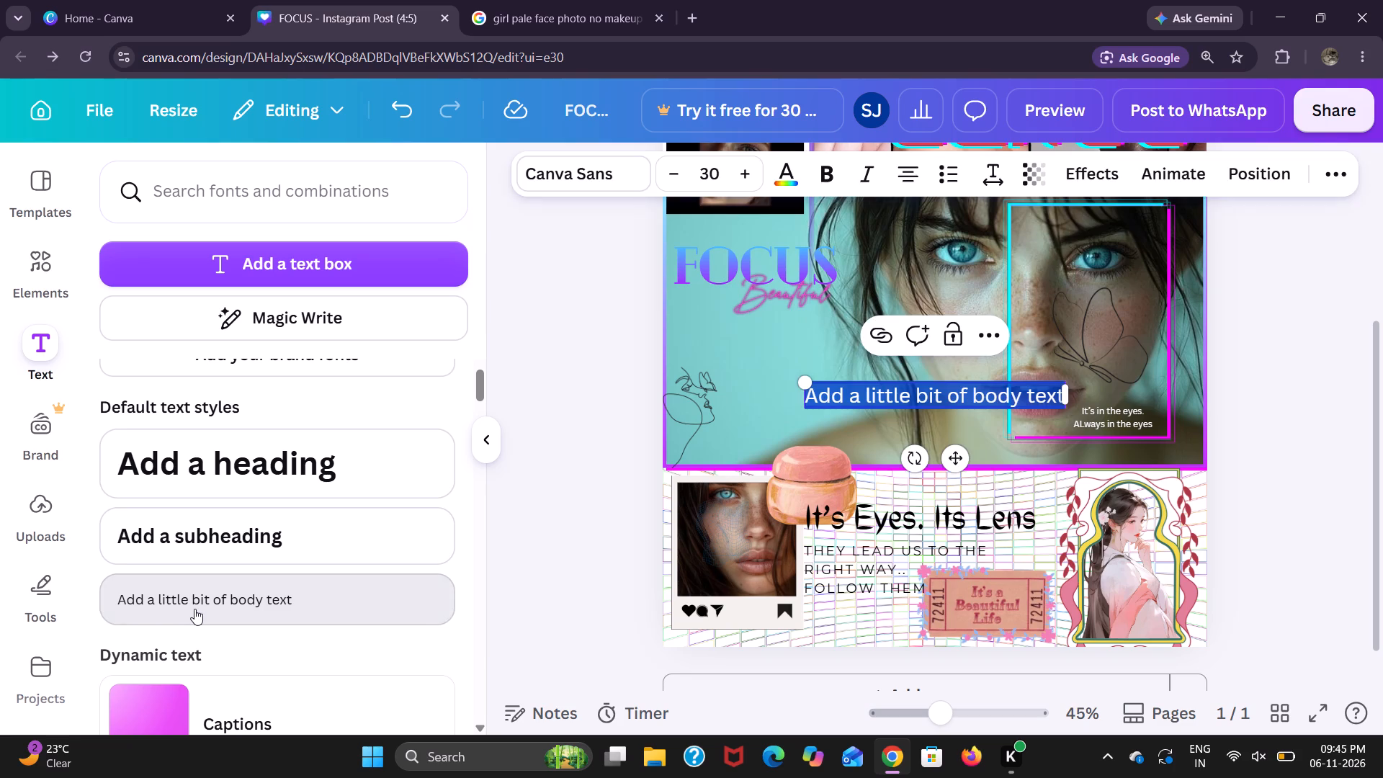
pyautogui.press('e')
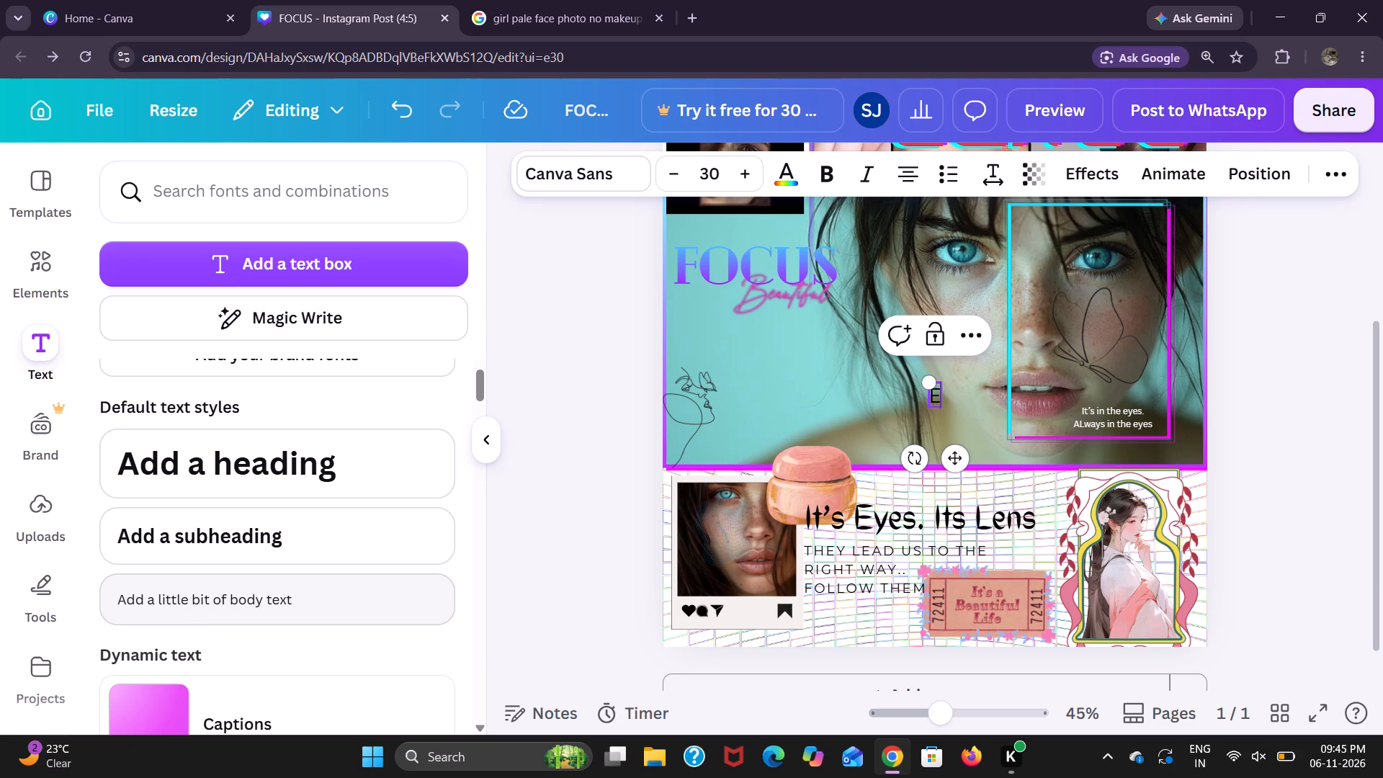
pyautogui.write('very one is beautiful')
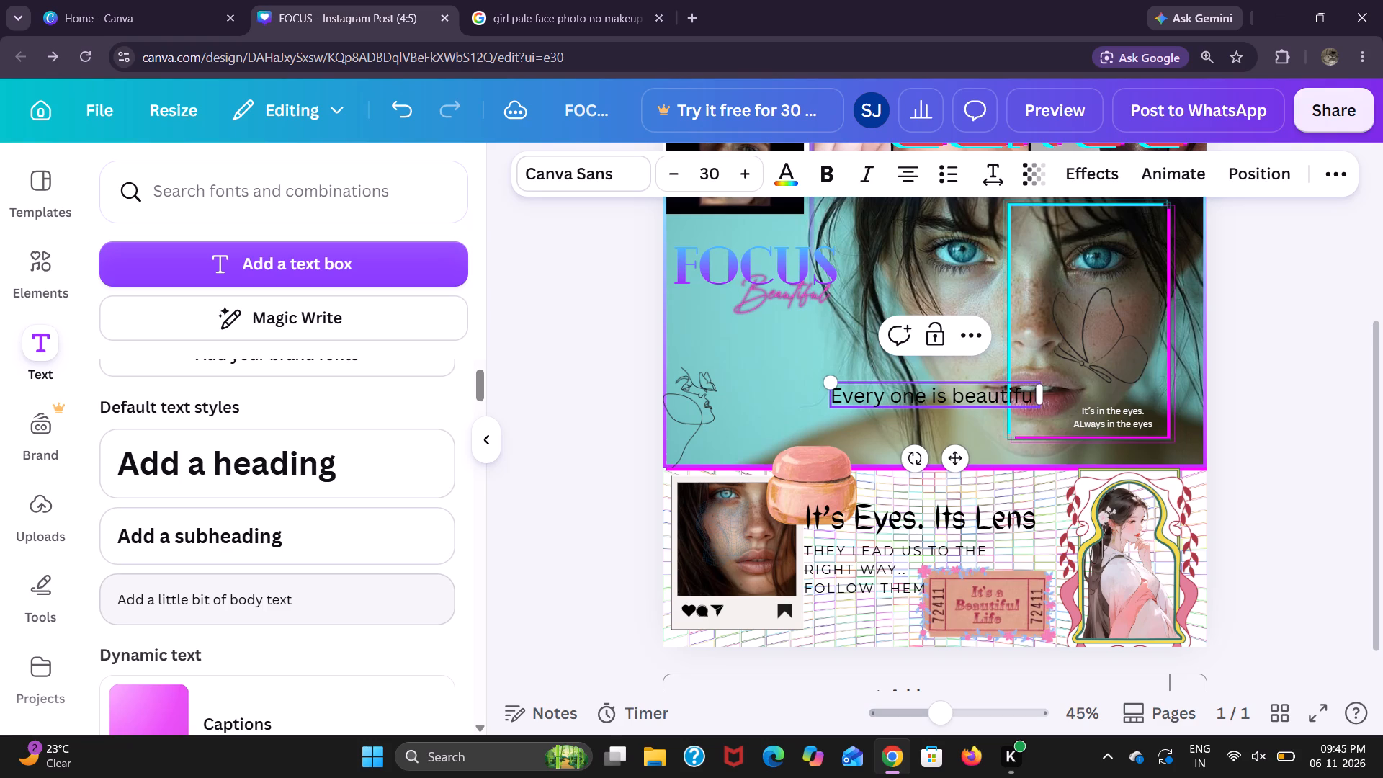
# Capitalise the first letters of "One" and "Is" in the new body text.
pyautogui.click(900, 396)
pyautogui.press('BackSpace')
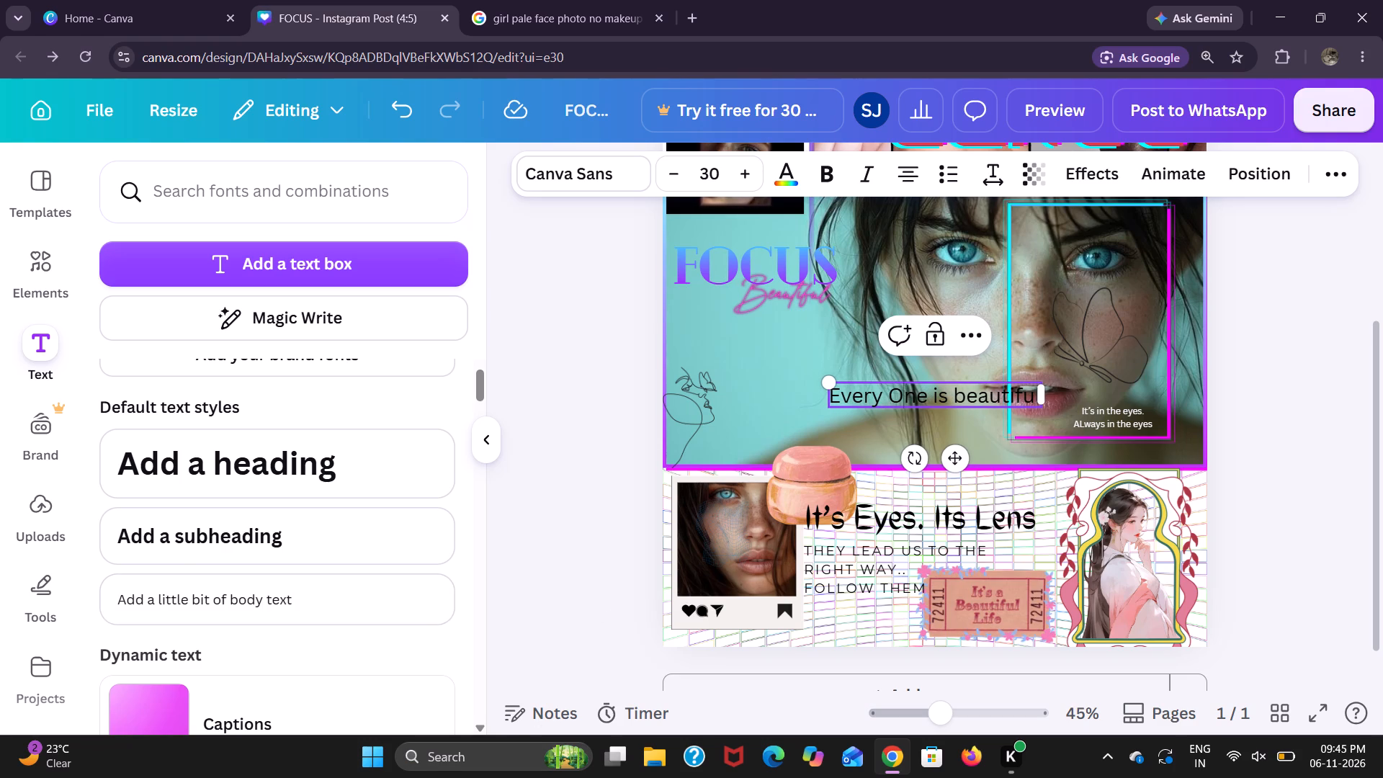
pyautogui.click(944, 403)
pyautogui.press('Left')
pyautogui.press('\\')
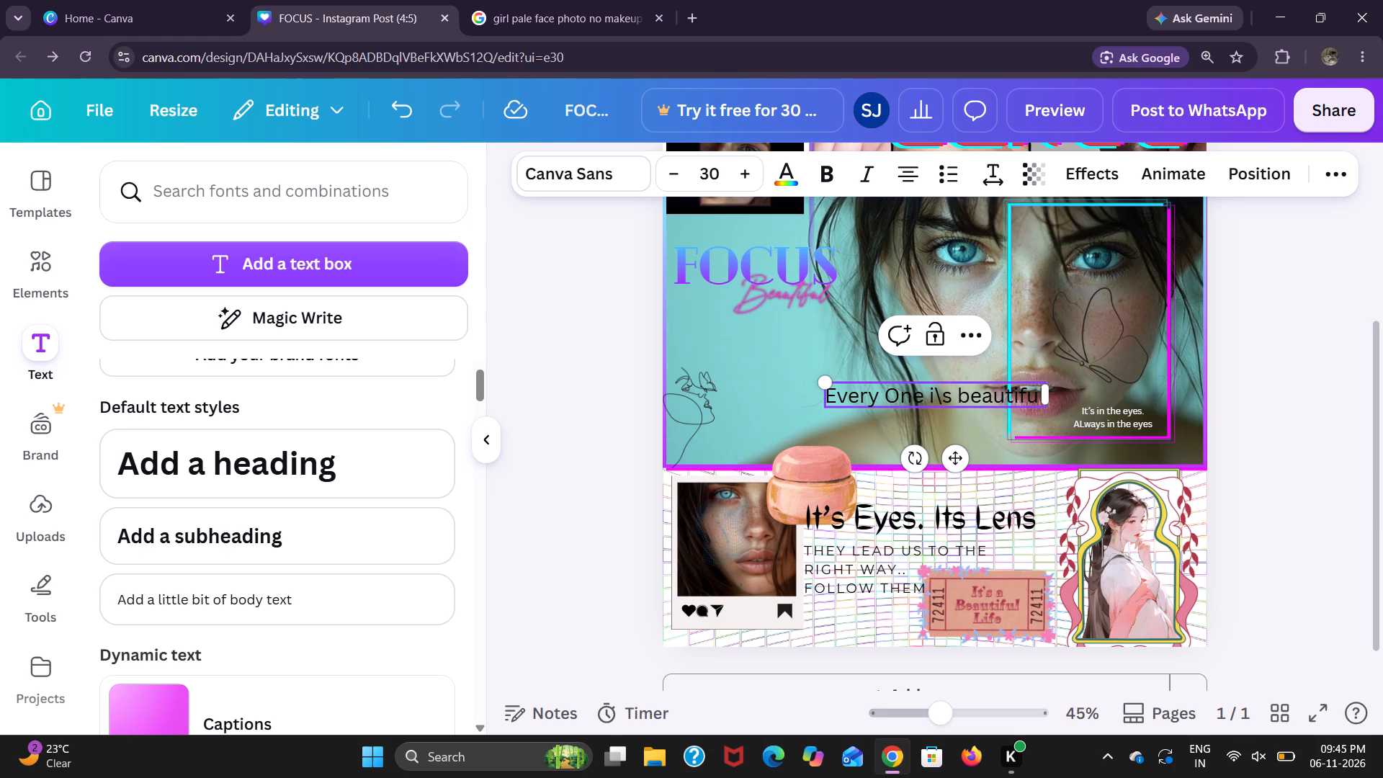
pyautogui.press('BackSpace')
pyautogui.press('BackSpace')
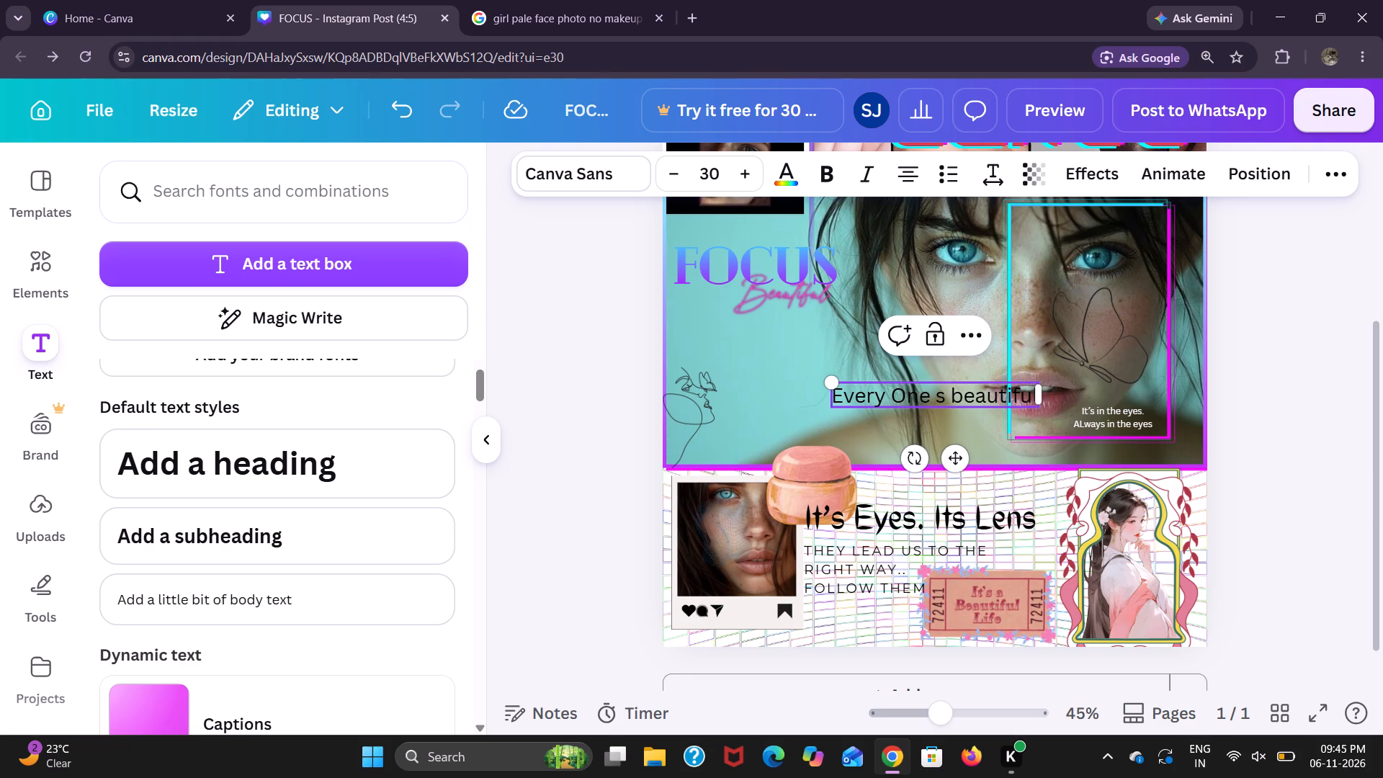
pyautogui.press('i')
pyautogui.click(962, 395)
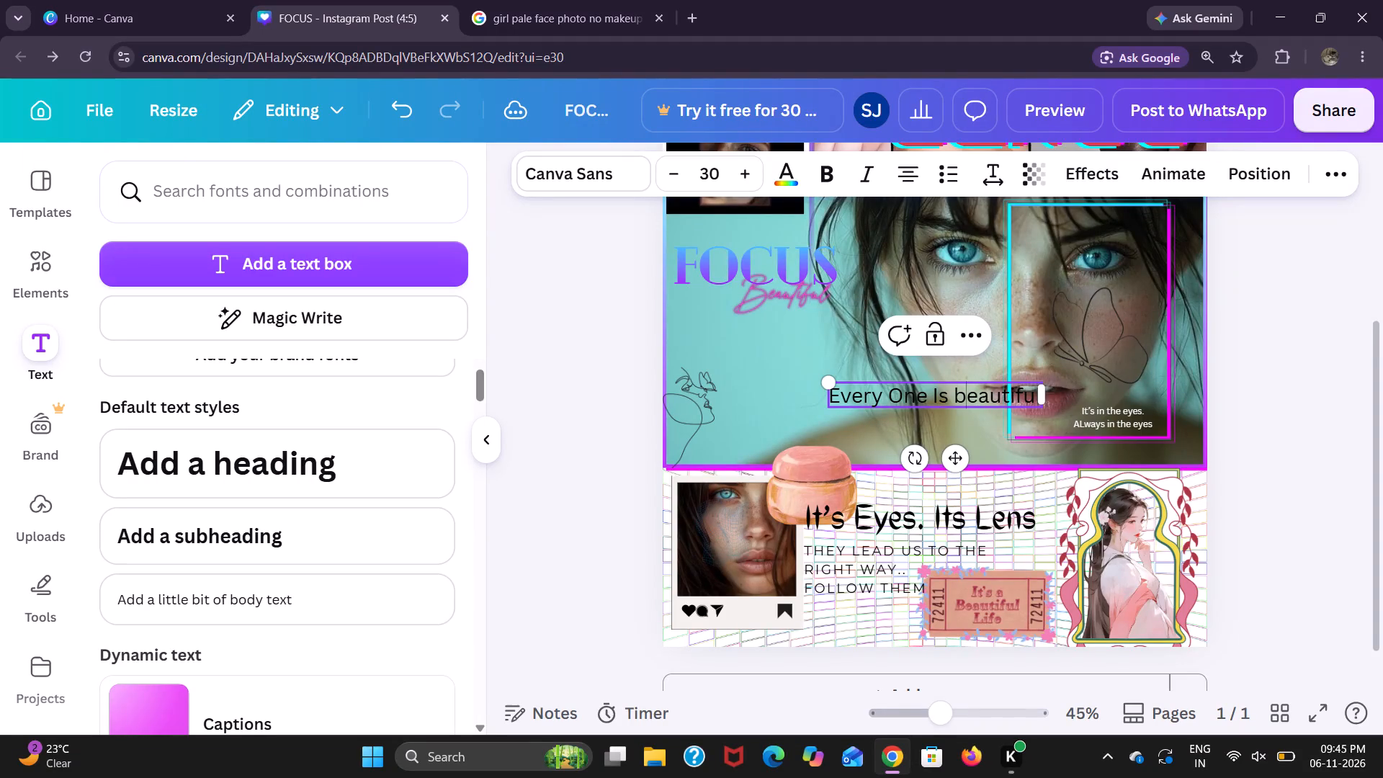
# Capitalise the last word of the new text line and add an exclamation mark so it reads "Every One Is Beautiful!".
pyautogui.press('BackSpace')
pyautogui.press('b')
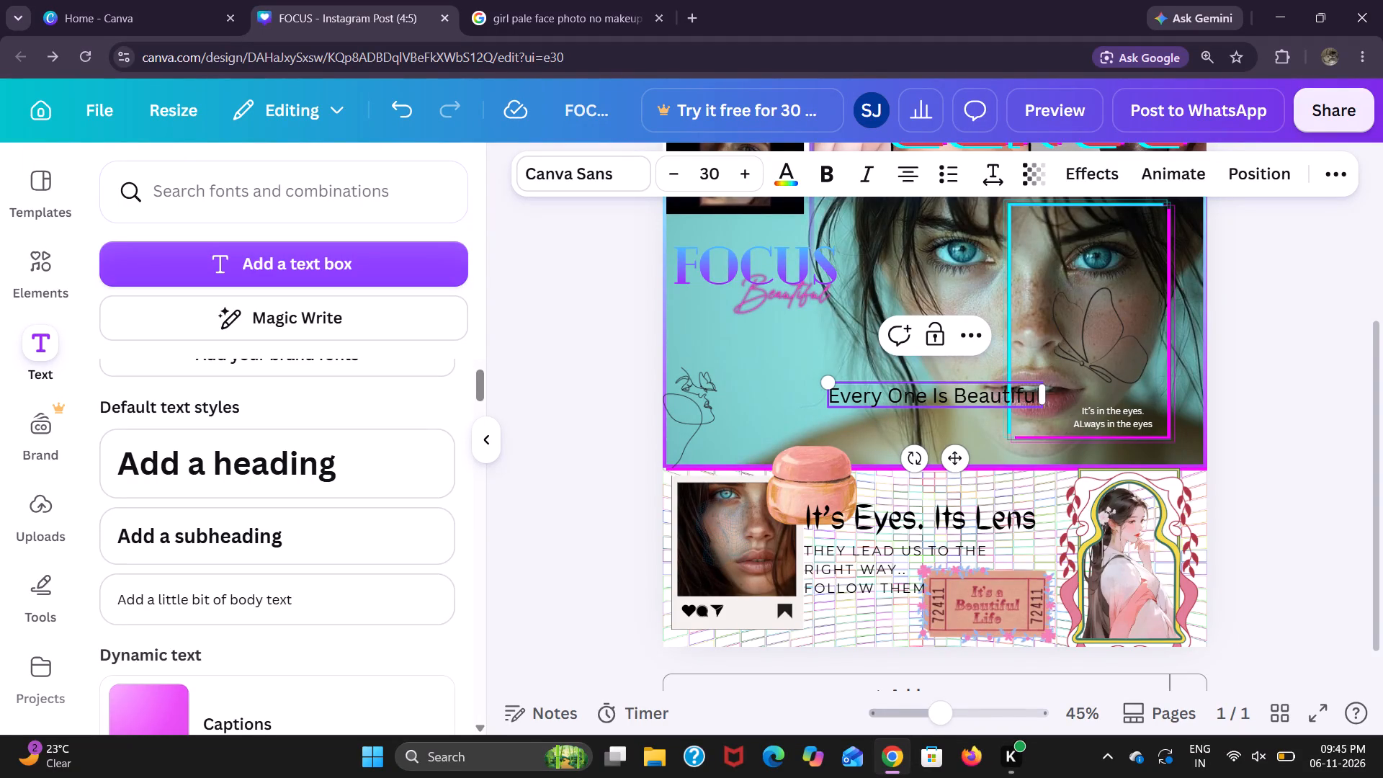
pyautogui.press('End')
pyautogui.hotkey('shift', '!')
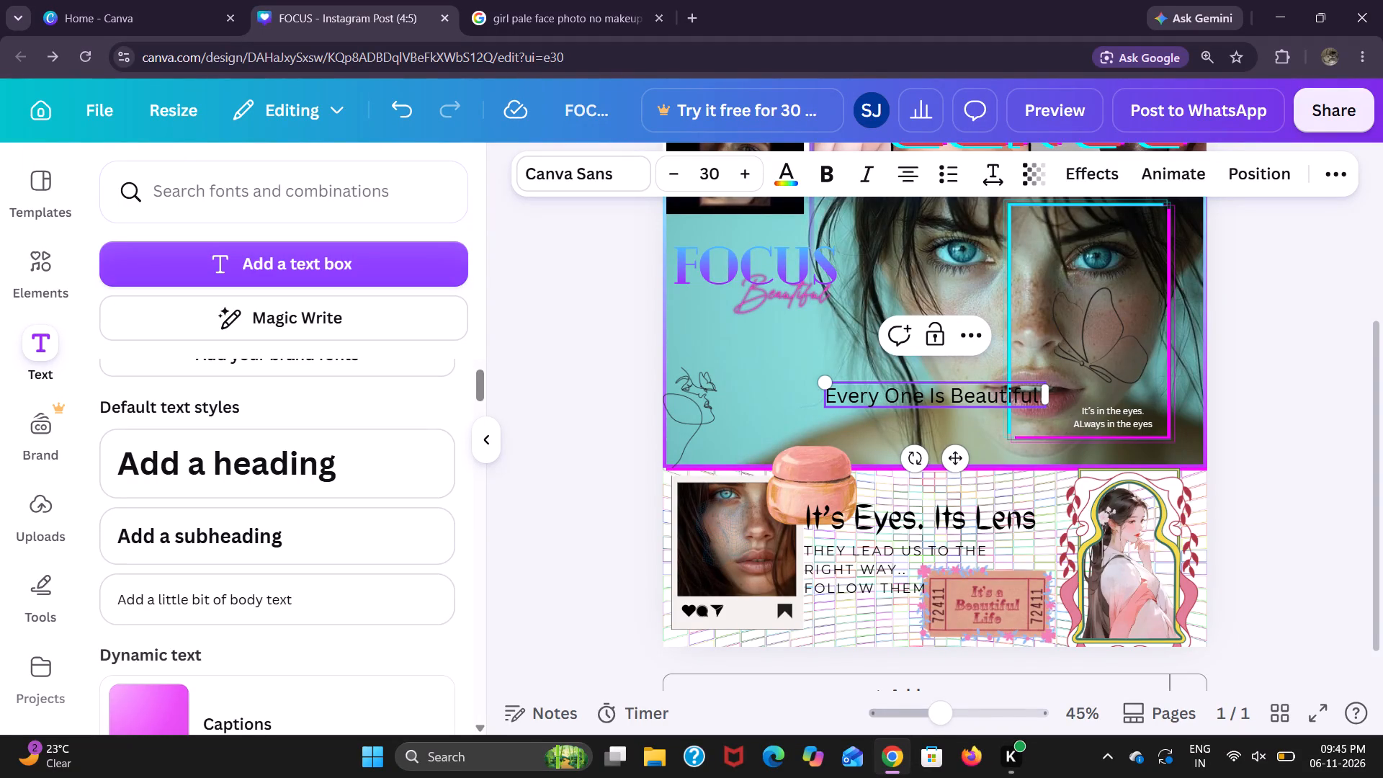
# Move the "Every One Is Beautiful!" text off the lips, placing it between the line-art face and the portrait's mouth.
pyautogui.click(988, 390)
pyautogui.moveTo(974, 390); pyautogui.dragTo(952, 395)
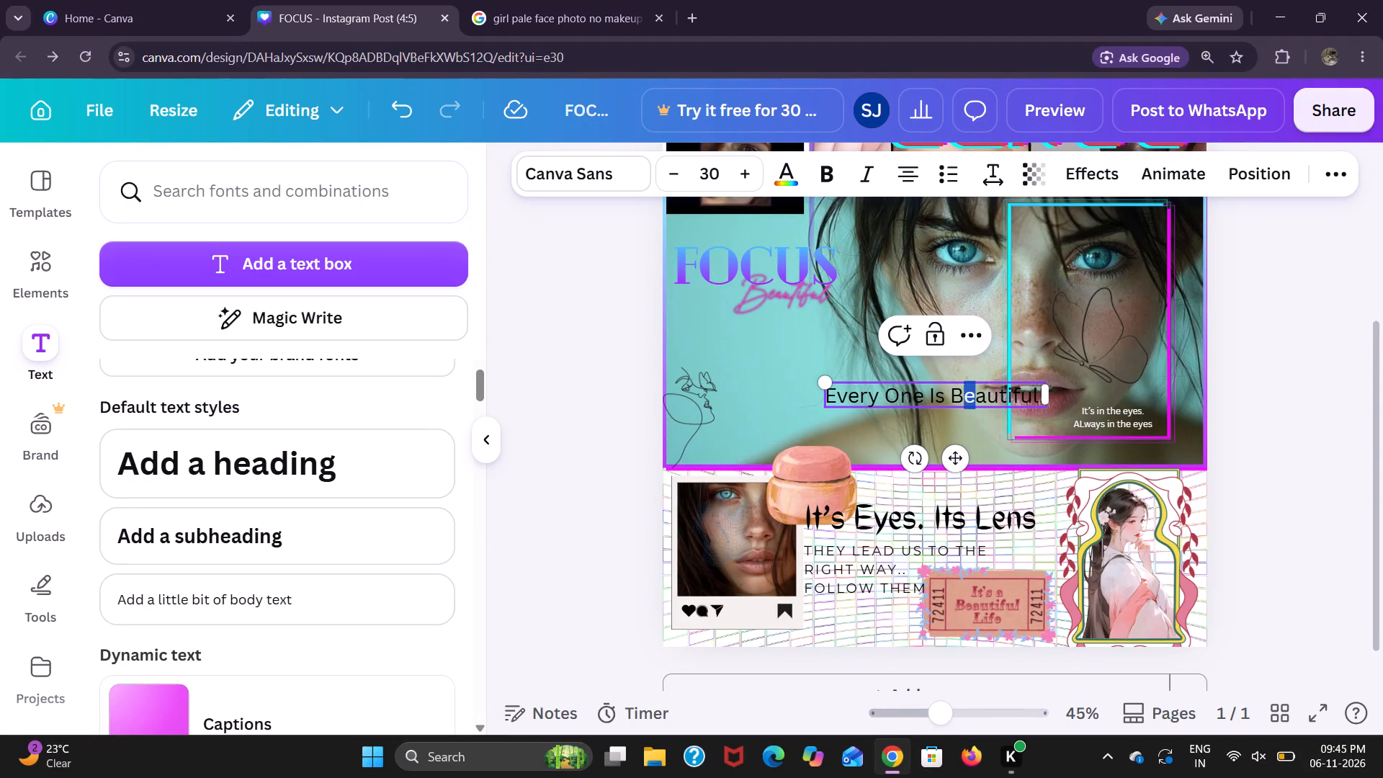
pyautogui.moveTo(952, 395); pyautogui.dragTo(931, 397)
pyautogui.click(1266, 367)
pyautogui.moveTo(944, 400); pyautogui.dragTo(940, 401)
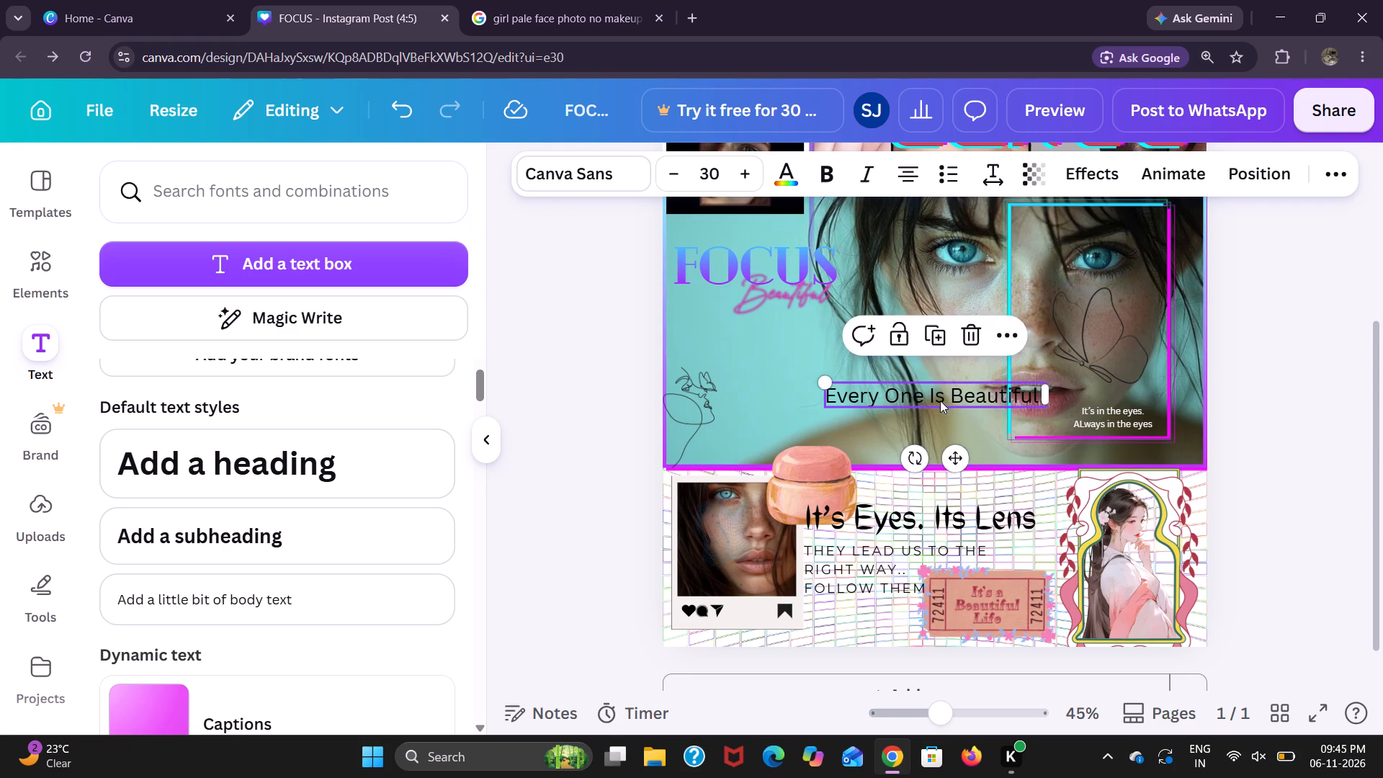
pyautogui.moveTo(940, 401); pyautogui.dragTo(883, 406)
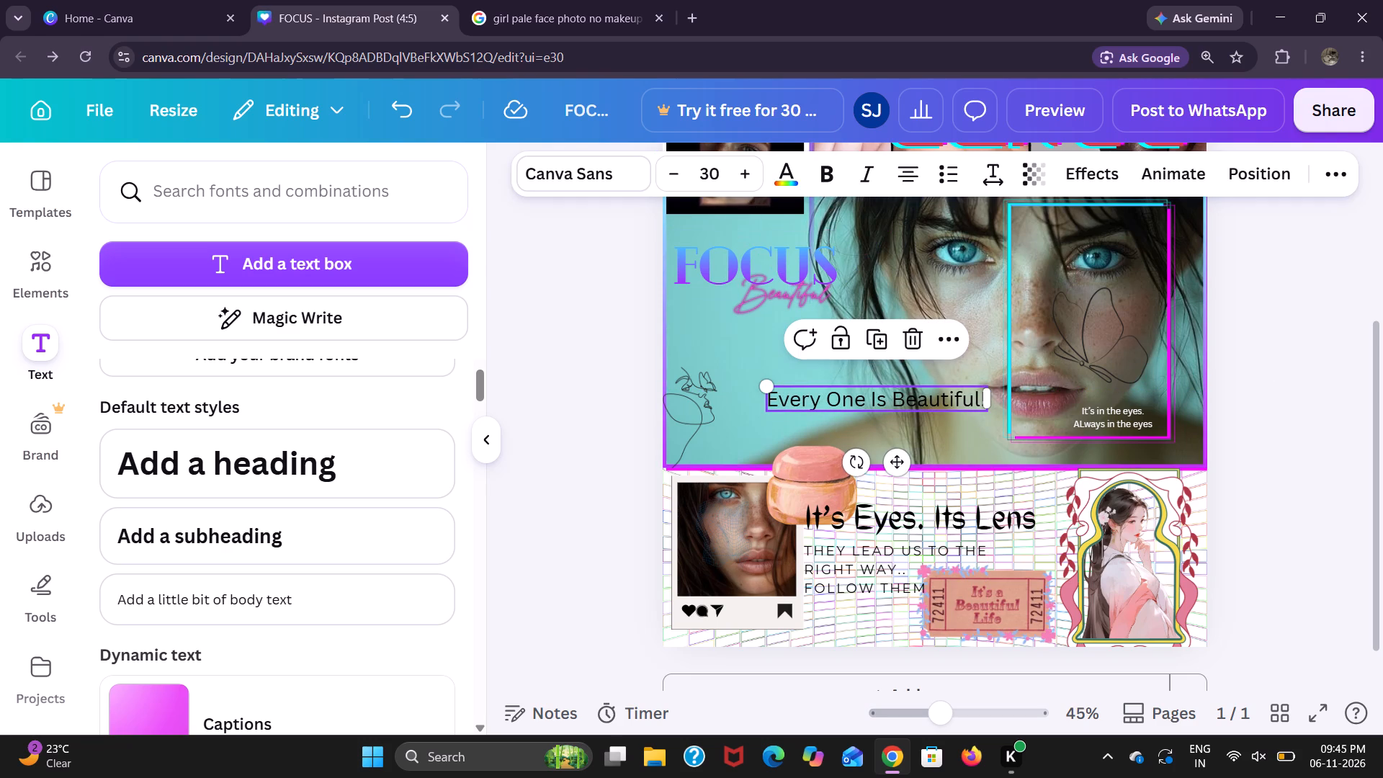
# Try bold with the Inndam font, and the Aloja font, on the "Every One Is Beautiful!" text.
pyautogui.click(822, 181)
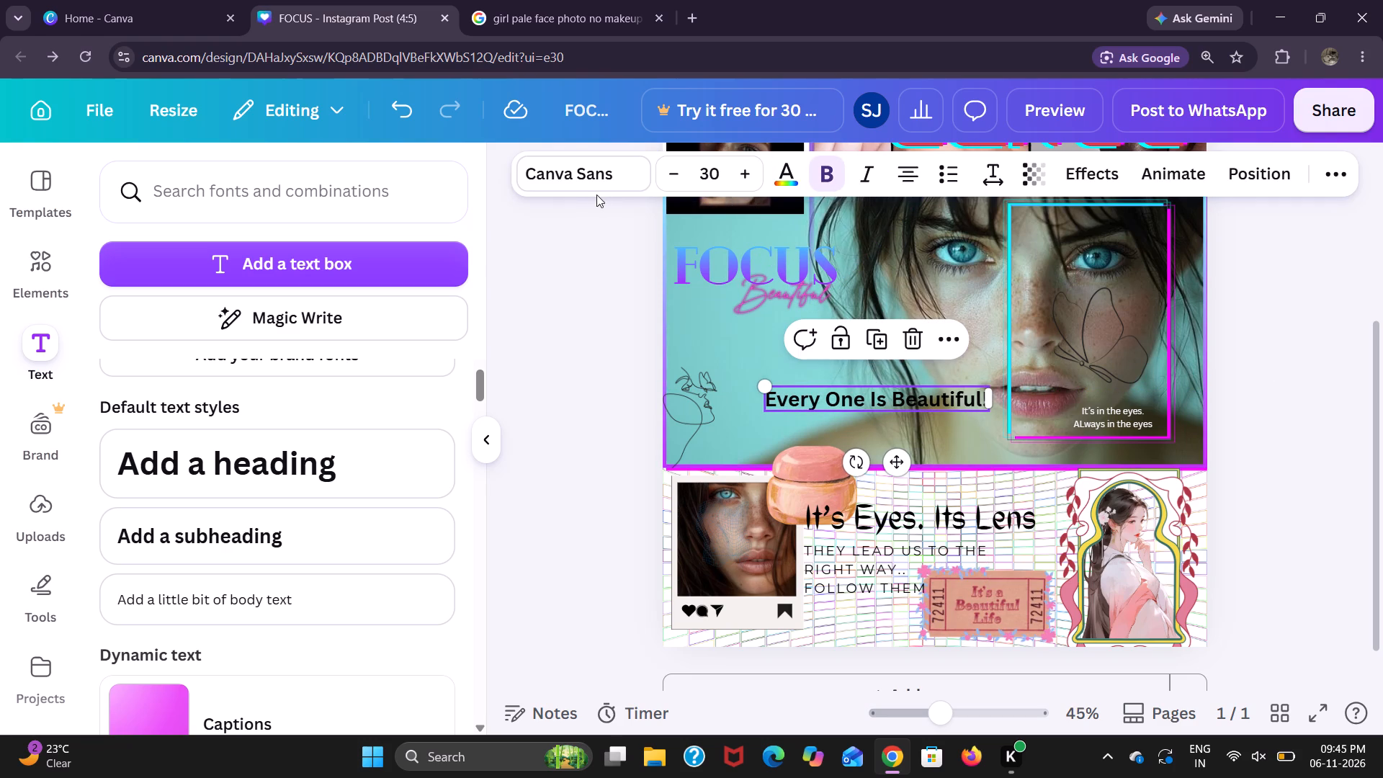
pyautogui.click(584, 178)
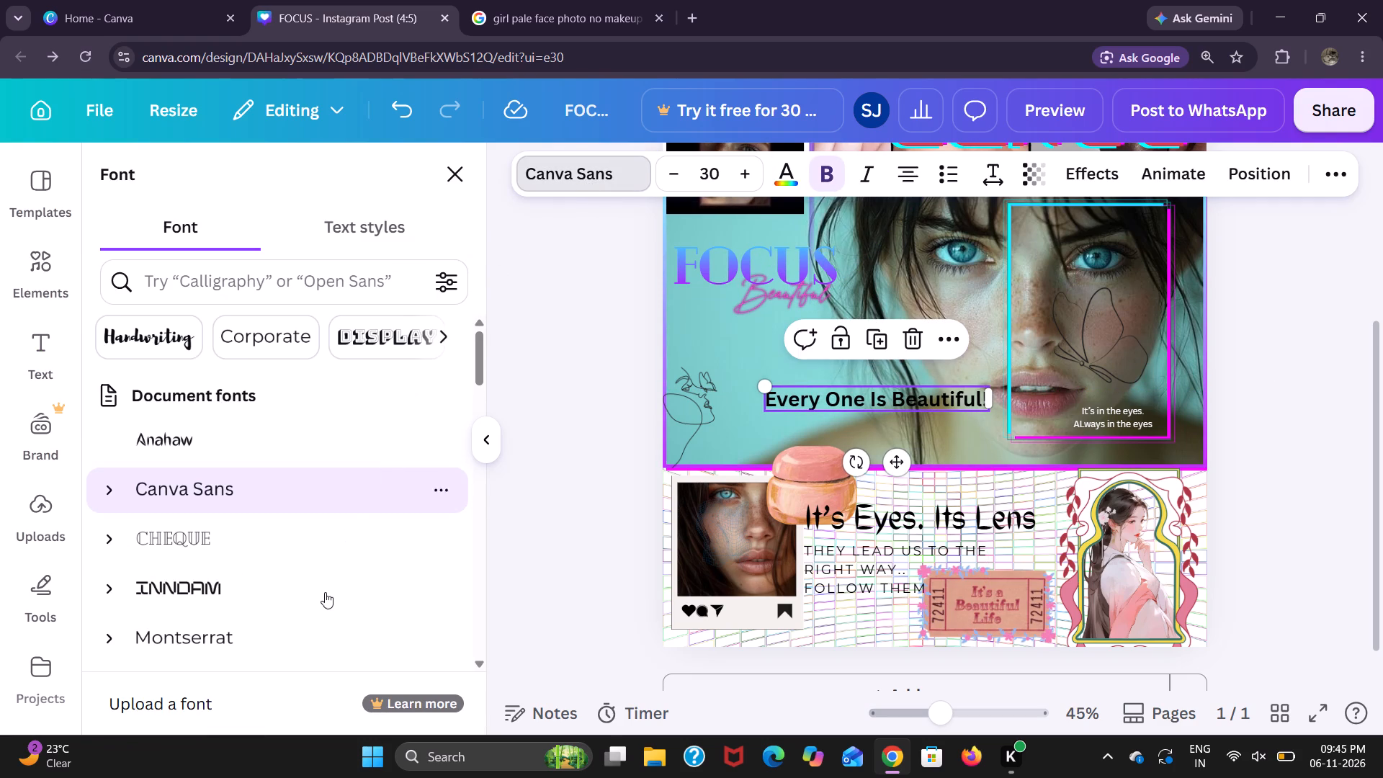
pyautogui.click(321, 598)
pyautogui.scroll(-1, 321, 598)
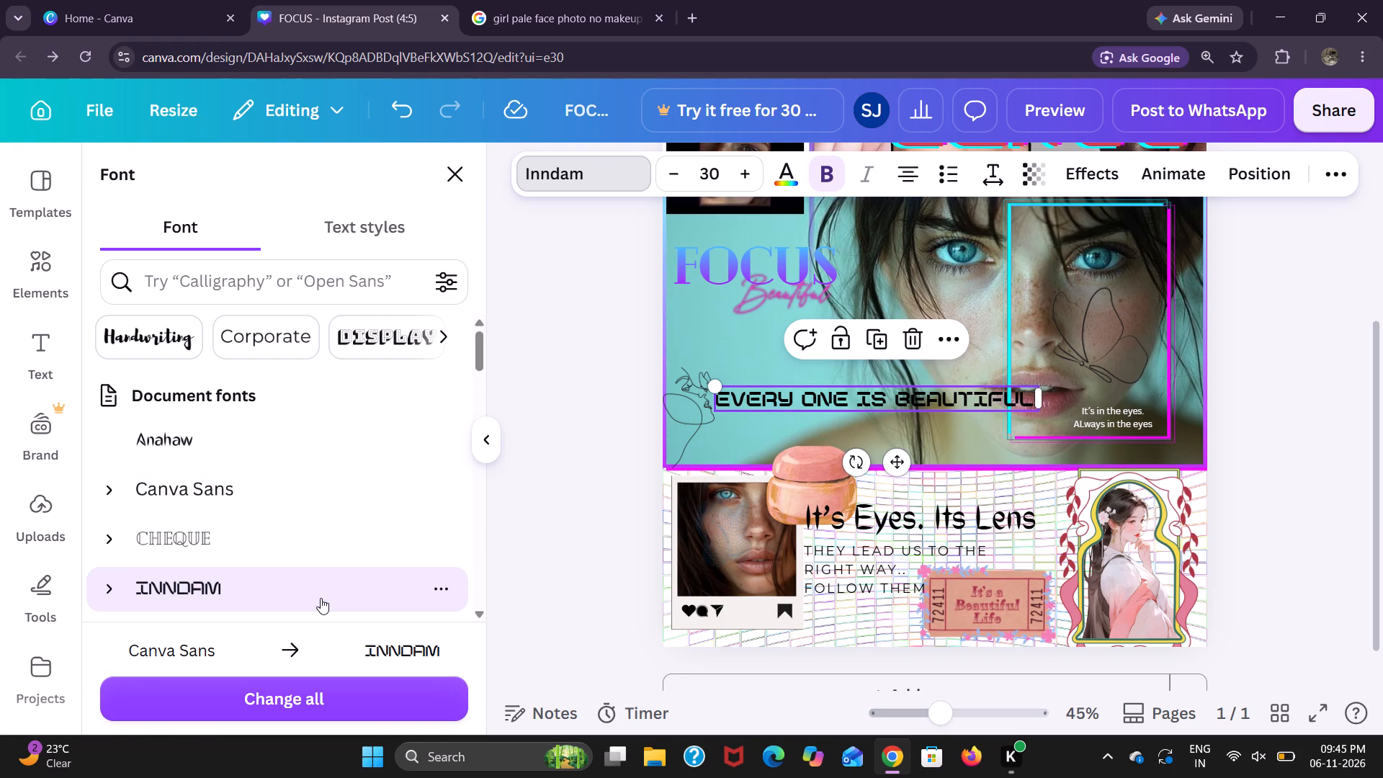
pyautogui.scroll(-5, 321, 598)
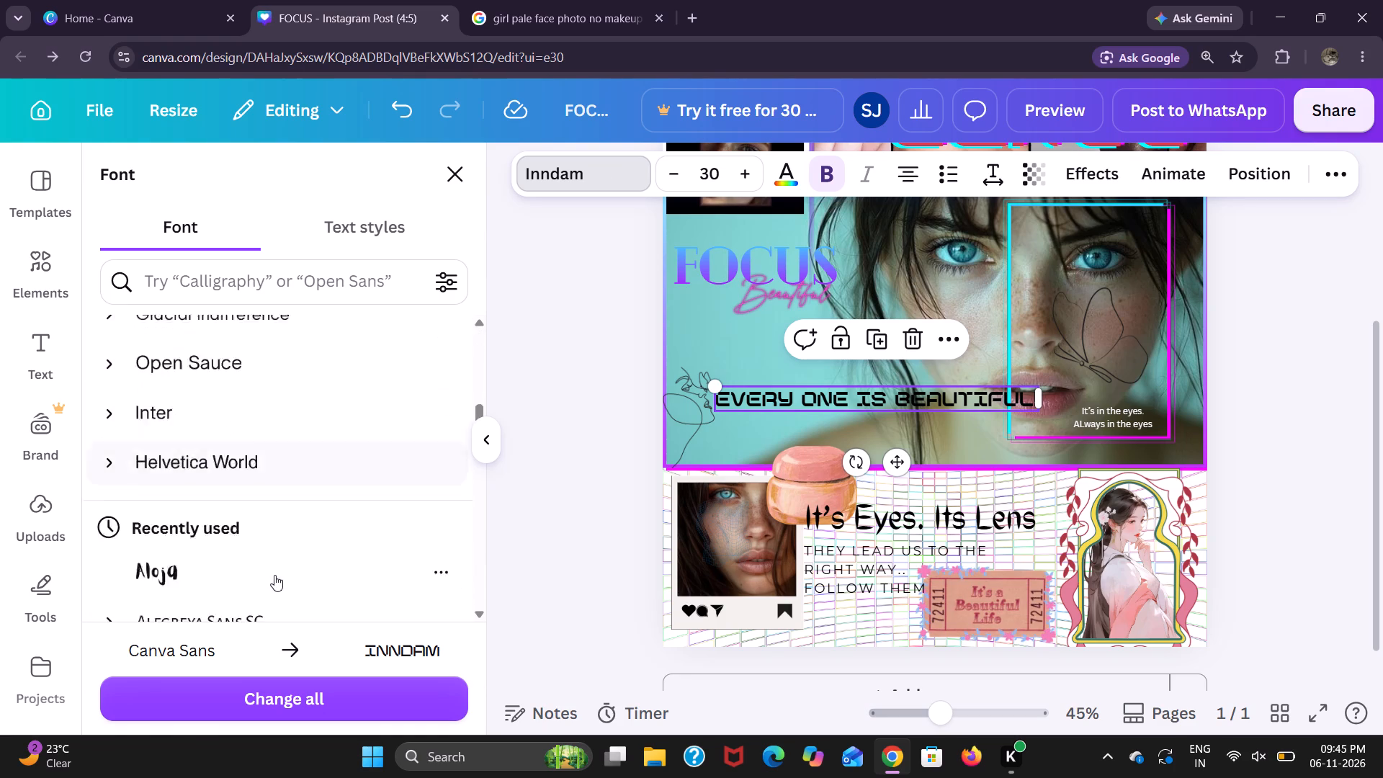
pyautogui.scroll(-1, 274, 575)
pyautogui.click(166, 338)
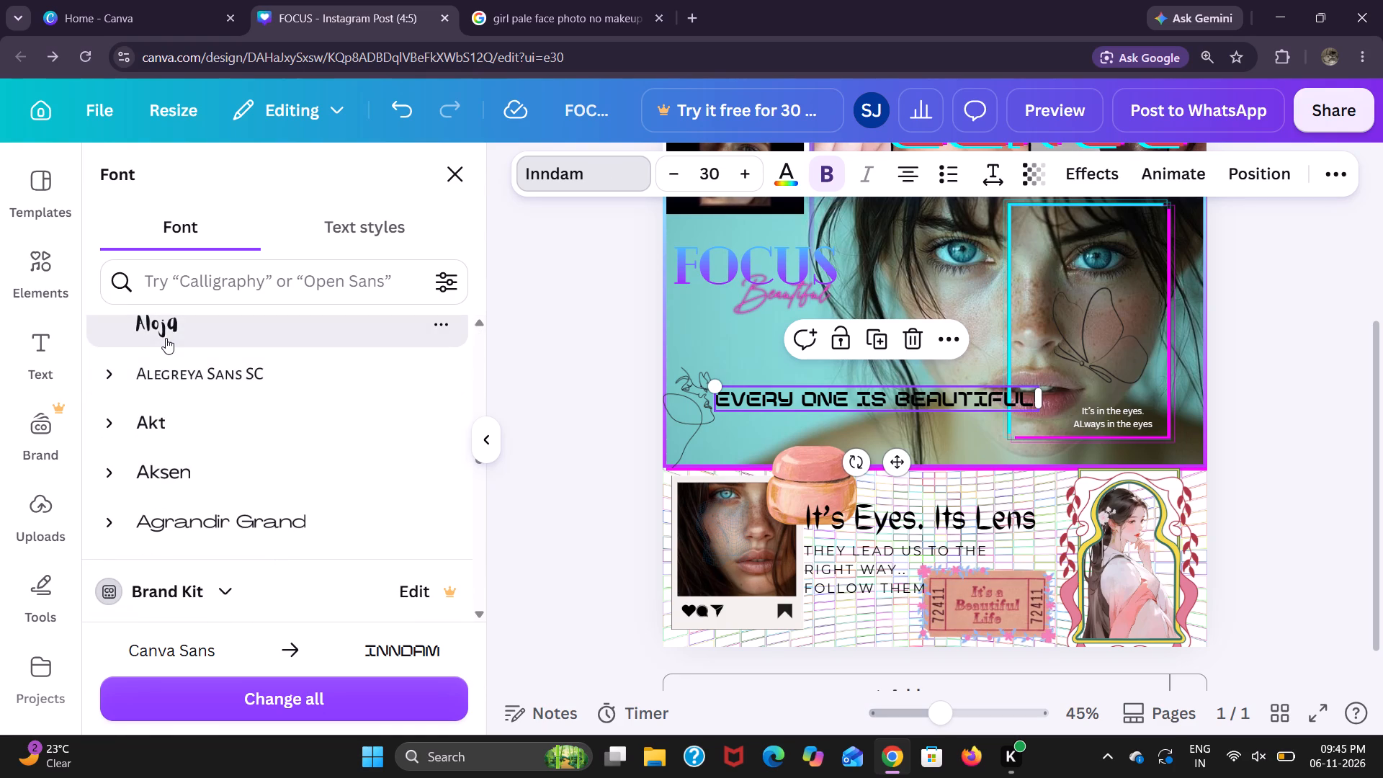
# Set the font of the "Every One Is Beautiful!" text to Brittany.
pyautogui.scroll(-5, 166, 338)
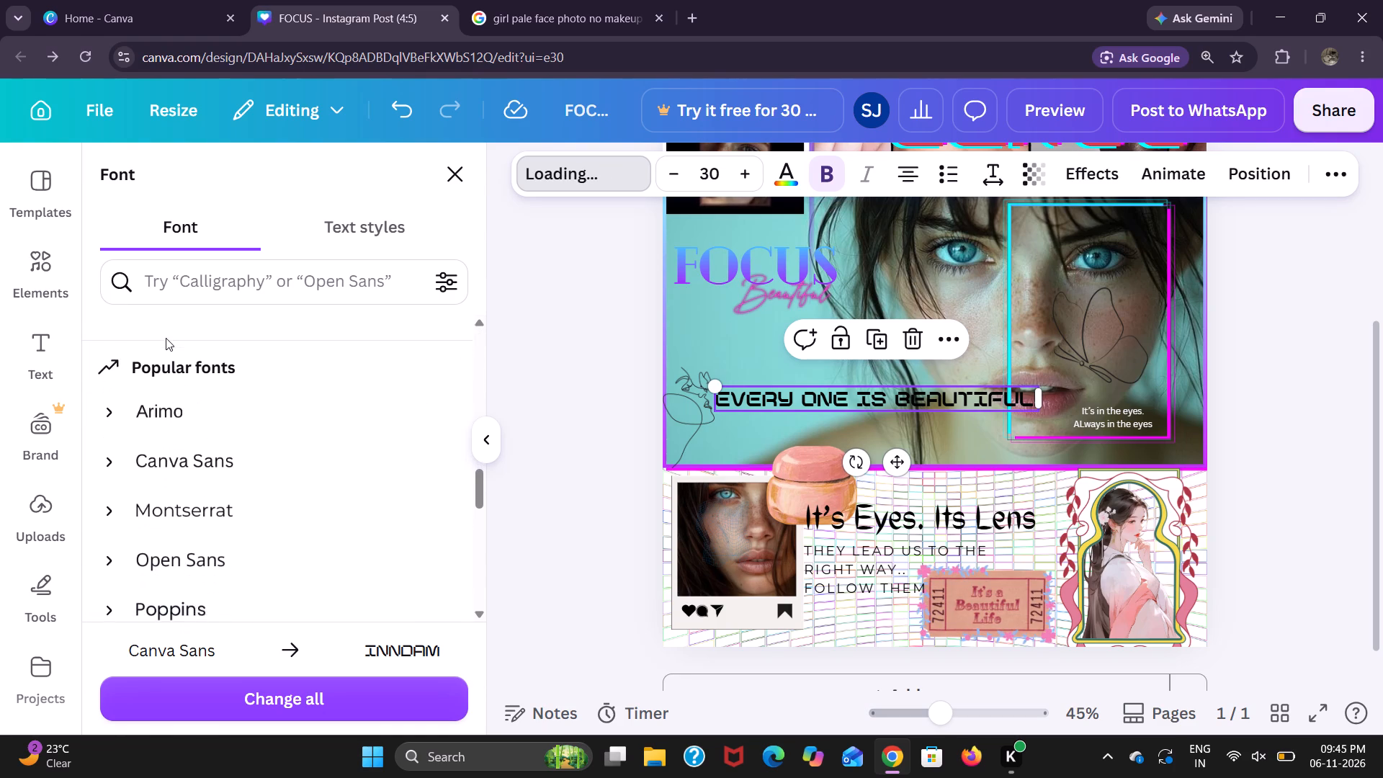
pyautogui.scroll(-6, 166, 338)
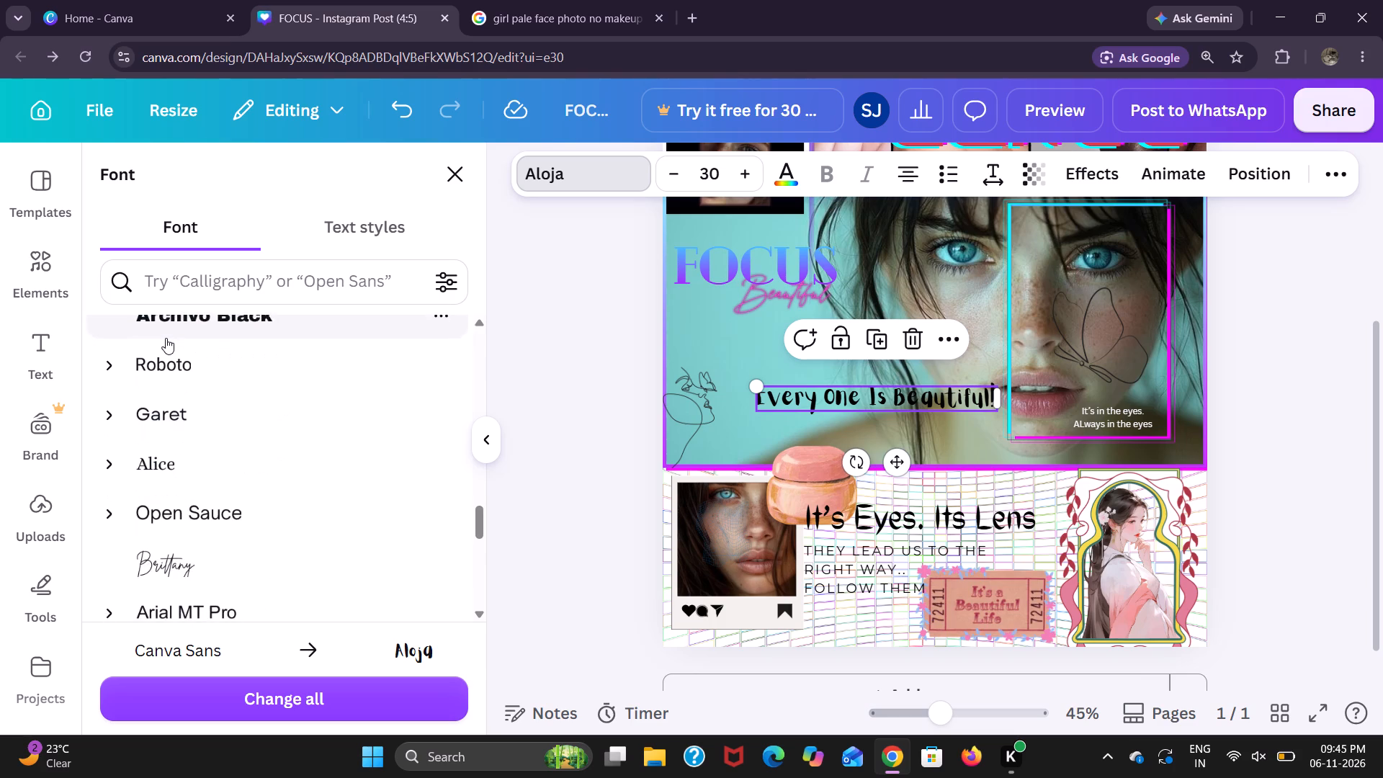
pyautogui.scroll(-2, 166, 338)
pyautogui.click(133, 433)
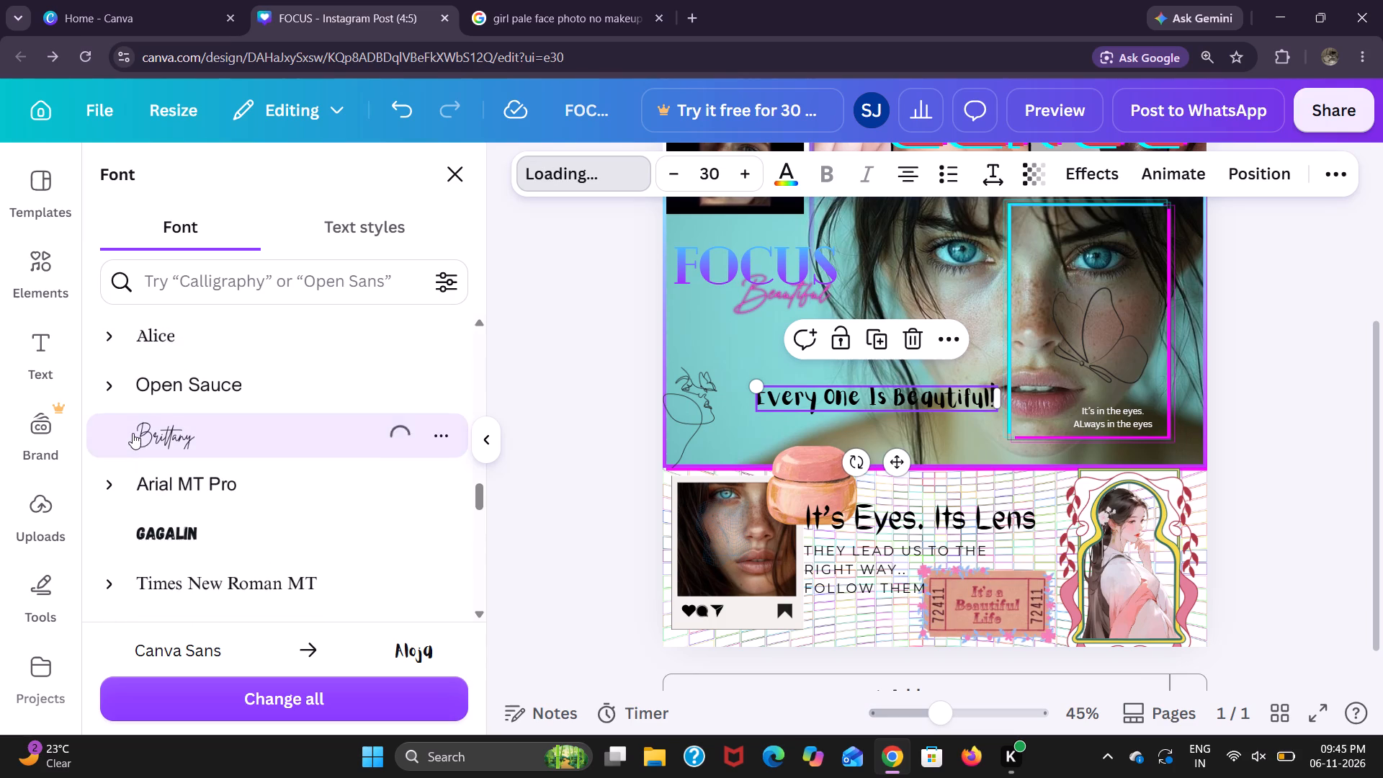
pyautogui.scroll(-1, 133, 433)
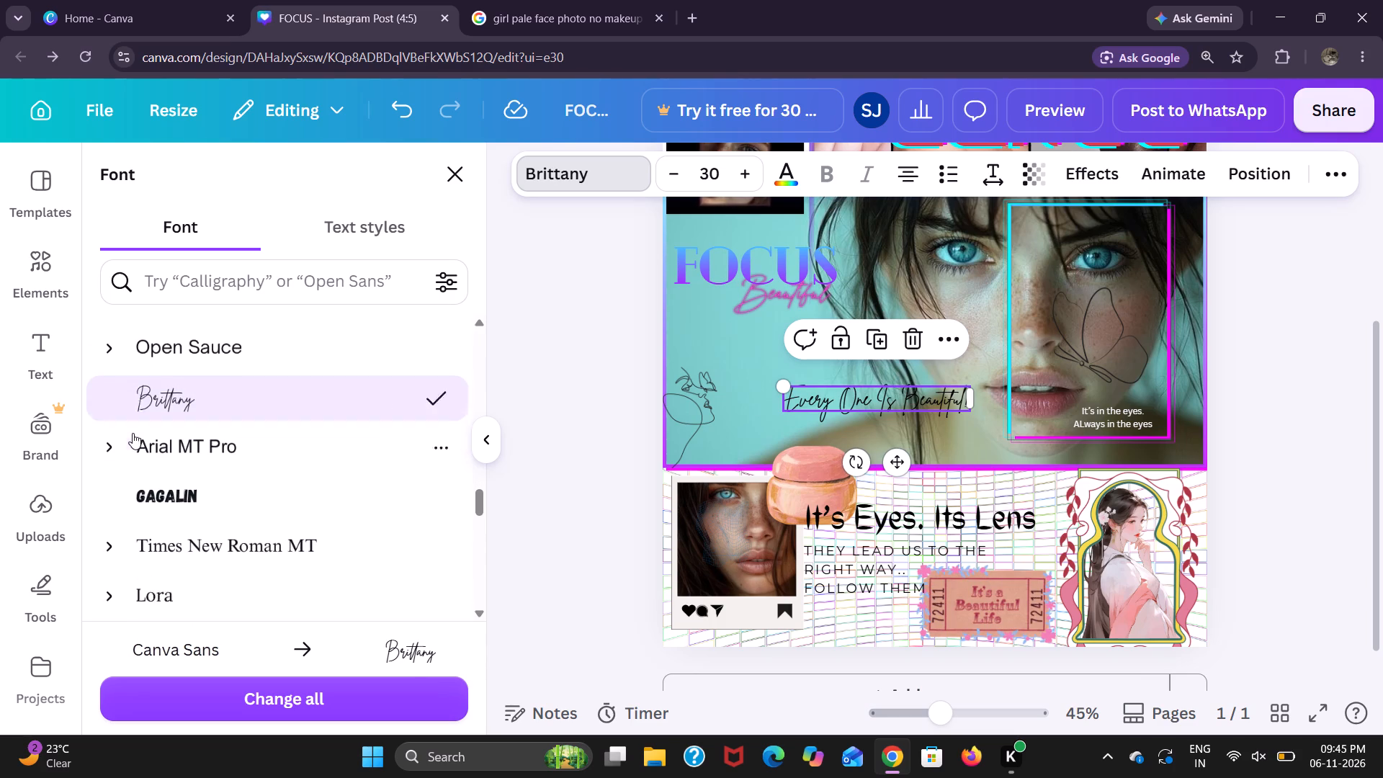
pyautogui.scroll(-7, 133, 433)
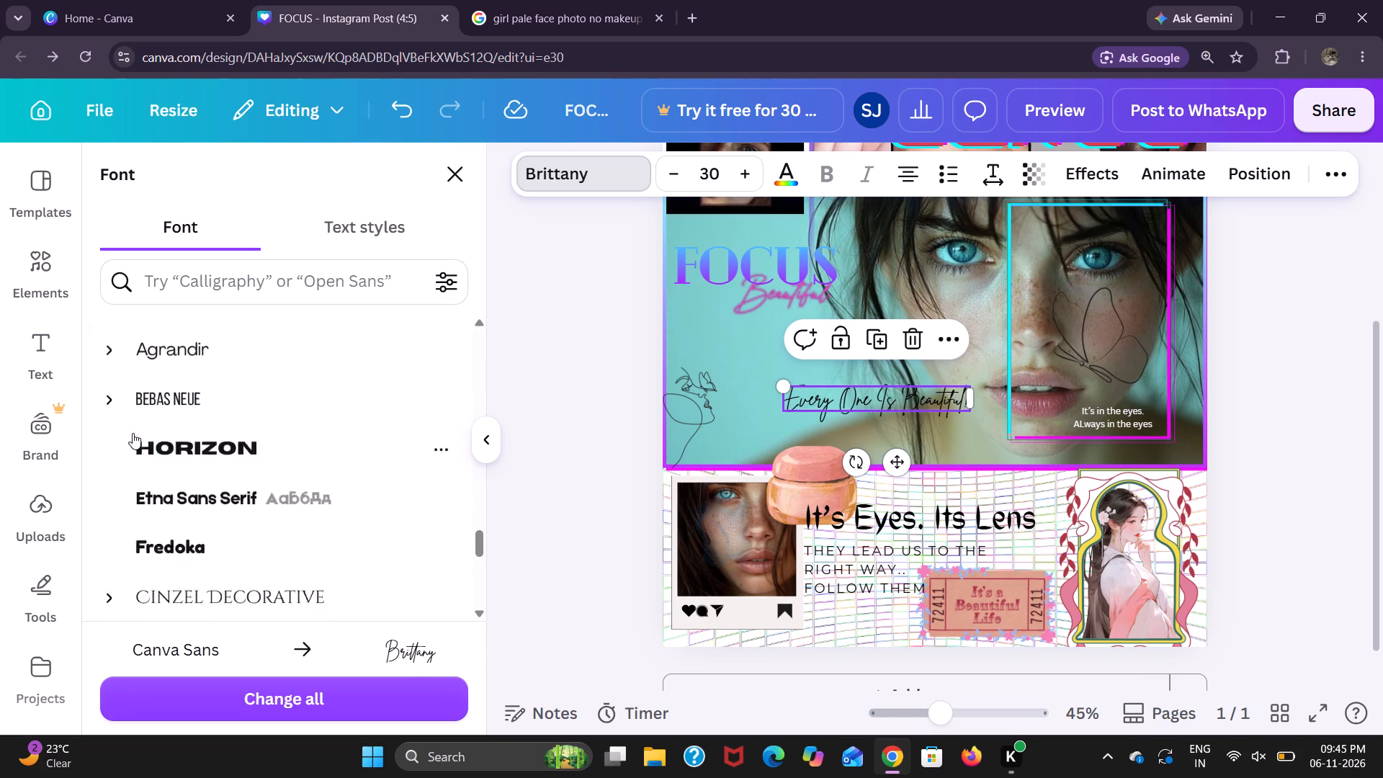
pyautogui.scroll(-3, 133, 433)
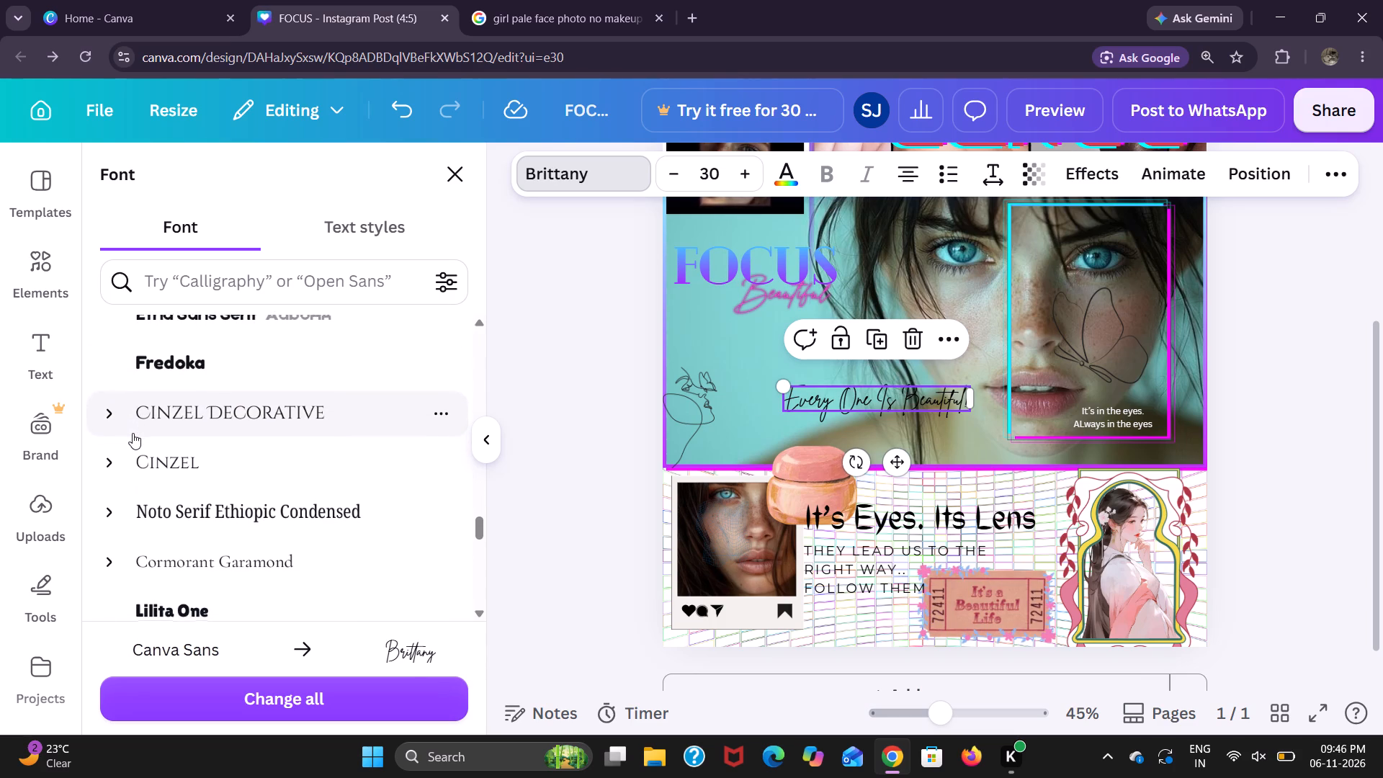
# Shrink the strip of four portraits behind LENSO slightly and move it against the page's right edge.
pyautogui.scroll(1, 888, 389)
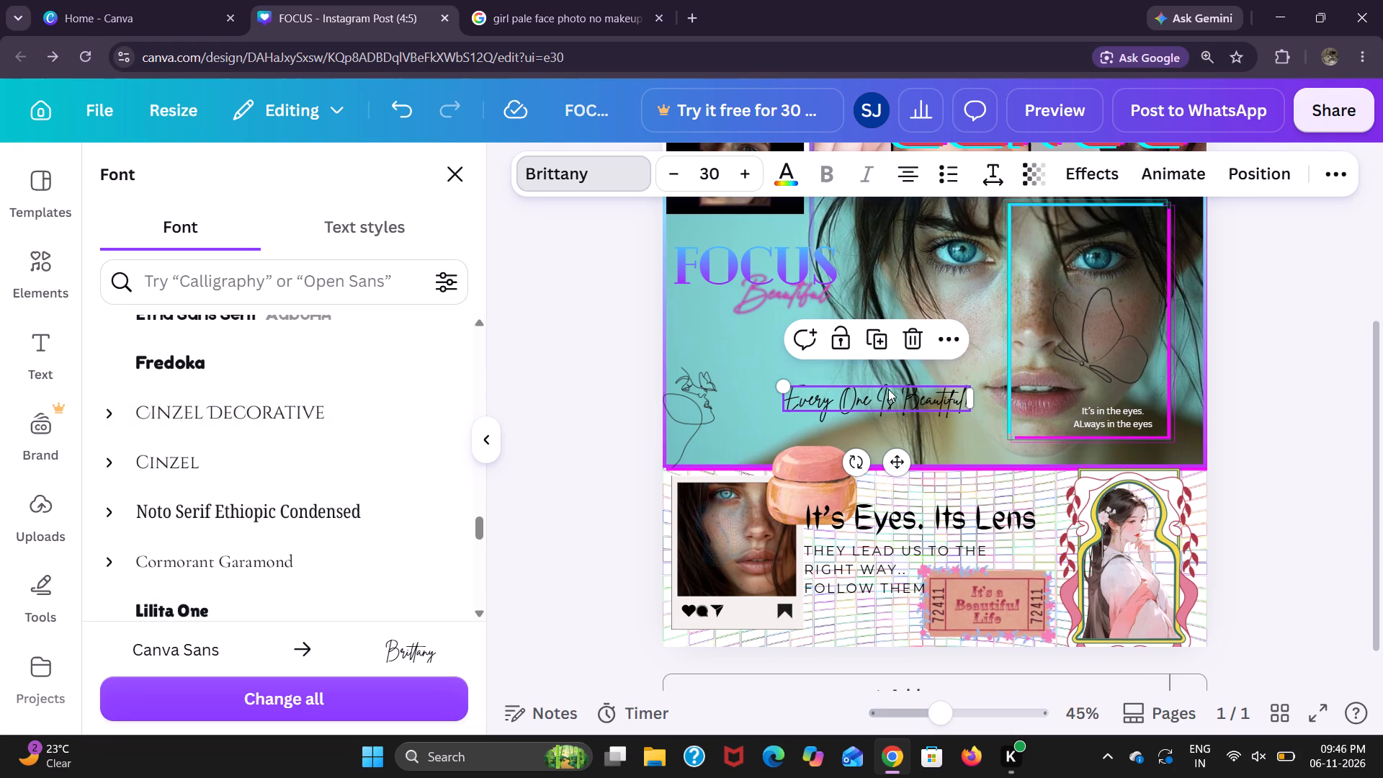
pyautogui.scroll(2, 888, 389)
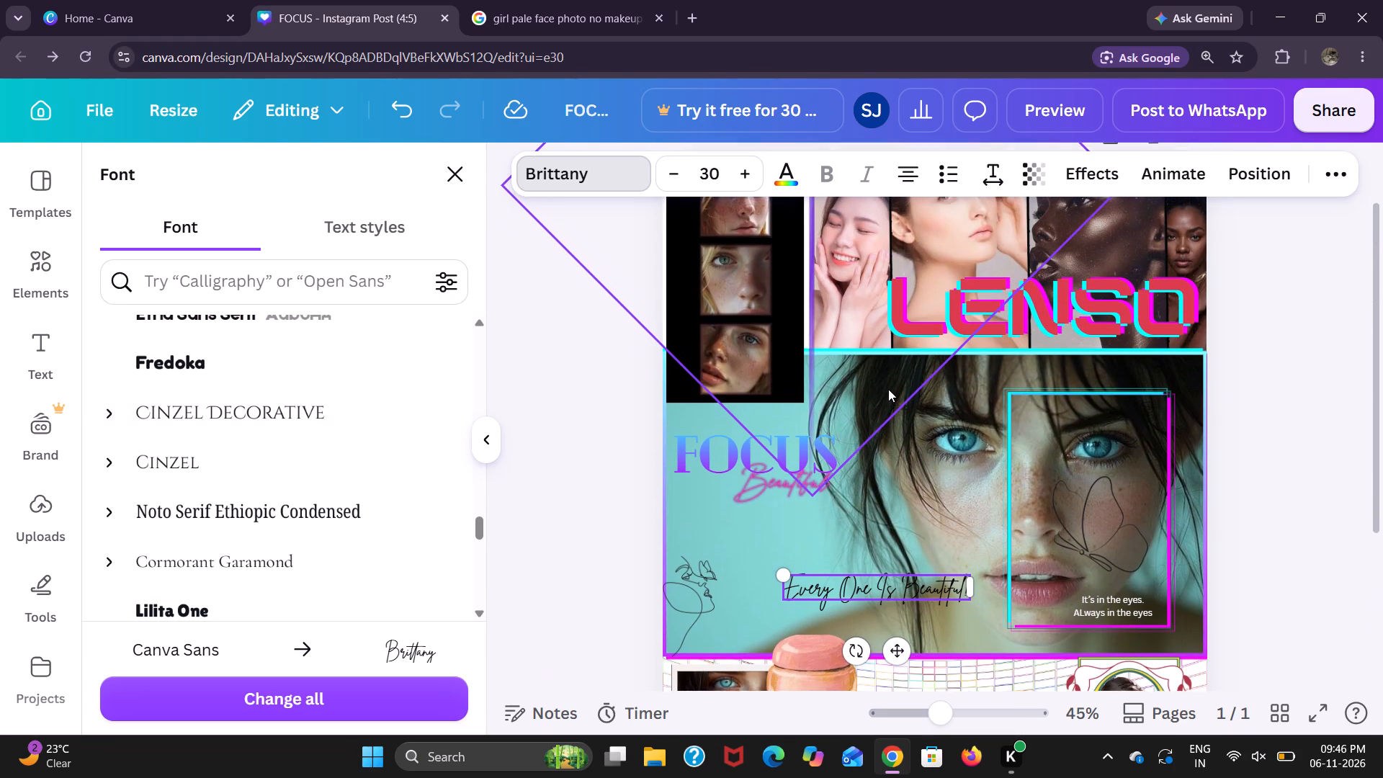
pyautogui.scroll(1, 888, 389)
pyautogui.click(834, 277)
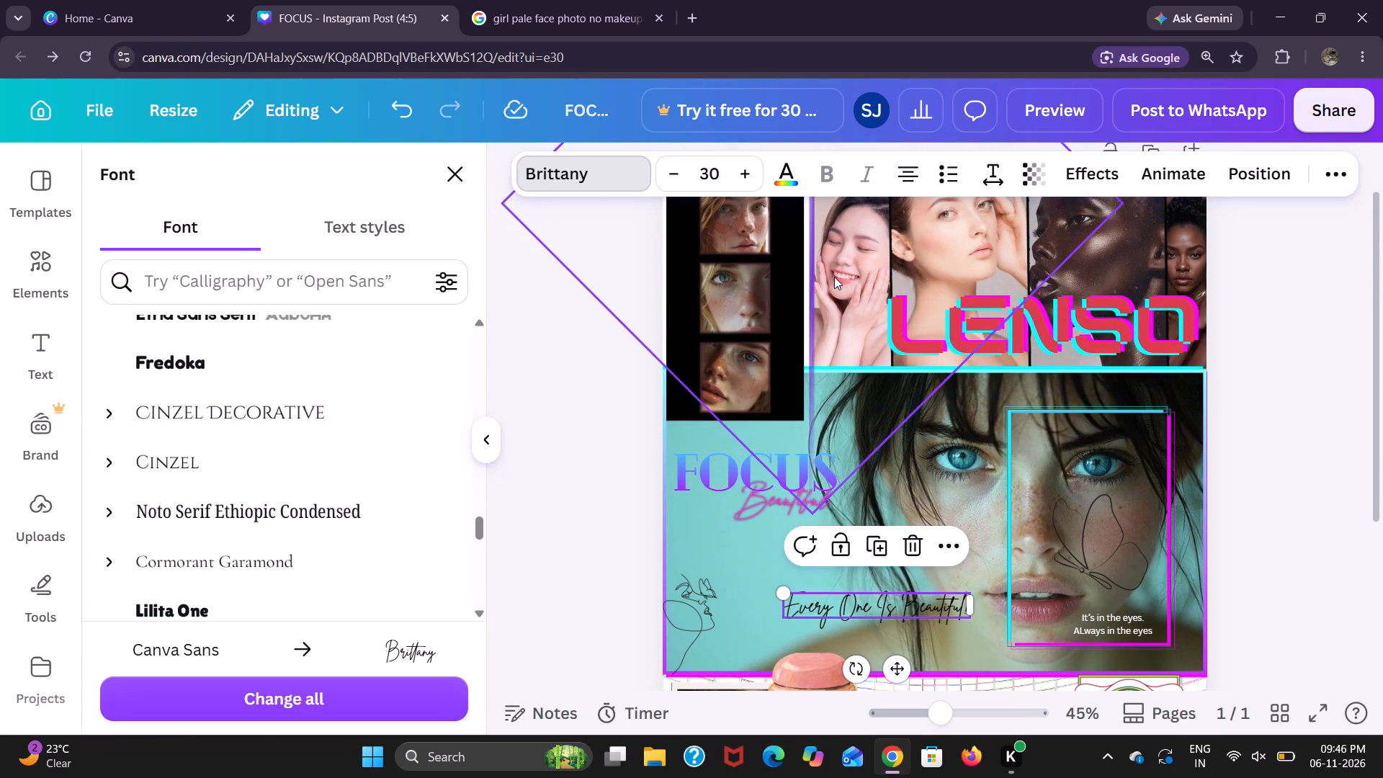
pyautogui.click(1297, 298)
pyautogui.scroll(1, 1238, 231)
pyautogui.click(1176, 295)
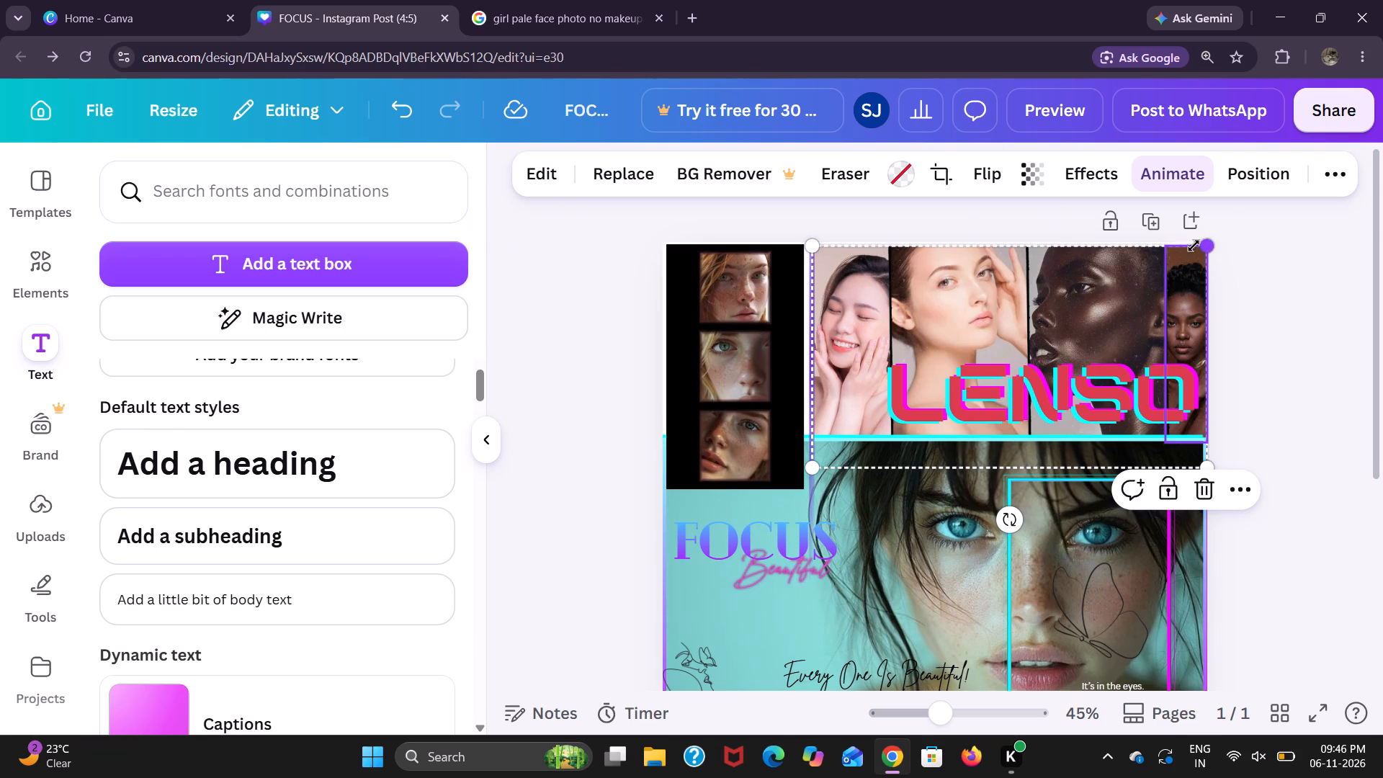
pyautogui.moveTo(1207, 240); pyautogui.dragTo(1192, 265)
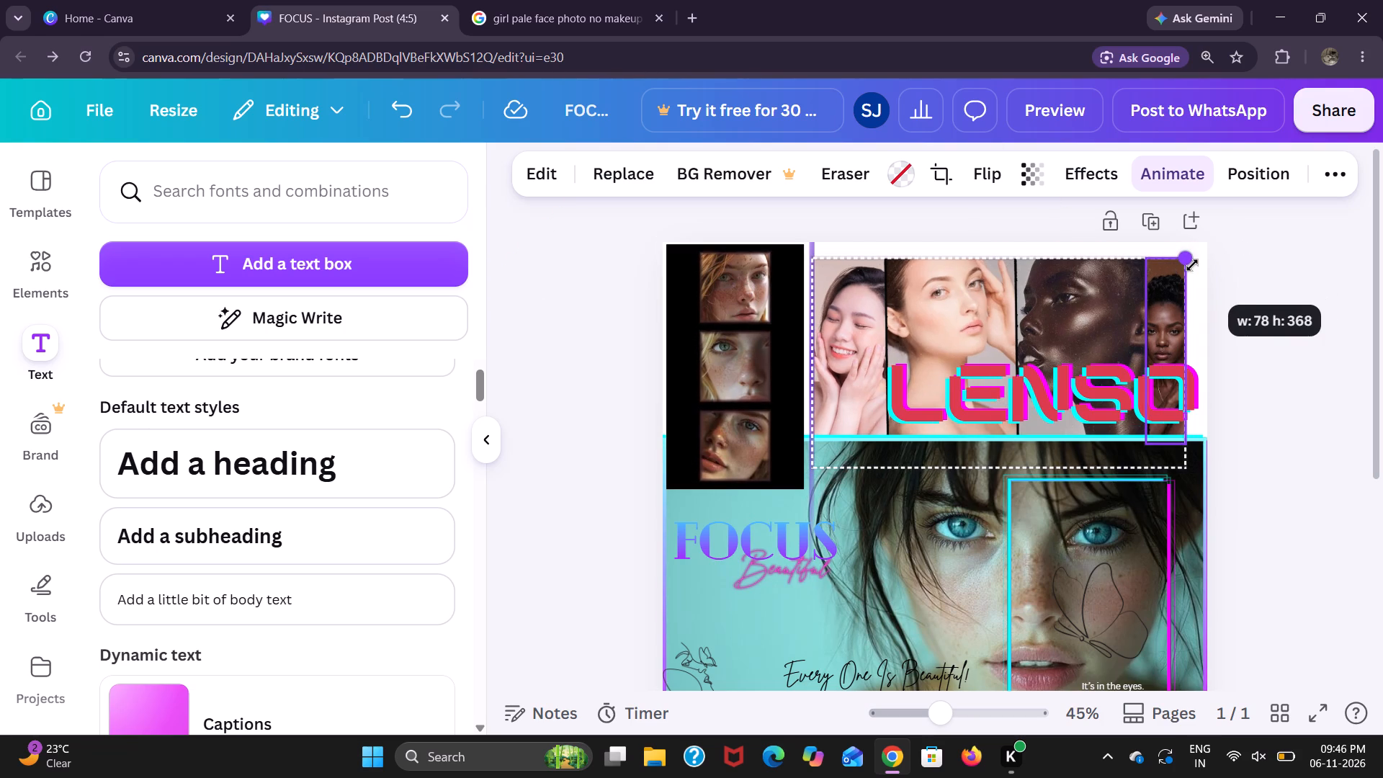
pyautogui.moveTo(1192, 265); pyautogui.dragTo(1191, 267)
pyautogui.moveTo(1042, 283); pyautogui.dragTo(1050, 285)
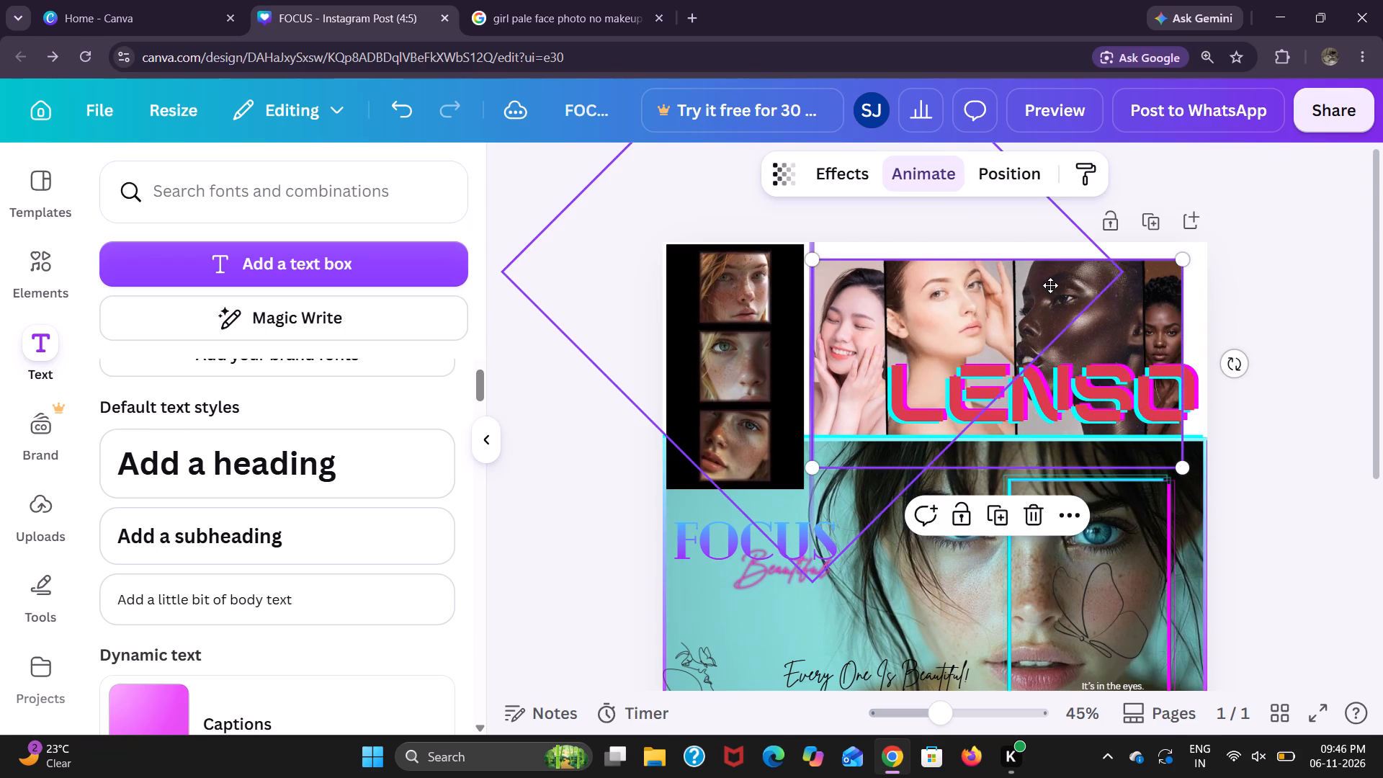
pyautogui.moveTo(1050, 285); pyautogui.dragTo(1064, 288)
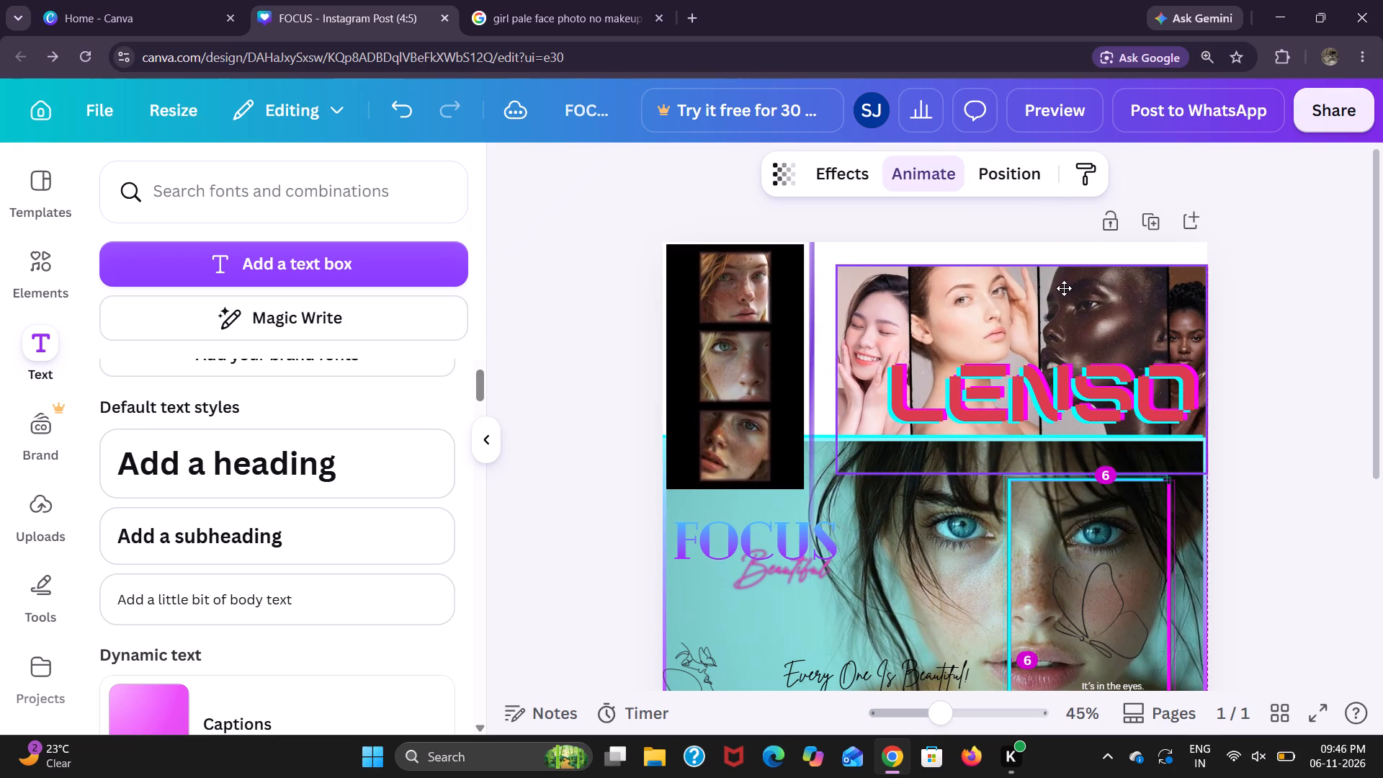
pyautogui.moveTo(1064, 288); pyautogui.dragTo(1062, 288)
pyautogui.click(1228, 358)
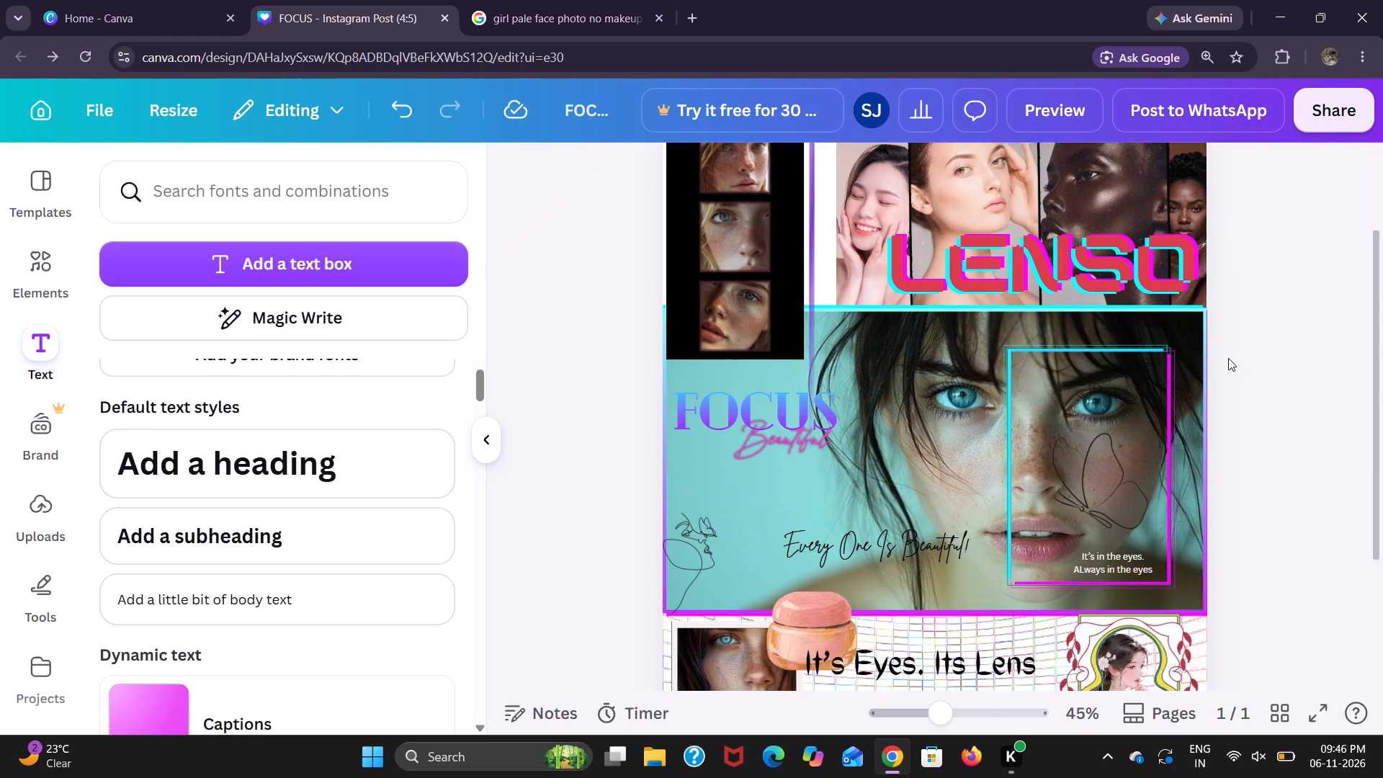
# Move the "Every One Is Beautiful!" text from beside the large portrait's mouth to the white band above the four-portrait strip.
pyautogui.moveTo(922, 393); pyautogui.dragTo(957, 274)
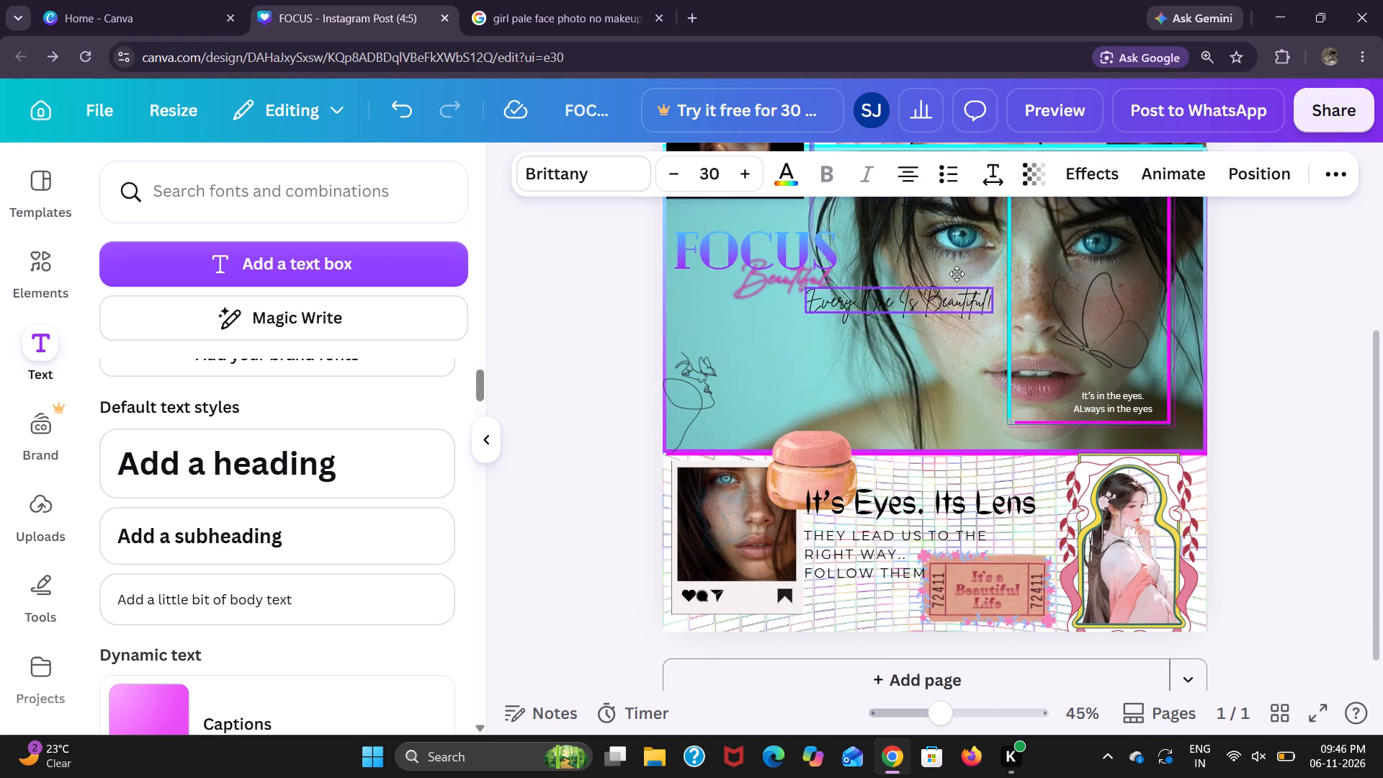
pyautogui.moveTo(957, 274); pyautogui.dragTo(892, 161)
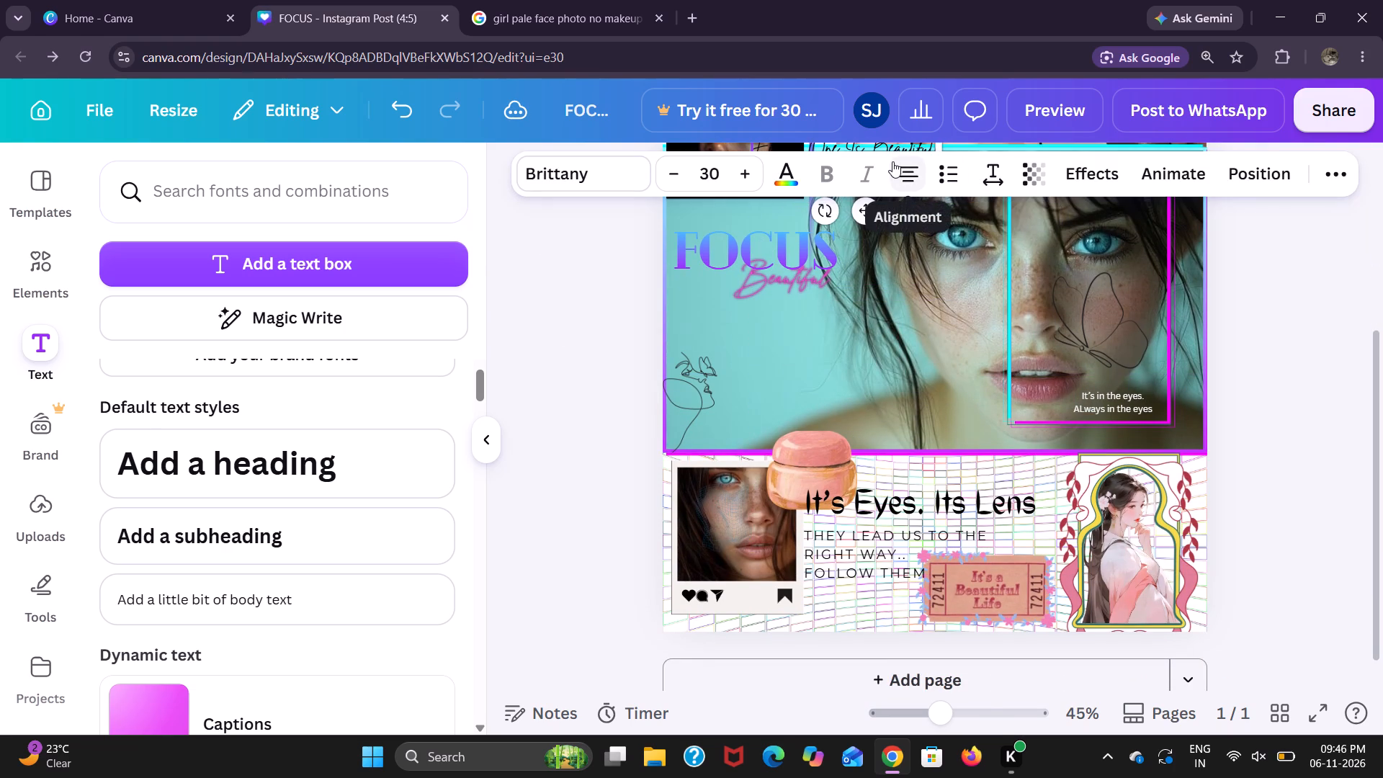
pyautogui.moveTo(840, 445); pyautogui.dragTo(860, 403)
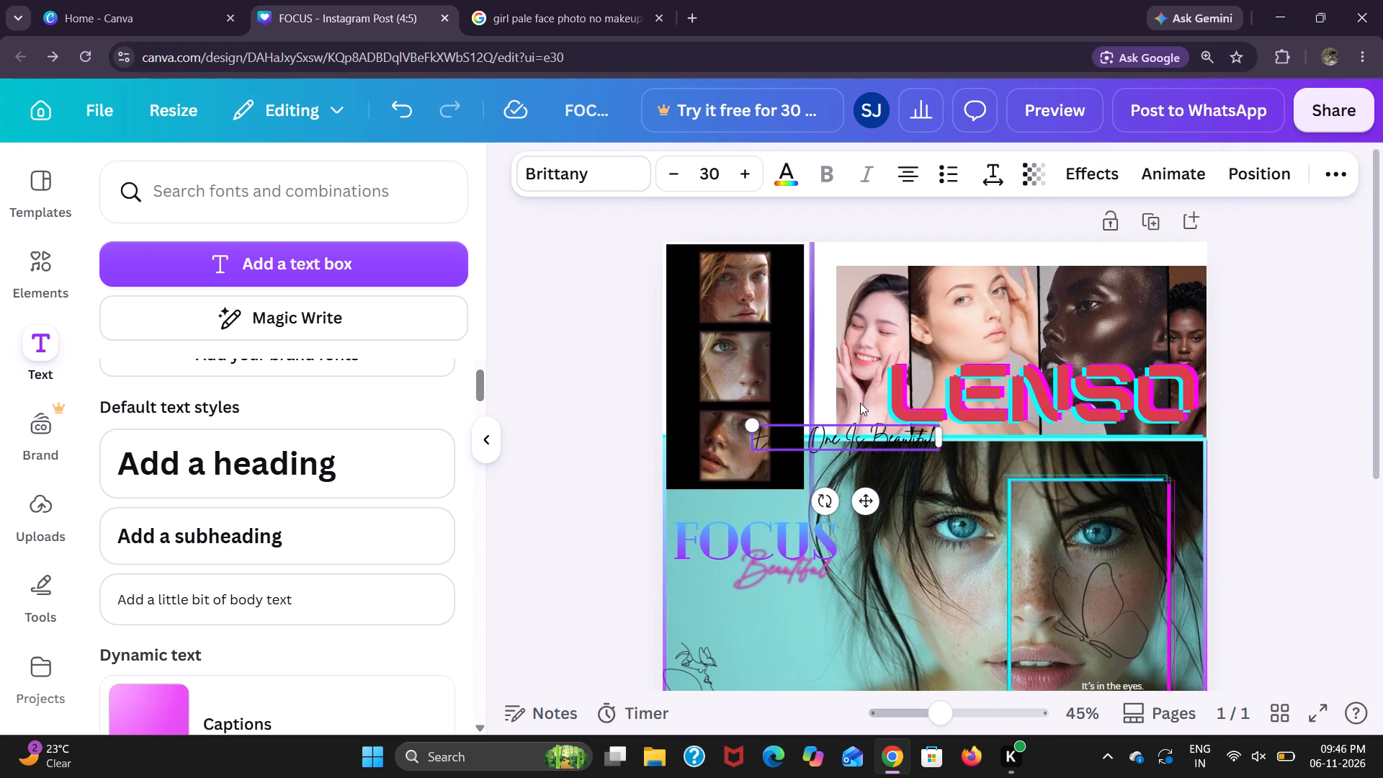
pyautogui.moveTo(860, 403); pyautogui.dragTo(934, 264)
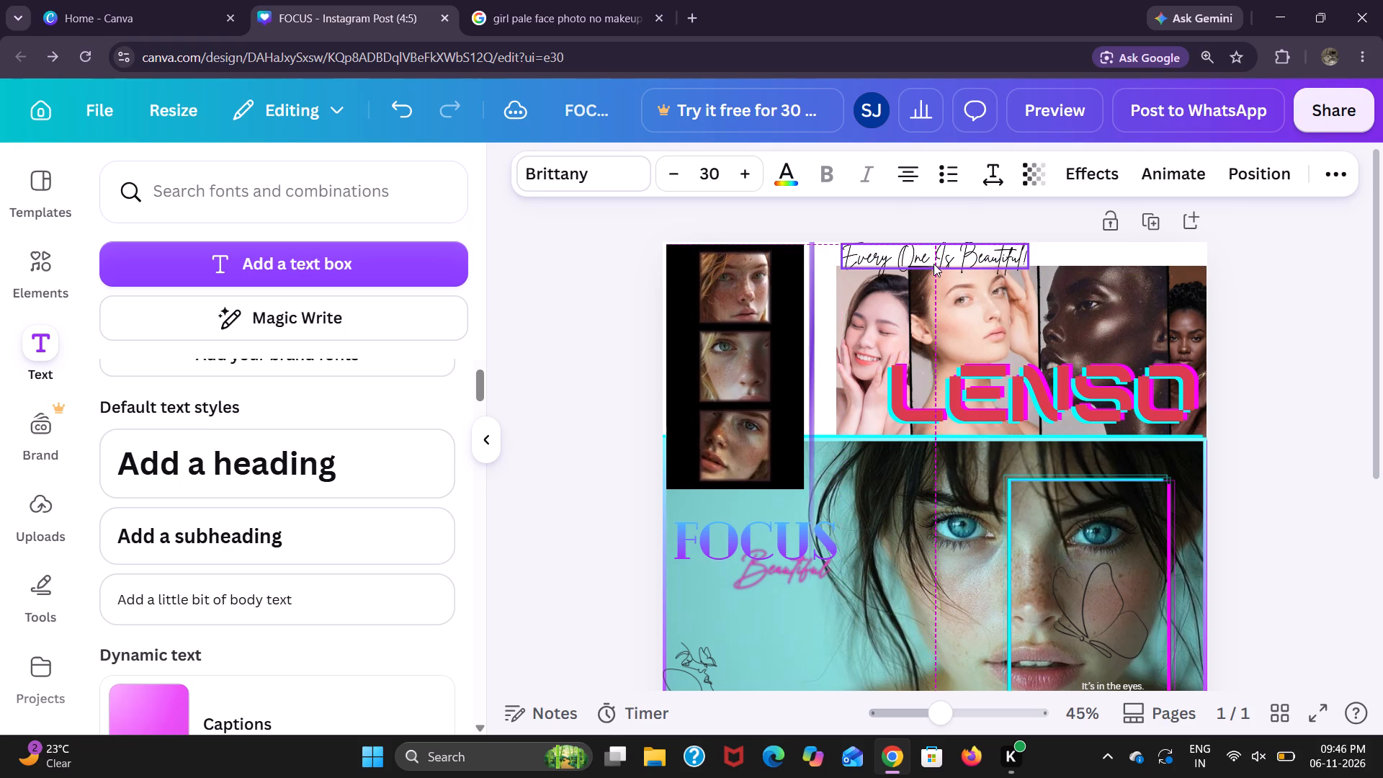
# Shrink the four-portrait strip a little more from its upper right corner, leaving a small gap below the text.
pyautogui.click(852, 366)
pyautogui.click(845, 301)
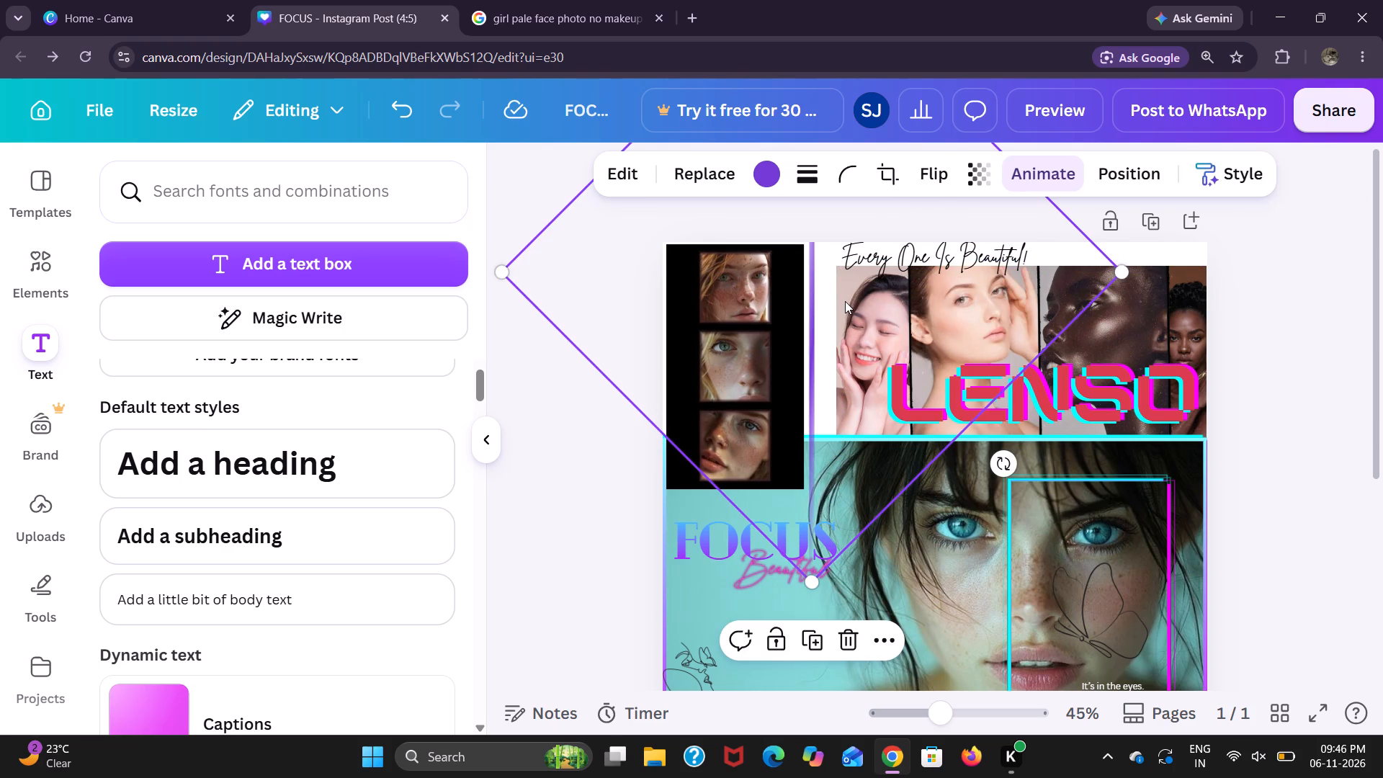
pyautogui.click(1161, 331)
pyautogui.moveTo(1203, 274); pyautogui.dragTo(1191, 274)
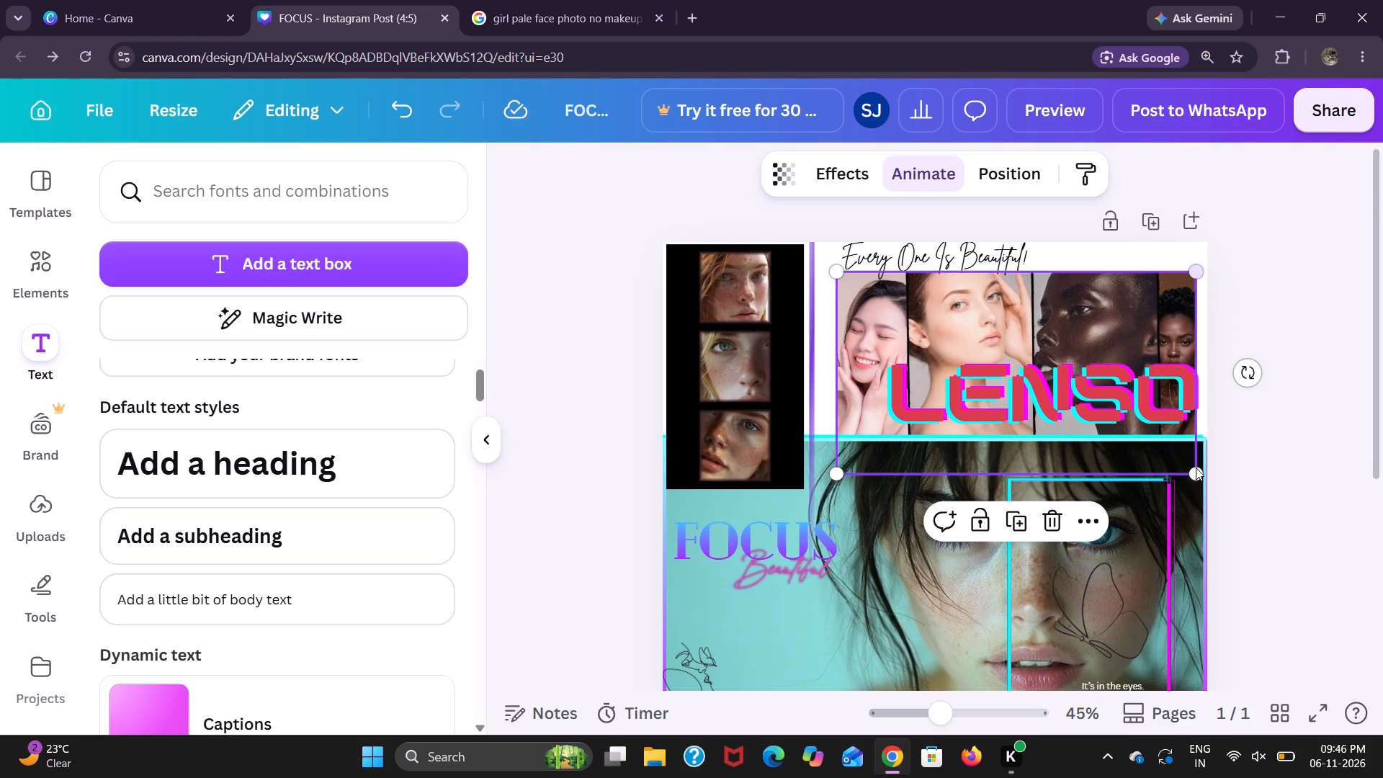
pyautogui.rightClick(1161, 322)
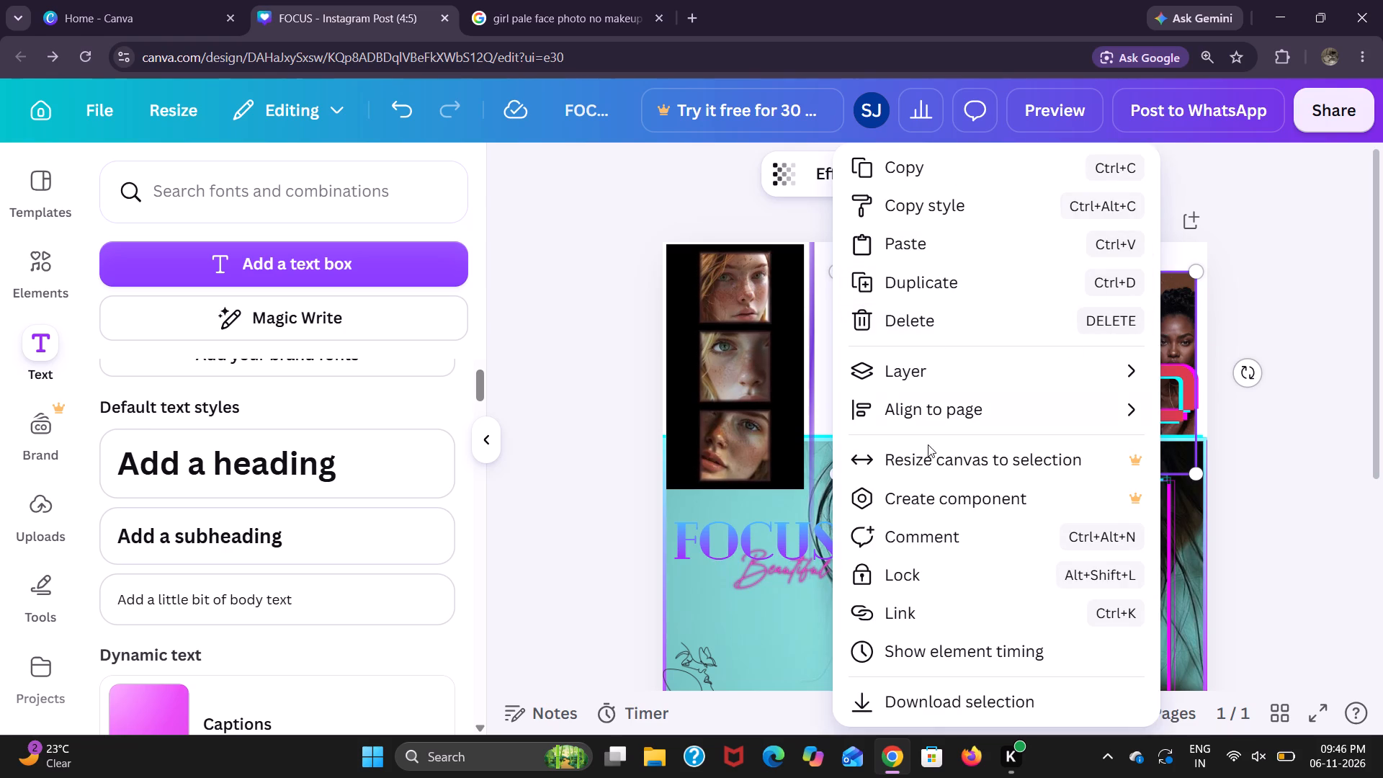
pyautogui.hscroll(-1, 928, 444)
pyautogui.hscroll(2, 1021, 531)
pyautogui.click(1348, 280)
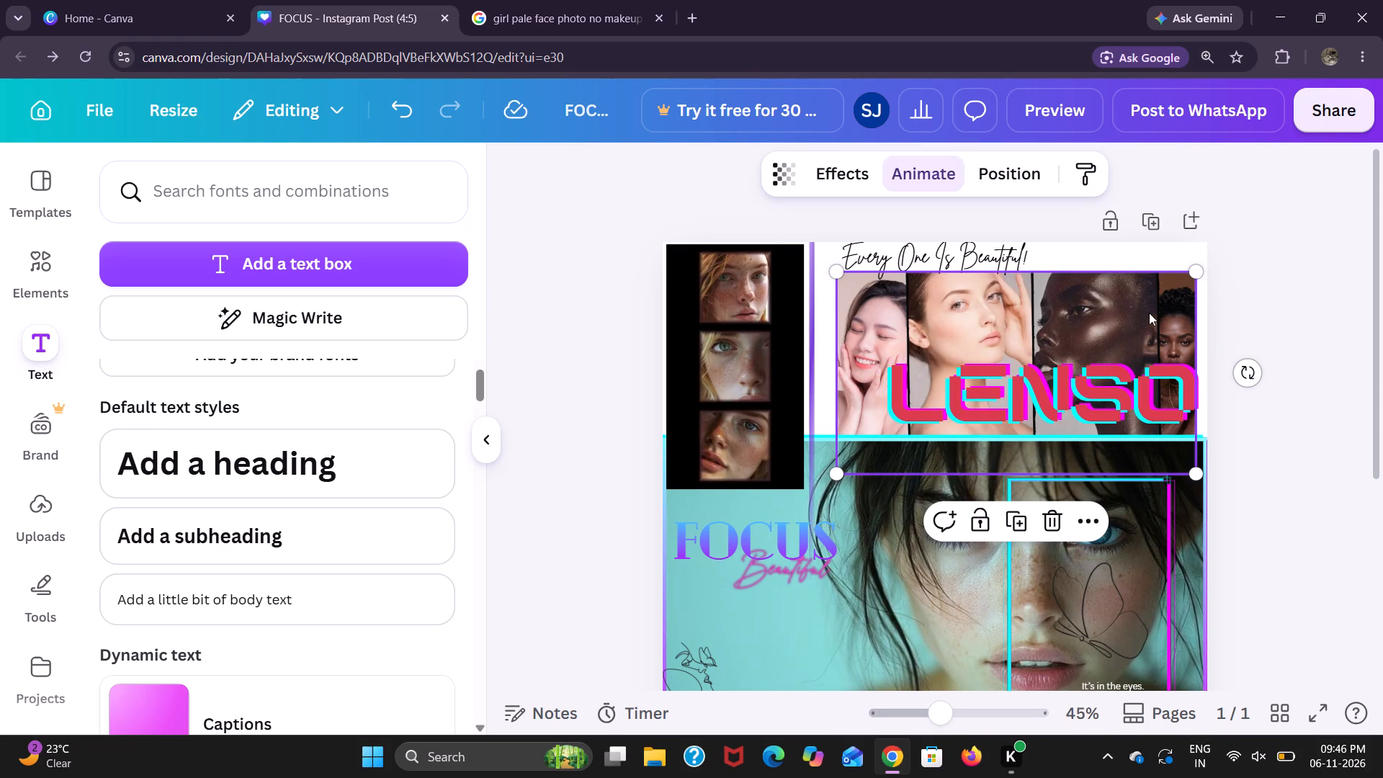
# Slightly increase the letter spacing of the "Every One Is Beautiful!" text.
pyautogui.click(983, 251)
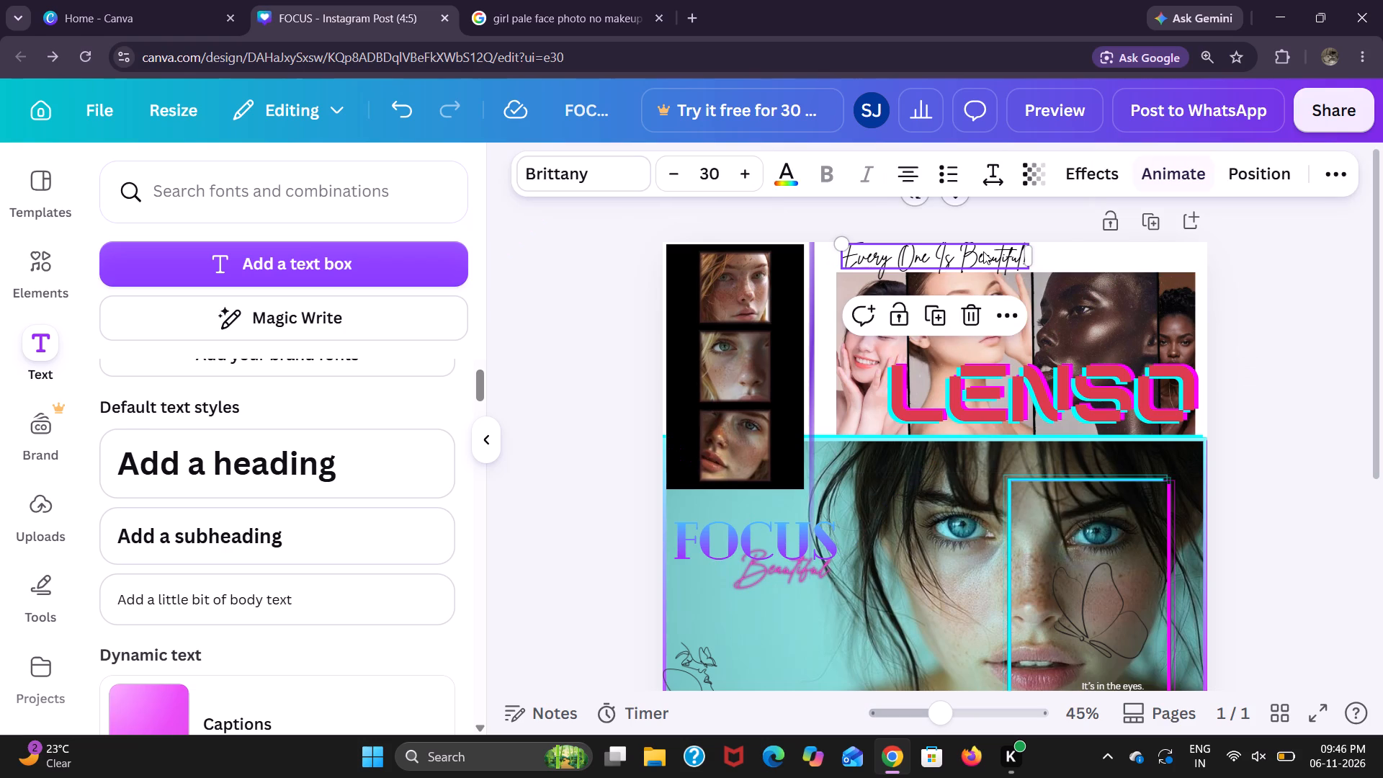
pyautogui.click(1013, 178)
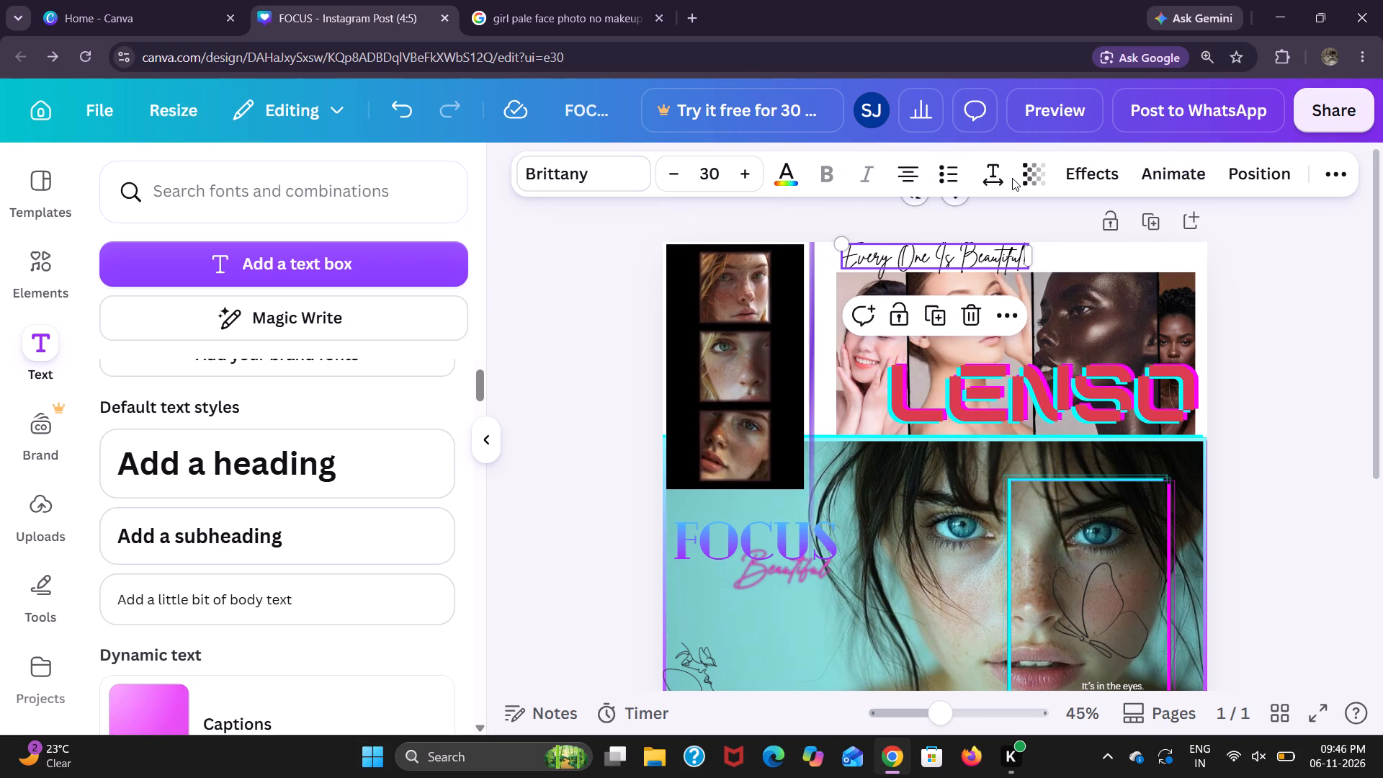
pyautogui.click(1005, 178)
pyautogui.moveTo(912, 259); pyautogui.dragTo(920, 262)
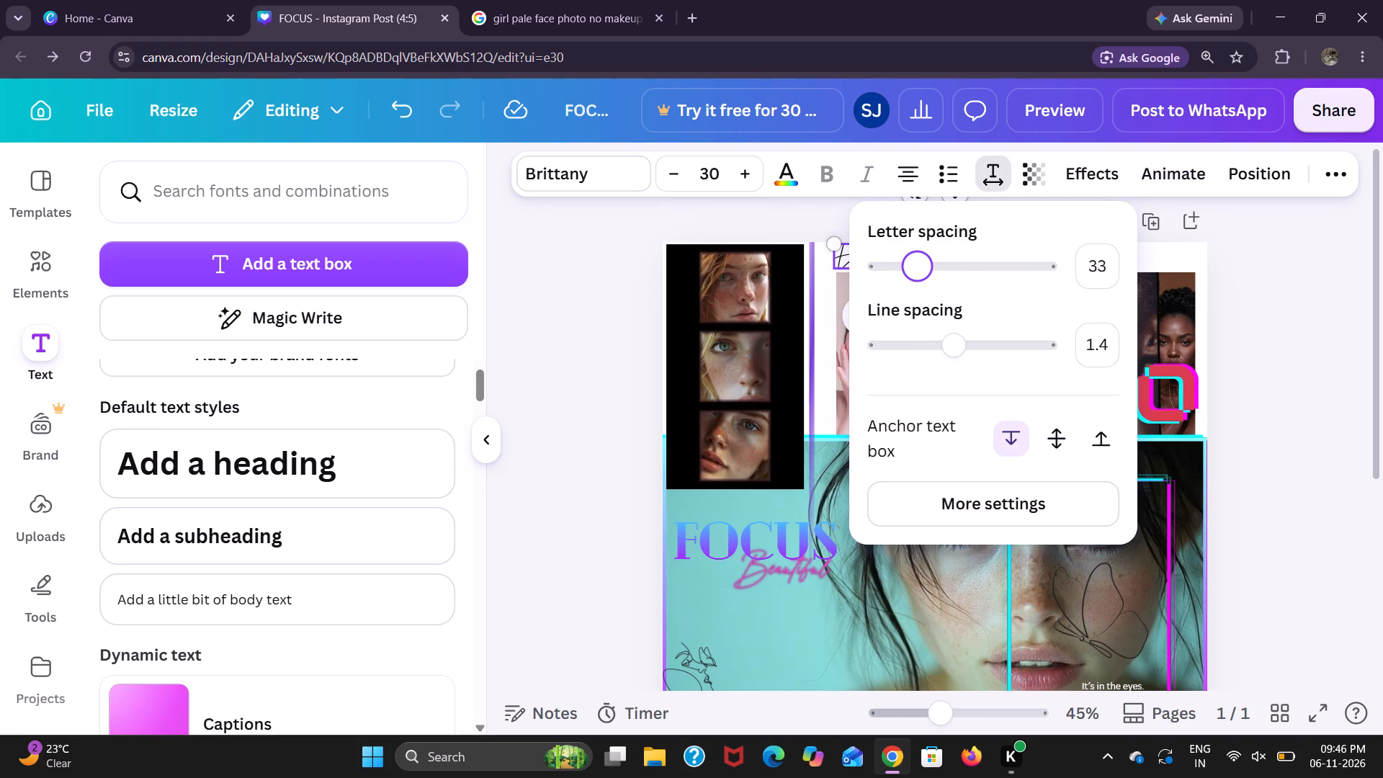
pyautogui.moveTo(920, 262); pyautogui.dragTo(921, 263)
pyautogui.click(1274, 310)
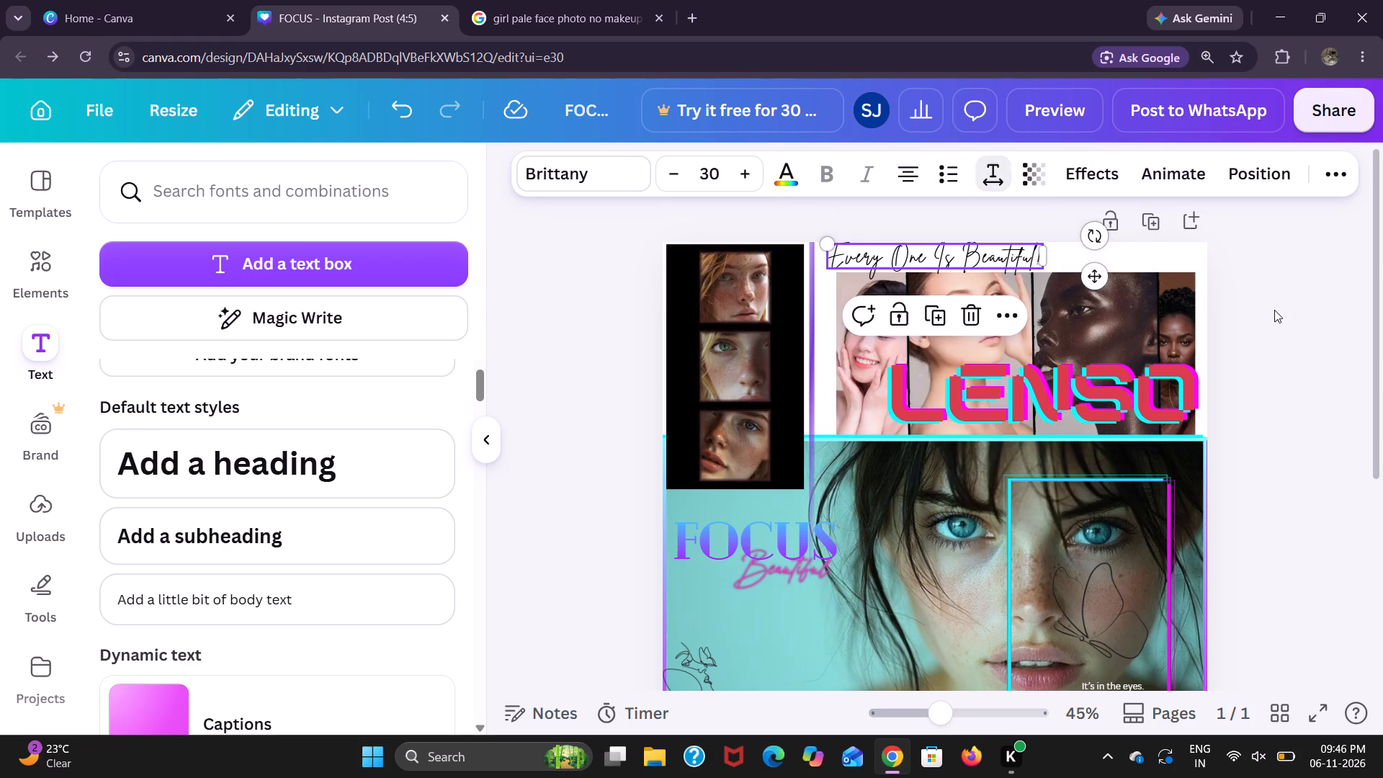
# Shift the "Every One Is Beautiful!" text slightly to the right along the white band above the portrait strip.
pyautogui.moveTo(991, 256); pyautogui.dragTo(1016, 257)
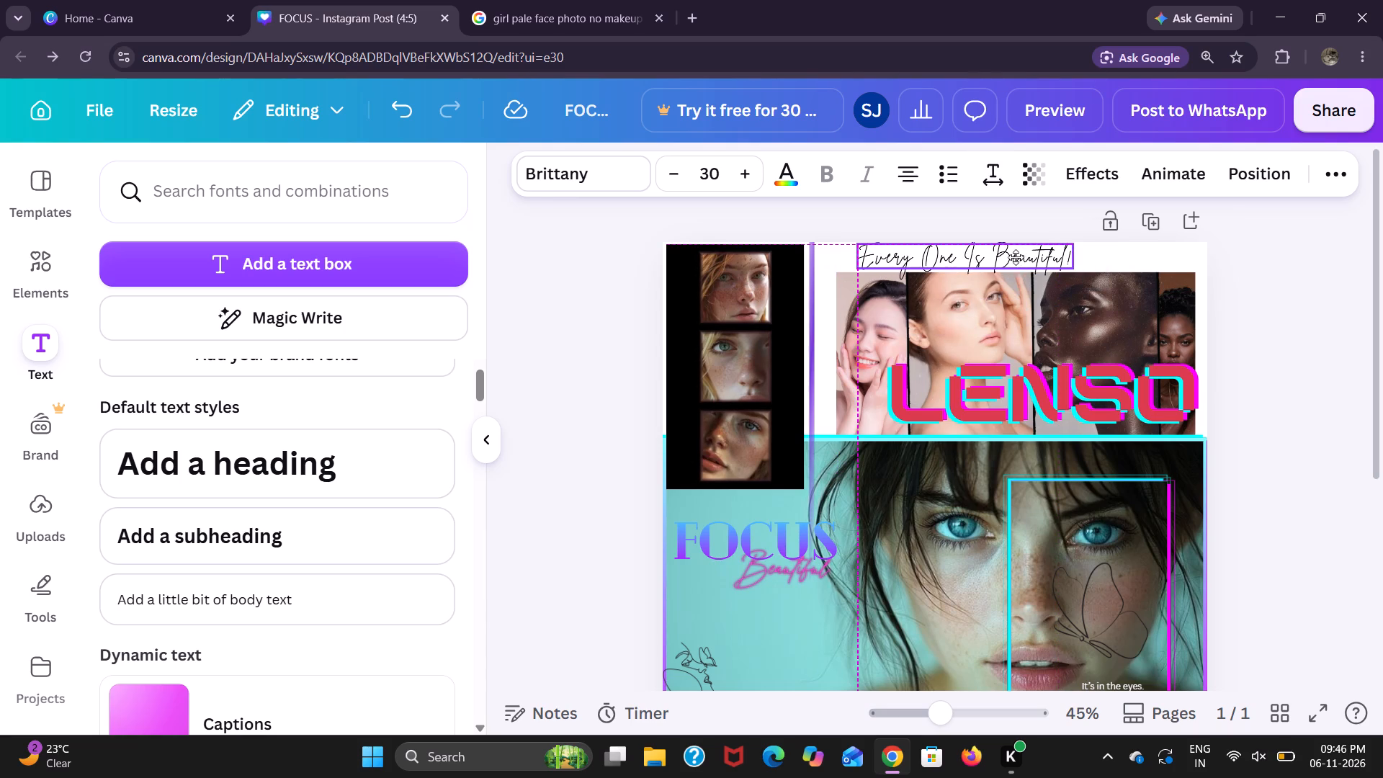
pyautogui.moveTo(1016, 257); pyautogui.dragTo(1020, 257)
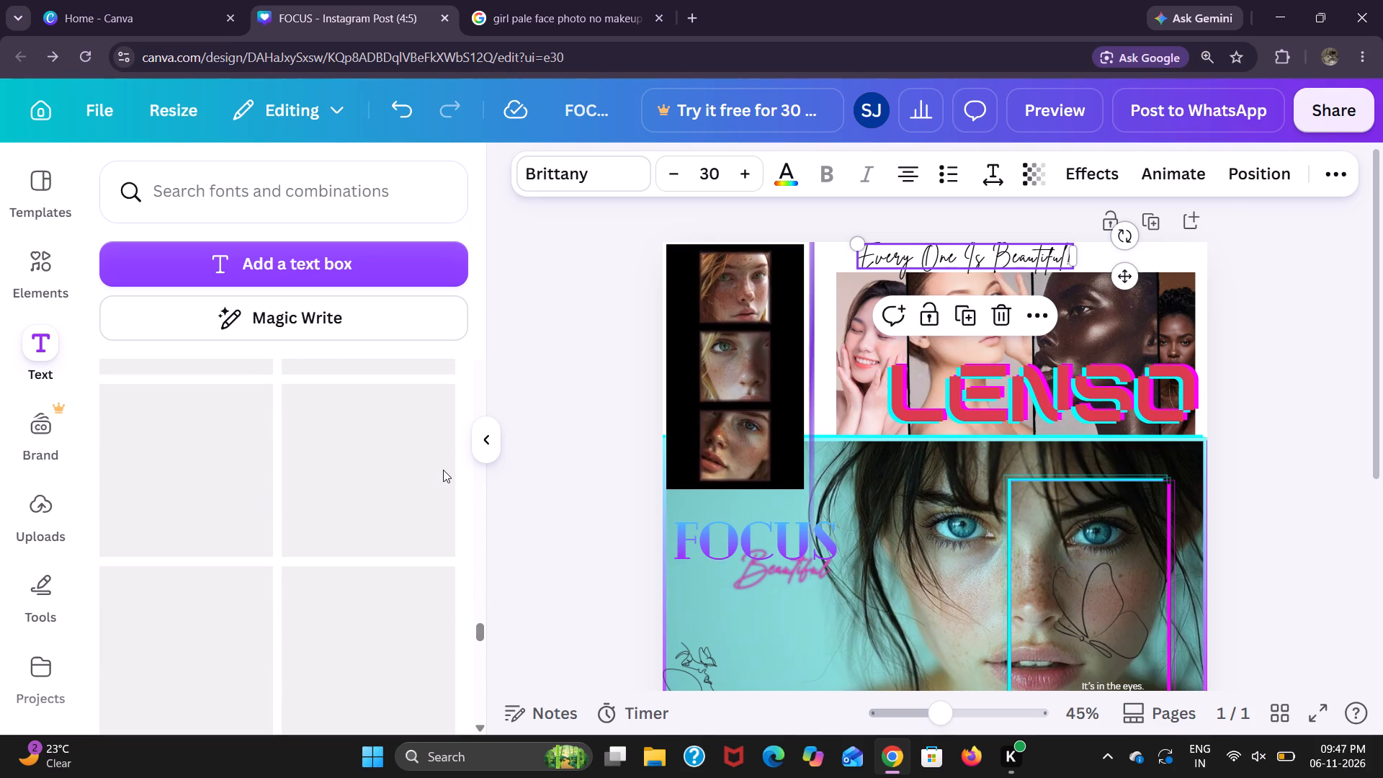
# Search the elements for "glitch" and look through the full set of graphics for a suitable effect.
pyautogui.click(55, 298)
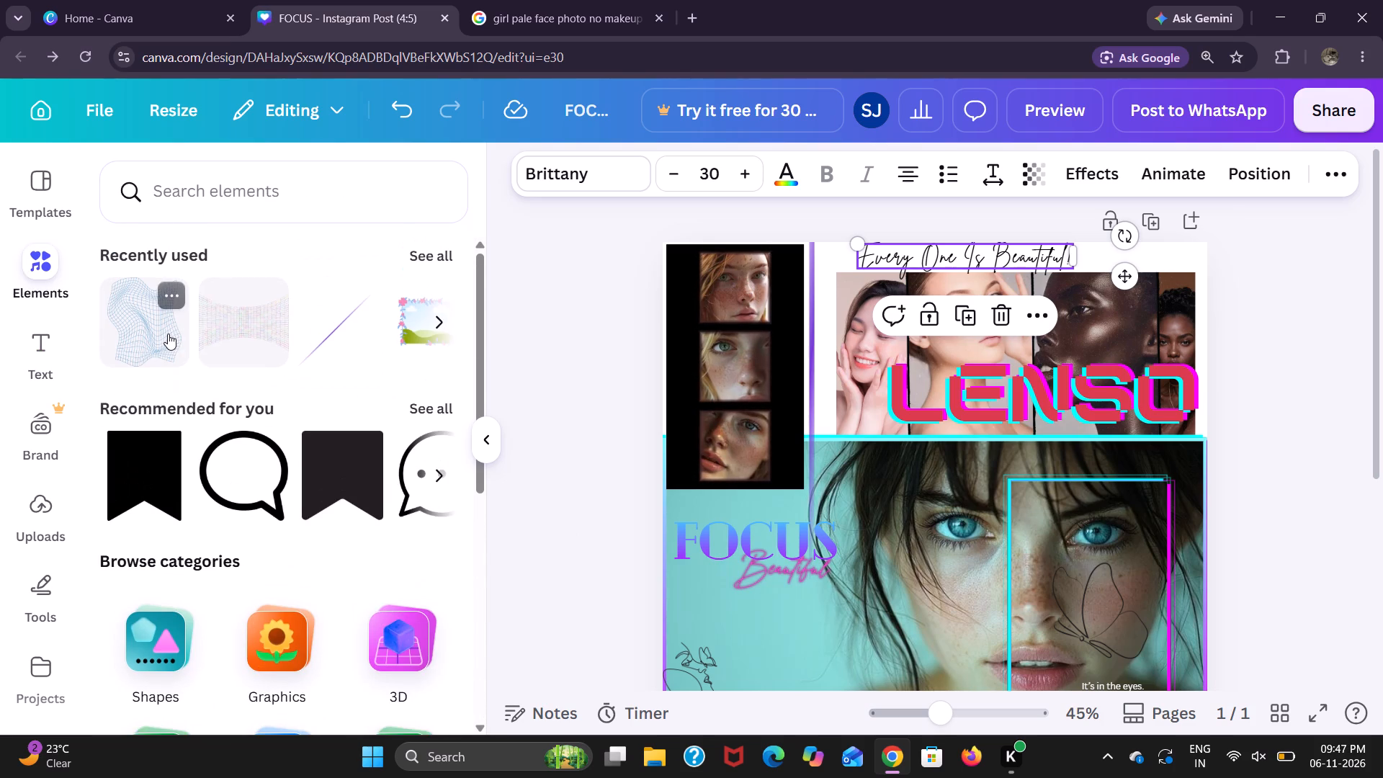
pyautogui.click(249, 192)
pyautogui.write('glitch')
pyautogui.press('Return')
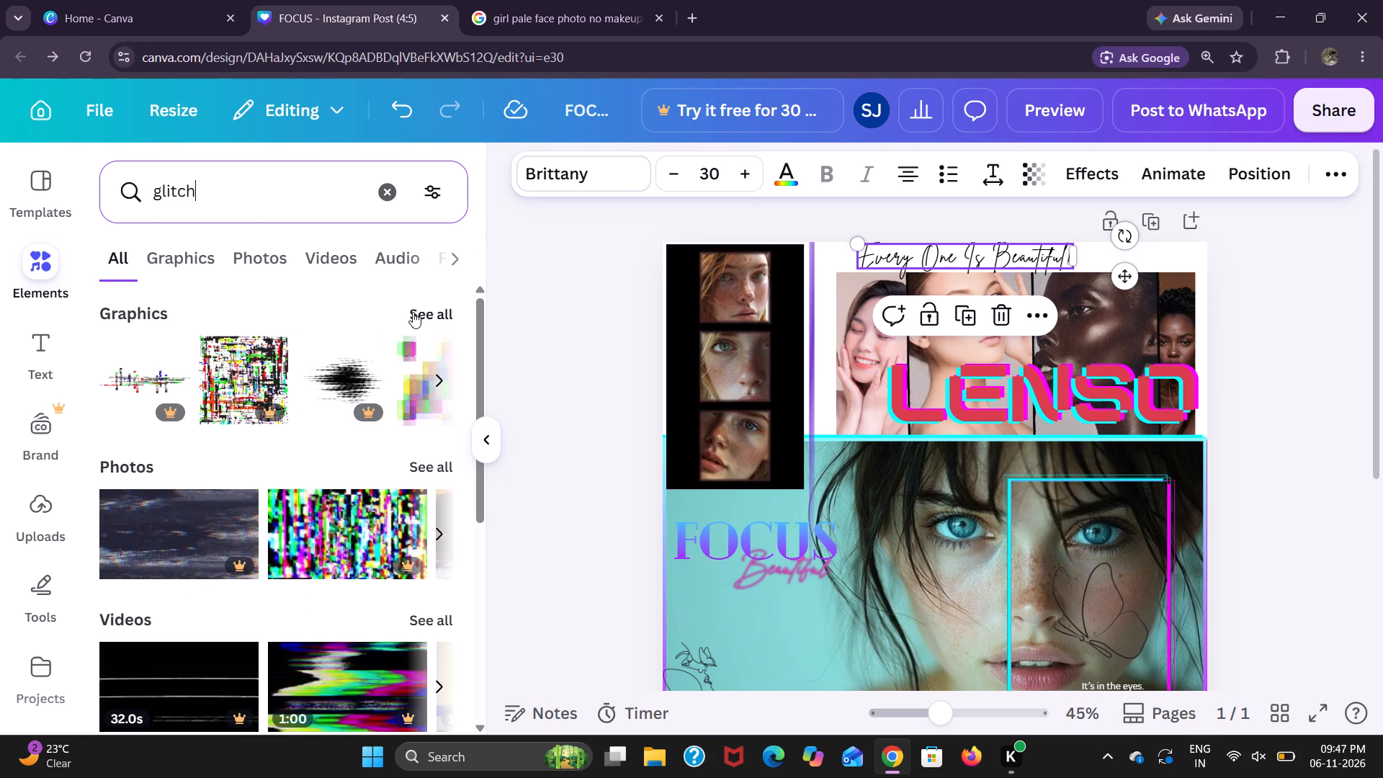
pyautogui.click(413, 312)
pyautogui.scroll(-1, 357, 467)
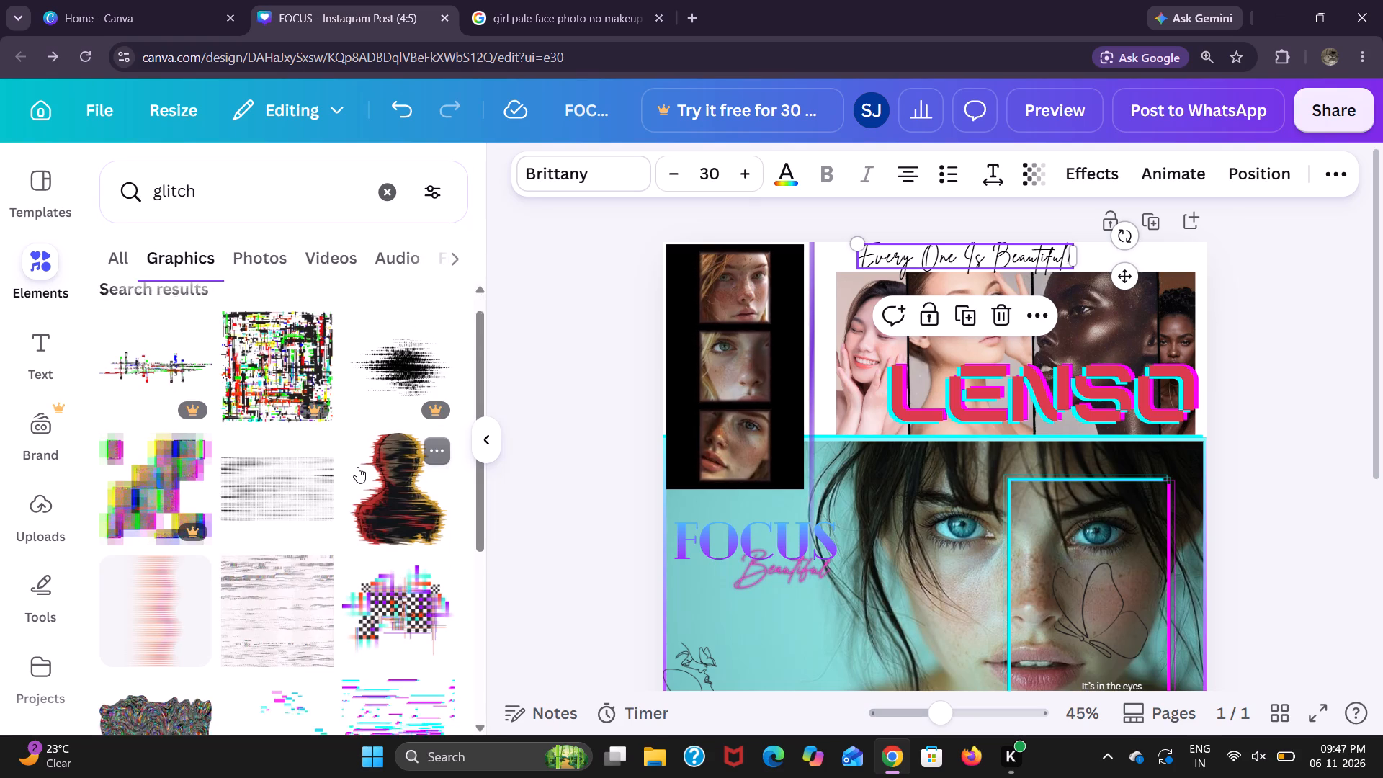
pyautogui.scroll(-6, 357, 467)
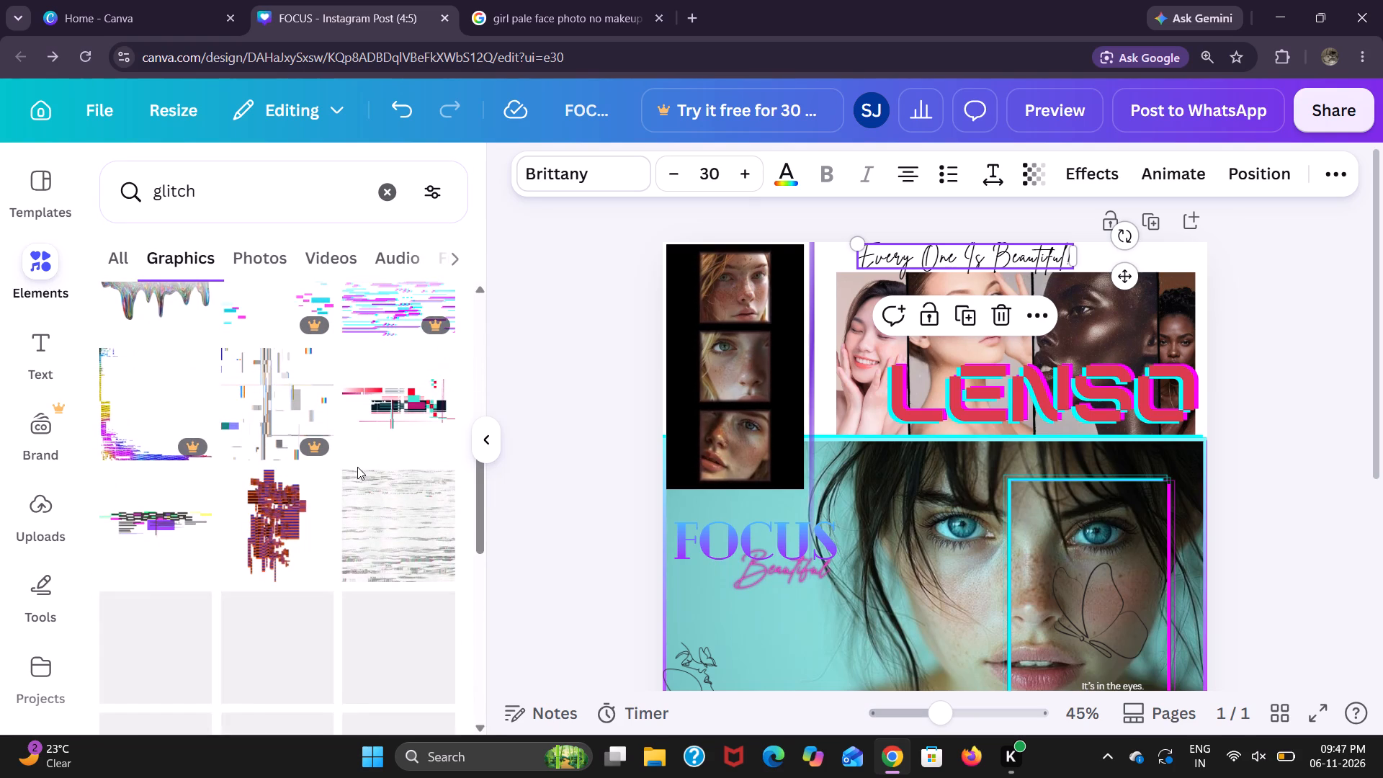
pyautogui.scroll(-6, 282, 486)
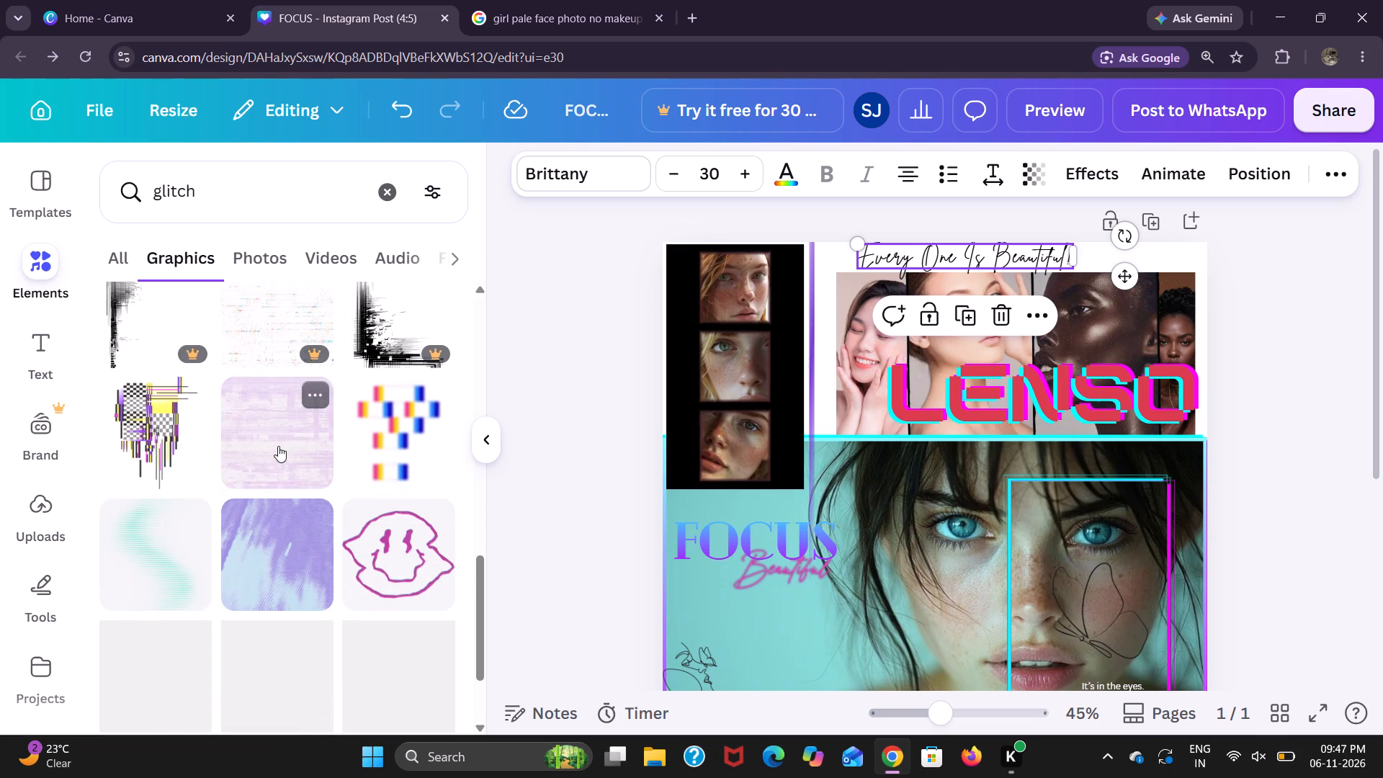
pyautogui.scroll(-5, 398, 567)
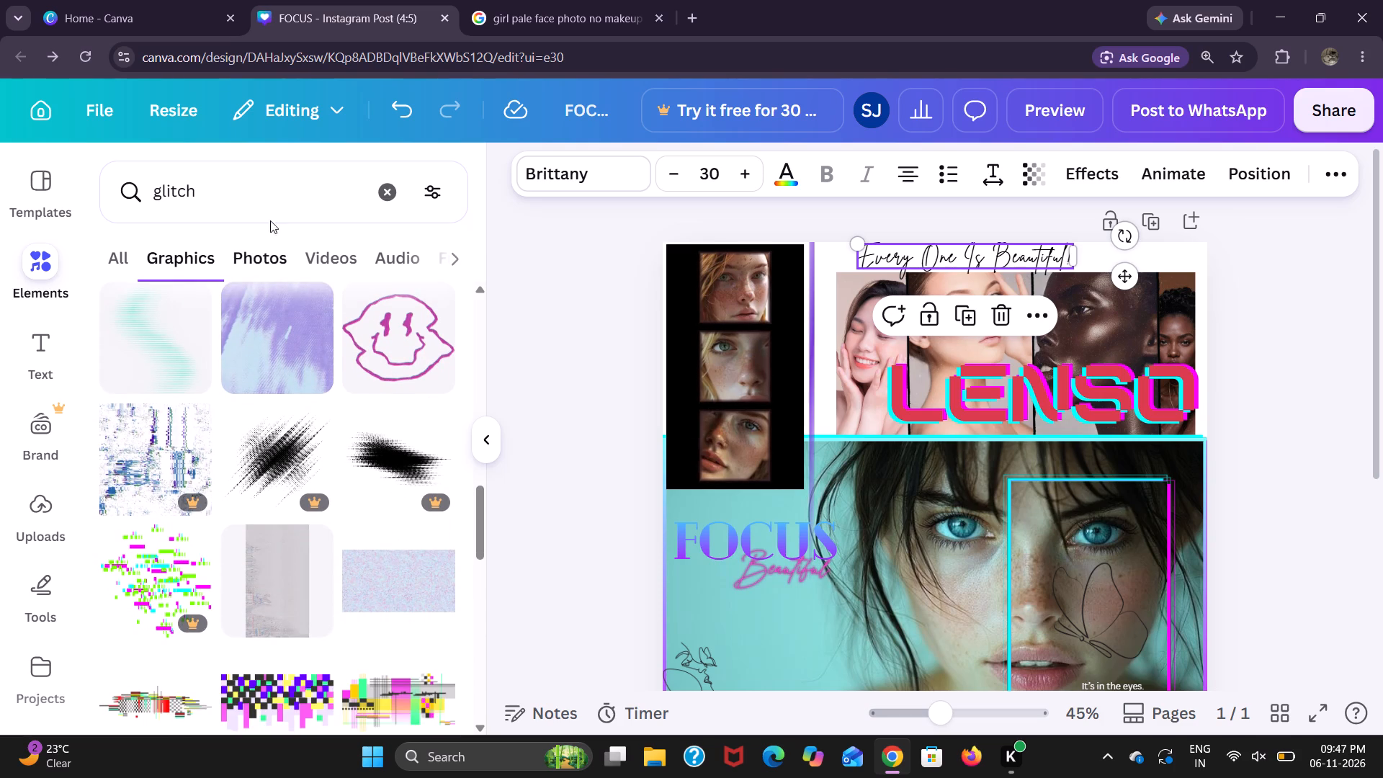
# Search the graphics for "glitch line" and add the blue and purple diagonal light-streak graphic to the page.
pyautogui.click(263, 185)
pyautogui.press('space')
pyautogui.press('Down')
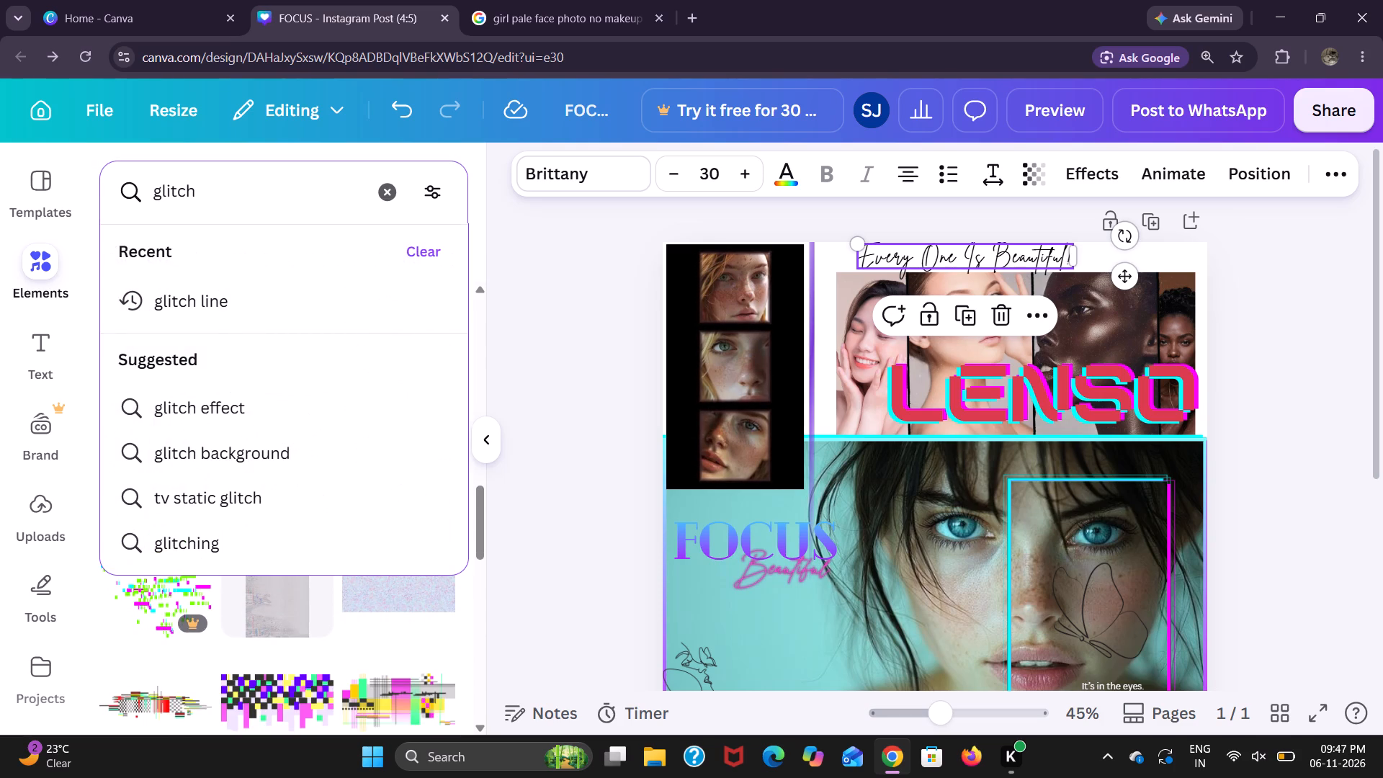
pyautogui.press('Return')
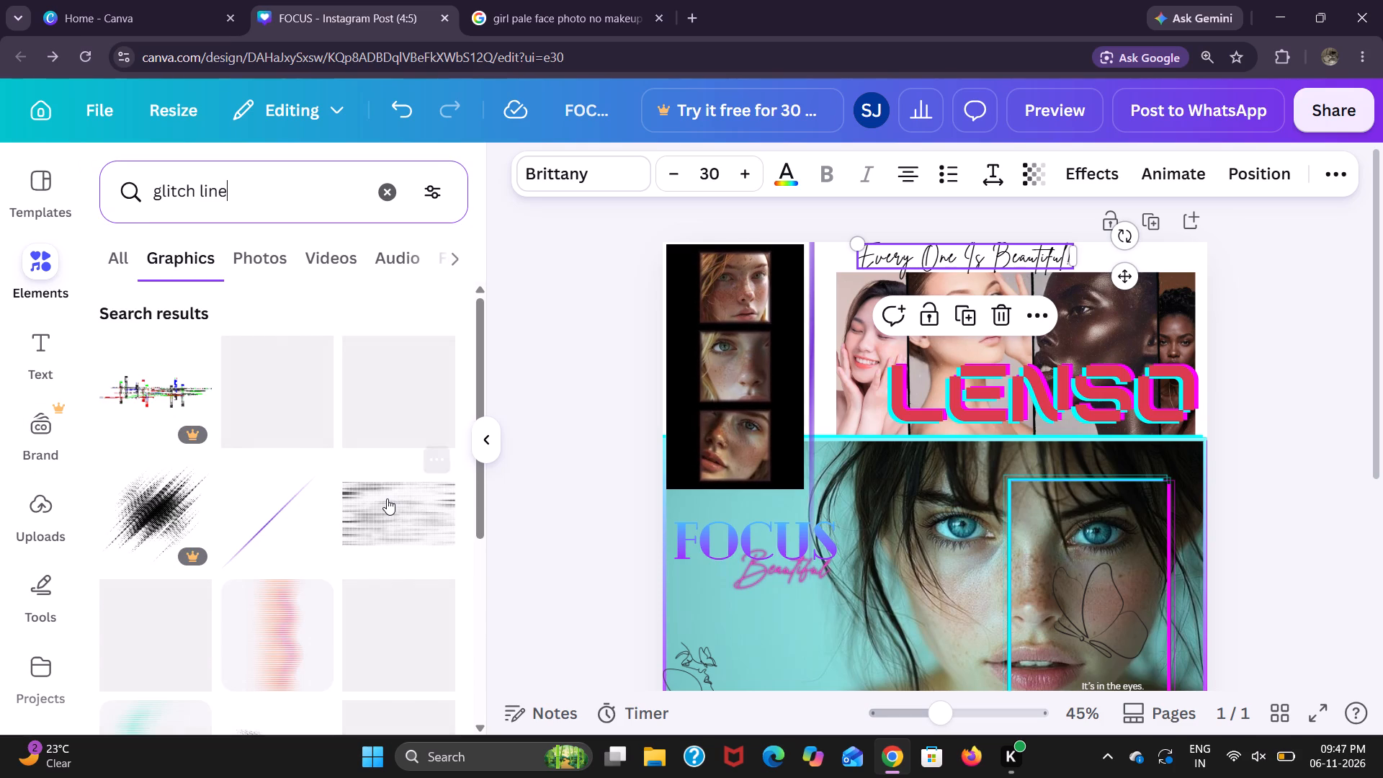
pyautogui.scroll(-5, 387, 498)
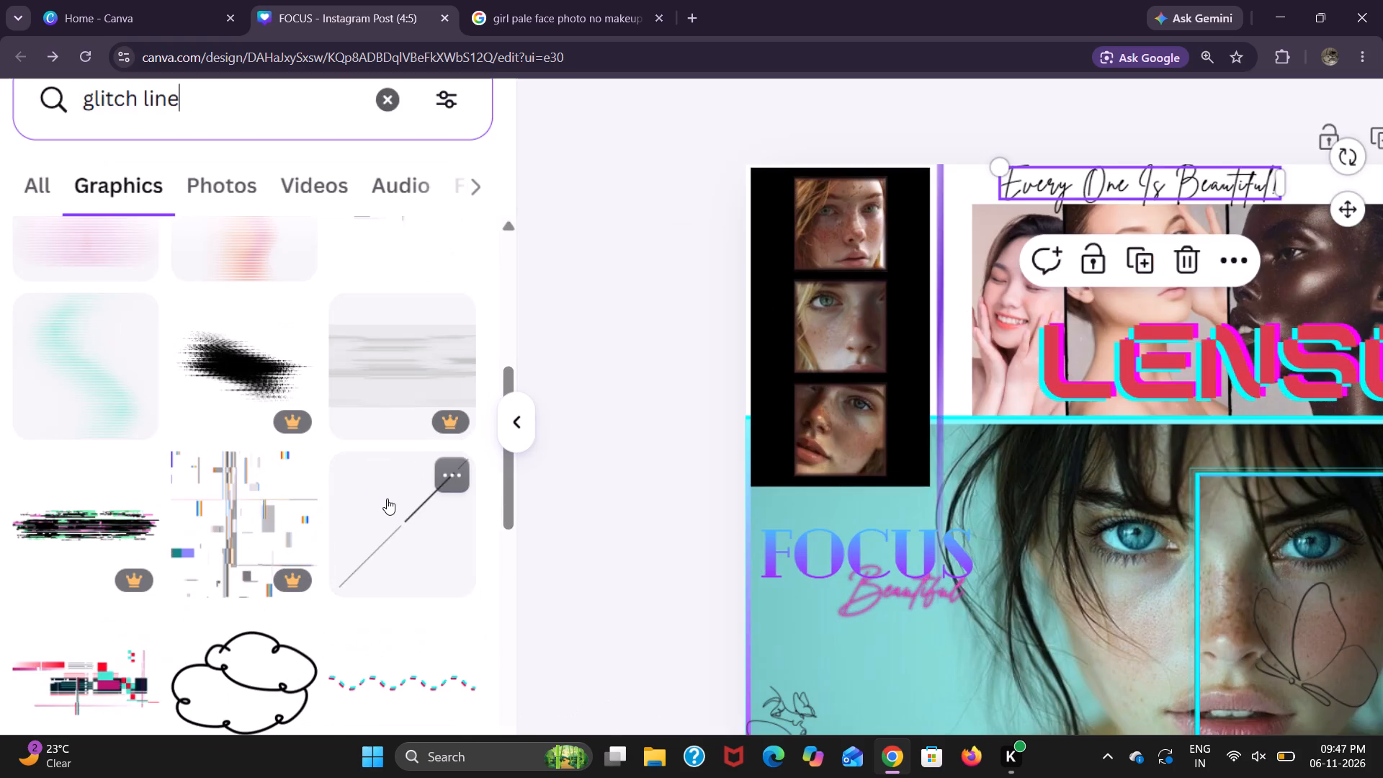
pyautogui.hscroll(2, 387, 498)
pyautogui.scroll(-2, 387, 498)
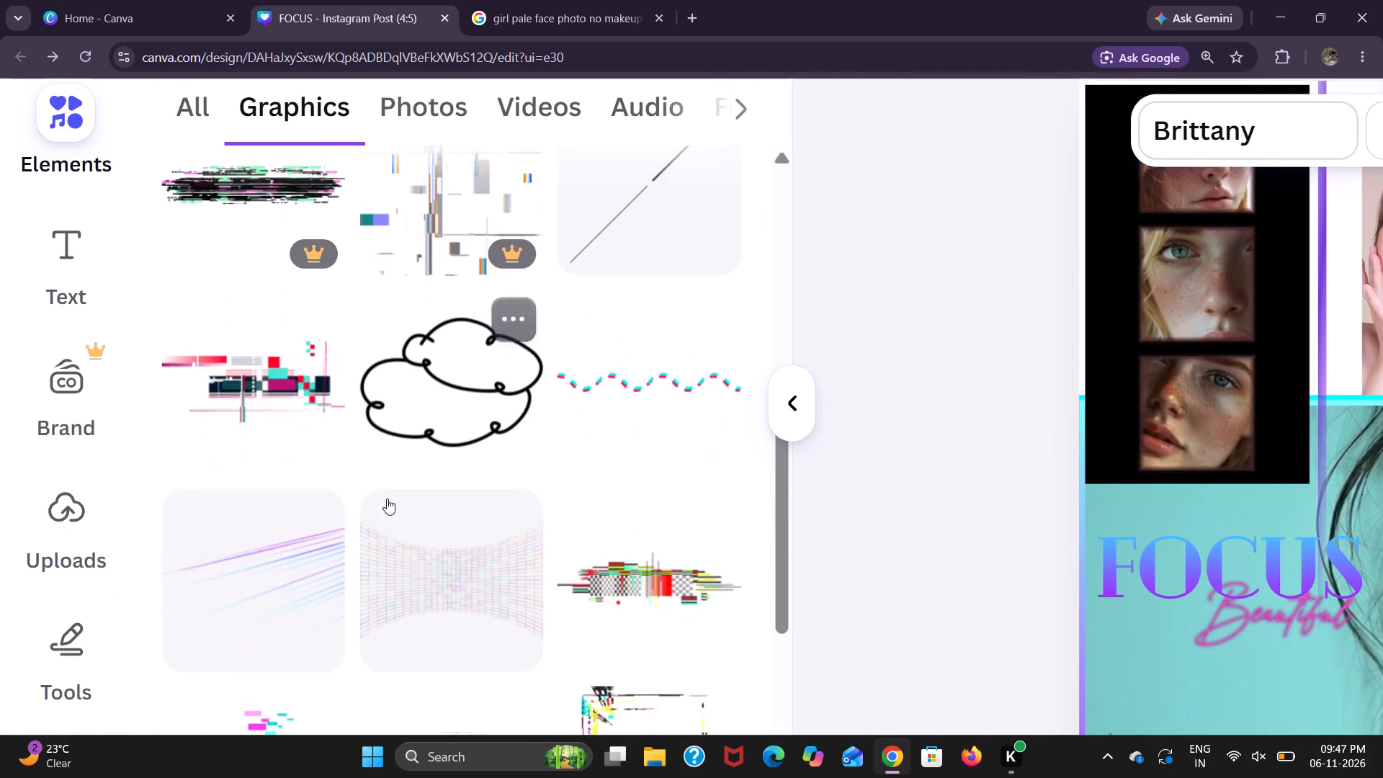
pyautogui.scroll(-3, 387, 498)
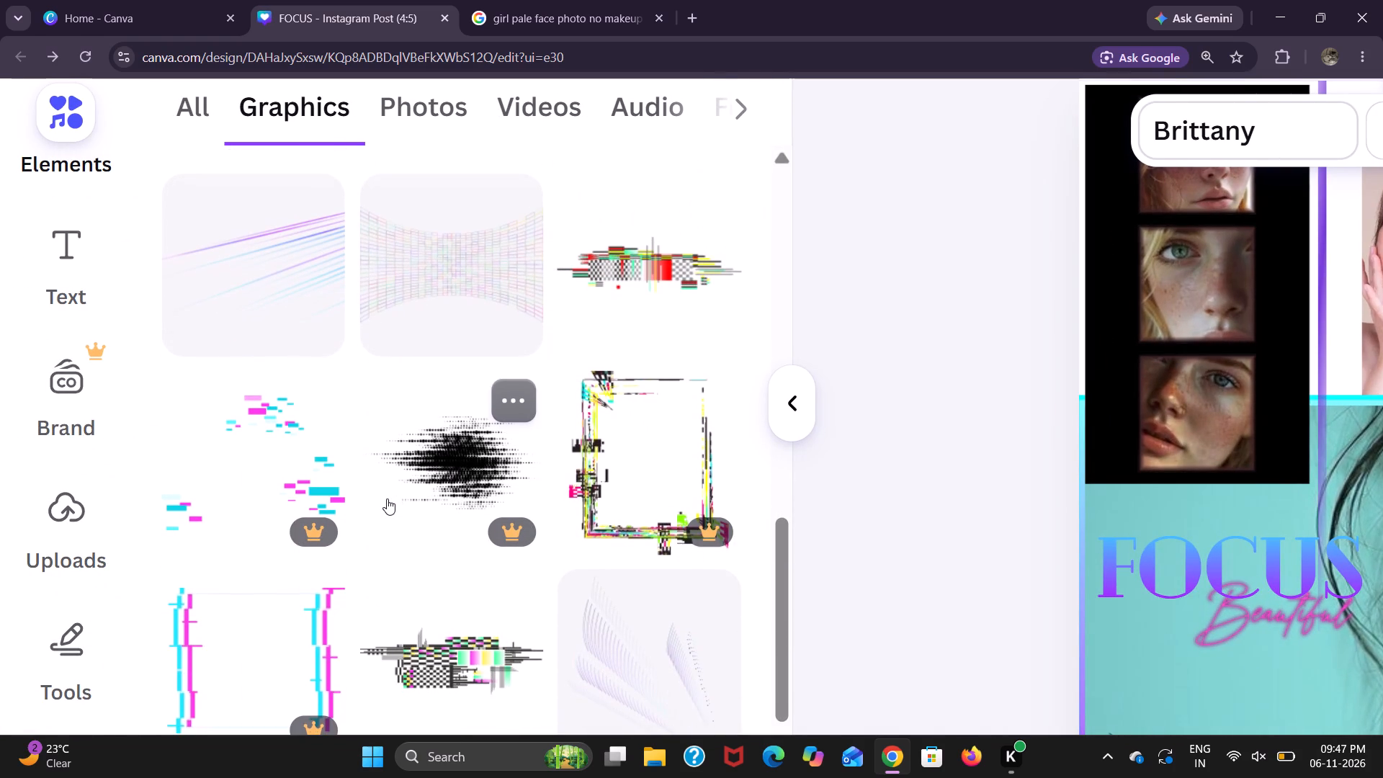
pyautogui.click(251, 269)
pyautogui.scroll(-4, 251, 269)
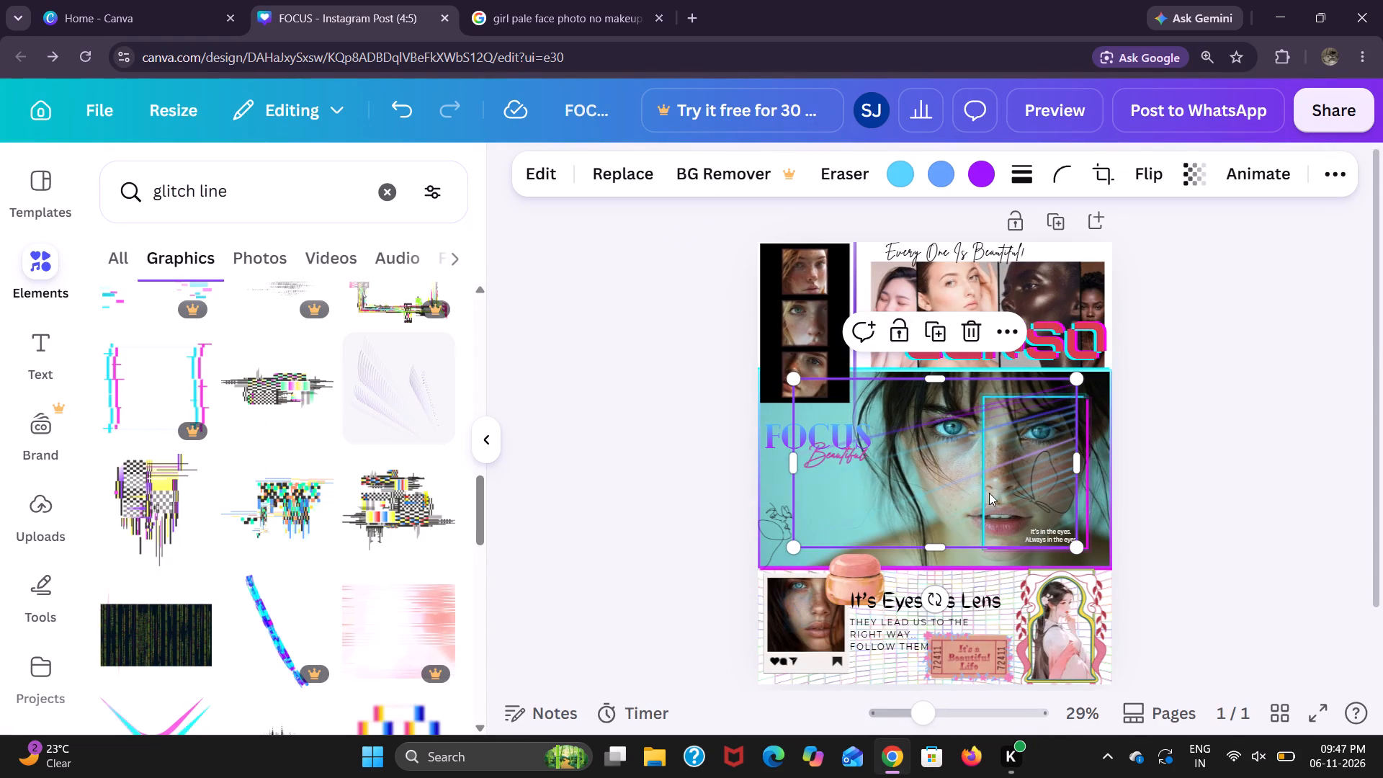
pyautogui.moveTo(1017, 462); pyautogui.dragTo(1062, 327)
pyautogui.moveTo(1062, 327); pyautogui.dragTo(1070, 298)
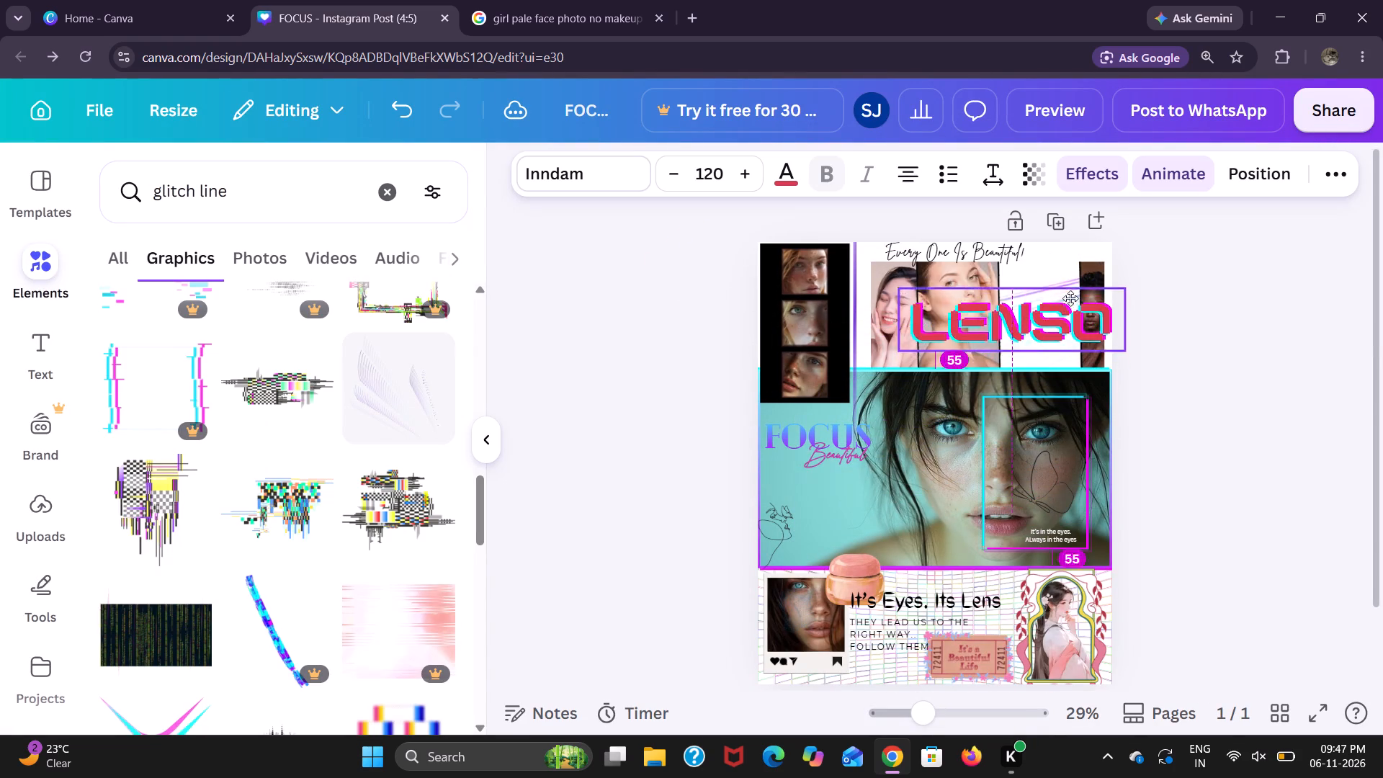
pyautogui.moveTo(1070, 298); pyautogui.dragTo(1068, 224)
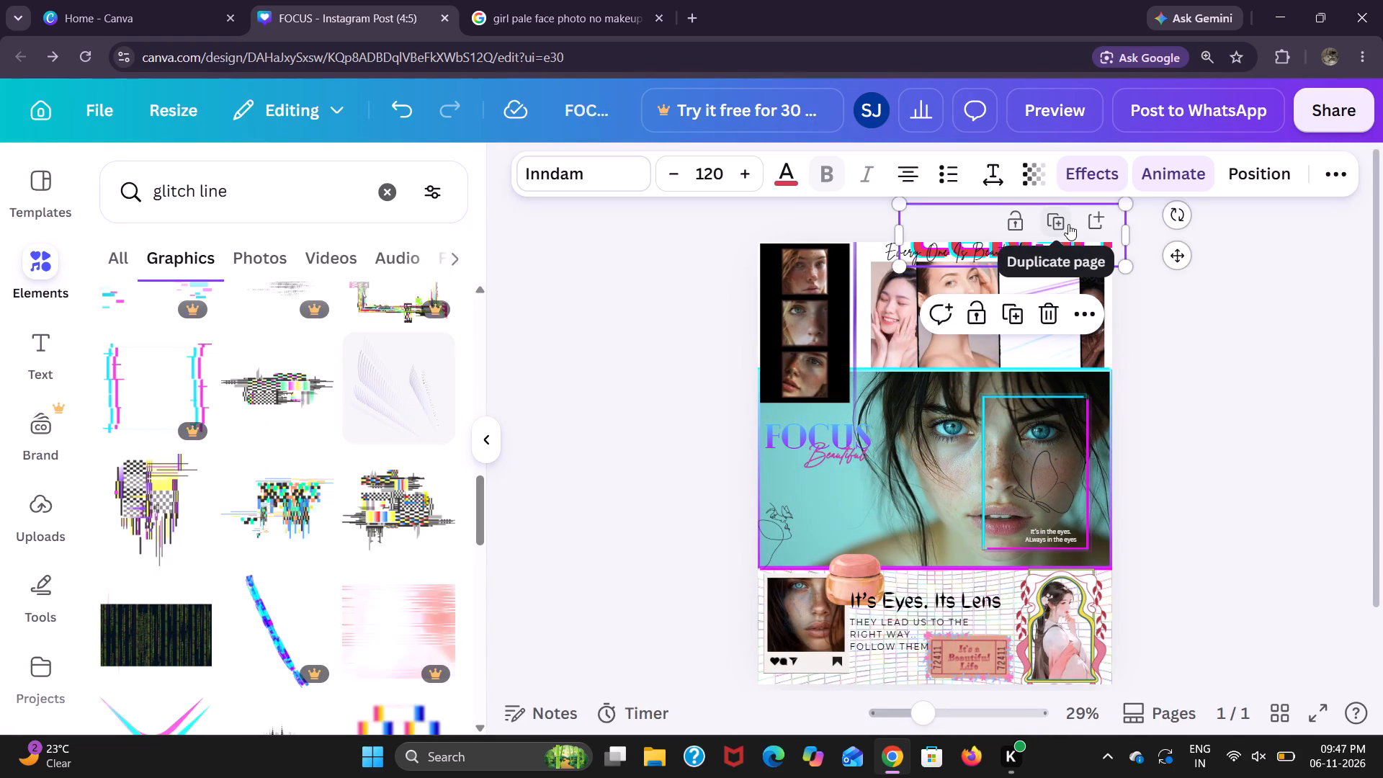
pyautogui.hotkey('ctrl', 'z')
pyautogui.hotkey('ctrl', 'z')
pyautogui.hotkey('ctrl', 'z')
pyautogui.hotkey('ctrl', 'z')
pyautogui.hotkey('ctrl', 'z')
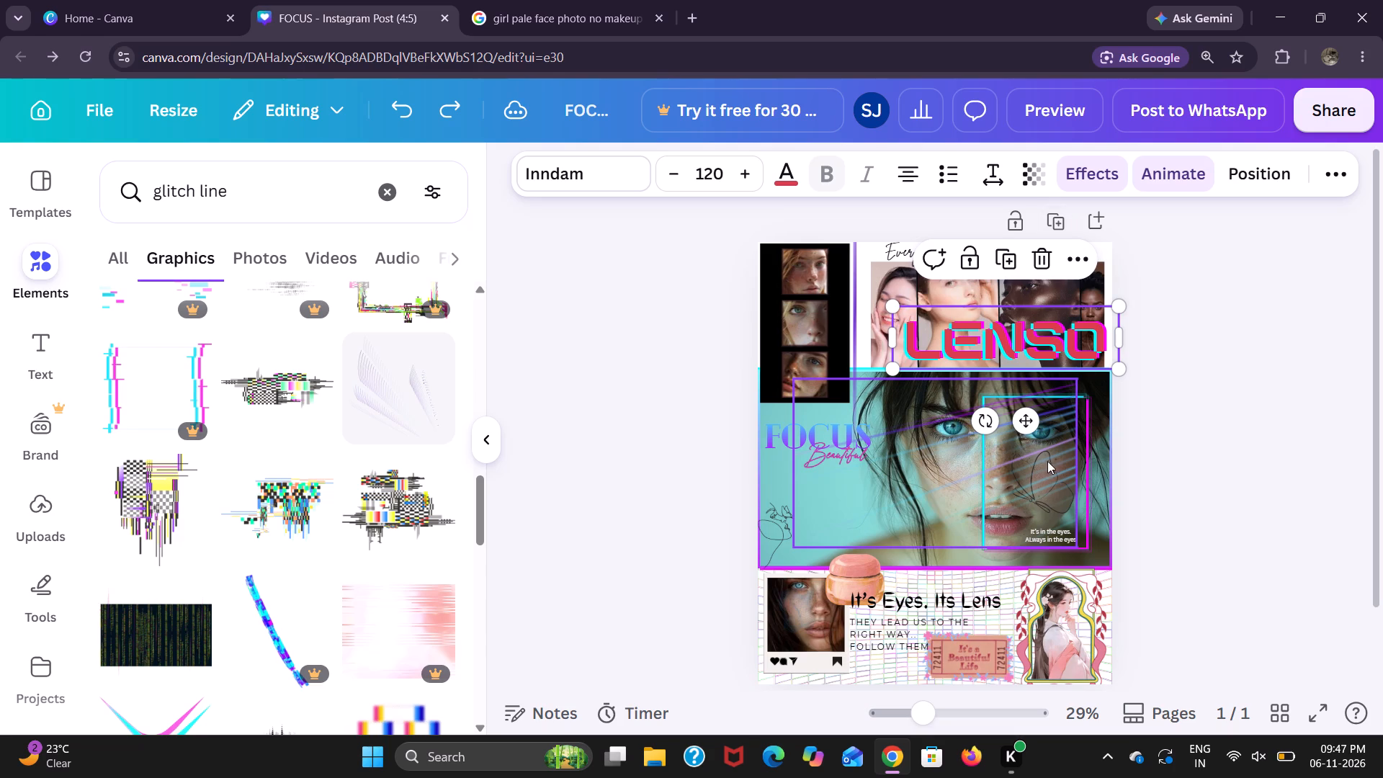
# Move the blue and purple streak graphic over the portrait strip, into the upper right corner of the page.
pyautogui.moveTo(1071, 385); pyautogui.dragTo(1104, 234)
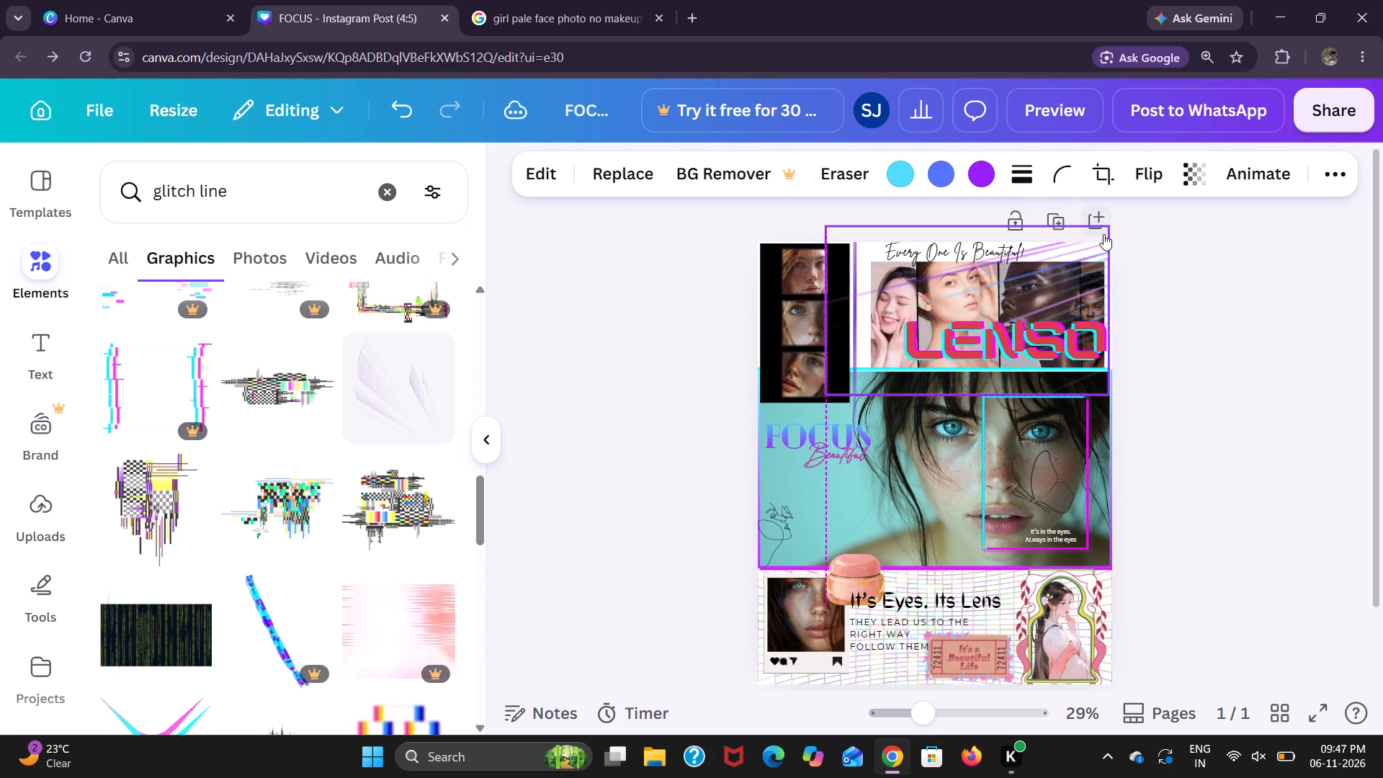
pyautogui.moveTo(1104, 234); pyautogui.dragTo(1104, 243)
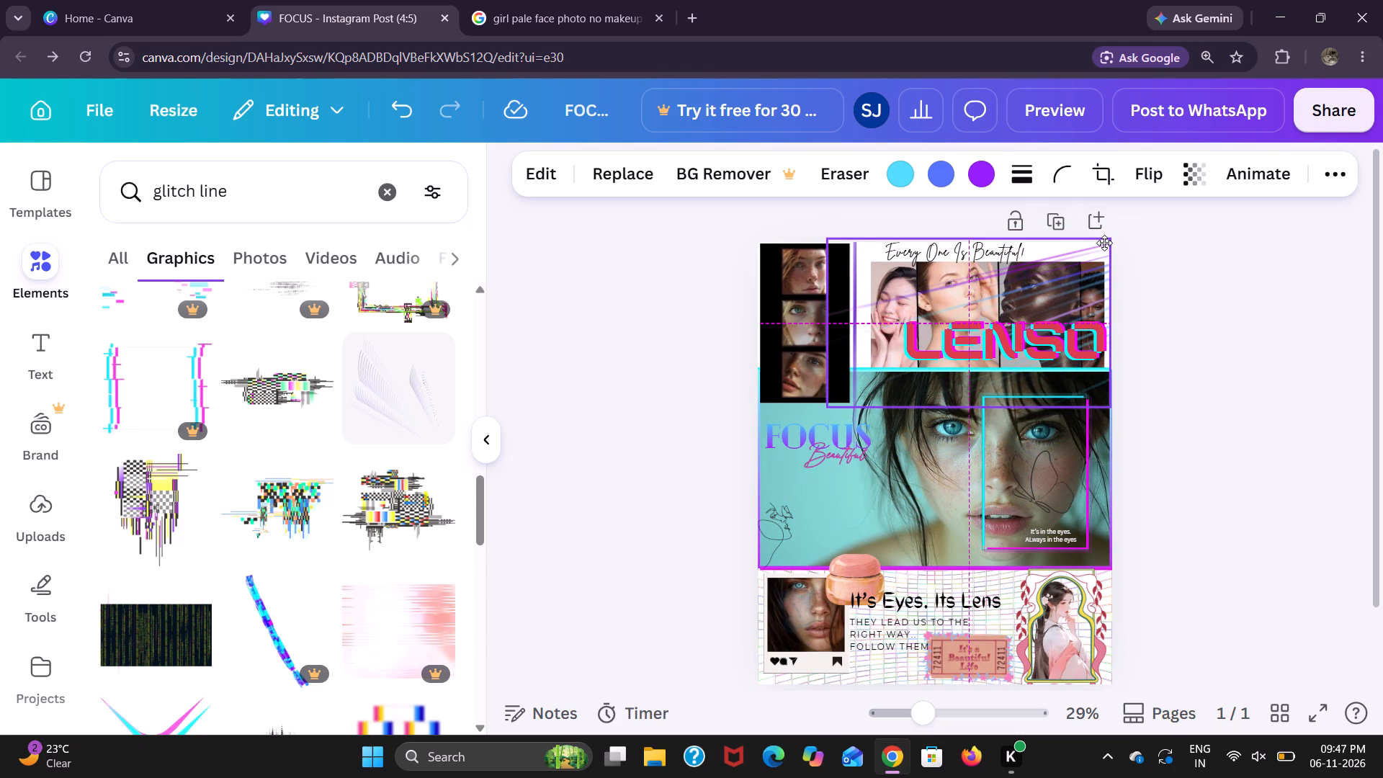
pyautogui.moveTo(1104, 243); pyautogui.dragTo(1104, 249)
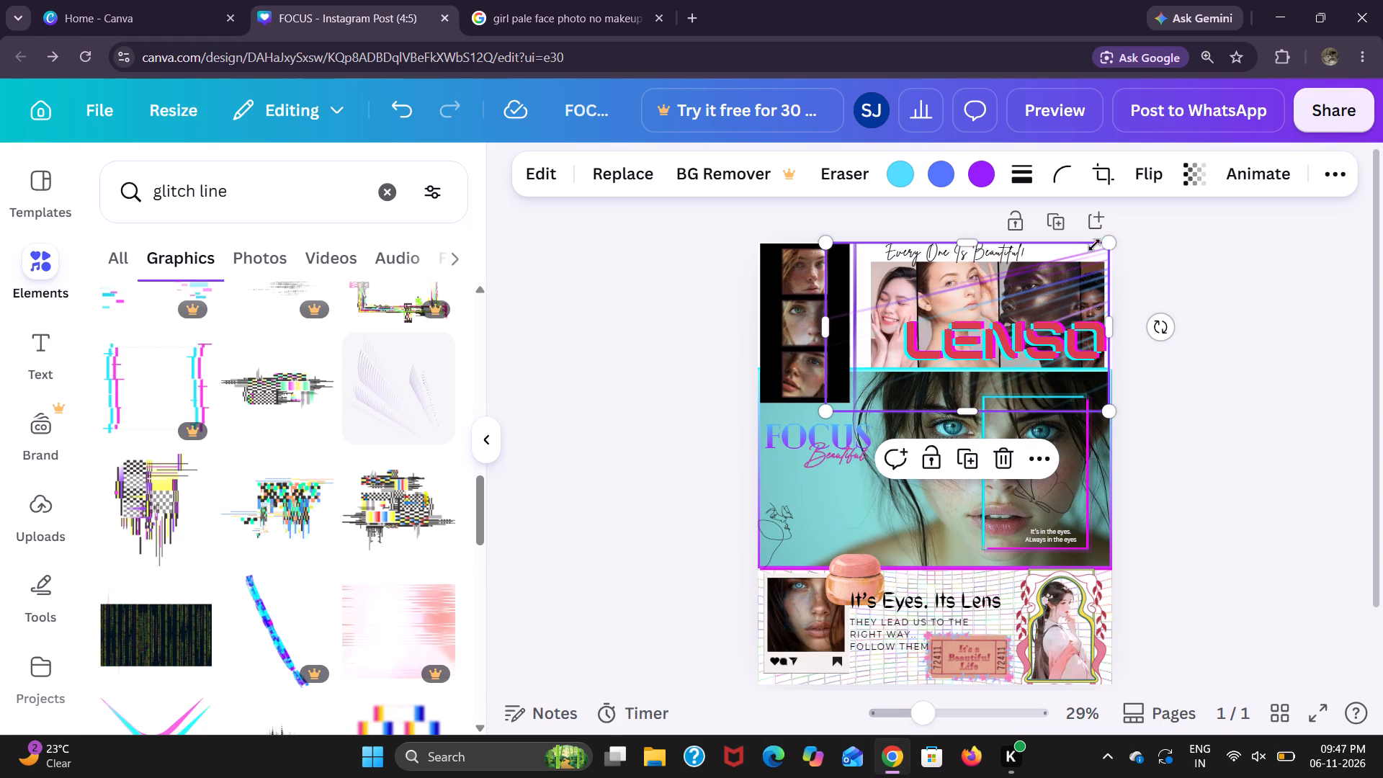
# Send the streak graphic to the back, behind the portraits and text.
pyautogui.rightClick(1079, 251)
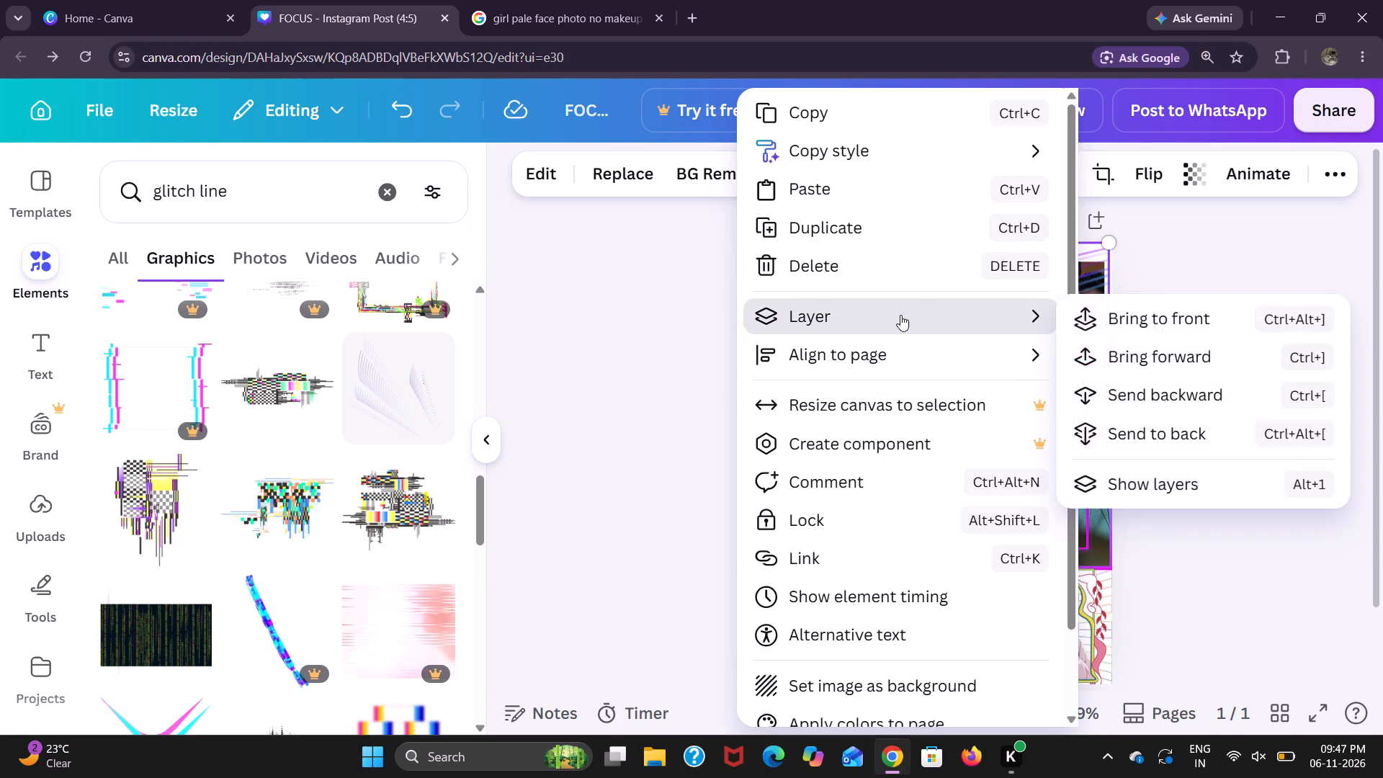
pyautogui.click(1149, 440)
pyautogui.click(1193, 268)
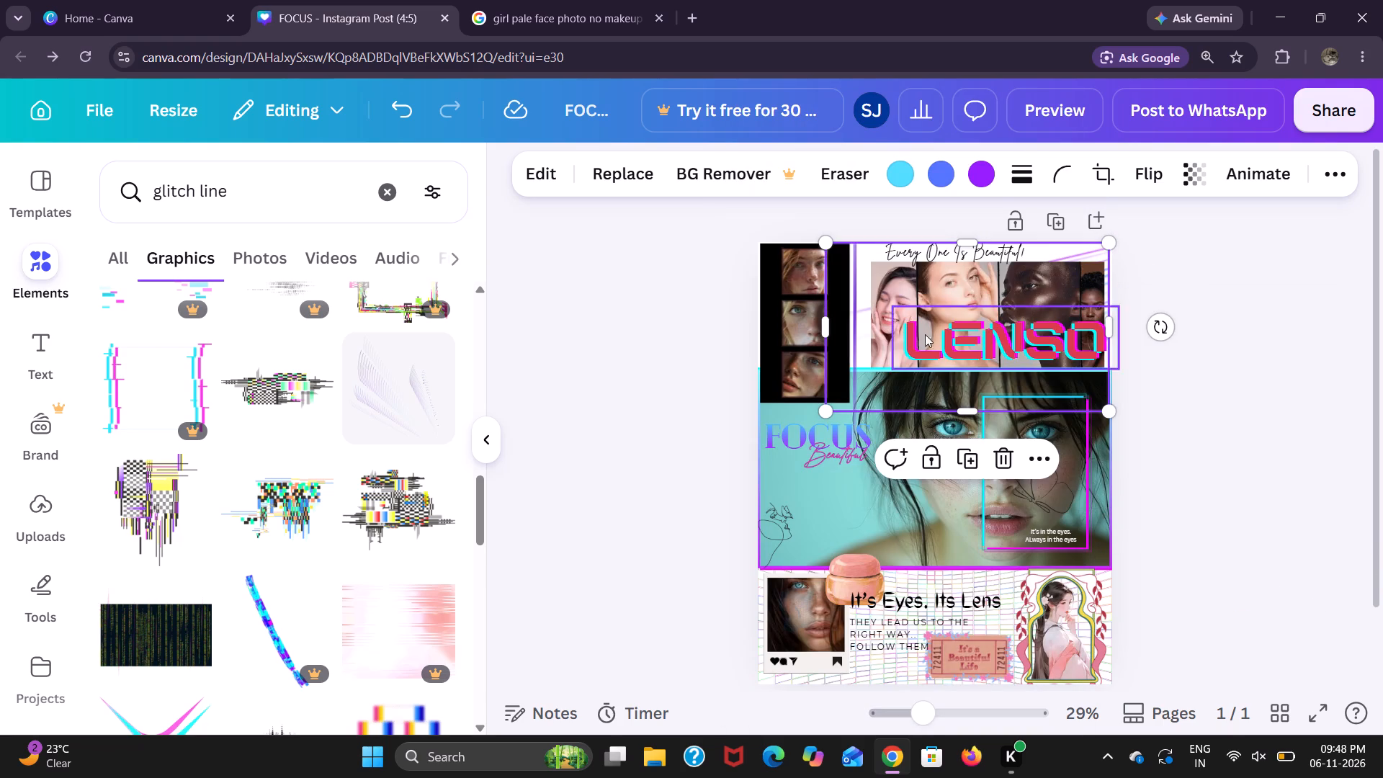
# Enlarge the streak graphic slightly from its upper left corner and extend its right edge to a width of about 917.
pyautogui.click(831, 241)
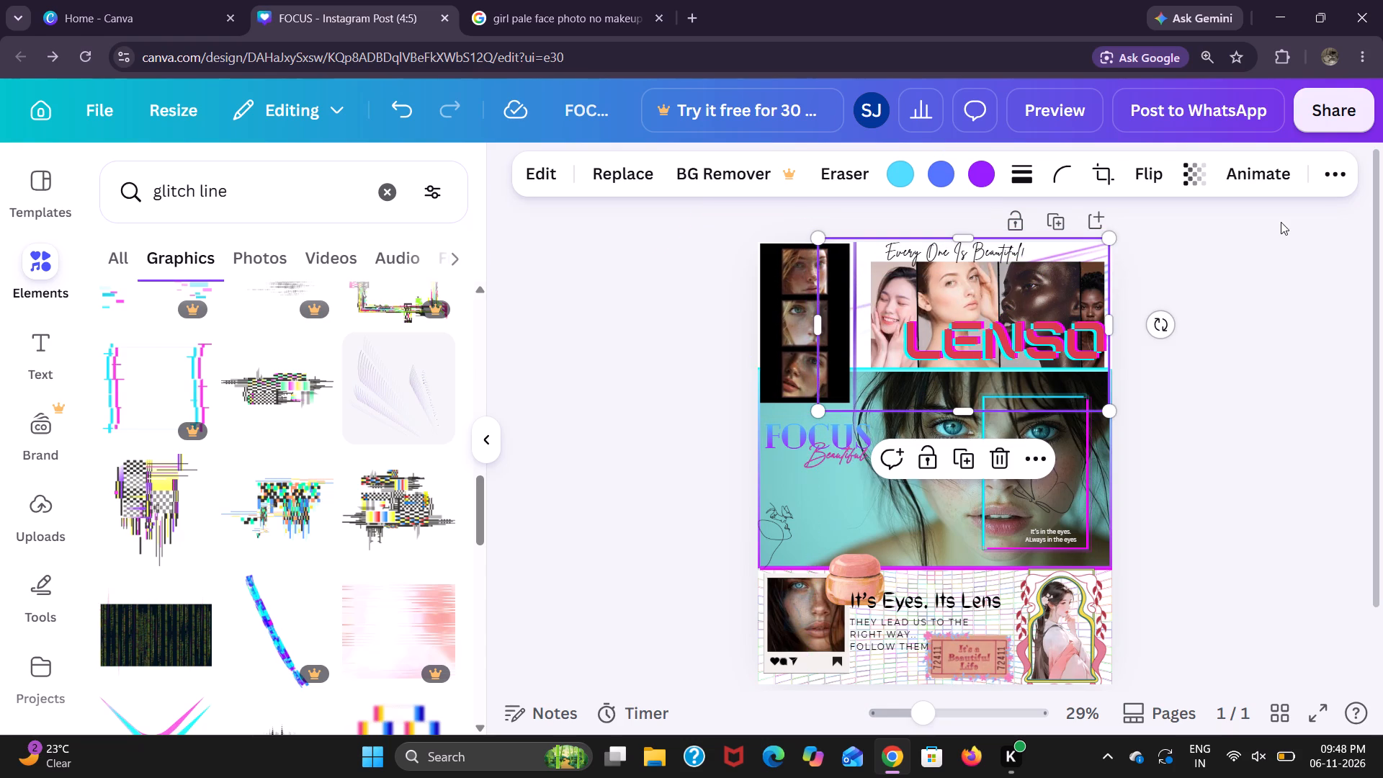
pyautogui.click(1246, 242)
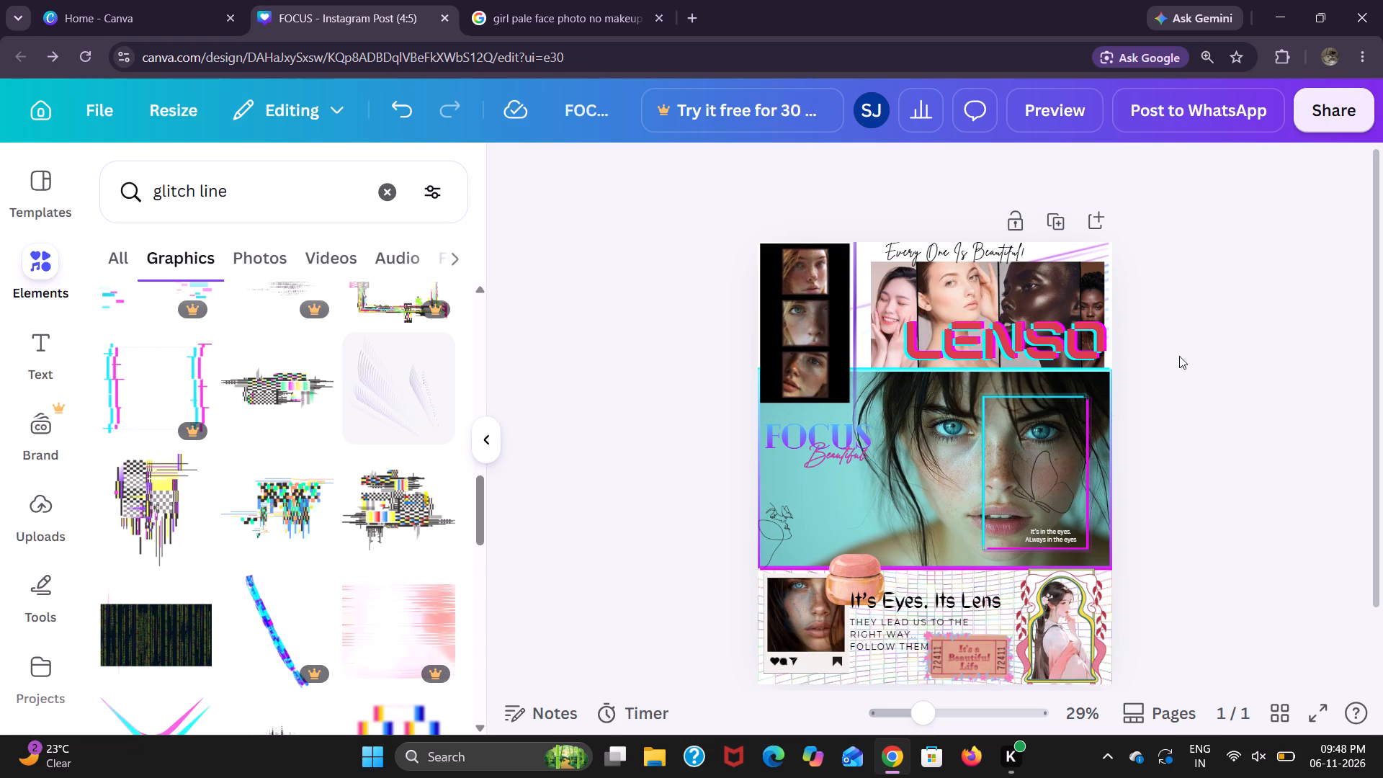
pyautogui.click(1098, 259)
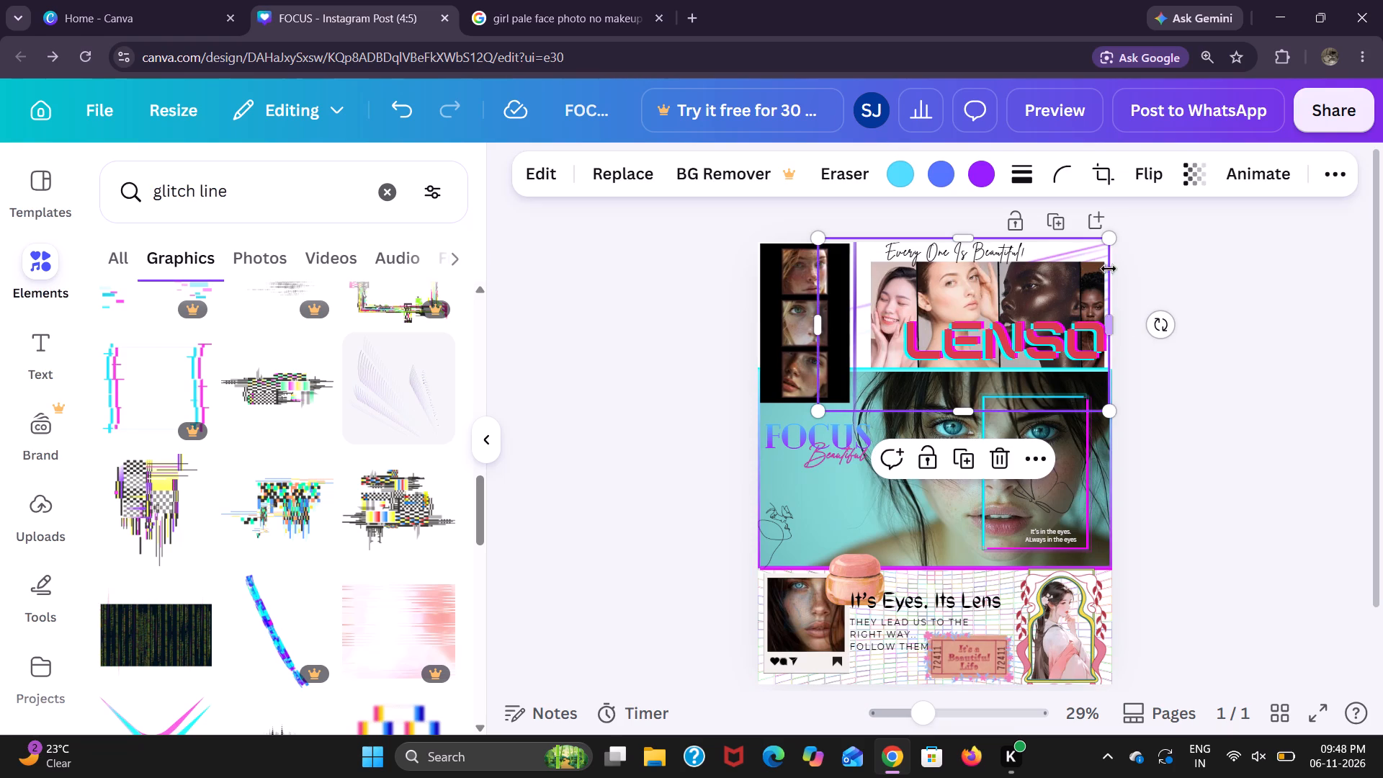
pyautogui.click(1107, 318)
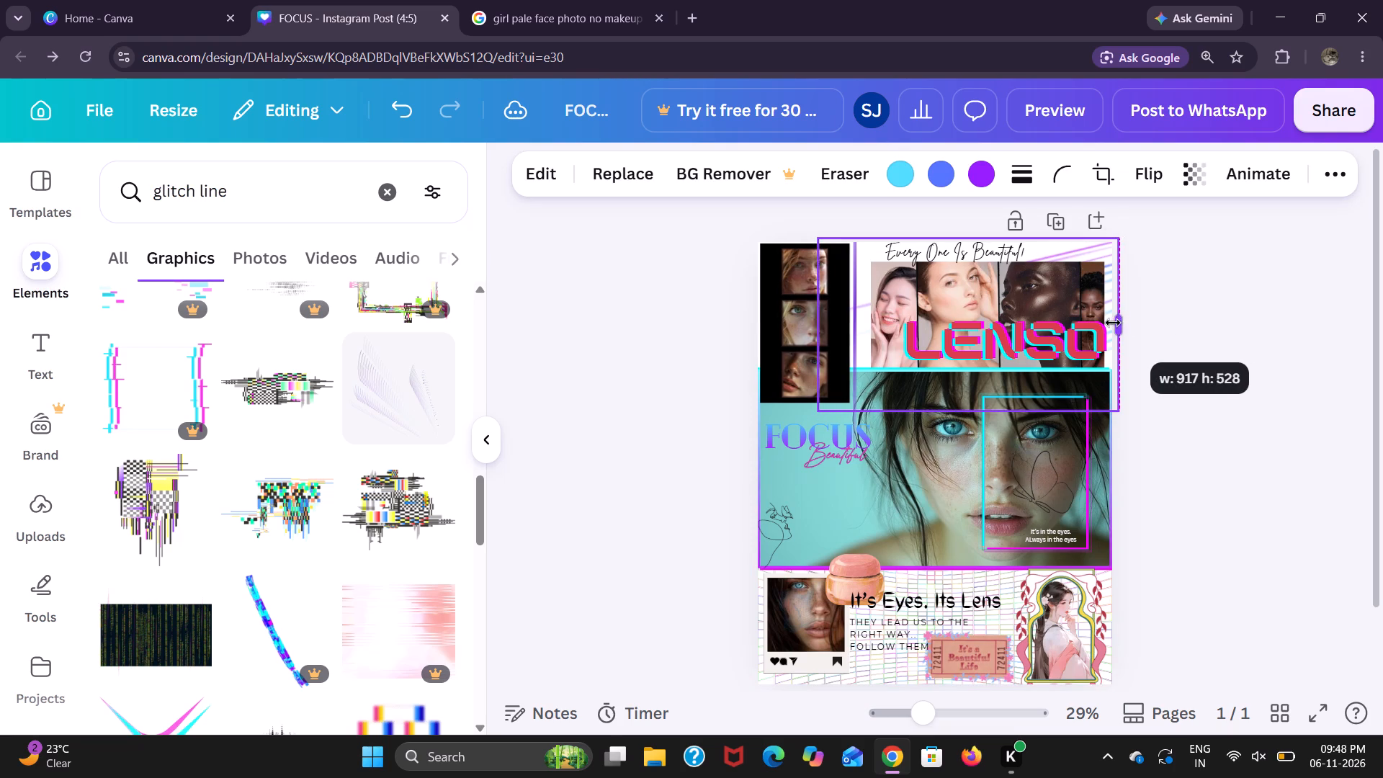
pyautogui.click(1181, 289)
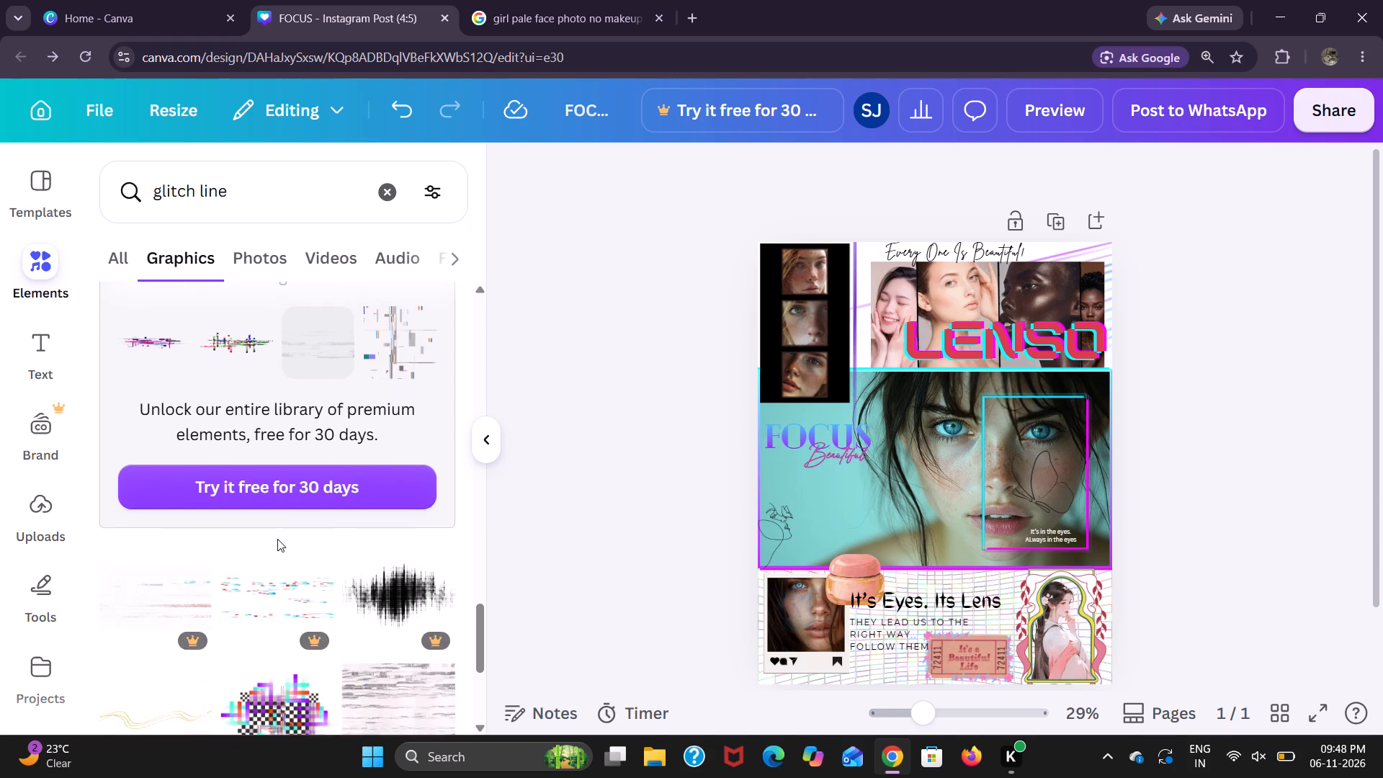
# Search the graphics for "glitch stars" and add the scattered pastel outline stars graphic to the page.
pyautogui.doubleClick(246, 178)
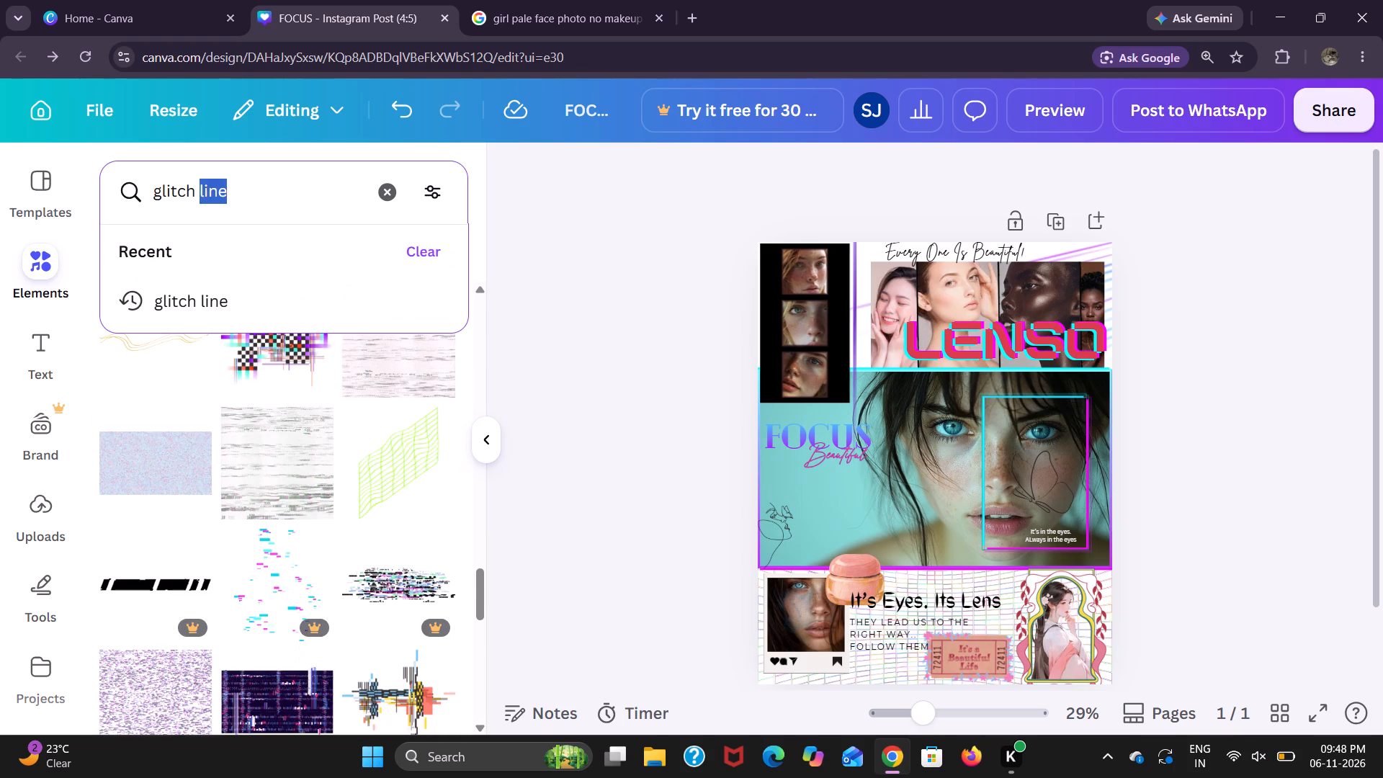
pyautogui.write('stars')
pyautogui.press('Return')
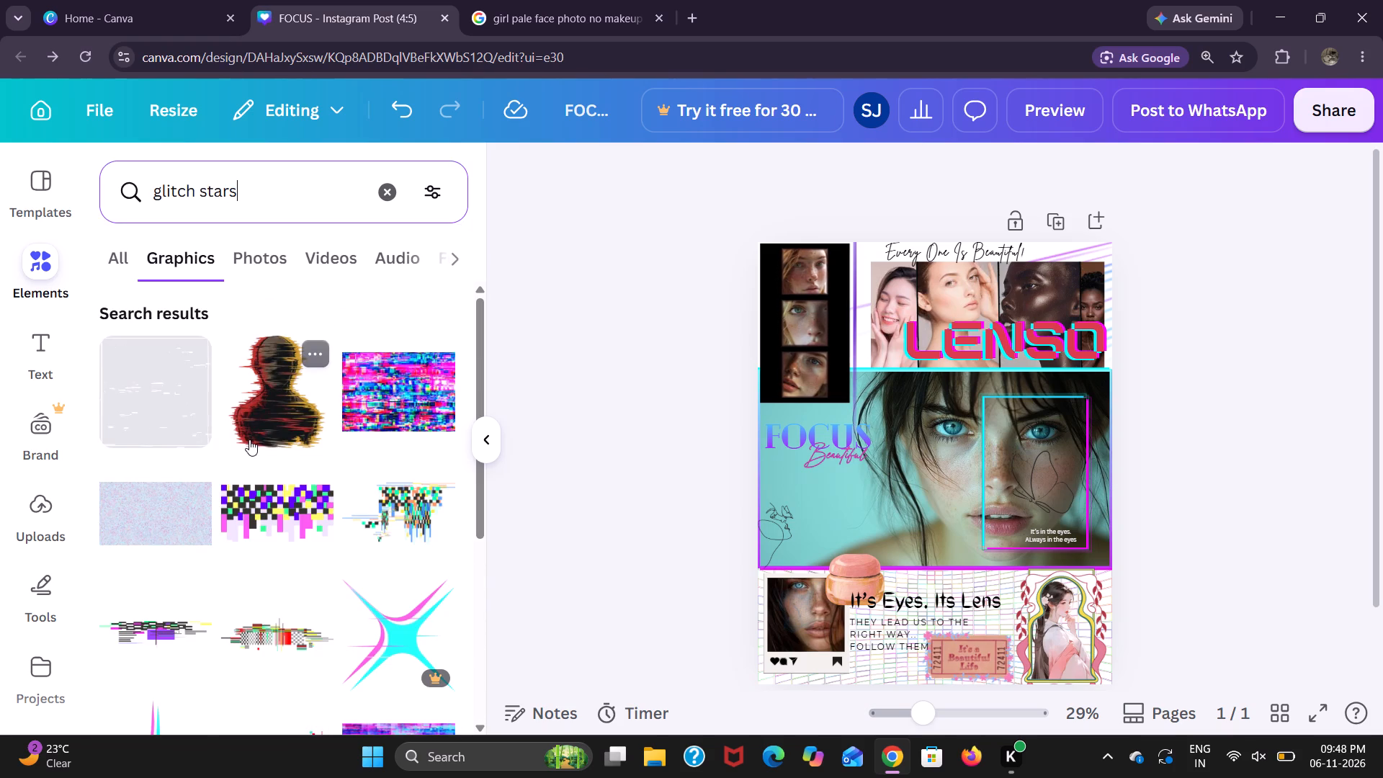
pyautogui.scroll(-1, 321, 529)
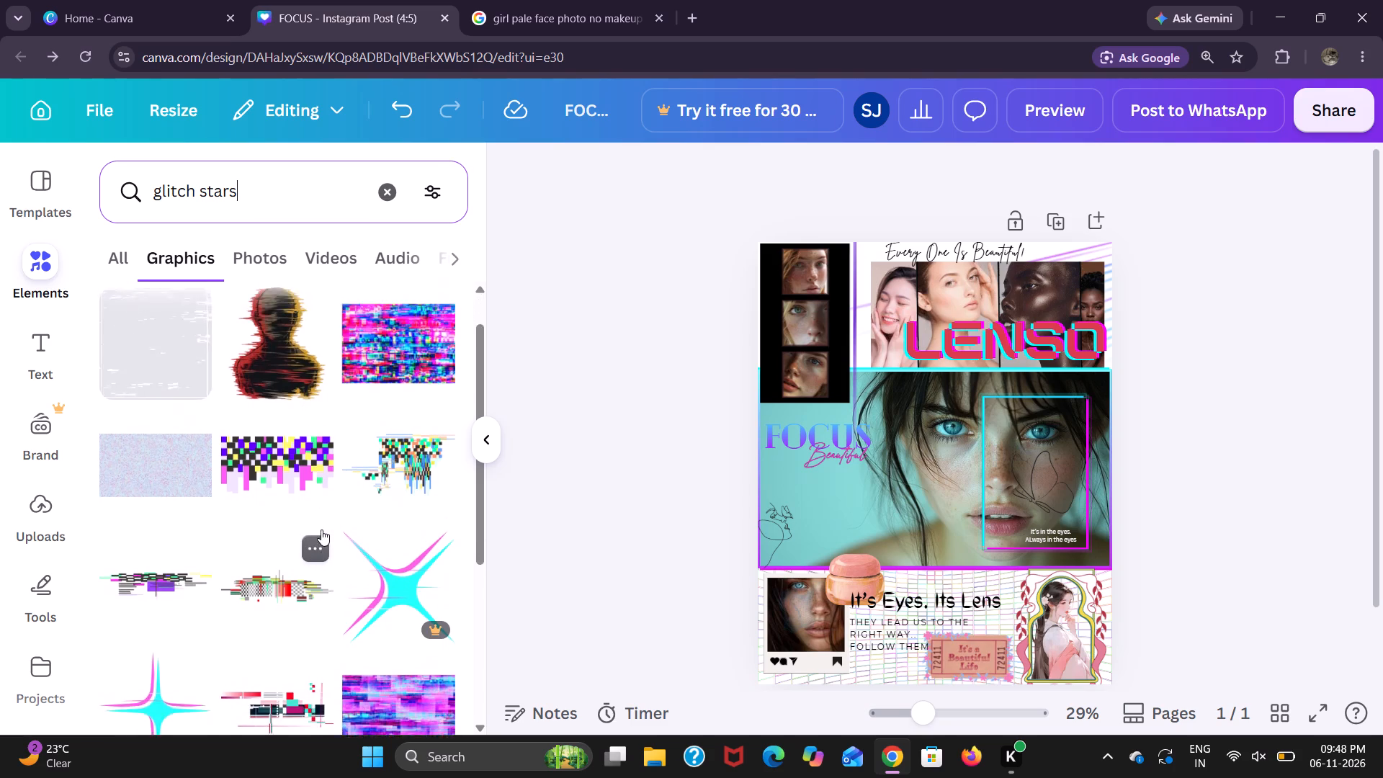
pyautogui.scroll(-2, 321, 529)
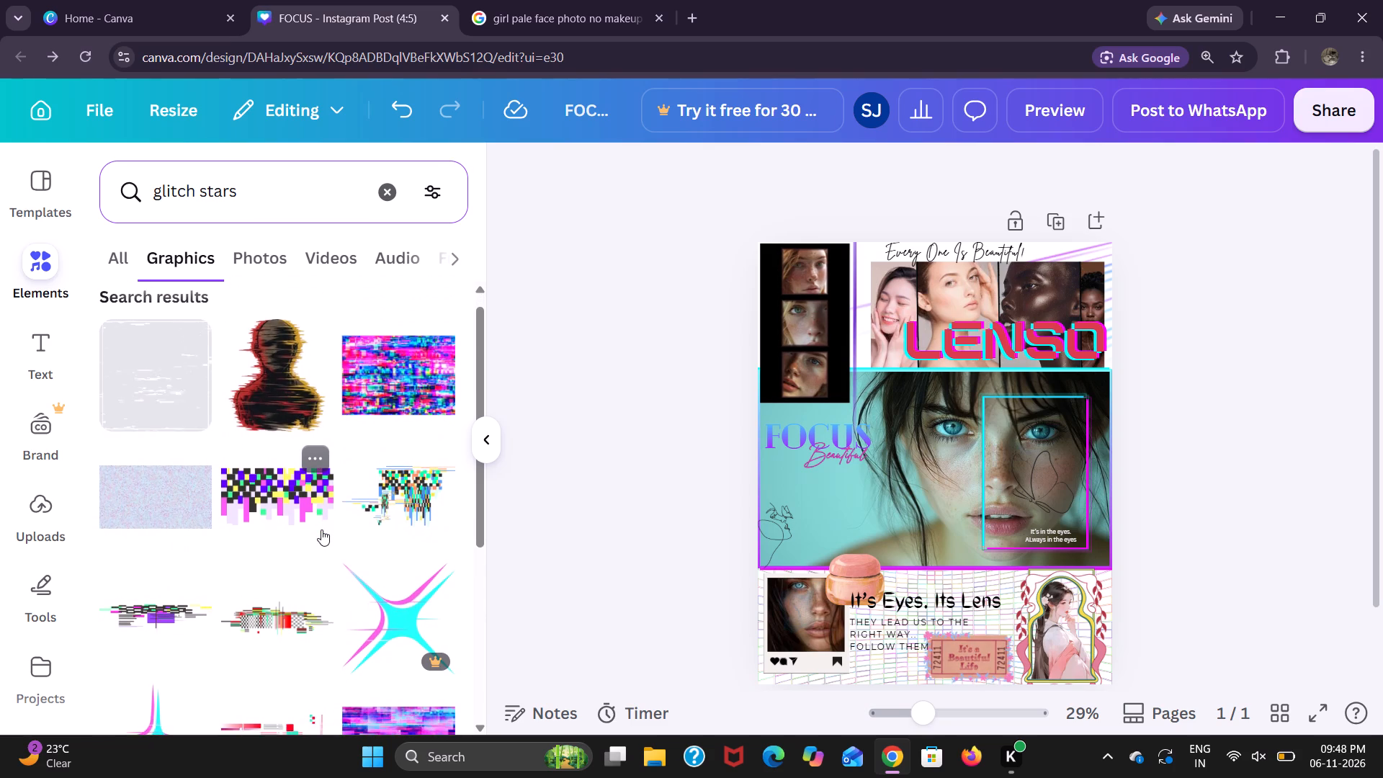
pyautogui.scroll(-2, 321, 529)
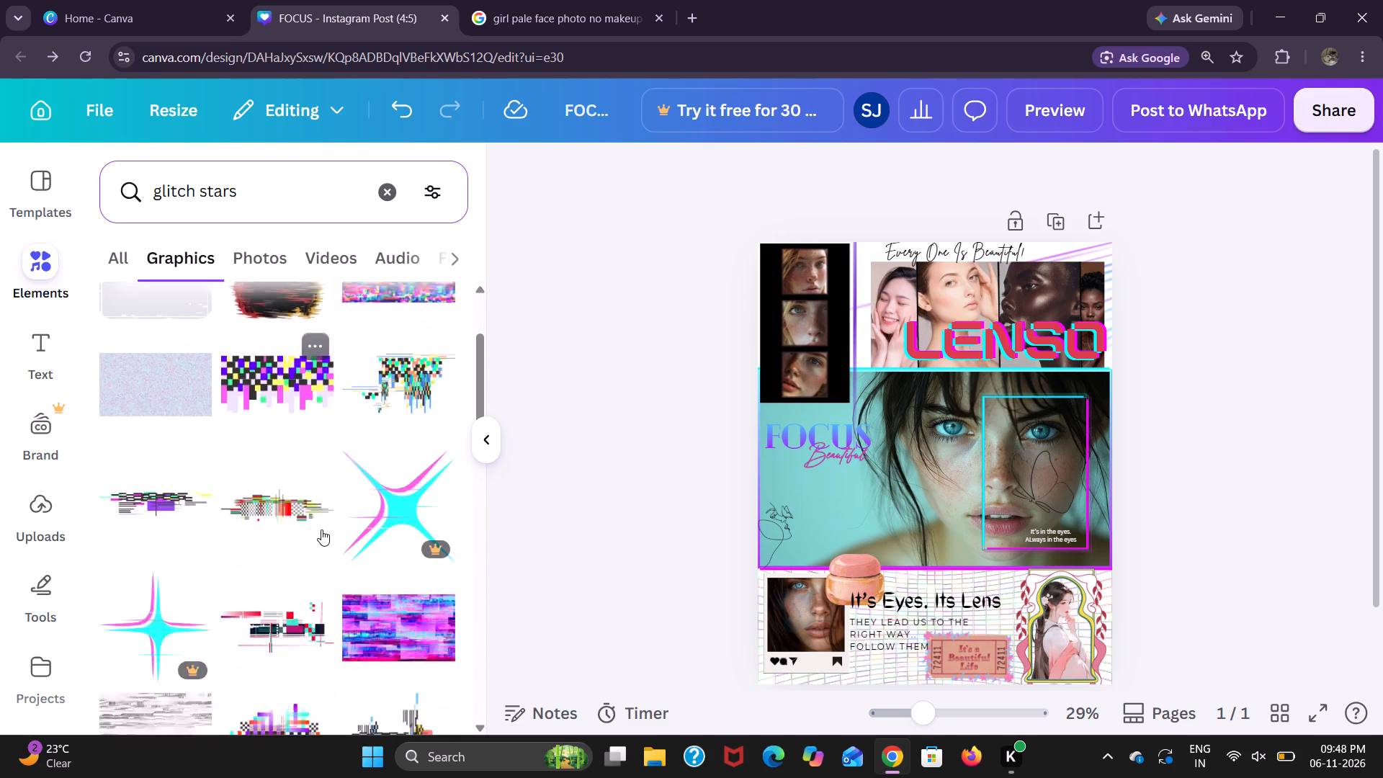
pyautogui.scroll(-5, 321, 529)
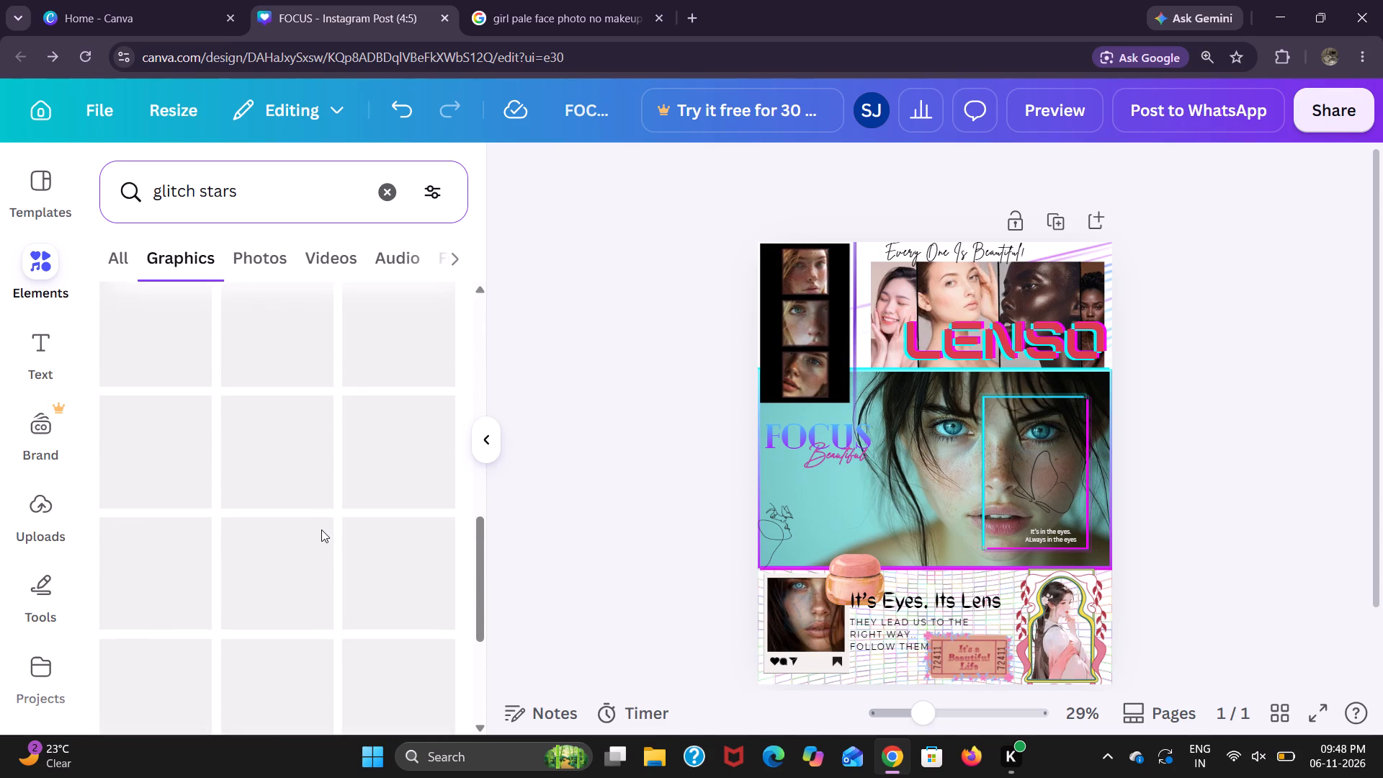
pyautogui.scroll(-1, 321, 529)
pyautogui.scroll(2, 321, 529)
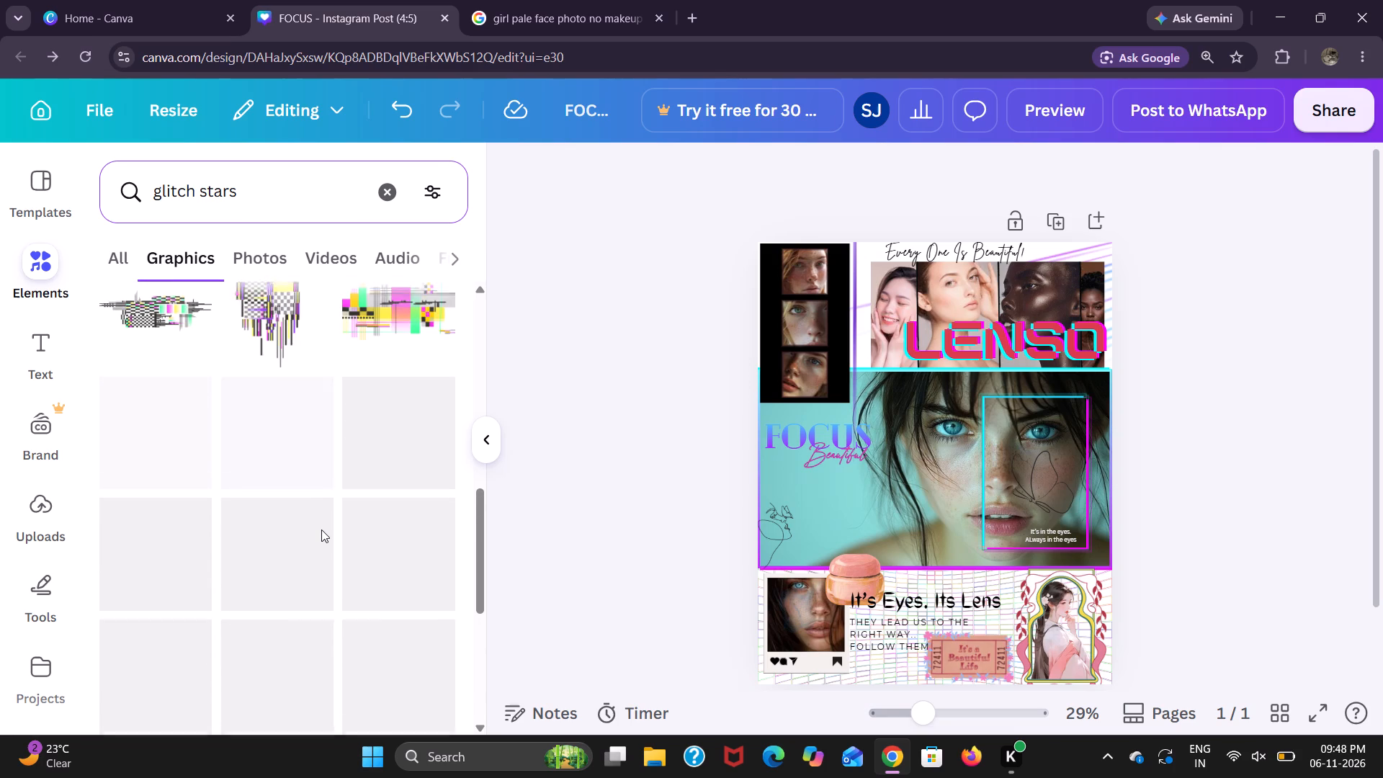
pyautogui.scroll(-1, 321, 529)
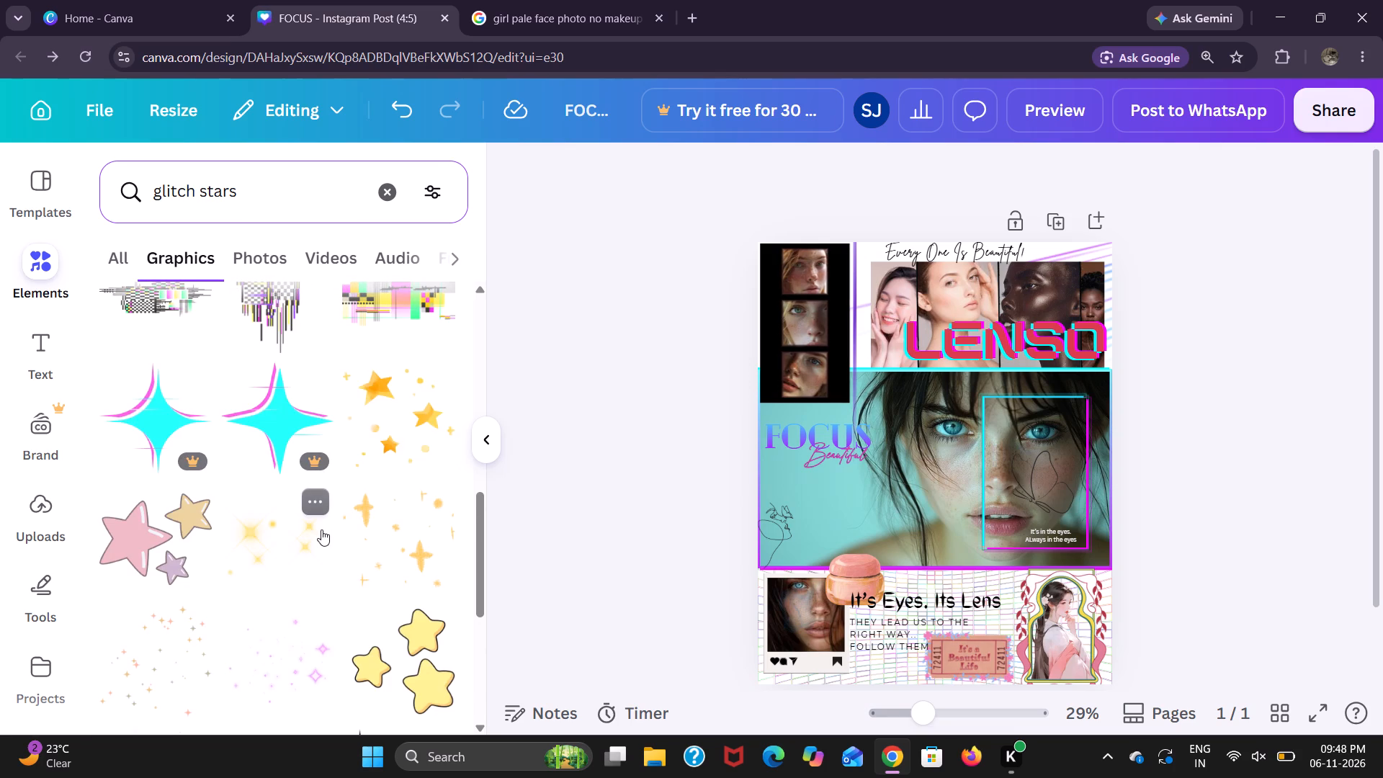
pyautogui.scroll(-5, 321, 529)
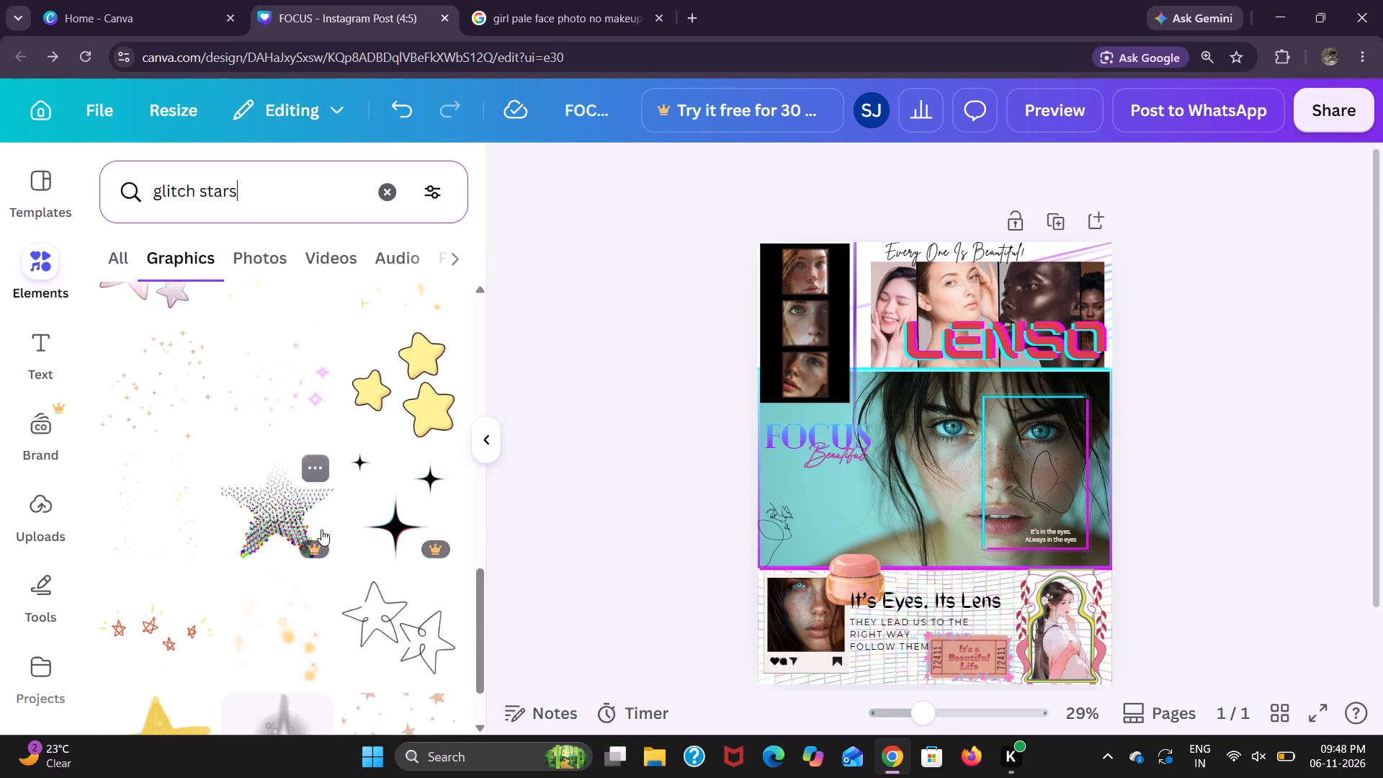
pyautogui.scroll(-2, 321, 529)
pyautogui.scroll(5, 321, 529)
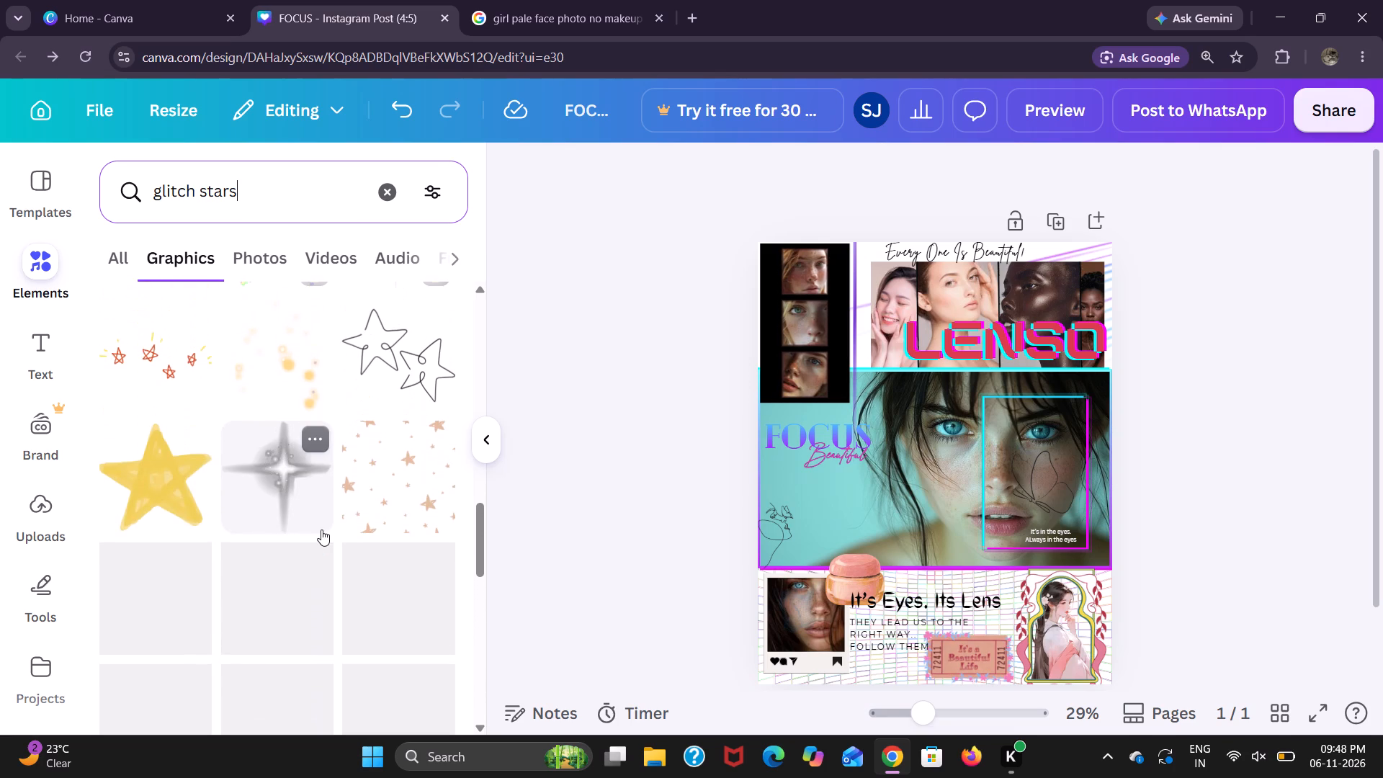
pyautogui.hscroll(1, 363, 473)
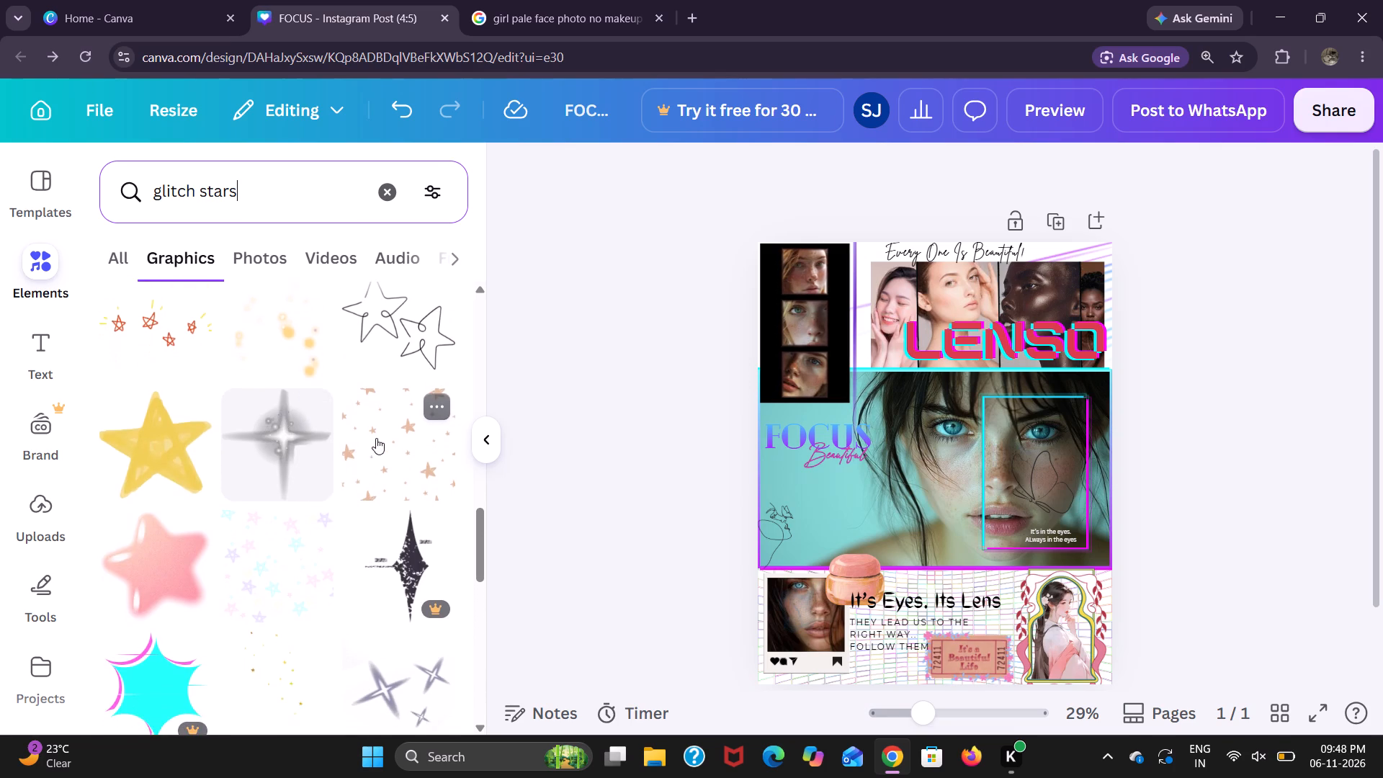
pyautogui.scroll(-2, 376, 438)
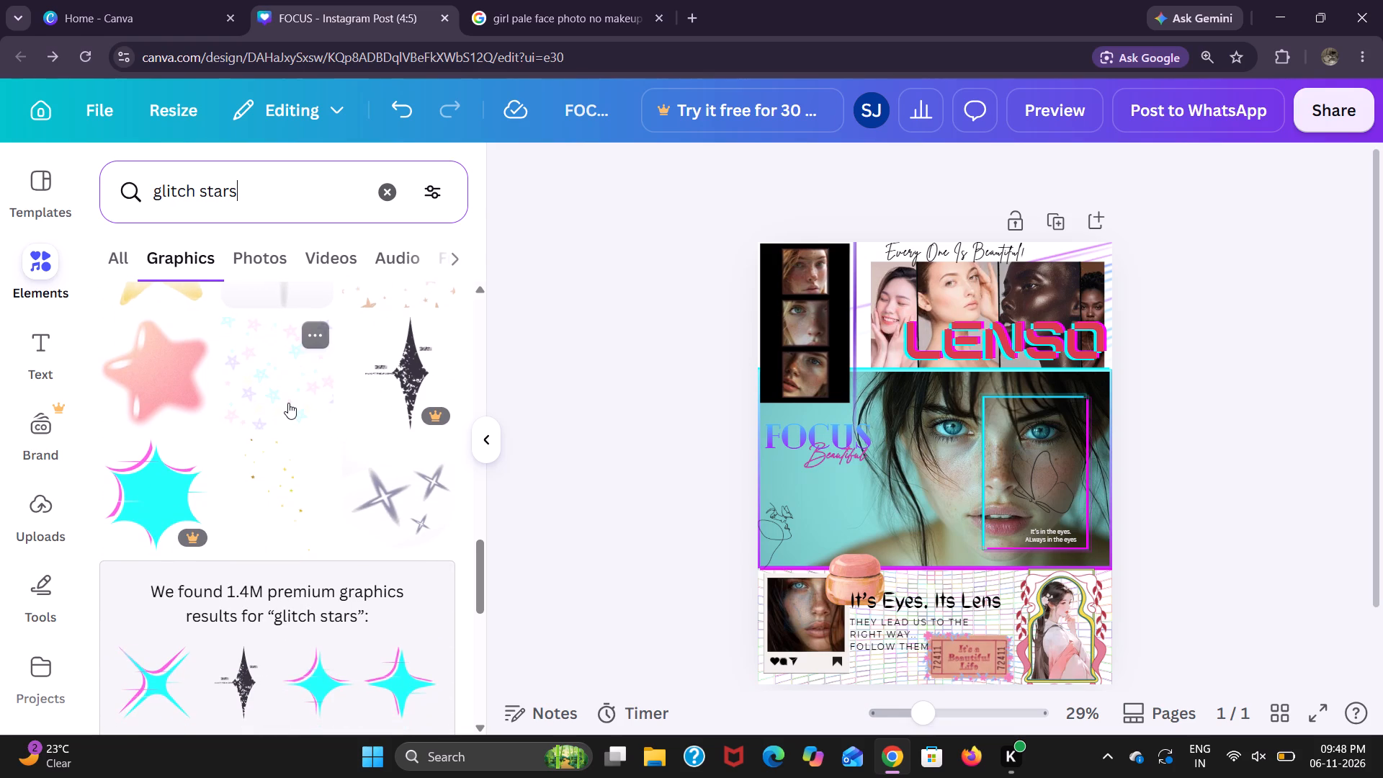
pyautogui.click(288, 403)
# Shrink the pastel outline stars graphic and move it to the page's top edge, between the black portrait strip and the row of portraits.
pyautogui.scroll(-4, 288, 403)
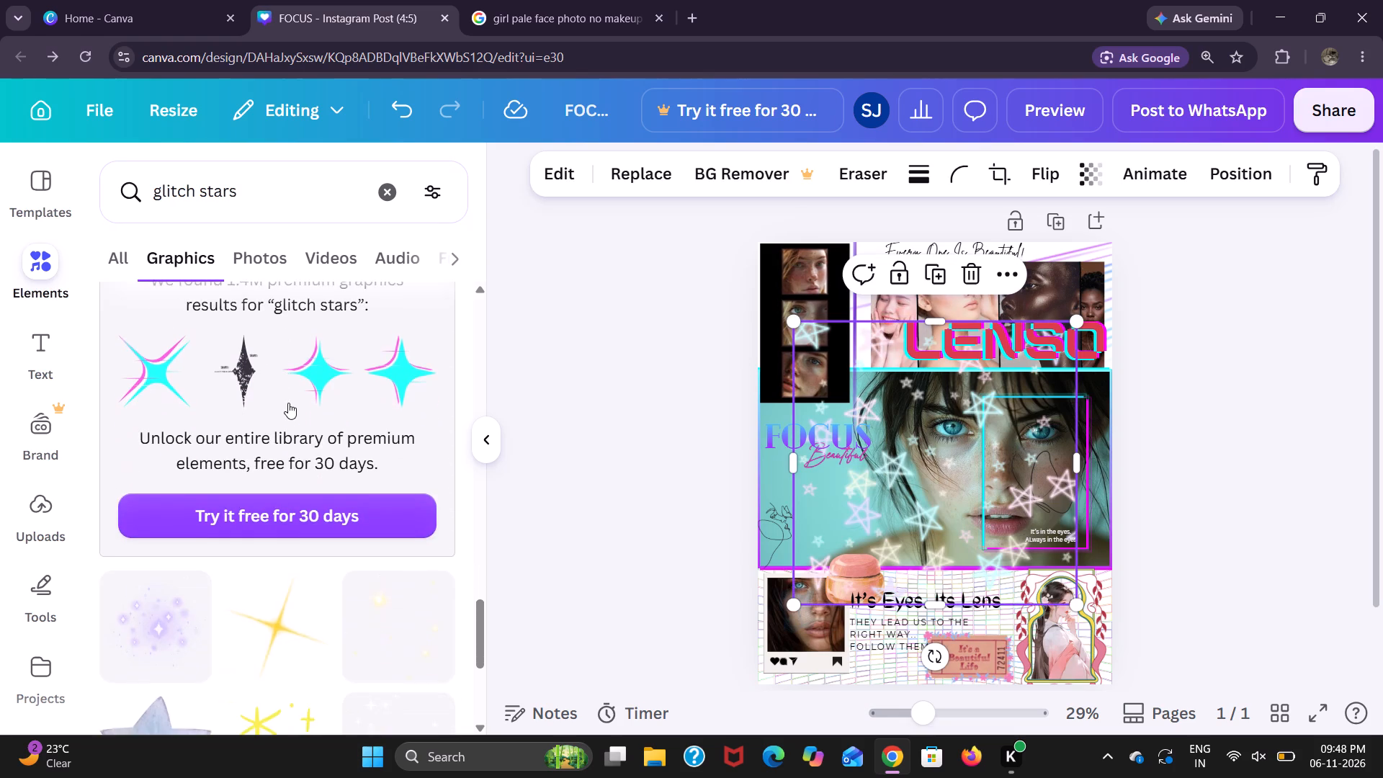
pyautogui.scroll(-4, 288, 403)
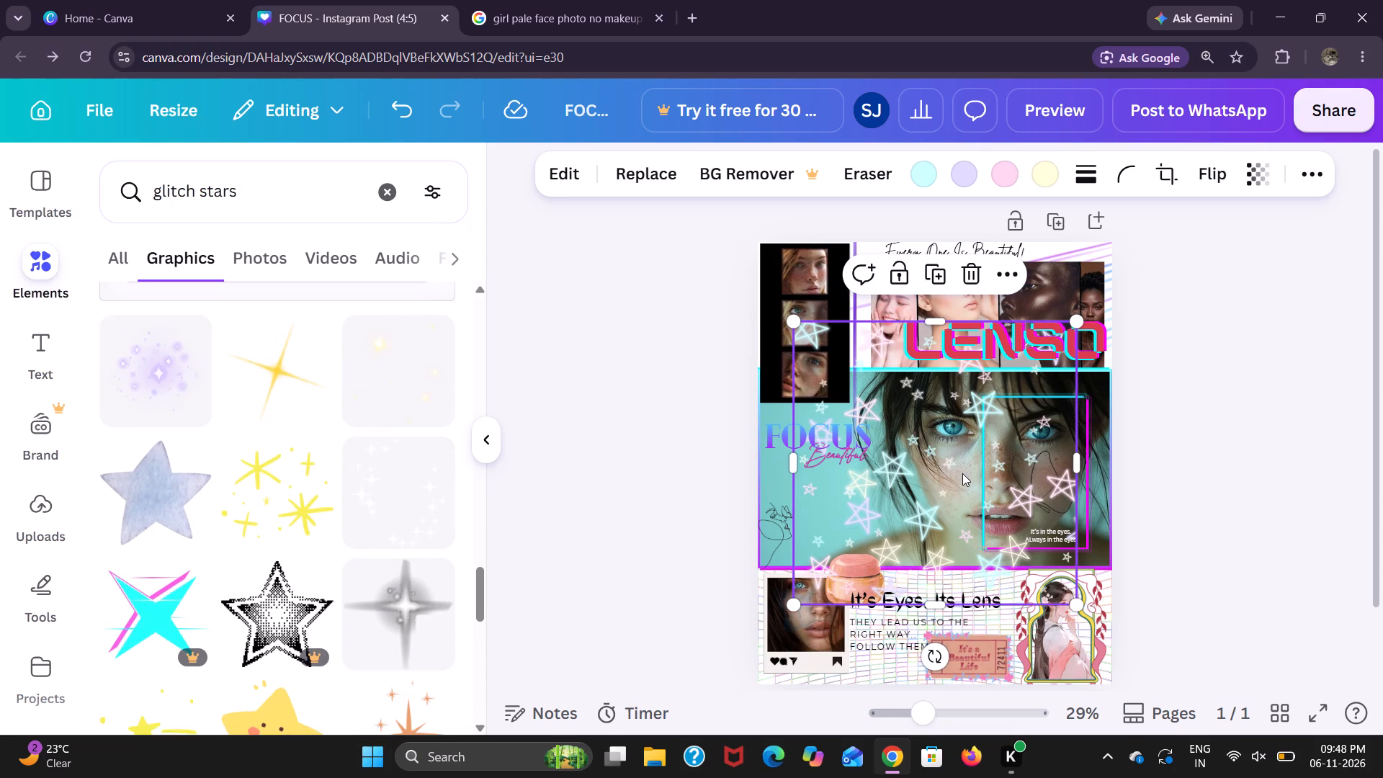
pyautogui.hscroll(-1, 962, 473)
pyautogui.moveTo(1076, 574); pyautogui.dragTo(932, 428)
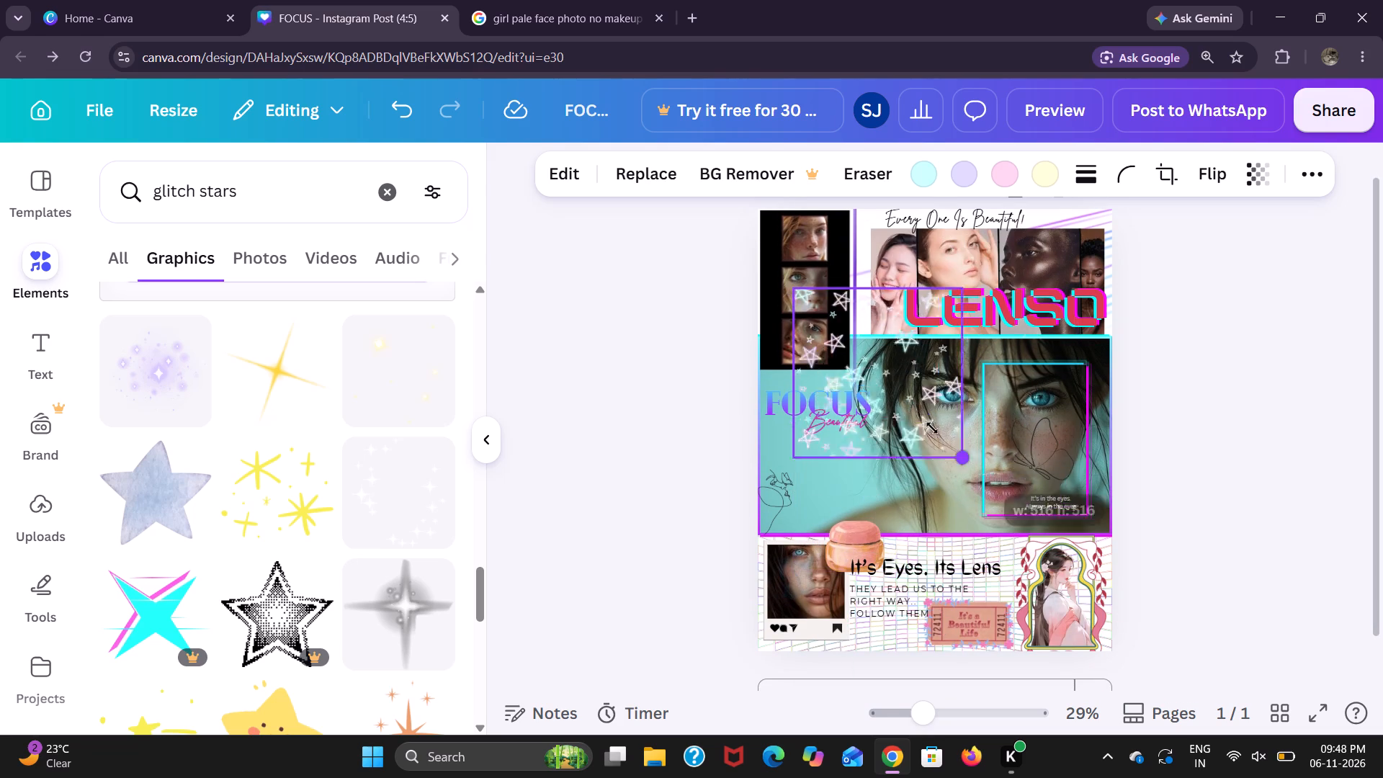
pyautogui.moveTo(932, 428); pyautogui.dragTo(897, 399)
pyautogui.moveTo(857, 370); pyautogui.dragTo(843, 334)
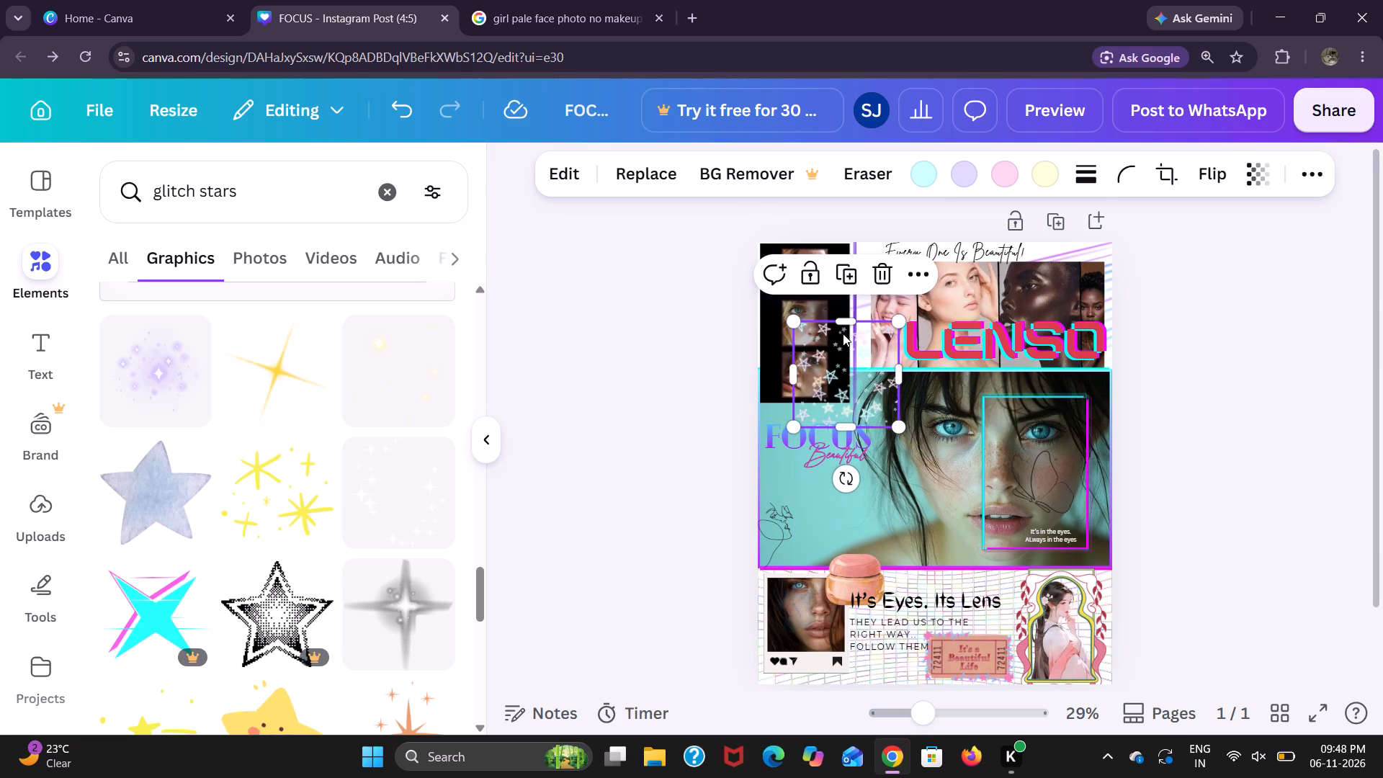
pyautogui.moveTo(843, 334); pyautogui.dragTo(880, 259)
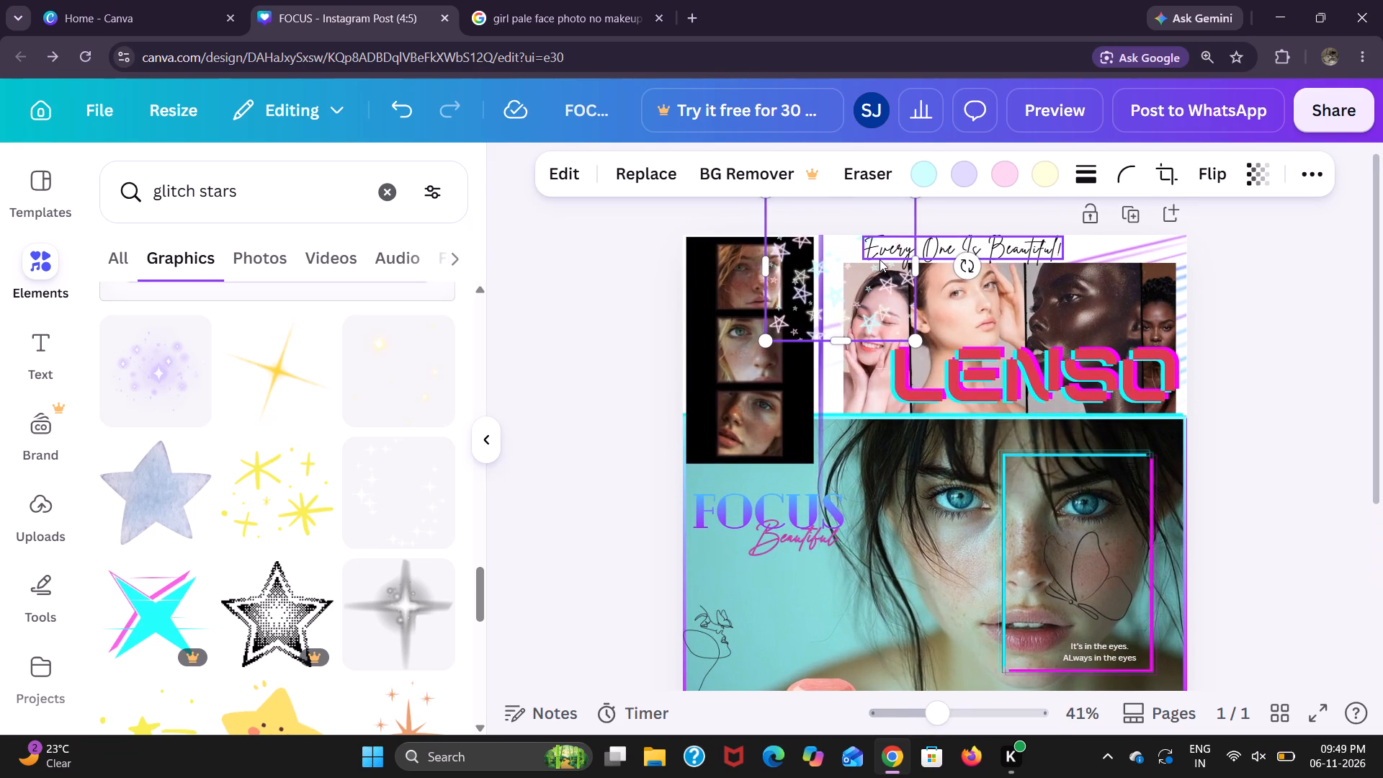
# Reduce the stars graphic to about 153 wide by 147 high and fit it in the gap beside the strip at the page's top.
pyautogui.click(825, 274)
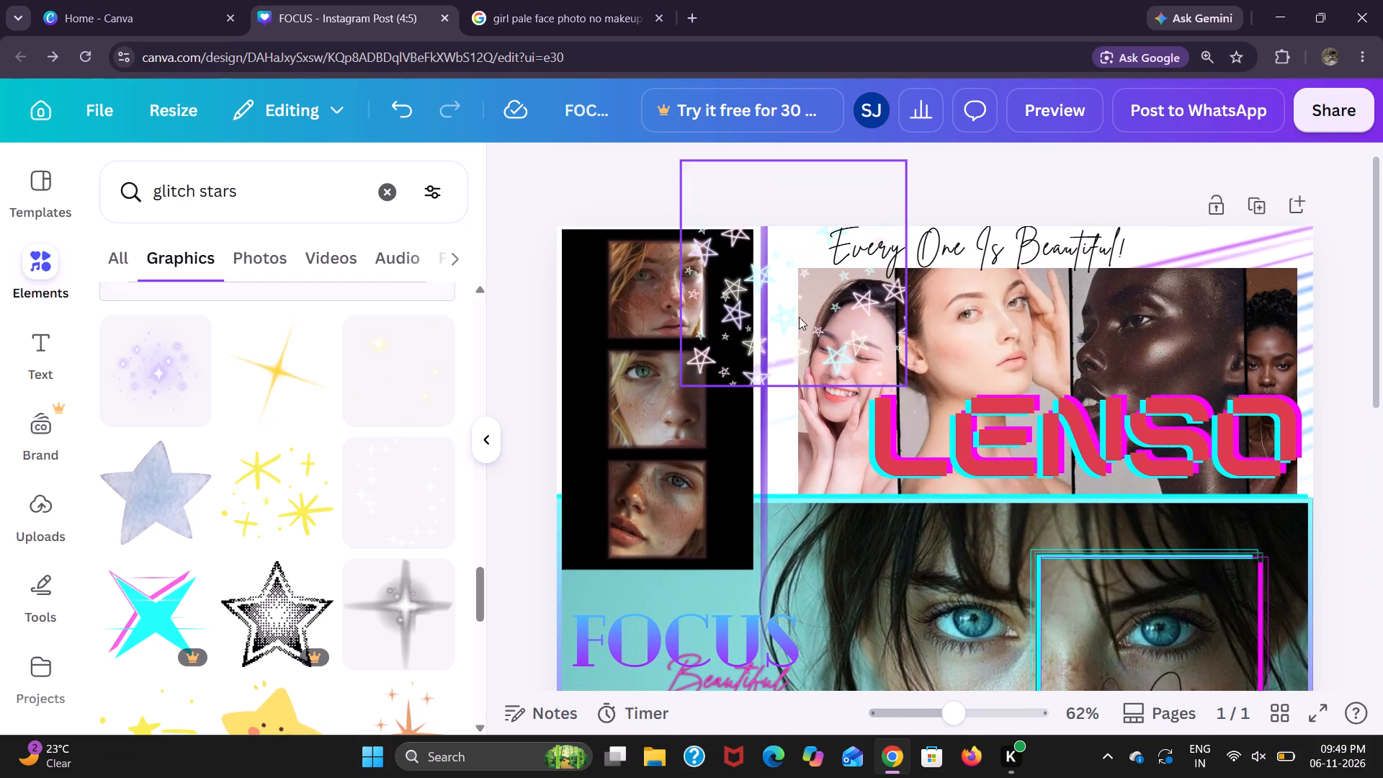
pyautogui.click(805, 327)
pyautogui.moveTo(681, 378); pyautogui.dragTo(769, 318)
pyautogui.moveTo(796, 280); pyautogui.dragTo(781, 319)
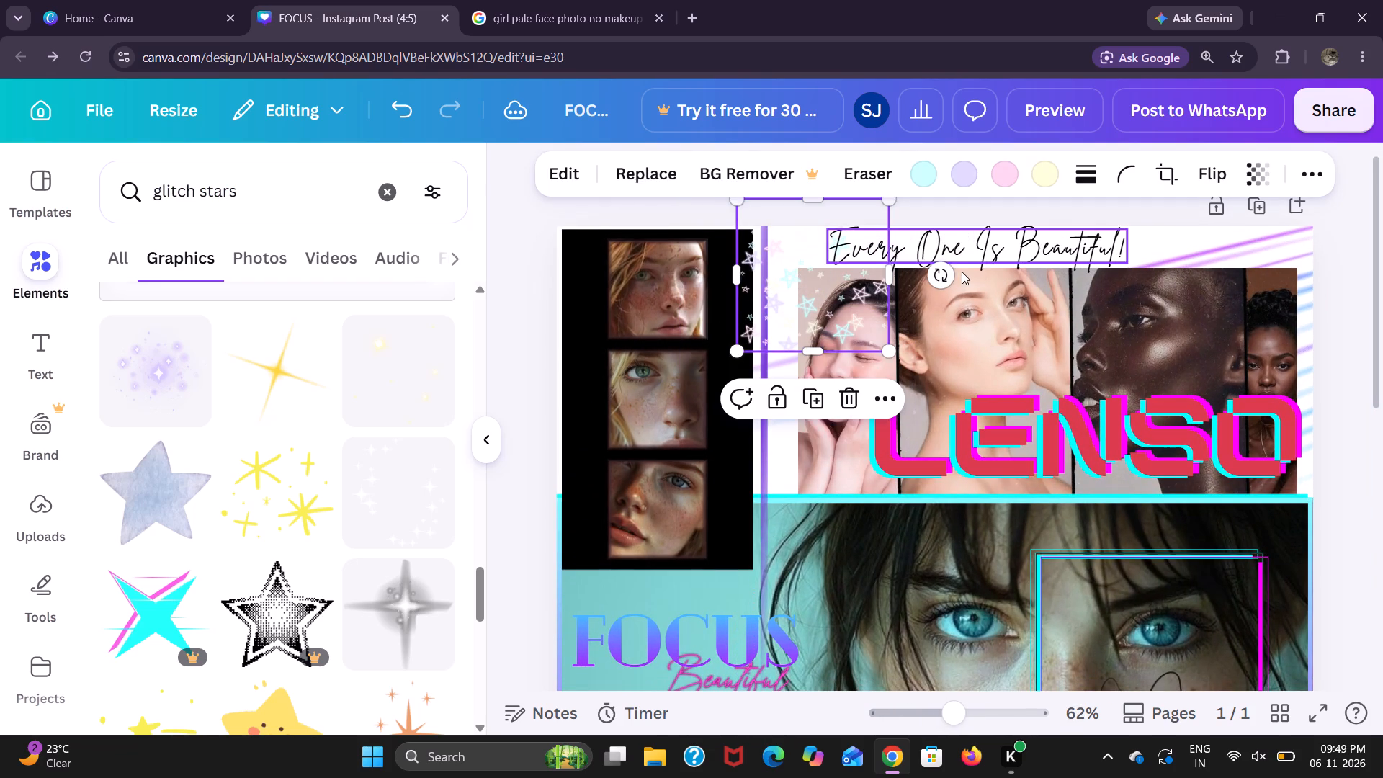
pyautogui.moveTo(887, 202); pyautogui.dragTo(847, 243)
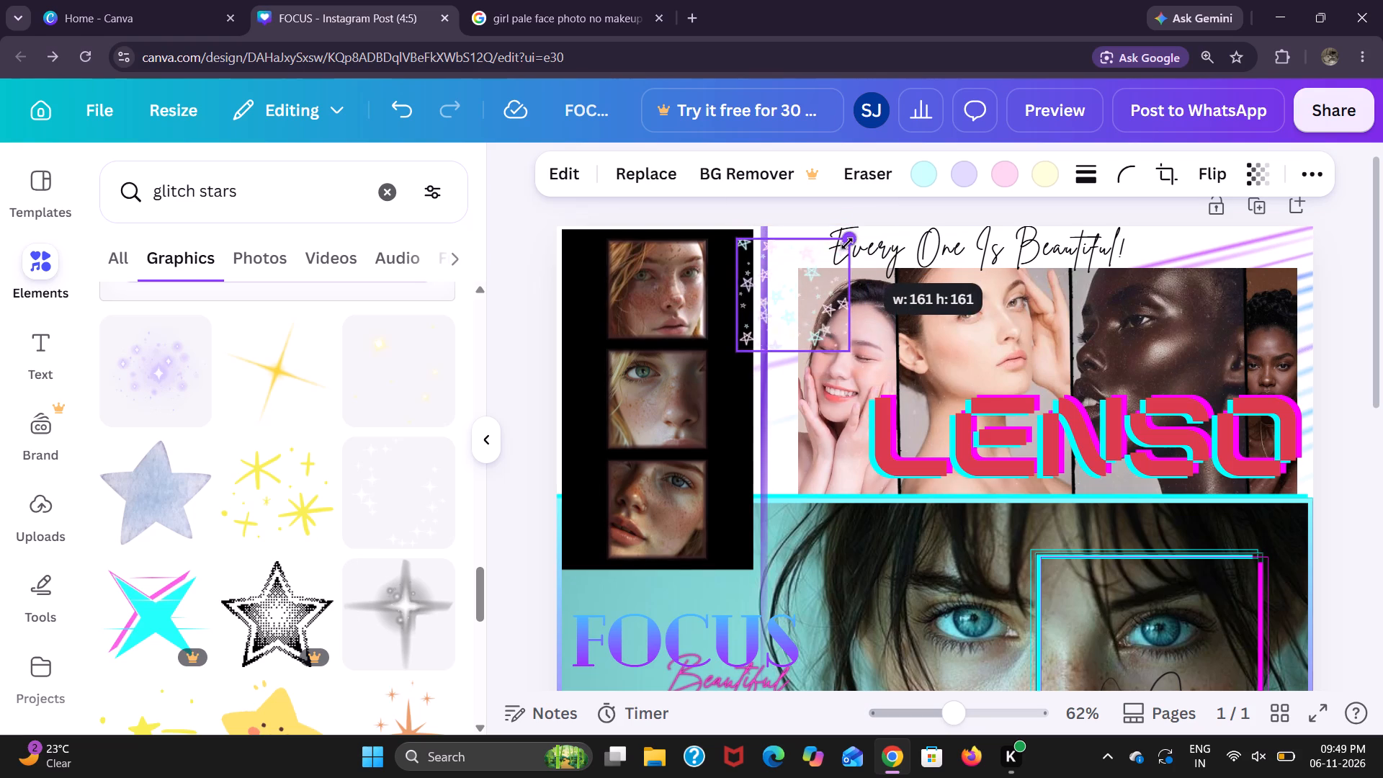
pyautogui.moveTo(847, 243); pyautogui.dragTo(840, 244)
pyautogui.moveTo(787, 274); pyautogui.dragTo(795, 260)
pyautogui.moveTo(797, 338); pyautogui.dragTo(790, 409)
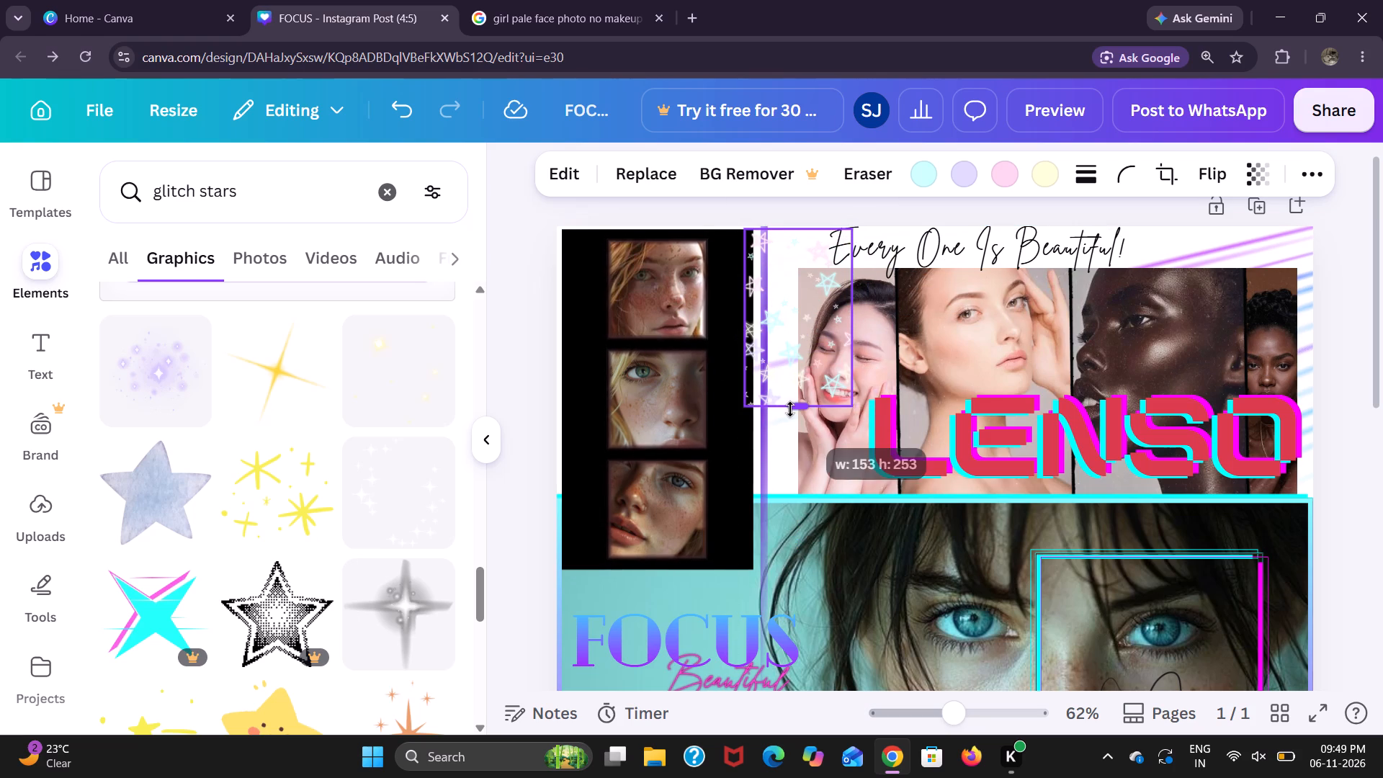
pyautogui.moveTo(790, 409); pyautogui.dragTo(795, 332)
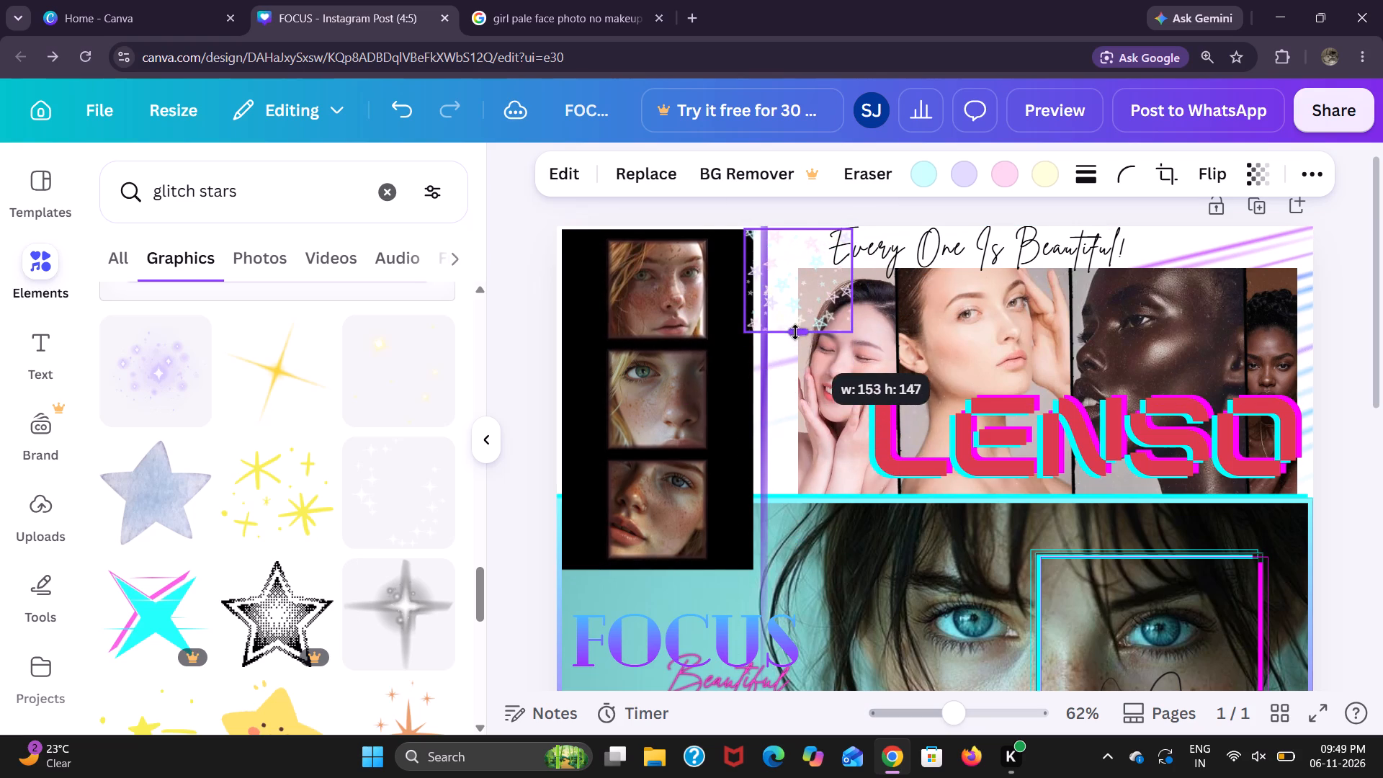
pyautogui.moveTo(795, 332); pyautogui.dragTo(795, 331)
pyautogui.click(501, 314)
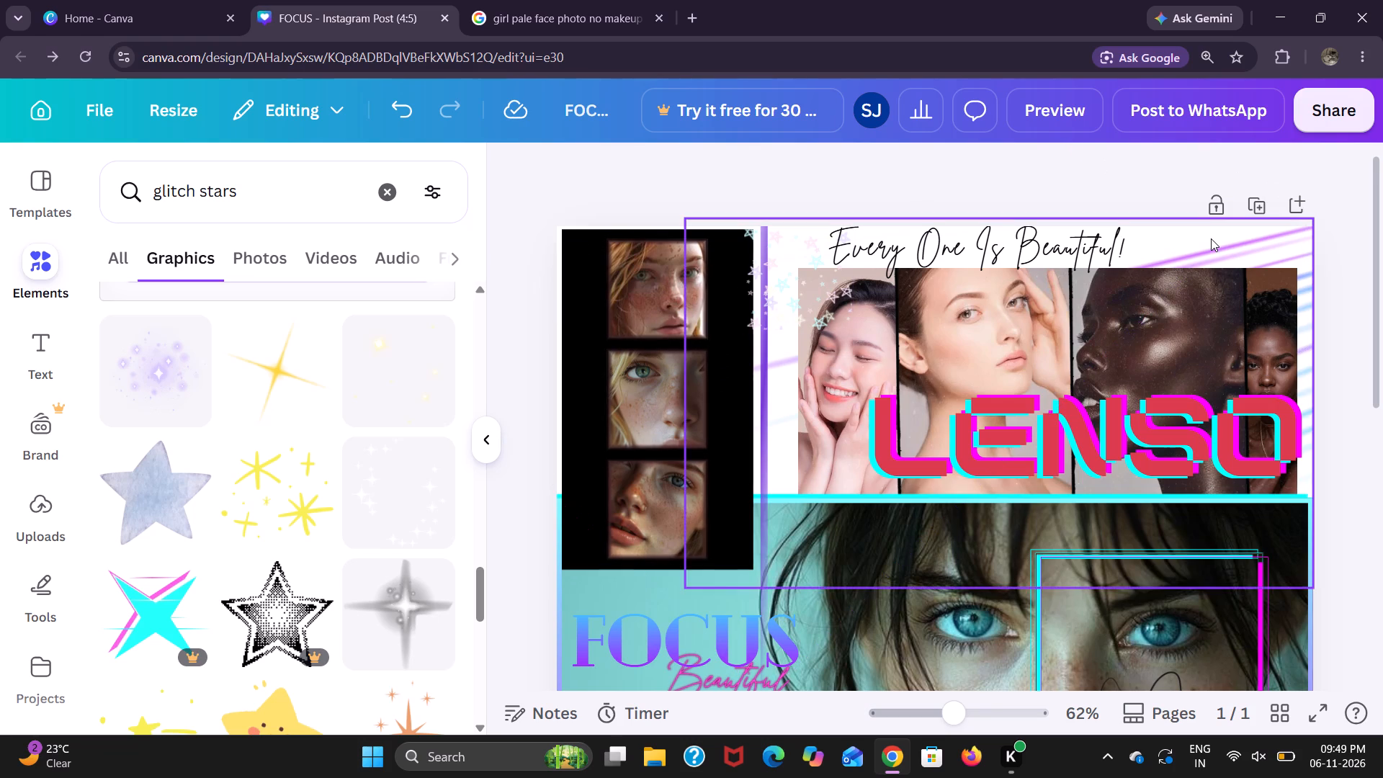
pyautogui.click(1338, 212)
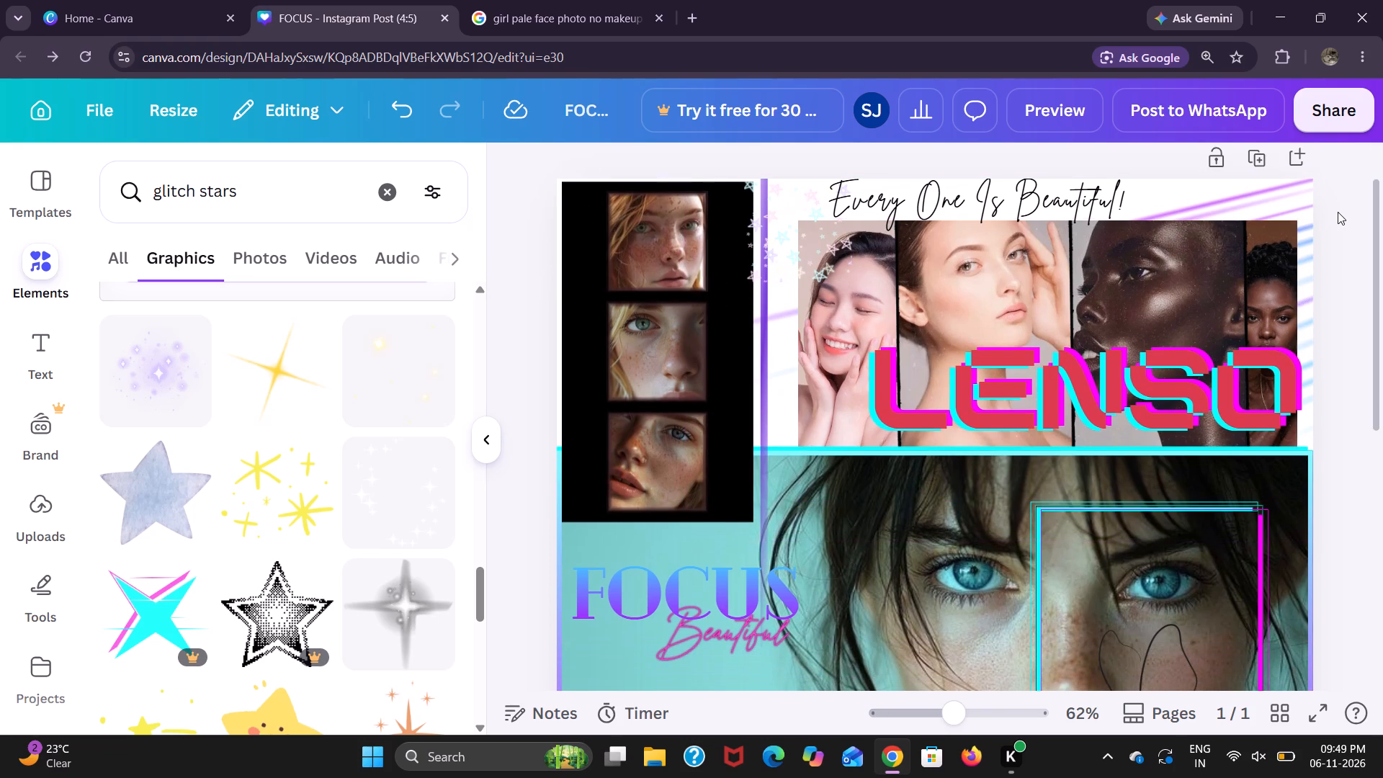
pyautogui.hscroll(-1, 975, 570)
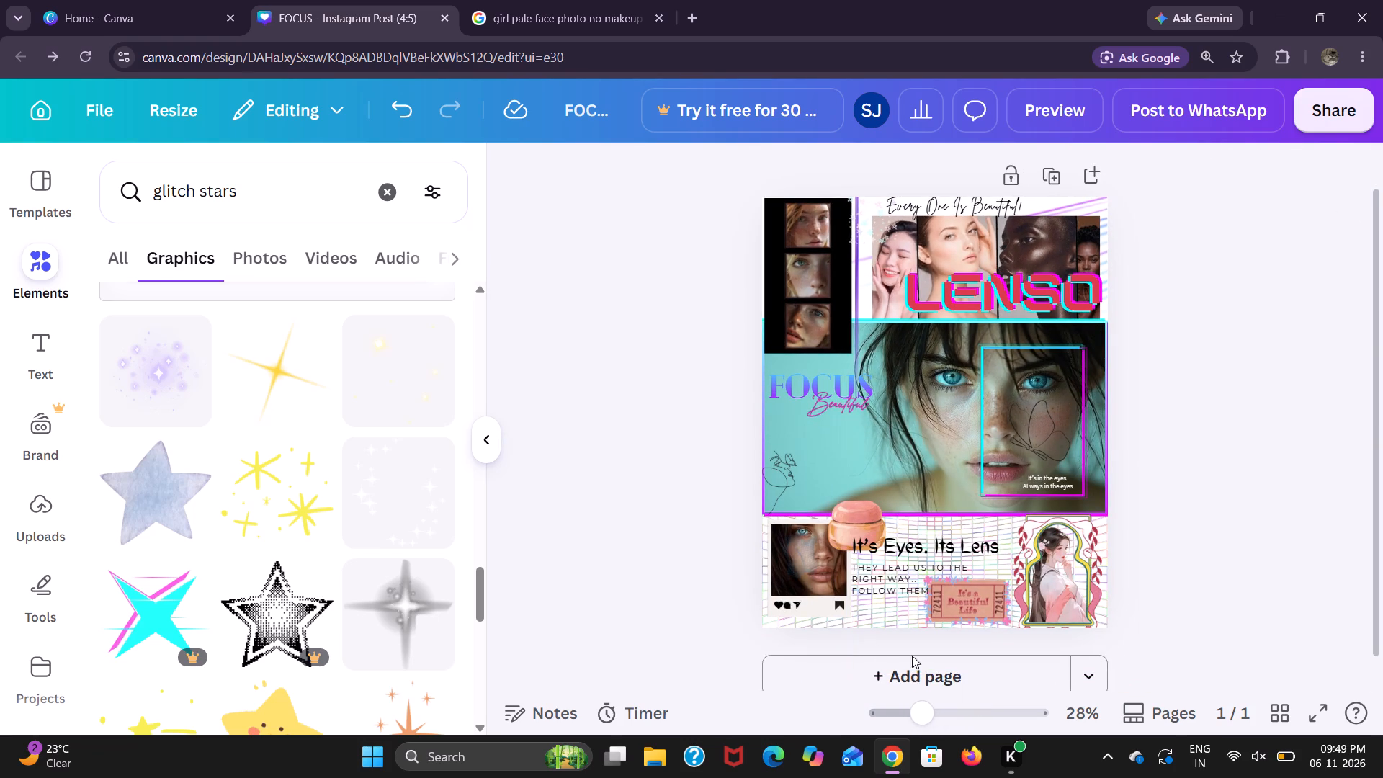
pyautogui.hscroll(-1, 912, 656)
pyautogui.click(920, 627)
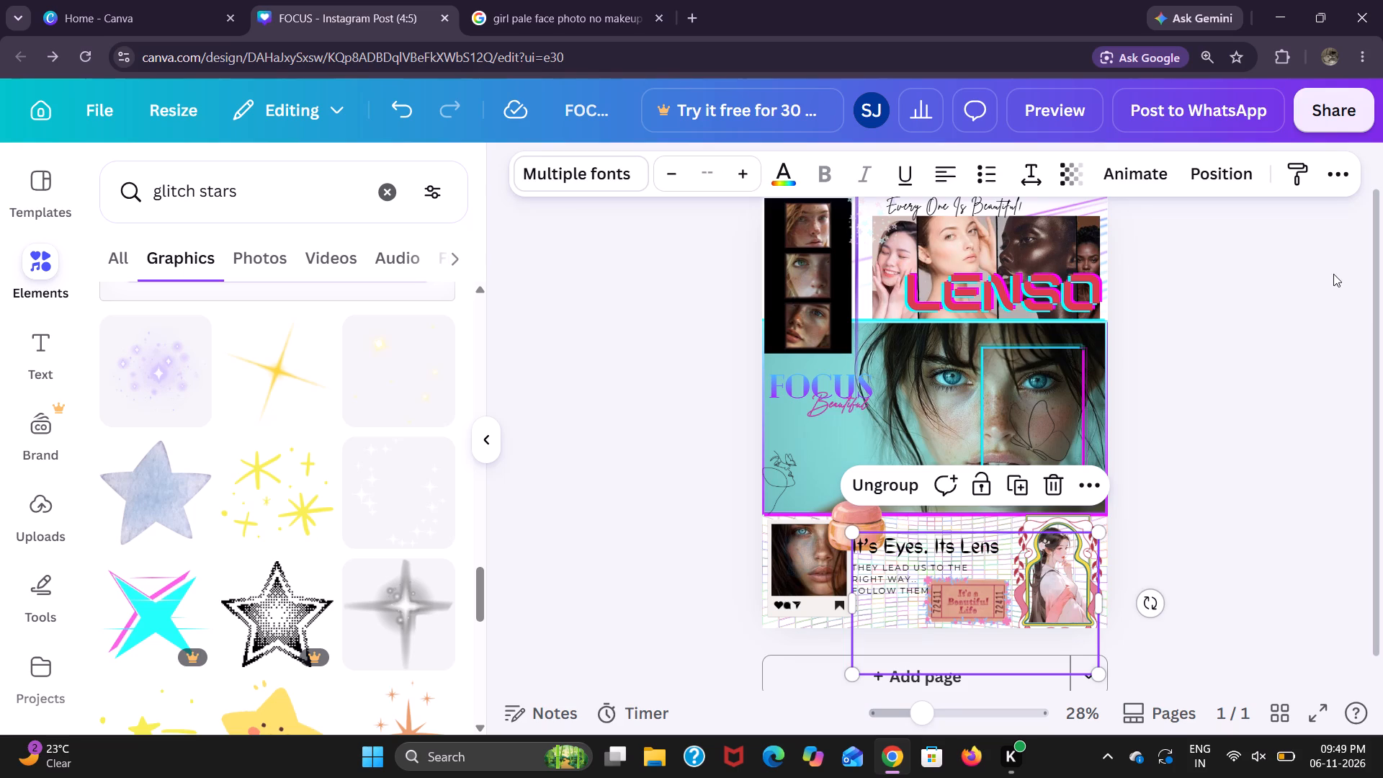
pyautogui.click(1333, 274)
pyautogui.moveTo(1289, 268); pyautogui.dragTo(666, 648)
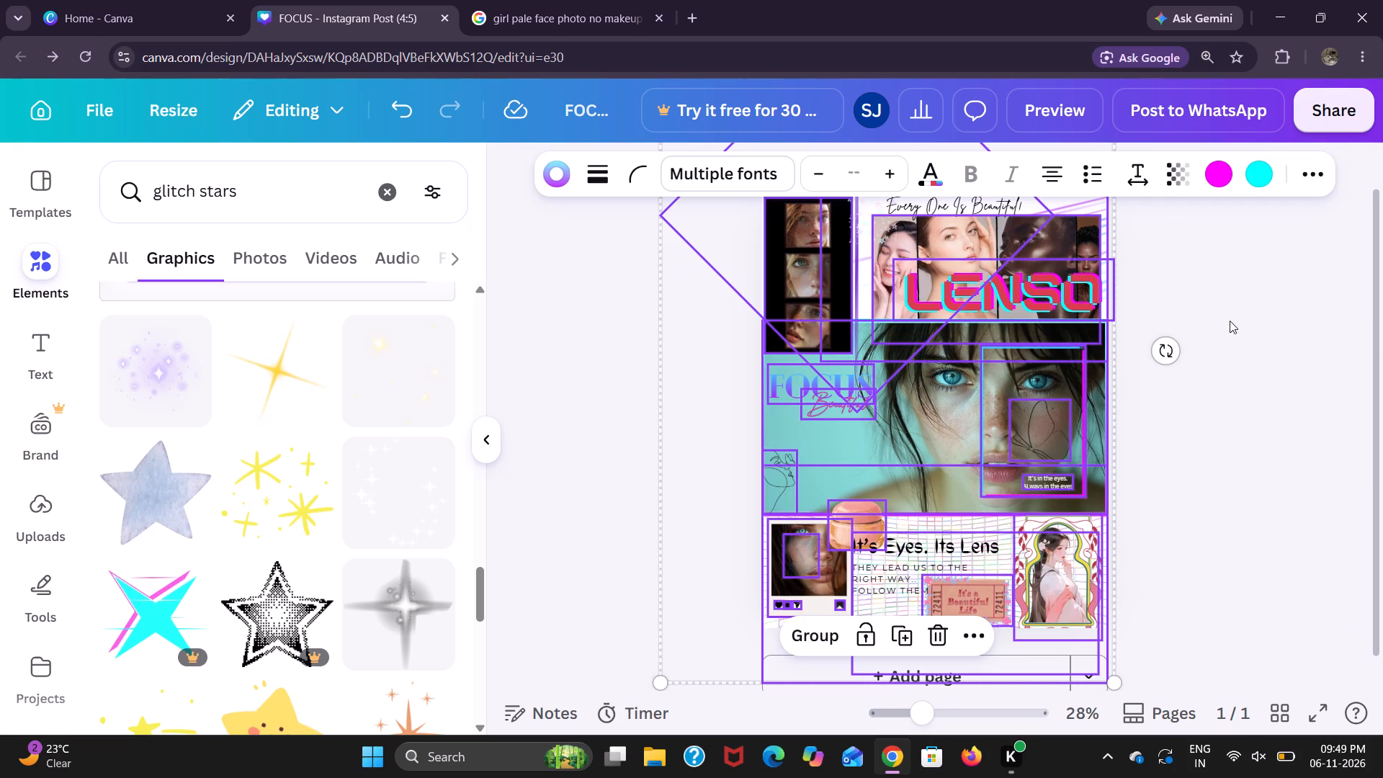
# Send the pastel outline stars graphic at the page's top, beside the black portrait strip, to the back layer.
pyautogui.click(637, 339)
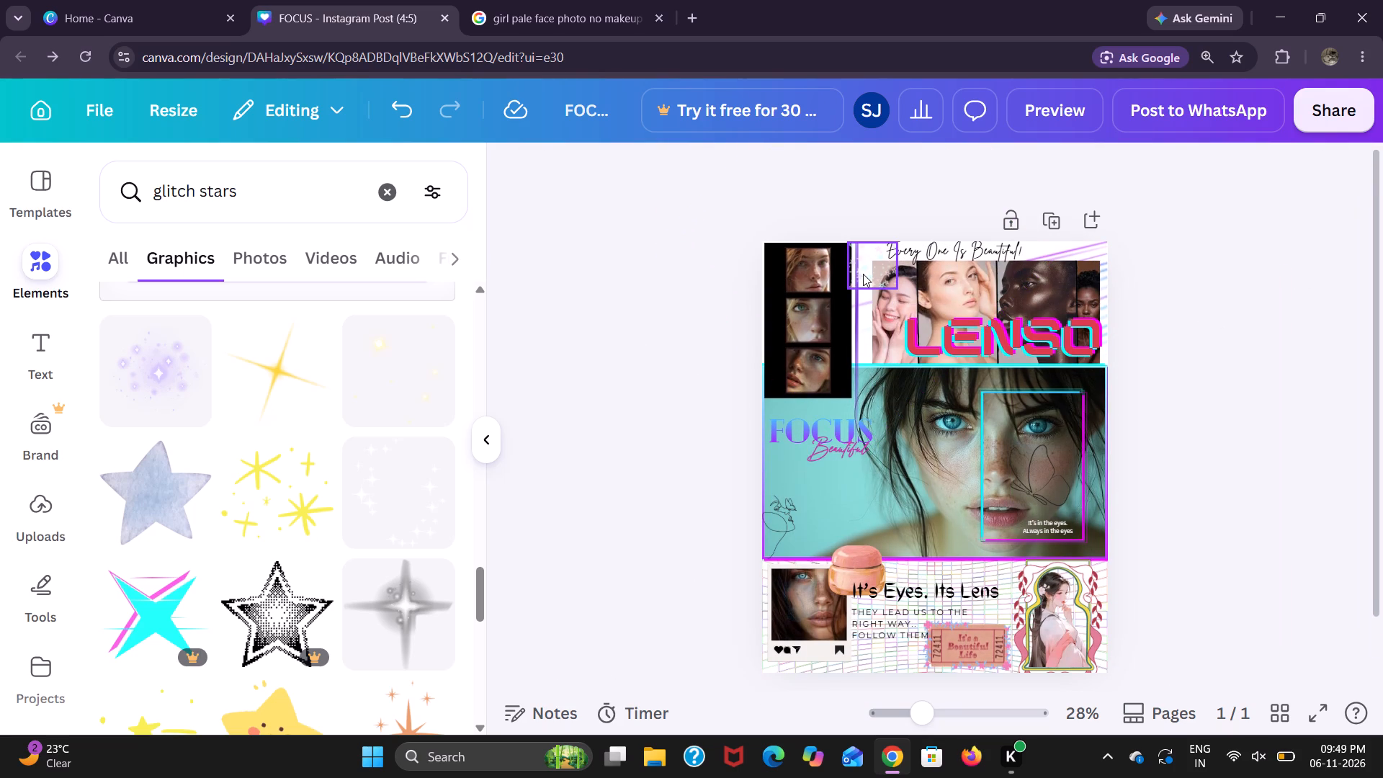
pyautogui.click(863, 274)
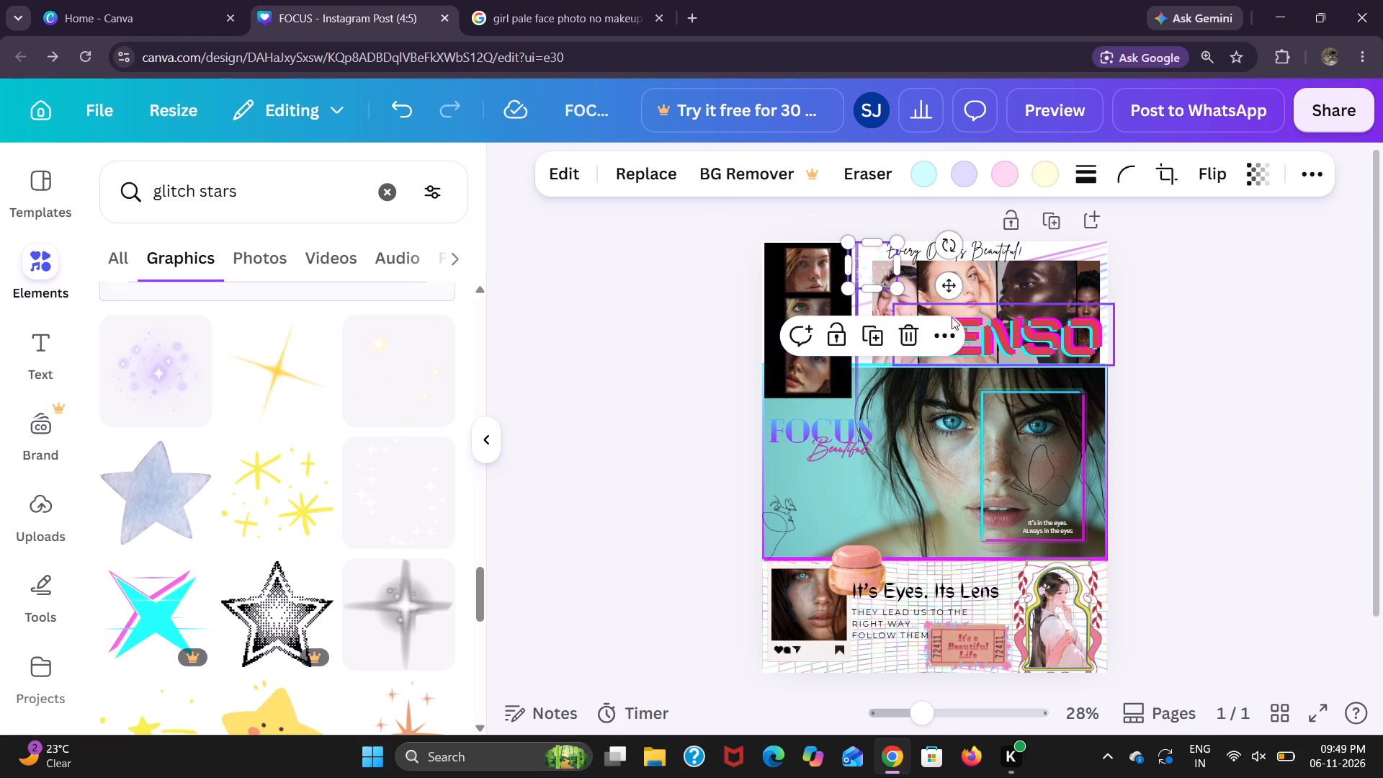
pyautogui.click(950, 345)
pyautogui.scroll(1, 1020, 553)
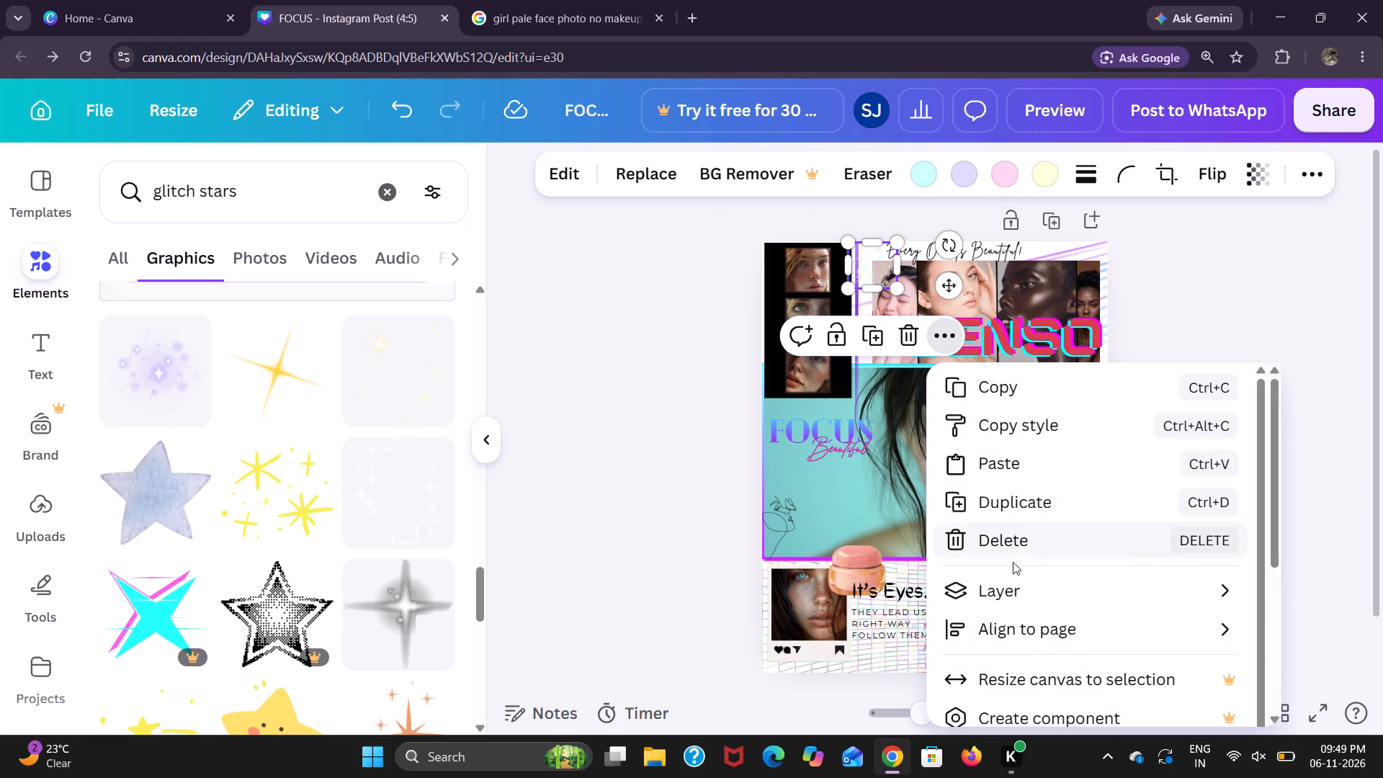
pyautogui.scroll(1, 1013, 562)
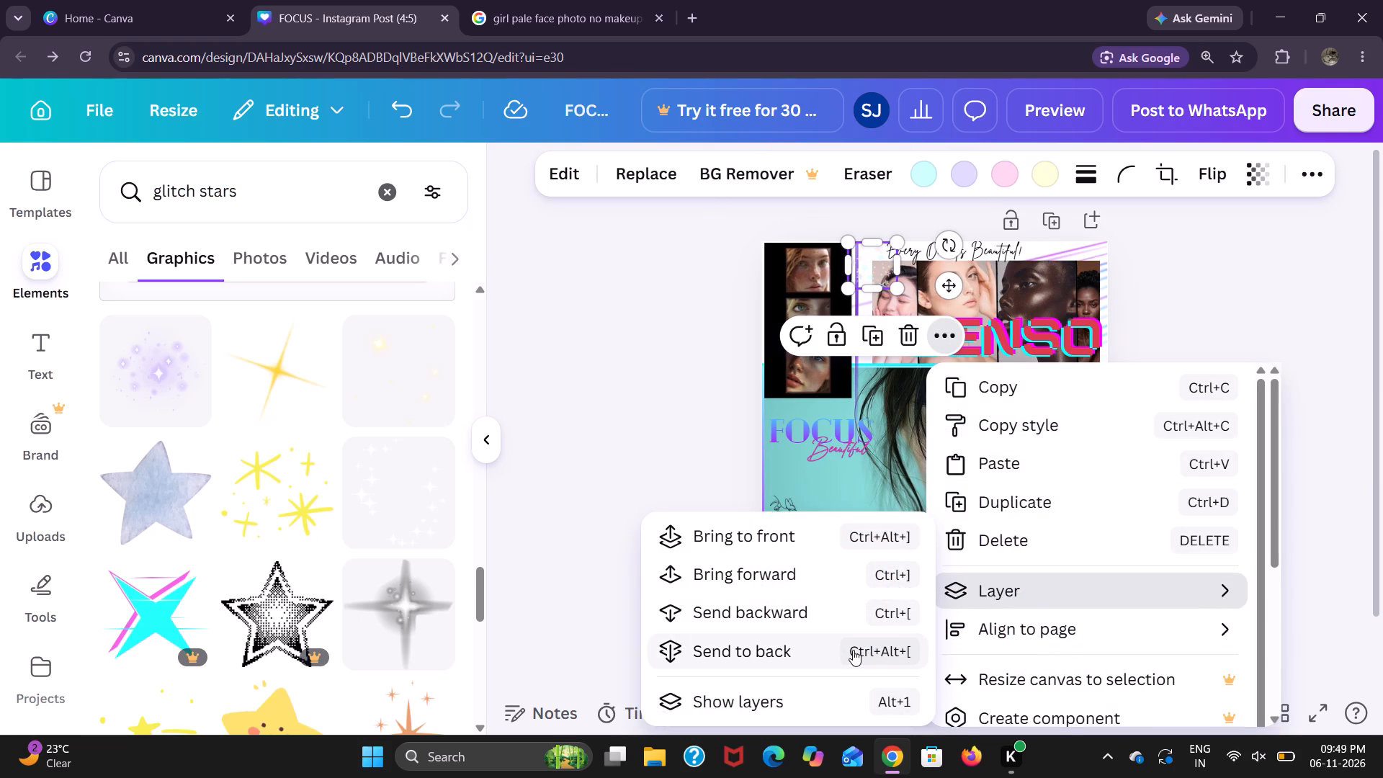
pyautogui.click(852, 649)
pyautogui.click(625, 451)
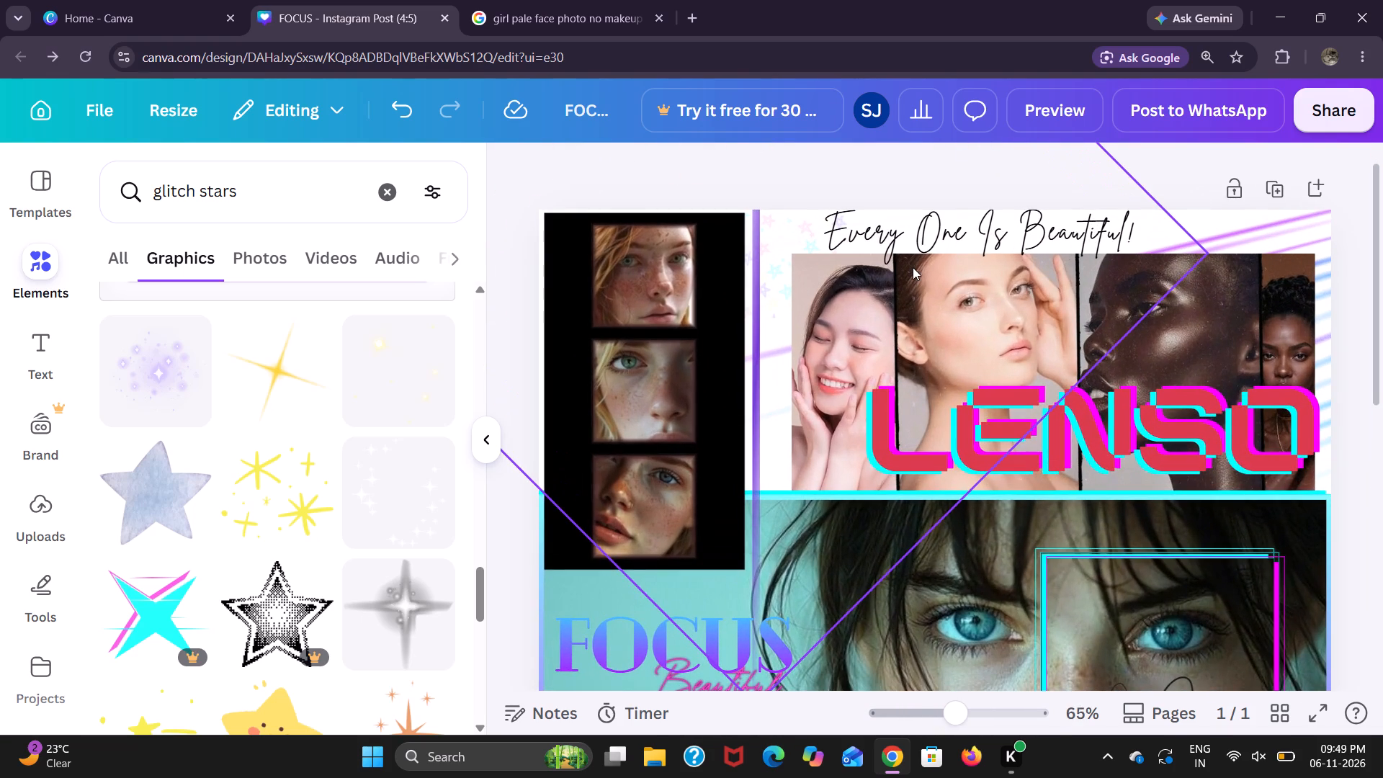
# Add two more pastel outline stars graphics and stack them downwards along the black portrait strip's right edge, beside the row of portraits.
pyautogui.click(768, 277)
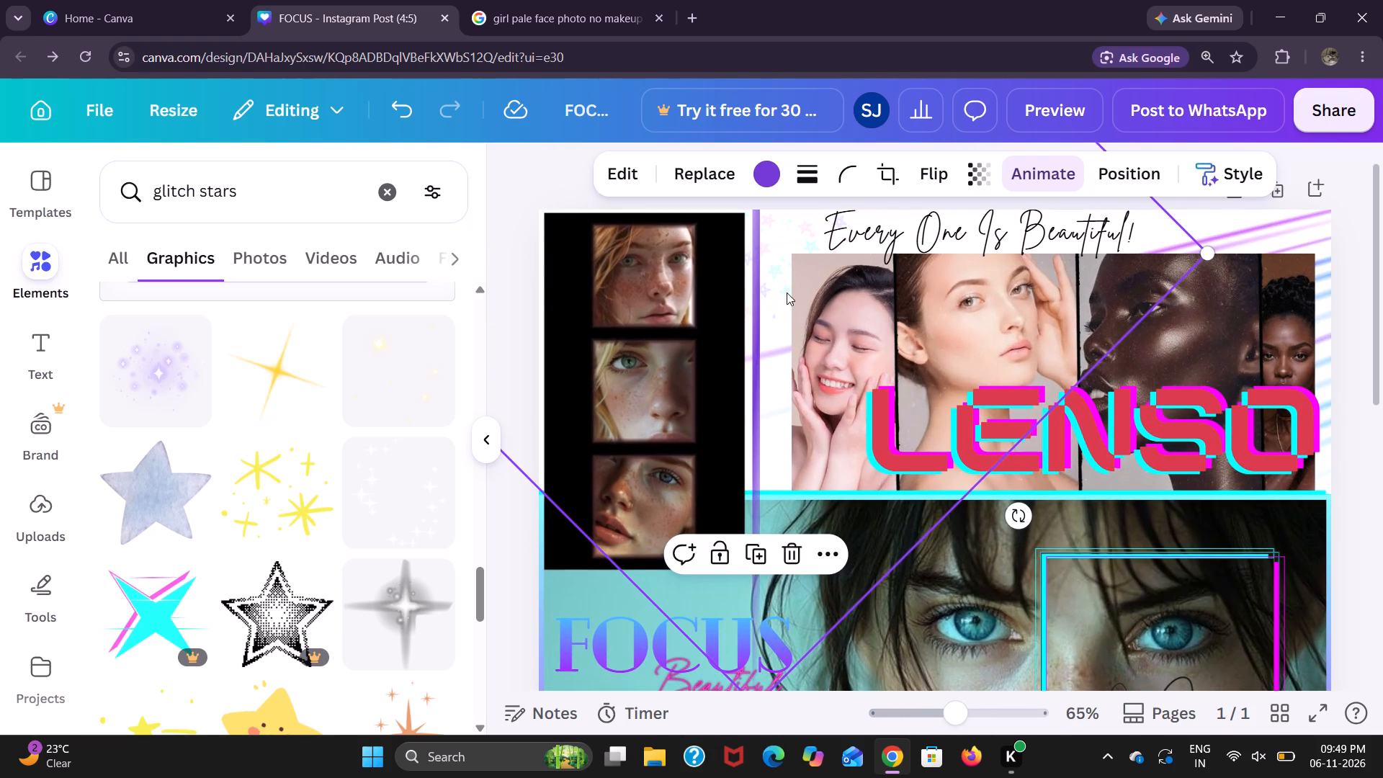
pyautogui.click(787, 277)
pyautogui.click(791, 231)
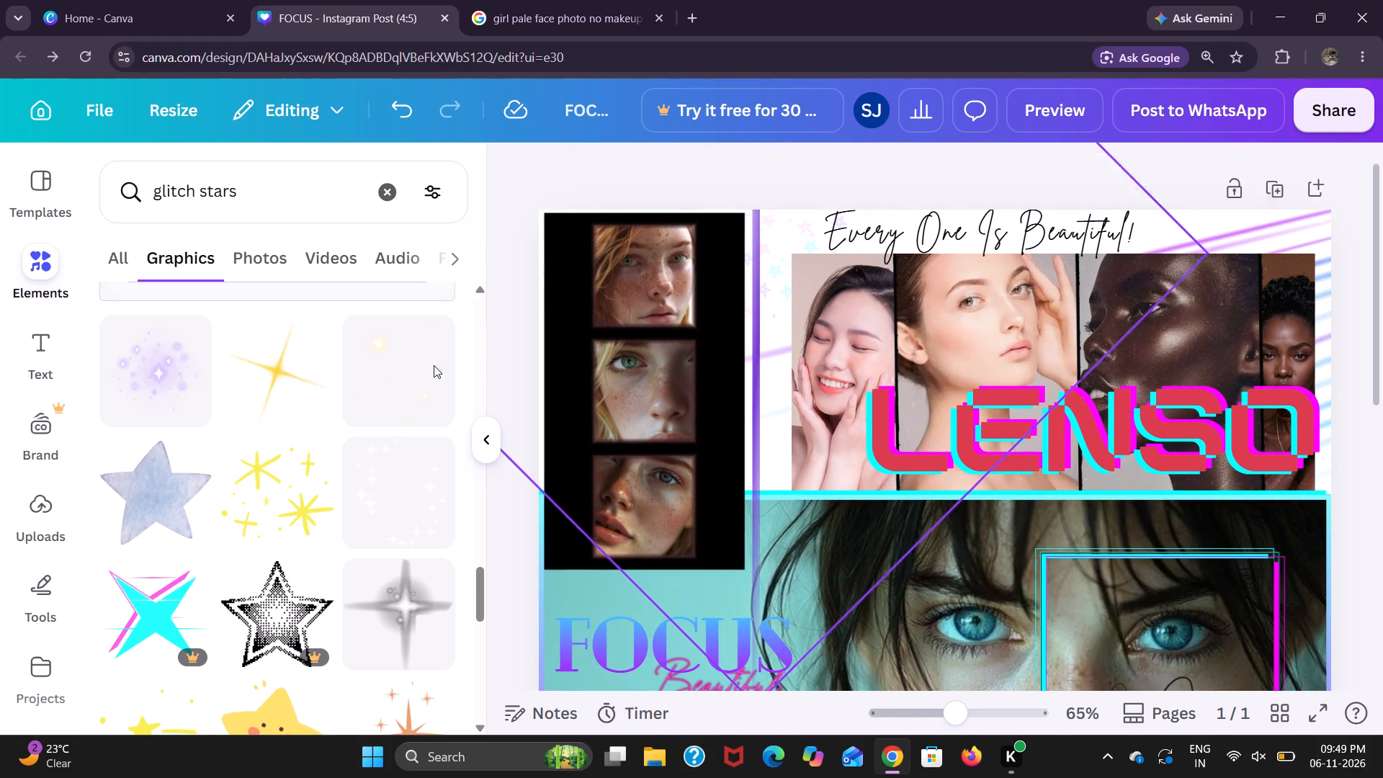
pyautogui.hscroll(-1, 241, 527)
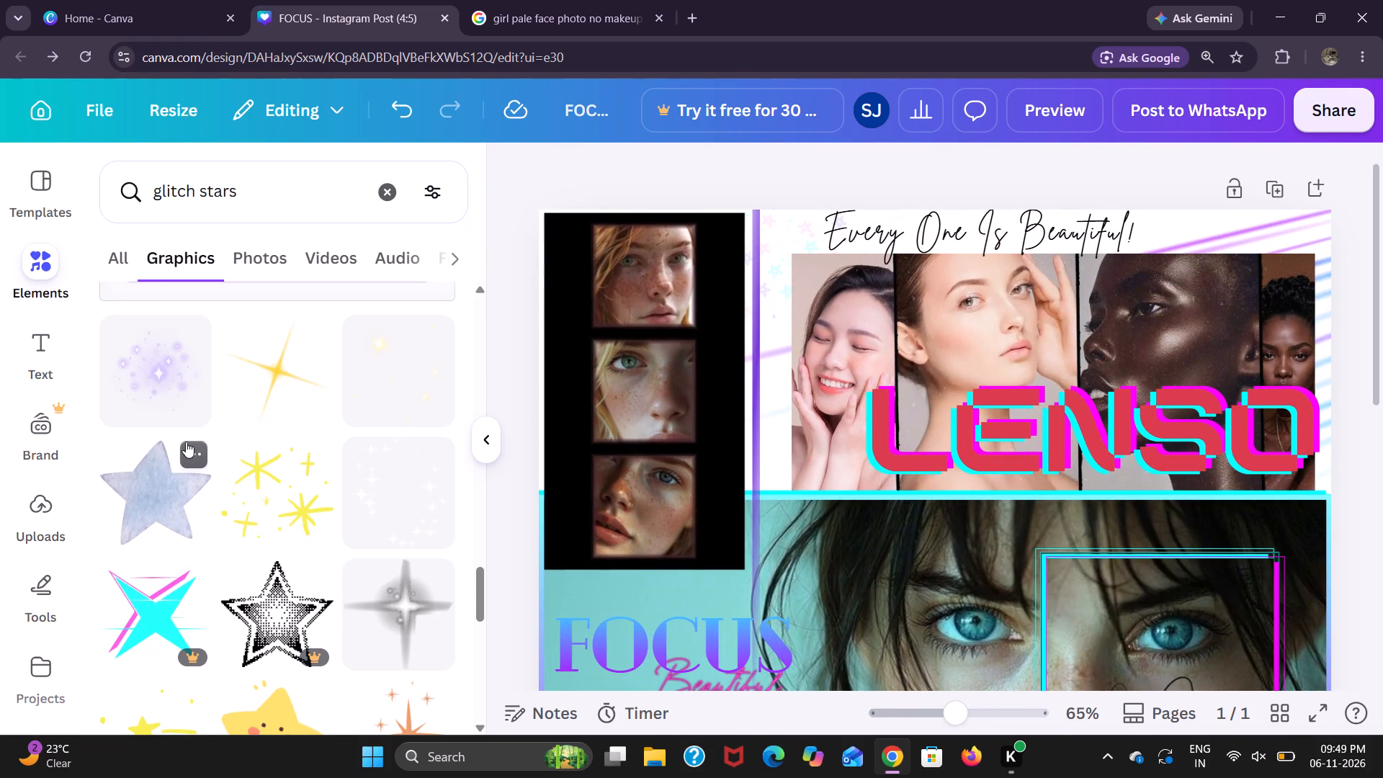
pyautogui.hscroll(-1, 186, 442)
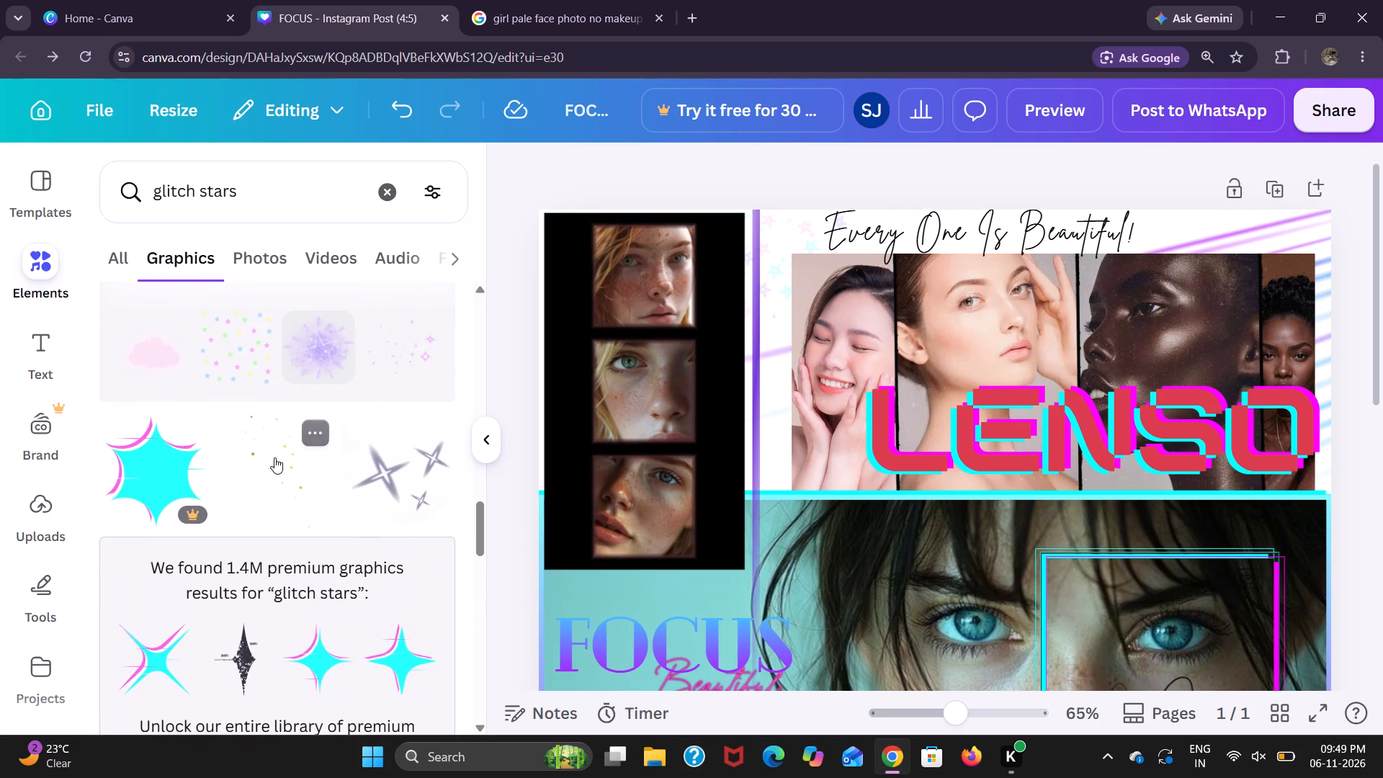
pyautogui.click(274, 457)
pyautogui.click(274, 457)
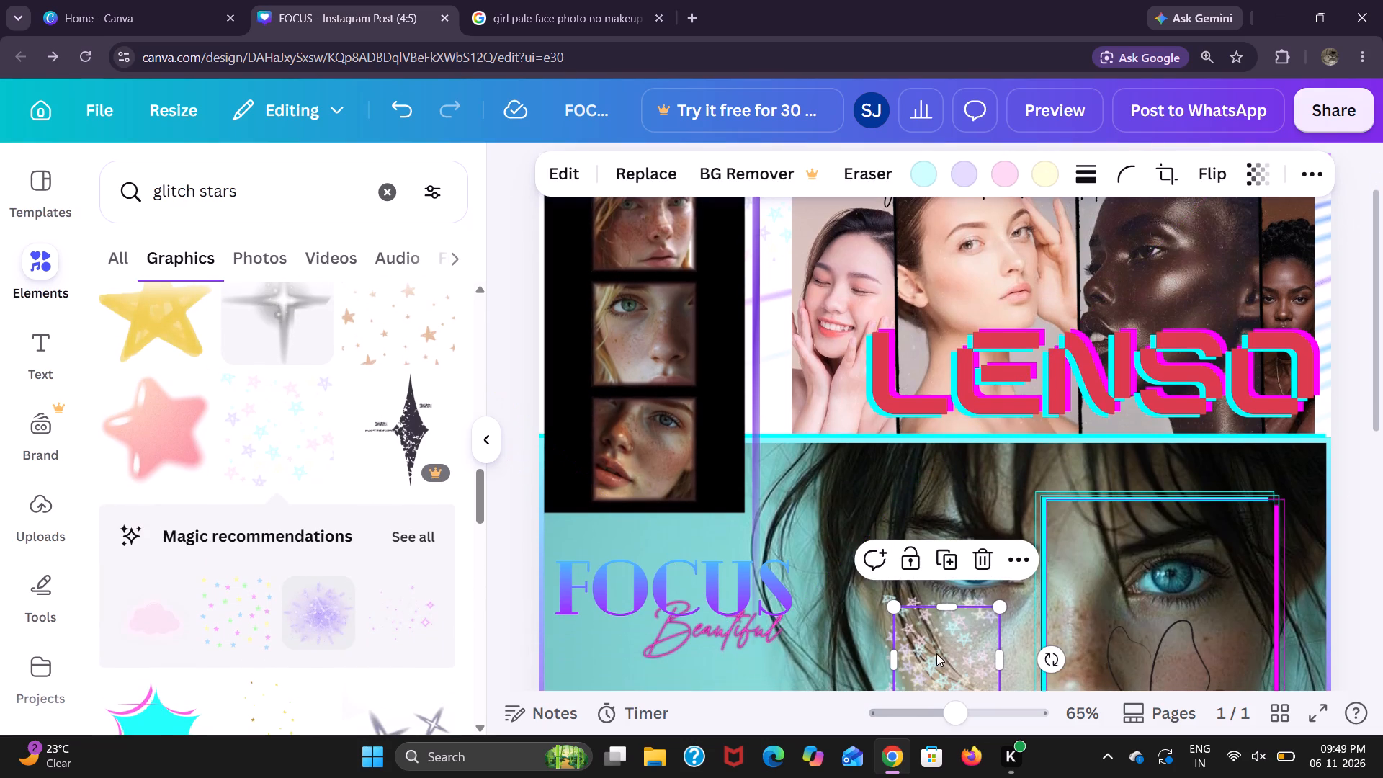
pyautogui.moveTo(936, 653); pyautogui.dragTo(761, 295)
pyautogui.moveTo(955, 666); pyautogui.dragTo(808, 447)
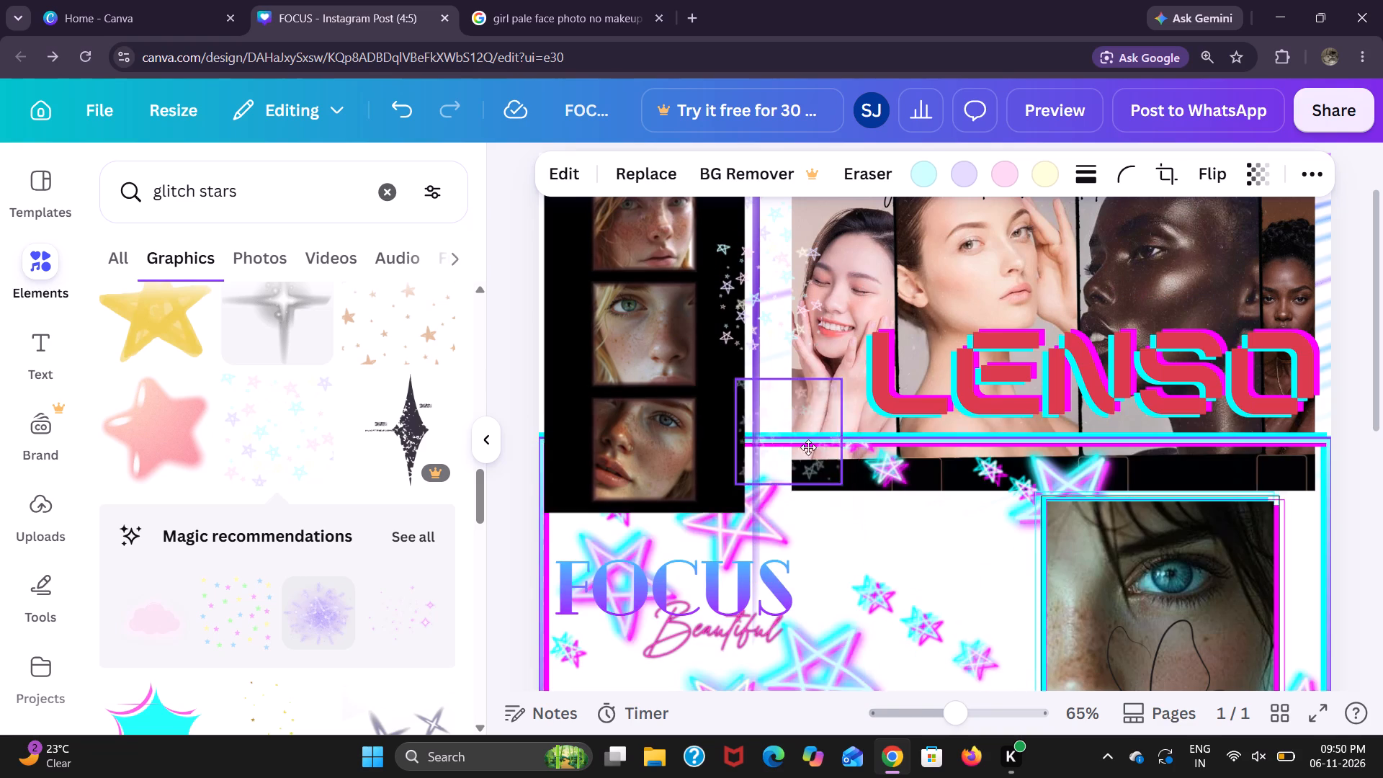
pyautogui.moveTo(808, 447); pyautogui.dragTo(789, 413)
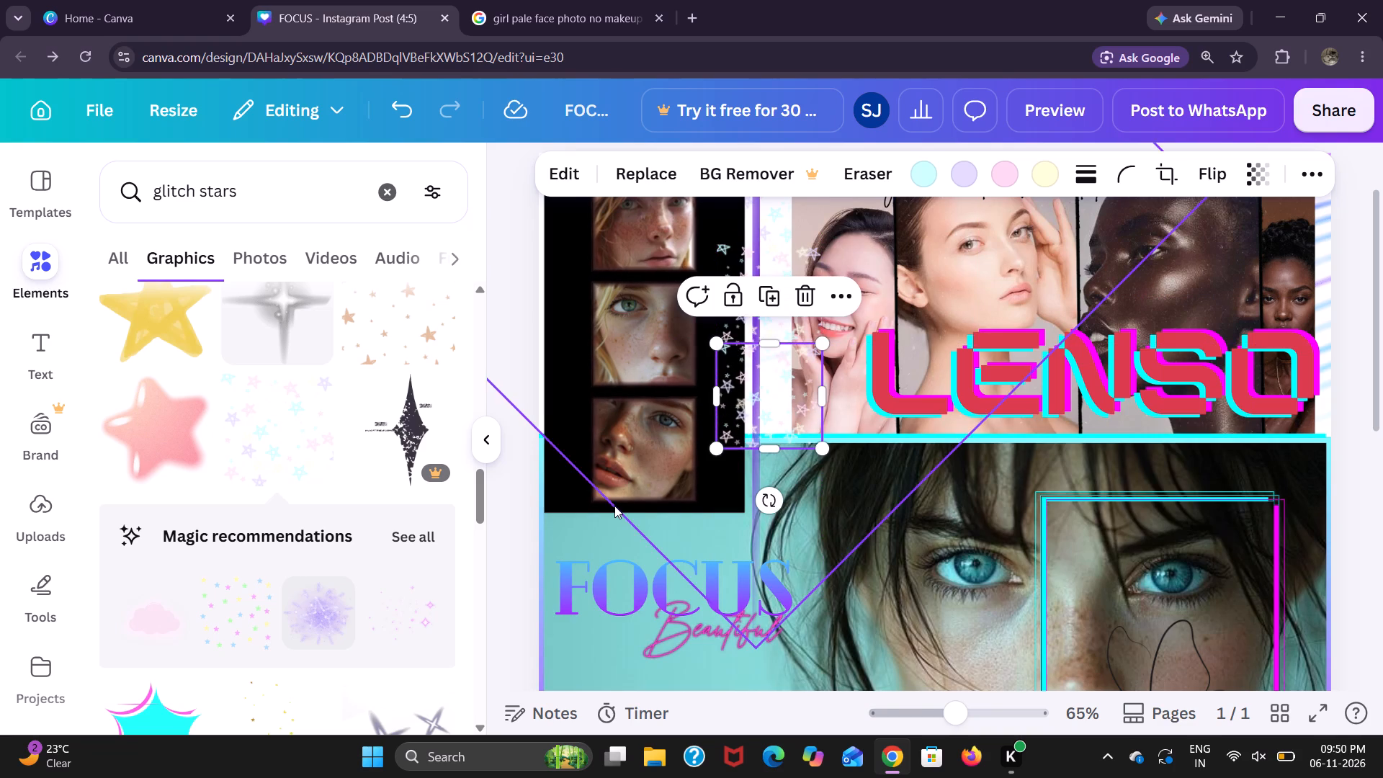
# Add three more pastel outline stars graphics and spread them along the page's top edge across the "Every One Is Beautiful!" tagline.
pyautogui.click(267, 459)
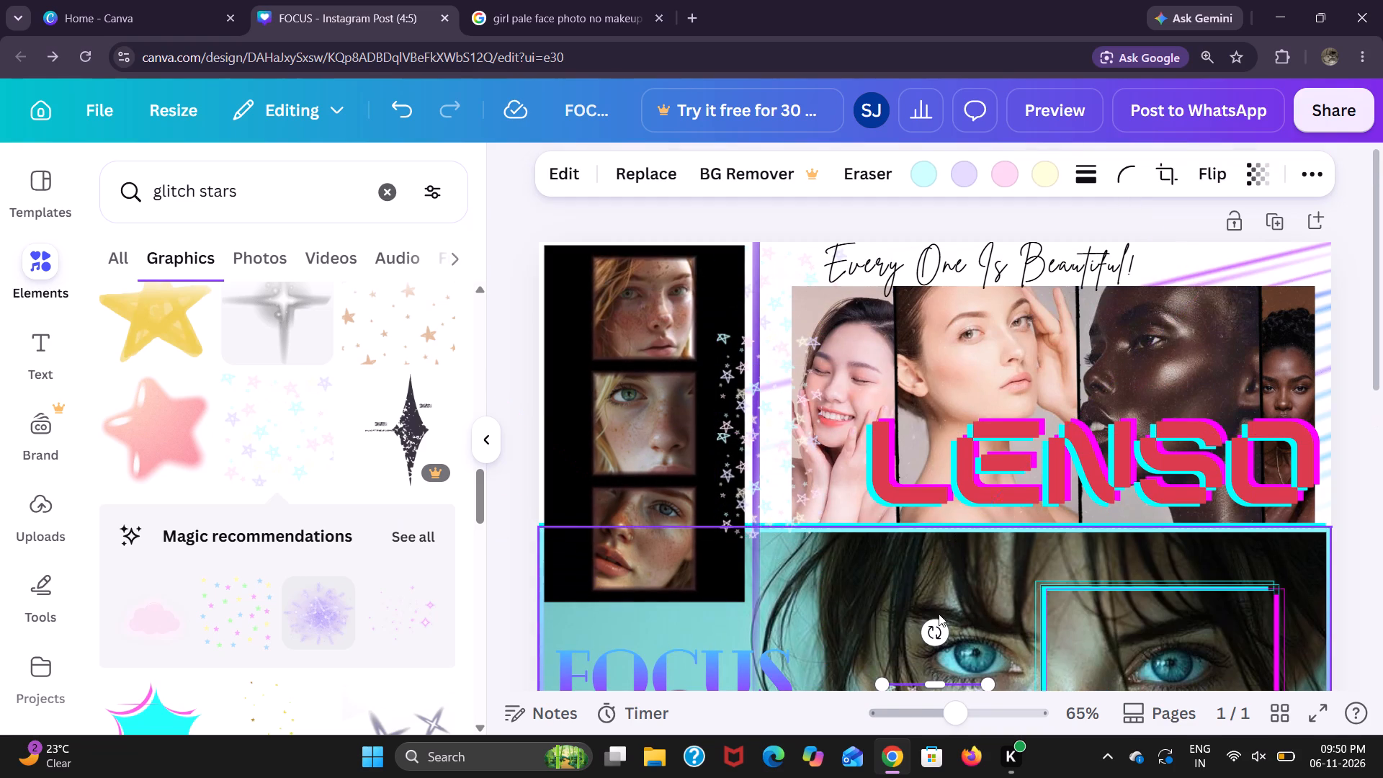
pyautogui.moveTo(939, 649); pyautogui.dragTo(916, 264)
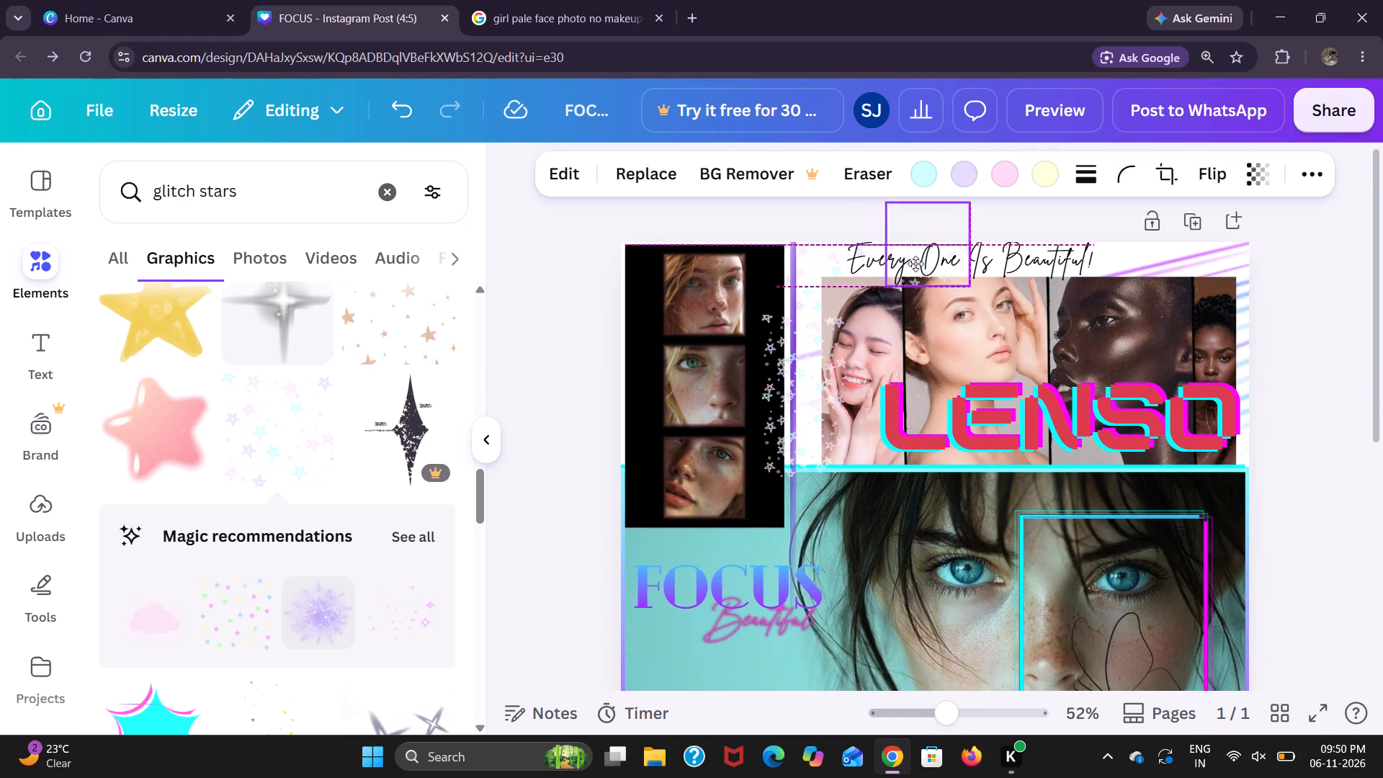
pyautogui.moveTo(916, 264); pyautogui.dragTo(905, 261)
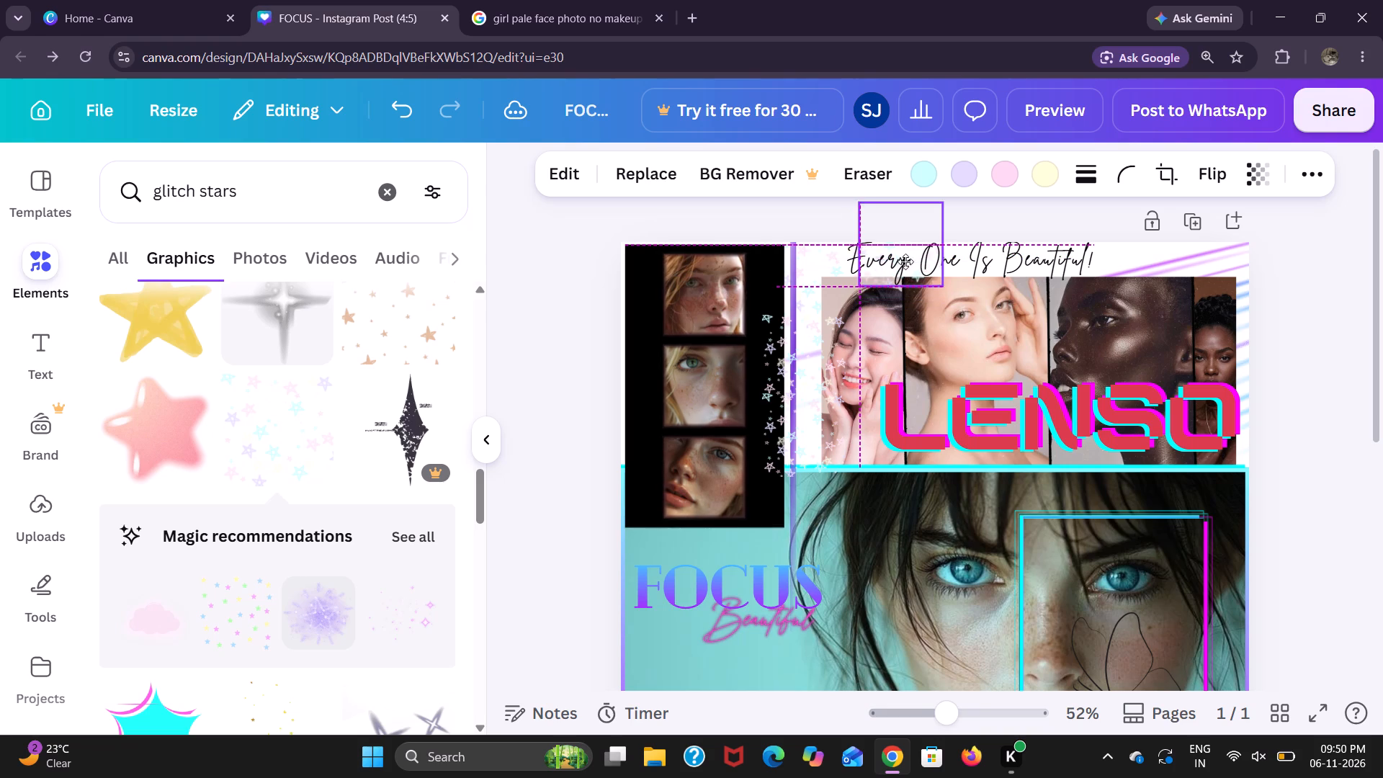
pyautogui.moveTo(905, 261); pyautogui.dragTo(909, 259)
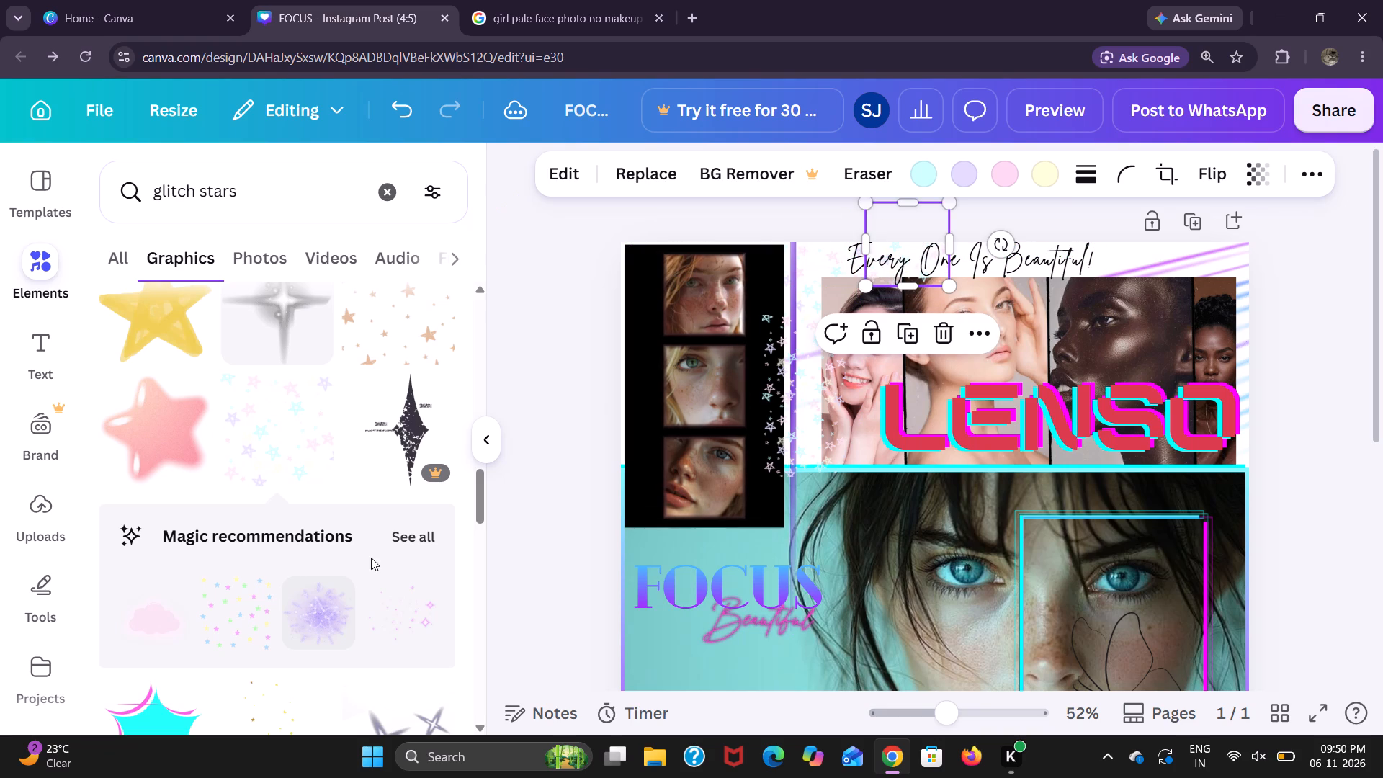
pyautogui.doubleClick(299, 443)
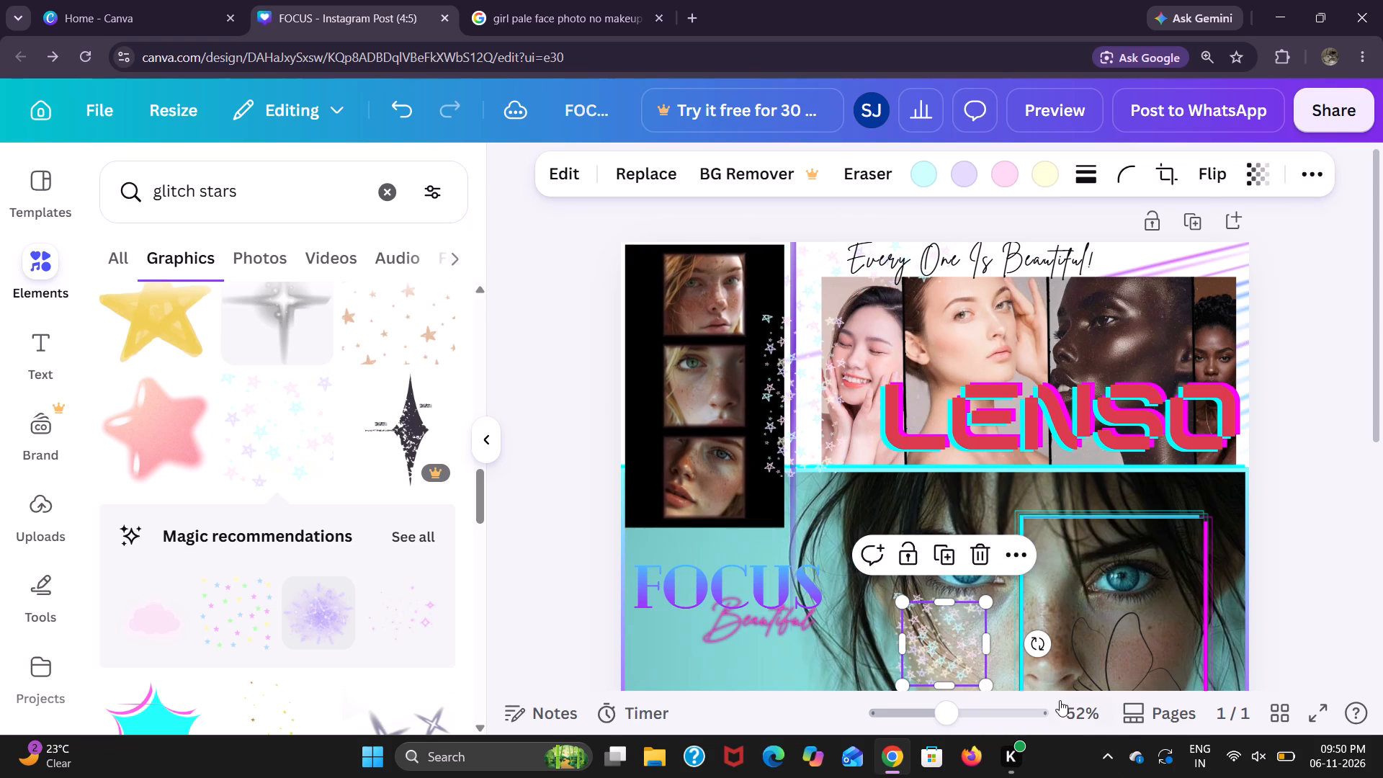
pyautogui.moveTo(941, 646); pyautogui.dragTo(970, 252)
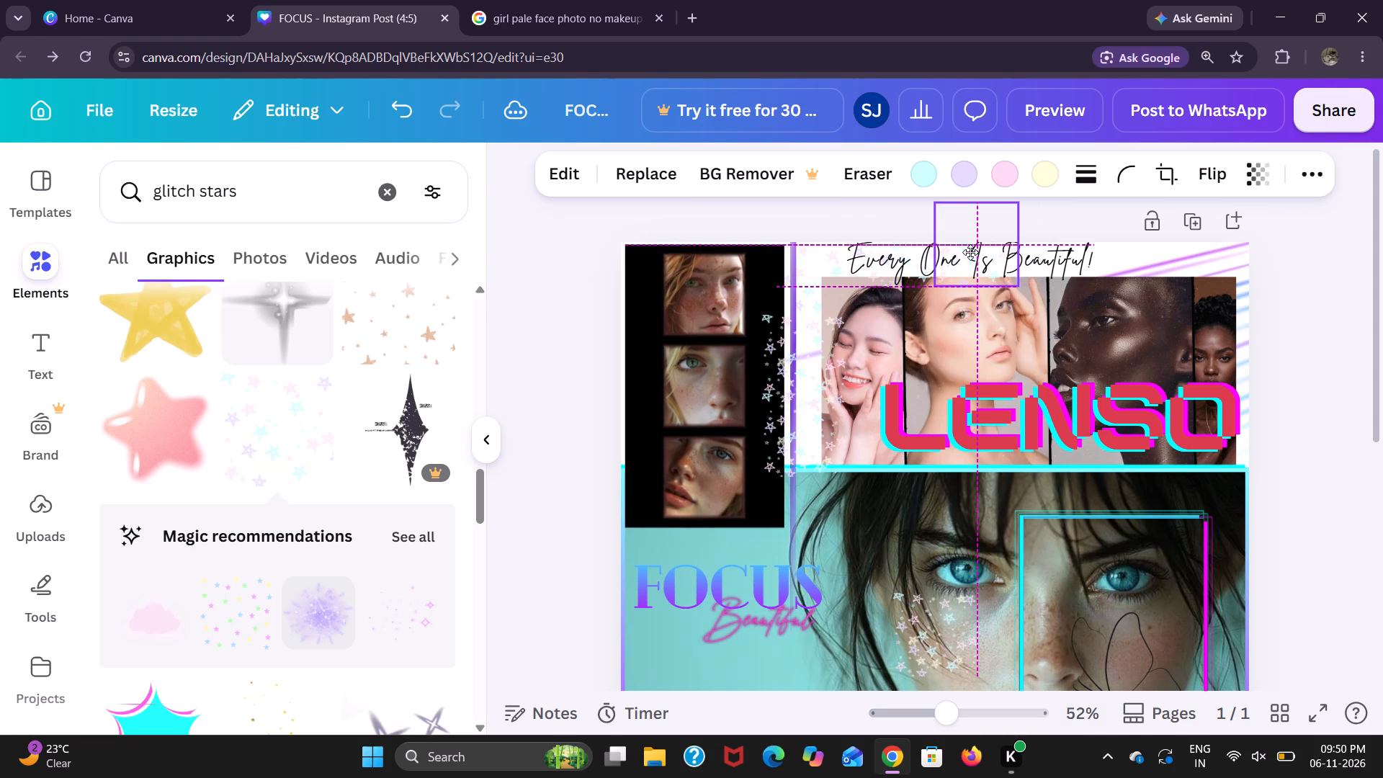
pyautogui.moveTo(970, 252); pyautogui.dragTo(970, 252)
pyautogui.moveTo(923, 600); pyautogui.dragTo(1073, 278)
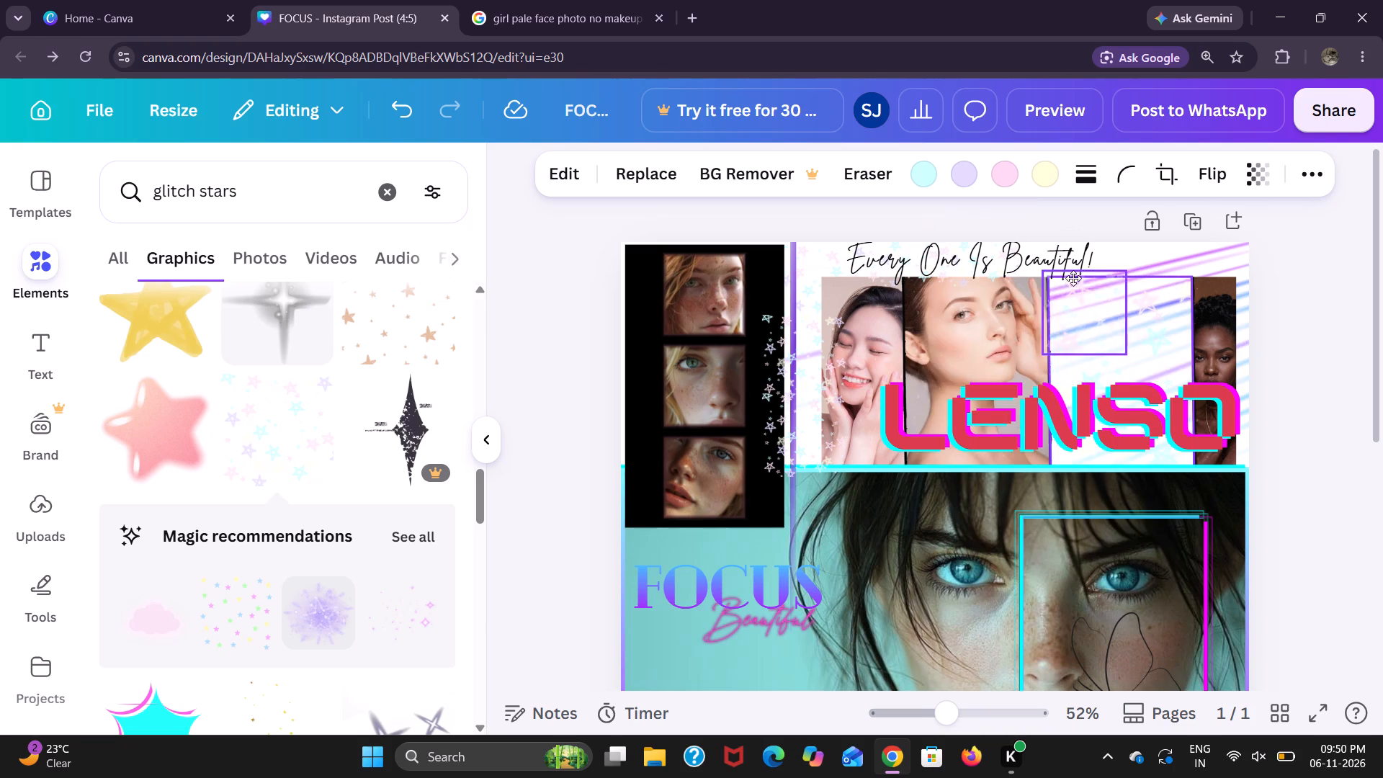
pyautogui.moveTo(1073, 278); pyautogui.dragTo(1055, 229)
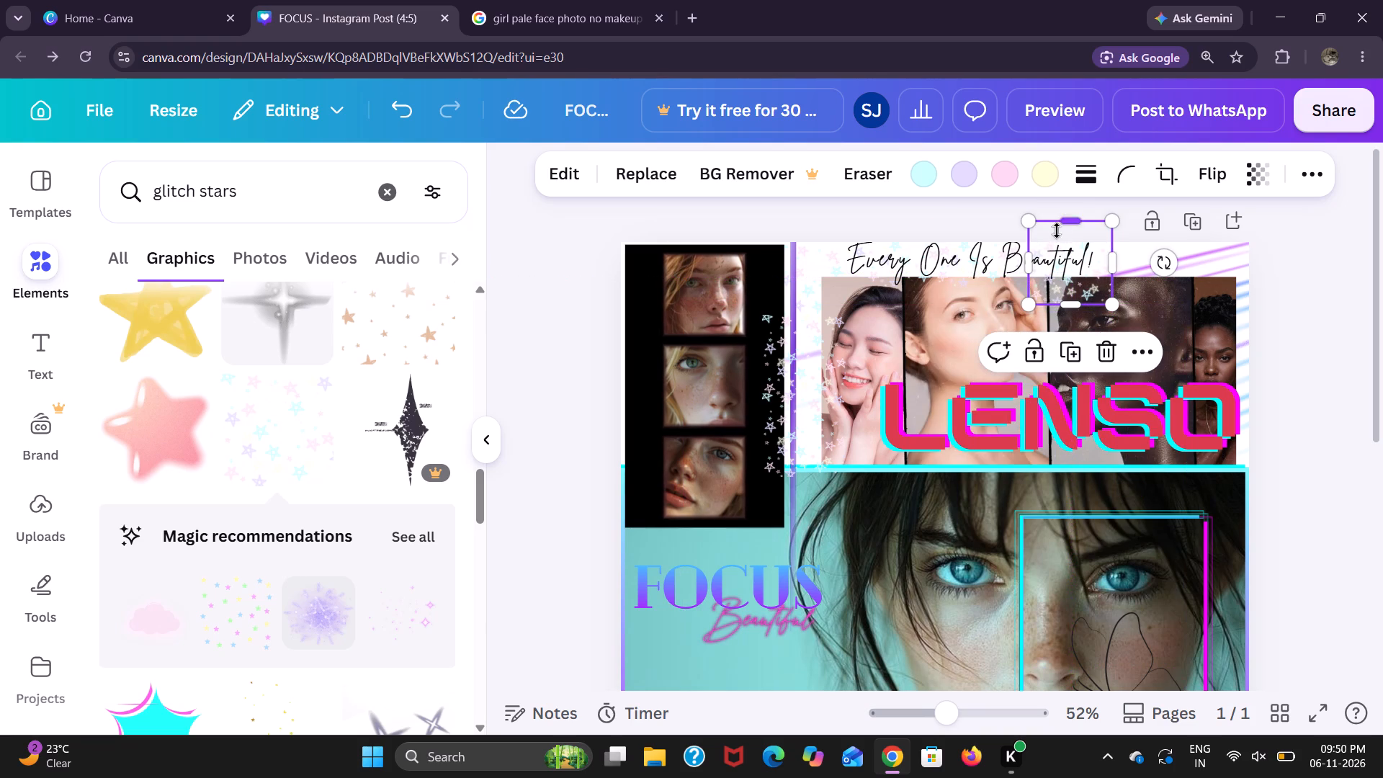
# Add two more pastel outline stars graphics along the top edge, one just past the tagline's end and one at the page's top right corner.
pyautogui.click(250, 462)
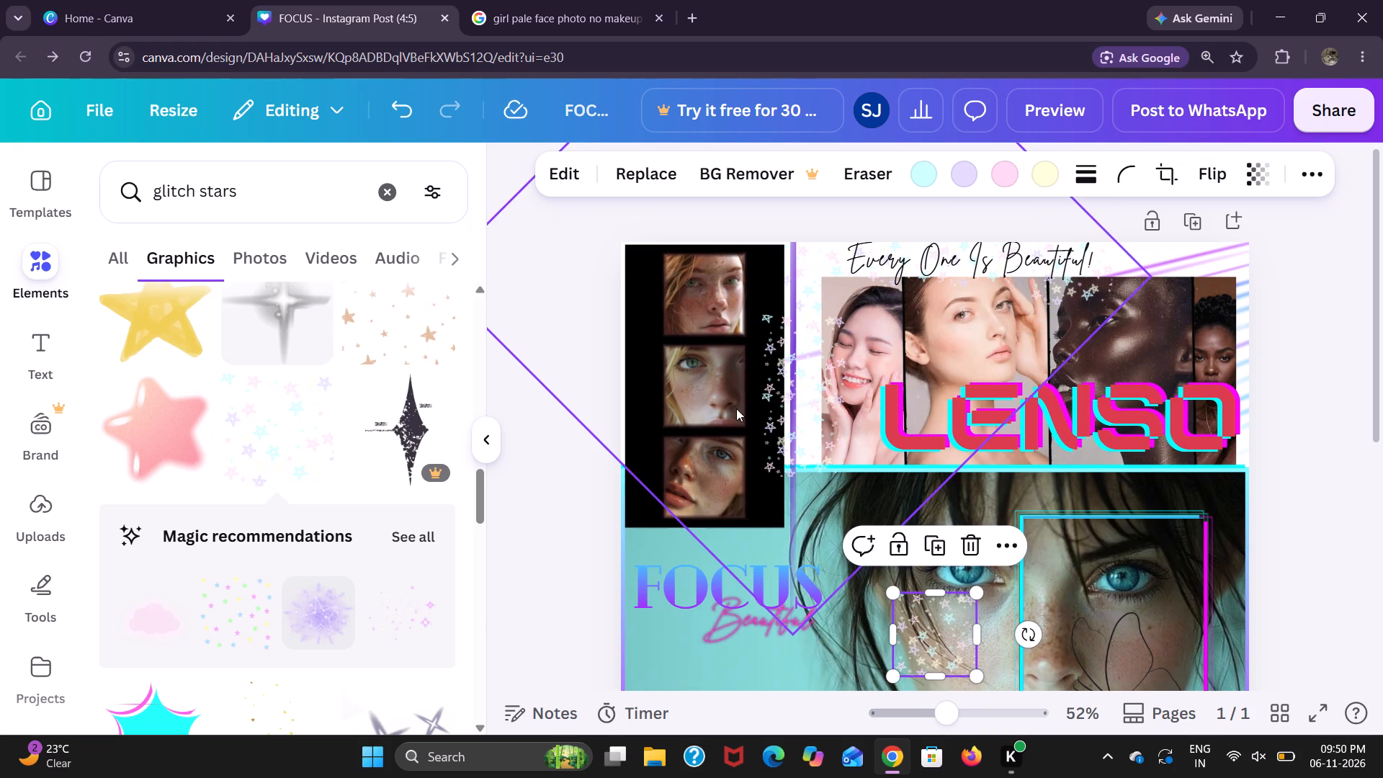
pyautogui.moveTo(970, 628); pyautogui.dragTo(941, 633)
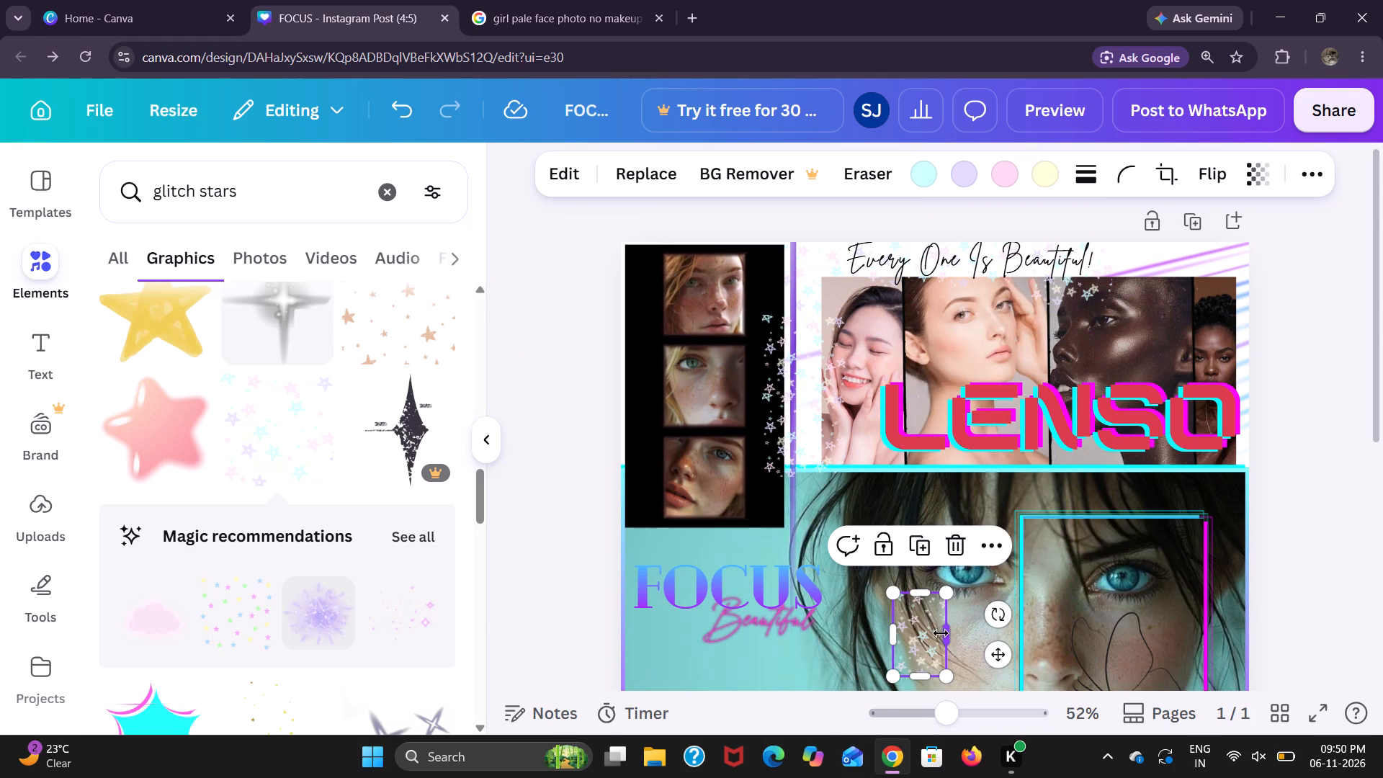
pyautogui.hotkey('ctrl', 'z')
pyautogui.moveTo(912, 642); pyautogui.dragTo(1119, 256)
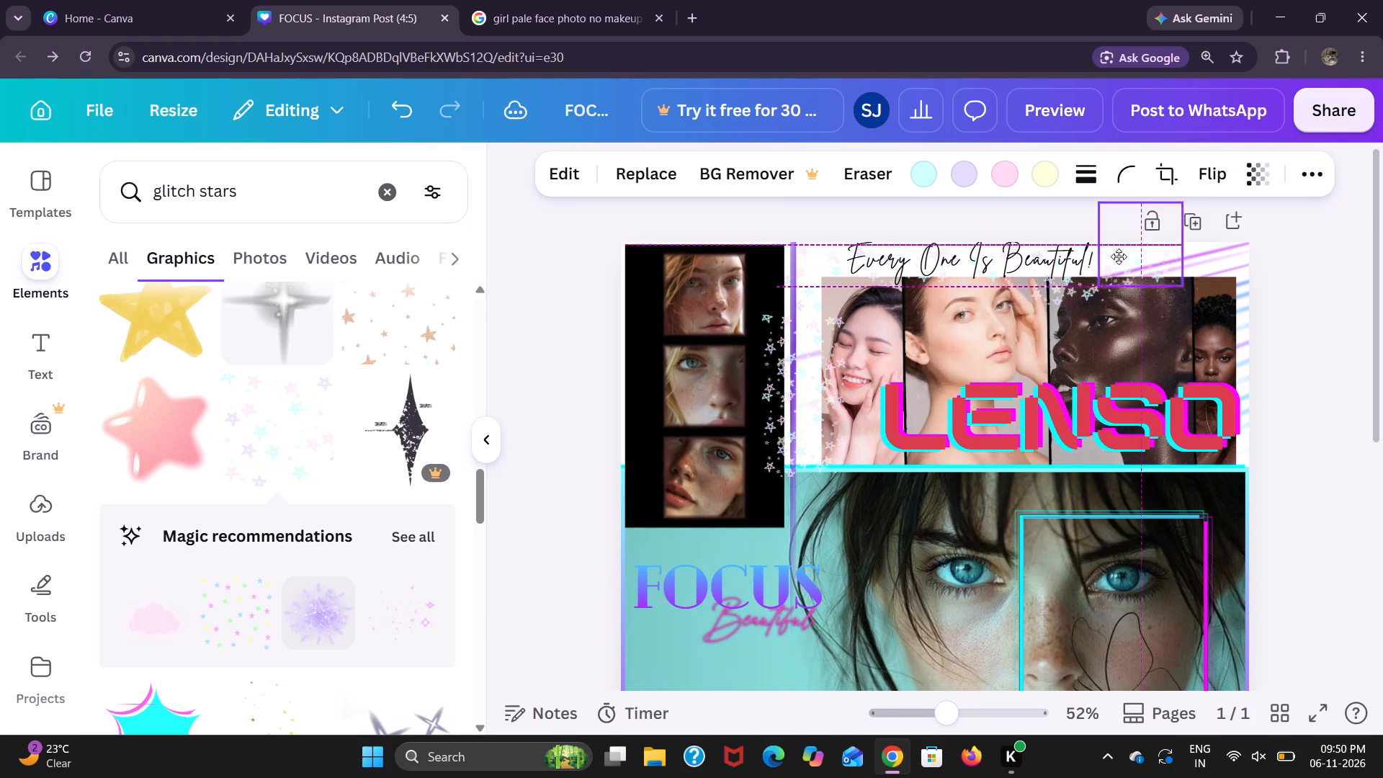
pyautogui.moveTo(1119, 256); pyautogui.dragTo(1116, 269)
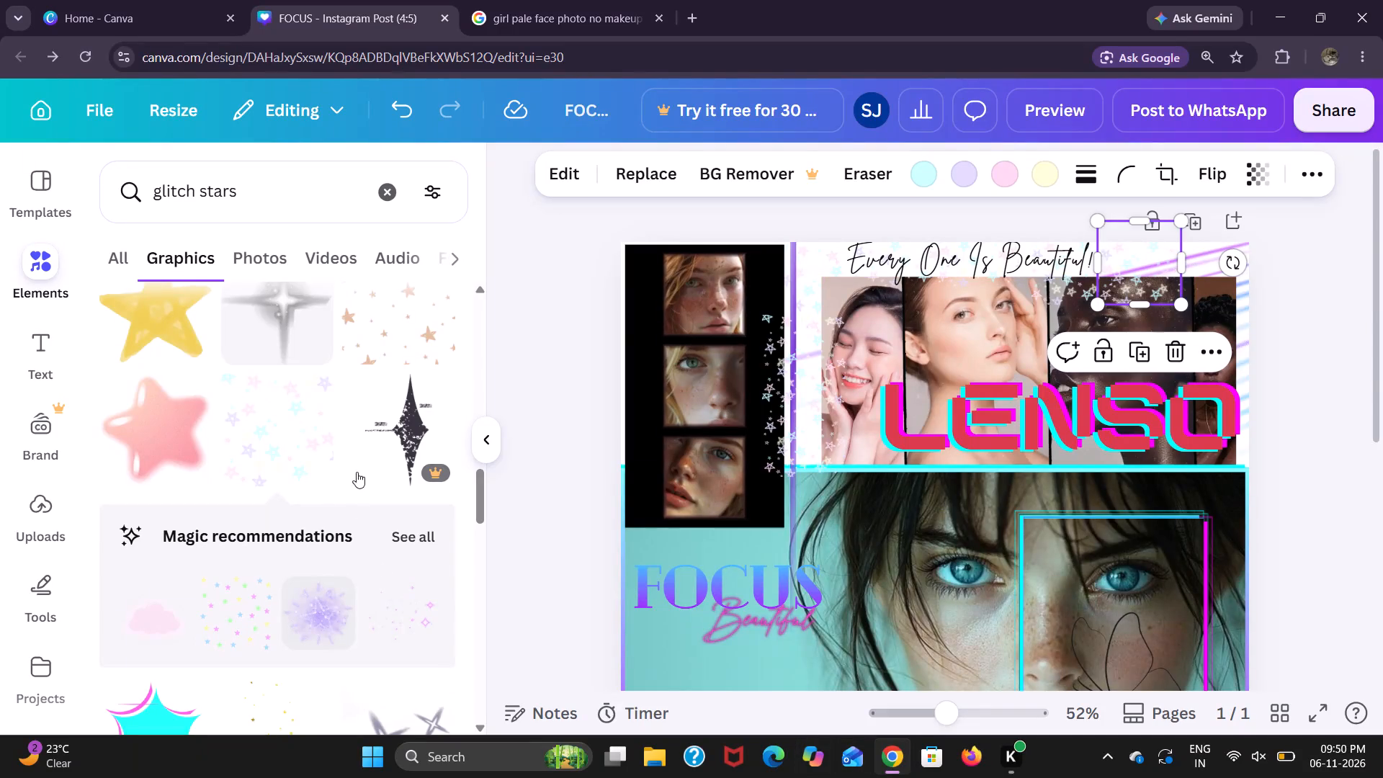
pyautogui.click(322, 465)
pyautogui.moveTo(911, 645); pyautogui.dragTo(1214, 277)
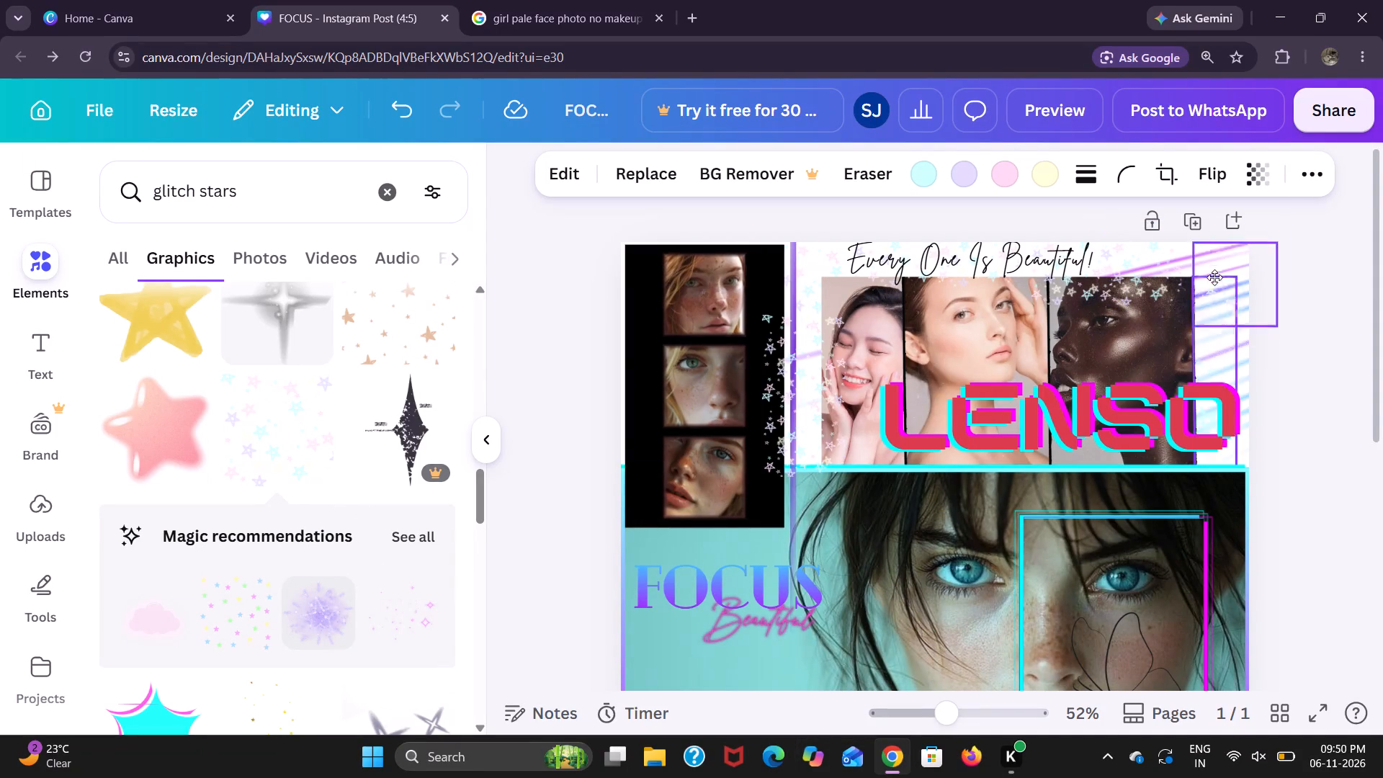
pyautogui.moveTo(1214, 277); pyautogui.dragTo(1185, 259)
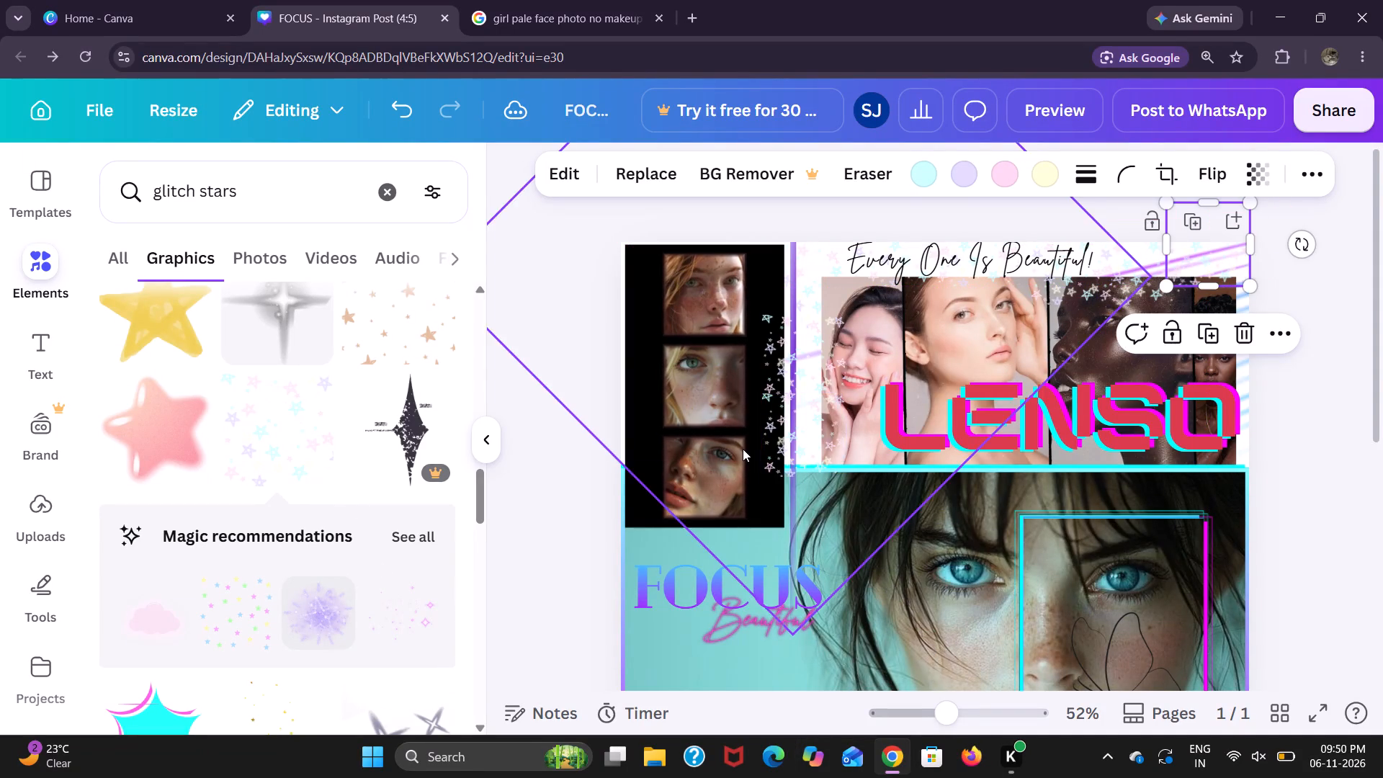
# Try to send the lowest stars graphic beside the black portrait strip to the back, and select the stars graphic above it.
pyautogui.rightClick(778, 442)
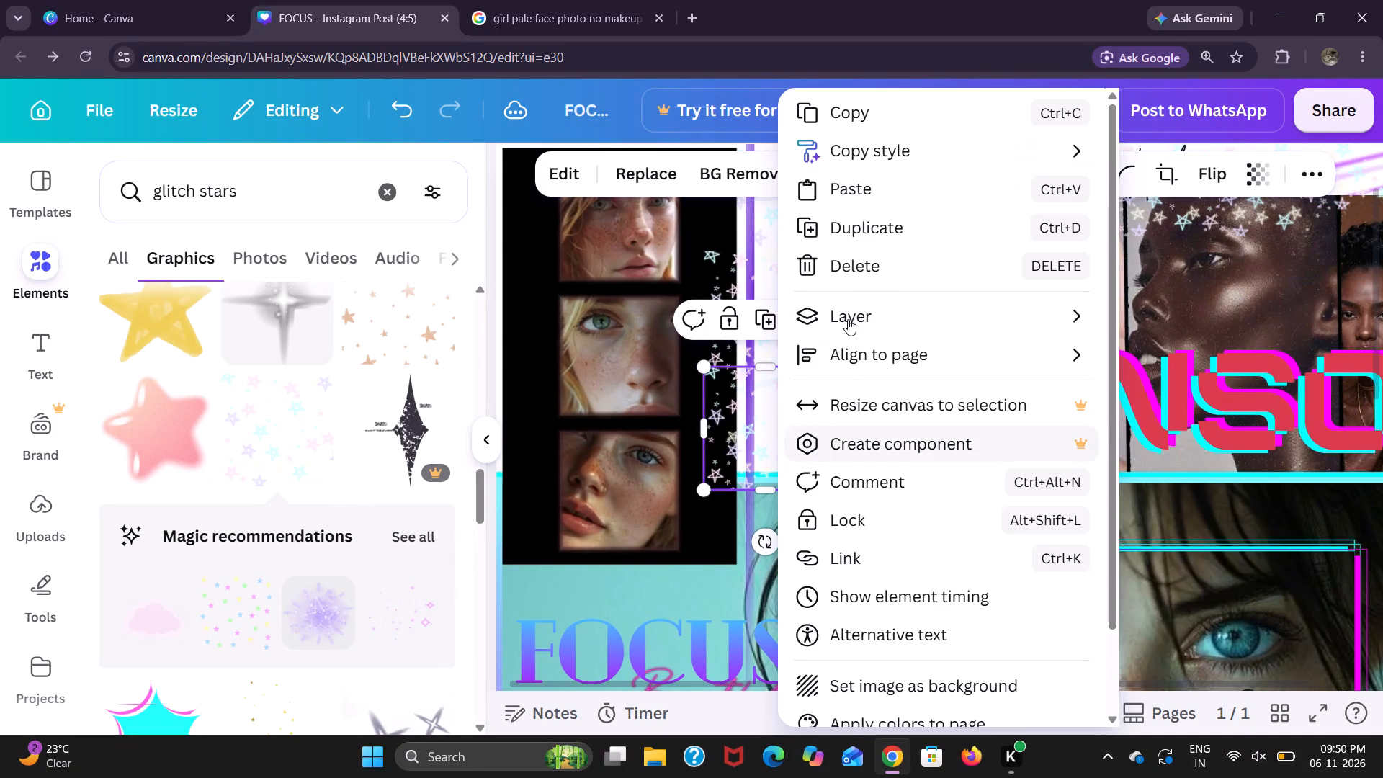
pyautogui.click(649, 447)
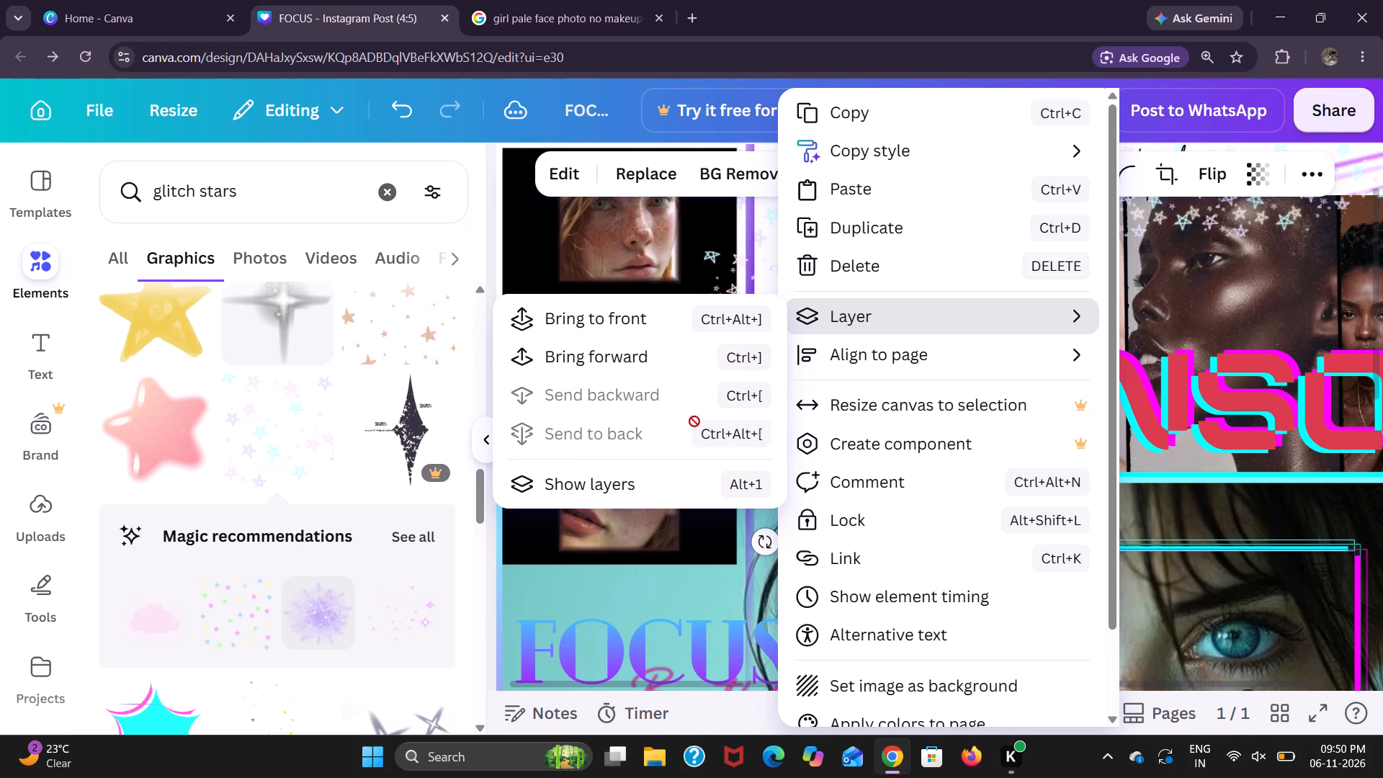
pyautogui.click(768, 280)
pyautogui.click(770, 281)
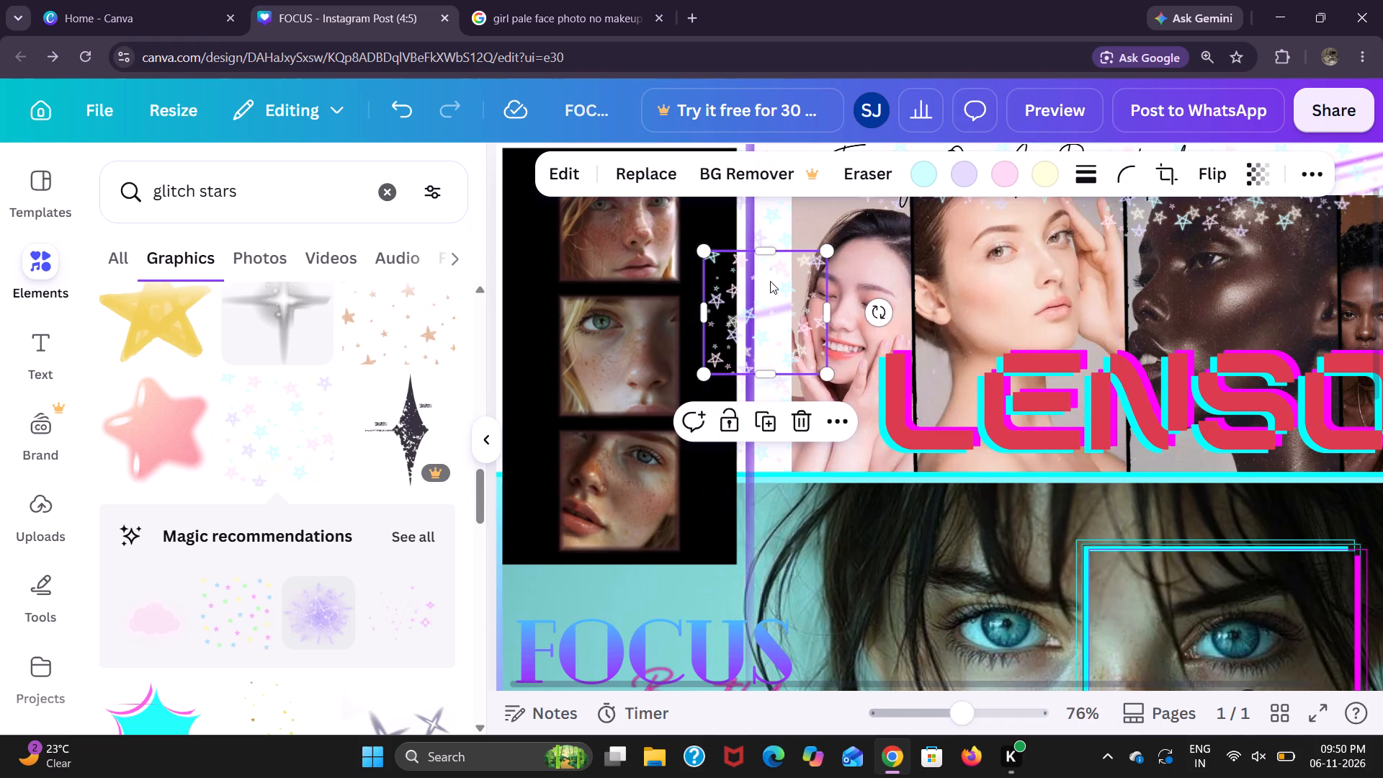
# Send the stars copy between the black portrait strip and the smiling woman's portrait to the back.
pyautogui.rightClick(770, 281)
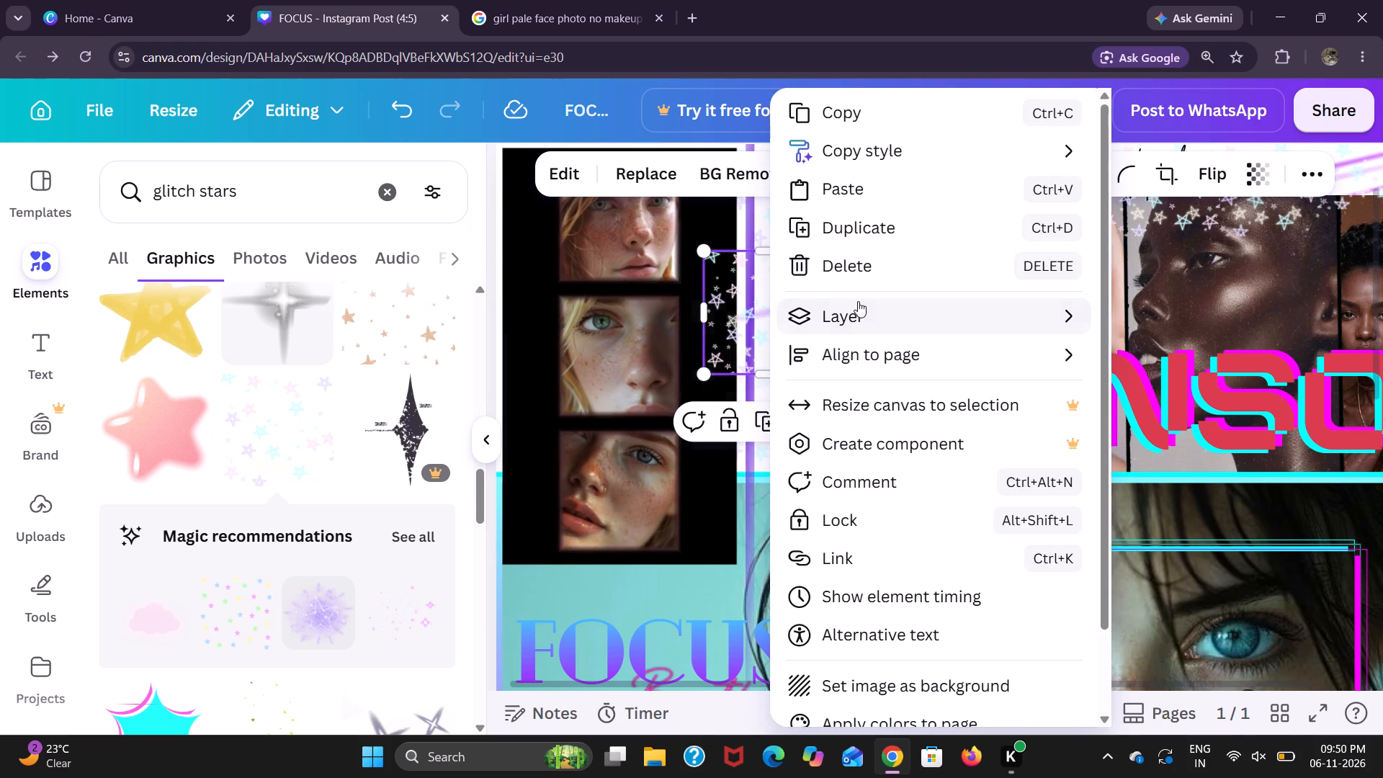
pyautogui.click(569, 443)
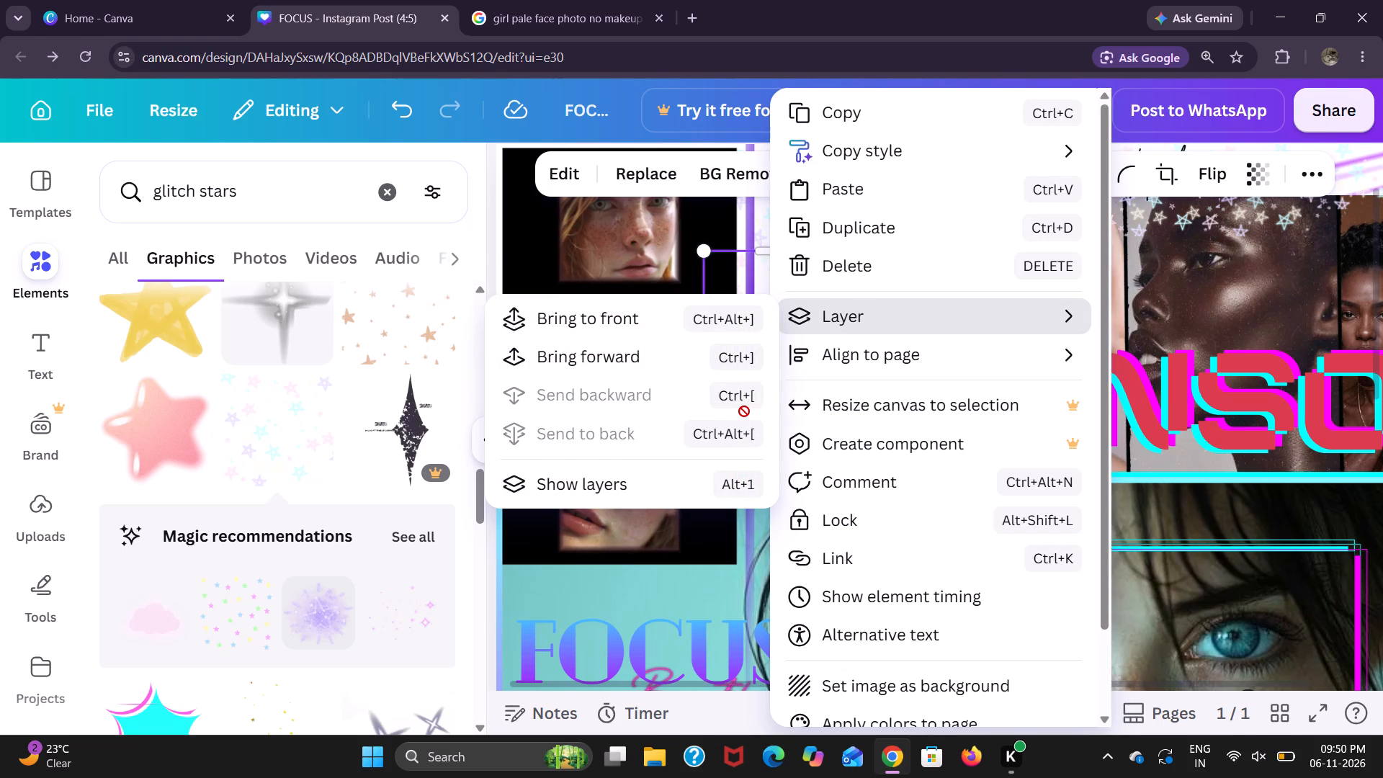
pyautogui.click(691, 204)
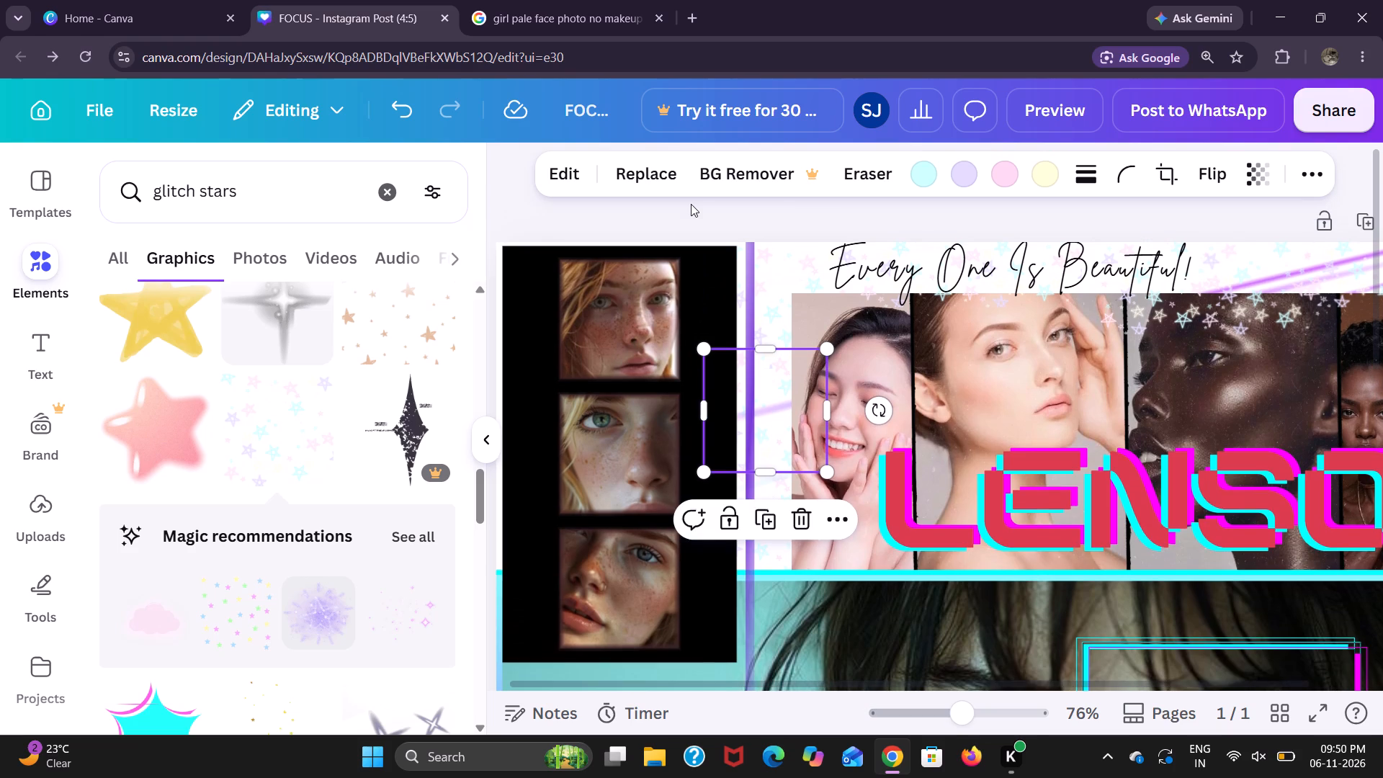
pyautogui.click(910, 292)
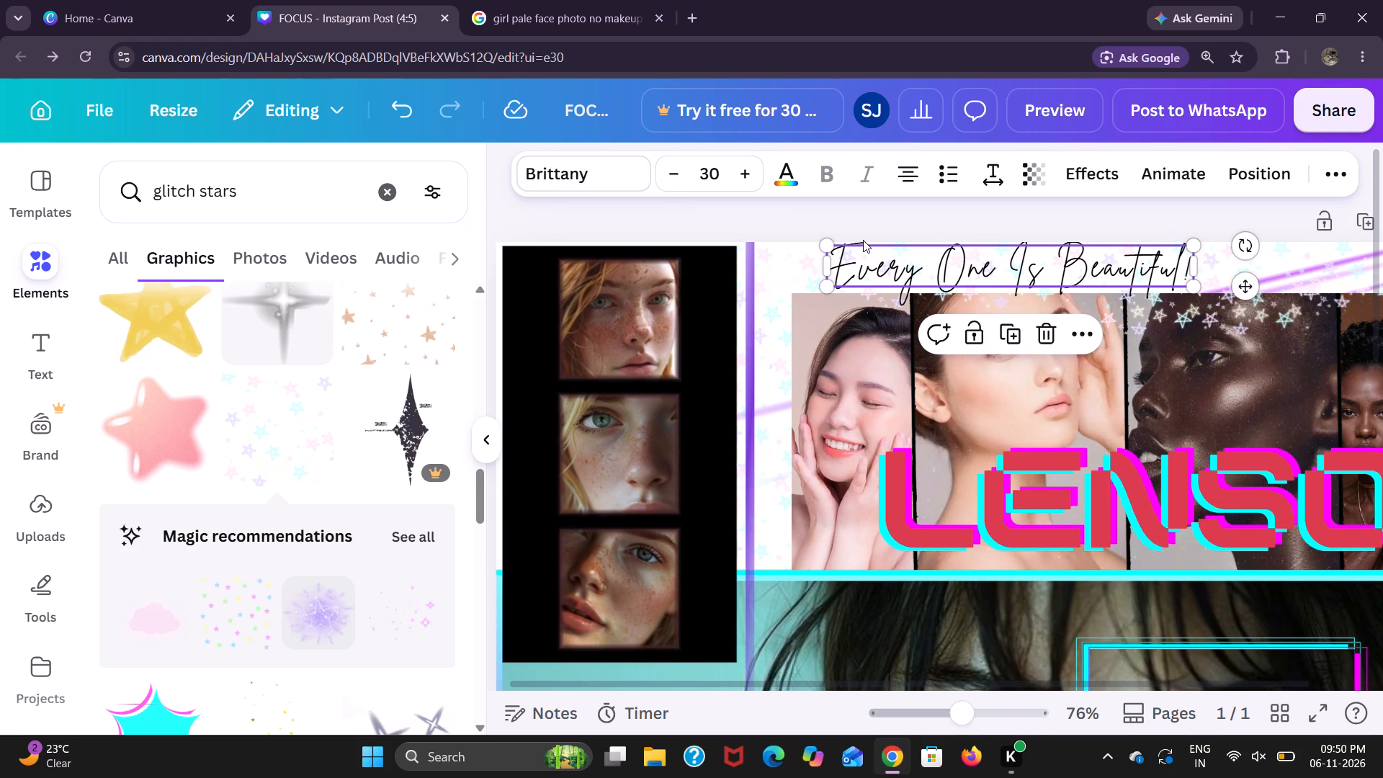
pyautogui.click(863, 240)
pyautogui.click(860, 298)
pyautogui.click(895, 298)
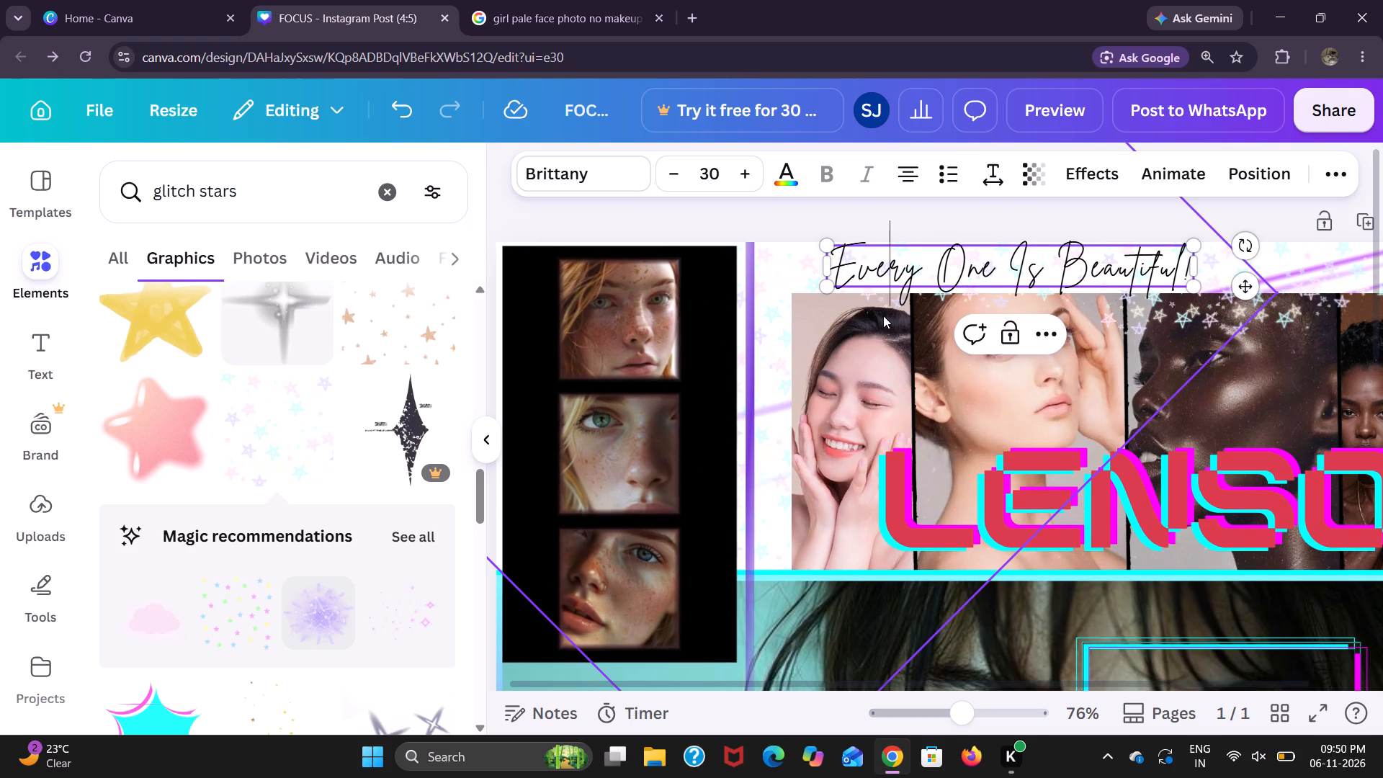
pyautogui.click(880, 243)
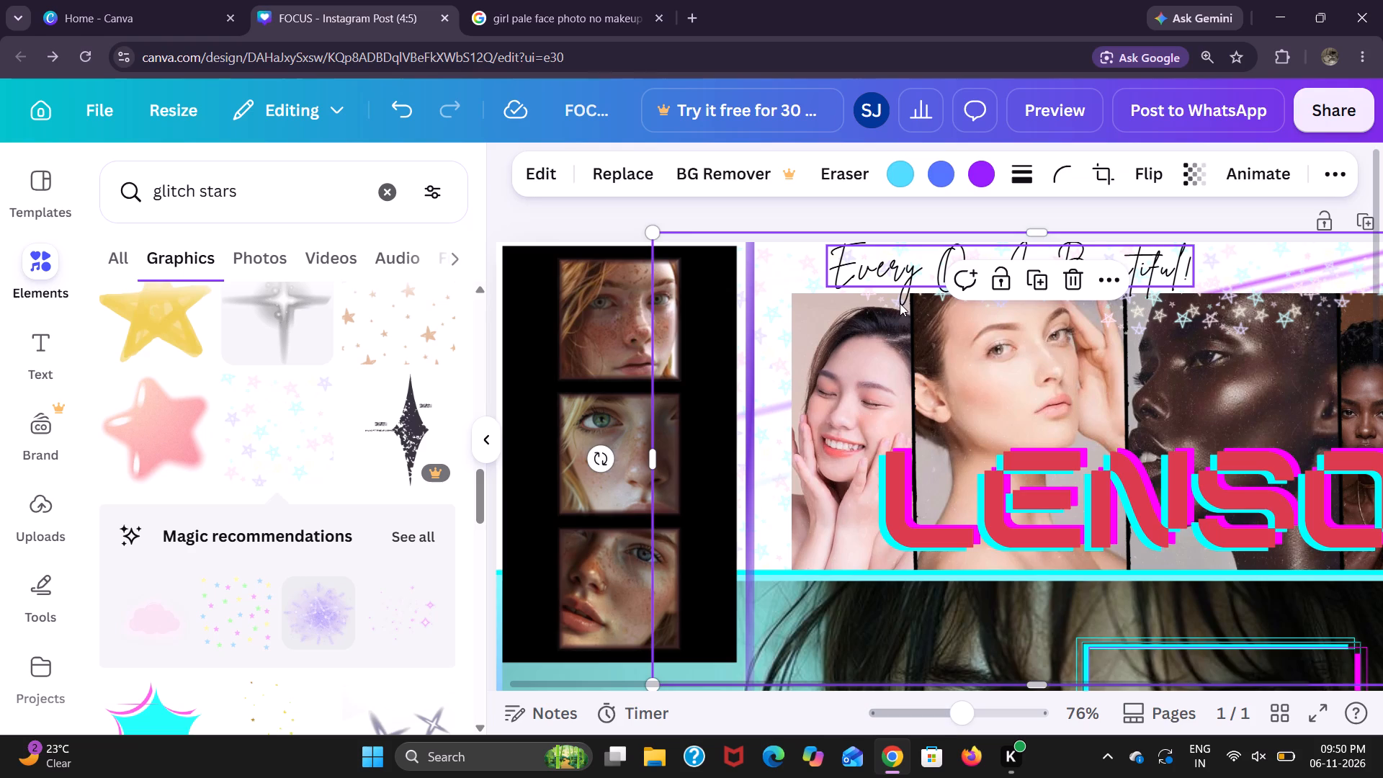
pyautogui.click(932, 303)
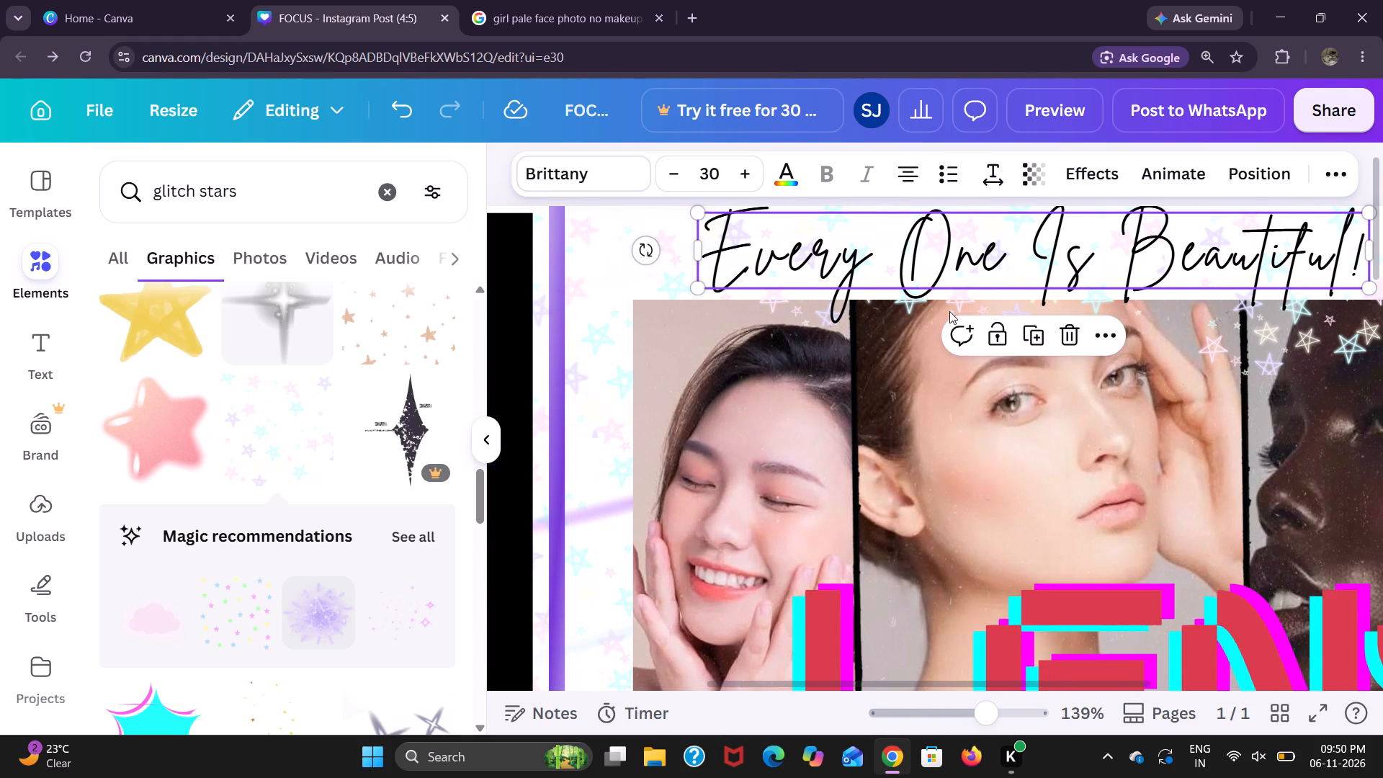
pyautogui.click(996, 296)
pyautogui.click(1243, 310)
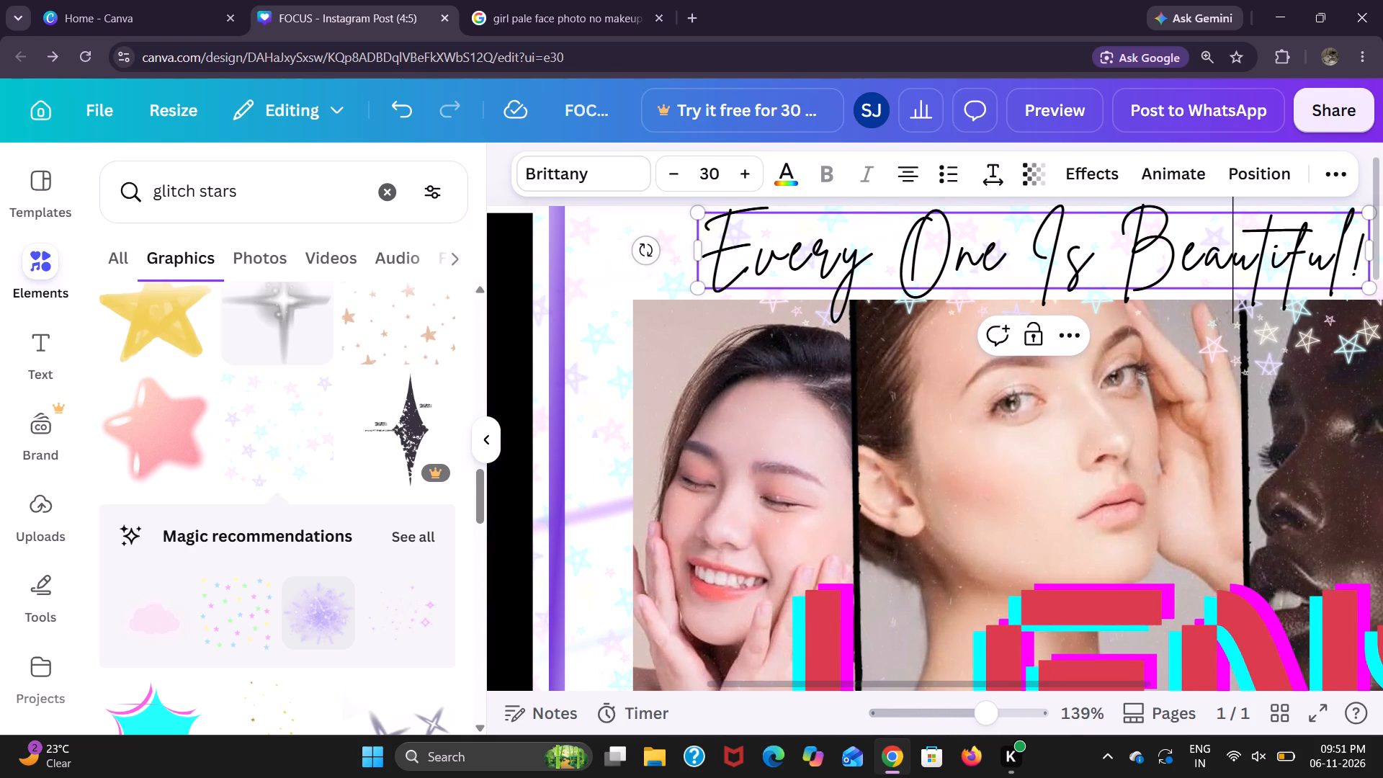
# Send the stars copies overlapping the top edge of the third and fourth portraits to the back, behind the photos.
pyautogui.click(1297, 377)
pyautogui.click(1280, 359)
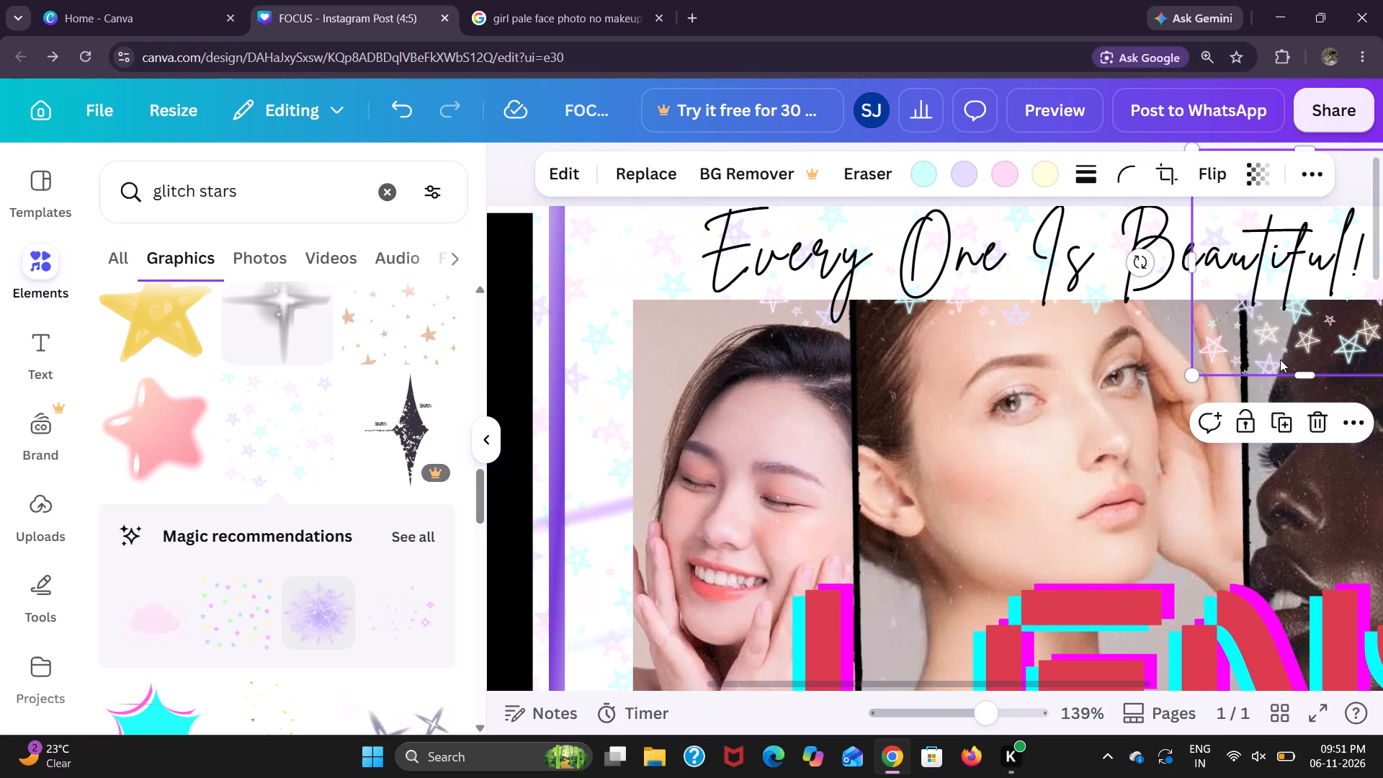
pyautogui.rightClick(1280, 359)
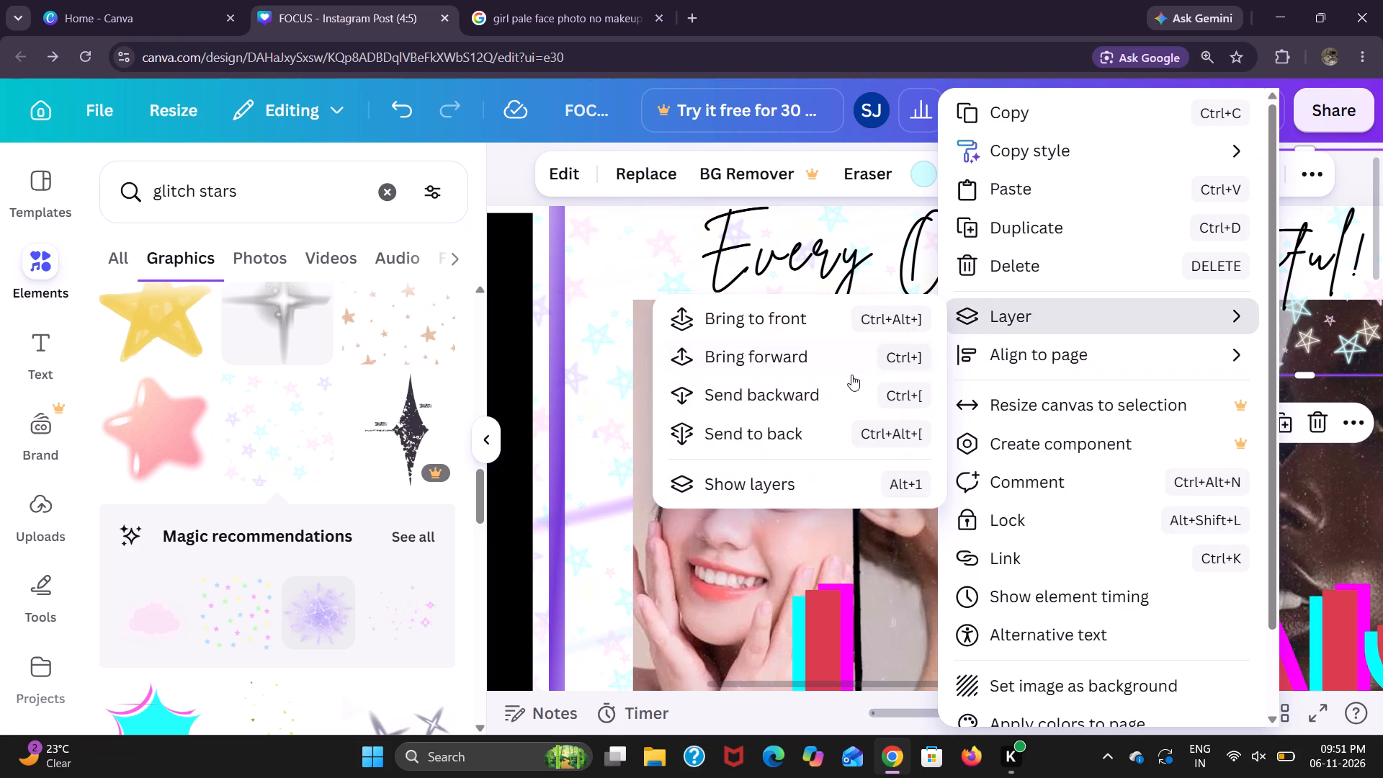
pyautogui.click(792, 433)
pyautogui.click(850, 573)
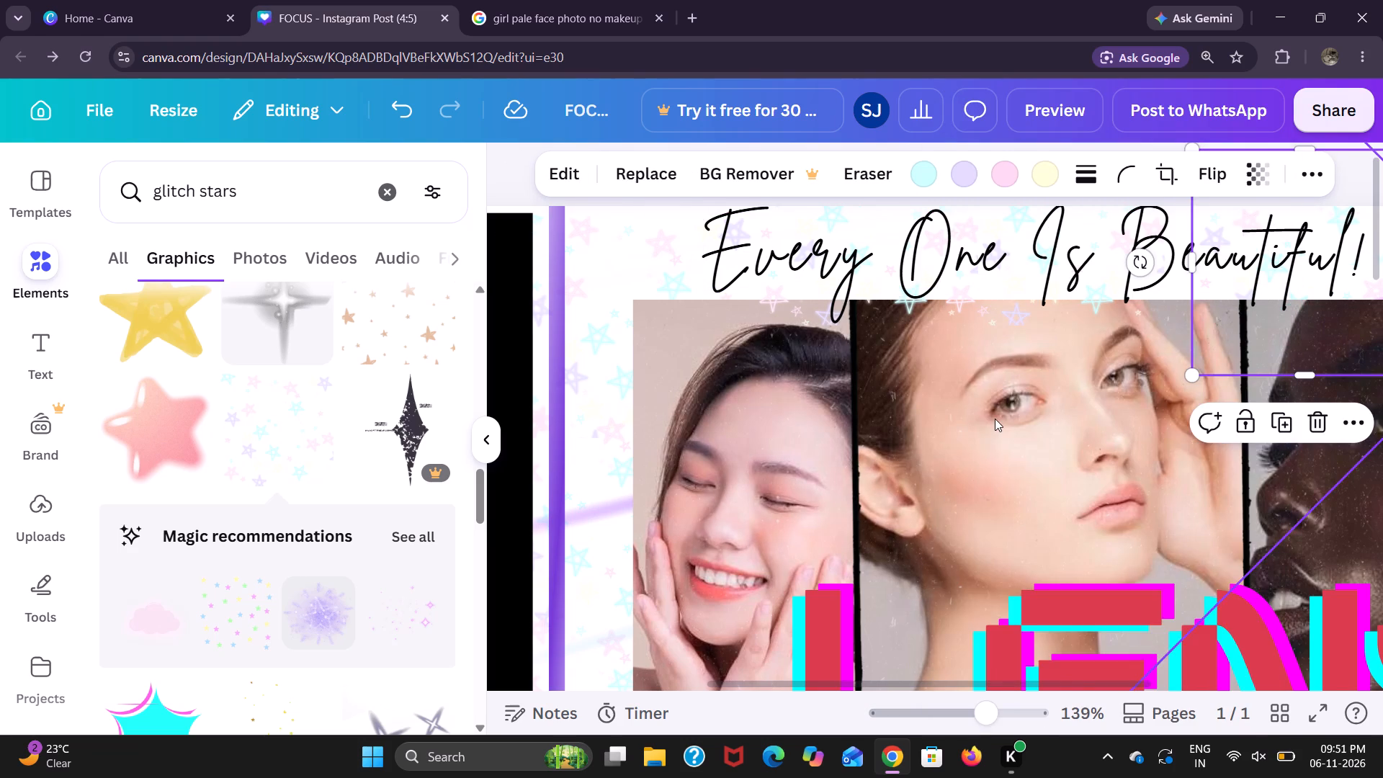
pyautogui.hscroll(-2, 995, 419)
pyautogui.rightClick(1286, 379)
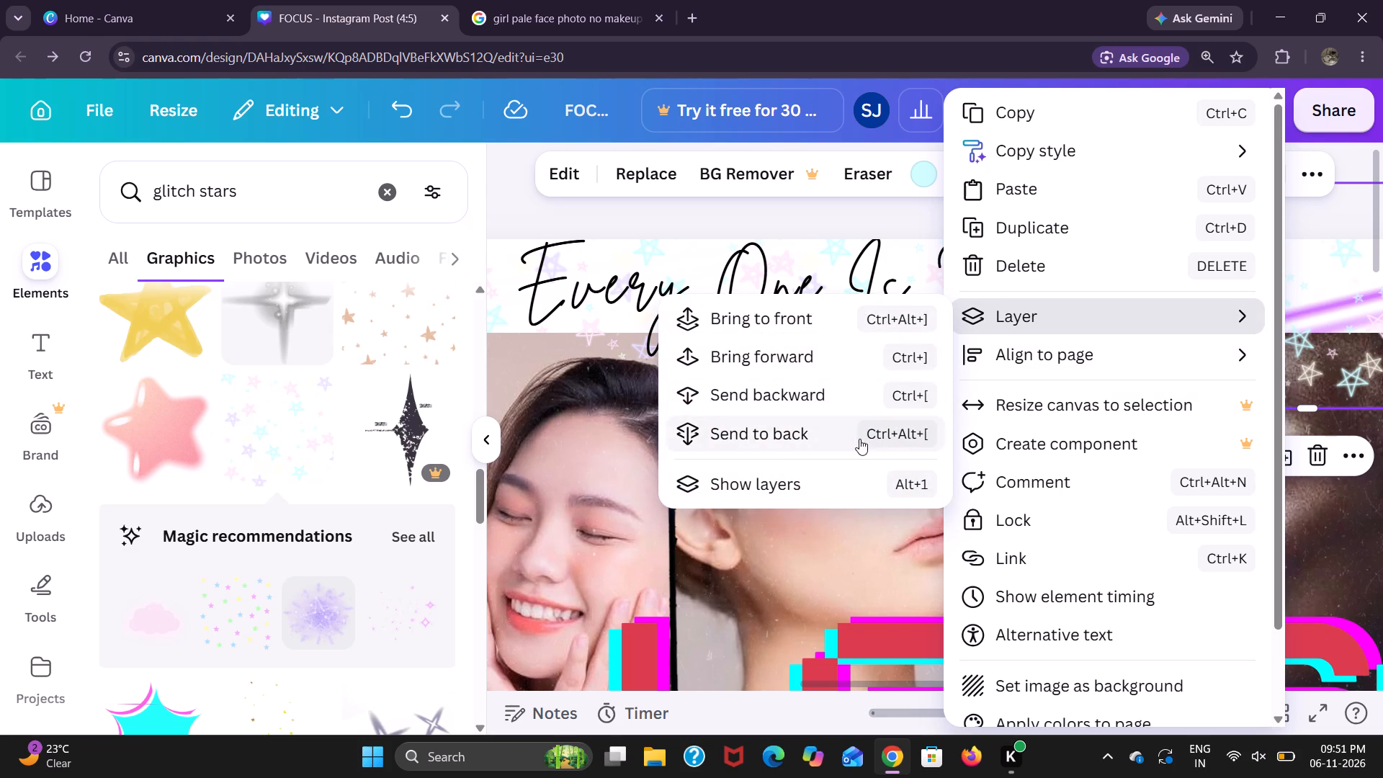
pyautogui.click(859, 439)
pyautogui.click(825, 591)
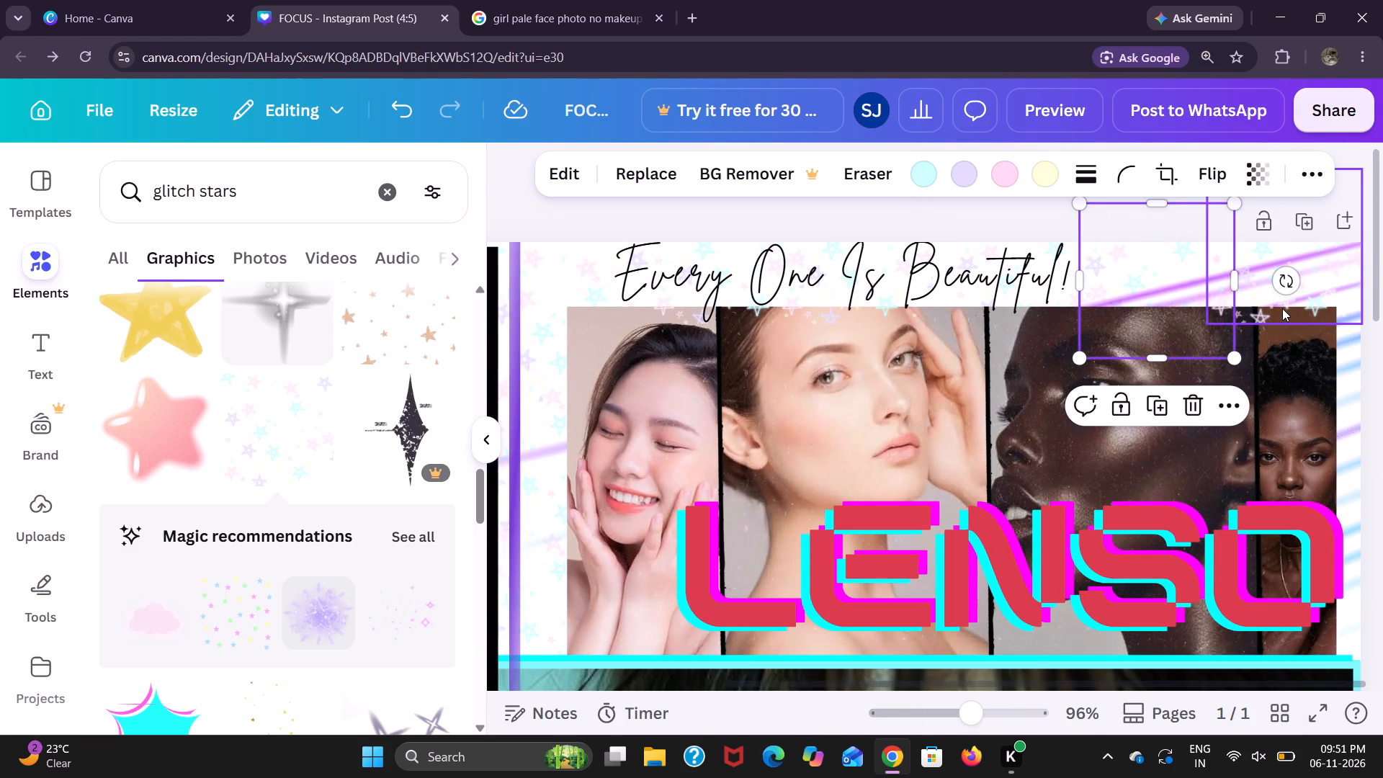
pyautogui.click(1282, 308)
pyautogui.rightClick(1282, 308)
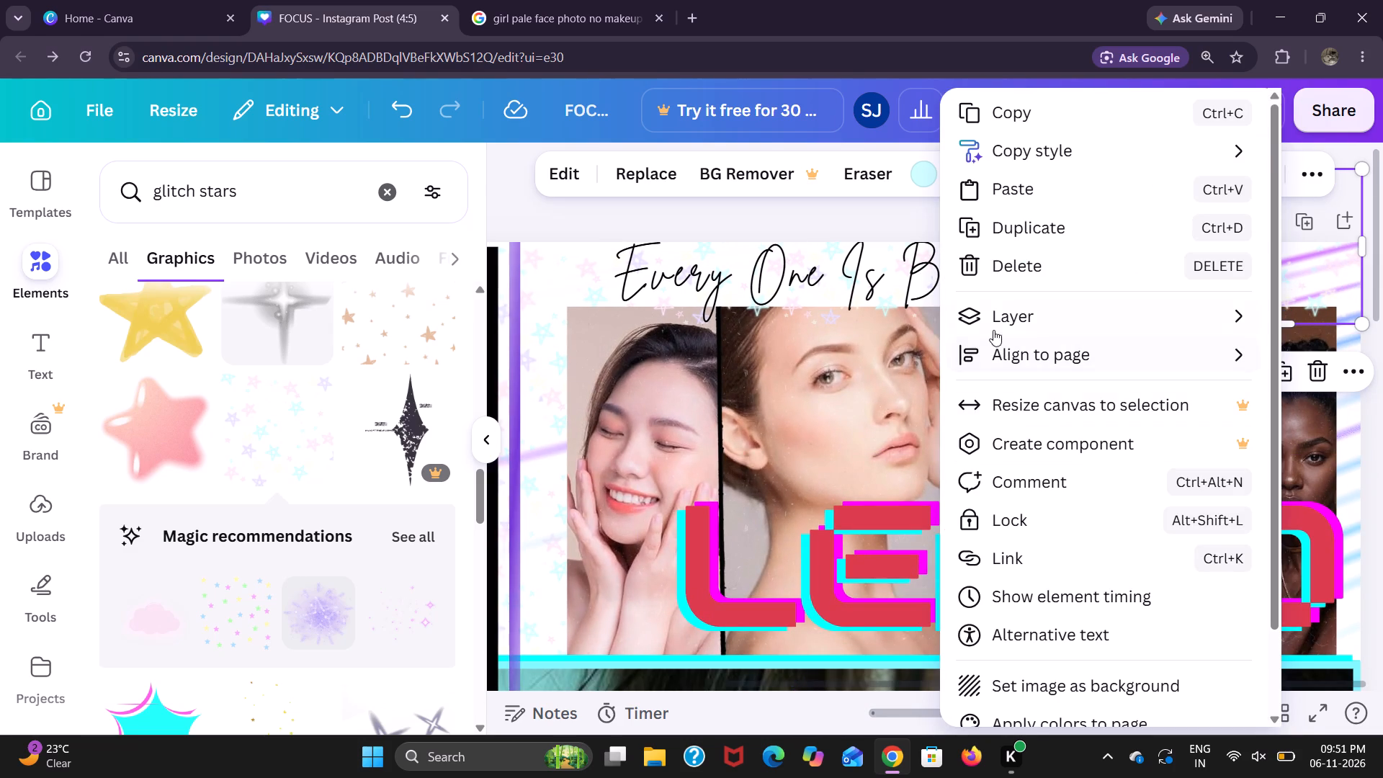
pyautogui.click(764, 440)
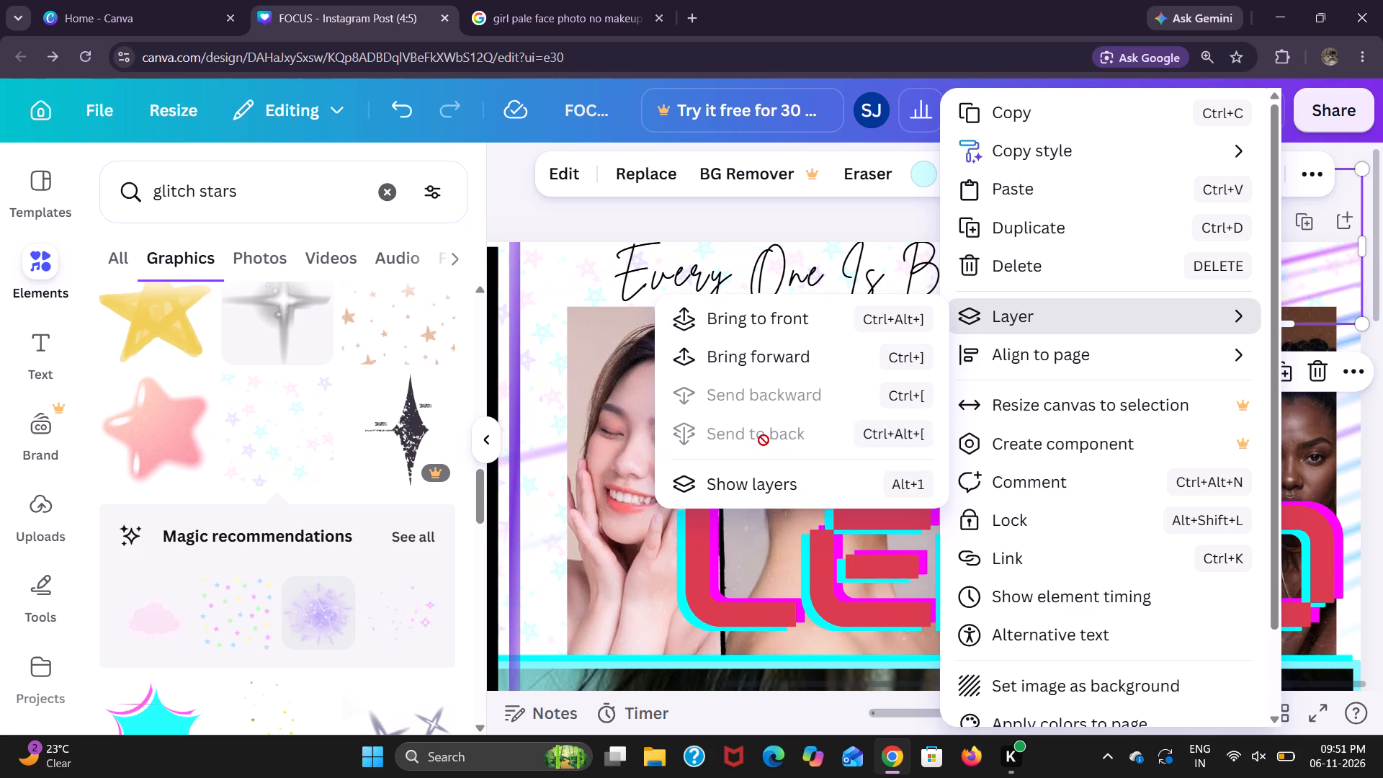
pyautogui.click(1333, 466)
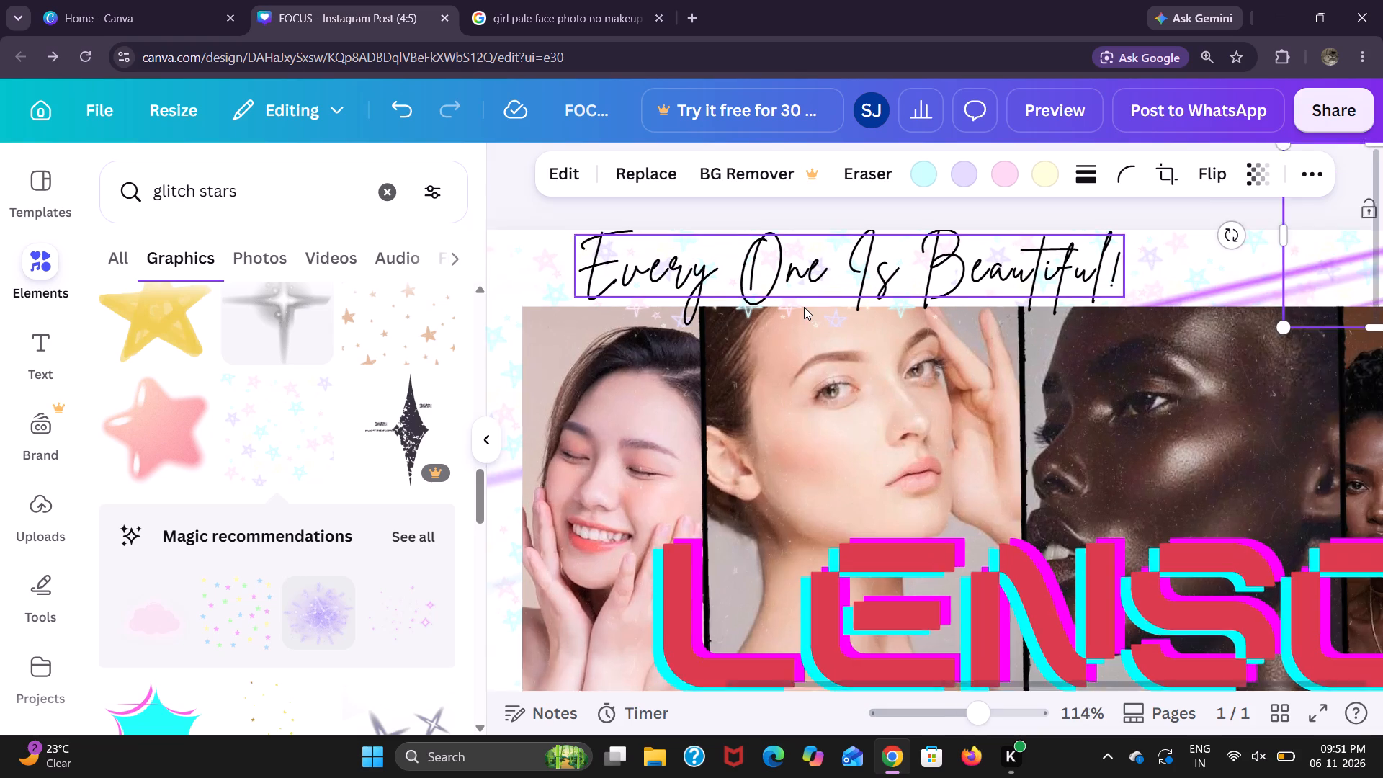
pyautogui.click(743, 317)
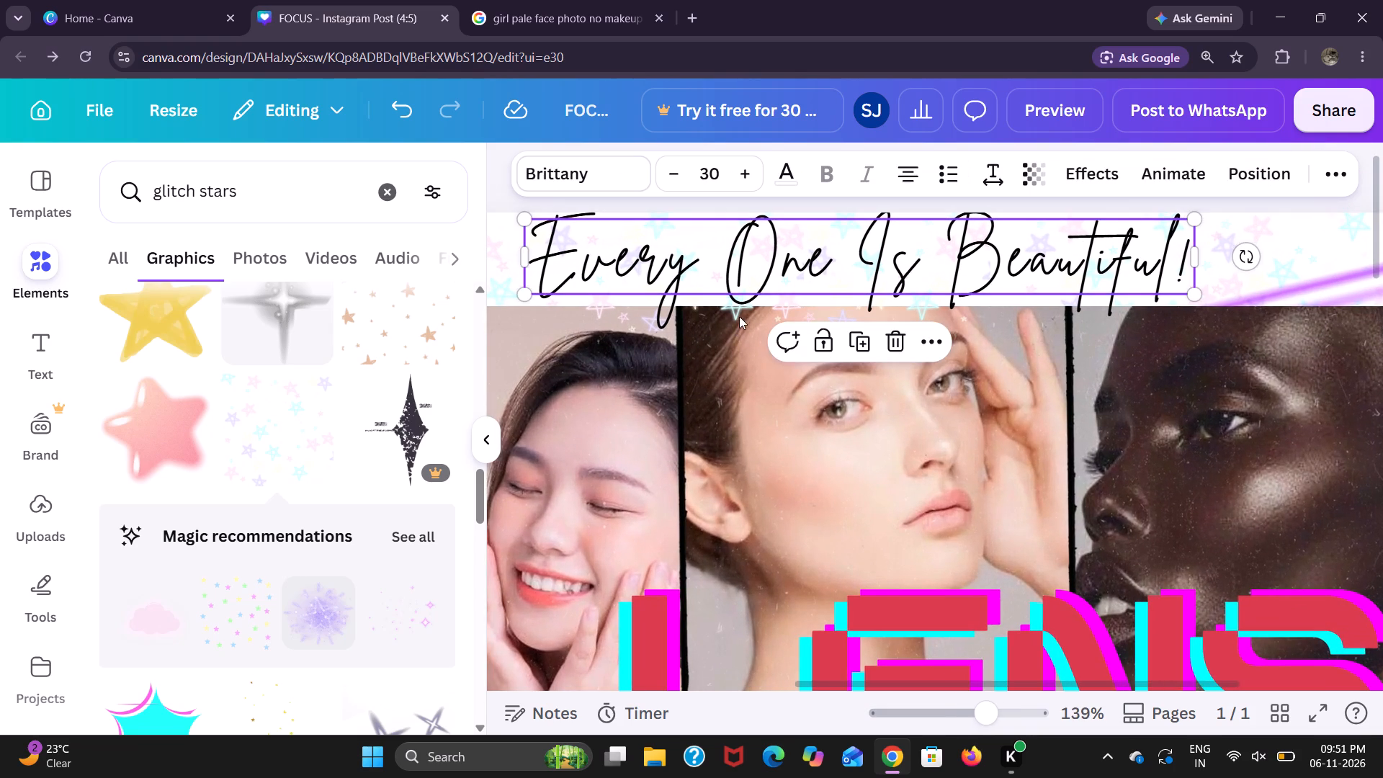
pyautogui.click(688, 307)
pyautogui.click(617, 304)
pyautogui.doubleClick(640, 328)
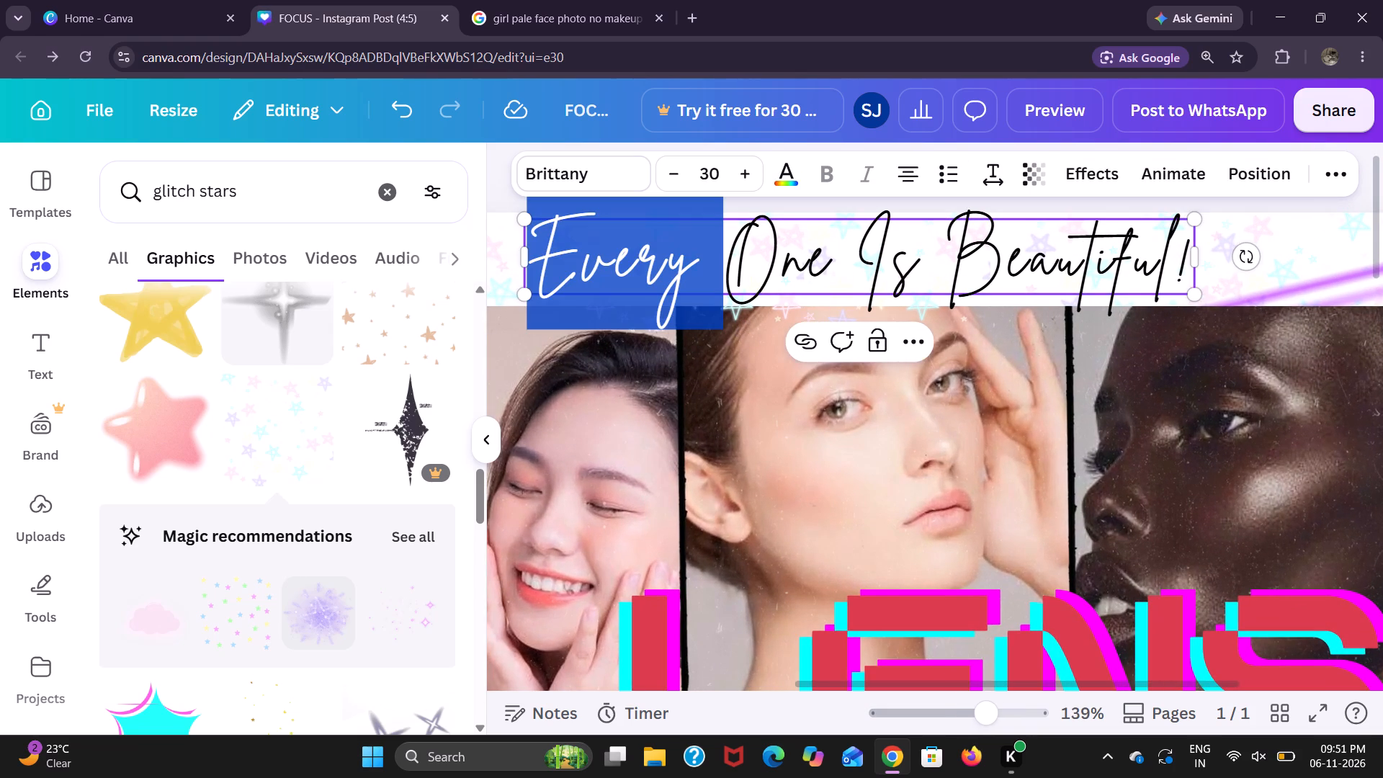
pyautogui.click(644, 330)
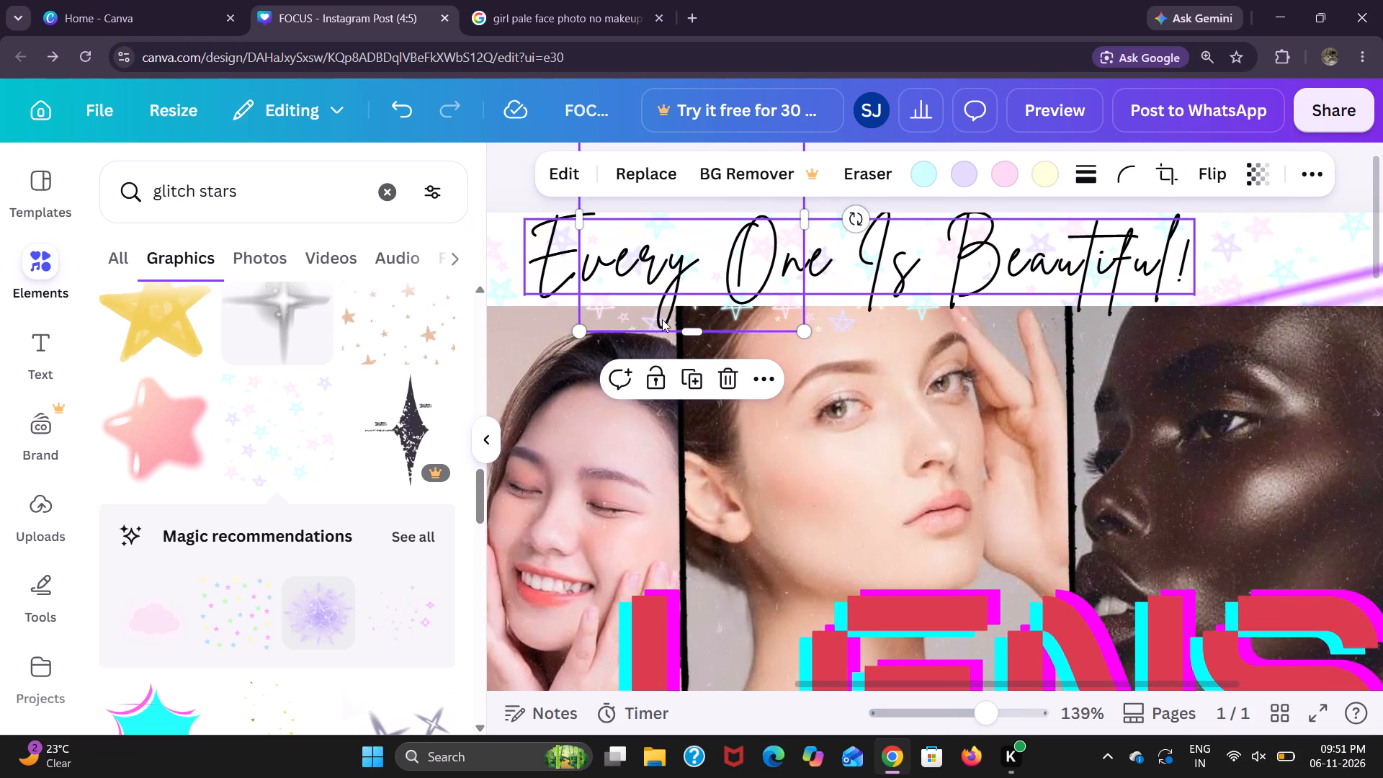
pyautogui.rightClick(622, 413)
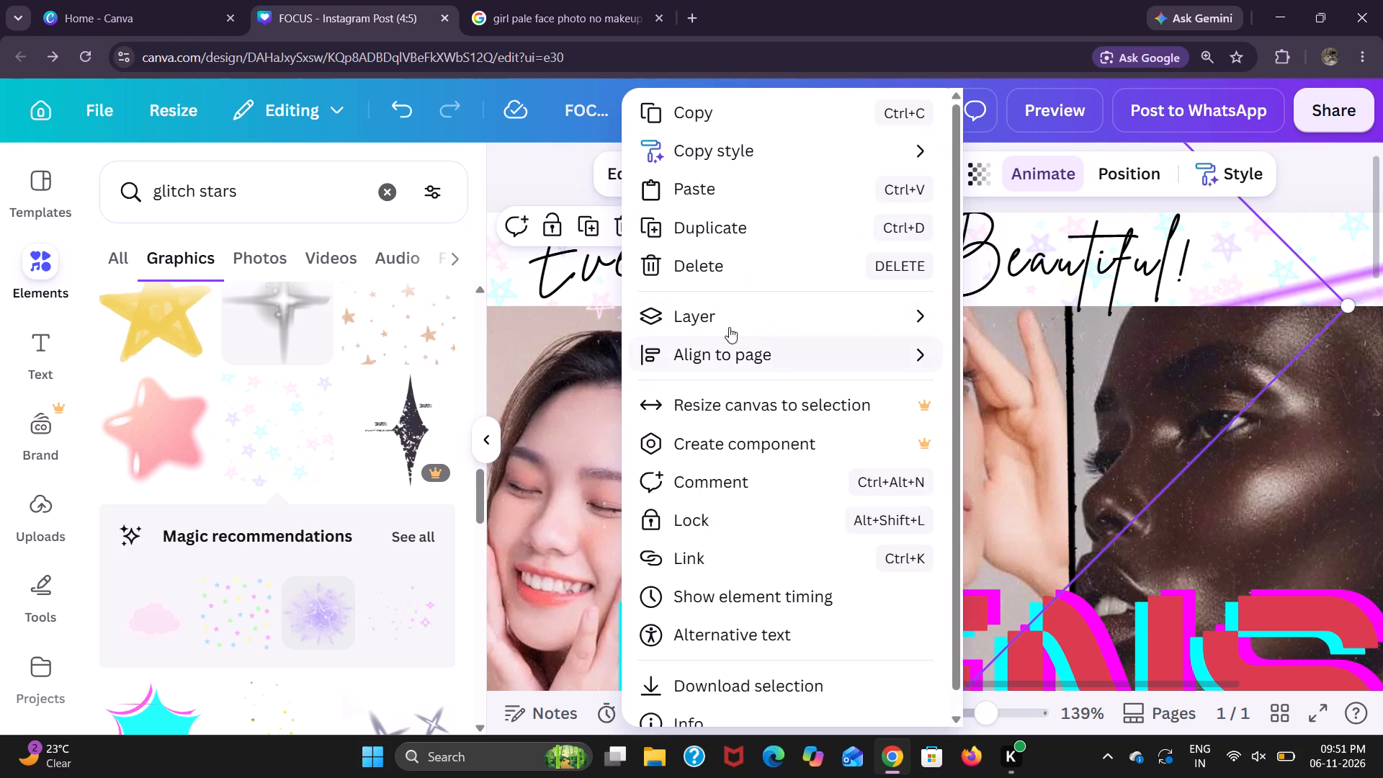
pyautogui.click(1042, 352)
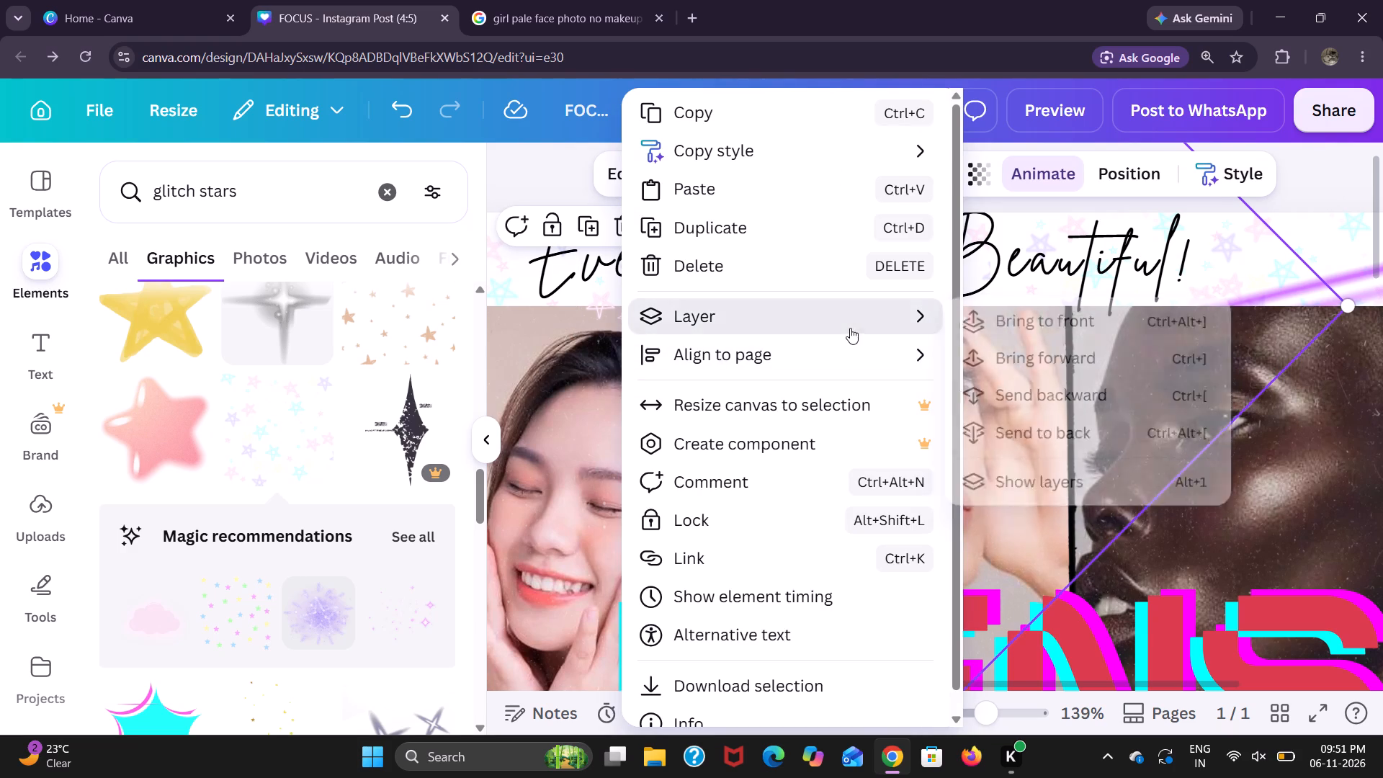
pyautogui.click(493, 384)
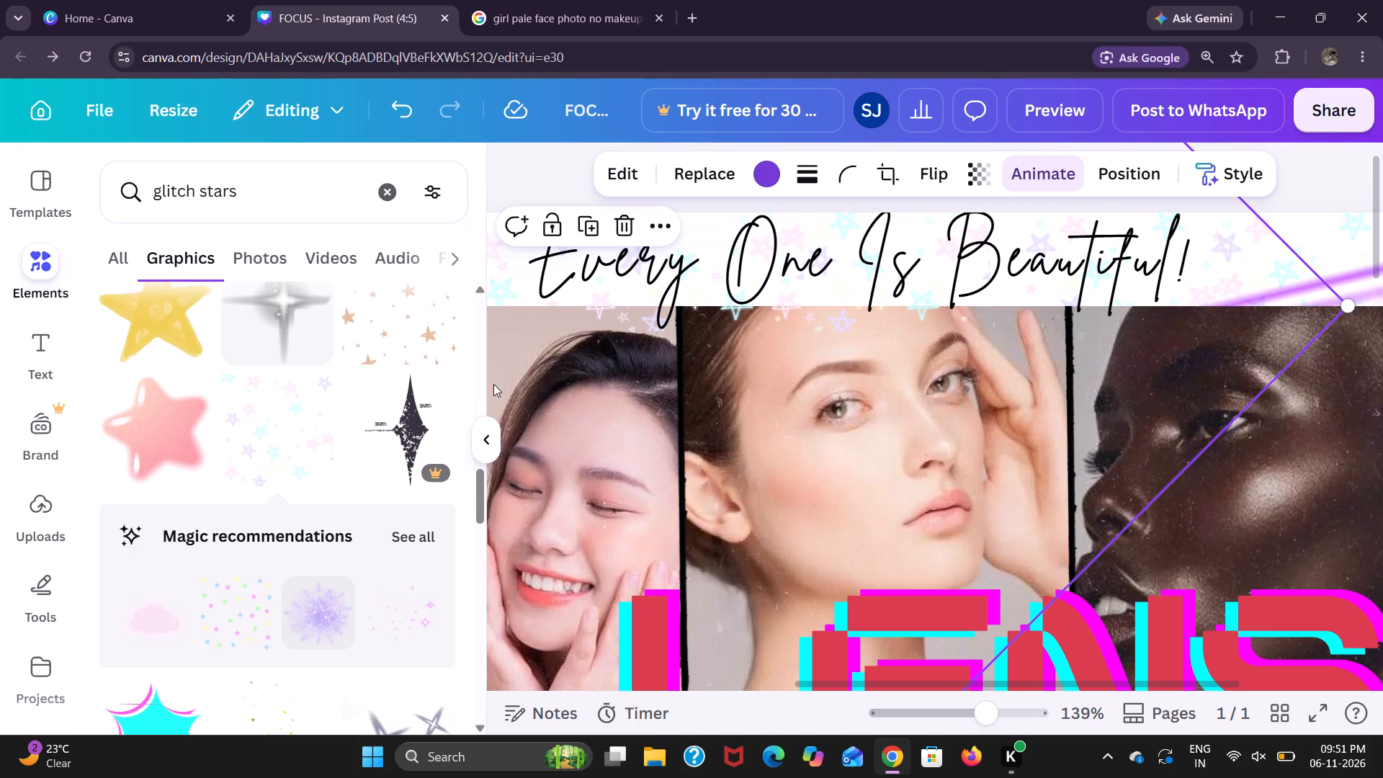
# Show the layers and move the row-of-portraits image above the stars copies, directly below the It's Eyes, Its Lens group.
pyautogui.click(1343, 481)
pyautogui.rightClick(1343, 481)
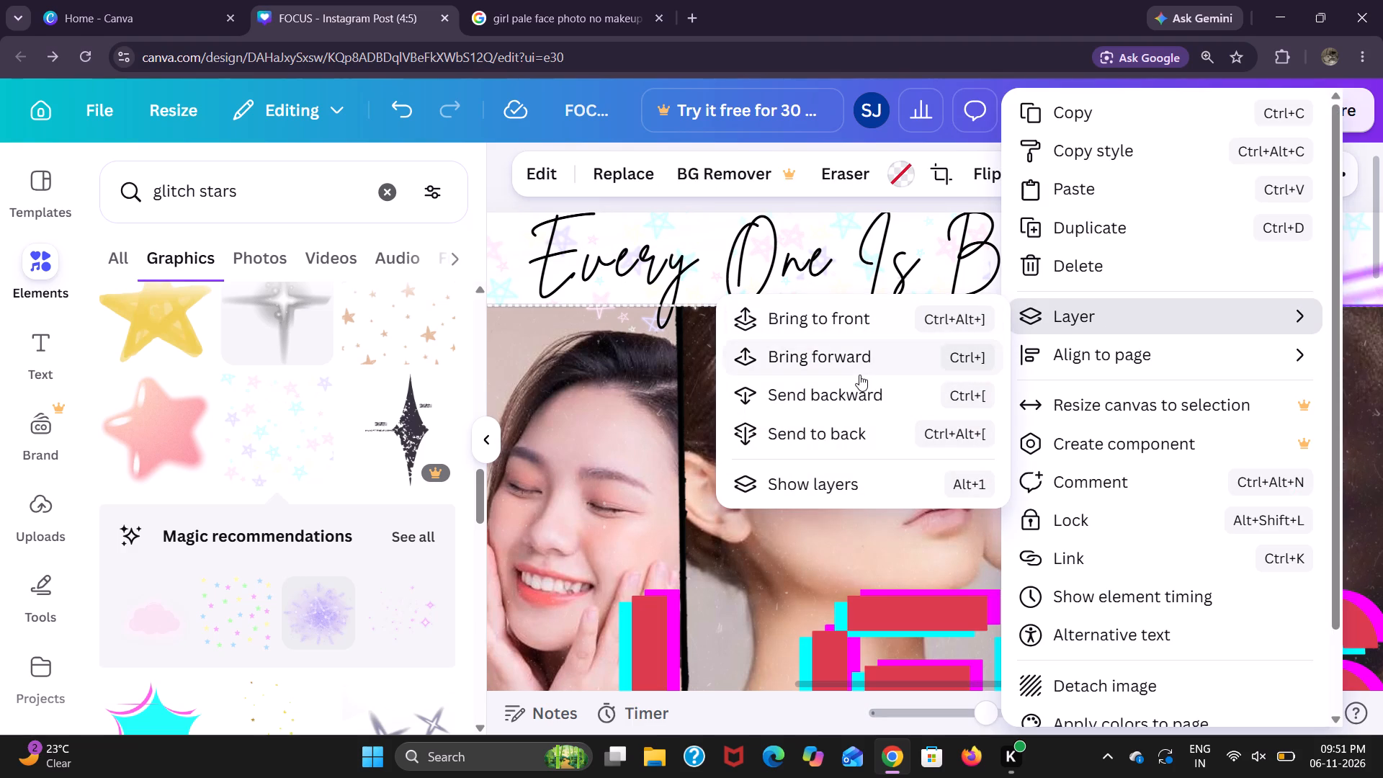
pyautogui.click(857, 370)
pyautogui.click(904, 372)
pyautogui.click(892, 483)
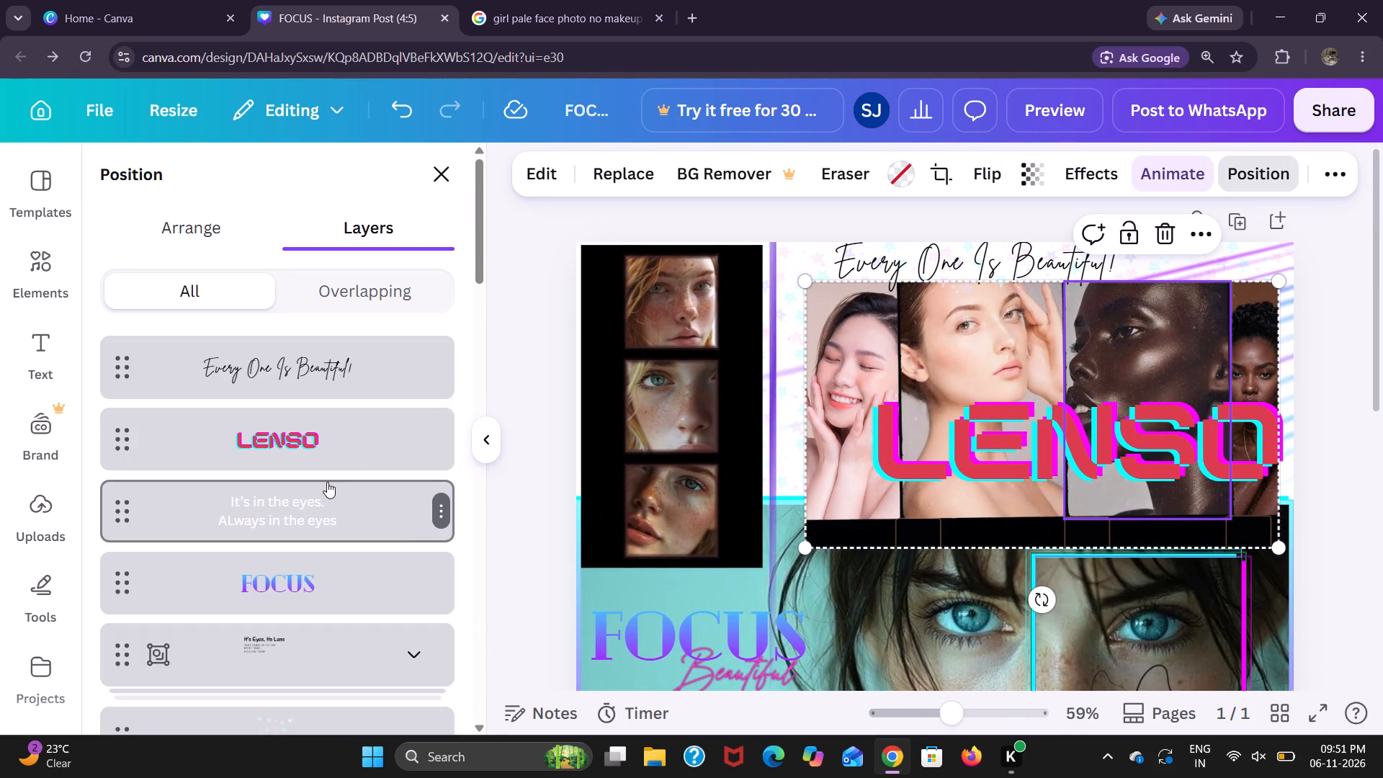
pyautogui.scroll(-4, 356, 576)
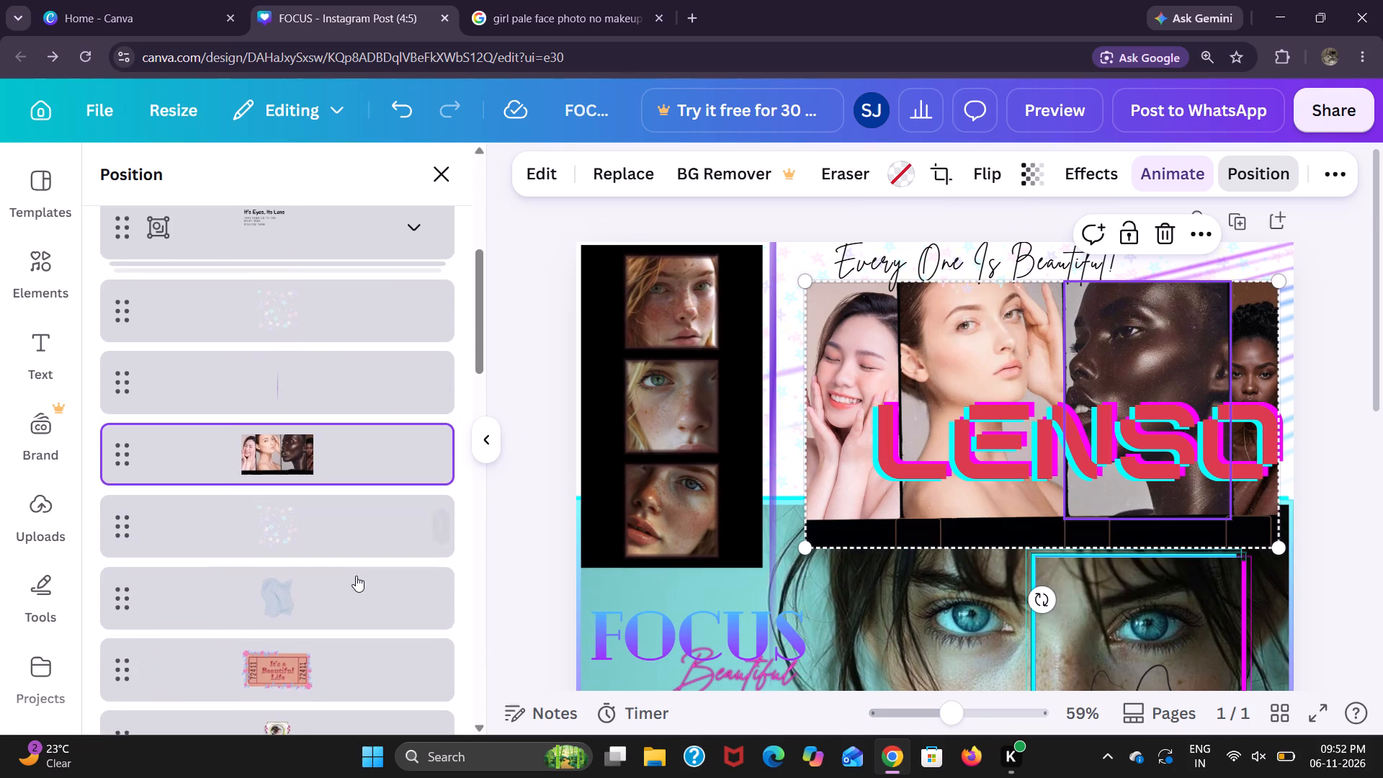
pyautogui.moveTo(274, 457); pyautogui.dragTo(279, 439)
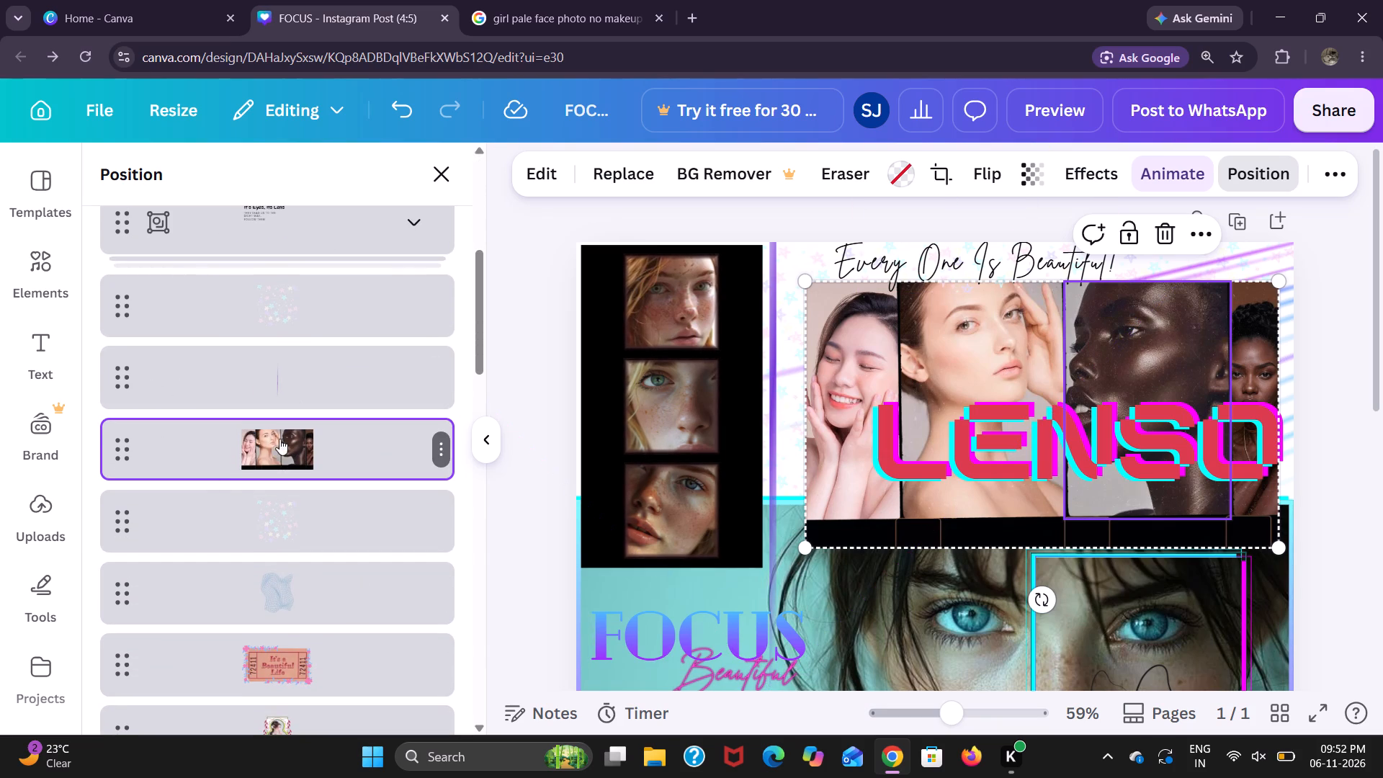
pyautogui.moveTo(279, 439); pyautogui.dragTo(261, 280)
pyautogui.scroll(2, 273, 350)
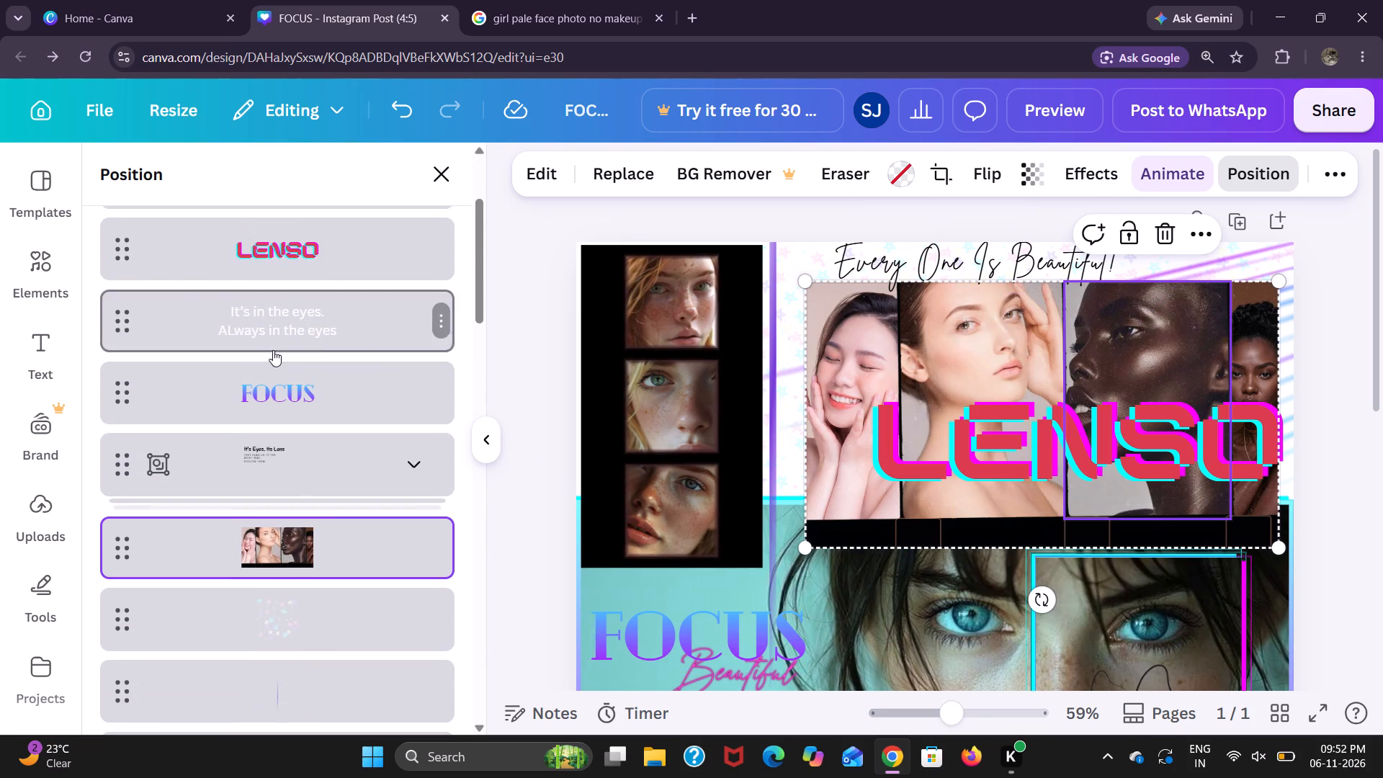
# Delete the empty text box inside the It's Eyes, Its Lens group.
pyautogui.scroll(-1, 417, 466)
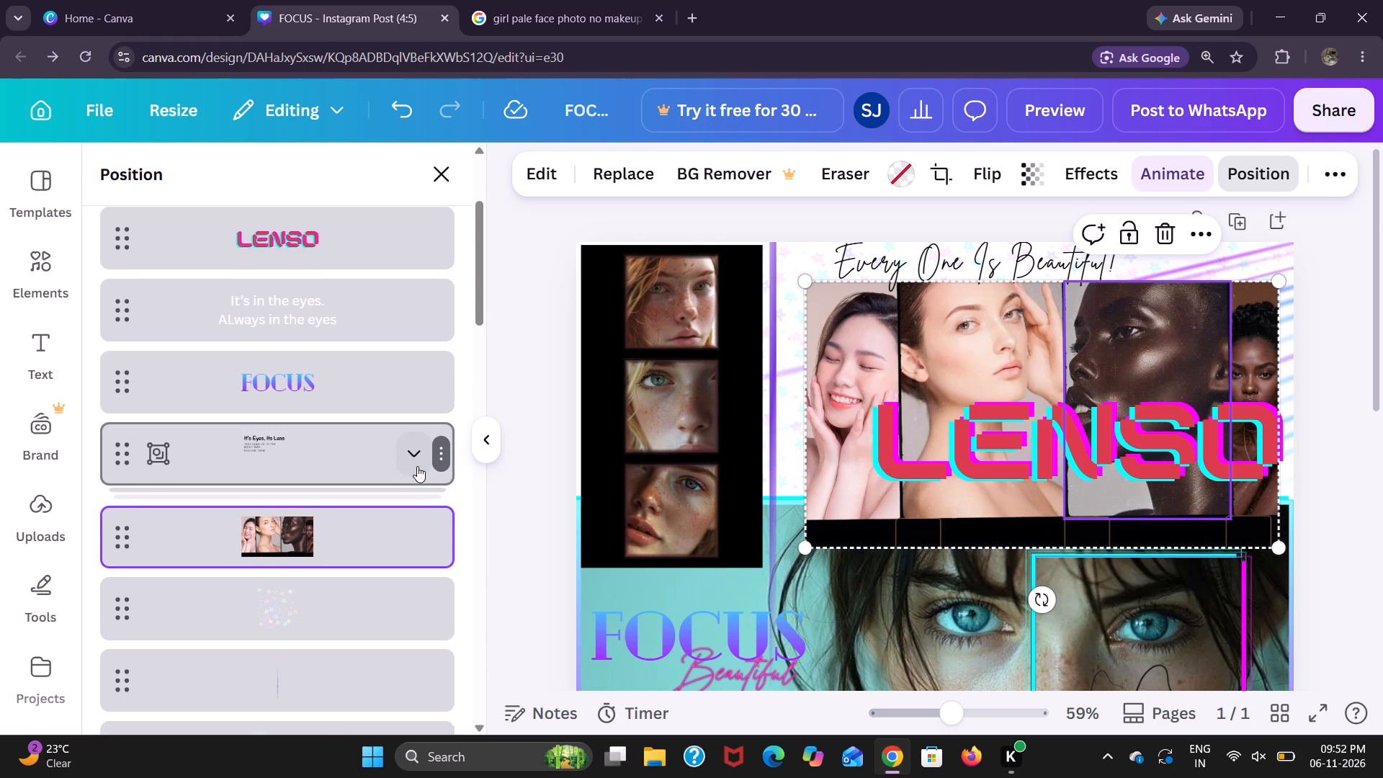
pyautogui.click(413, 442)
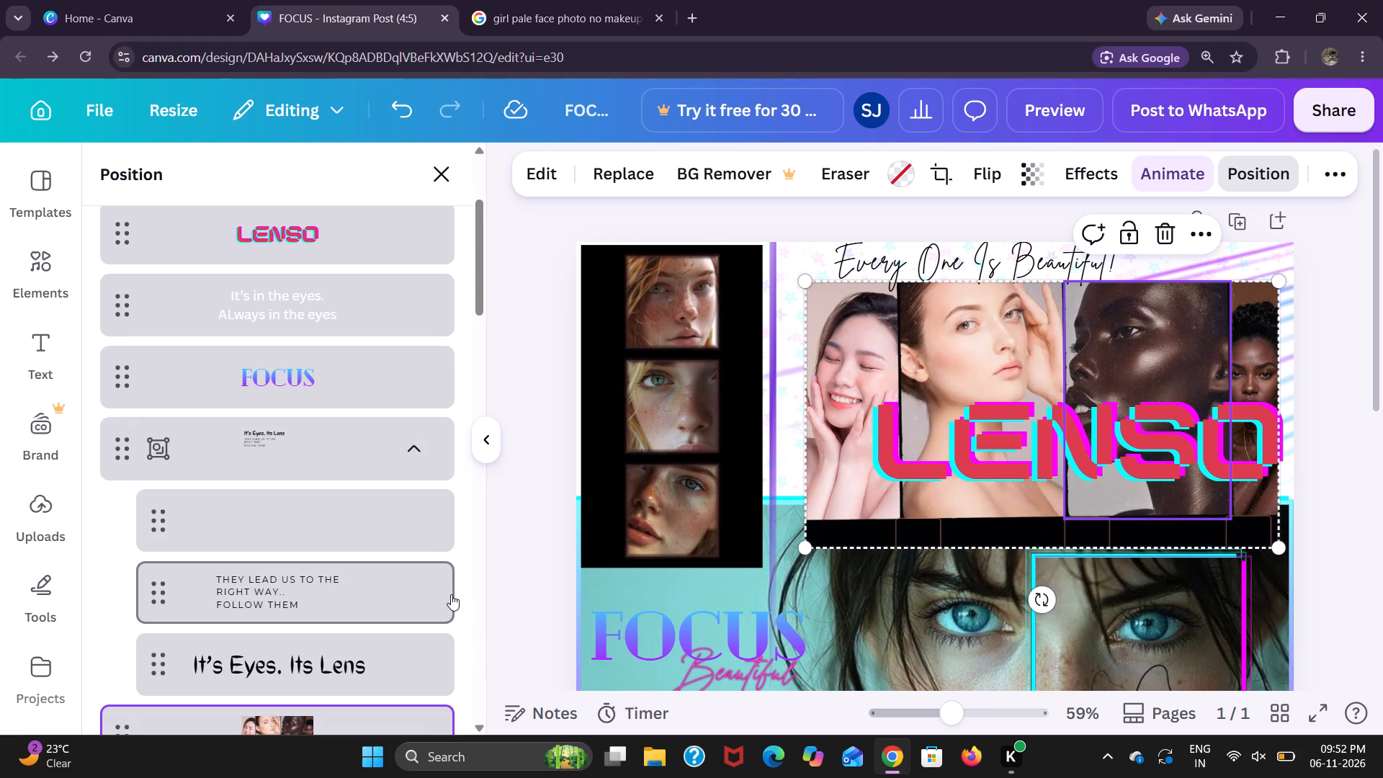
pyautogui.click(451, 594)
pyautogui.click(398, 532)
pyautogui.click(448, 526)
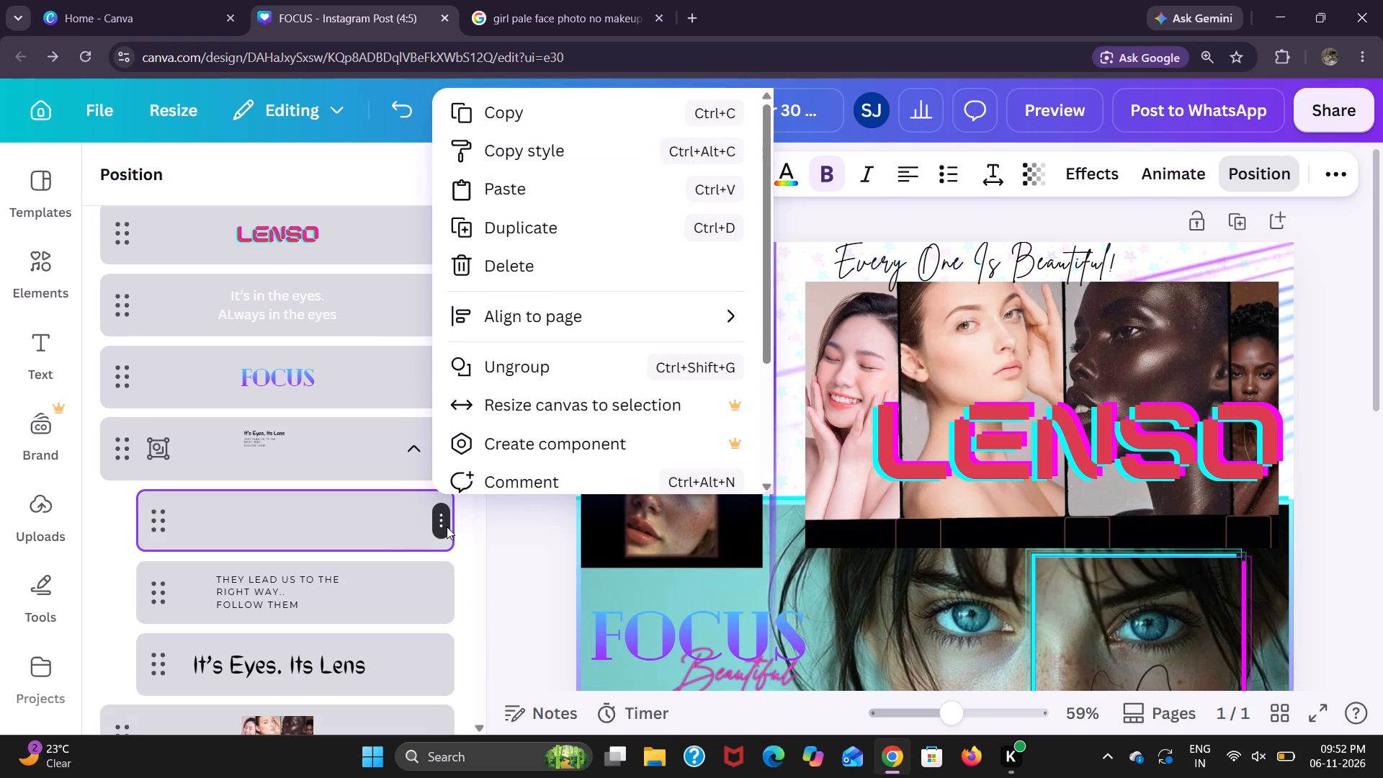
pyautogui.click(519, 269)
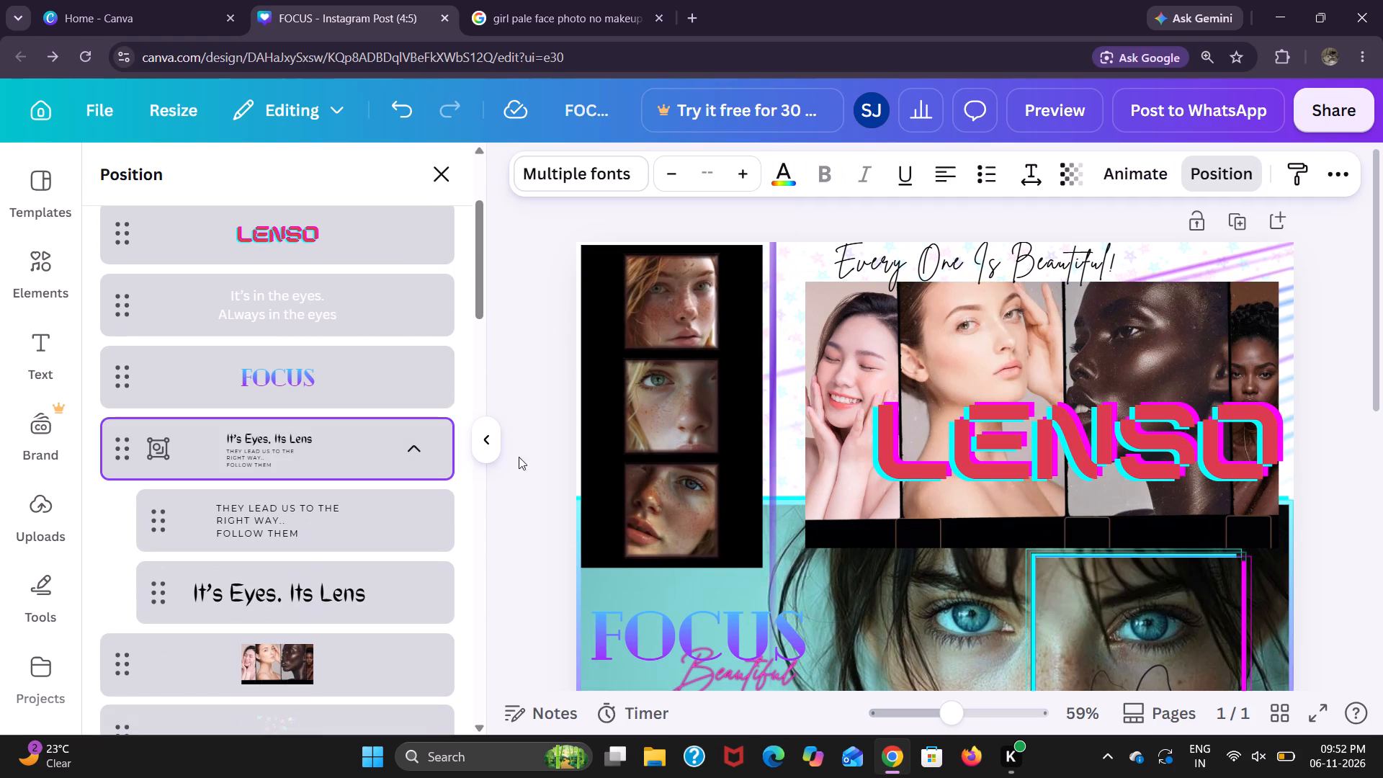
# Rescale the It's Eyes, Its Lens text group and narrow its box to fit between the photo card and the framed illustration.
pyautogui.scroll(-4, 514, 473)
pyautogui.scroll(-2, 741, 501)
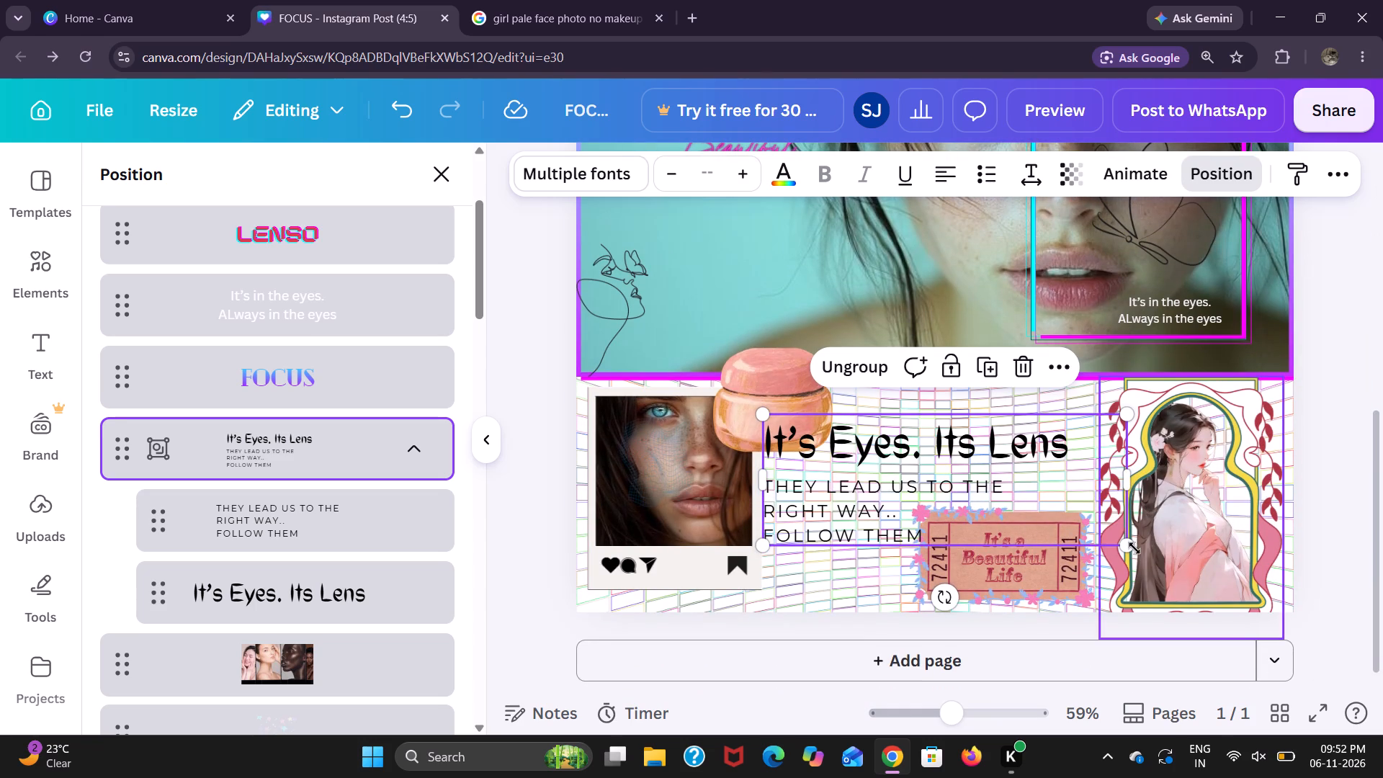
pyautogui.moveTo(1132, 548); pyautogui.dragTo(1081, 558)
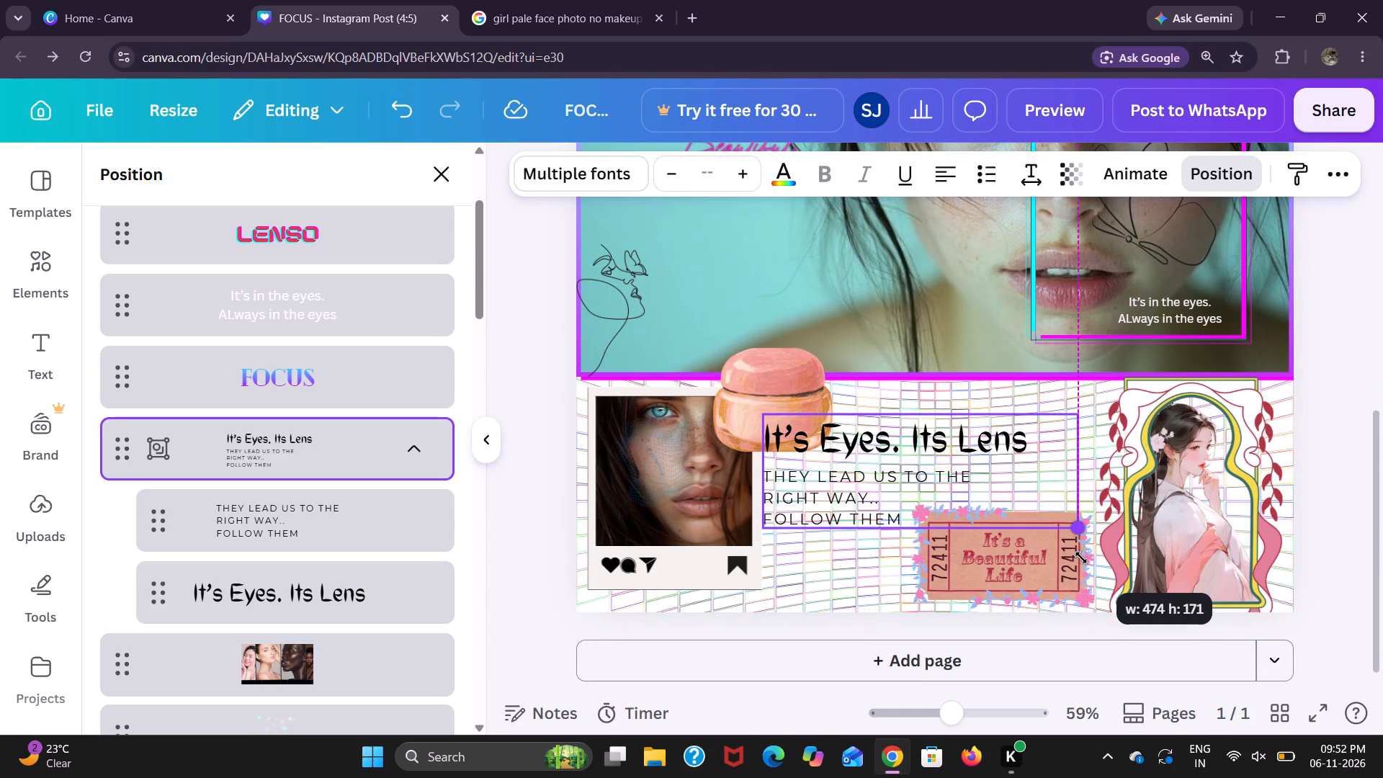
pyautogui.moveTo(1081, 558); pyautogui.dragTo(1082, 567)
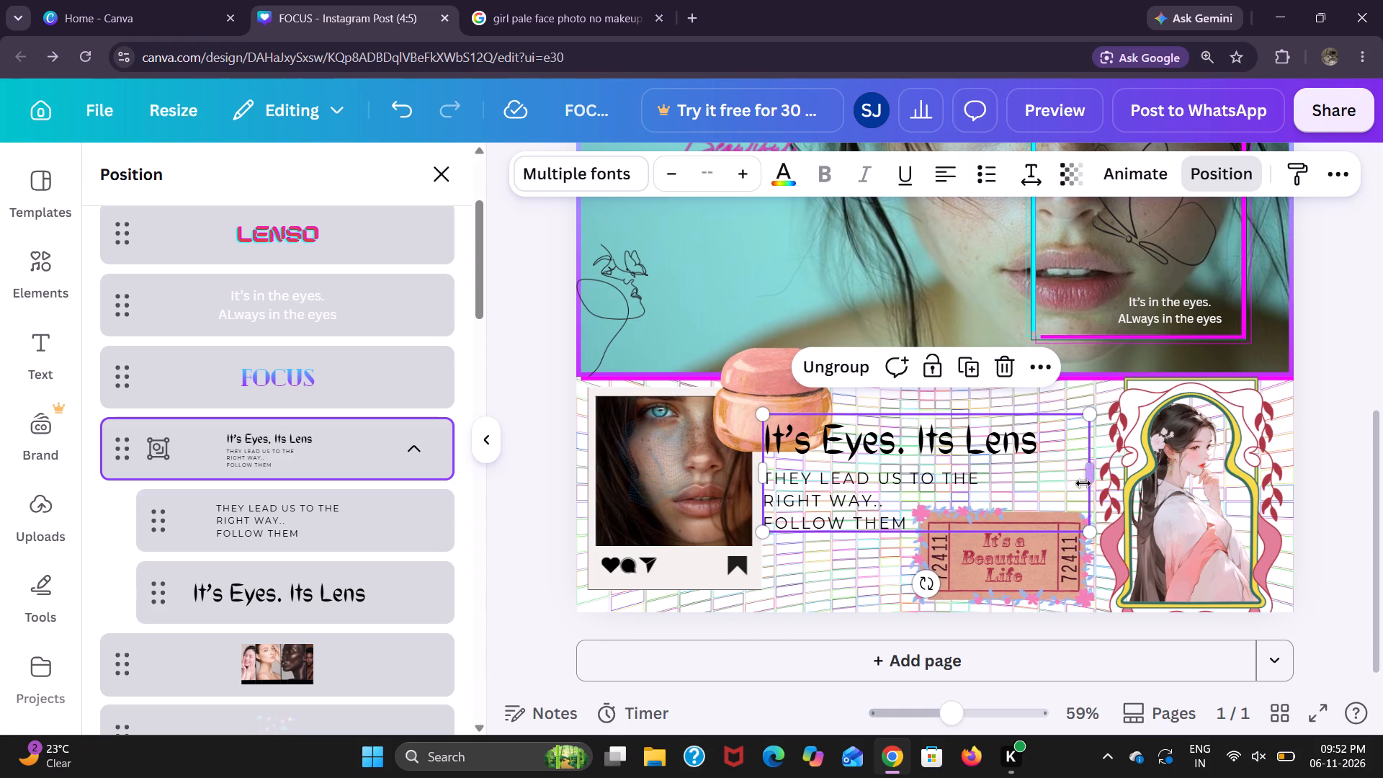
pyautogui.moveTo(1086, 473); pyautogui.dragTo(1047, 467)
pyautogui.moveTo(1052, 538); pyautogui.dragTo(1078, 556)
pyautogui.click(1346, 478)
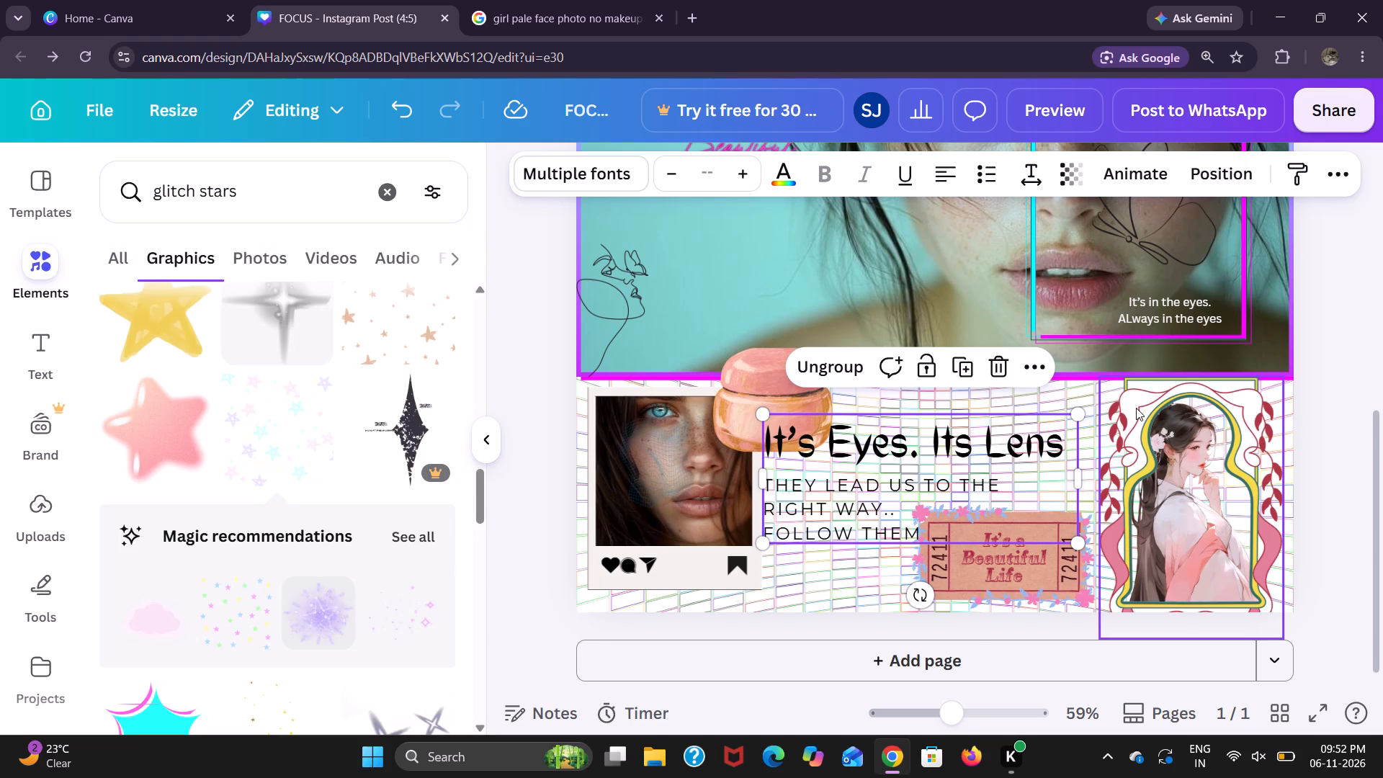
# Add the glossy pink star graphic to the design, shift it partly off the page's left edge and scale it down.
pyautogui.hscroll(1, 1121, 401)
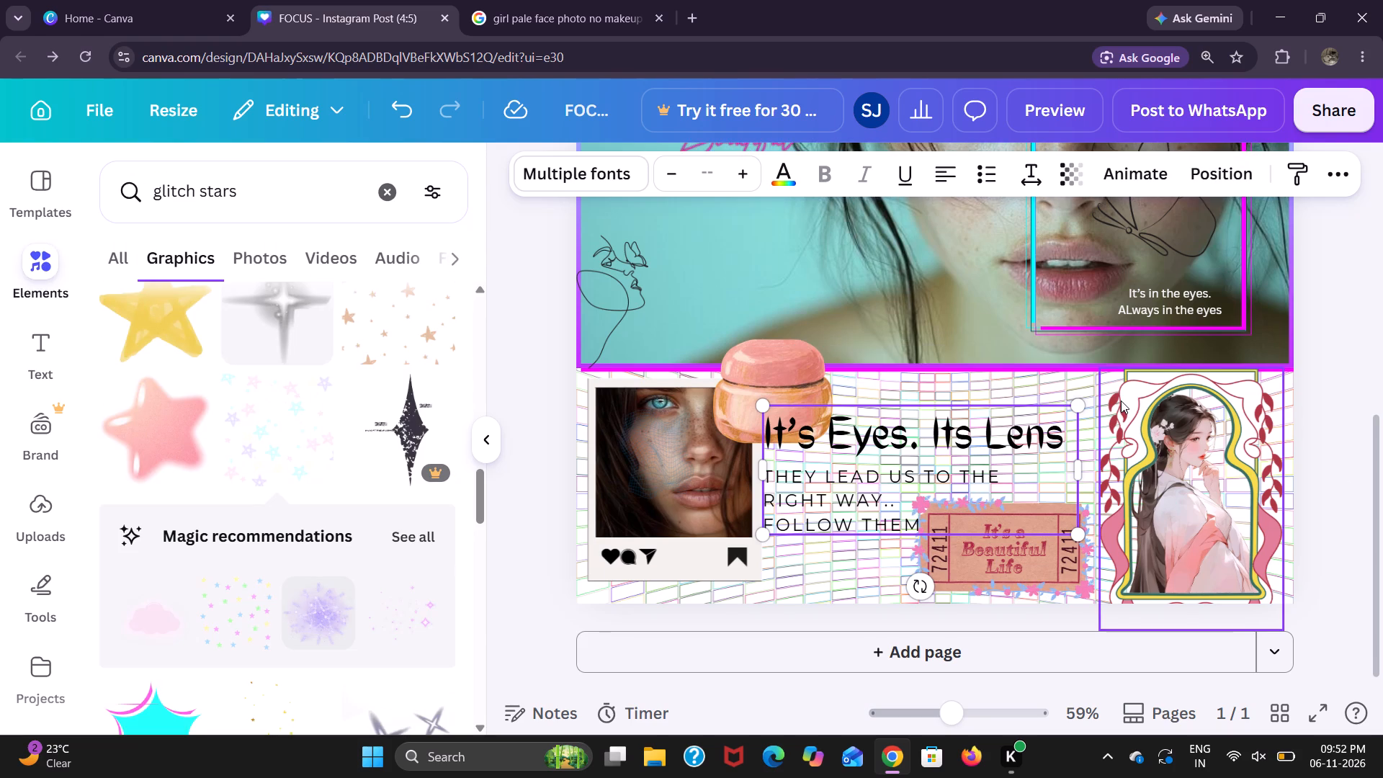
pyautogui.hscroll(1, 1121, 401)
pyautogui.scroll(1, 1121, 401)
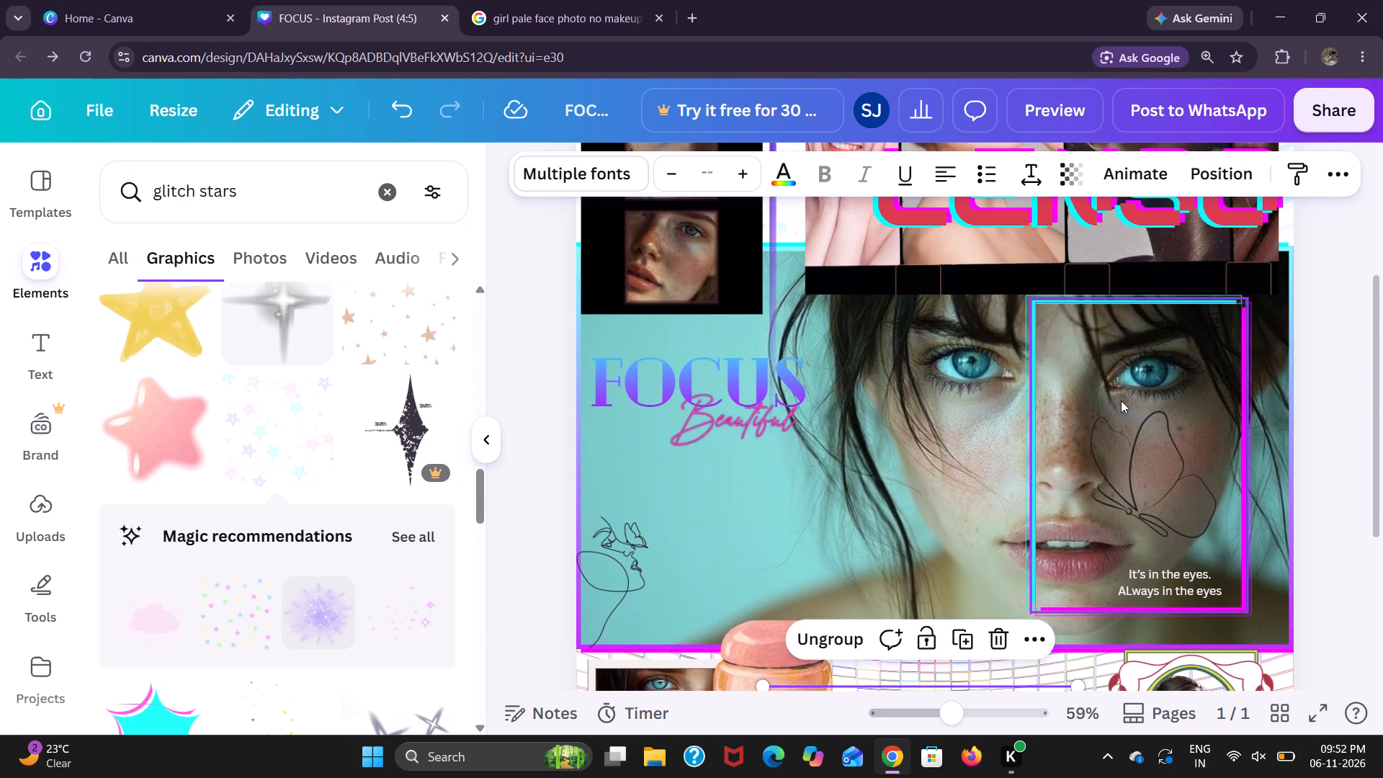
pyautogui.scroll(1, 1121, 401)
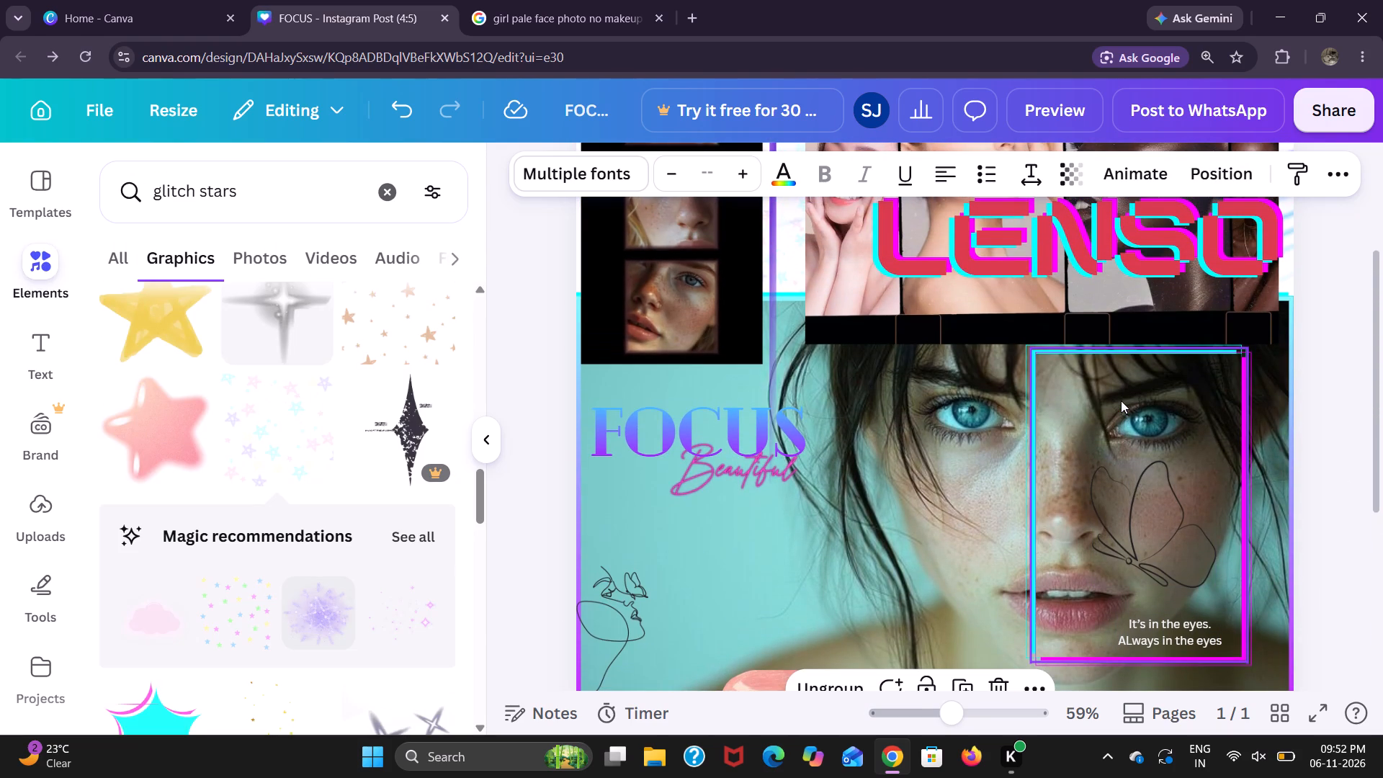
pyautogui.click(180, 465)
pyautogui.scroll(1, 81, 350)
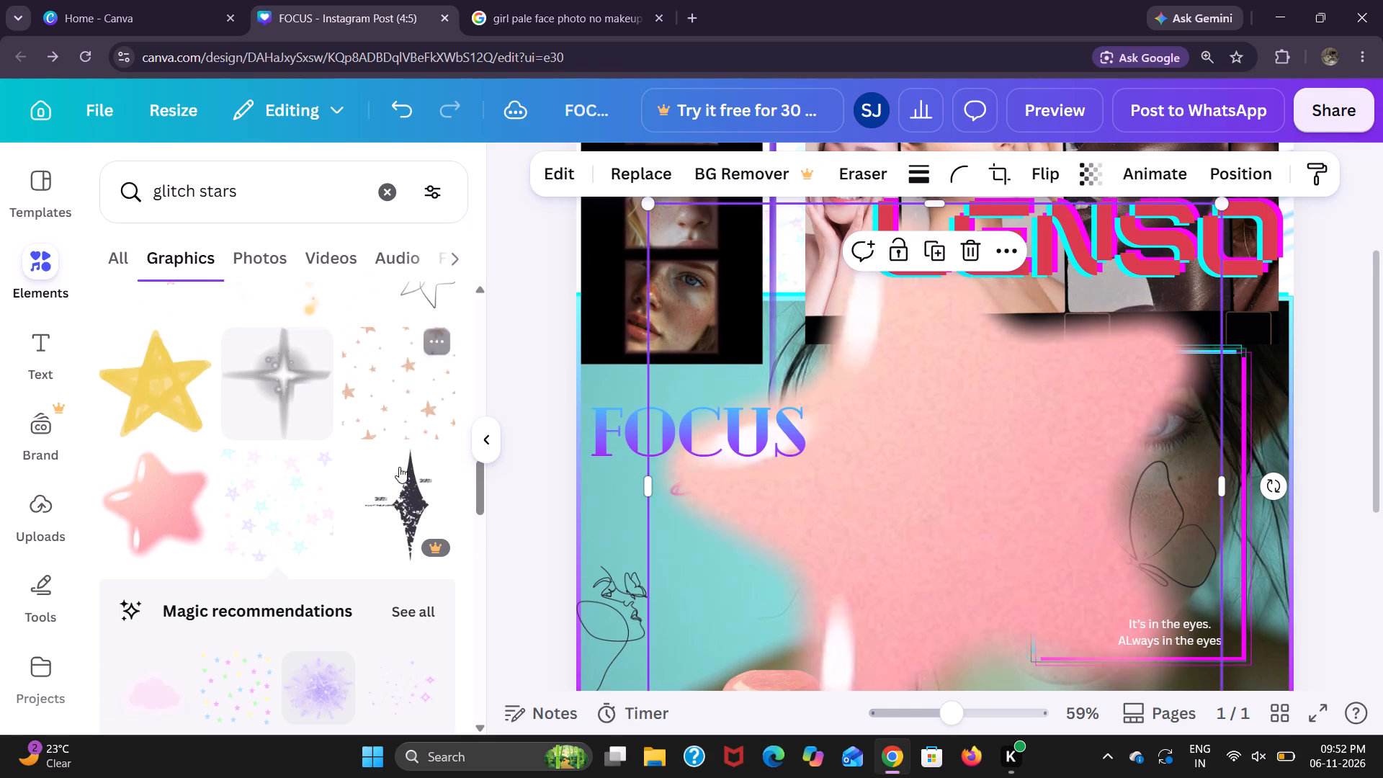
pyautogui.moveTo(928, 482); pyautogui.dragTo(823, 495)
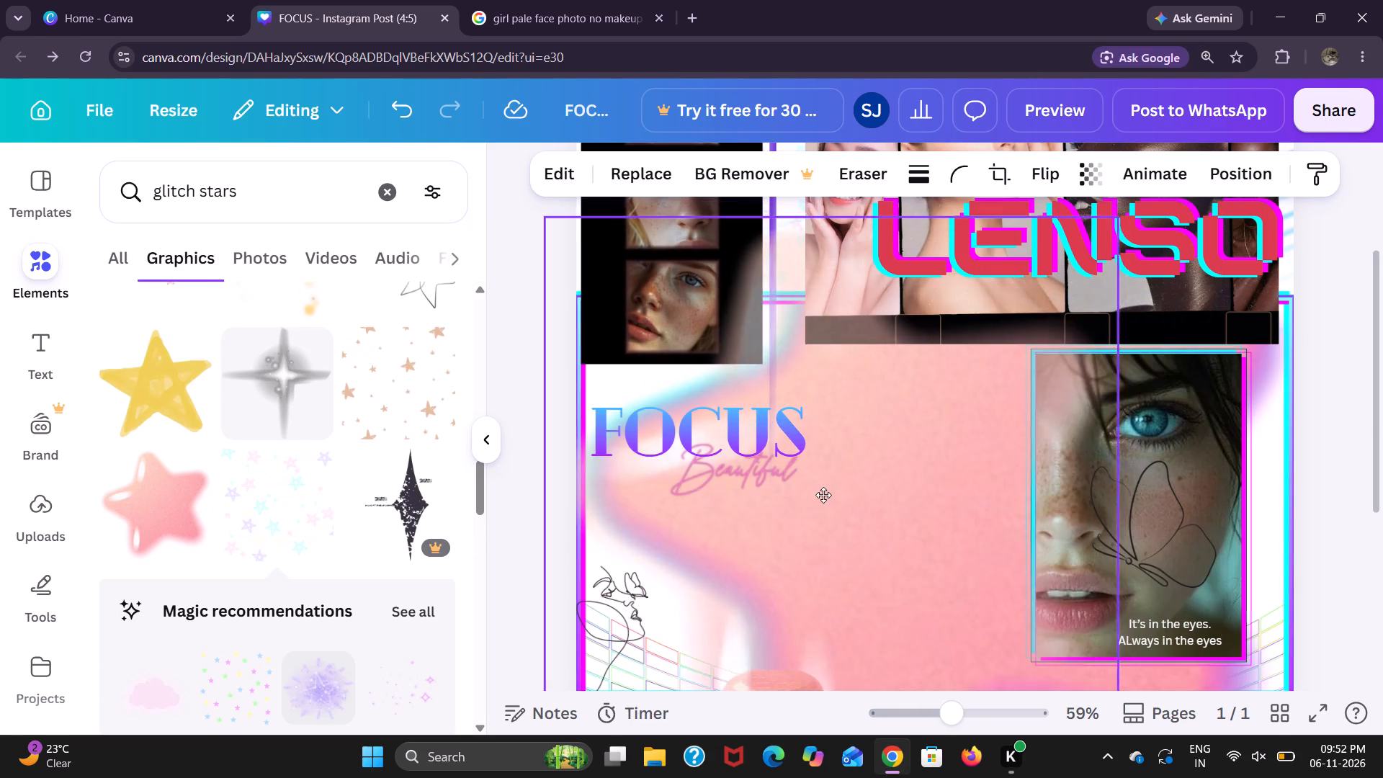
pyautogui.moveTo(823, 495); pyautogui.dragTo(553, 383)
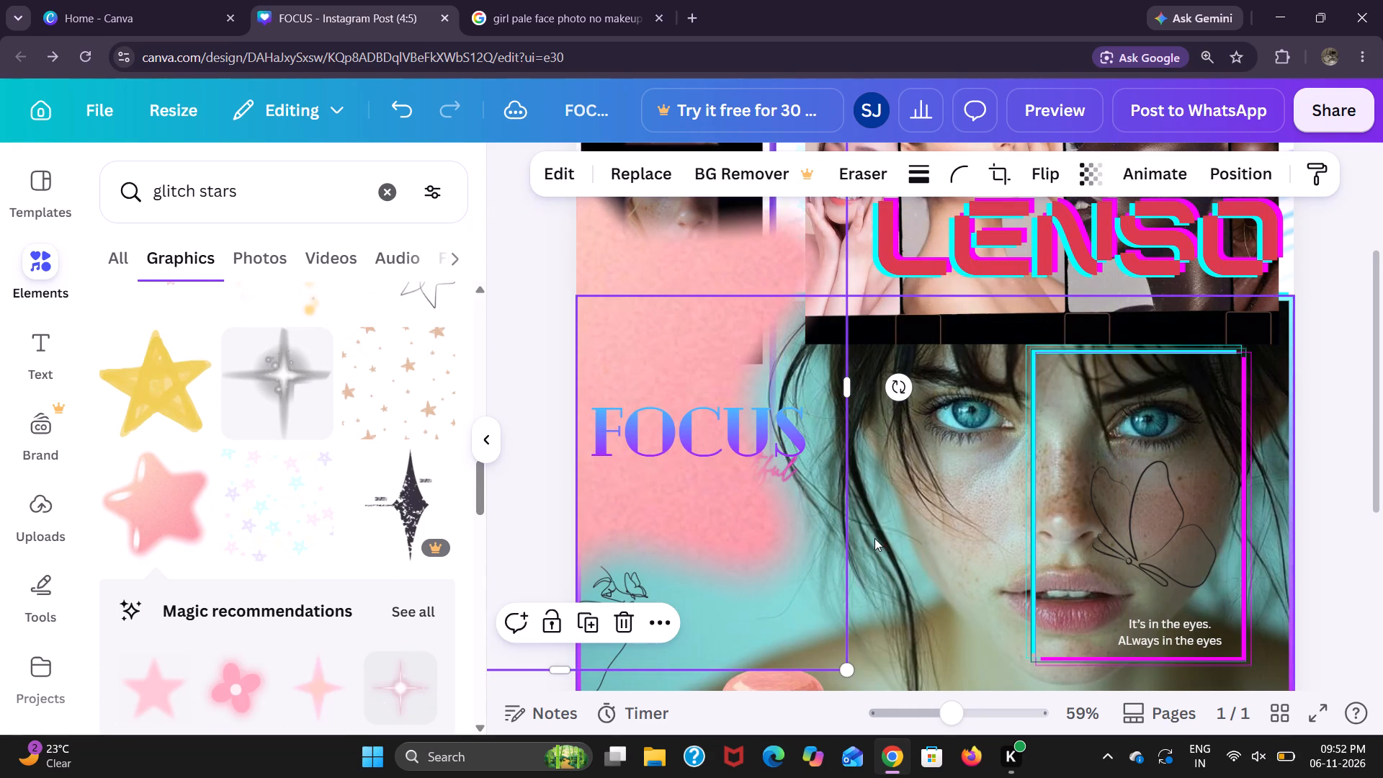
pyautogui.moveTo(852, 652); pyautogui.dragTo(851, 666)
pyautogui.moveTo(851, 666); pyautogui.dragTo(839, 630)
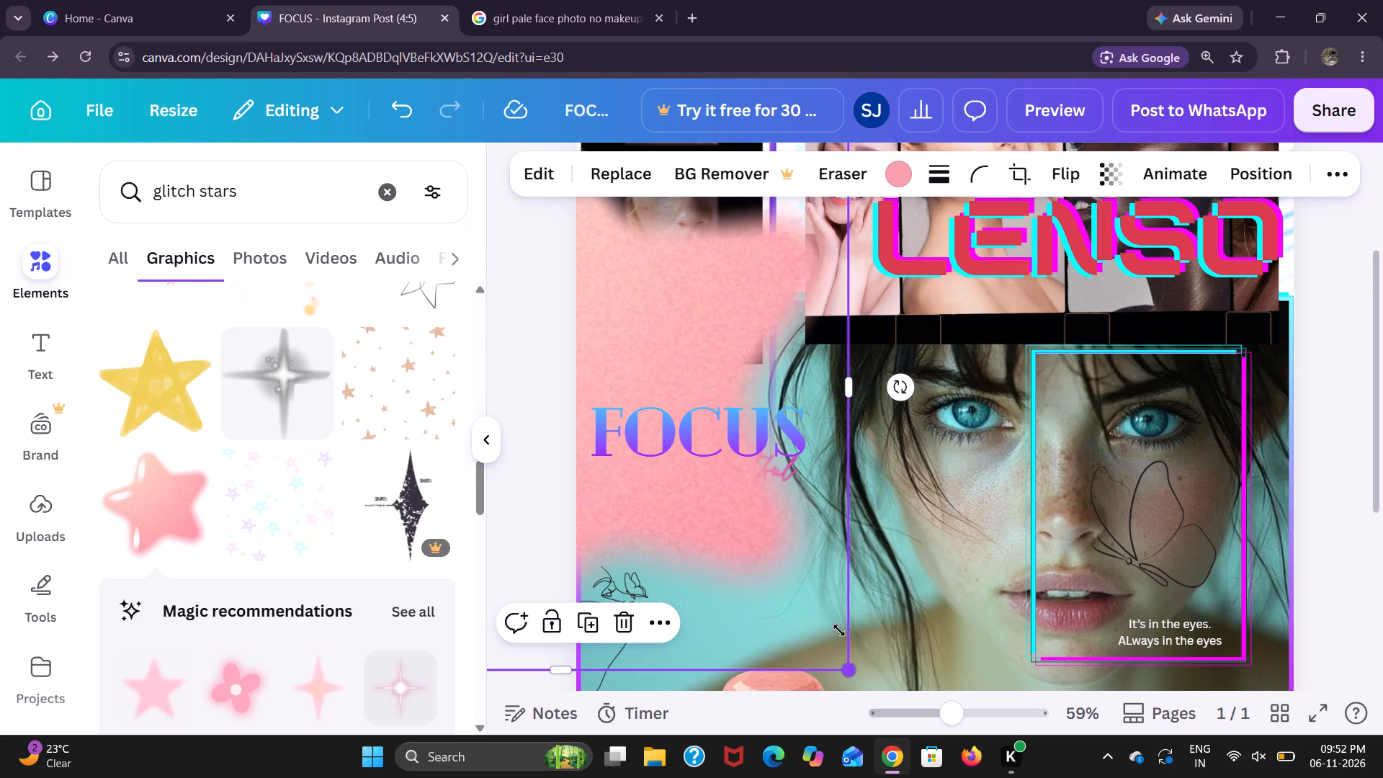
pyautogui.moveTo(839, 630); pyautogui.dragTo(719, 403)
# Reposition the pink star around the FOCUS title and the vertical film strip at the page's left edge, undoing the last change.
pyautogui.moveTo(631, 301); pyautogui.dragTo(743, 411)
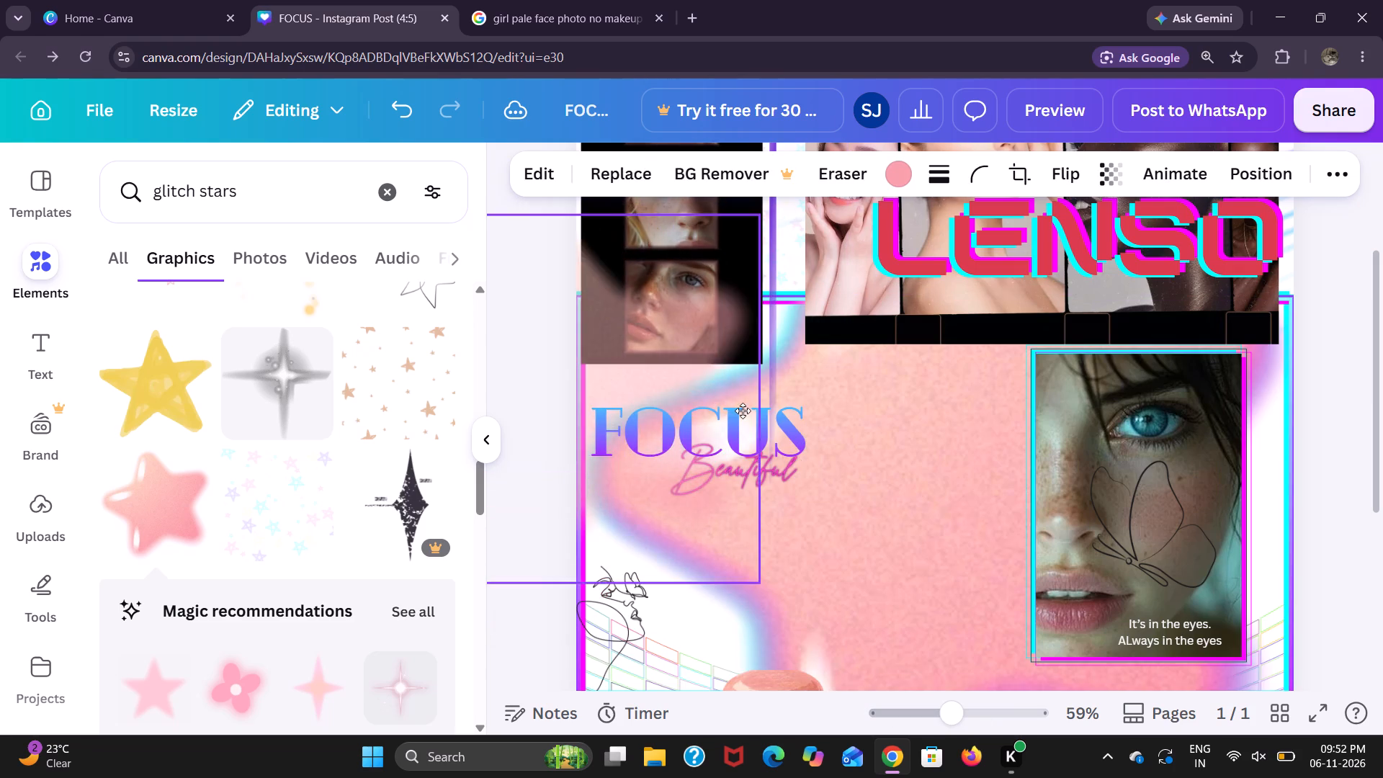
pyautogui.moveTo(743, 411); pyautogui.dragTo(722, 525)
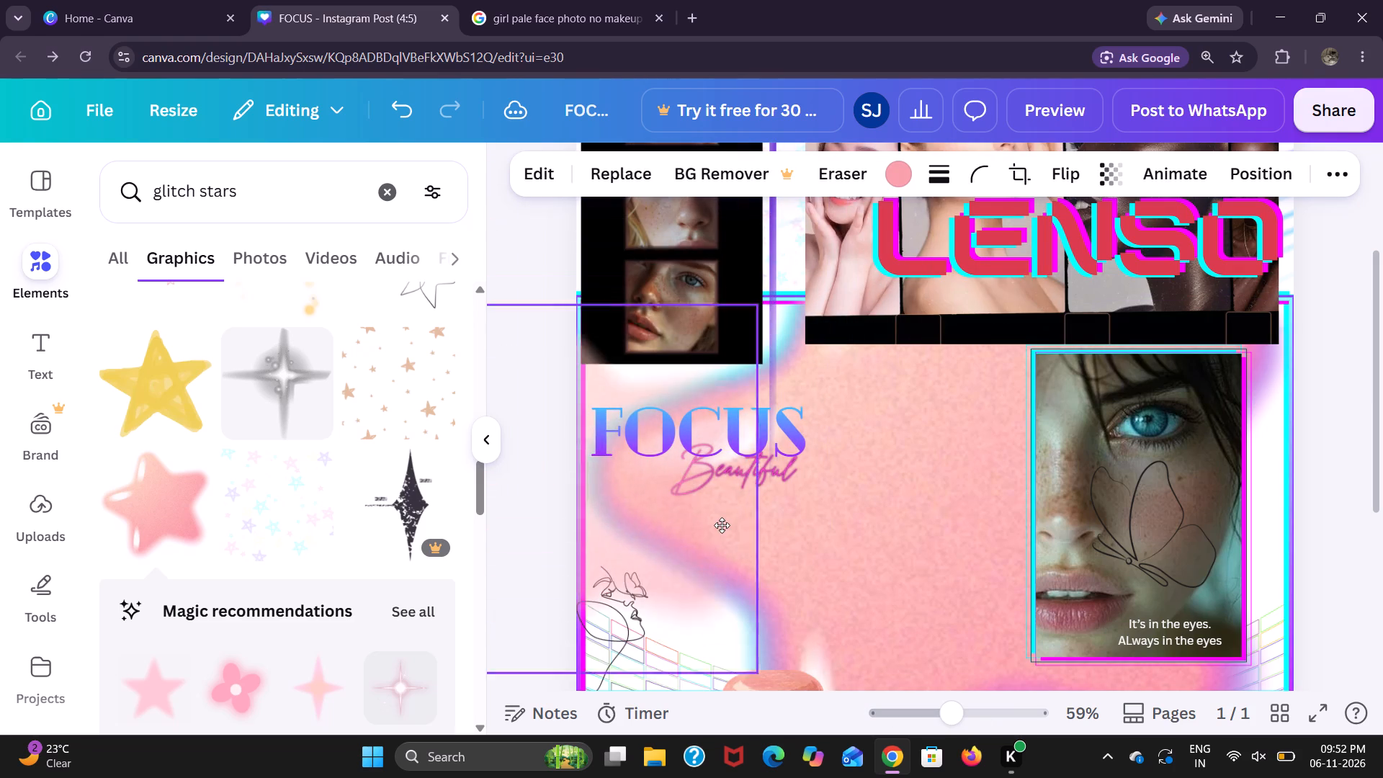
pyautogui.moveTo(722, 525); pyautogui.dragTo(681, 294)
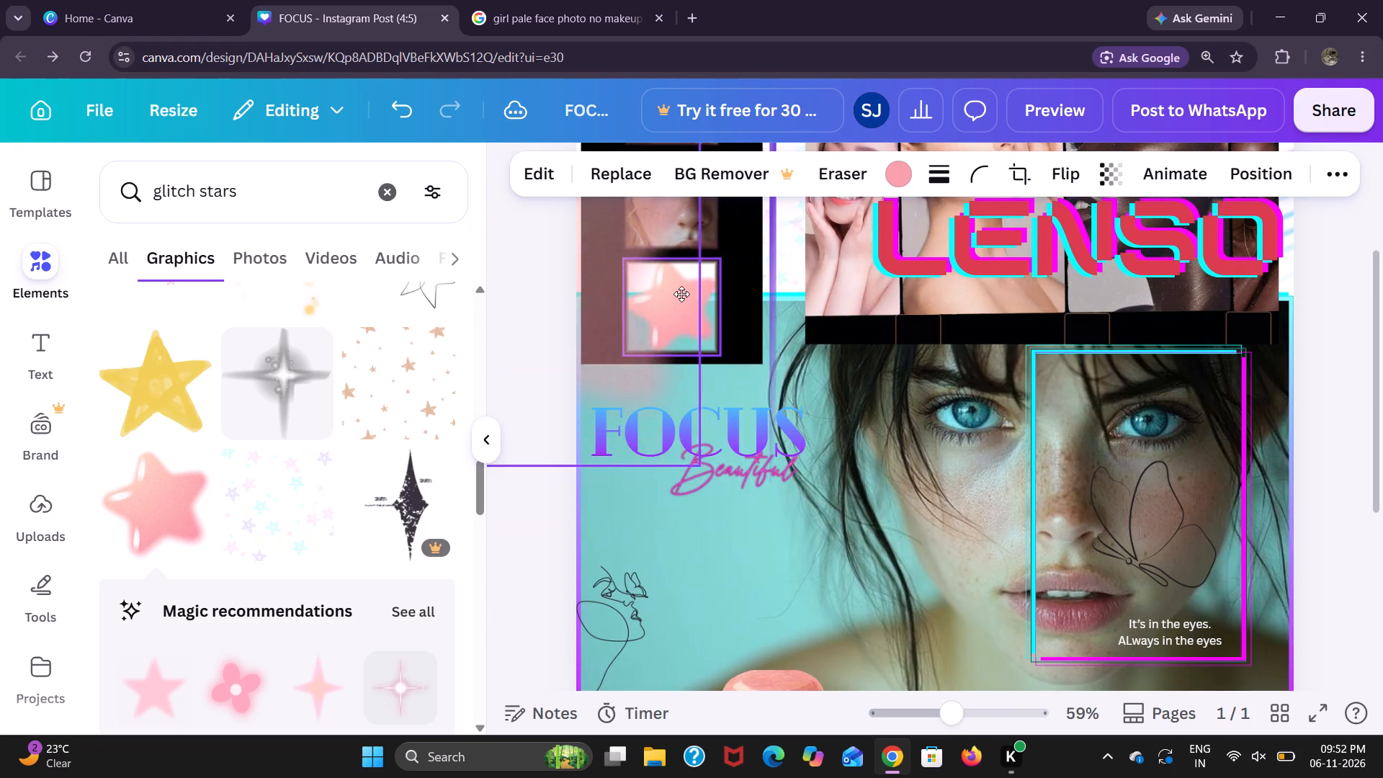
pyautogui.moveTo(681, 294); pyautogui.dragTo(622, 340)
pyautogui.hotkey('ctrl', 'z')
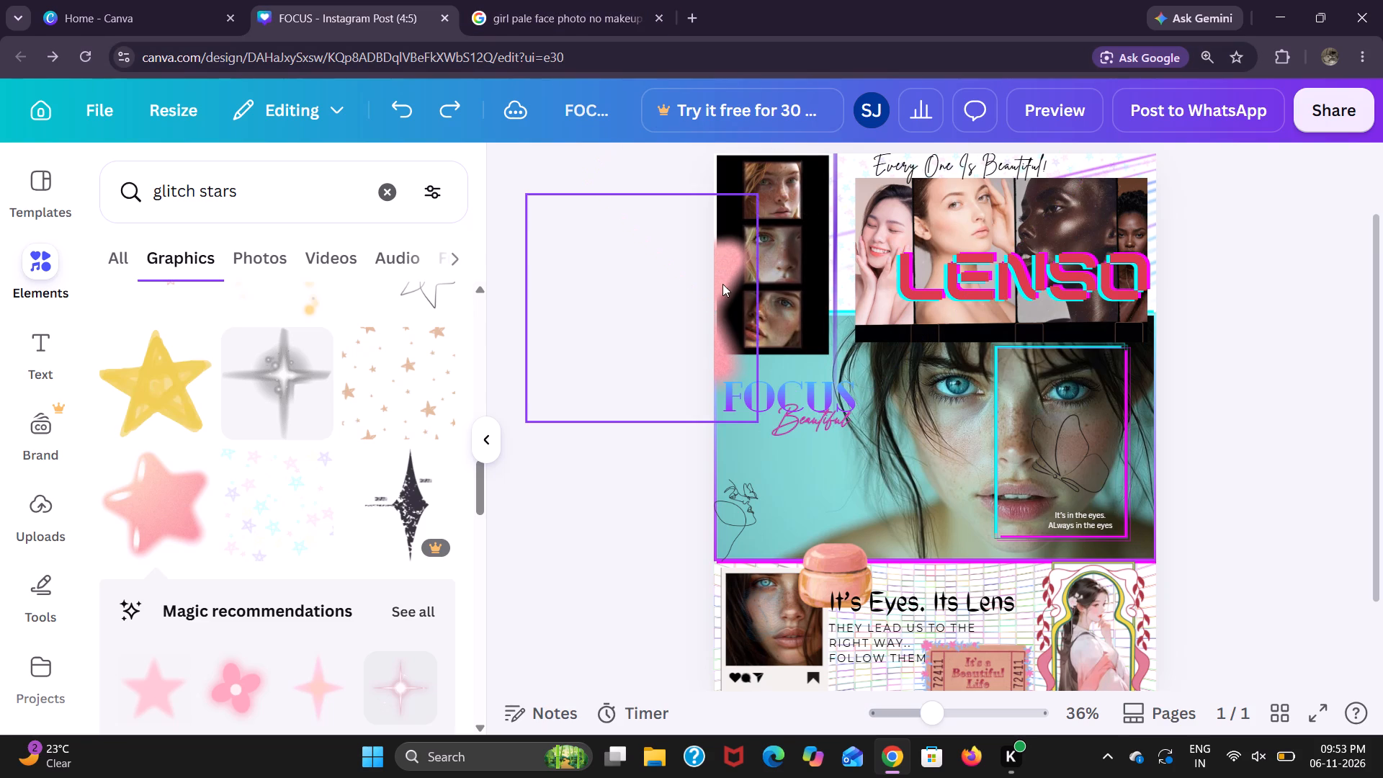
# Move the glossy pink star to the page's bottom section, shrink it and place it on the photo card's lower edge.
pyautogui.moveTo(728, 282); pyautogui.dragTo(994, 604)
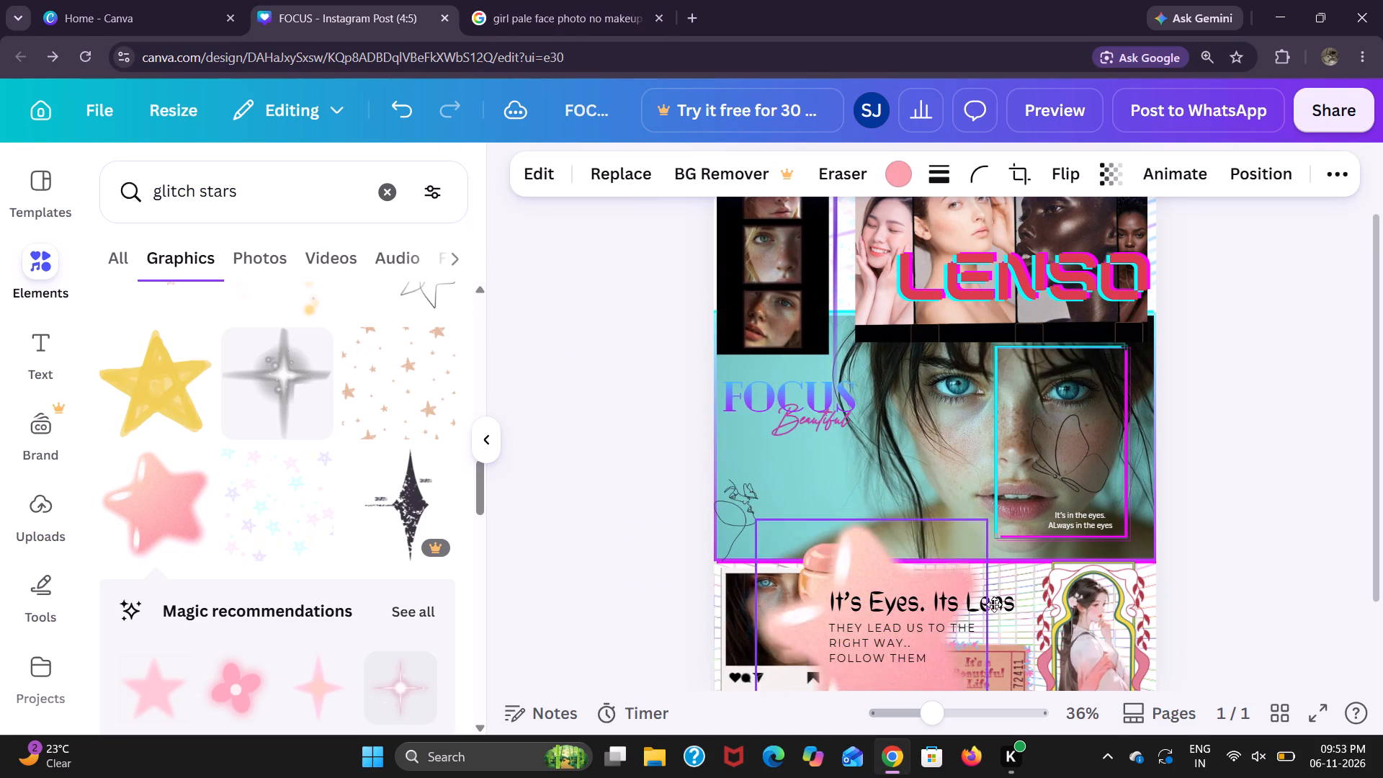
pyautogui.moveTo(994, 604); pyautogui.dragTo(1026, 588)
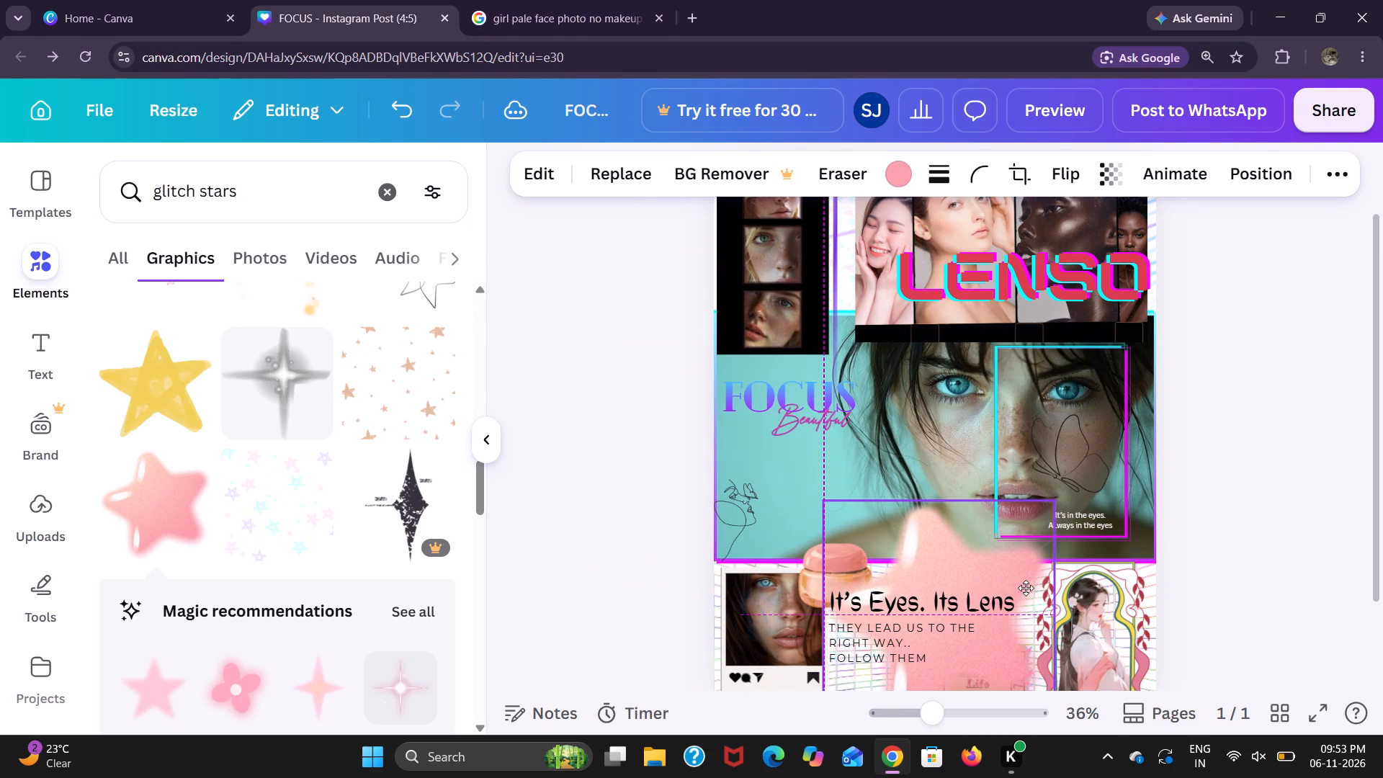
pyautogui.moveTo(1026, 588); pyautogui.dragTo(1026, 591)
pyautogui.scroll(-1, 1026, 591)
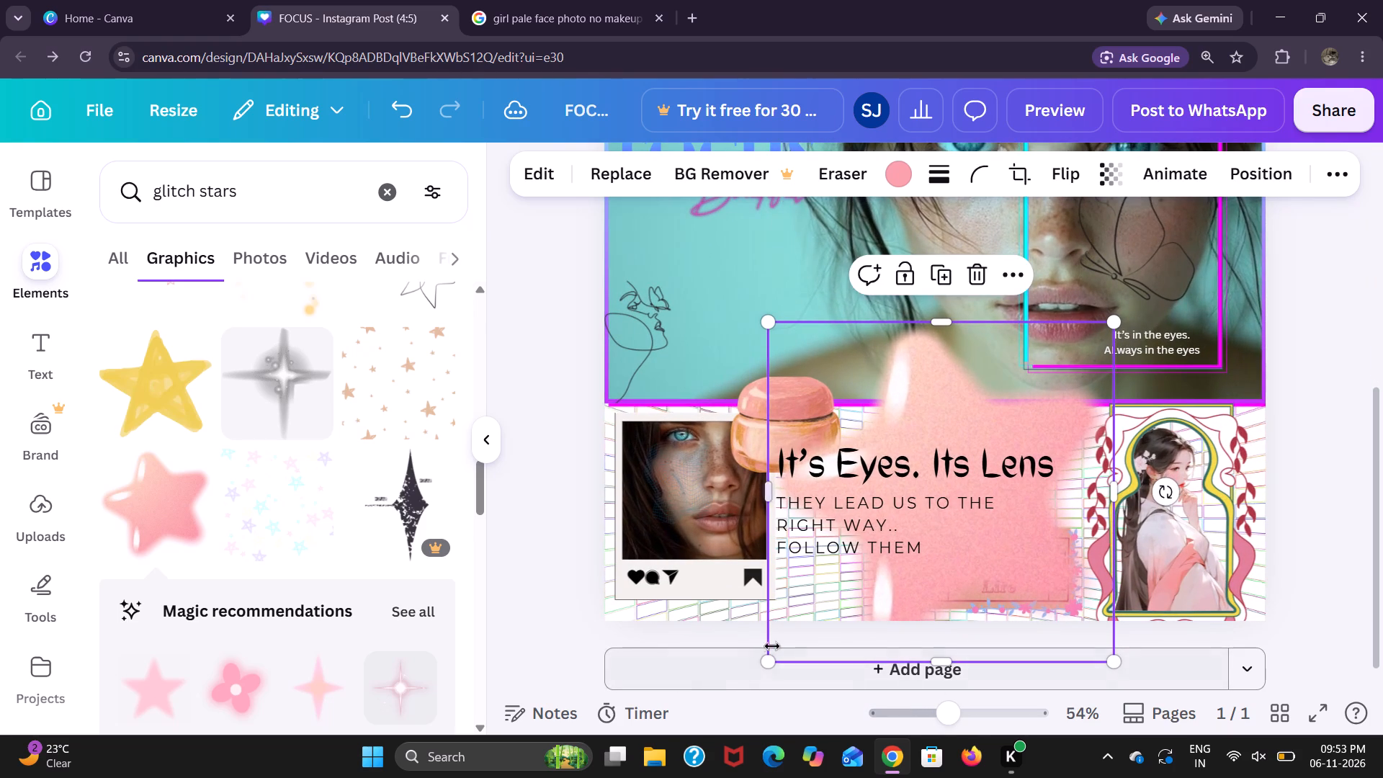
pyautogui.moveTo(771, 666); pyautogui.dragTo(900, 546)
pyautogui.moveTo(1016, 413); pyautogui.dragTo(707, 573)
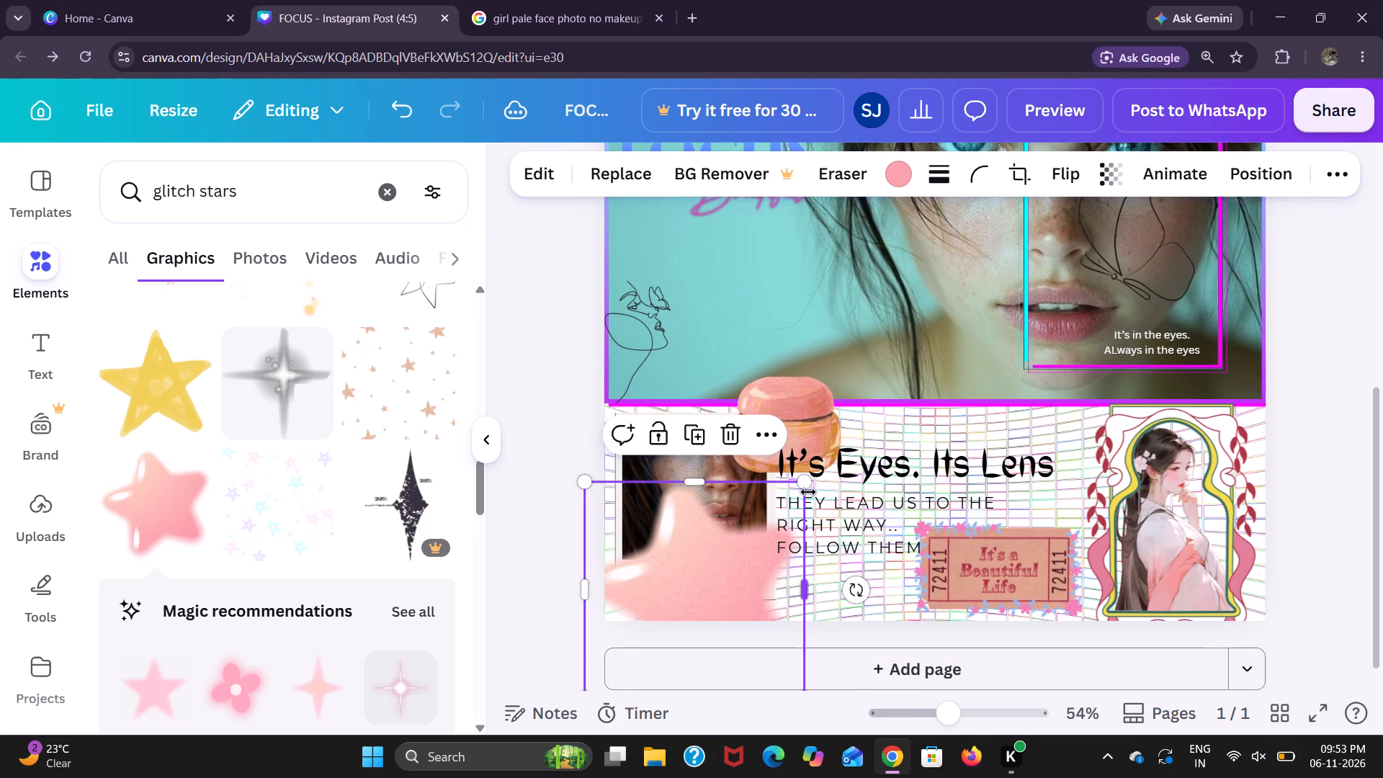
pyautogui.moveTo(807, 491); pyautogui.dragTo(710, 575)
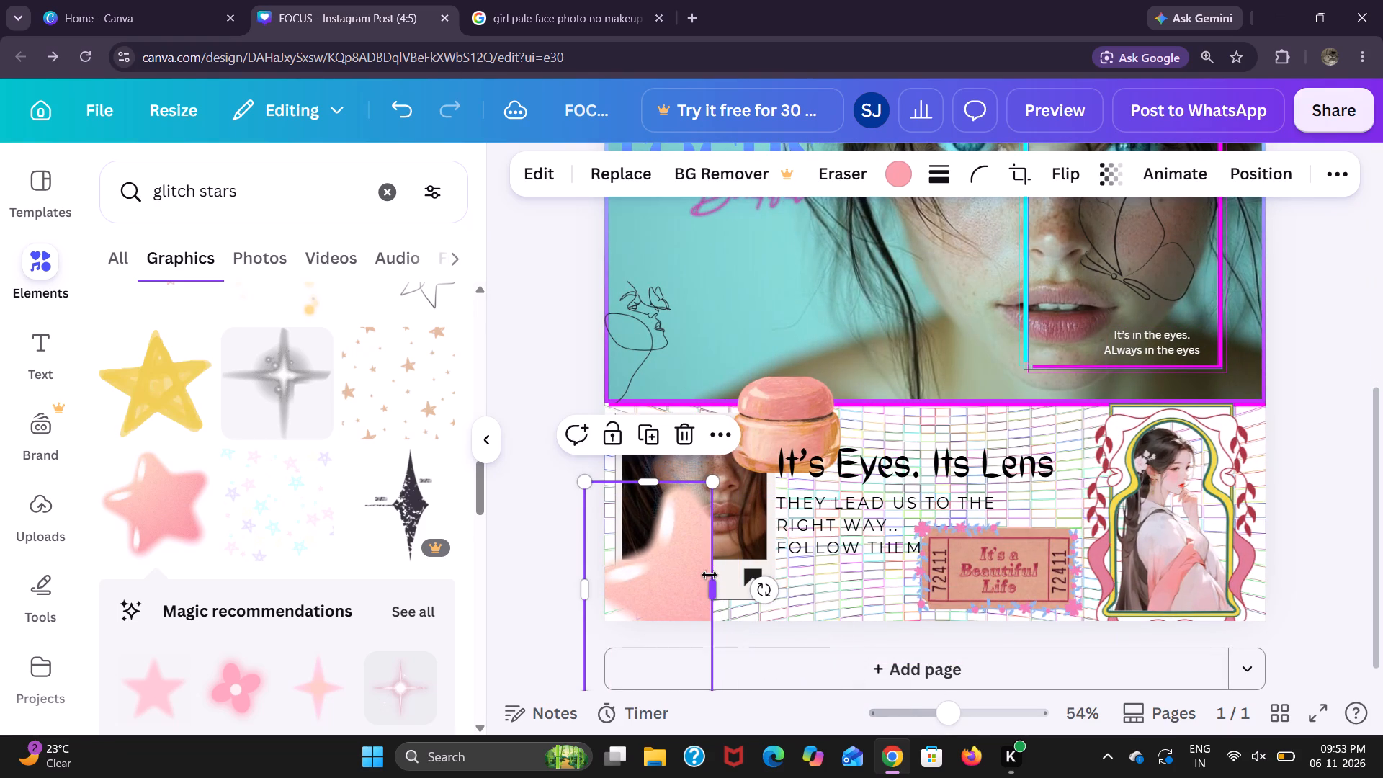
pyautogui.hotkey('ctrl', 'z')
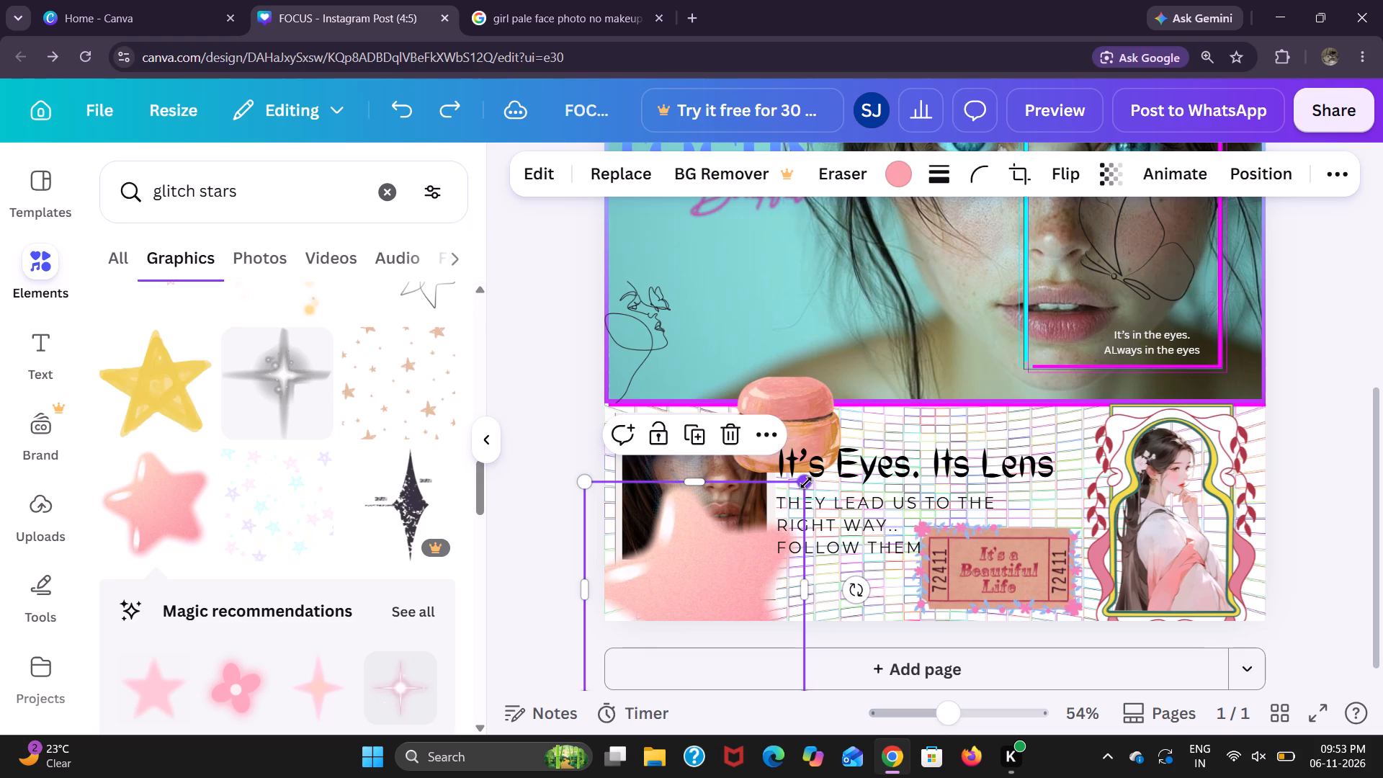
pyautogui.moveTo(806, 483); pyautogui.dragTo(737, 531)
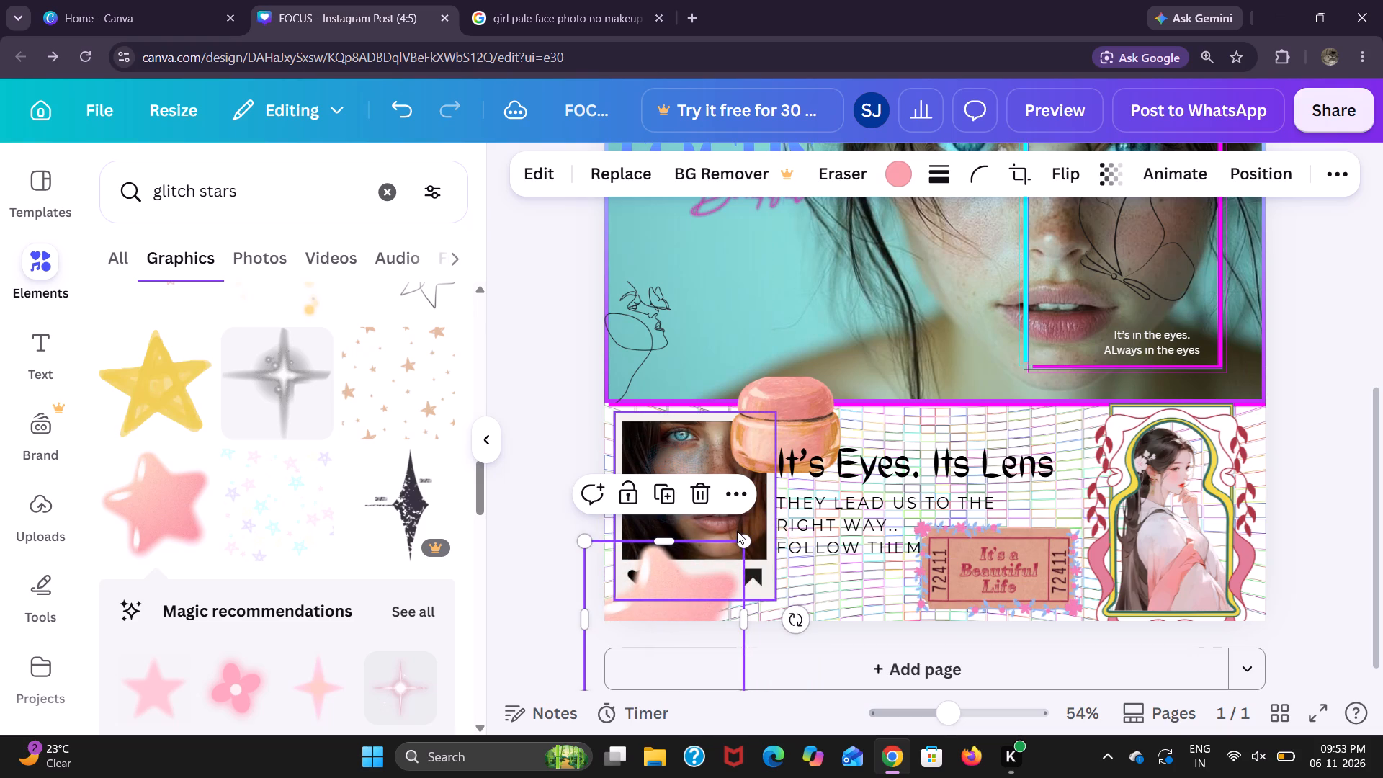
pyautogui.moveTo(655, 625); pyautogui.dragTo(692, 576)
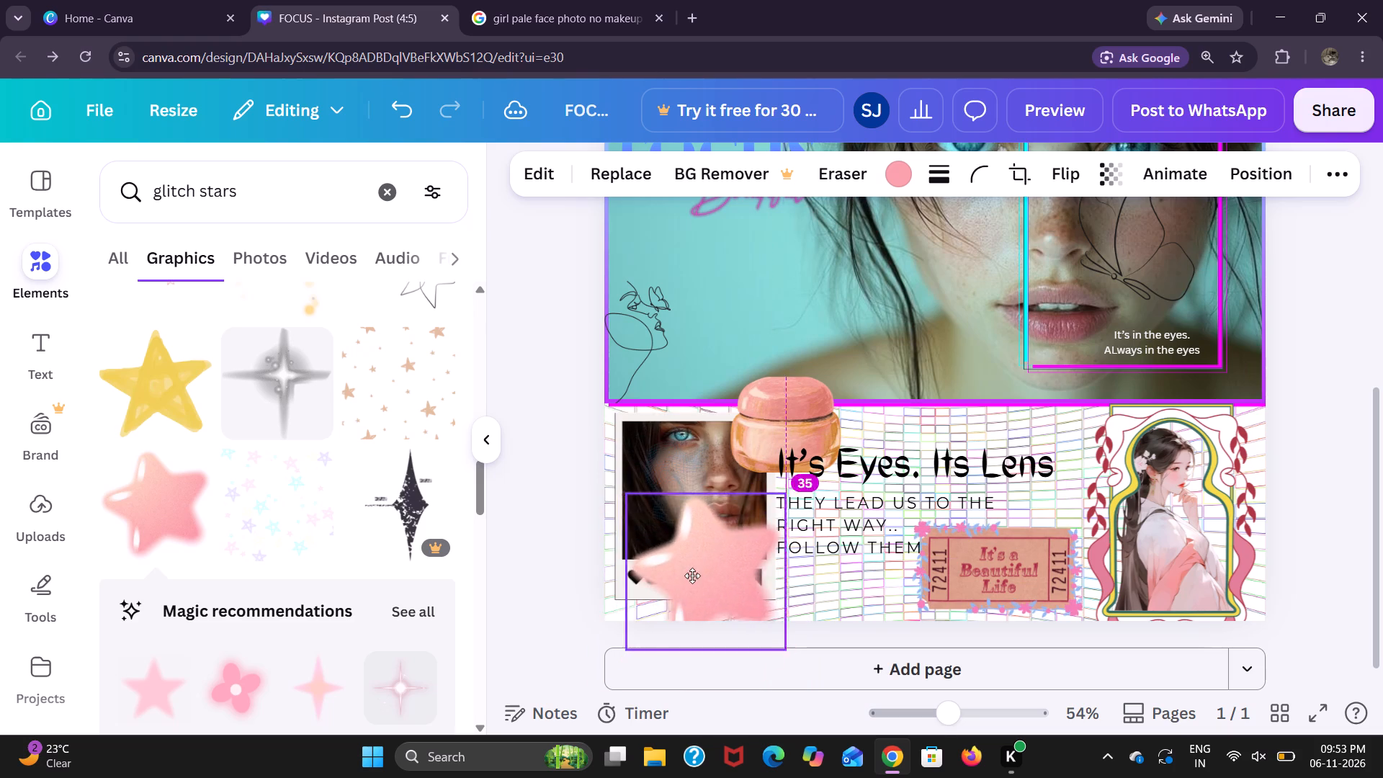
# Shrink the glossy pink star, try it around the photo card, and place it on the card's lower edge beside the bookmark icon.
pyautogui.moveTo(692, 576); pyautogui.dragTo(707, 573)
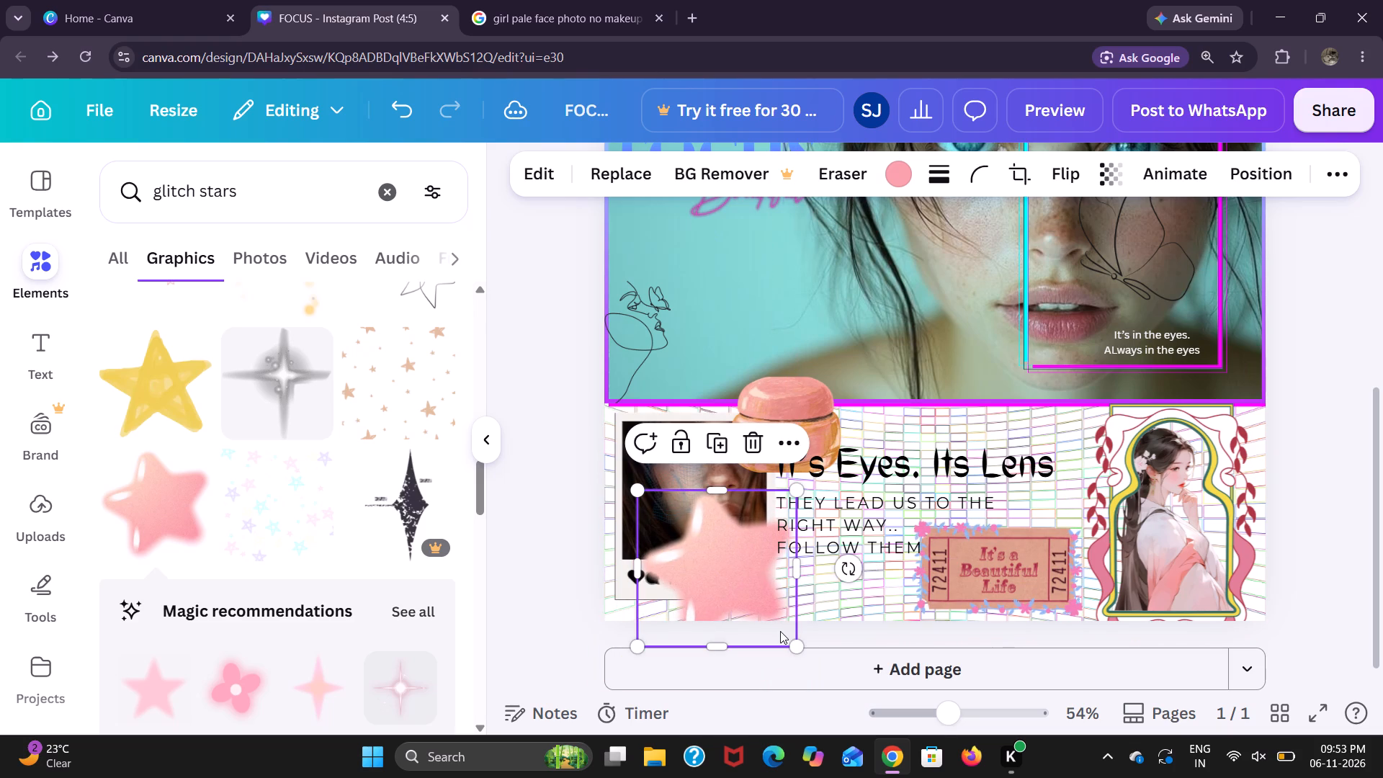
pyautogui.moveTo(793, 648); pyautogui.dragTo(714, 604)
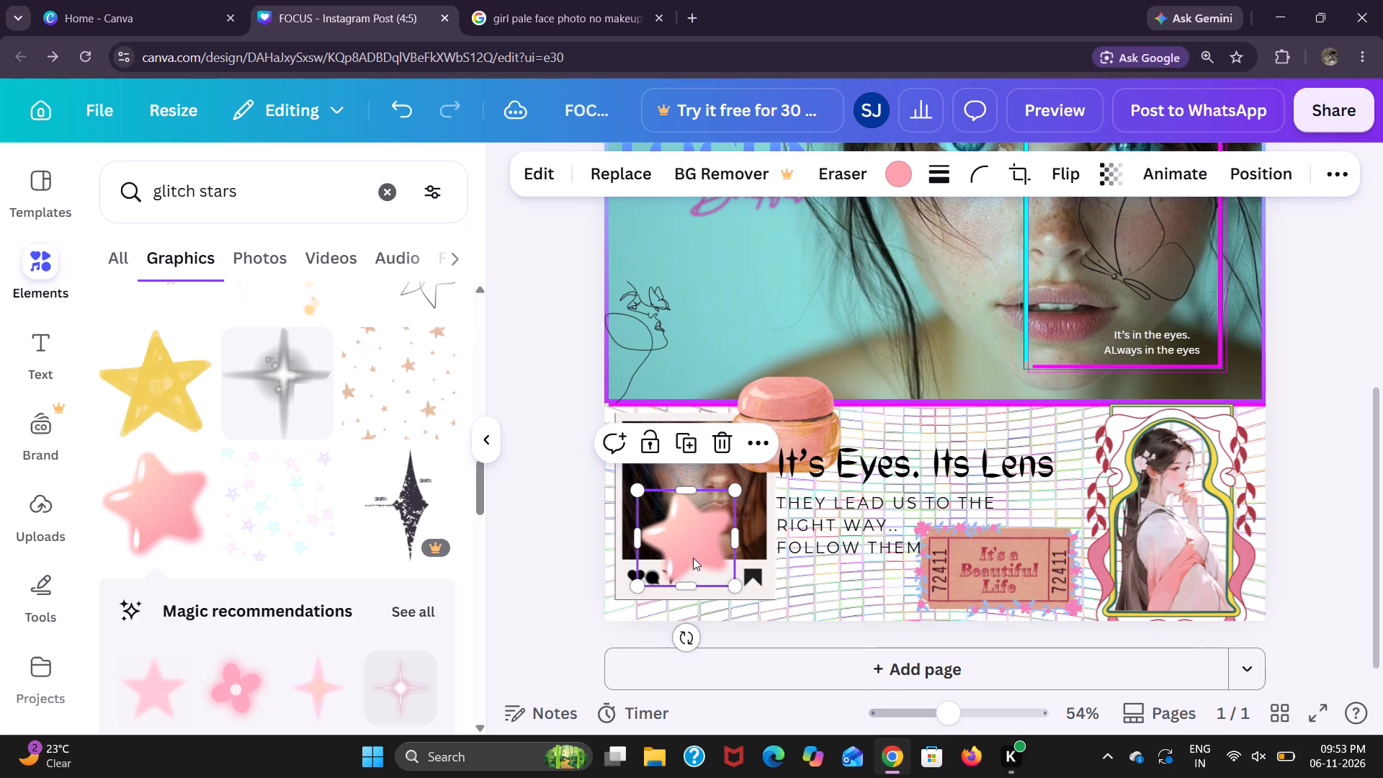
pyautogui.moveTo(693, 558); pyautogui.dragTo(624, 416)
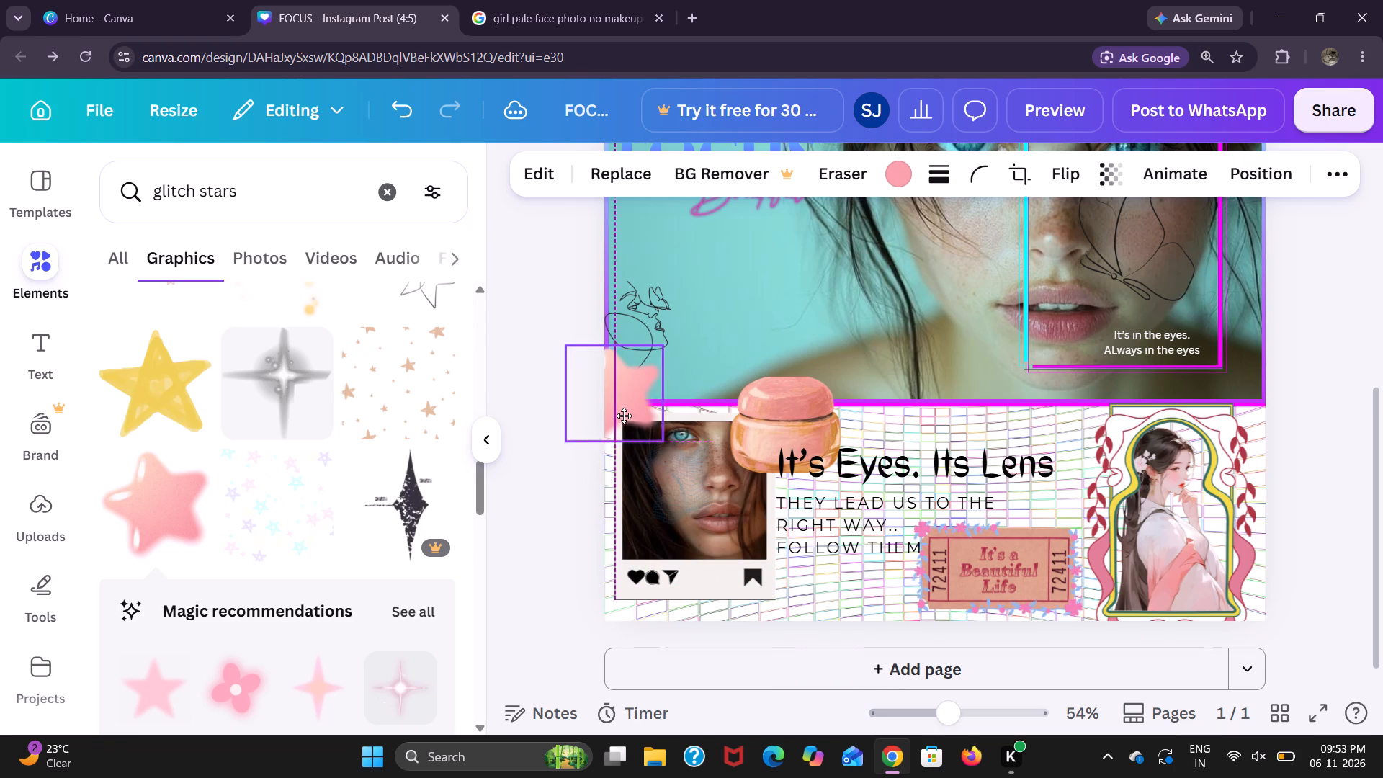
pyautogui.moveTo(624, 416); pyautogui.dragTo(627, 419)
pyautogui.moveTo(619, 372); pyautogui.dragTo(651, 507)
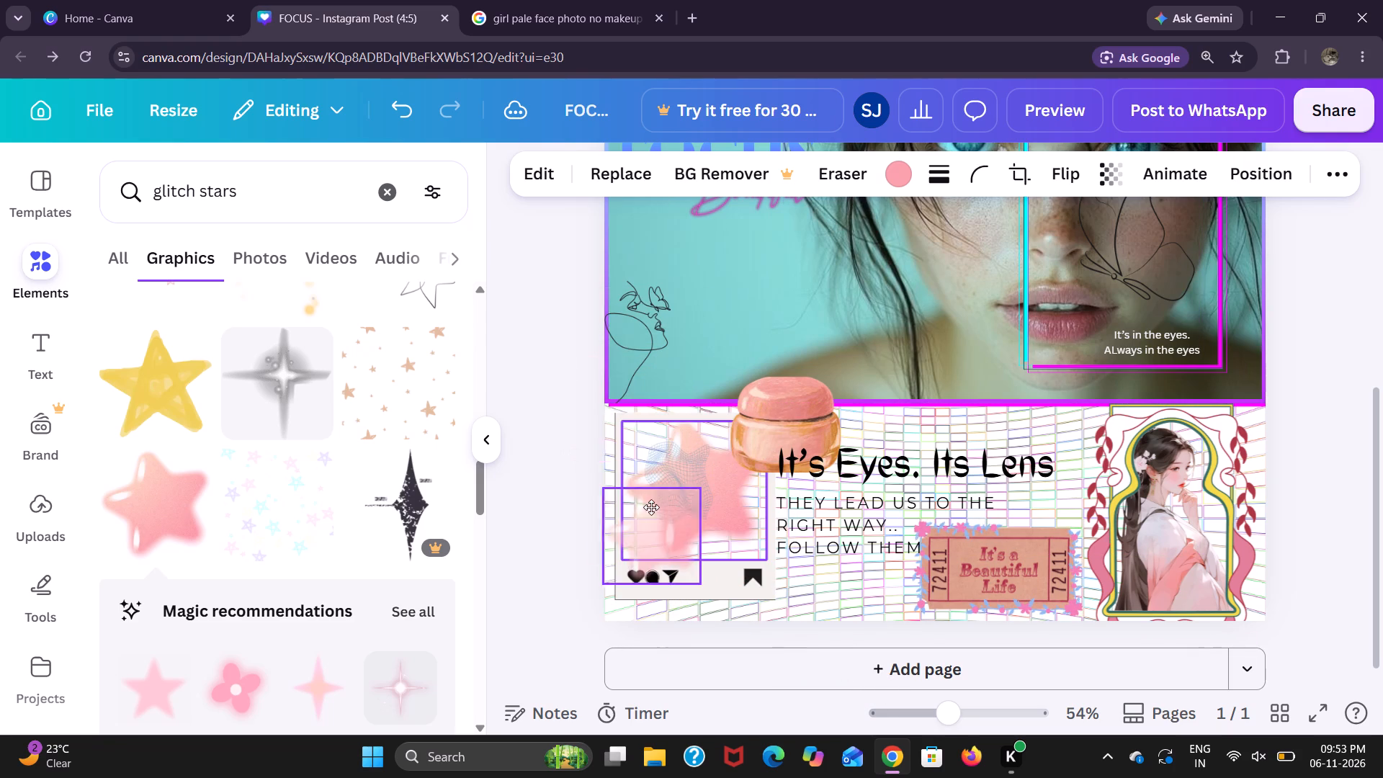
pyautogui.moveTo(651, 507); pyautogui.dragTo(710, 605)
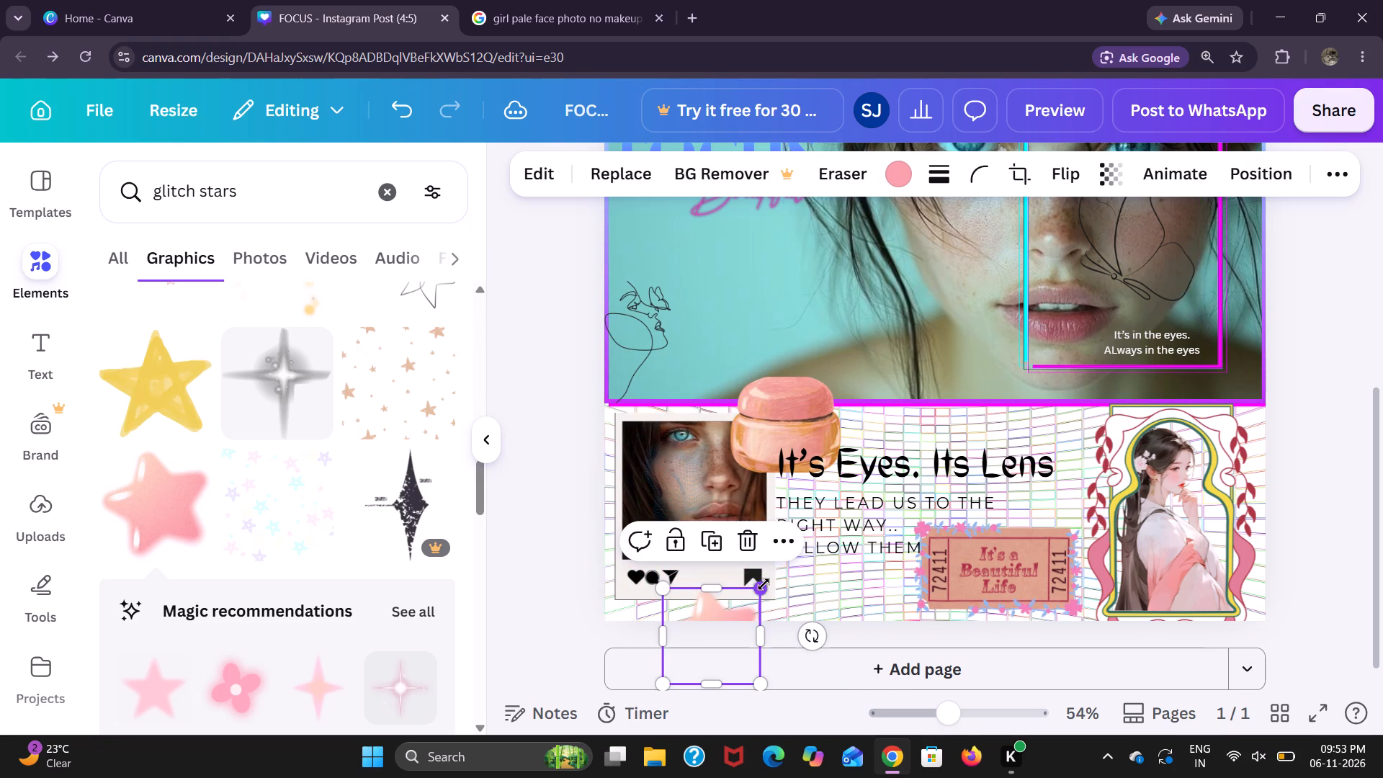
pyautogui.moveTo(764, 585); pyautogui.dragTo(737, 601)
pyautogui.moveTo(712, 620); pyautogui.dragTo(717, 548)
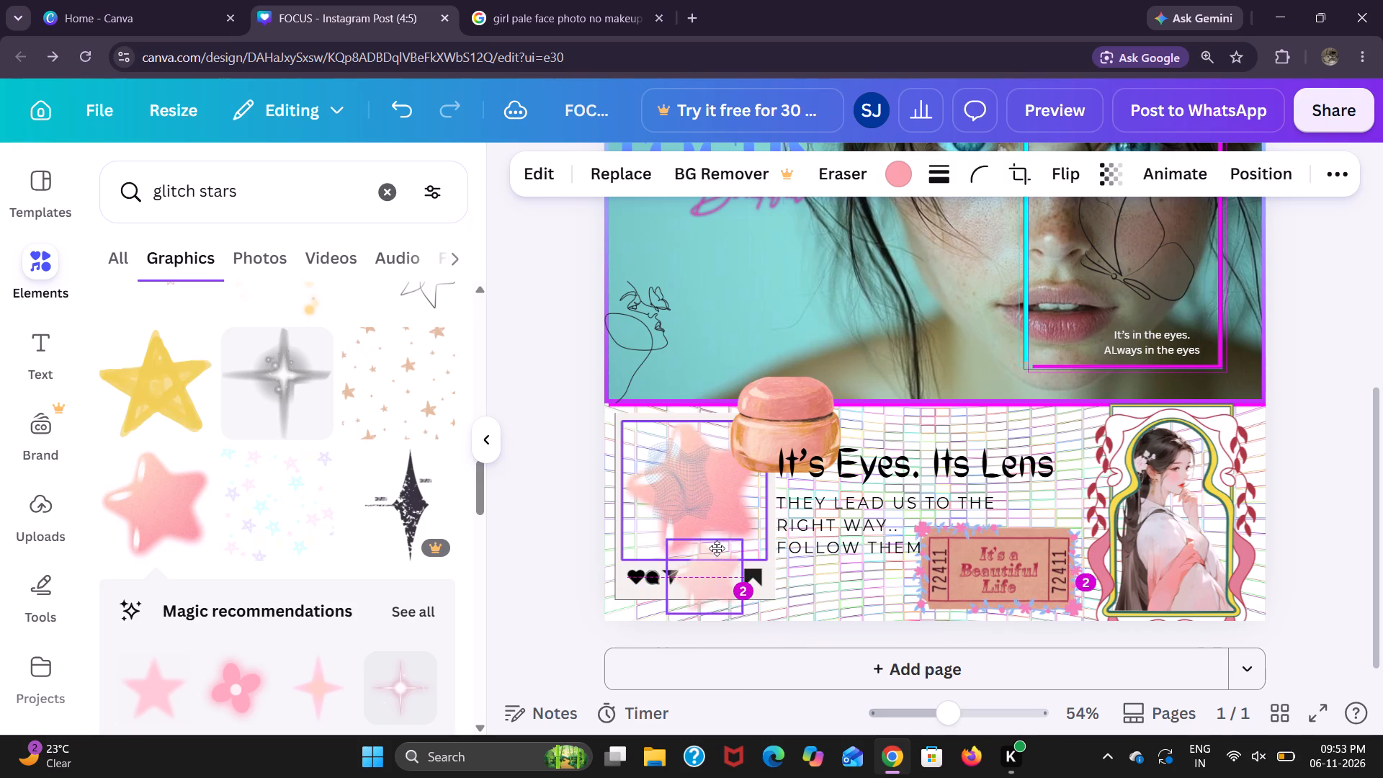
pyautogui.moveTo(717, 548); pyautogui.dragTo(722, 562)
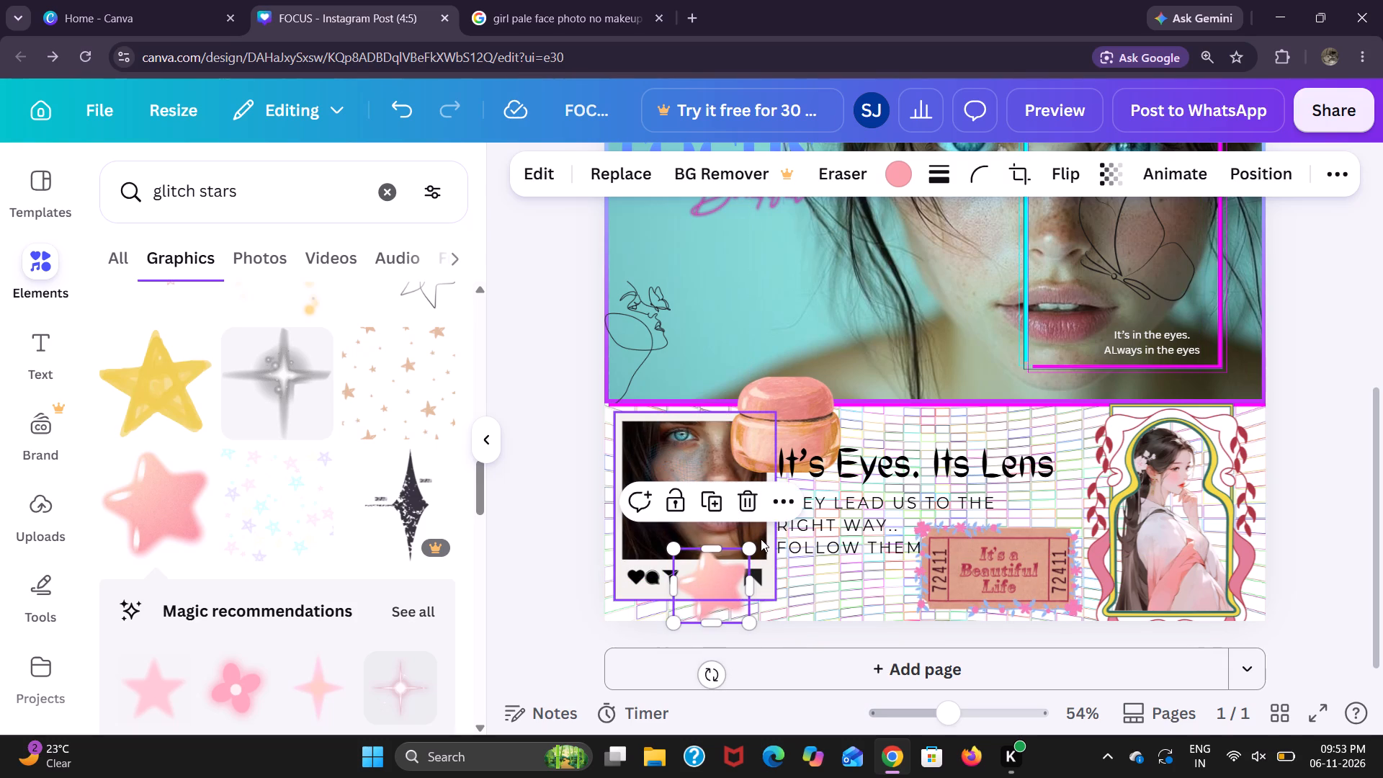
# Shrink the pink star slightly more and position it between the card's send and bookmark icons, overlapping the card's lower edge.
pyautogui.click(758, 544)
pyautogui.click(715, 594)
pyautogui.moveTo(755, 553); pyautogui.dragTo(737, 565)
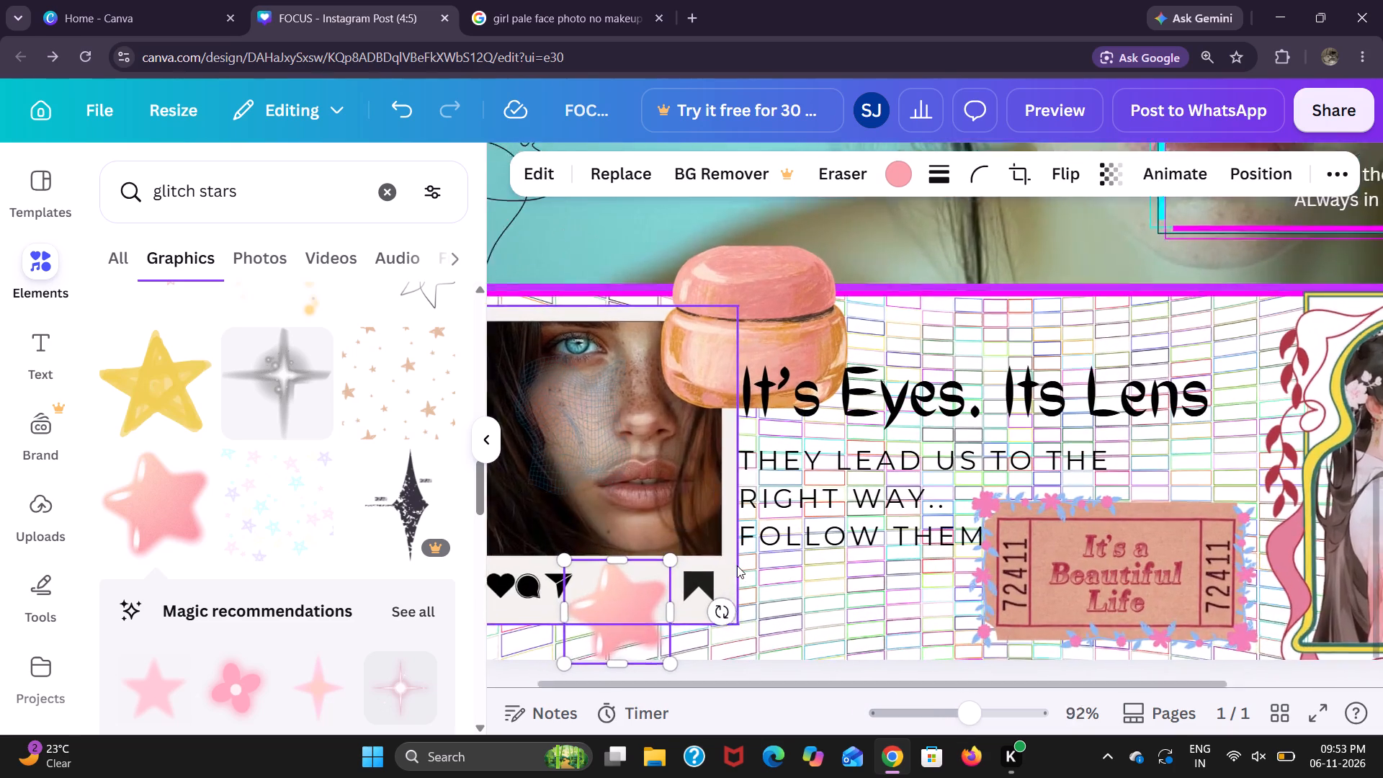
pyautogui.hscroll(1, 737, 565)
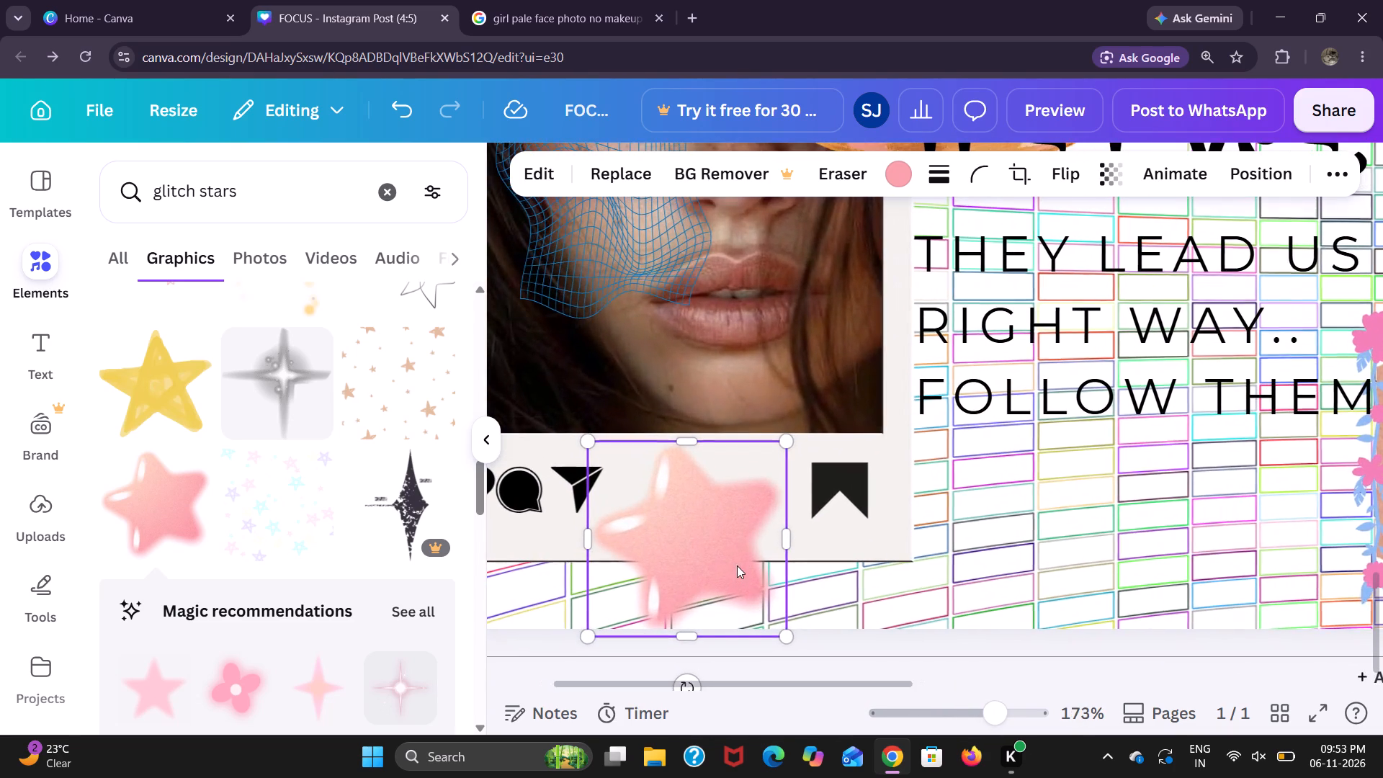
pyautogui.moveTo(671, 564); pyautogui.dragTo(709, 551)
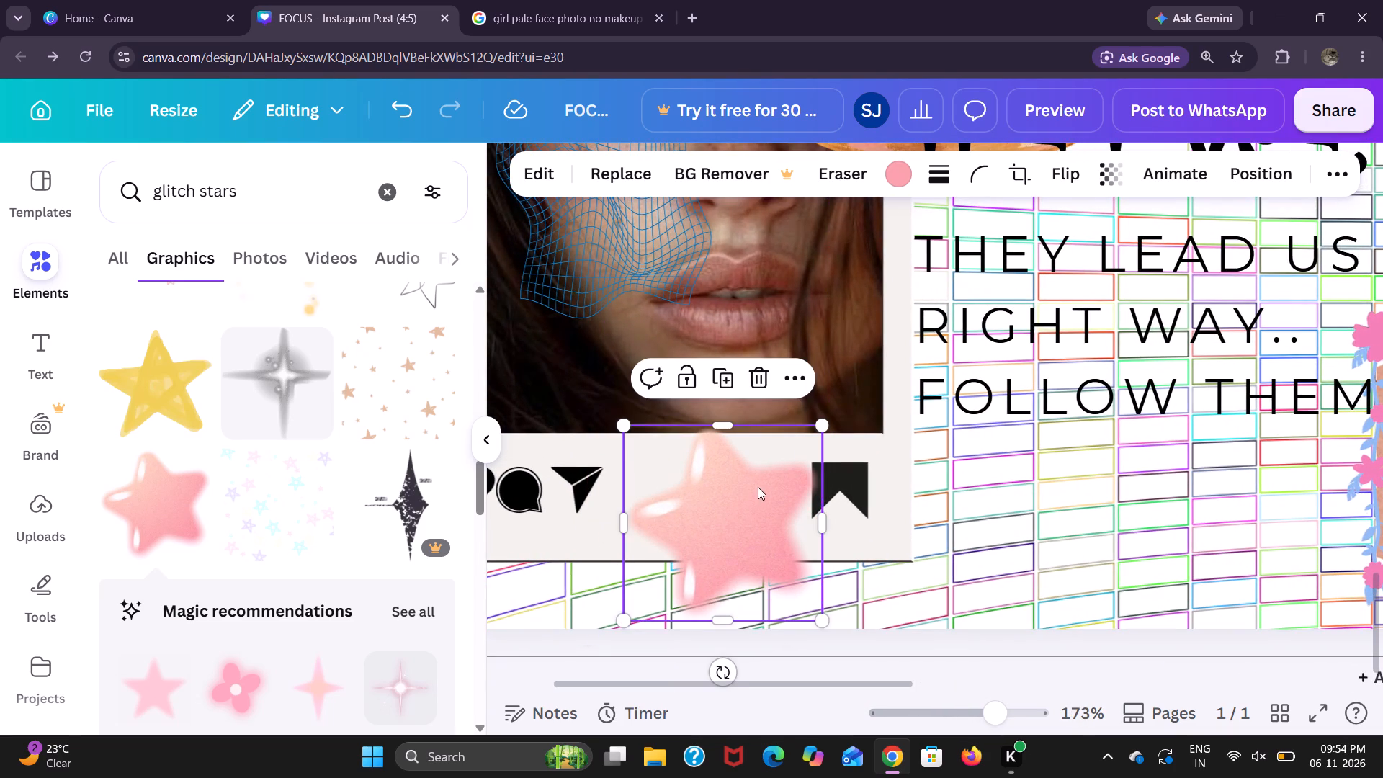
# Trim the pink star's right side so that it clears the card's bookmark icon.
pyautogui.click(811, 426)
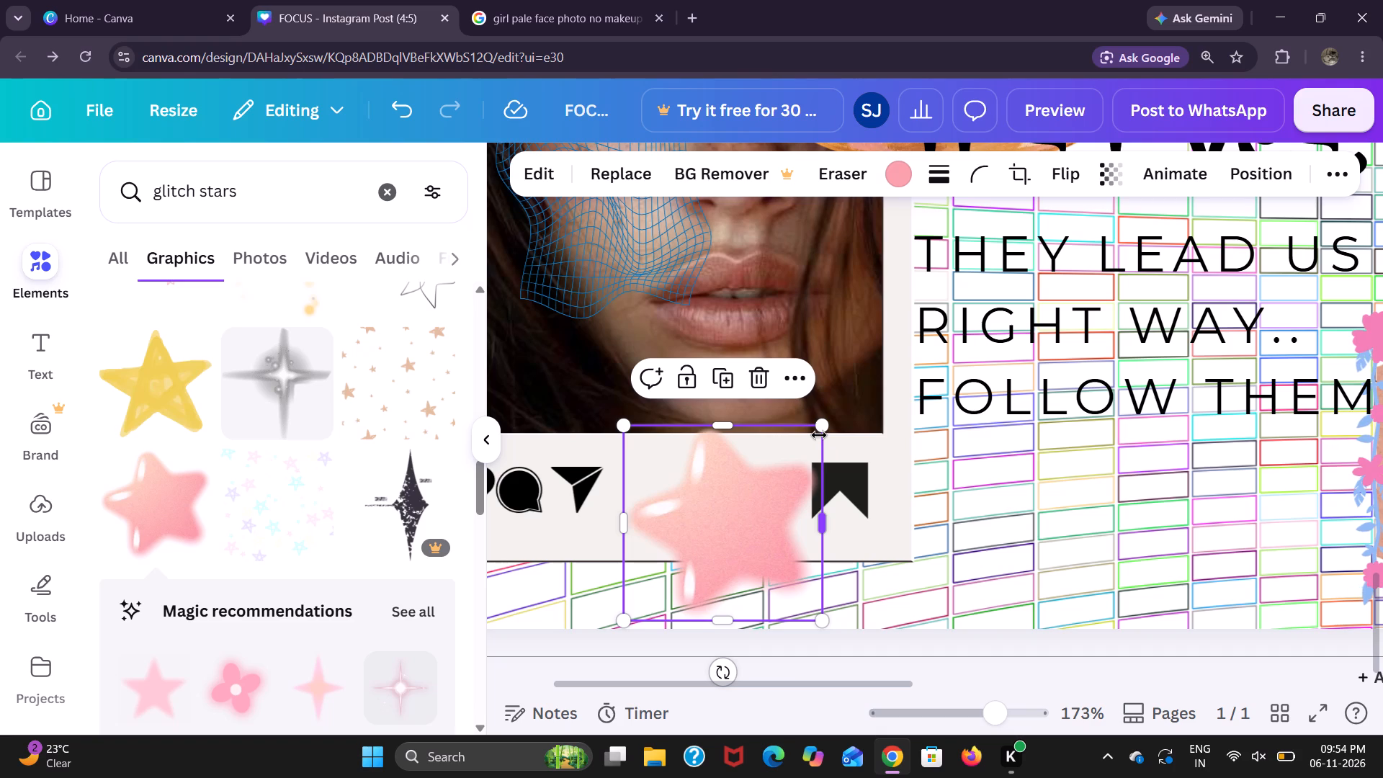
pyautogui.moveTo(819, 435); pyautogui.dragTo(787, 460)
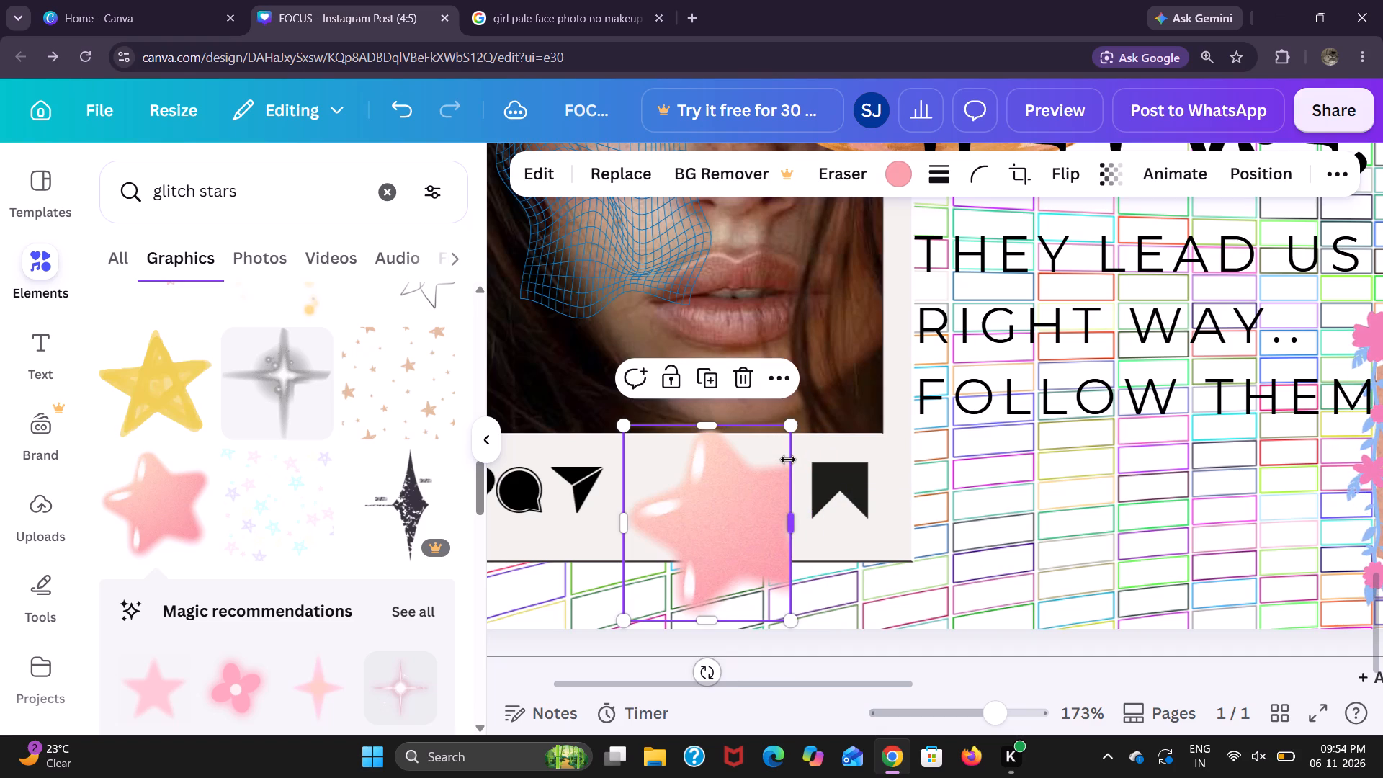
# Undo the pink star's last side change and reduce it to about 83 by 81, between the card's share and bookmark icons.
pyautogui.hotkey('ctrl', 'z')
pyautogui.moveTo(819, 423); pyautogui.dragTo(779, 459)
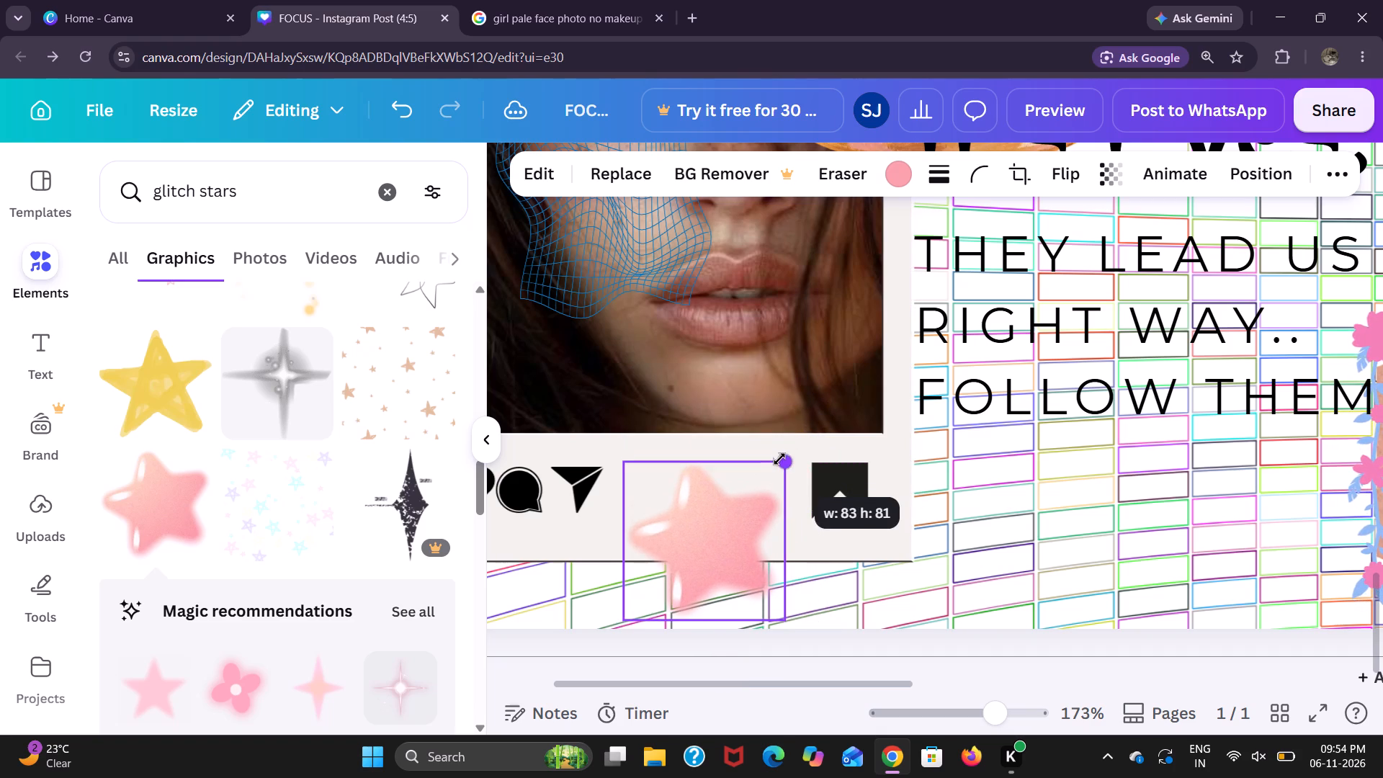
pyautogui.moveTo(779, 459); pyautogui.dragTo(778, 455)
pyautogui.click(953, 559)
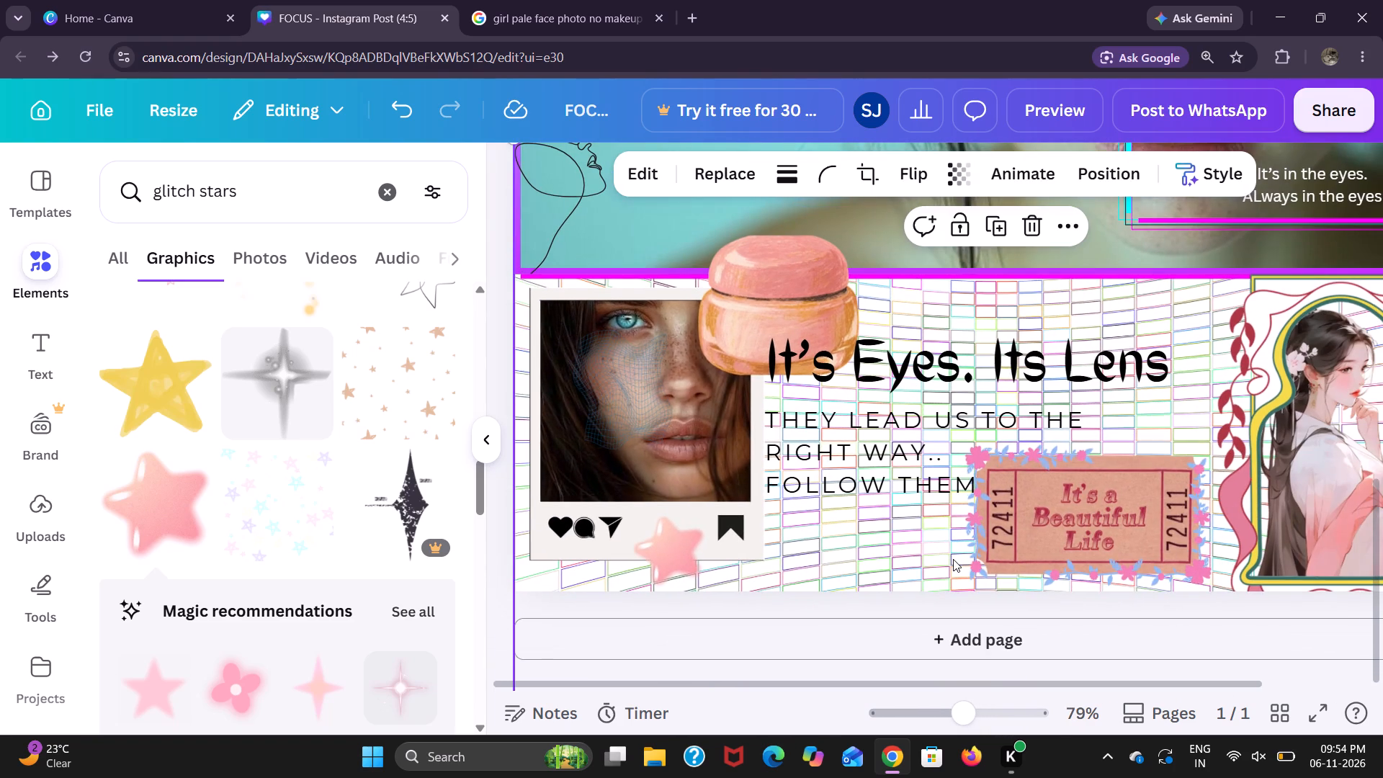
# Add the glowing pink four-point sparkle graphic from the glitch stars recommendations to the page.
pyautogui.hscroll(-1, 953, 559)
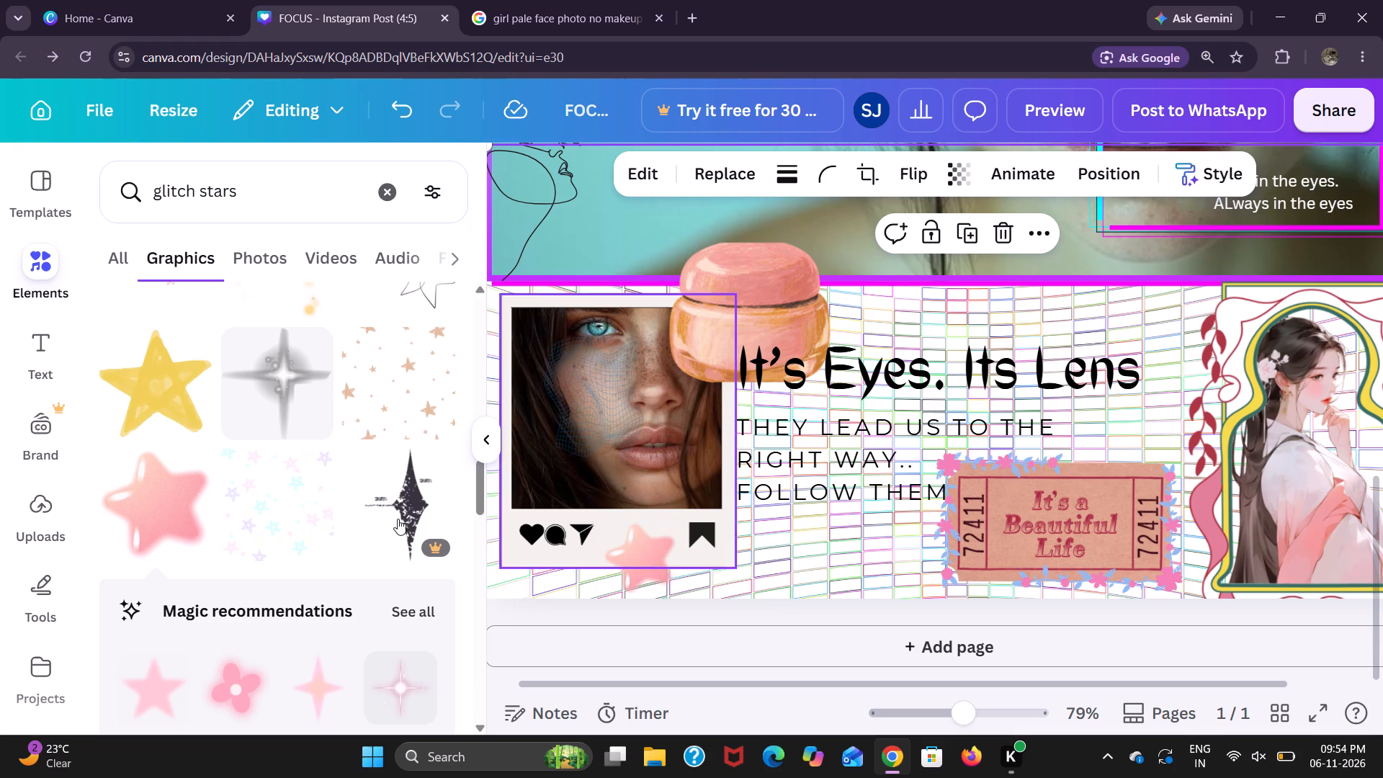
pyautogui.scroll(-4, 310, 509)
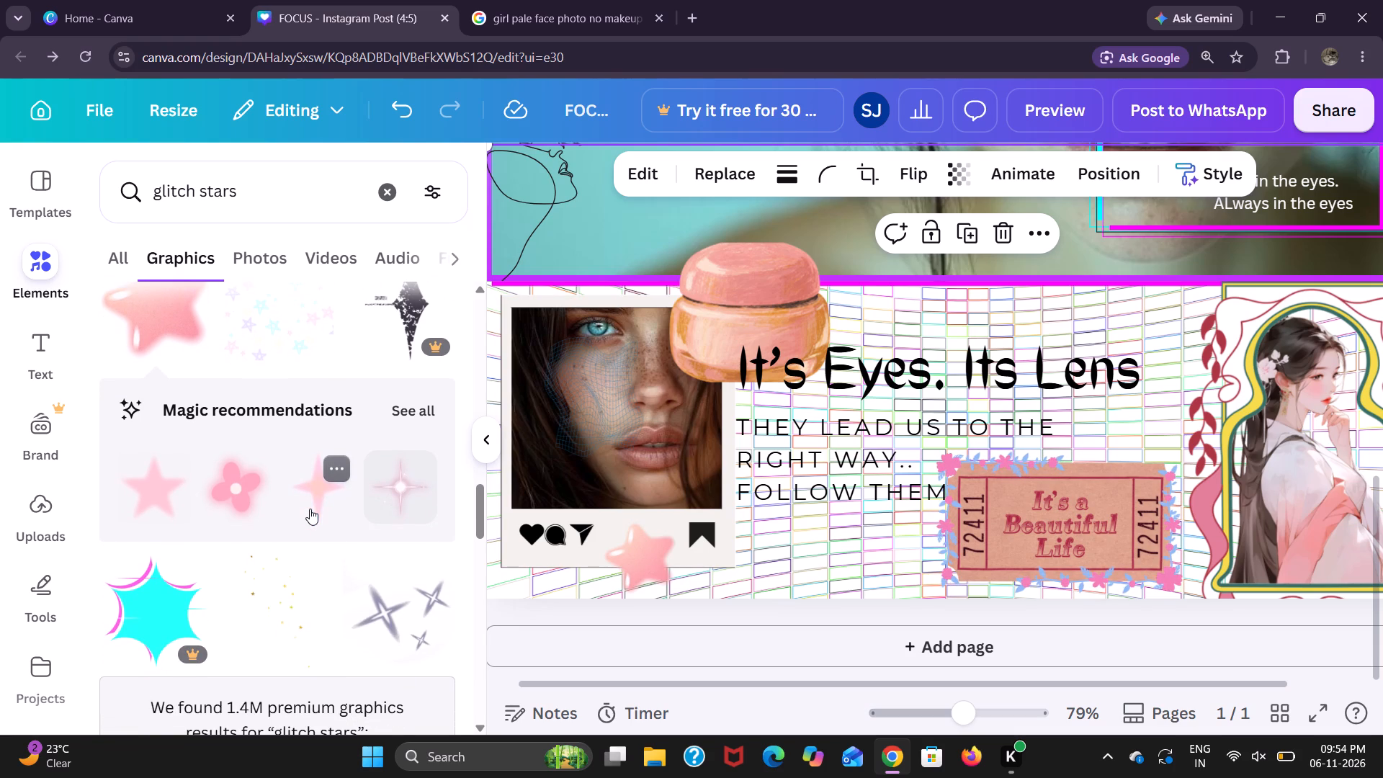
pyautogui.click(400, 492)
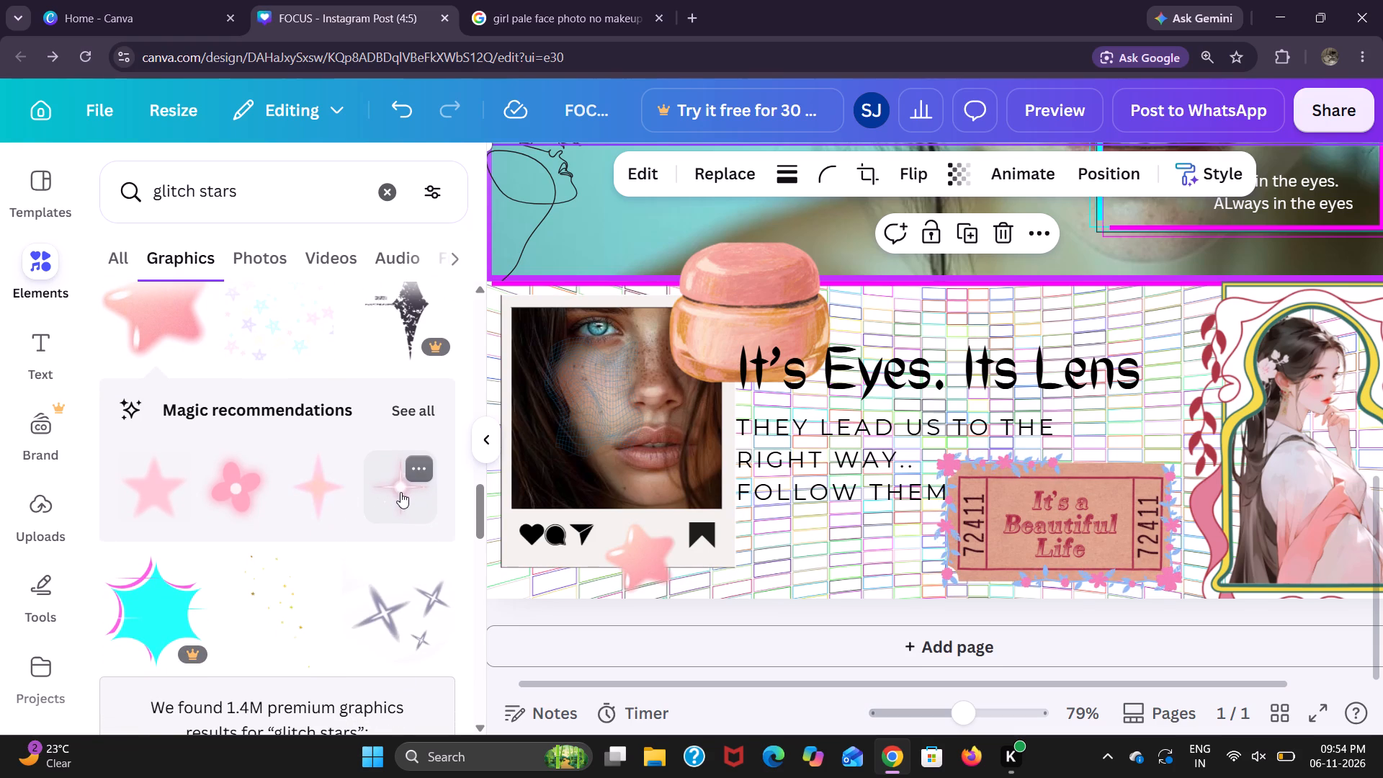
pyautogui.scroll(4, 864, 646)
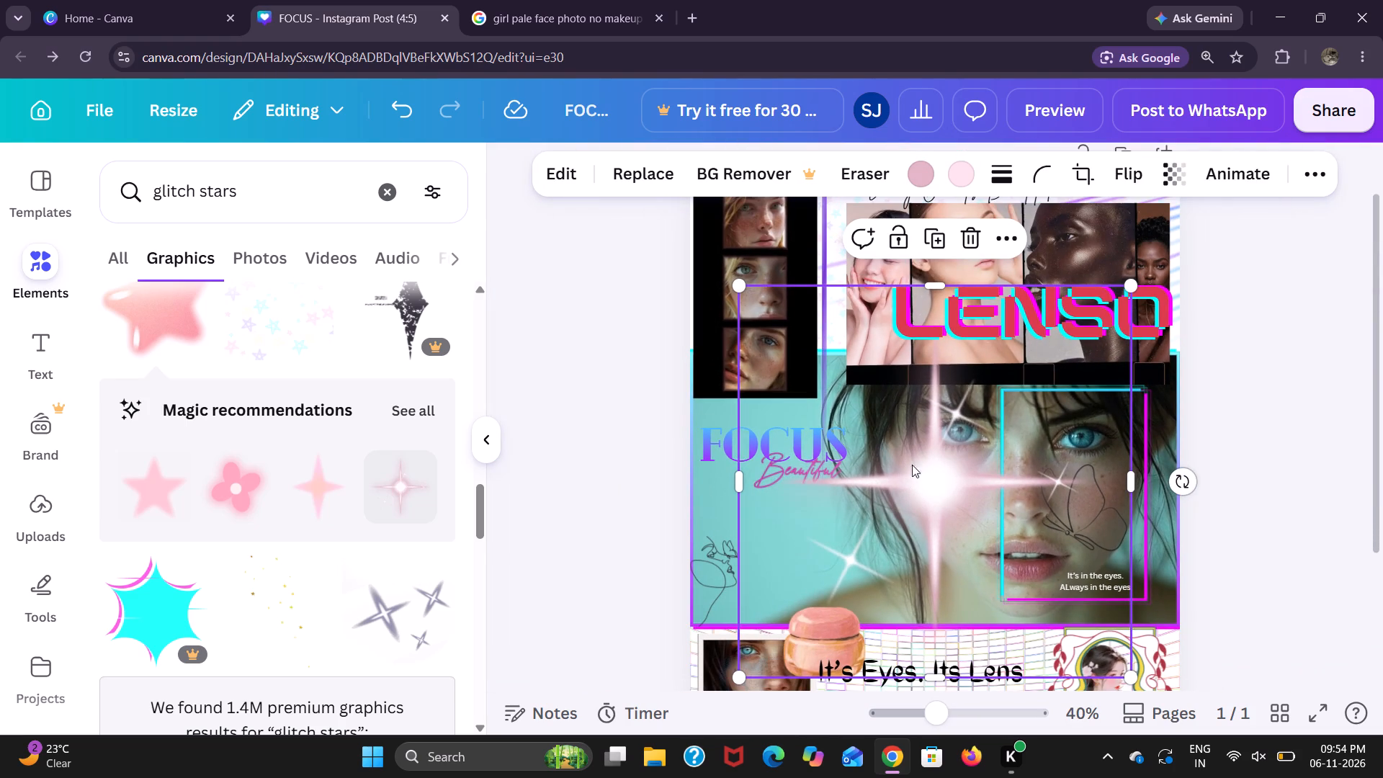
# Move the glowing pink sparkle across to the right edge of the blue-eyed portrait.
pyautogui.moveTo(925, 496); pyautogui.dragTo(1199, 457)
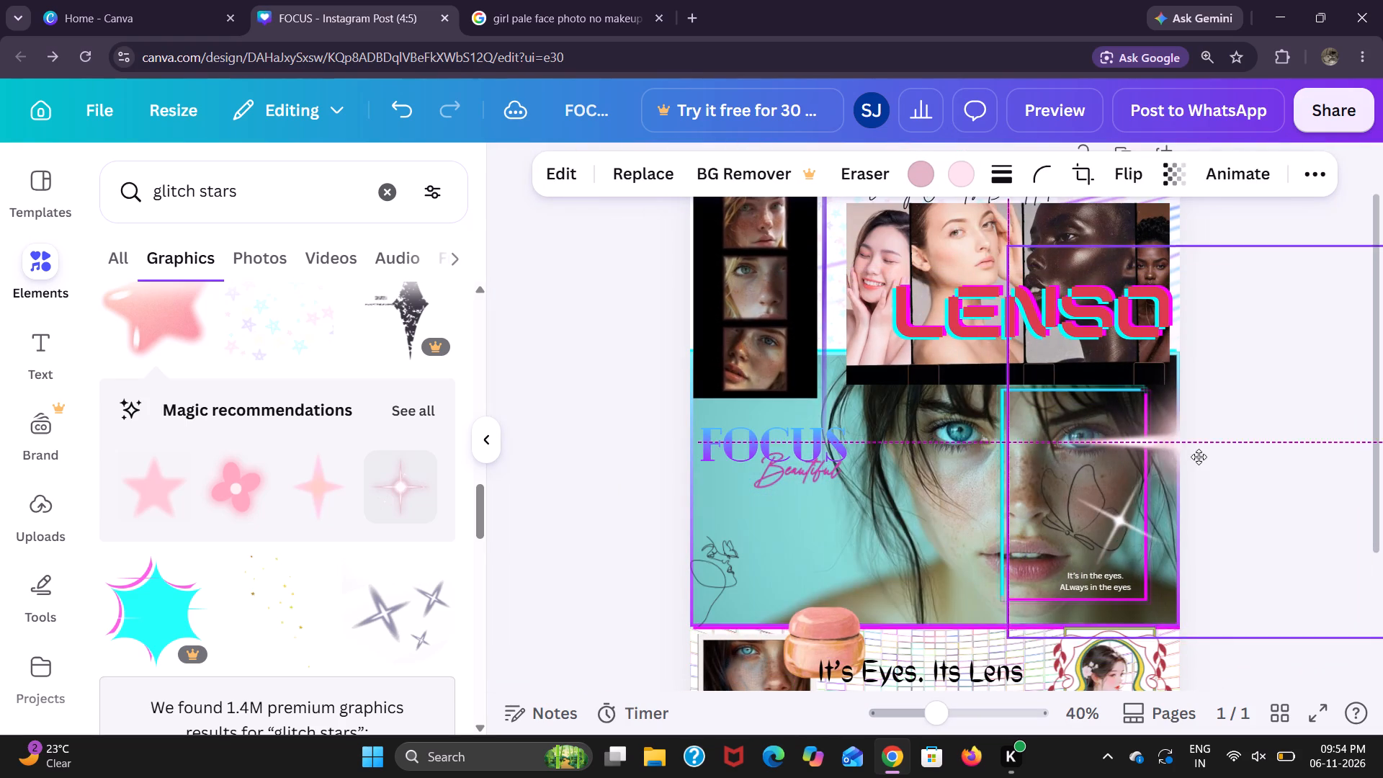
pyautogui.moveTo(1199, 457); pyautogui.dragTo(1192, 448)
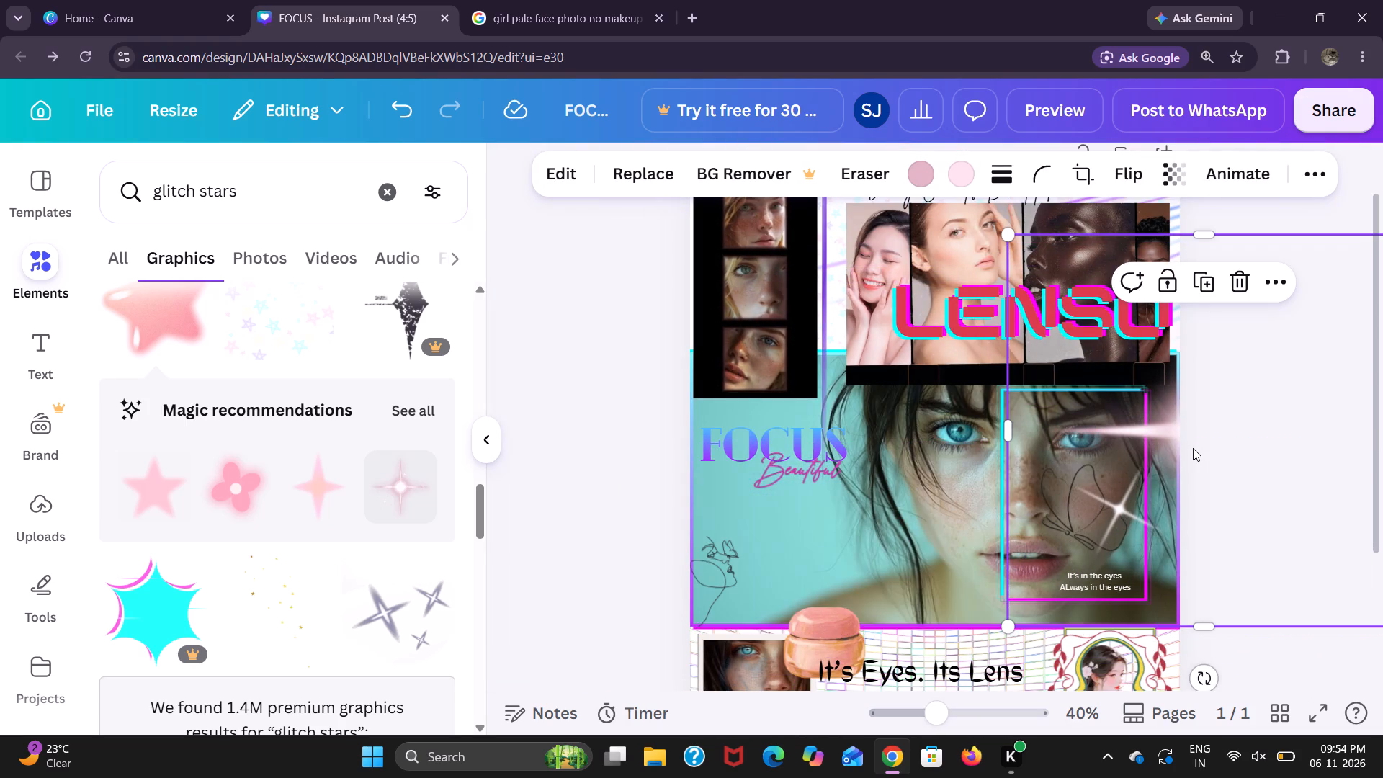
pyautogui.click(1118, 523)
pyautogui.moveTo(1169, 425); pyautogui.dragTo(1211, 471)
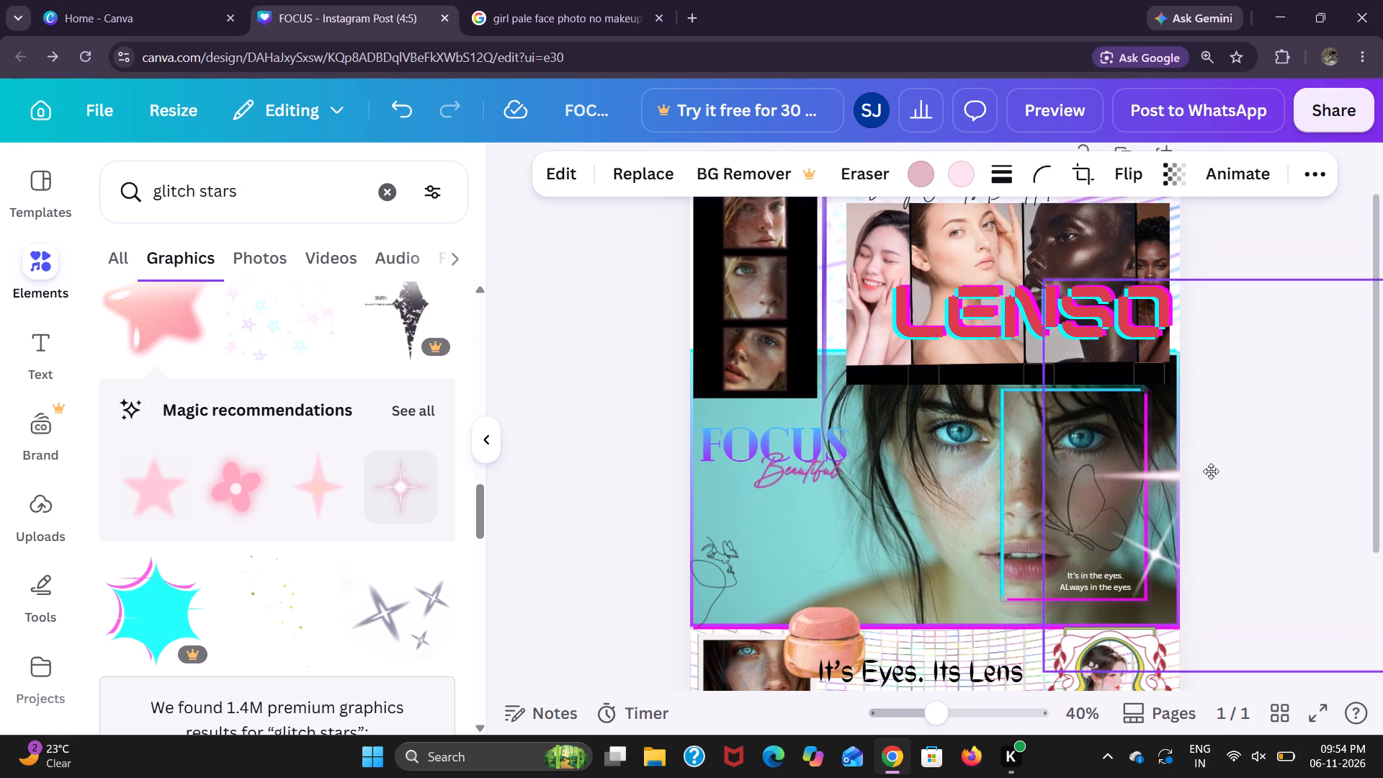
# Move the glowing pink sparkle across the portrait and down to its lower border, above the "It's Eyes, Its Lens" heading.
pyautogui.moveTo(1211, 471); pyautogui.dragTo(1177, 486)
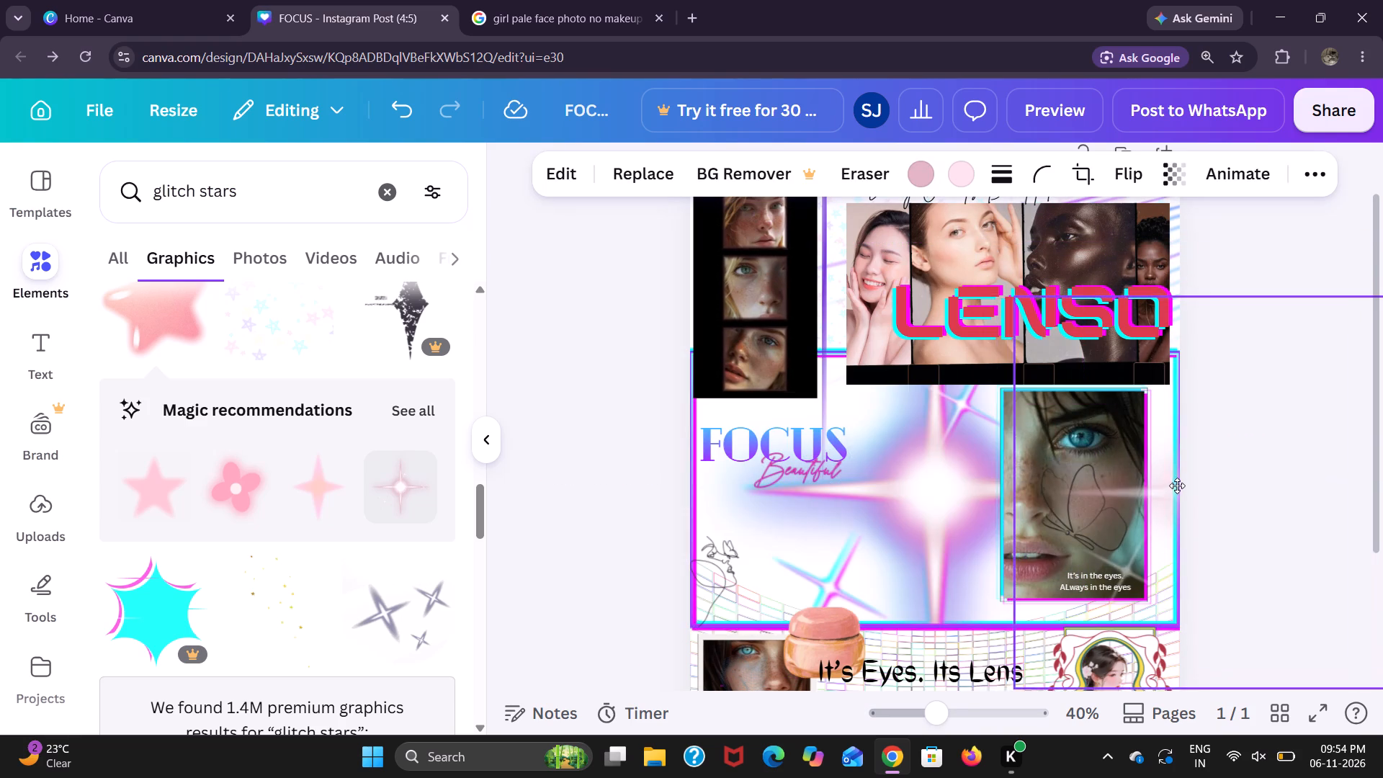
pyautogui.moveTo(1177, 486); pyautogui.dragTo(1134, 483)
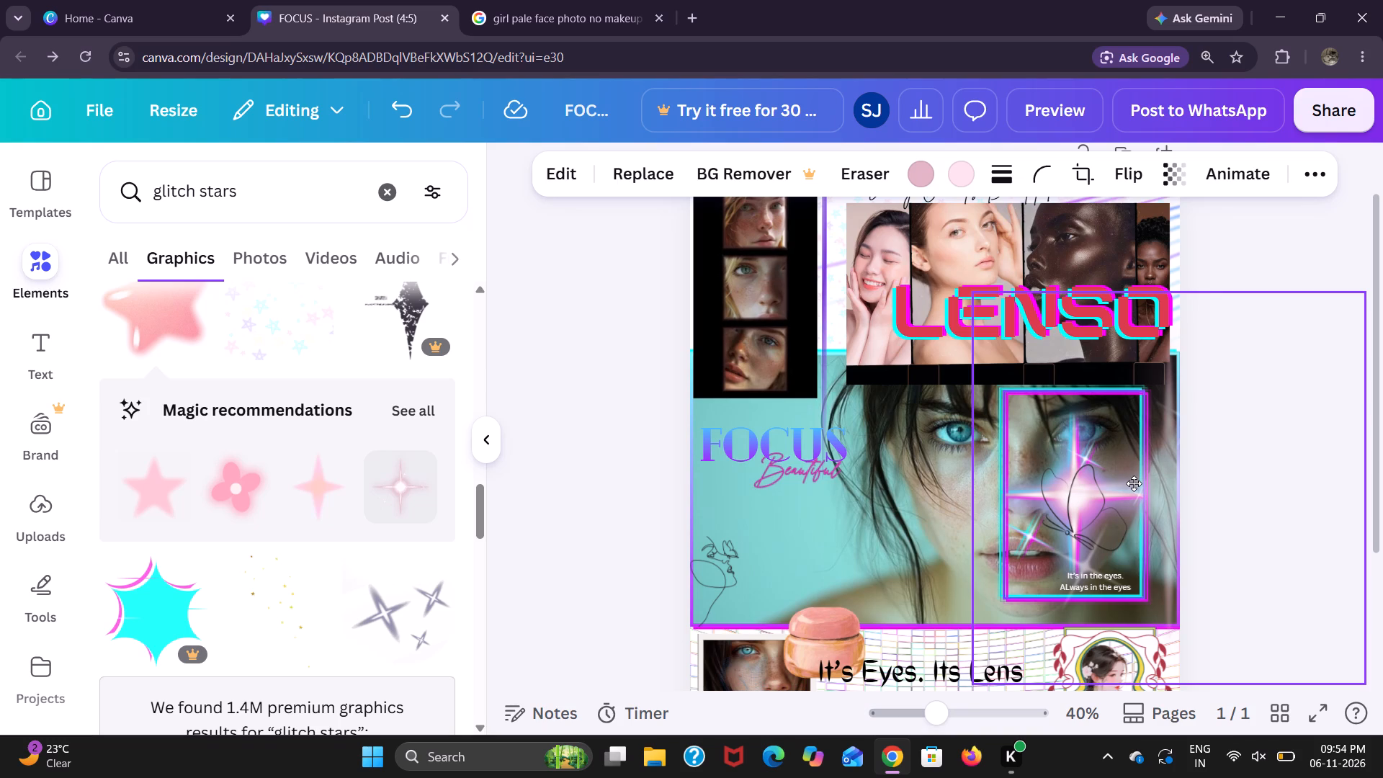
pyautogui.moveTo(1134, 483); pyautogui.dragTo(1154, 478)
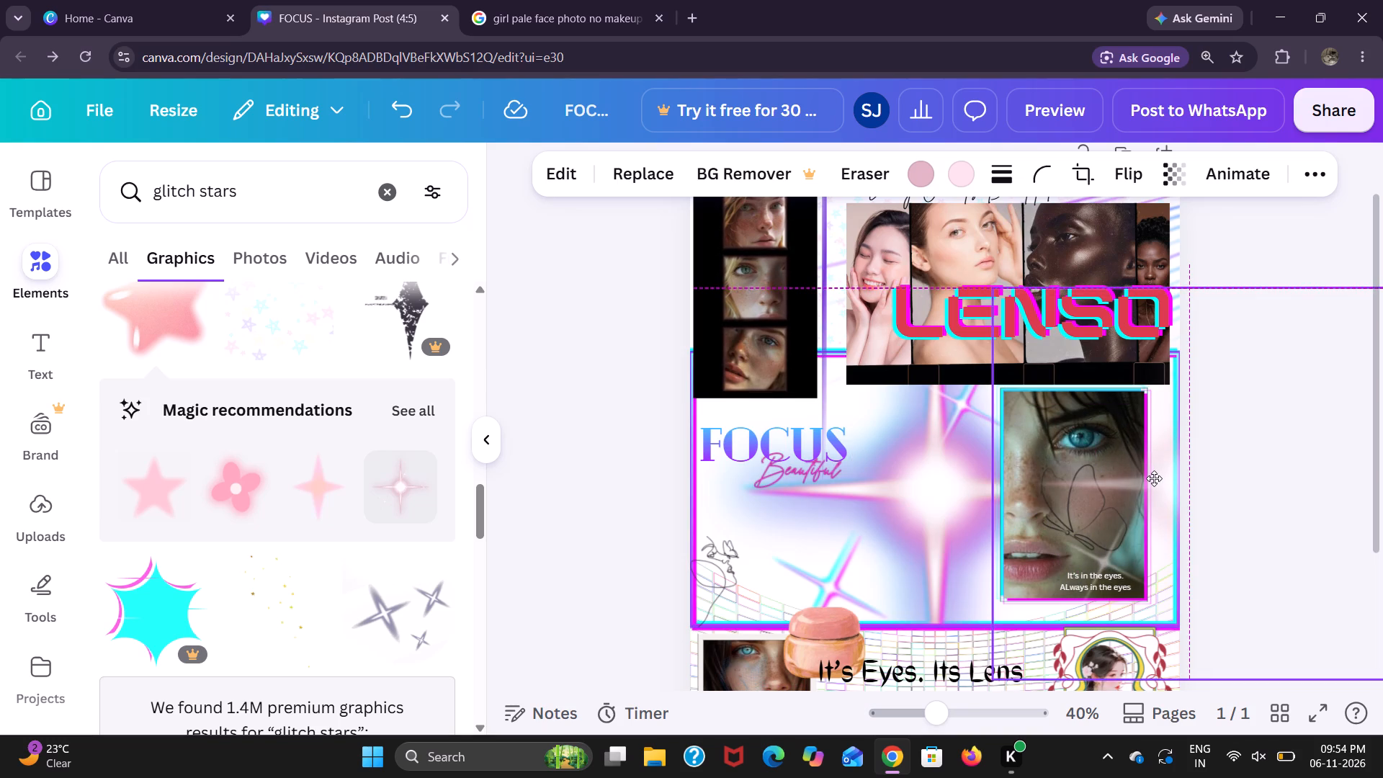
pyautogui.moveTo(1154, 478); pyautogui.dragTo(1193, 438)
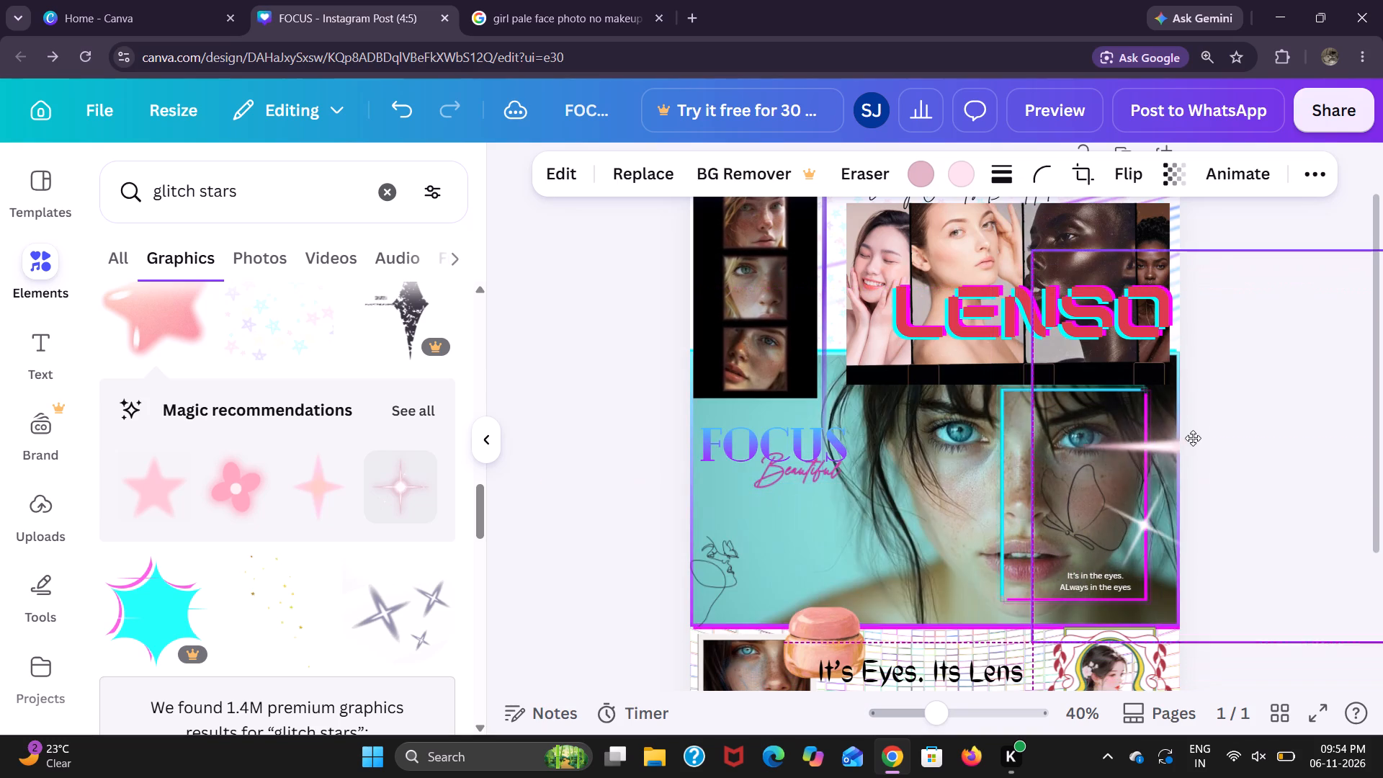
pyautogui.moveTo(1193, 438); pyautogui.dragTo(1129, 446)
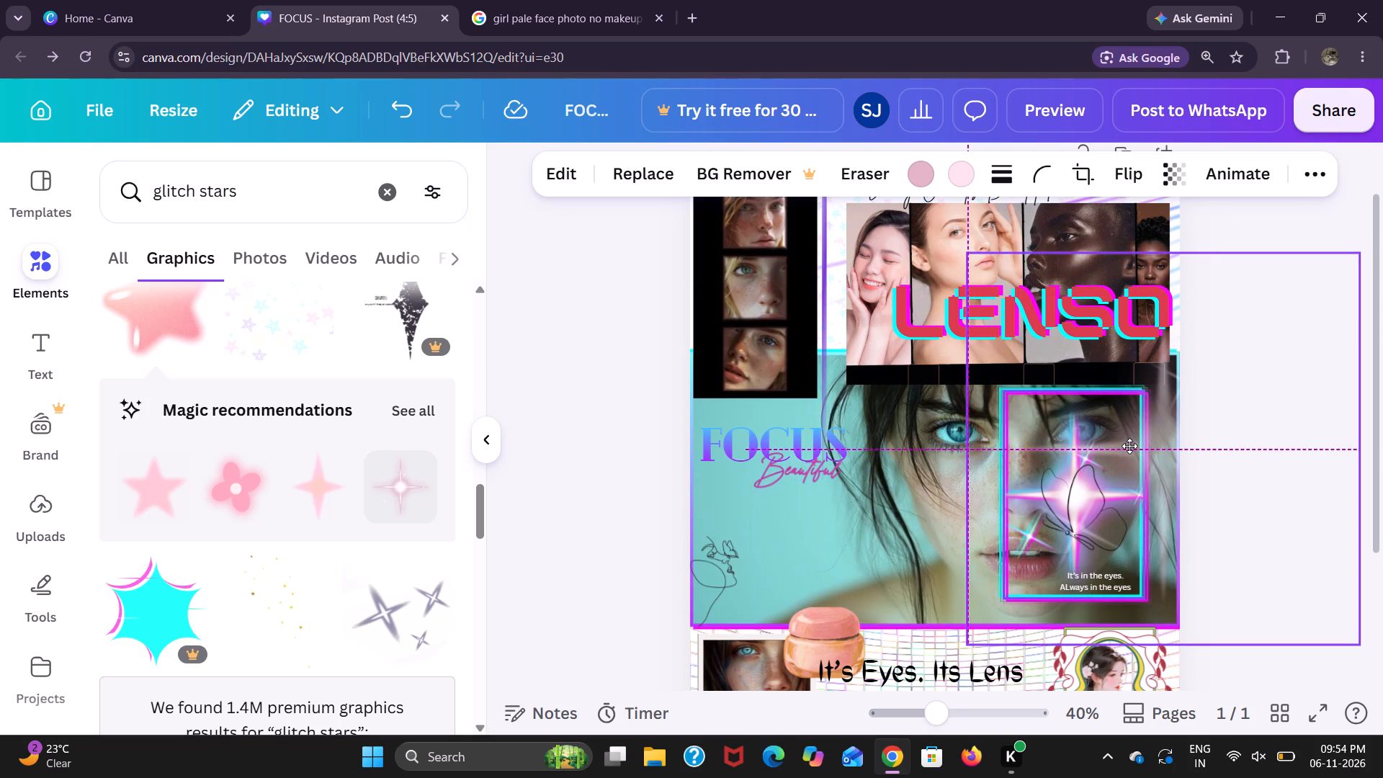
pyautogui.moveTo(1129, 446); pyautogui.dragTo(1113, 622)
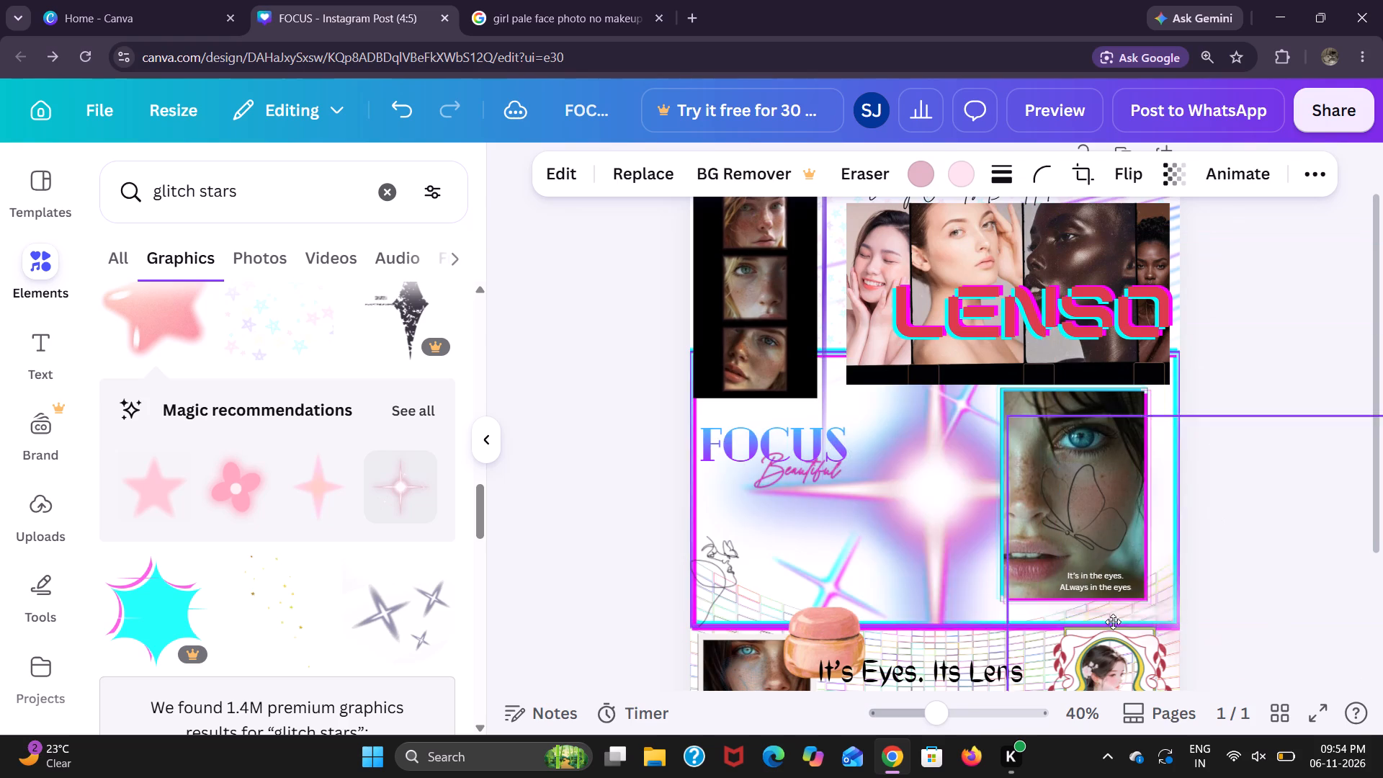
pyautogui.moveTo(1113, 622); pyautogui.dragTo(1010, 636)
# Shrink the glowing pink sparkle proportionally to well under half its size so it sits within the blue-eyed portrait.
pyautogui.scroll(-1, 1014, 565)
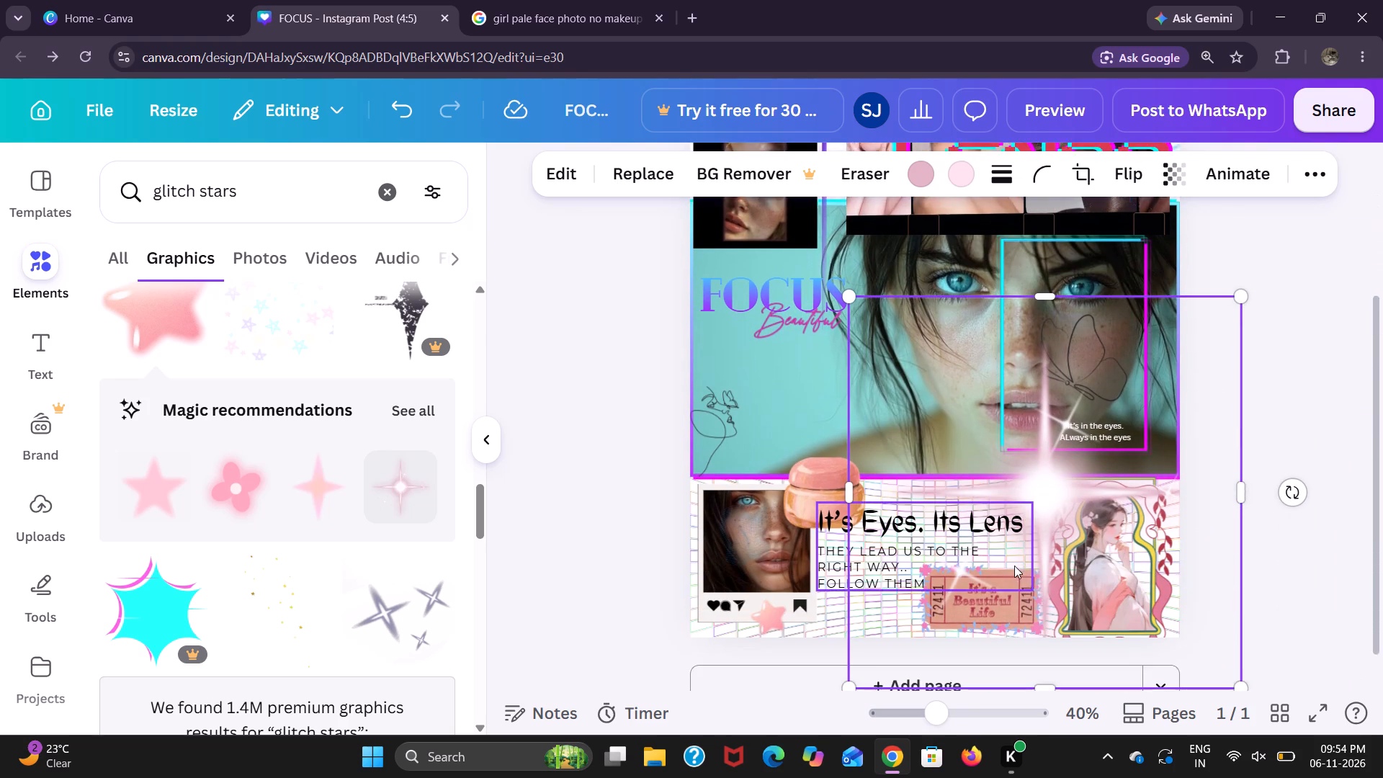
pyautogui.scroll(-1, 1014, 565)
pyautogui.moveTo(1244, 666); pyautogui.dragTo(1003, 455)
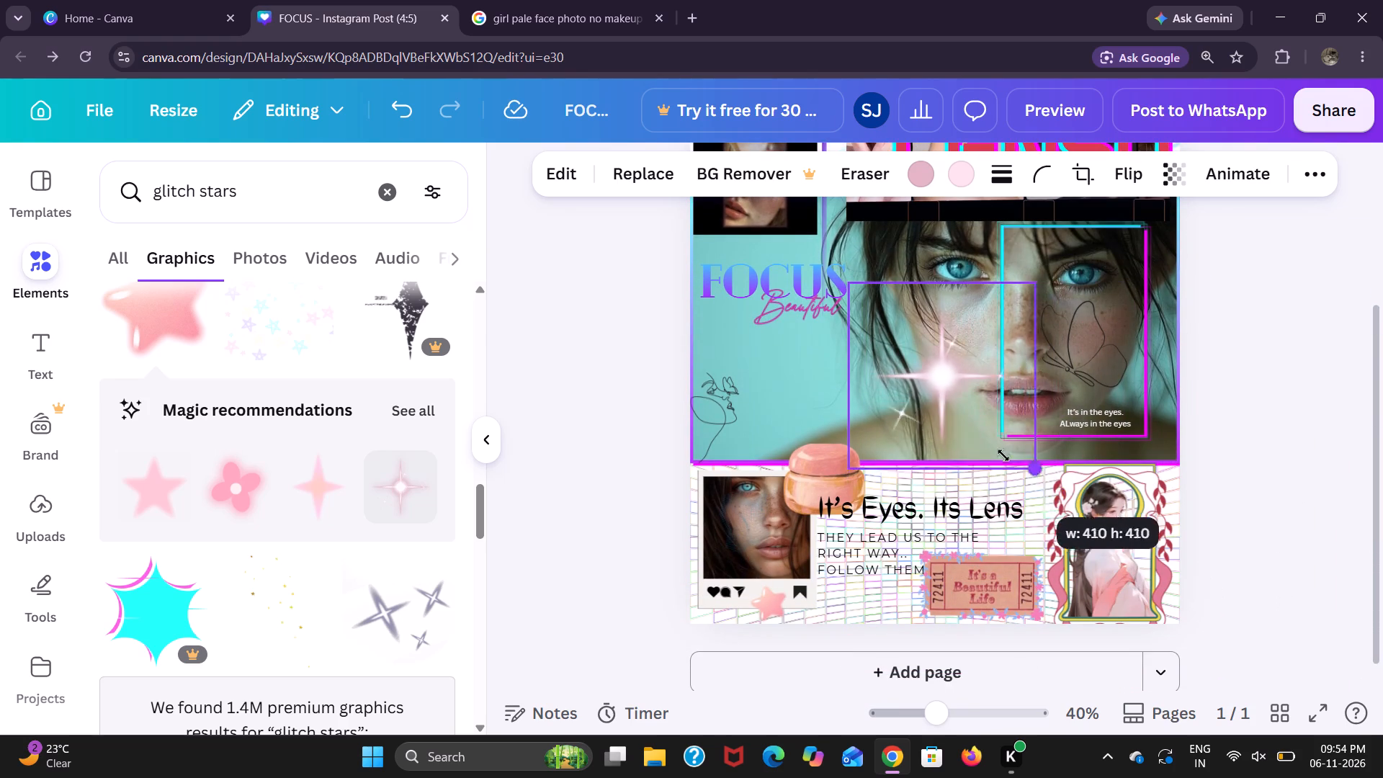
pyautogui.moveTo(1003, 455); pyautogui.dragTo(984, 431)
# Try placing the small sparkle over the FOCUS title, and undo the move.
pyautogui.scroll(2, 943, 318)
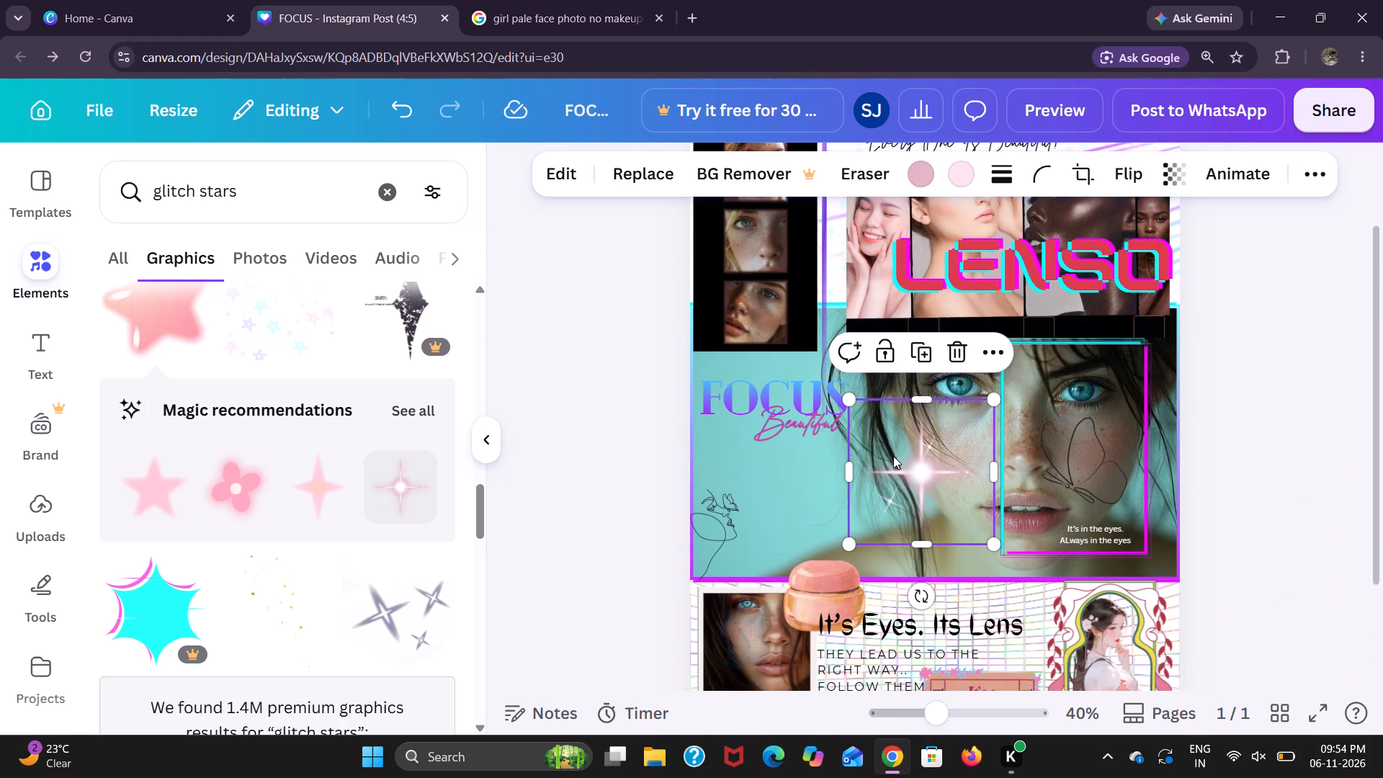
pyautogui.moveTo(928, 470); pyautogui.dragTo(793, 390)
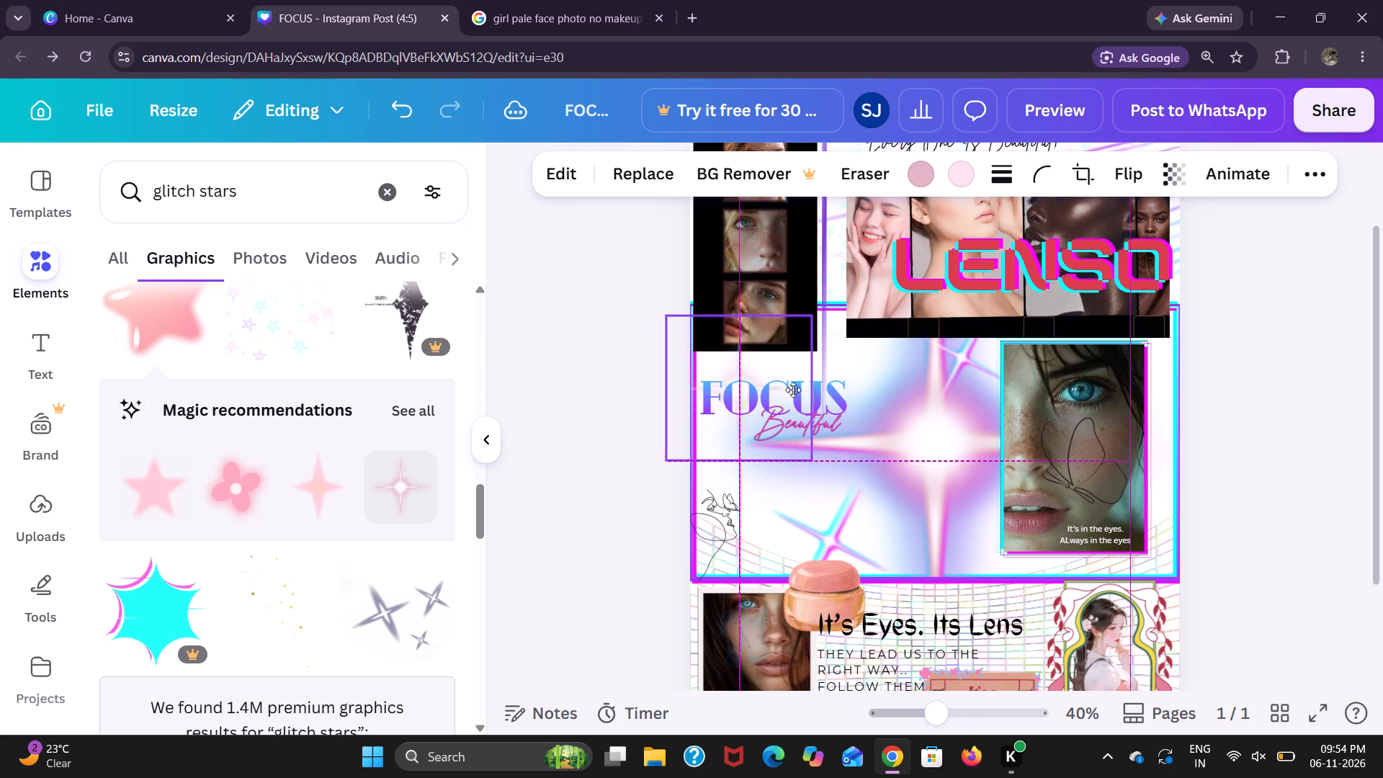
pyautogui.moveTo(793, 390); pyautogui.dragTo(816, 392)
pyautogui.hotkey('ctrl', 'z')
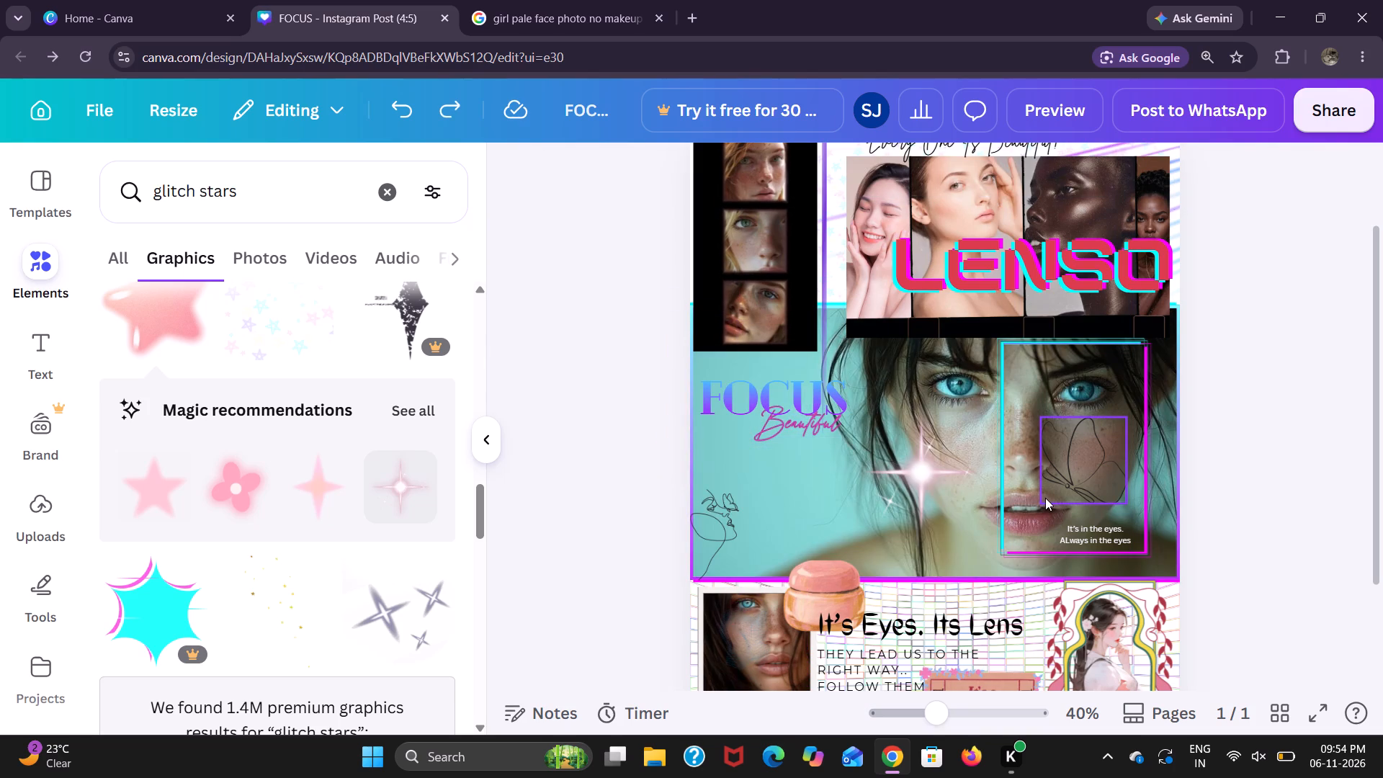
# Resize the sparkle from its upper corners so it sits just below the FOCUS Beautiful title.
pyautogui.click(879, 465)
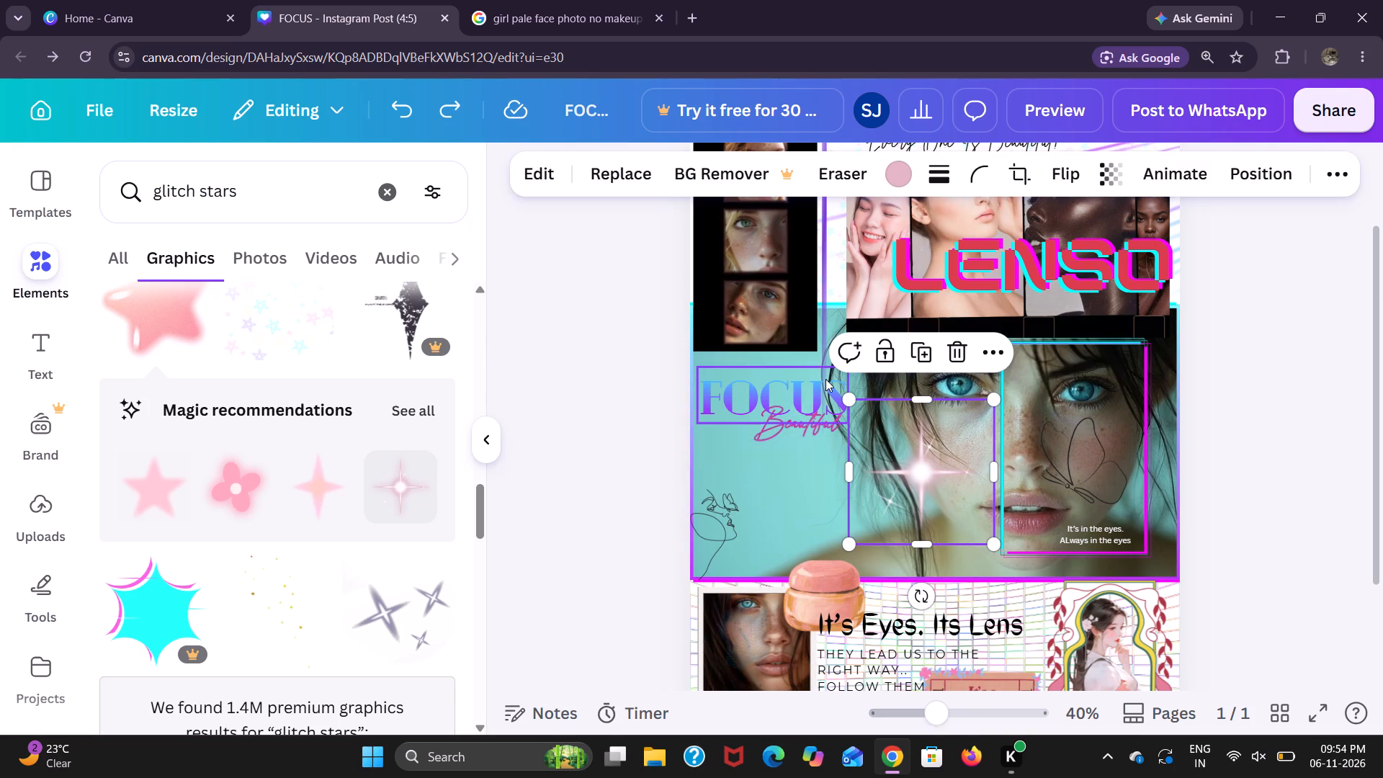
pyautogui.moveTo(853, 403); pyautogui.dragTo(678, 331)
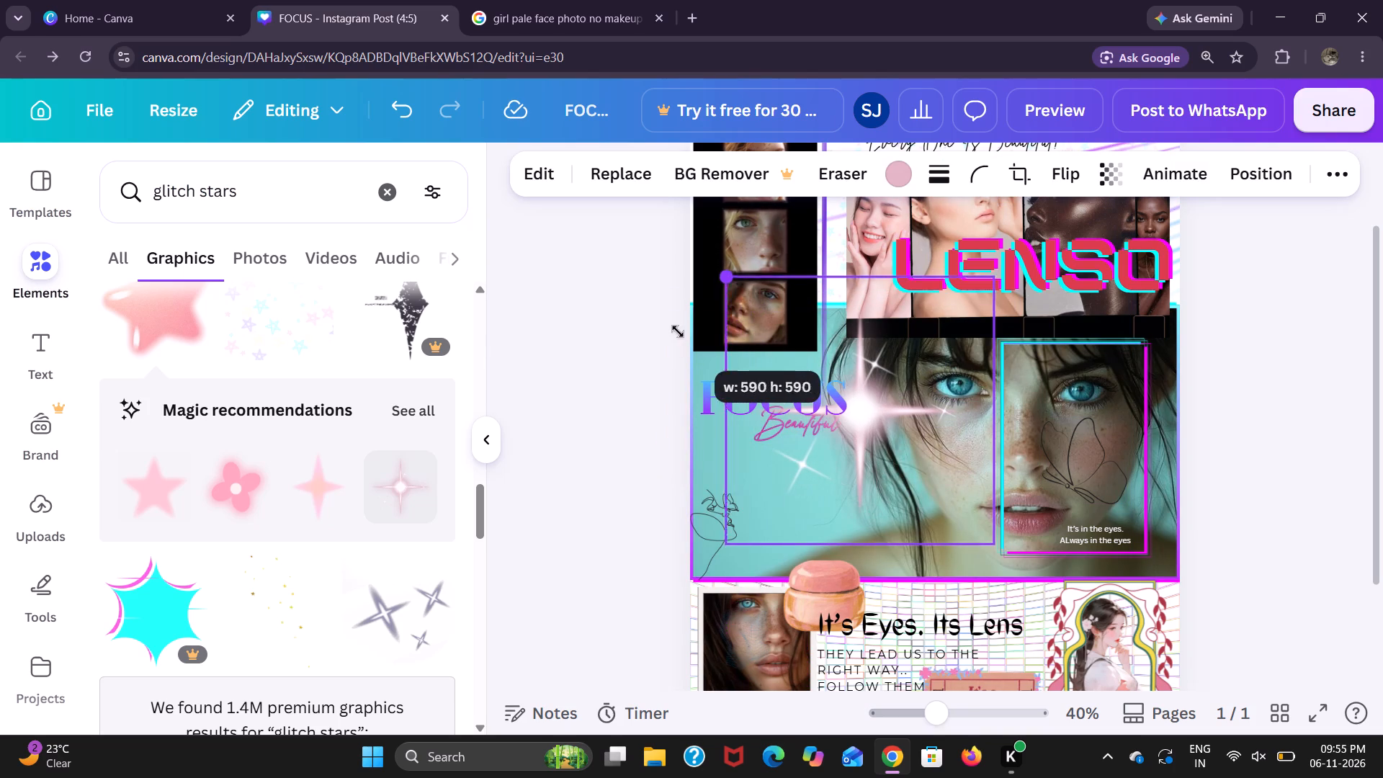
pyautogui.moveTo(678, 331); pyautogui.dragTo(678, 328)
pyautogui.moveTo(990, 278); pyautogui.dragTo(864, 339)
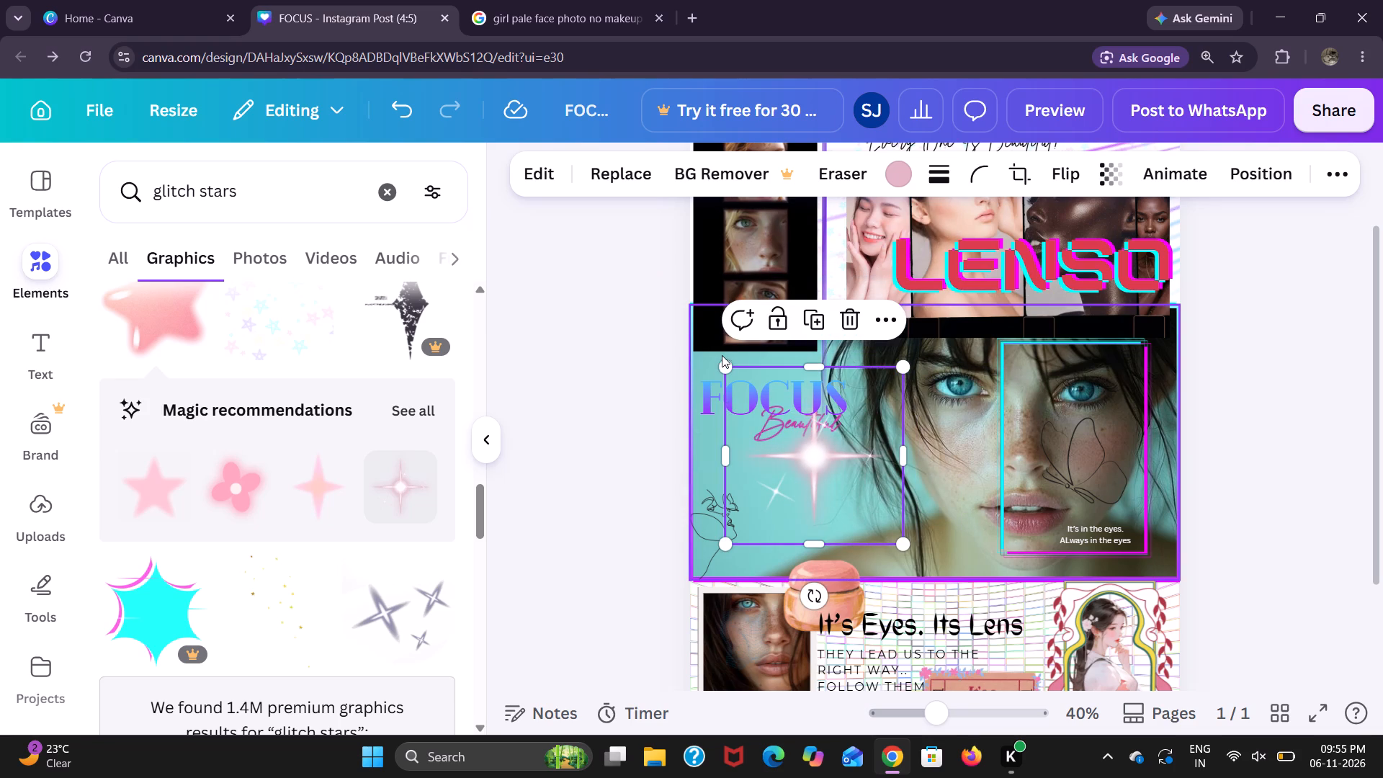
pyautogui.click(725, 356)
pyautogui.click(814, 461)
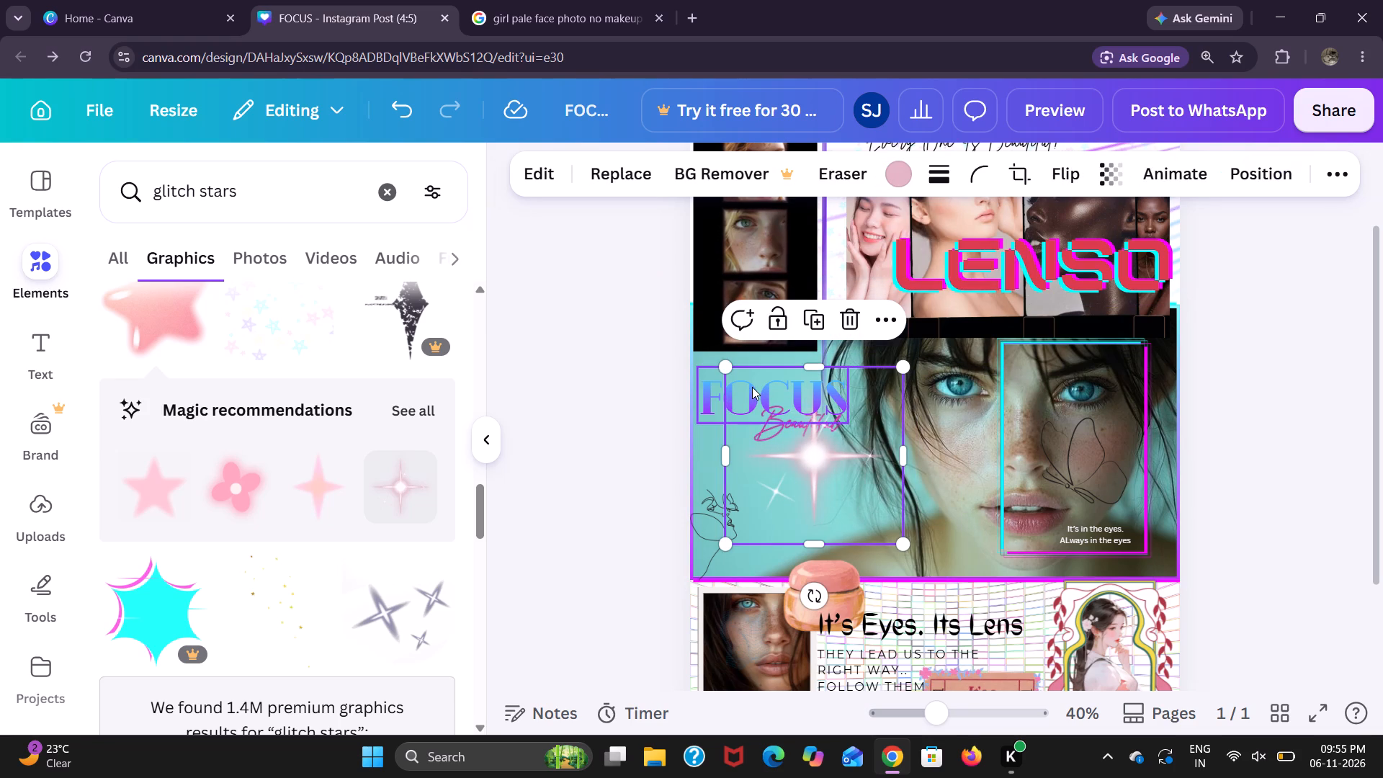
pyautogui.click(715, 365)
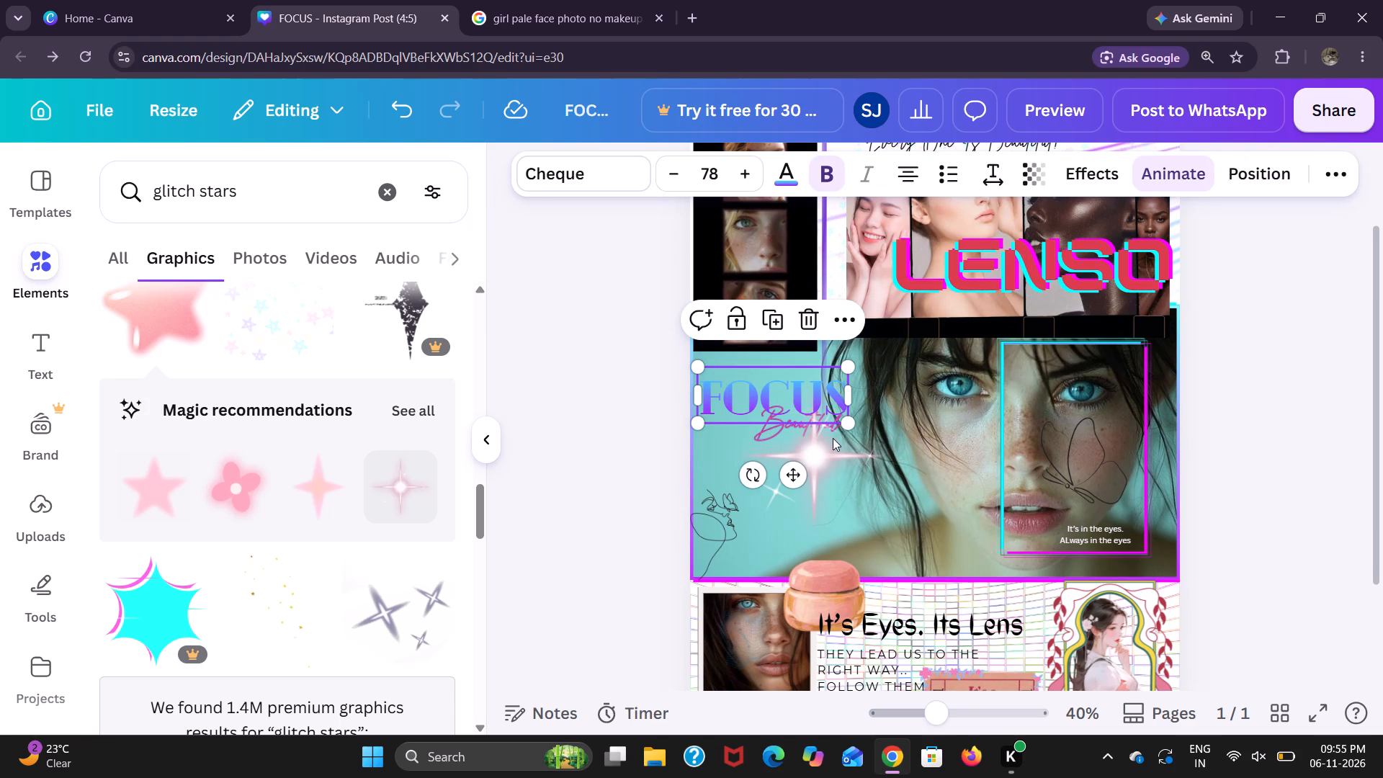
# Shrink the glowing pink sparkle and shift it up onto the FOCUS headline beside the portrait.
pyautogui.click(828, 457)
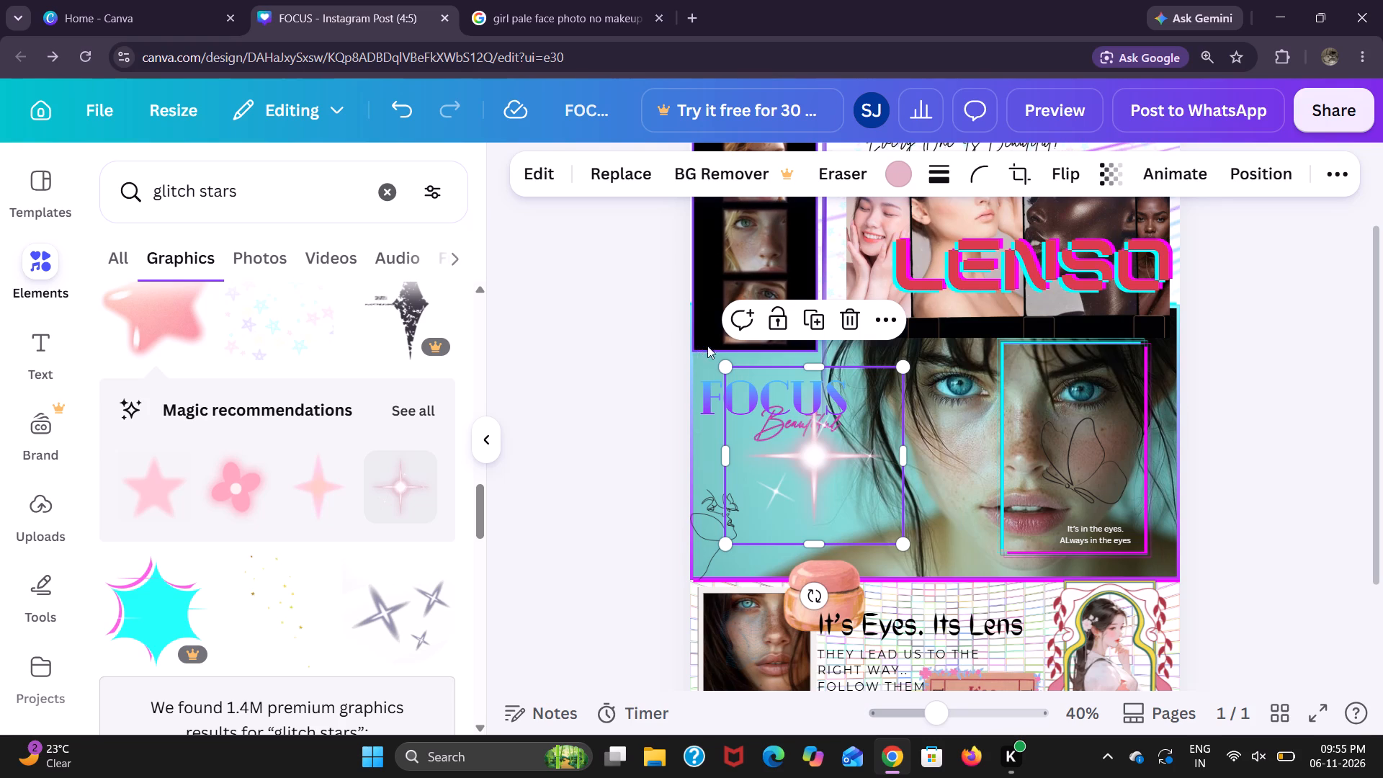
pyautogui.moveTo(732, 370); pyautogui.dragTo(676, 298)
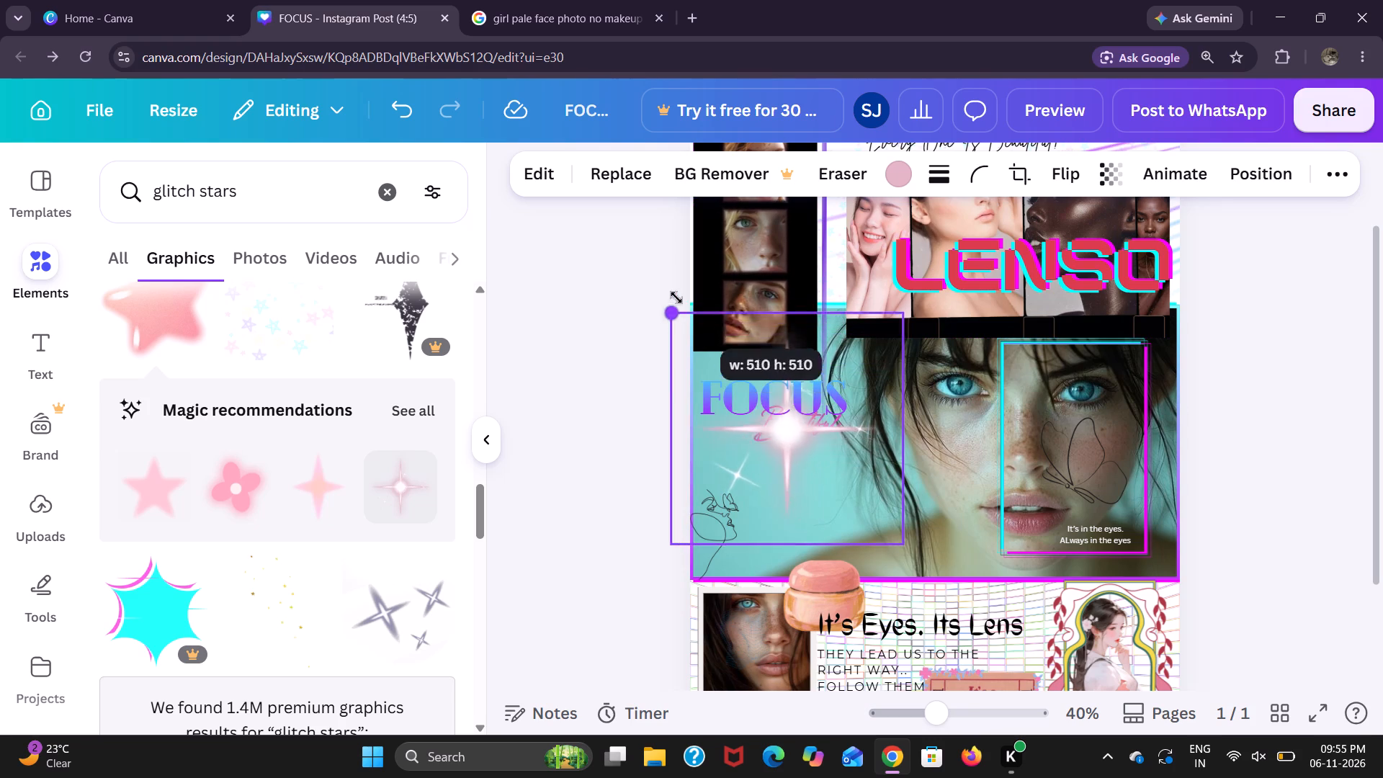
pyautogui.moveTo(676, 298); pyautogui.dragTo(651, 277)
pyautogui.moveTo(908, 537); pyautogui.dragTo(789, 504)
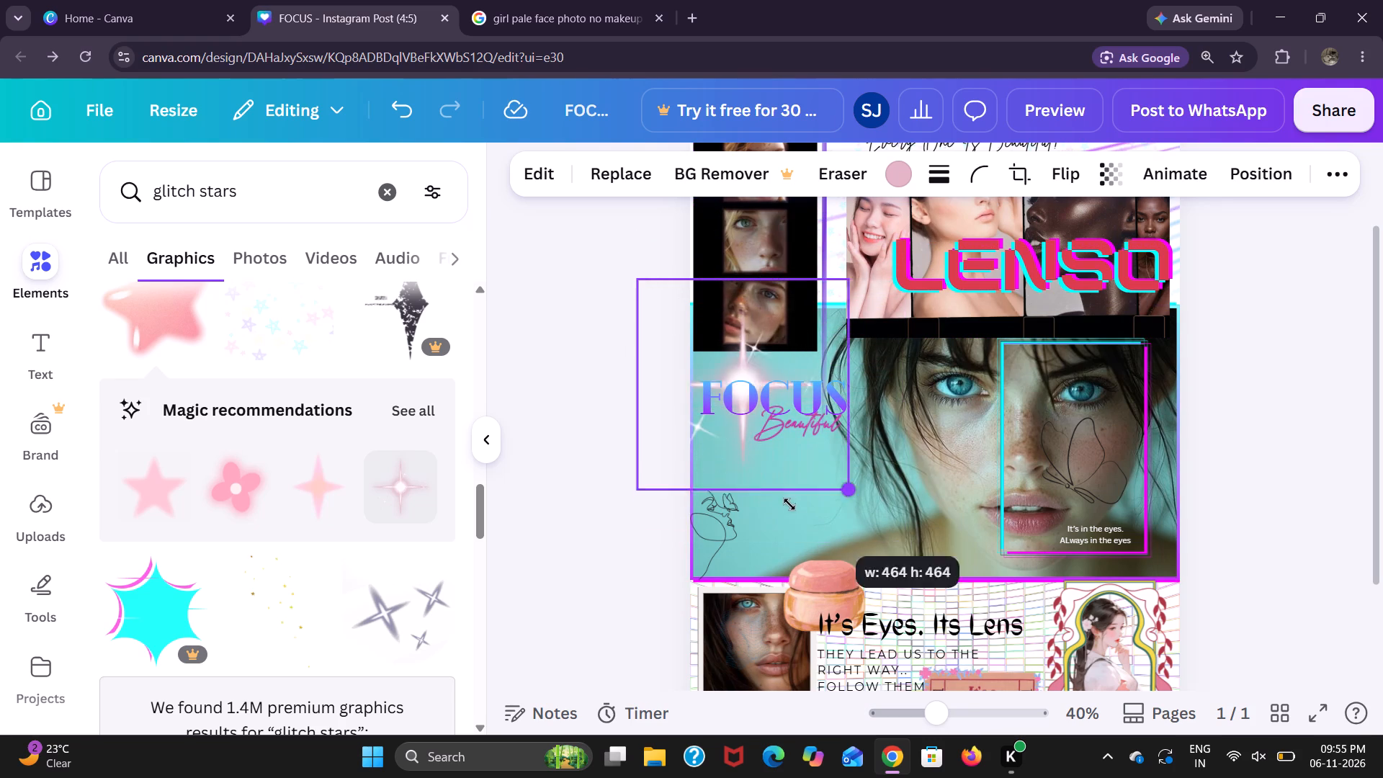
pyautogui.moveTo(789, 504); pyautogui.dragTo(774, 489)
pyautogui.moveTo(634, 284); pyautogui.dragTo(680, 329)
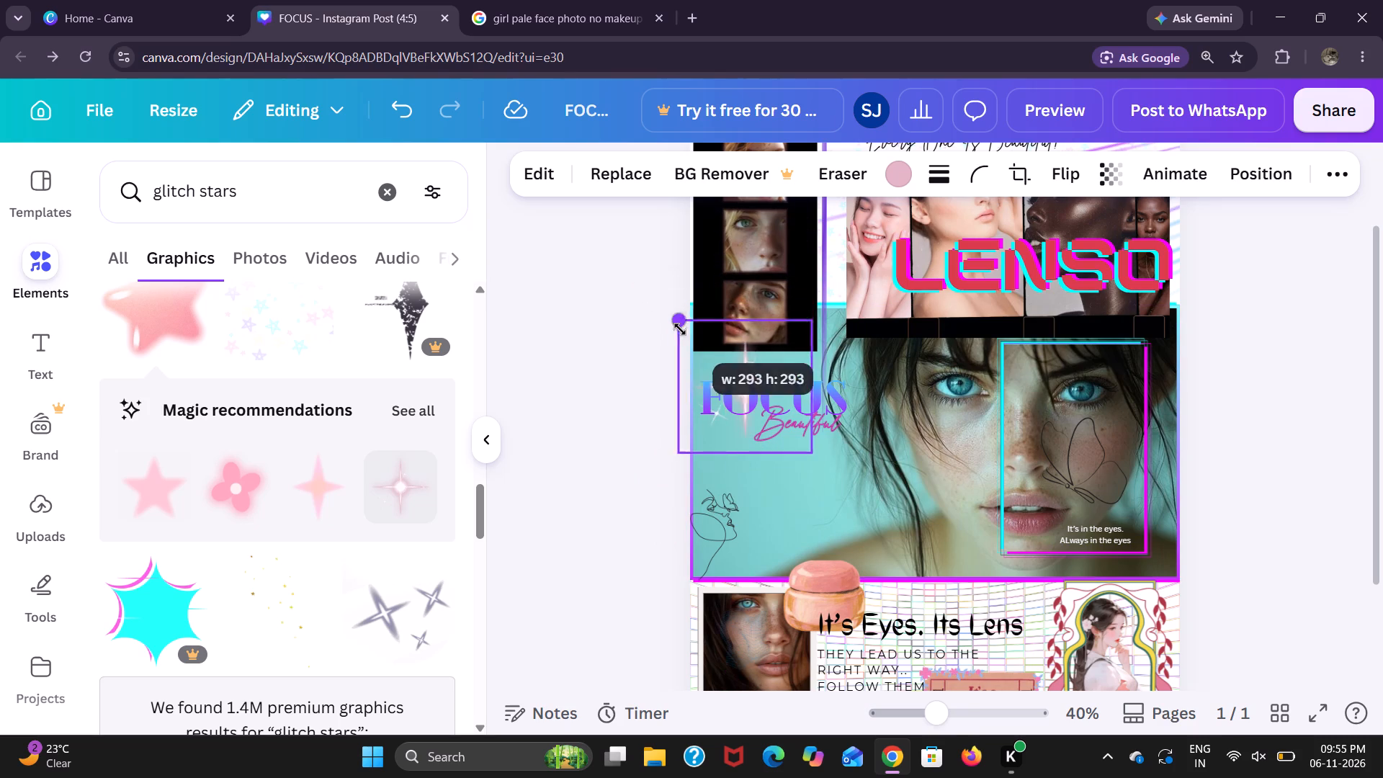
pyautogui.moveTo(680, 329); pyautogui.dragTo(690, 379)
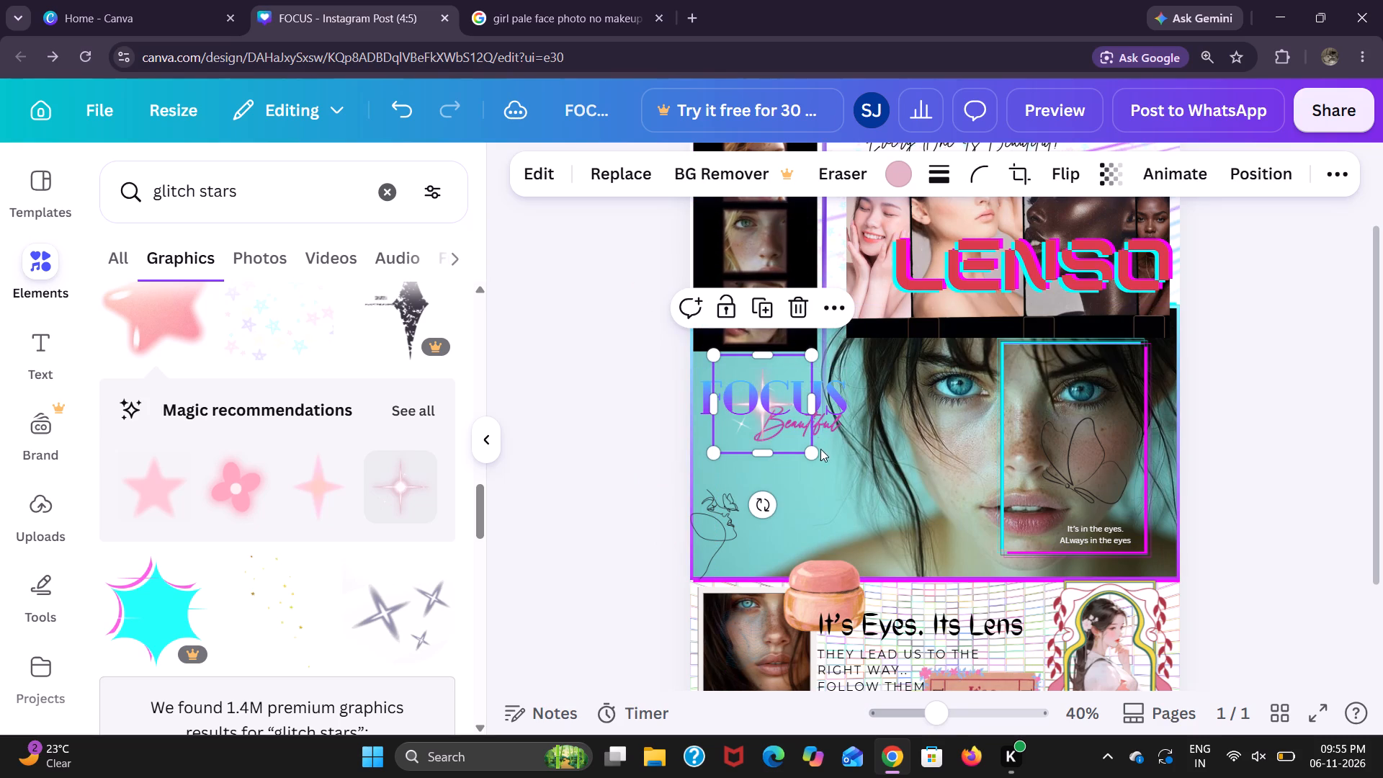
# Fine-tune the sparkle's corners so its bright centre sits on the O of the FOCUS headline.
pyautogui.moveTo(818, 453); pyautogui.dragTo(791, 450)
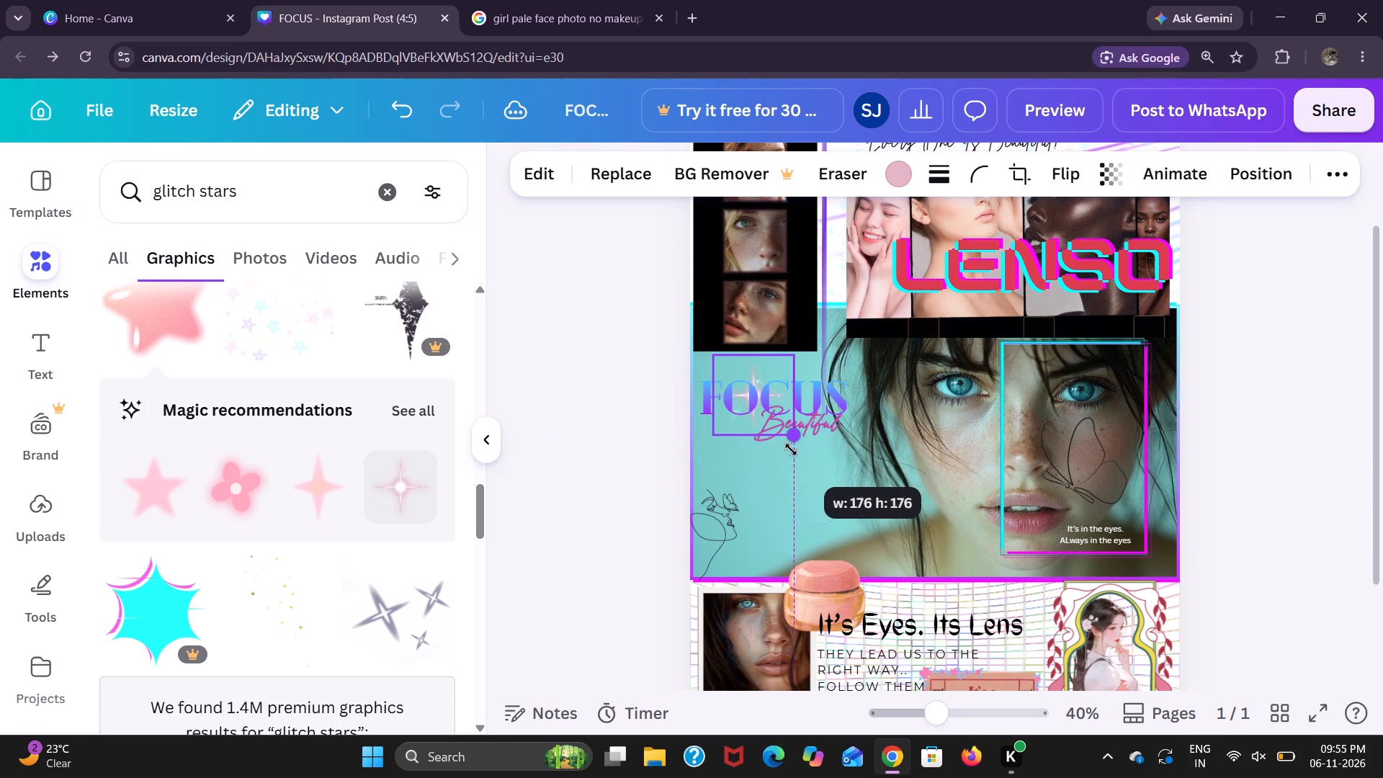
pyautogui.moveTo(791, 450); pyautogui.dragTo(804, 457)
pyautogui.moveTo(716, 355); pyautogui.dragTo(696, 349)
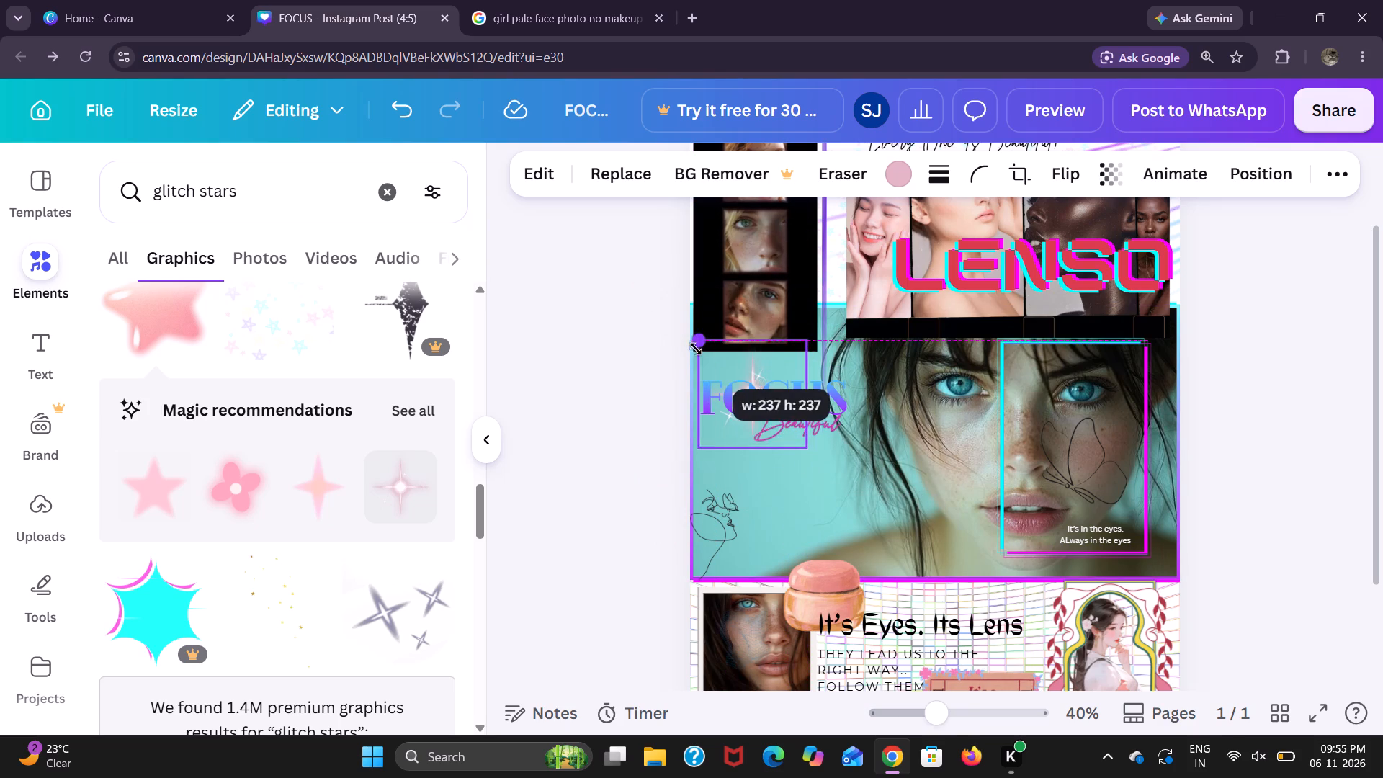
pyautogui.moveTo(696, 349); pyautogui.dragTo(678, 340)
pyautogui.click(667, 460)
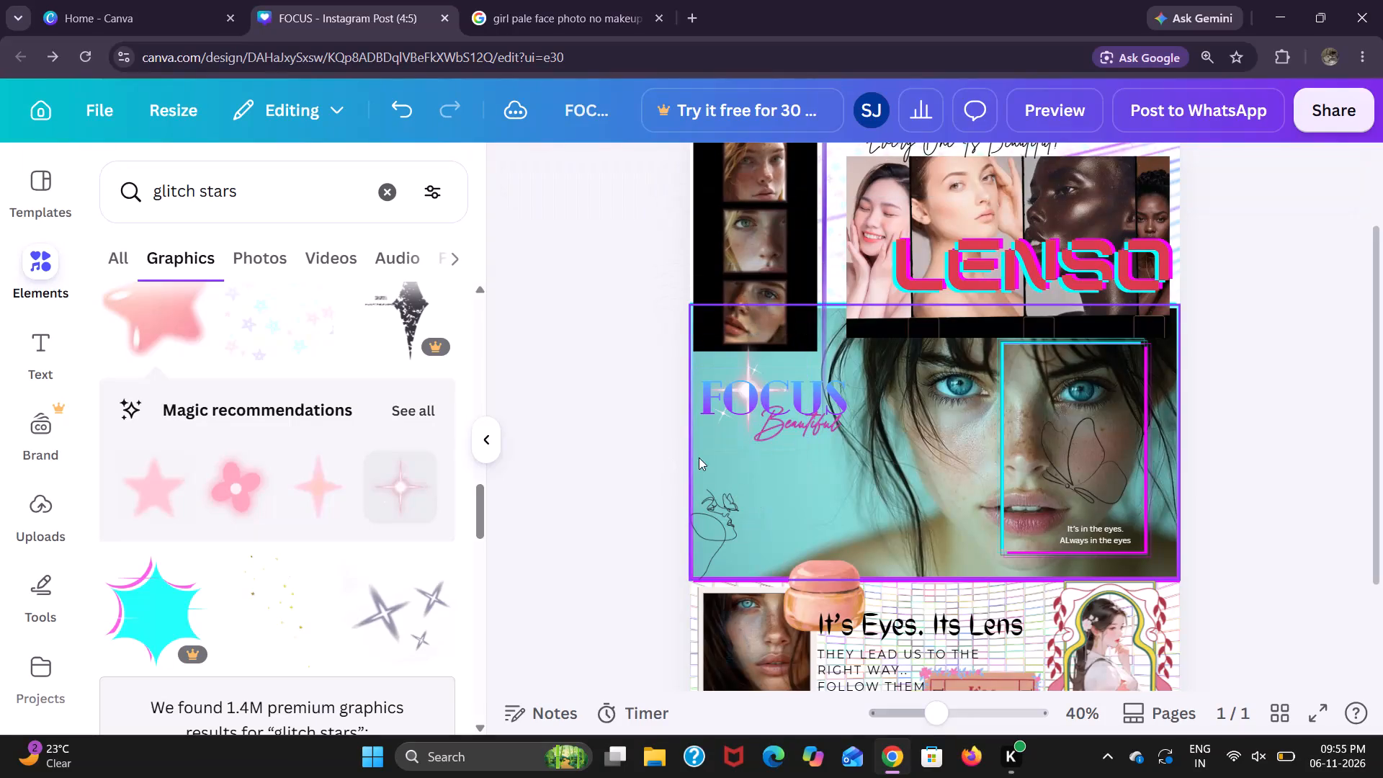
pyautogui.click(749, 413)
pyautogui.click(748, 434)
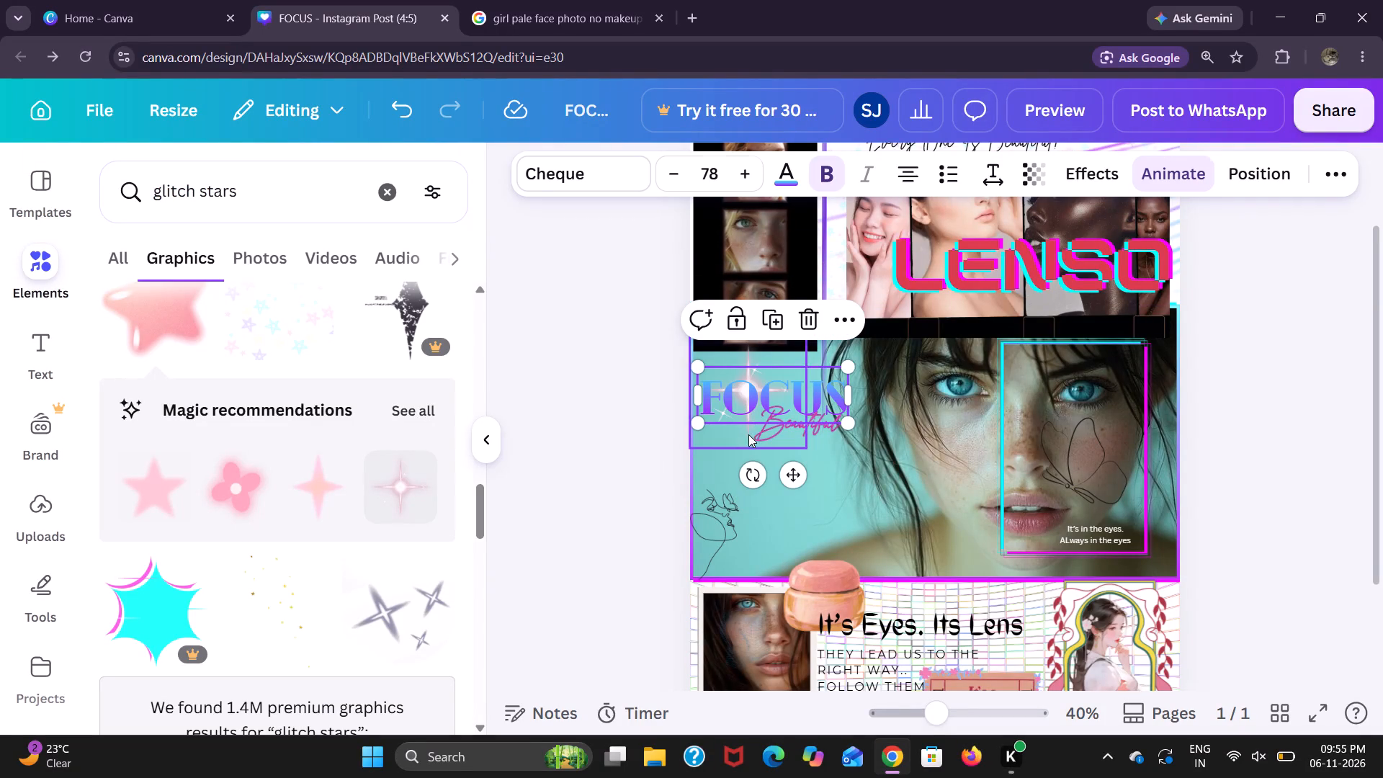
pyautogui.moveTo(694, 453); pyautogui.dragTo(681, 468)
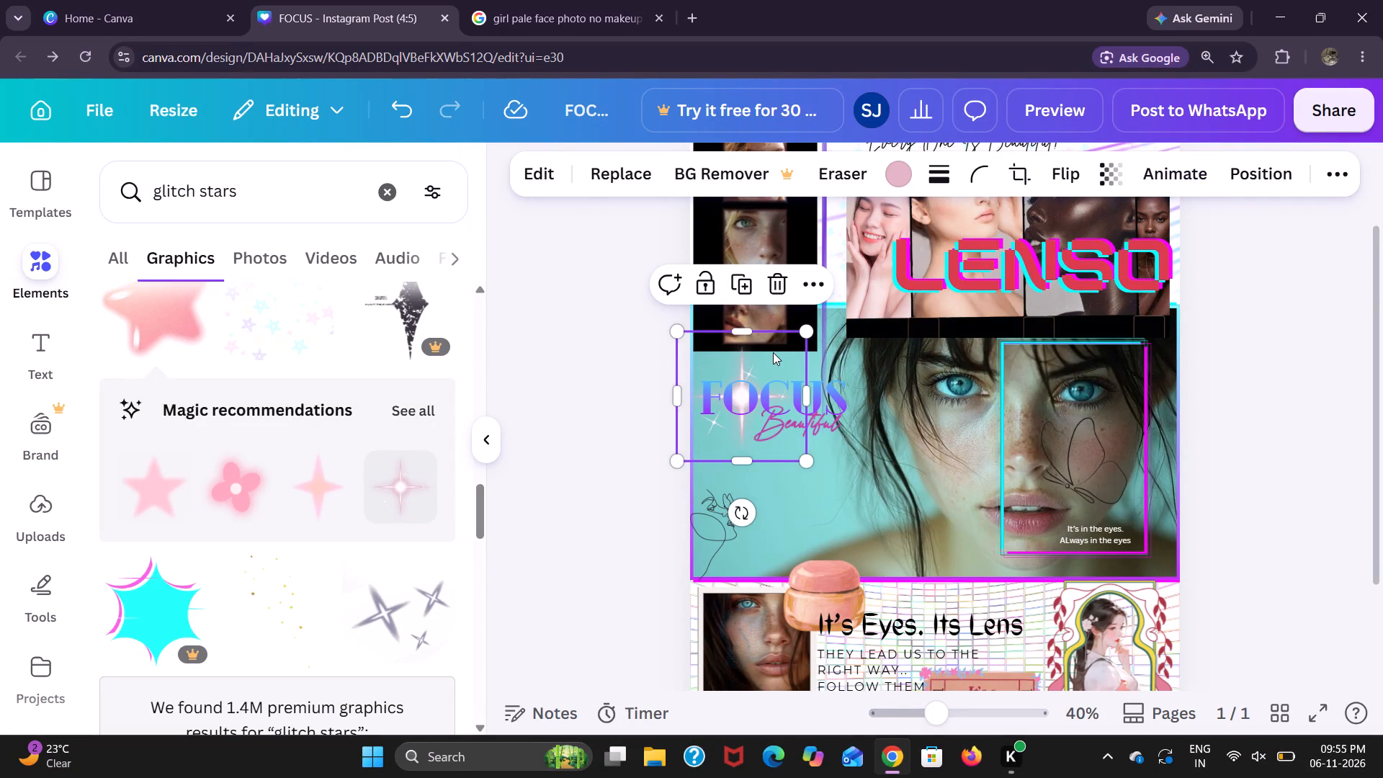
# Bring the pink sparkle to the front, above the FOCUS and Beautiful text.
pyautogui.click(764, 310)
pyautogui.click(740, 386)
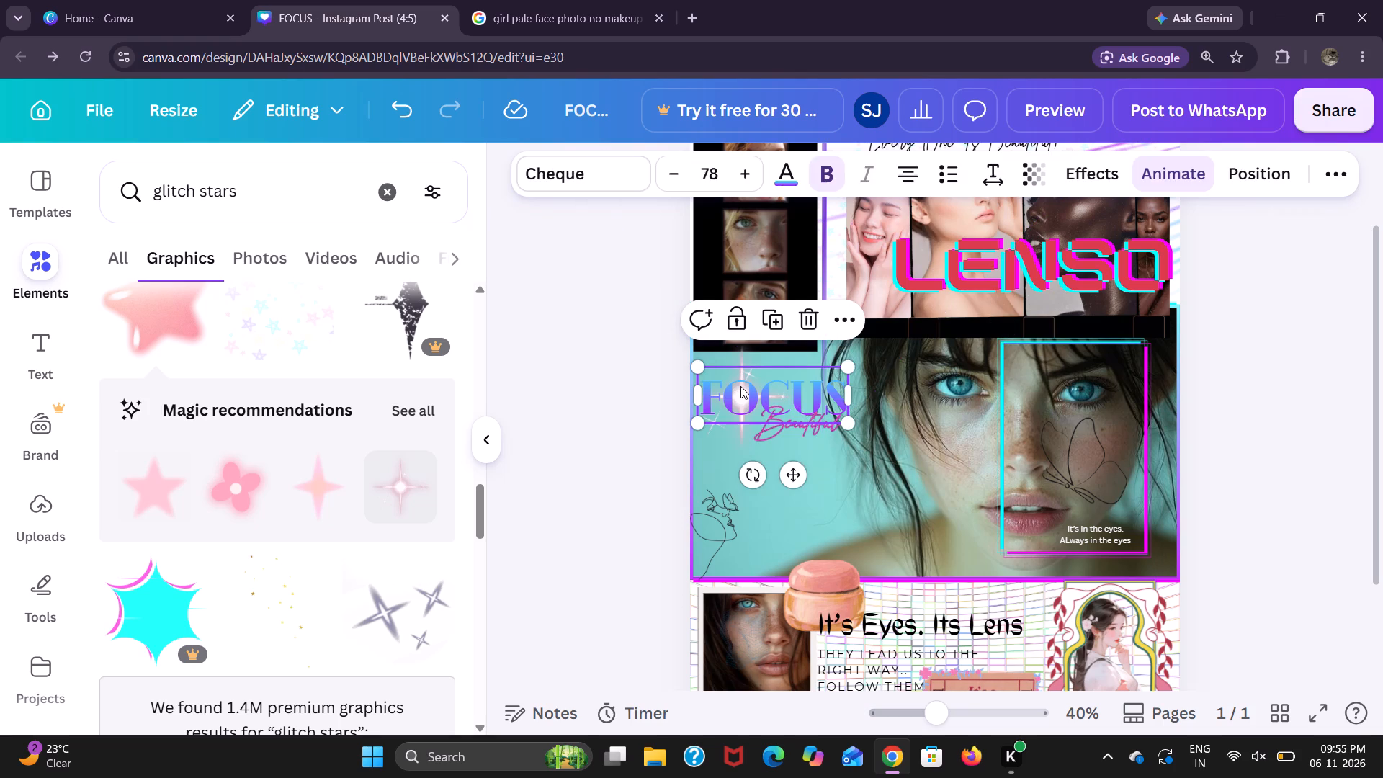
pyautogui.rightClick(740, 386)
pyautogui.click(720, 434)
pyautogui.click(735, 429)
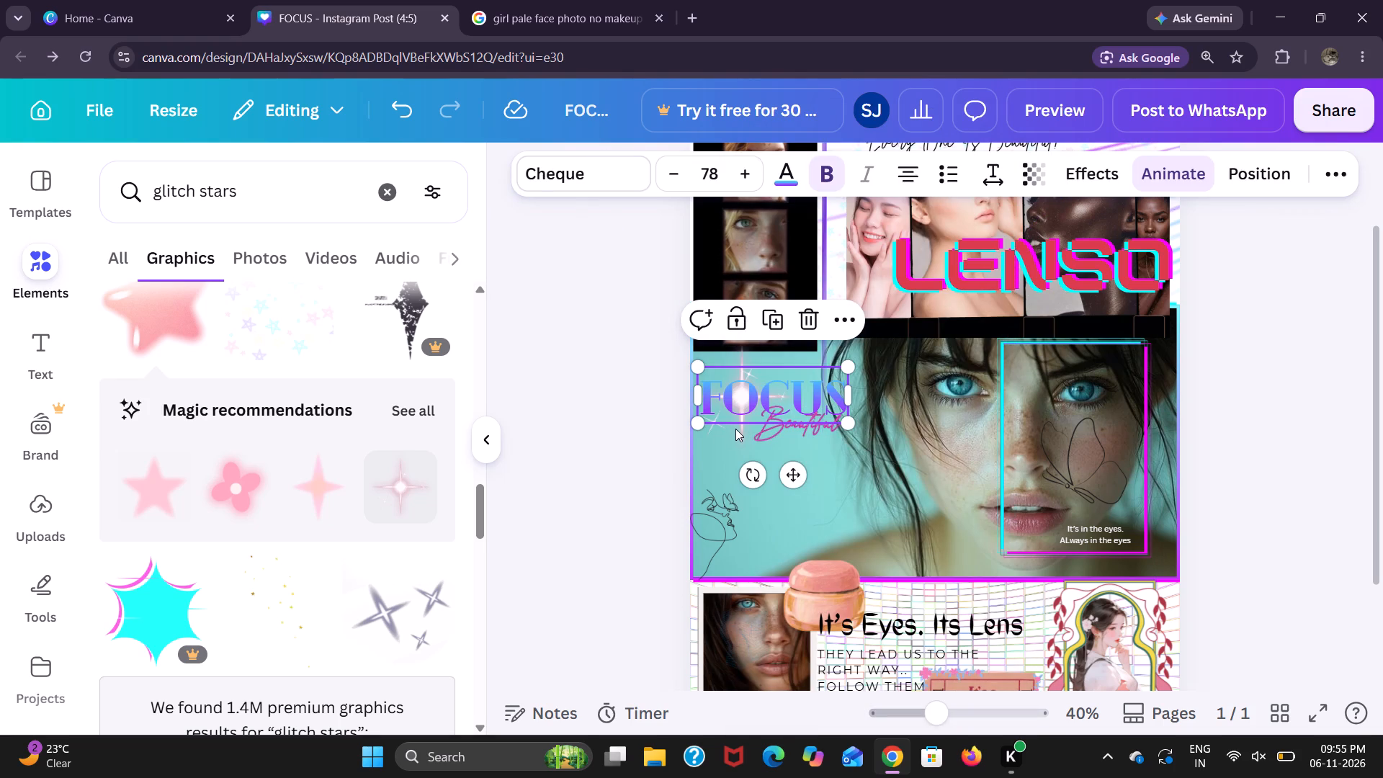
pyautogui.click(735, 429)
pyautogui.rightClick(735, 429)
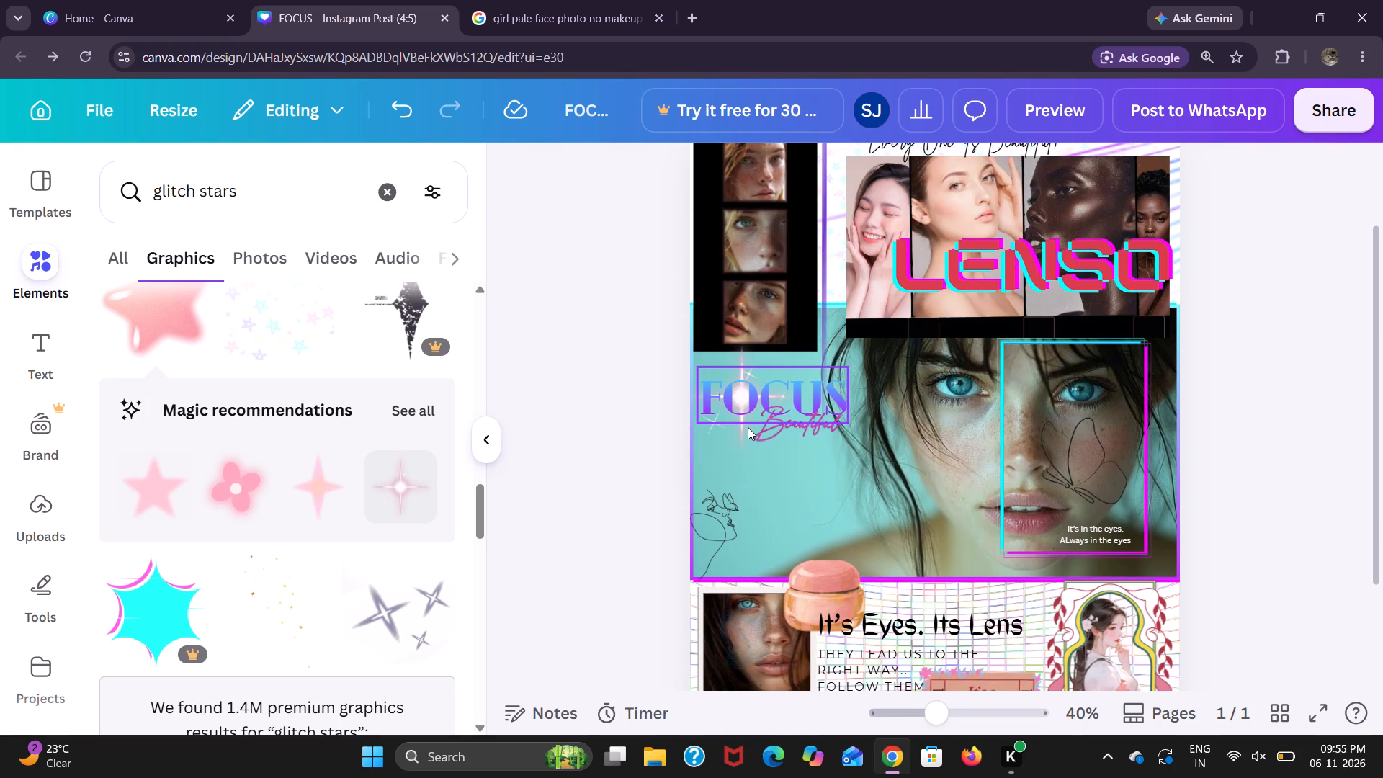
pyautogui.click(736, 434)
pyautogui.rightClick(736, 434)
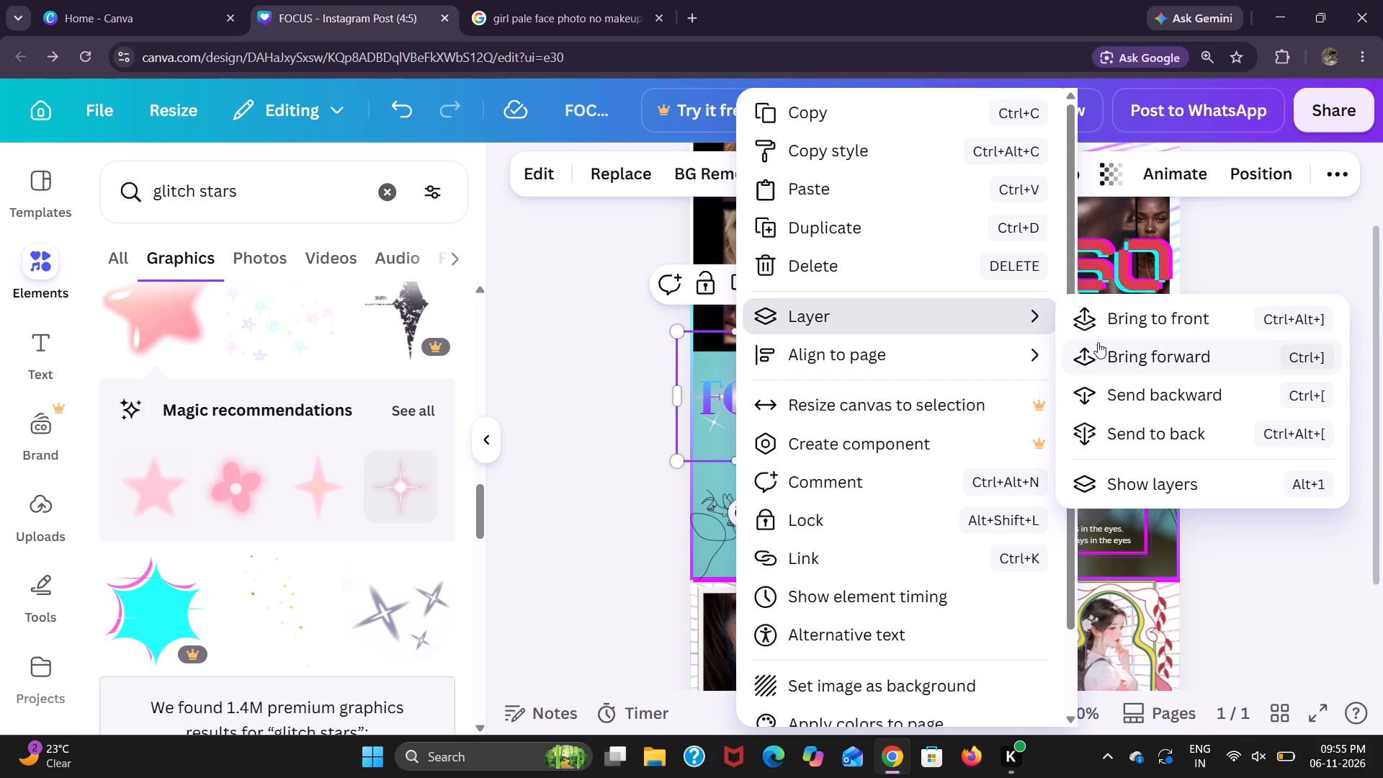
pyautogui.click(1102, 319)
pyautogui.click(609, 444)
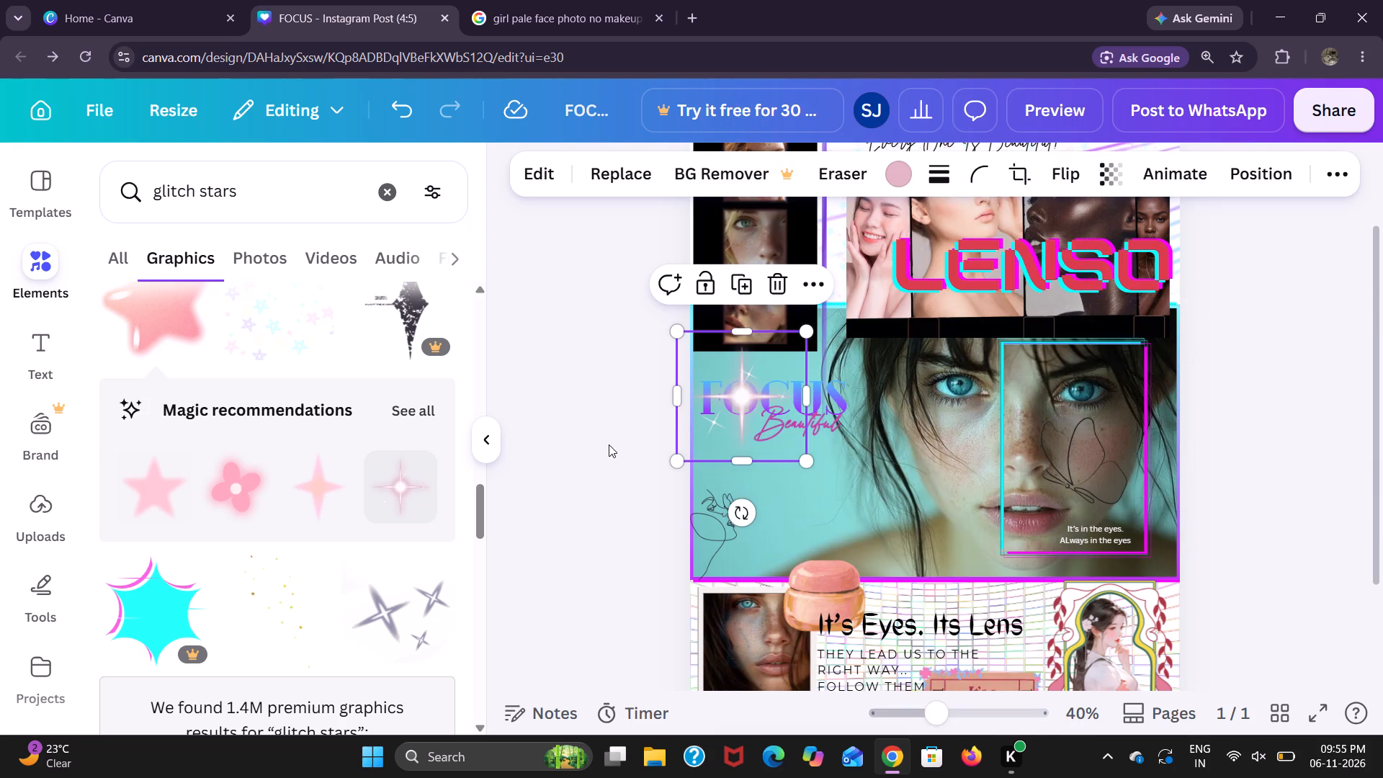
# Shrink the pink sparkle to about 222 by 222, keeping its bright centre on the O of the FOCUS headline.
pyautogui.moveTo(668, 328); pyautogui.dragTo(669, 331)
pyautogui.moveTo(669, 331); pyautogui.dragTo(686, 354)
pyautogui.click(746, 416)
pyautogui.moveTo(681, 332); pyautogui.dragTo(671, 352)
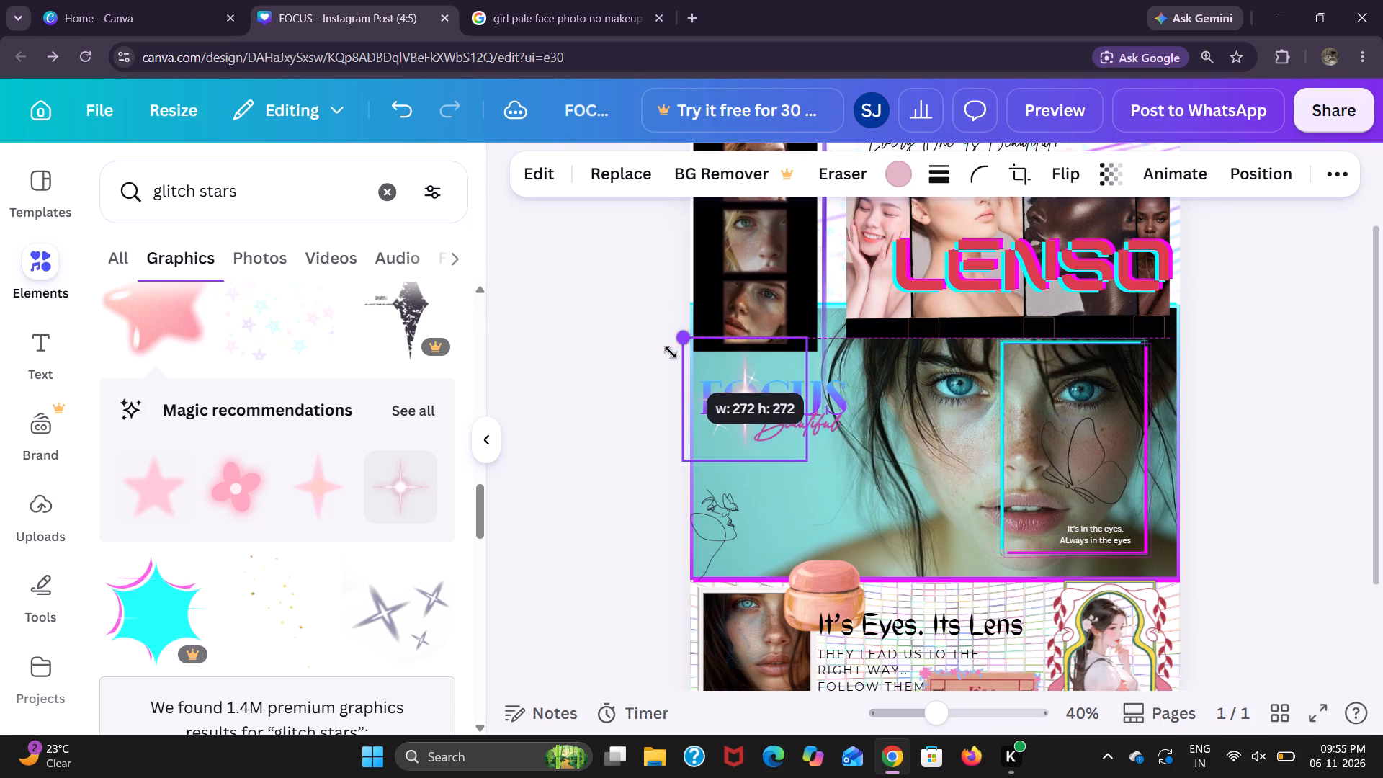
pyautogui.moveTo(671, 352); pyautogui.dragTo(670, 350)
pyautogui.moveTo(807, 340); pyautogui.dragTo(785, 348)
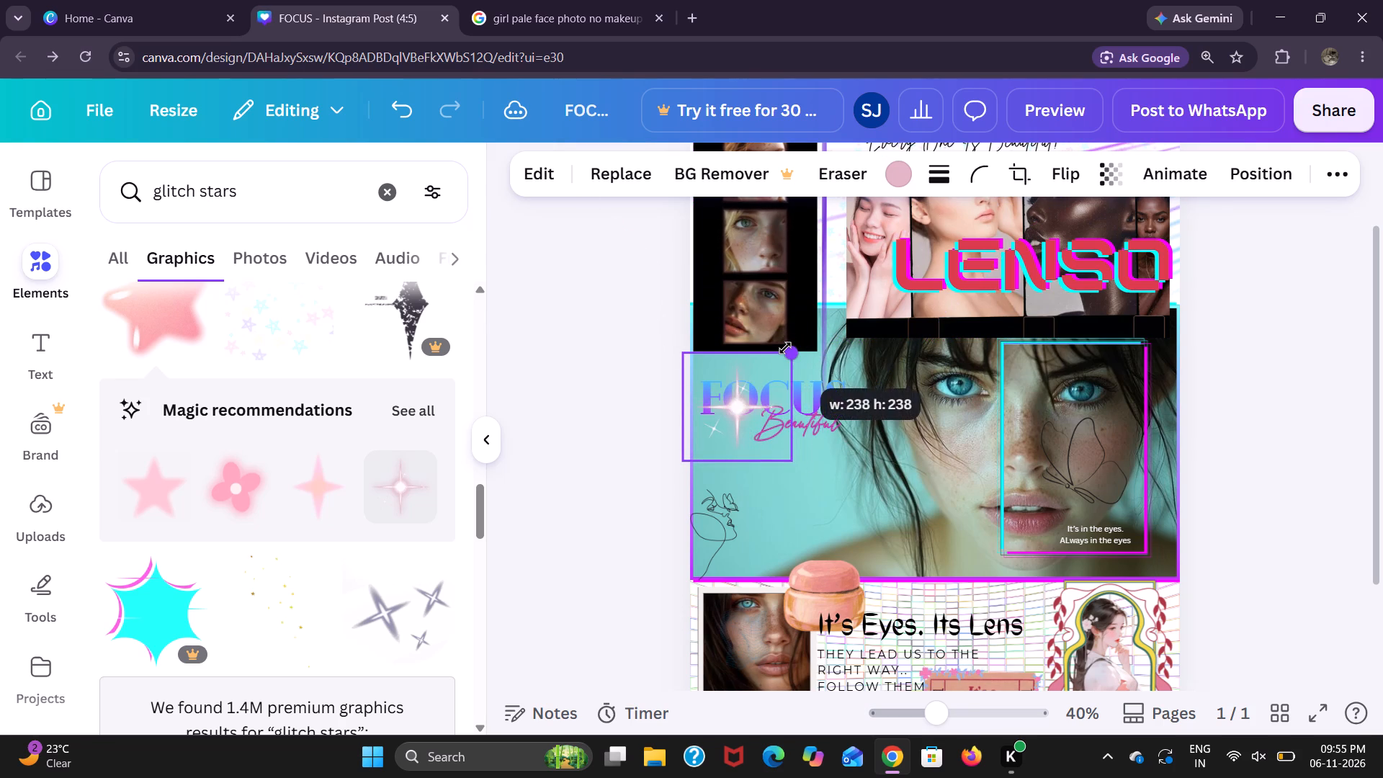
pyautogui.moveTo(785, 348); pyautogui.dragTo(796, 334)
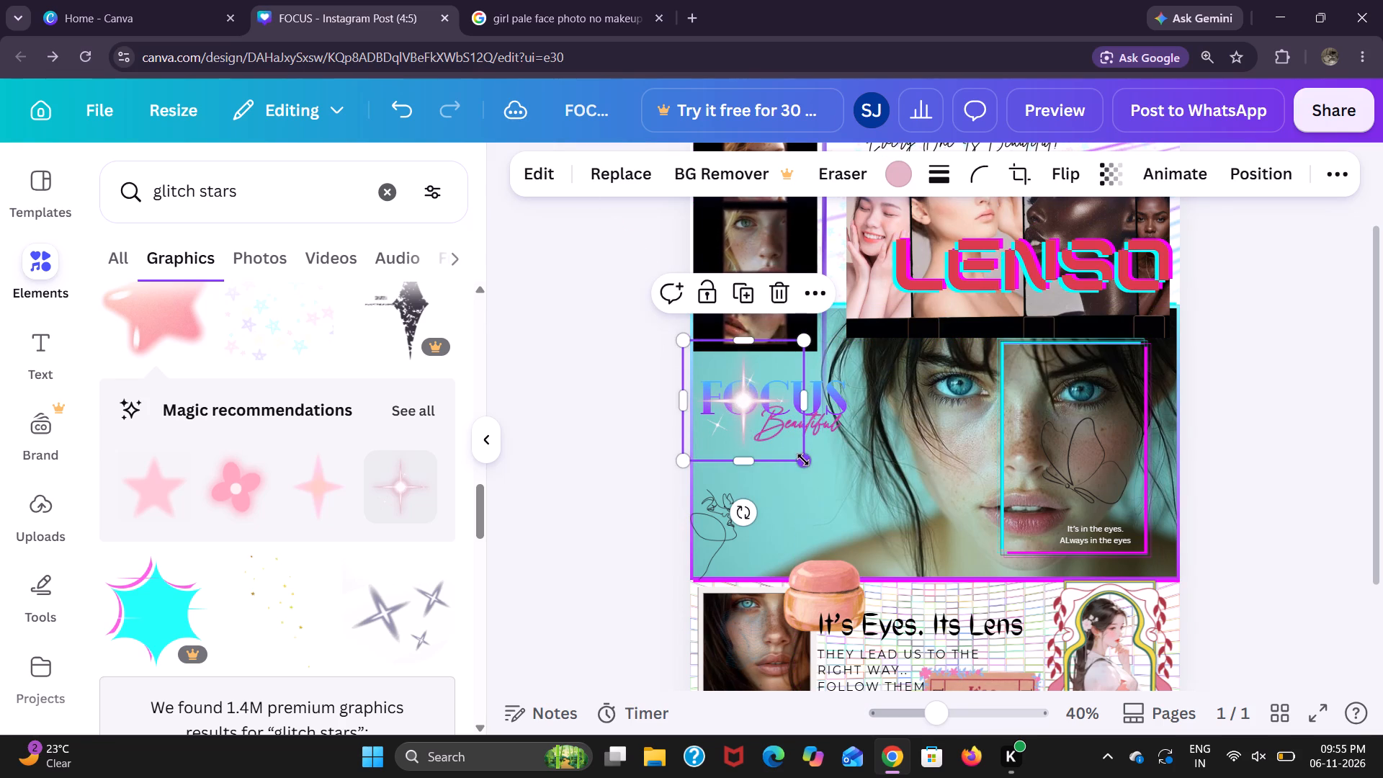
pyautogui.moveTo(803, 461); pyautogui.dragTo(789, 452)
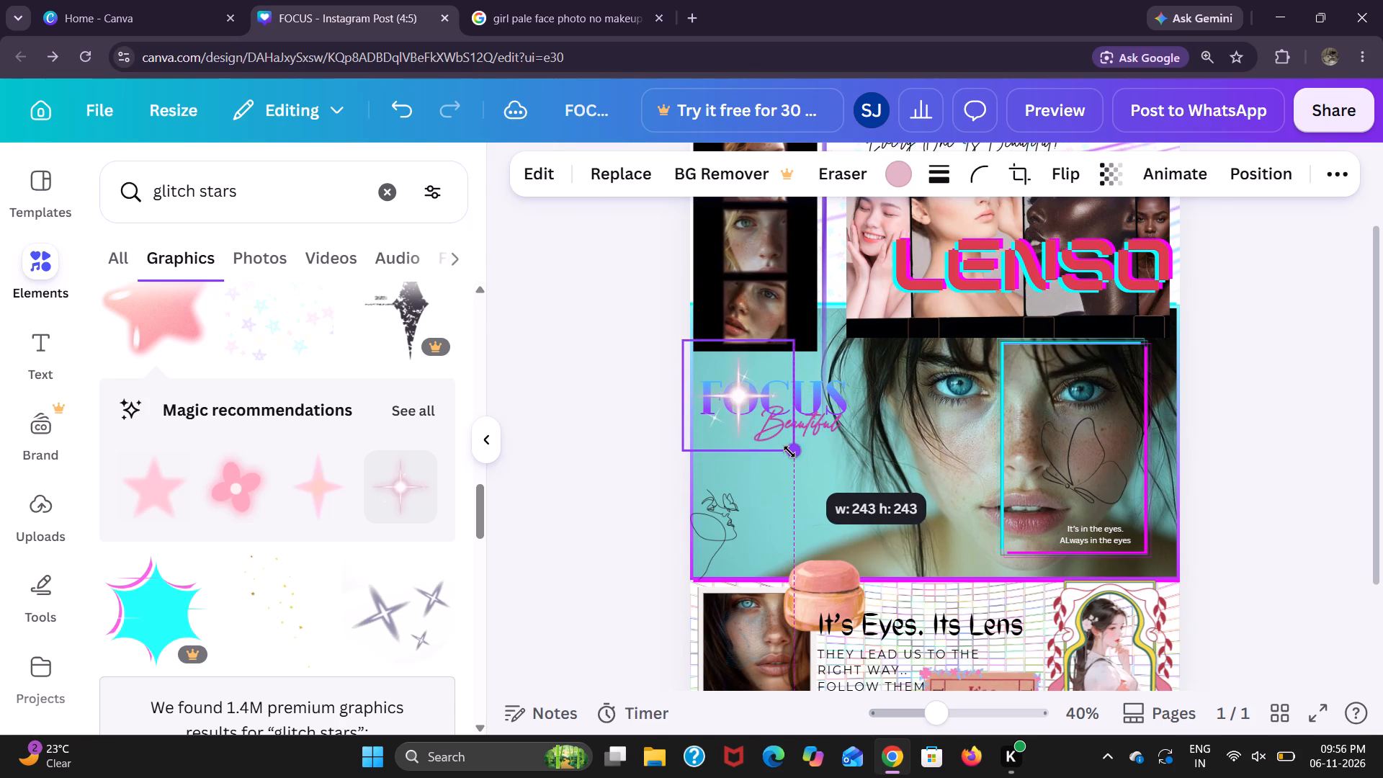
pyautogui.moveTo(789, 452); pyautogui.dragTo(788, 449)
pyautogui.moveTo(685, 344); pyautogui.dragTo(694, 349)
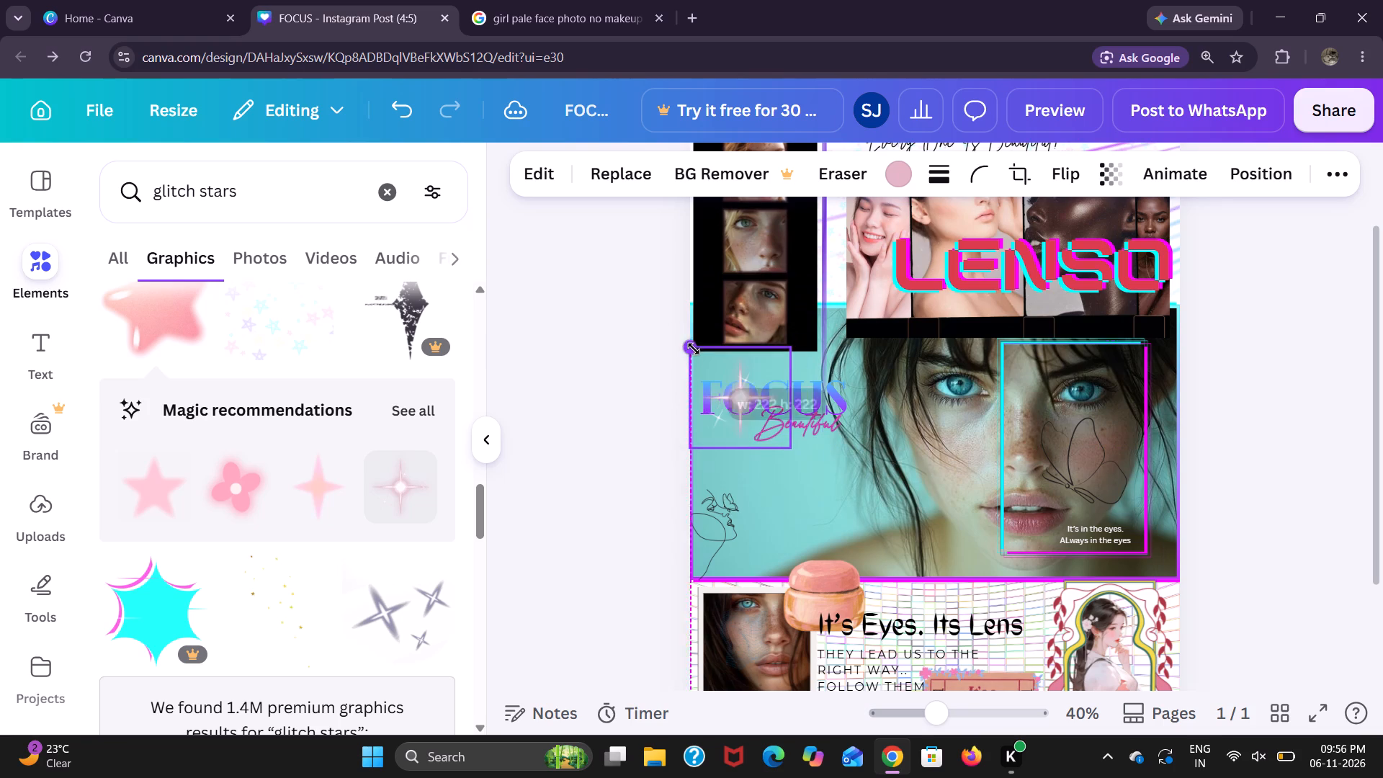
pyautogui.moveTo(694, 349); pyautogui.dragTo(693, 349)
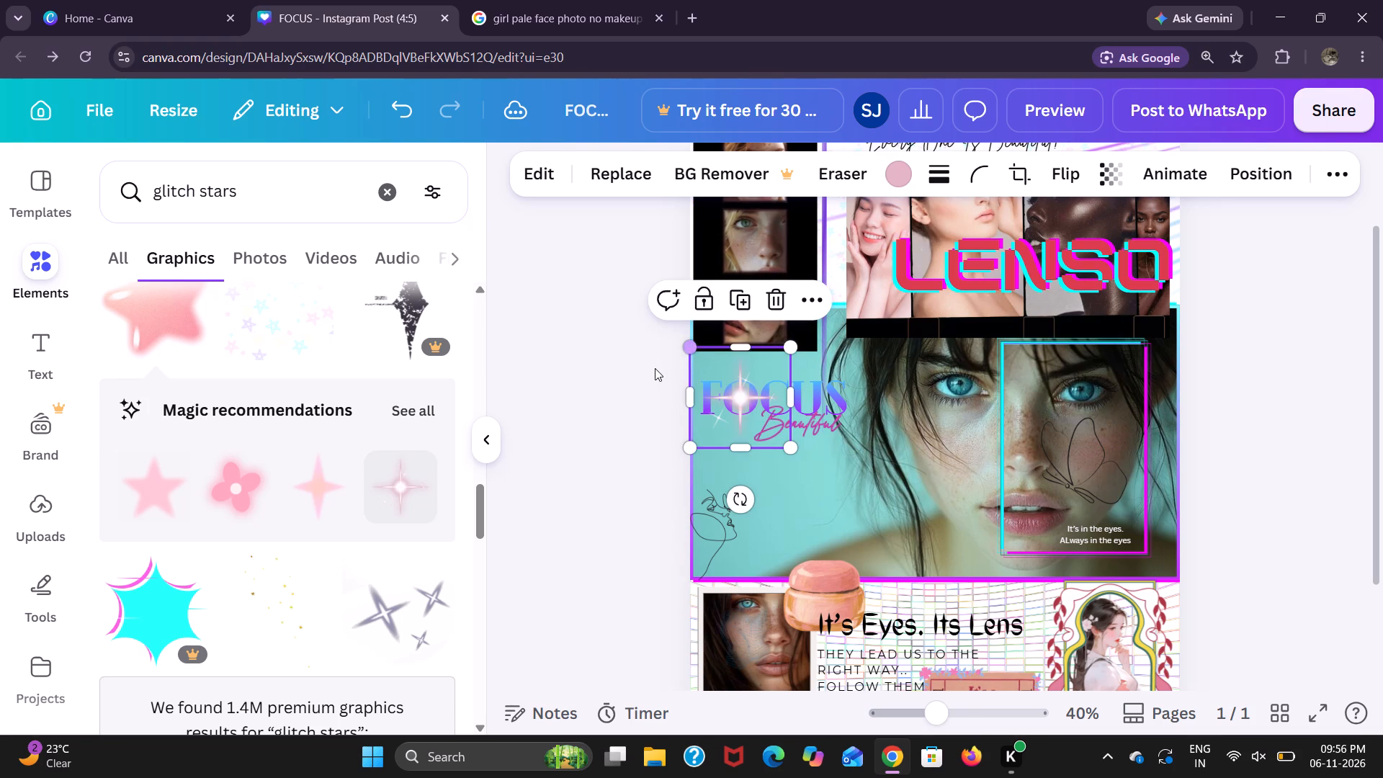
pyautogui.click(658, 373)
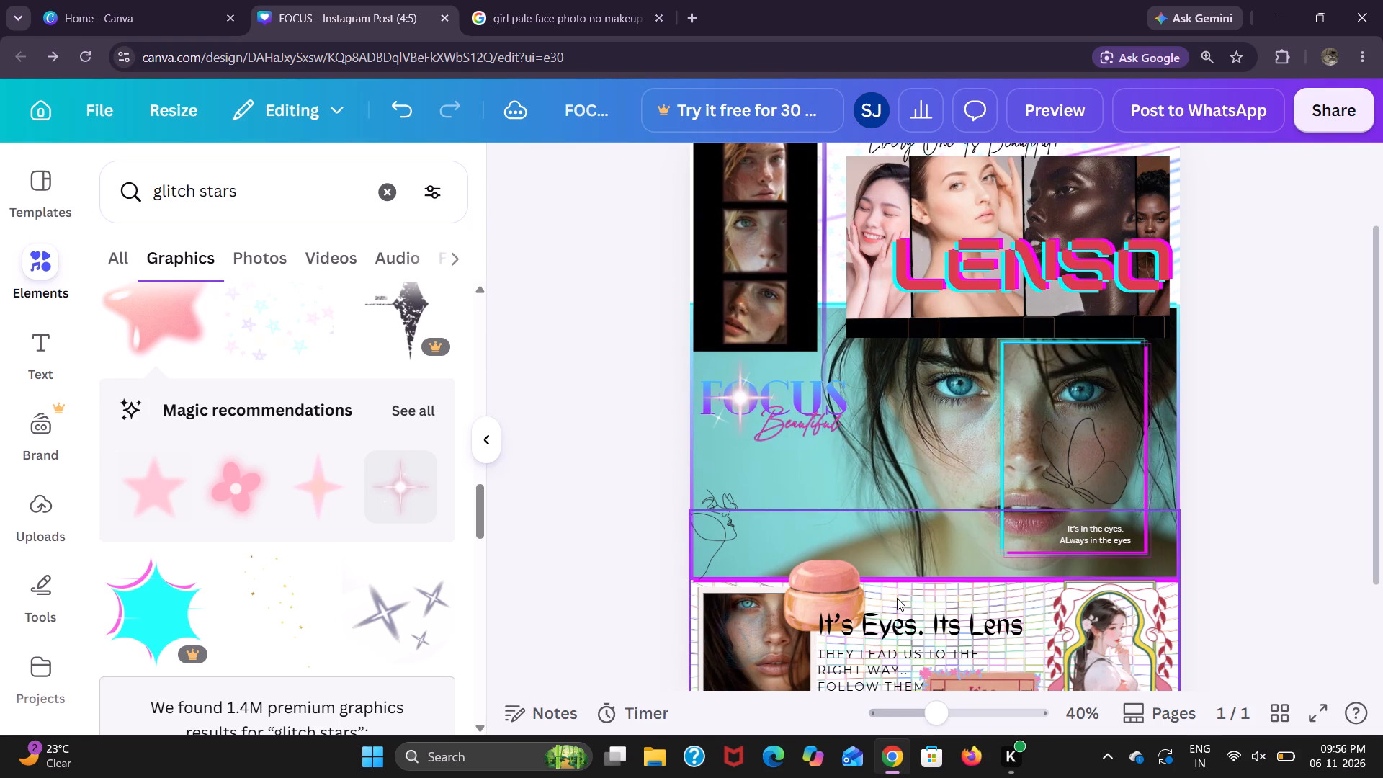
pyautogui.click(571, 511)
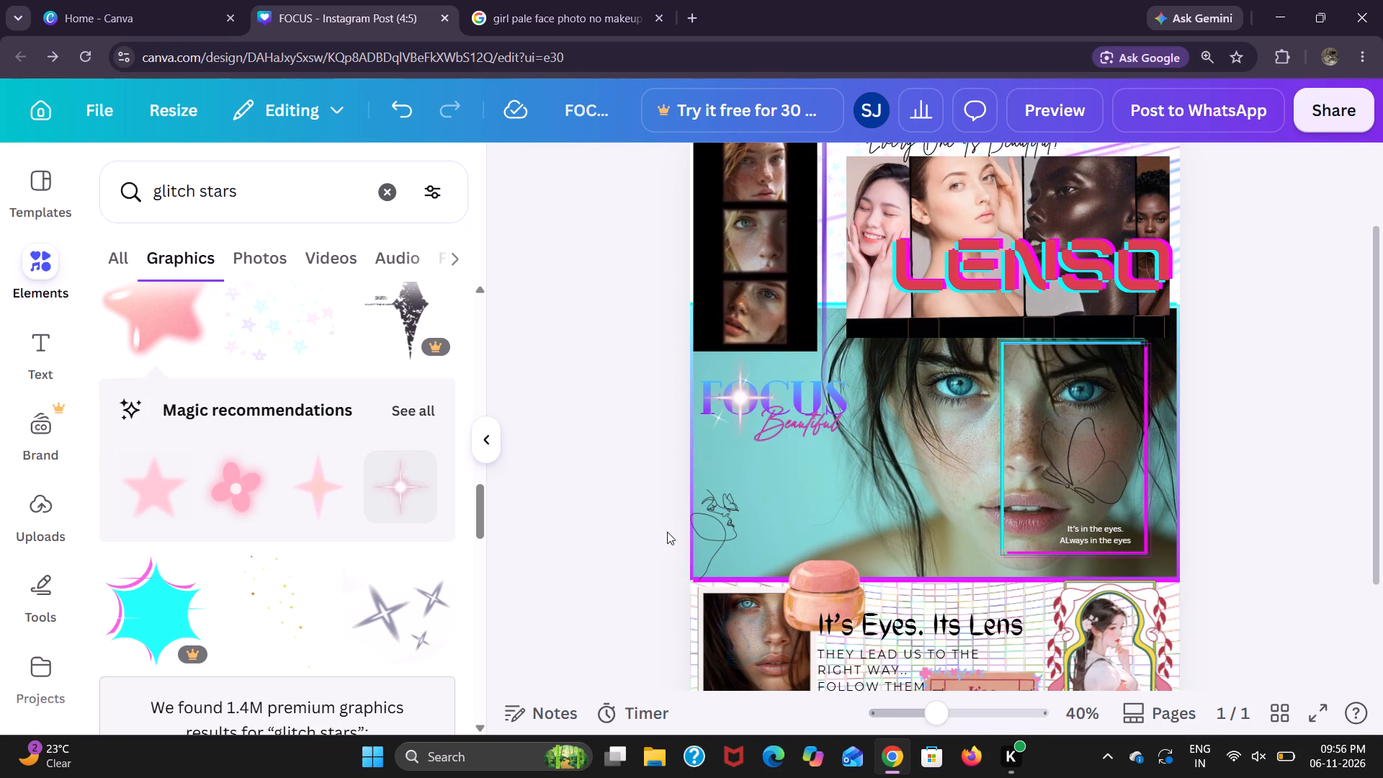
# Enlarge the pink Beautiful script slightly from its lower outer corner beneath the FOCUS headline.
pyautogui.click(831, 429)
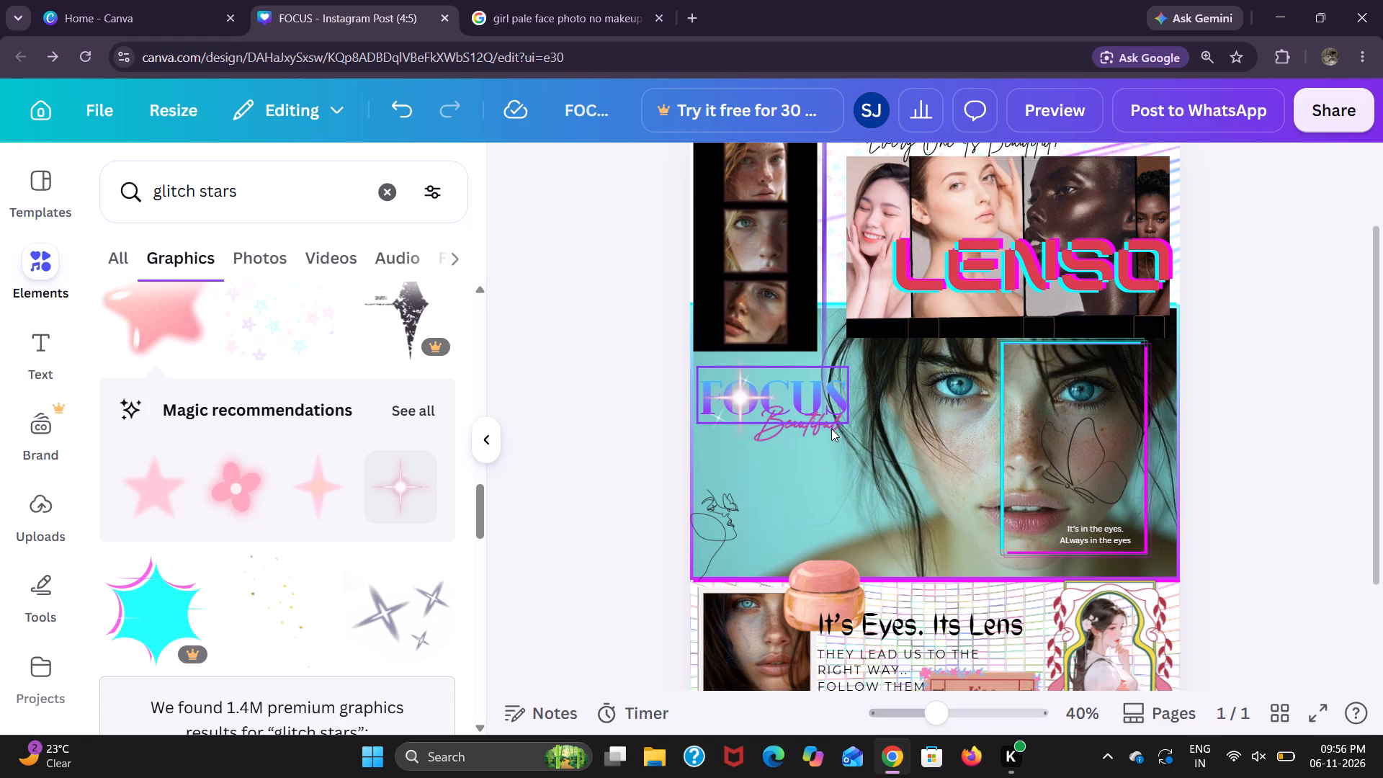
pyautogui.moveTo(843, 439); pyautogui.dragTo(853, 447)
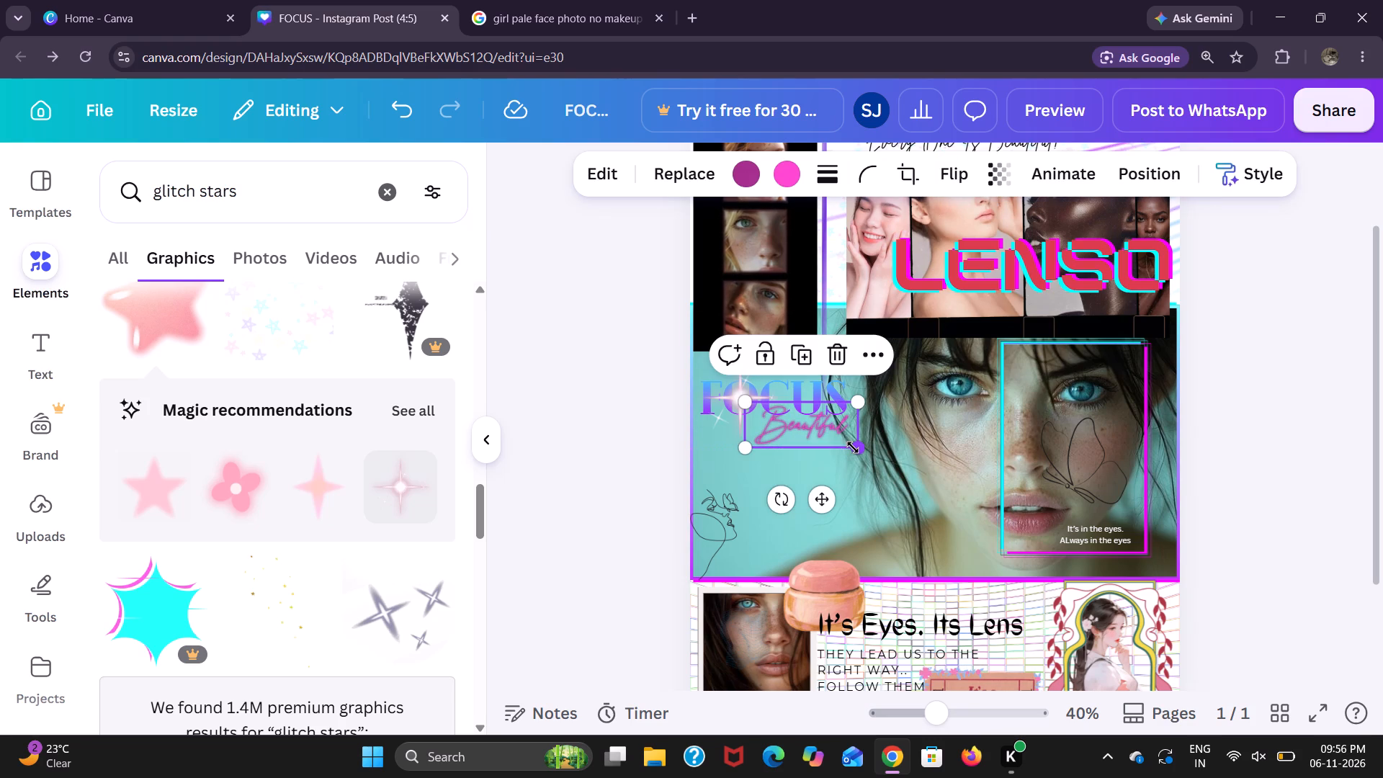
pyautogui.click(770, 485)
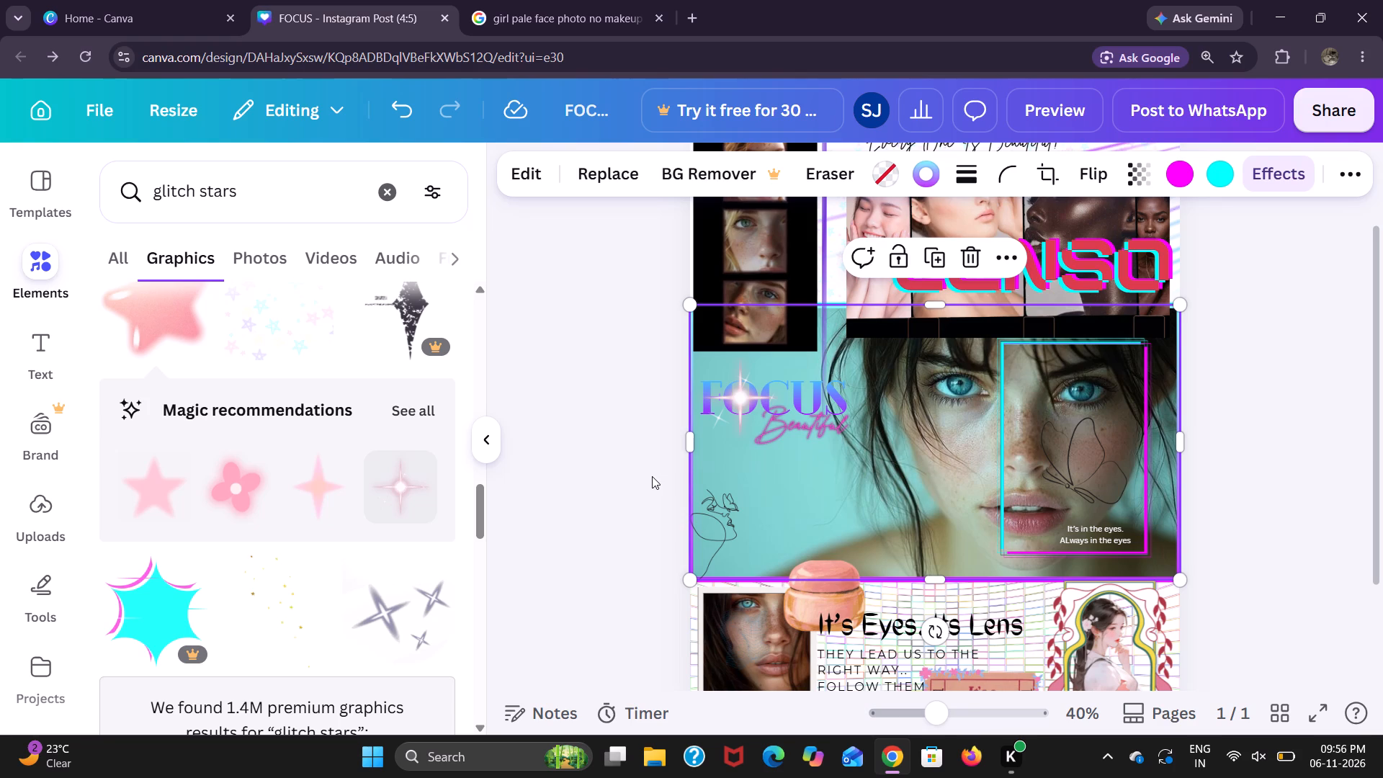
# Apply the Old TV animation to the pink sparkle on the FOCUS headline.
pyautogui.scroll(-1, 791, 538)
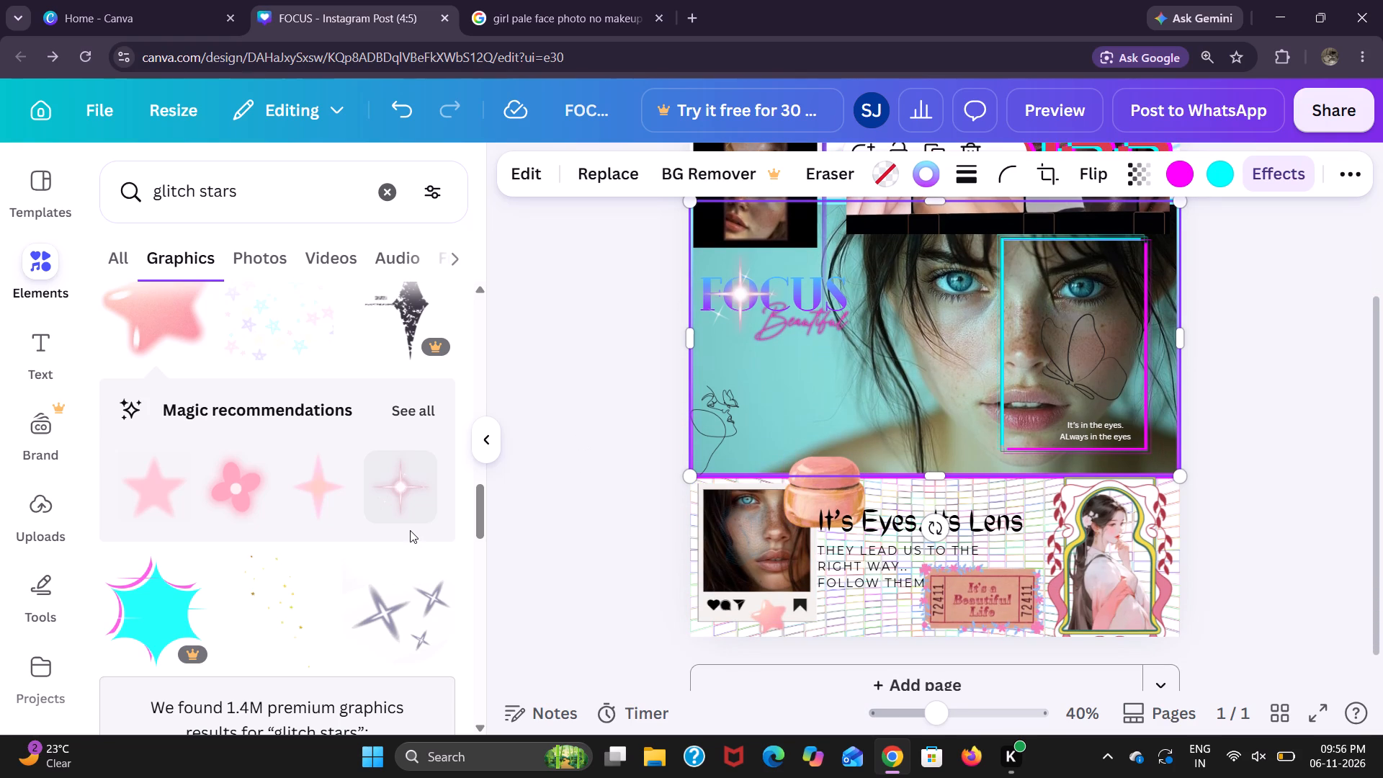
pyautogui.hscroll(1, 410, 530)
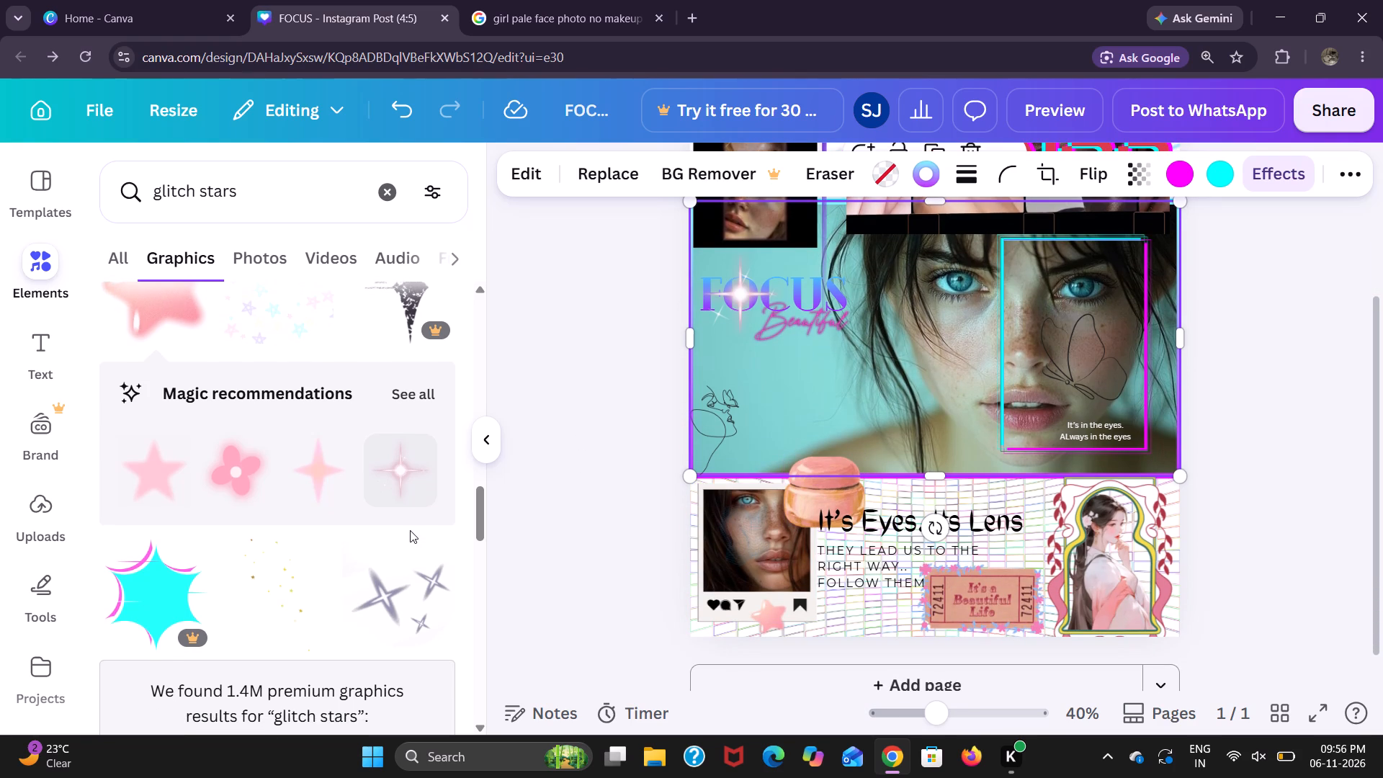
pyautogui.hscroll(1, 410, 530)
pyautogui.click(738, 310)
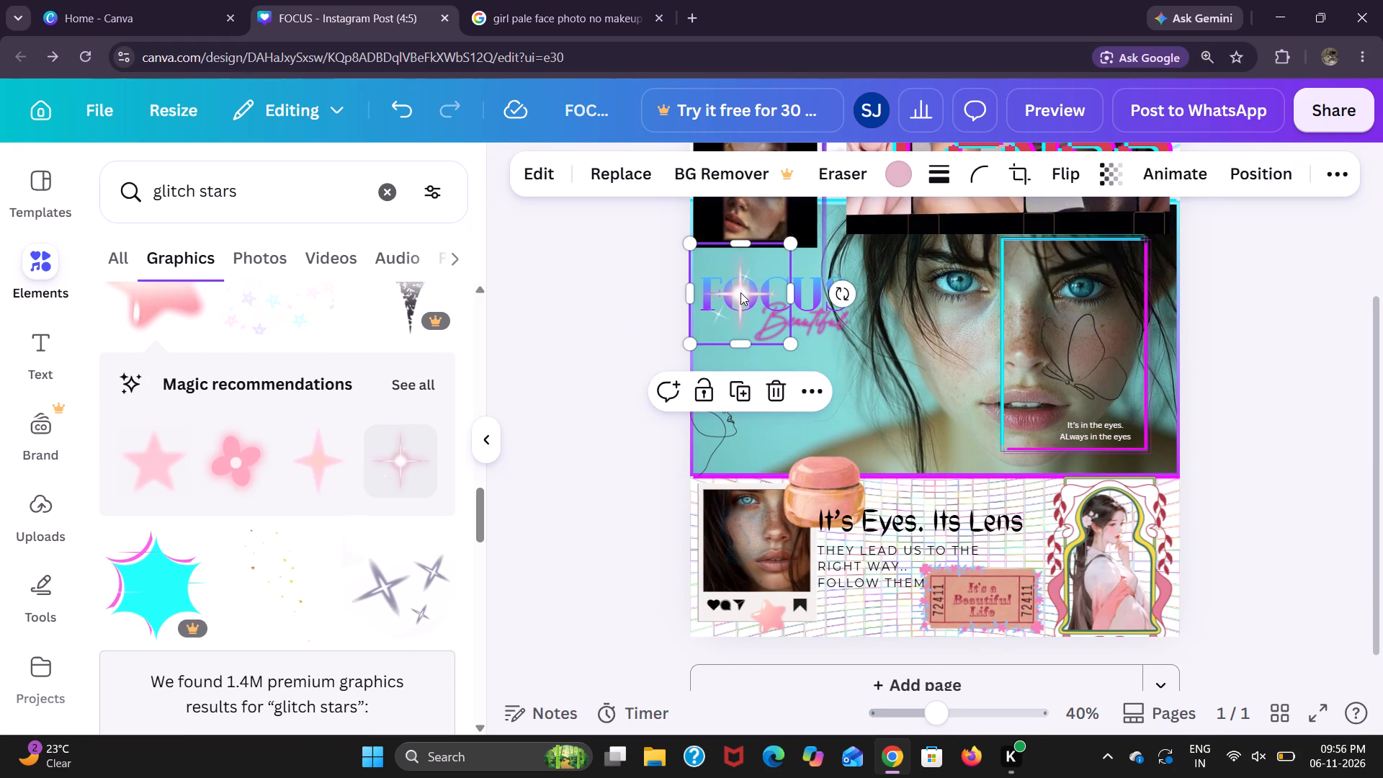
pyautogui.click(1184, 168)
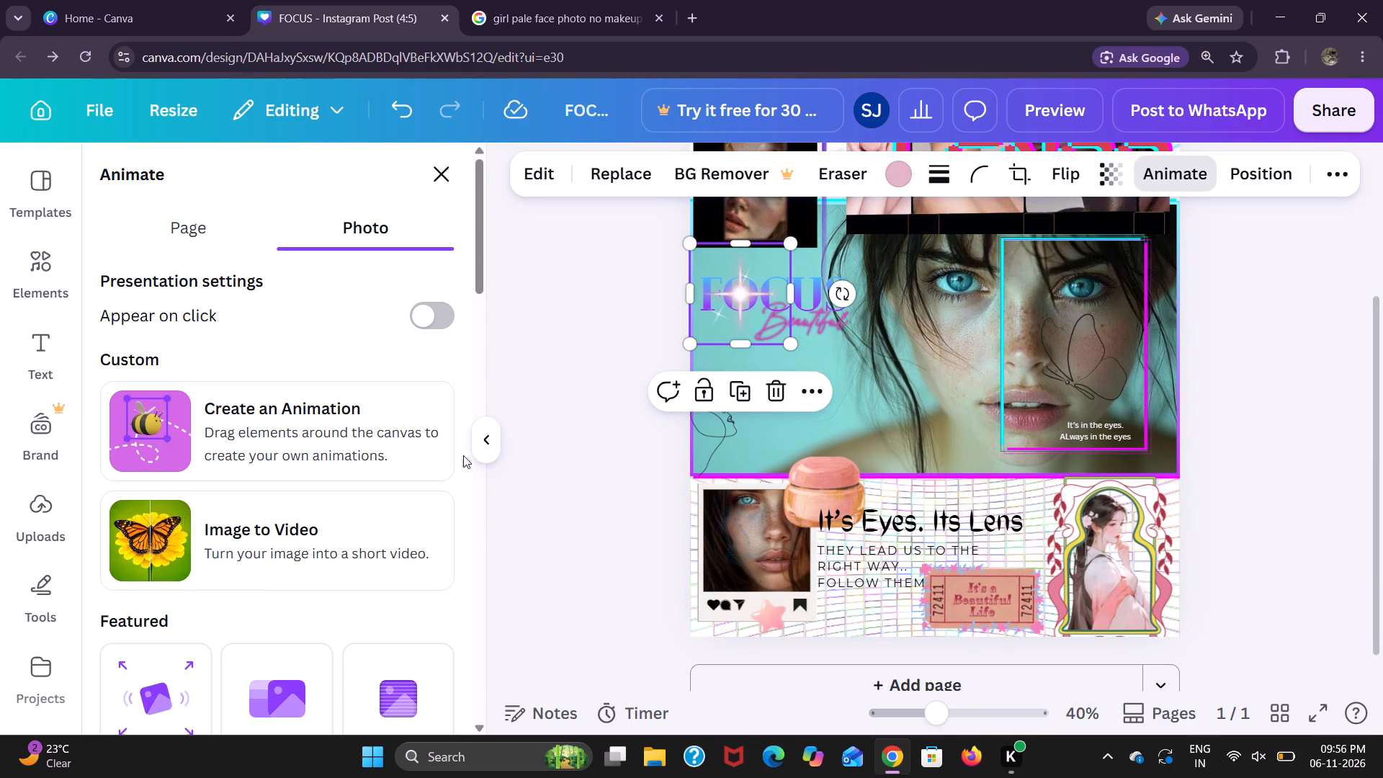
pyautogui.scroll(-3, 392, 488)
pyautogui.scroll(-1, 228, 519)
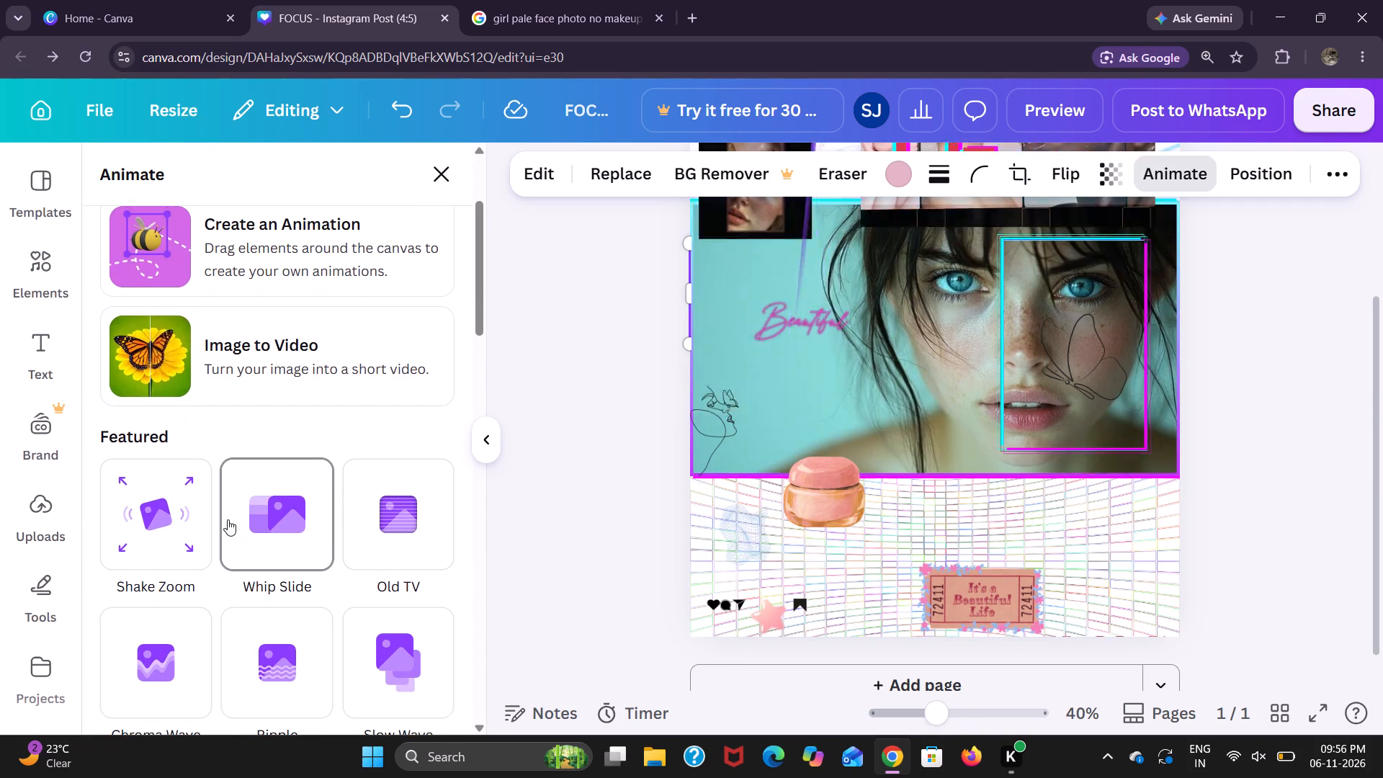
pyautogui.scroll(-1, 228, 519)
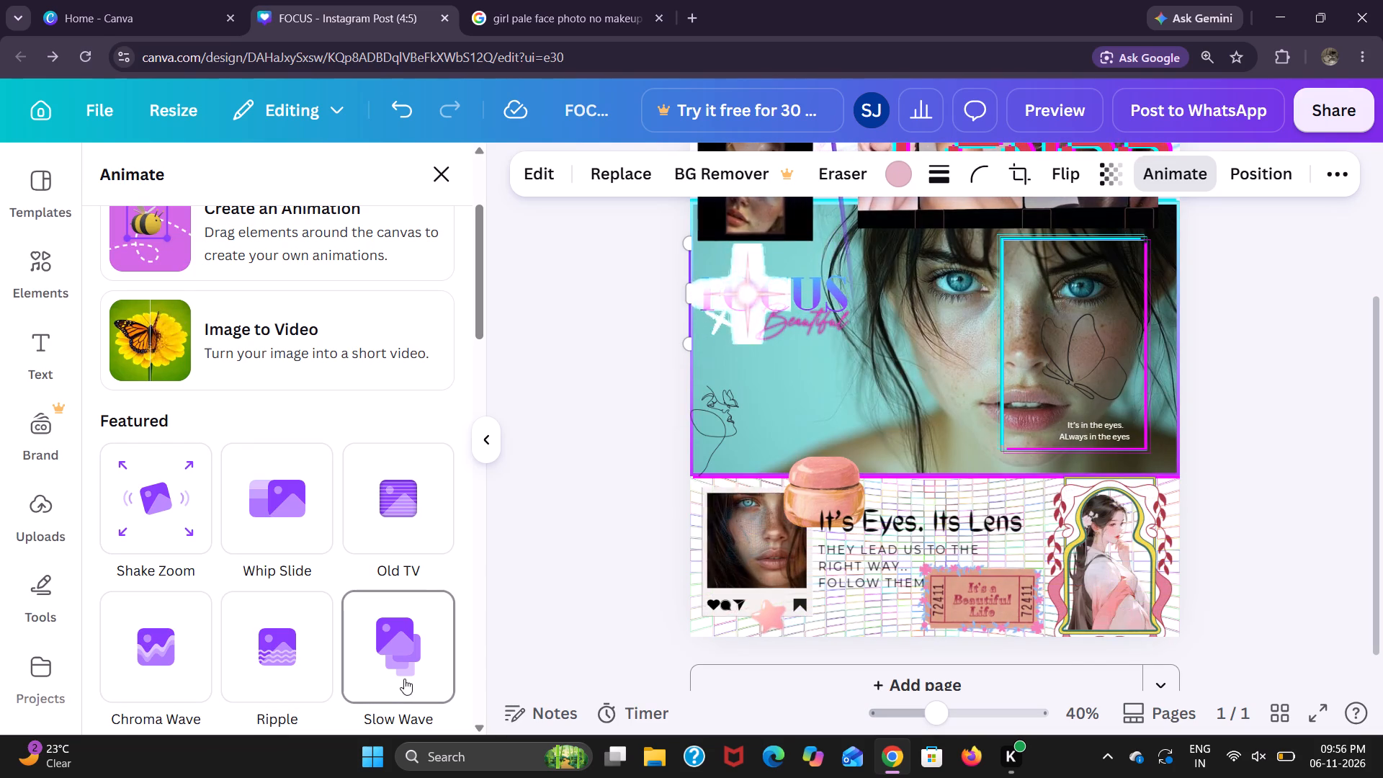
pyautogui.click(409, 509)
pyautogui.click(576, 525)
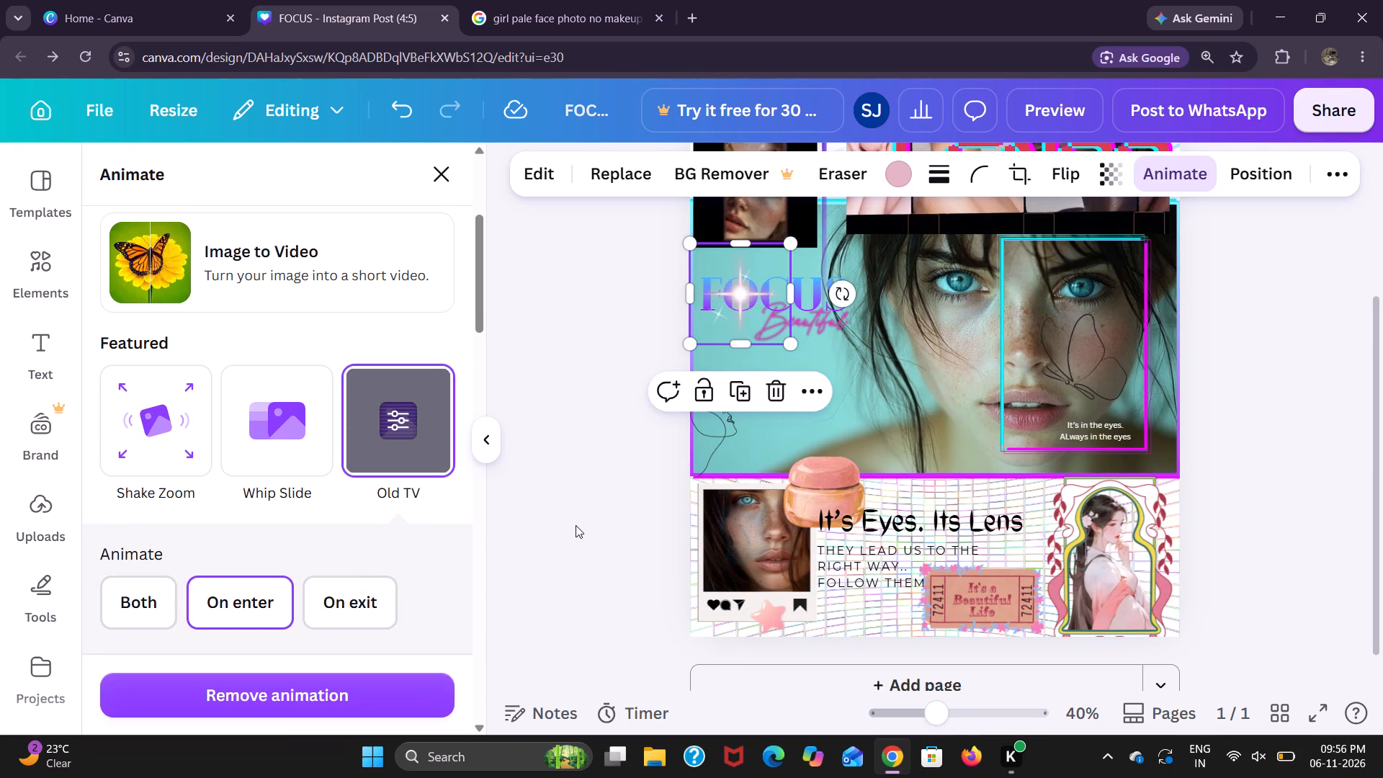
# Clear the glitch stars search and browse the Grids, Sheets and 3D element categories for more collage decorations.
pyautogui.scroll(-4, 314, 578)
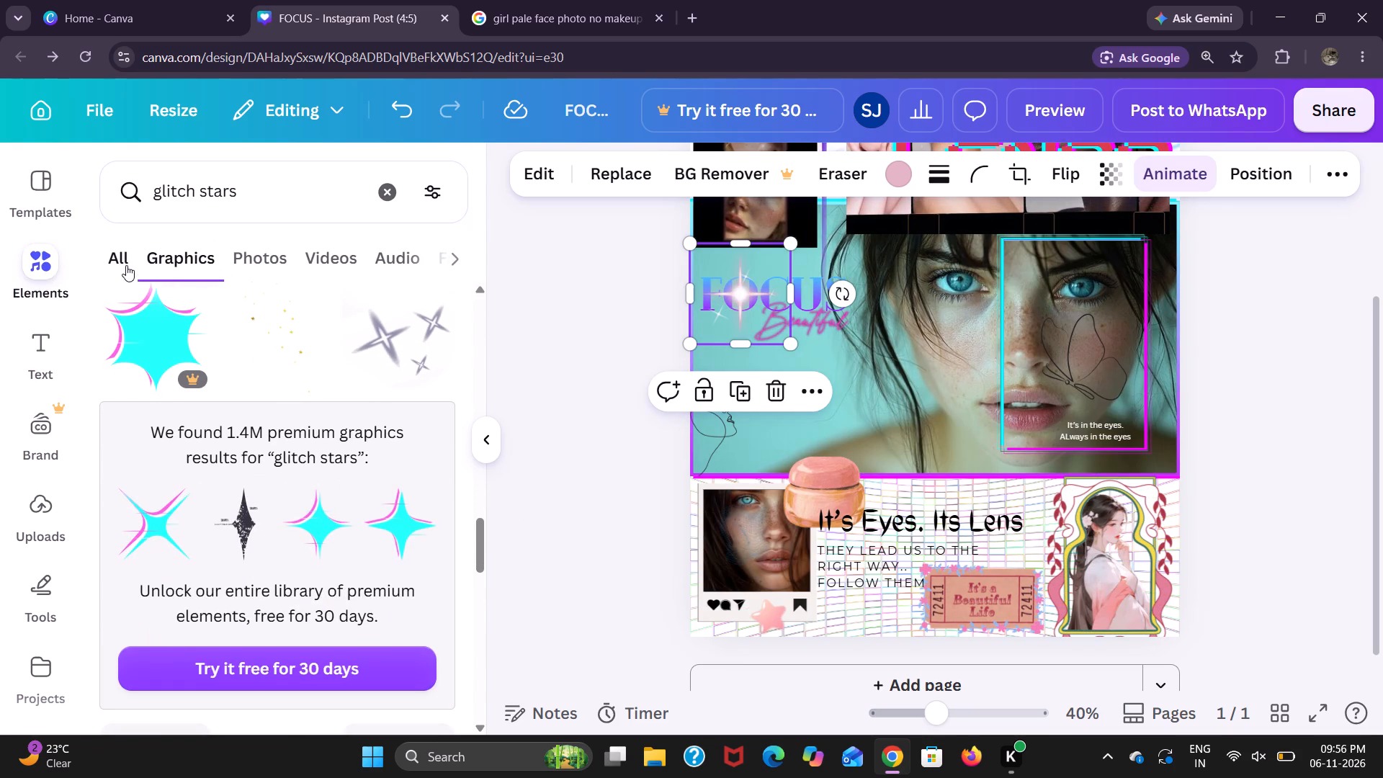
pyautogui.click(50, 268)
pyautogui.click(47, 269)
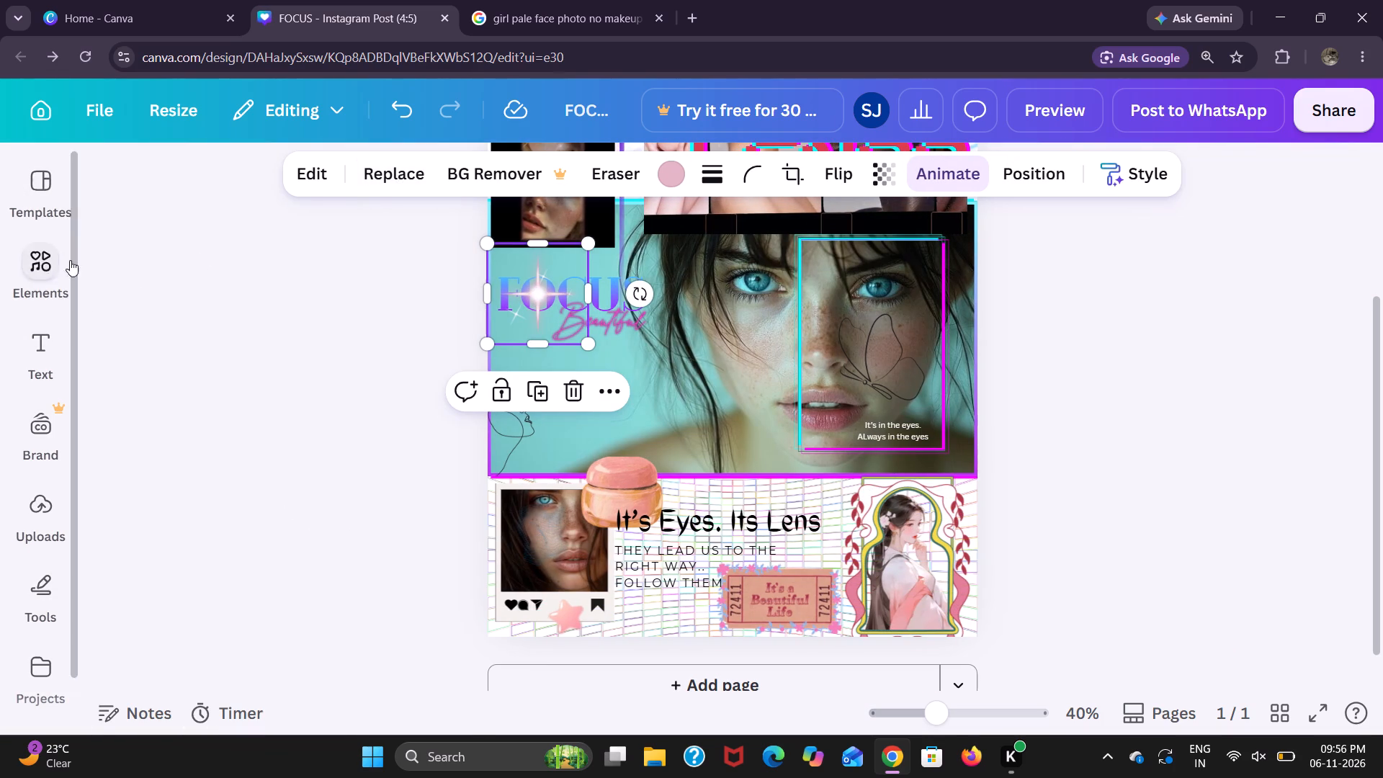
pyautogui.click(380, 196)
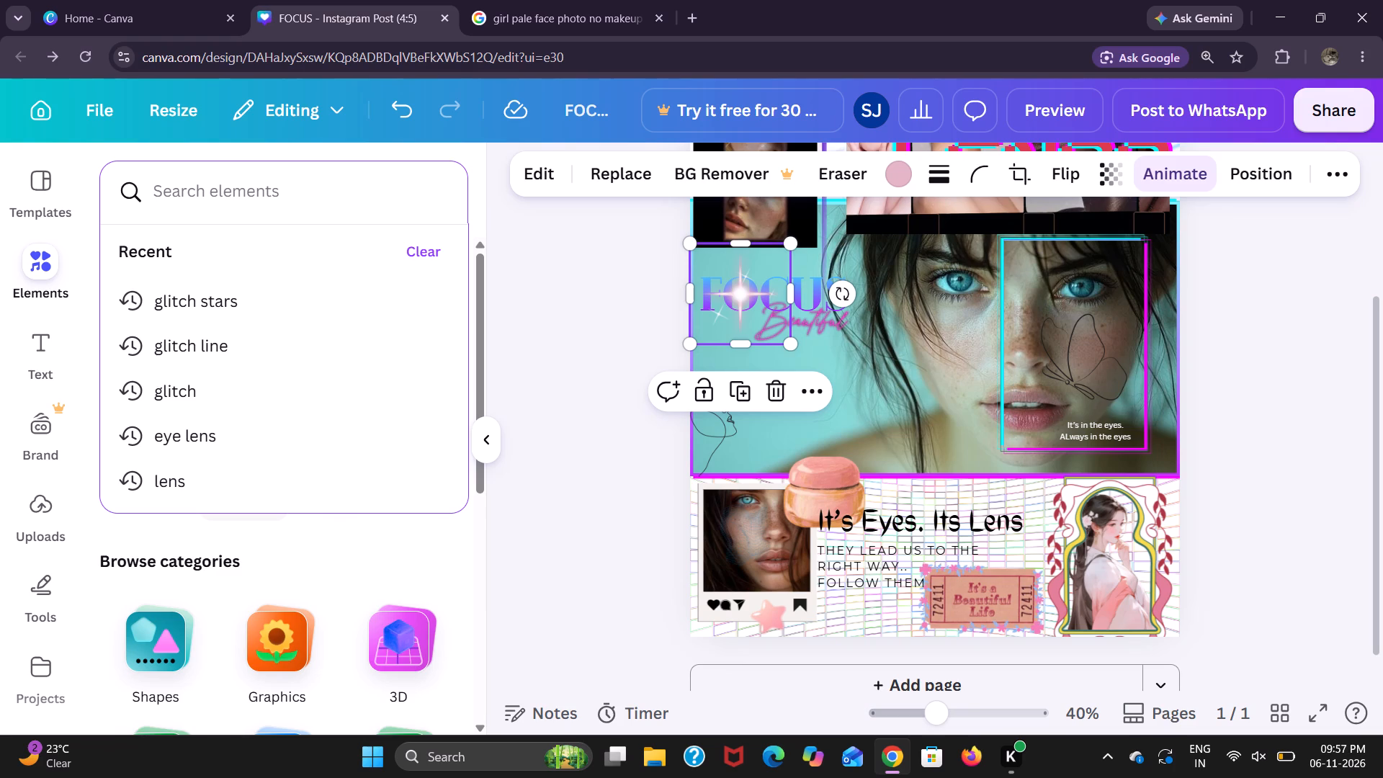
pyautogui.scroll(-2, 380, 196)
pyautogui.scroll(-5, 341, 468)
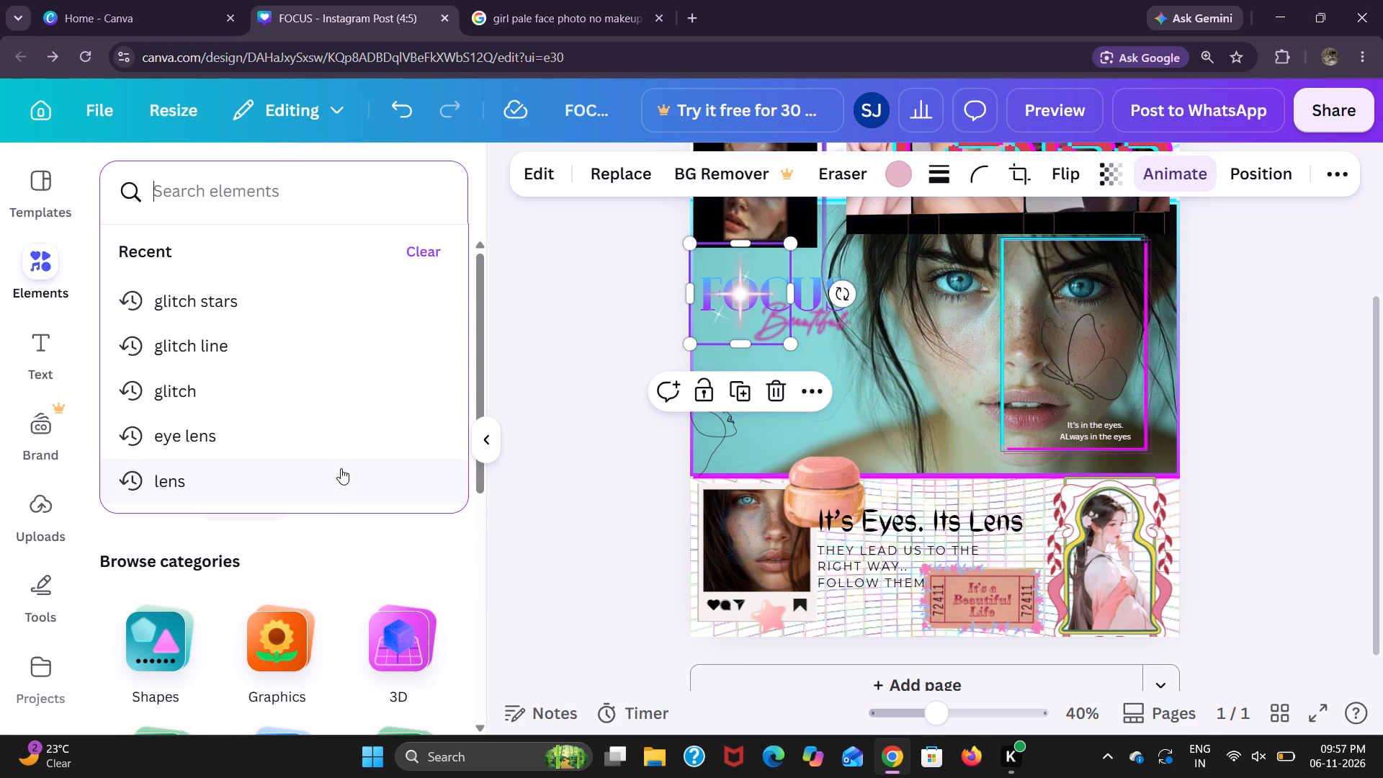
pyautogui.scroll(-4, 300, 578)
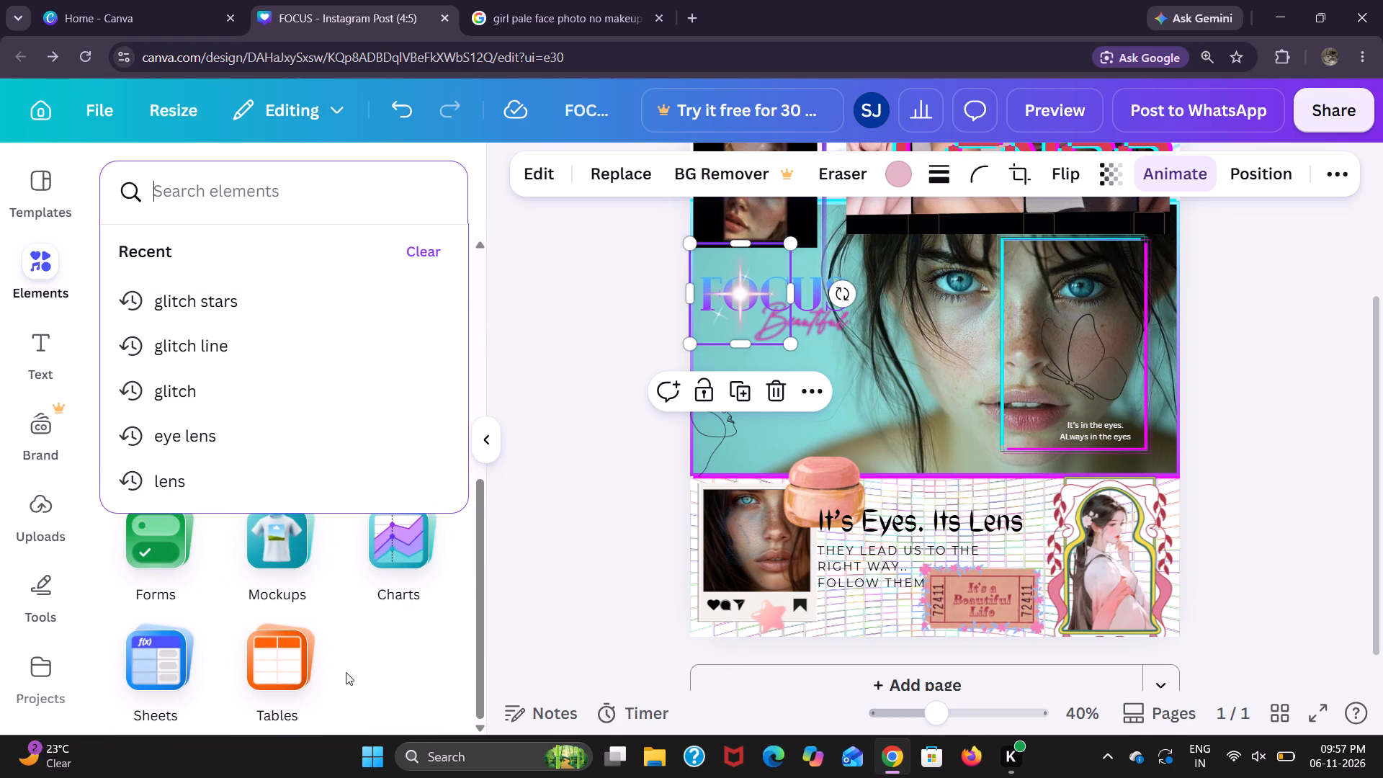
pyautogui.click(346, 672)
pyautogui.scroll(-1, 346, 672)
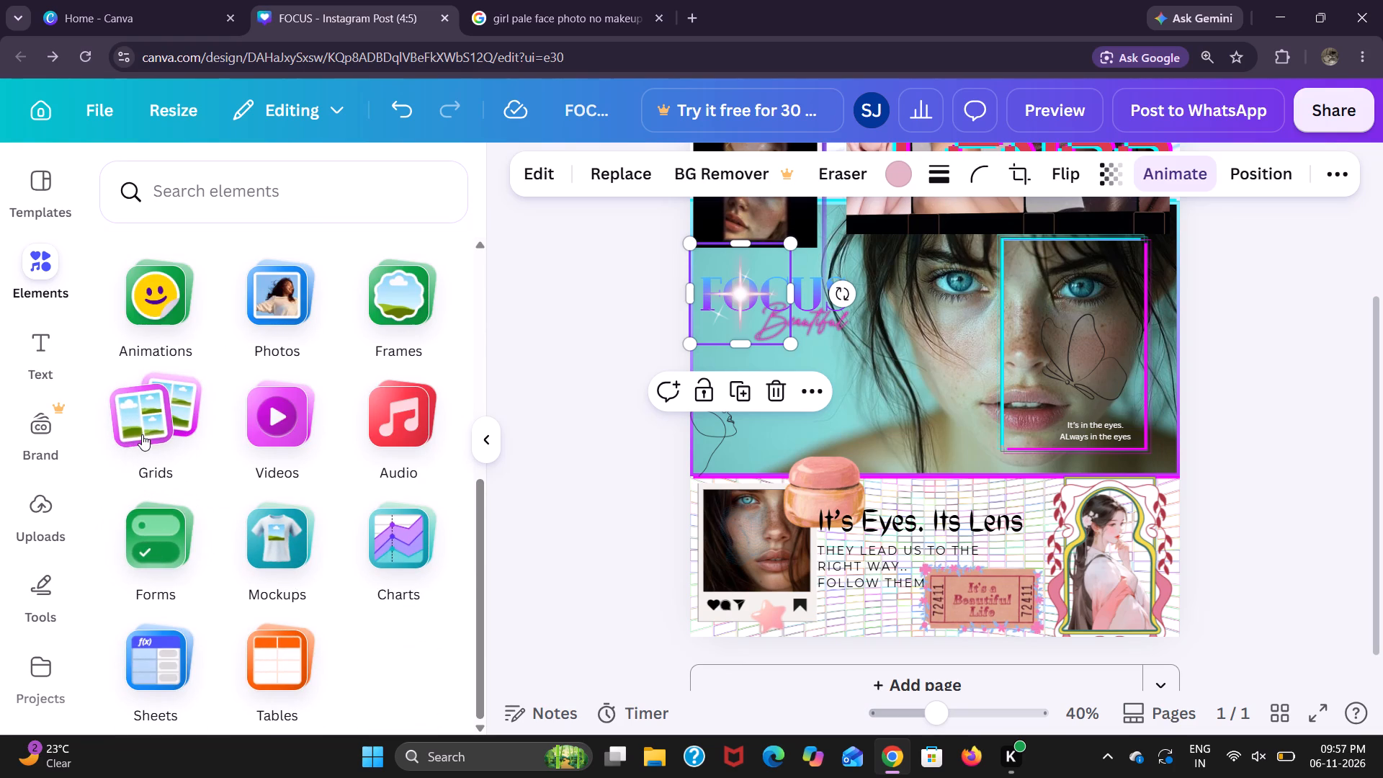
pyautogui.click(142, 434)
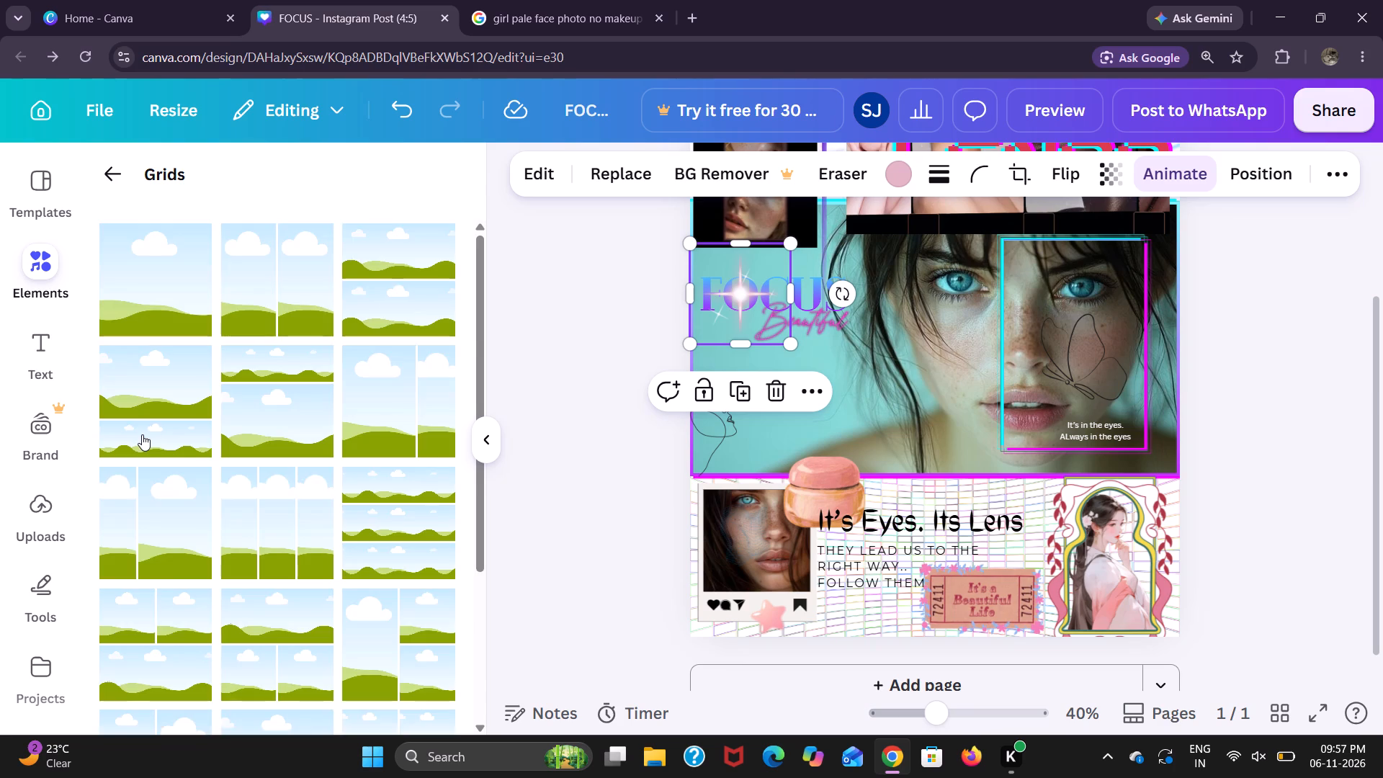
pyautogui.scroll(-4, 142, 434)
pyautogui.click(119, 153)
pyautogui.scroll(-1, 226, 483)
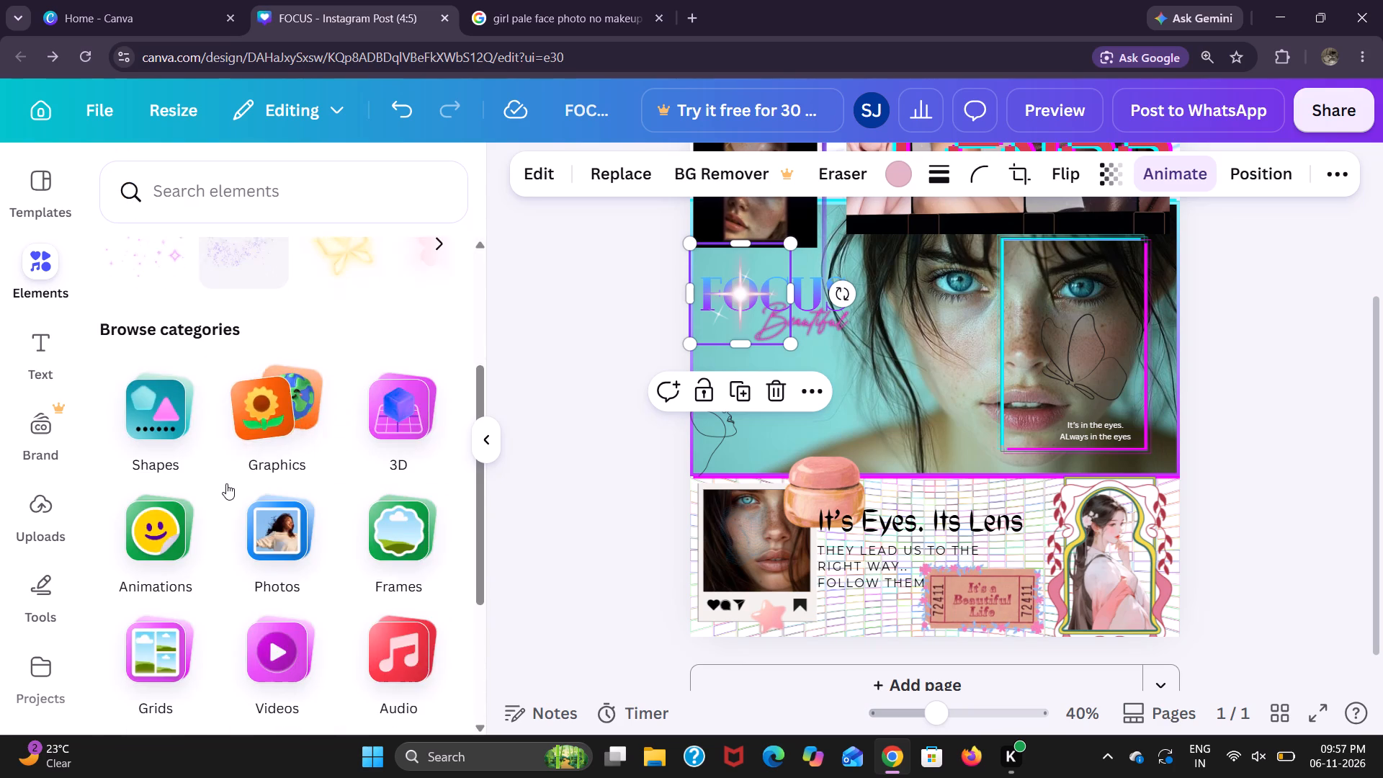
pyautogui.scroll(-2, 226, 483)
pyautogui.click(194, 674)
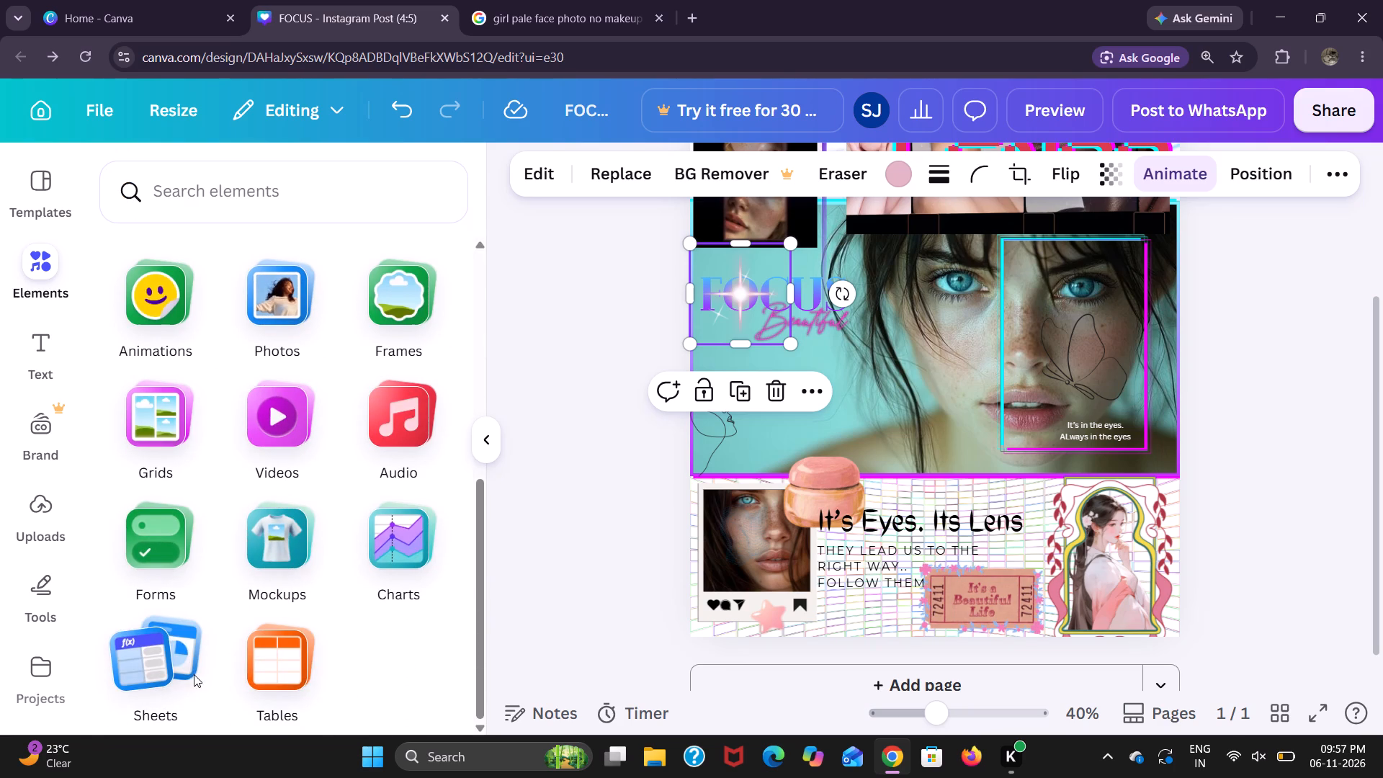
pyautogui.scroll(-8, 200, 671)
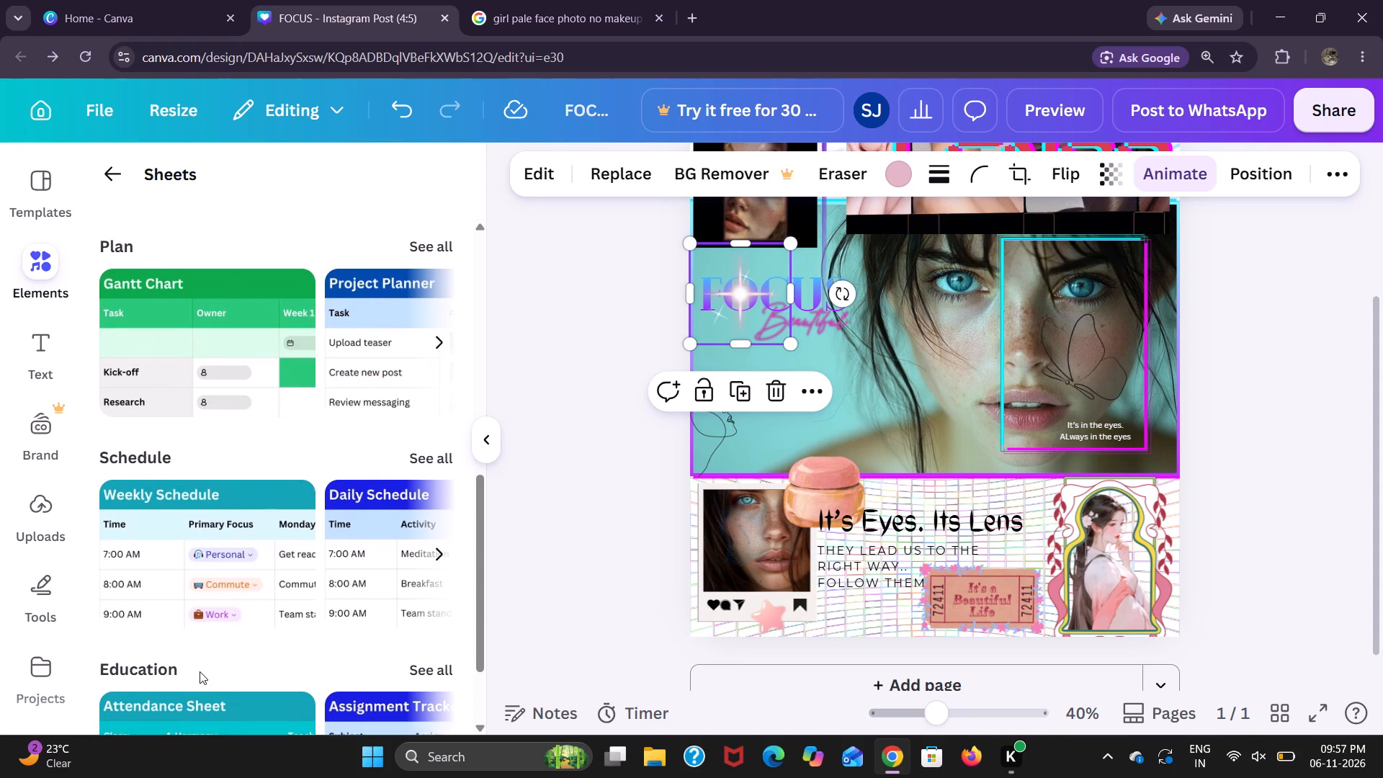
pyautogui.scroll(-4, 200, 671)
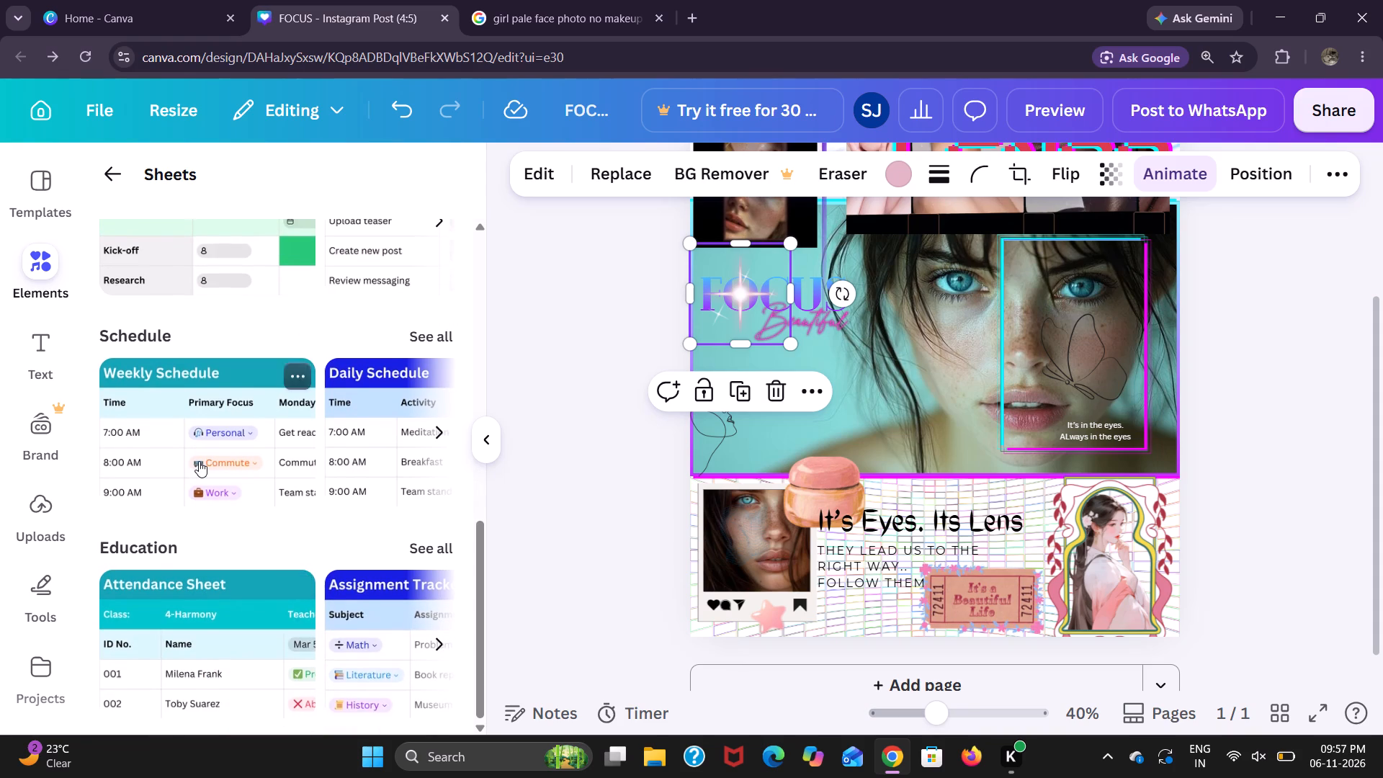
pyautogui.scroll(3, 199, 461)
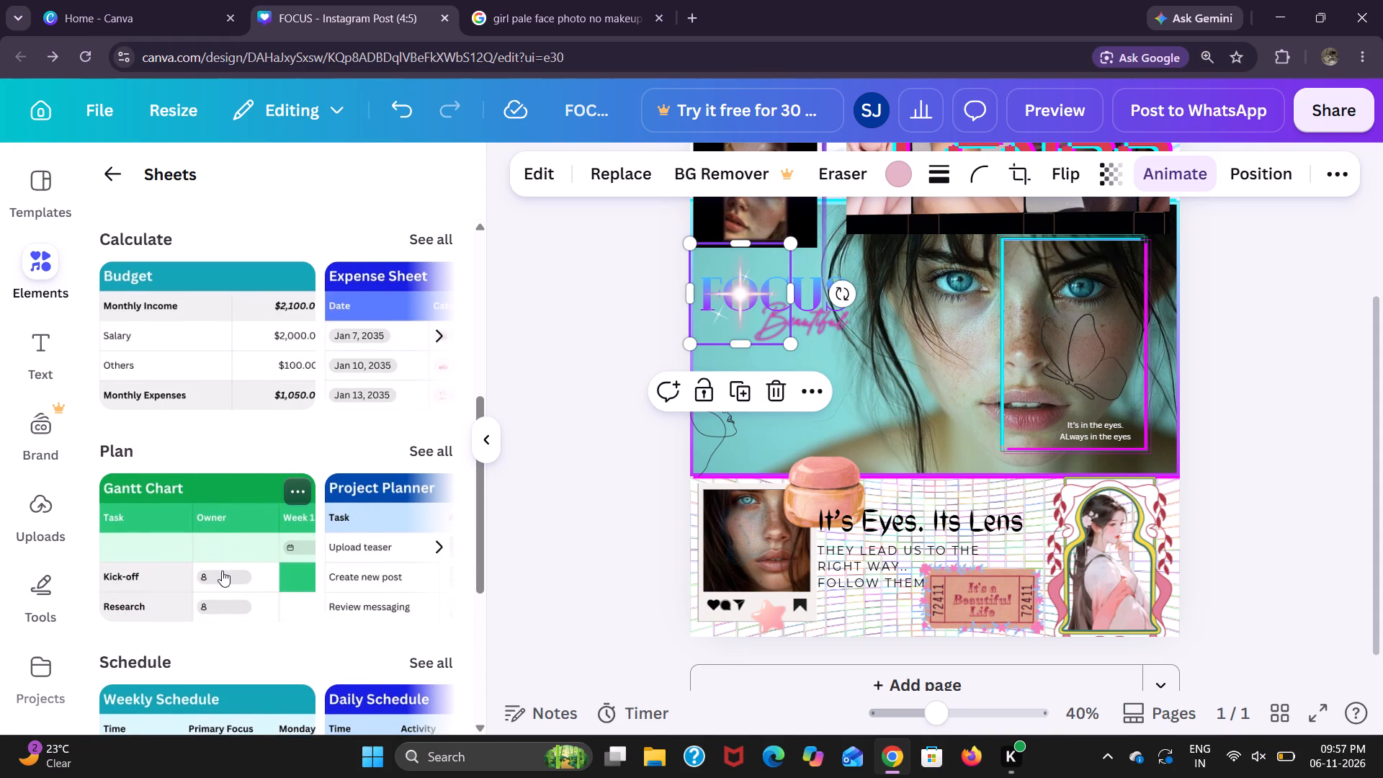
pyautogui.hscroll(-2, 418, 554)
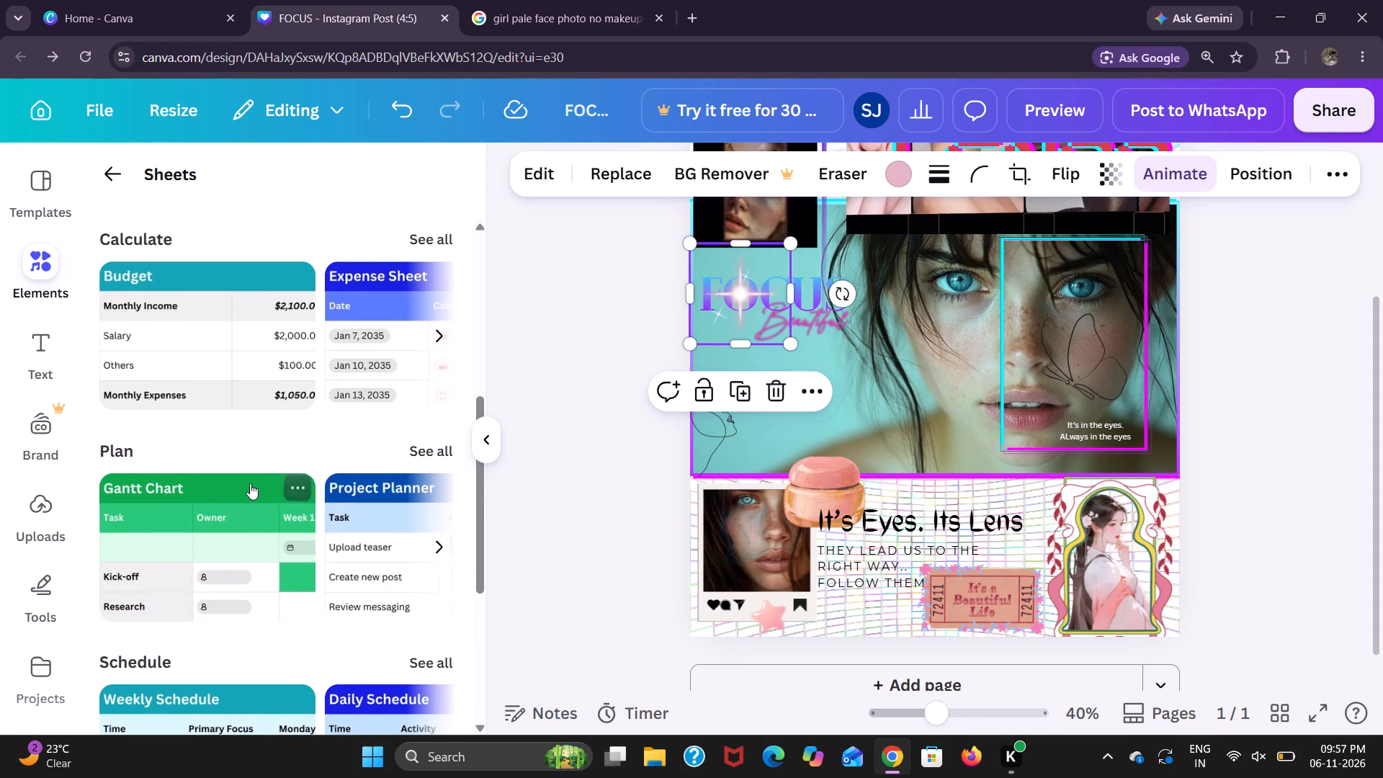
pyautogui.click(102, 178)
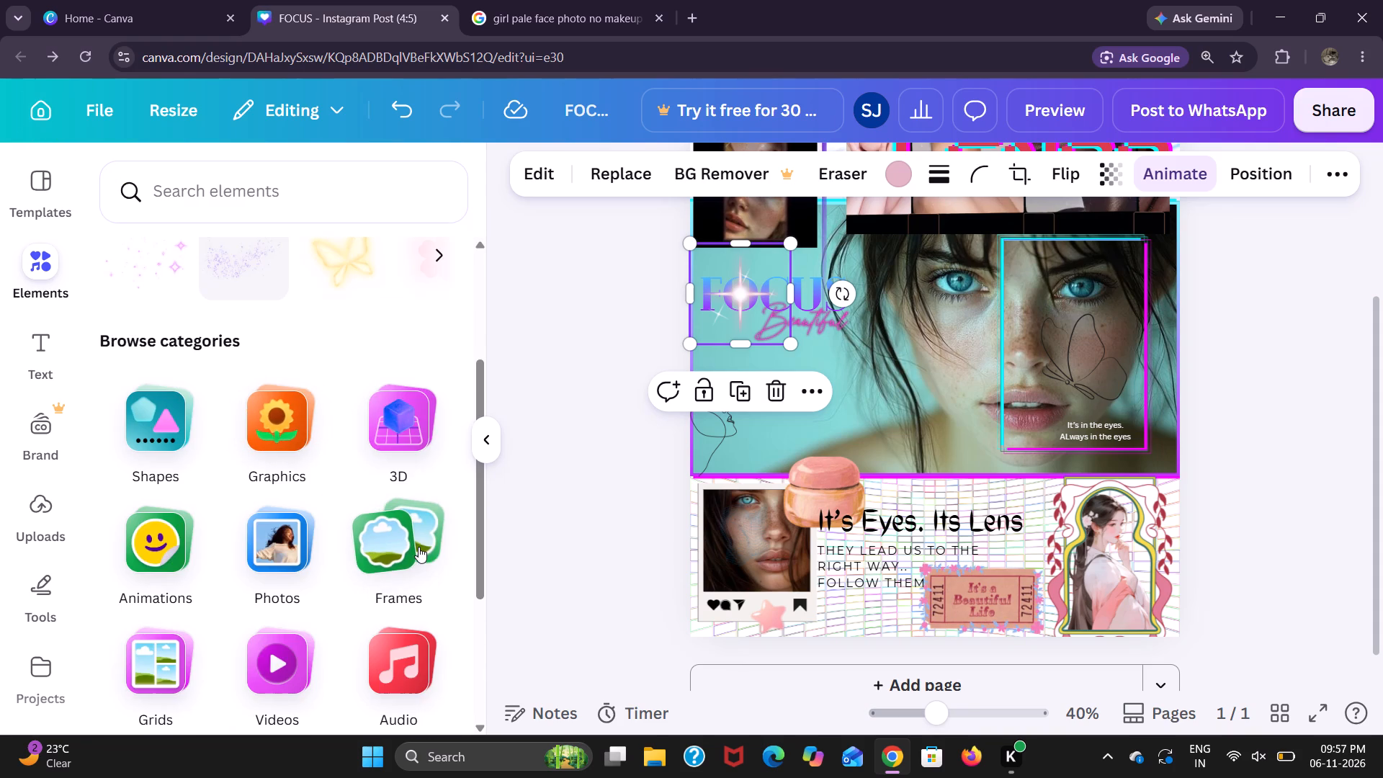
pyautogui.click(410, 436)
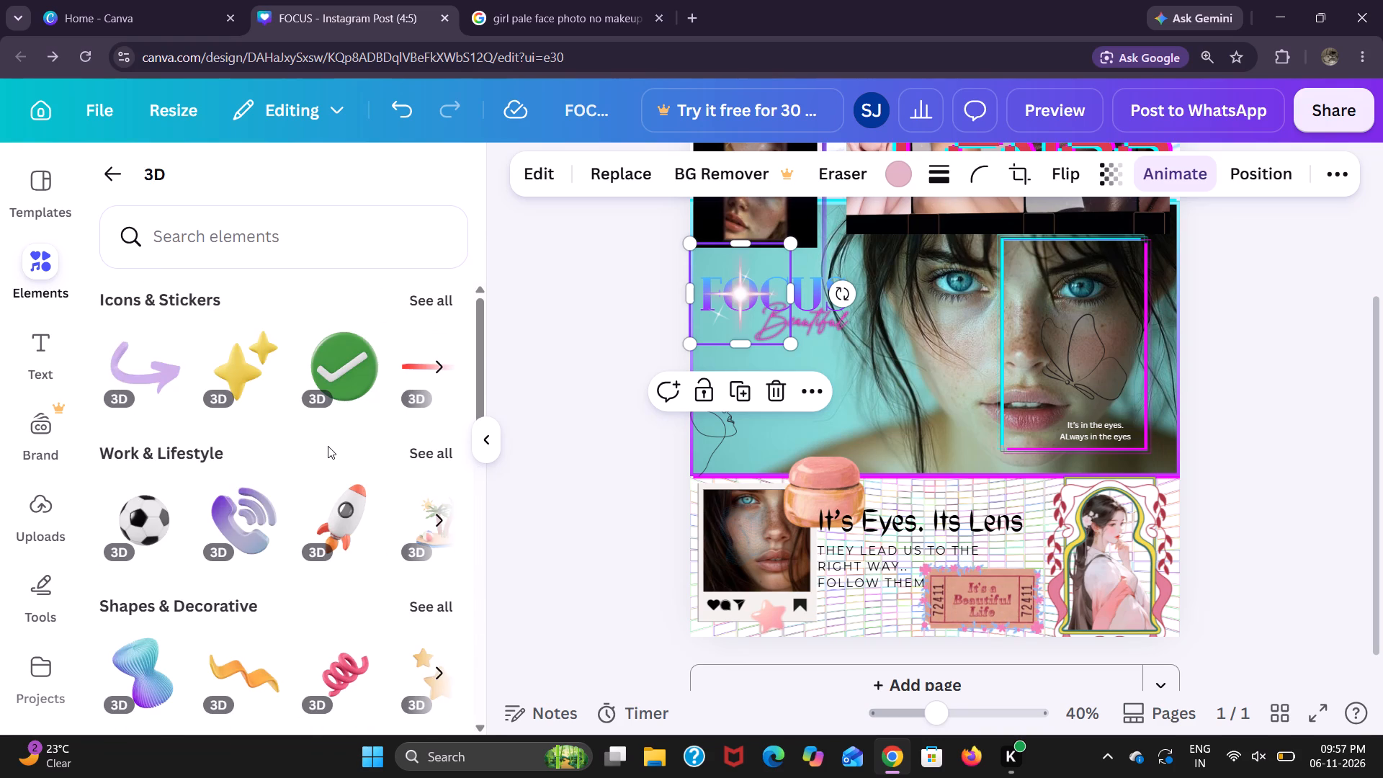
pyautogui.scroll(-4, 328, 446)
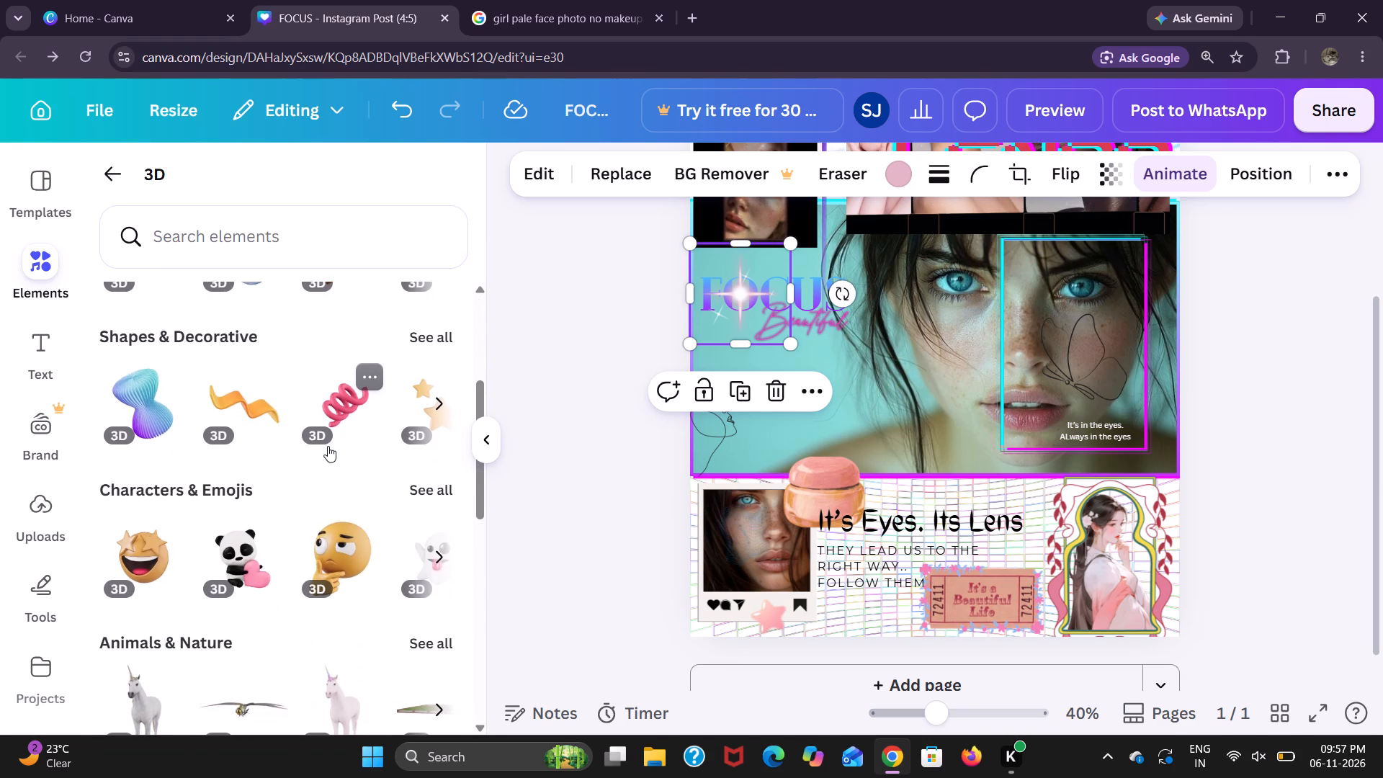
pyautogui.hscroll(7, 328, 446)
pyautogui.click(109, 185)
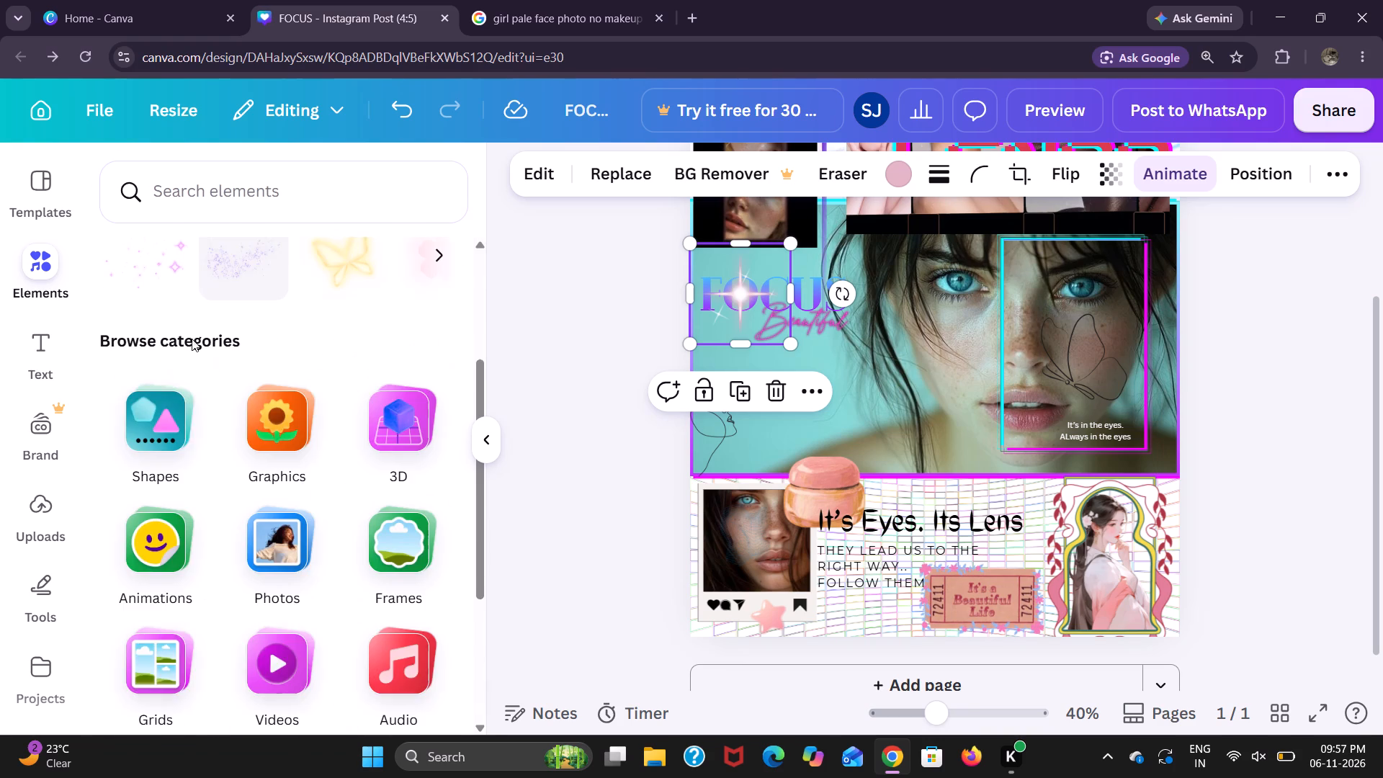
# Browse the Graphics category and its full Icons set for decorations that suit the collage.
pyautogui.scroll(2, 201, 386)
pyautogui.click(249, 581)
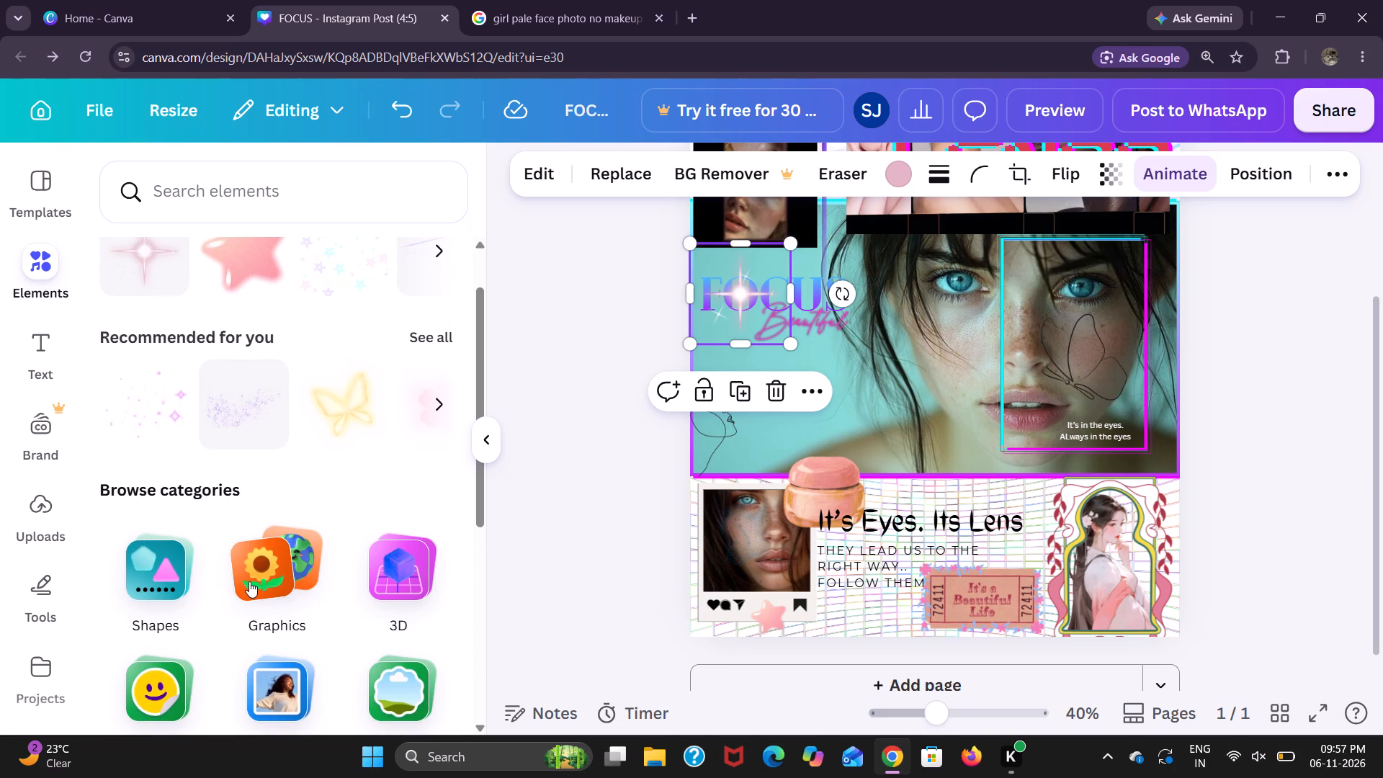
pyautogui.scroll(-3, 249, 581)
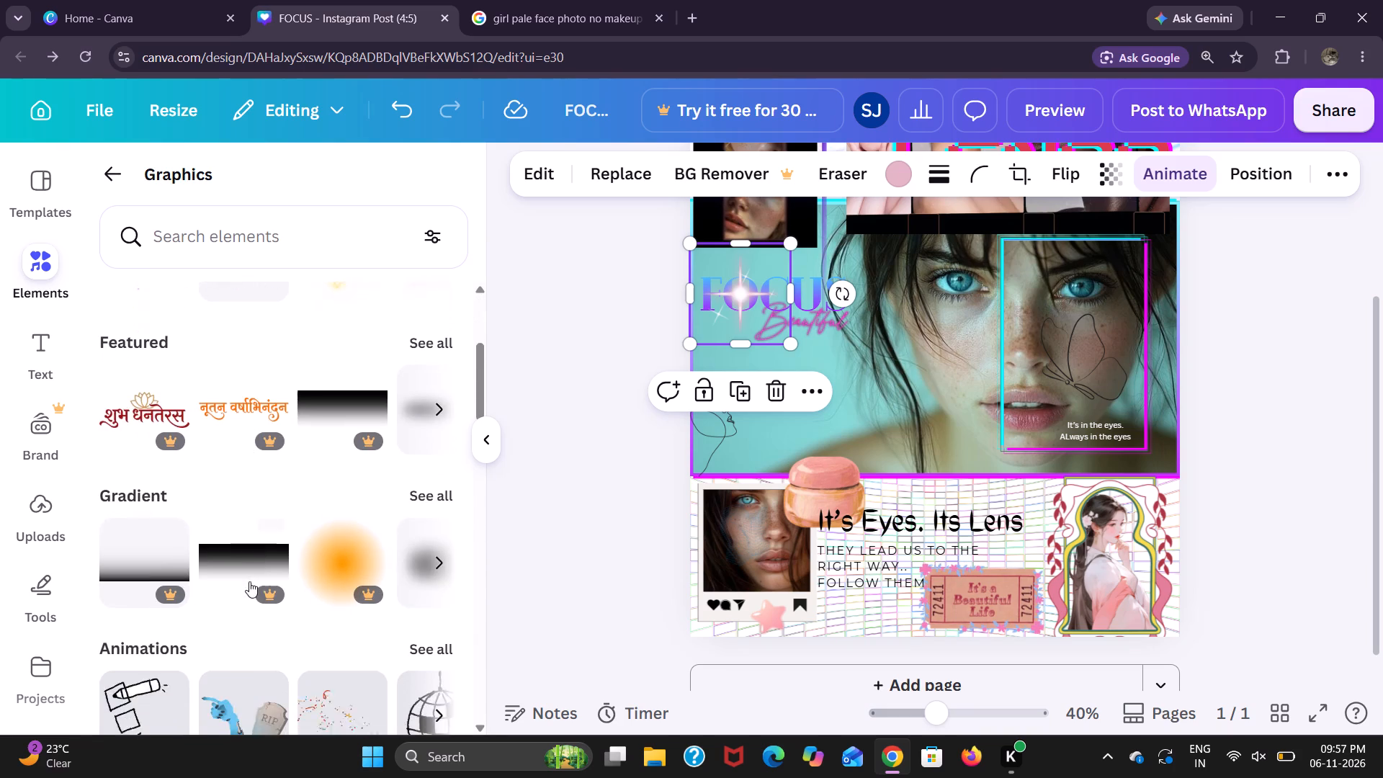
pyautogui.scroll(-9, 249, 581)
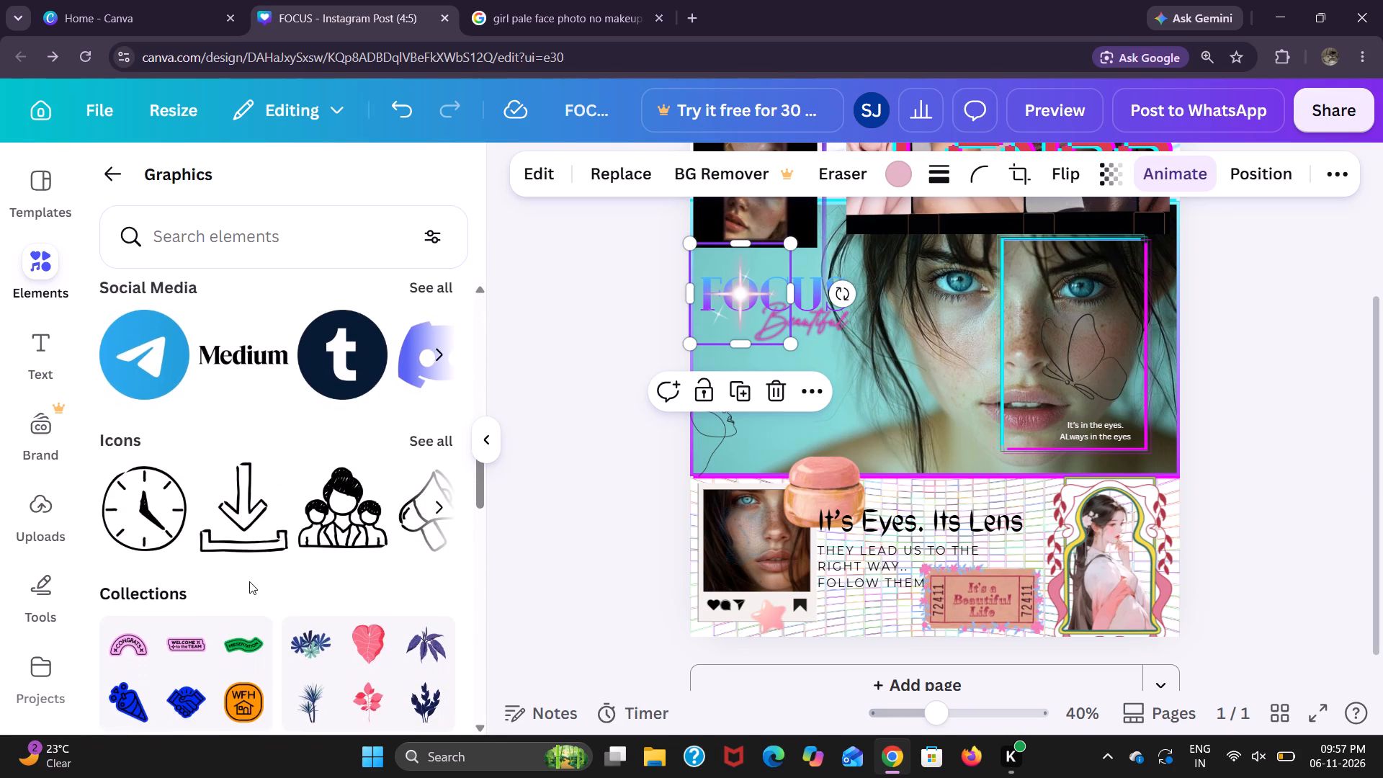
pyautogui.scroll(-1, 249, 581)
pyautogui.click(424, 416)
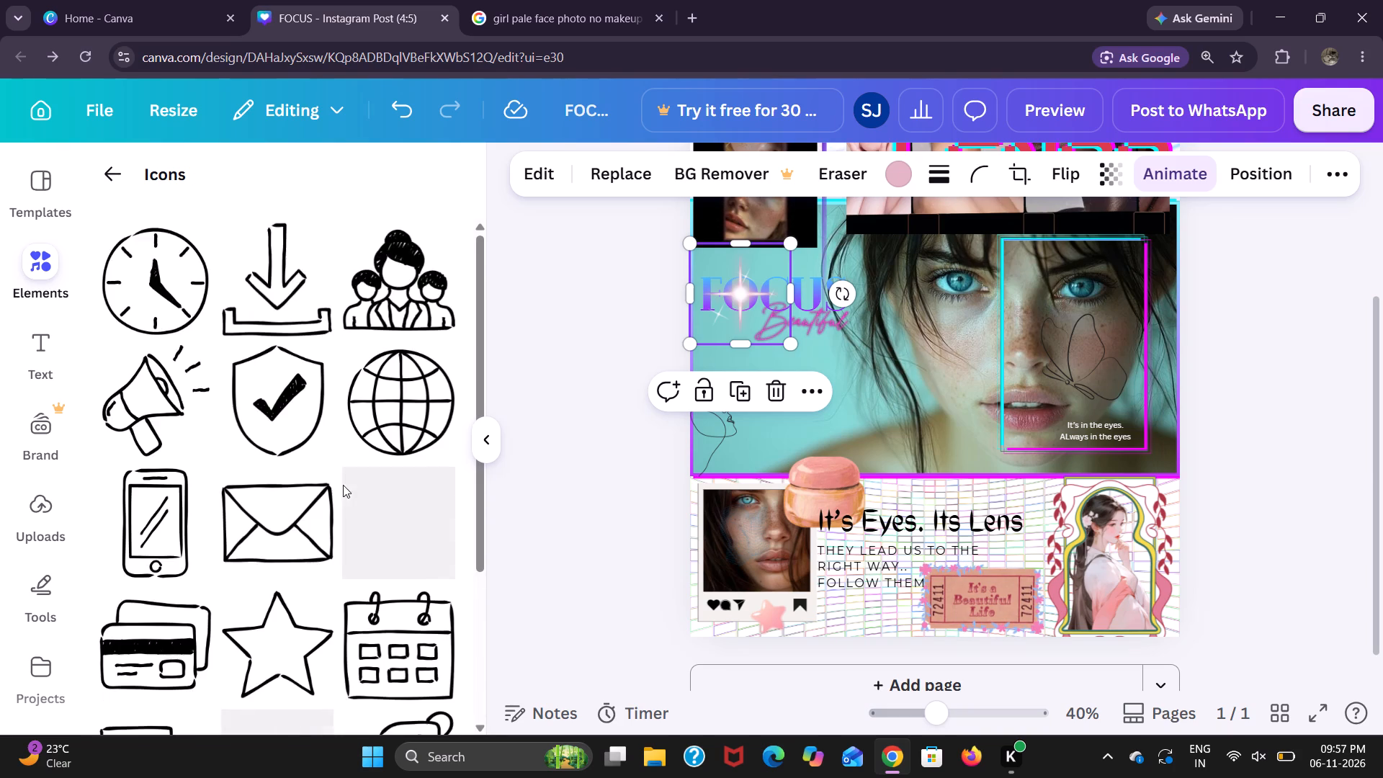
pyautogui.scroll(-8, 343, 485)
pyautogui.click(109, 176)
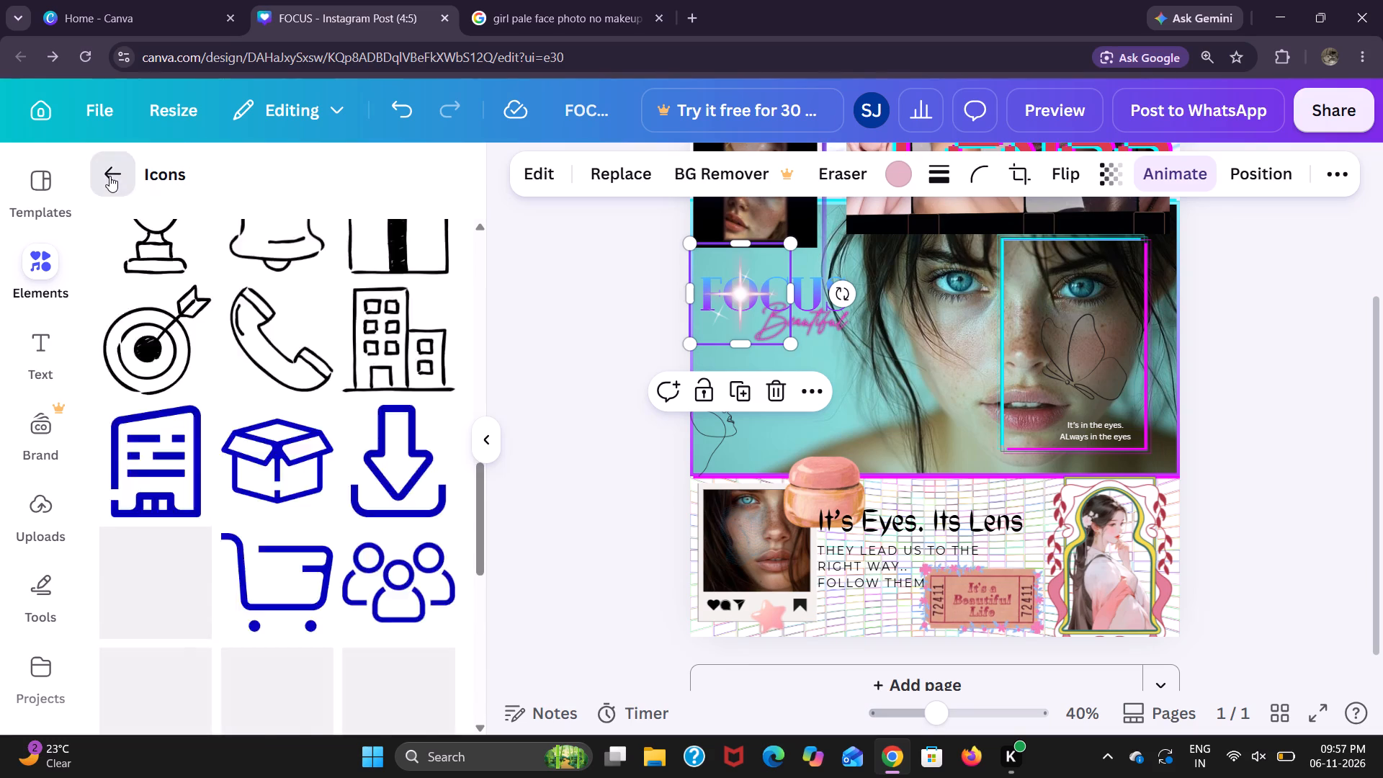
# Look through the themed graphics collections, ending back at the recently used and recommended elements.
pyautogui.scroll(-3, 193, 406)
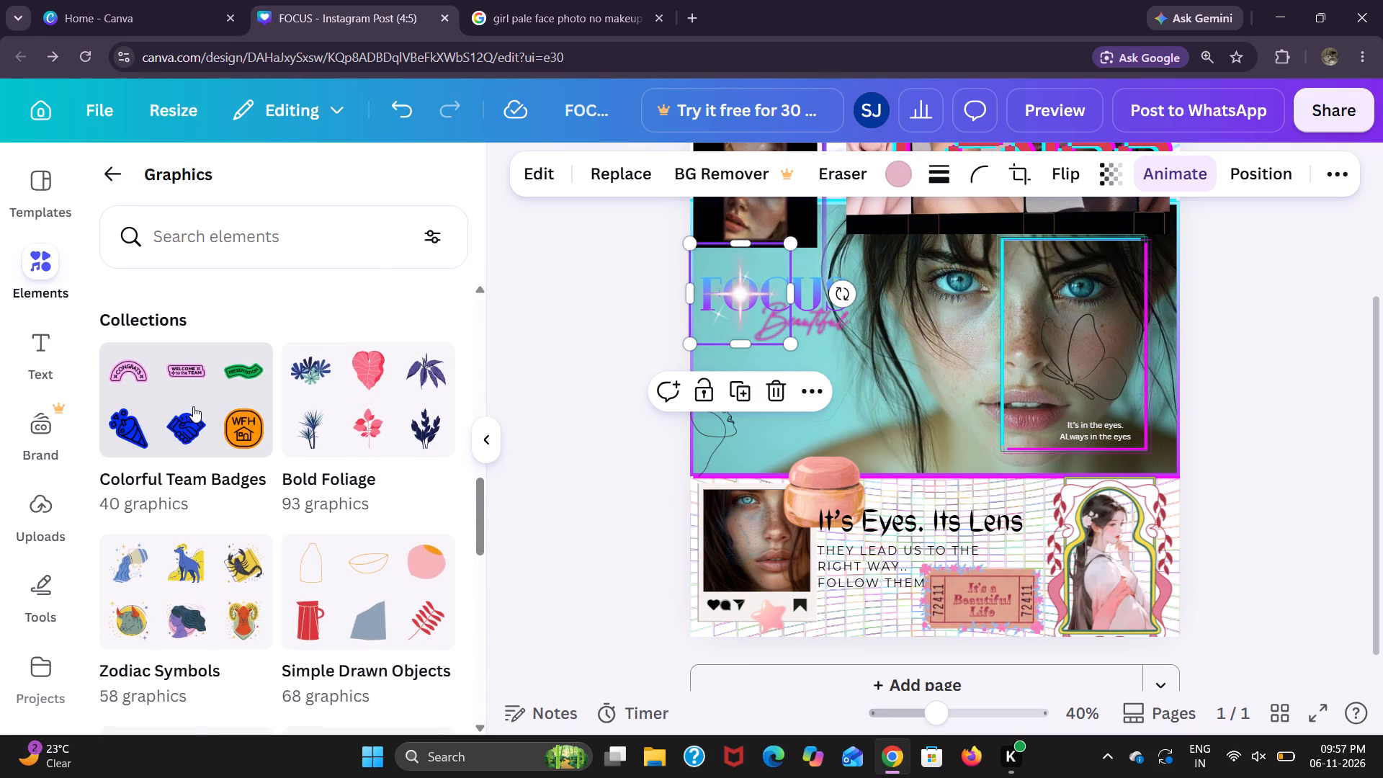
pyautogui.scroll(-5, 193, 406)
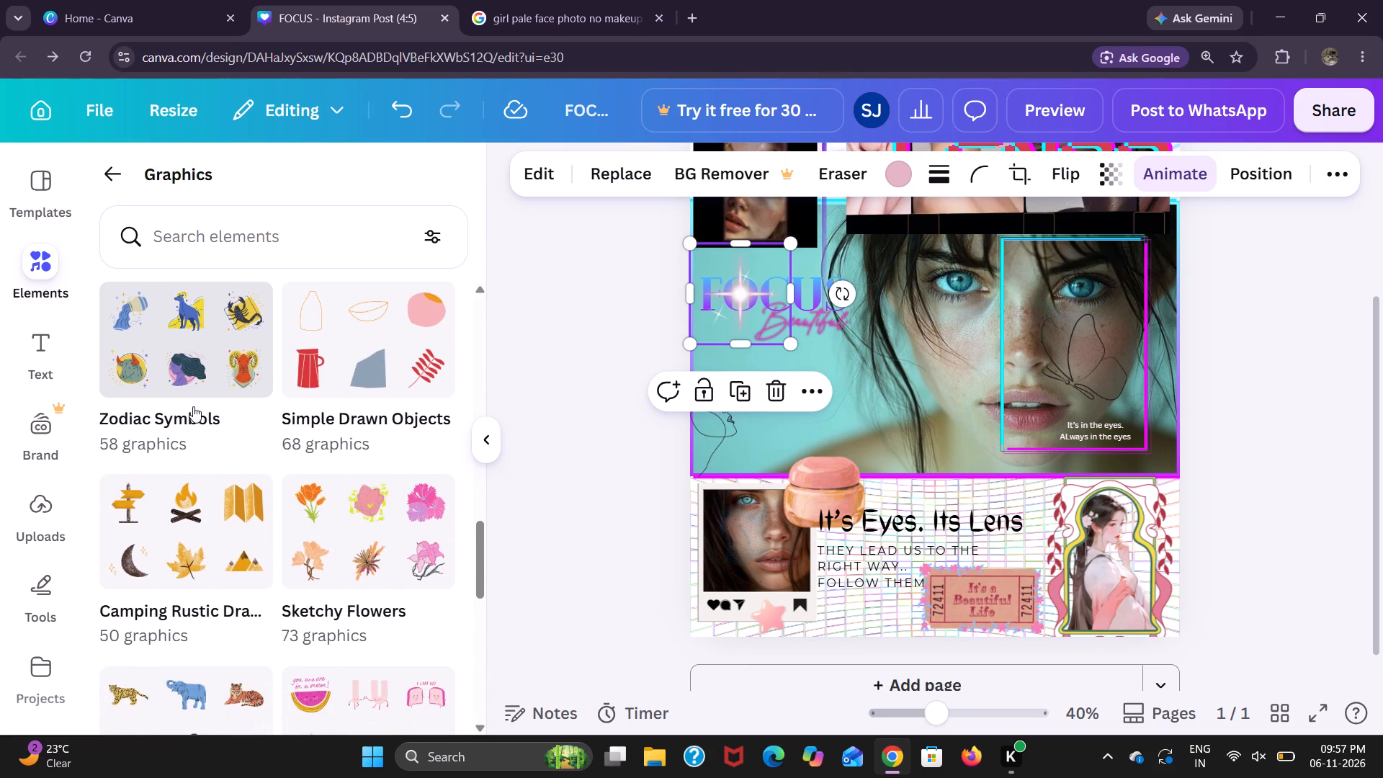
pyautogui.scroll(-1, 193, 406)
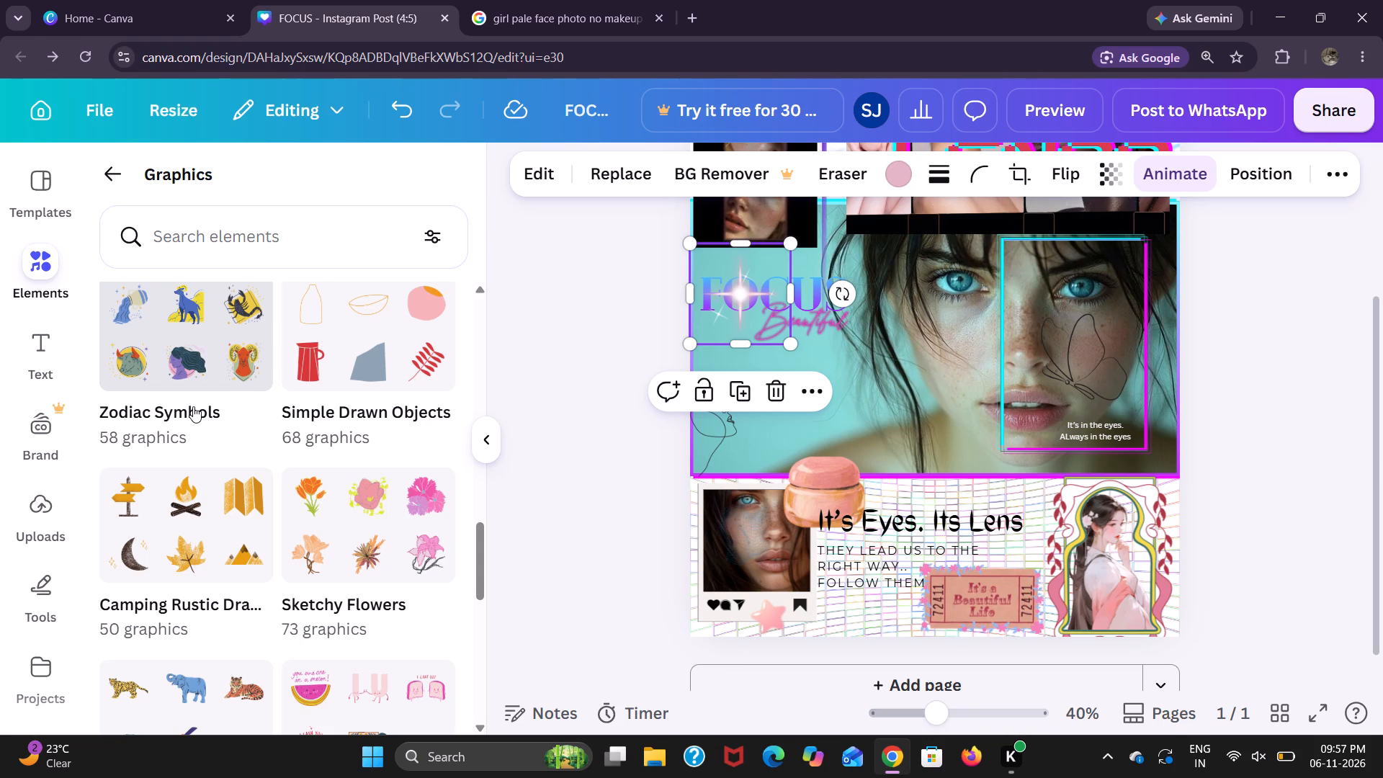
pyautogui.scroll(-1, 193, 406)
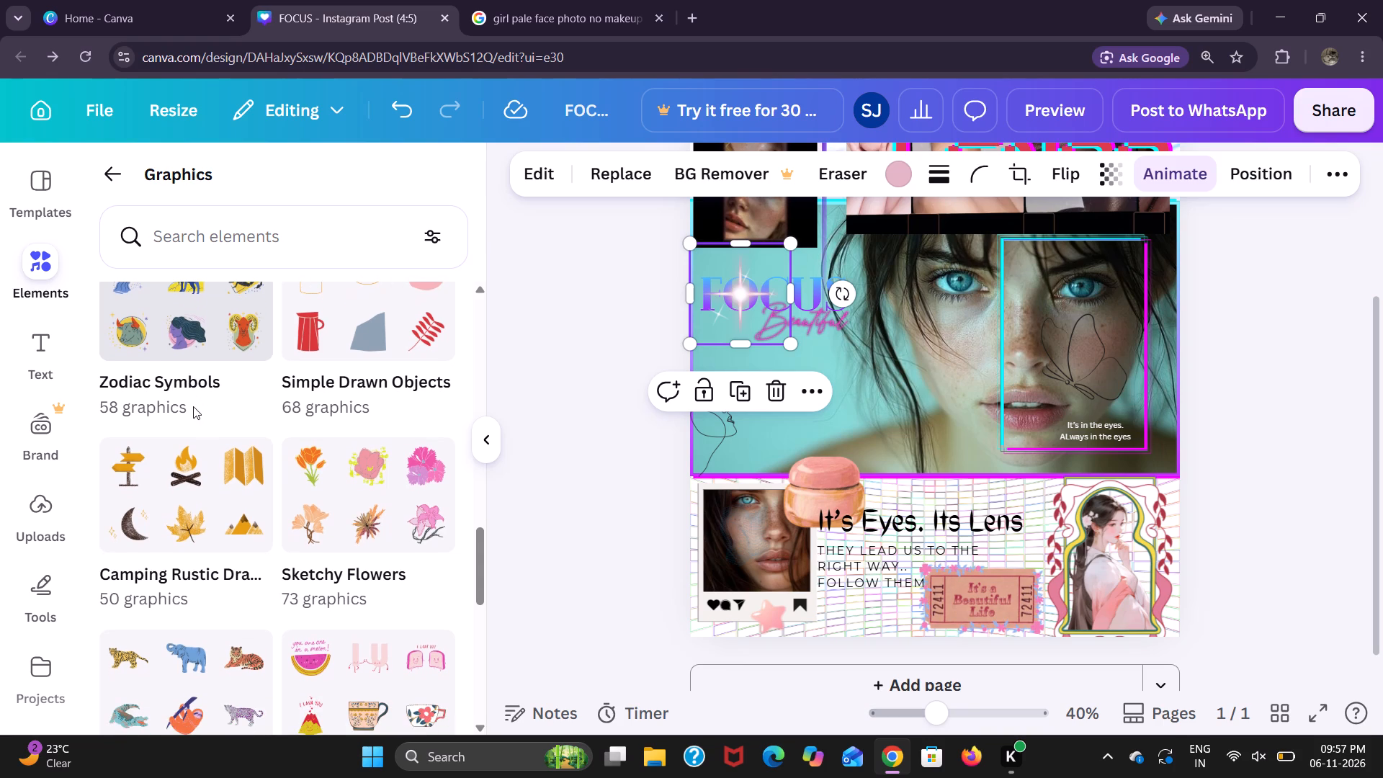
pyautogui.scroll(-2, 193, 406)
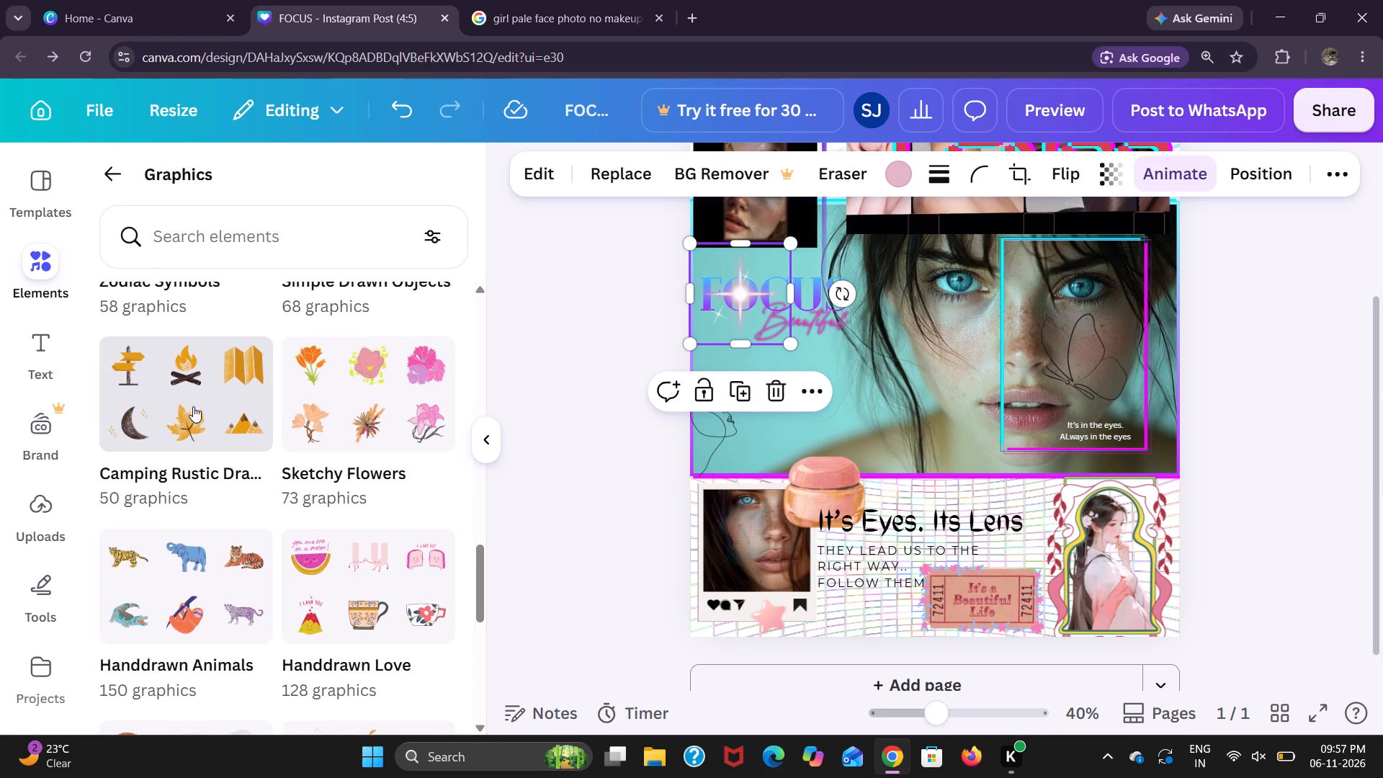
pyautogui.scroll(-1, 193, 406)
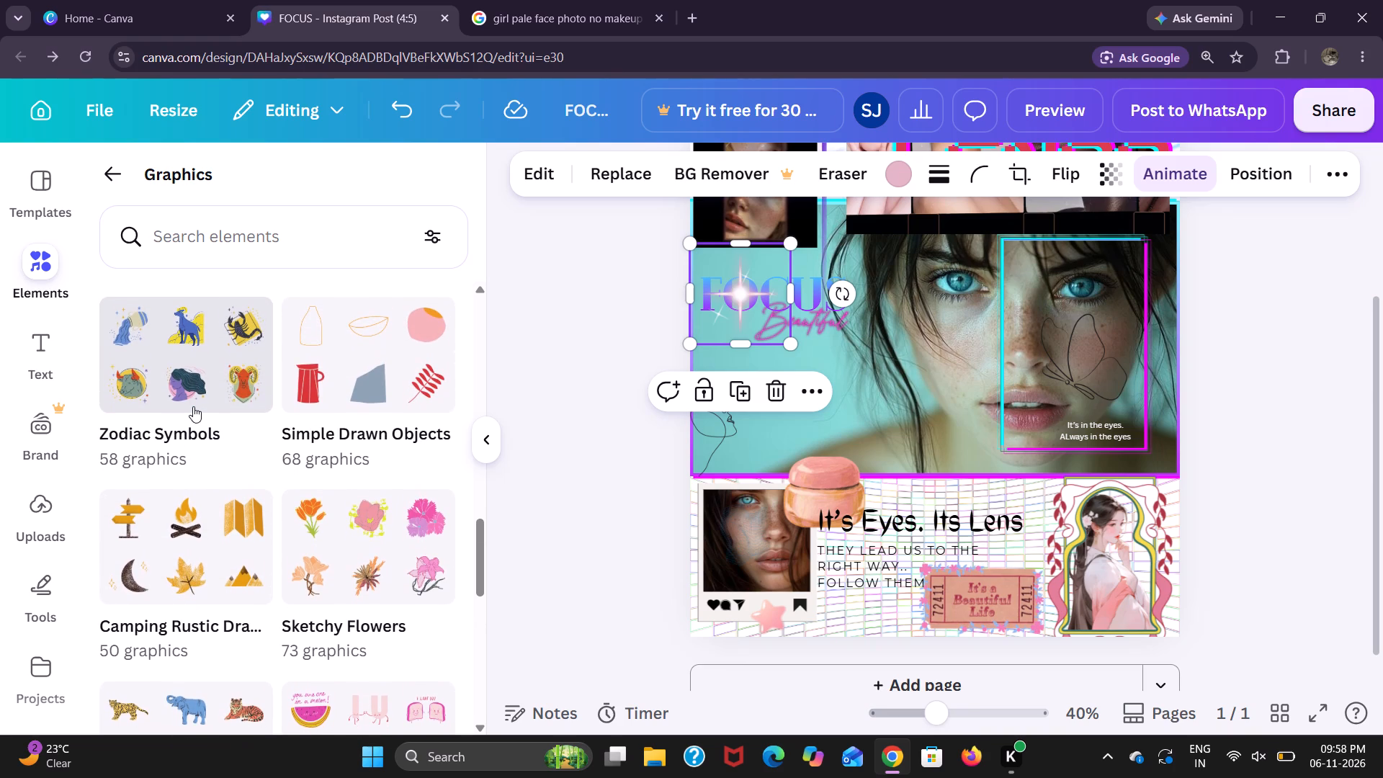
pyautogui.scroll(-2, 193, 406)
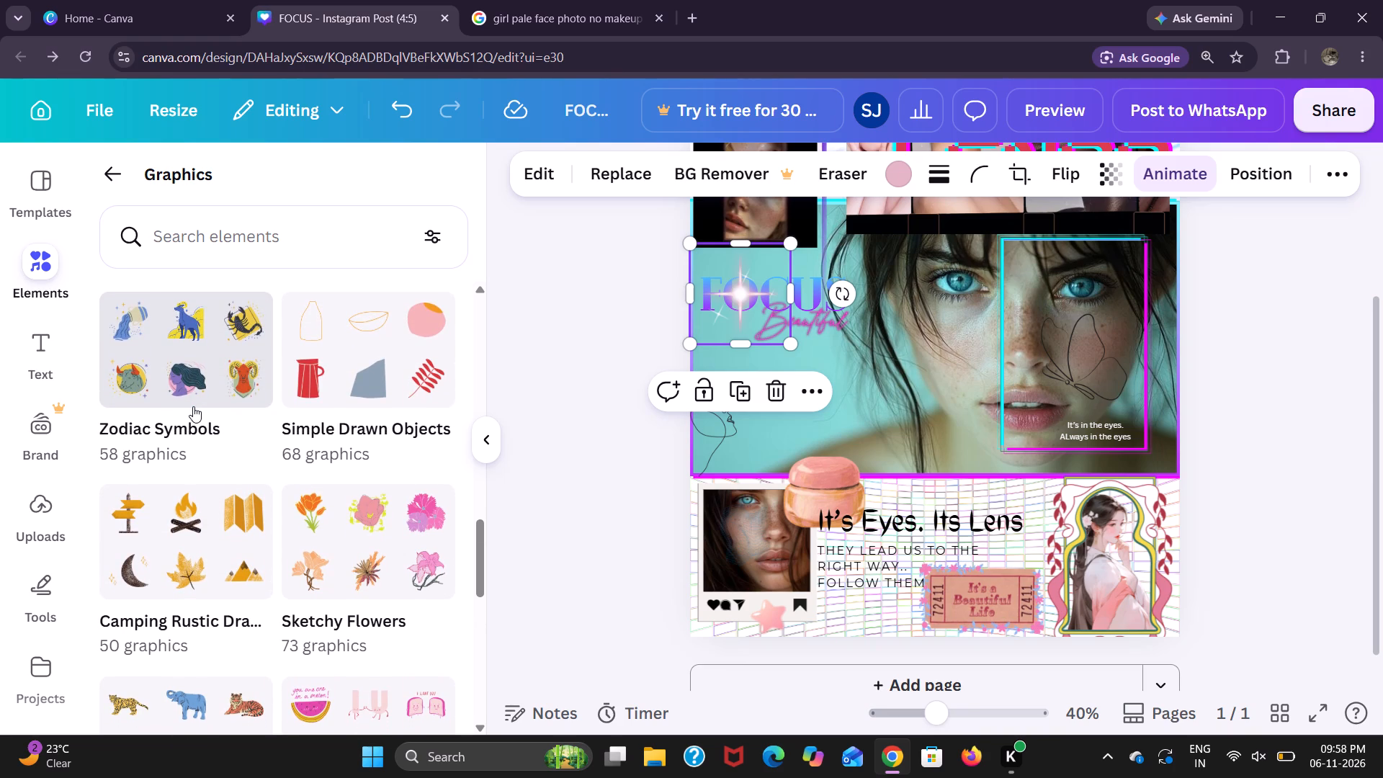
pyautogui.scroll(-2, 193, 406)
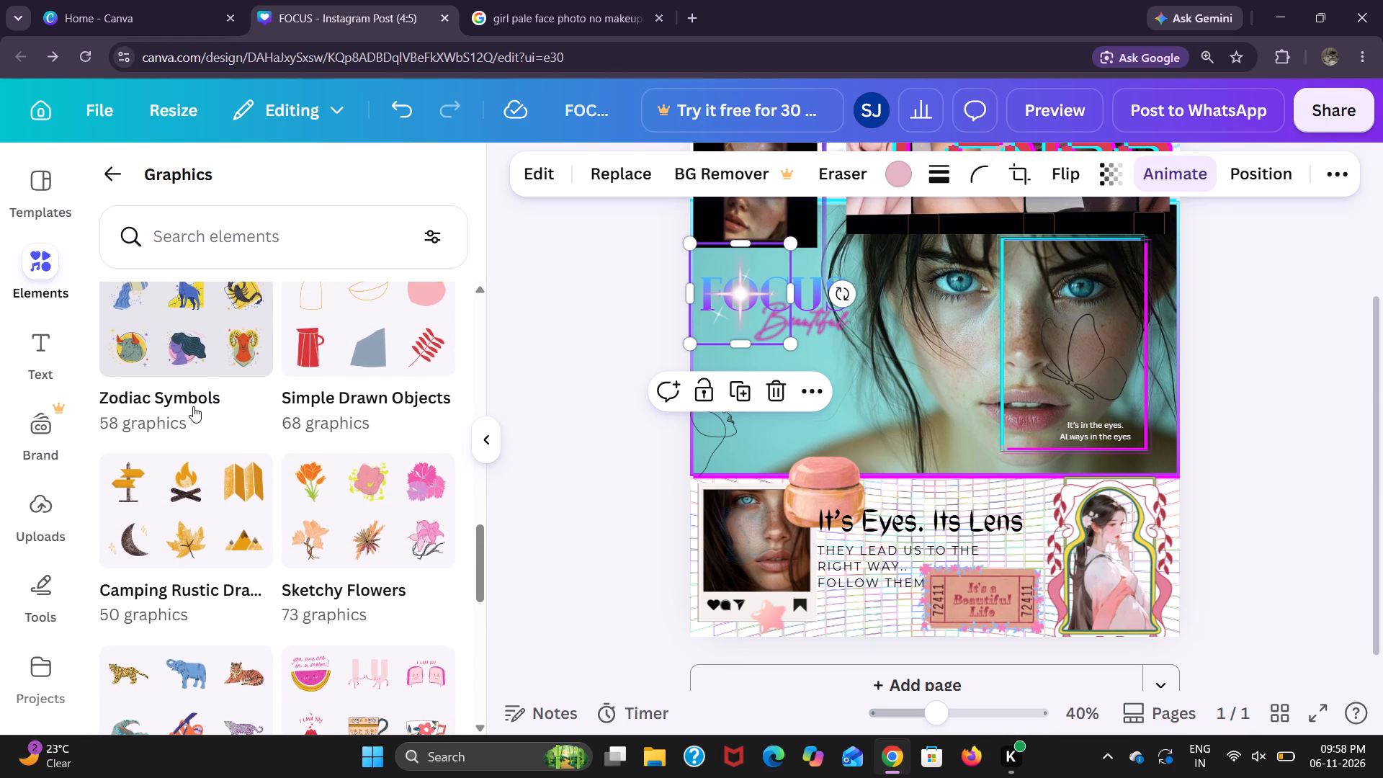
pyautogui.scroll(-1, 193, 406)
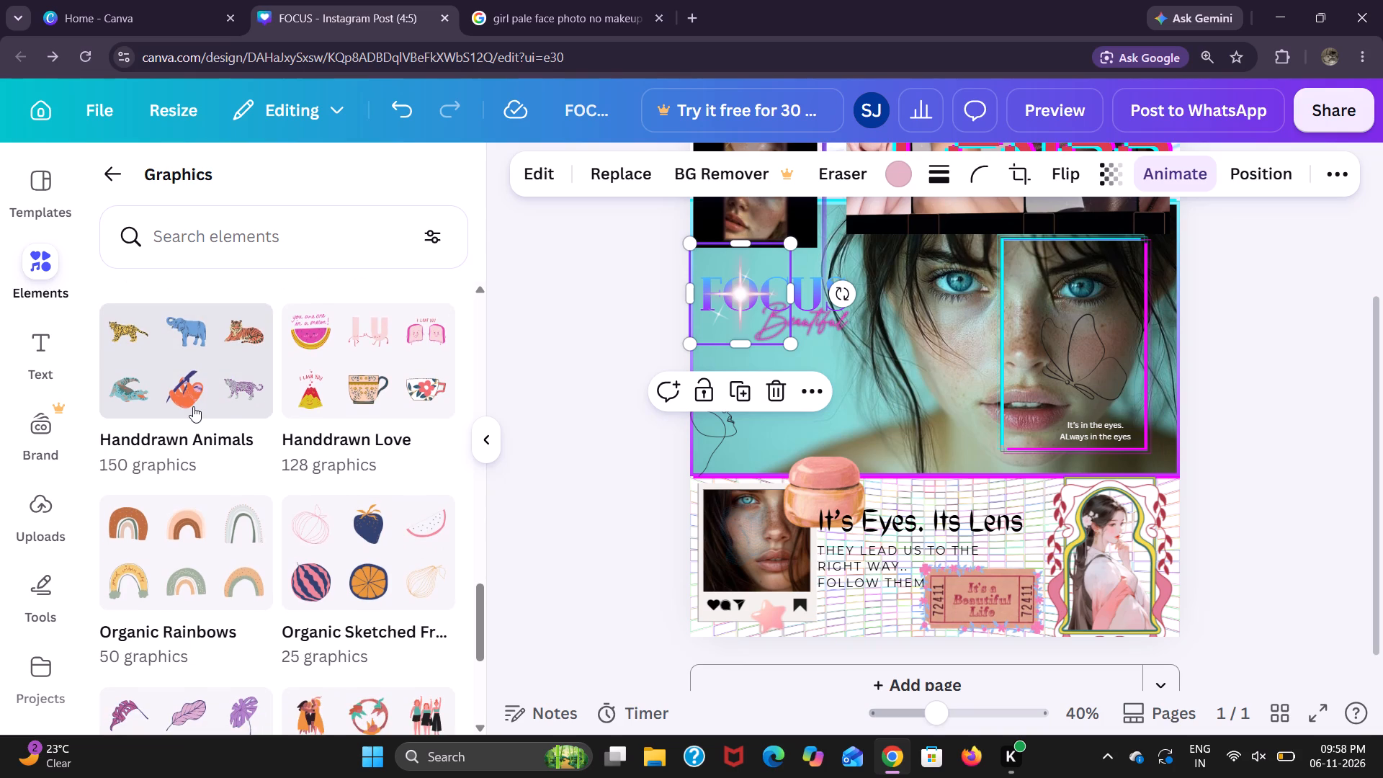
pyautogui.scroll(-2, 193, 406)
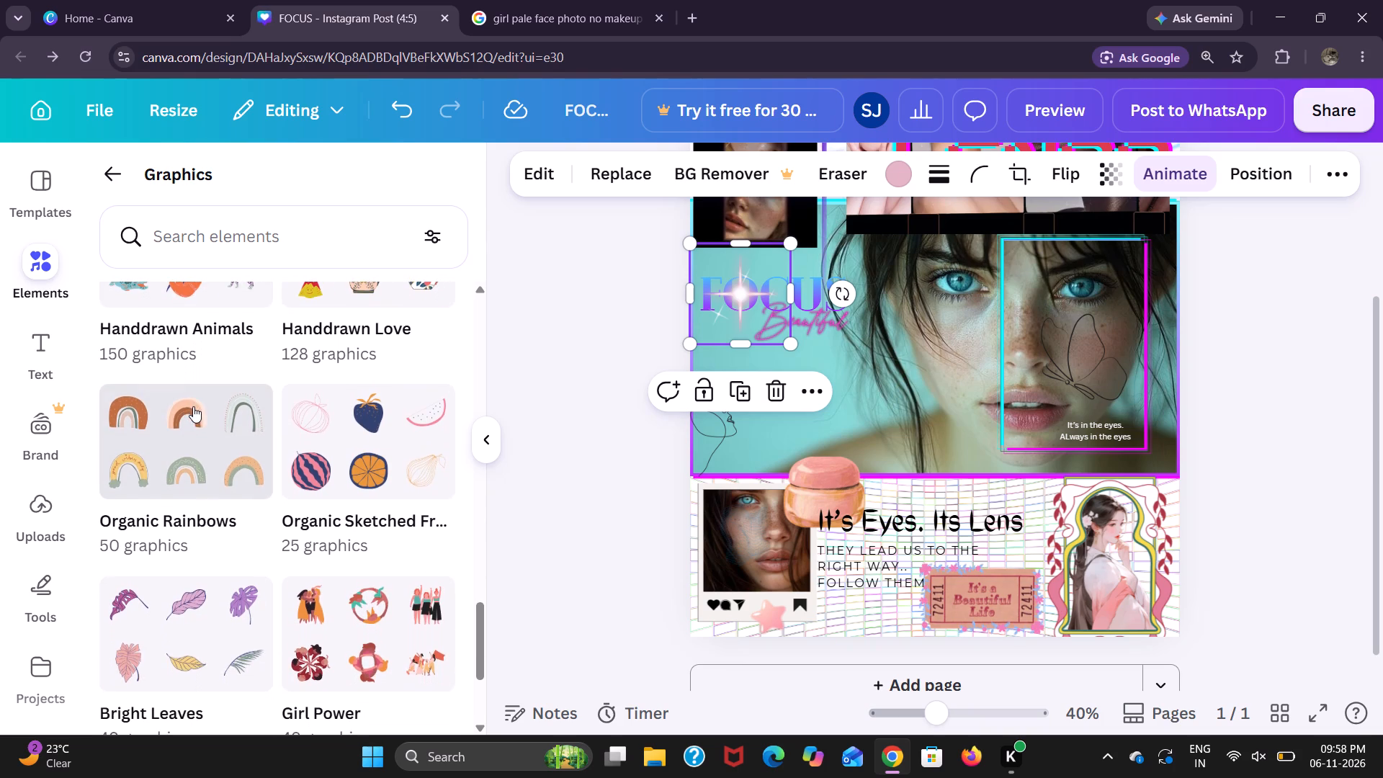
pyautogui.scroll(-1, 235, 629)
pyautogui.click(112, 189)
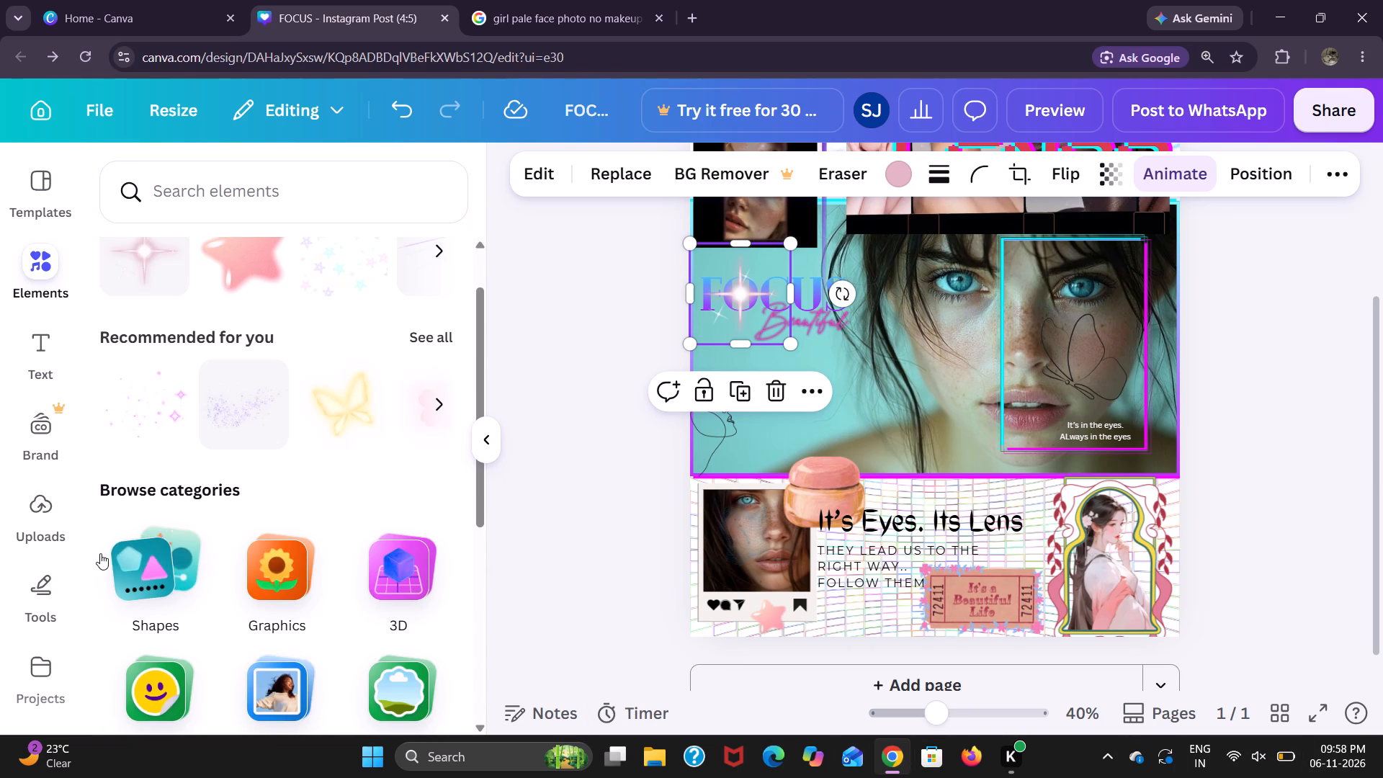
pyautogui.scroll(2, 100, 553)
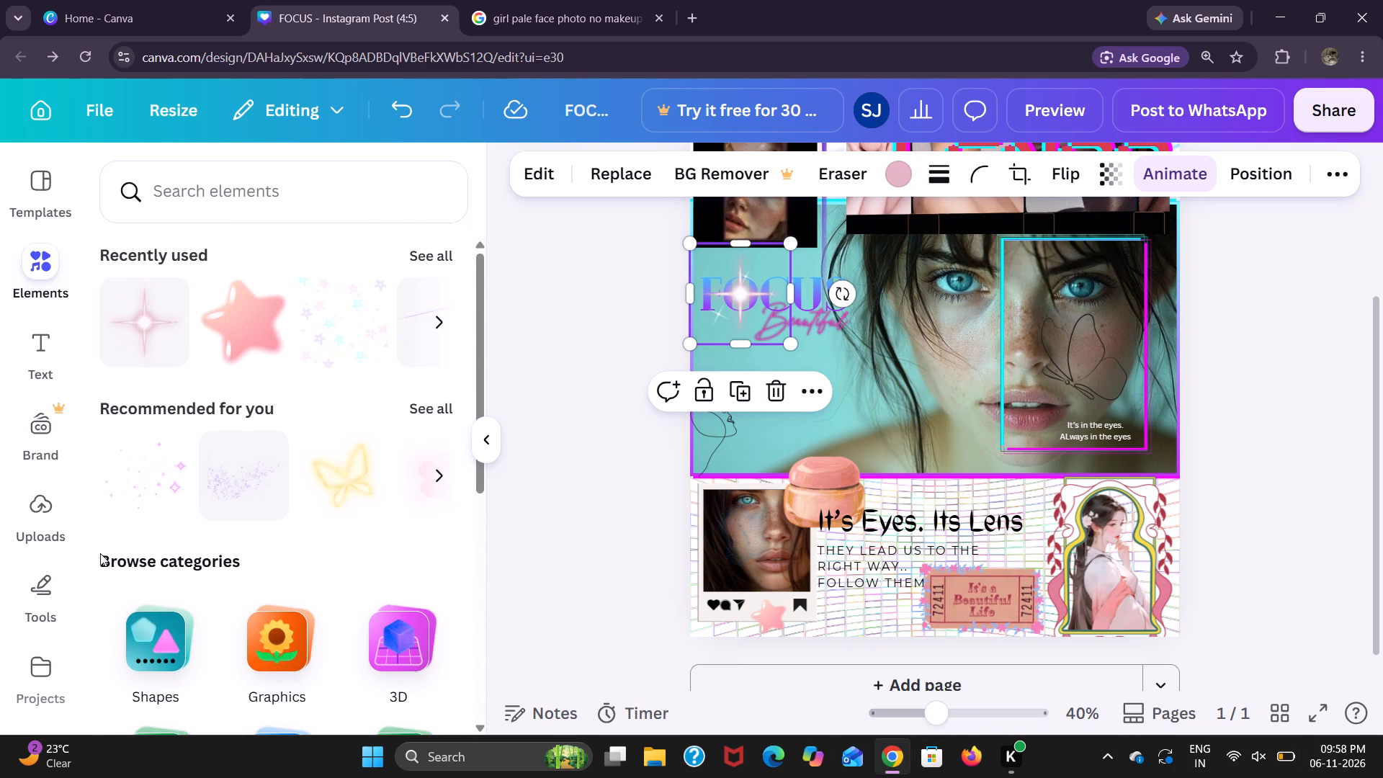
pyautogui.scroll(1, 100, 553)
pyautogui.hscroll(1, 217, 658)
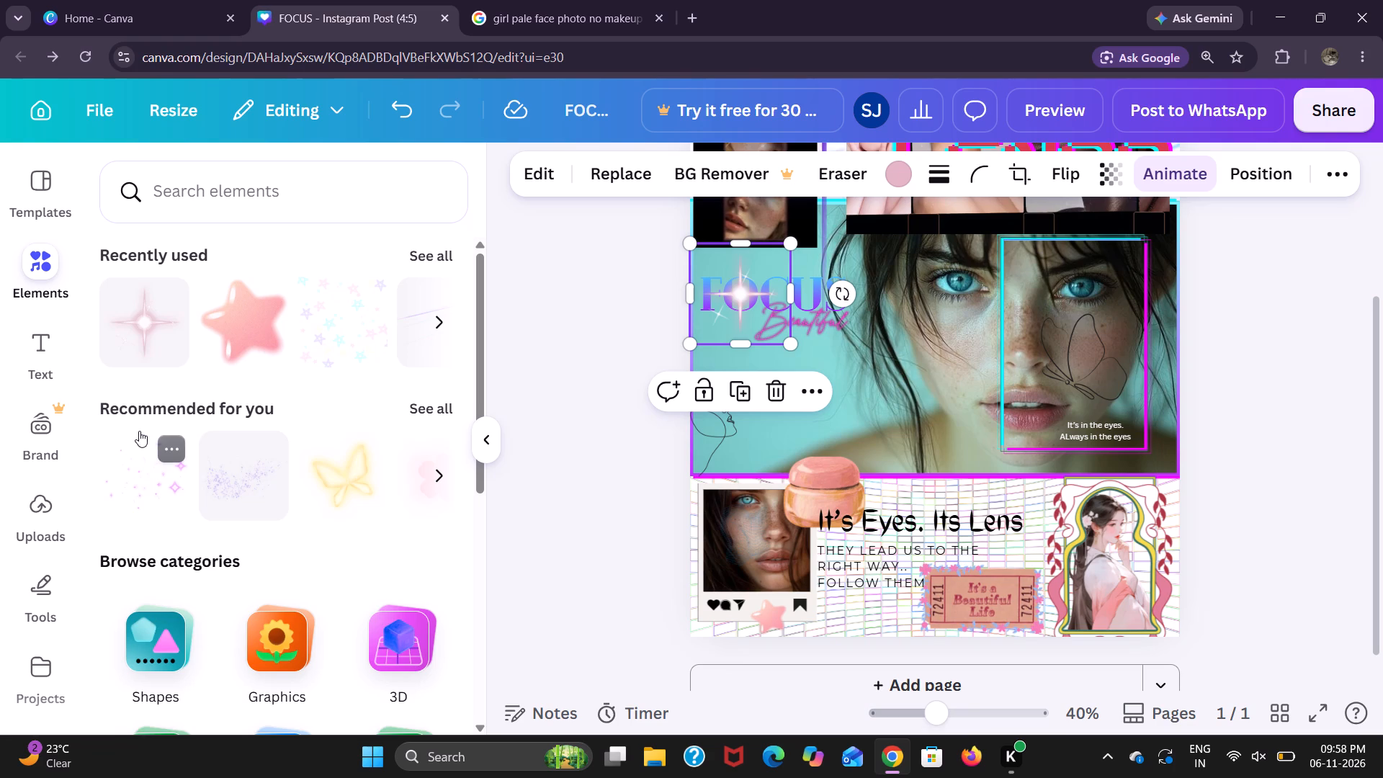
# Add the glowing yellow butterfly from the recommended elements and shrink it to a small accent on the upper edge of the peach cosmetic jar.
pyautogui.click(354, 471)
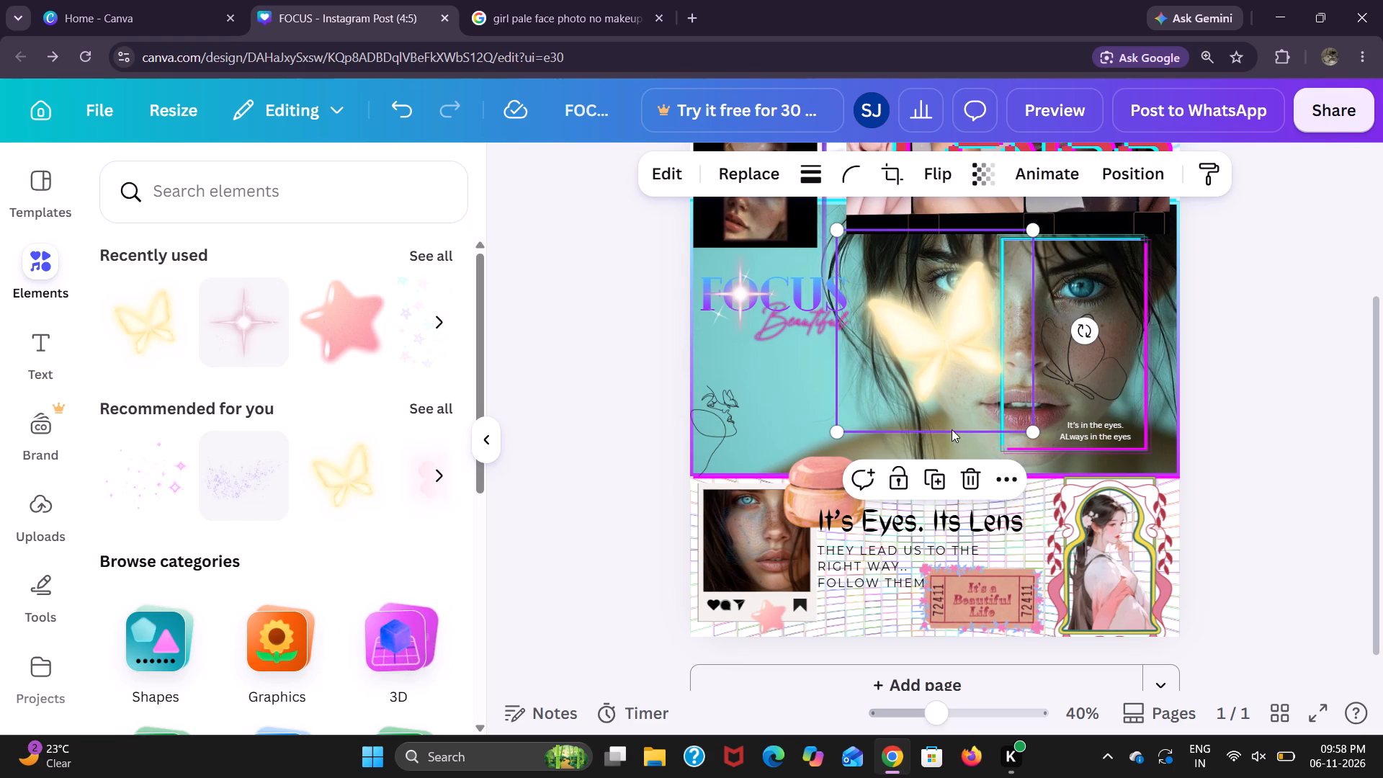
pyautogui.moveTo(967, 391); pyautogui.dragTo(871, 530)
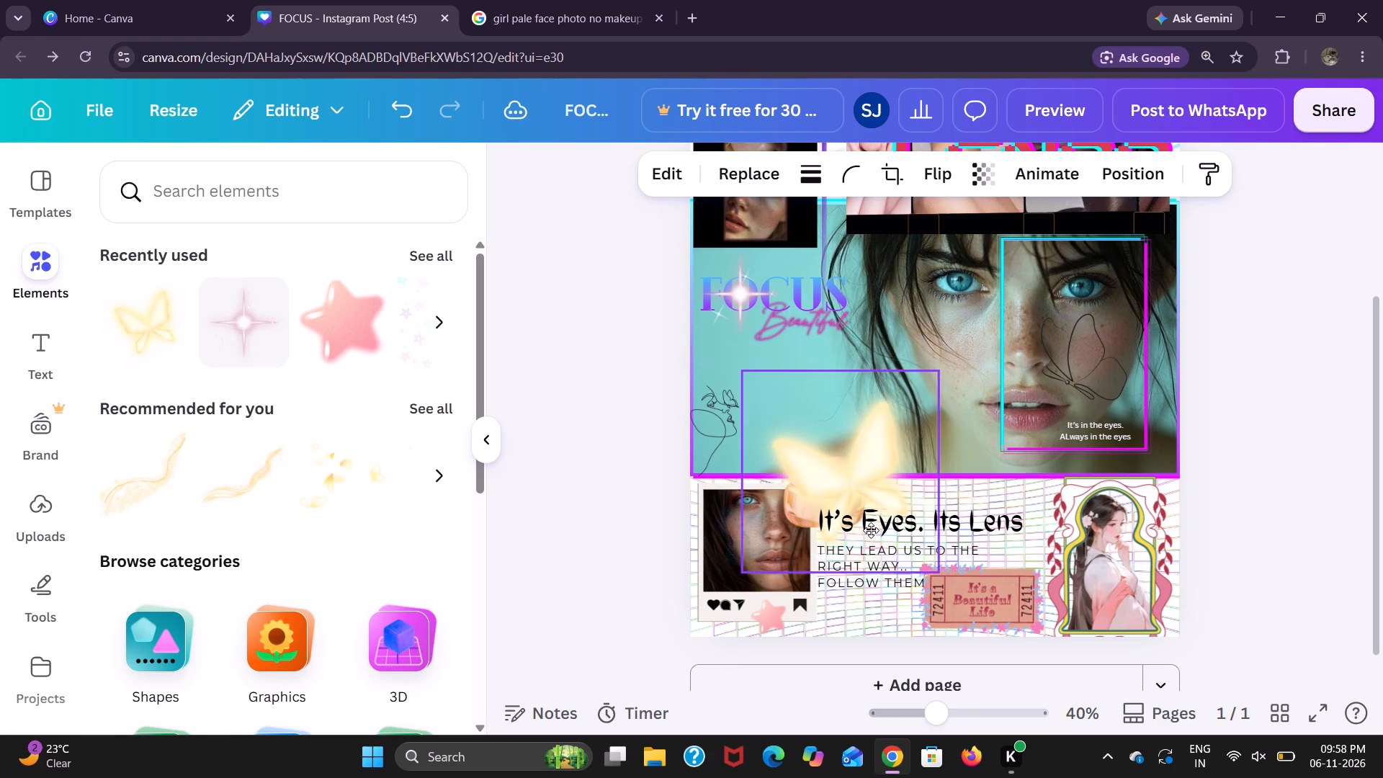
pyautogui.moveTo(871, 530); pyautogui.dragTo(873, 526)
pyautogui.moveTo(745, 568); pyautogui.dragTo(819, 504)
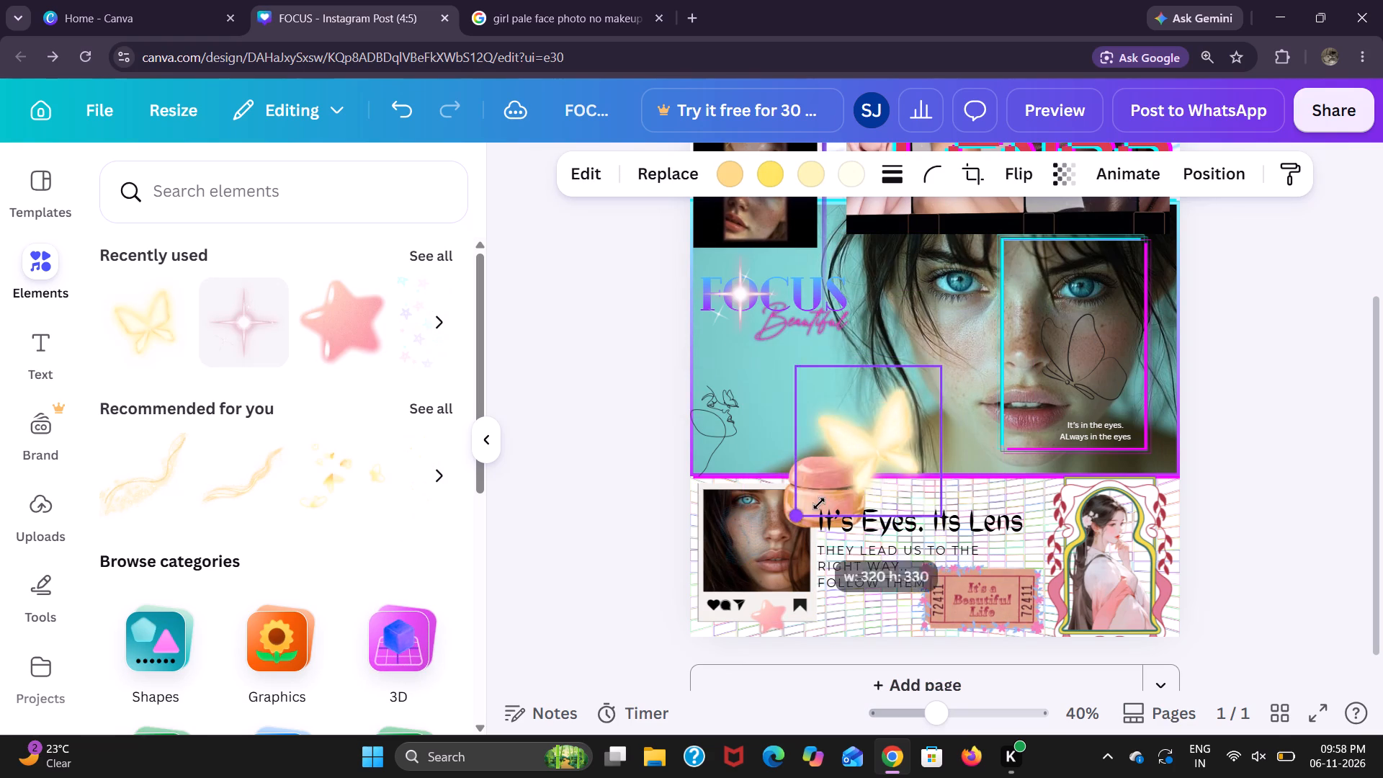
pyautogui.moveTo(819, 504); pyautogui.dragTo(849, 480)
pyautogui.moveTo(932, 376); pyautogui.dragTo(886, 424)
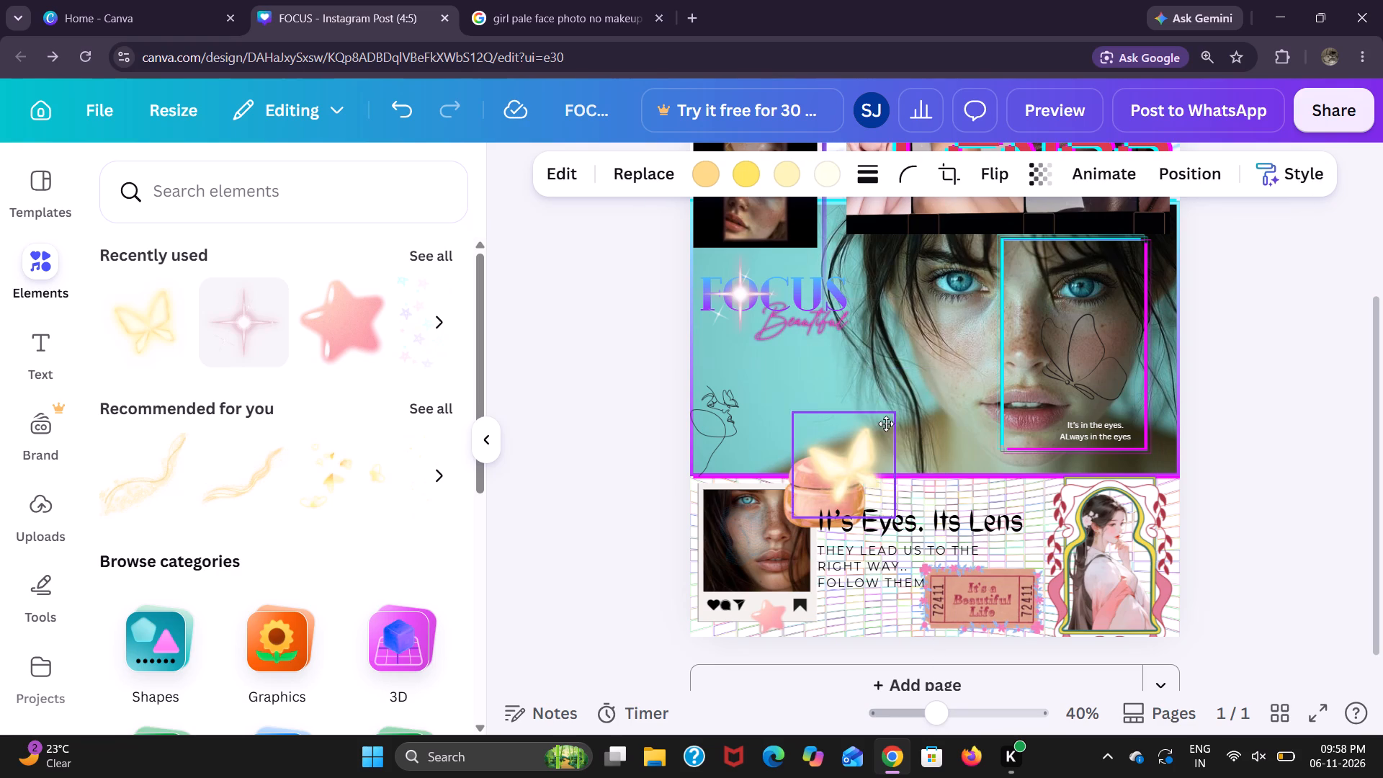
pyautogui.moveTo(886, 424); pyautogui.dragTo(887, 424)
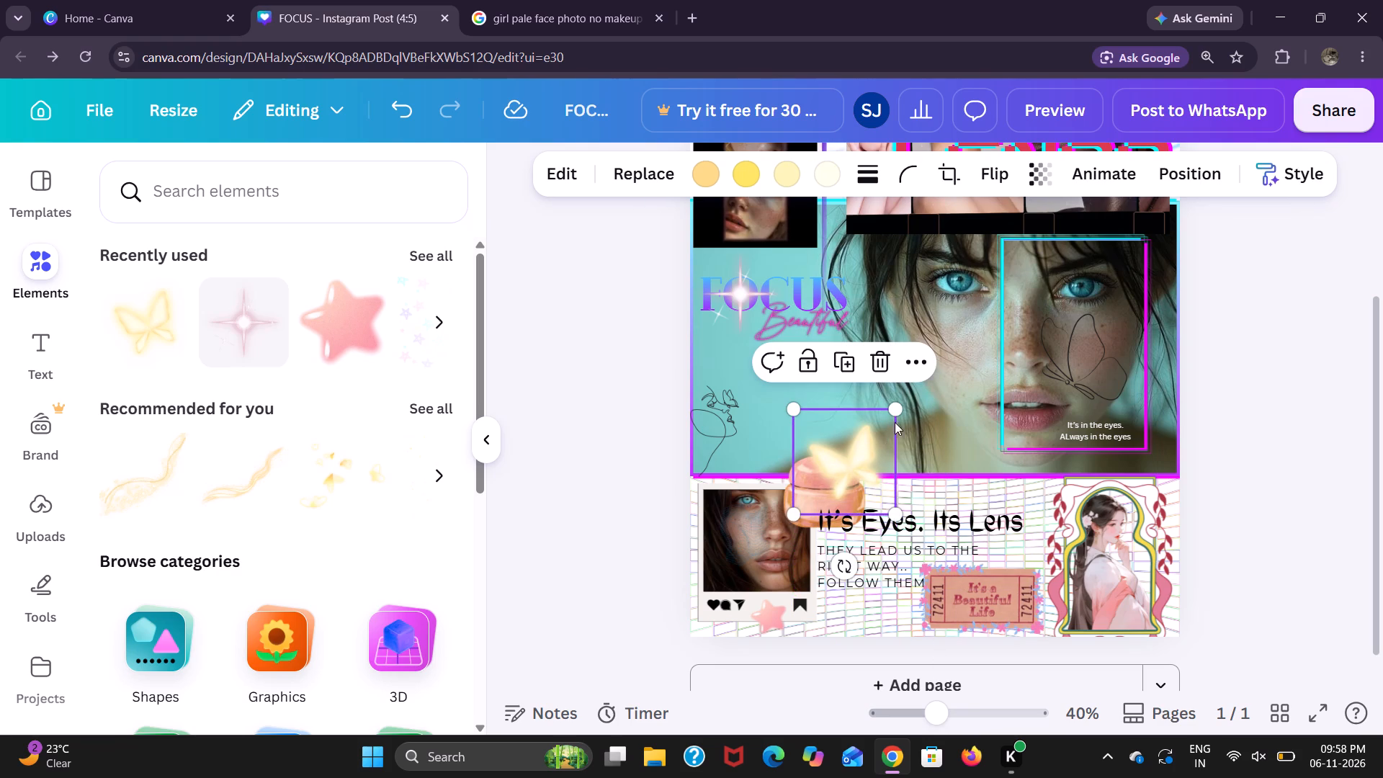
pyautogui.moveTo(898, 408); pyautogui.dragTo(871, 434)
pyautogui.moveTo(797, 522); pyautogui.dragTo(813, 500)
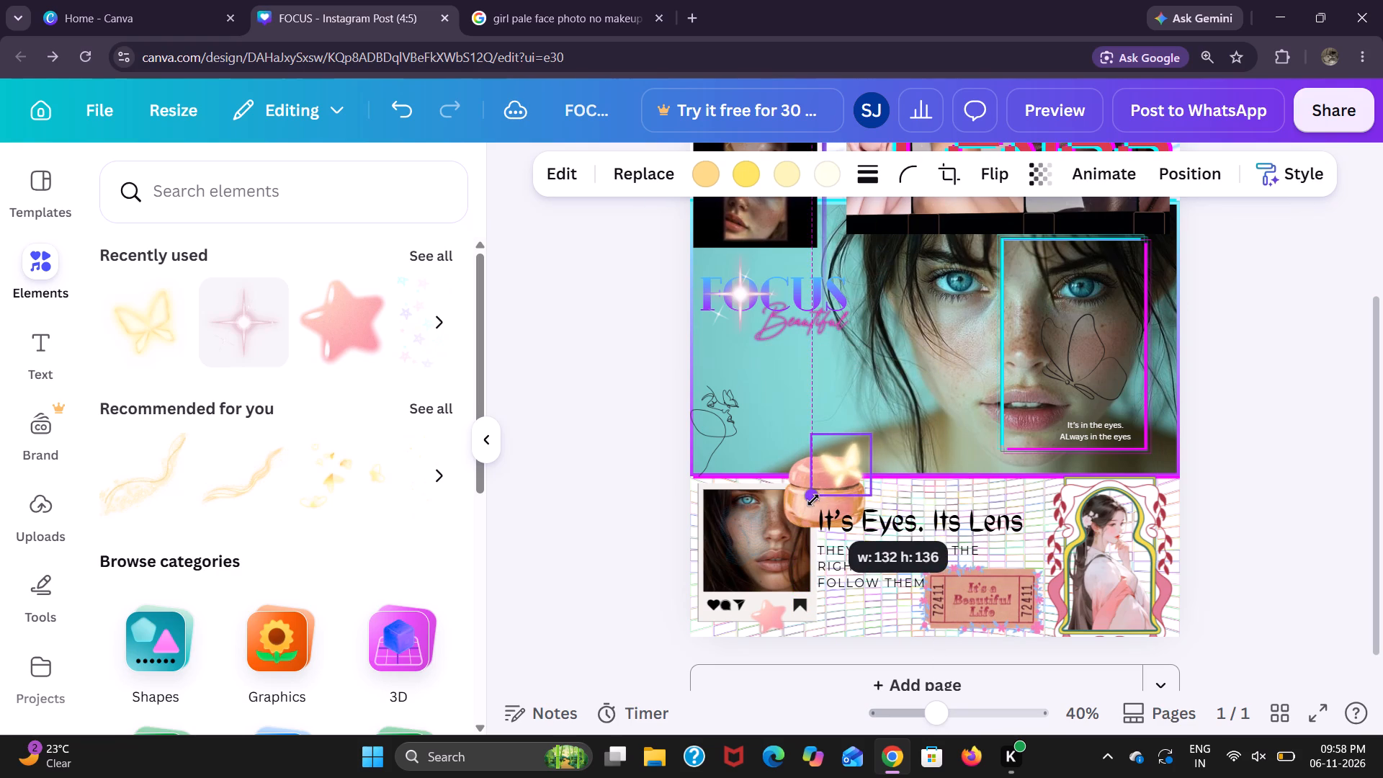
pyautogui.moveTo(813, 500); pyautogui.dragTo(813, 495)
pyautogui.click(610, 510)
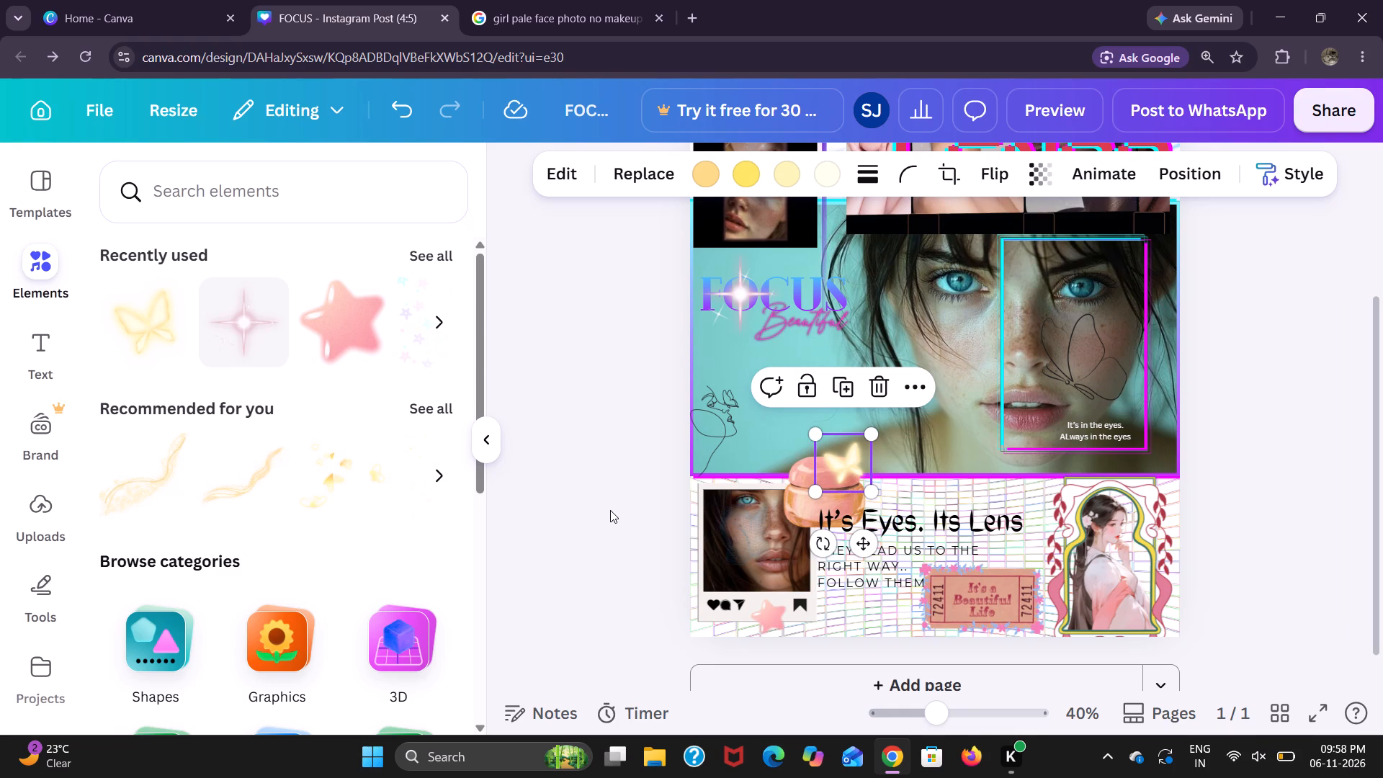
# Add the recommended golden glitter swirl and move it toward the page's lower-right area, over the framed illustration.
pyautogui.scroll(-1, 380, 533)
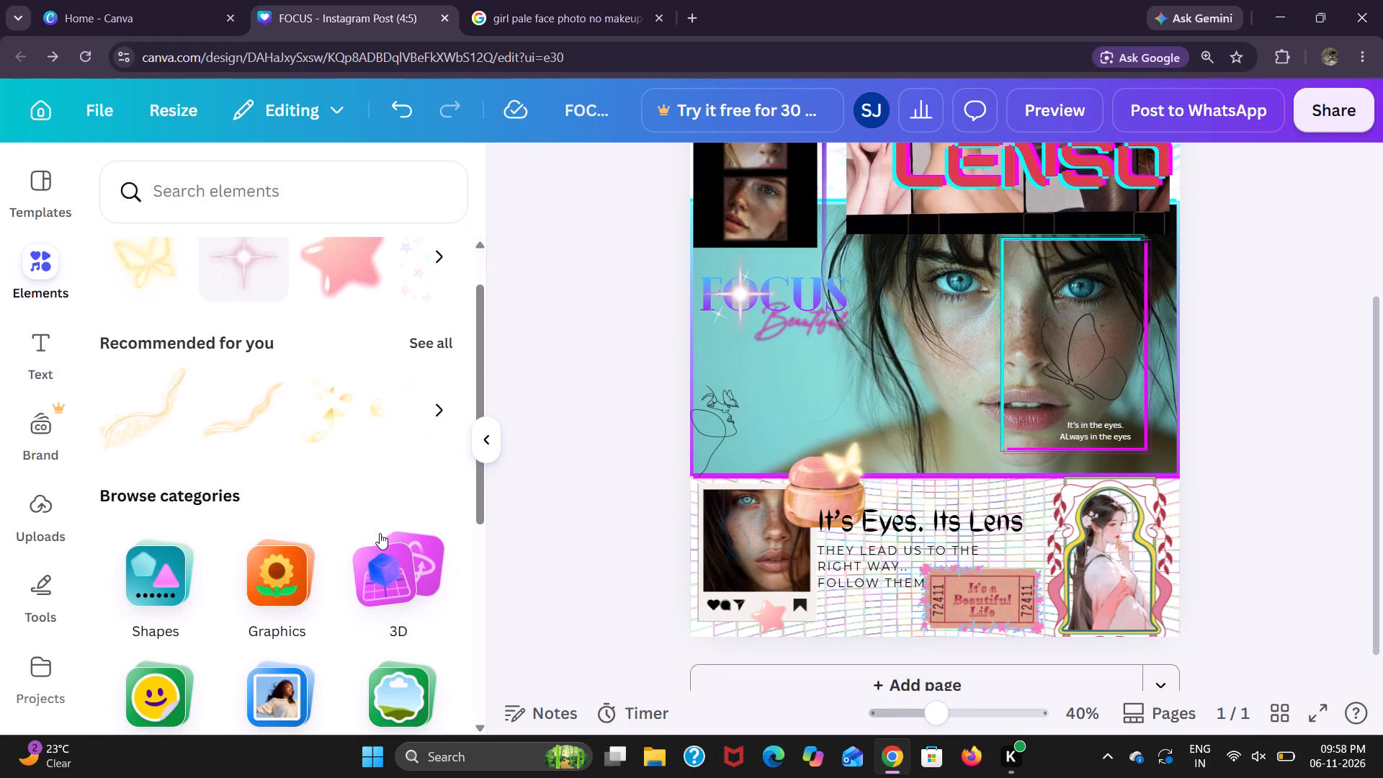
pyautogui.click(174, 423)
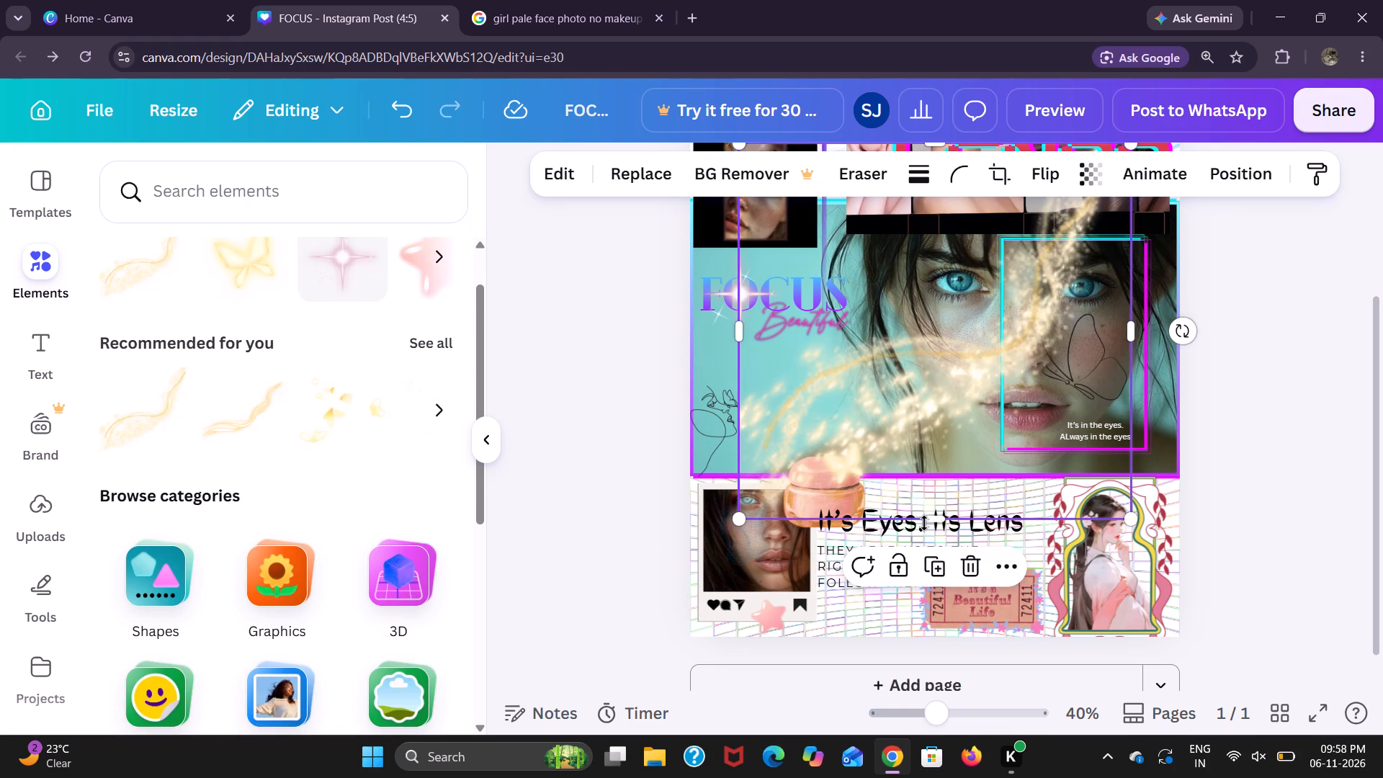
pyautogui.moveTo(934, 413); pyautogui.dragTo(1071, 519)
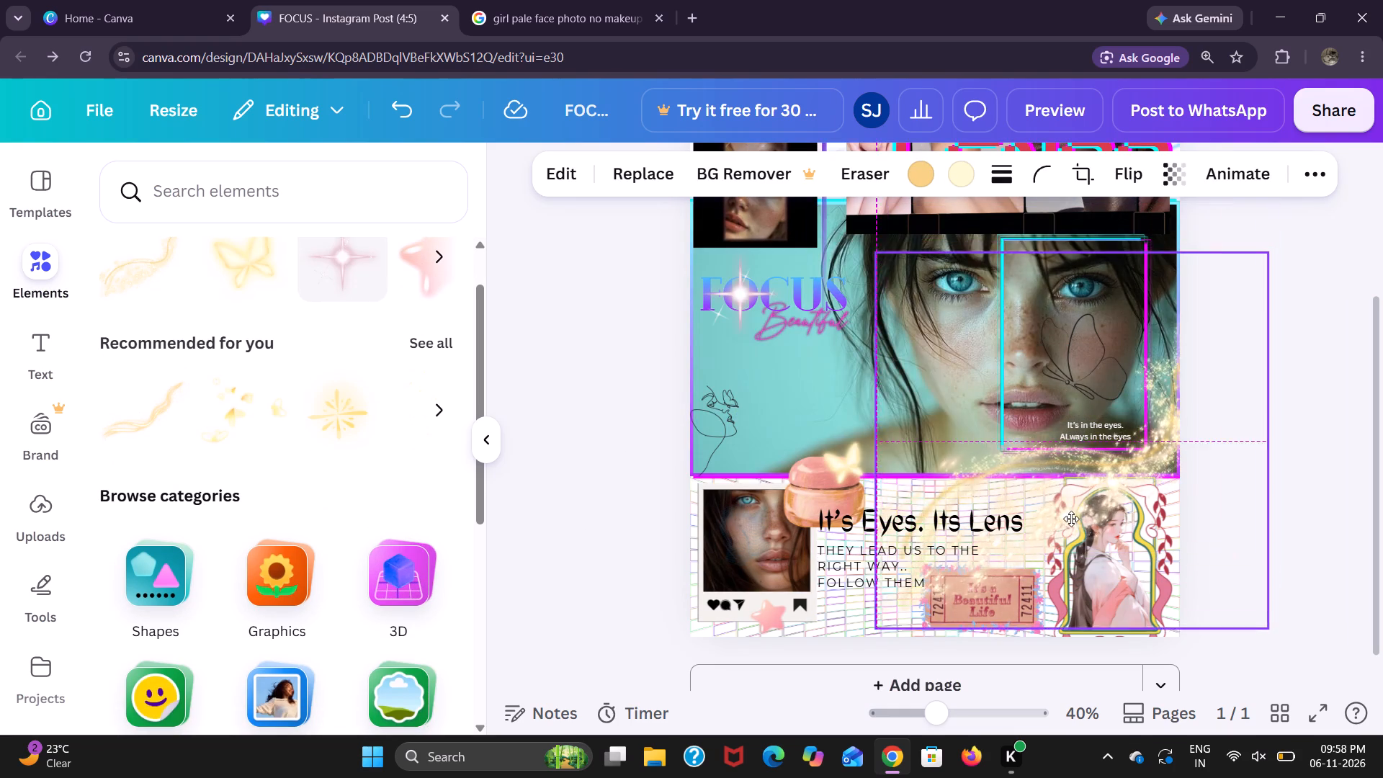
pyautogui.moveTo(1071, 519); pyautogui.dragTo(1057, 533)
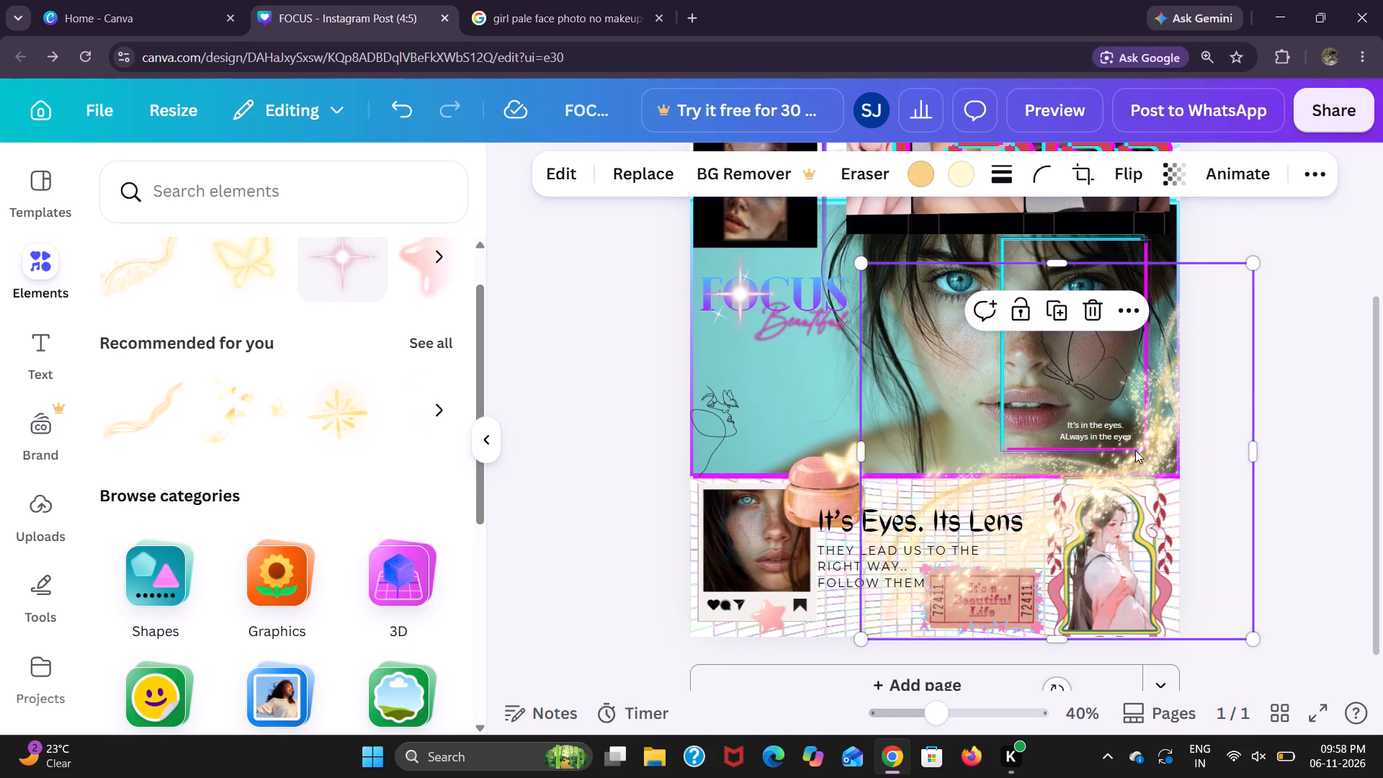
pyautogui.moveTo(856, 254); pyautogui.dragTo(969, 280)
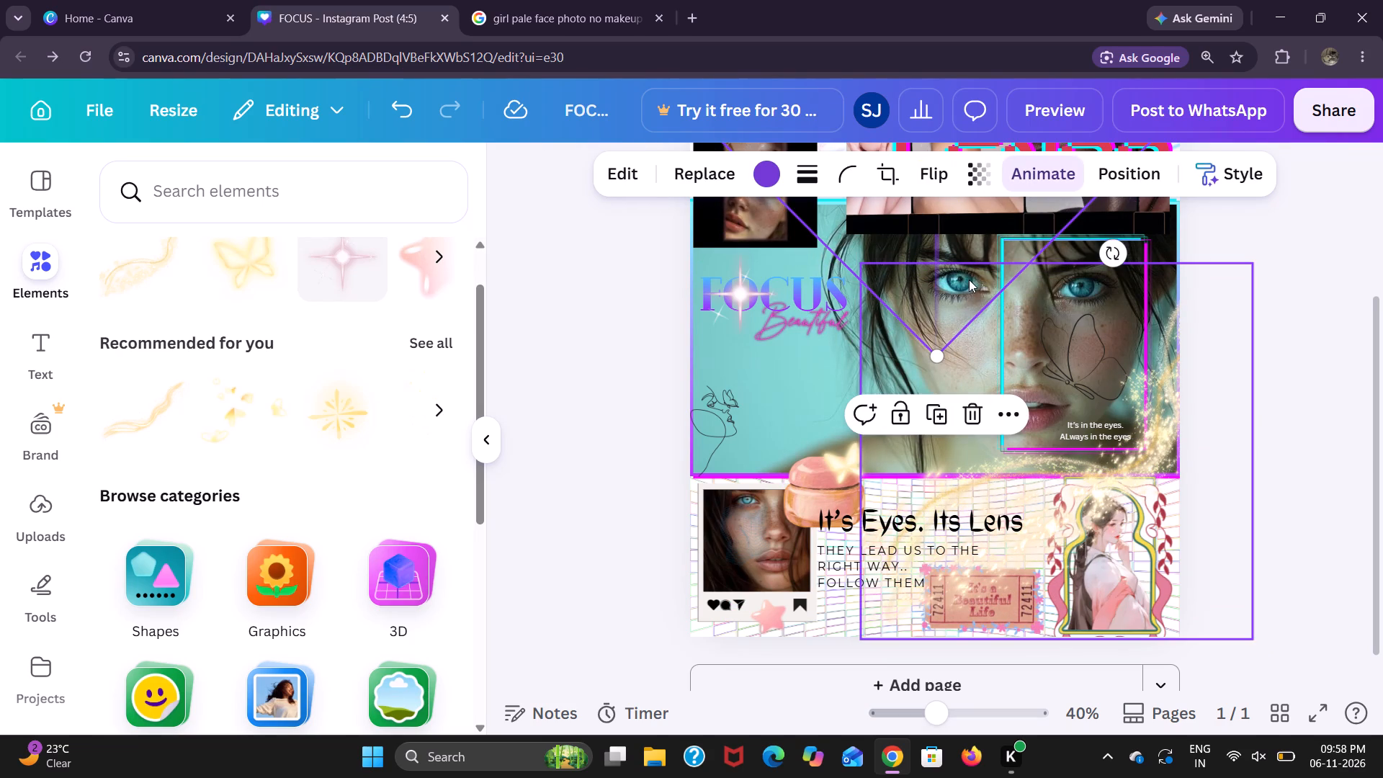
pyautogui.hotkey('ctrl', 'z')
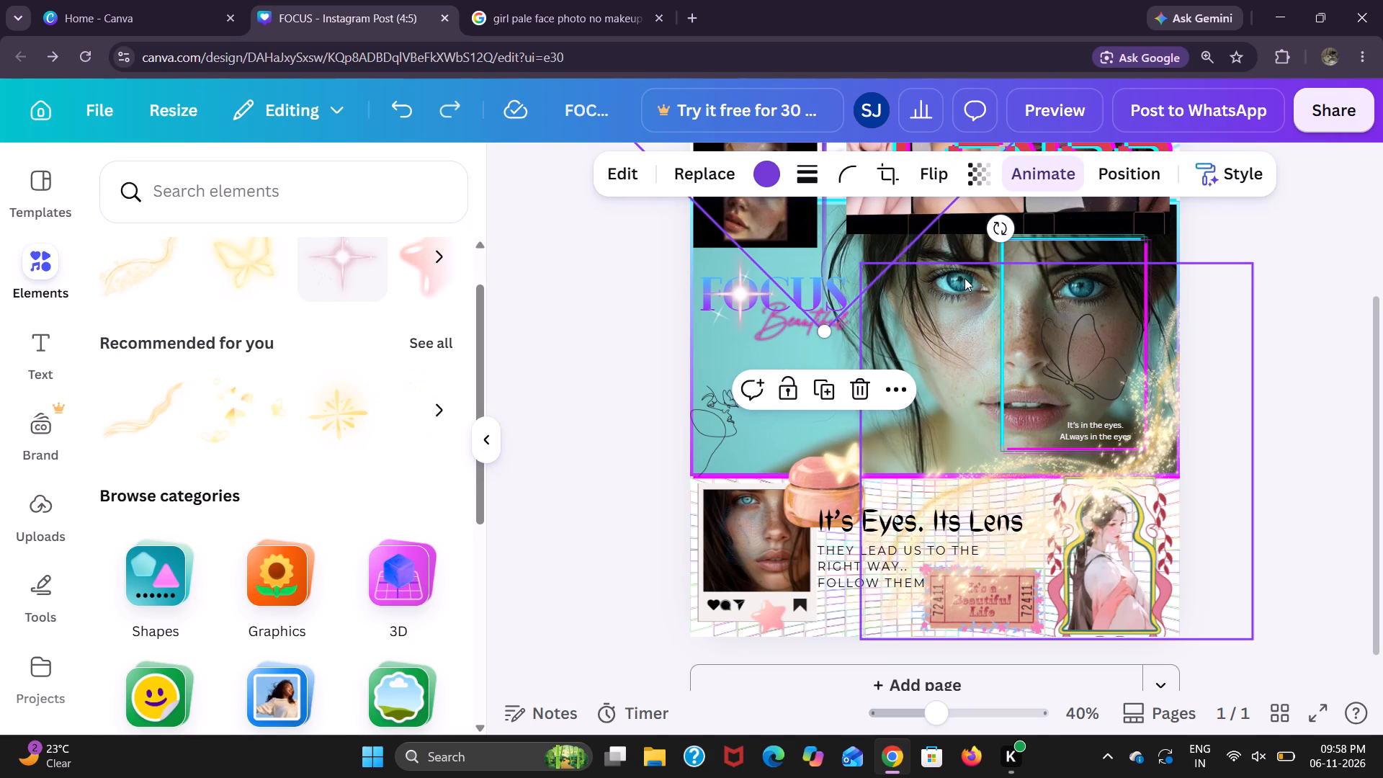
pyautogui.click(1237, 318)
# Shrink the golden glitter swirl so it fits mainly within the page's bottom section over the framed illustration.
pyautogui.click(1158, 423)
pyautogui.moveTo(862, 264); pyautogui.dragTo(1068, 315)
pyautogui.click(1068, 315)
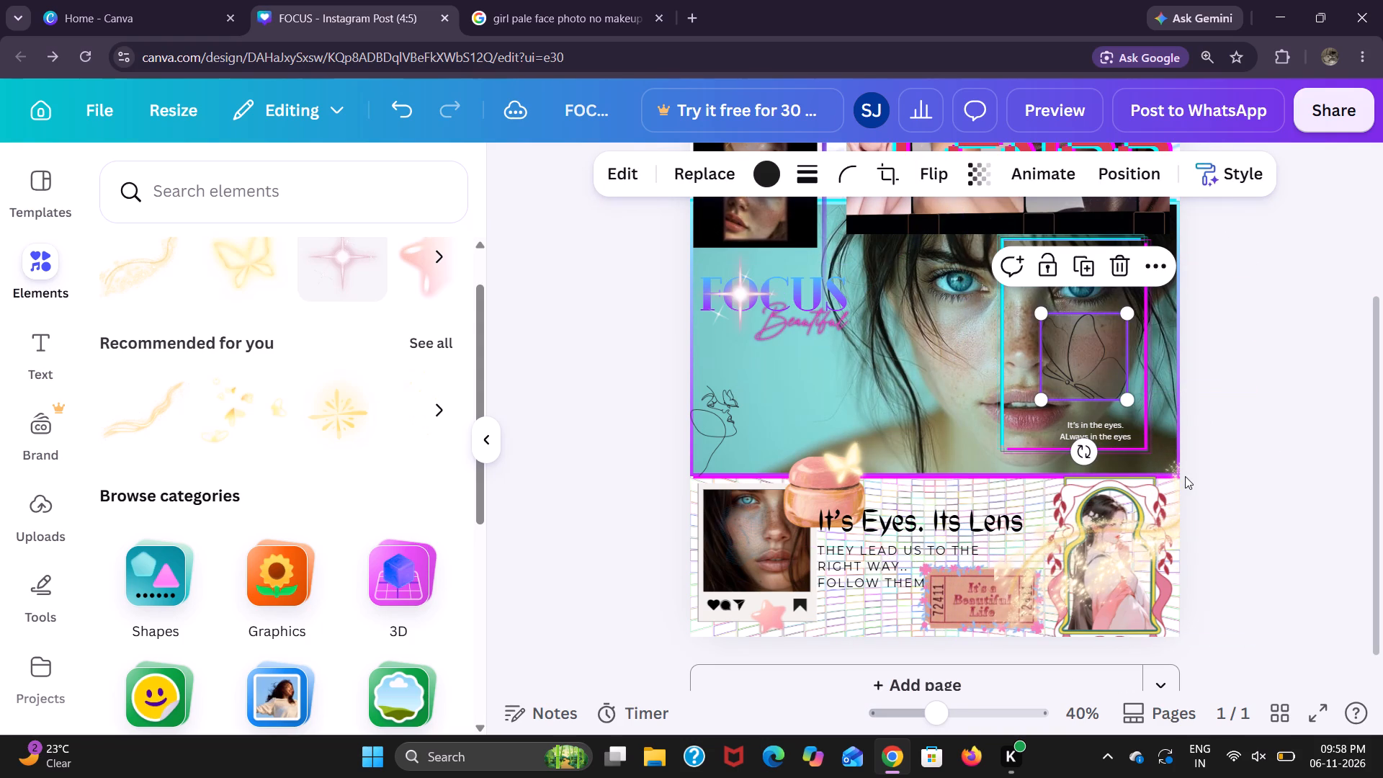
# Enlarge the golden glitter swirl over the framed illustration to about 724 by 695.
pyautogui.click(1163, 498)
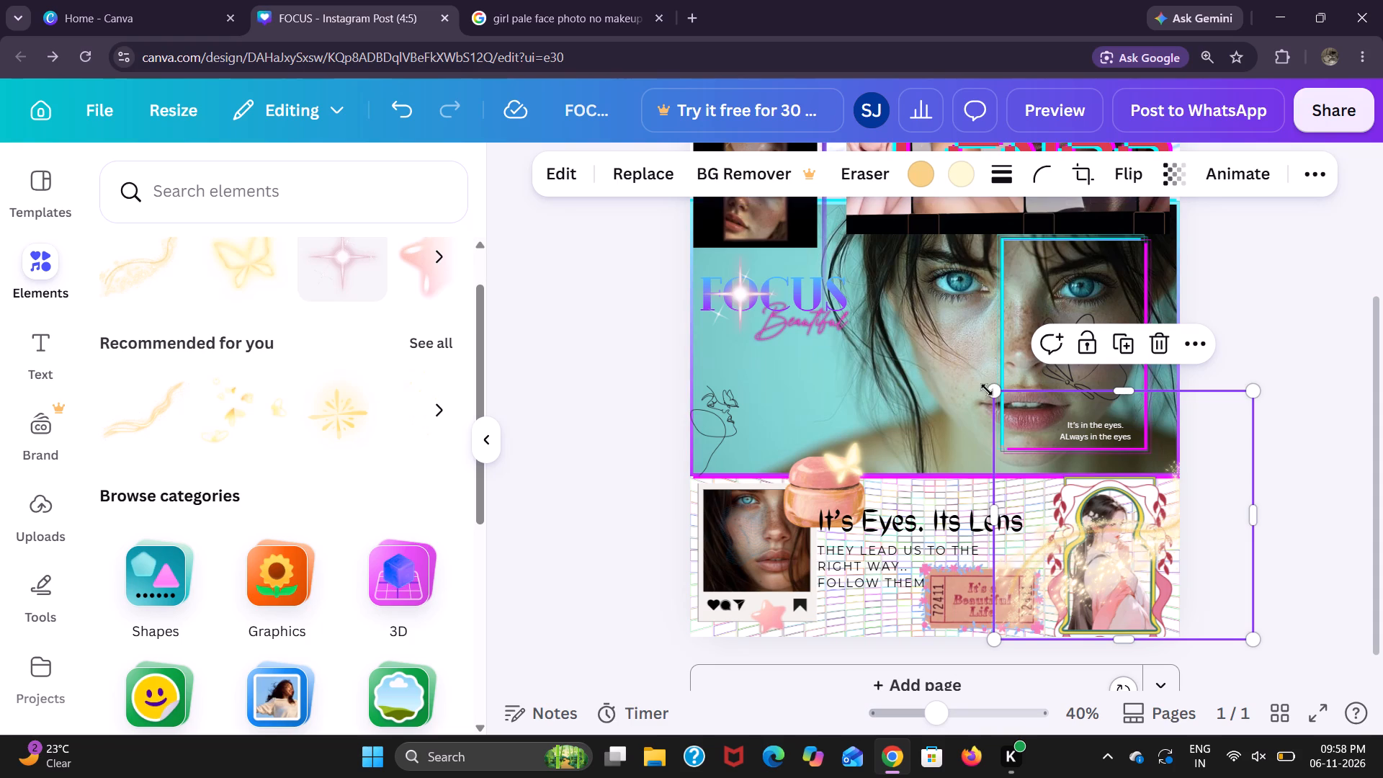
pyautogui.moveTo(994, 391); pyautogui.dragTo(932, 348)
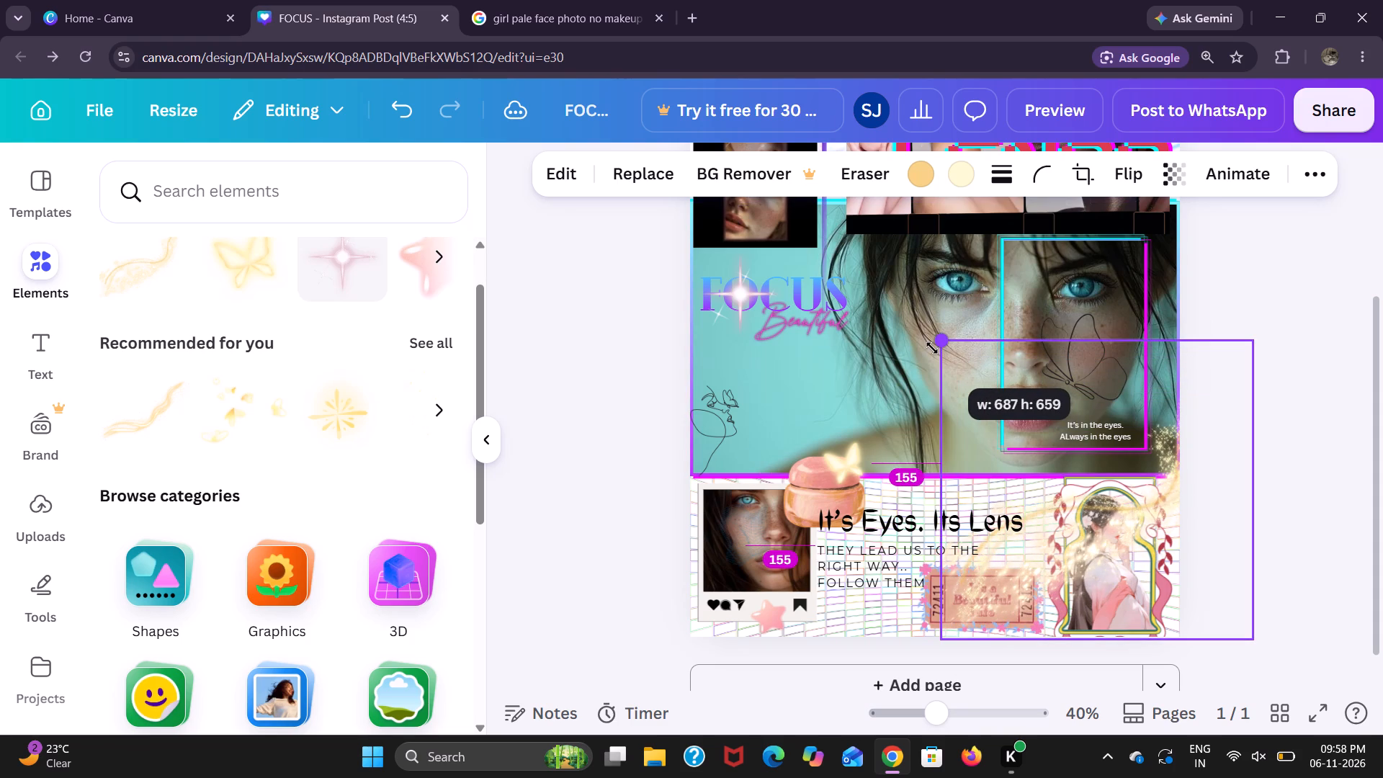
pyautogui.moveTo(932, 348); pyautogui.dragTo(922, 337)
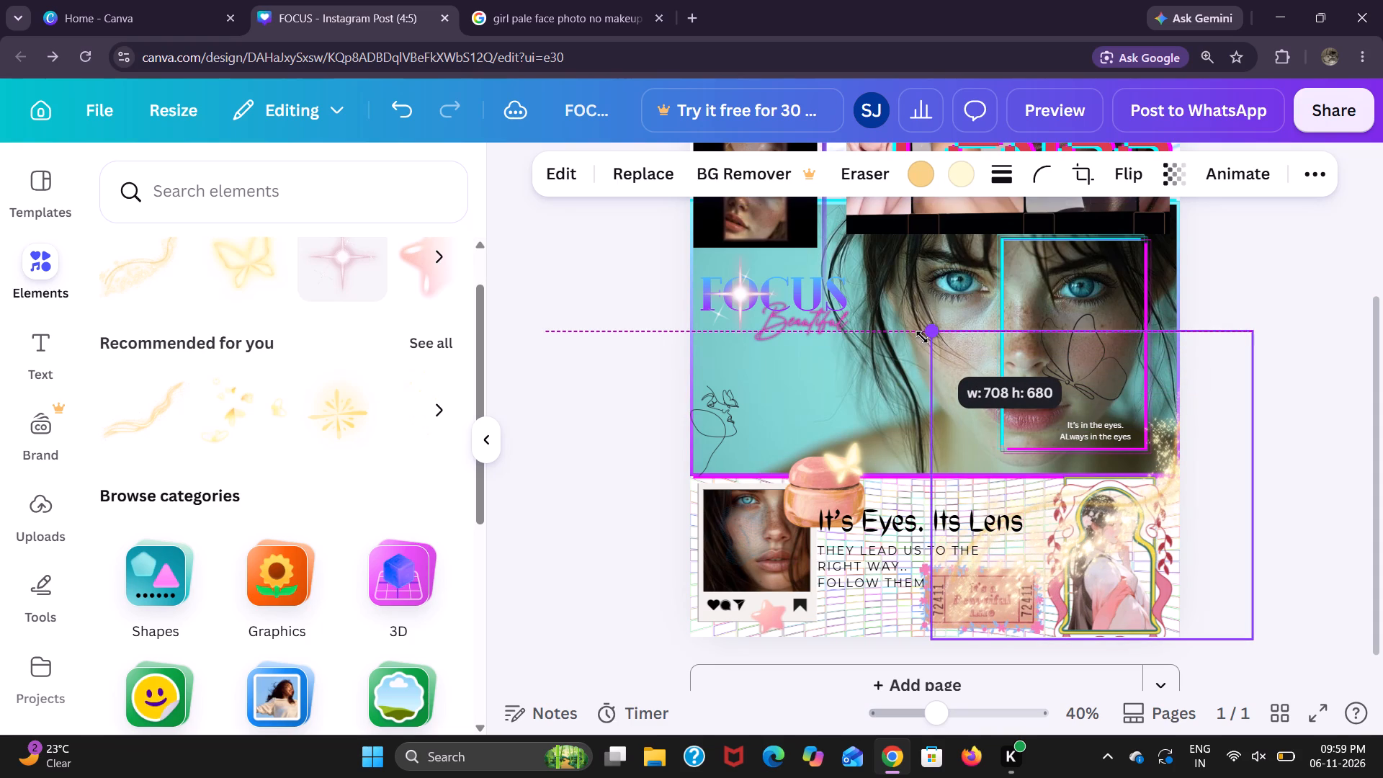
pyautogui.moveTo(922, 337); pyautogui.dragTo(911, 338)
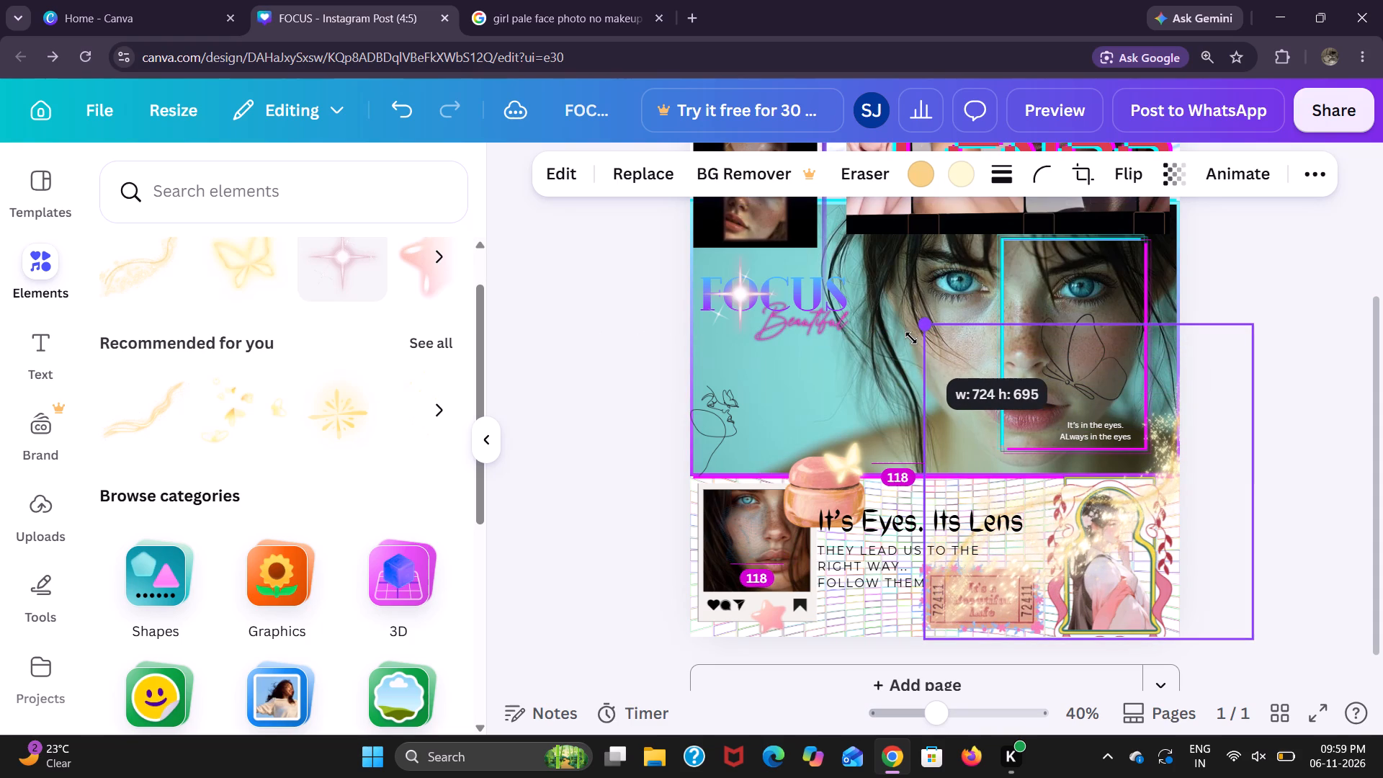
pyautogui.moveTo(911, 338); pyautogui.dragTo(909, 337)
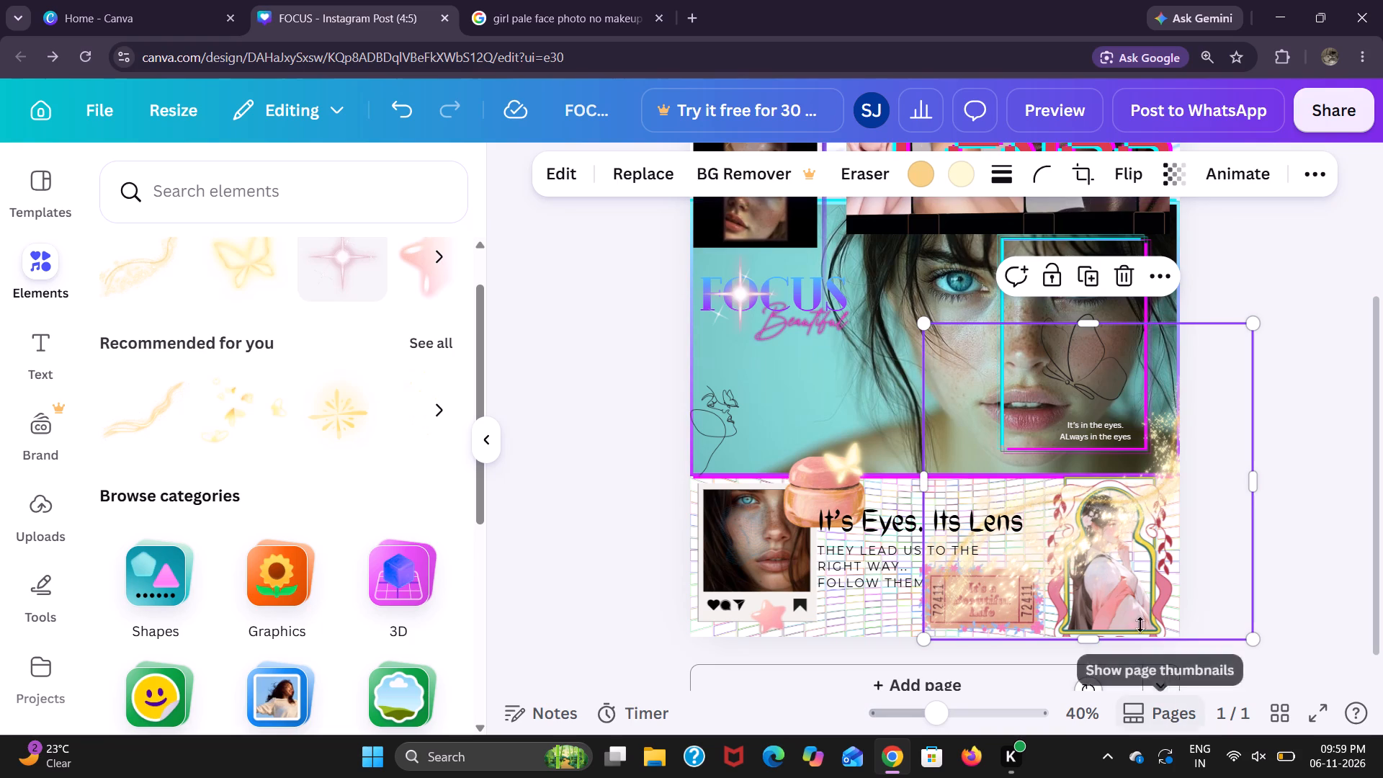
# Delete the golden glitter swirl from the page.
pyautogui.press('Delete')
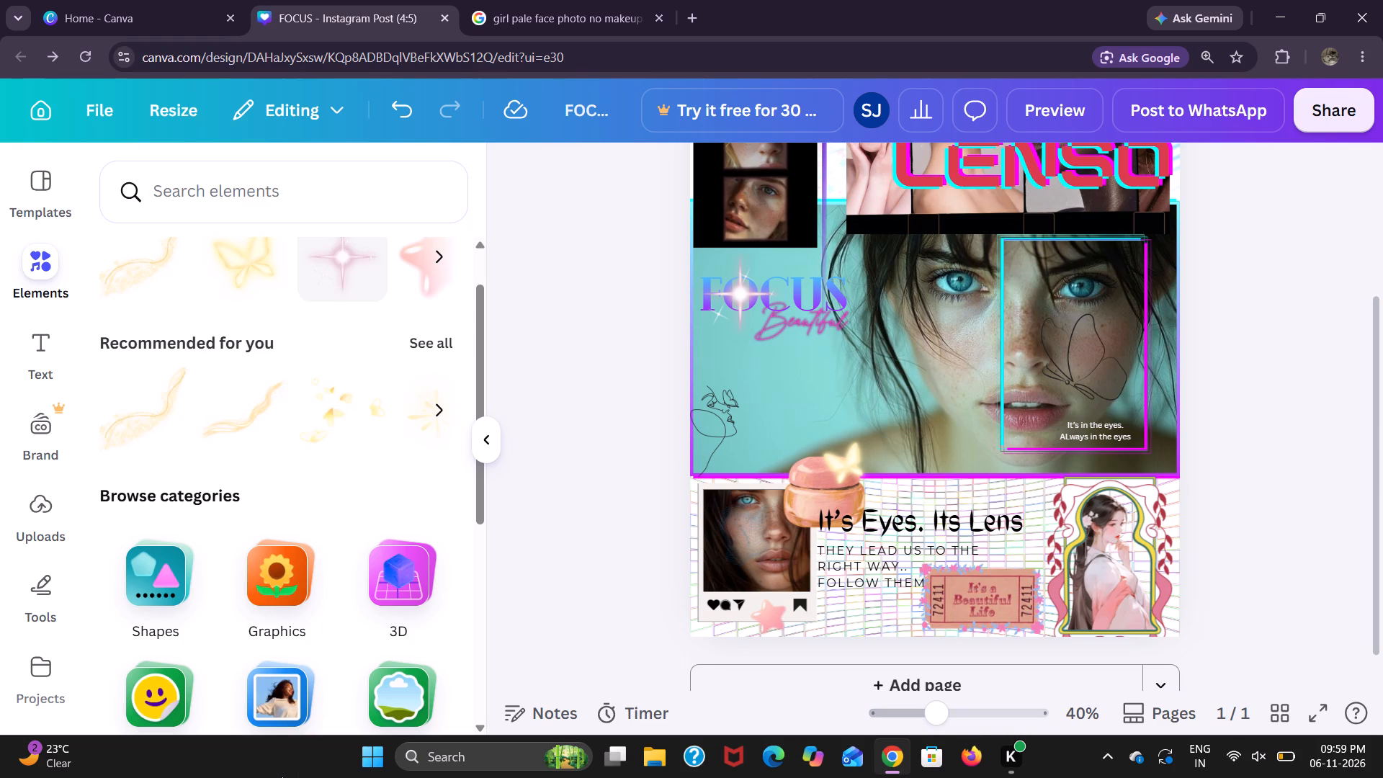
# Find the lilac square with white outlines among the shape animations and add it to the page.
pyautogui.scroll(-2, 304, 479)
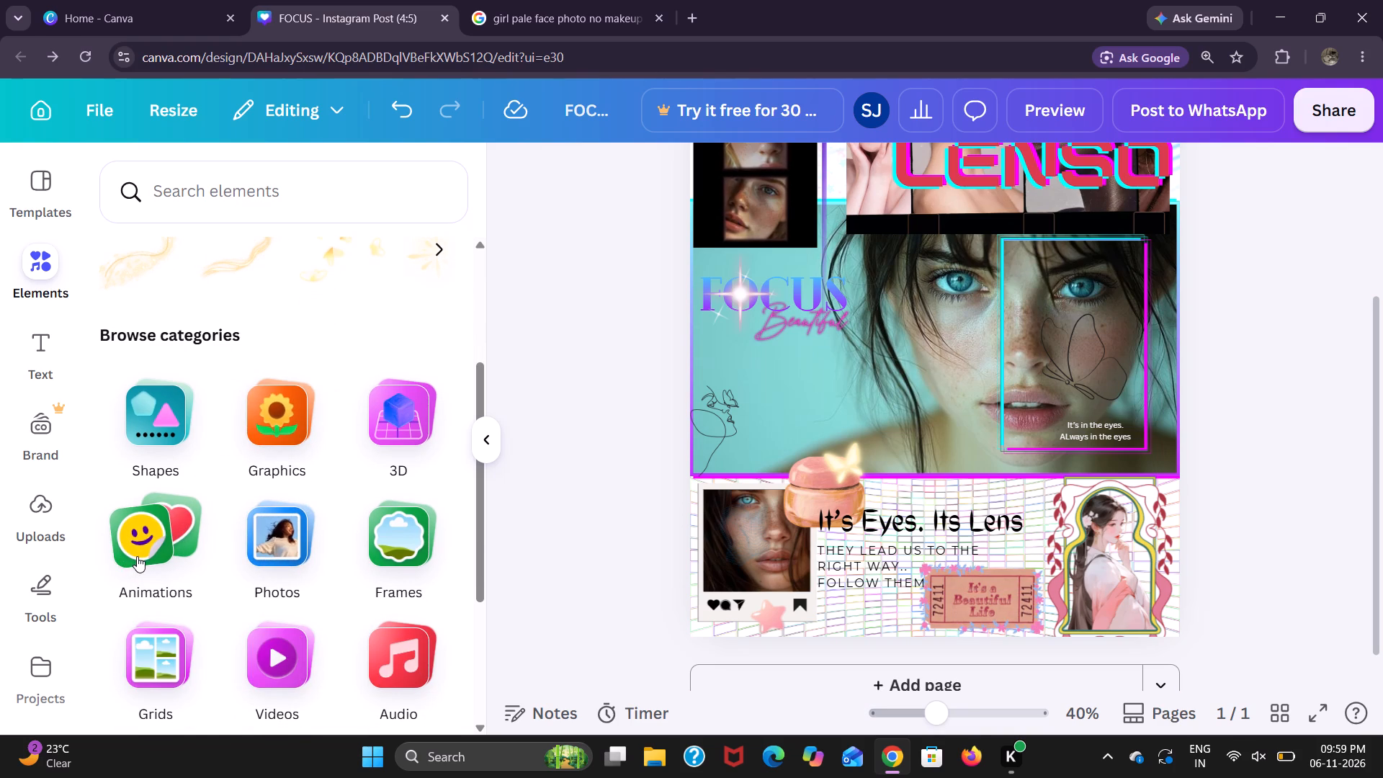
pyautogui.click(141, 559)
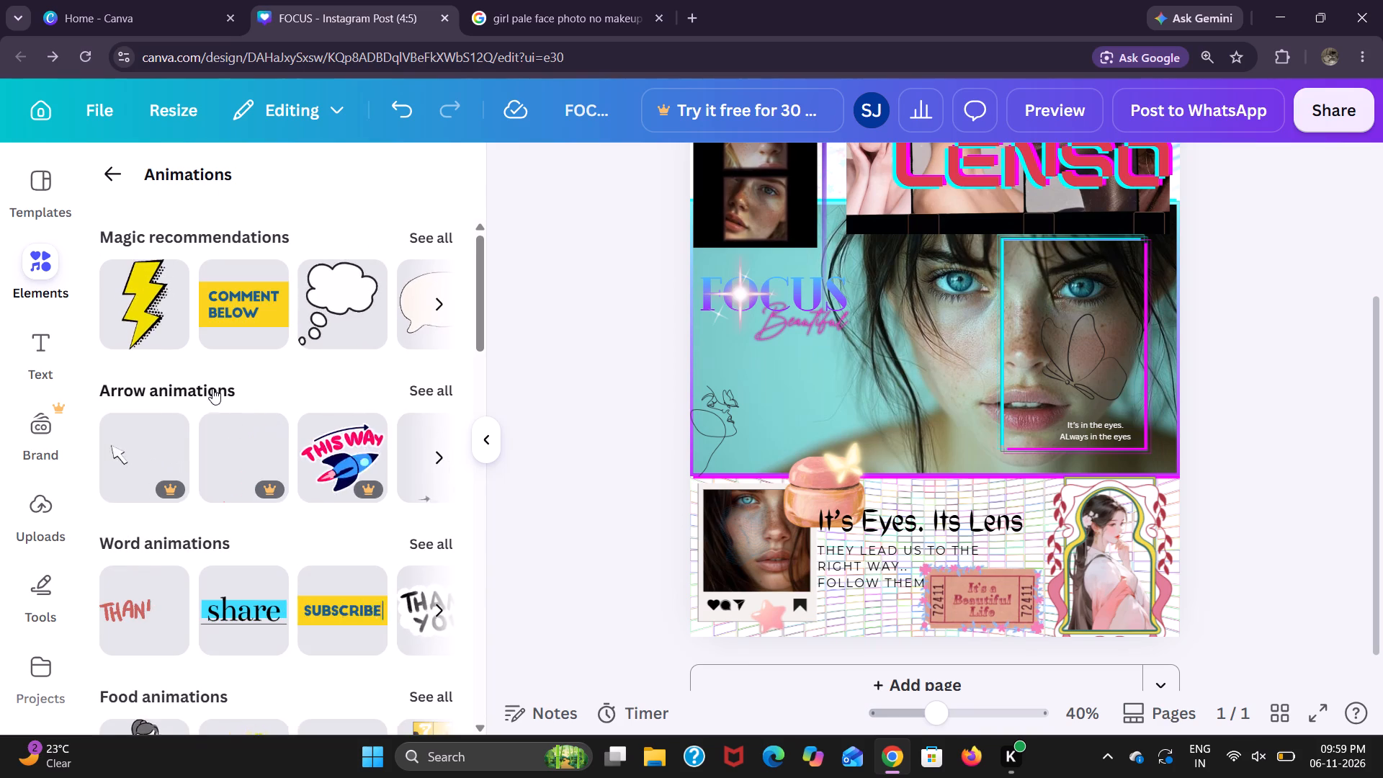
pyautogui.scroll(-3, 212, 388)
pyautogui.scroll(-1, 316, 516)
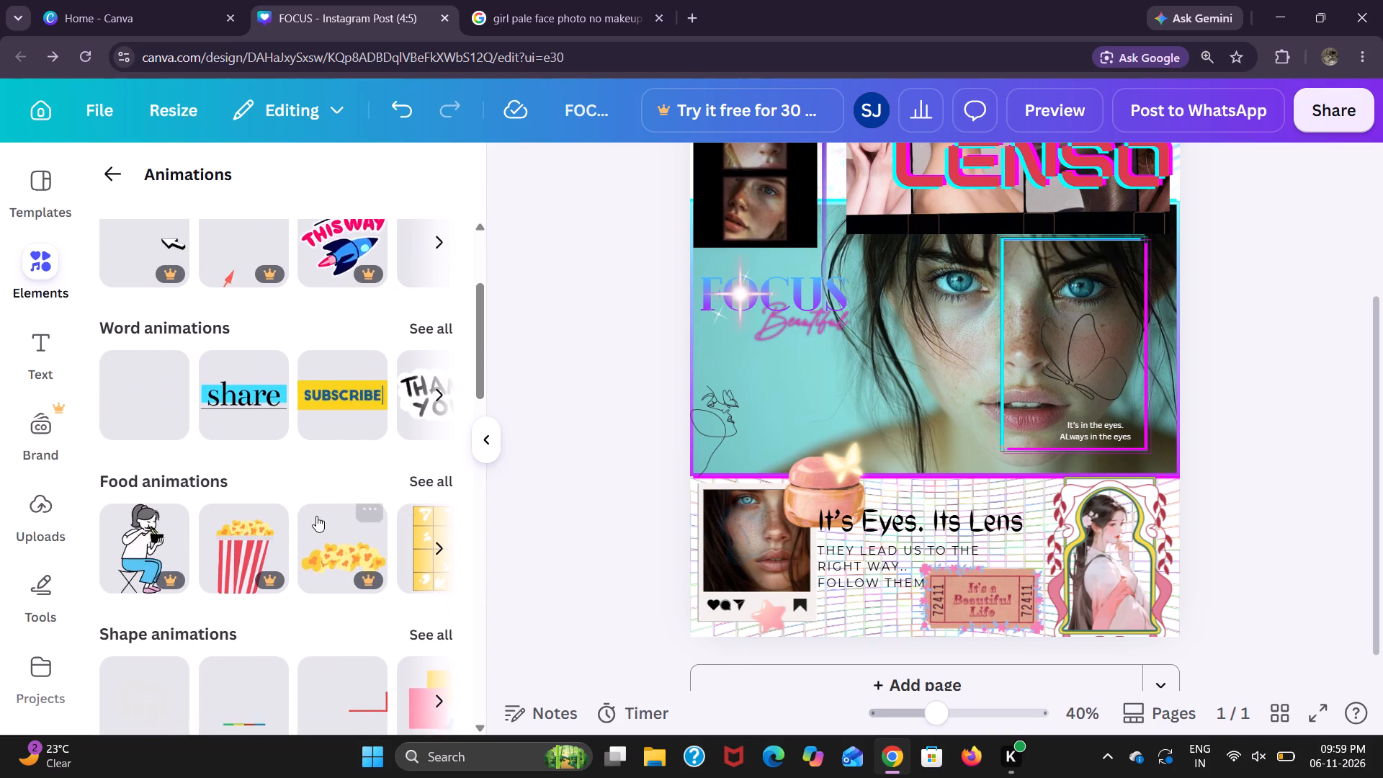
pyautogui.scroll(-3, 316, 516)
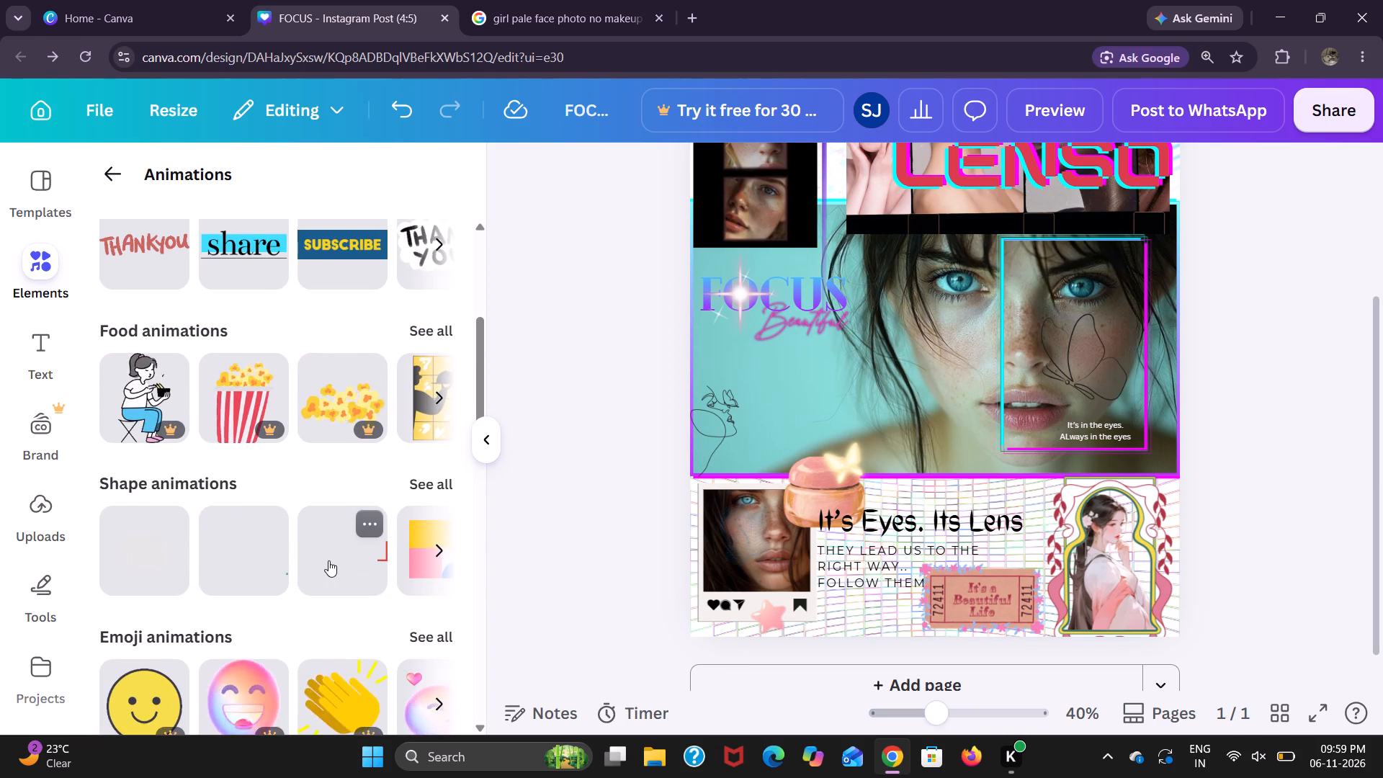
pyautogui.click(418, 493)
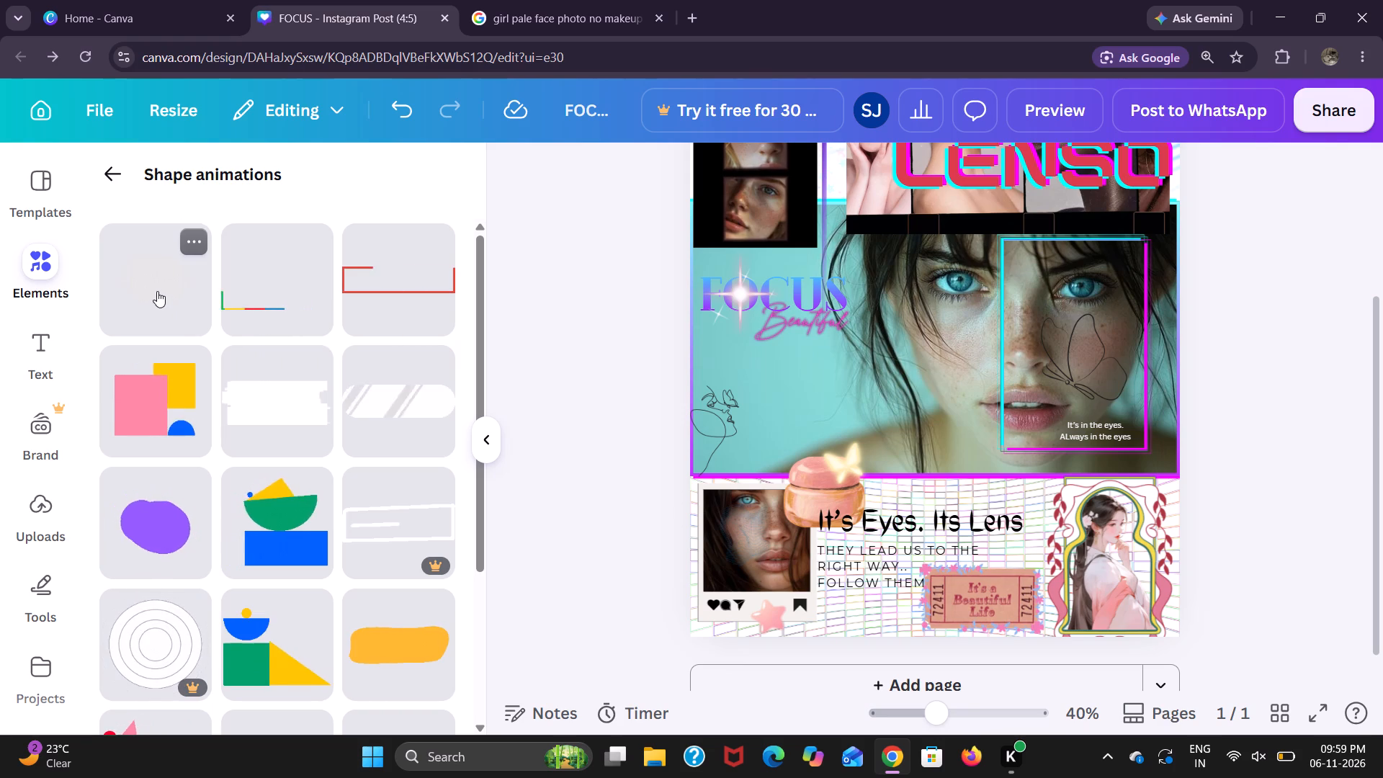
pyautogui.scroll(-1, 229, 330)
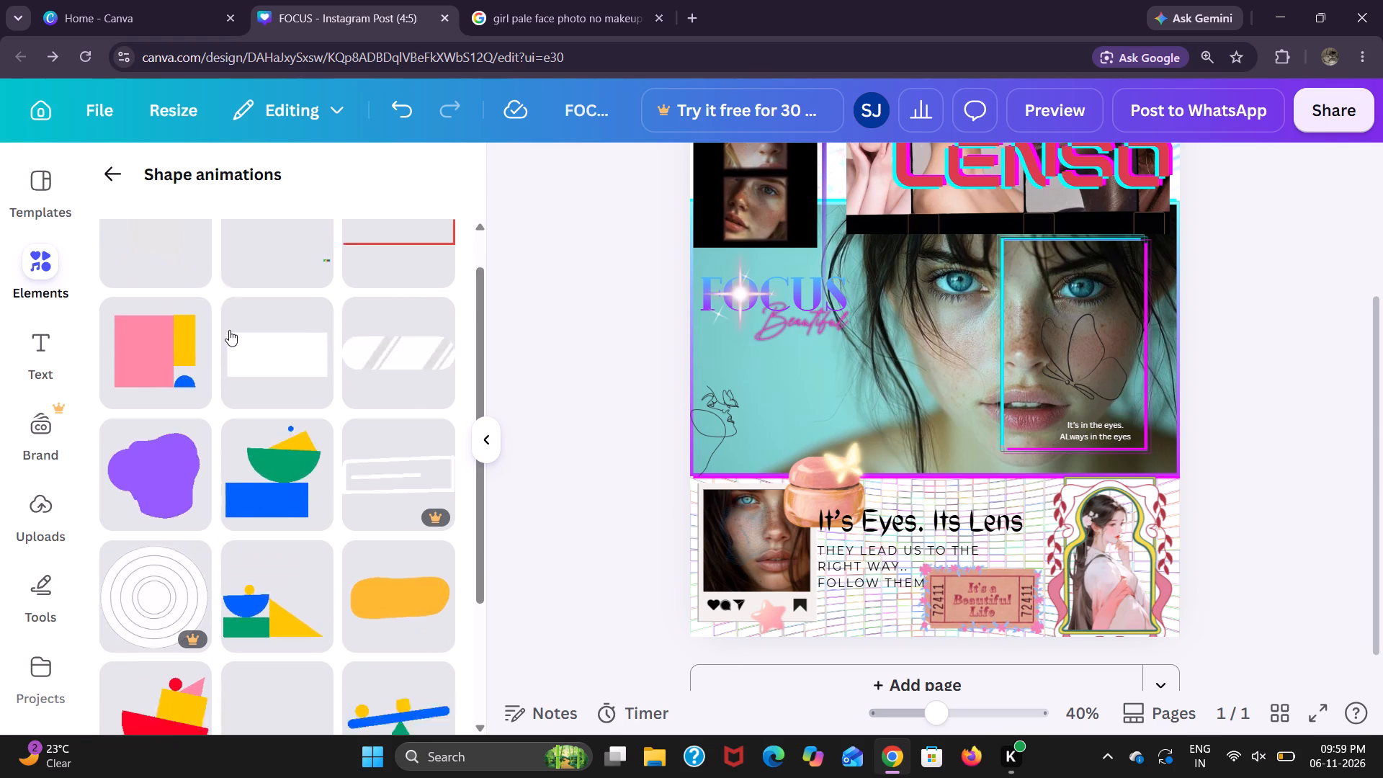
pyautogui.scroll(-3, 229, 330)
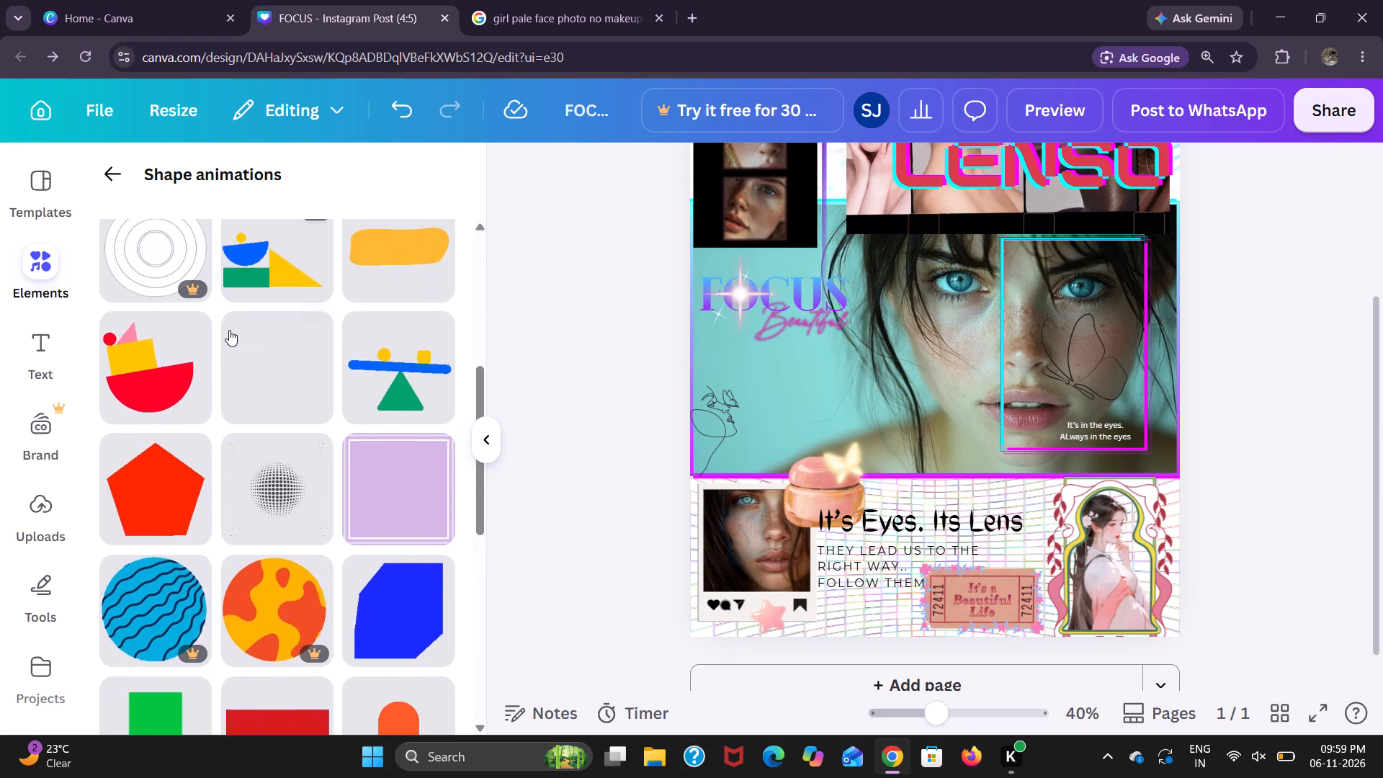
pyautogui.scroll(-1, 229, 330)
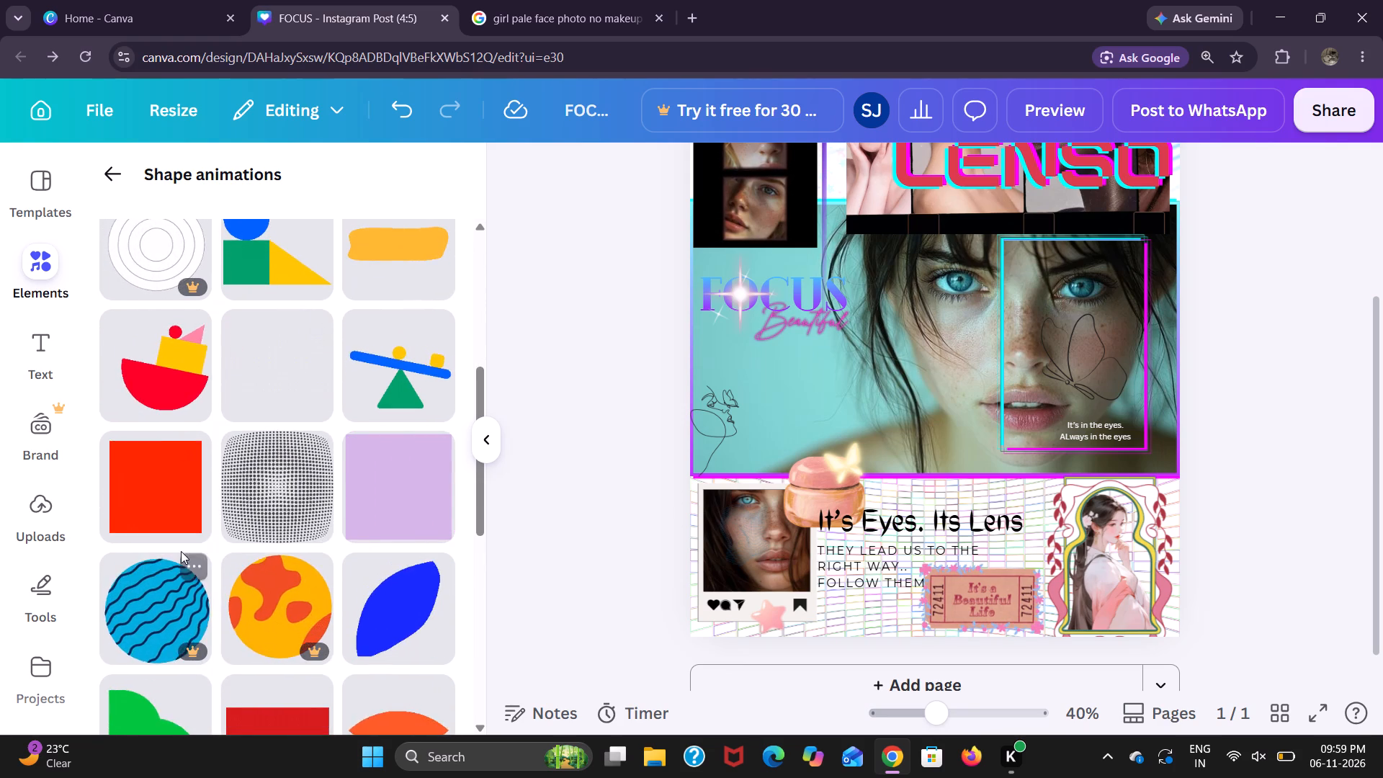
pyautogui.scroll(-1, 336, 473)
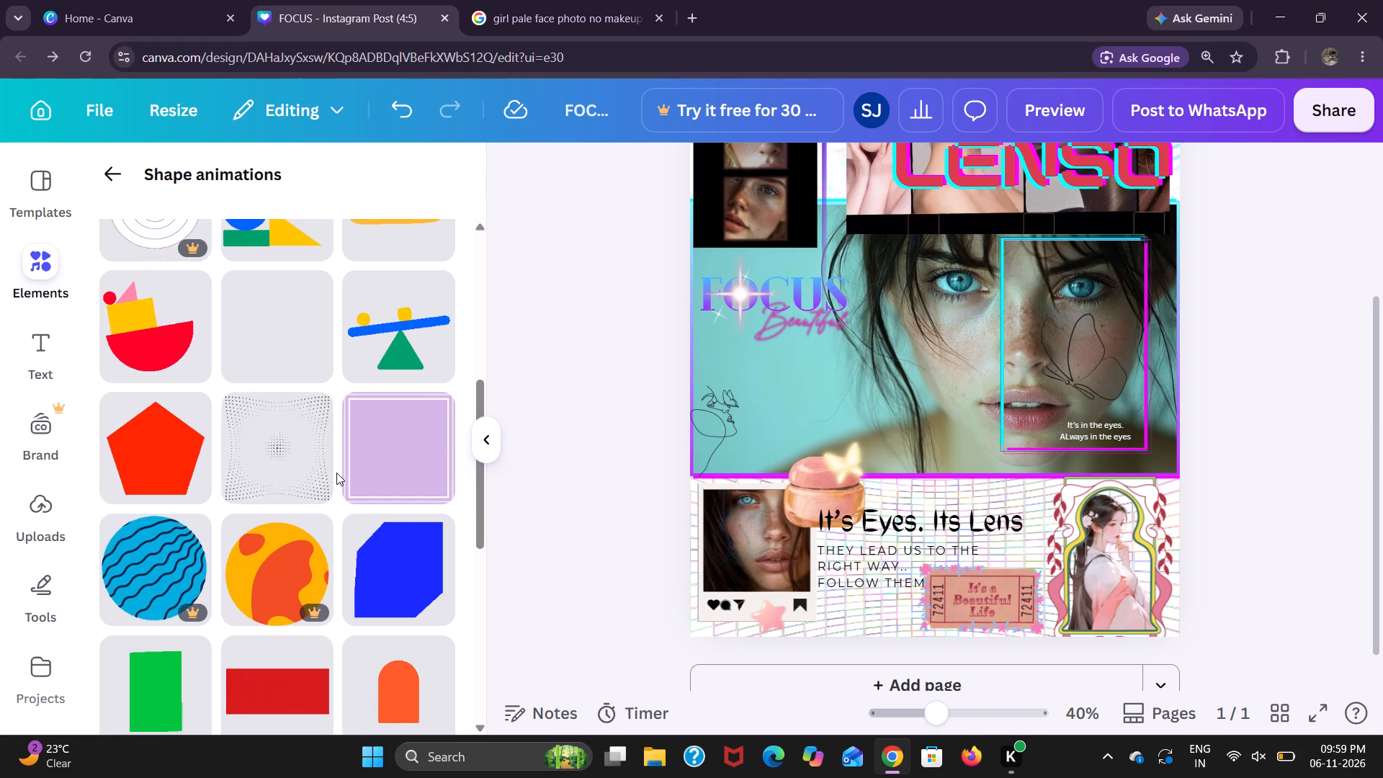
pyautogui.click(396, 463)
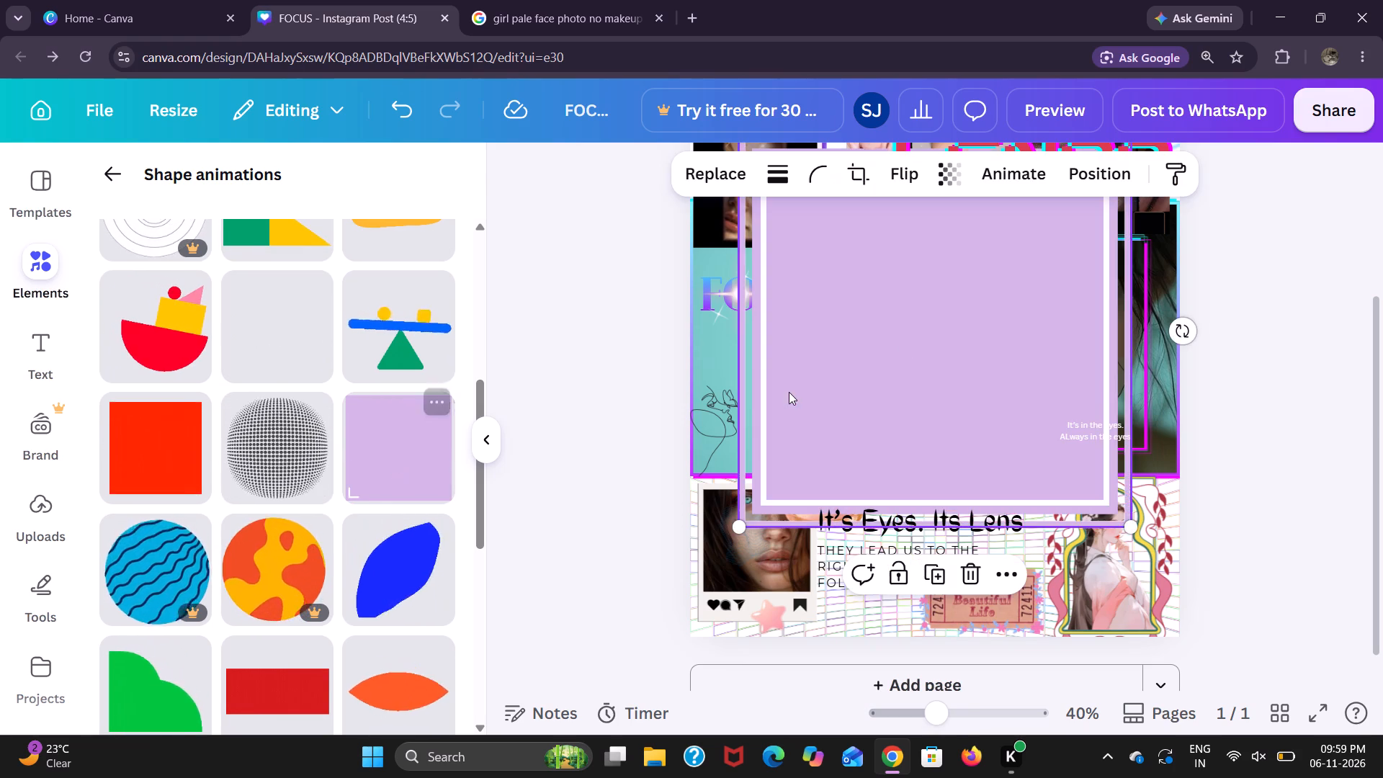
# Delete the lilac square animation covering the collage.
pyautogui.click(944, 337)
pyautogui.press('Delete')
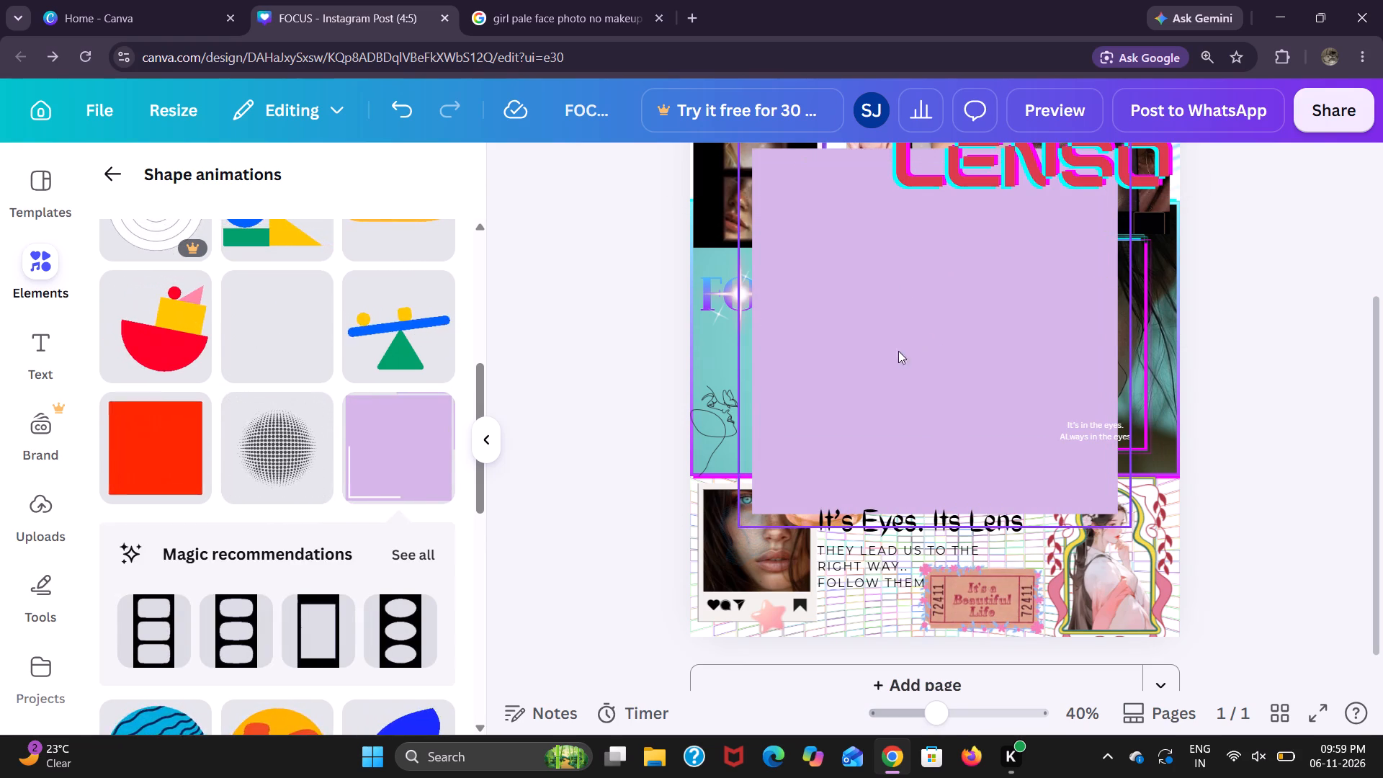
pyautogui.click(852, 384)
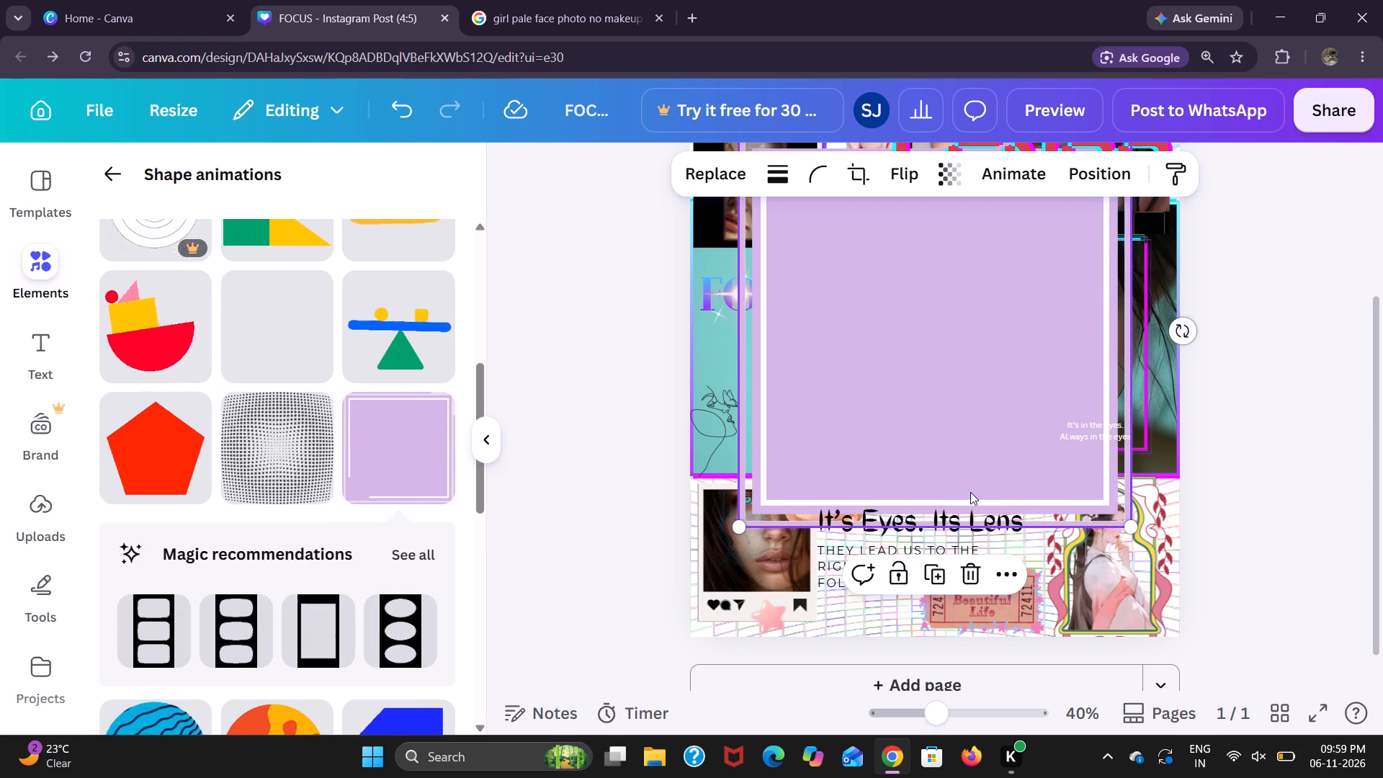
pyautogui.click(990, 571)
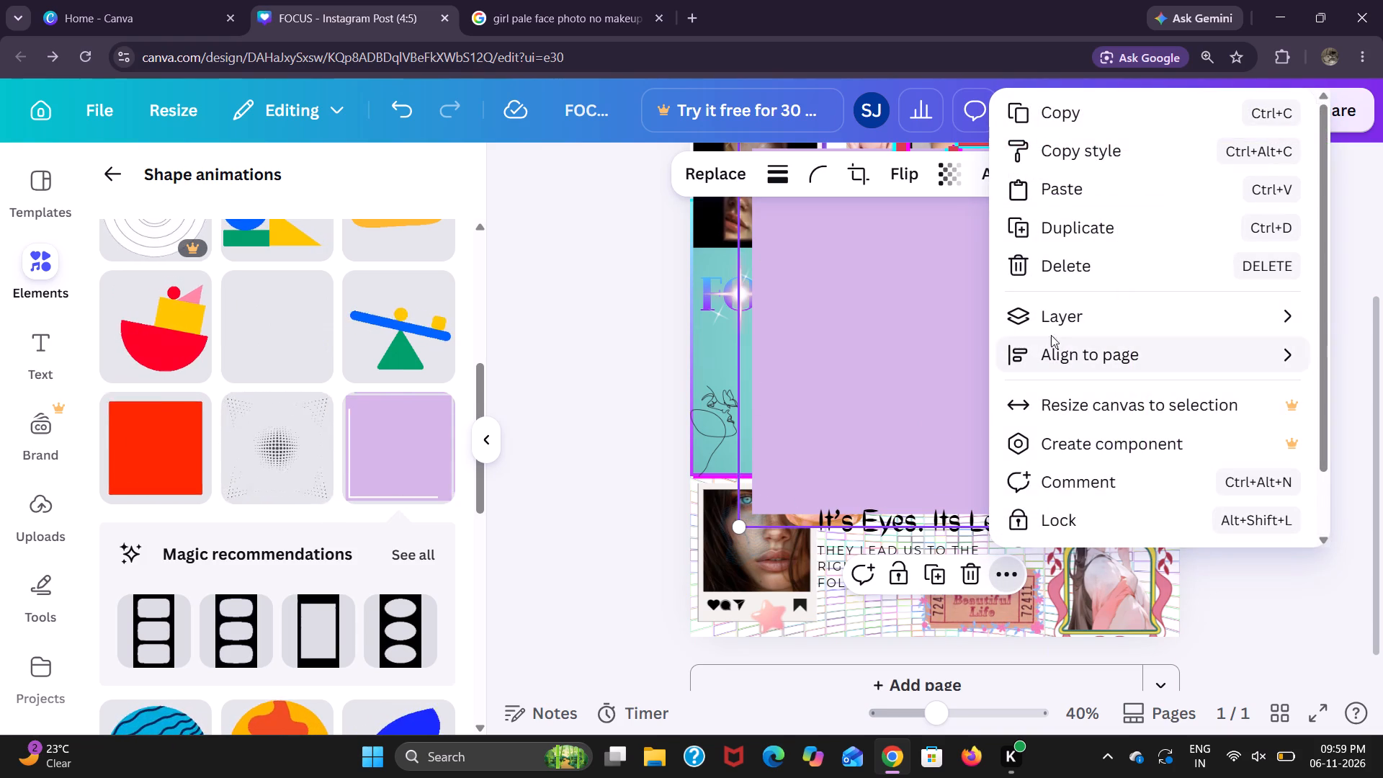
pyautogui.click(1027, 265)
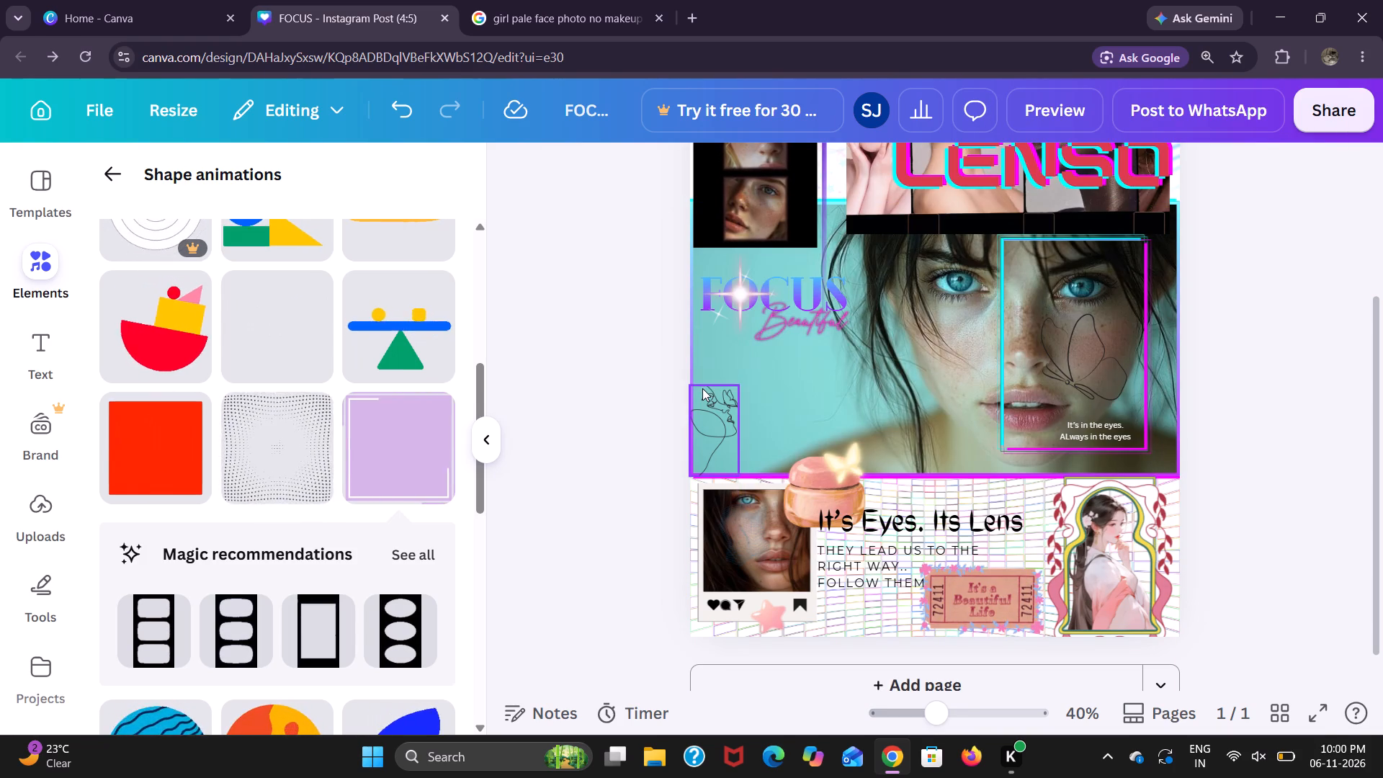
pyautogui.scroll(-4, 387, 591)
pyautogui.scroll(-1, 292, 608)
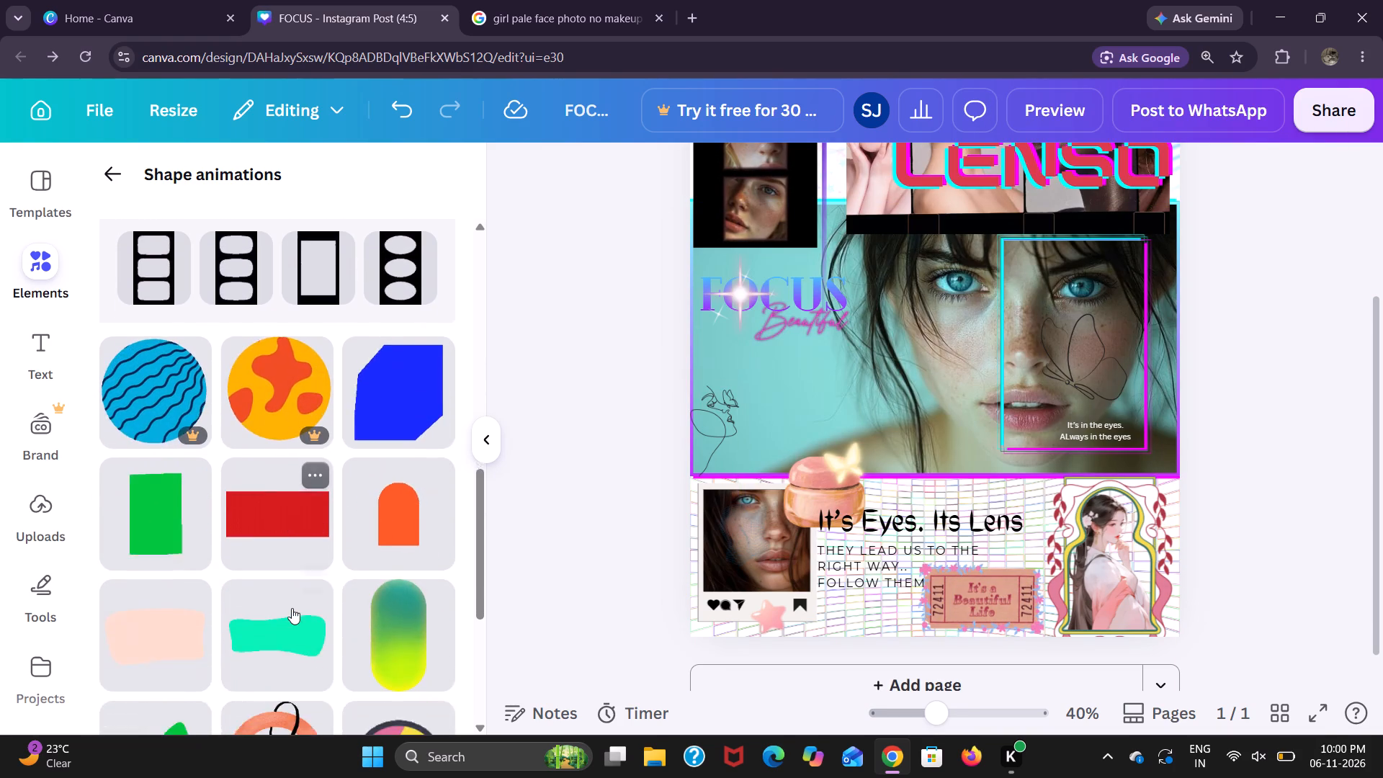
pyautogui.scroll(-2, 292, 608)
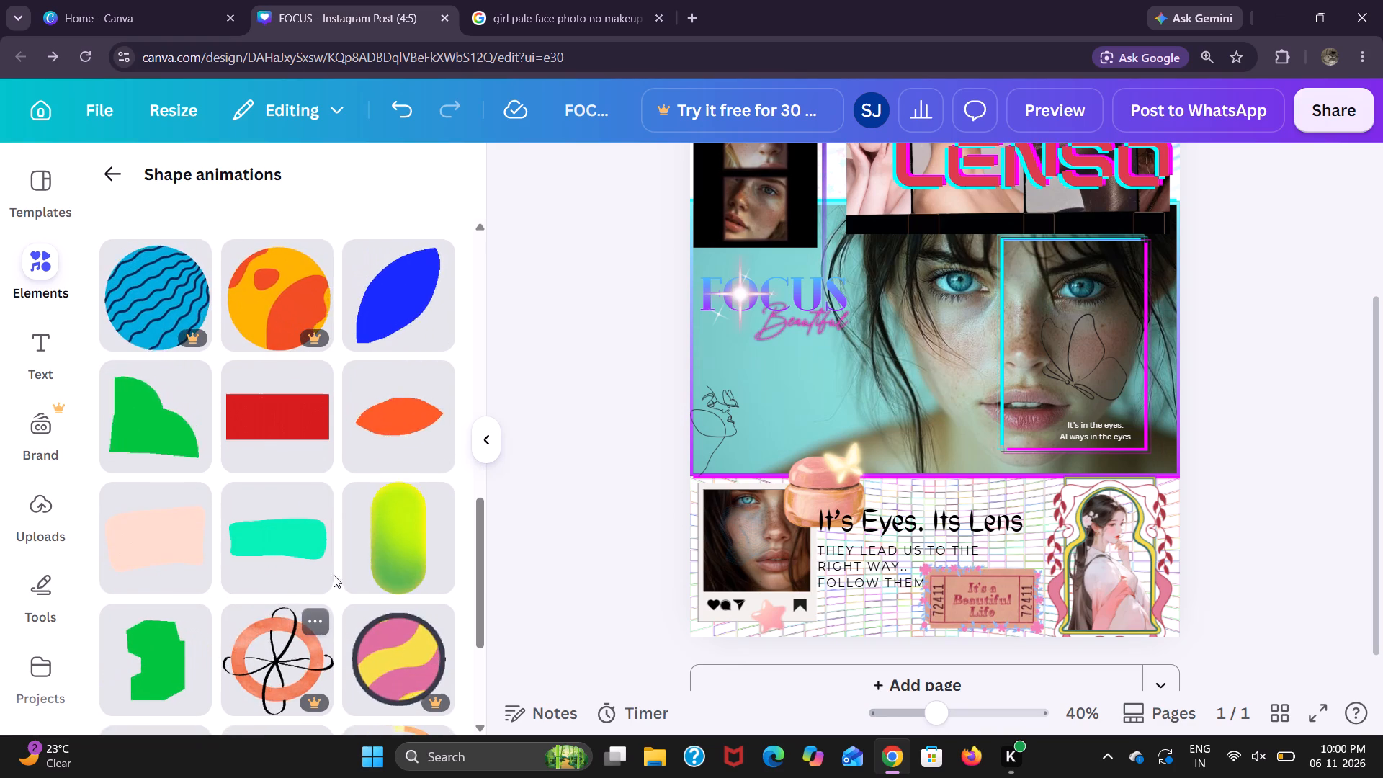
# Download the FOCUS design as an MP4 video at 1080 x 1350 px.
pyautogui.click(1321, 118)
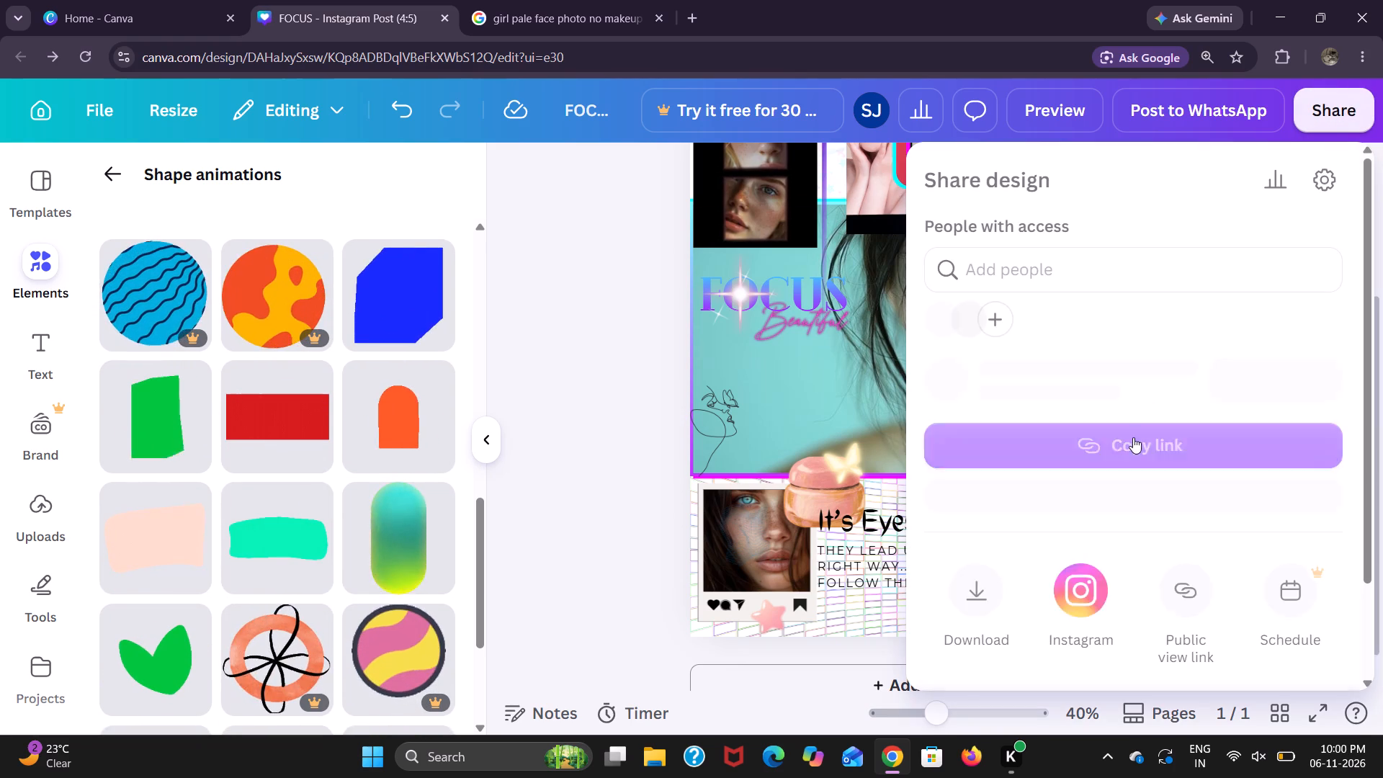
pyautogui.click(975, 614)
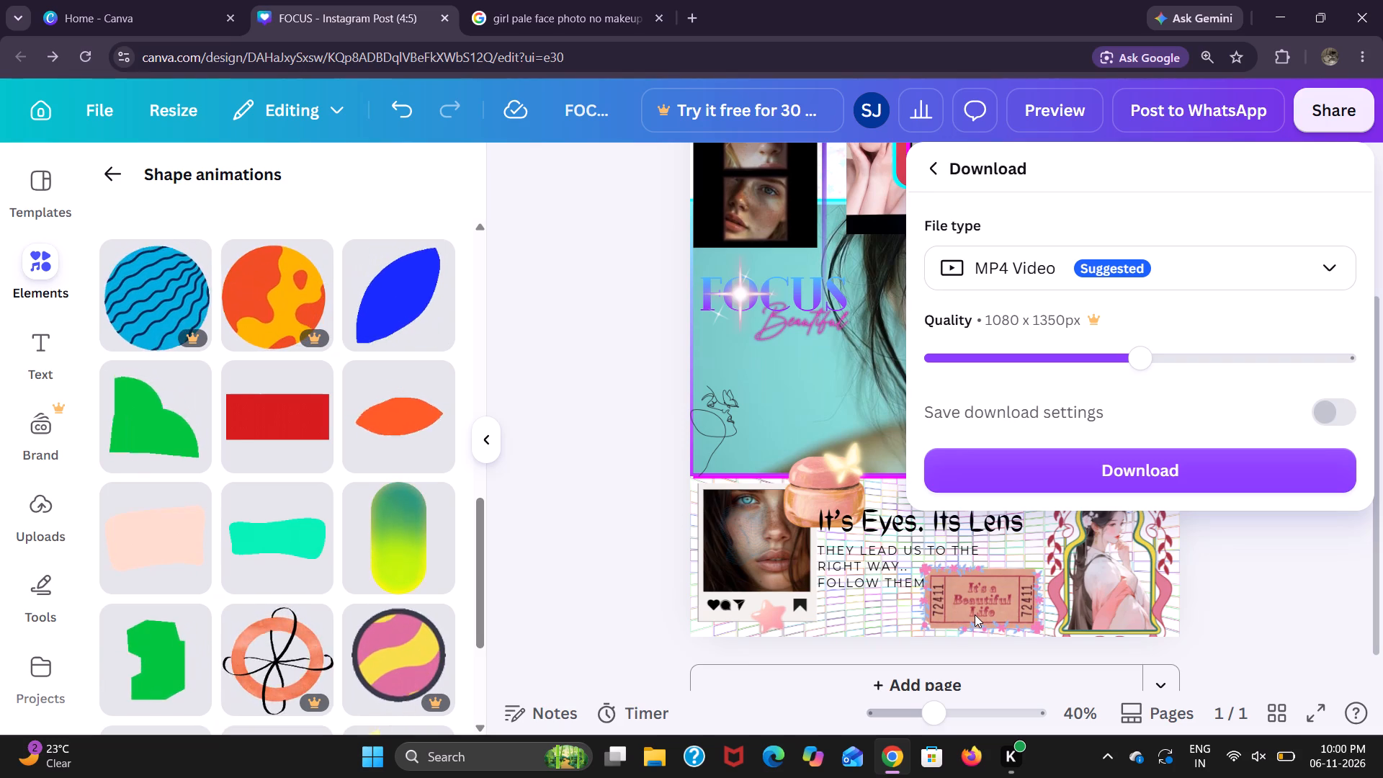
pyautogui.click(1139, 470)
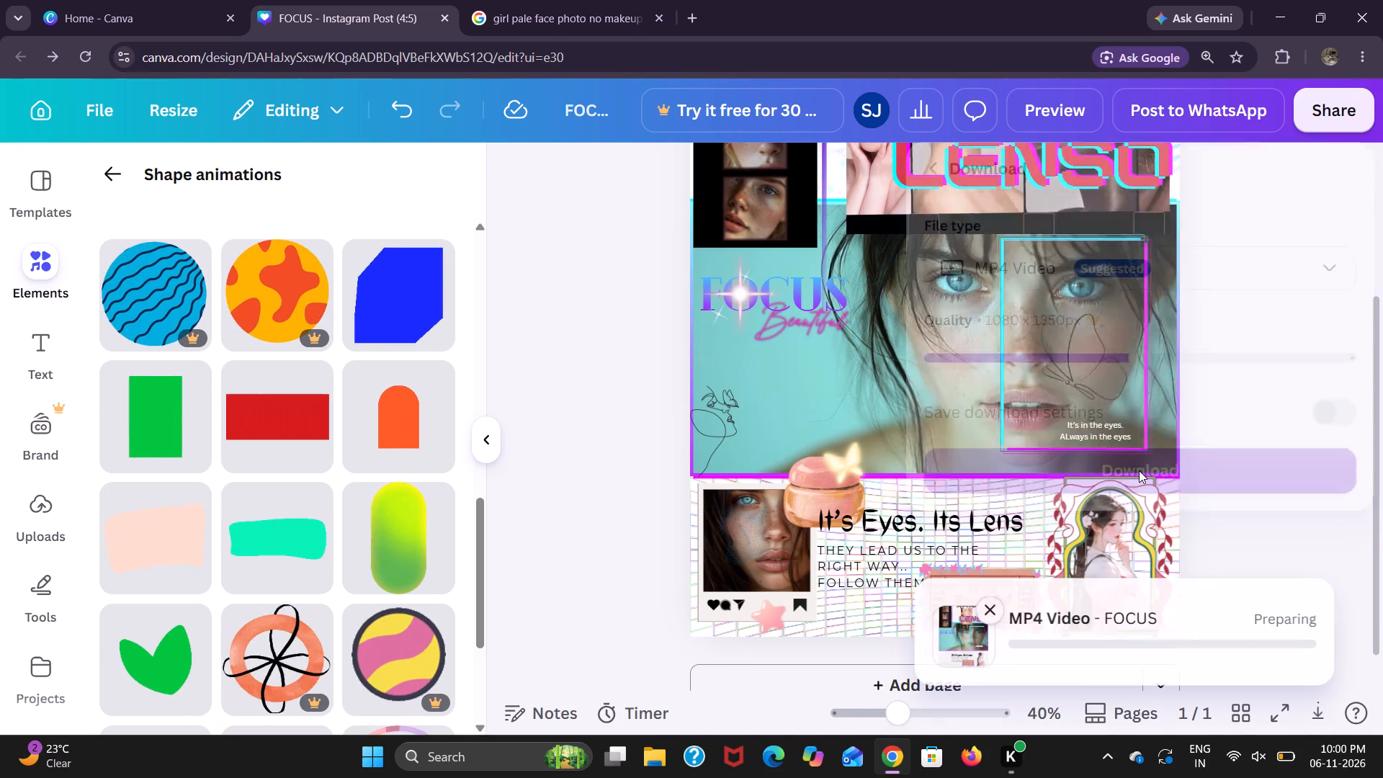